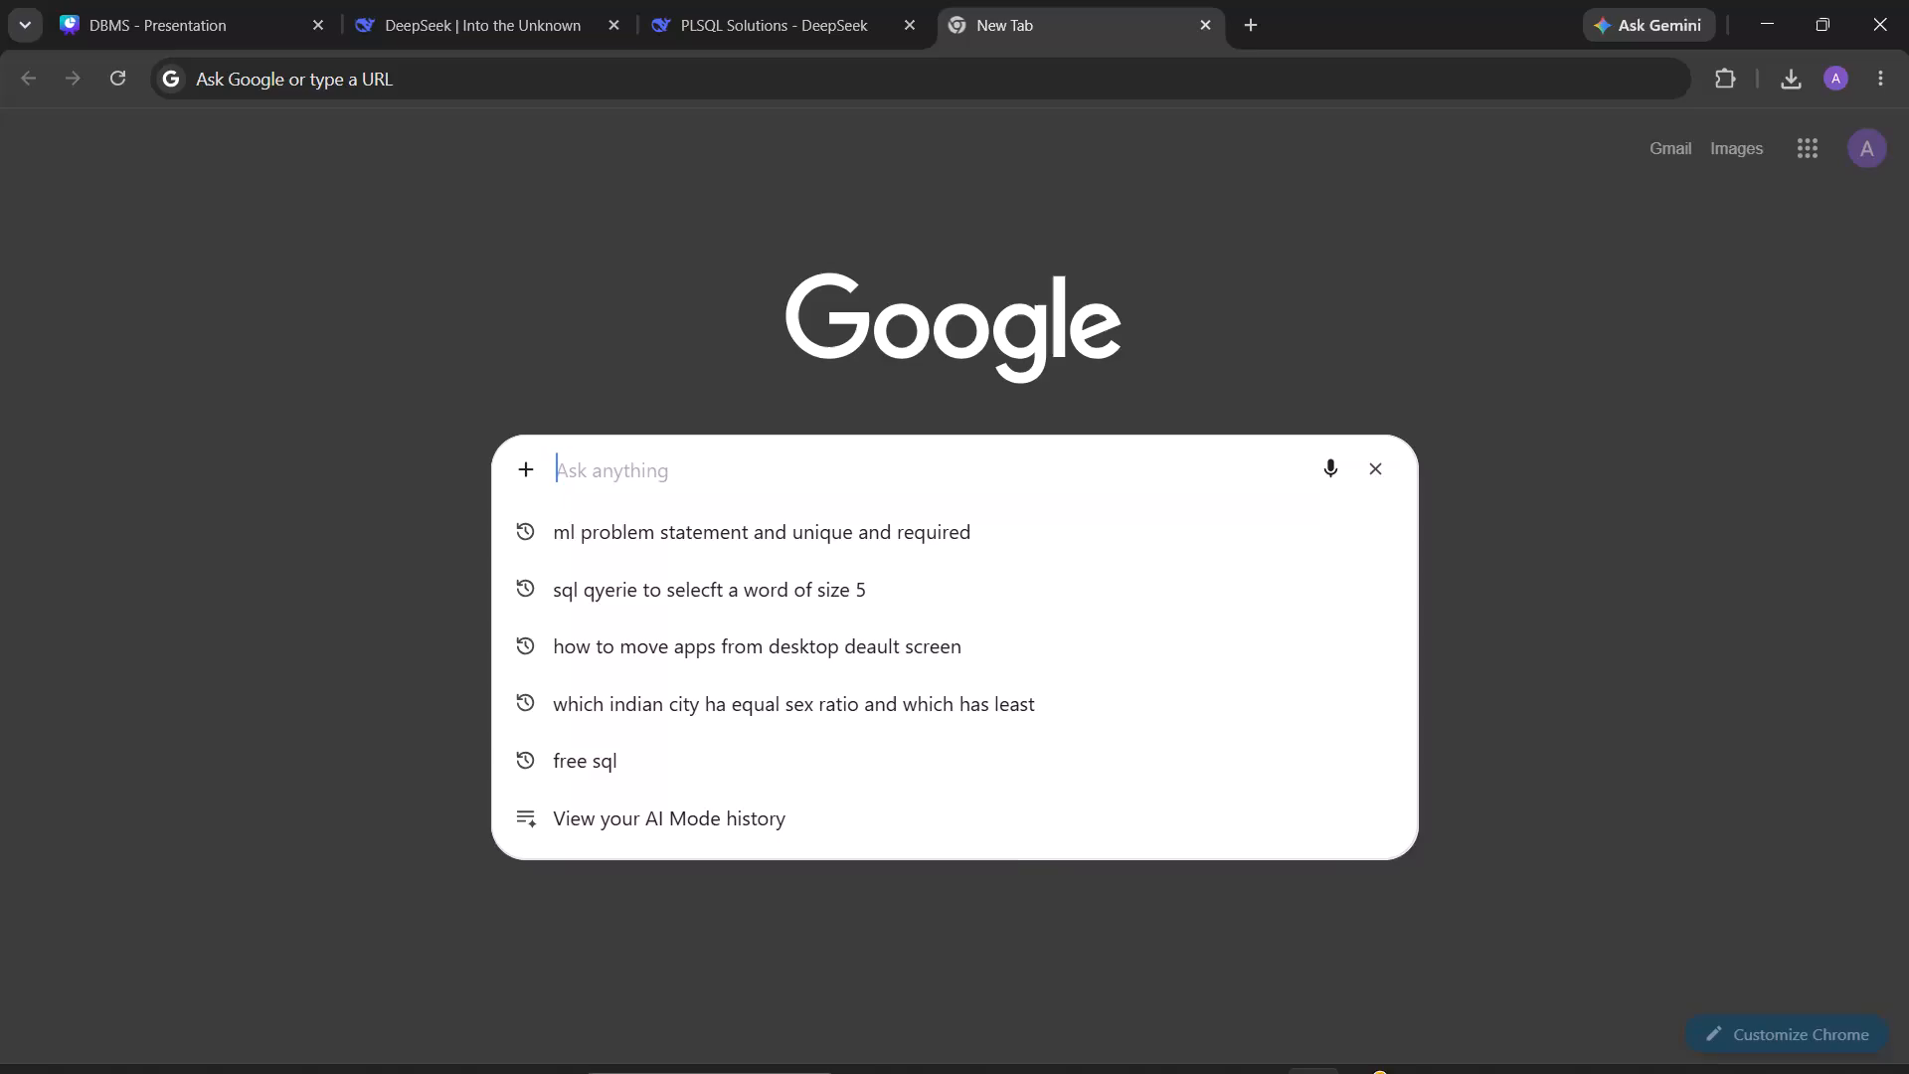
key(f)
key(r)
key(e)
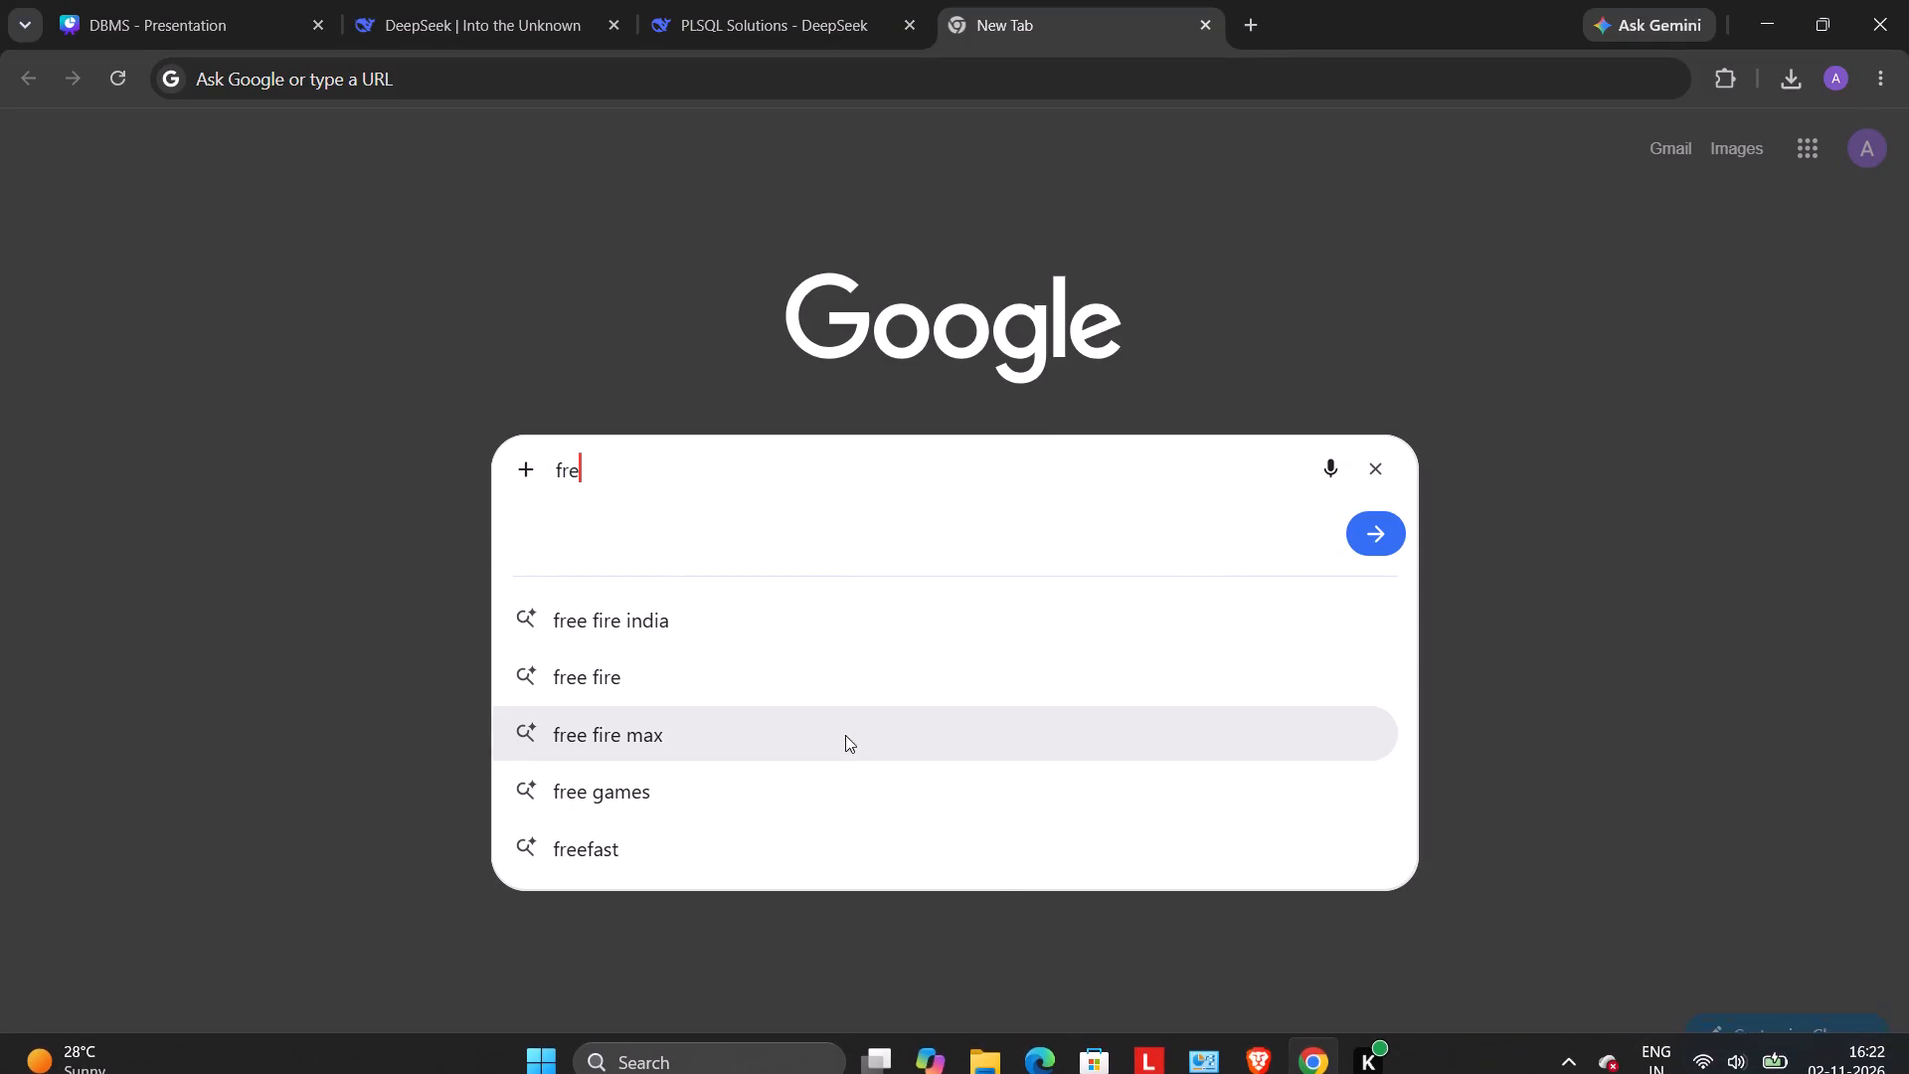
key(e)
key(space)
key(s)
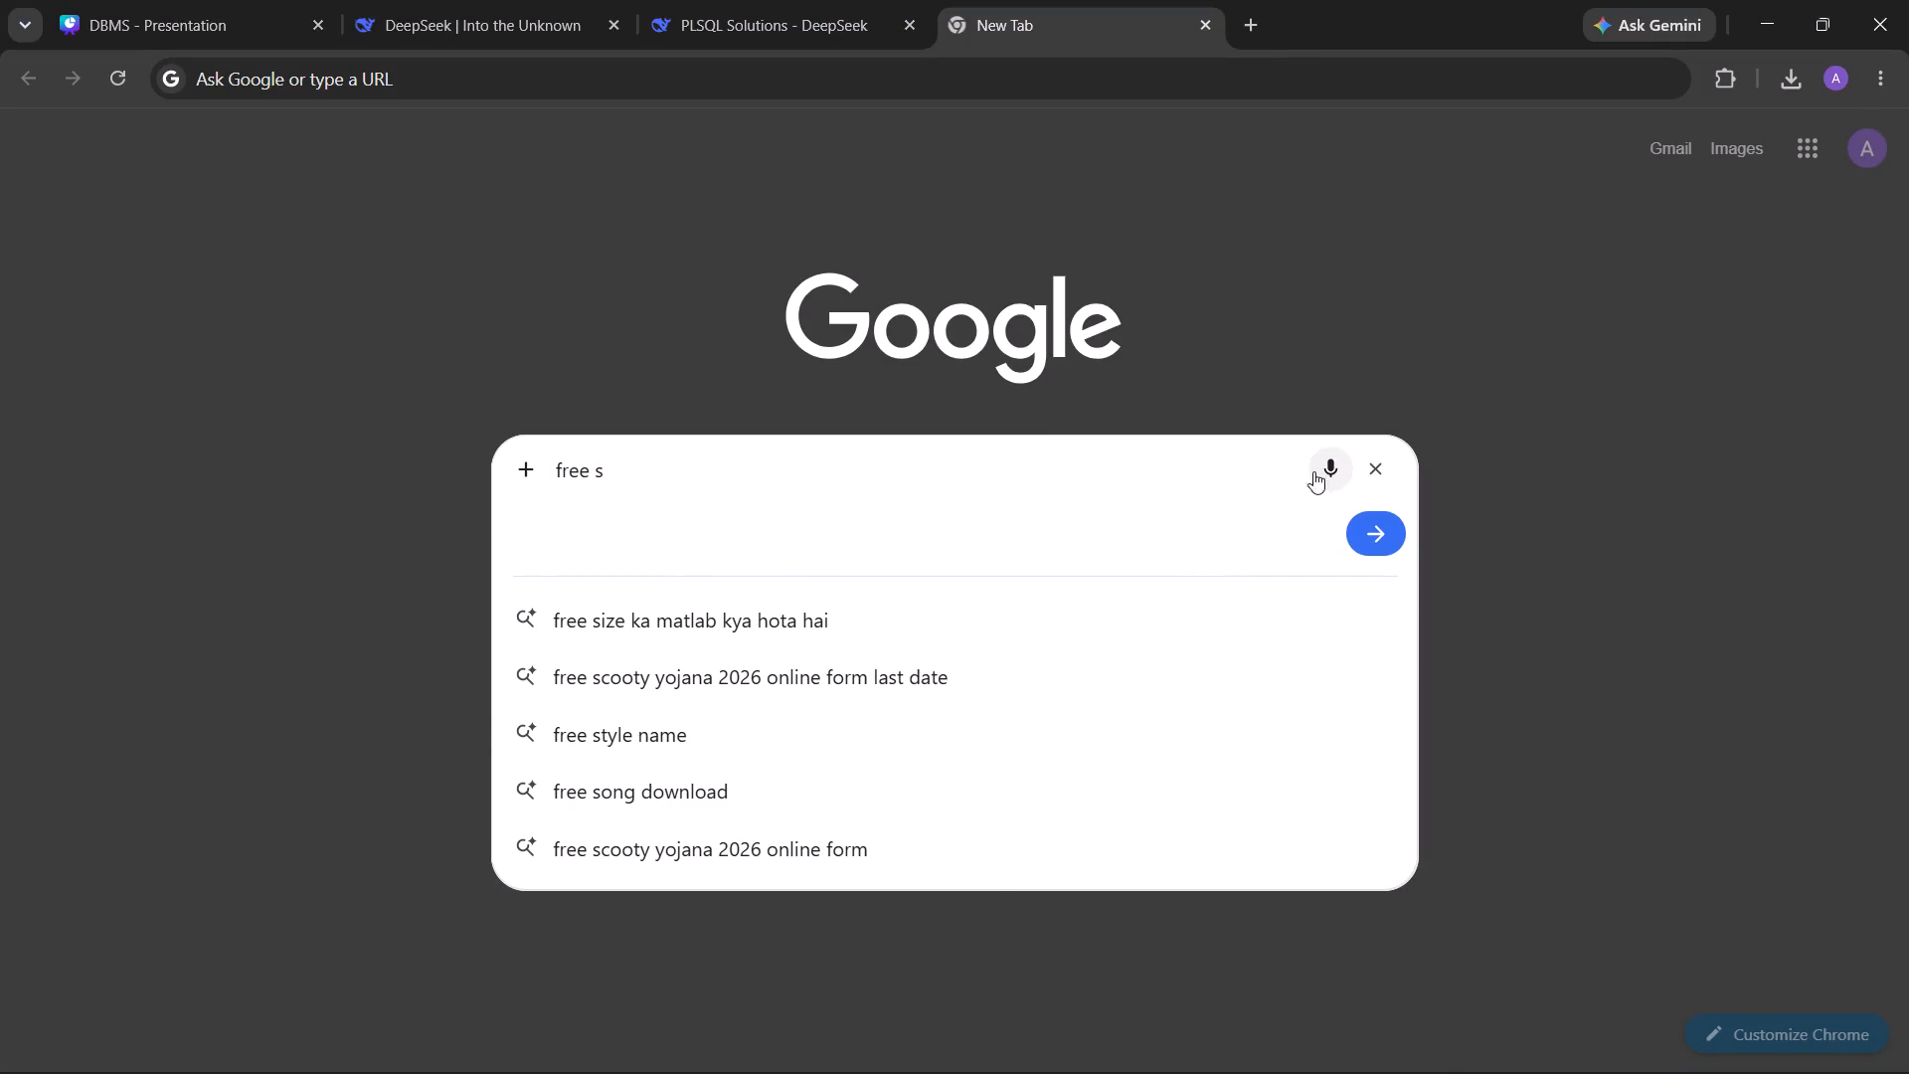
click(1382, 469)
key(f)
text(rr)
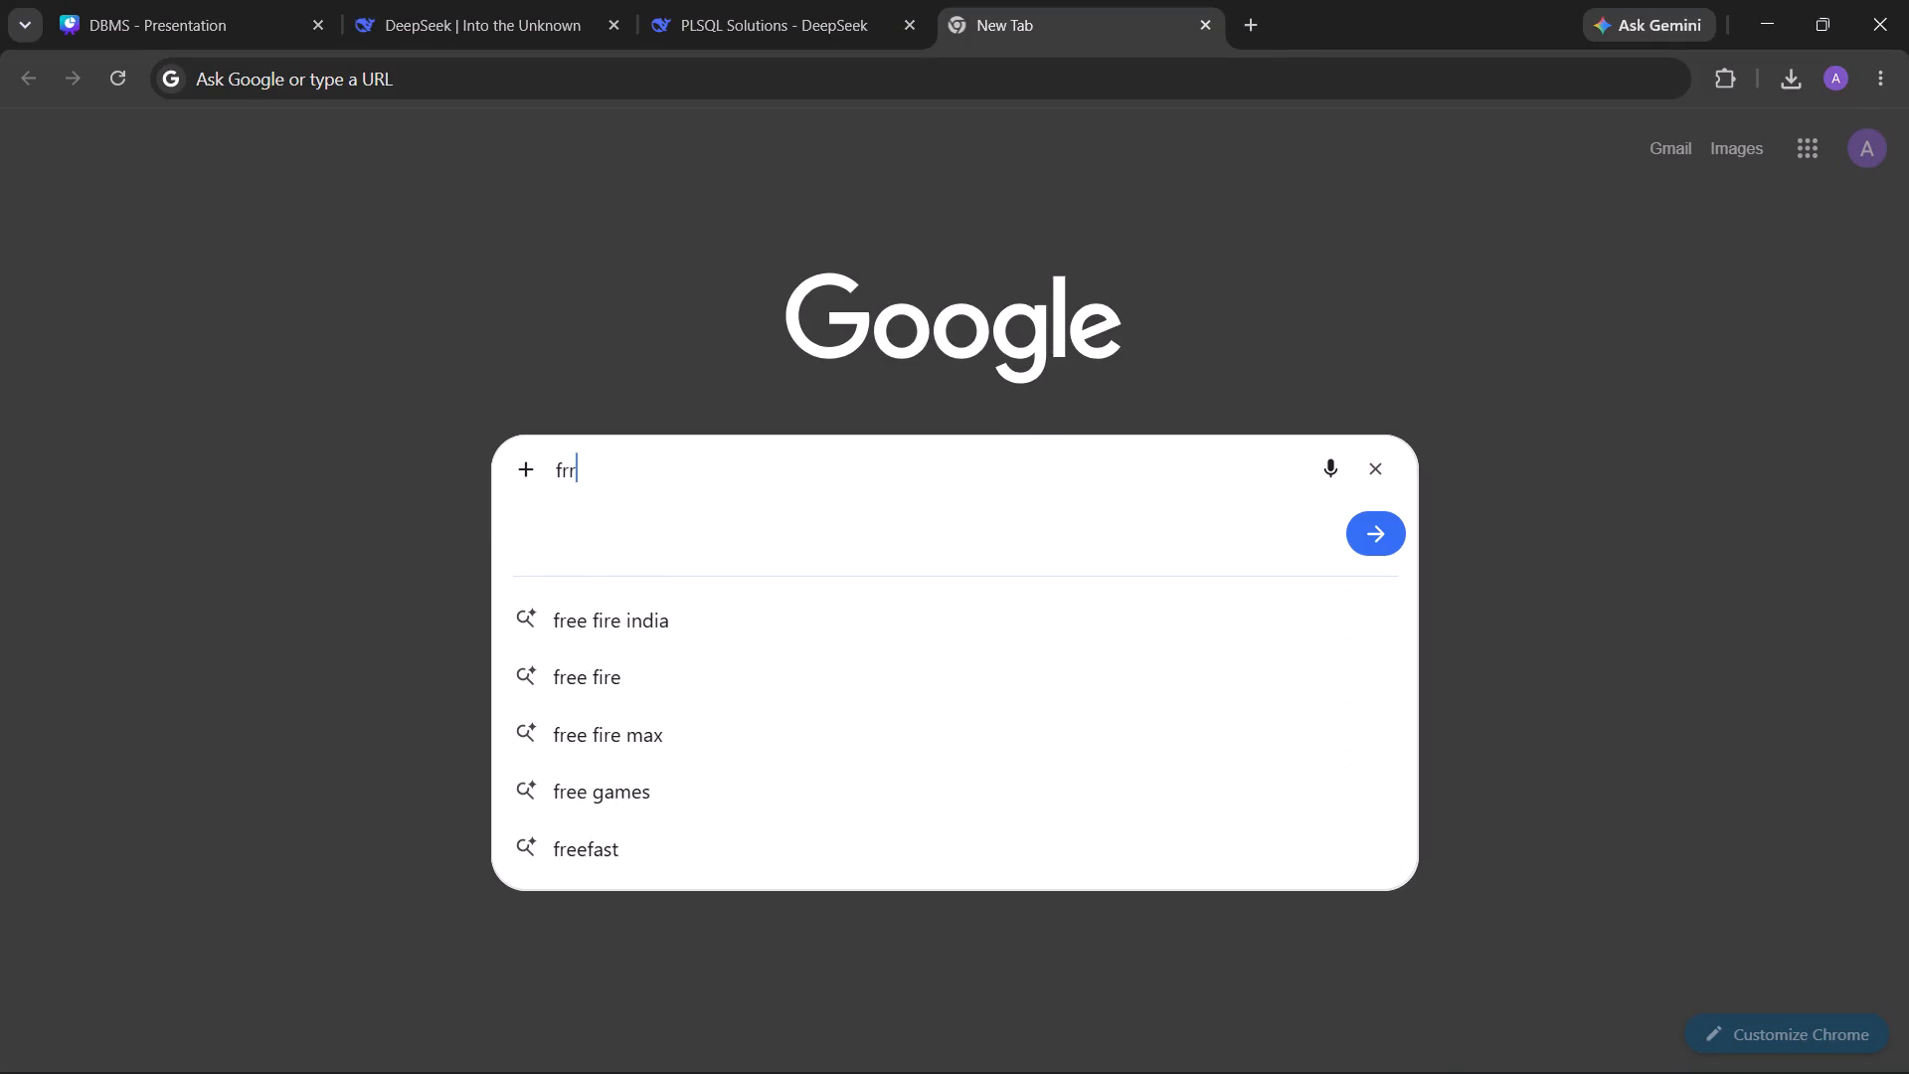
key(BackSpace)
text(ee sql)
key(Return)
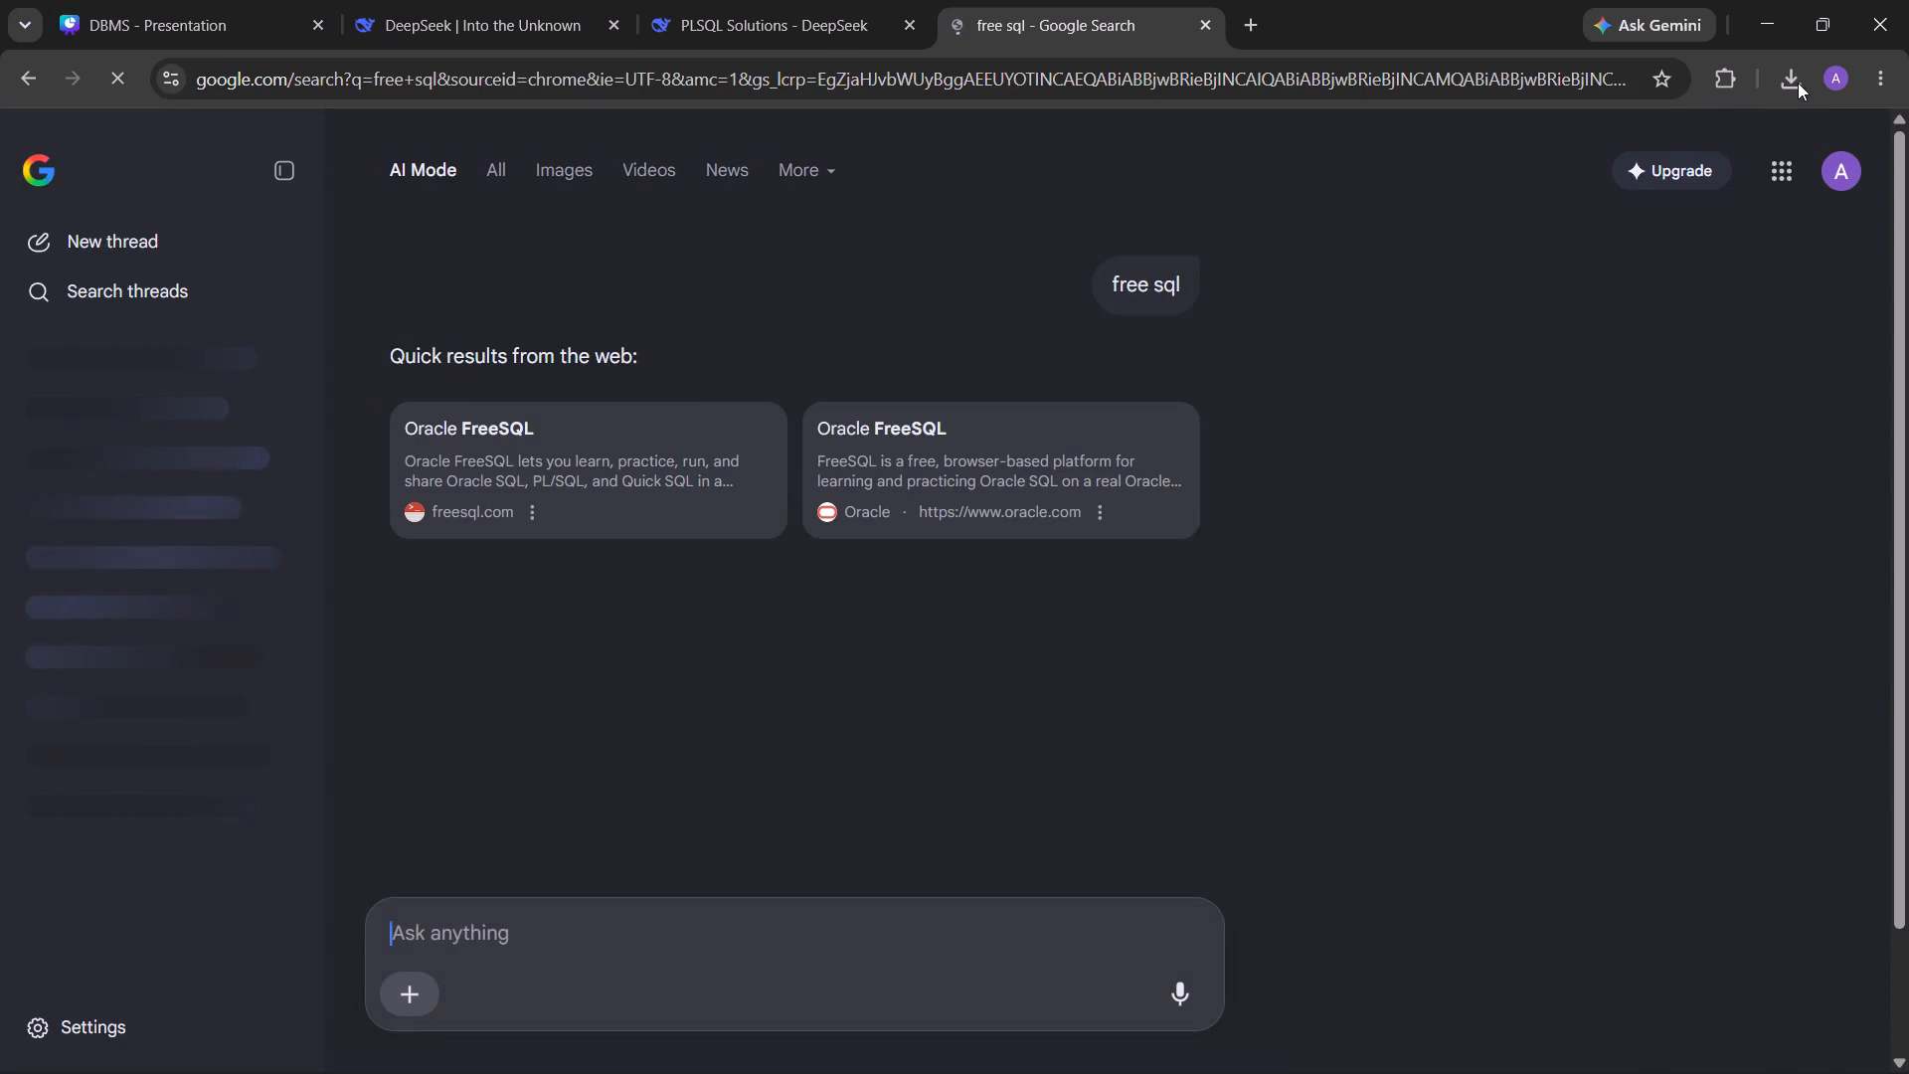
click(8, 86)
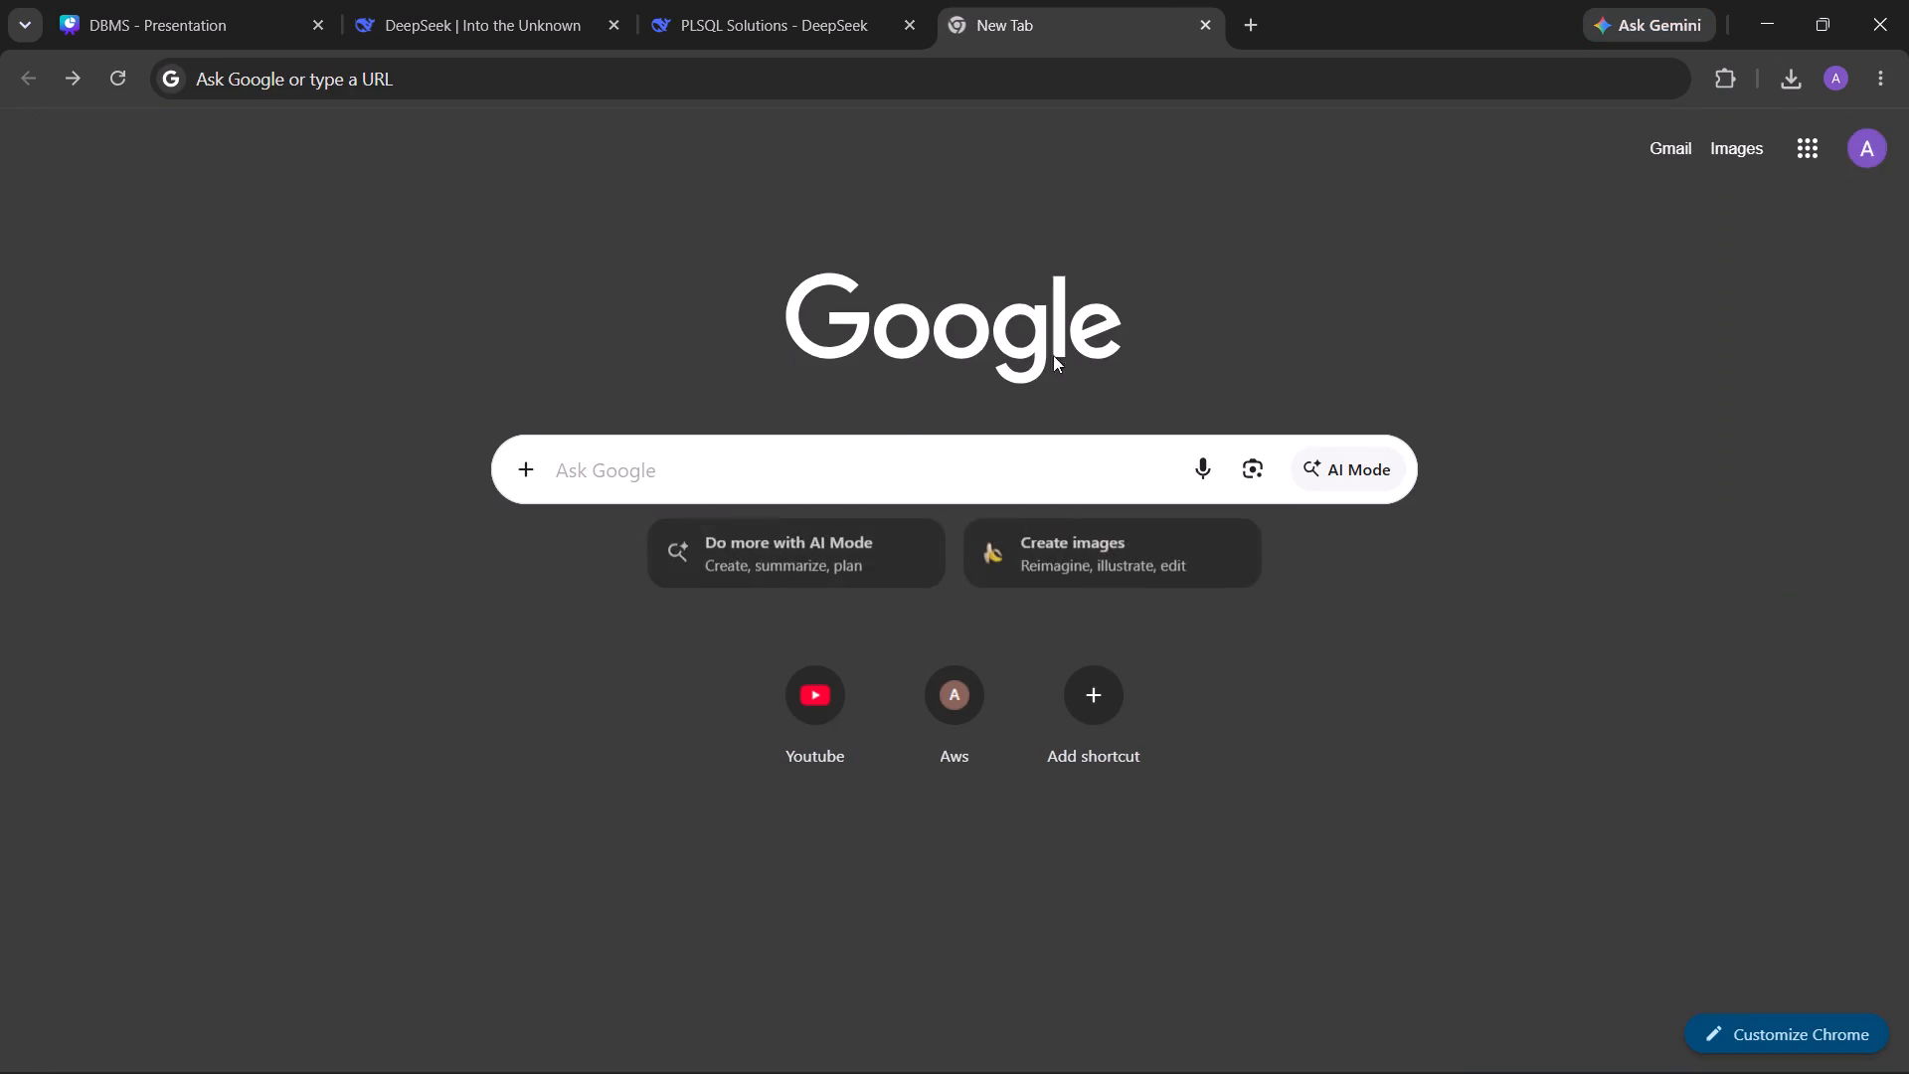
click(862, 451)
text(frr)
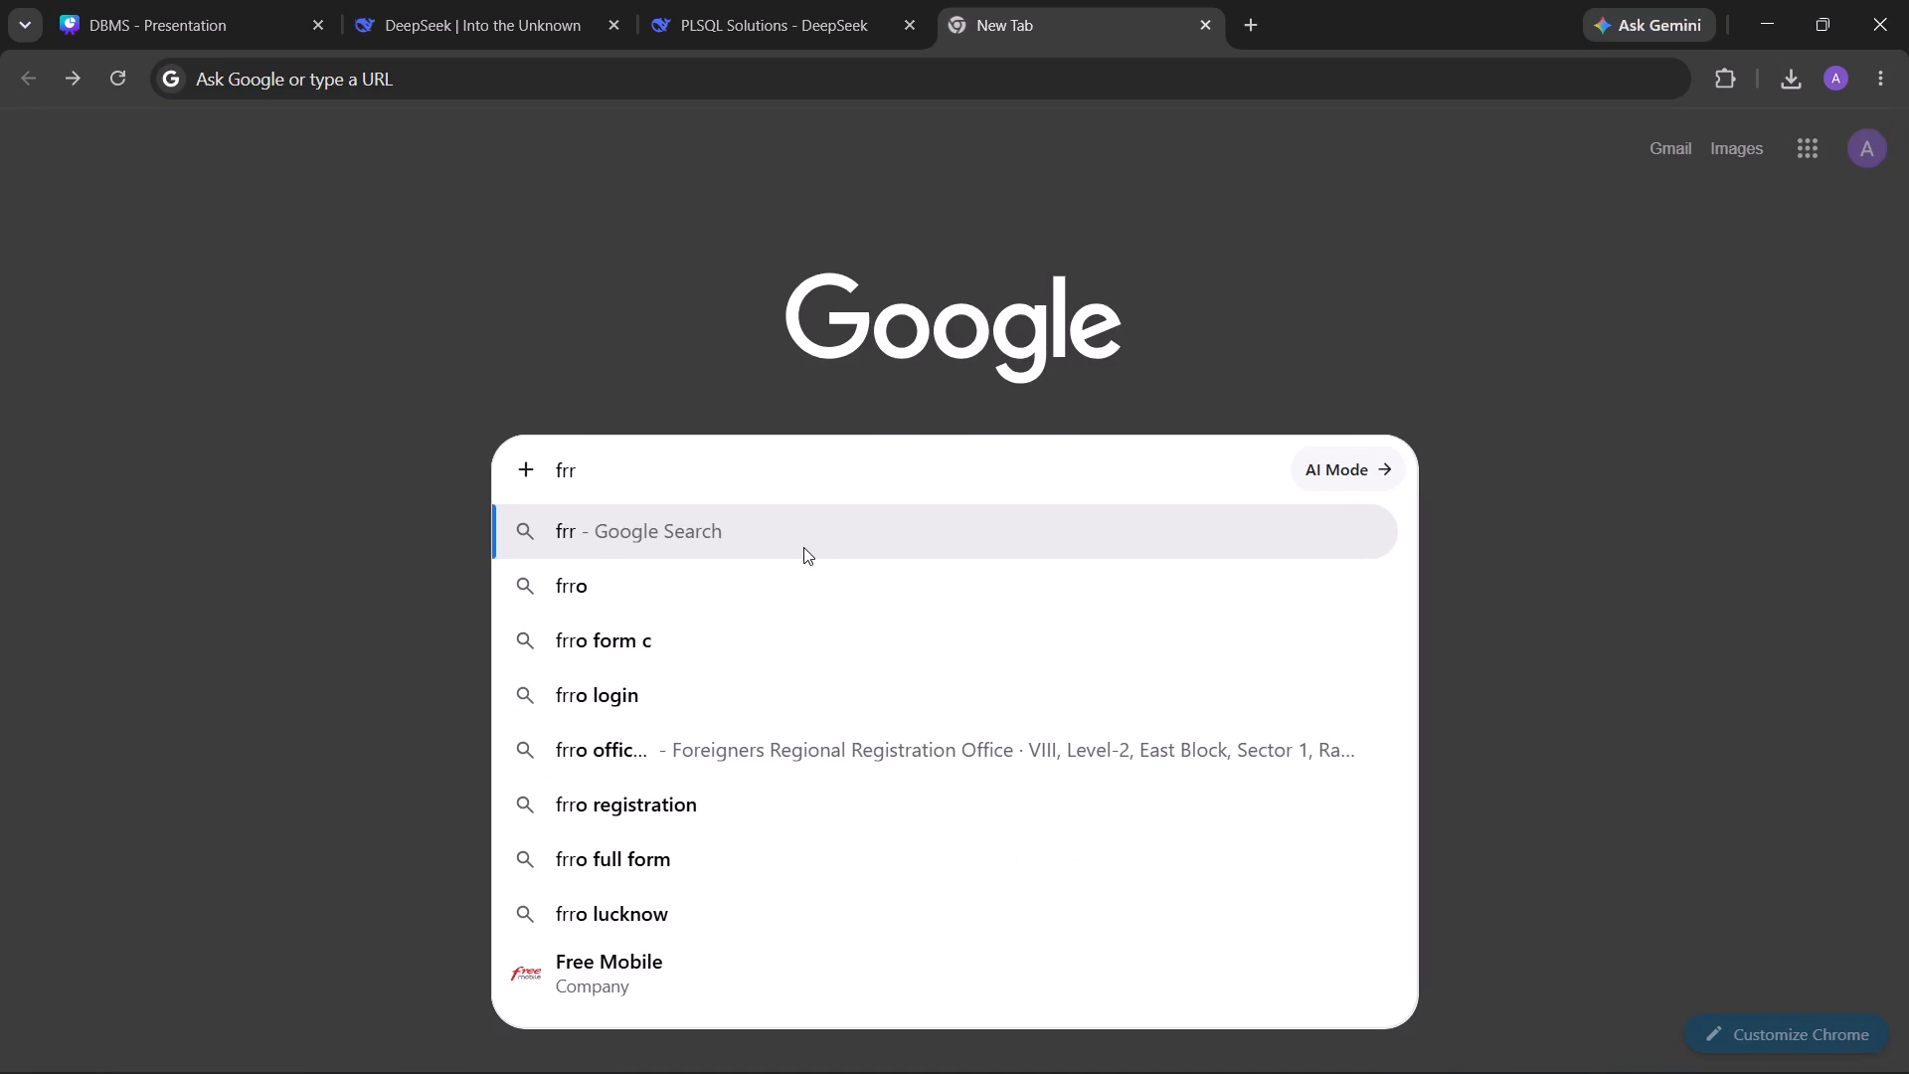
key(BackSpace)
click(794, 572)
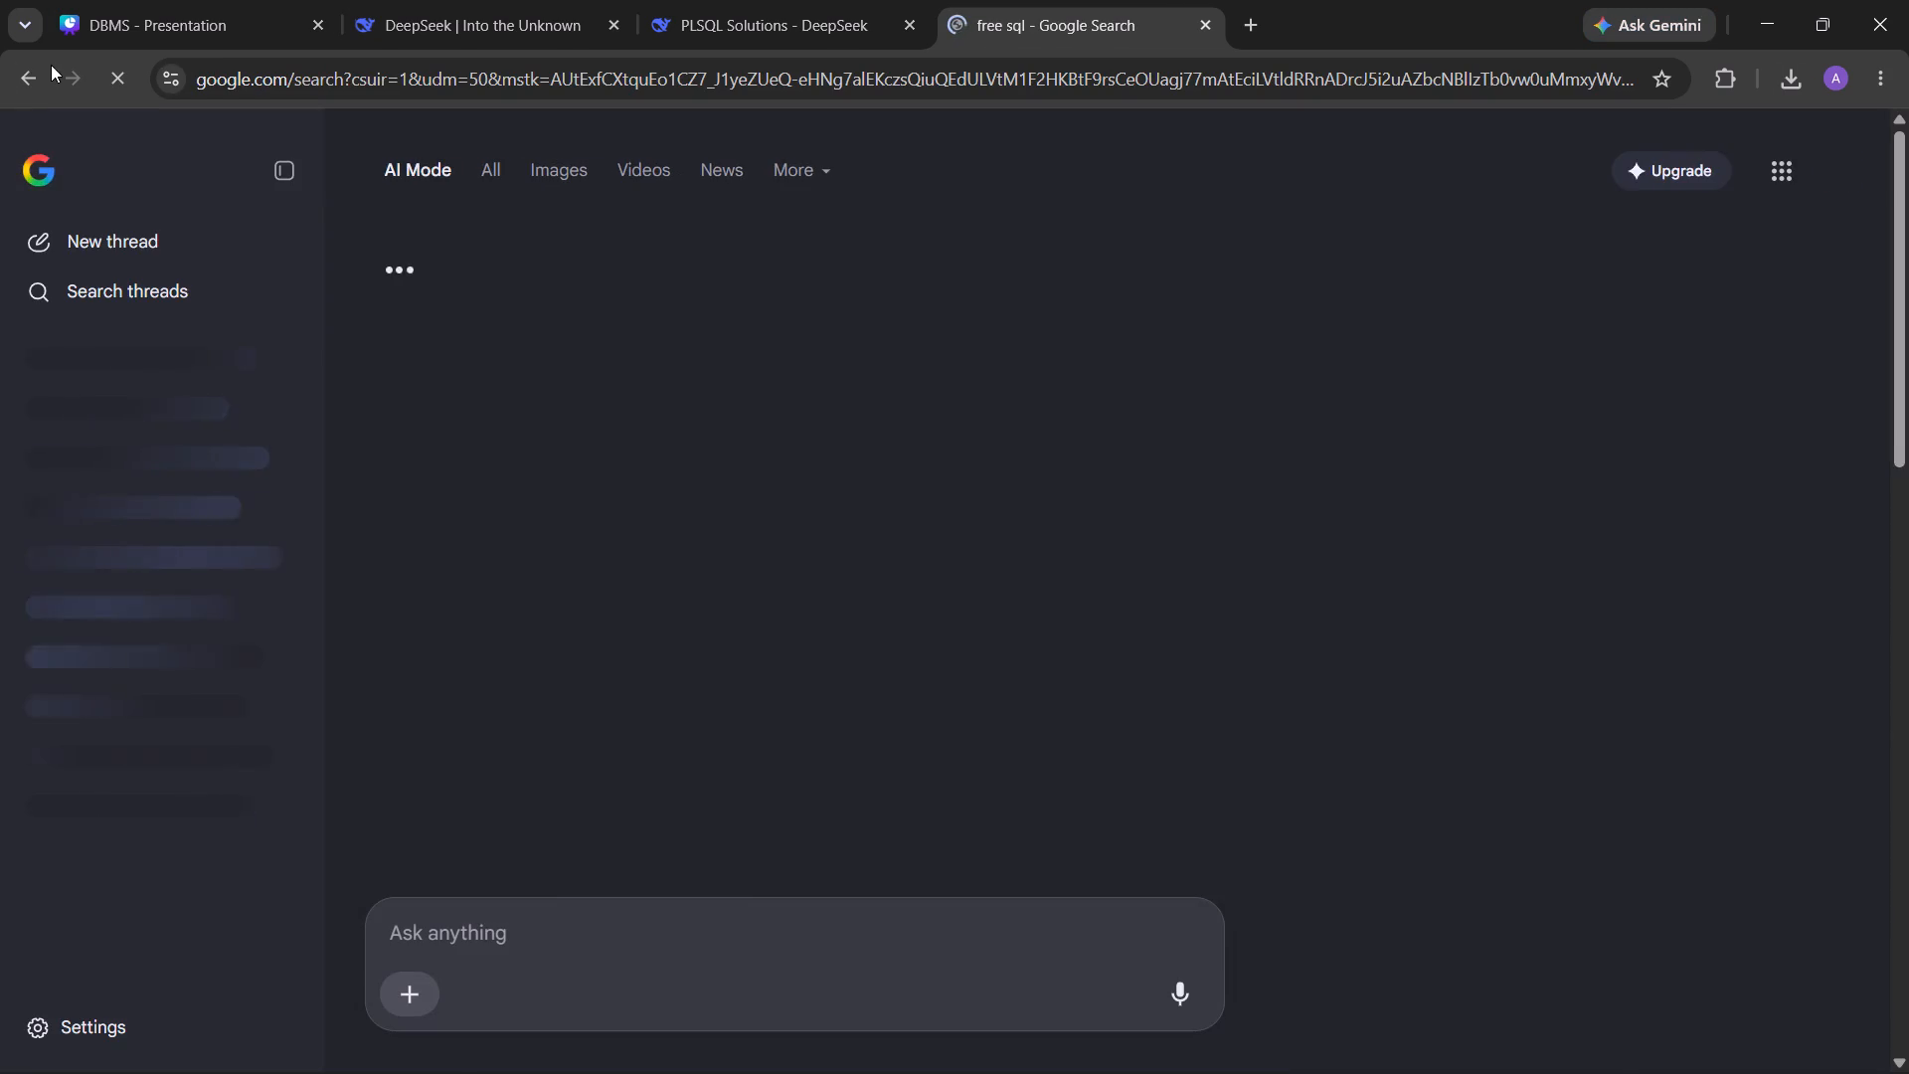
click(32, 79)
Search Google for "free sql" and open the Oracle FreeSQL website.
click(879, 464)
text(fr)
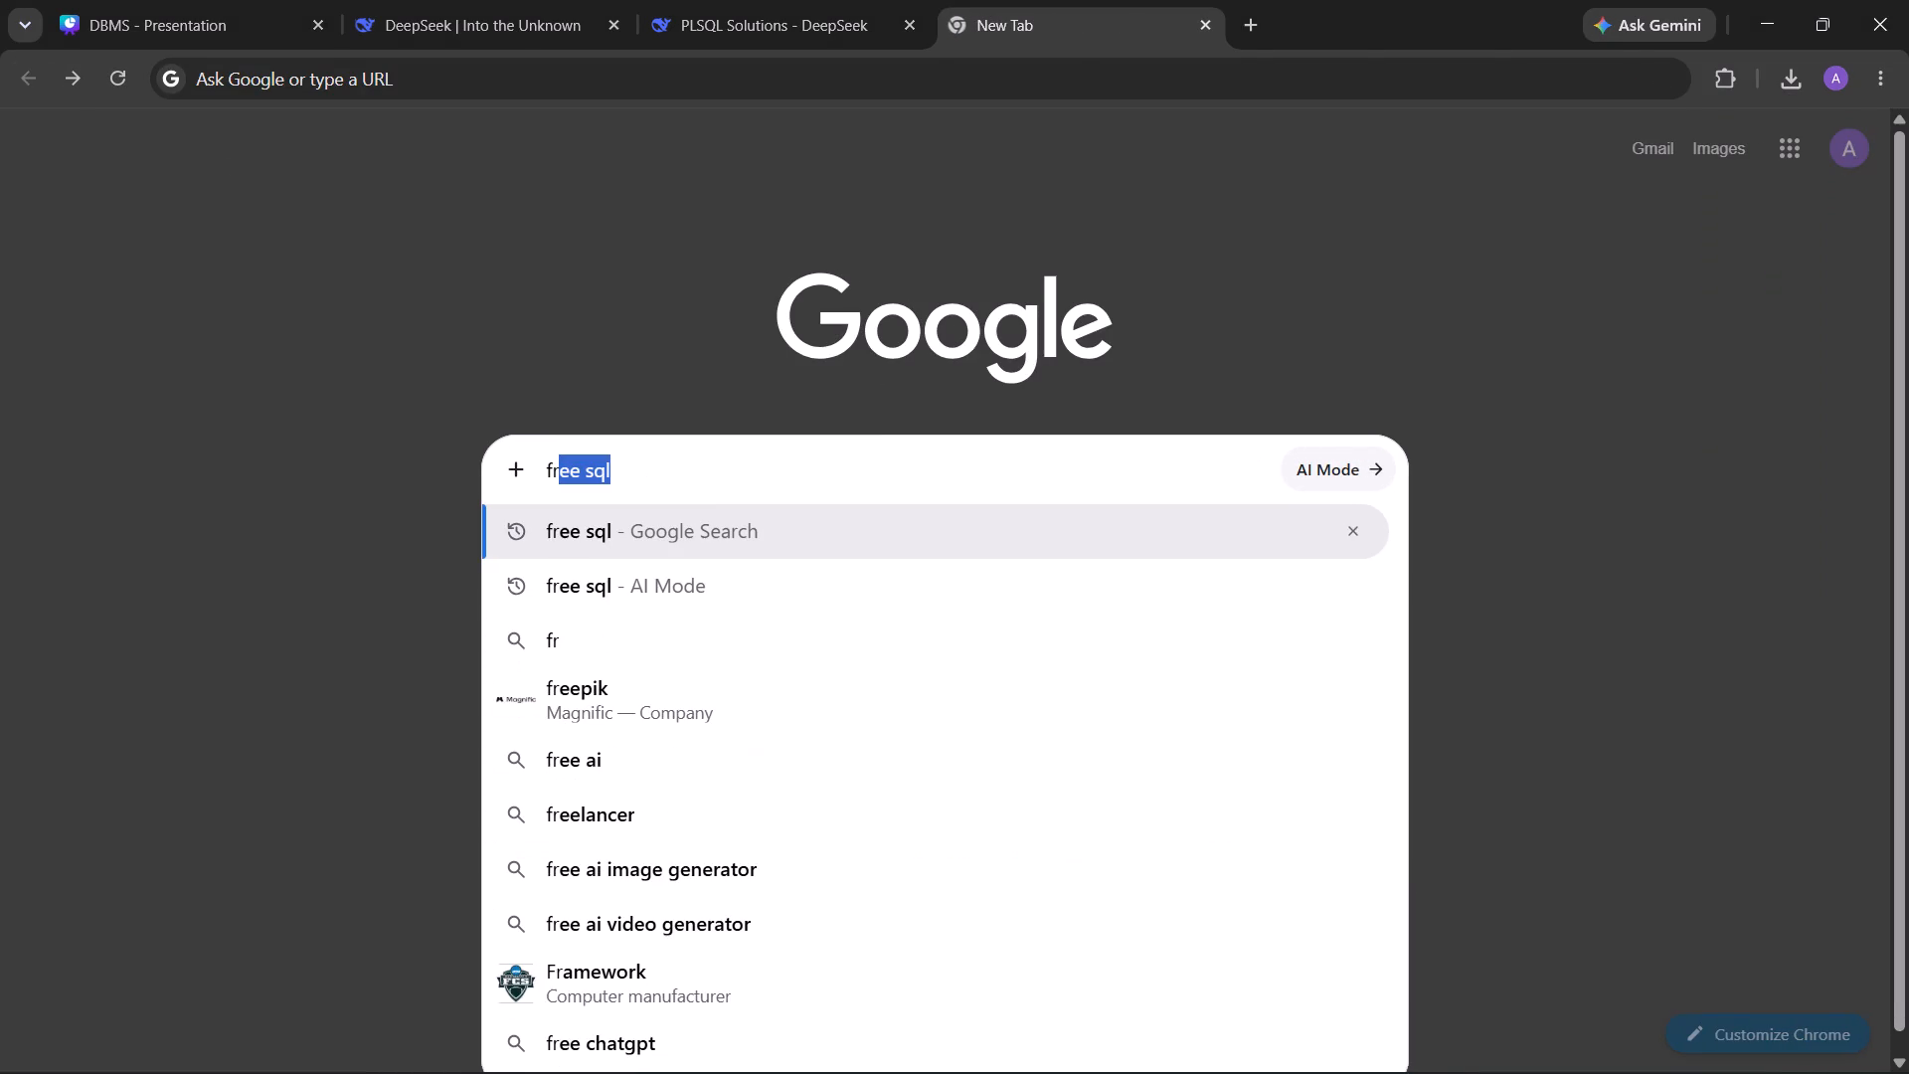
click(782, 526)
click(285, 406)
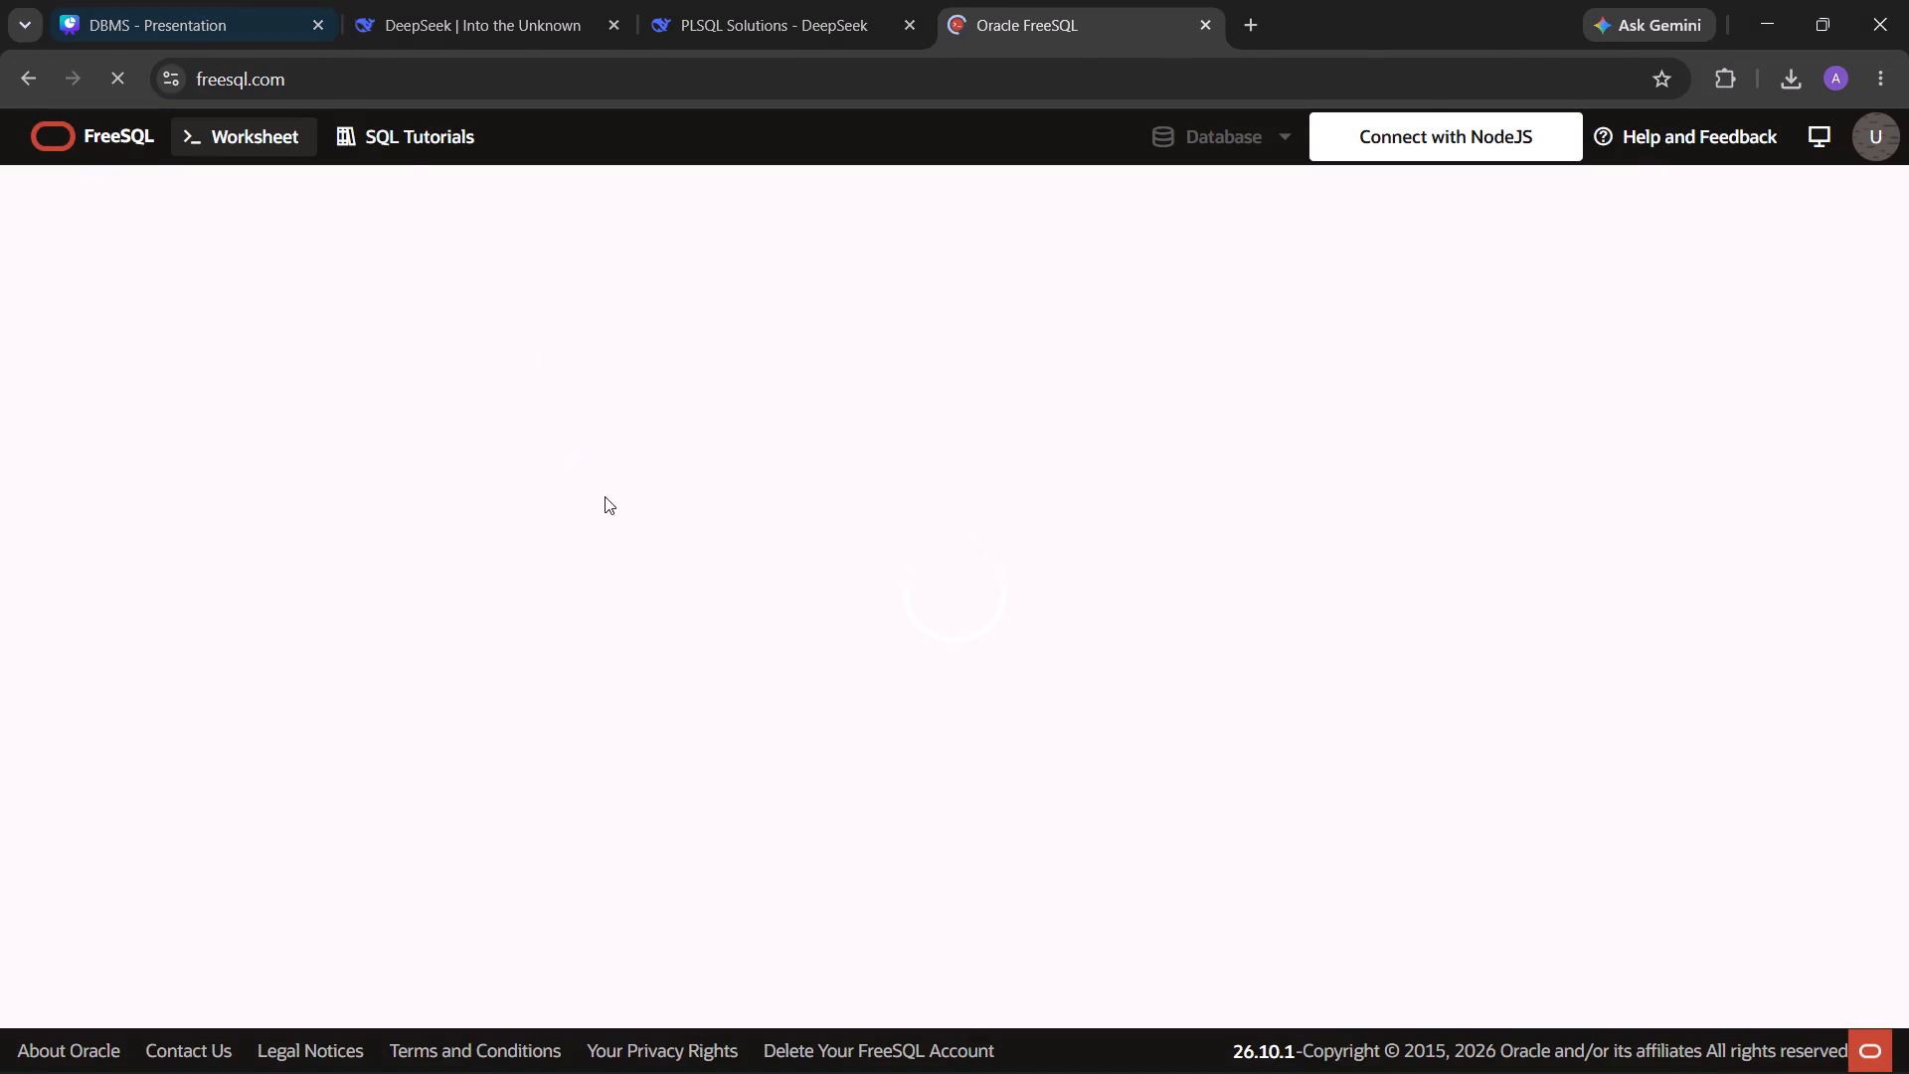
click(92, 0)
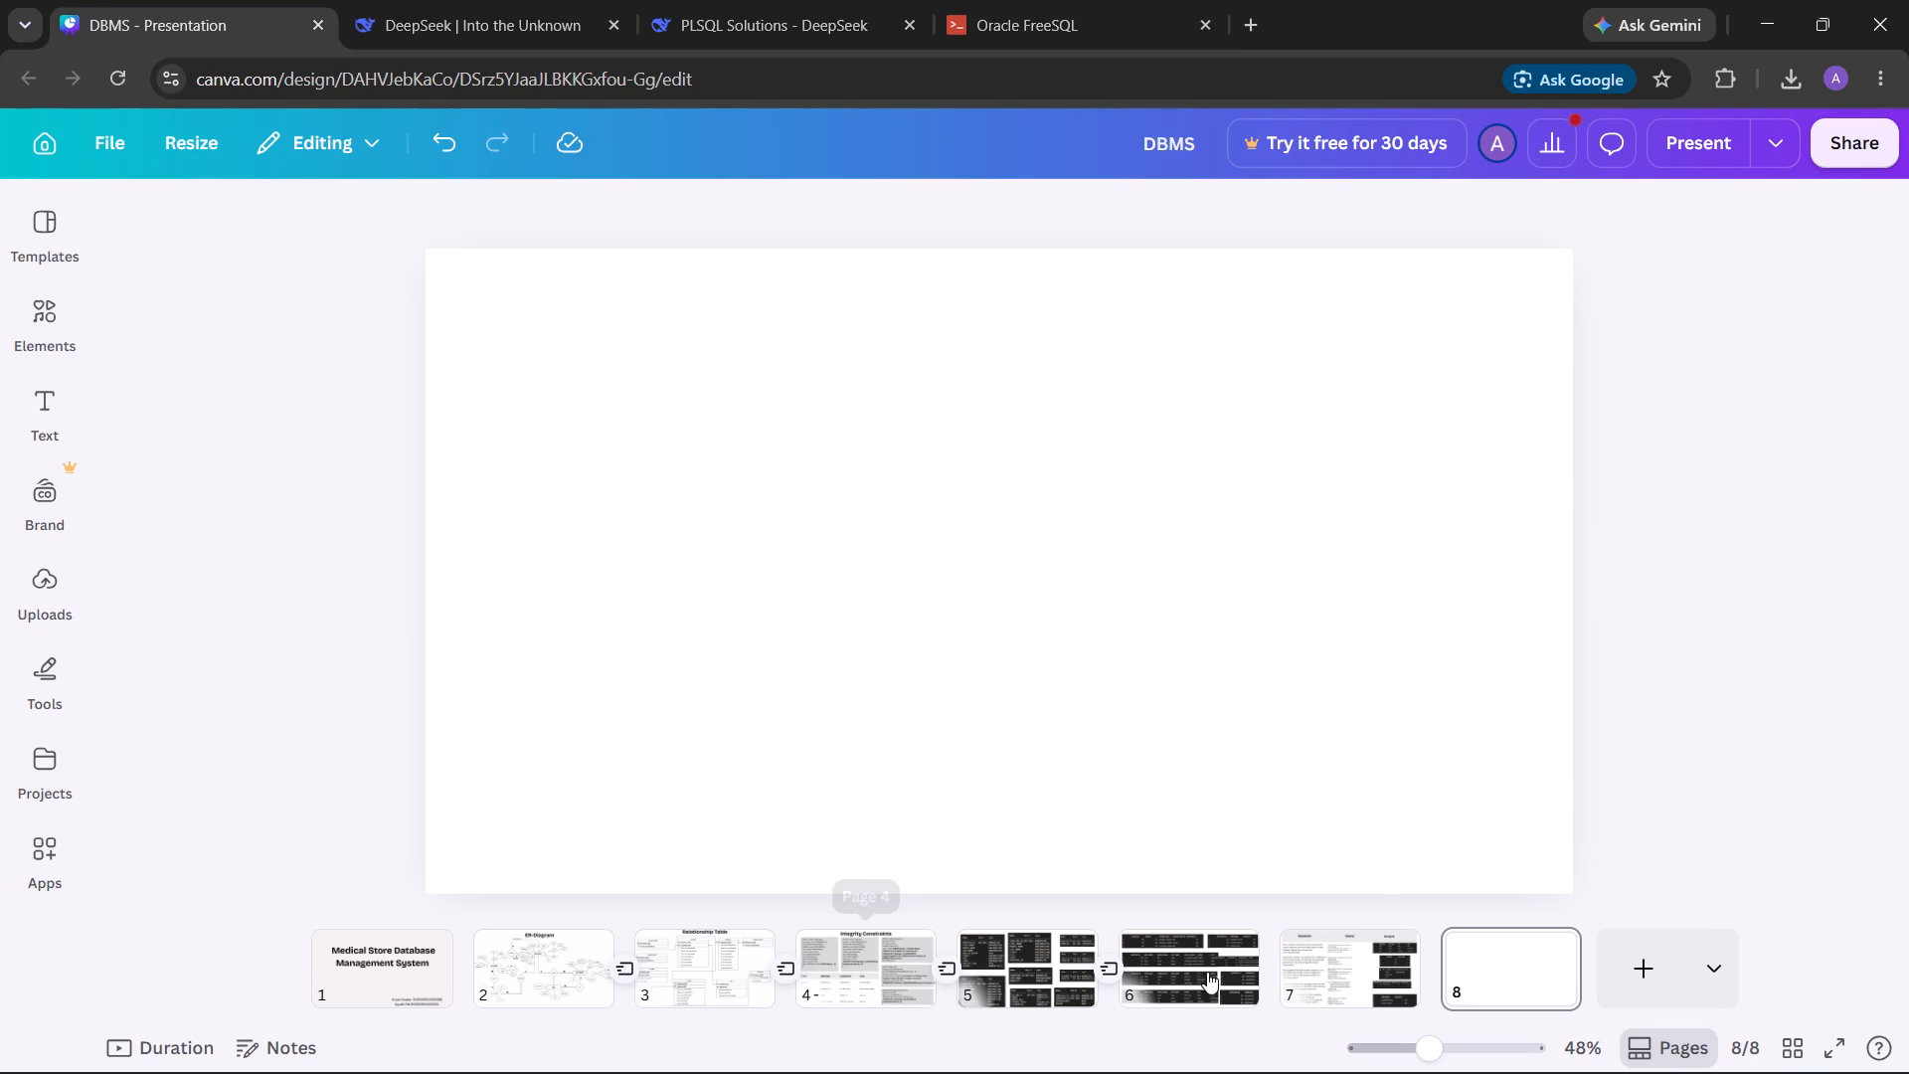
click(1370, 977)
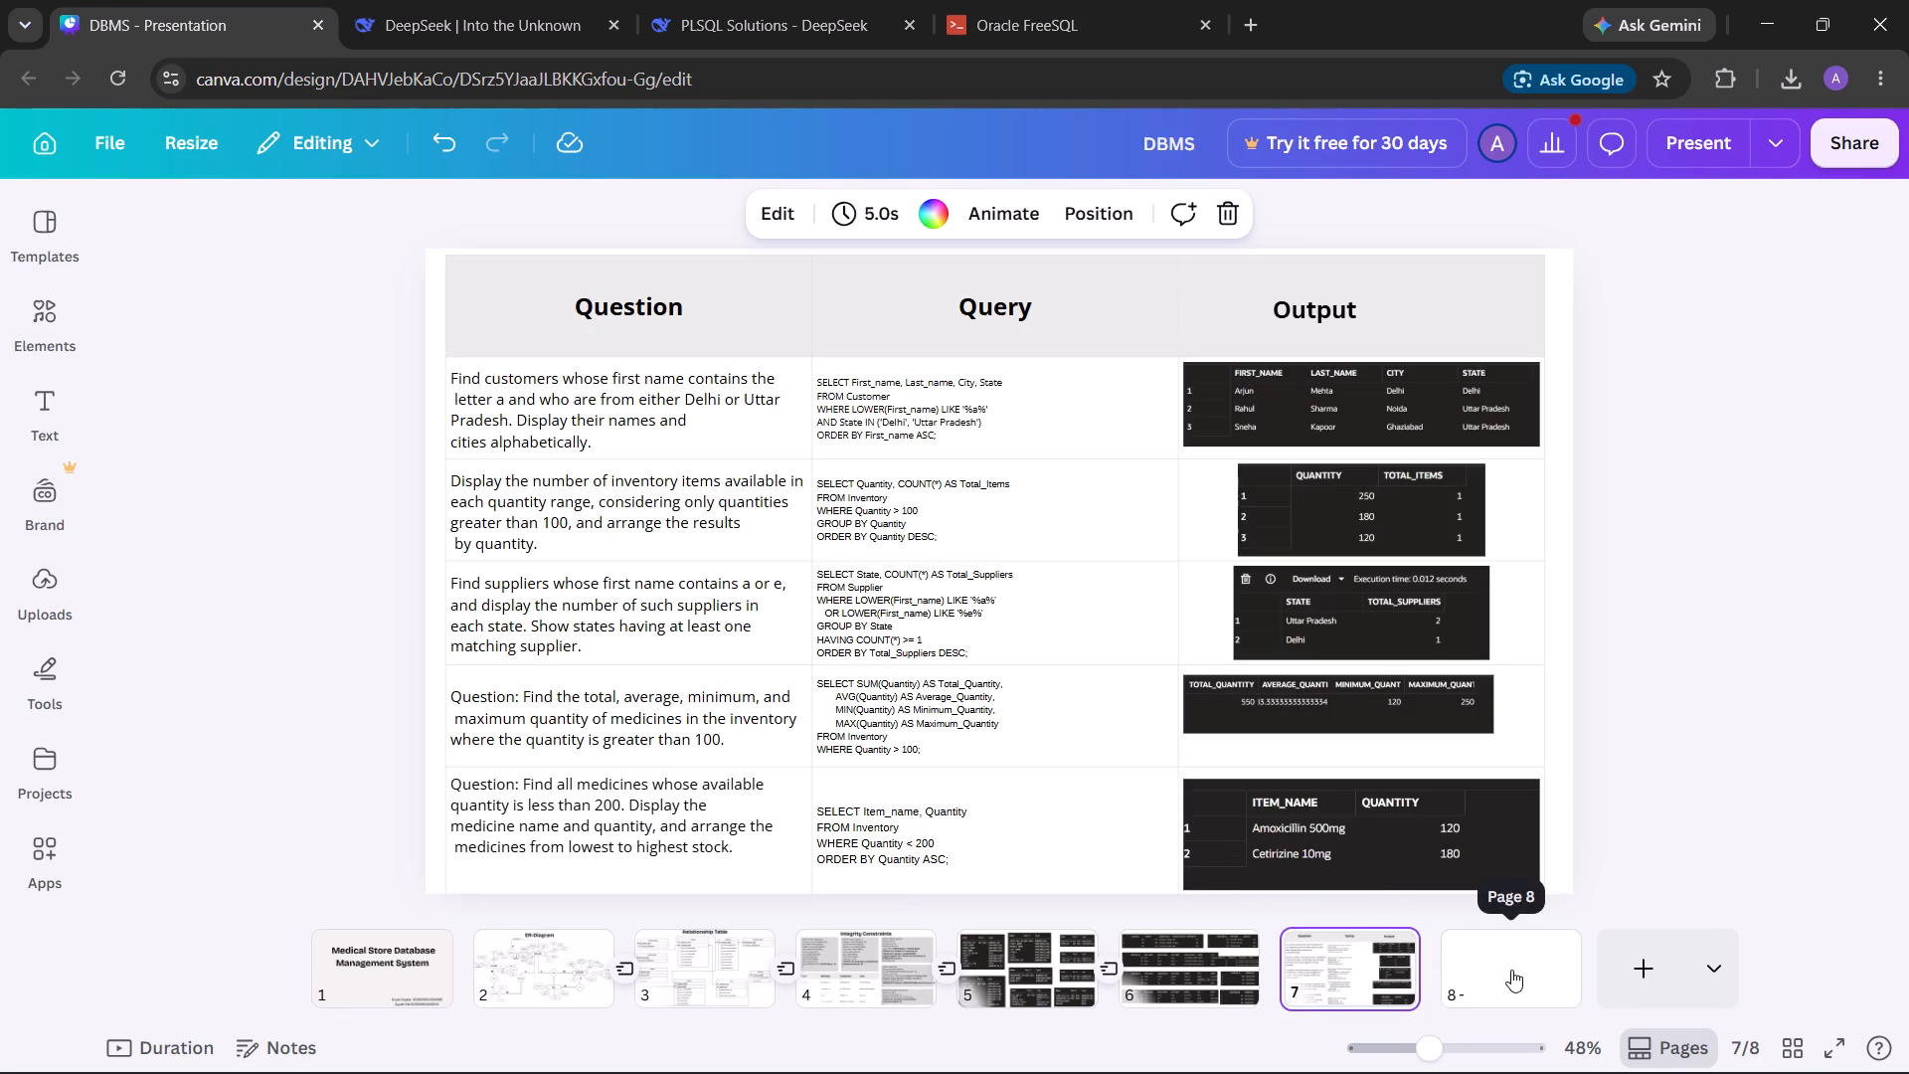
right_click(705, 307)
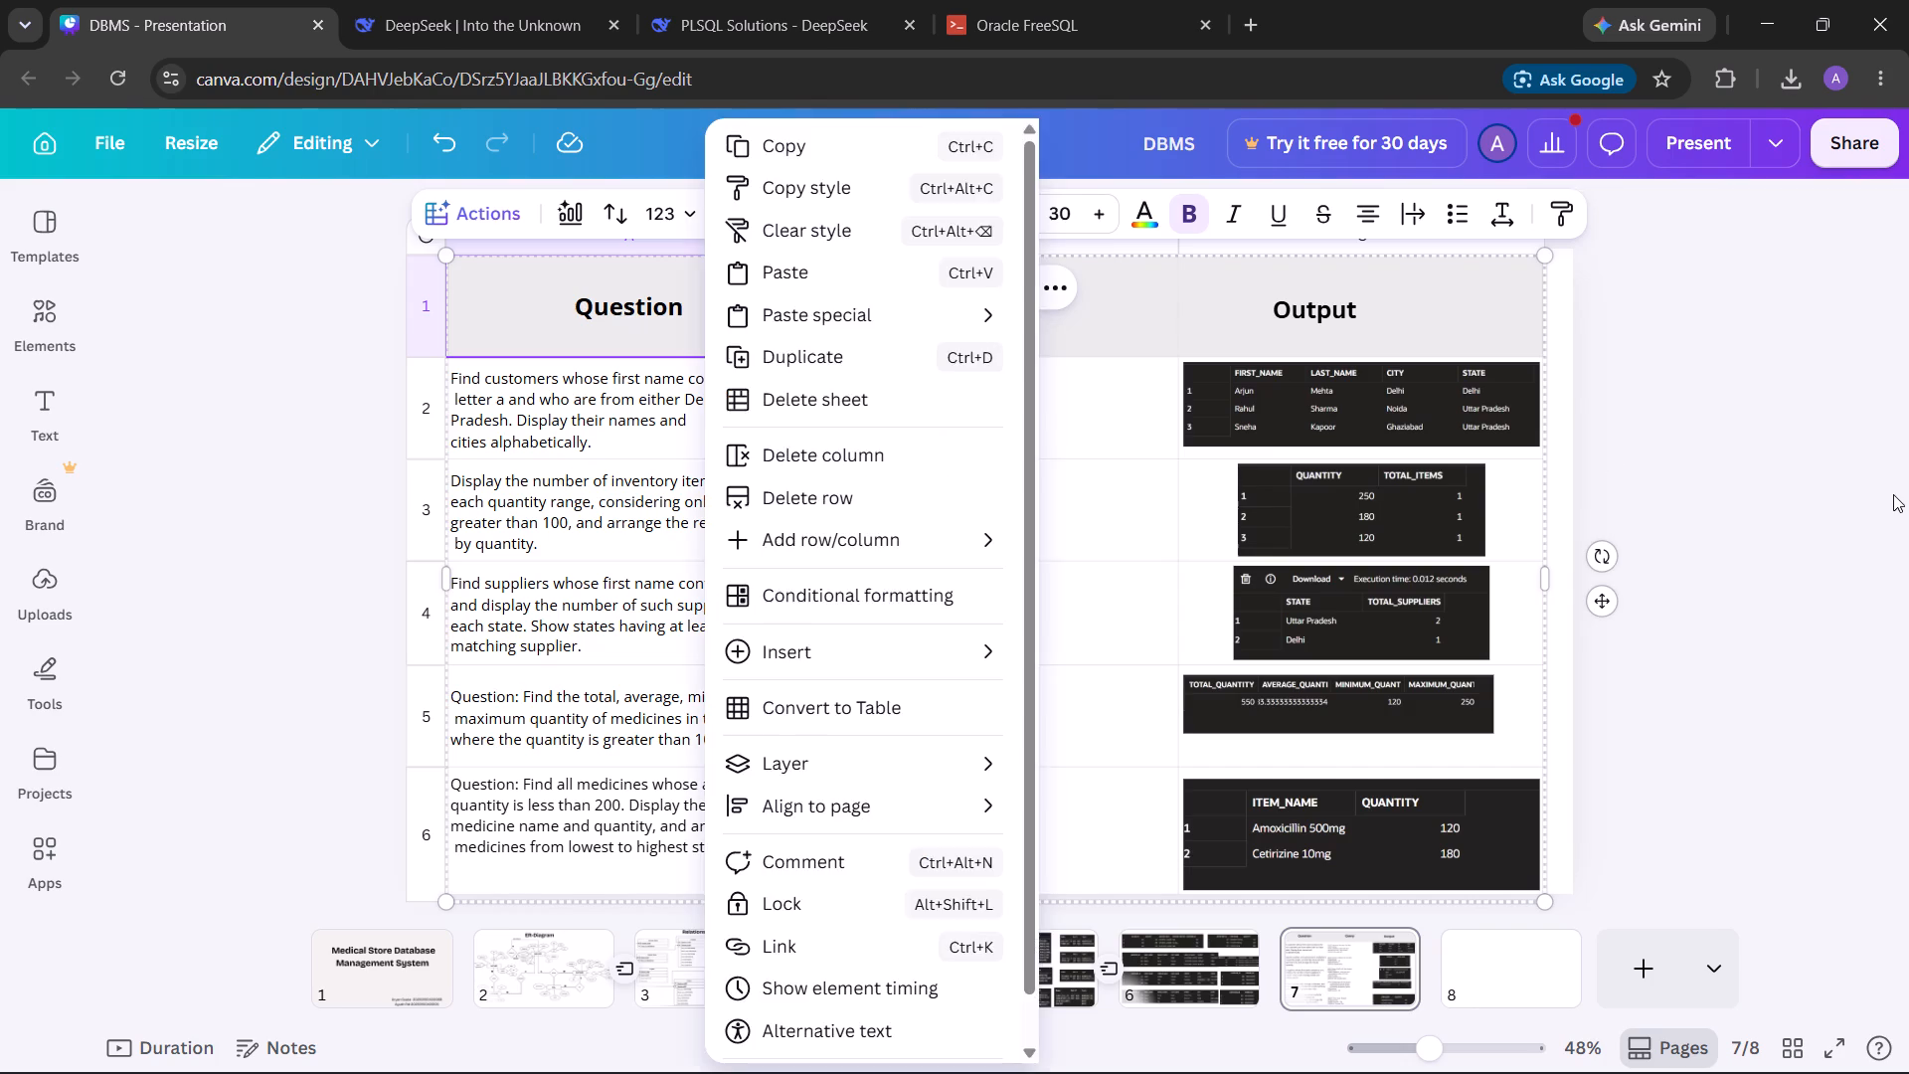
click(1894, 493)
click(294, 527)
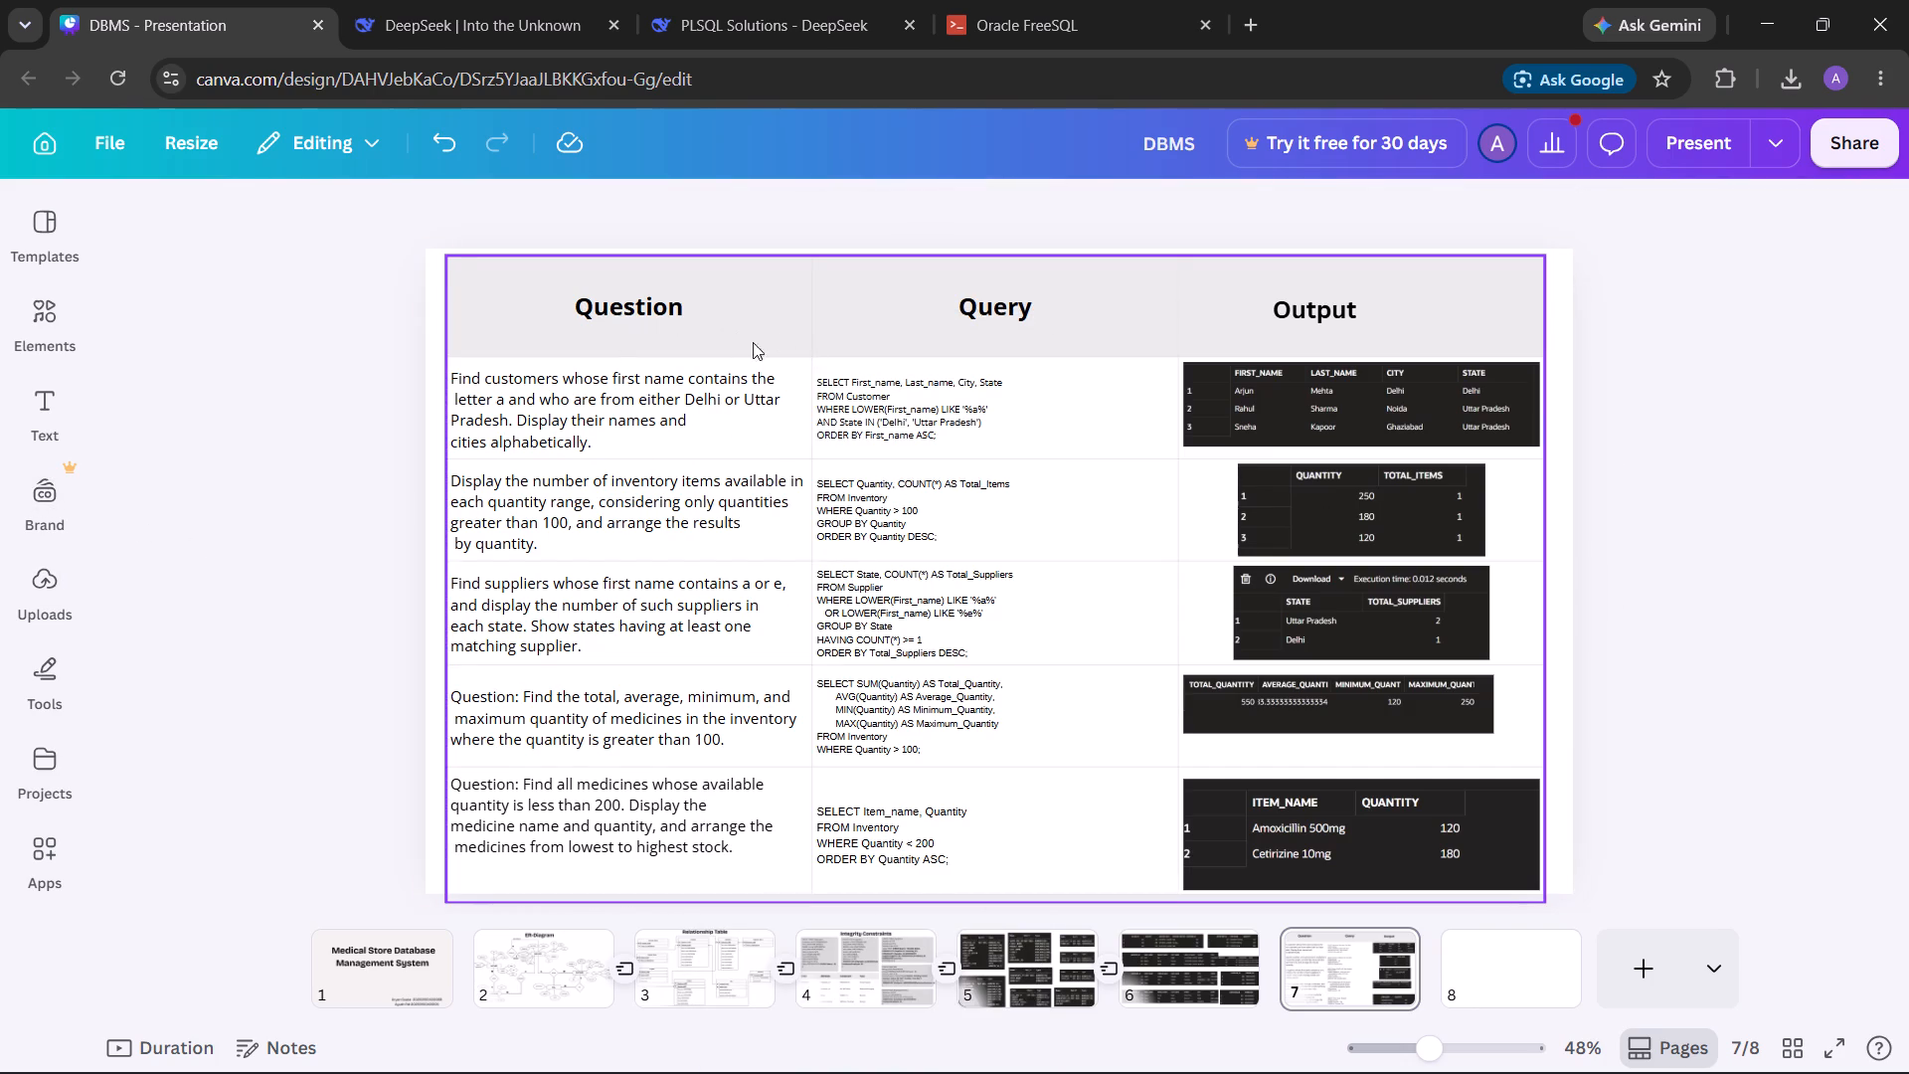
click(1163, 962)
click(1356, 984)
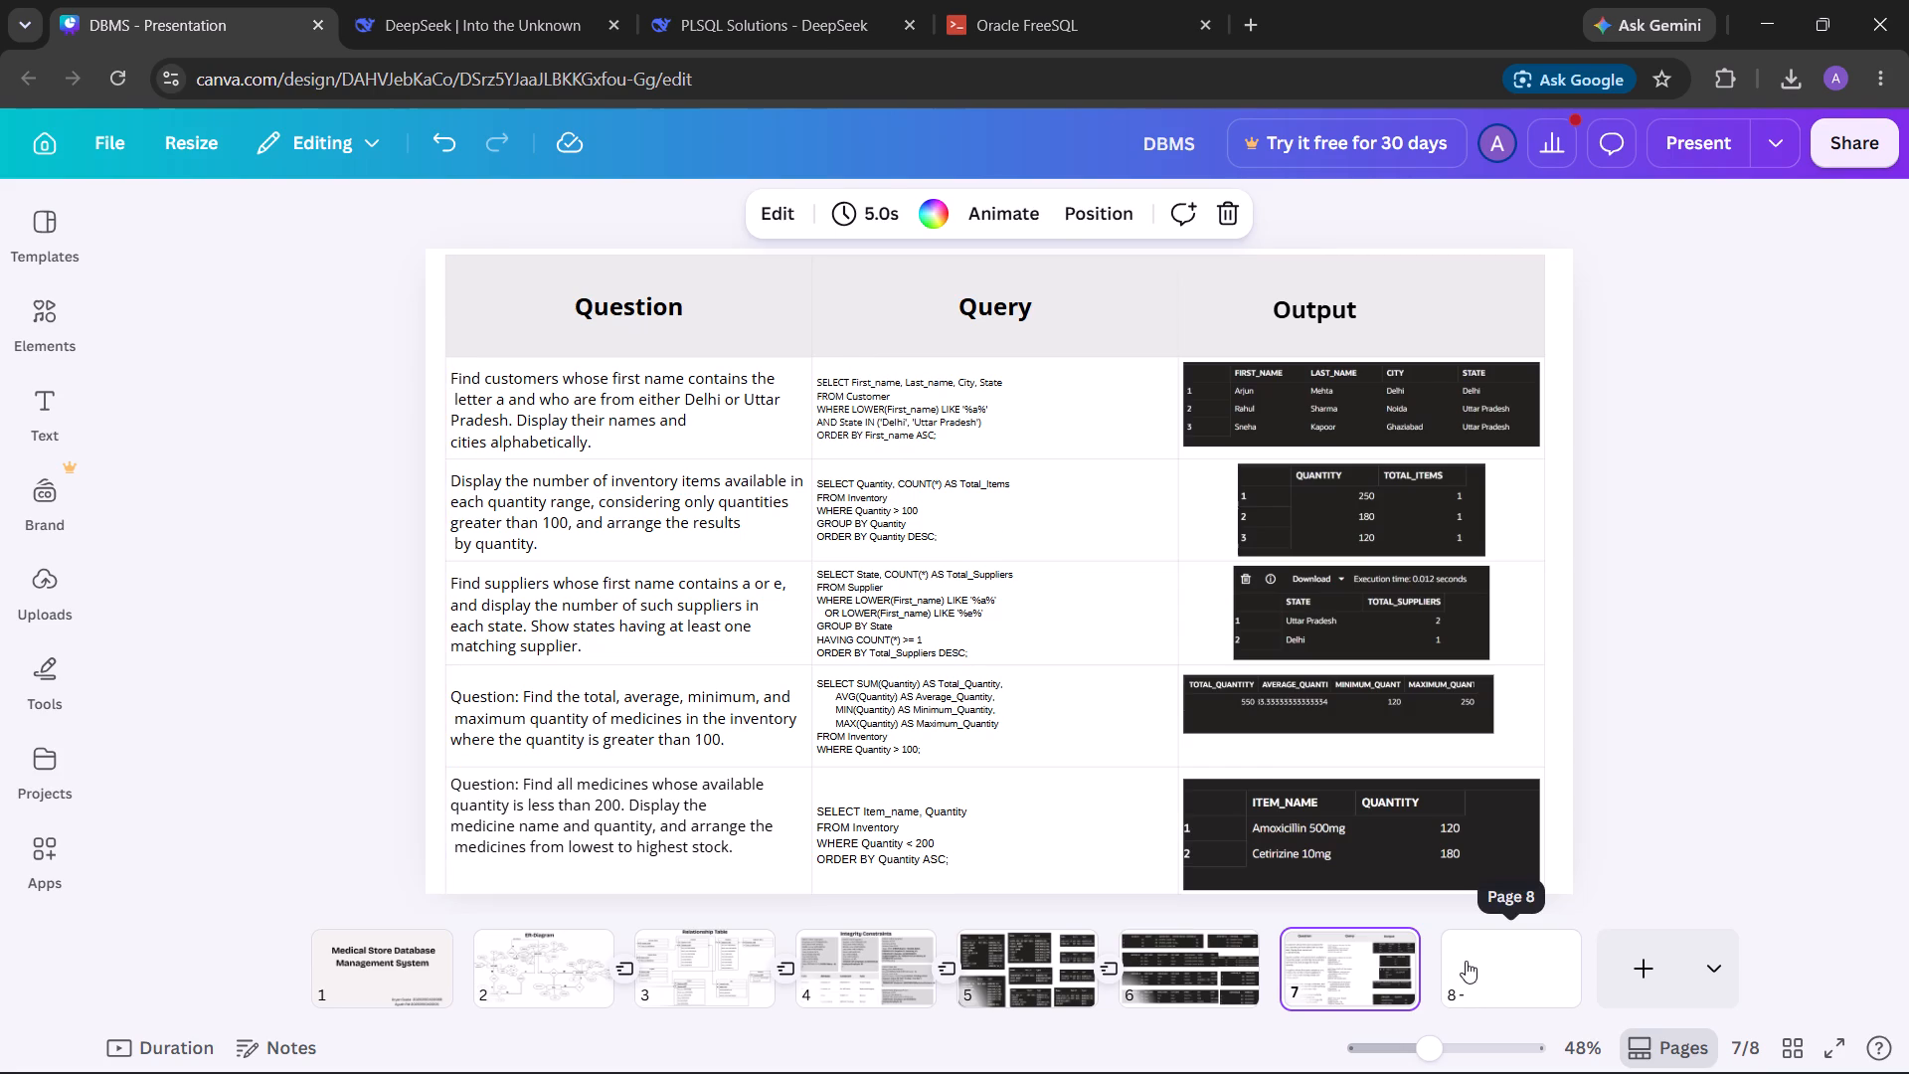
click(996, 353)
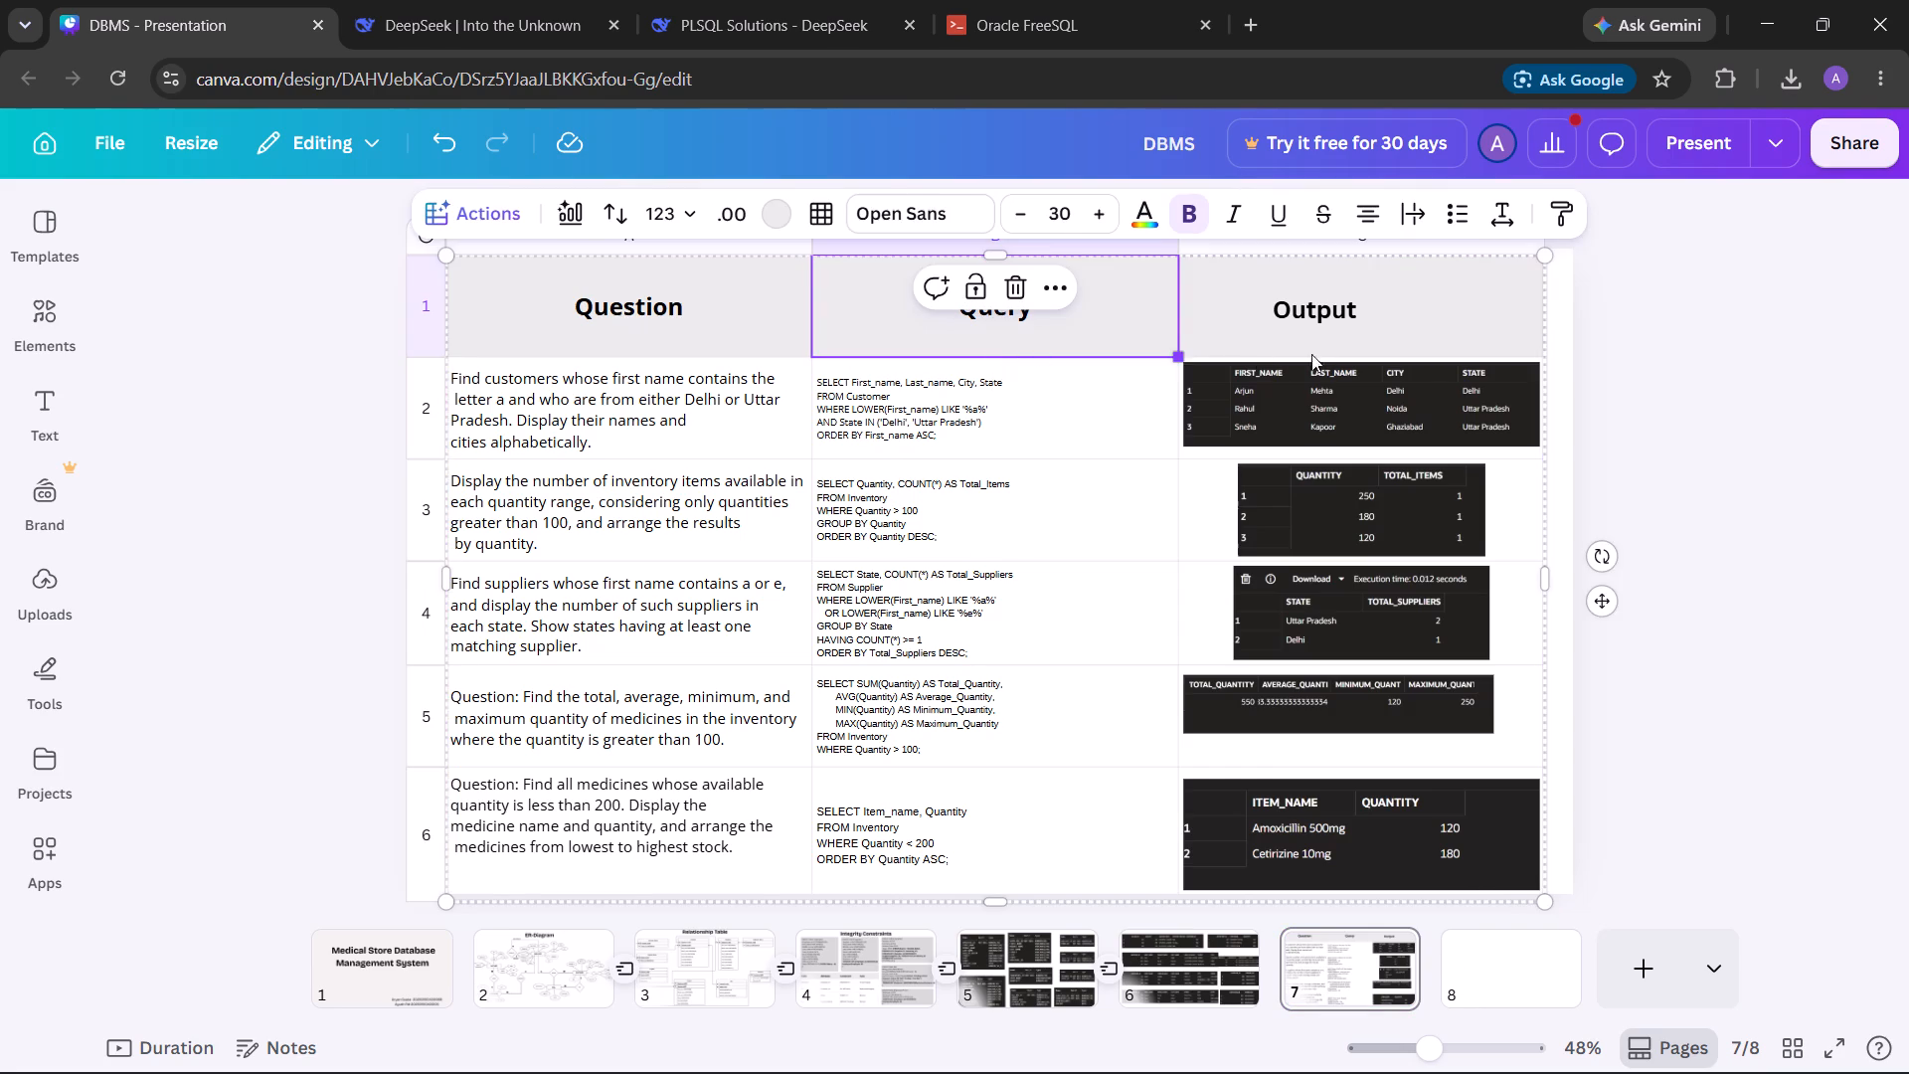
click(1322, 350)
click(1876, 366)
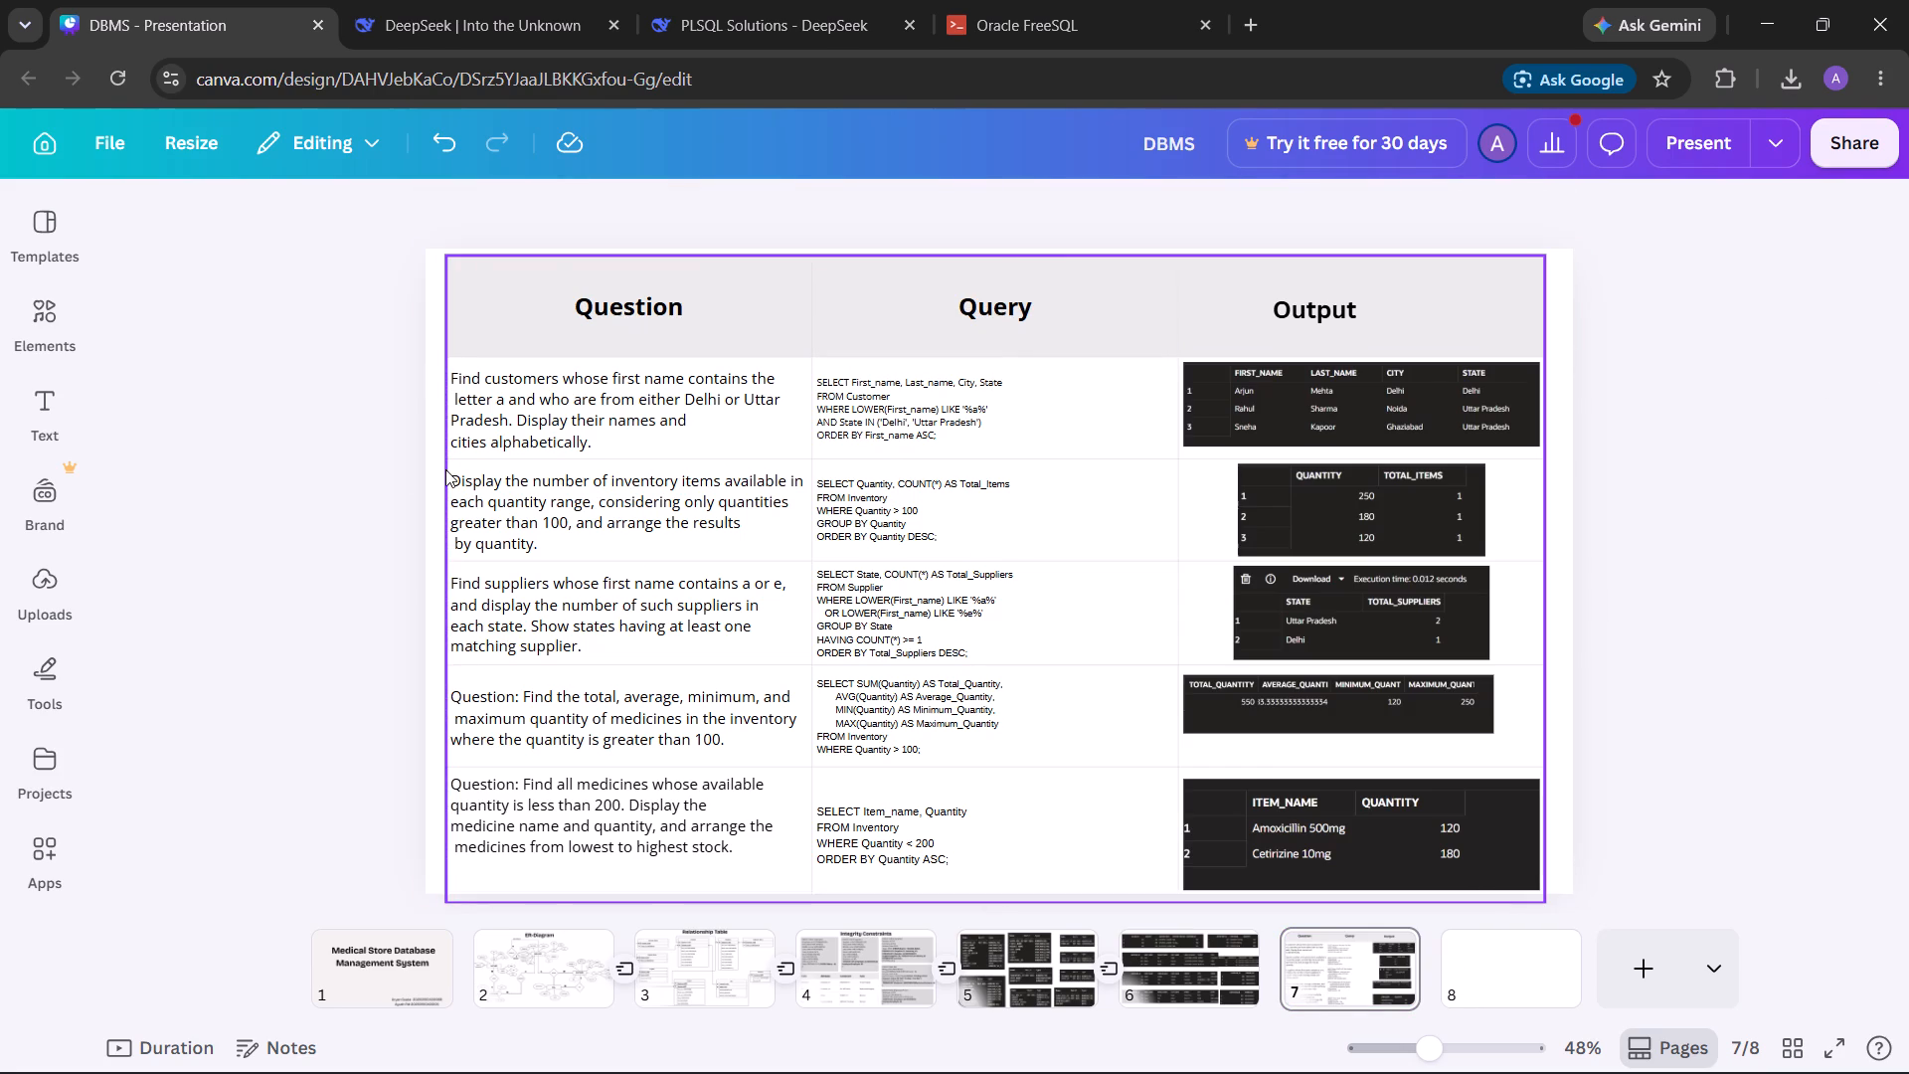
click(445, 468)
click(1908, 513)
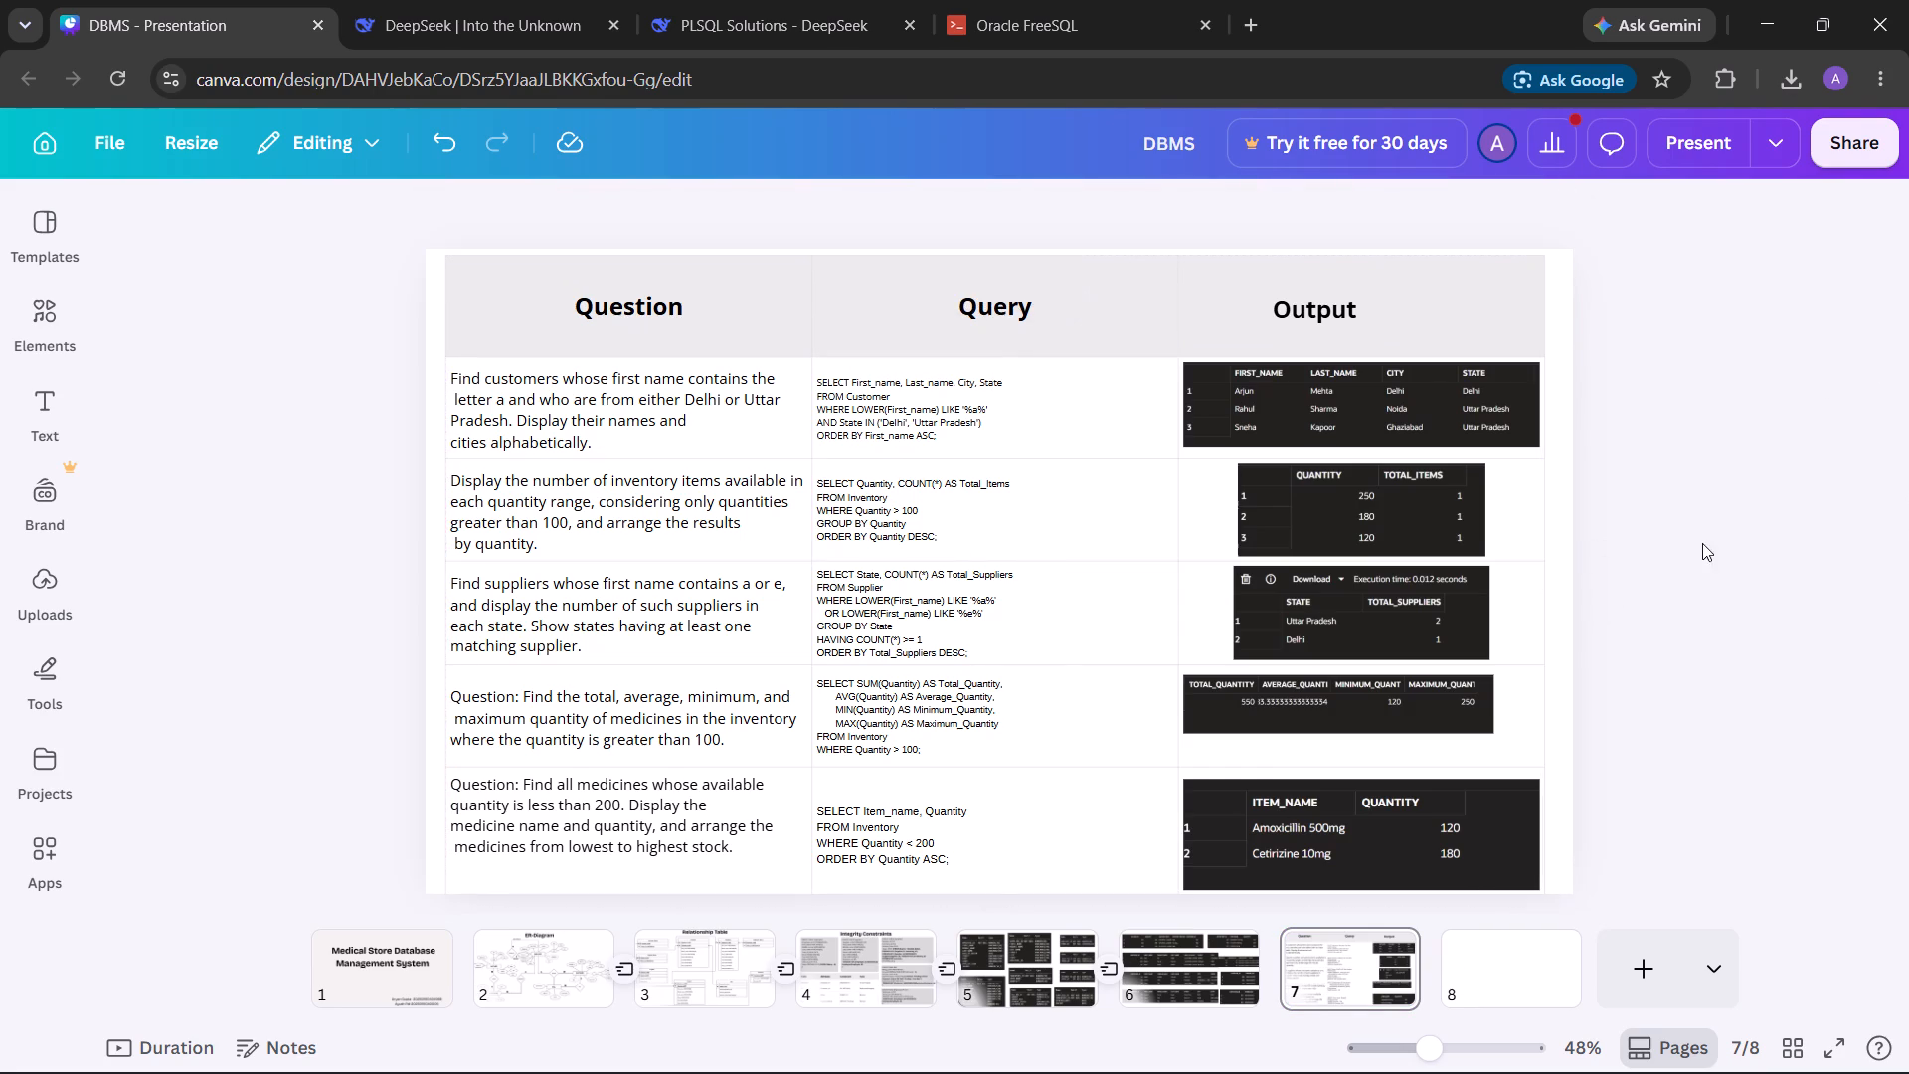
click(1564, 551)
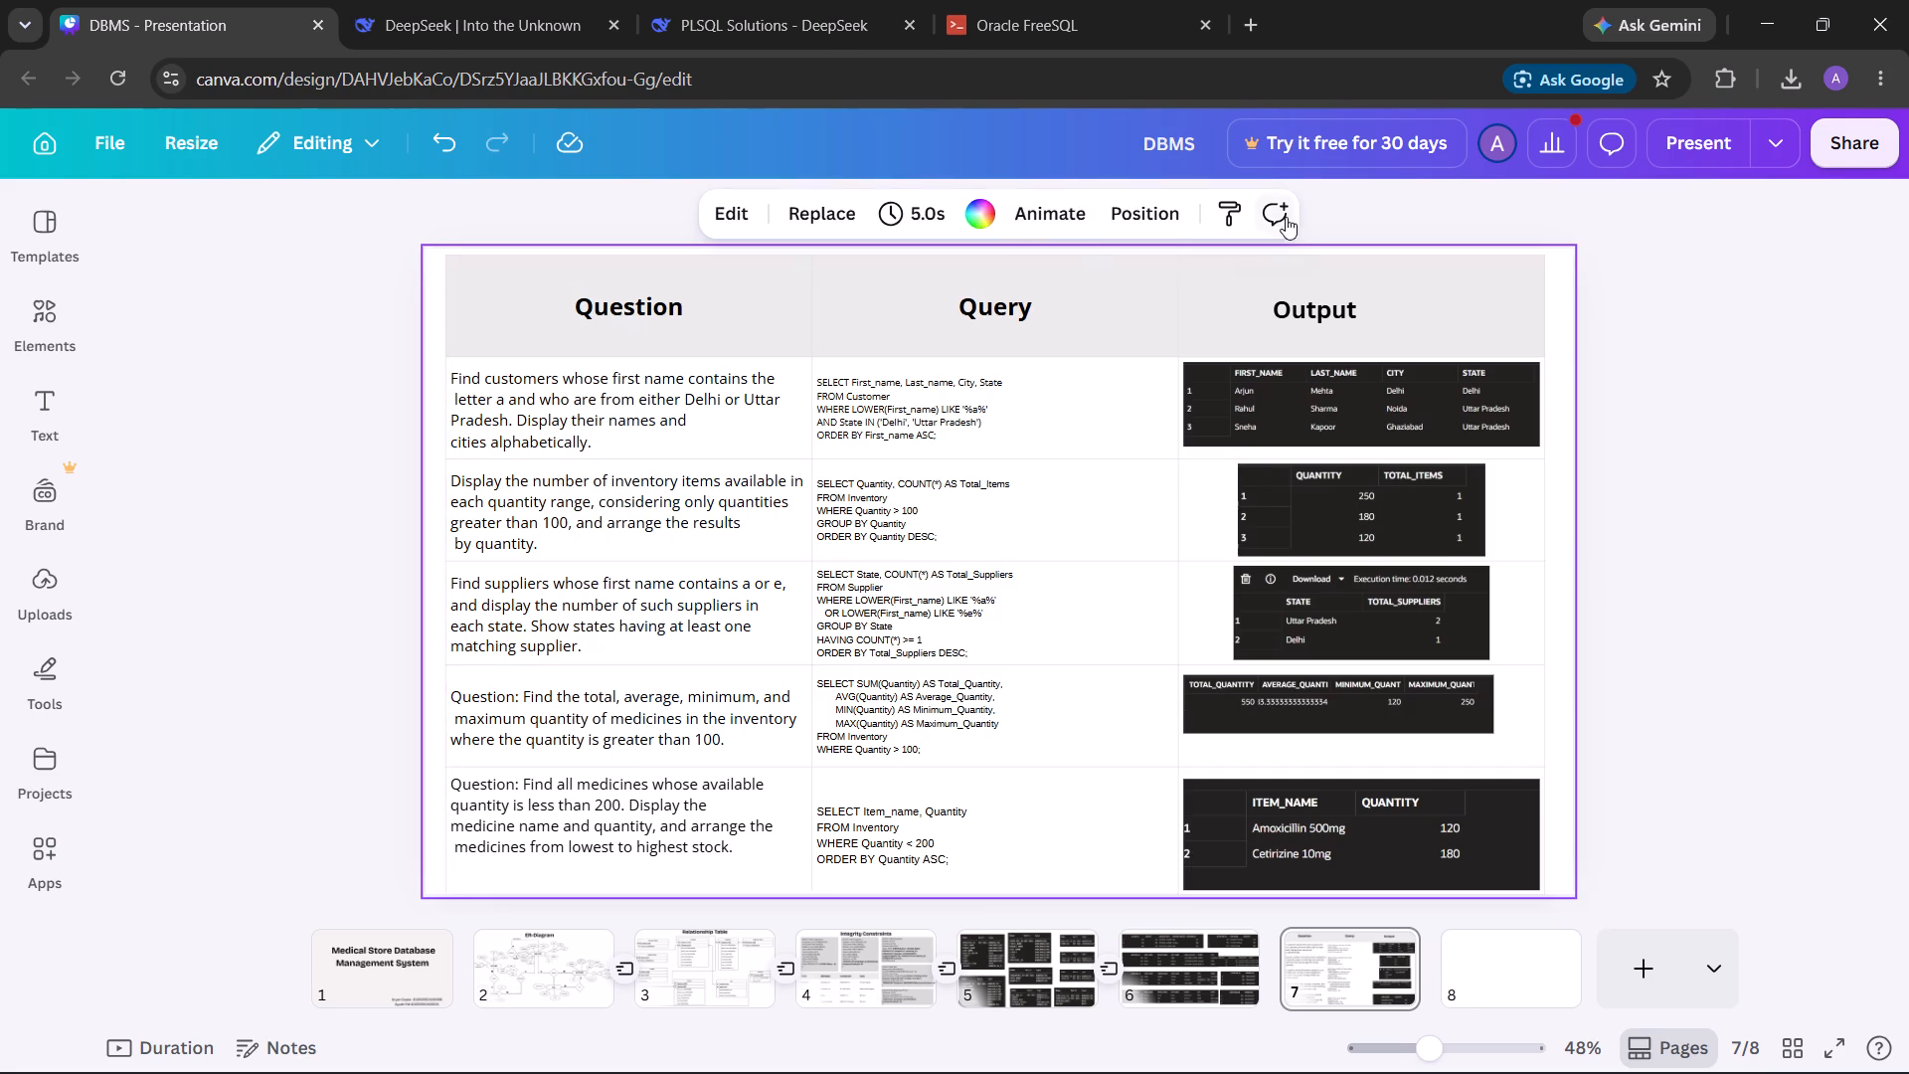
click(1146, 281)
click(1276, 323)
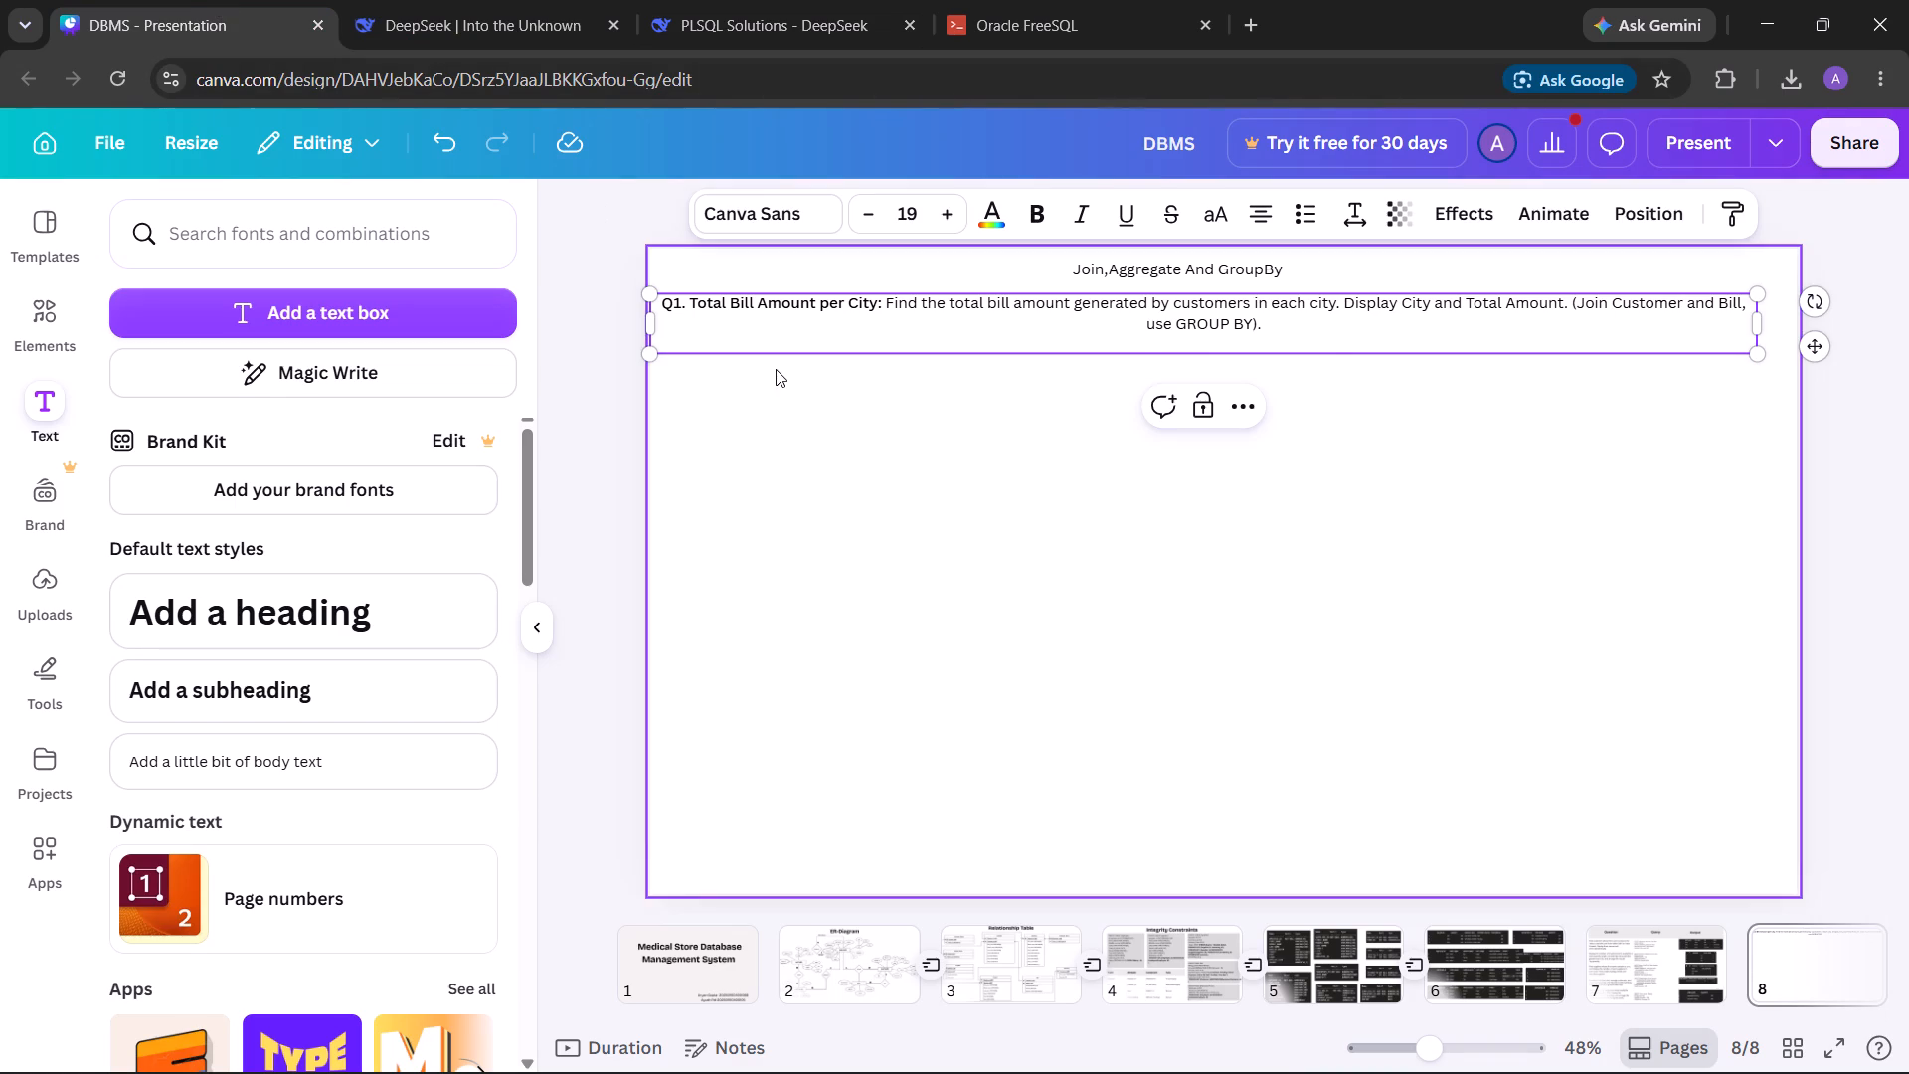
key(ctrl+v)
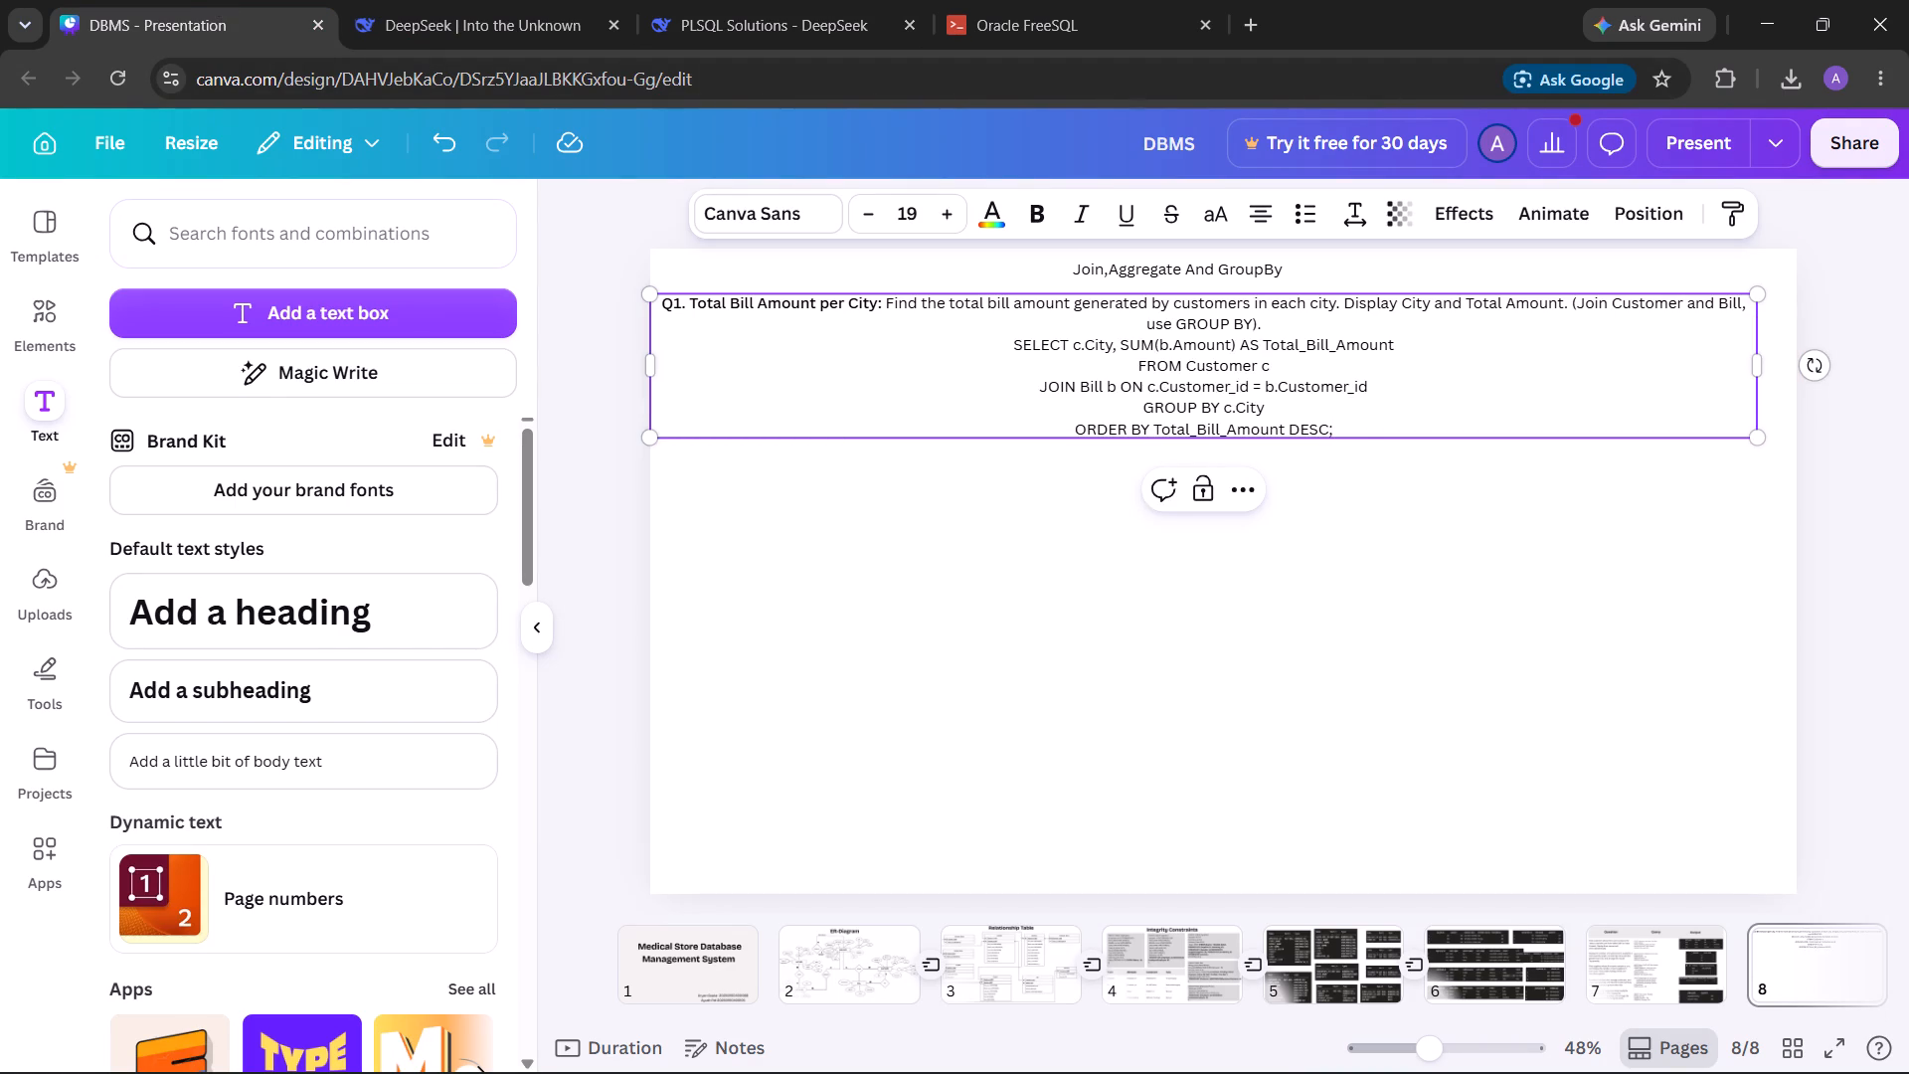
Left-align the SQL query lines from SELECT to ORDER BY beneath the Q1 question, leaving them without bullets.
click(1010, 343)
drag(1012, 345, 1354, 441)
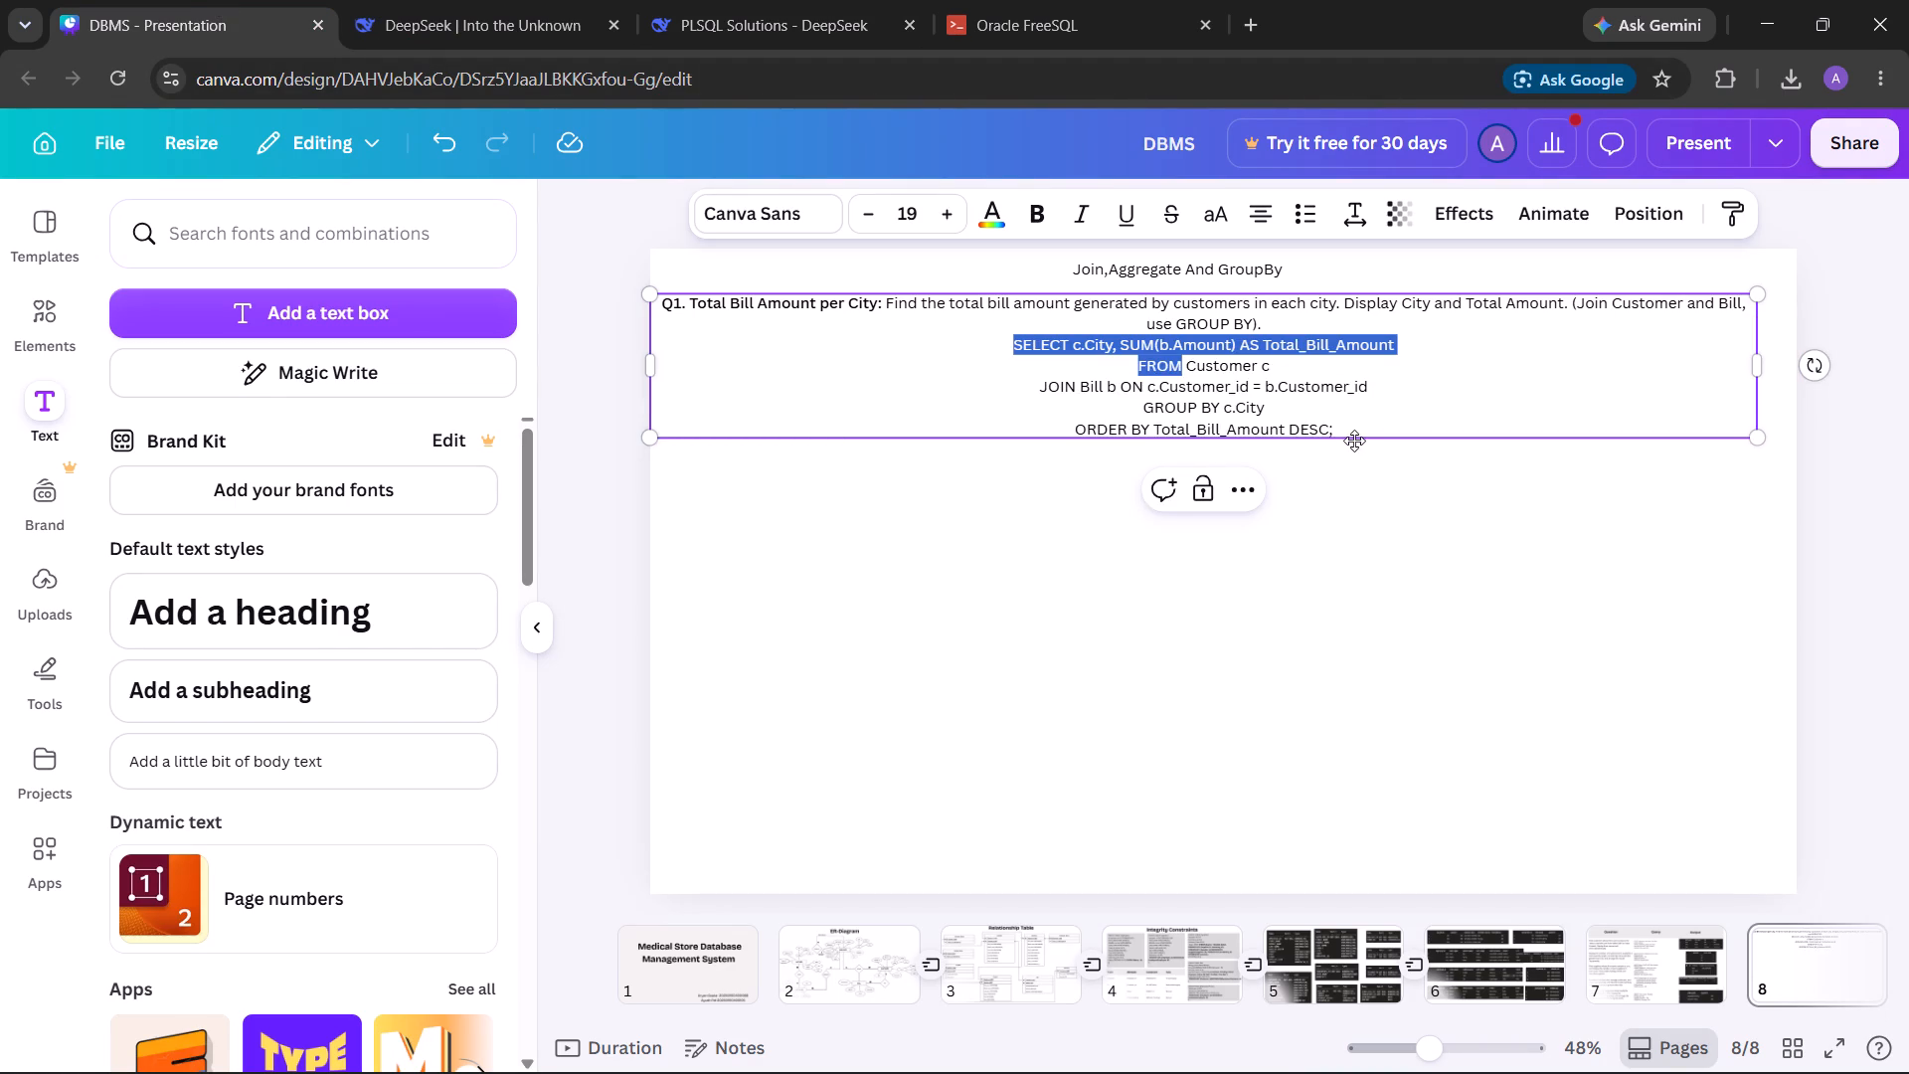
drag(1354, 441, 1351, 456)
click(1301, 222)
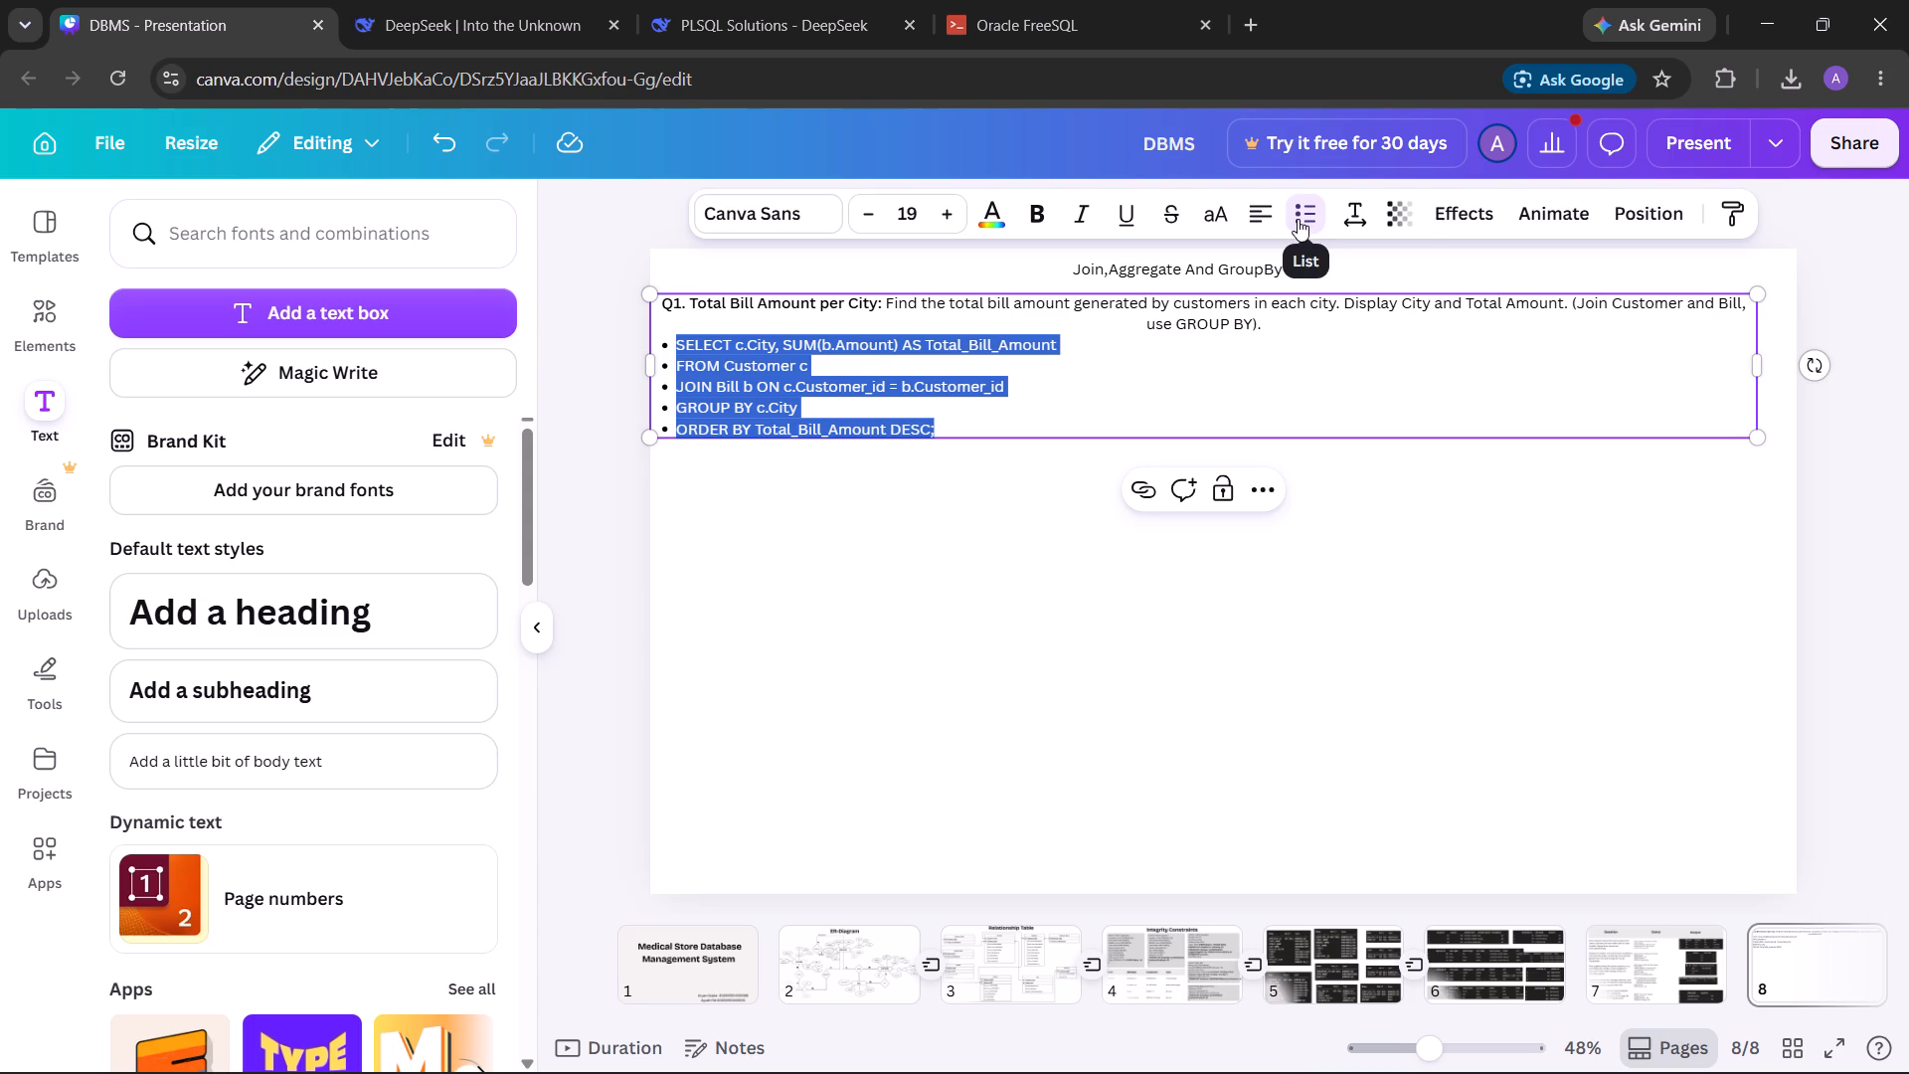
click(1298, 219)
click(1299, 219)
Add two blank lines after "ORDER BY Total_Bill_Amount DESC;" in the Q1 text box.
click(1201, 391)
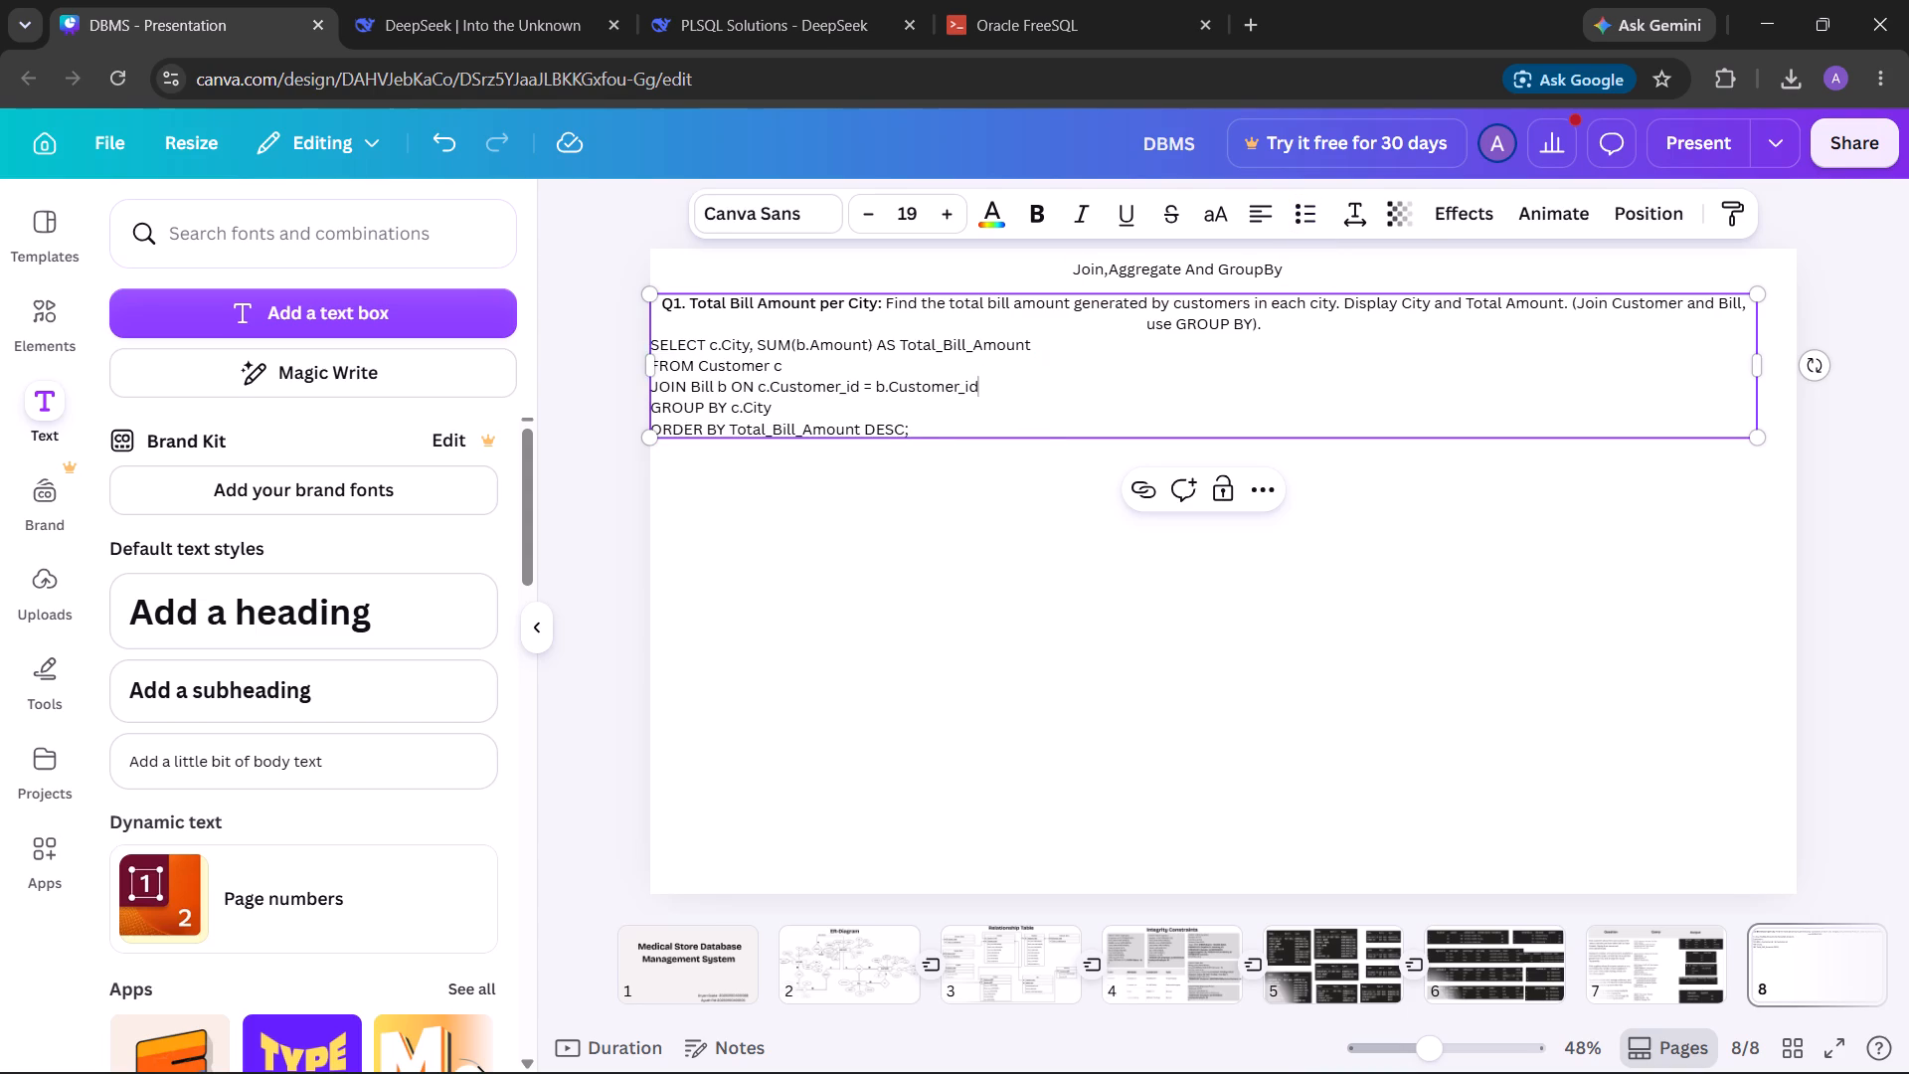
click(1038, 439)
click(995, 423)
click(956, 419)
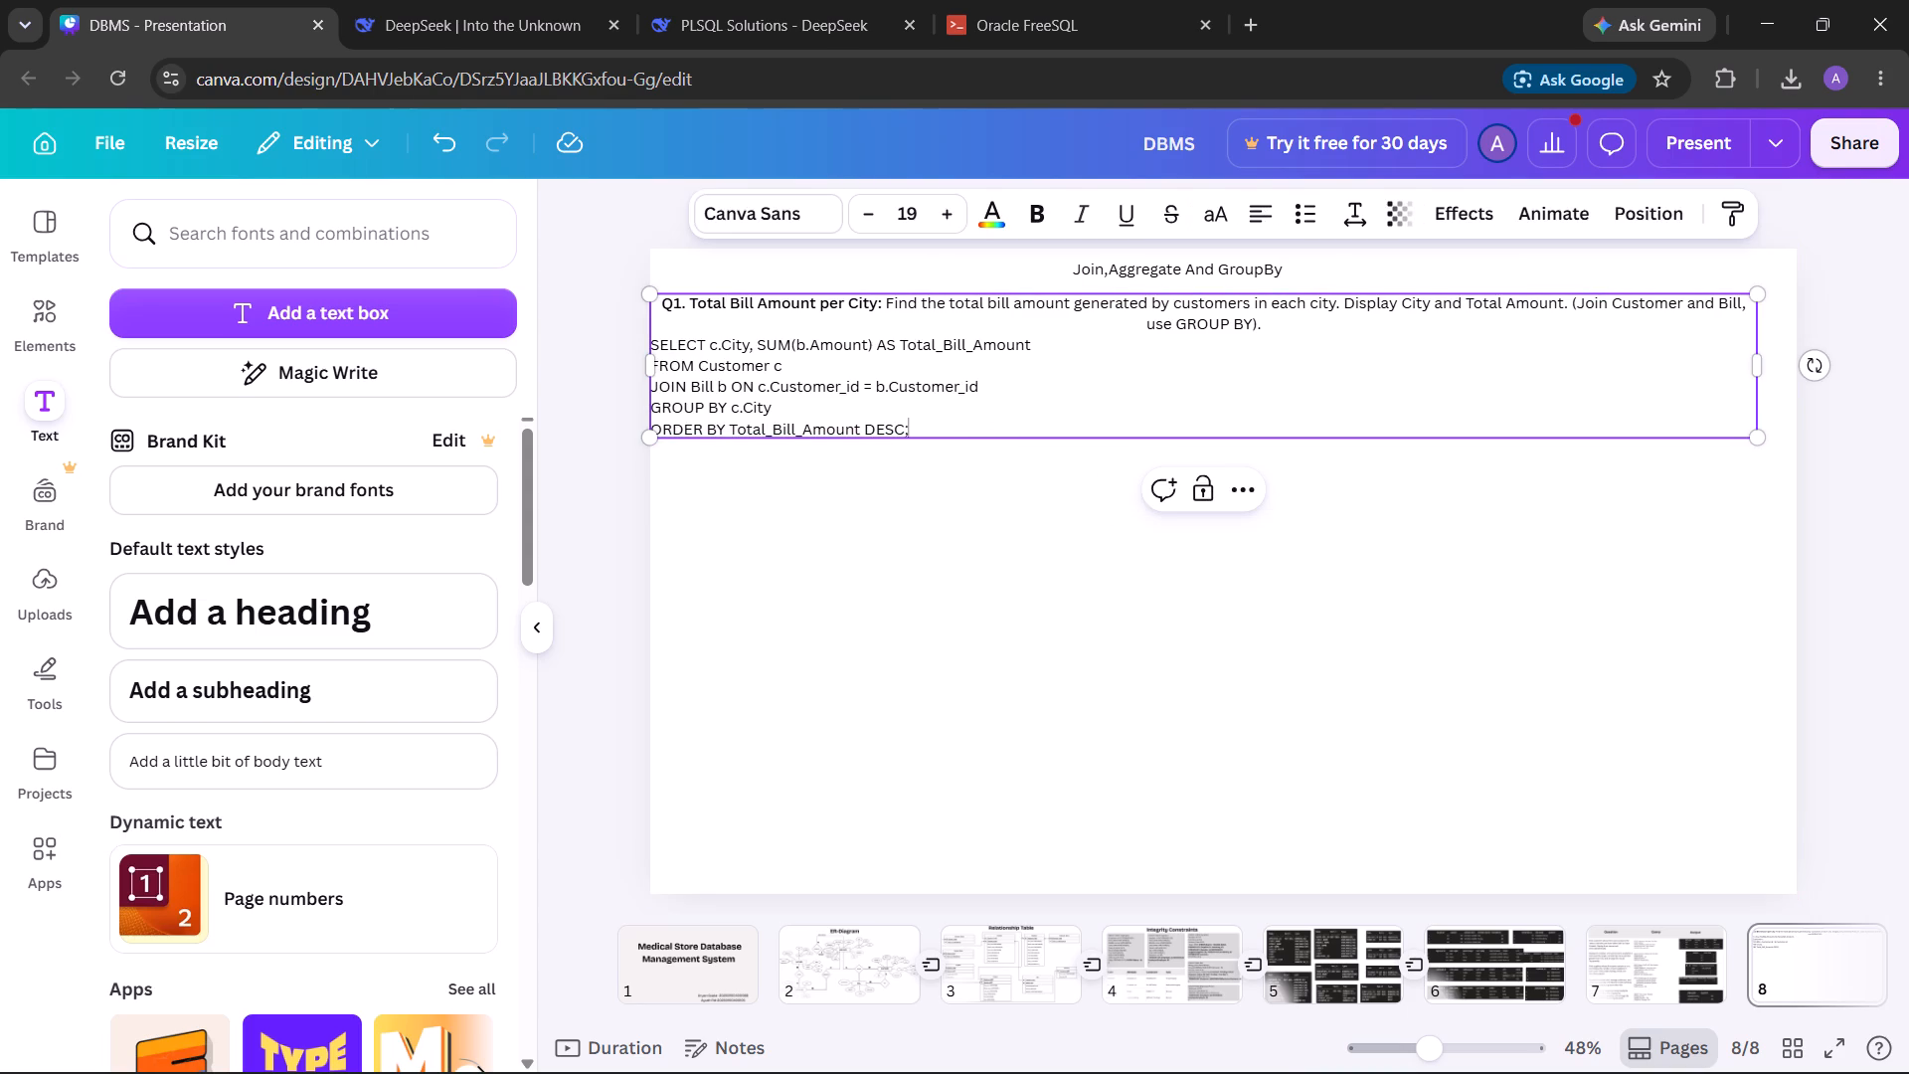
key(Return)
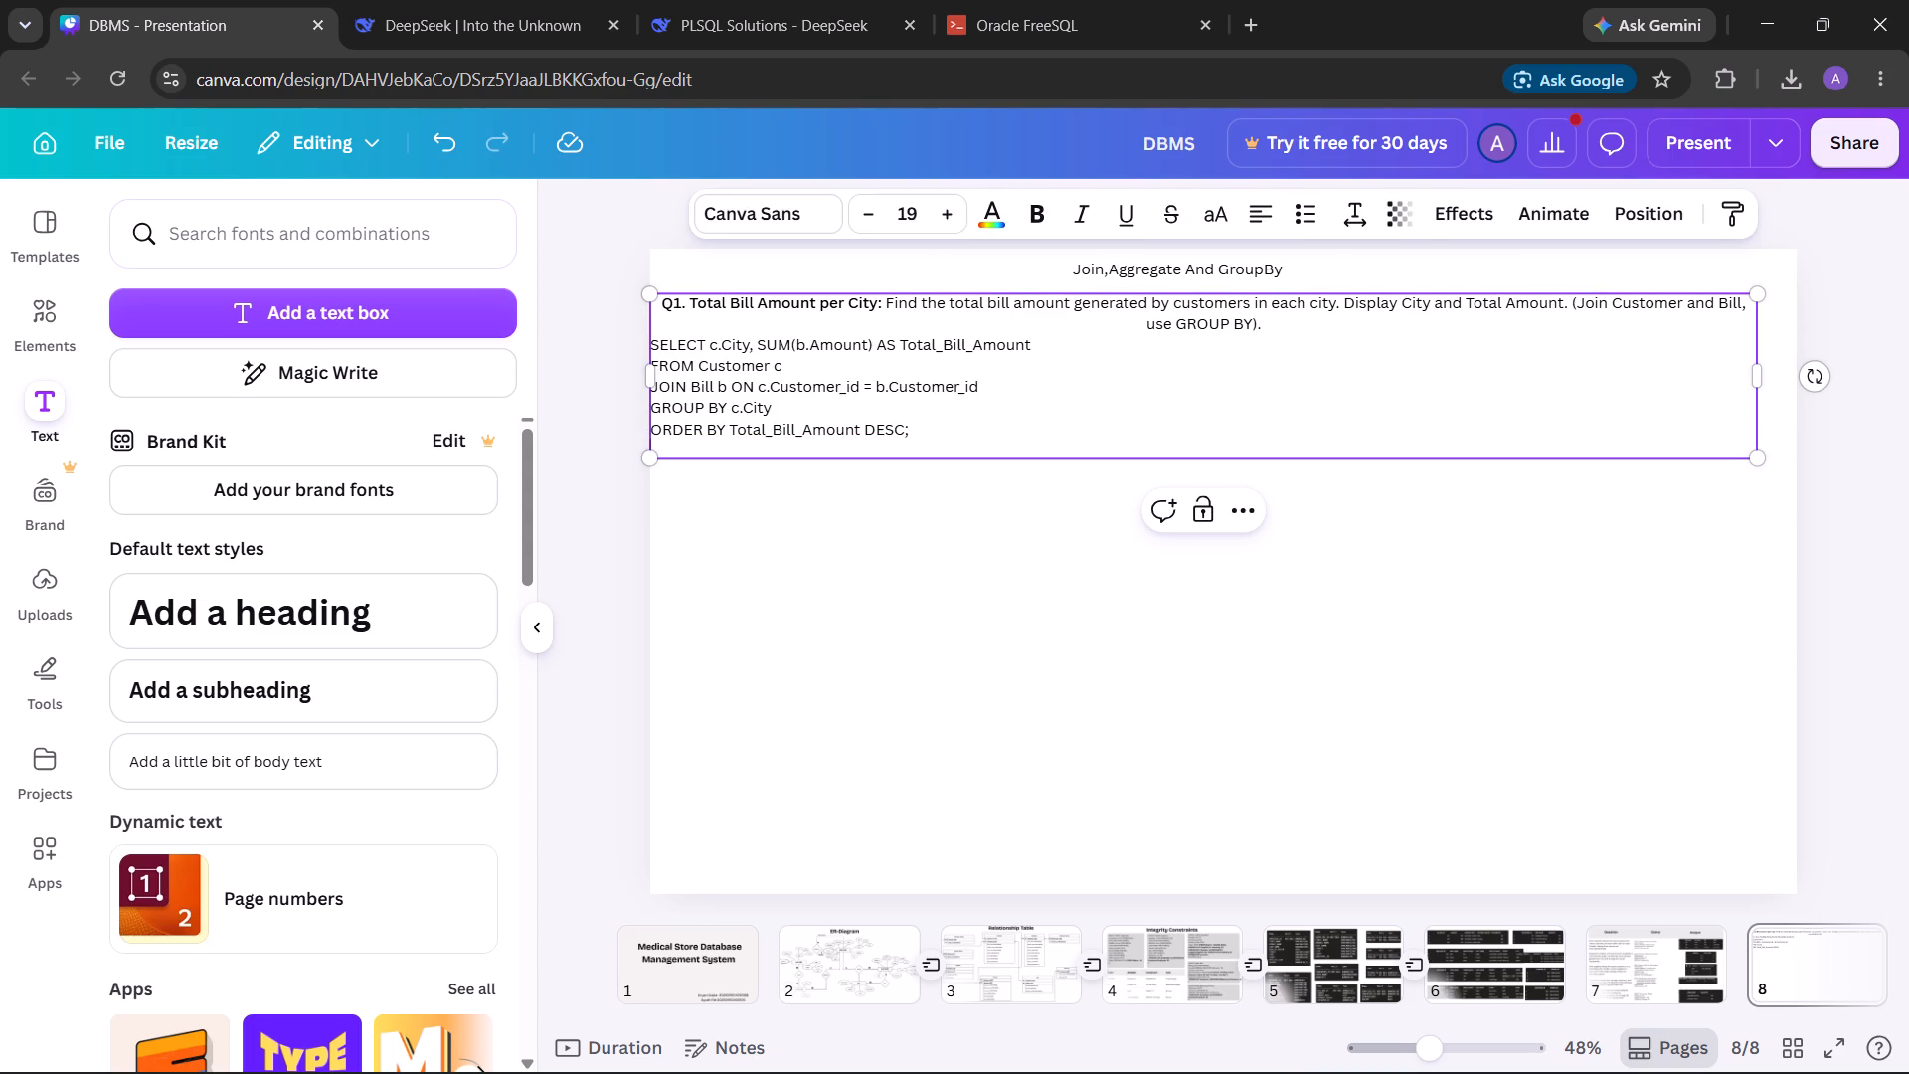
click(951, 443)
click(942, 424)
key(shift+Return)
key(Return)
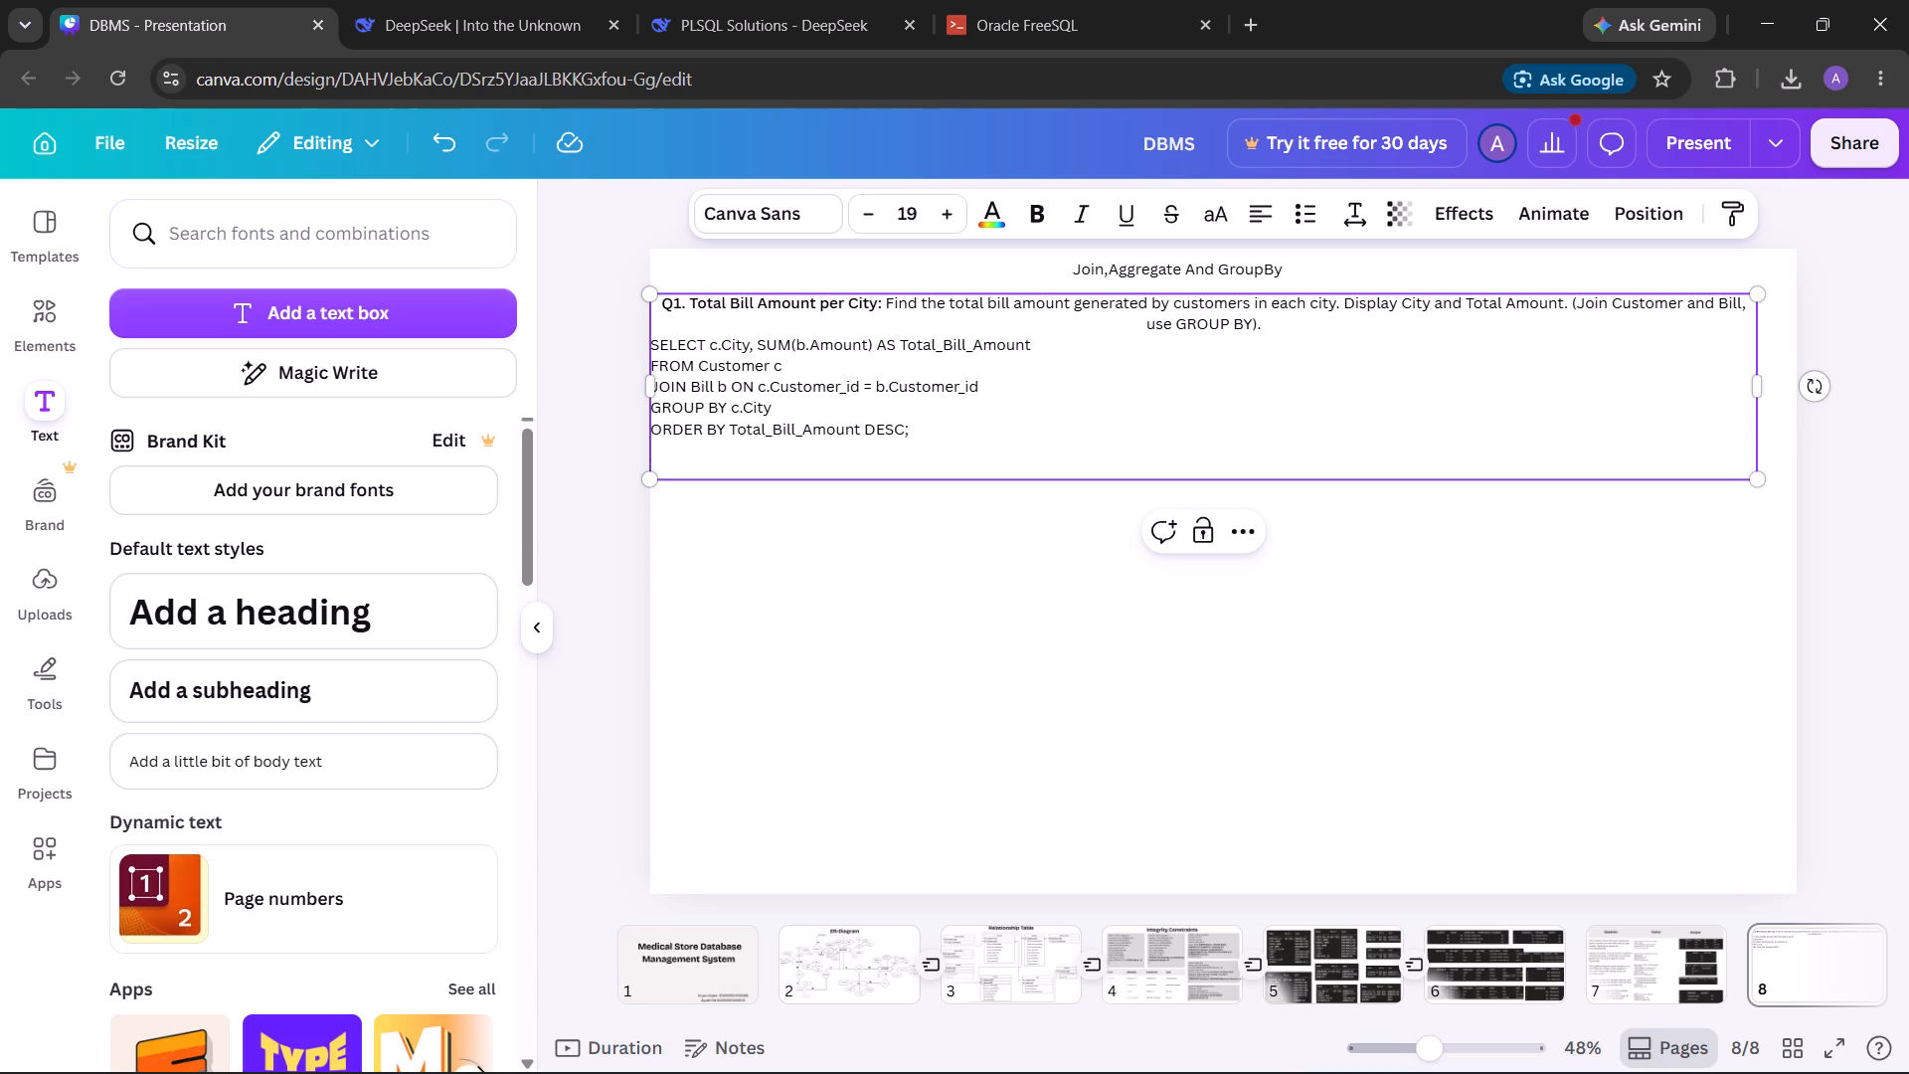
key(BackSpace)
key(BackSpace)
key(Return)
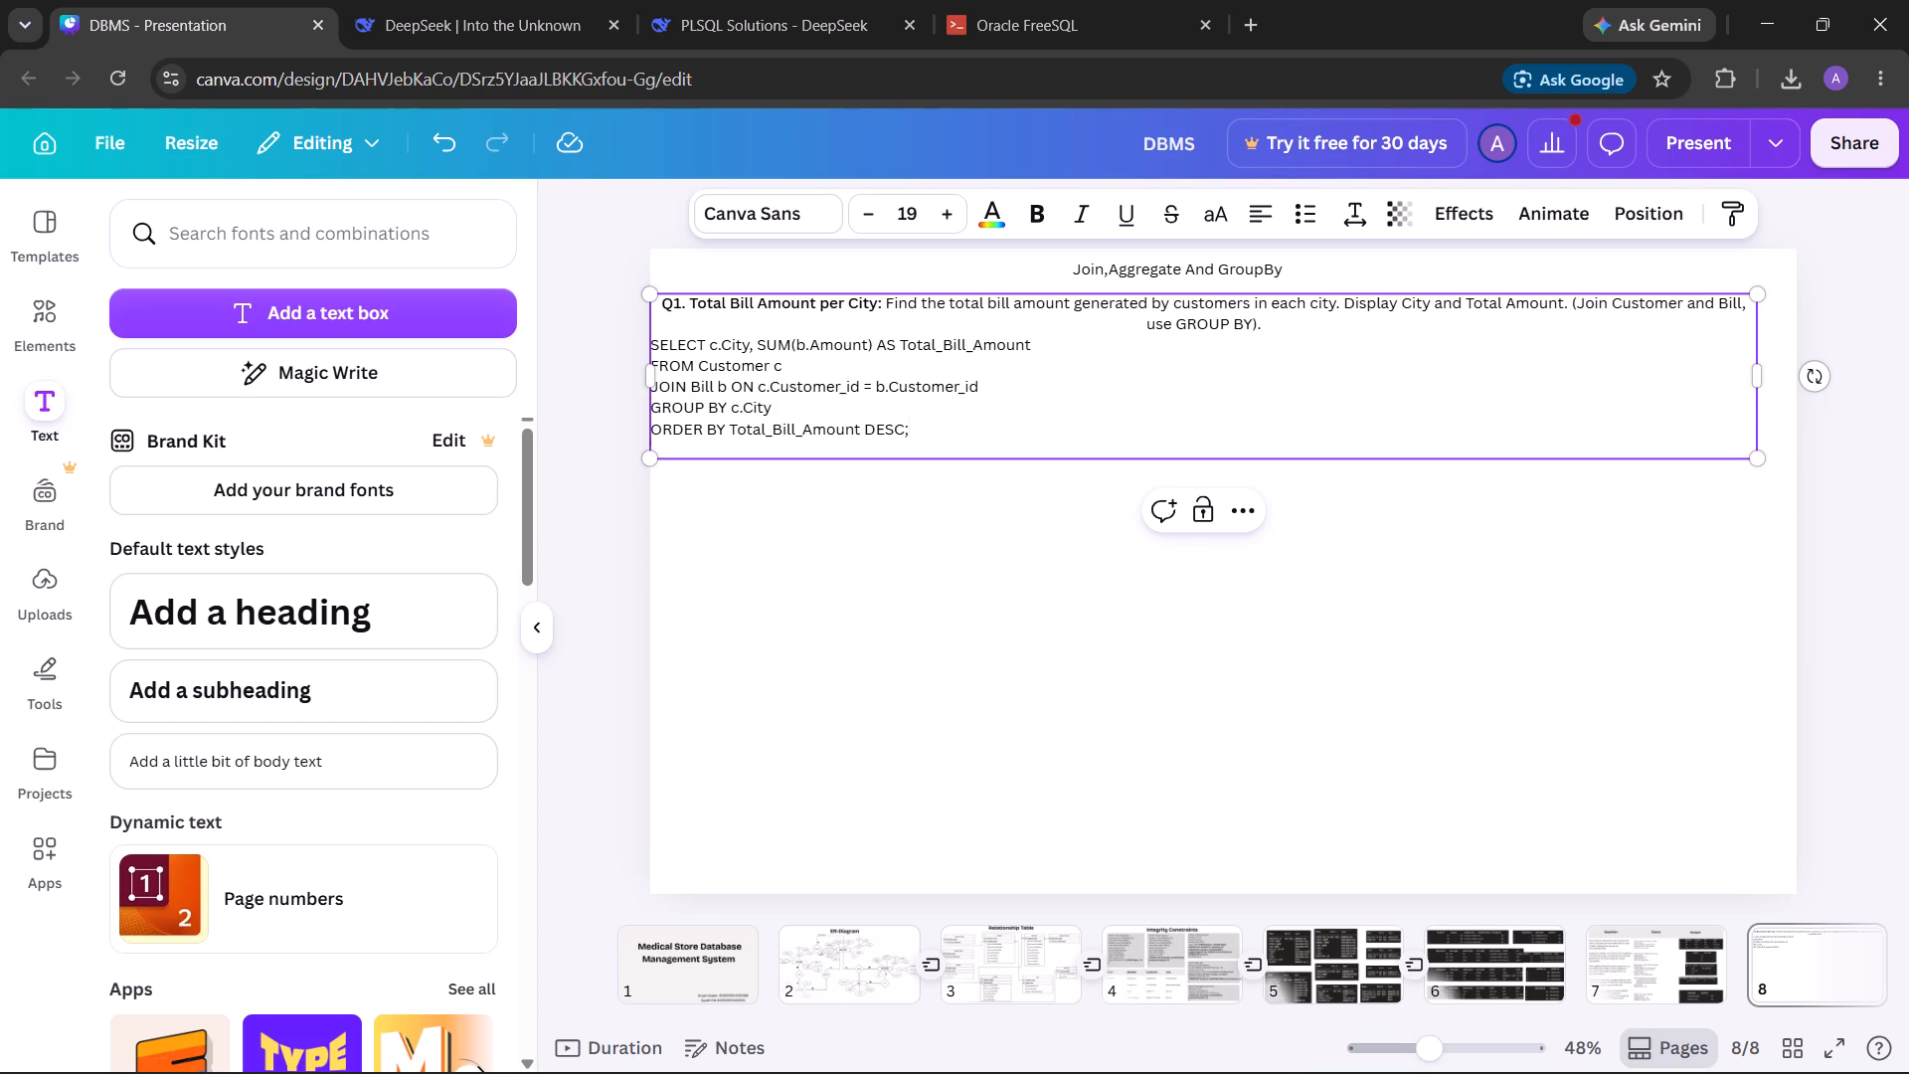
click(51, 322)
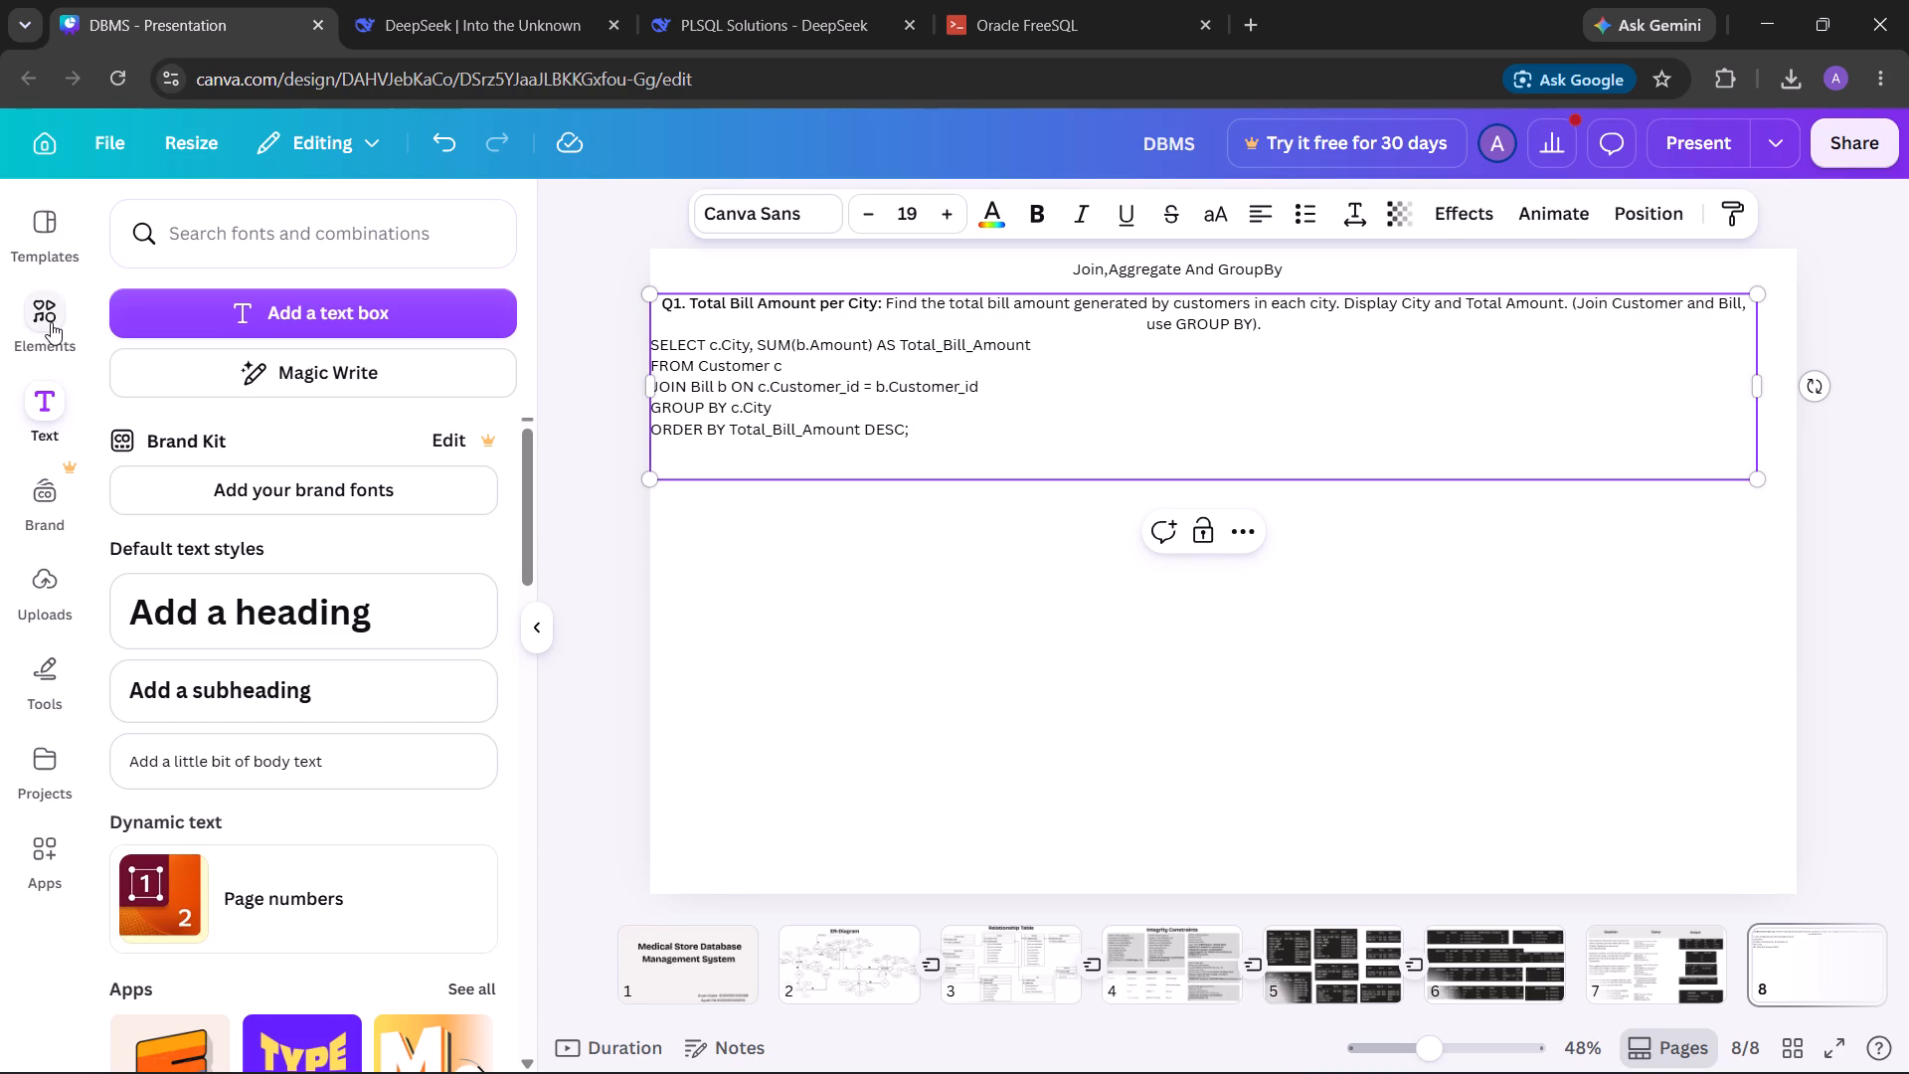
click(40, 421)
click(32, 586)
click(257, 301)
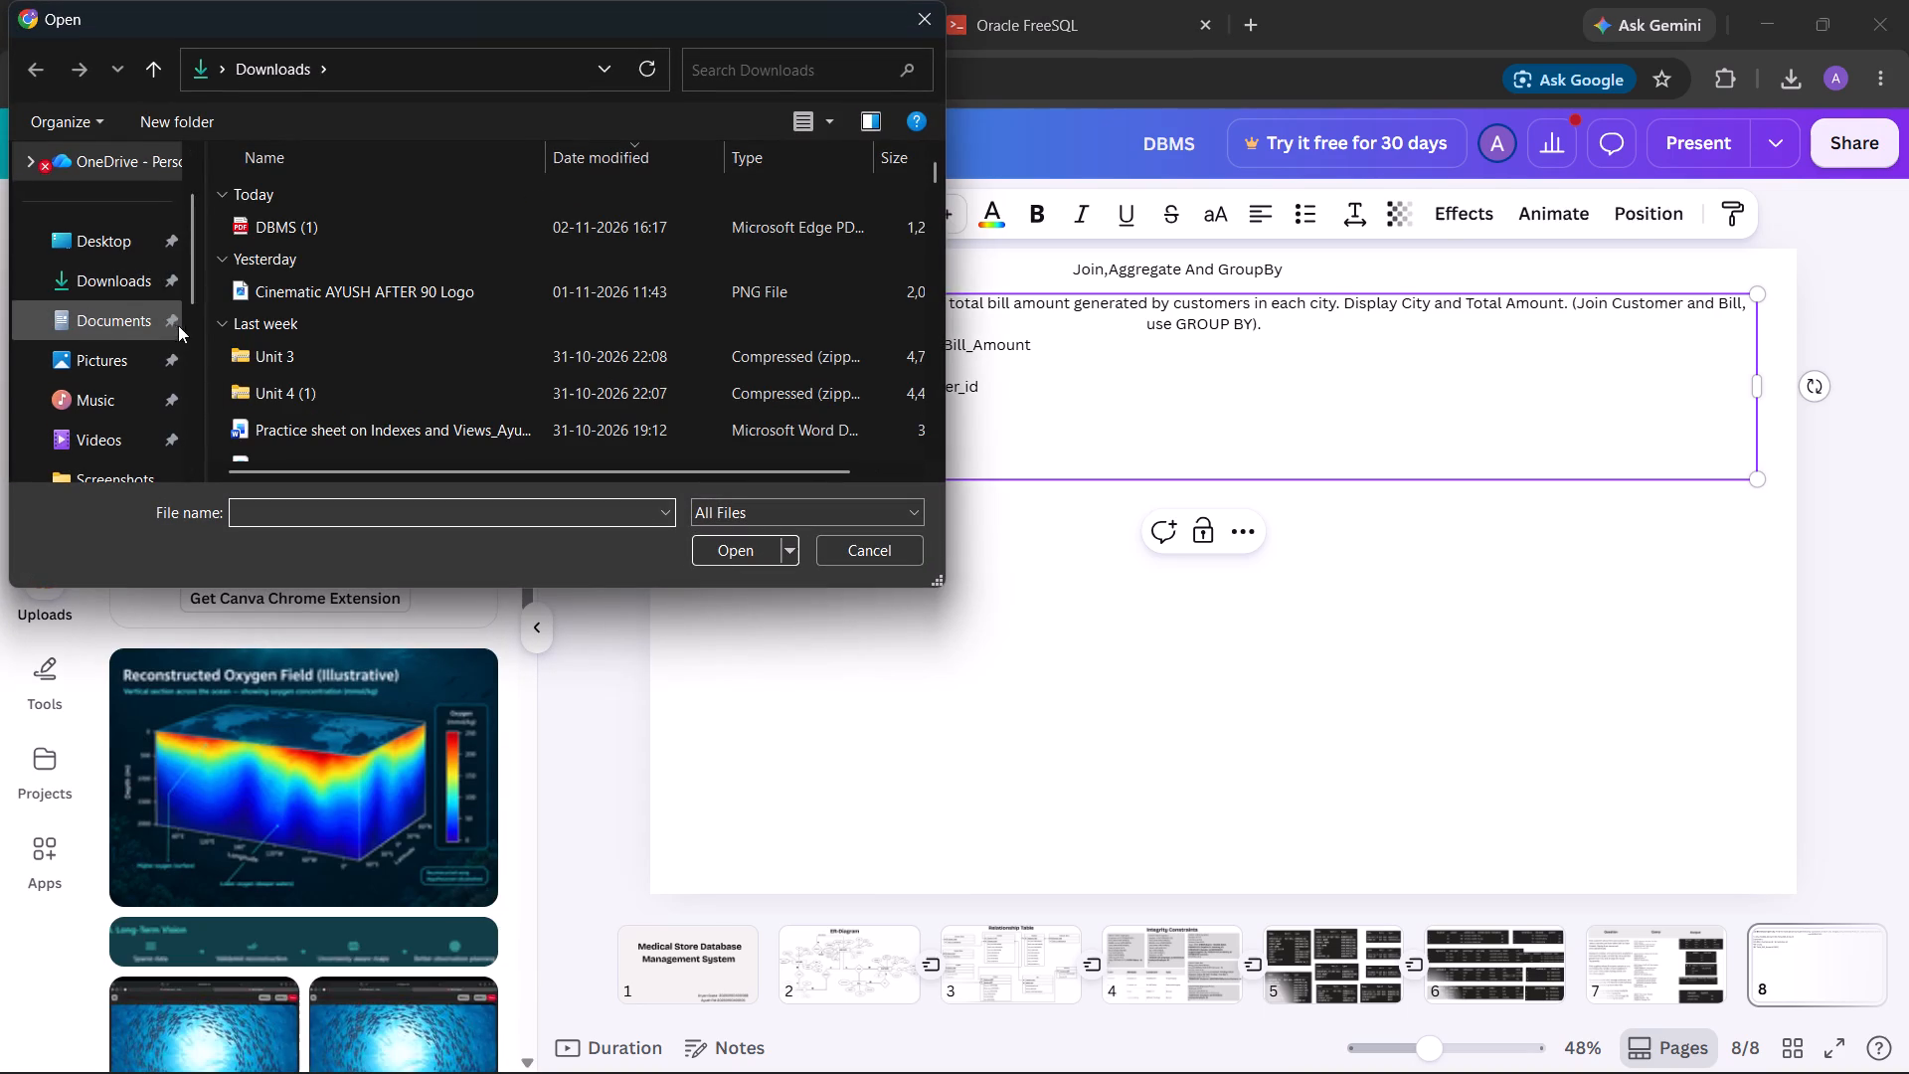
scroll(134, 362, down, 1)
click(134, 361)
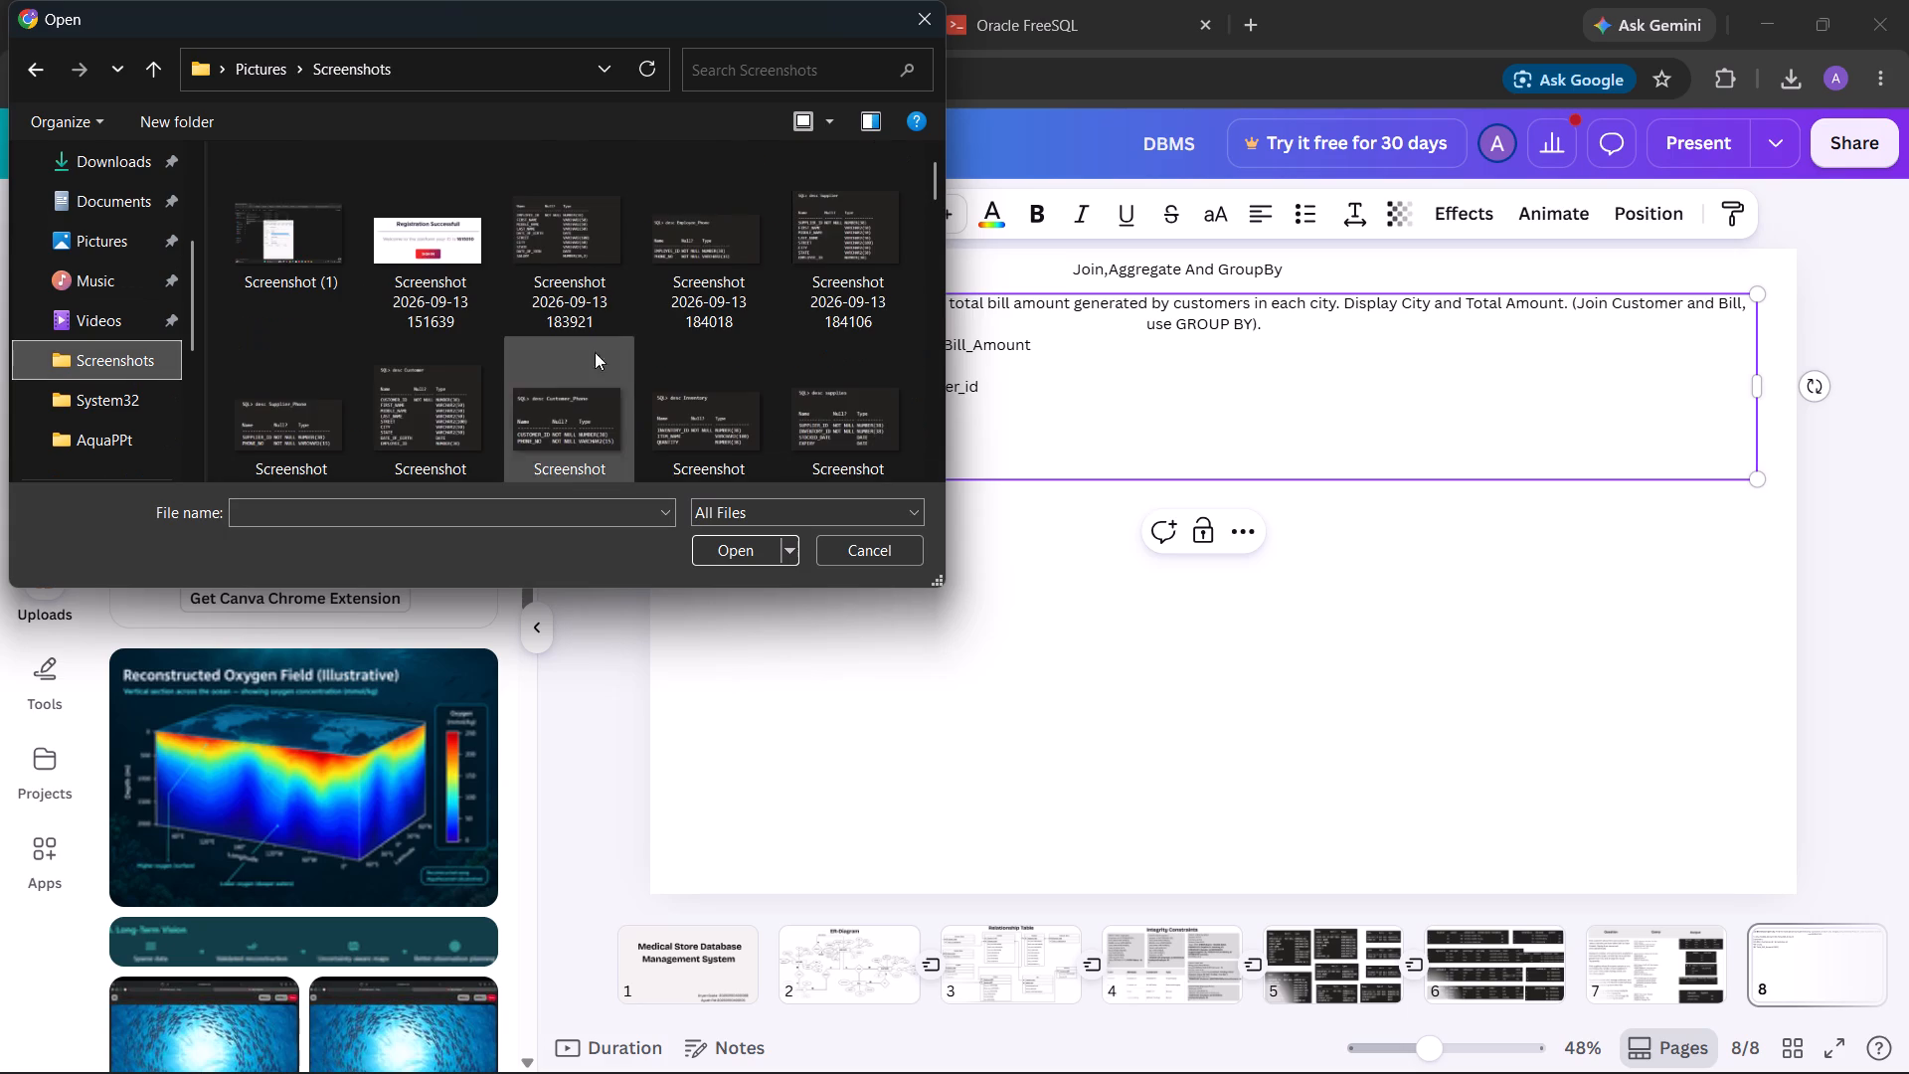
scroll(629, 352, down, 20)
scroll(629, 352, down, 8)
click(549, 418)
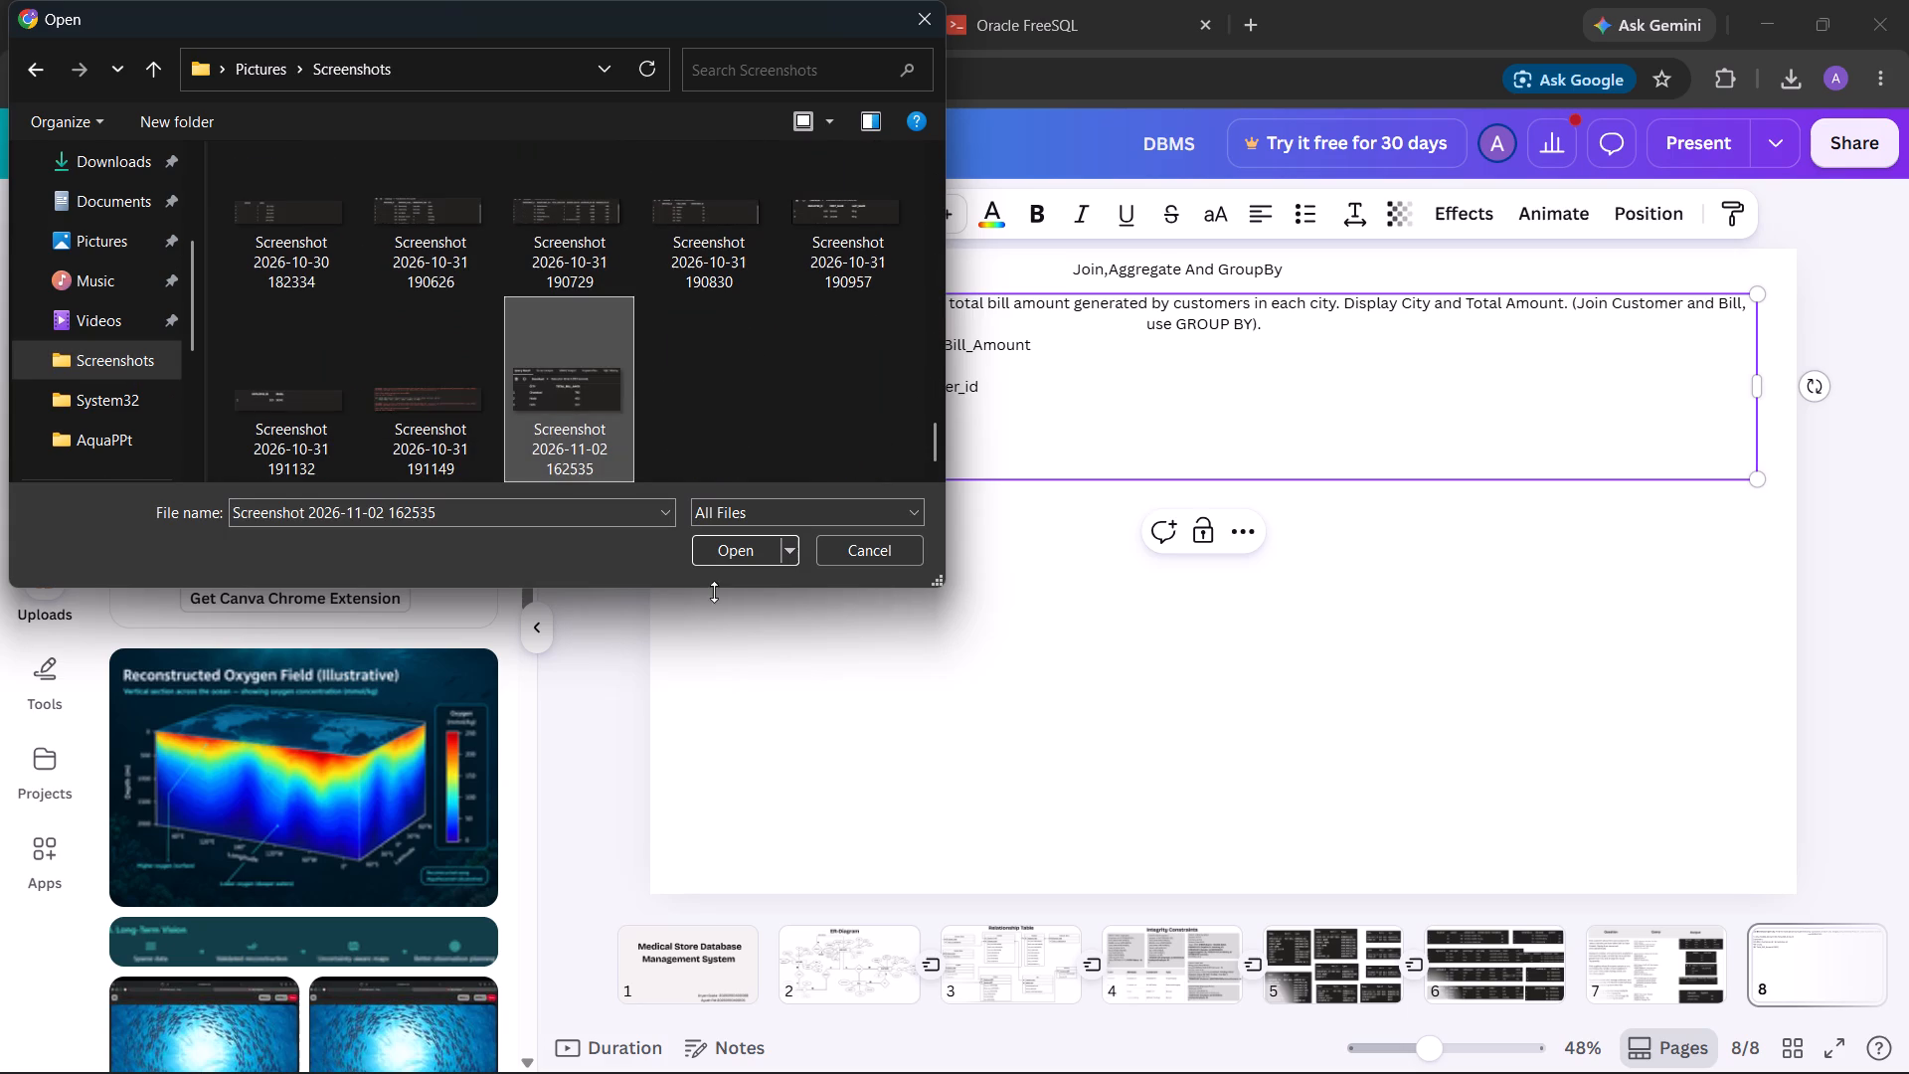
click(717, 556)
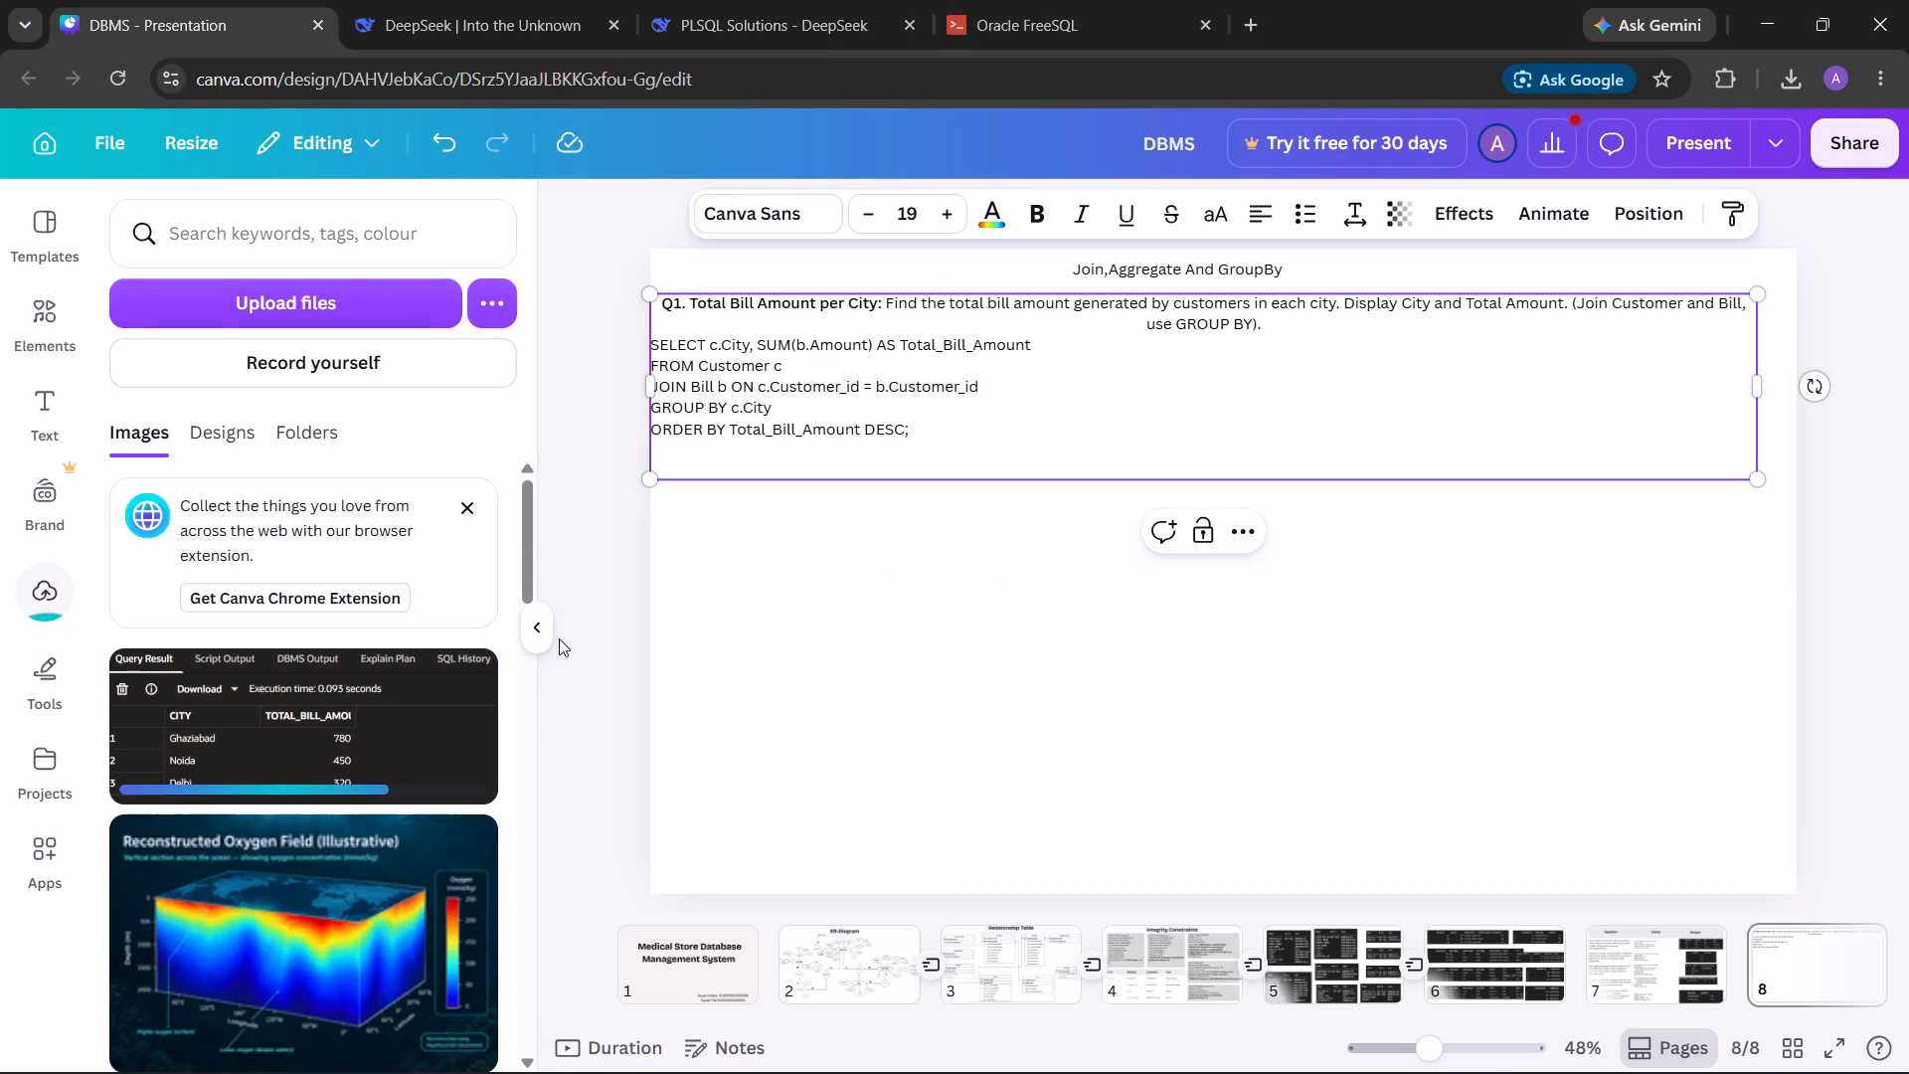
click(343, 731)
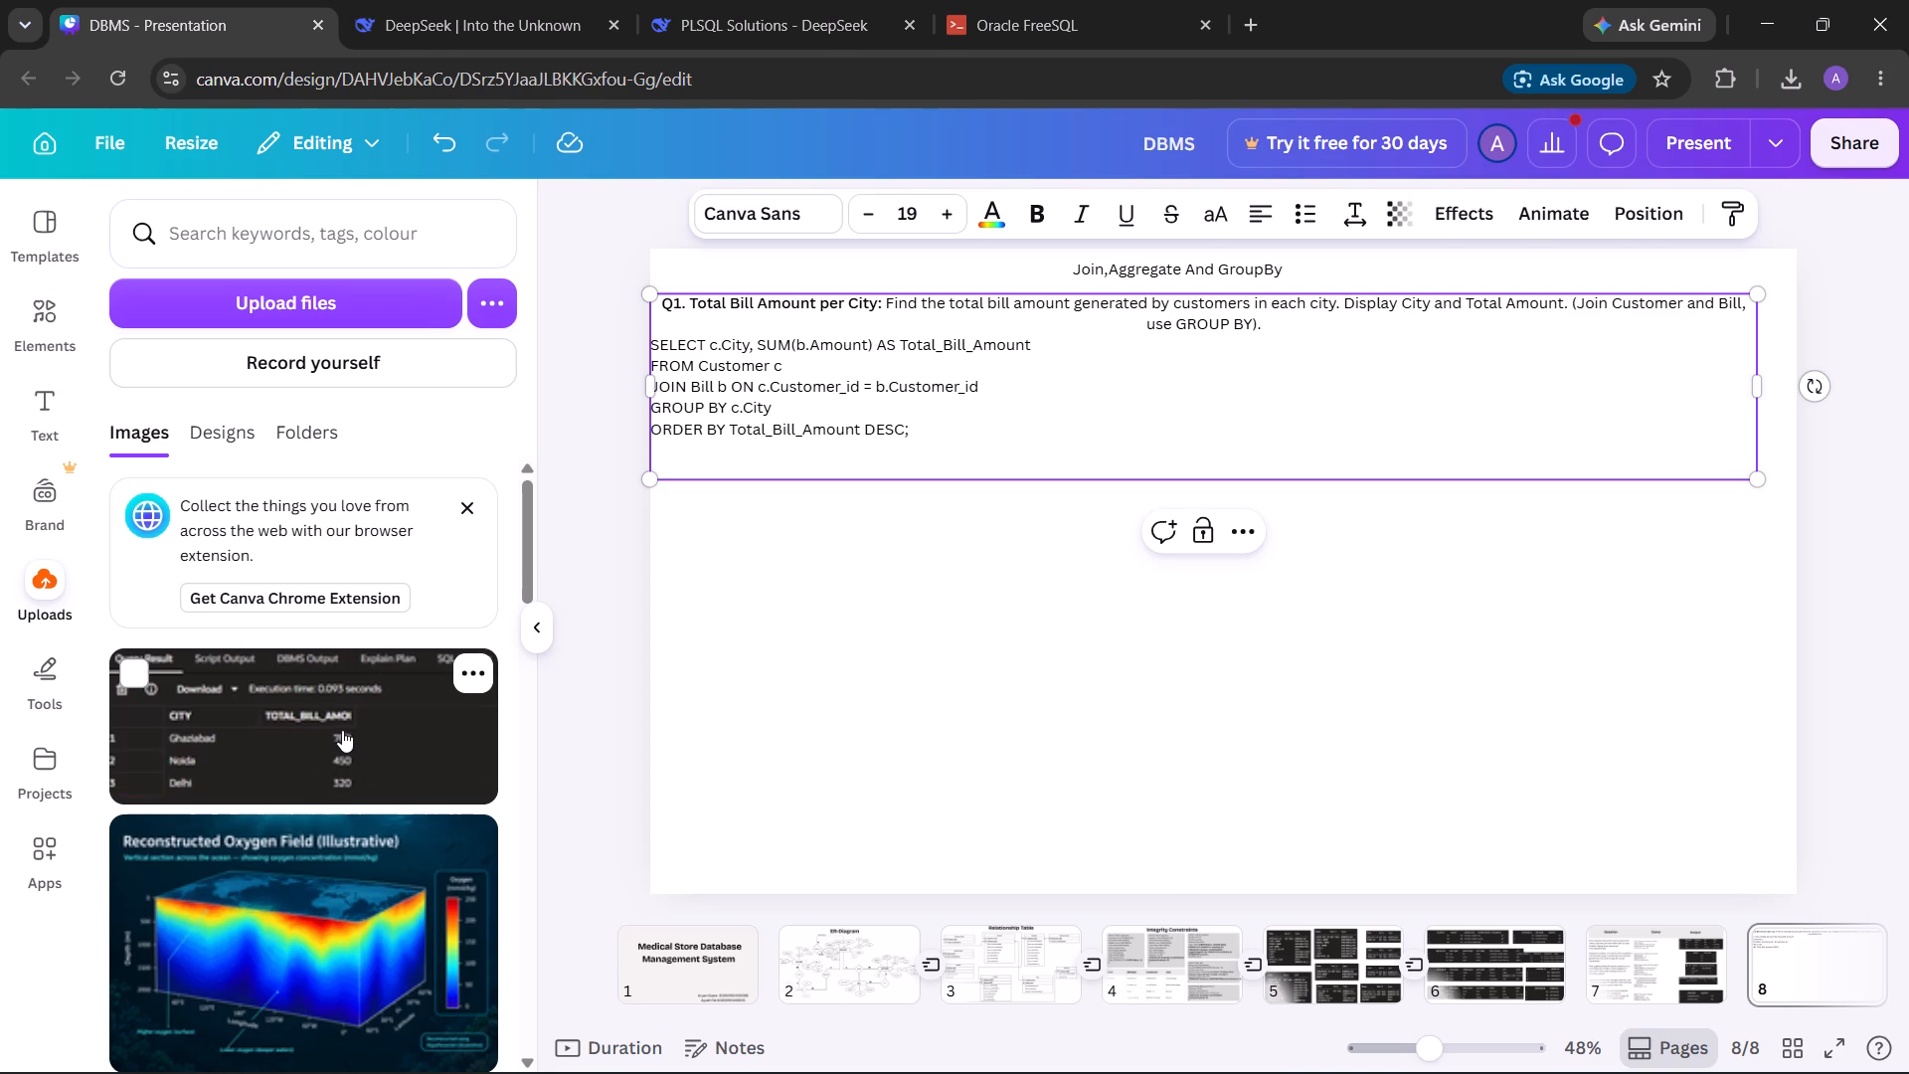
click(1335, 624)
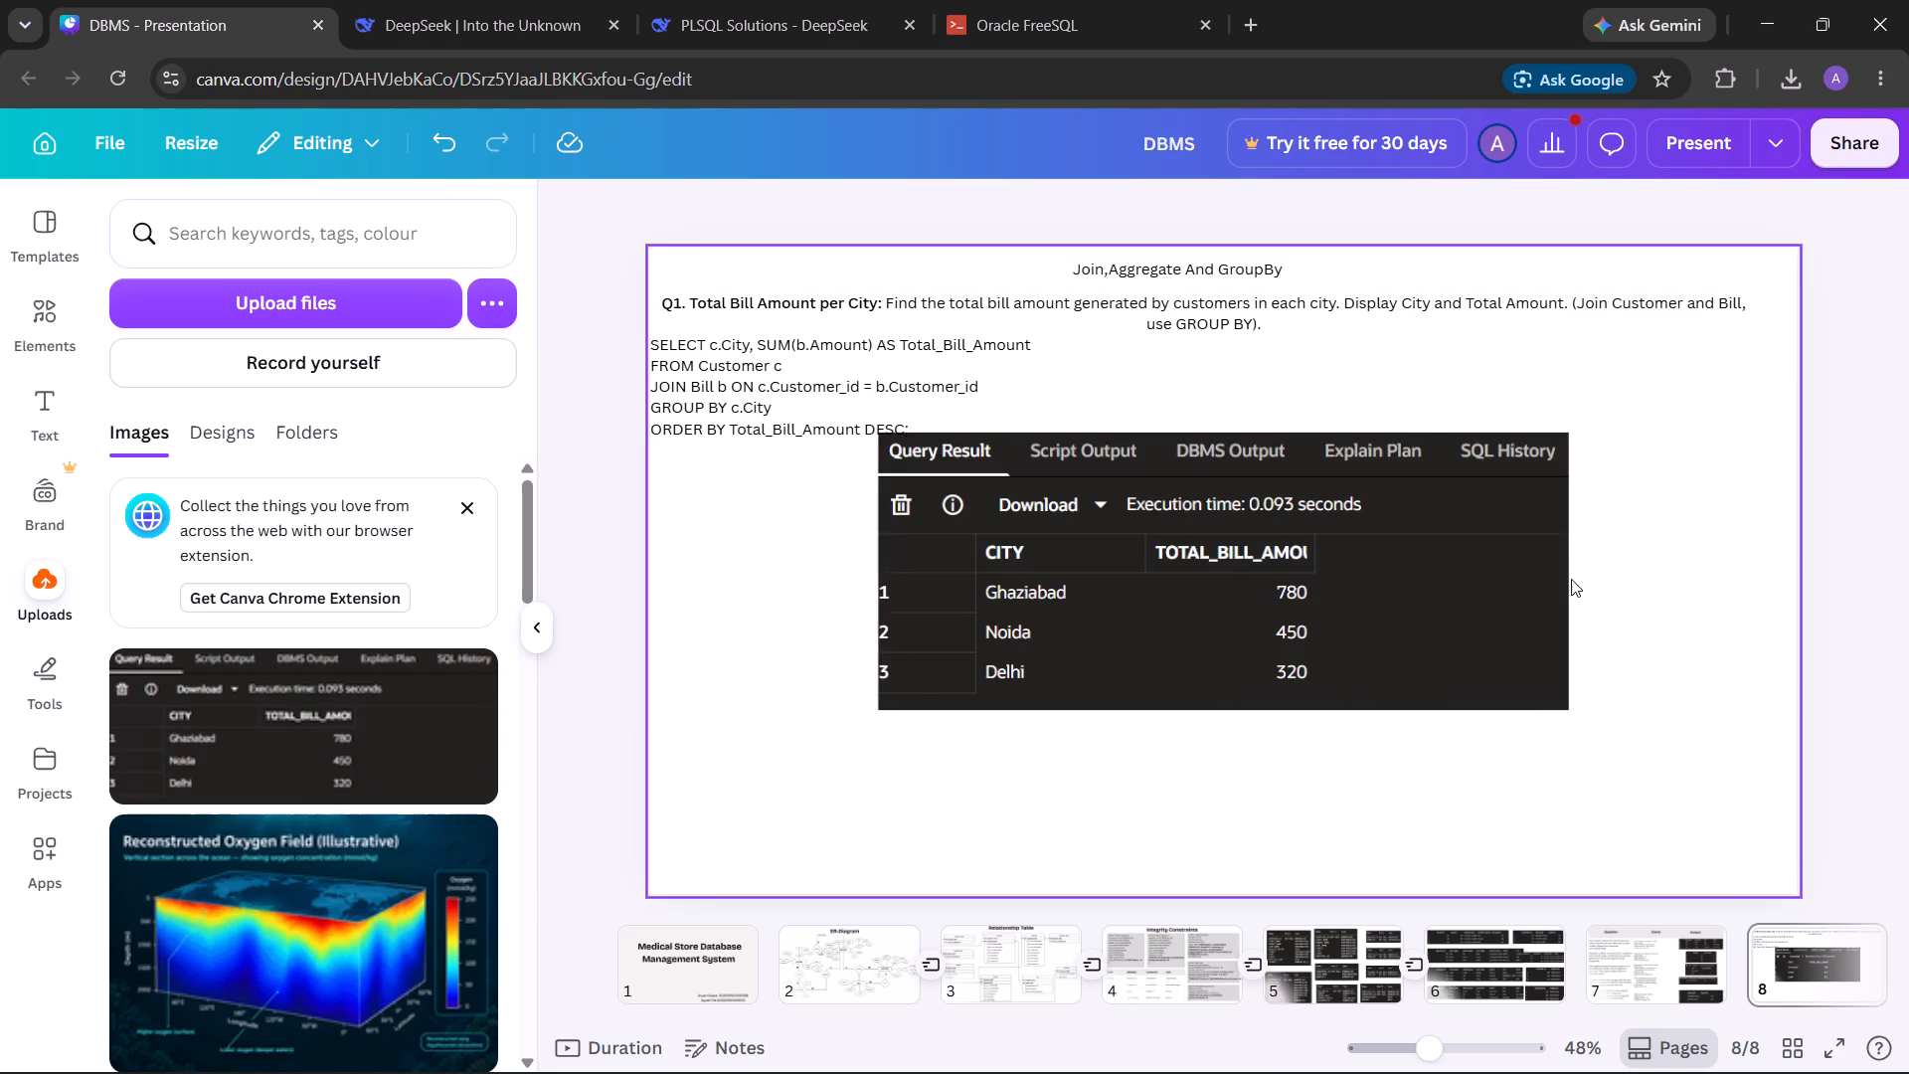
Crop the query result image to remove the empty area on its right side and the tab row along its top.
click(1540, 579)
drag(1573, 567, 1436, 564)
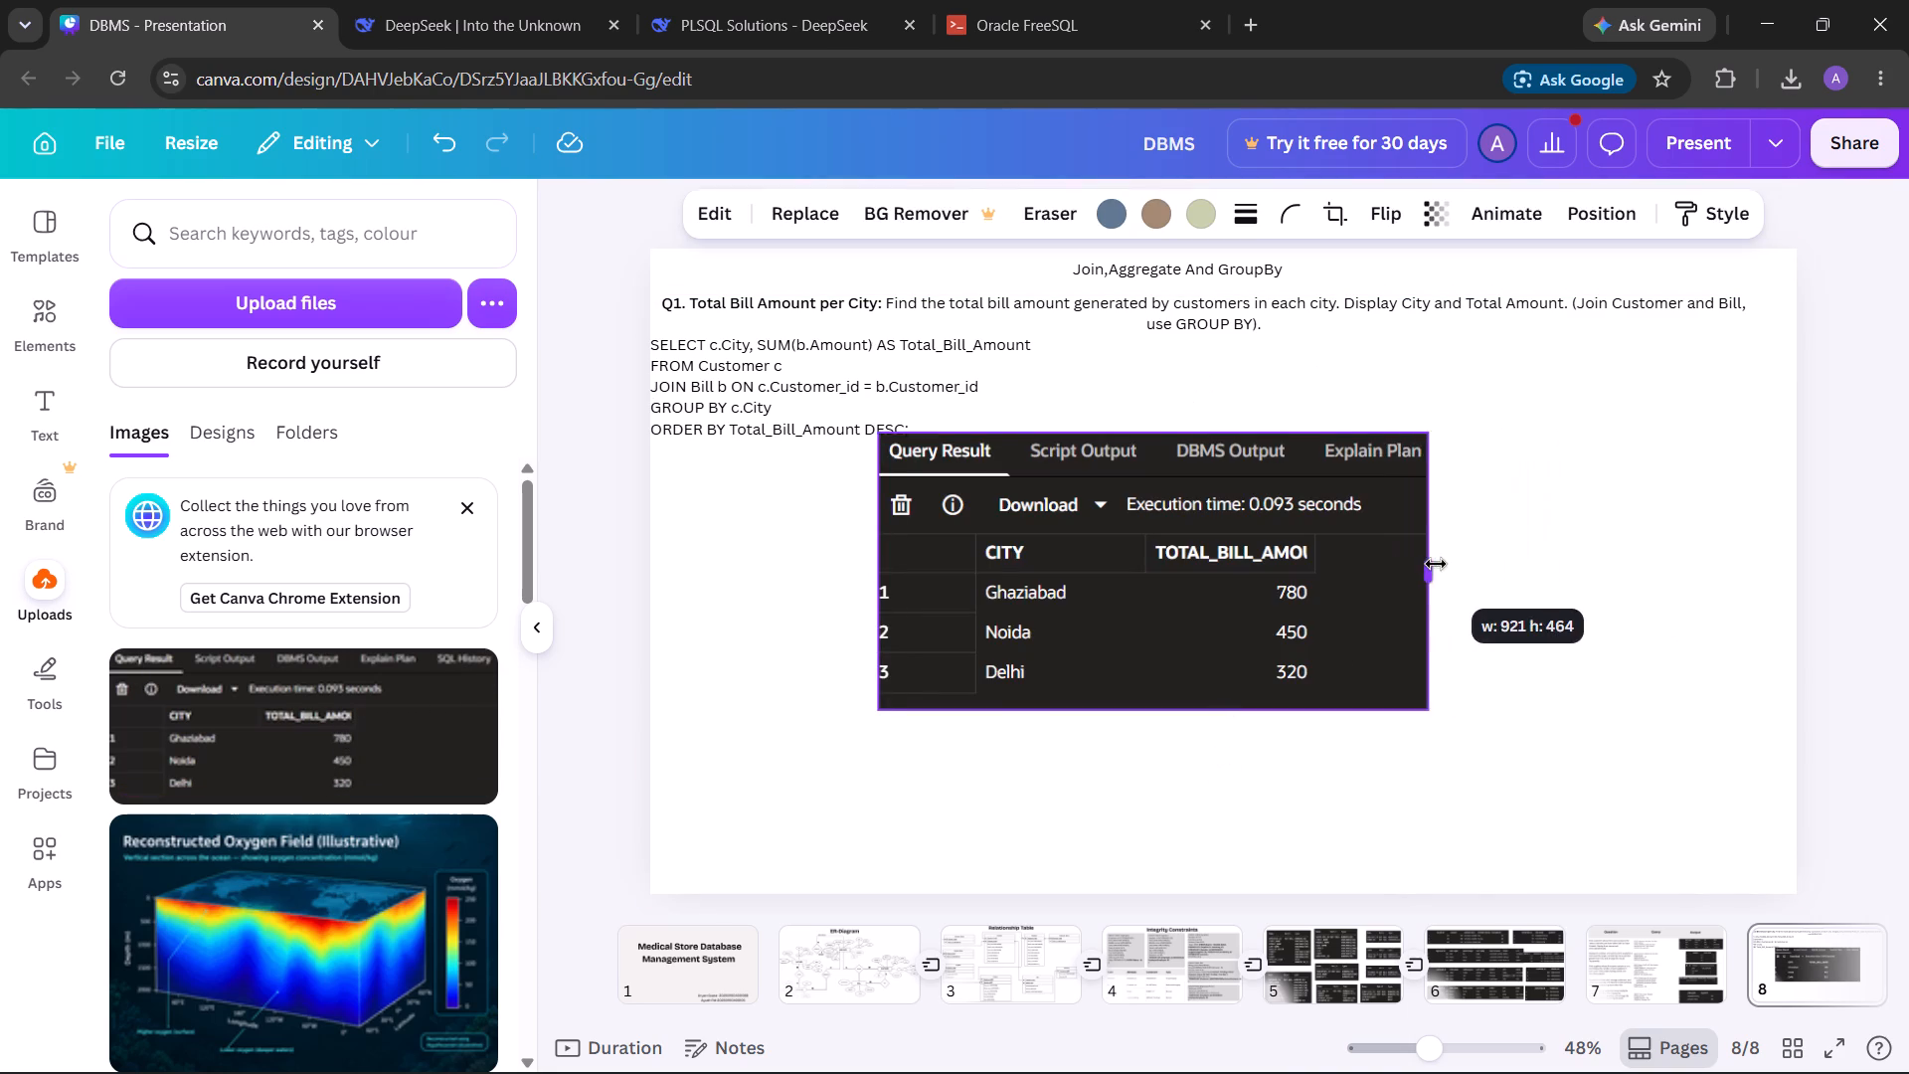
drag(1436, 564, 1411, 568)
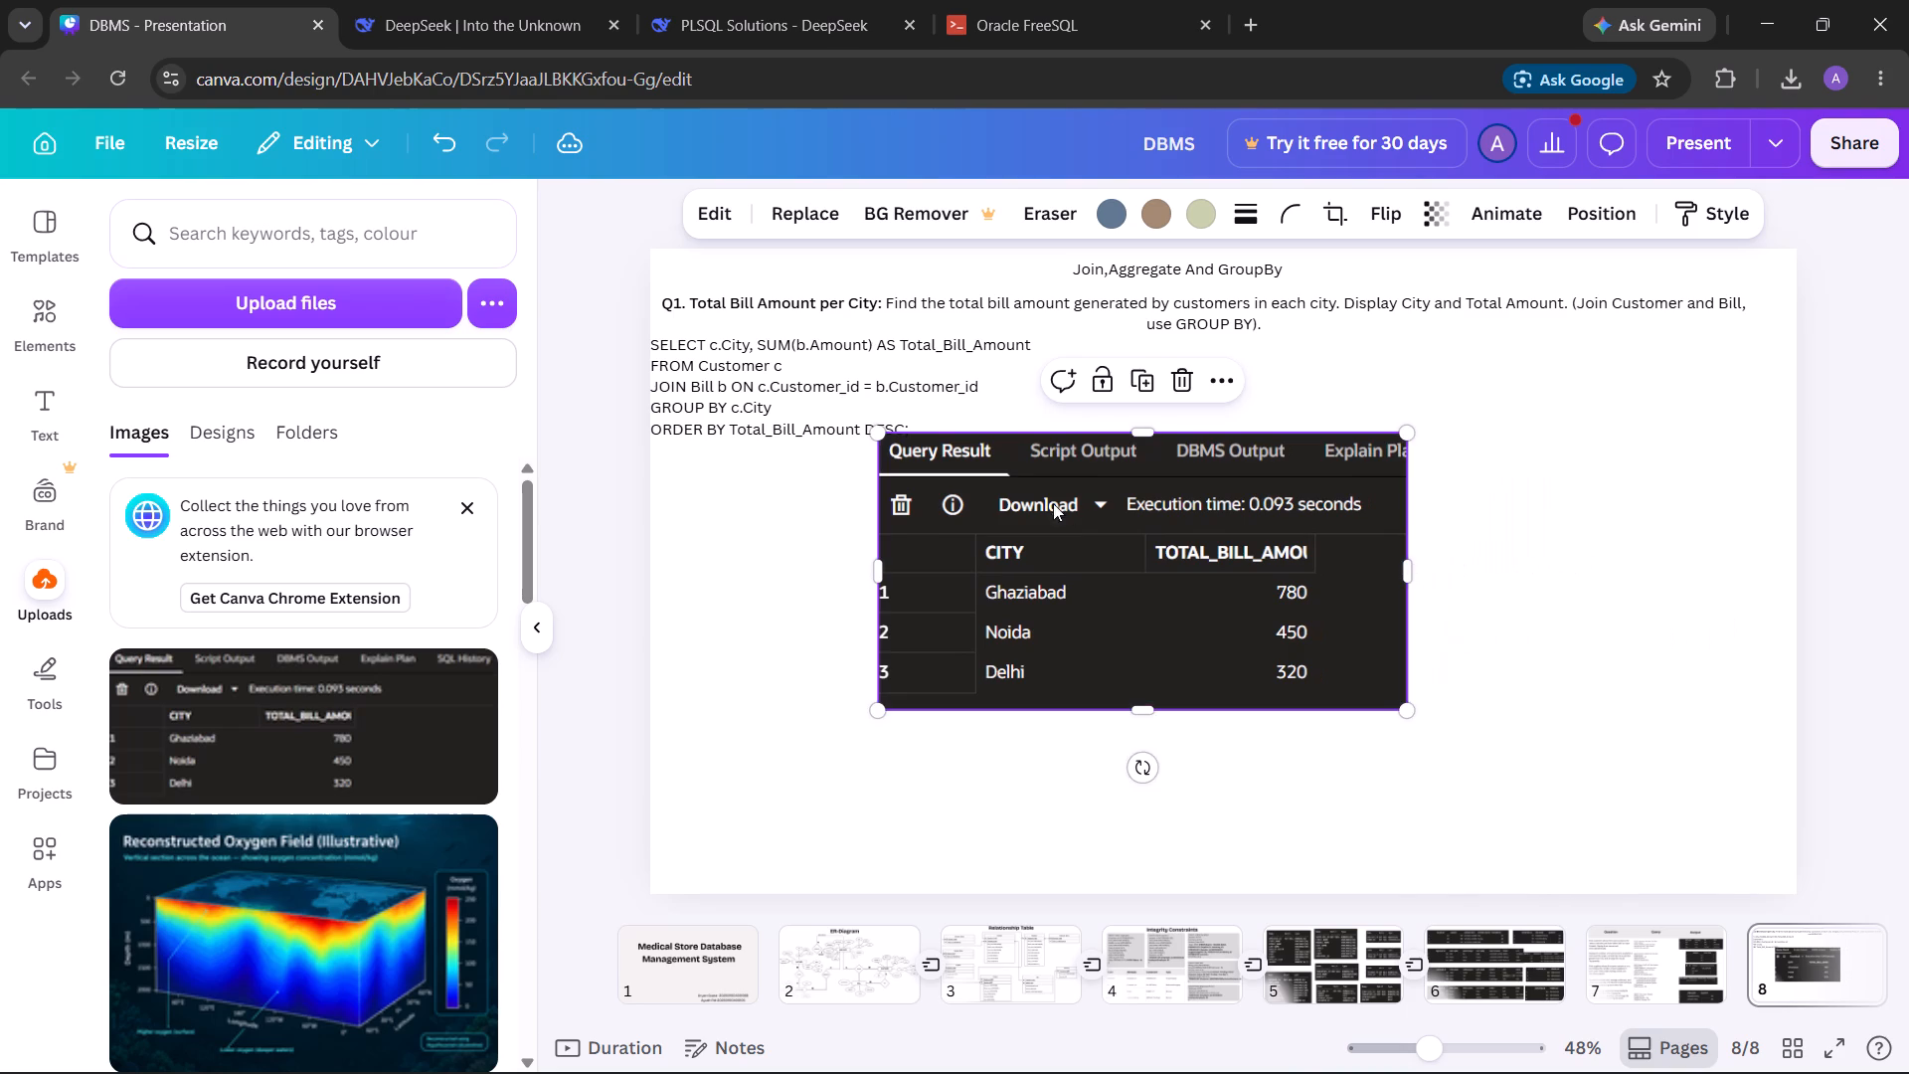
drag(1133, 432, 1135, 476)
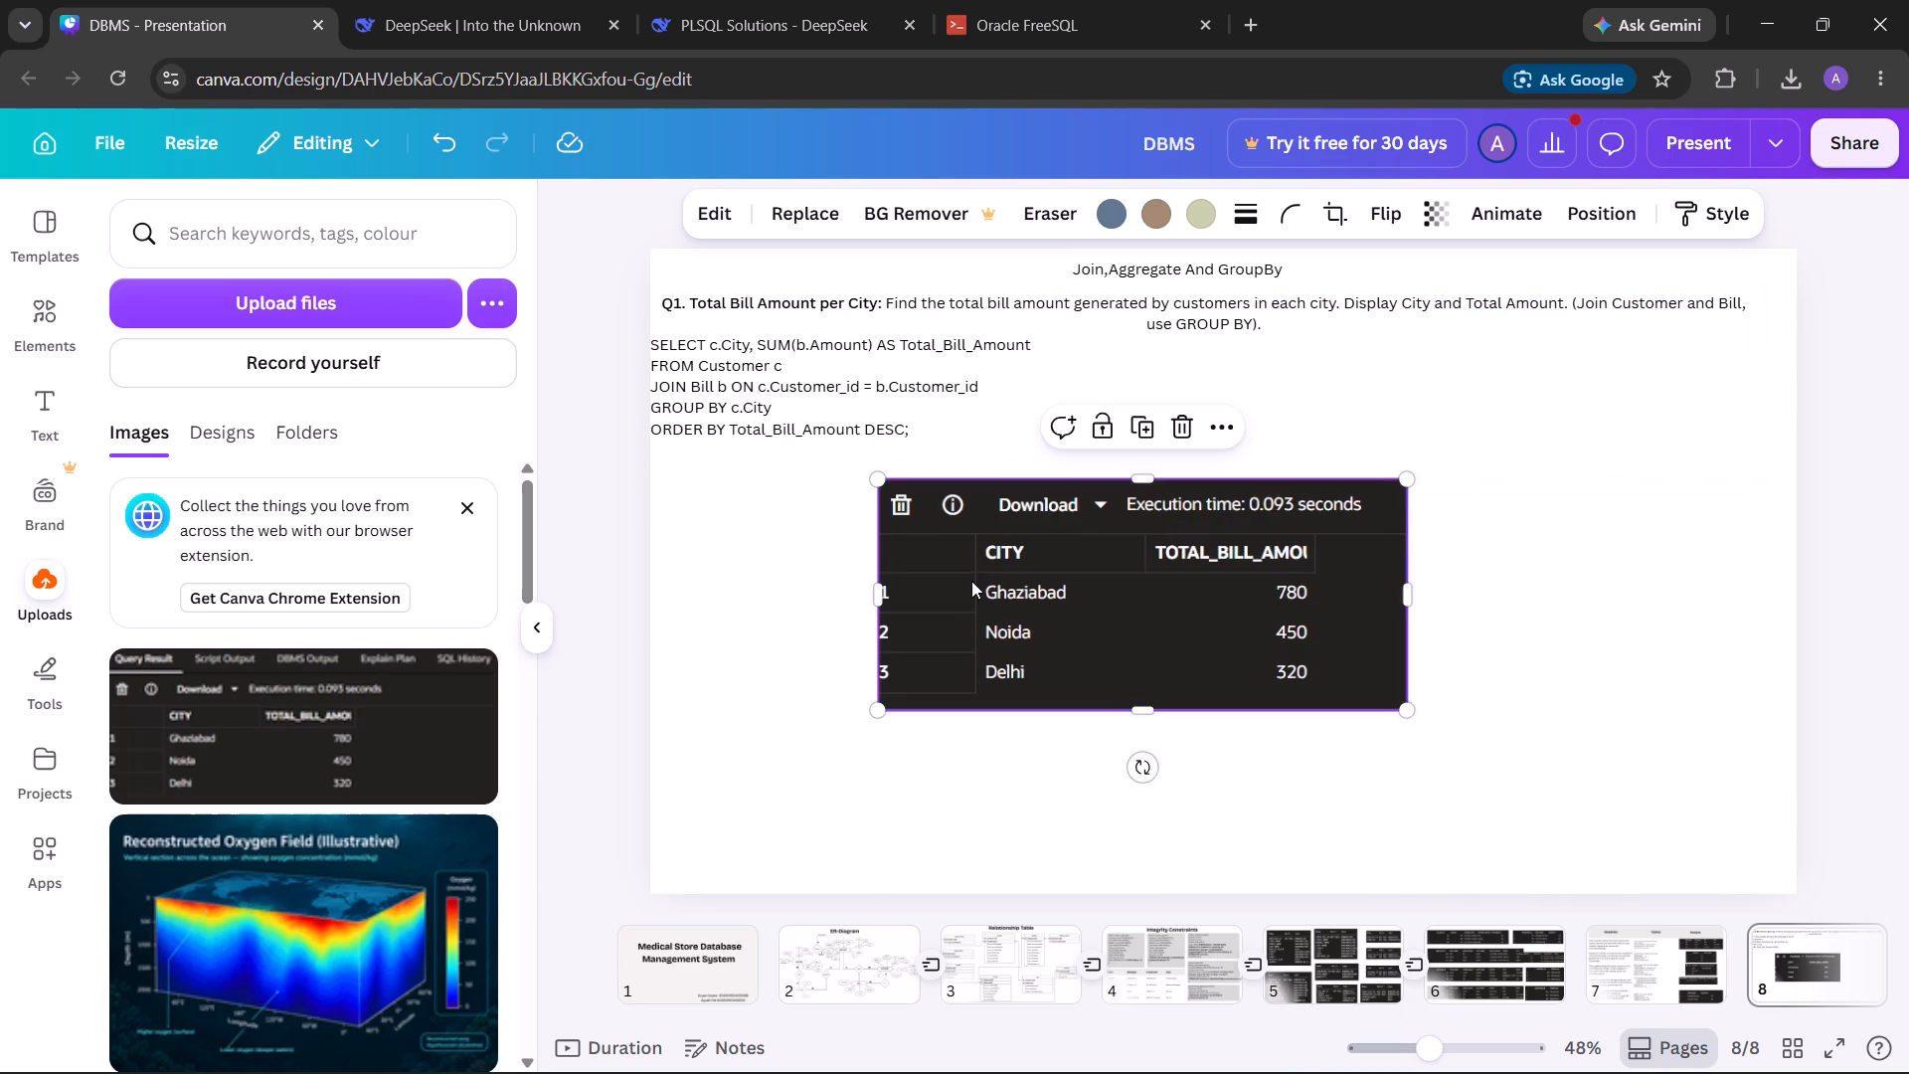
click(1084, 625)
click(1319, 629)
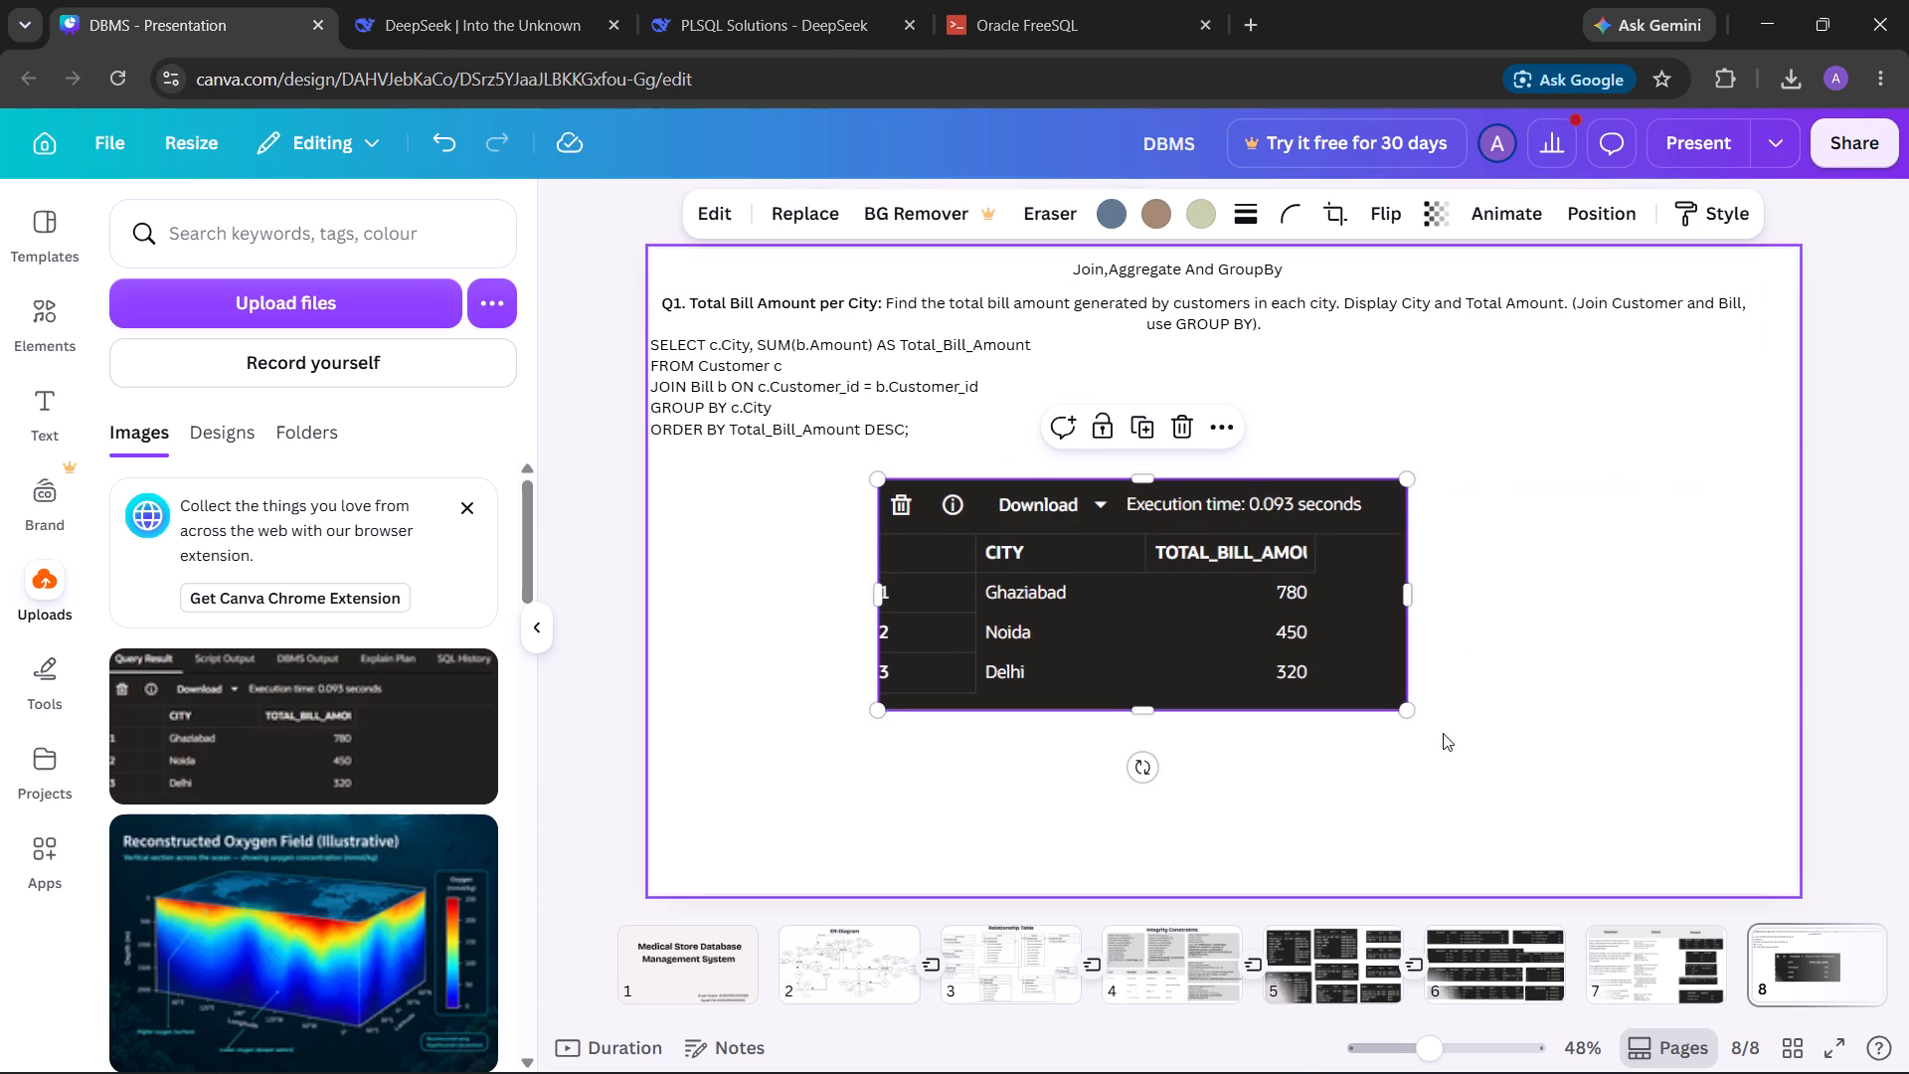
Shrink the cropped result image to about two-thirds size and place it beside the Q1 query, below the question text.
drag(1402, 708, 1247, 595)
drag(1082, 565, 863, 529)
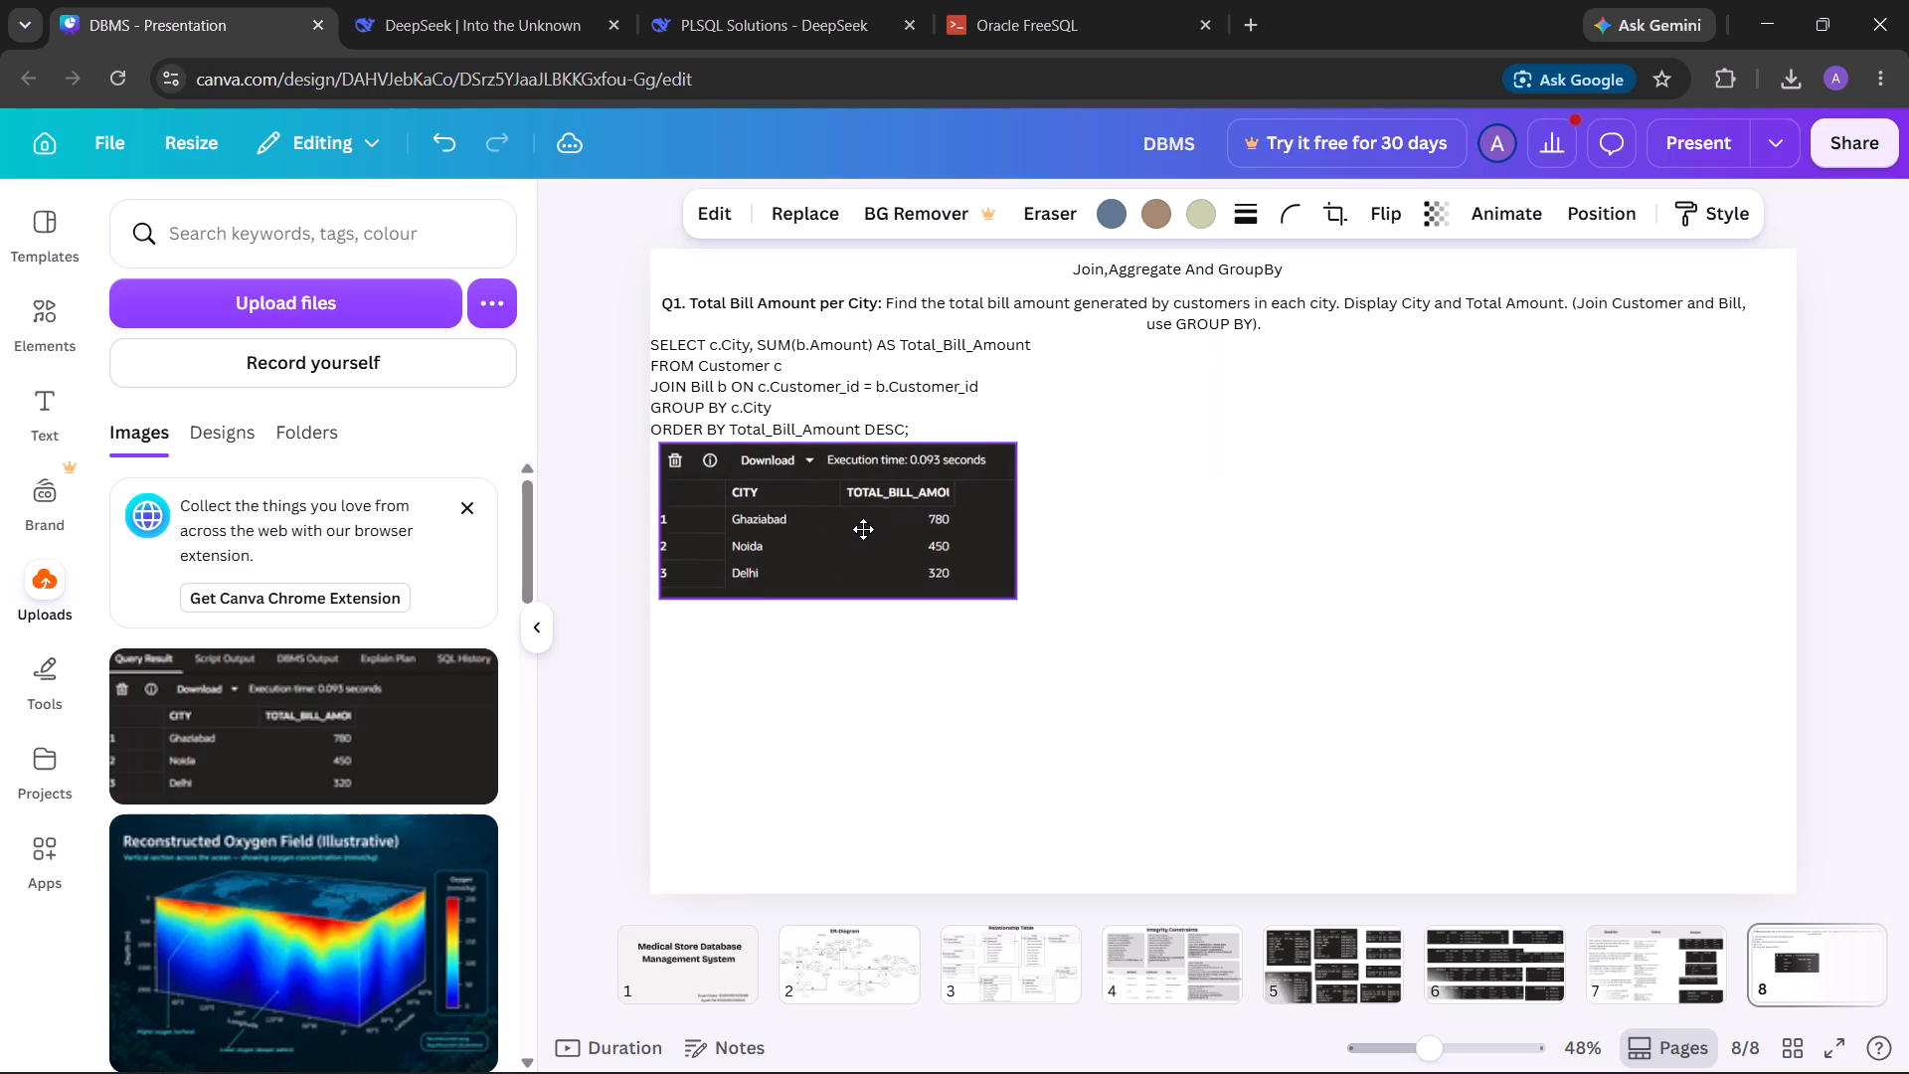
drag(863, 529, 1312, 434)
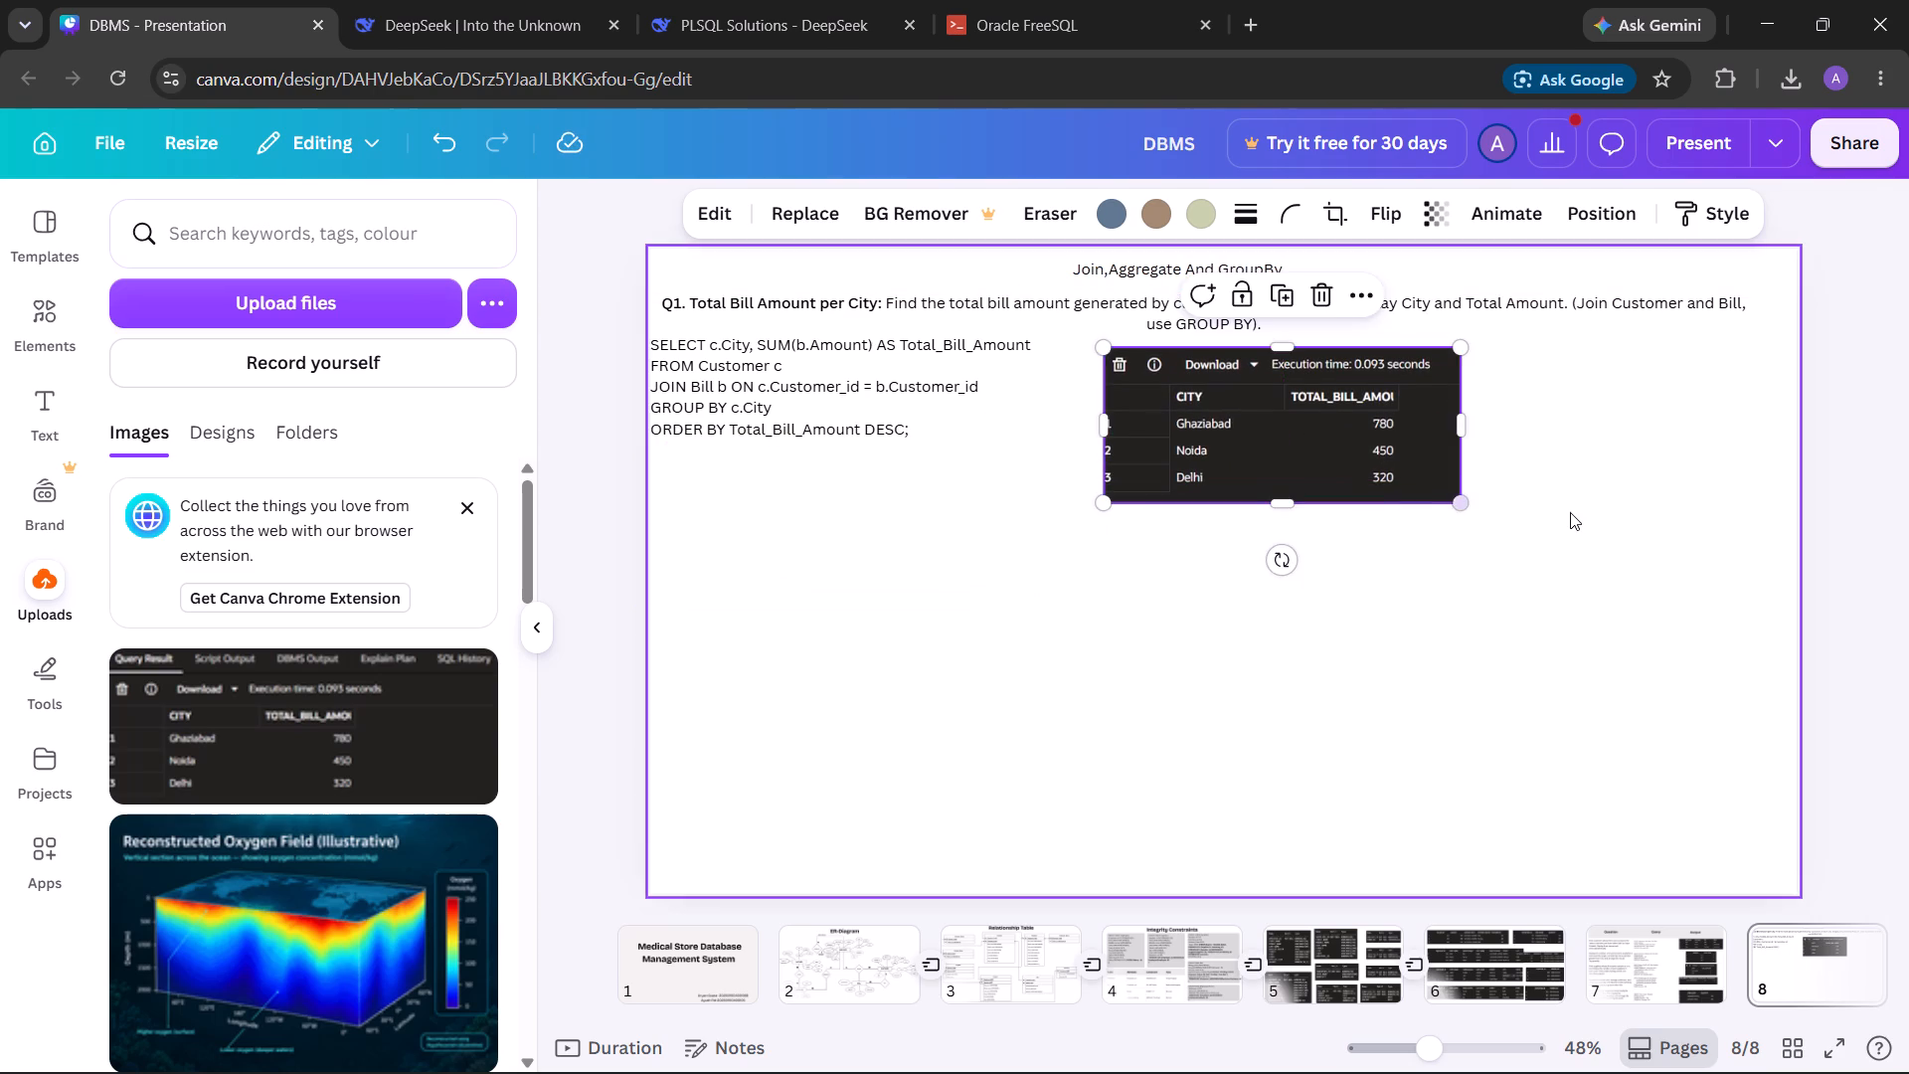
click(1570, 512)
click(1406, 439)
click(1468, 591)
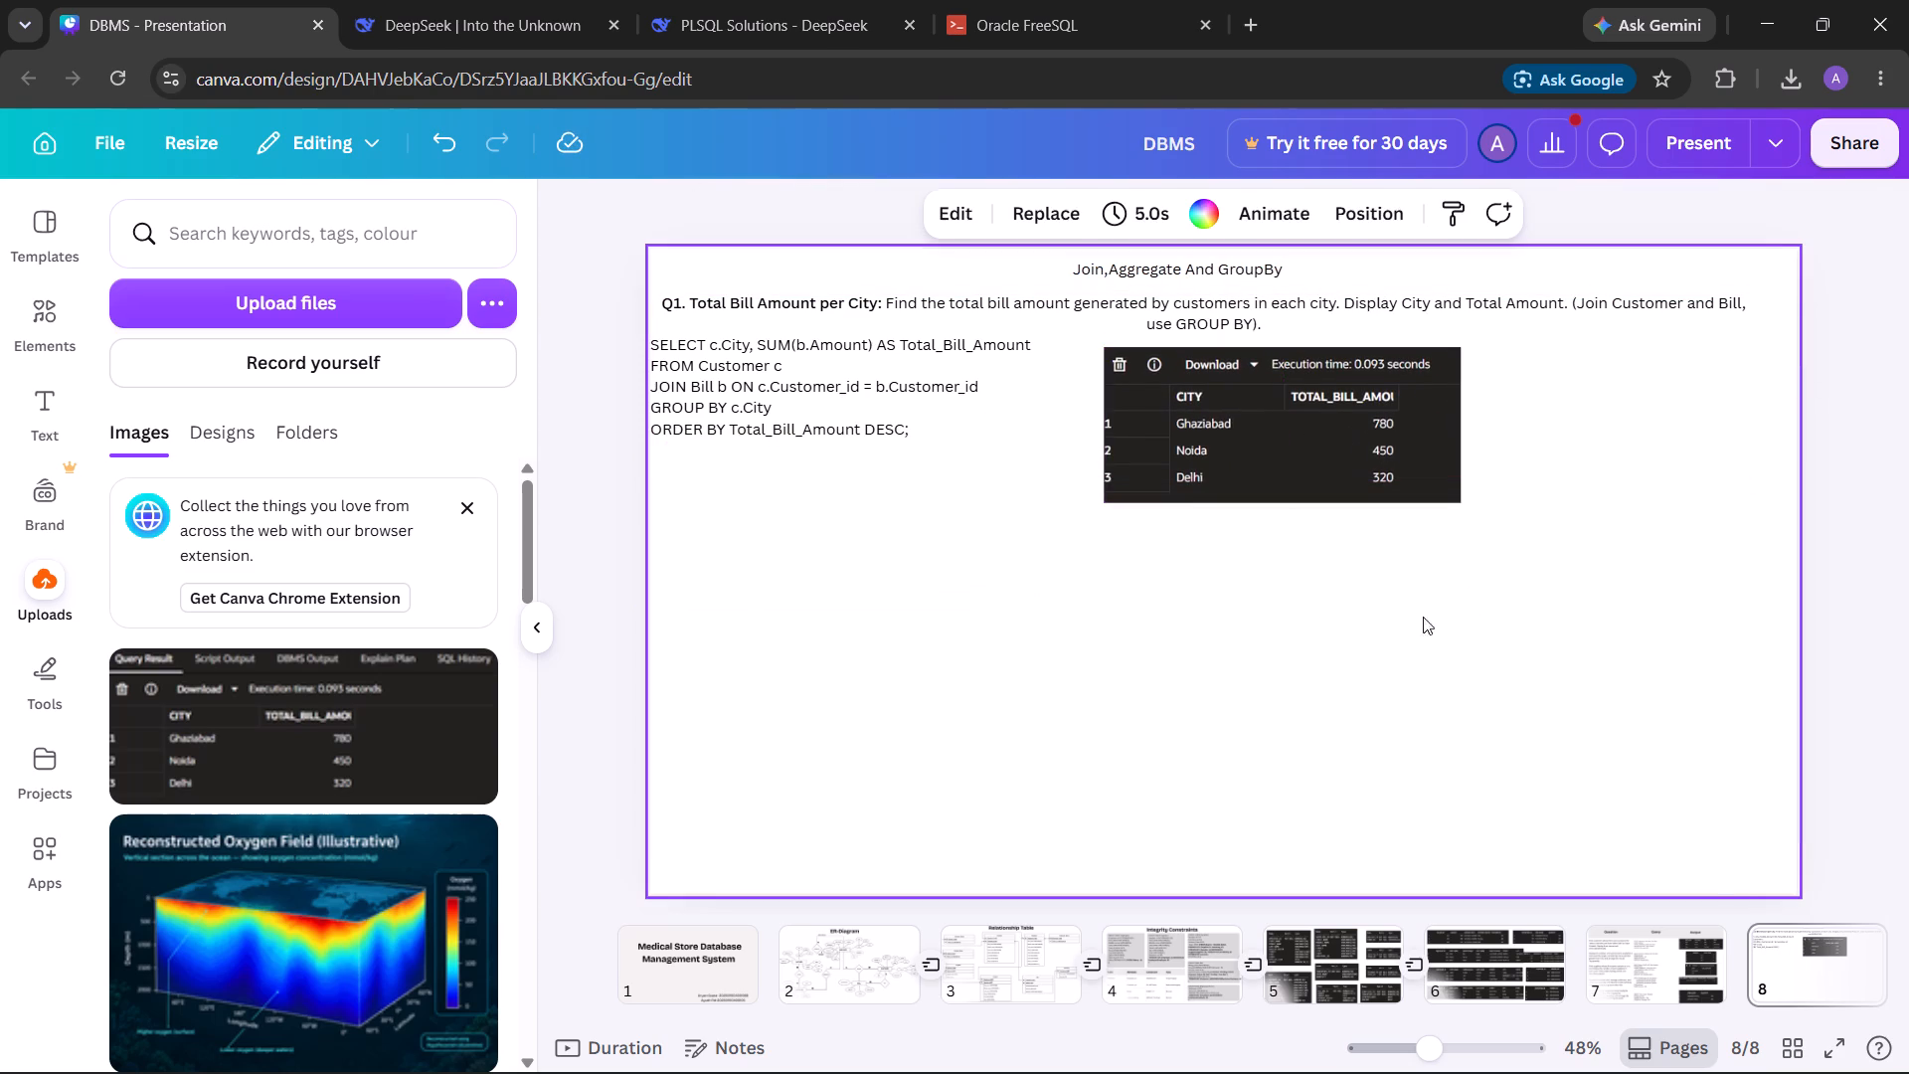
click(1243, 453)
click(1243, 419)
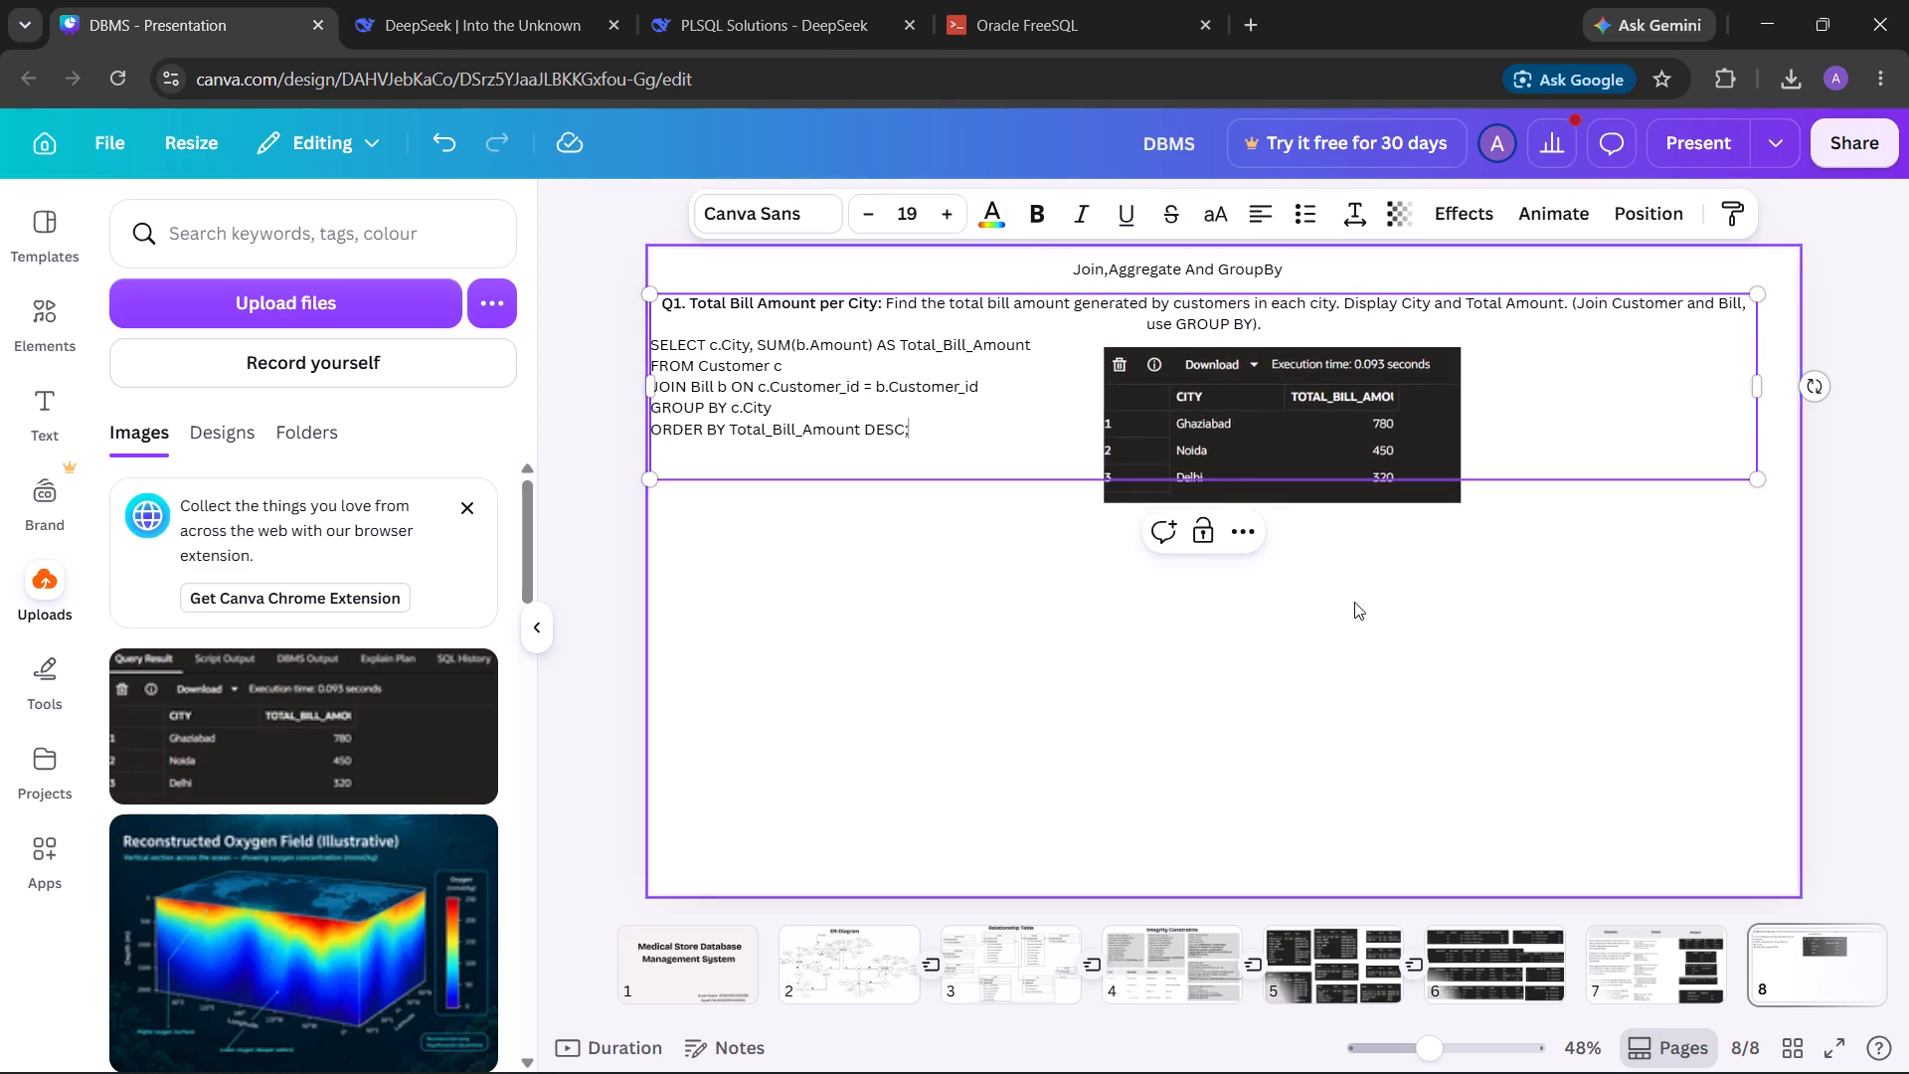
click(1410, 635)
click(1364, 435)
click(1378, 588)
click(1363, 507)
click(1363, 488)
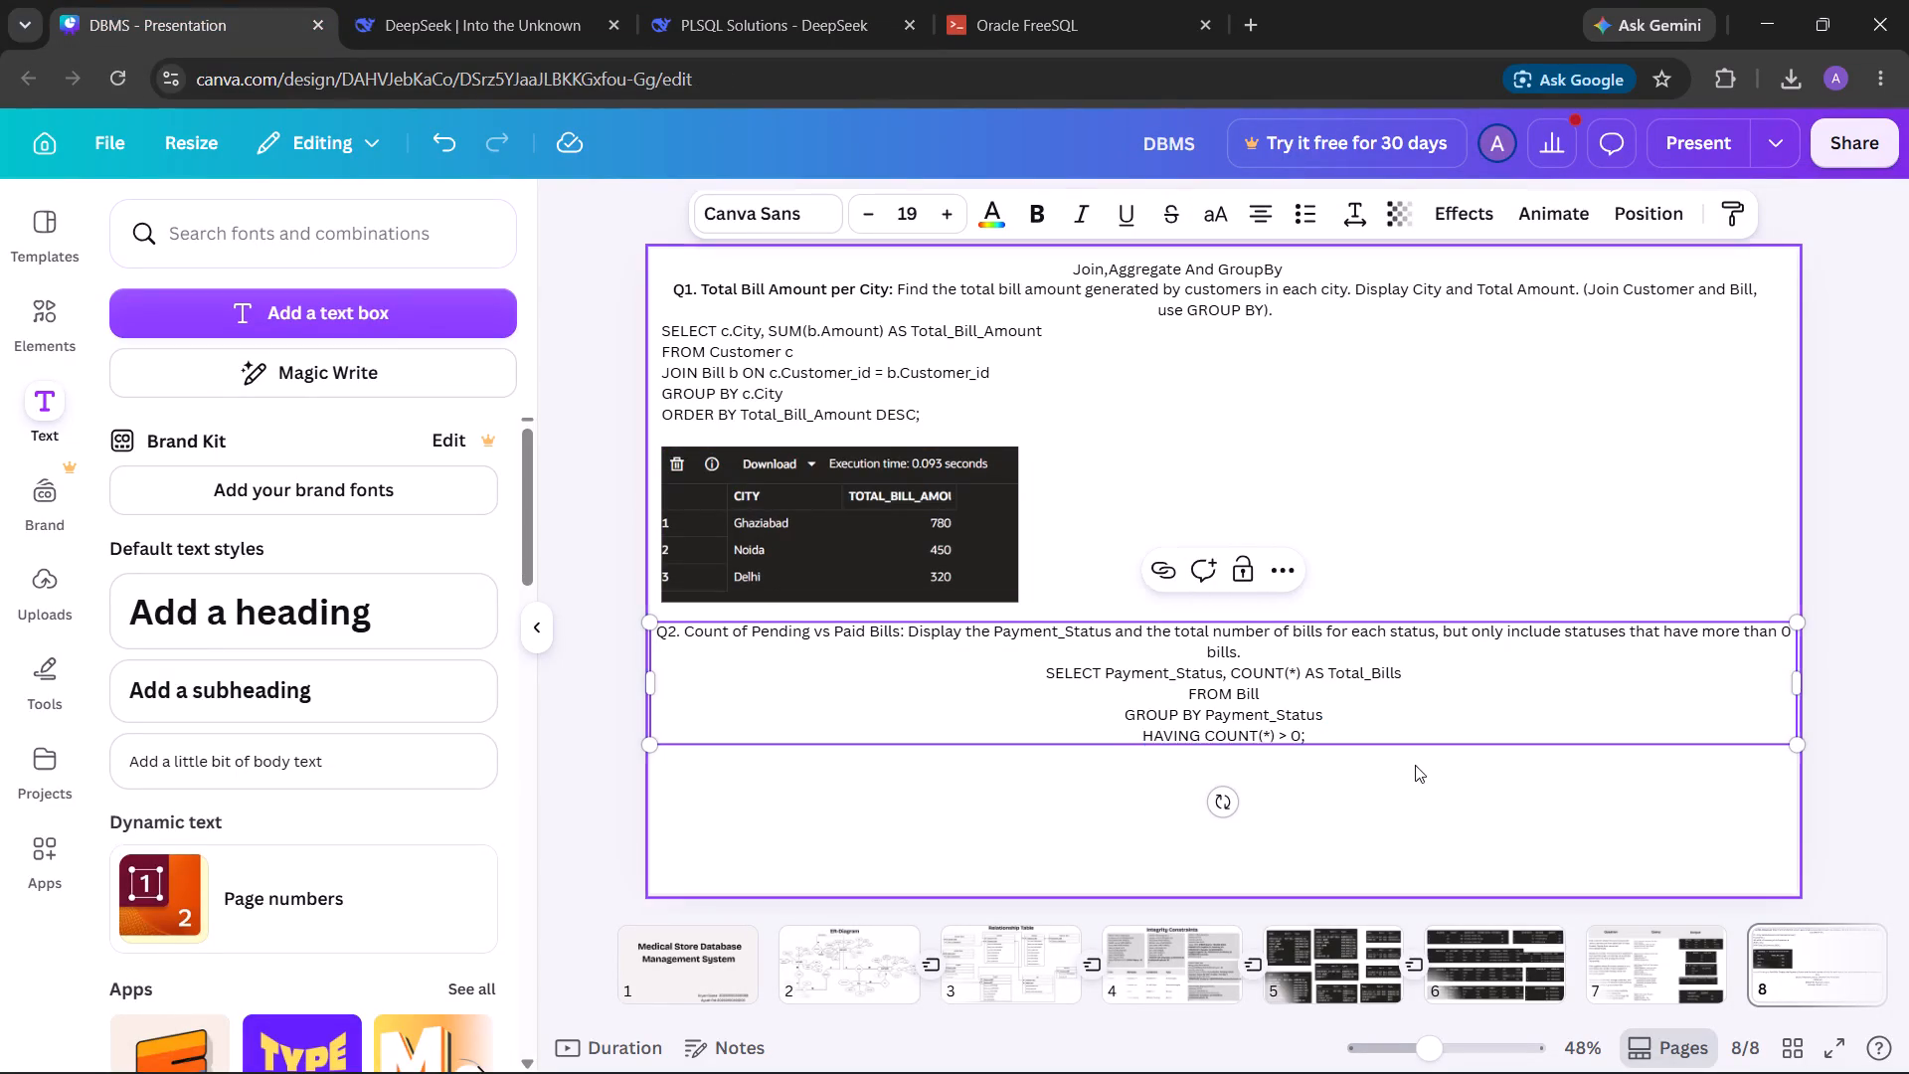
click(1318, 734)
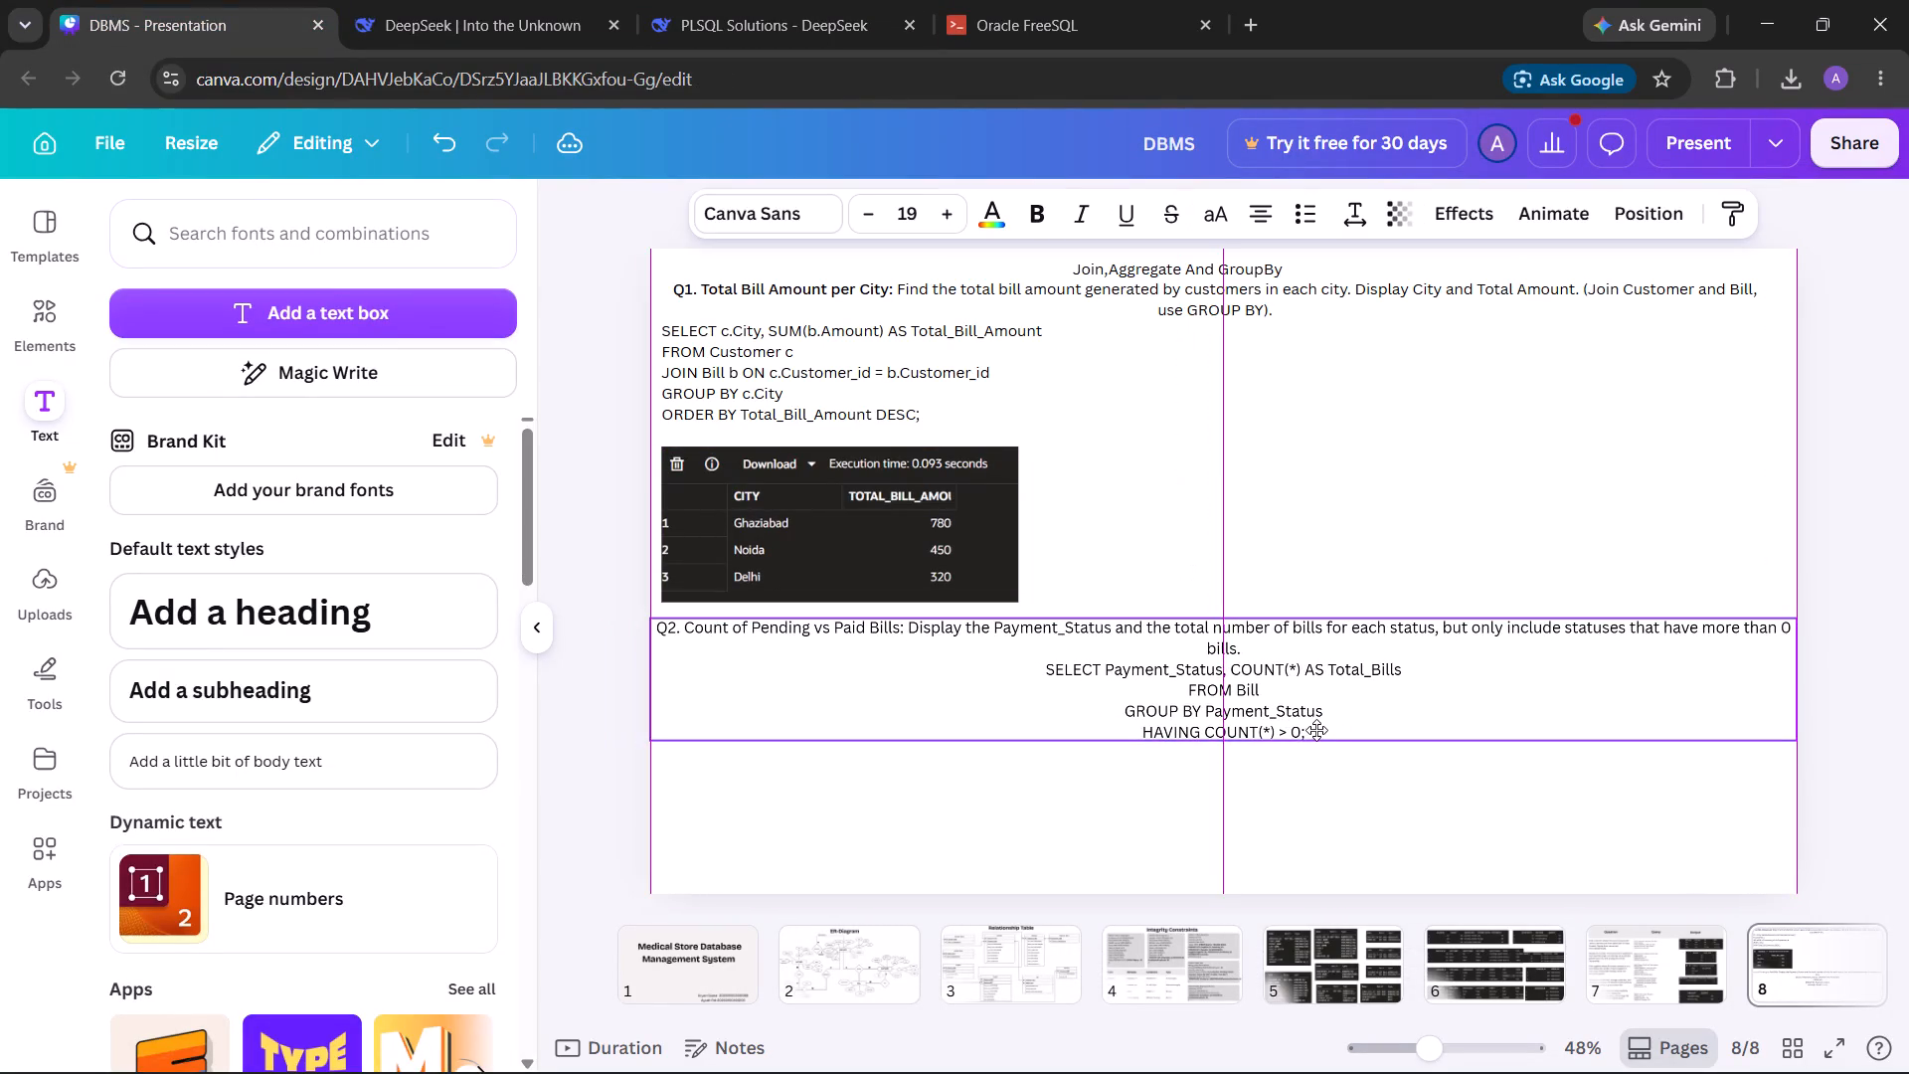
click(1310, 726)
drag(1310, 726, 1110, 669)
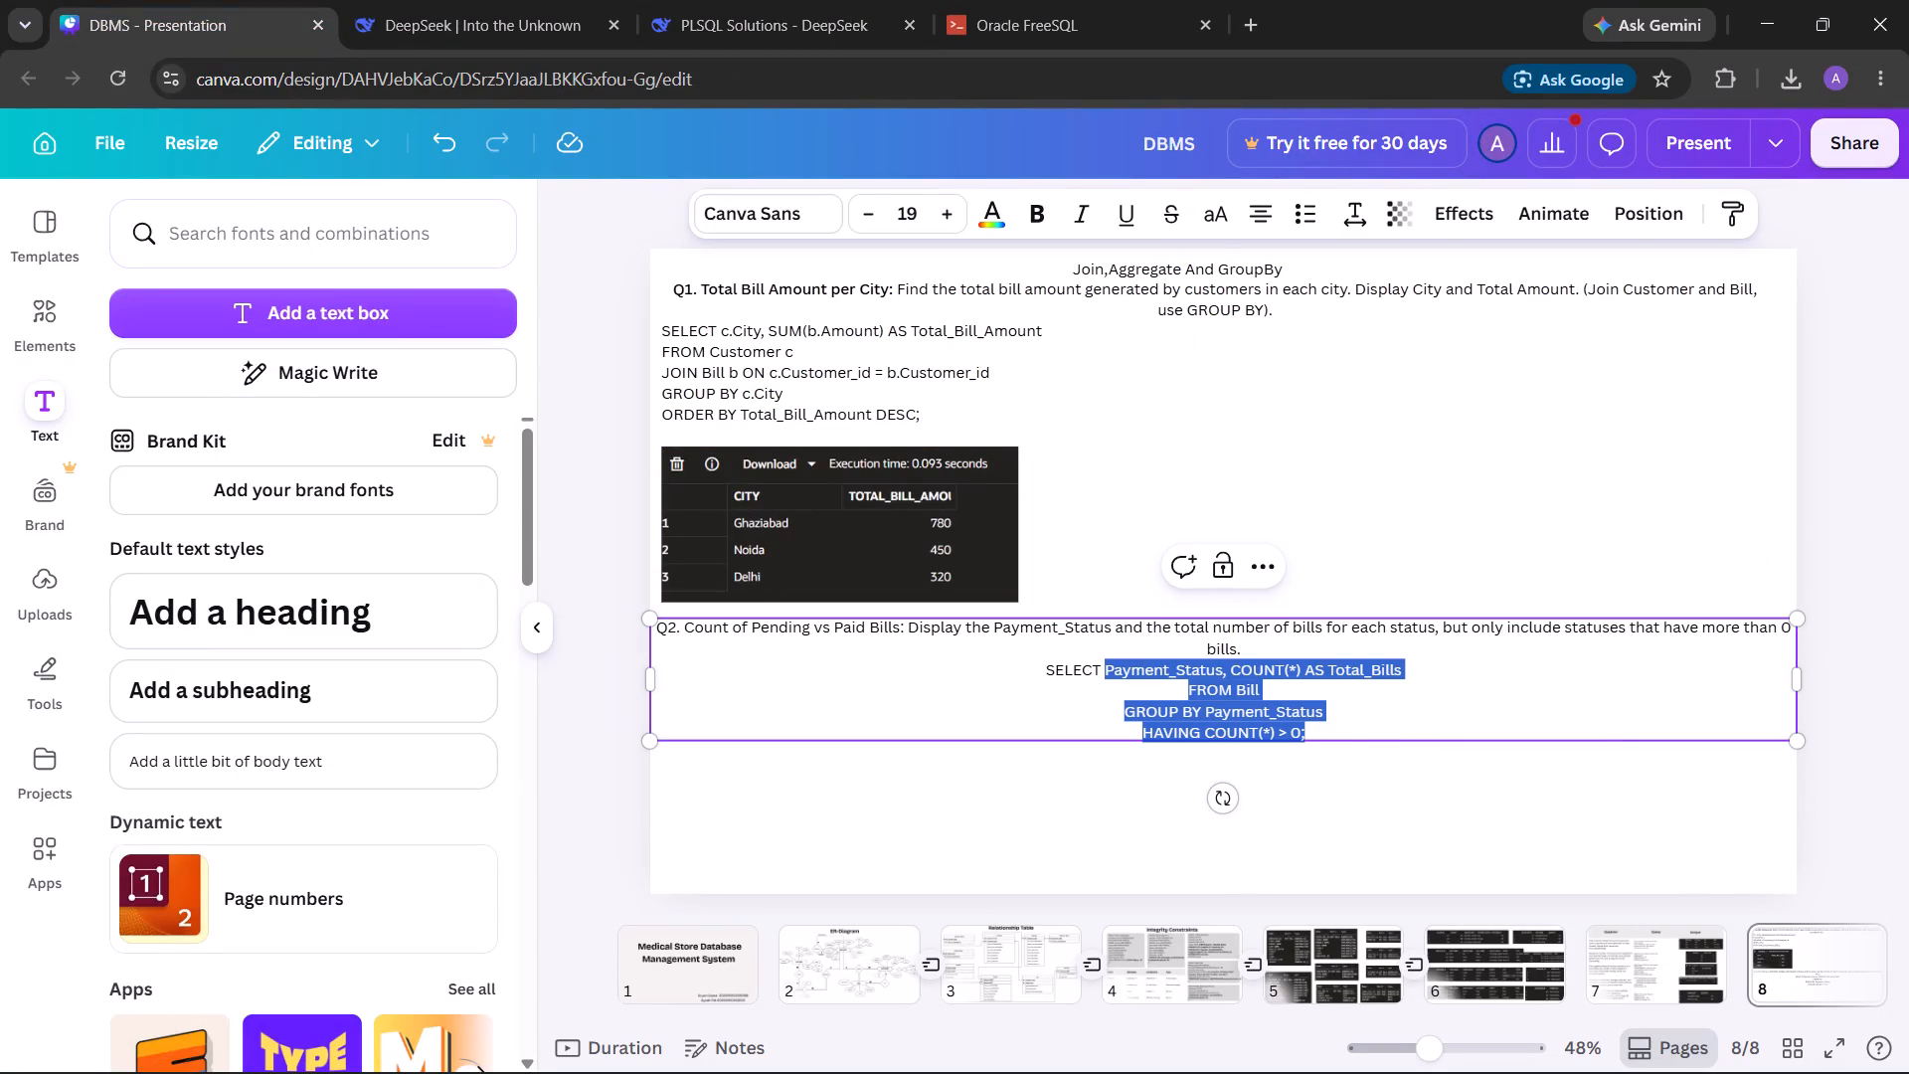
drag(1110, 669, 1054, 672)
click(1305, 221)
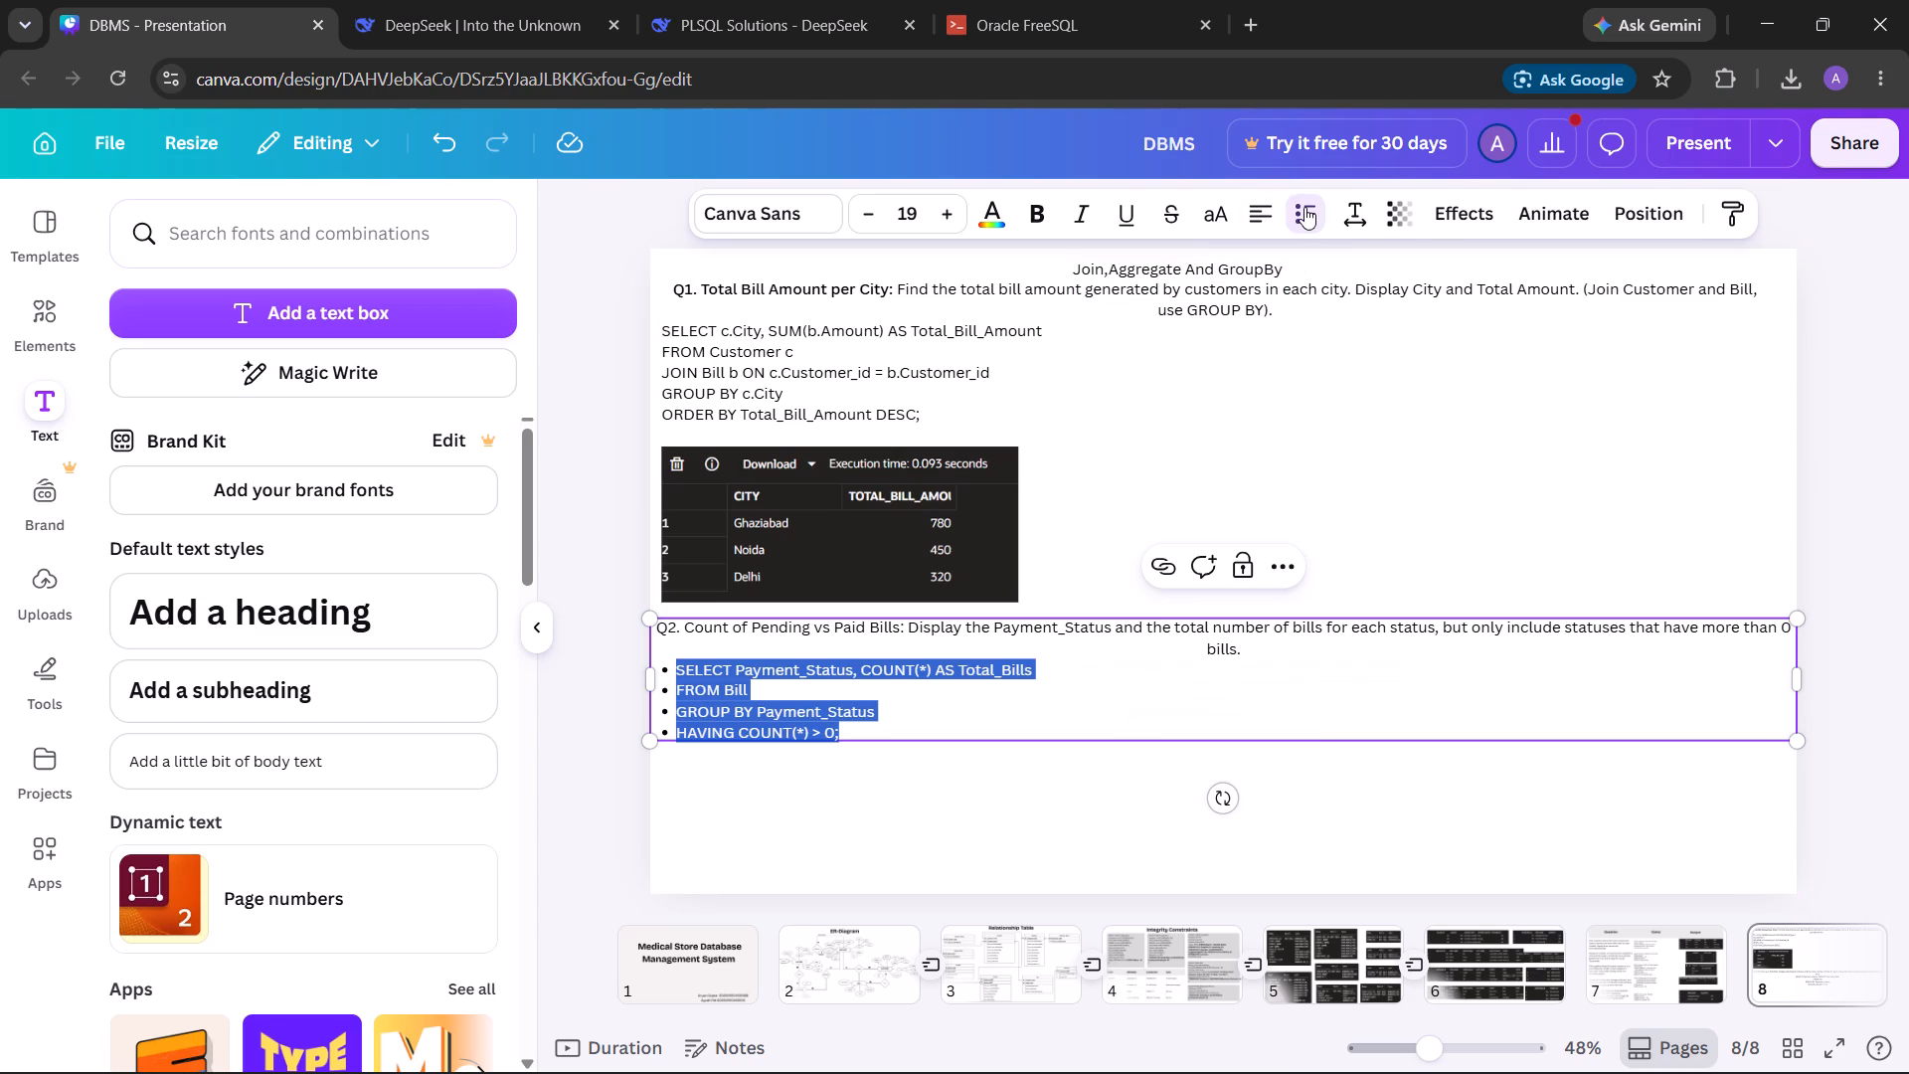
double_click(1304, 207)
click(1101, 730)
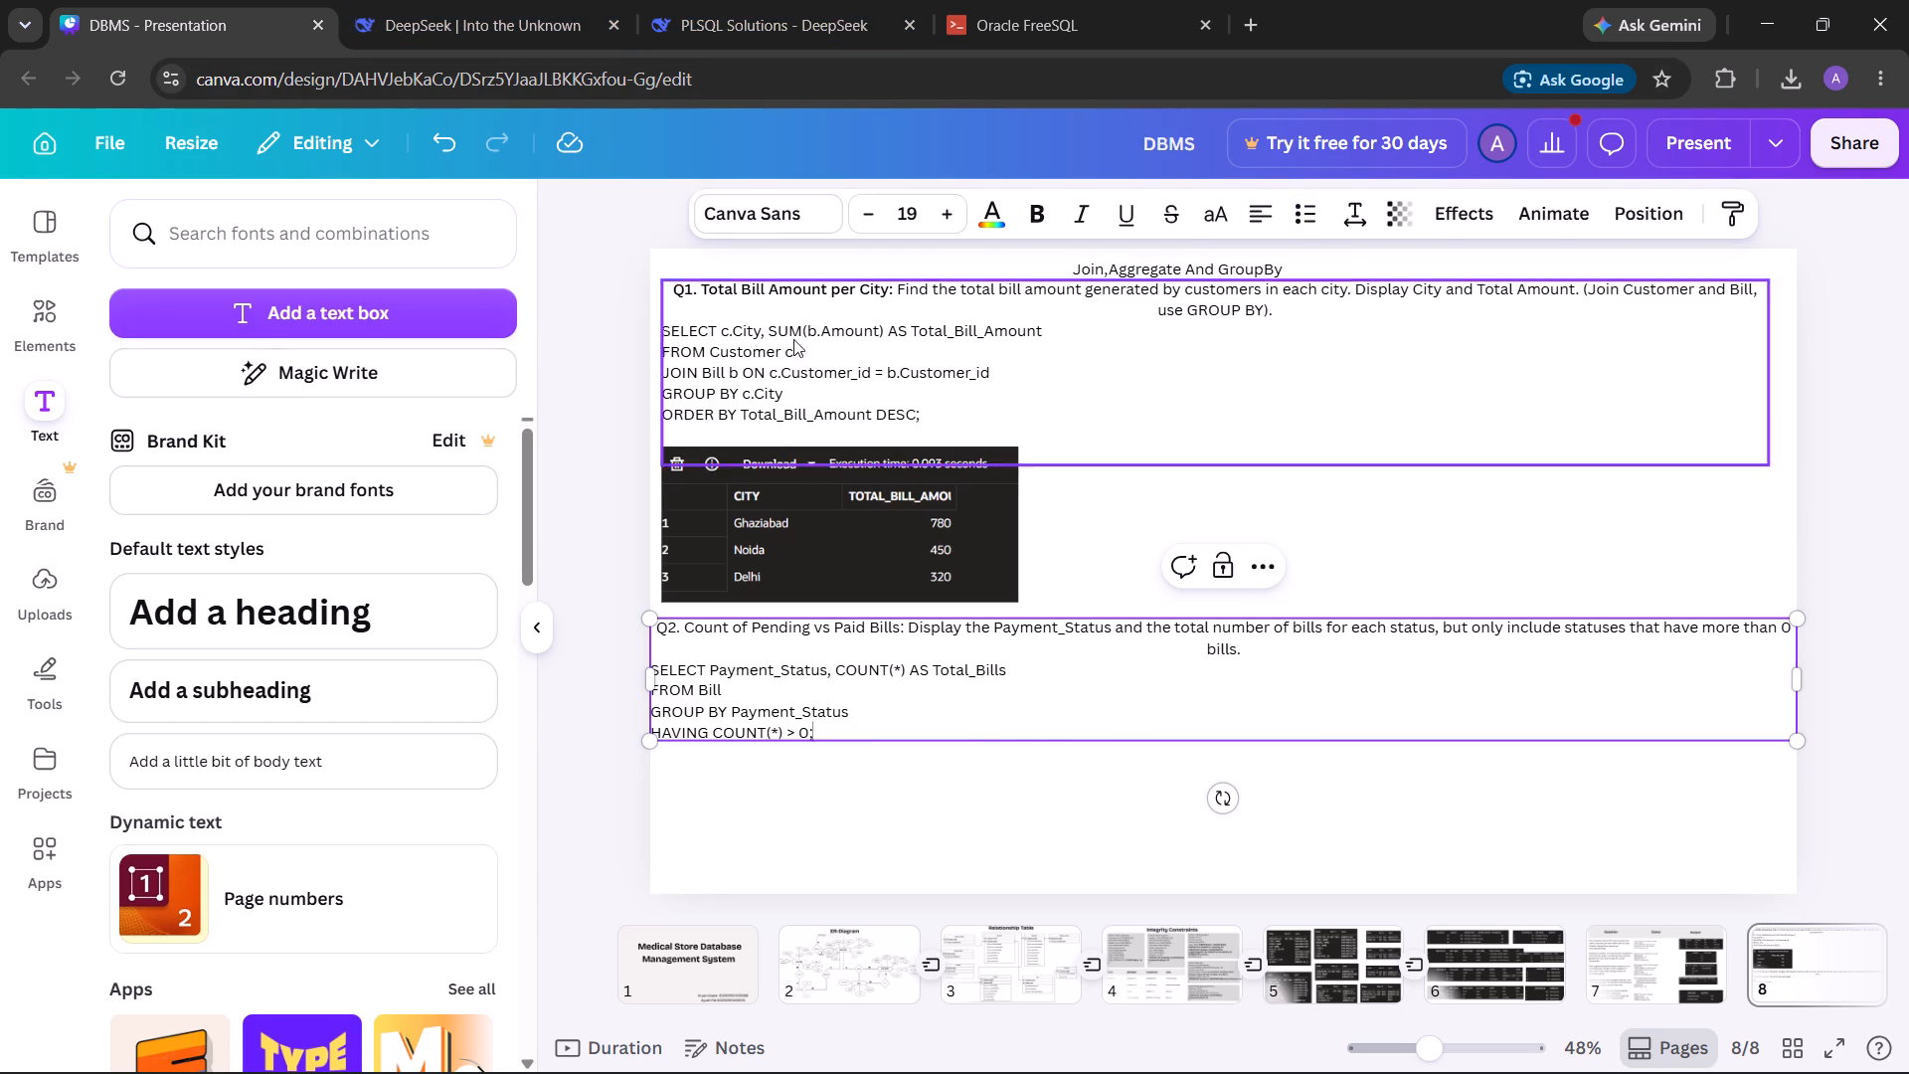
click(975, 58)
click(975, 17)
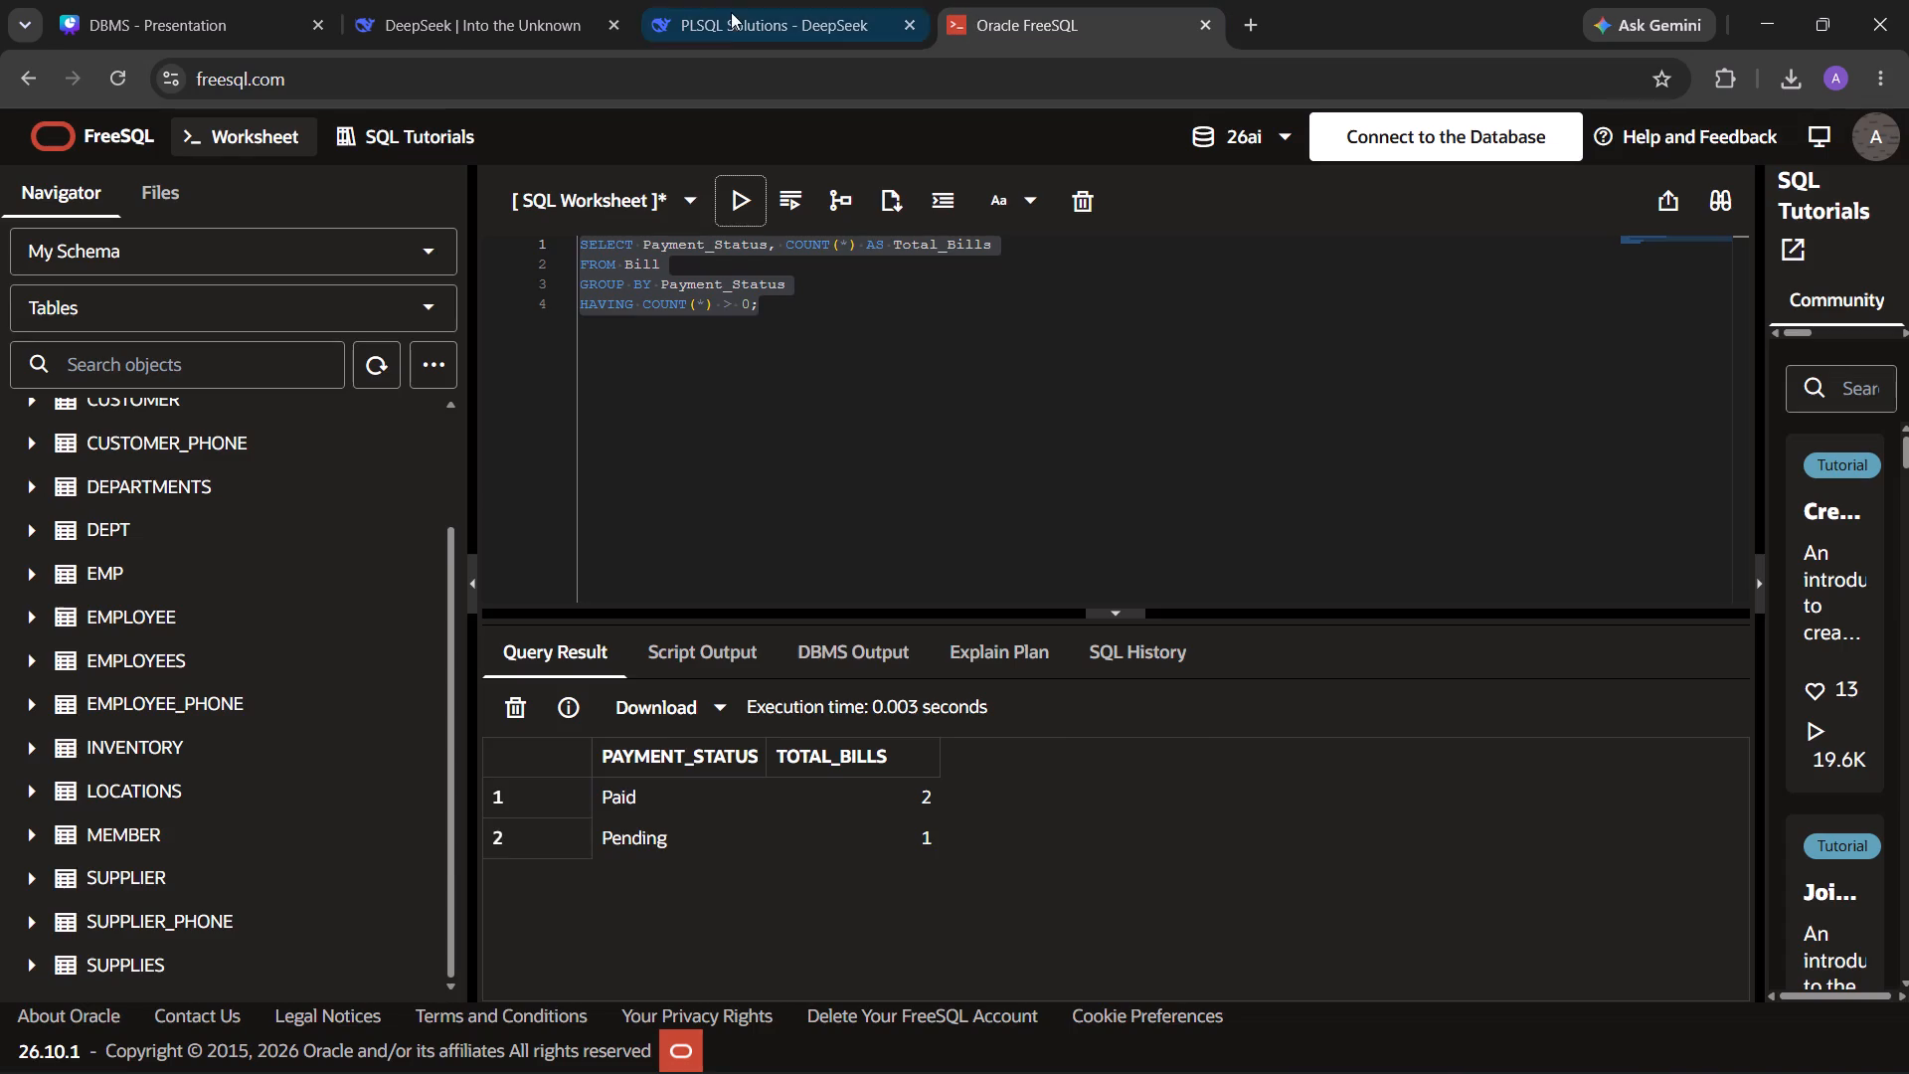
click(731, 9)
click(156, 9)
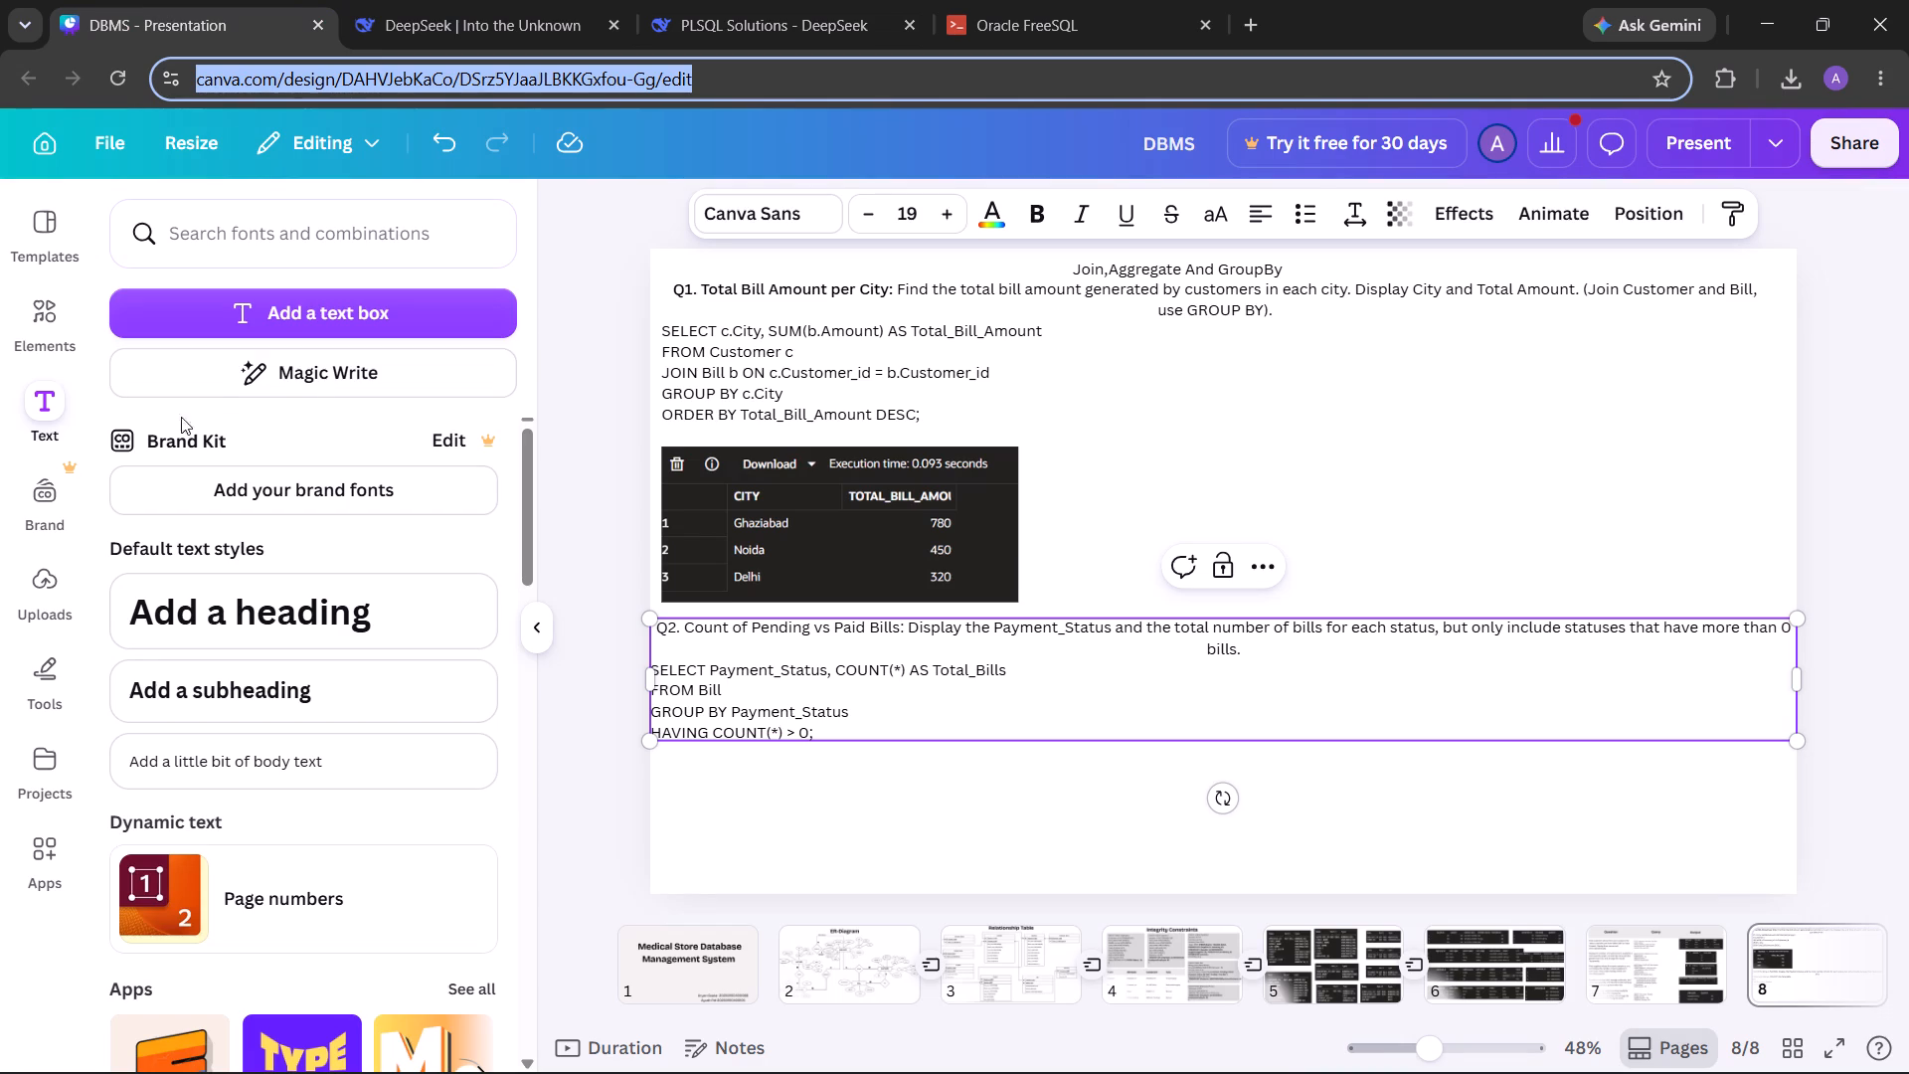
click(59, 570)
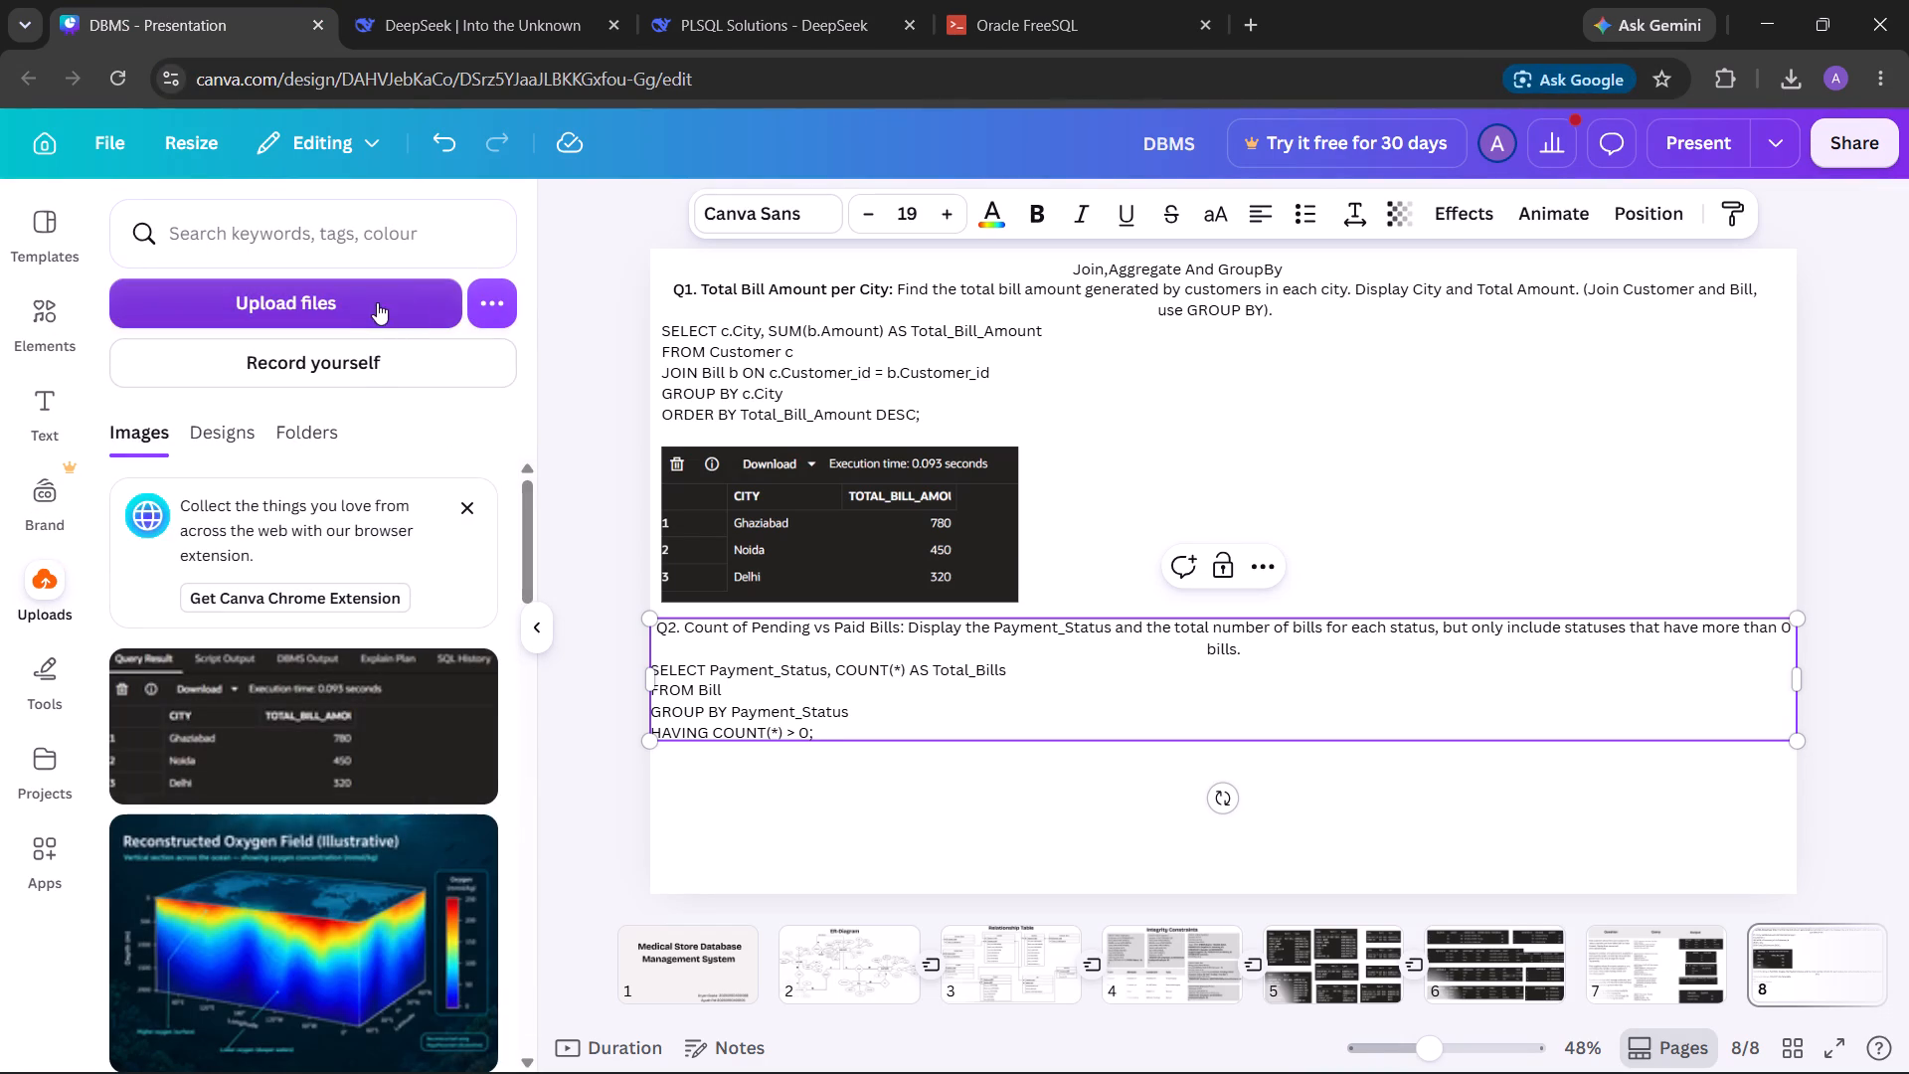
click(374, 301)
scroll(693, 387, down, 20)
scroll(693, 387, down, 3)
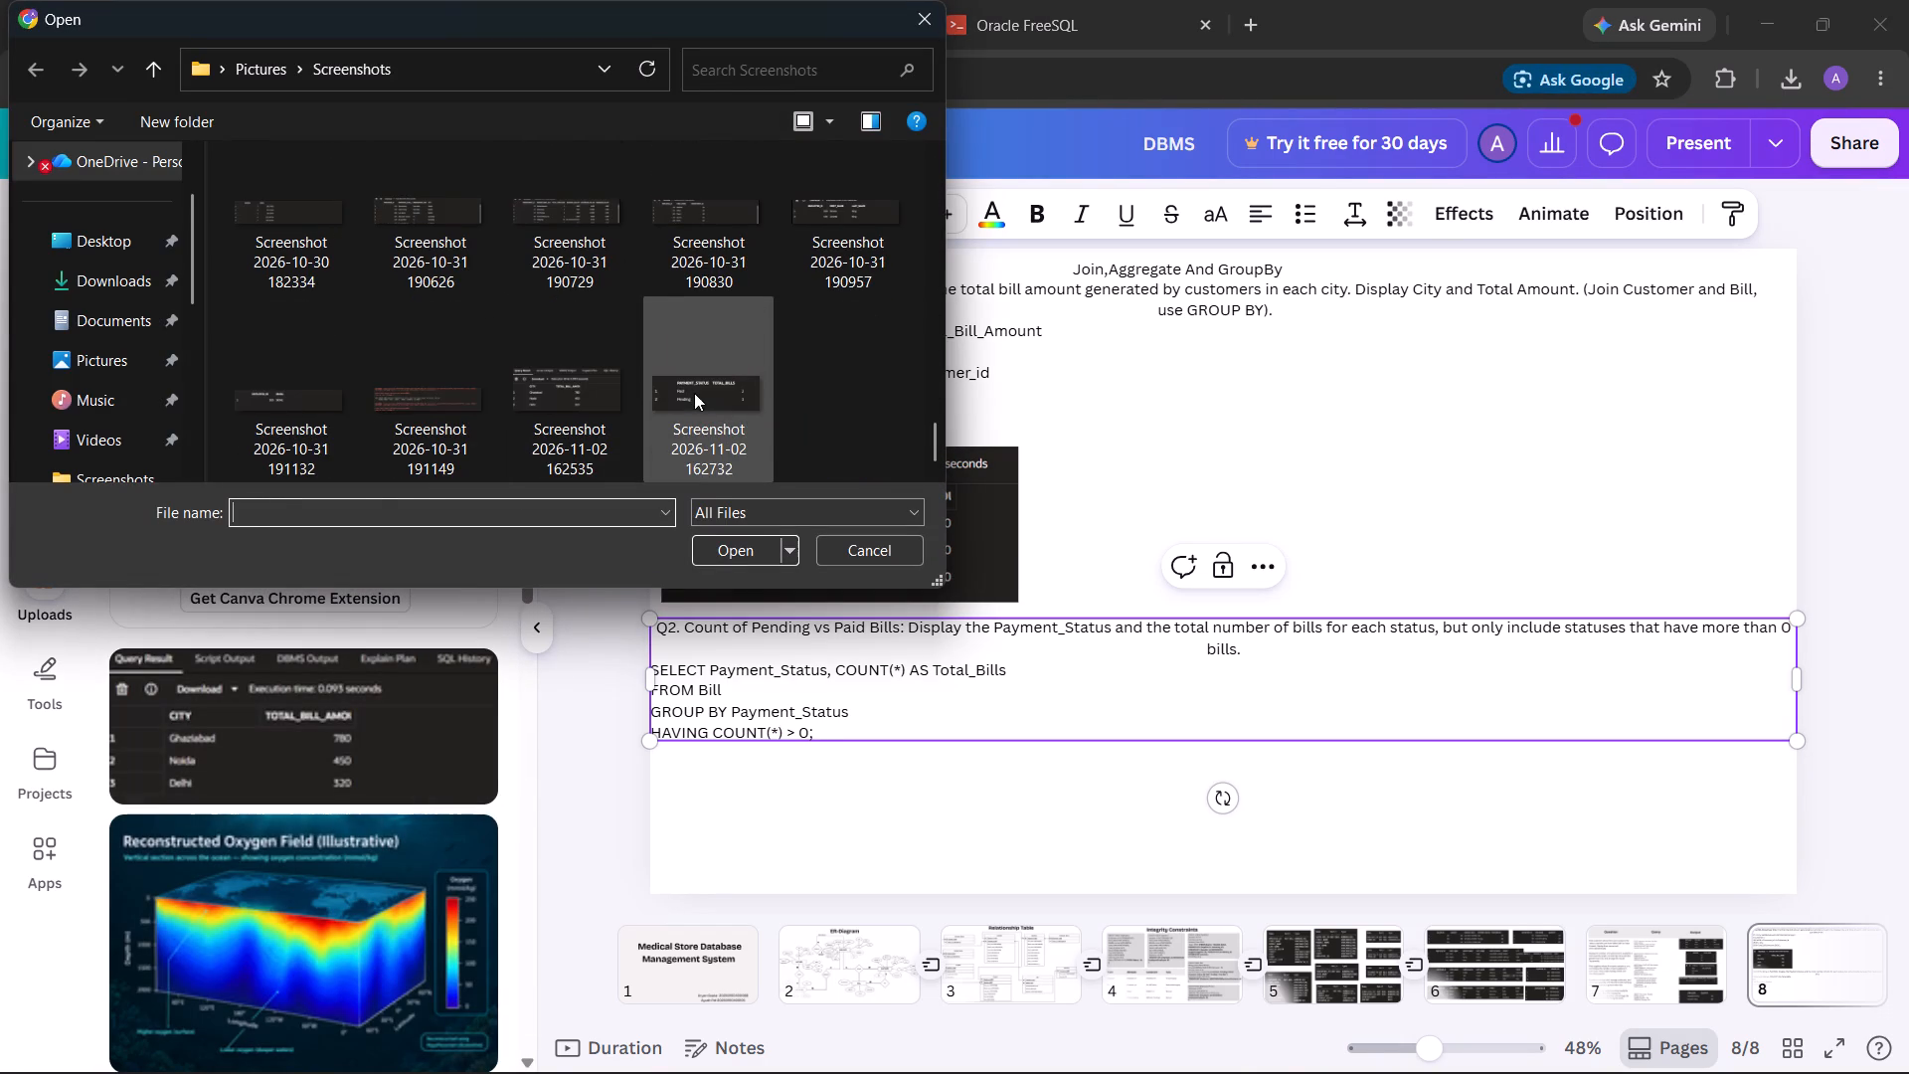
scroll(694, 393, down, 7)
click(699, 393)
click(729, 544)
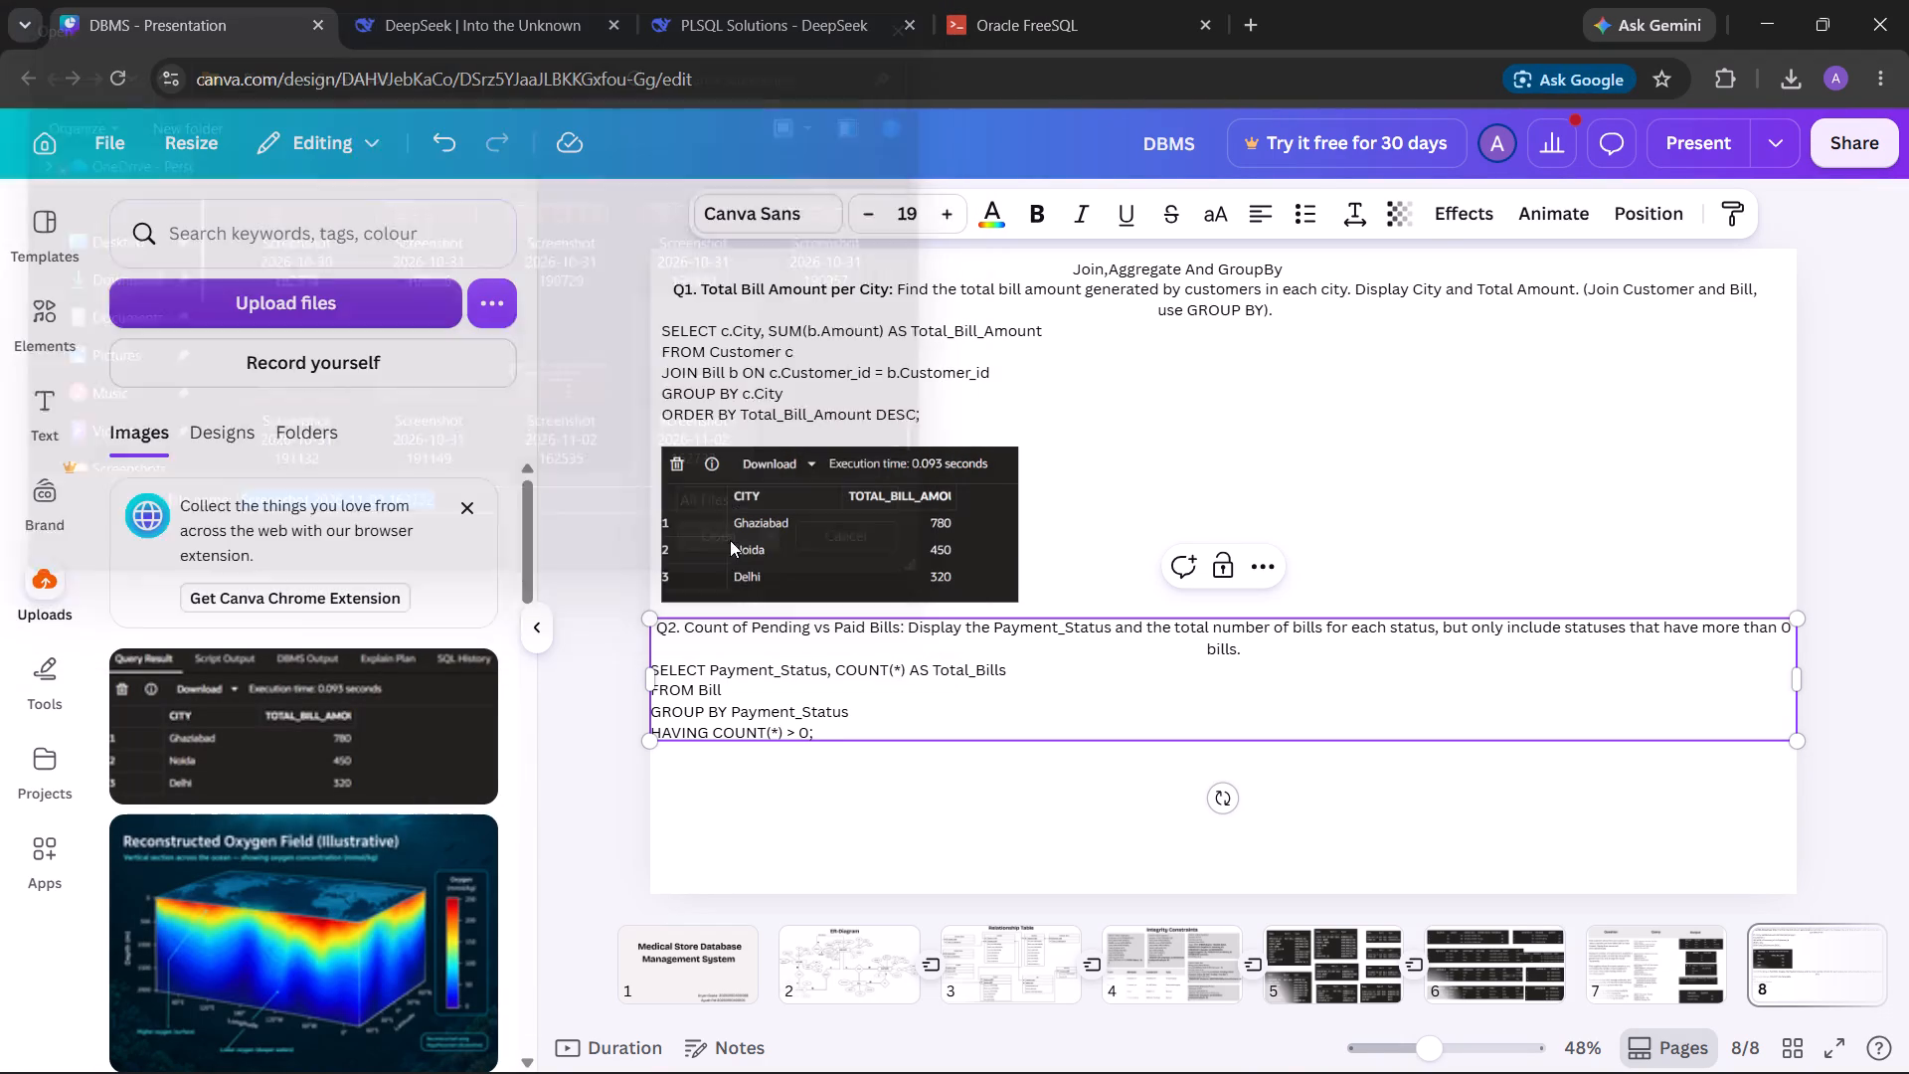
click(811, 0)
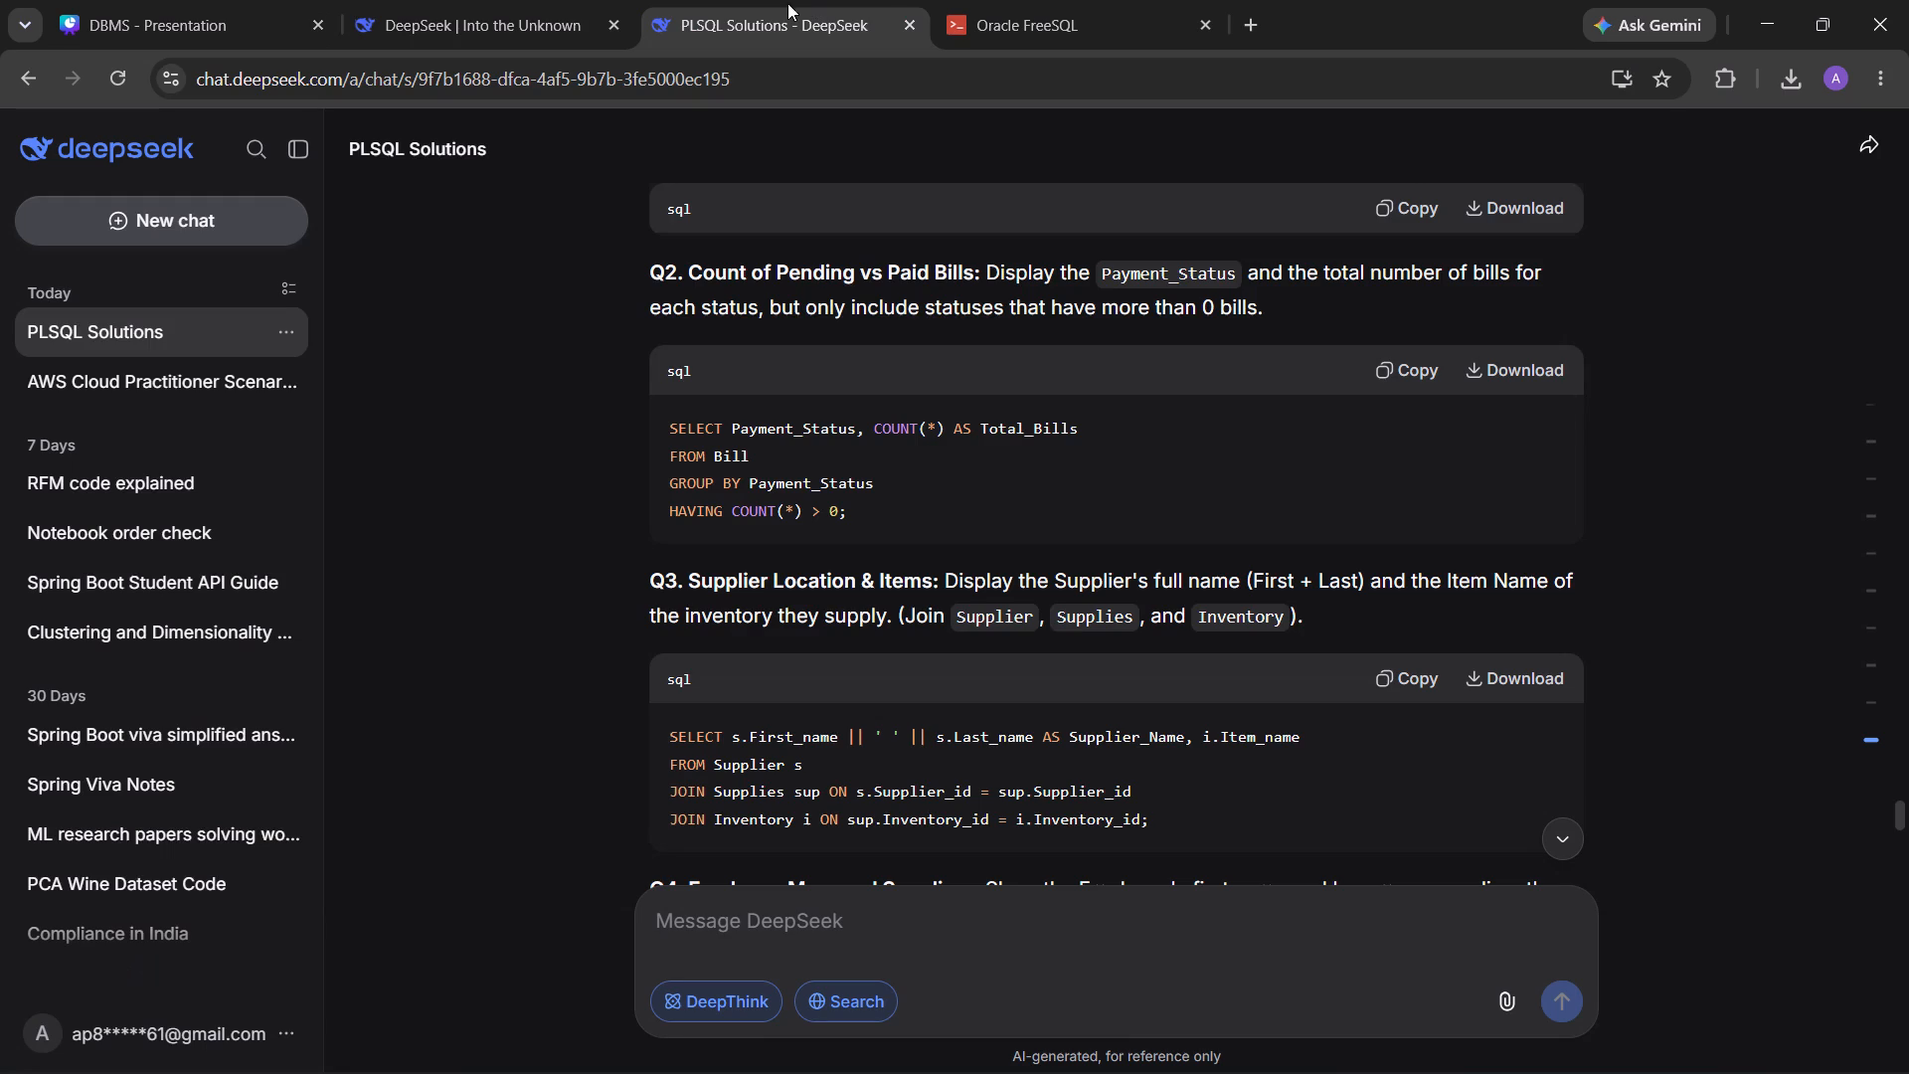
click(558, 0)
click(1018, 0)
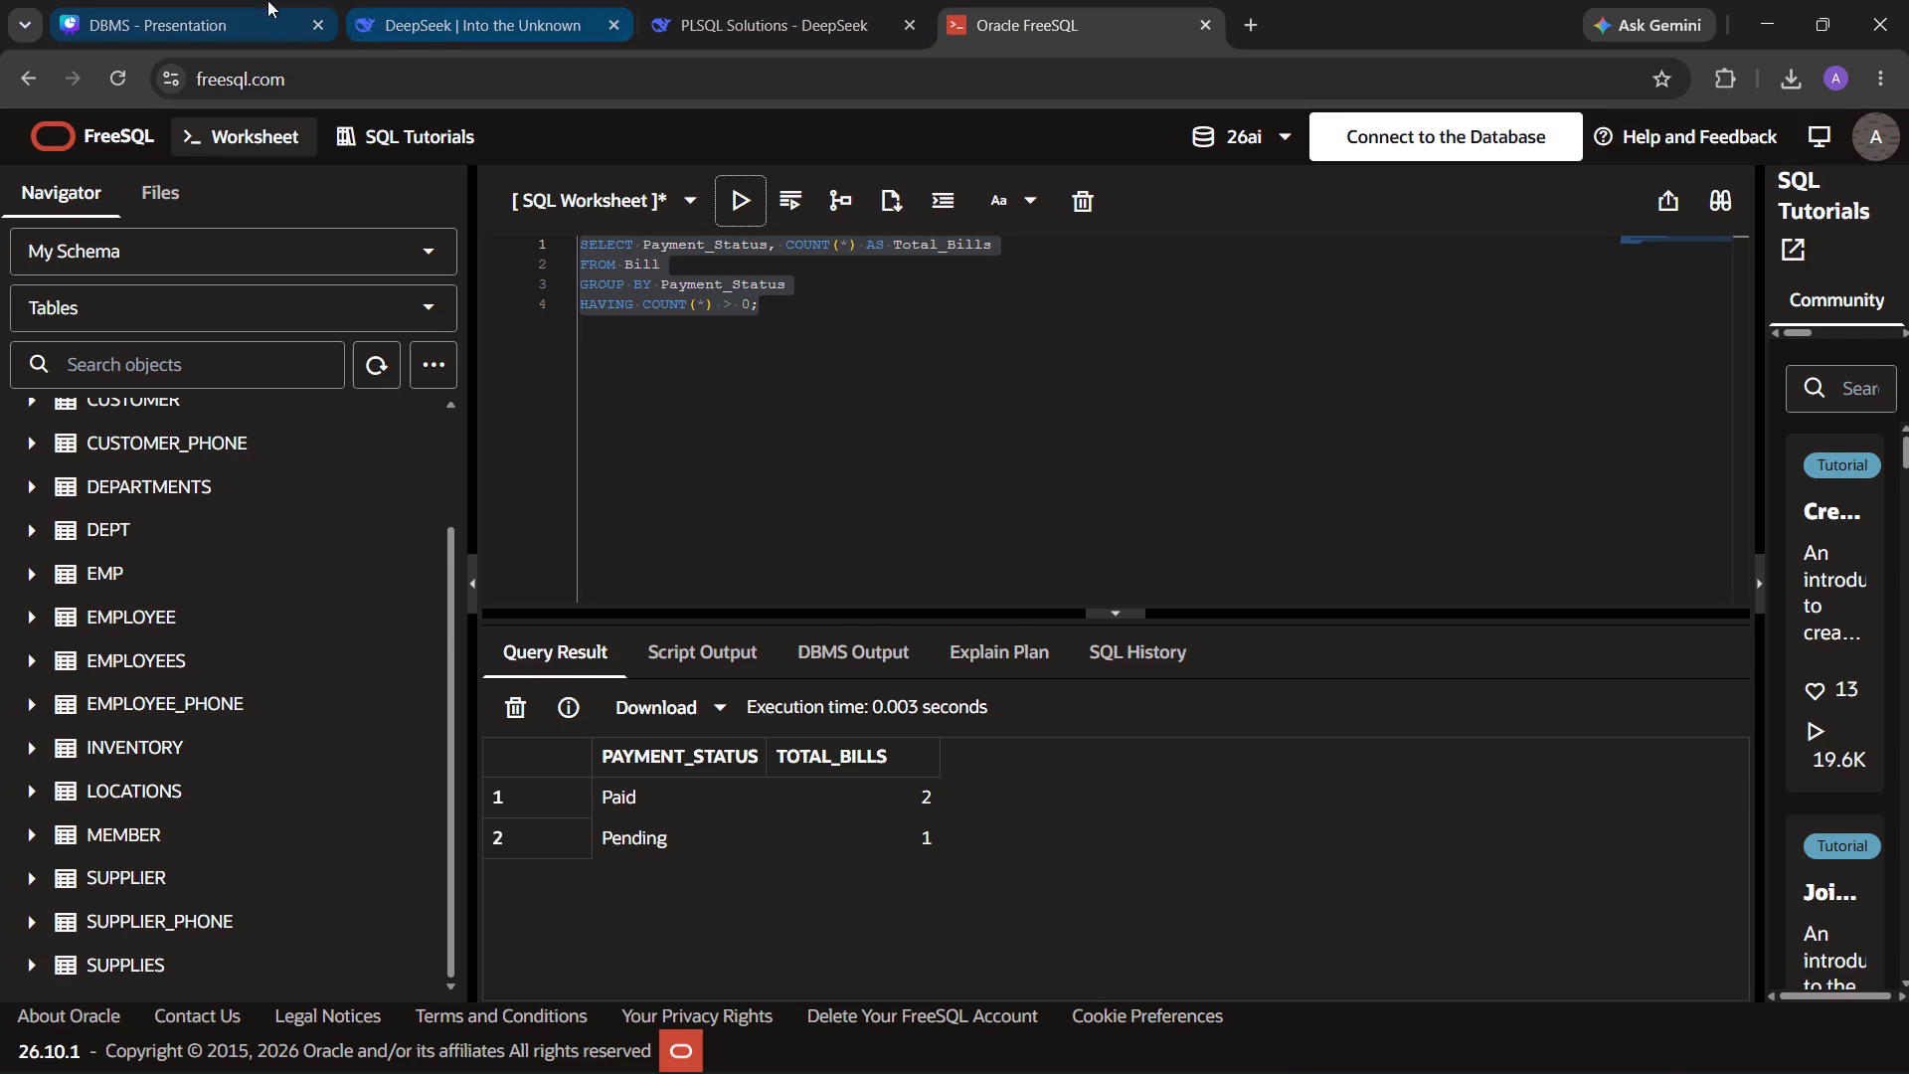
Place the uploaded Q2 result screenshot on page 8, scaled down and positioned just below the Q2 query.
click(240, 0)
click(260, 731)
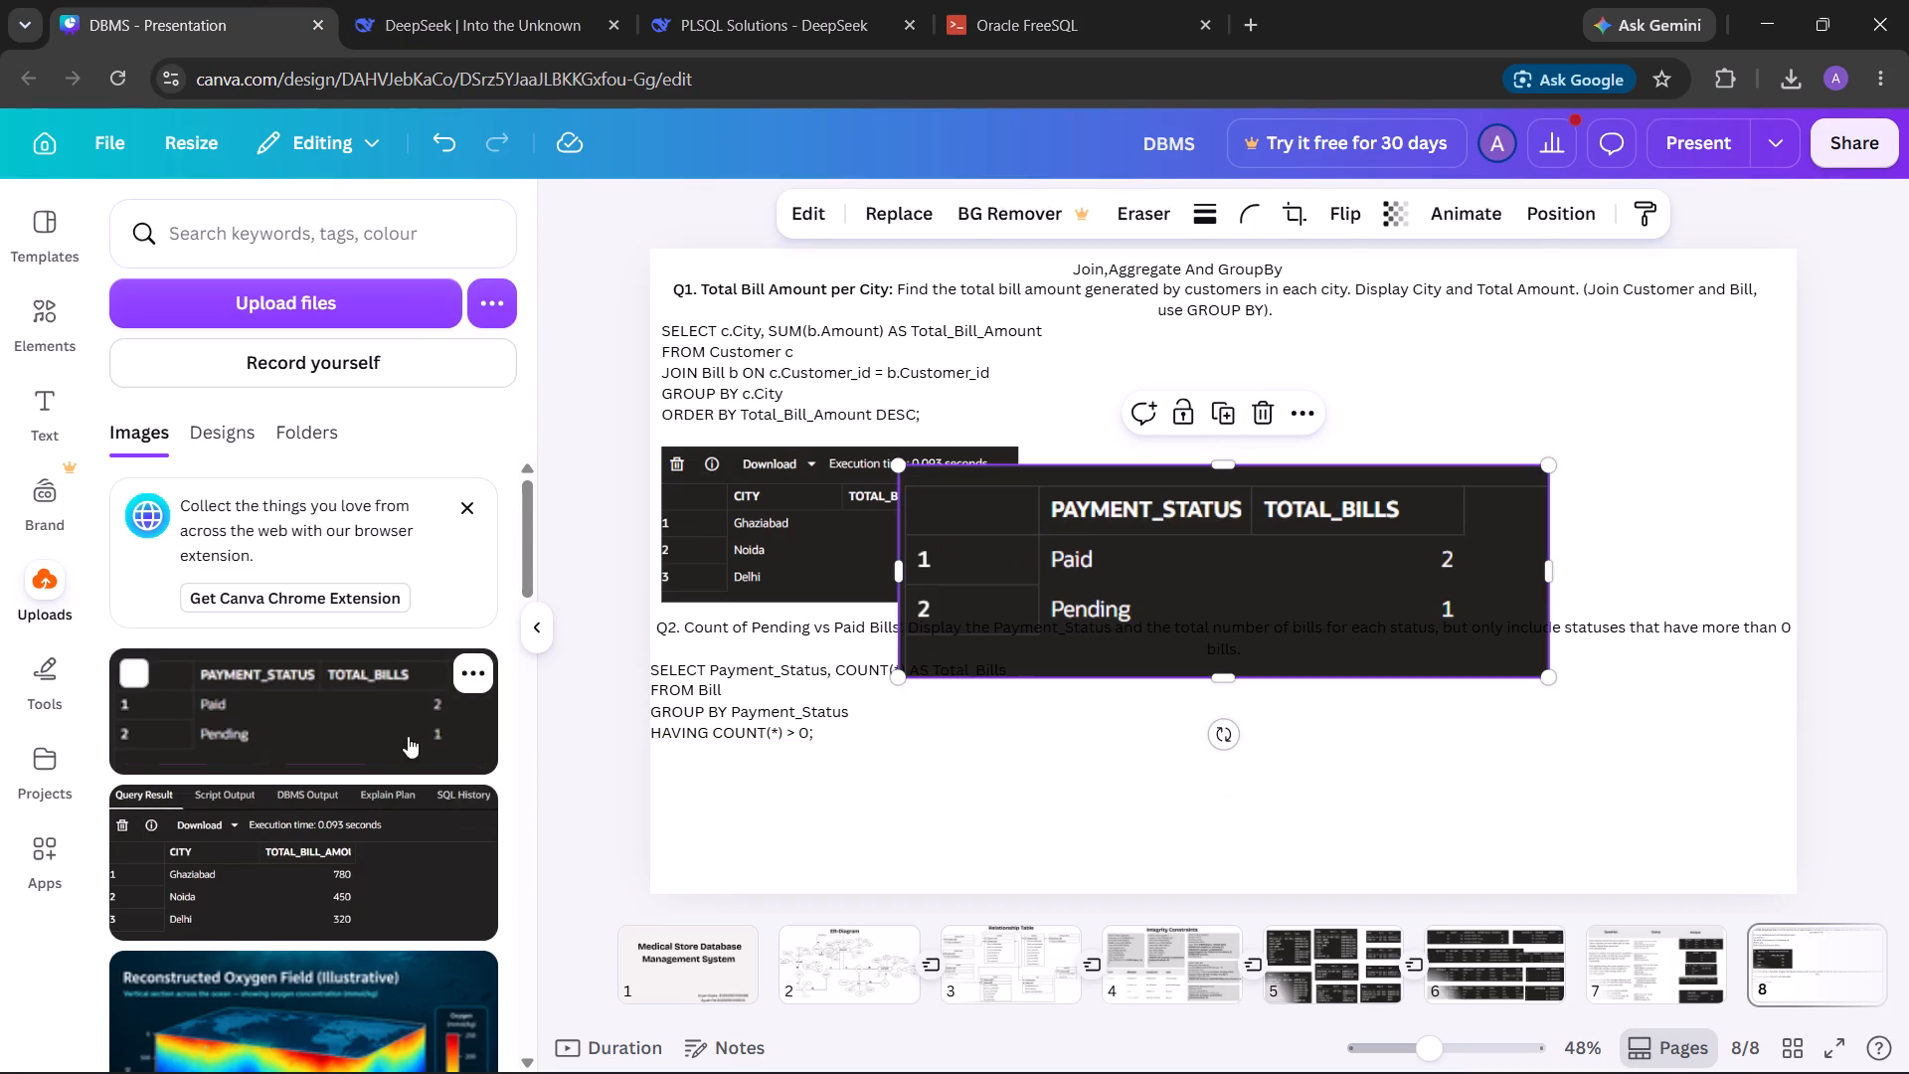
drag(1237, 572, 1009, 799)
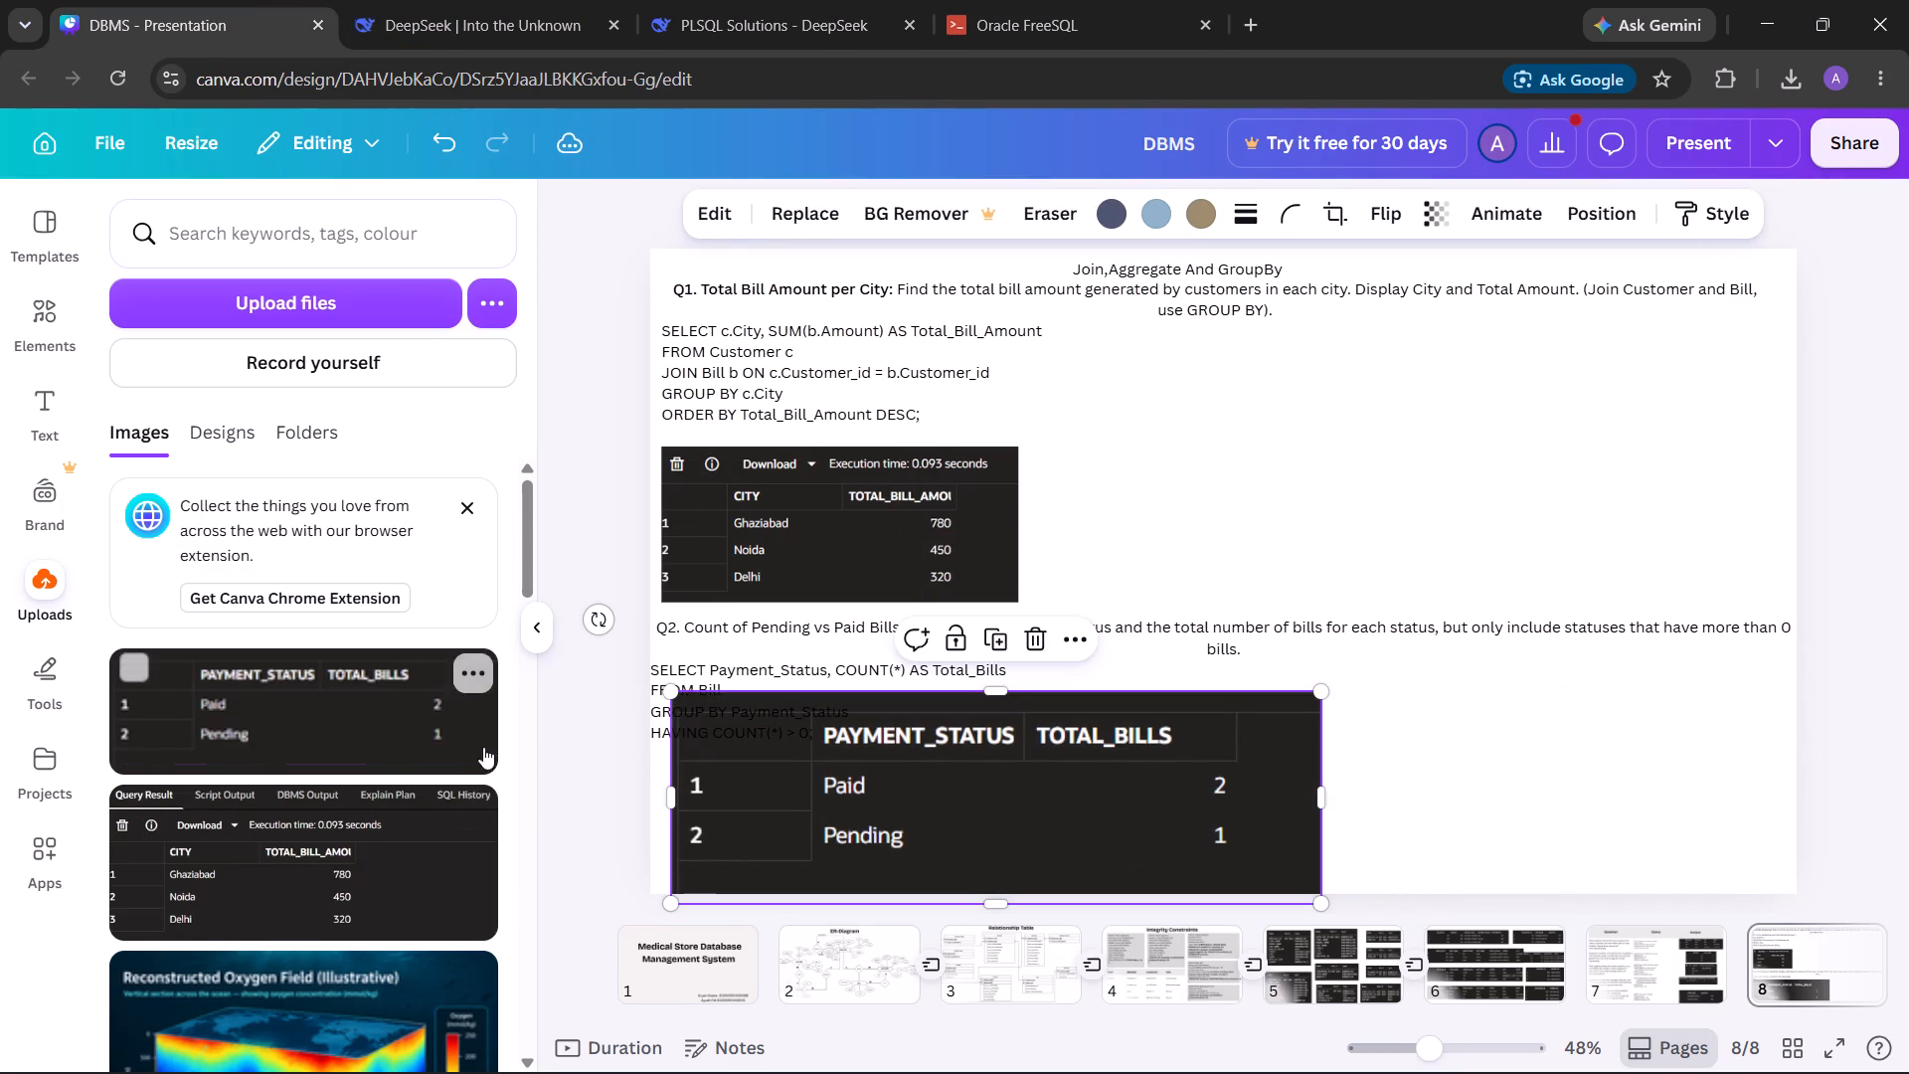
drag(1203, 866, 1194, 821)
drag(1315, 855, 1138, 747)
drag(857, 729, 854, 831)
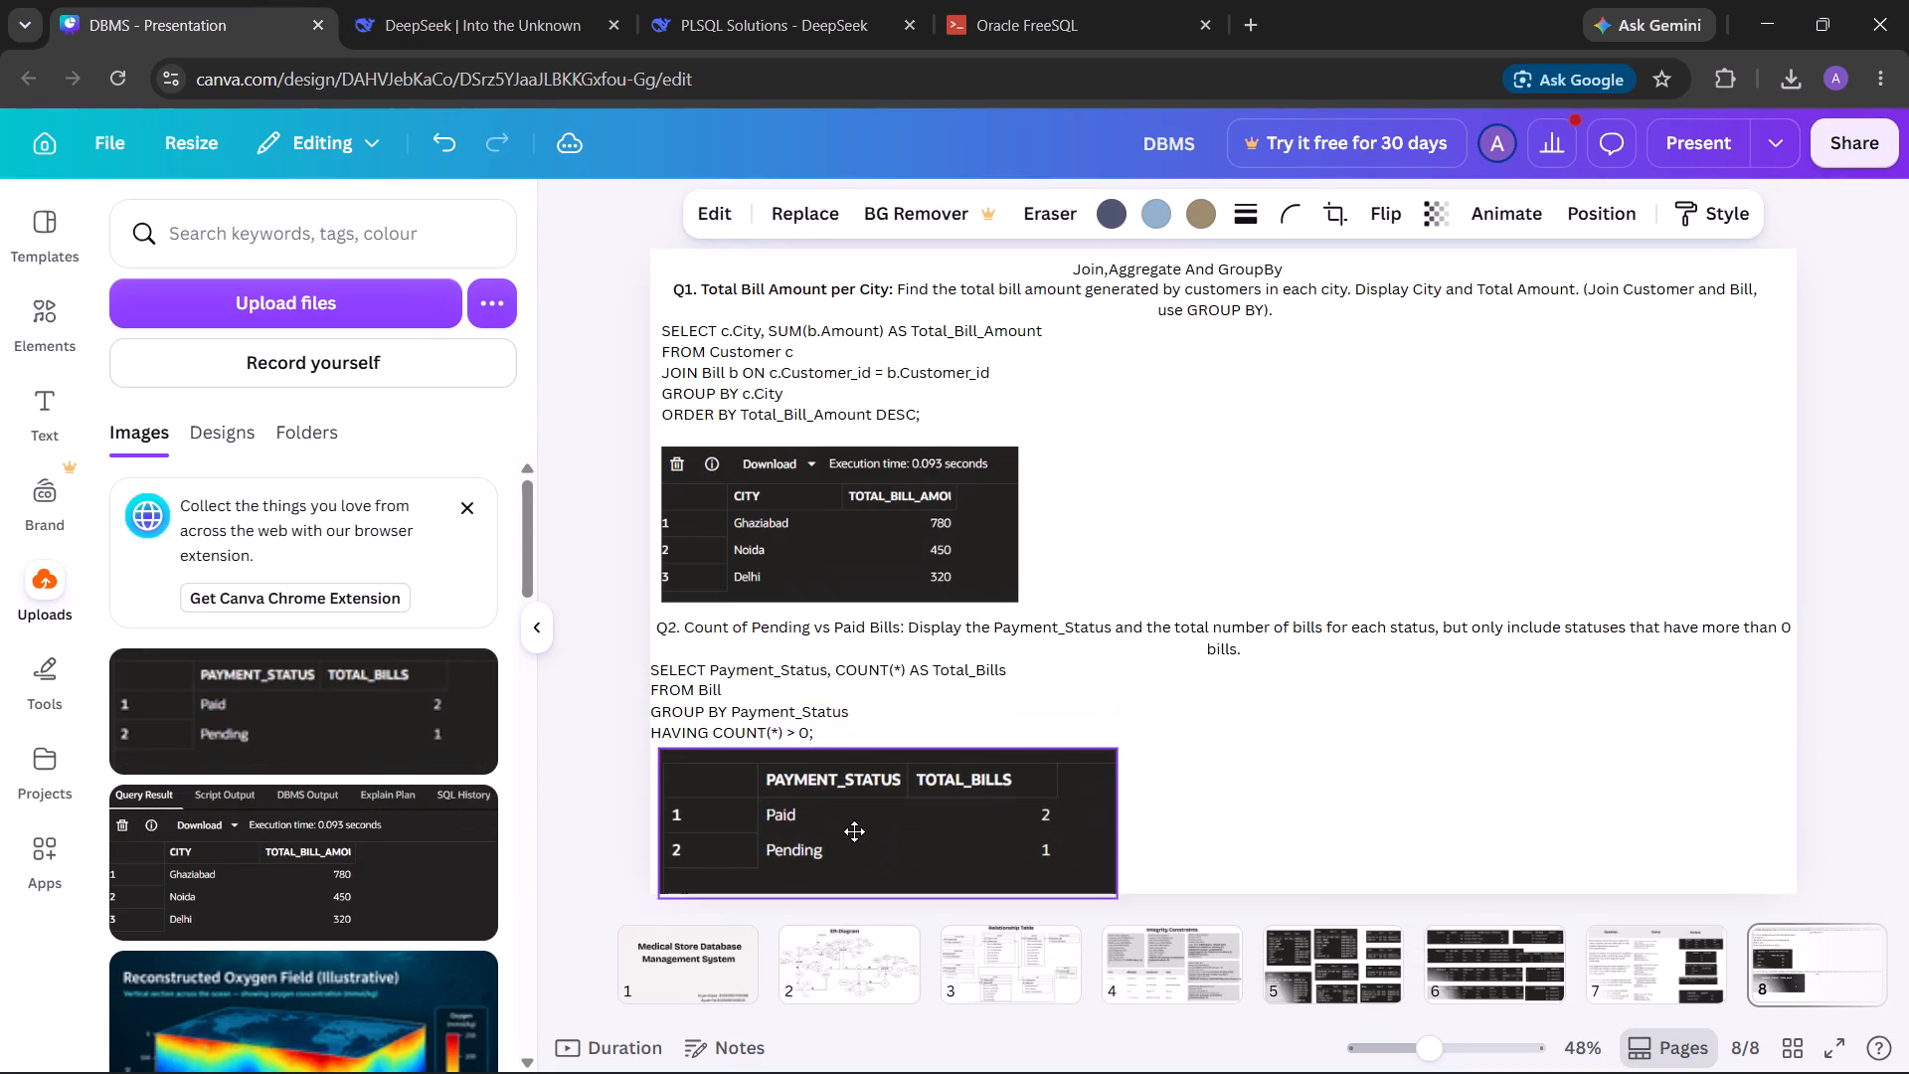
drag(854, 831, 853, 824)
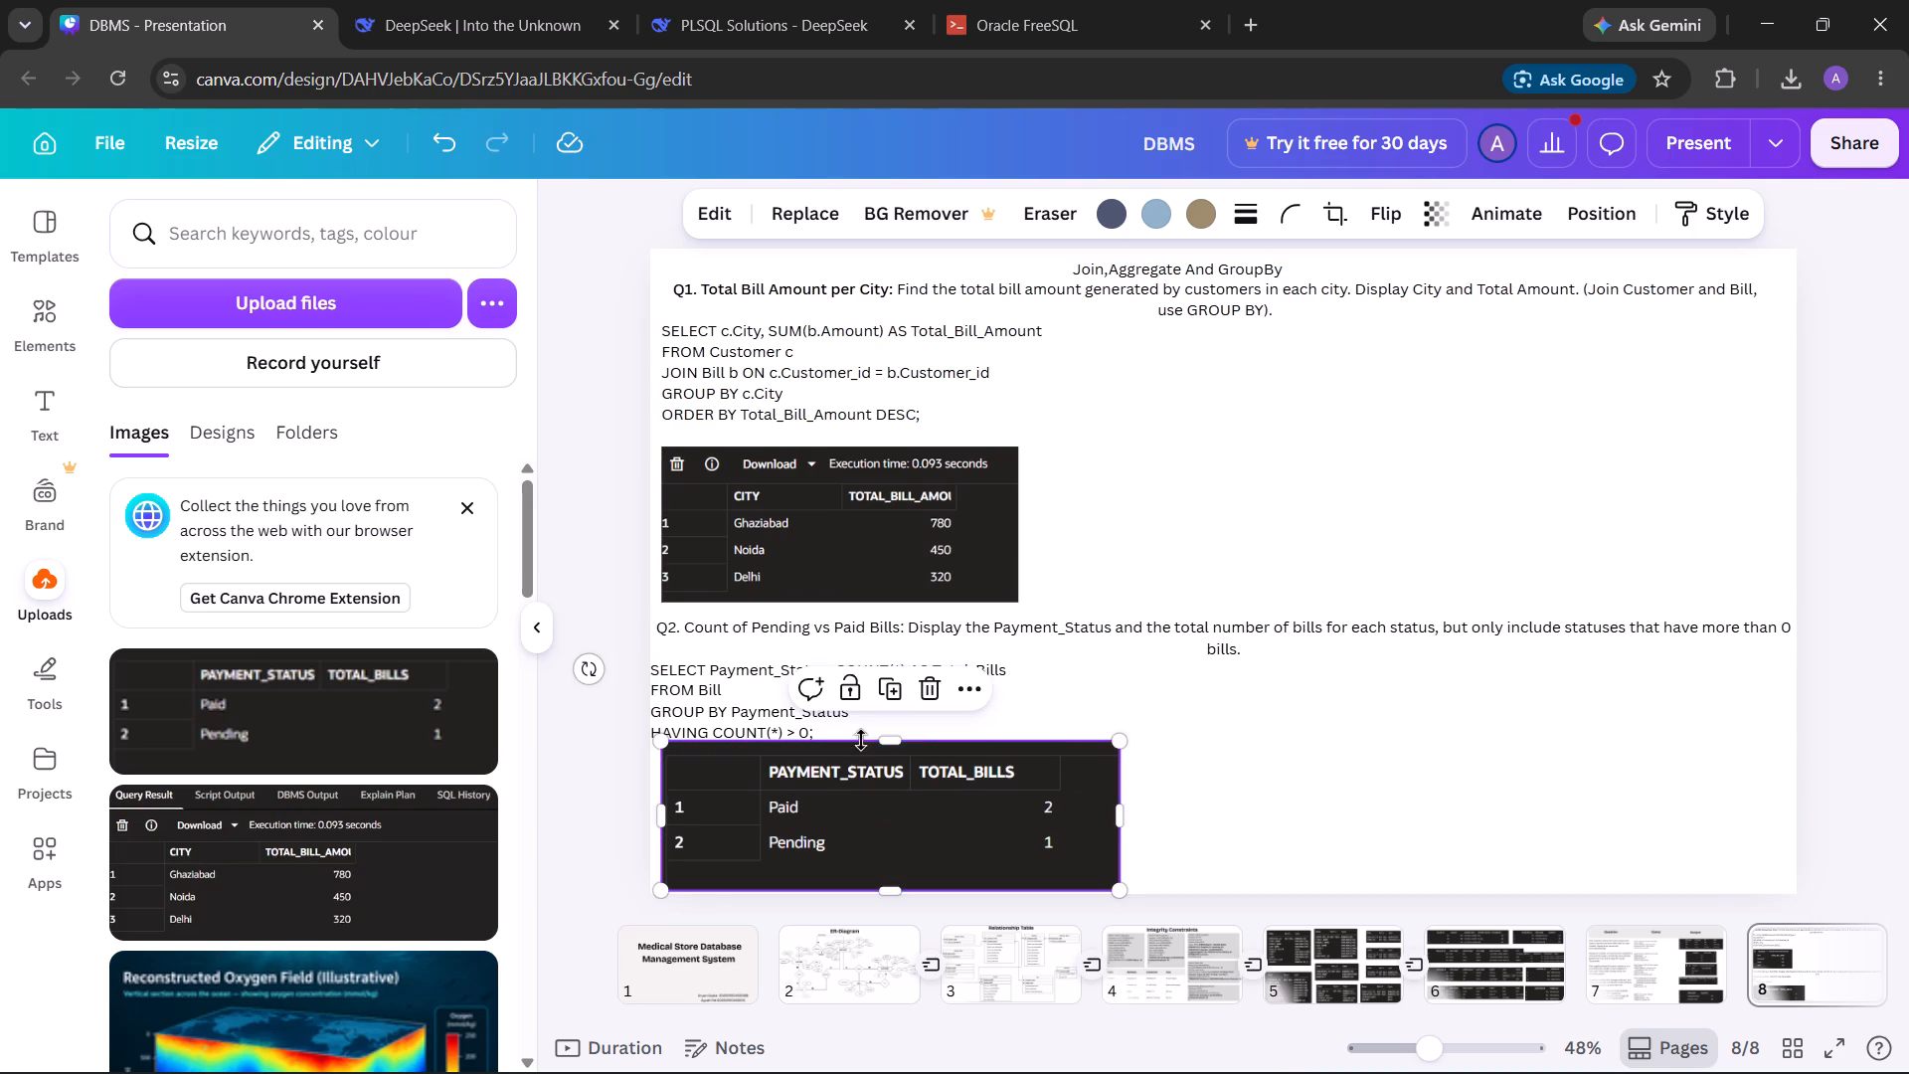
click(1593, 823)
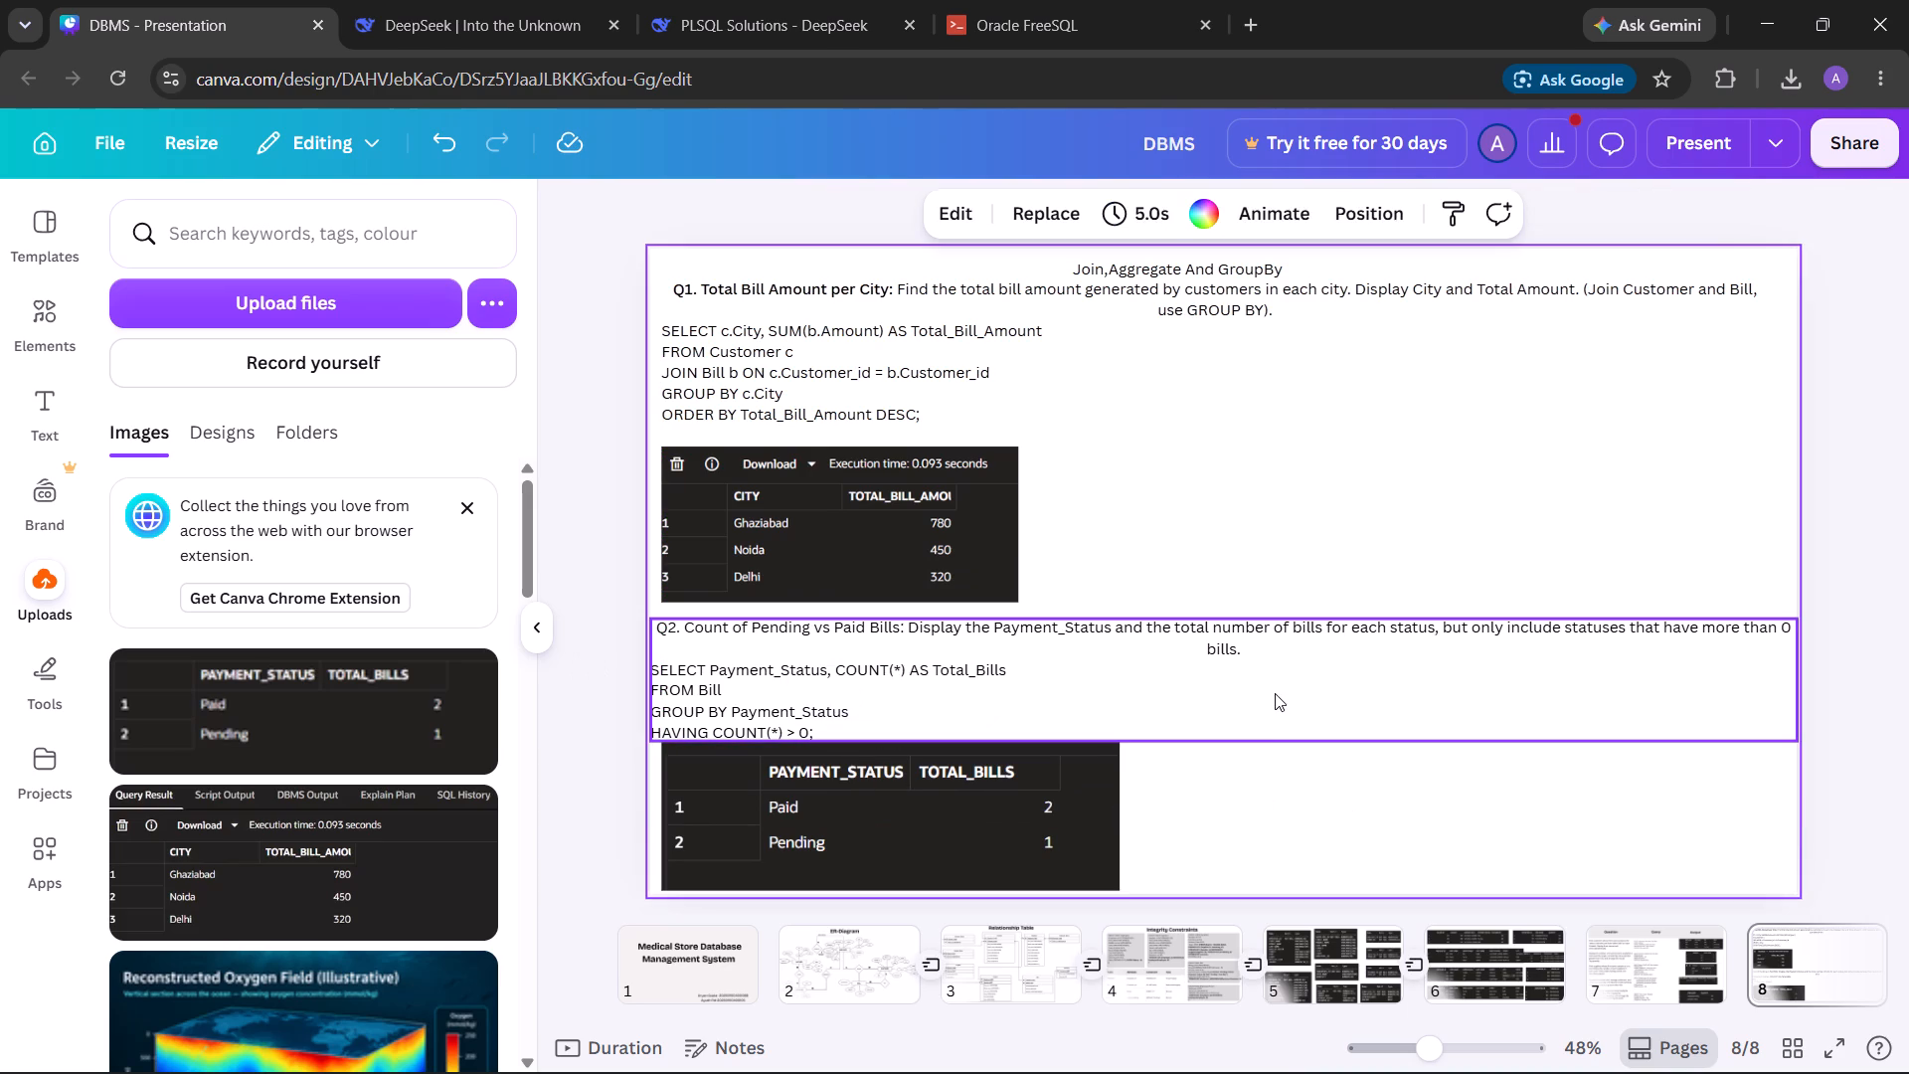
Scale the Q1 text box down to font size 11.7 and place it midway between the page title and the Q1 result image.
click(1044, 318)
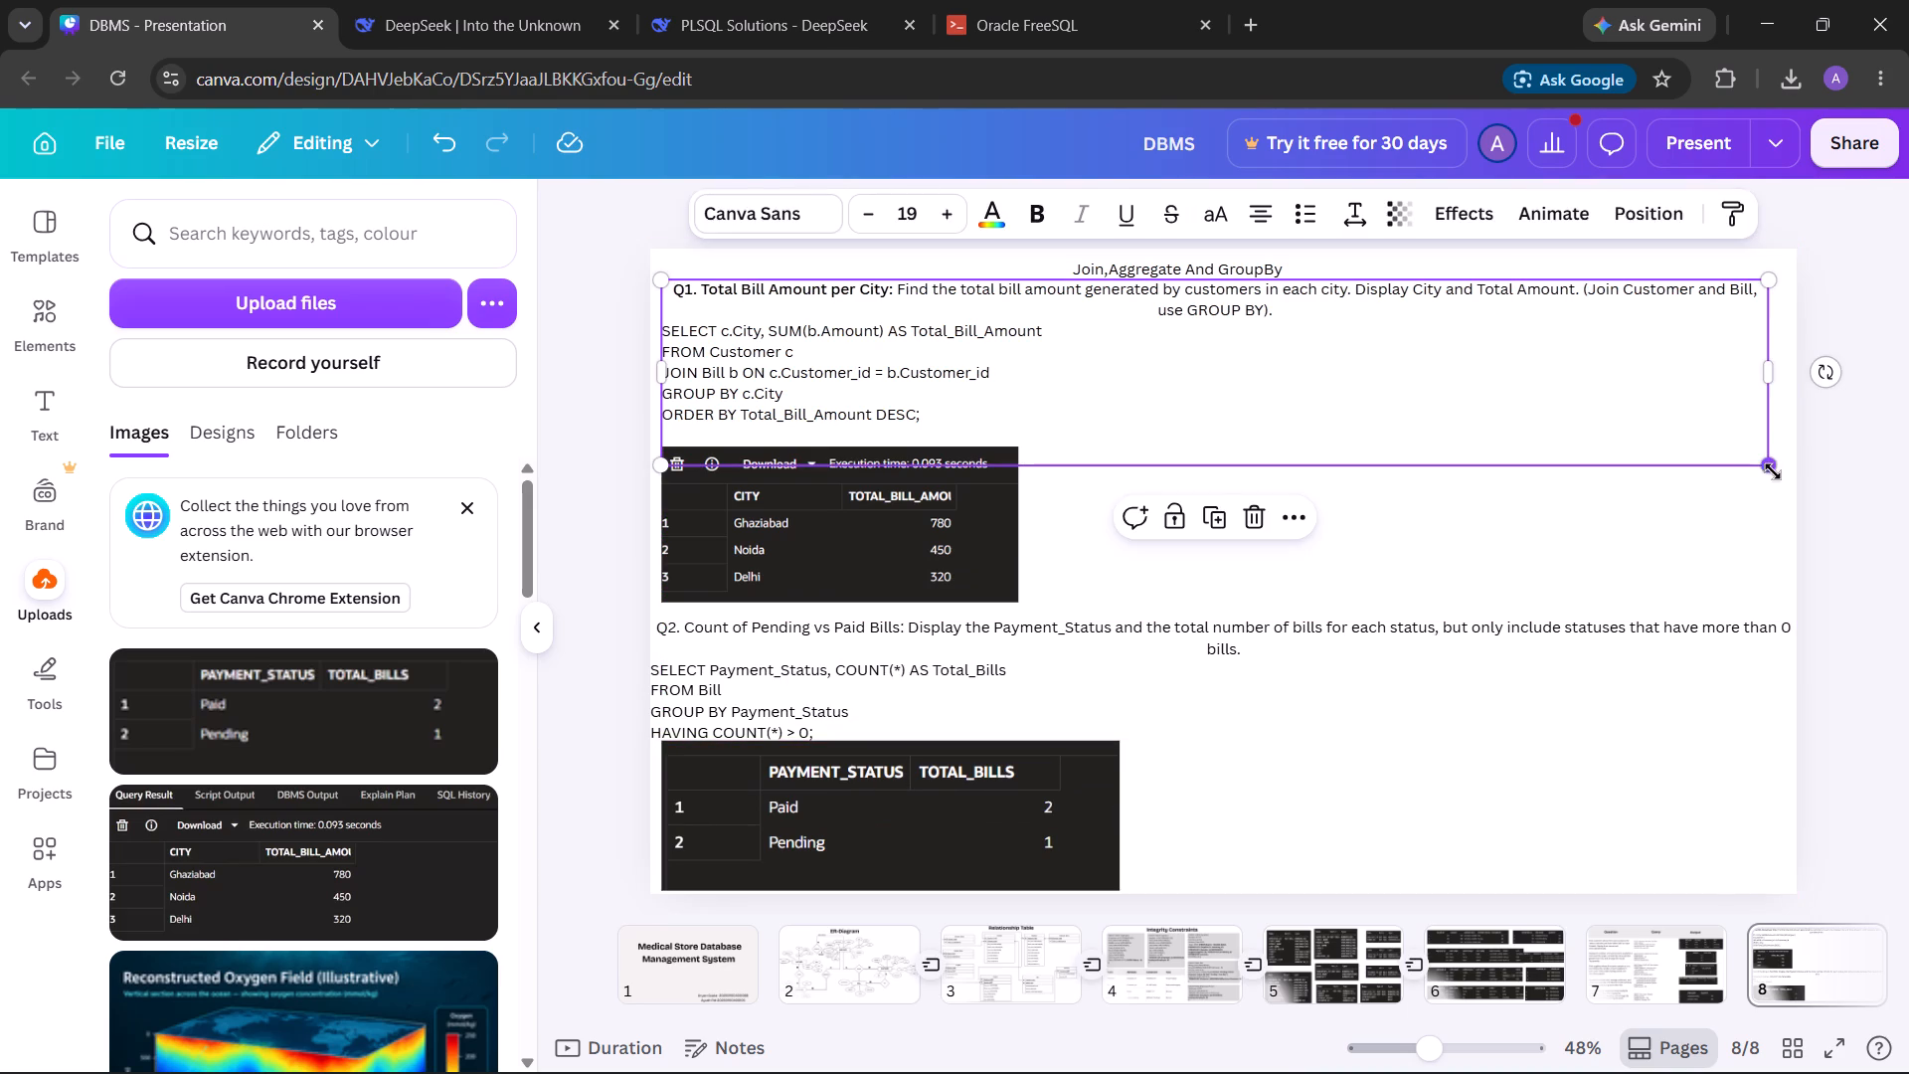
drag(1773, 471, 1377, 456)
double_click(1150, 328)
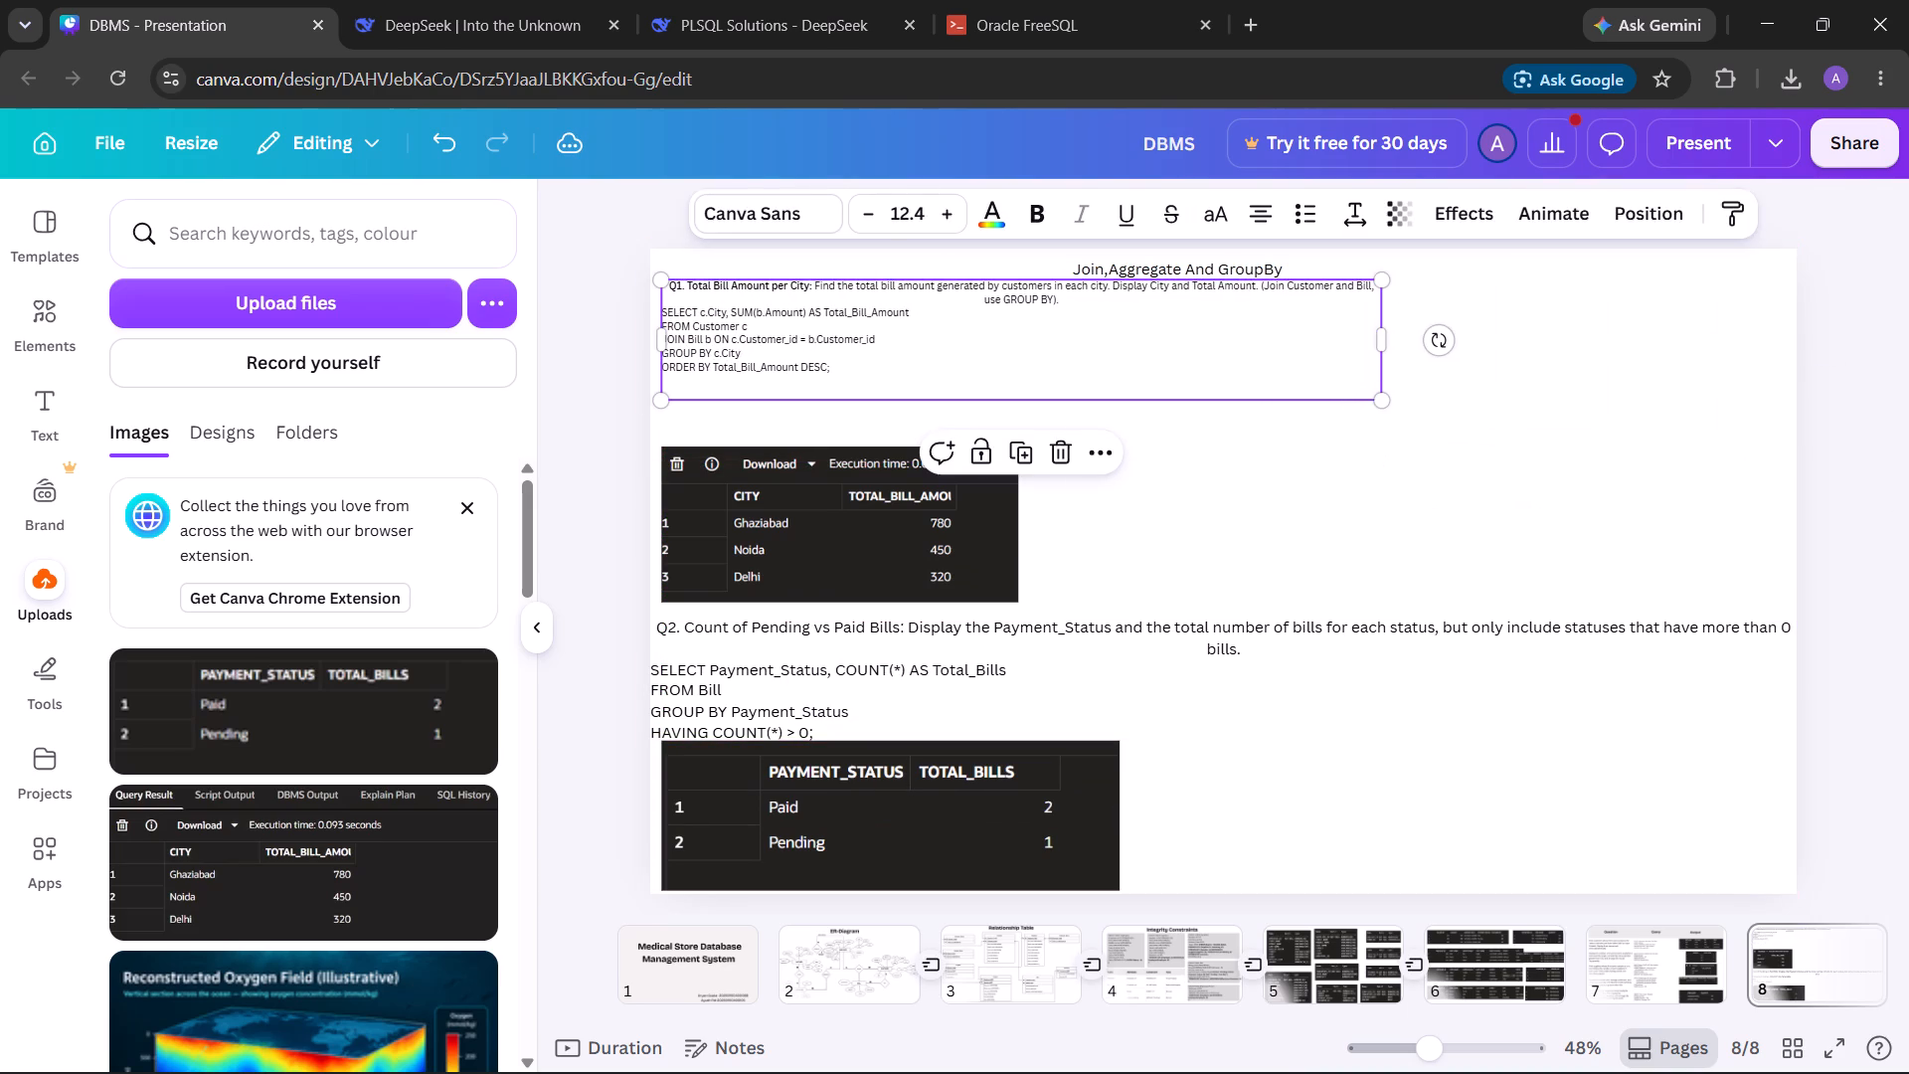
drag(1393, 404, 1353, 396)
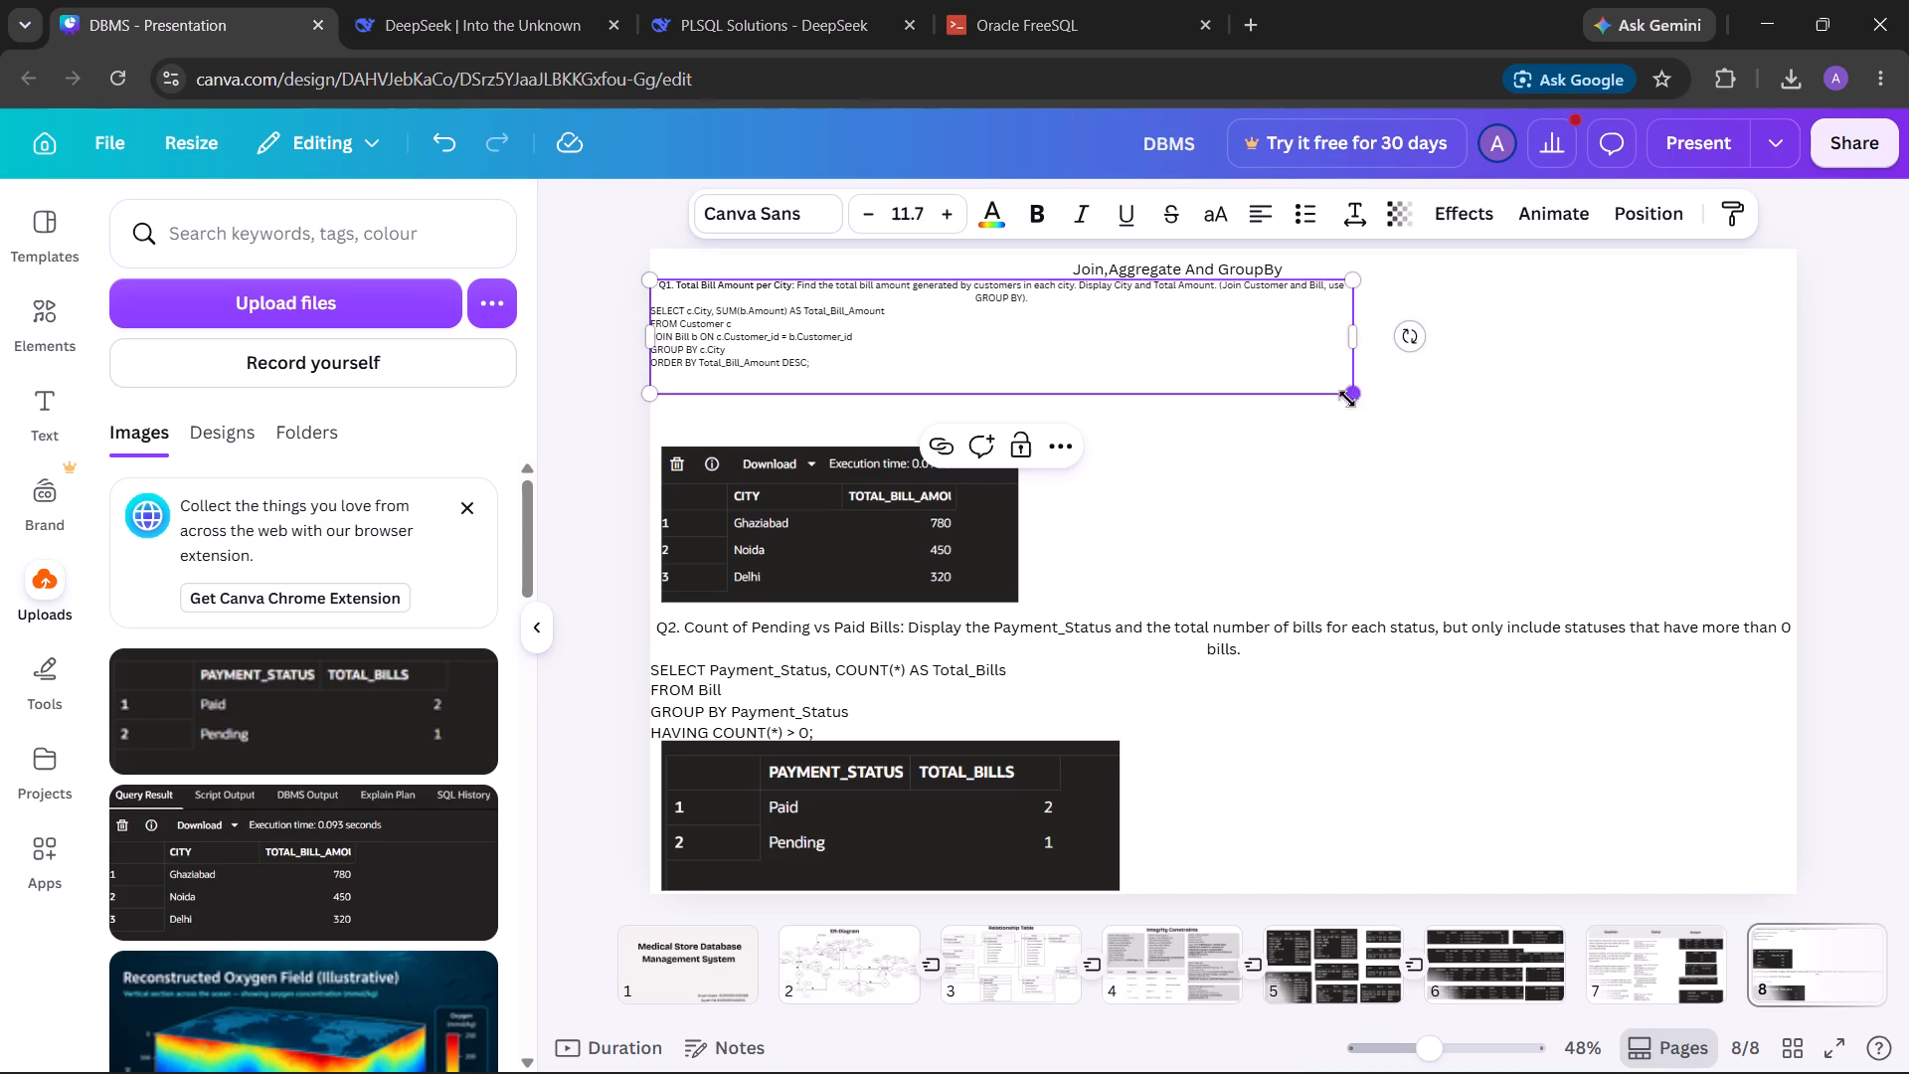
drag(1306, 398, 1320, 434)
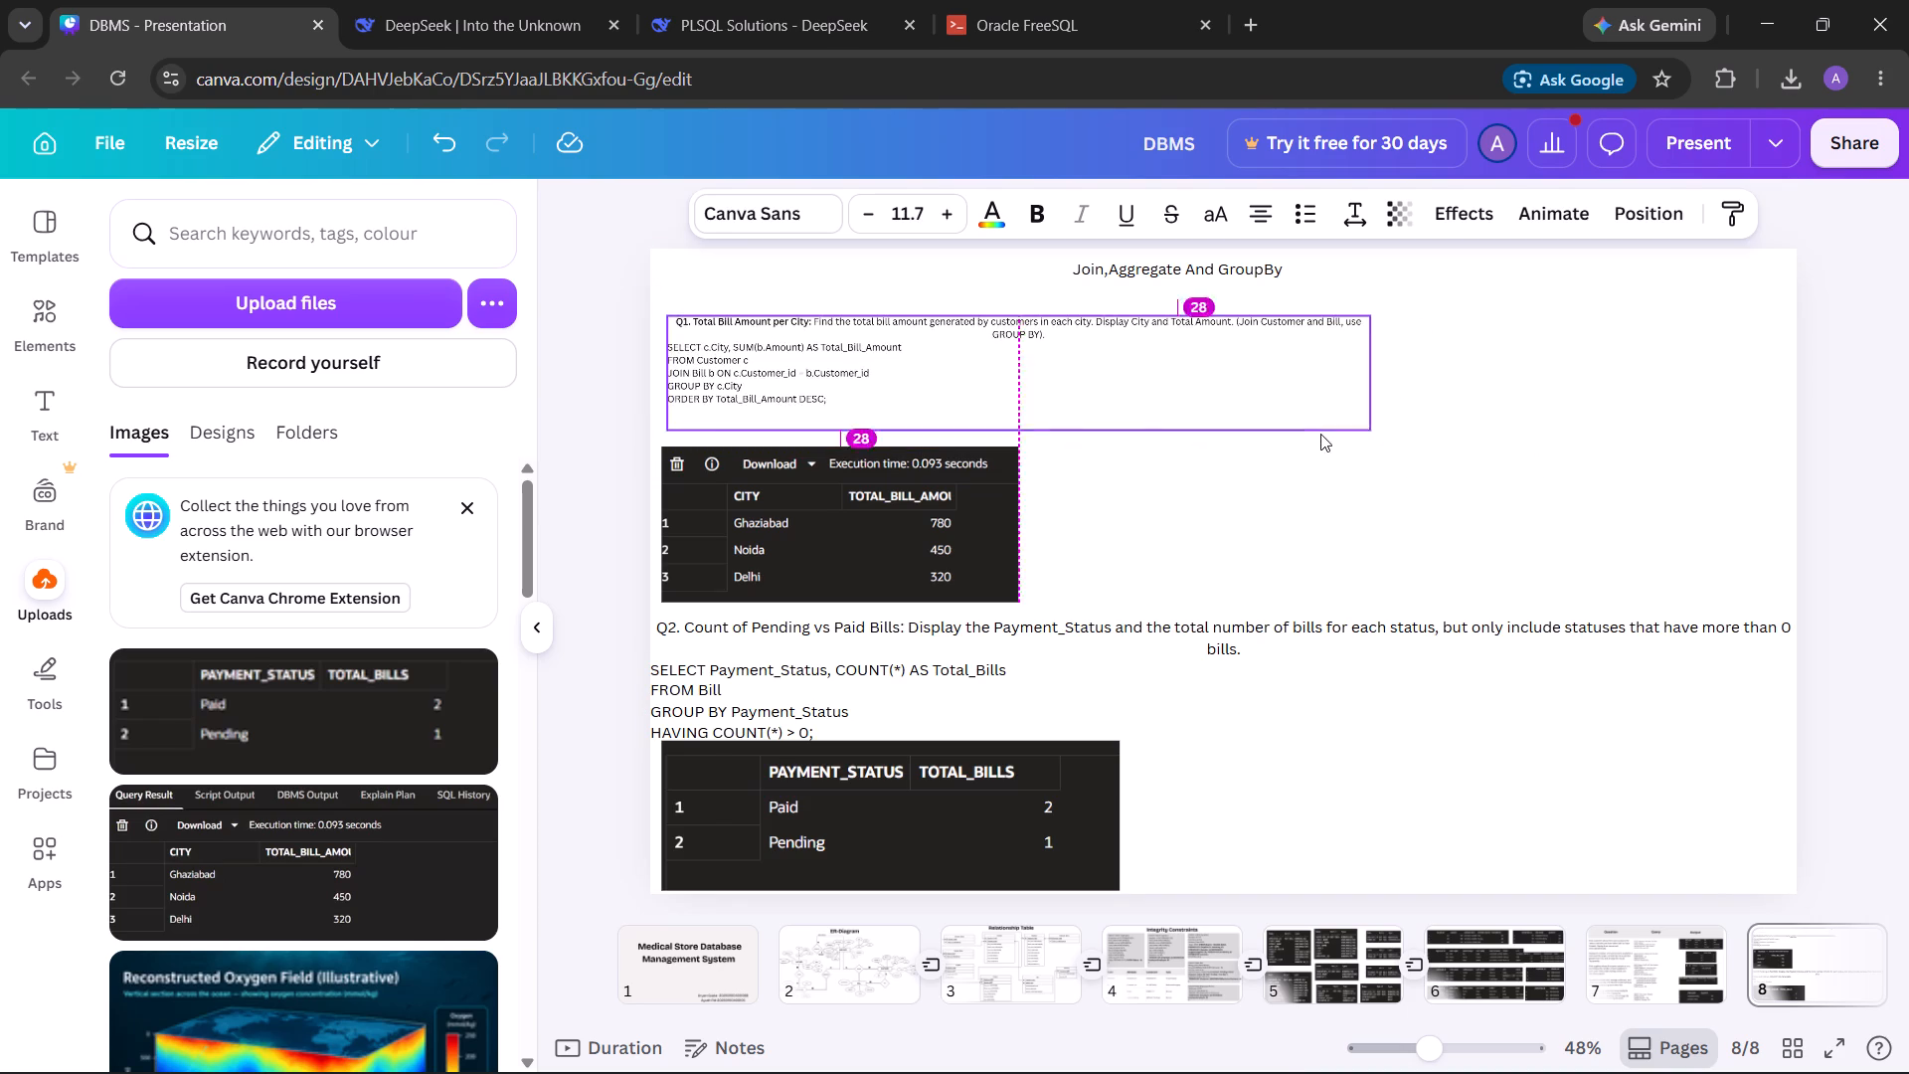
drag(1320, 434, 1317, 430)
Shrink the Q1 result screenshot and move it up directly beneath the Q1 query.
click(805, 566)
drag(1014, 609, 922, 542)
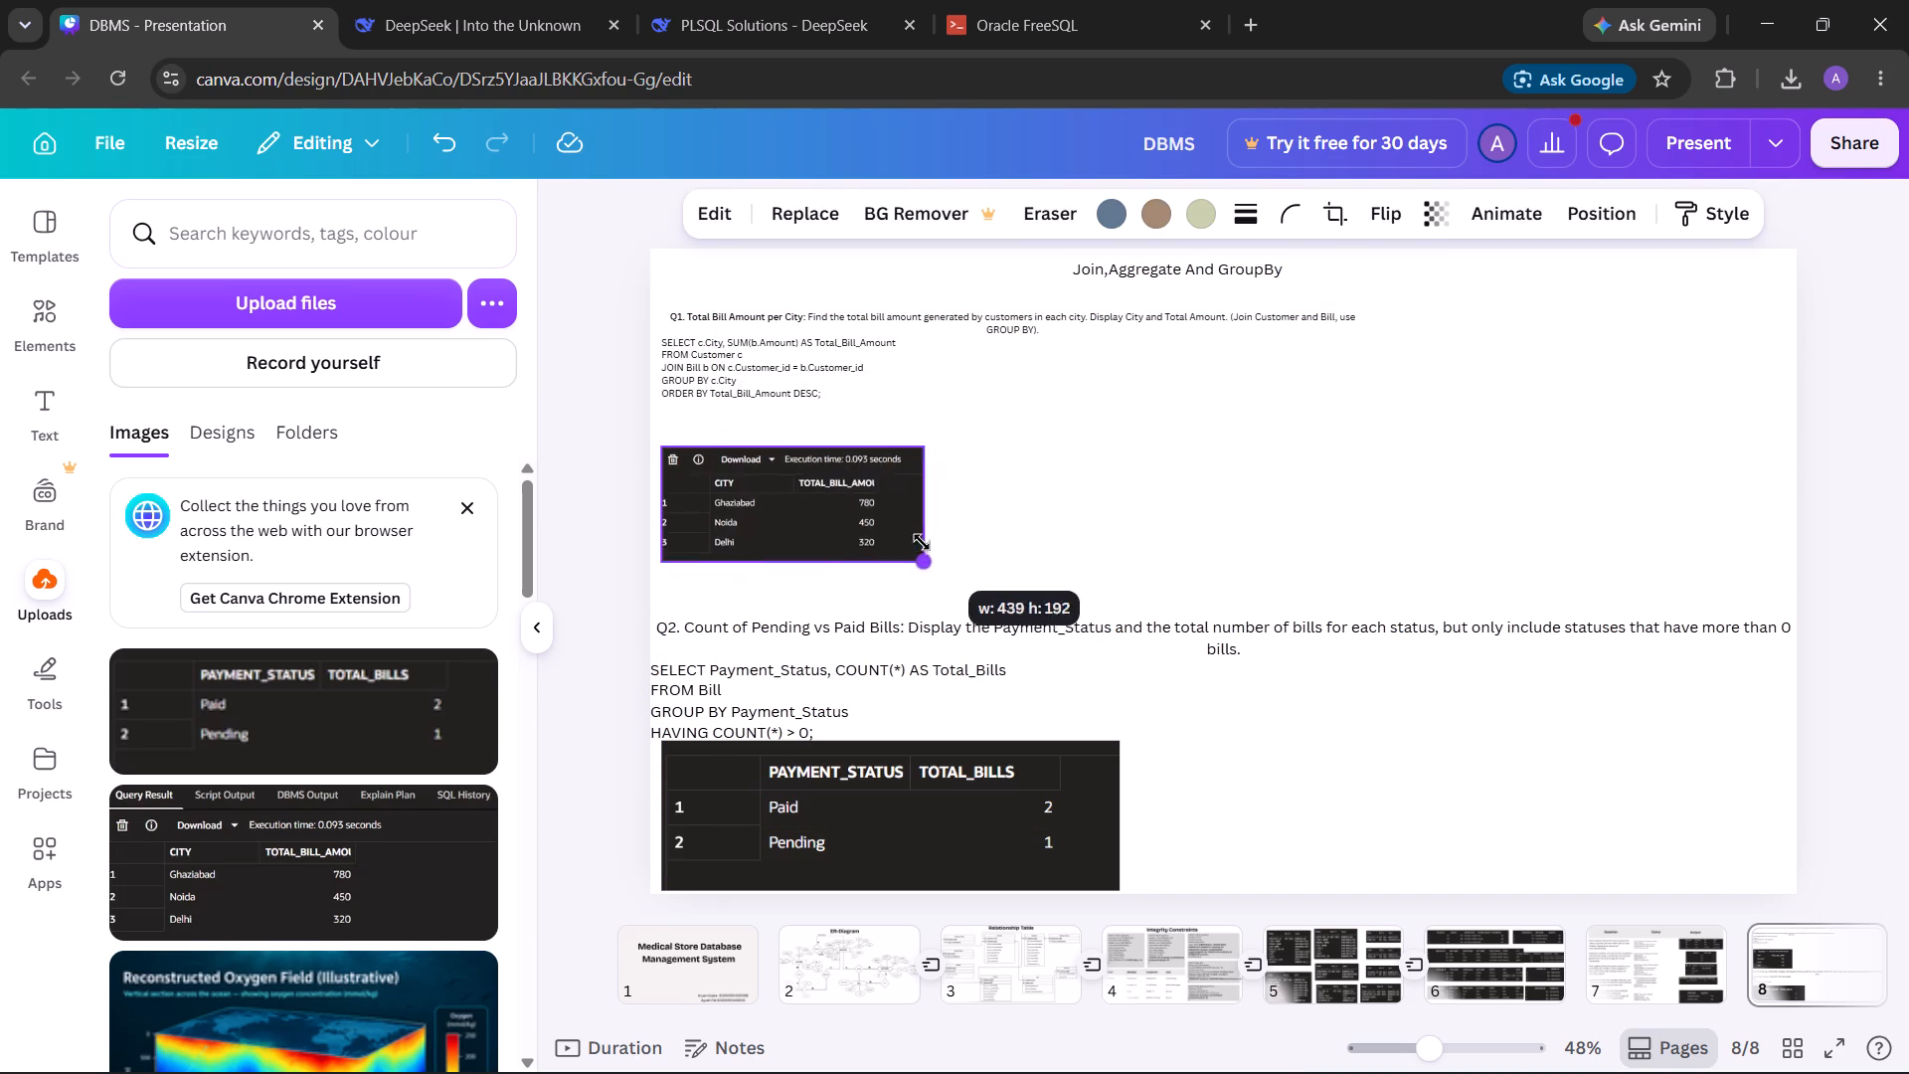
drag(922, 542, 897, 531)
drag(813, 526, 812, 486)
Scale the Q2 text box down to font size 12.3 and move it up just below the Q1 result screenshot.
click(926, 636)
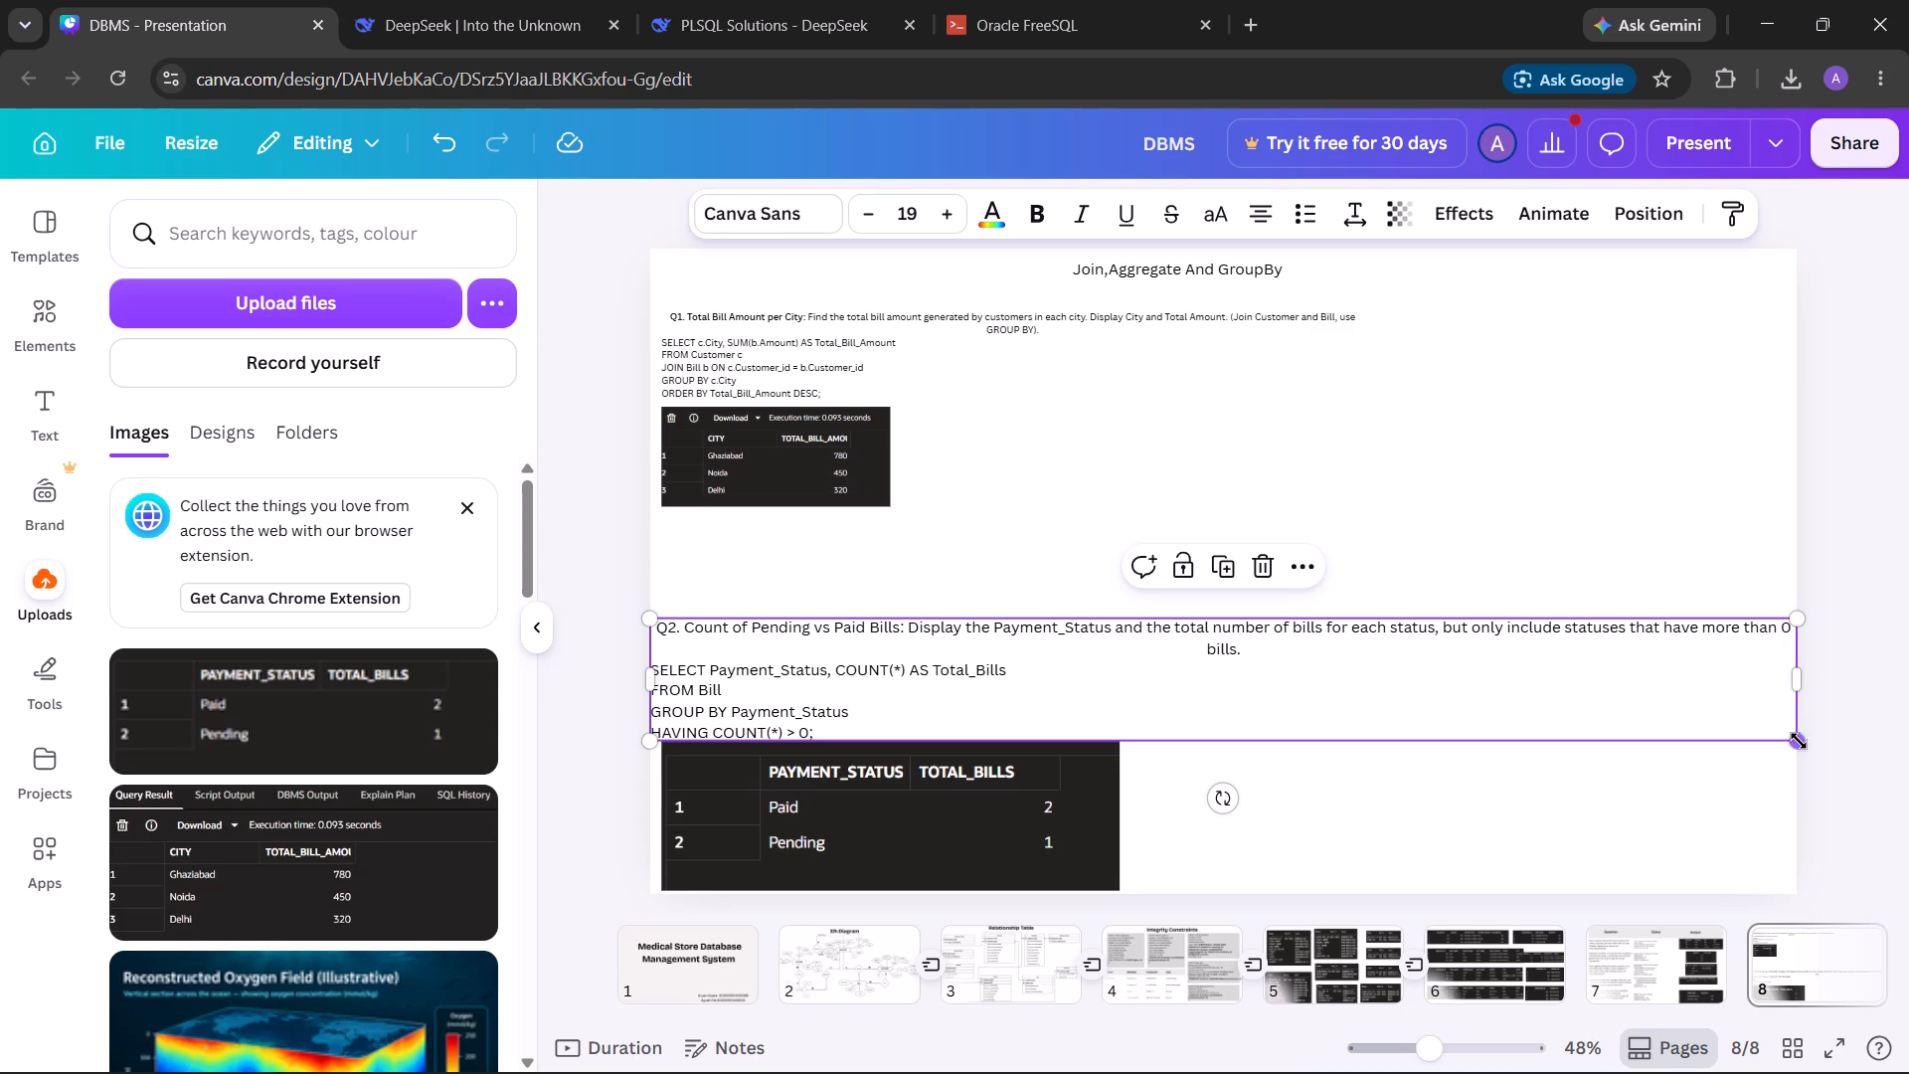
drag(1799, 740, 1254, 611)
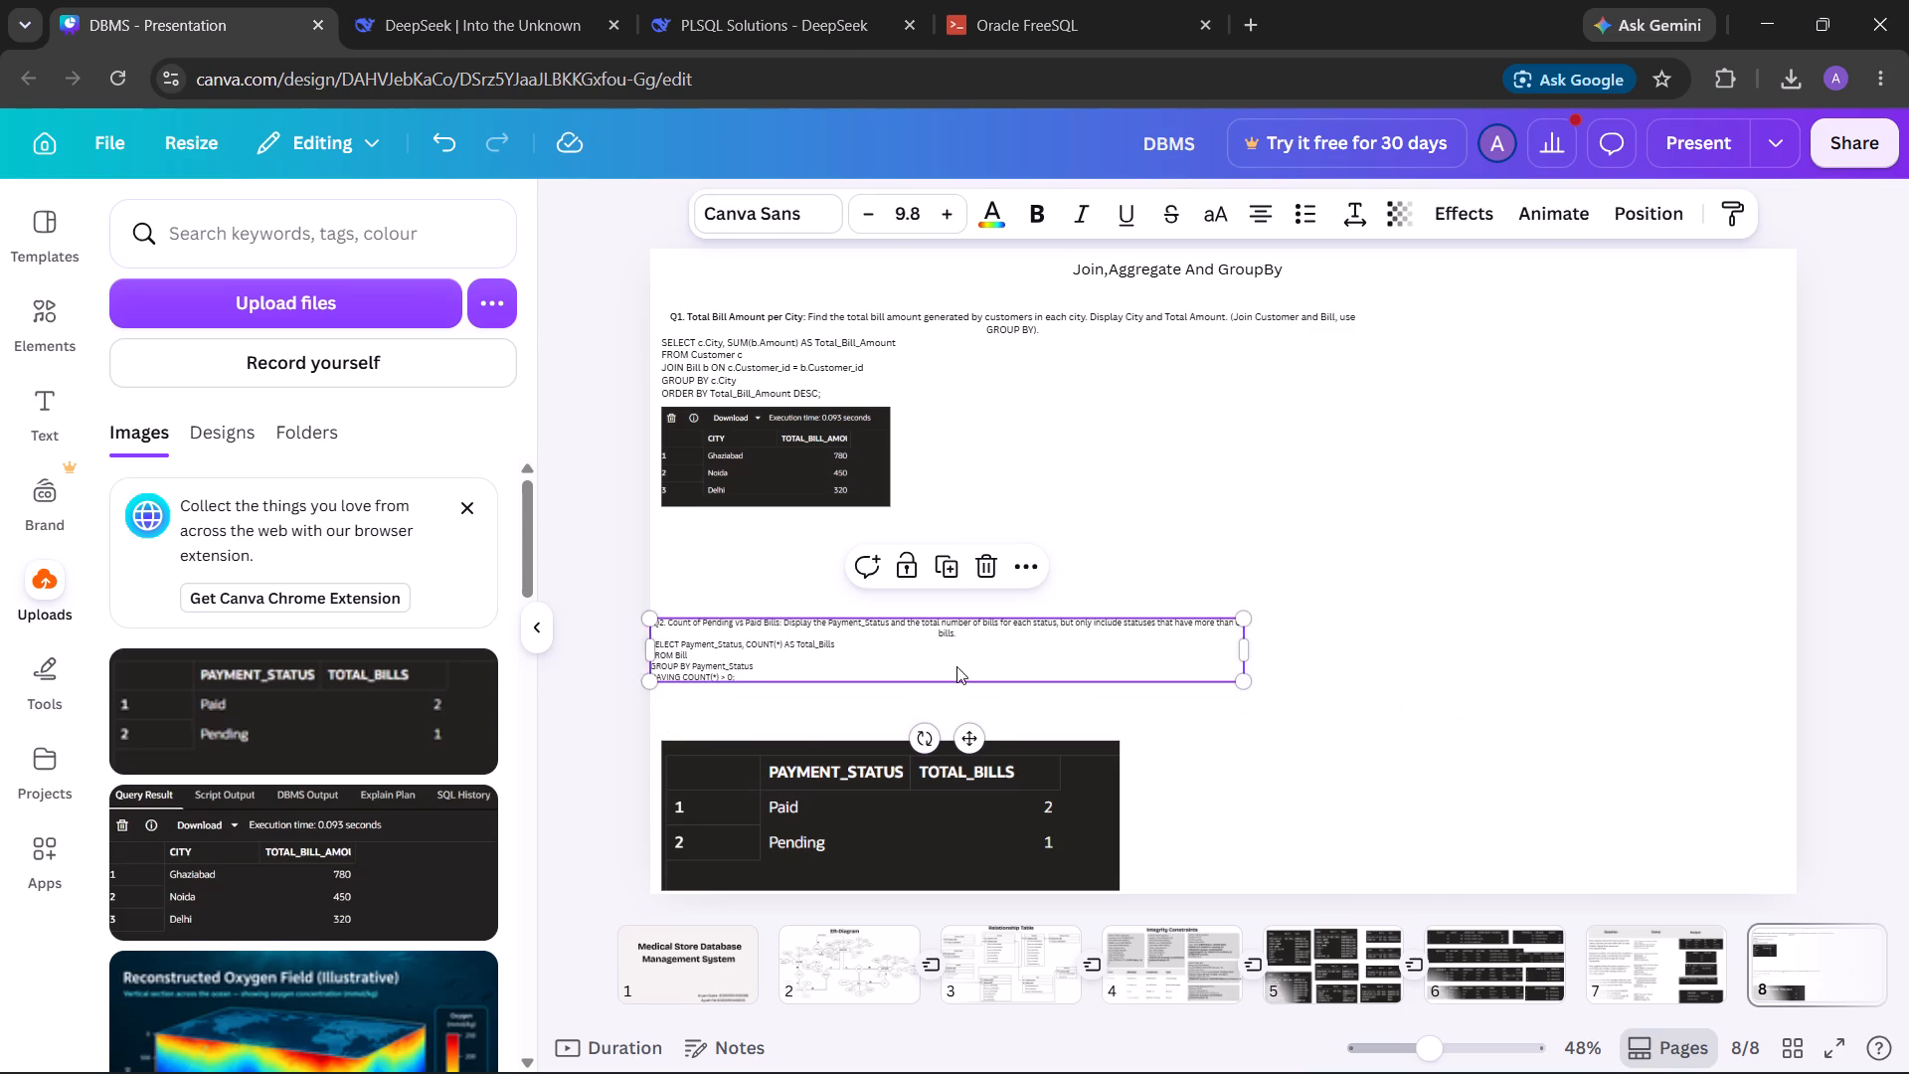
drag(1242, 683, 1389, 711)
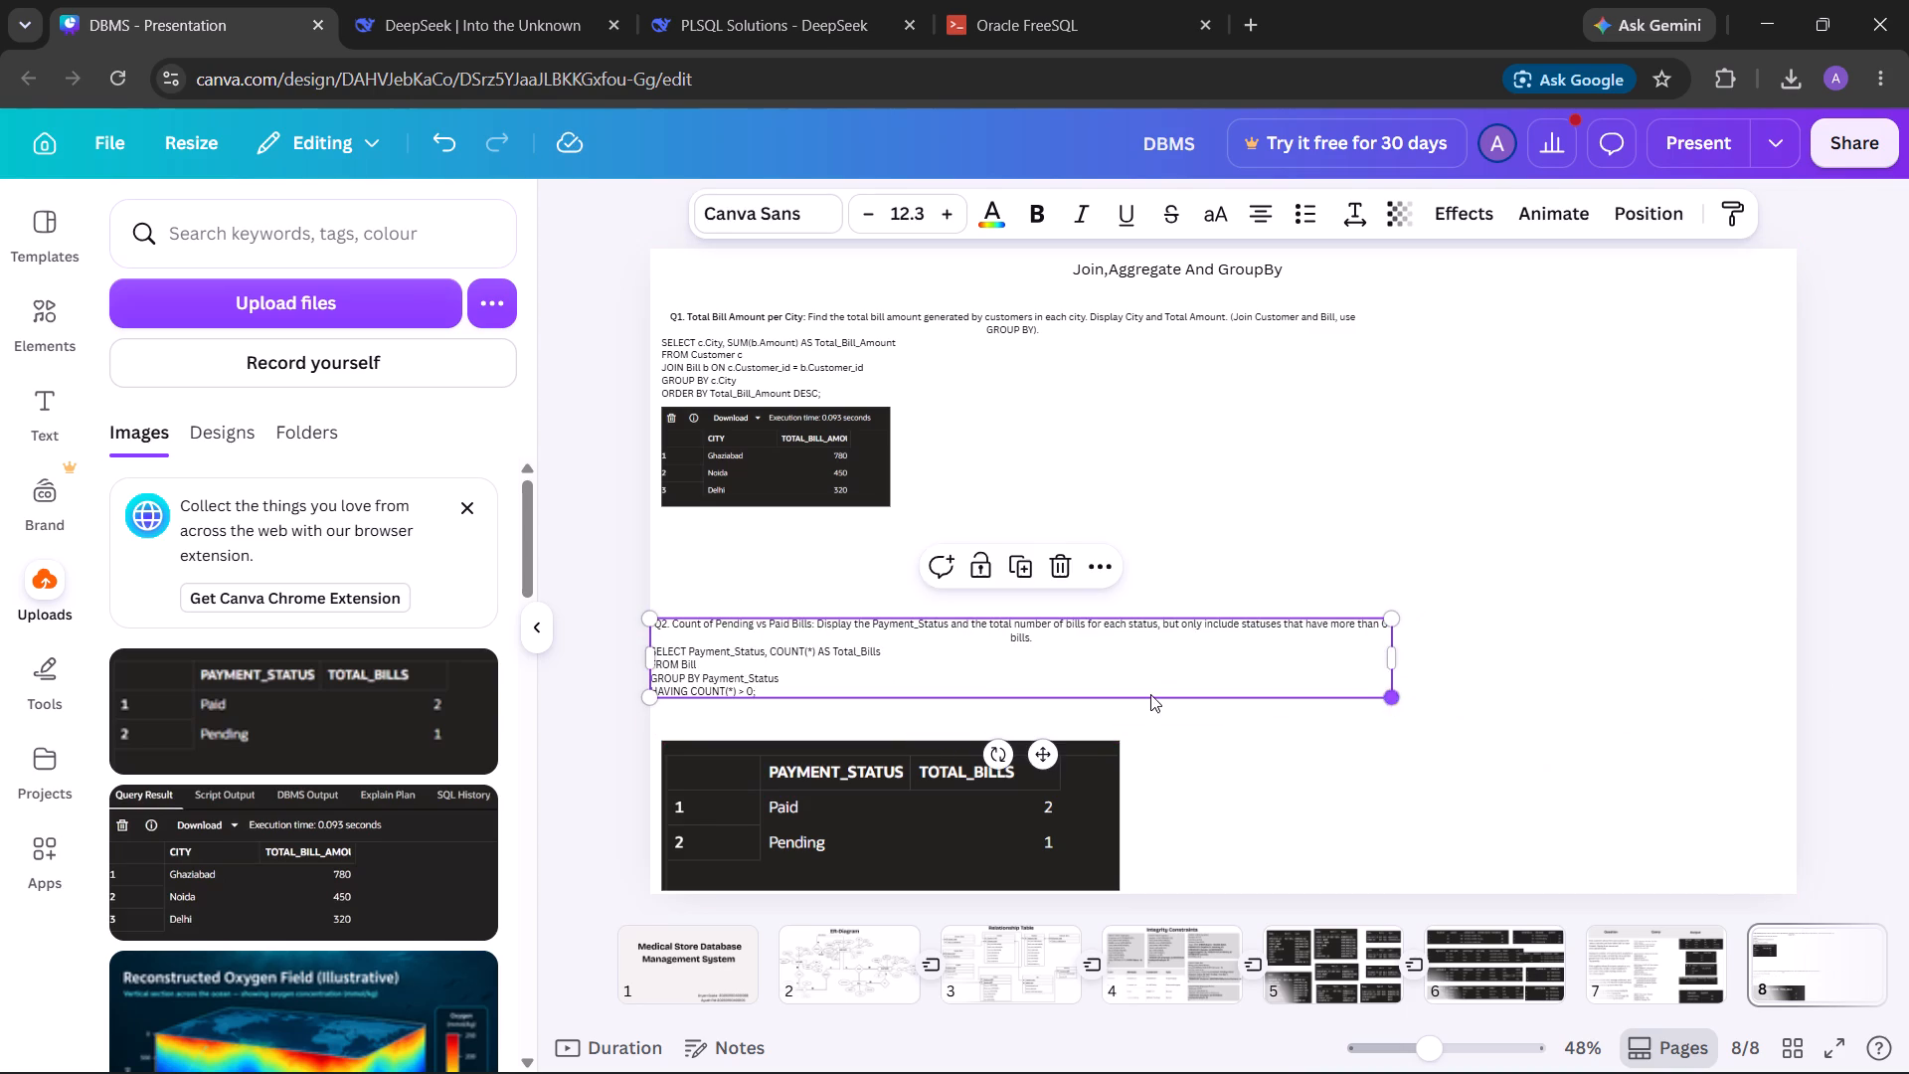
click(1180, 692)
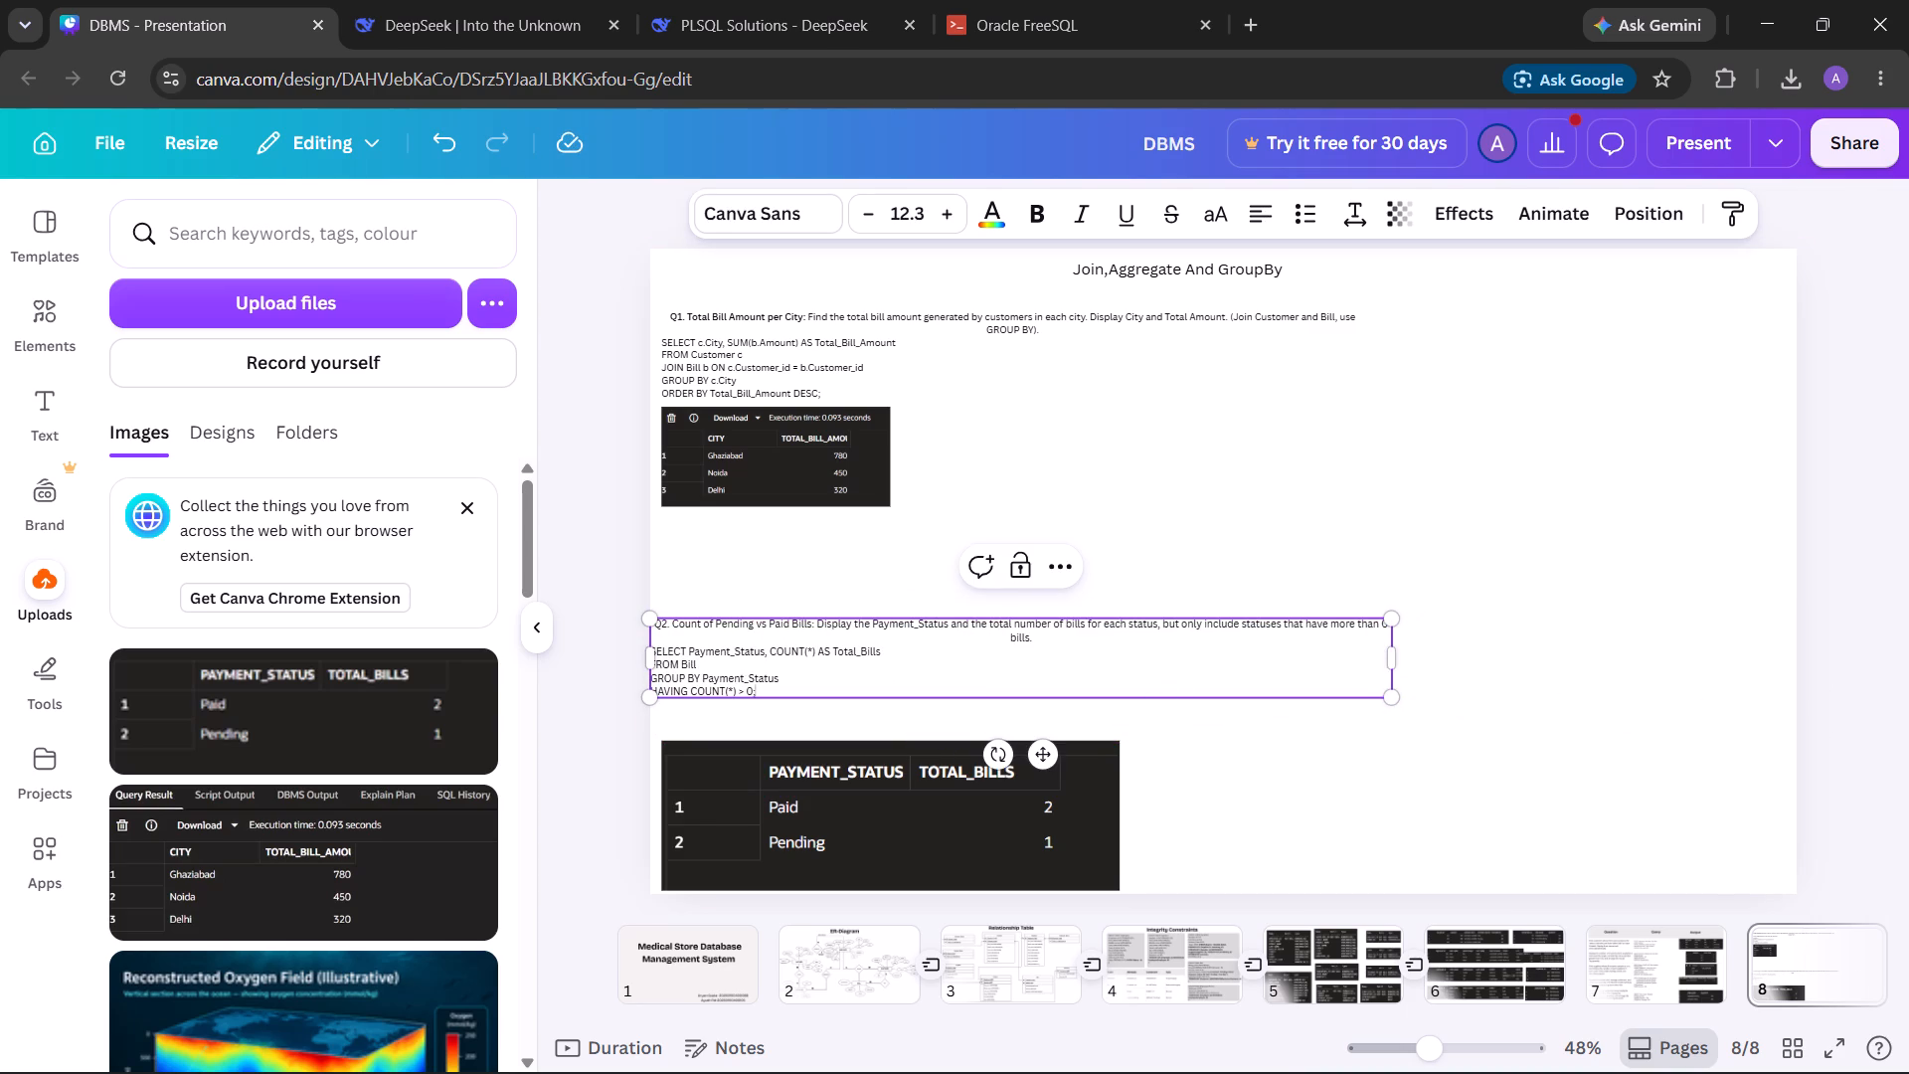
drag(1337, 704, 1336, 611)
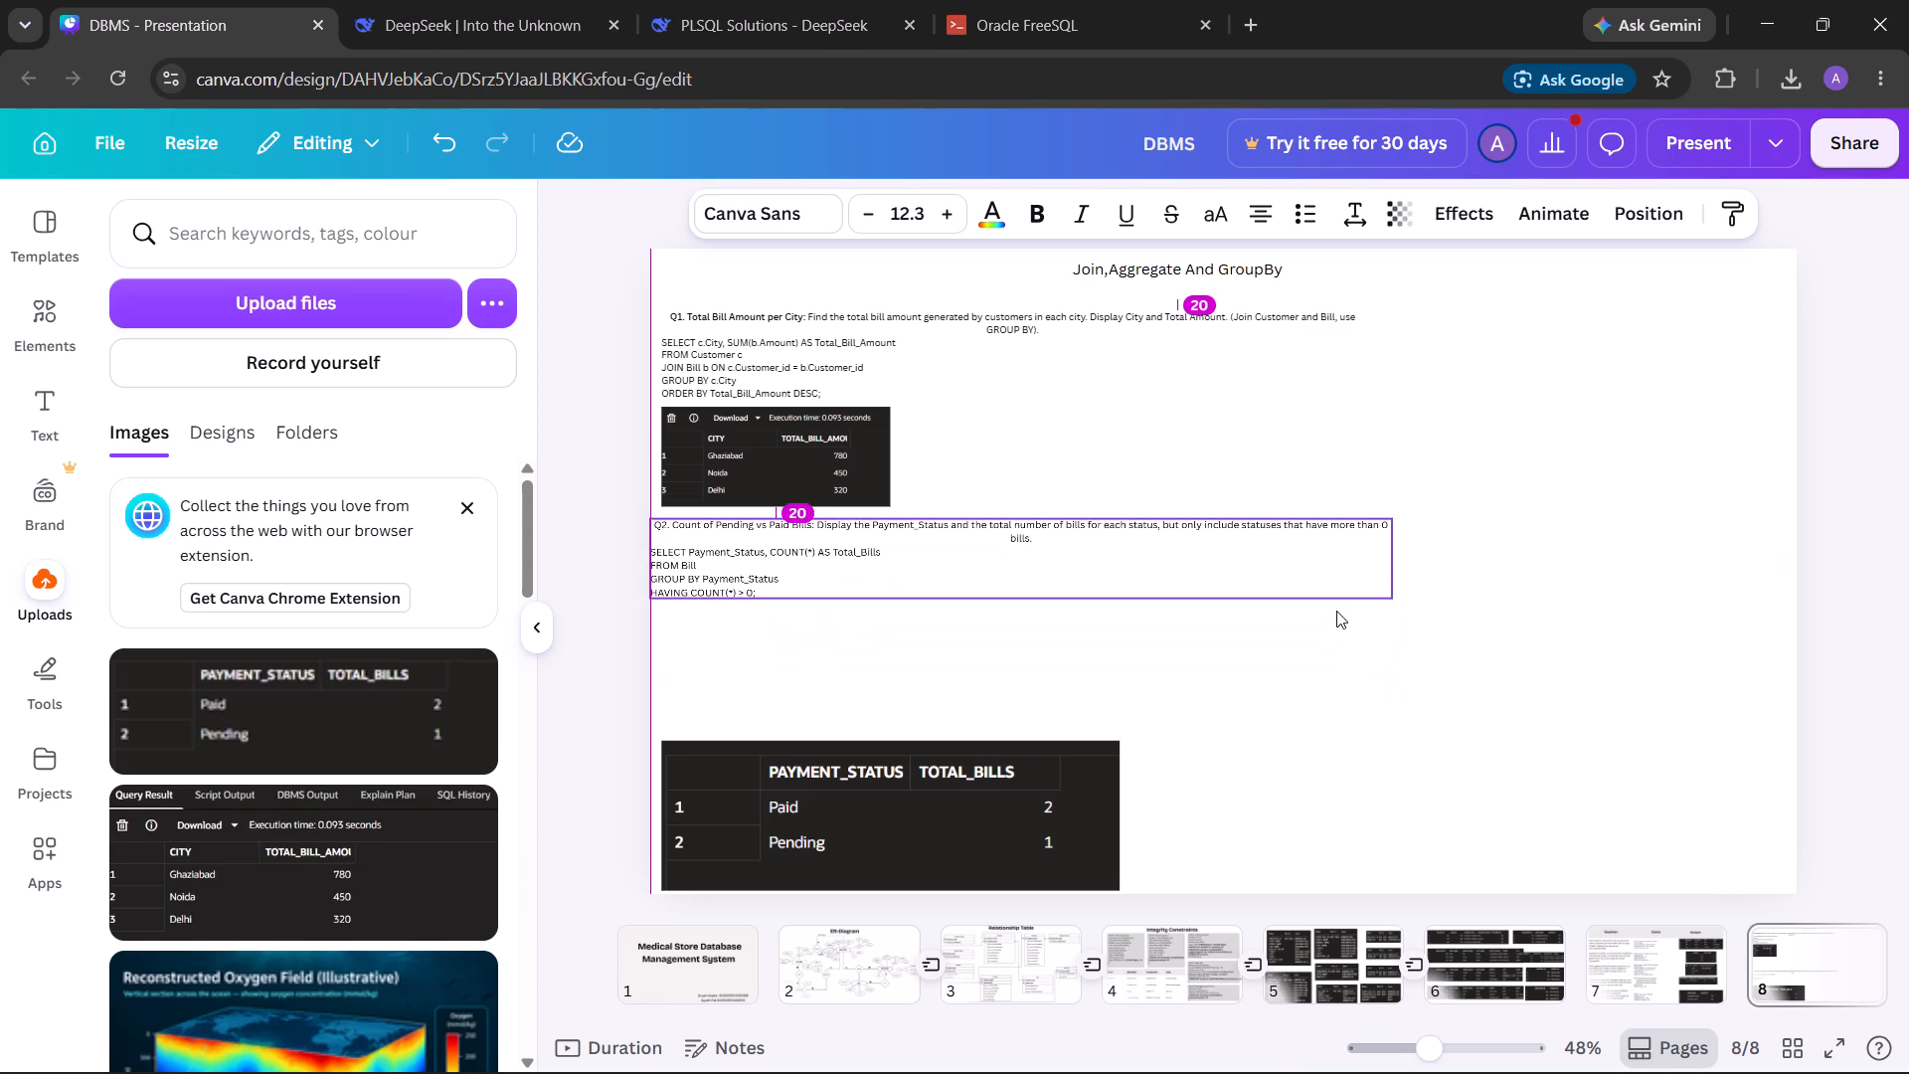
drag(1336, 611, 1337, 603)
Move the Q2 result screenshot up beneath the Q2 query and shrink it to about 530 by 174.
click(1051, 826)
drag(1046, 826, 1029, 700)
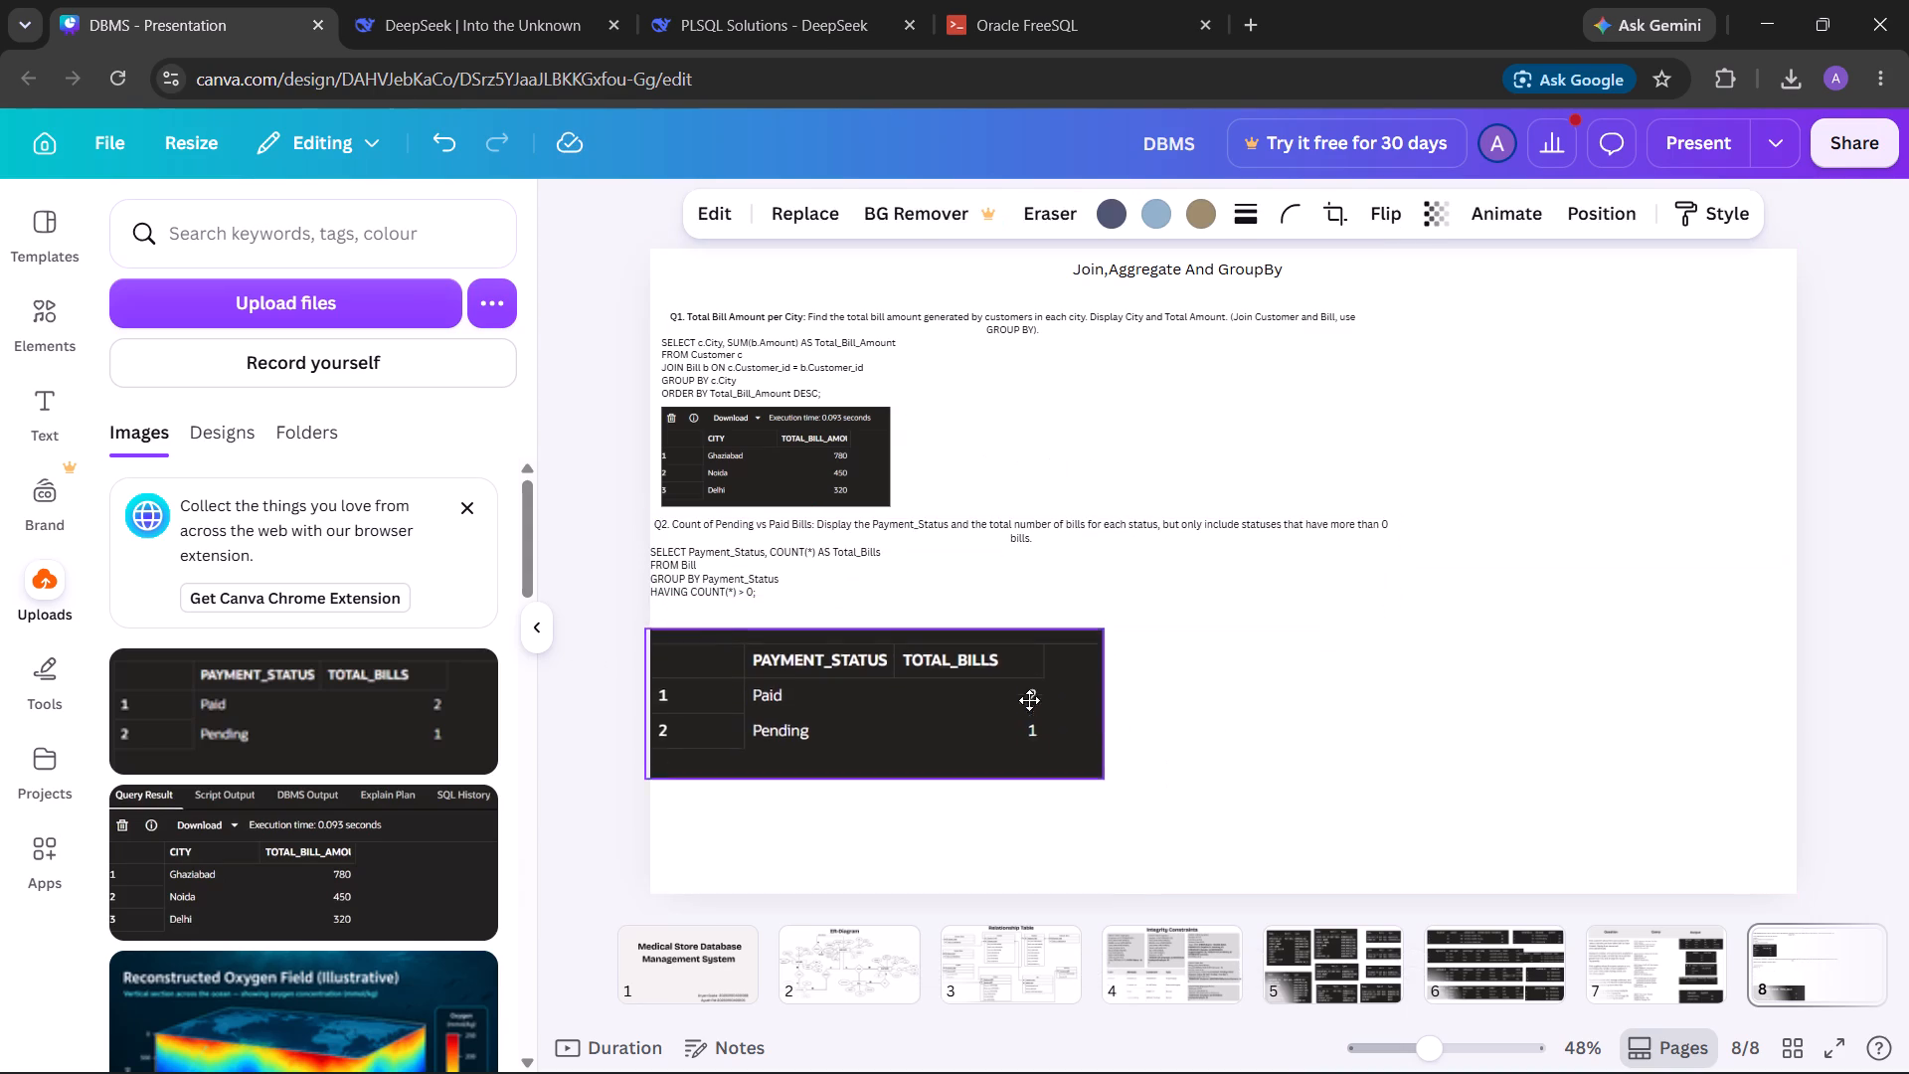
drag(1029, 700, 1044, 694)
drag(1128, 763, 988, 705)
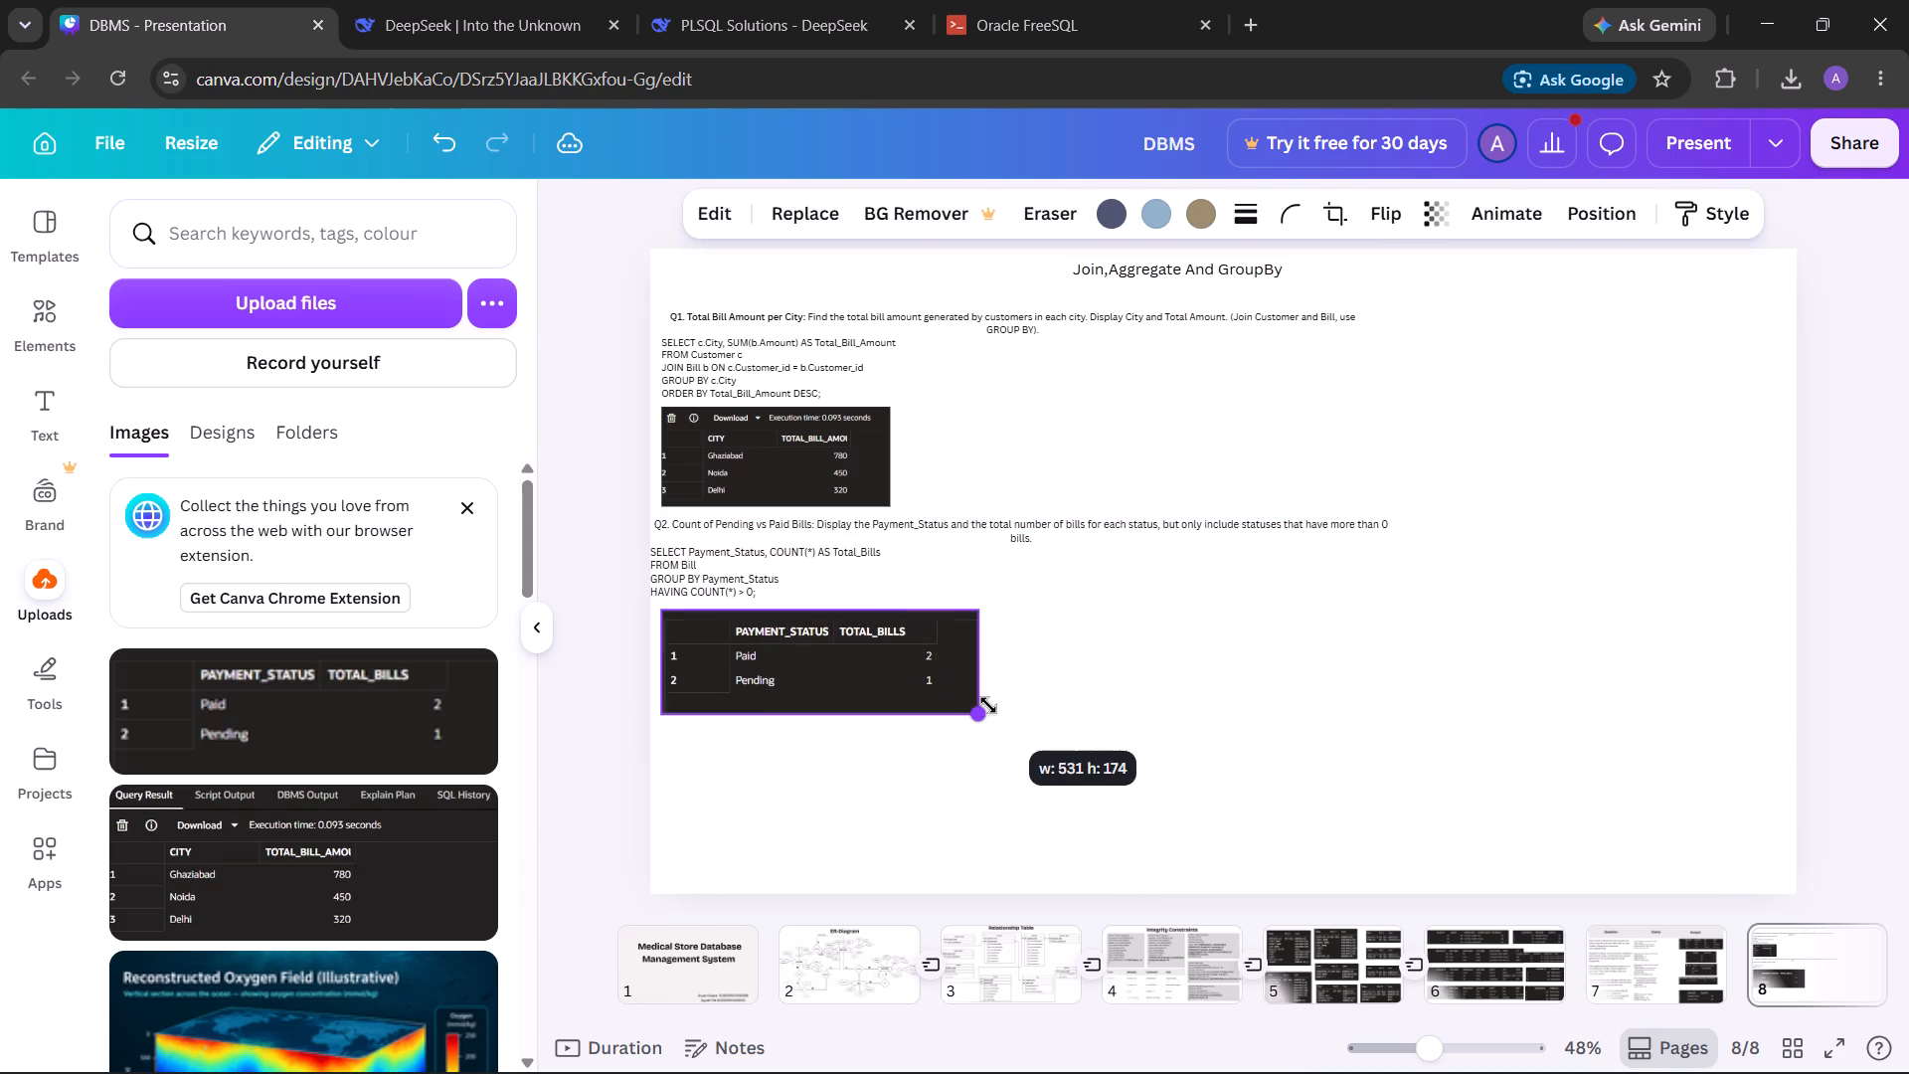
drag(988, 705, 987, 705)
click(915, 675)
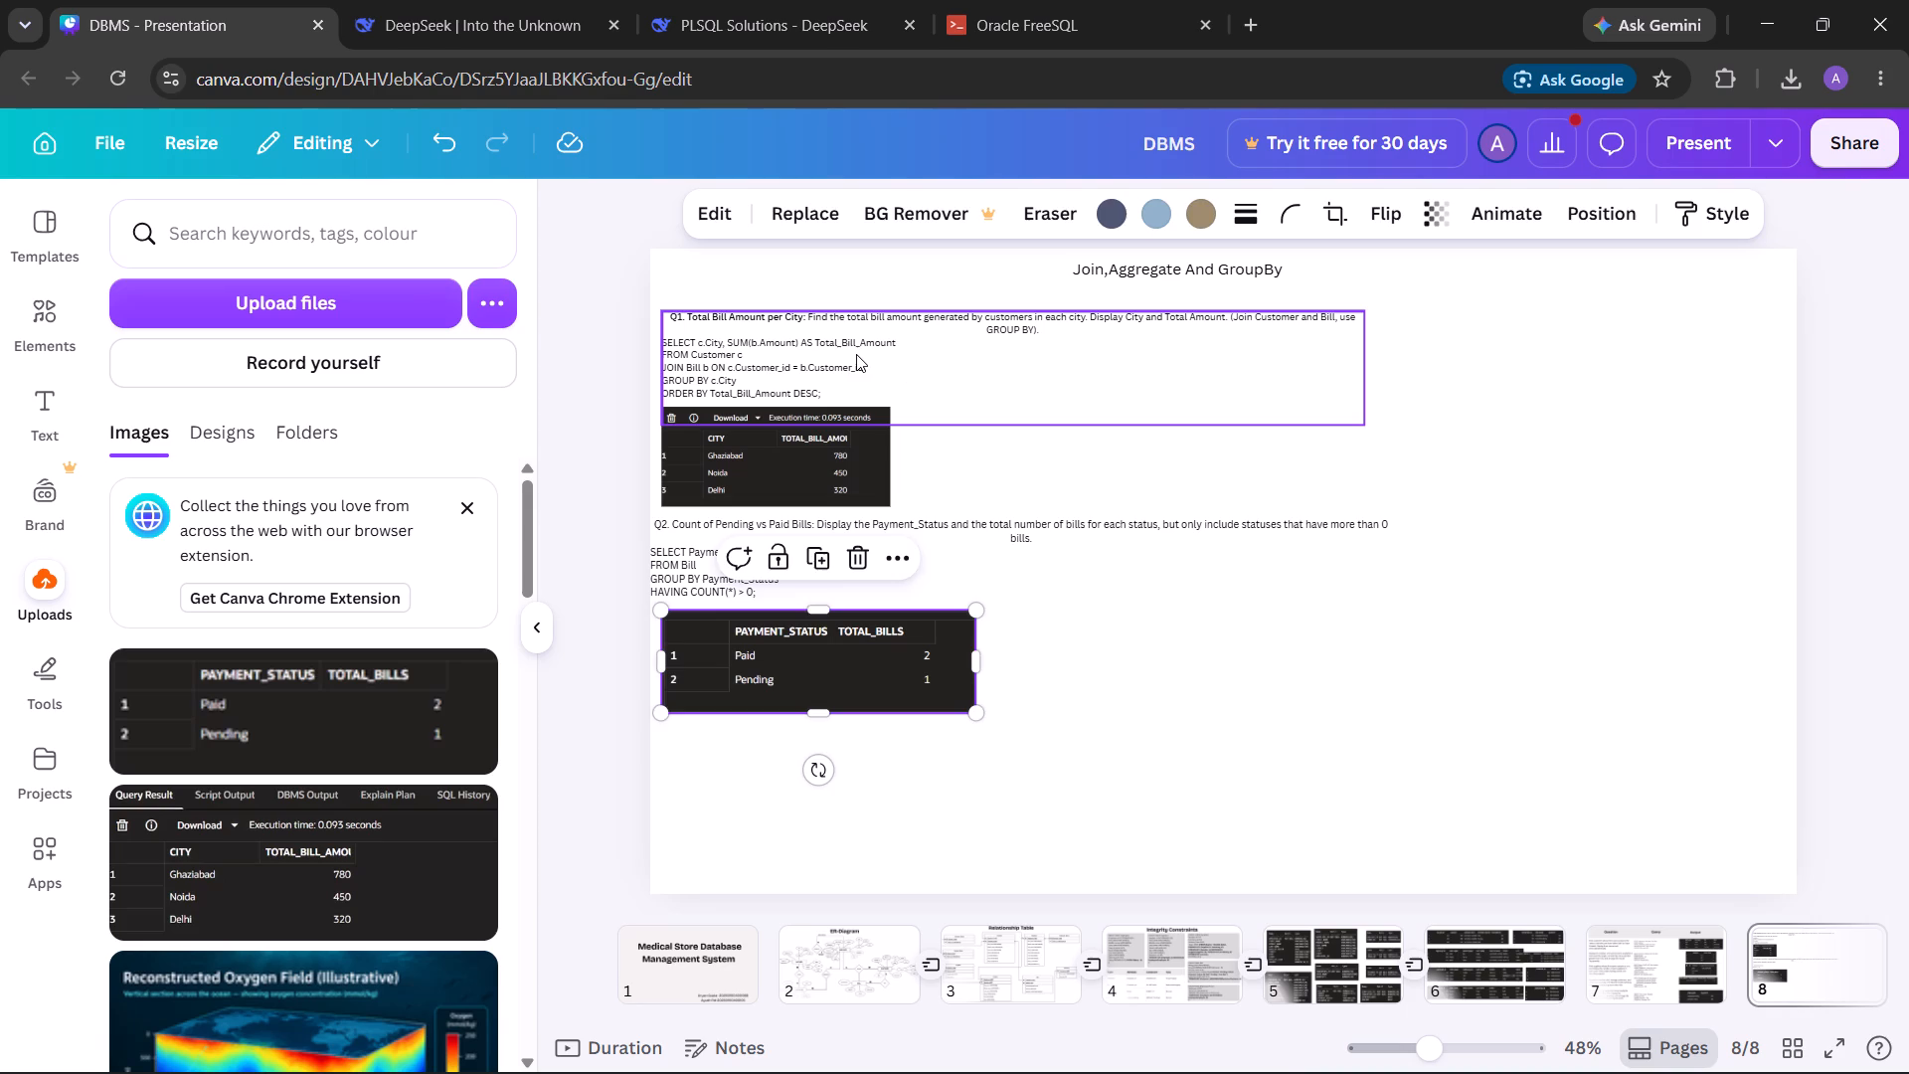
click(921, 349)
drag(920, 347, 910, 320)
drag(846, 477, 838, 456)
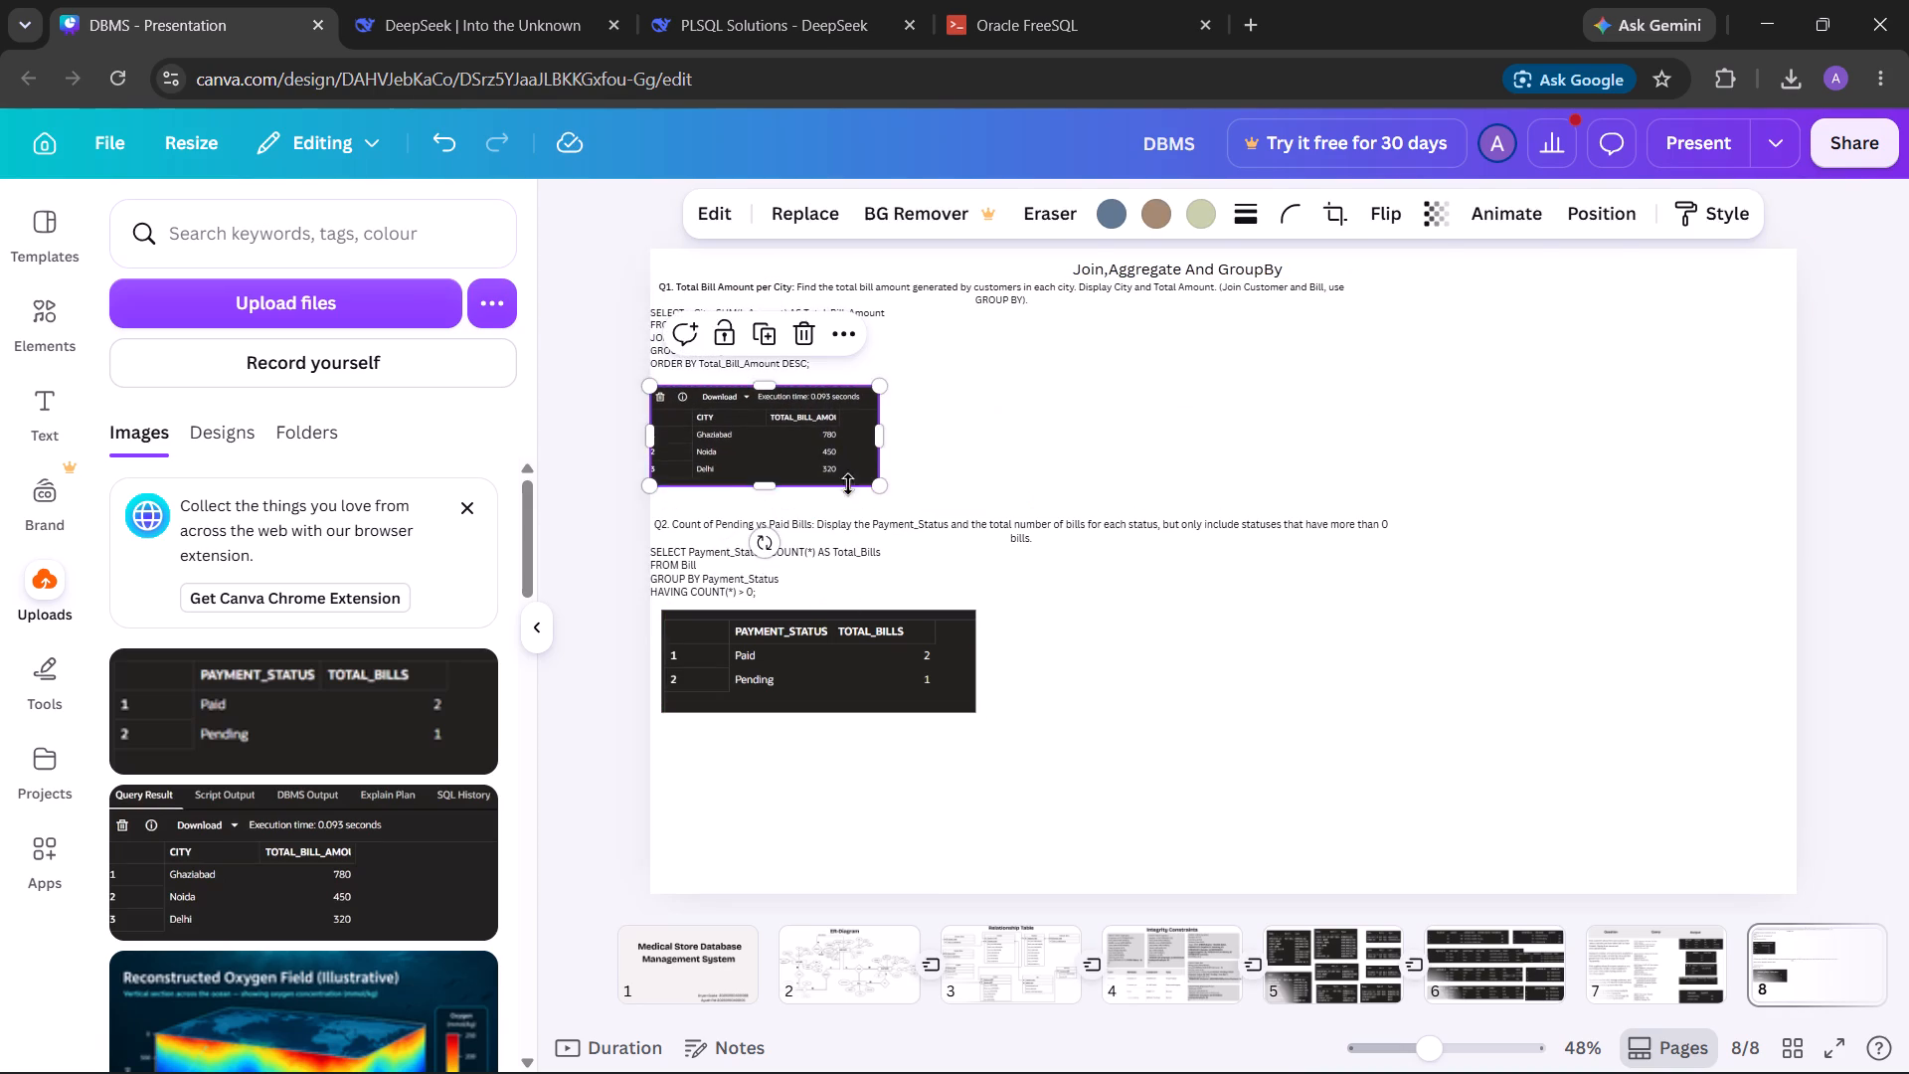
drag(864, 539, 863, 510)
click(886, 660)
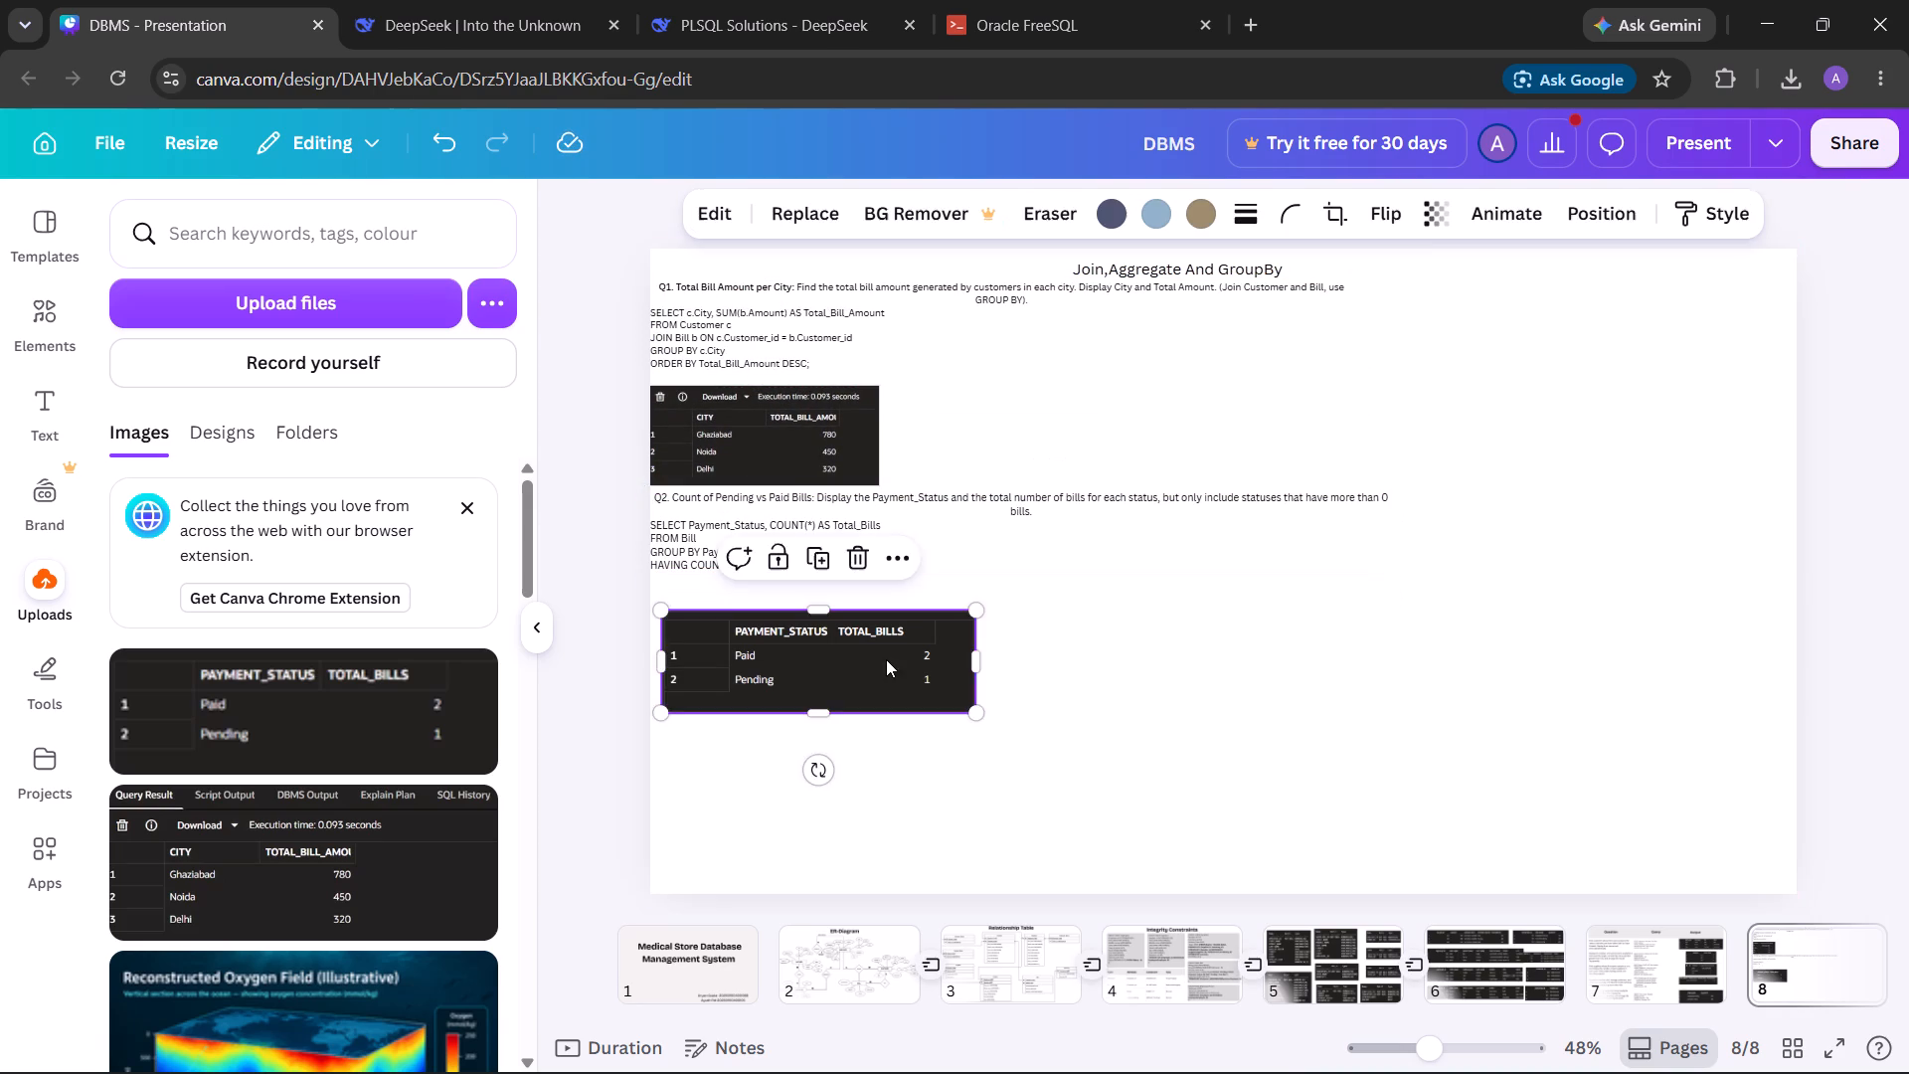
drag(886, 659, 879, 624)
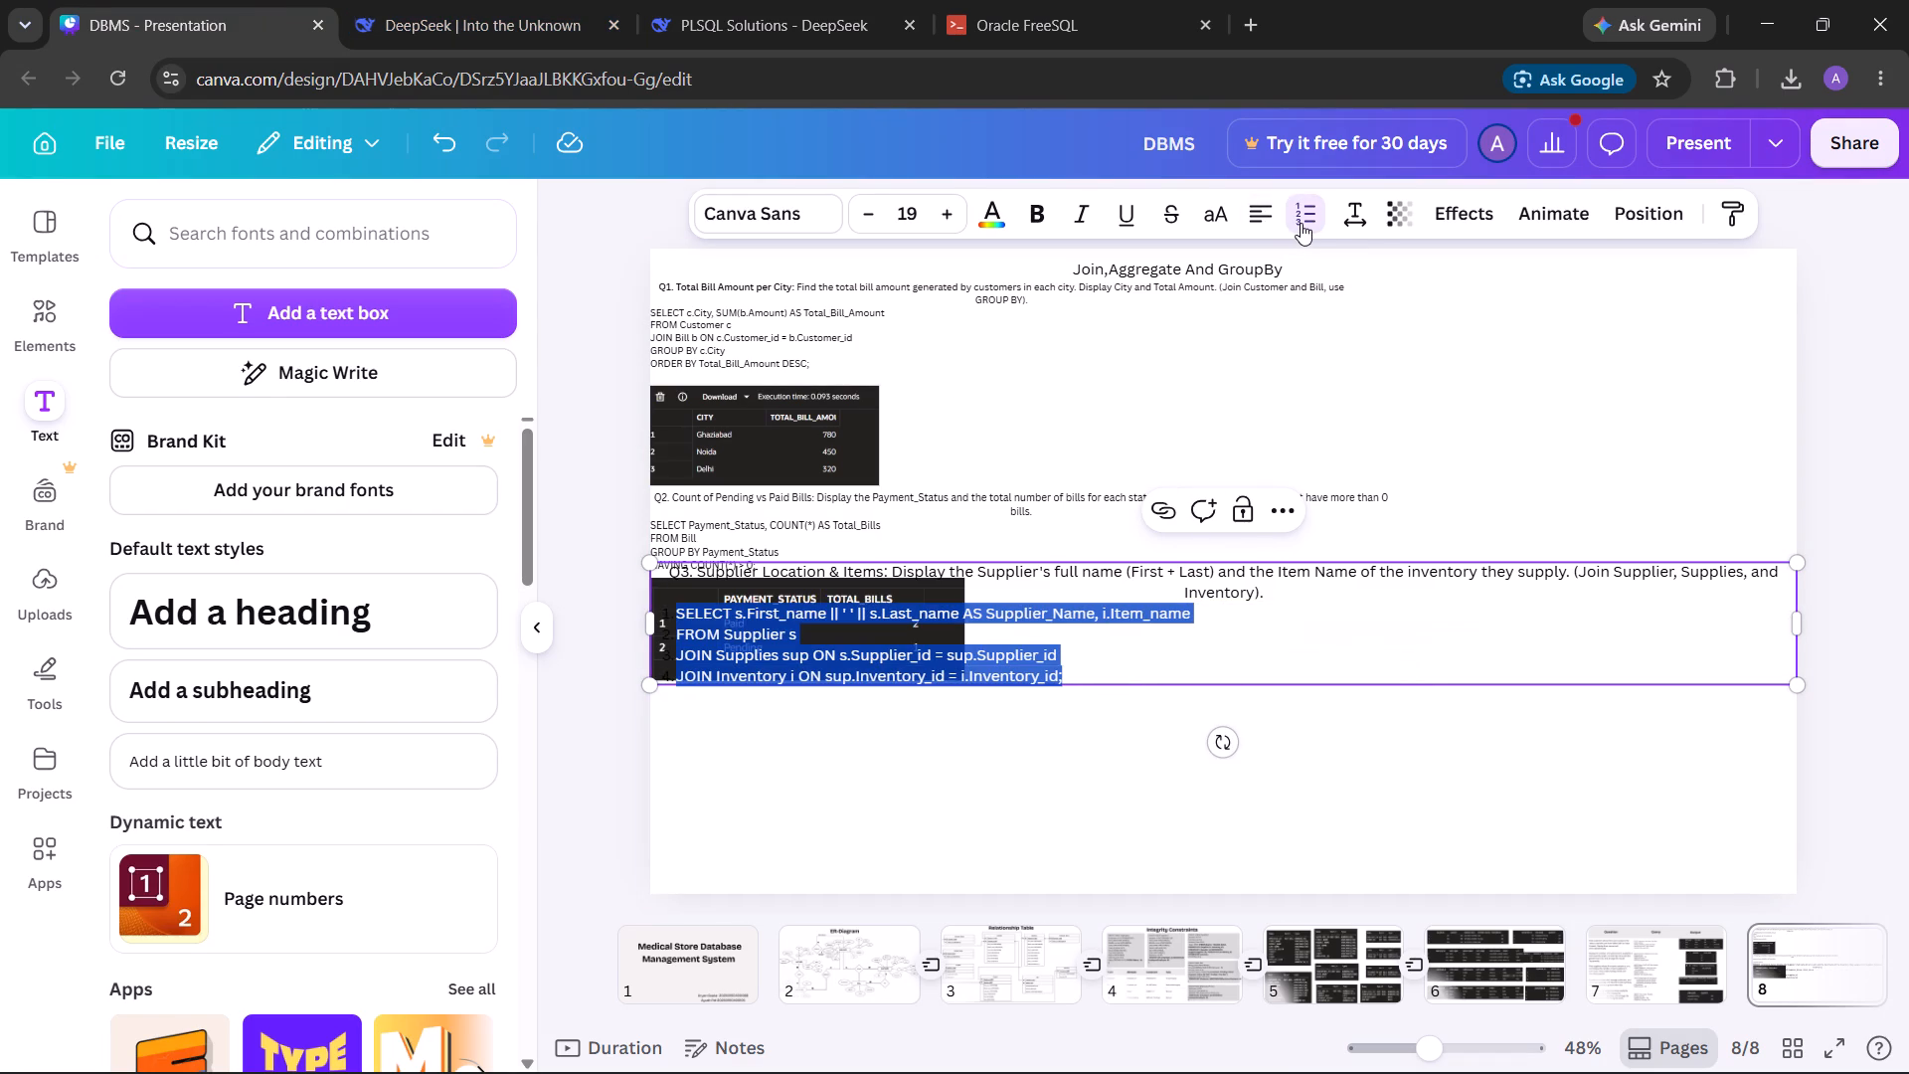
click(1301, 223)
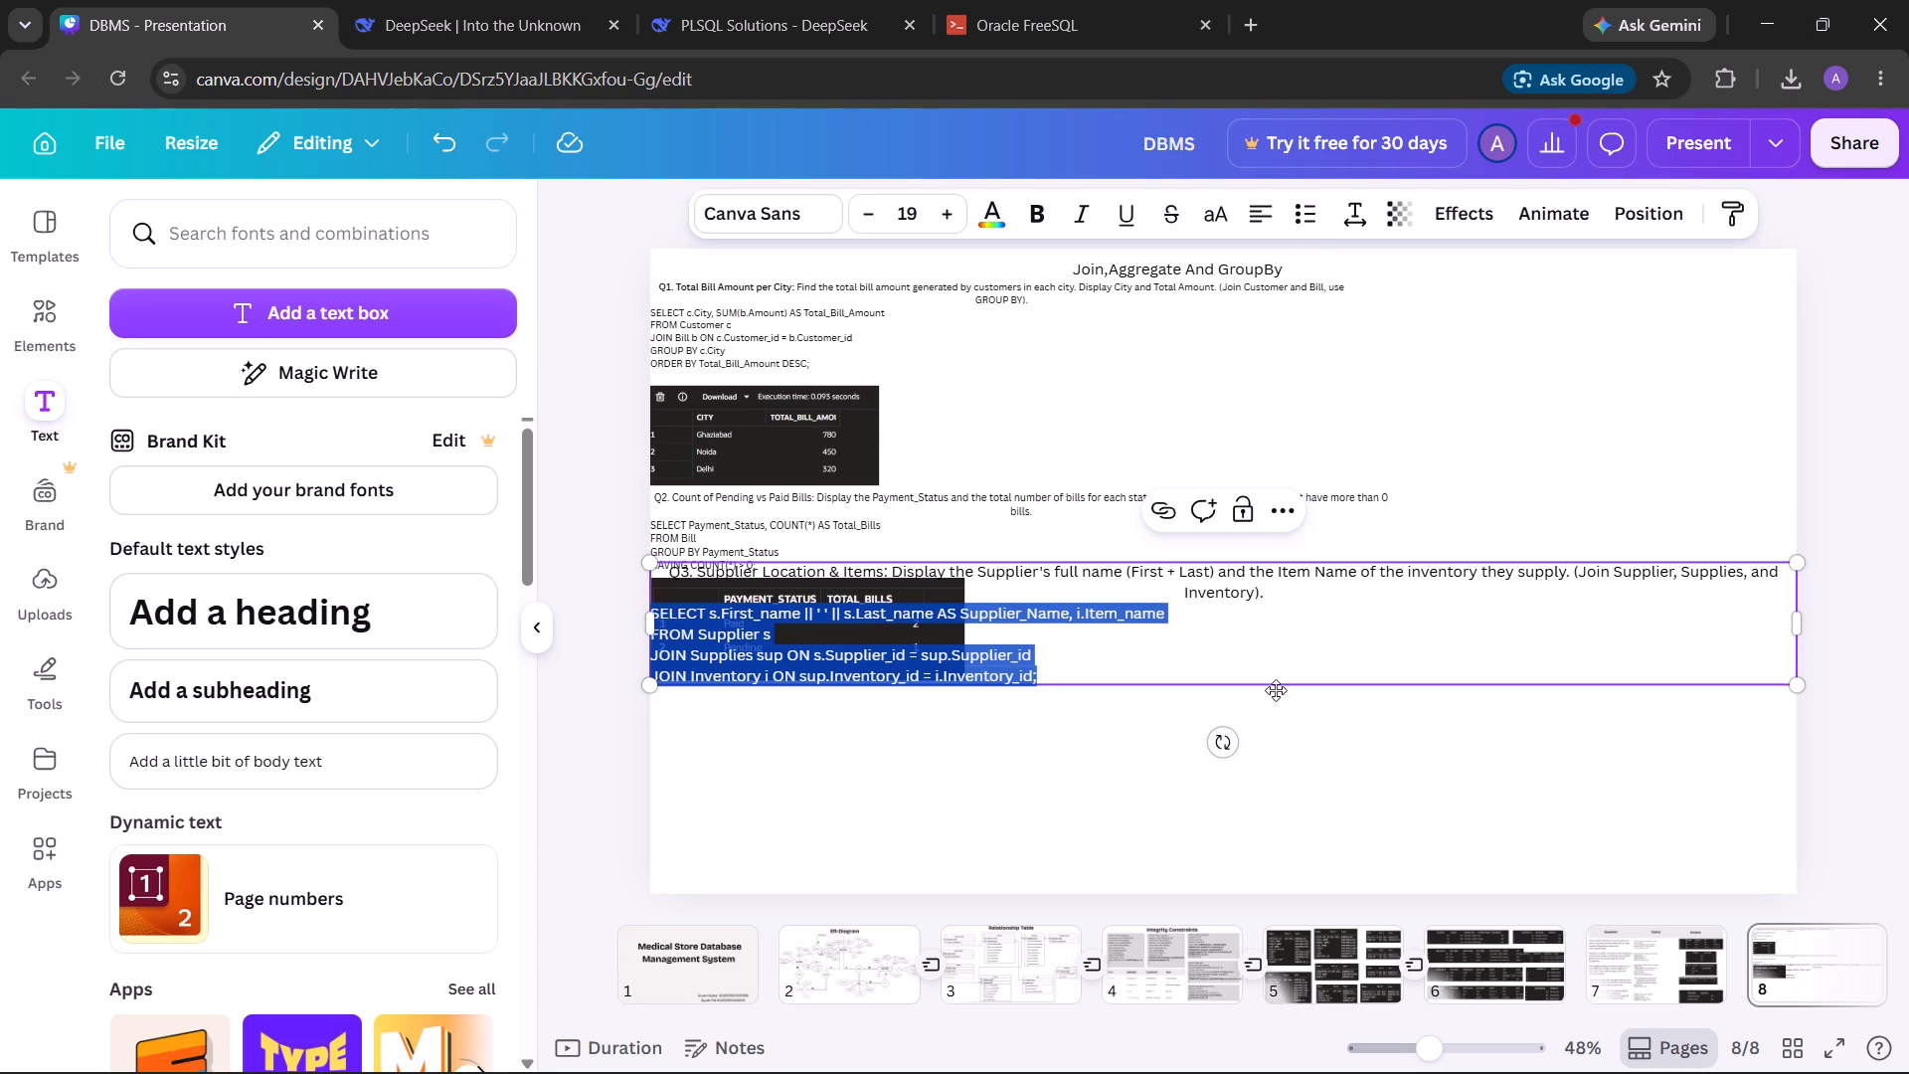
Move the Q3 text box below the Q2 result image, flush with the page's left edge, and scale its text to about 11.2.
drag(1381, 684, 1392, 816)
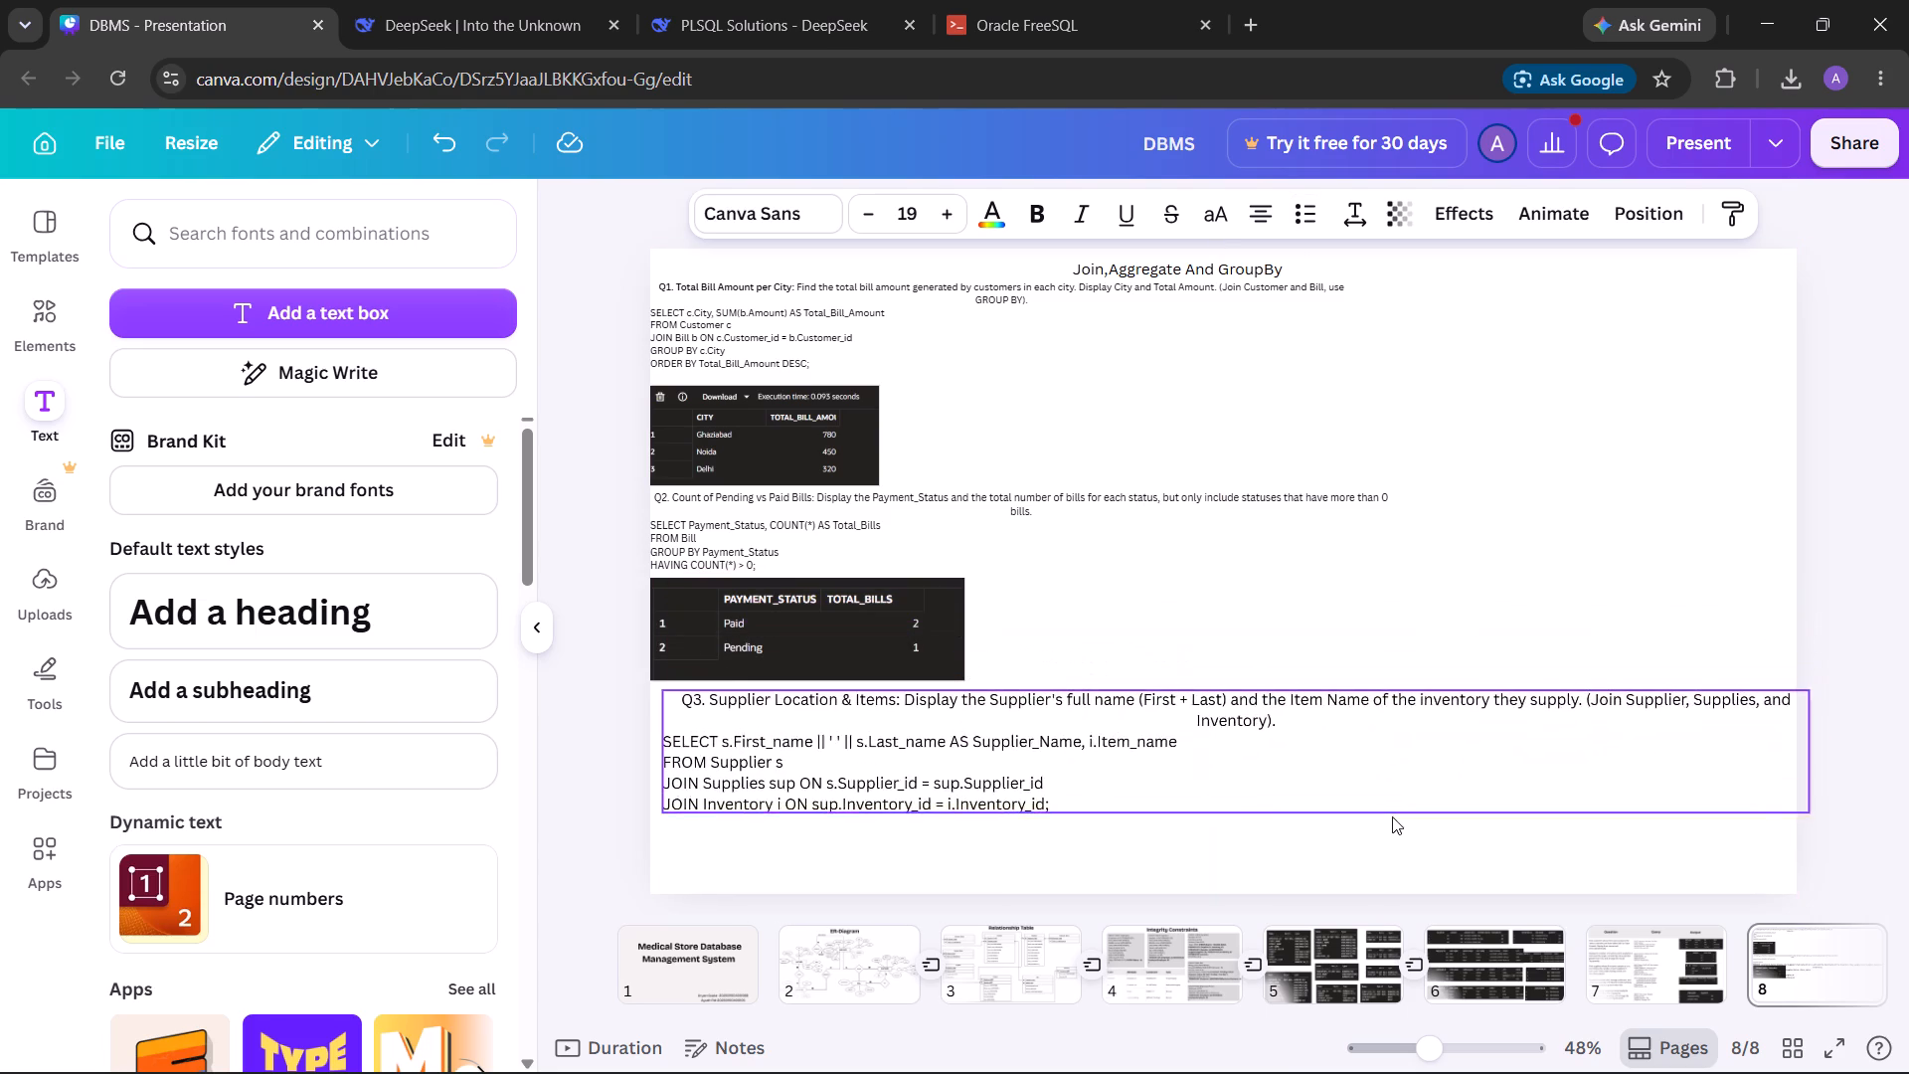
drag(1392, 816, 1385, 817)
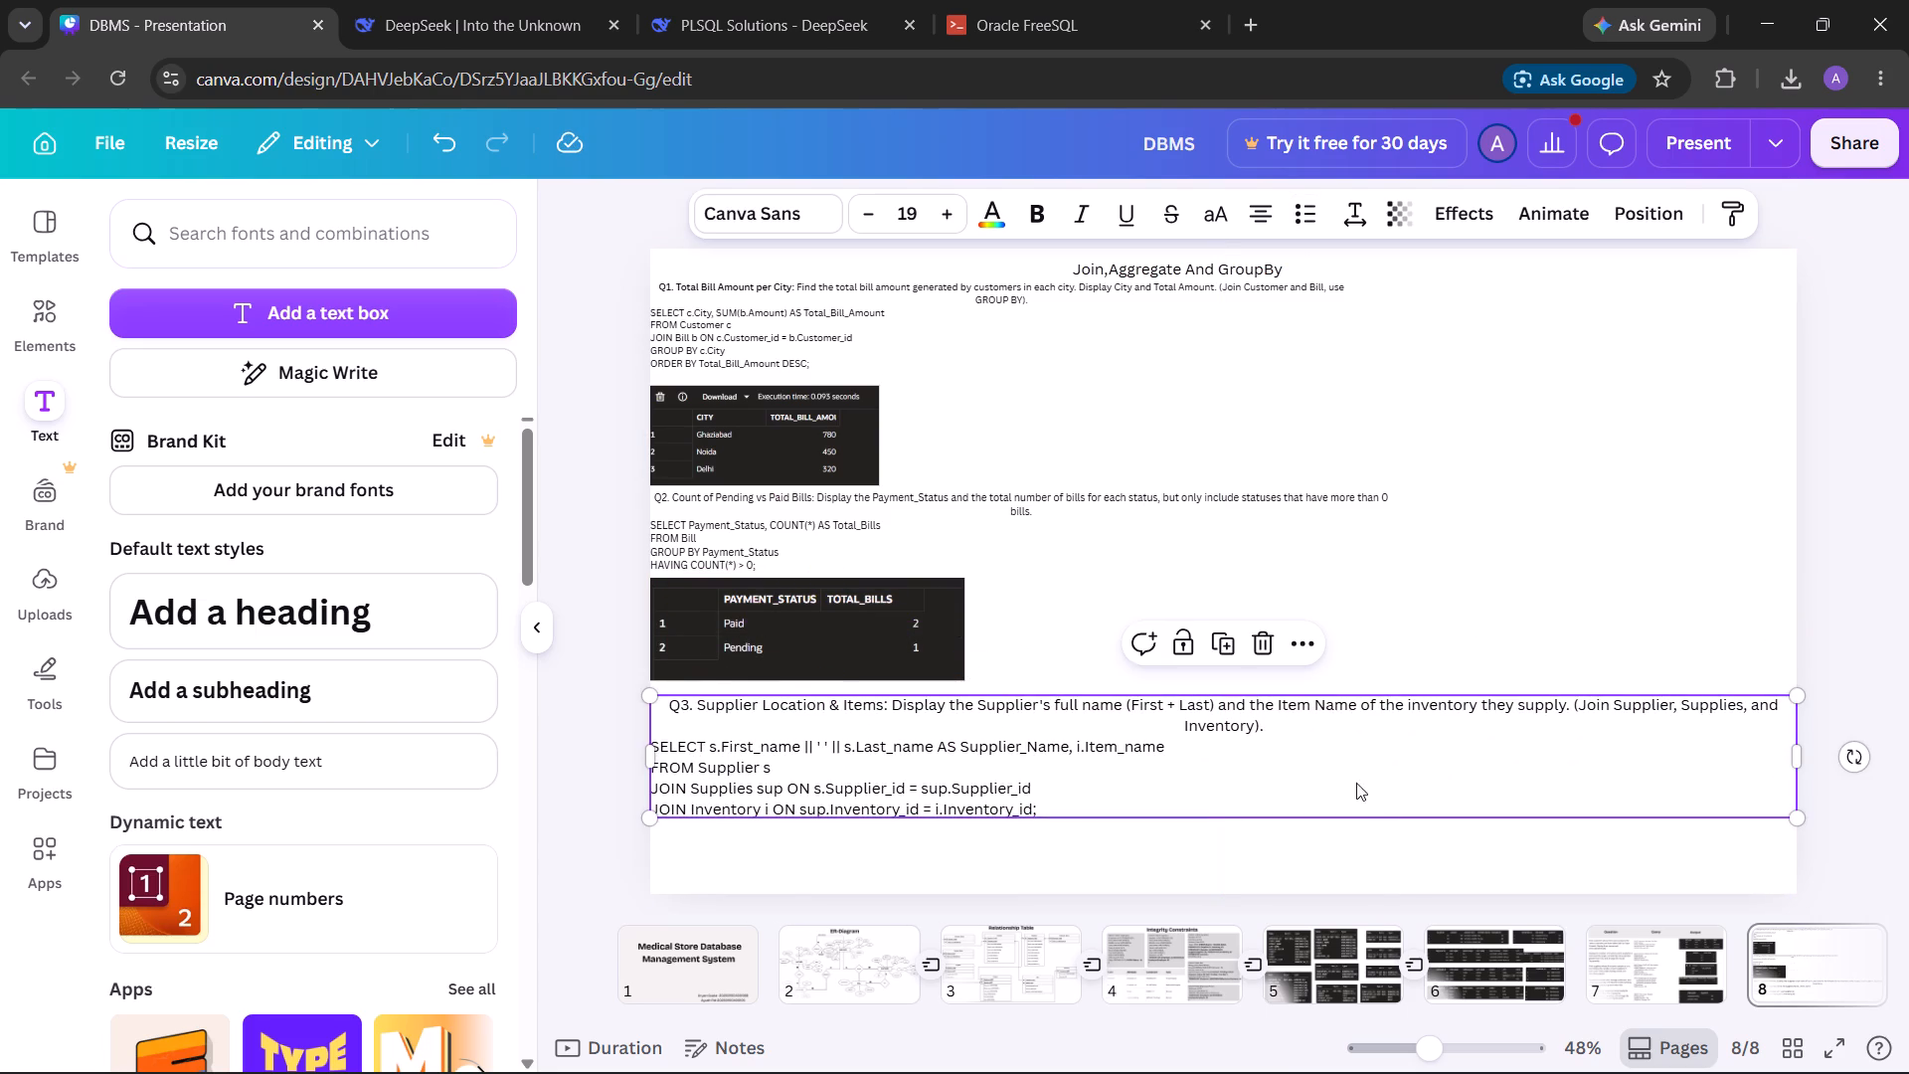
click(1051, 785)
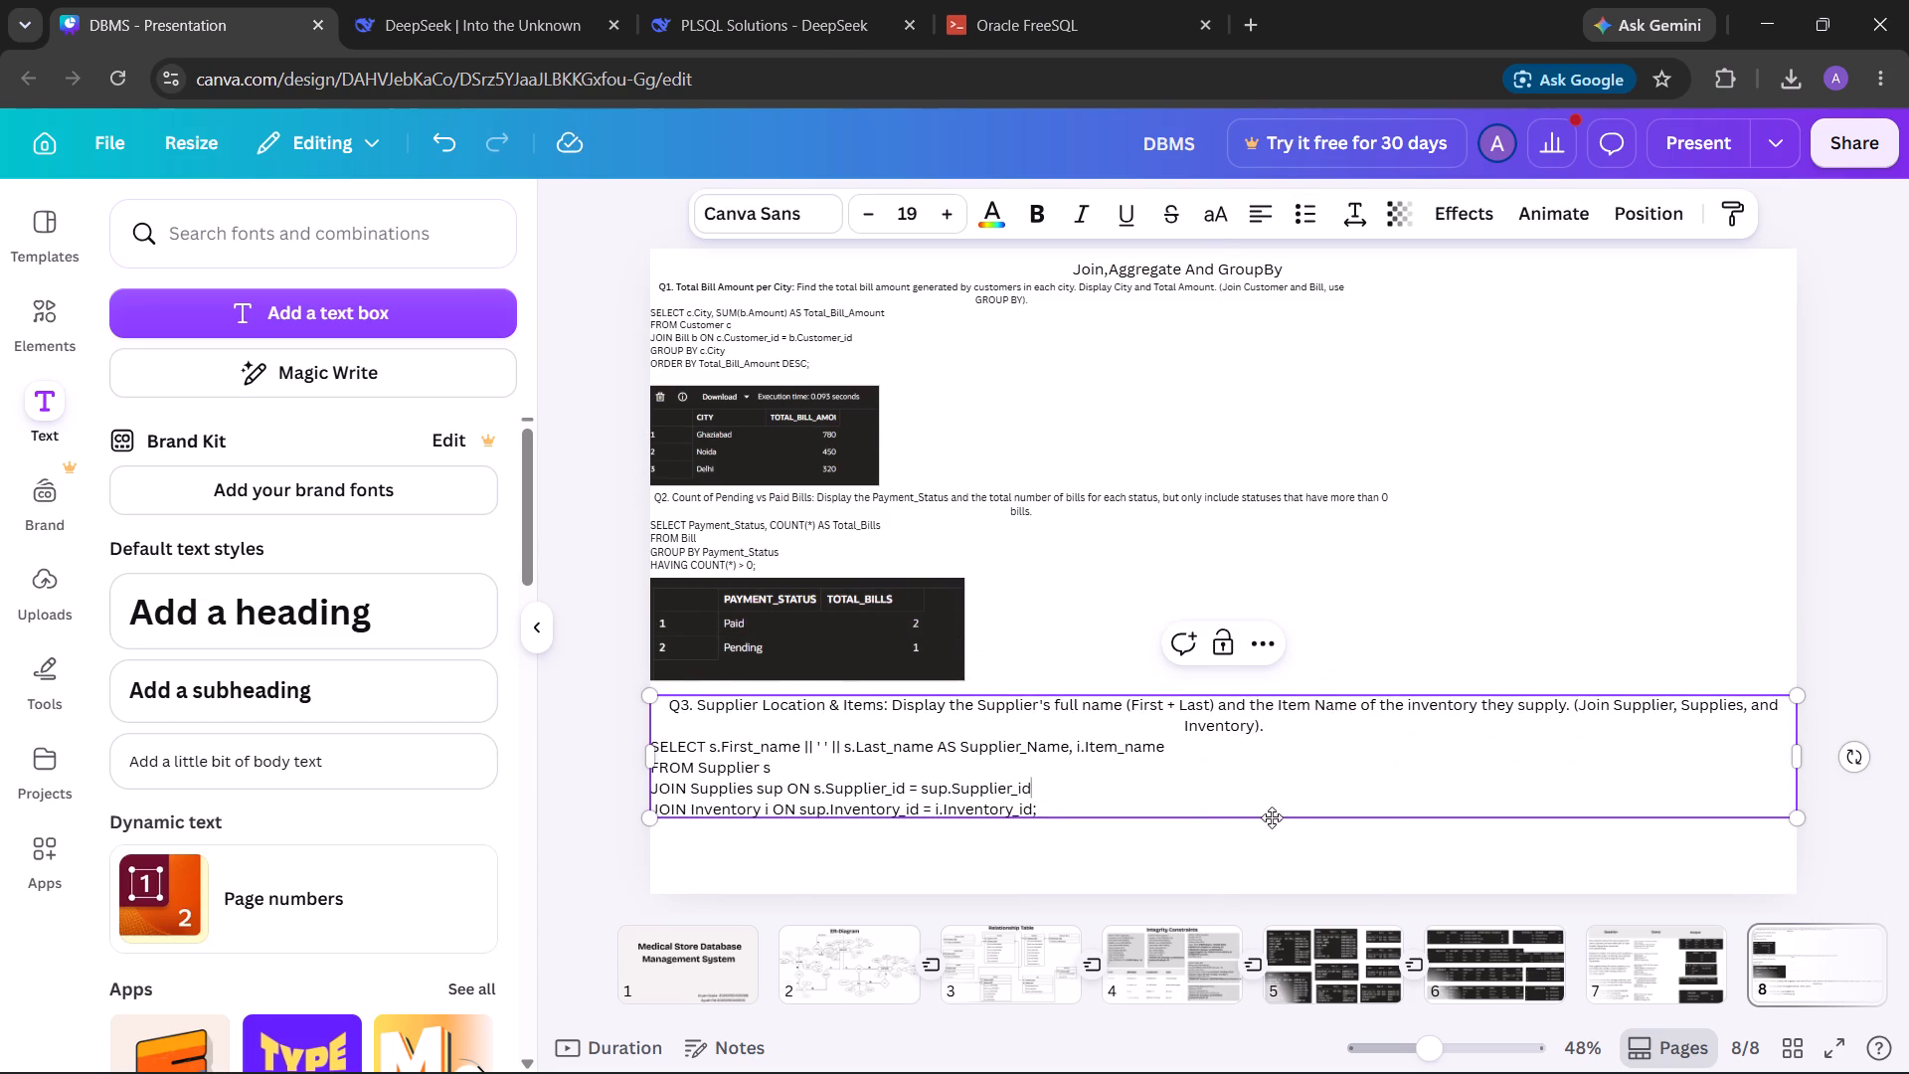
click(1275, 751)
drag(1804, 816, 1259, 701)
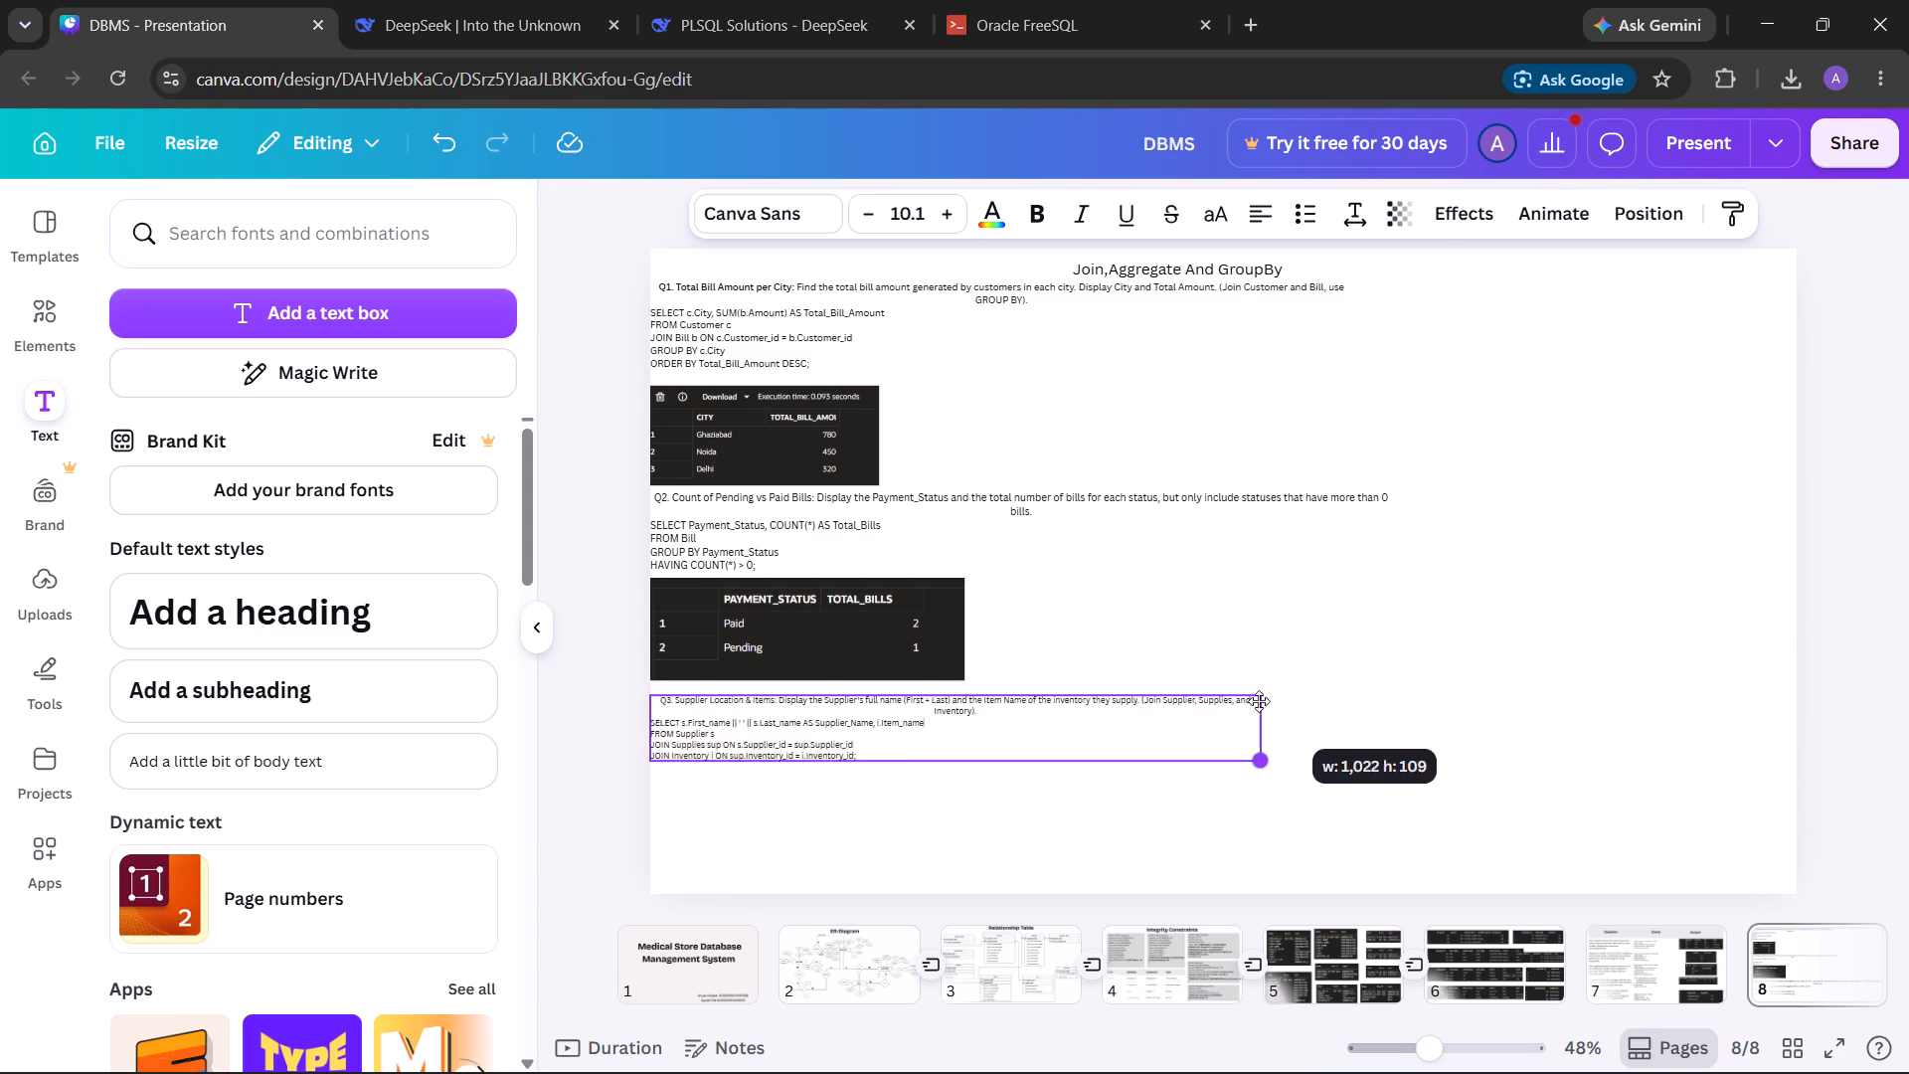
drag(1259, 701, 1343, 702)
click(1528, 753)
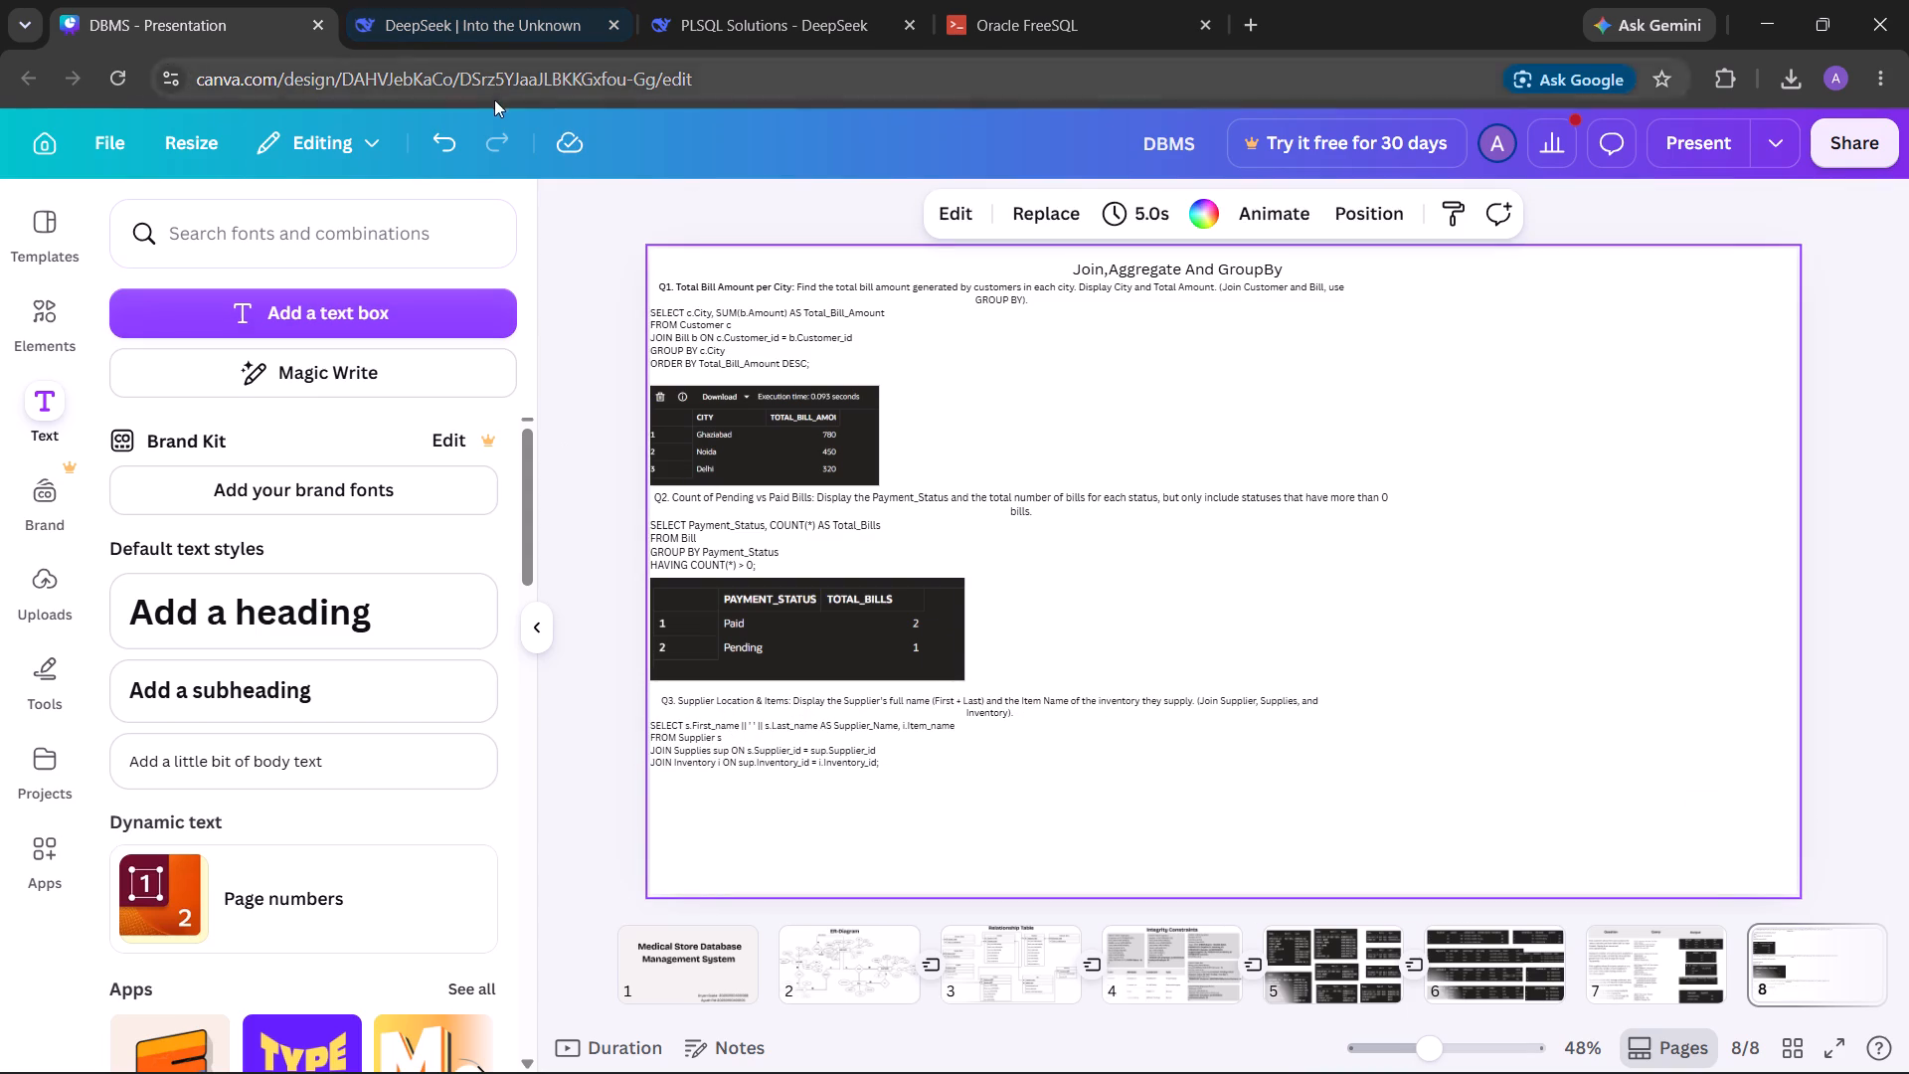
click(59, 338)
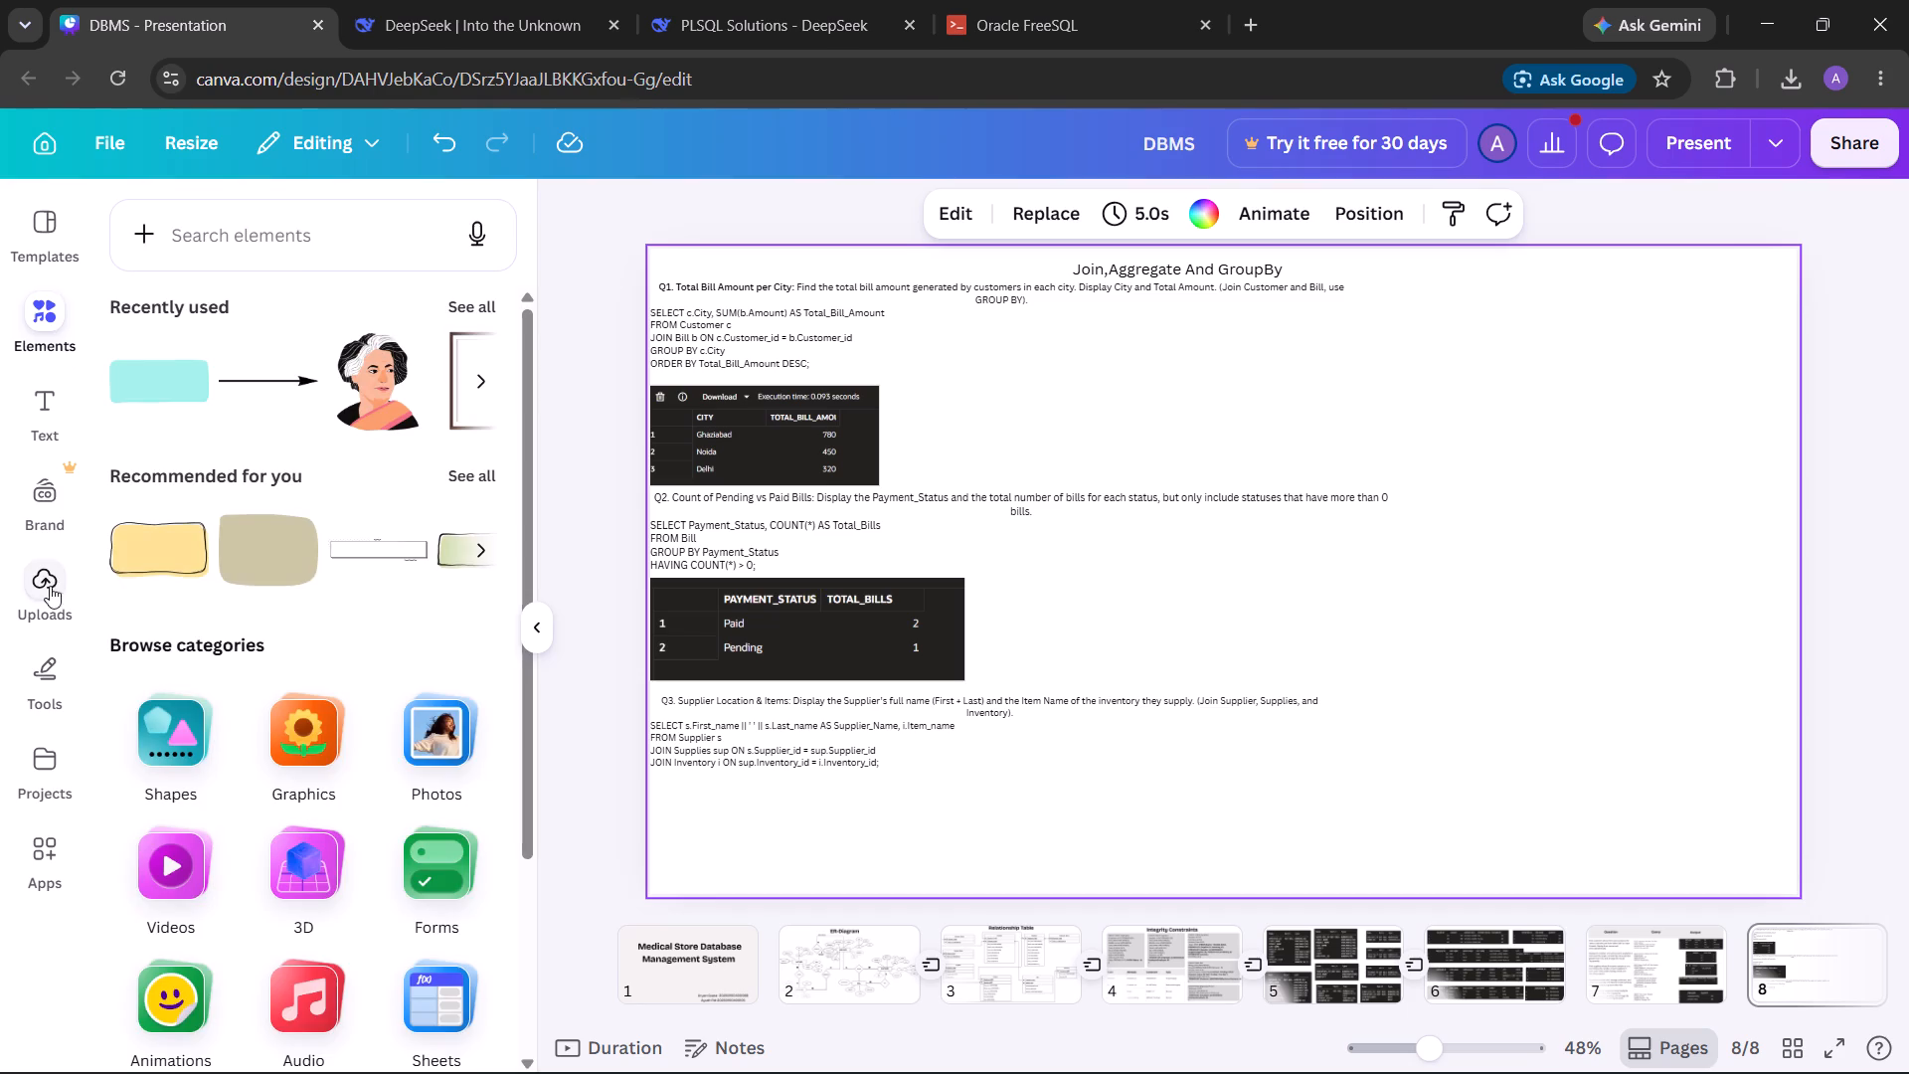
click(46, 573)
click(240, 301)
scroll(483, 360, down, 4)
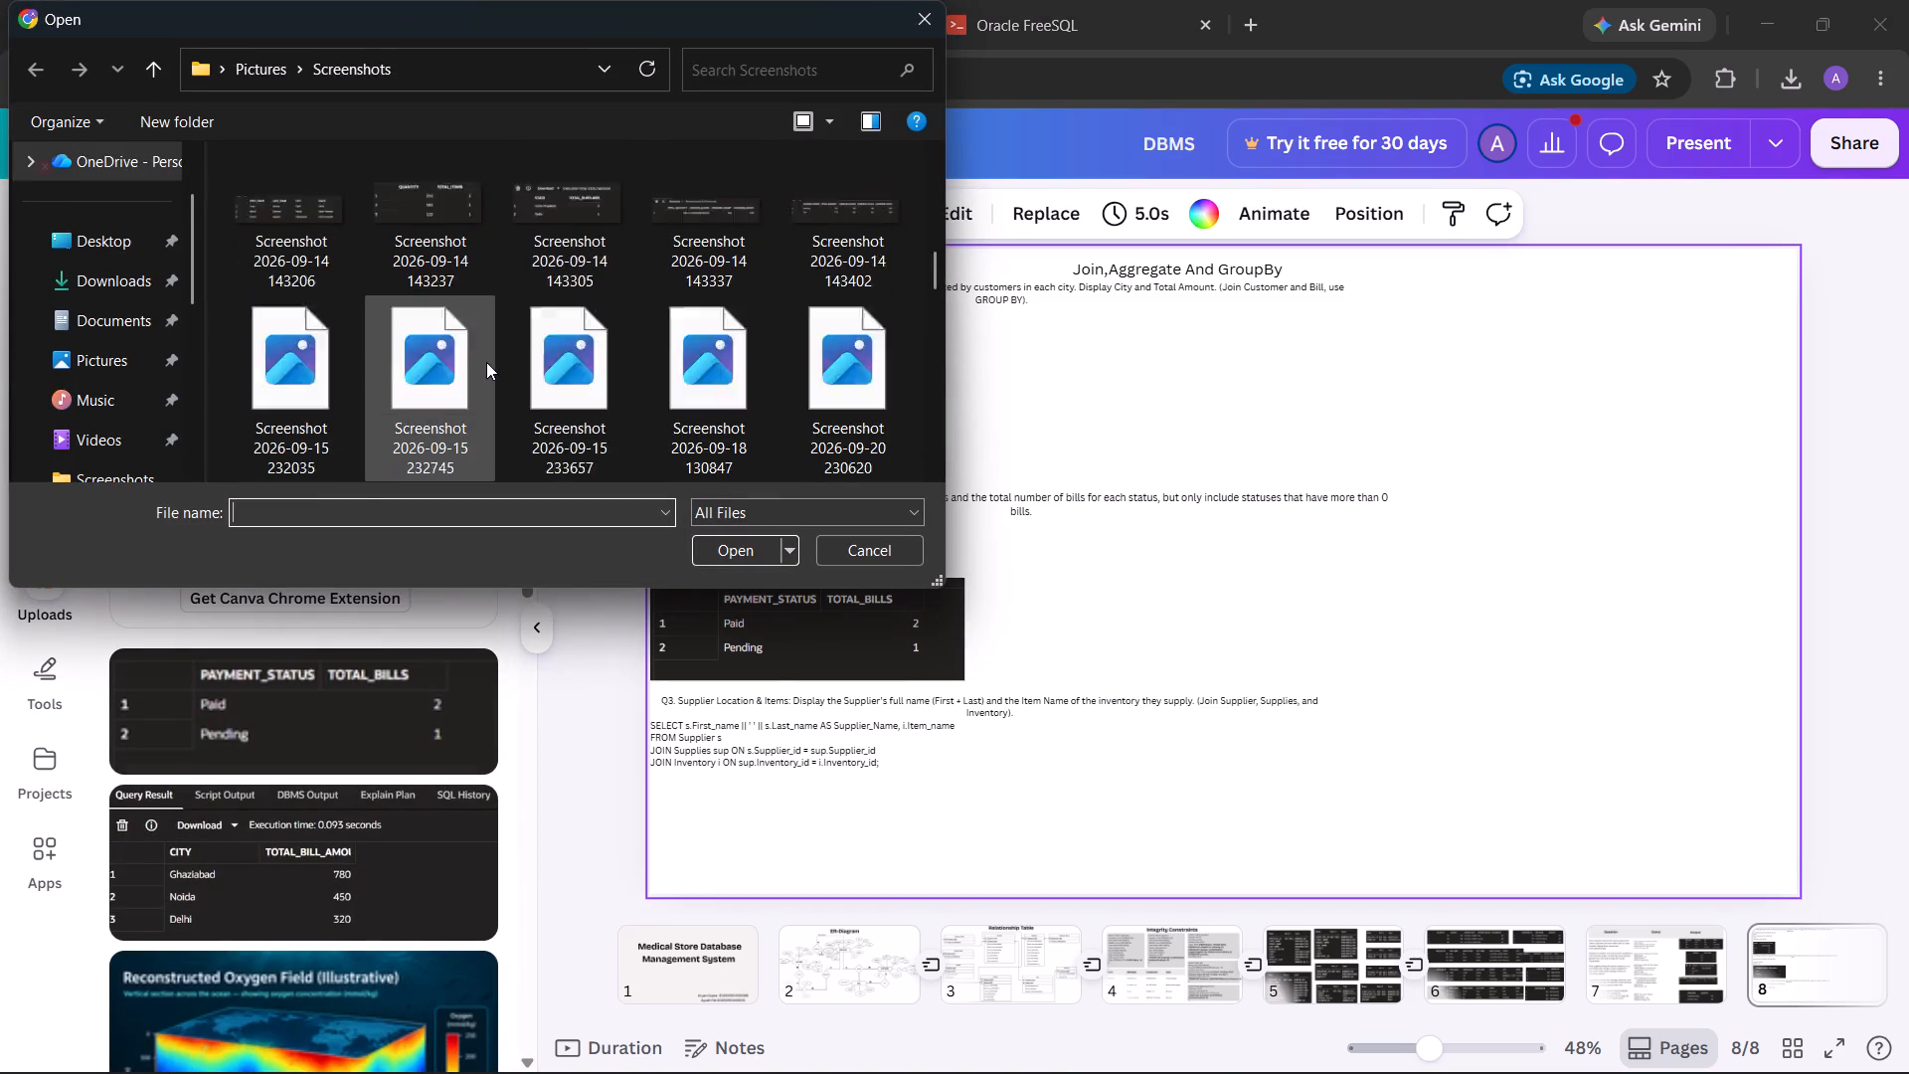
scroll(486, 362, down, 18)
scroll(856, 464, down, 7)
click(856, 433)
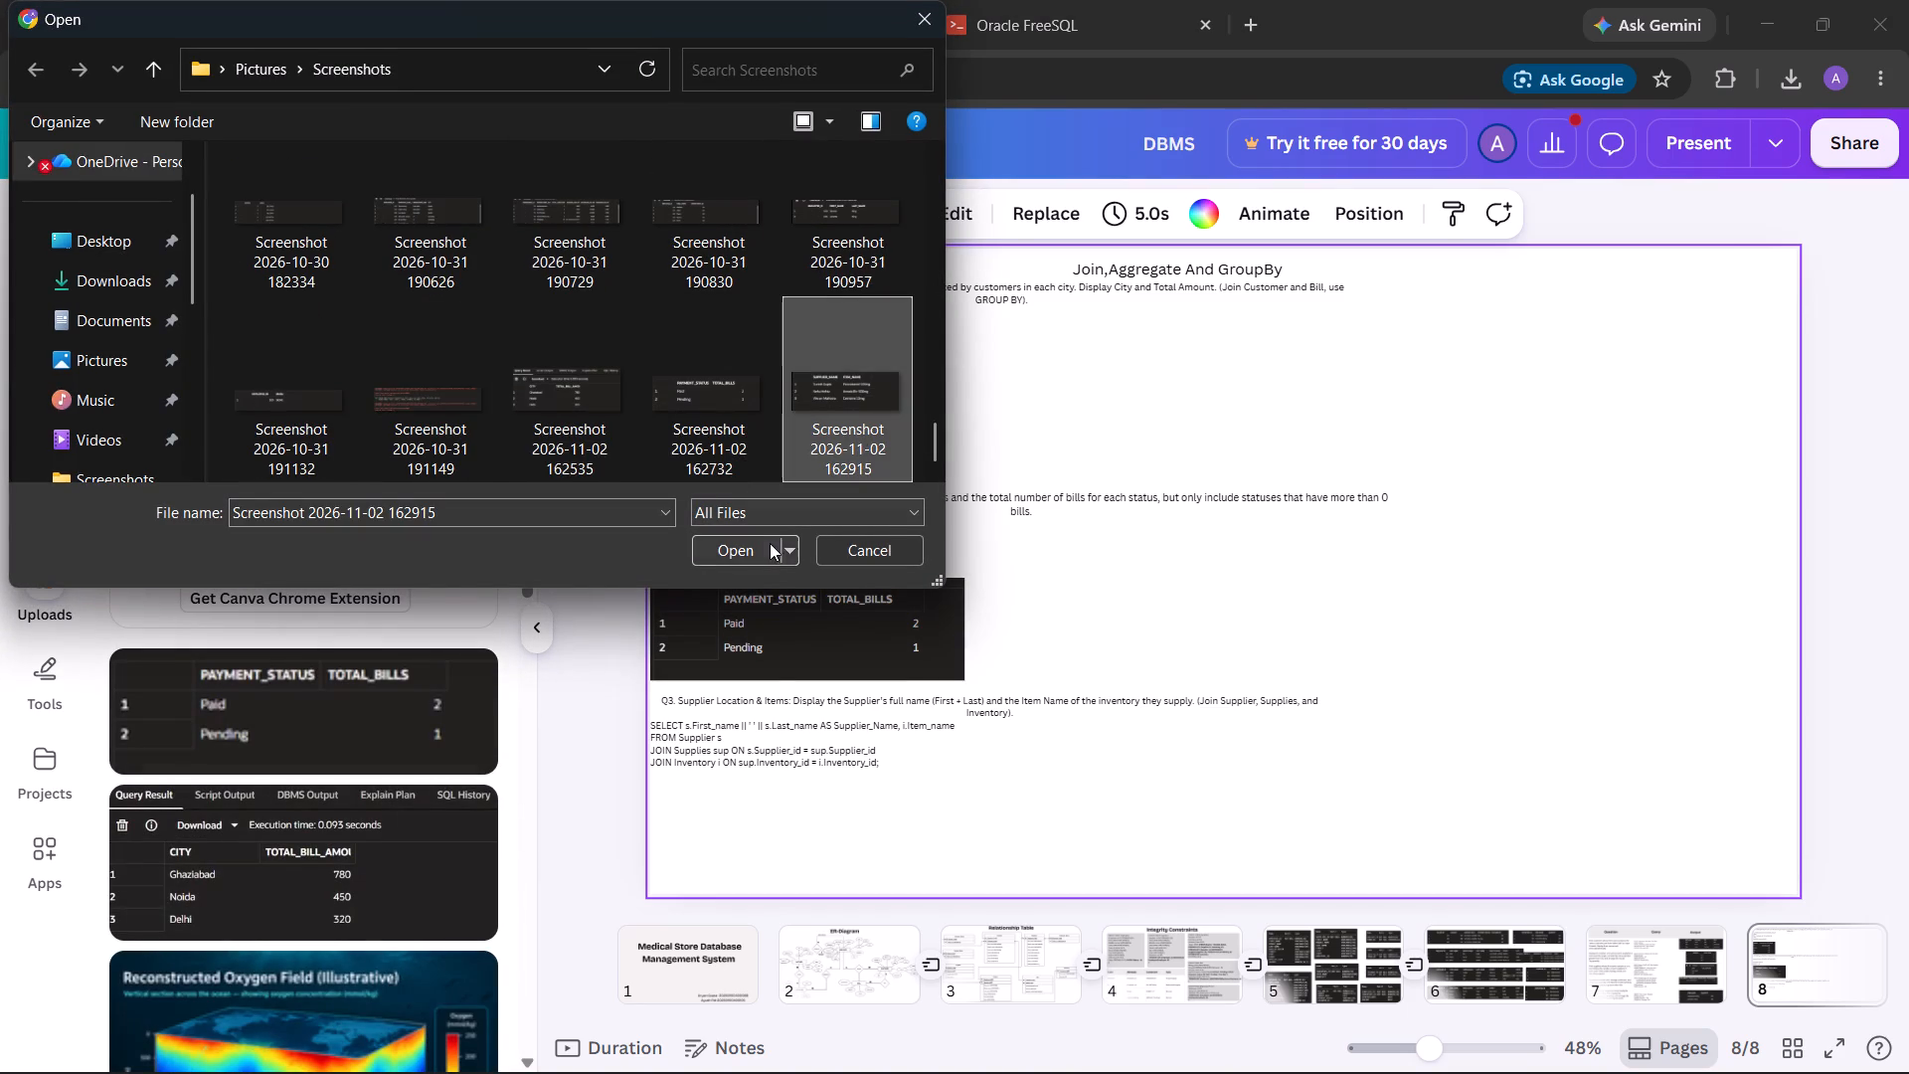
click(767, 543)
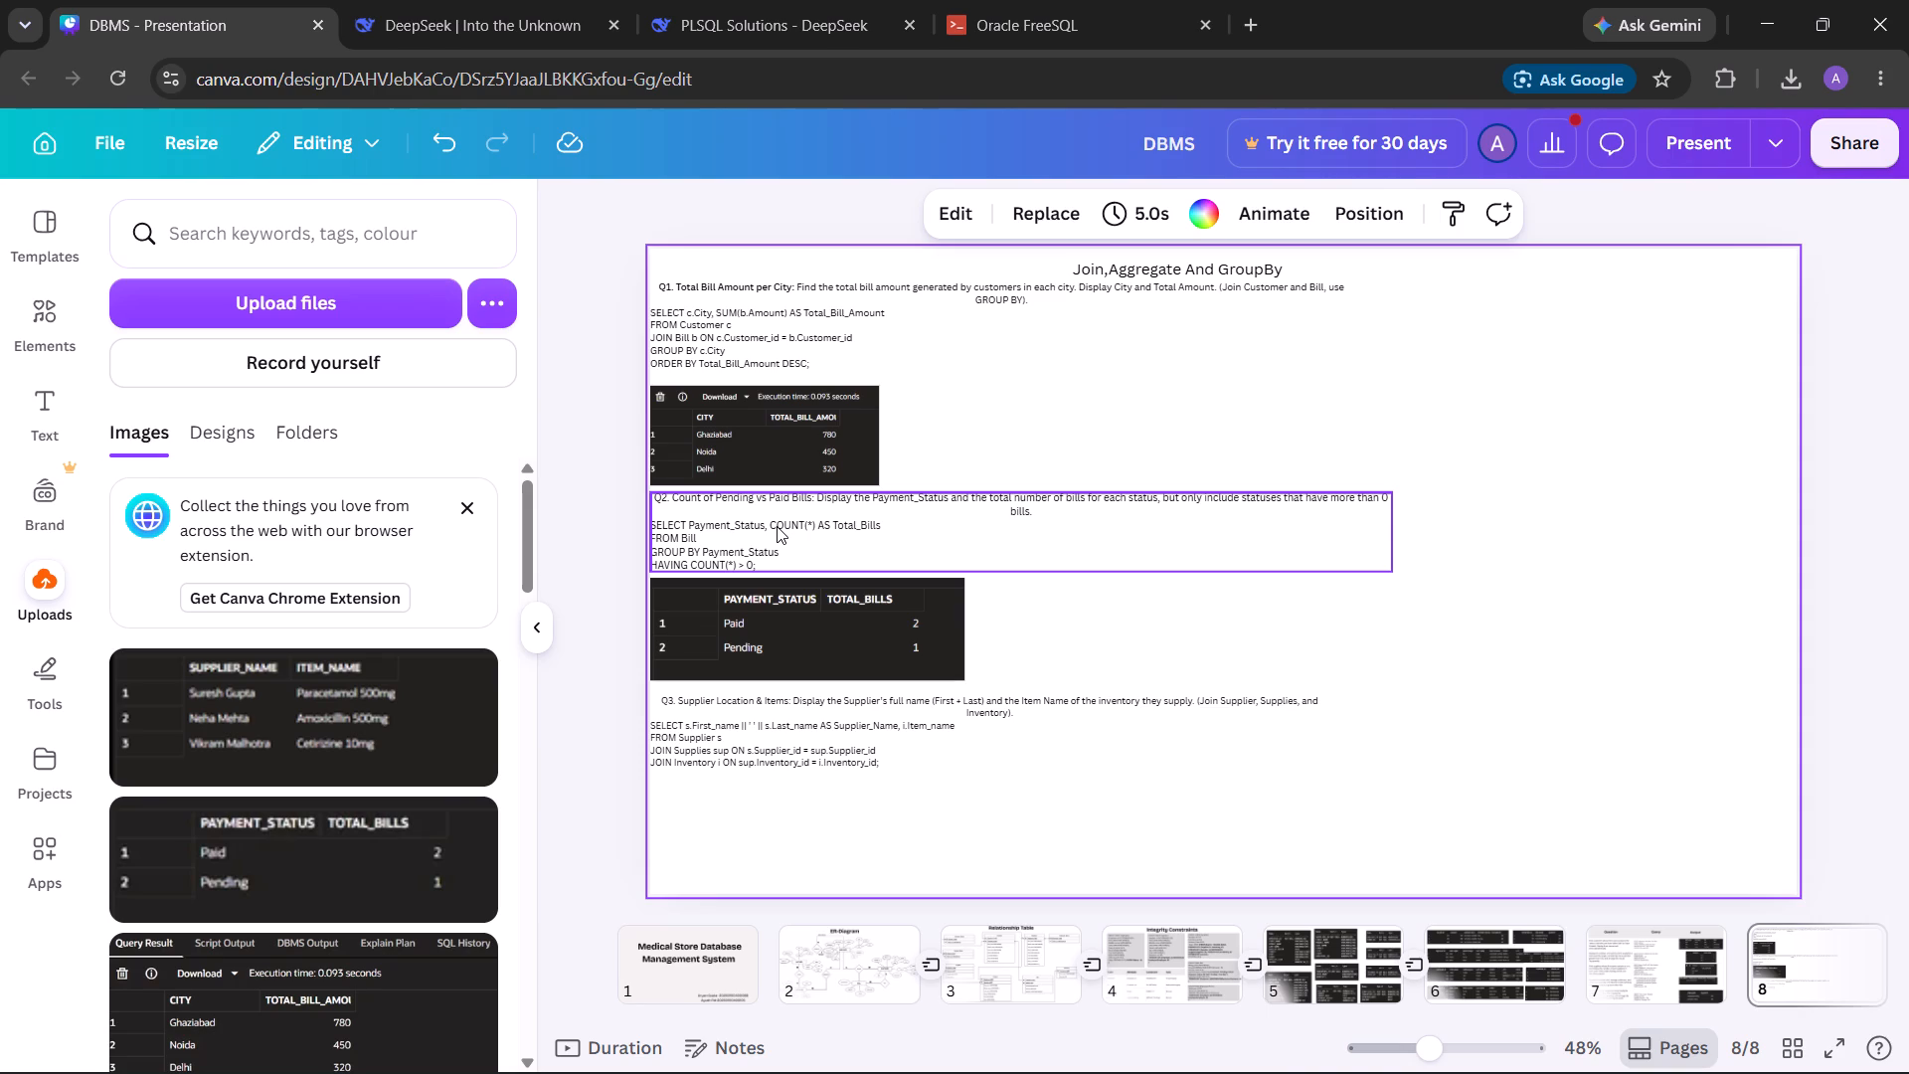
Add the SUPPLIER_NAME and ITEM_NAME screenshot to page 8, shrink it, and place it directly beneath the Q3 query at the page's bottom-left corner.
click(748, 742)
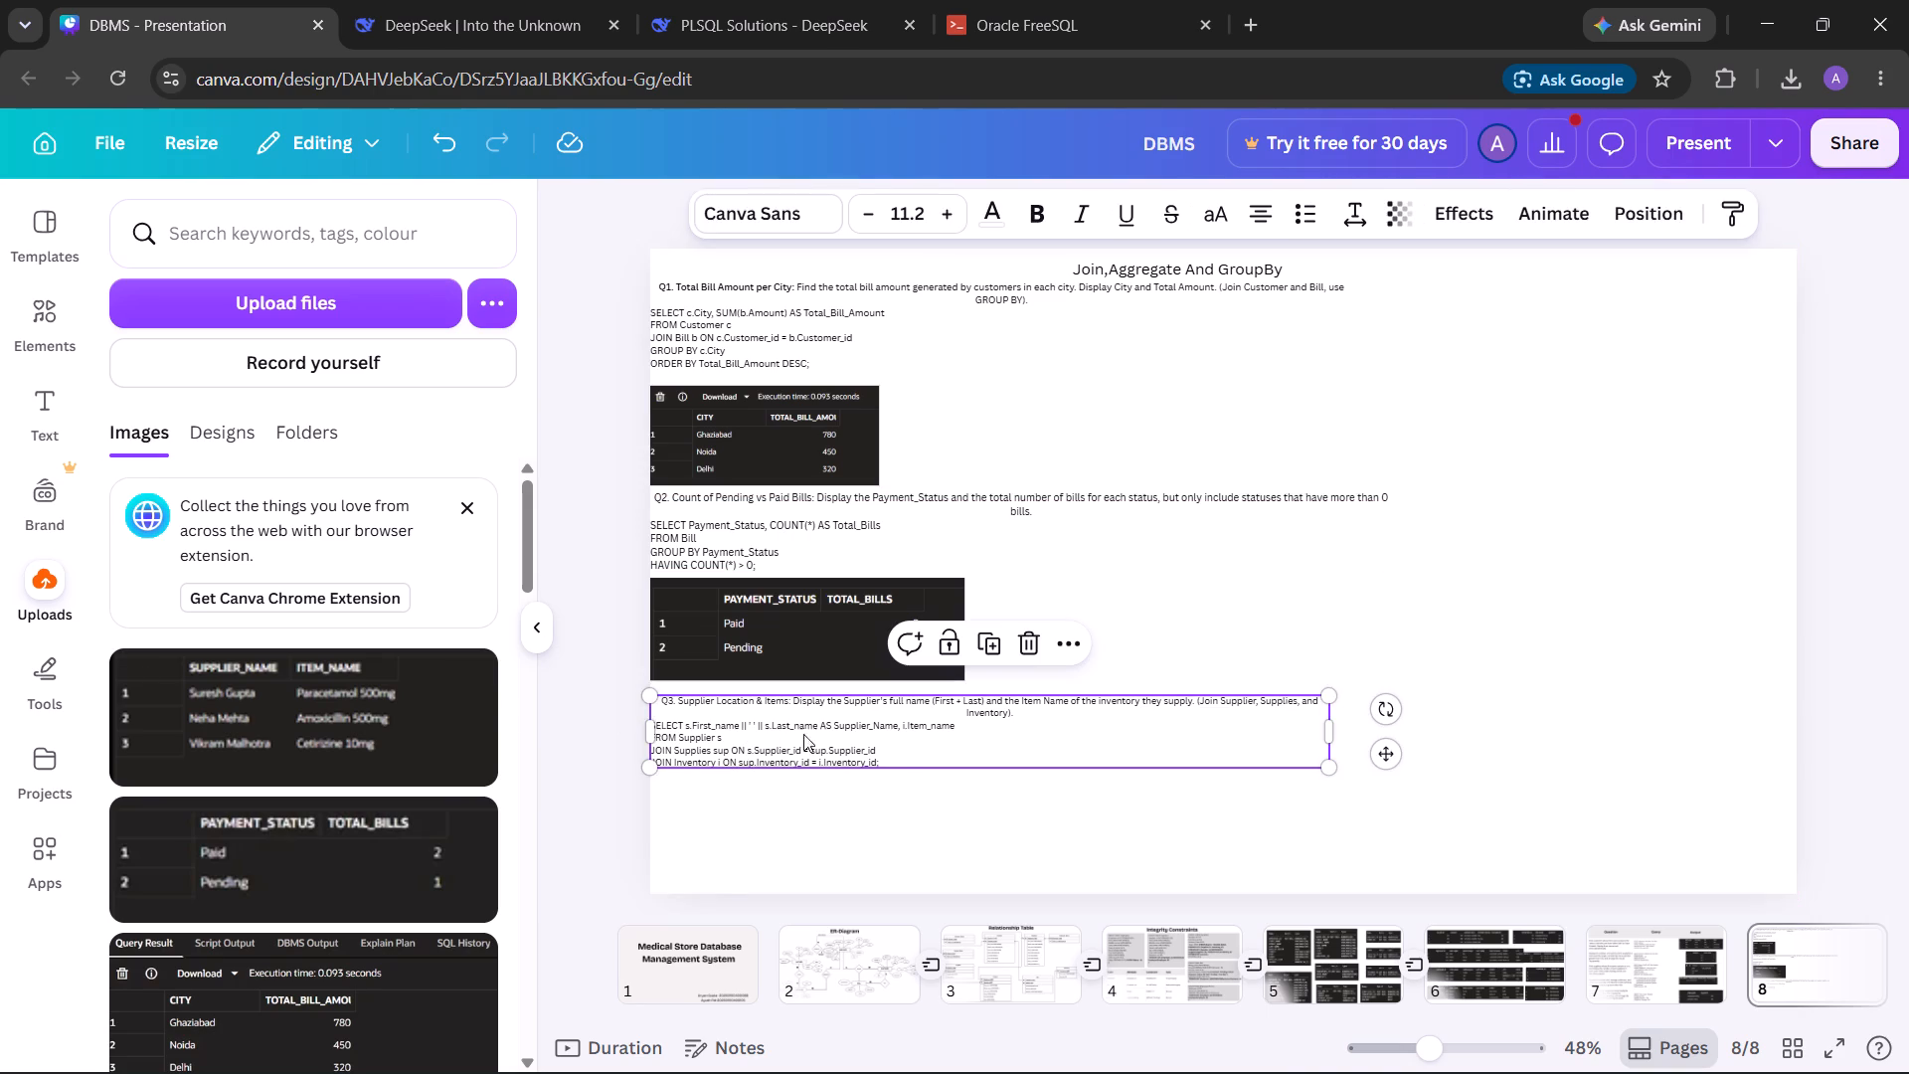
click(294, 732)
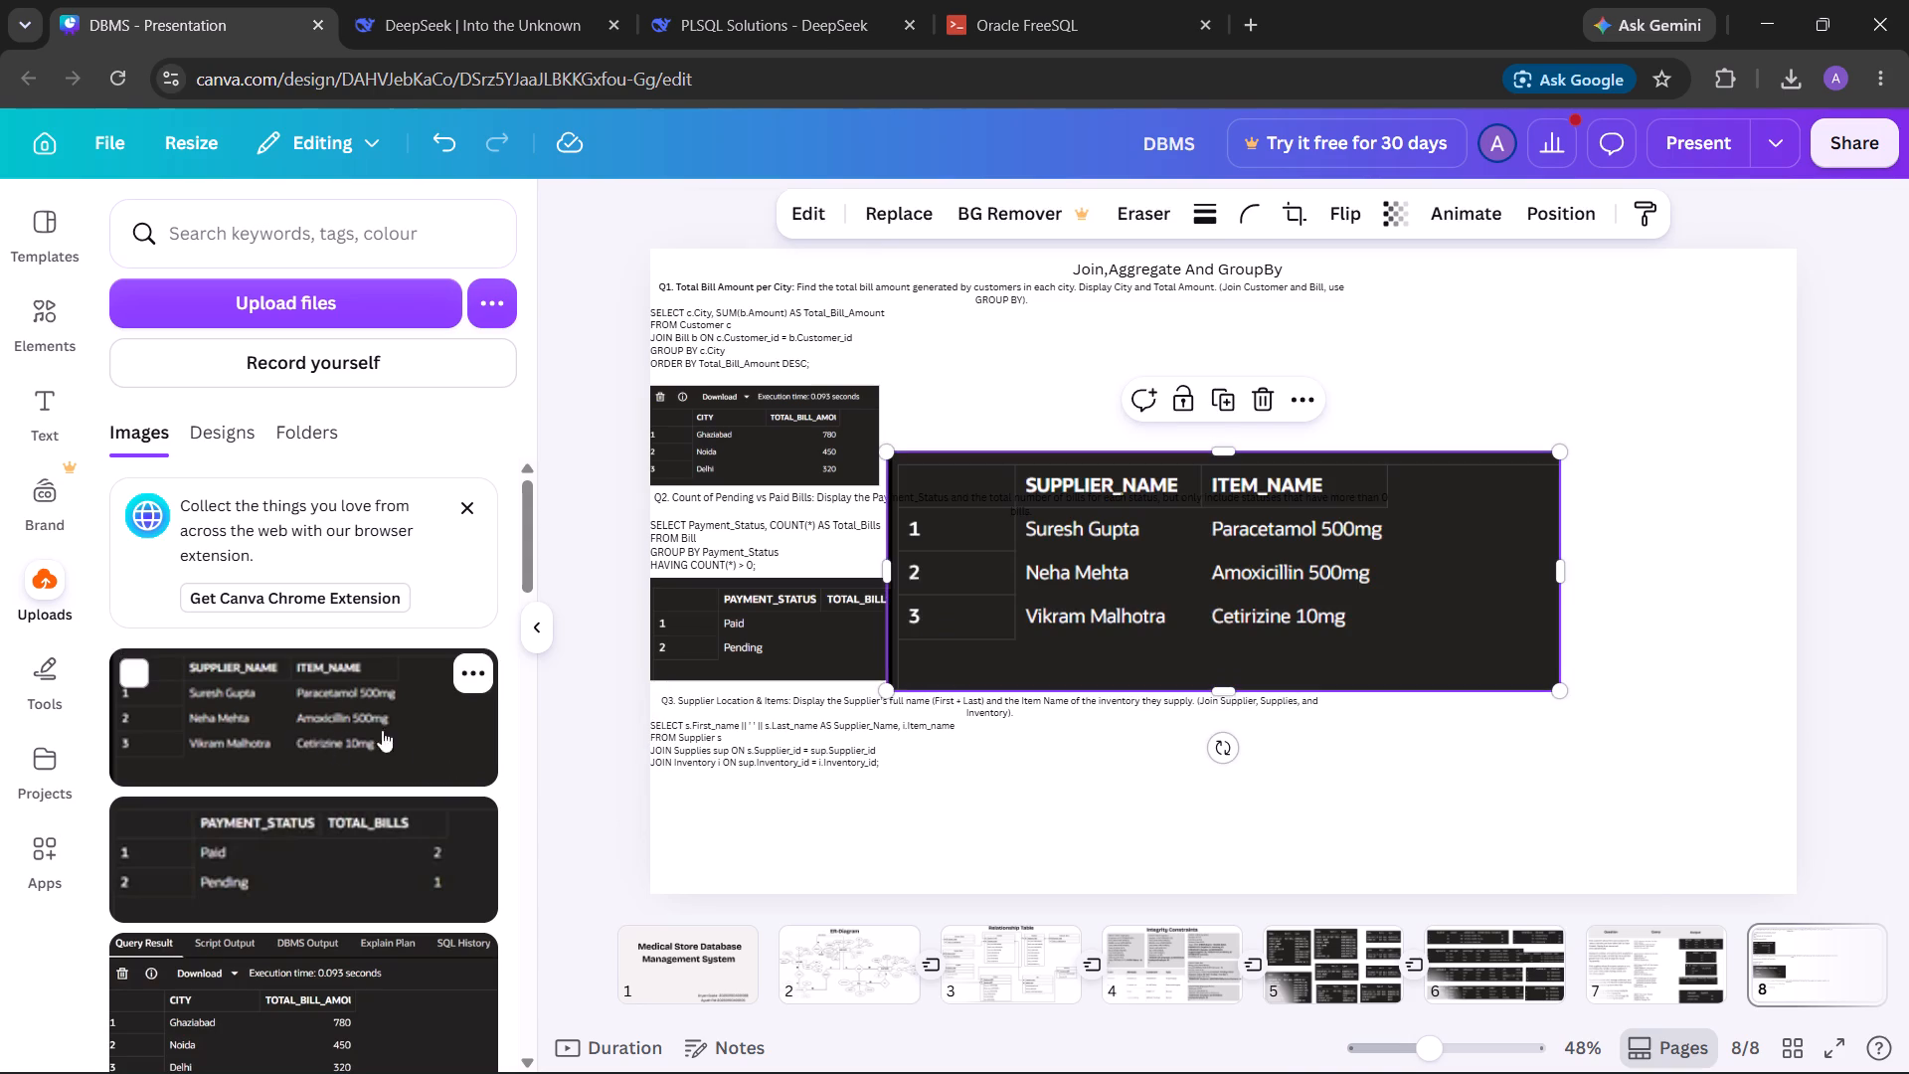
click(1224, 540)
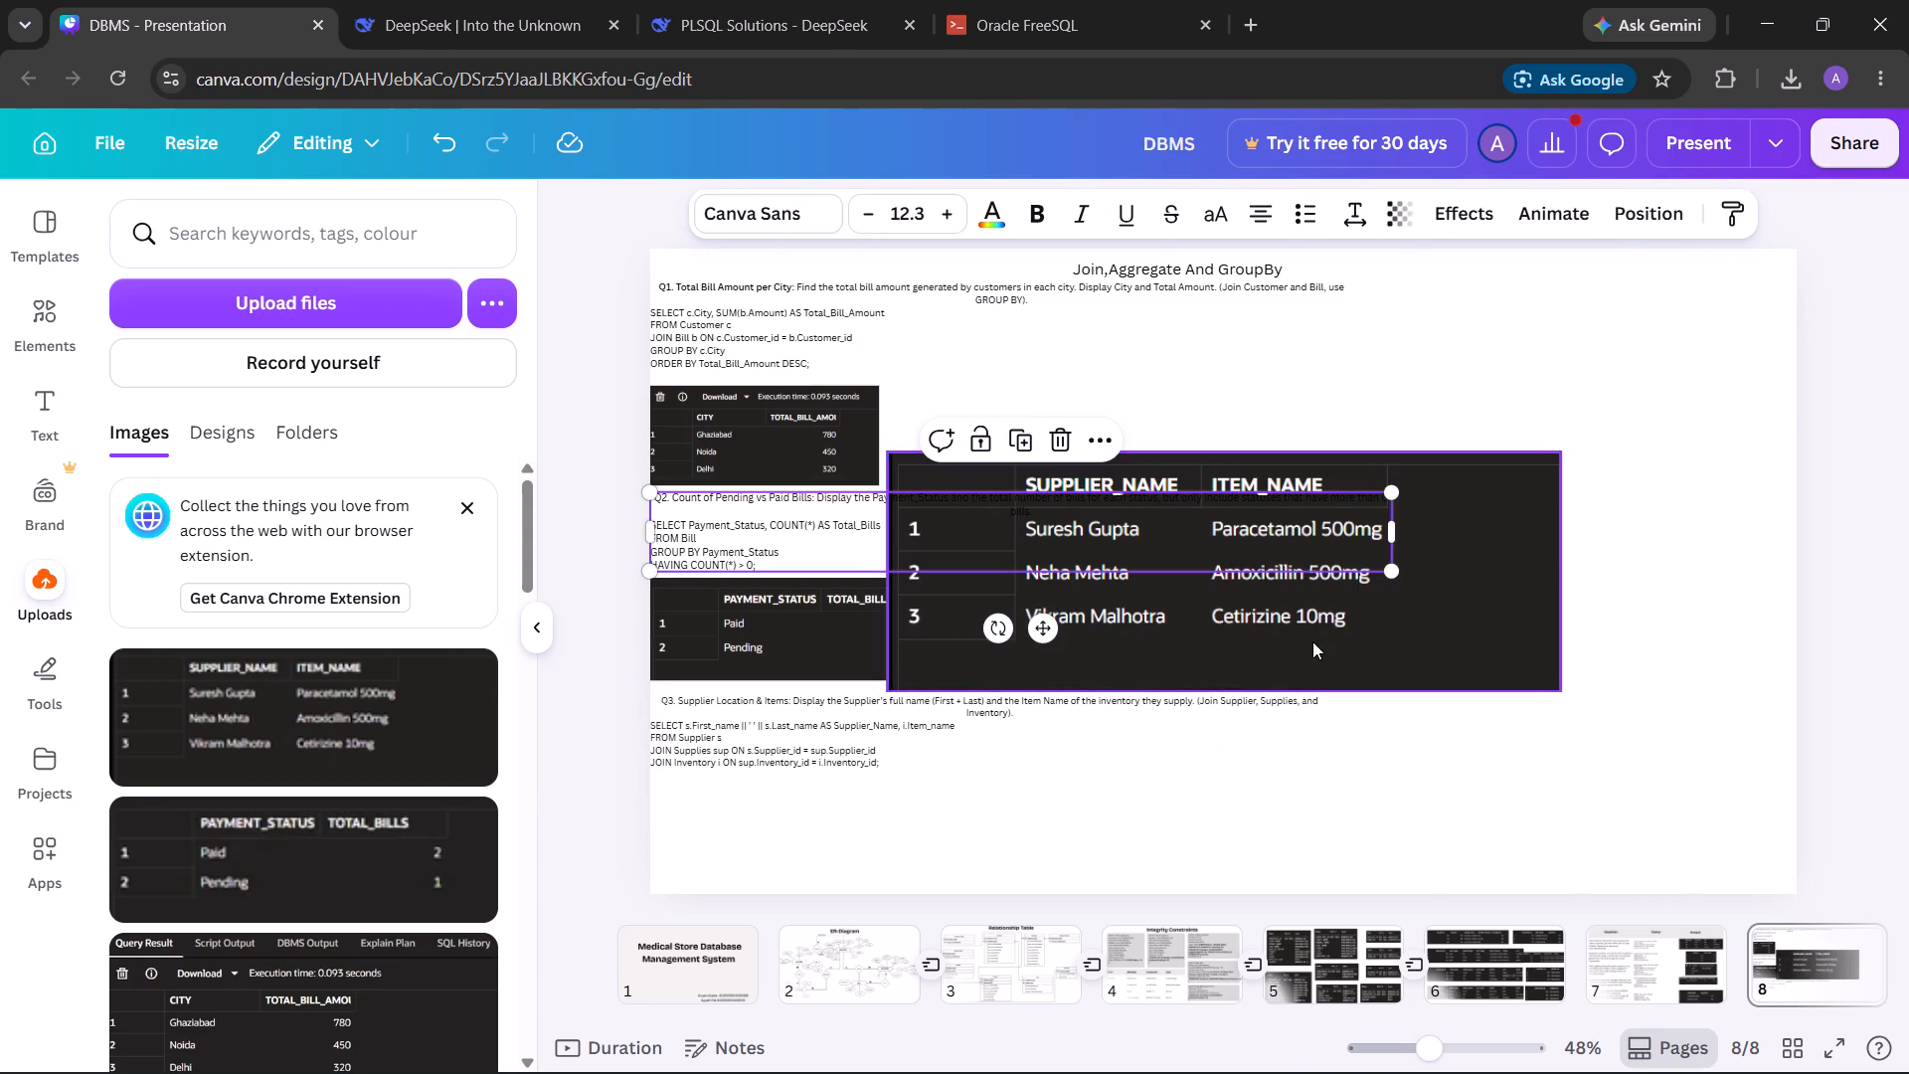
click(1523, 619)
drag(1521, 615, 1494, 879)
drag(1517, 879, 1515, 745)
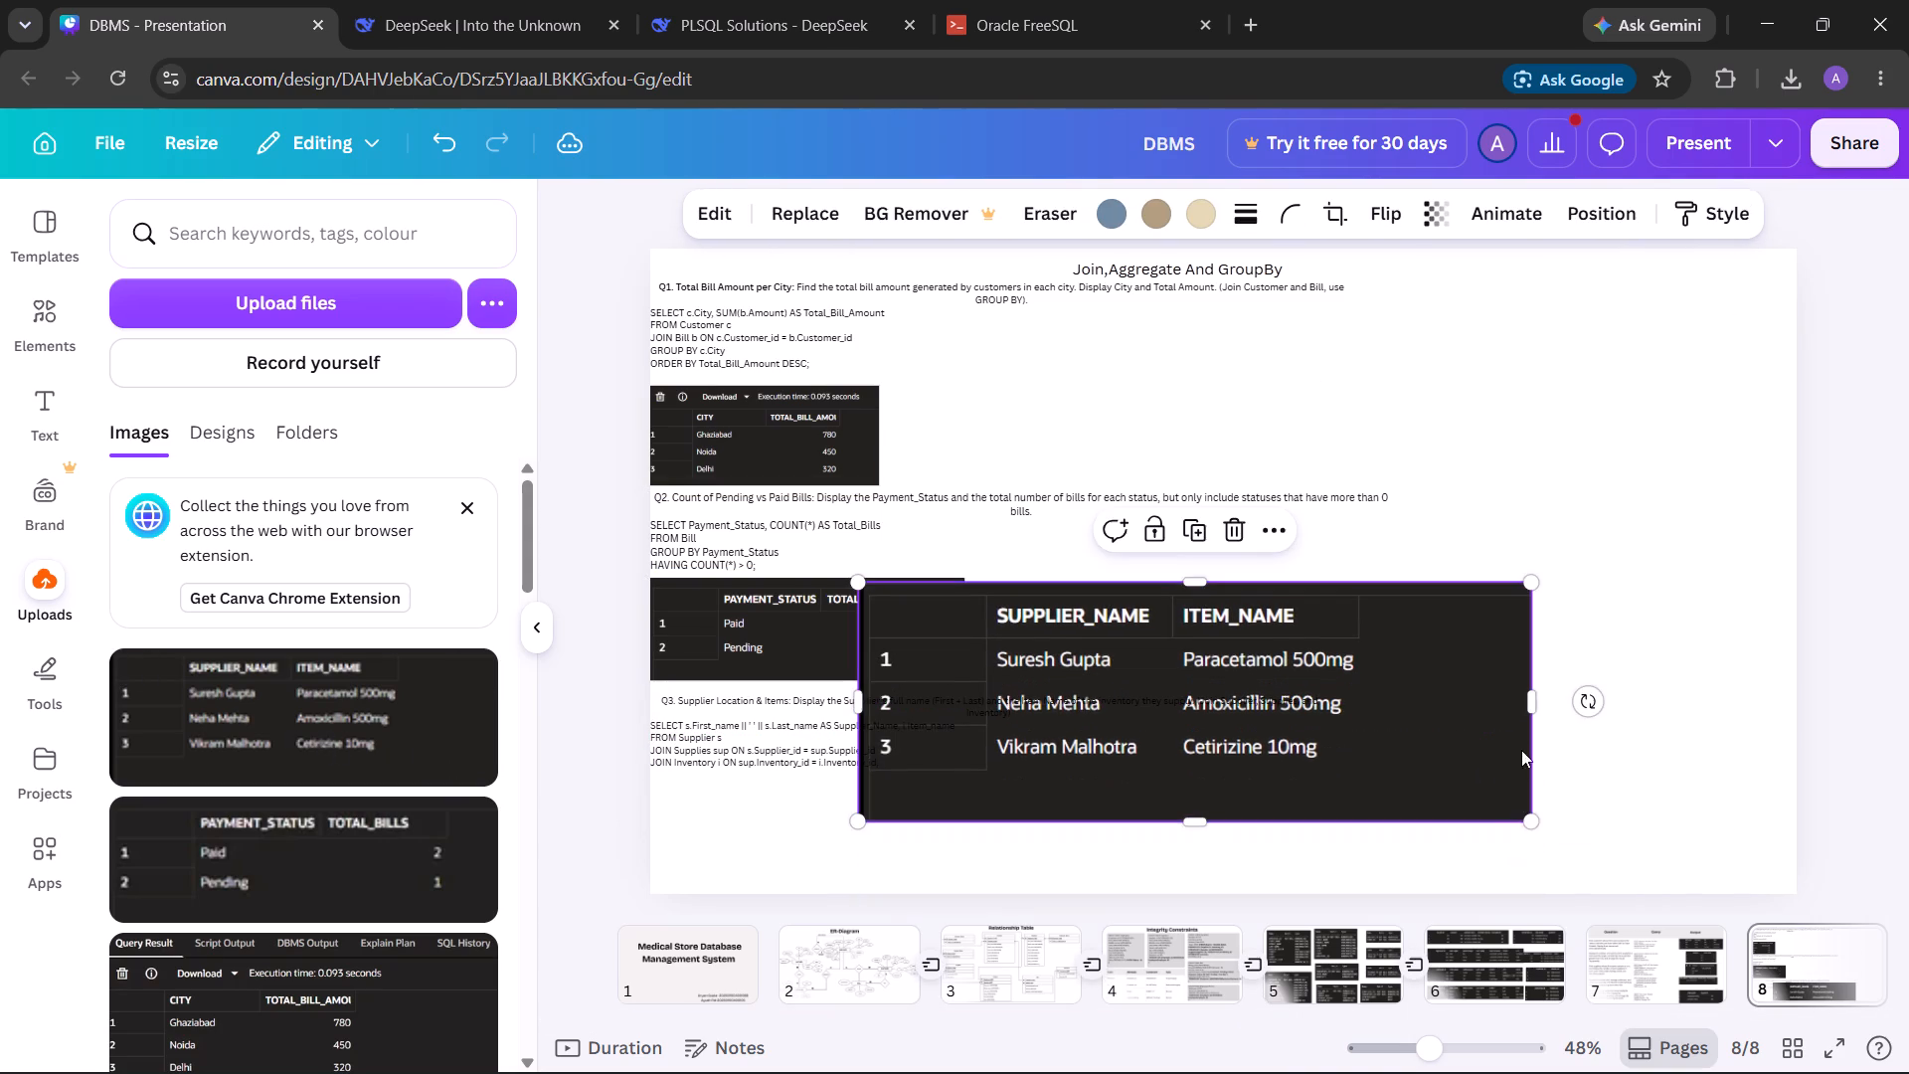
drag(1532, 823, 1332, 677)
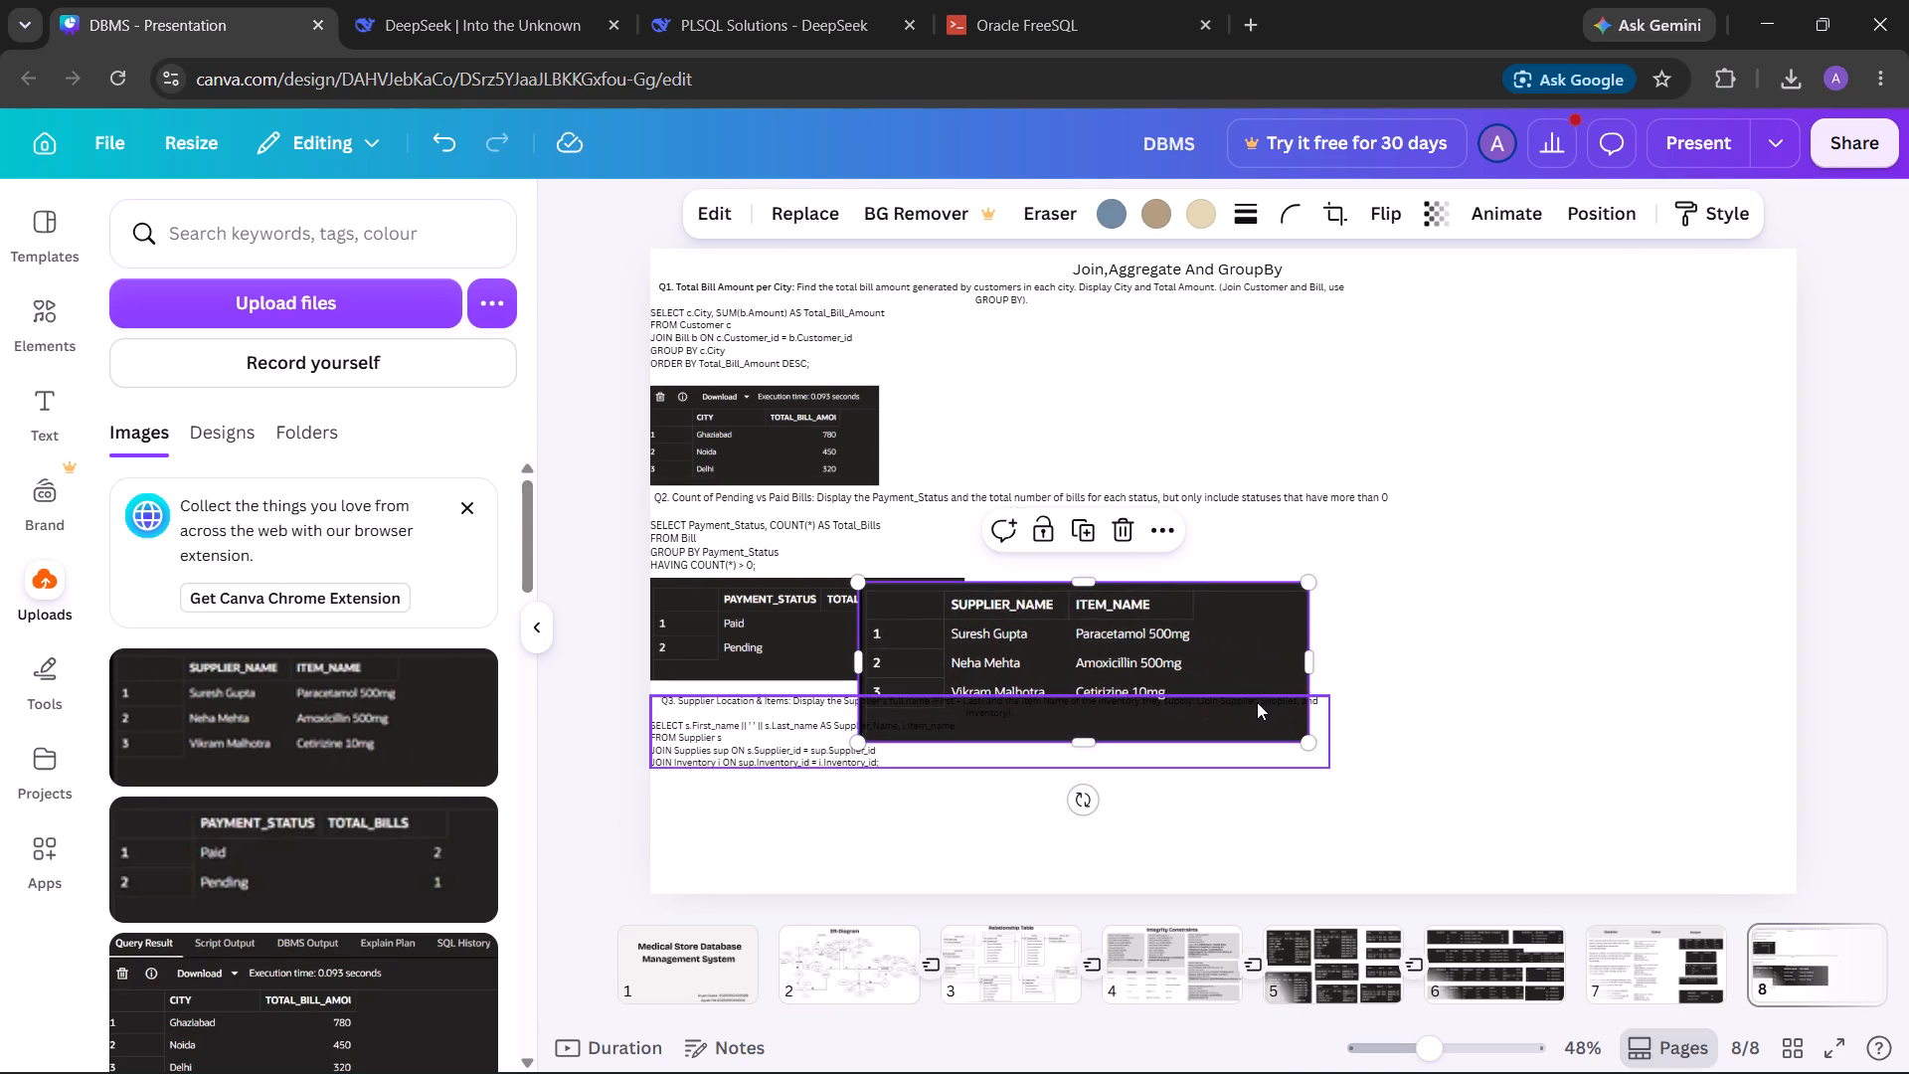
drag(1274, 627, 1047, 794)
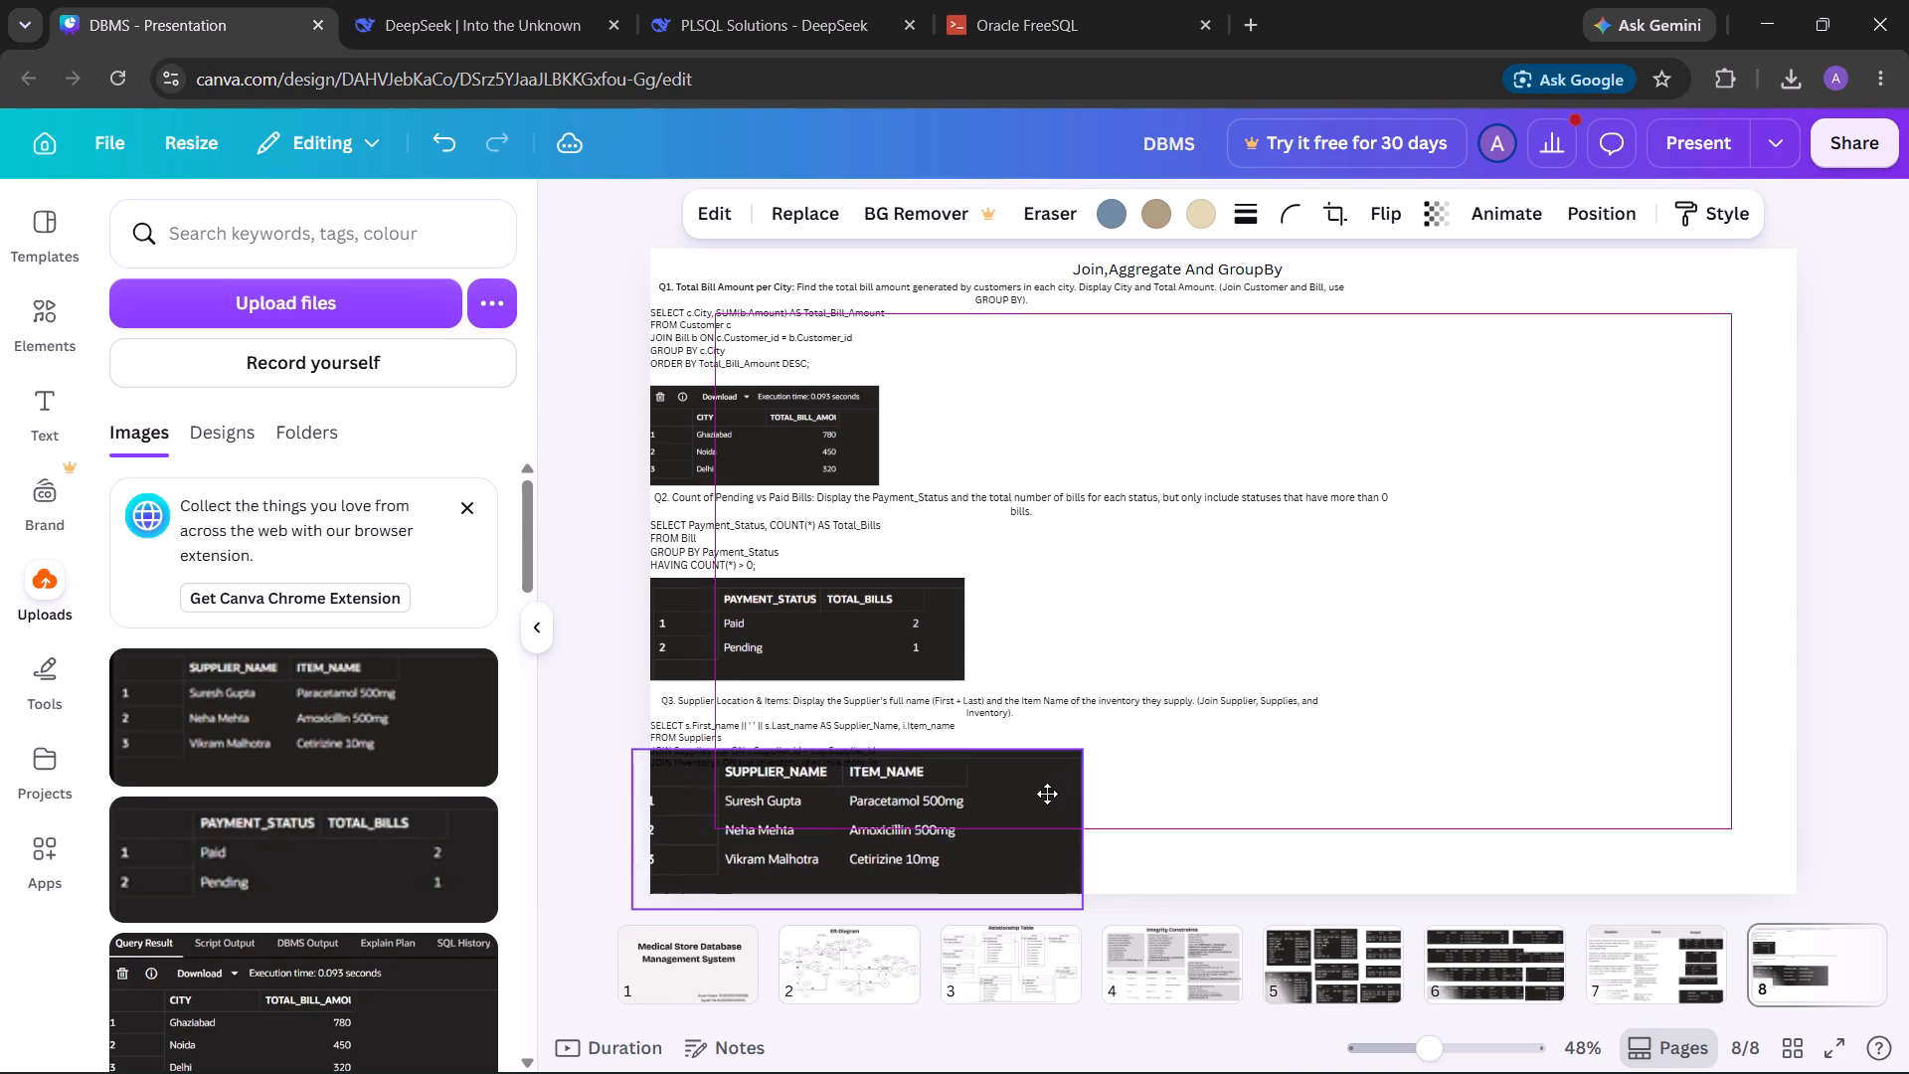
drag(1047, 794, 1294, 700)
drag(1332, 818, 1239, 743)
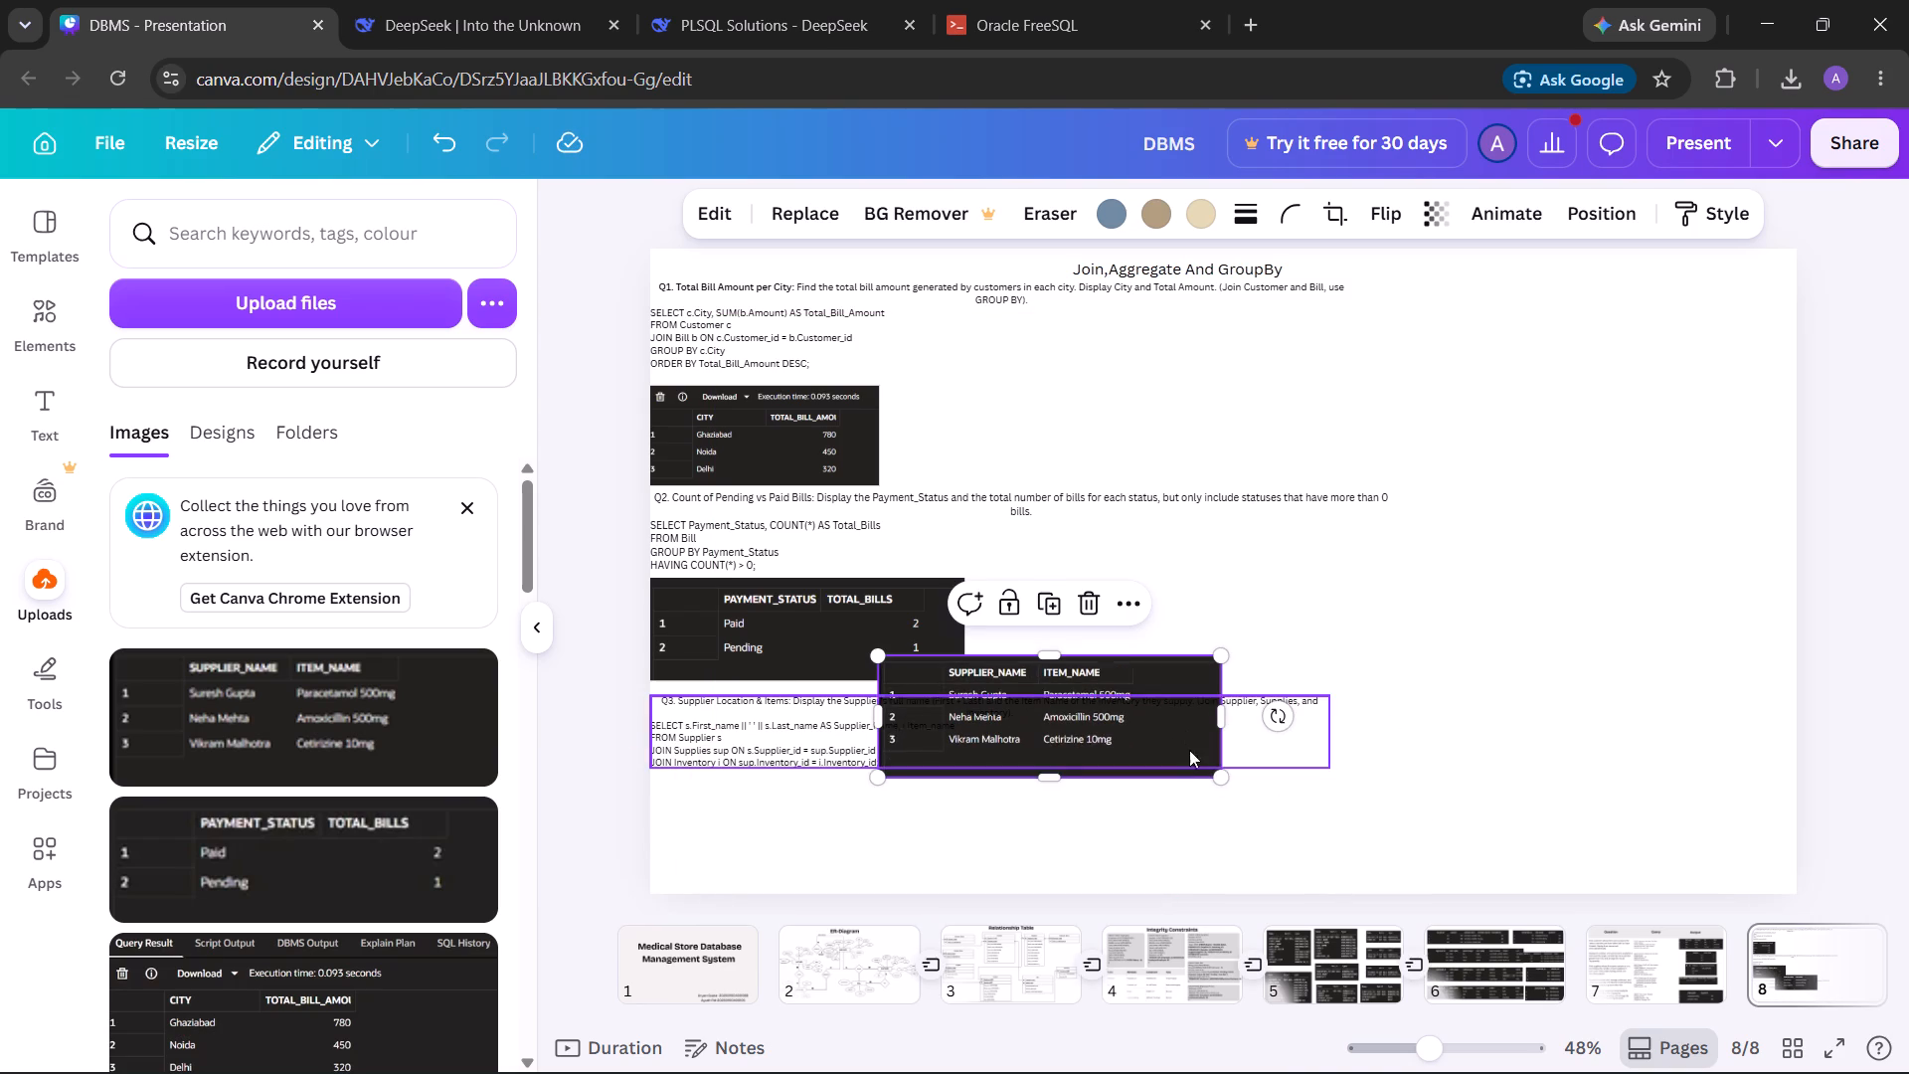
click(1183, 770)
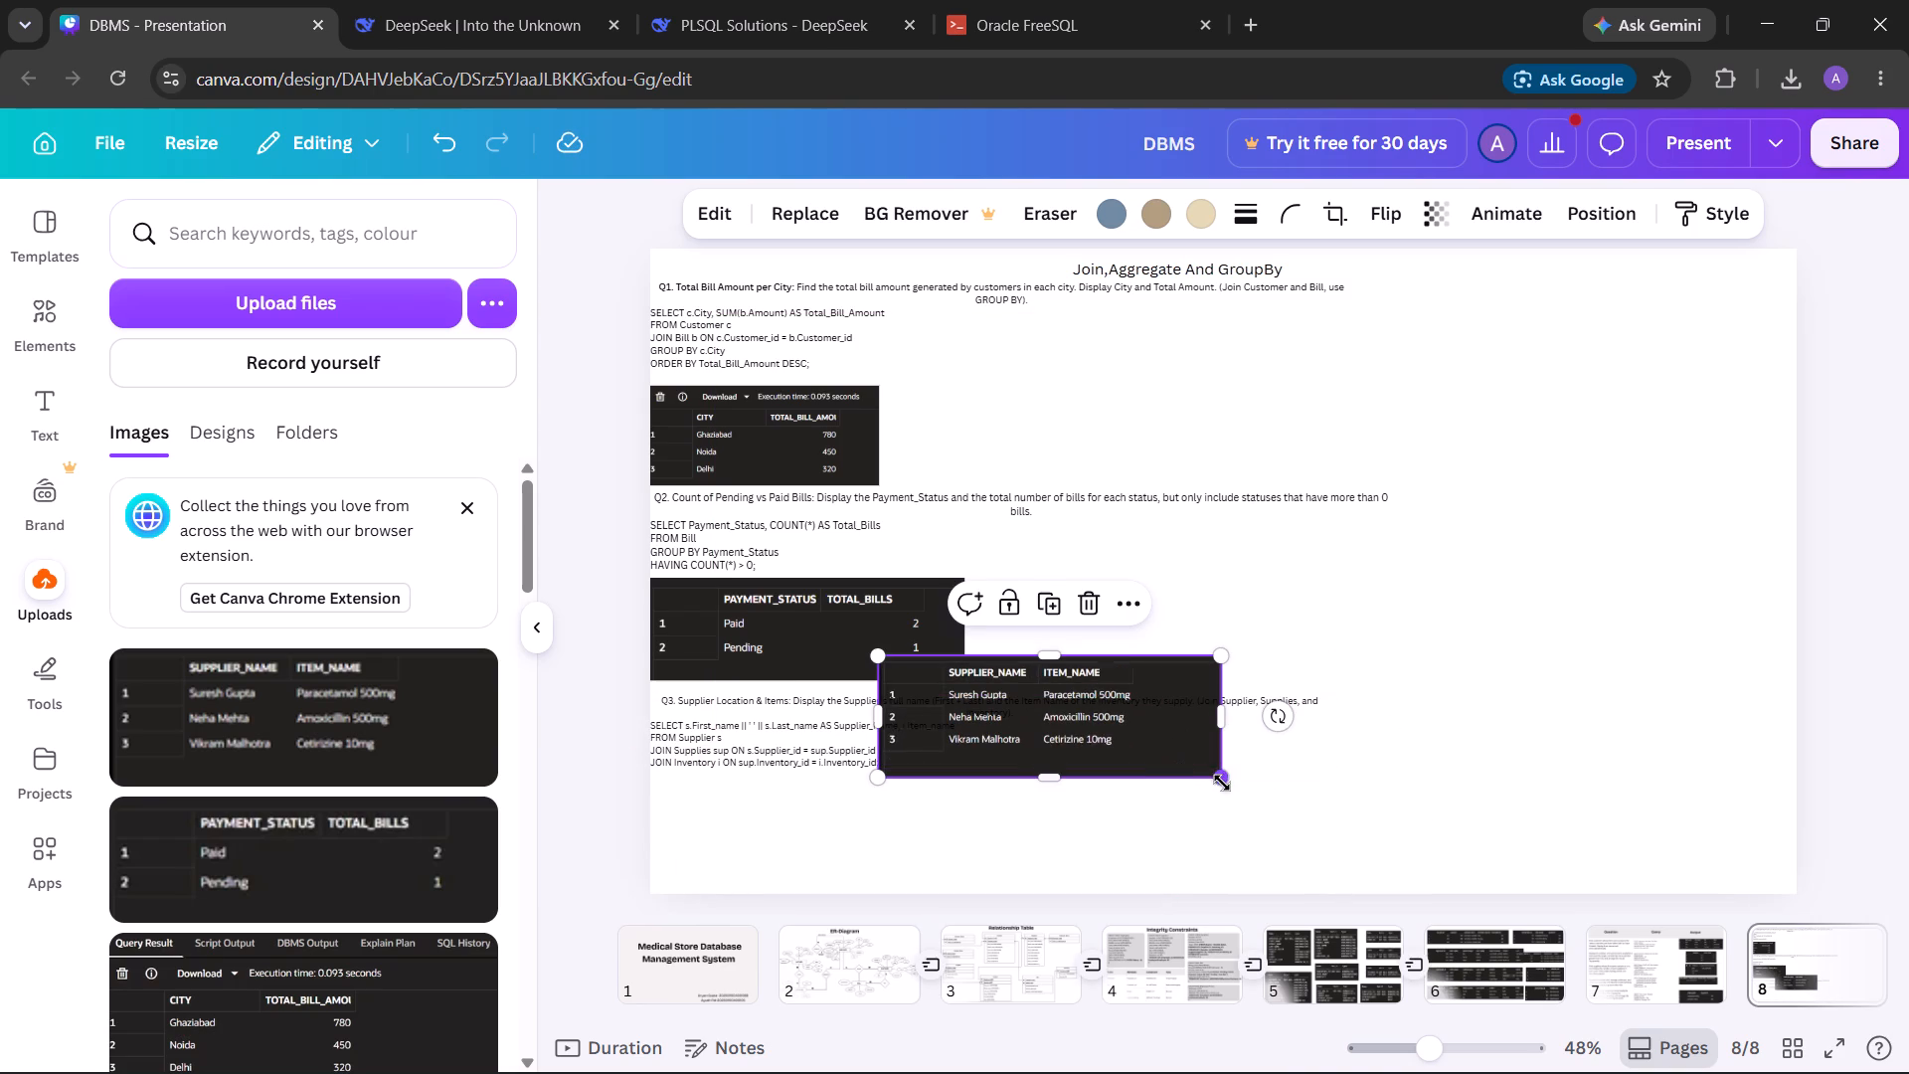
drag(1180, 669, 1152, 750)
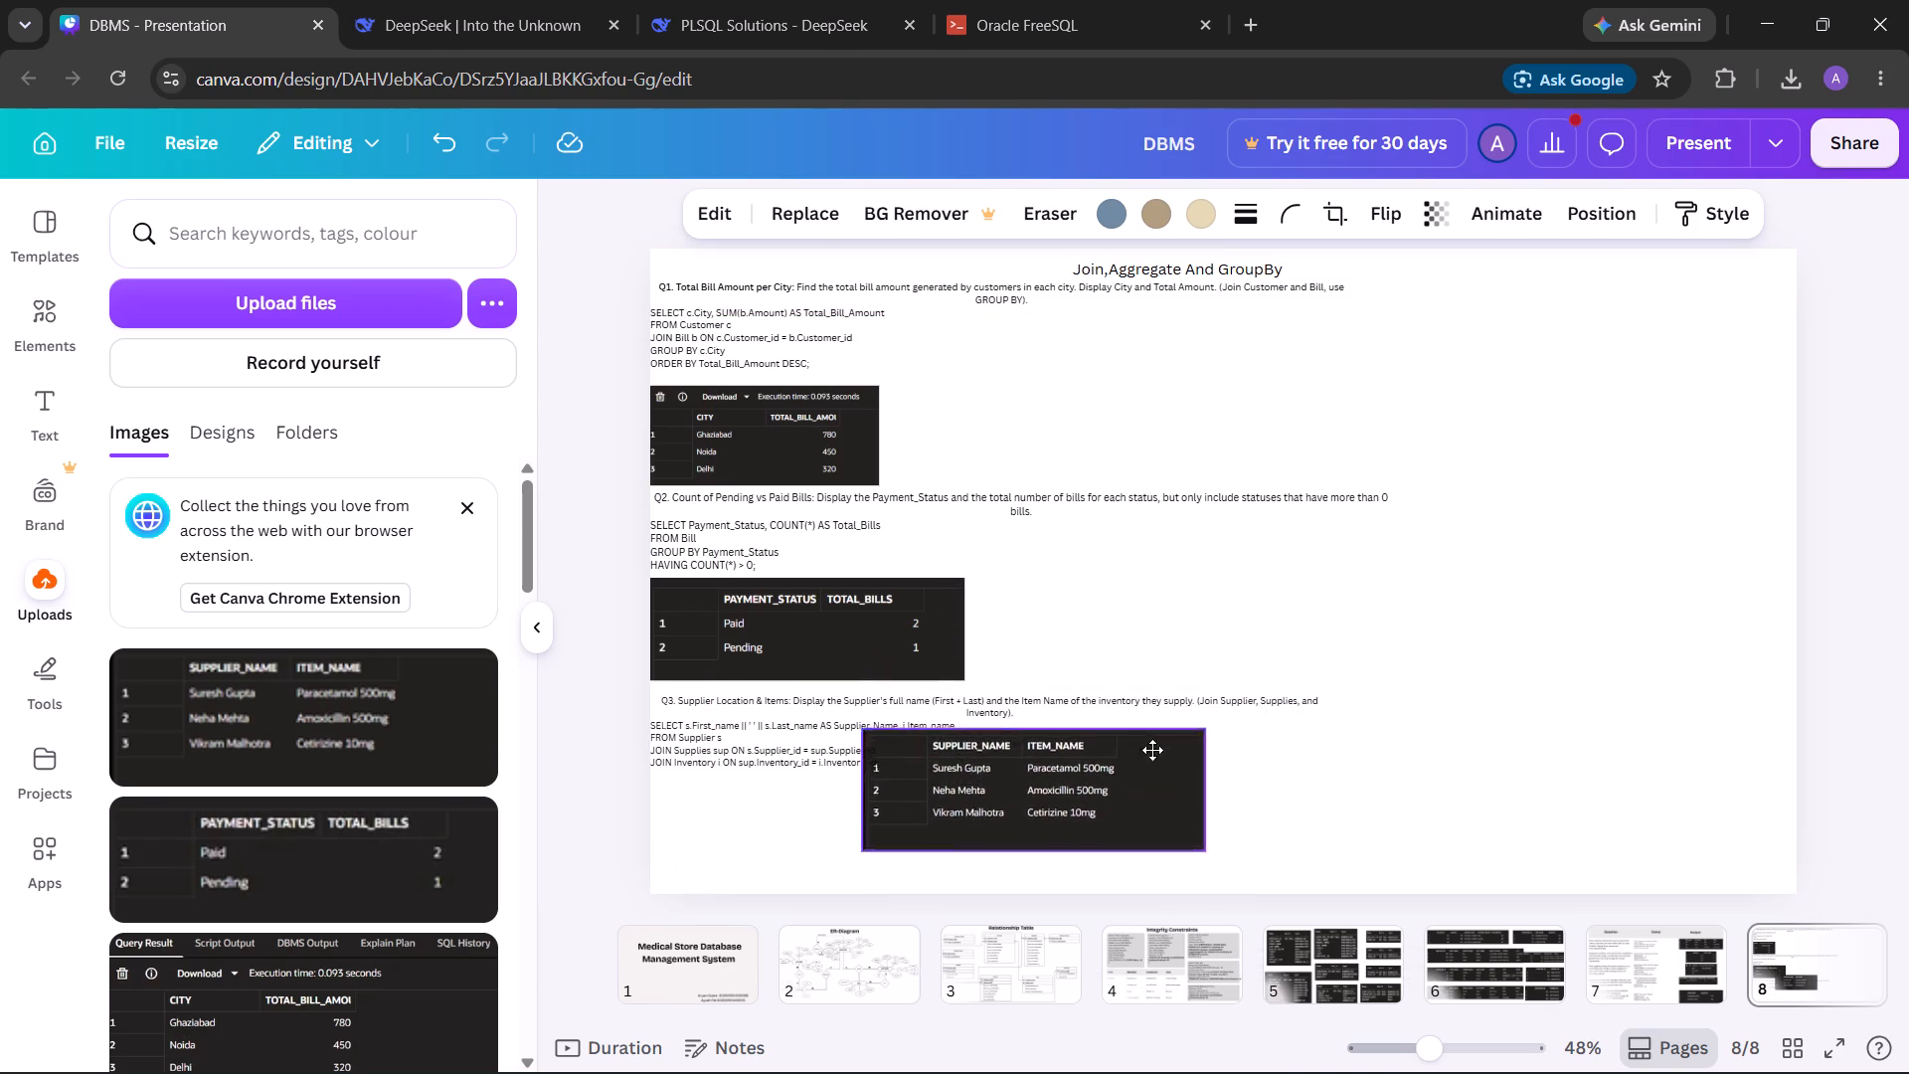
drag(1152, 750, 952, 789)
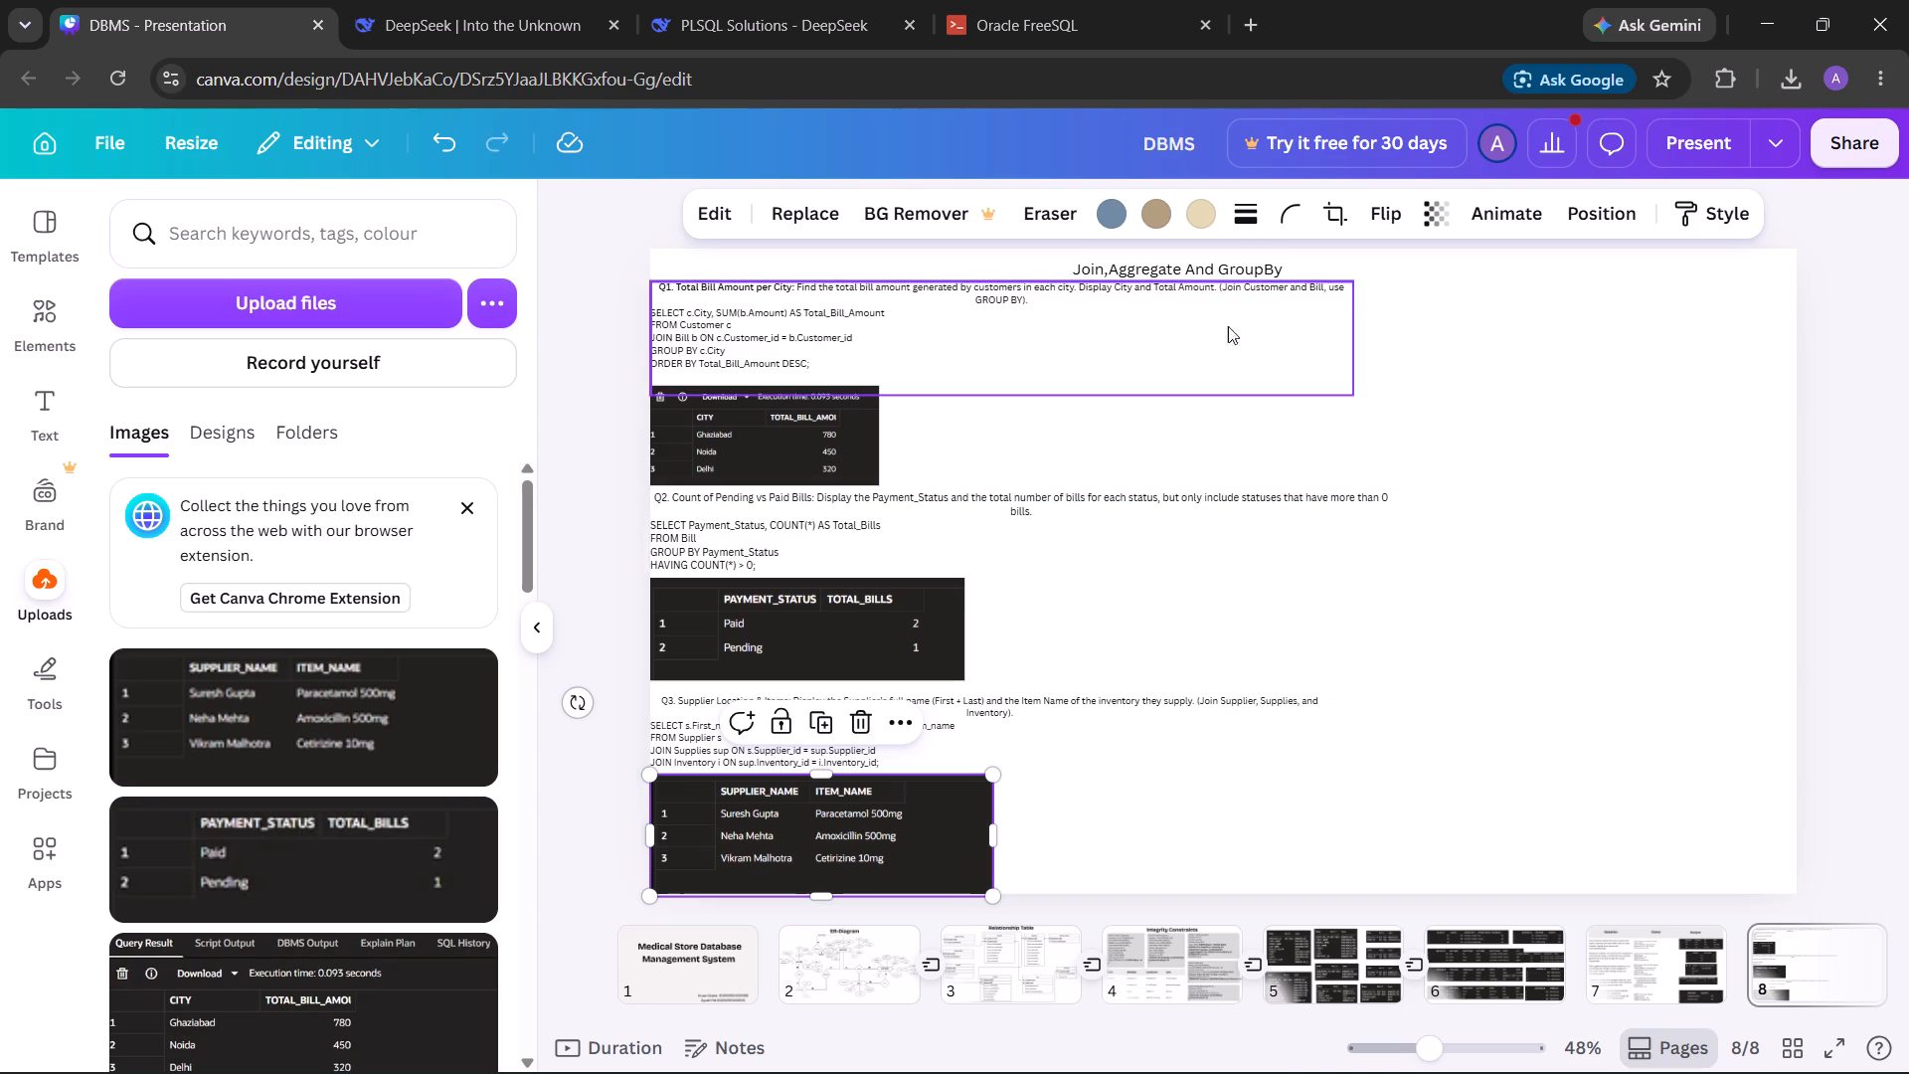
Go to page 7 and examine the layout of its Question, Query and Output table.
click(1681, 969)
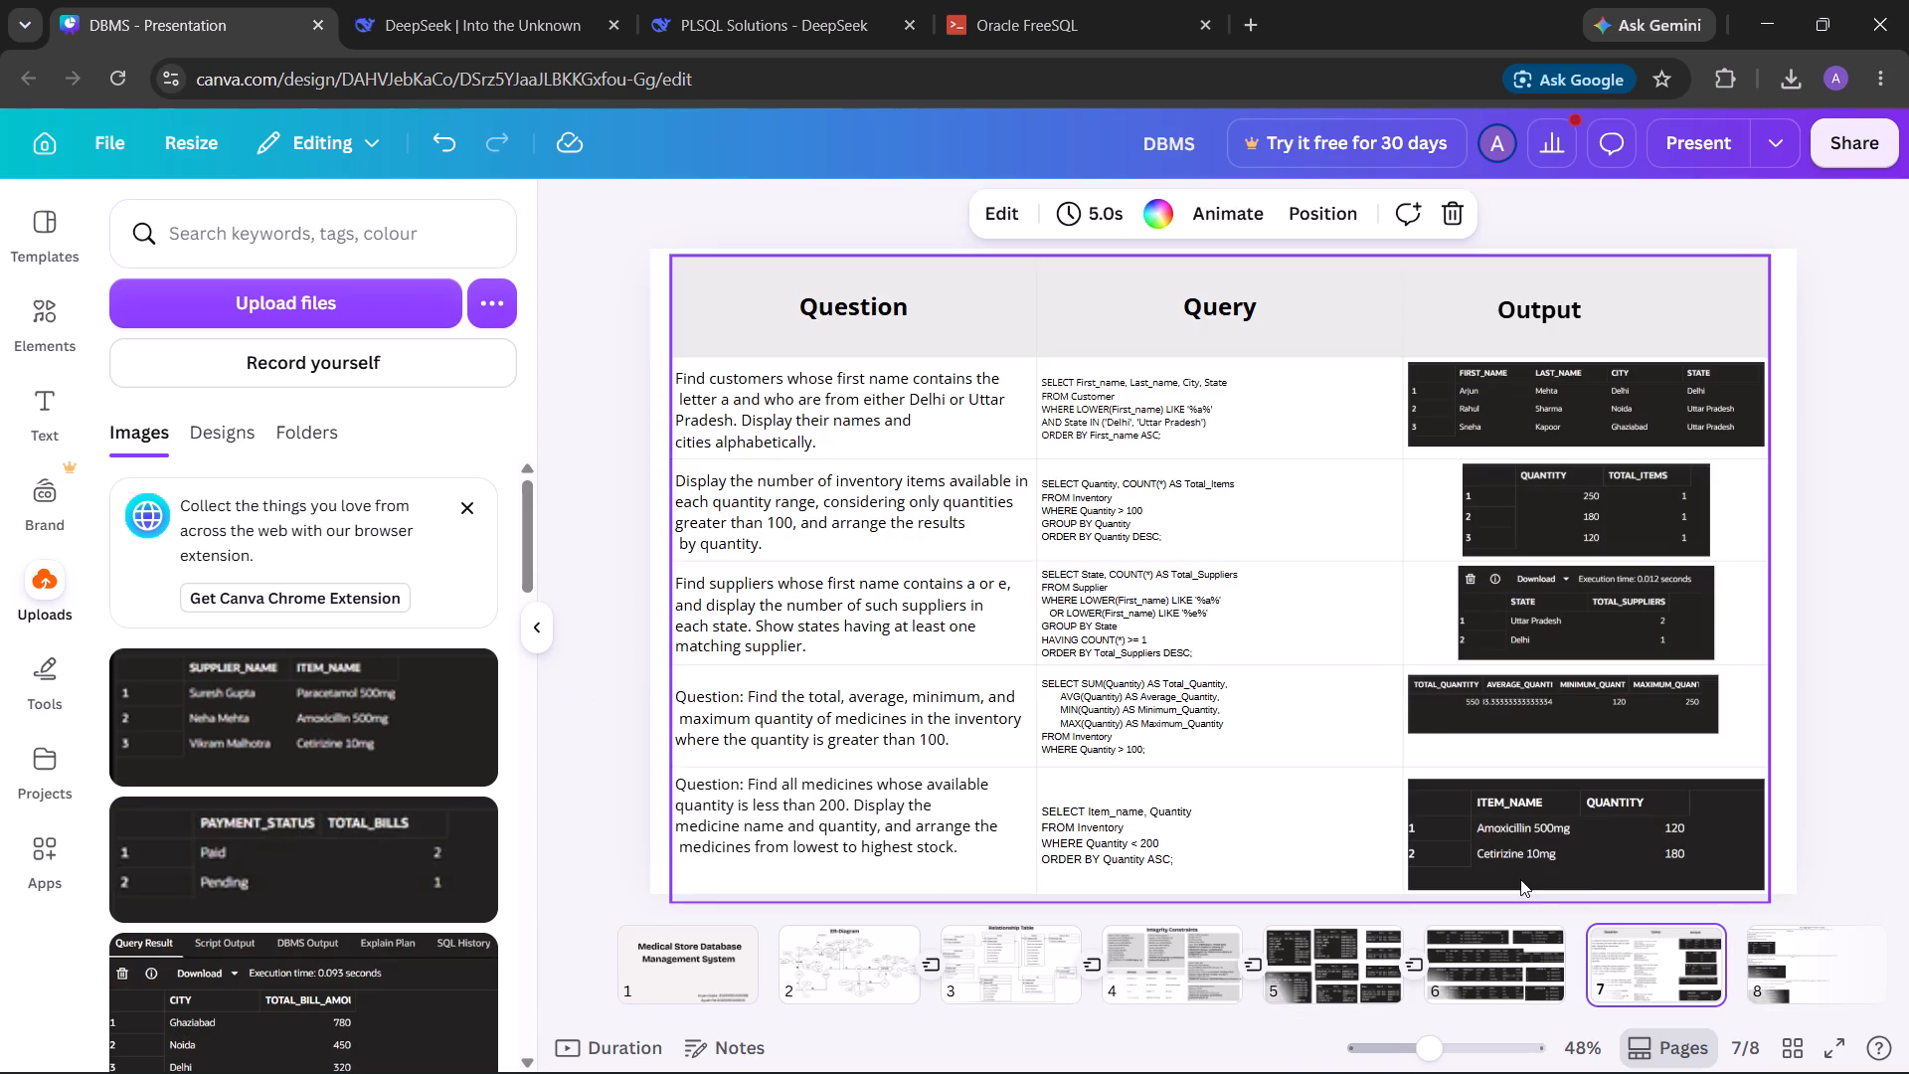
click(675, 256)
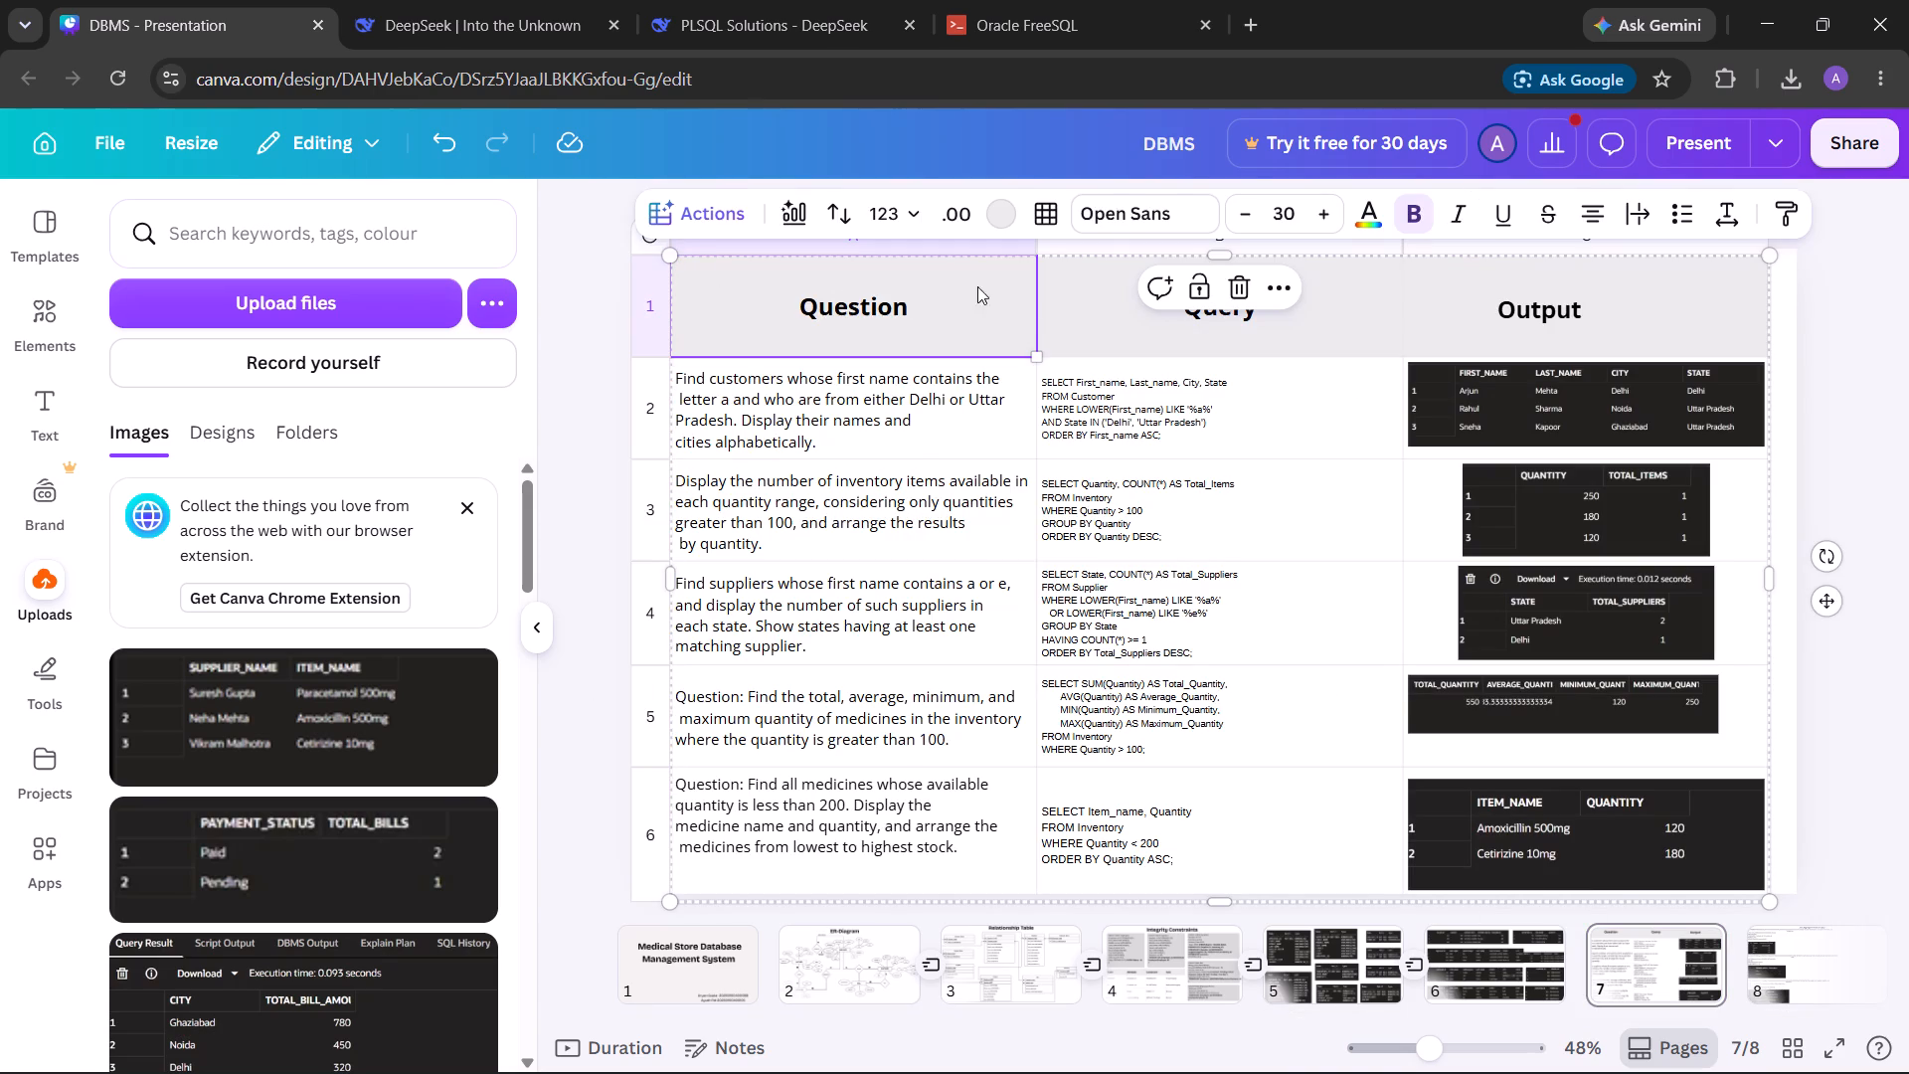
click(1134, 334)
click(1621, 354)
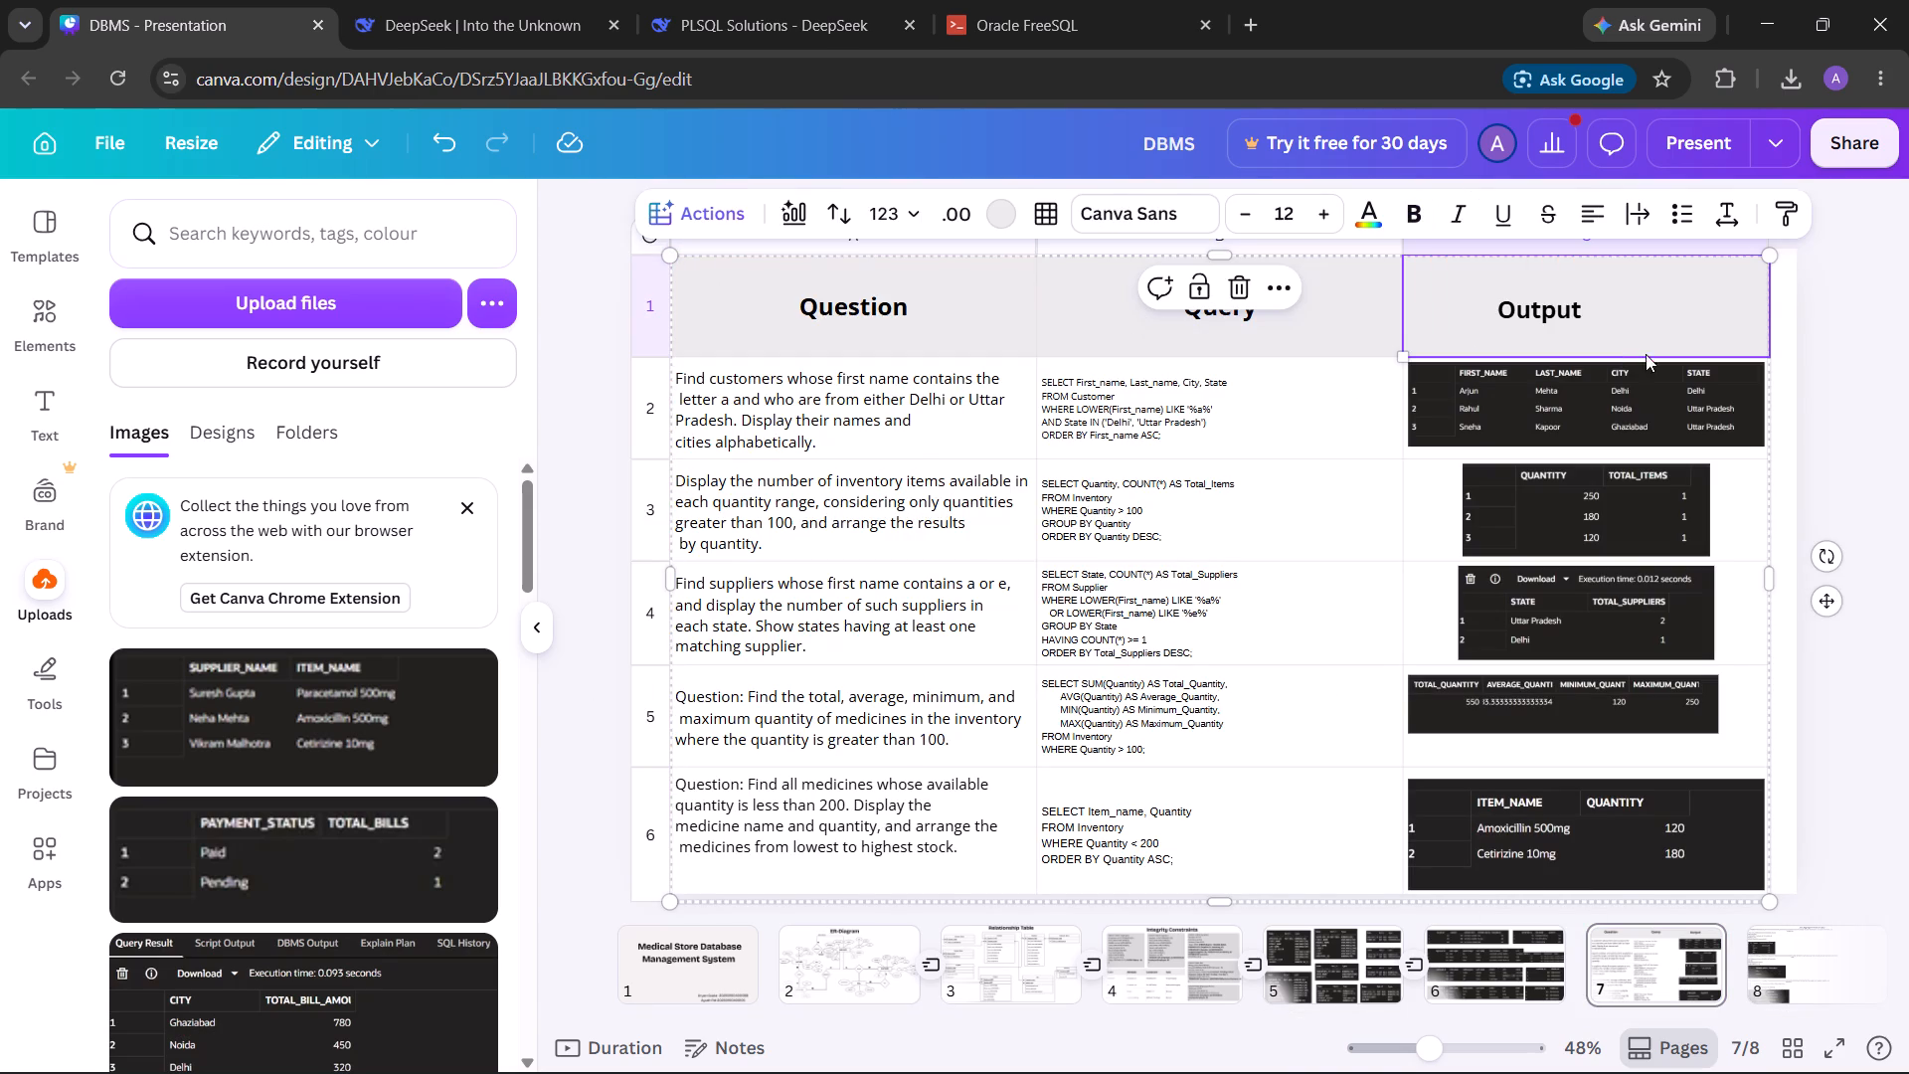
click(1904, 366)
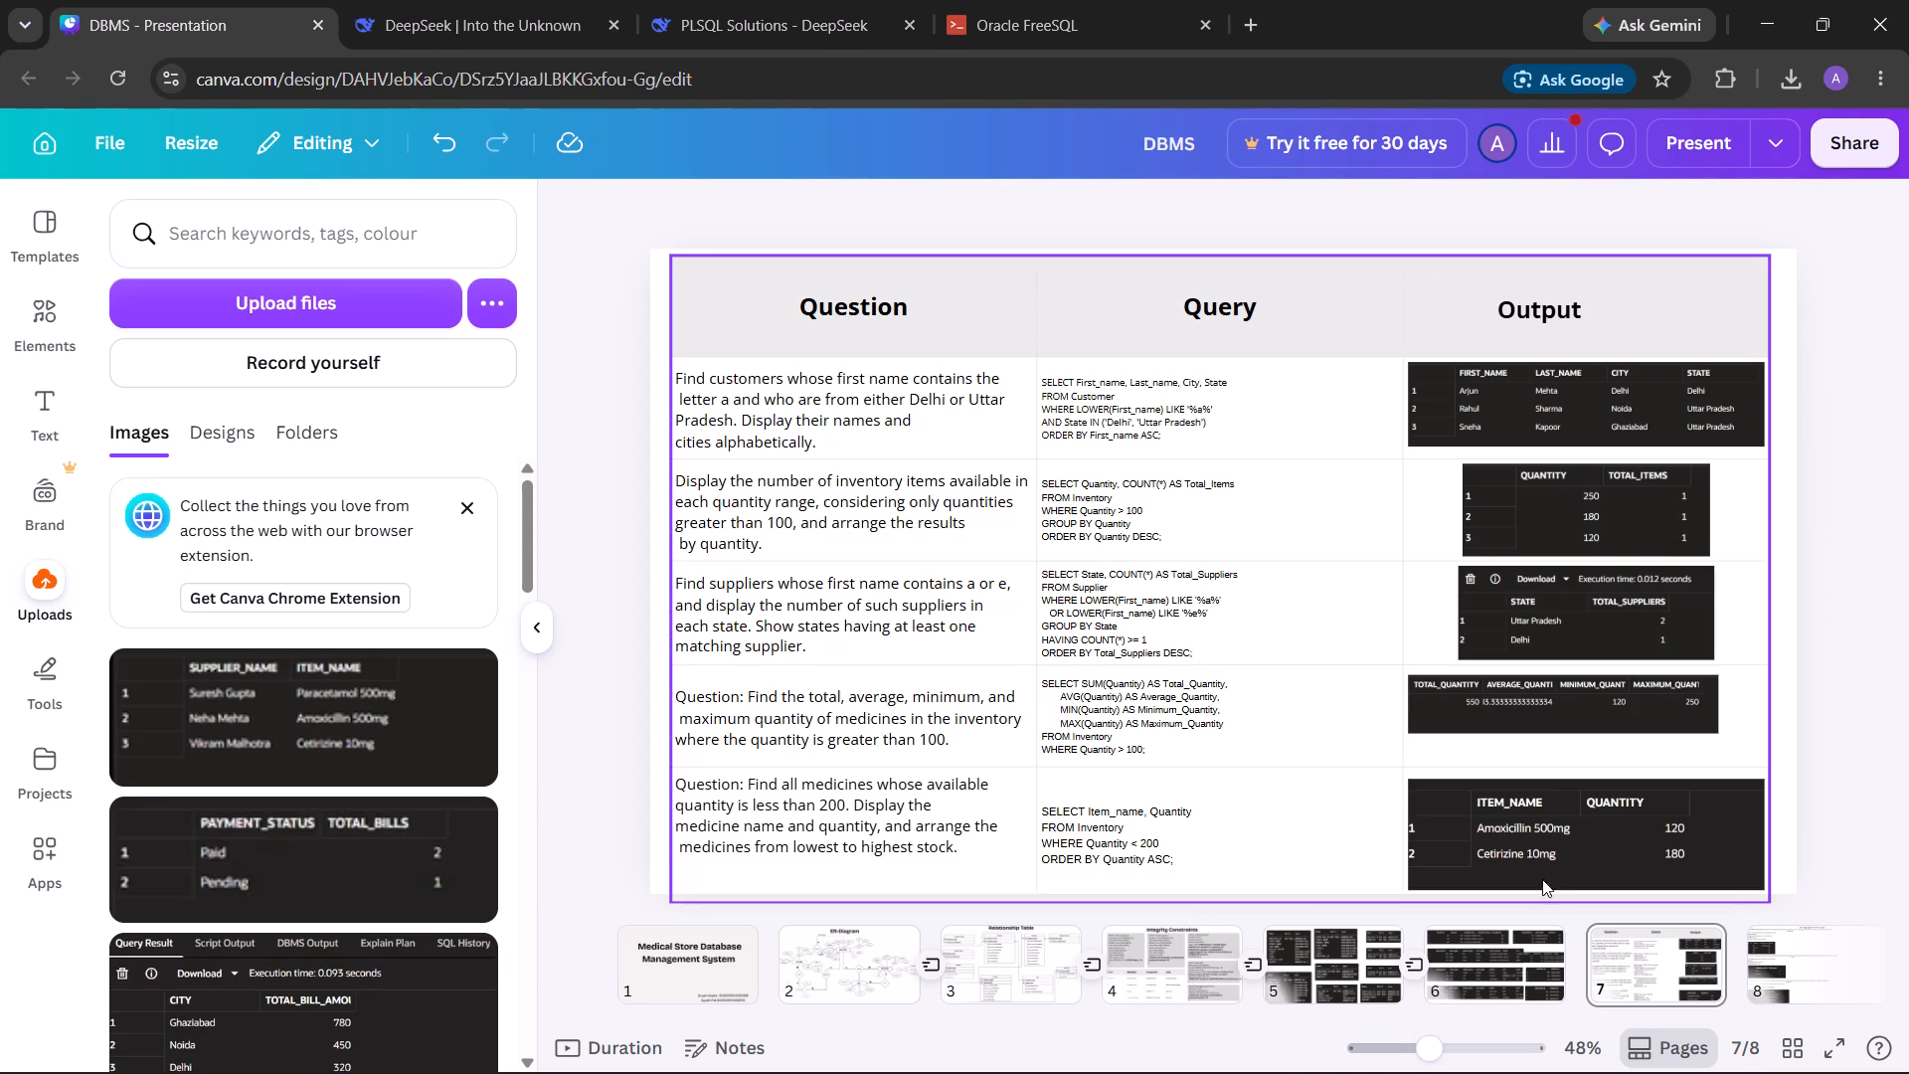
Copy the whole Question, Query and Output table on page 7.
click(1356, 867)
click(1908, 766)
click(1778, 883)
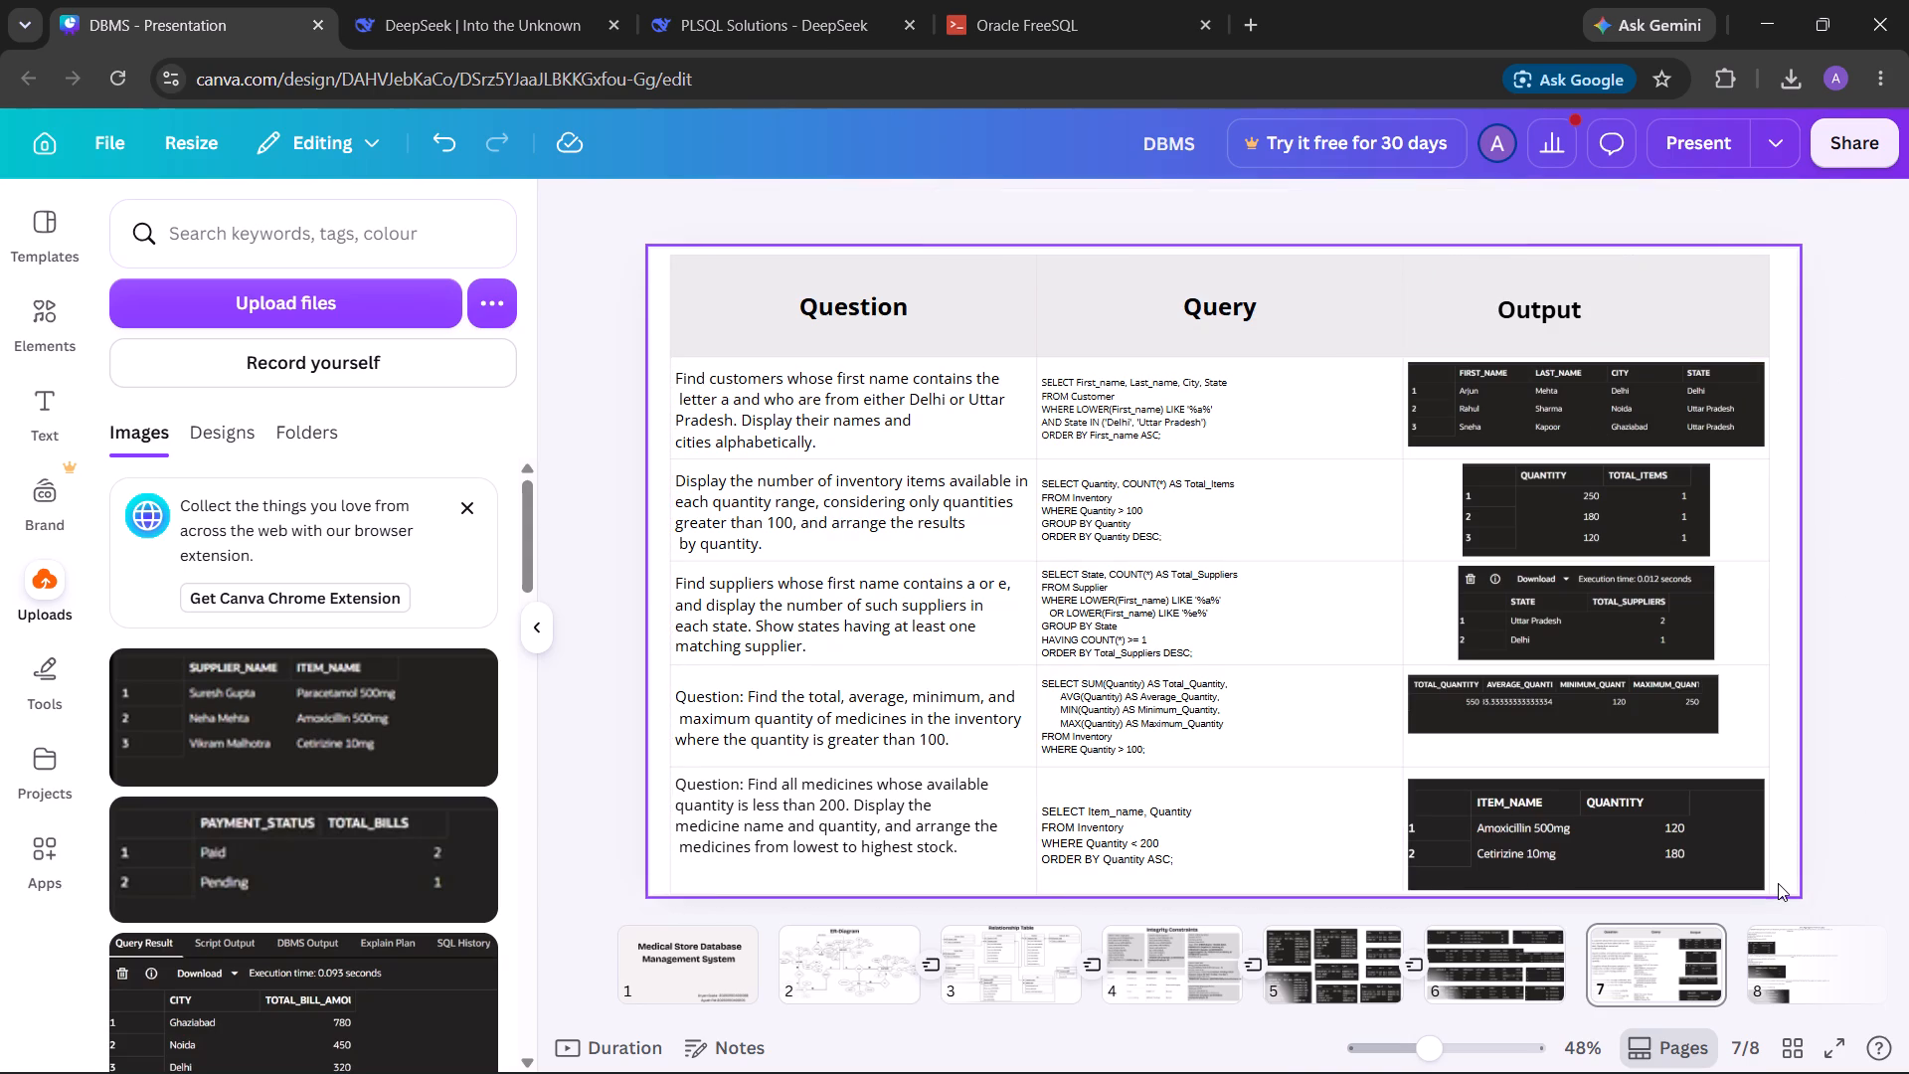
key(ctrl+c)
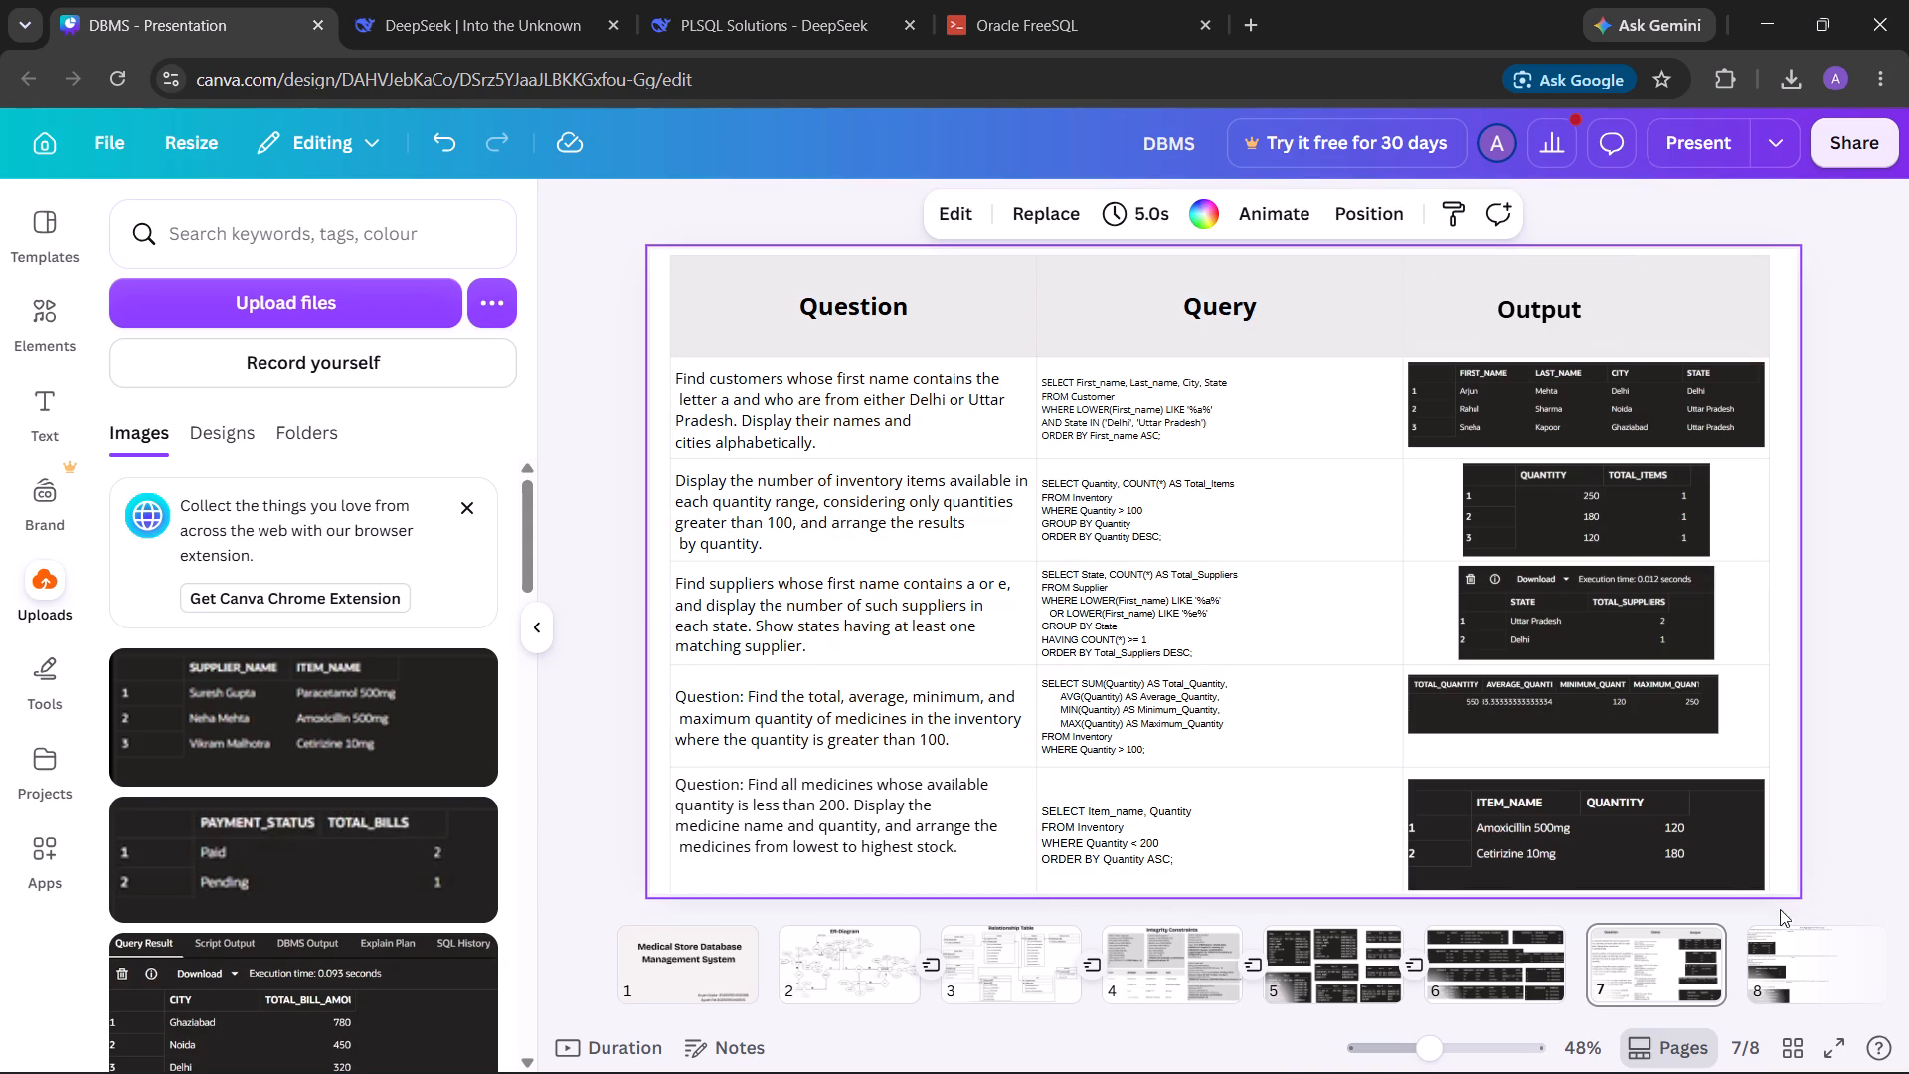
click(1749, 860)
click(1771, 889)
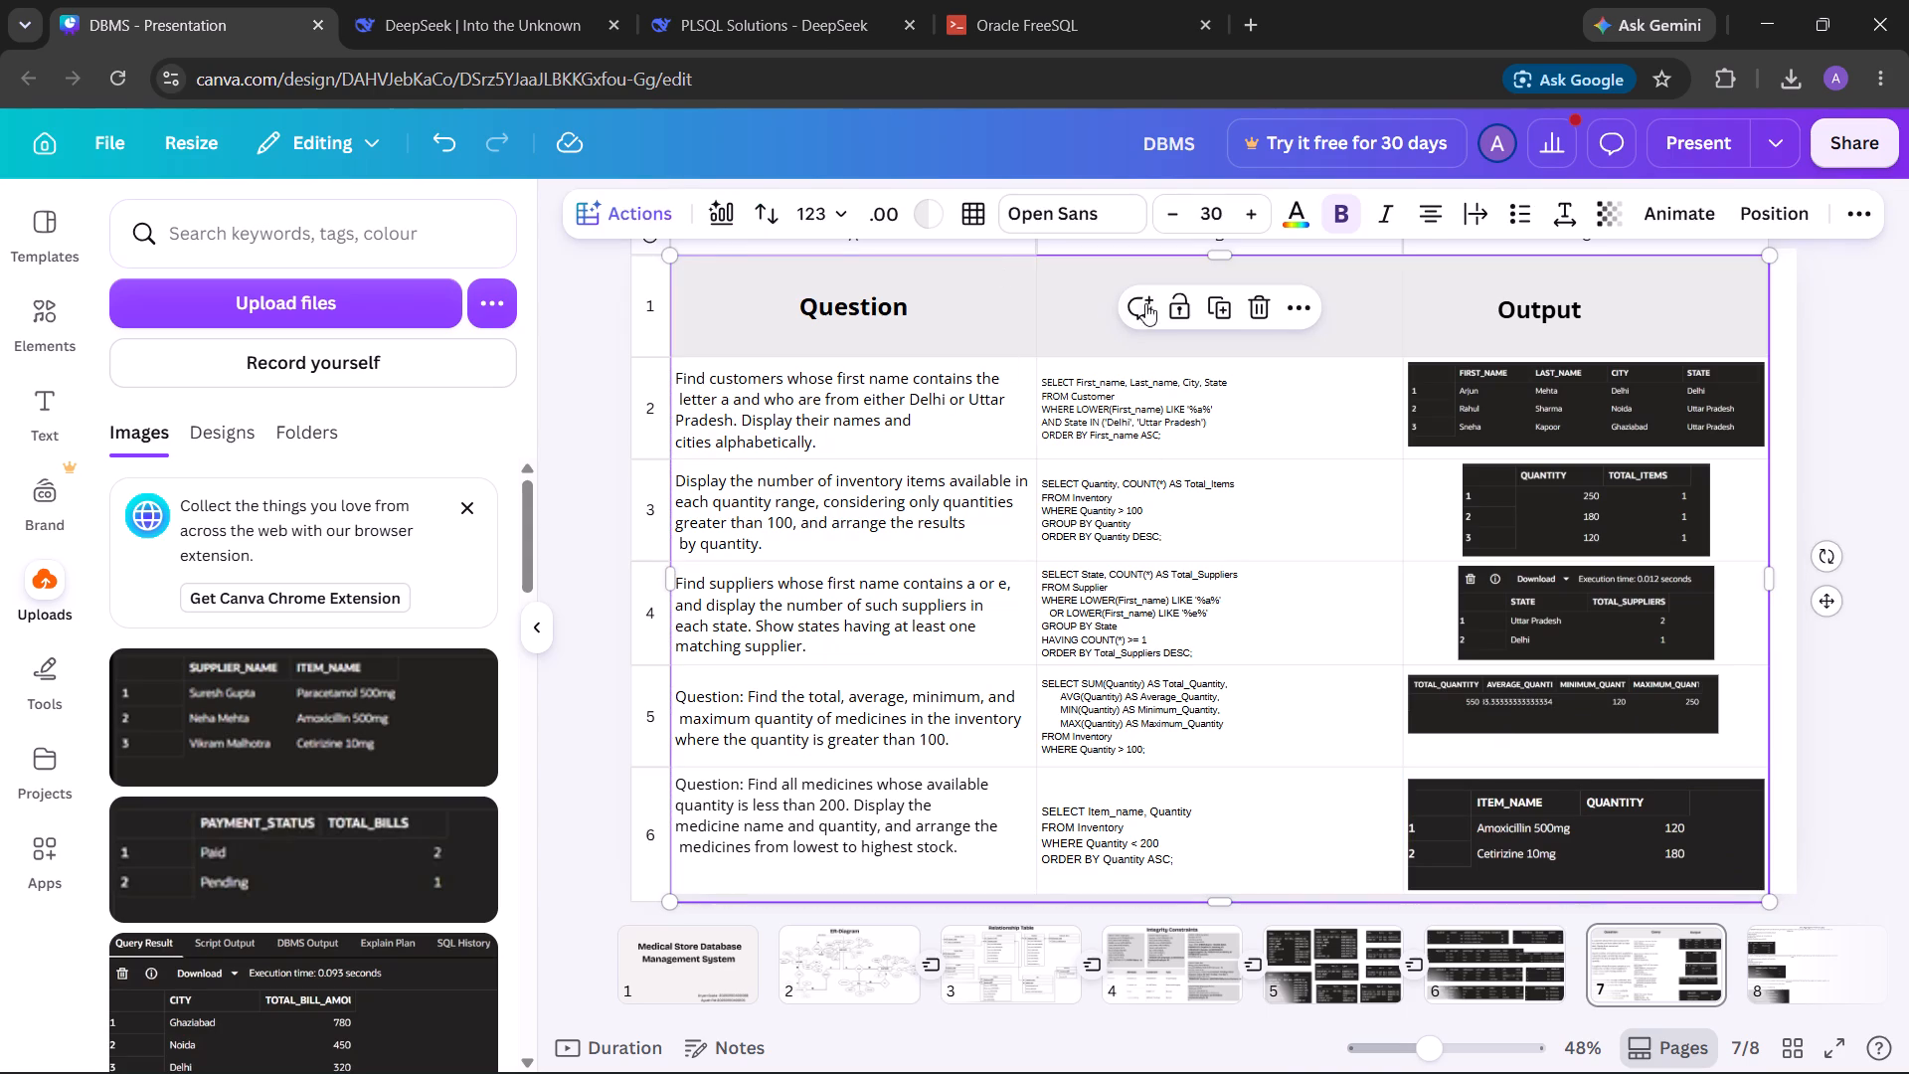
click(1289, 307)
click(1330, 369)
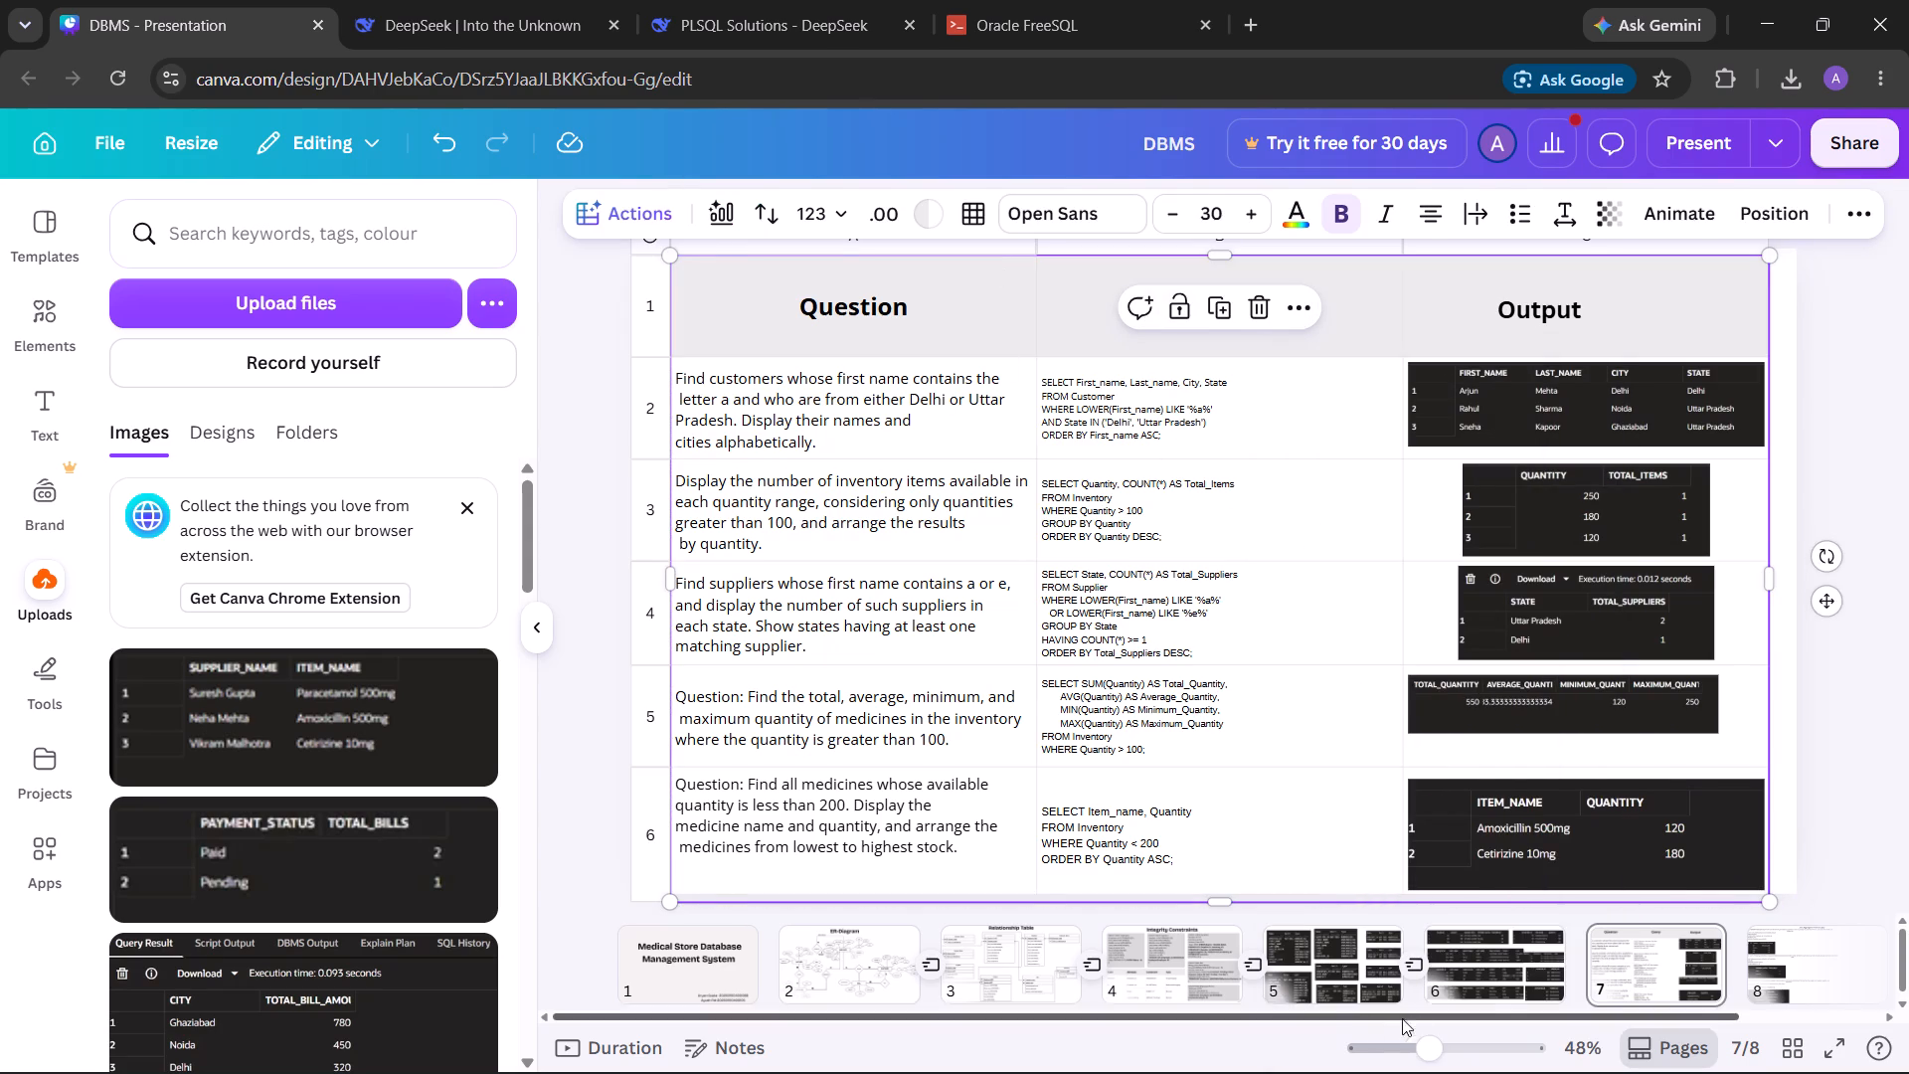
Add a blank page 9 after page 8 and paste the copied table onto it.
click(1835, 960)
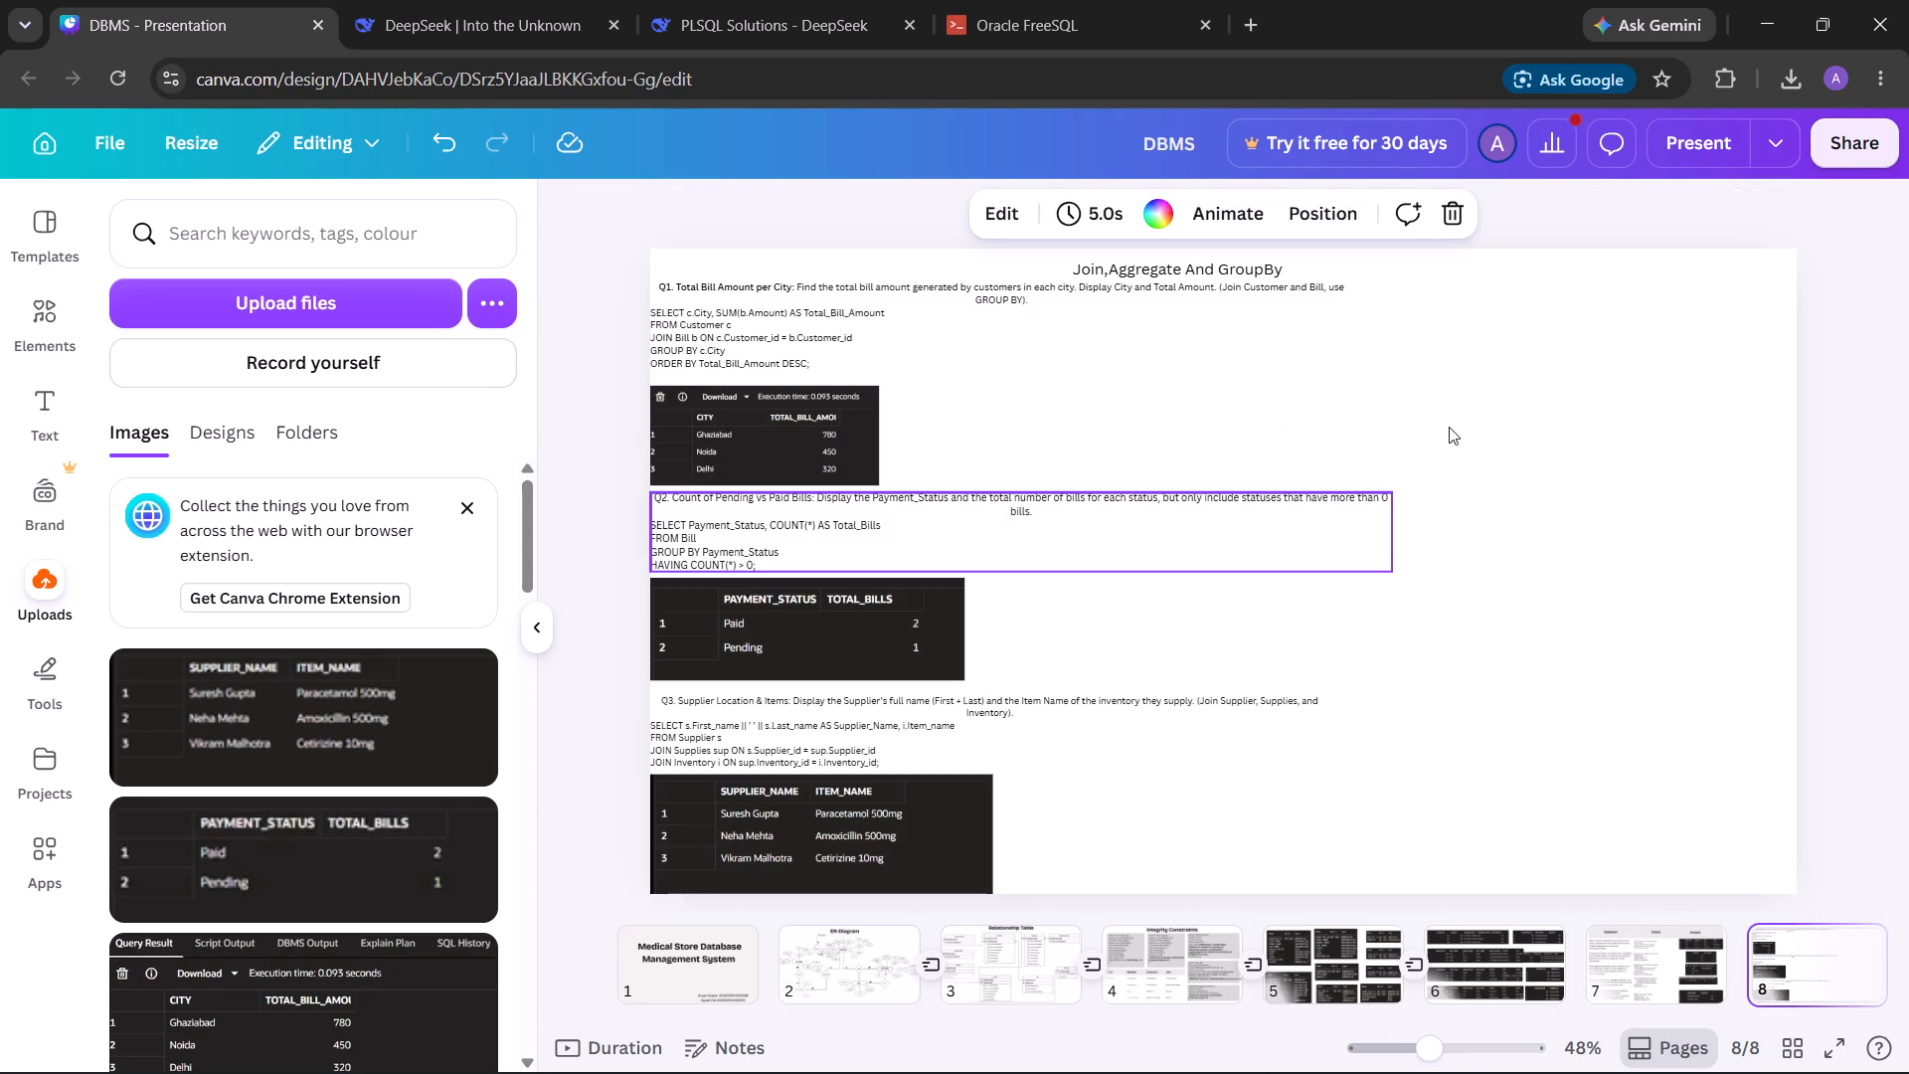
click(1376, 447)
click(1646, 967)
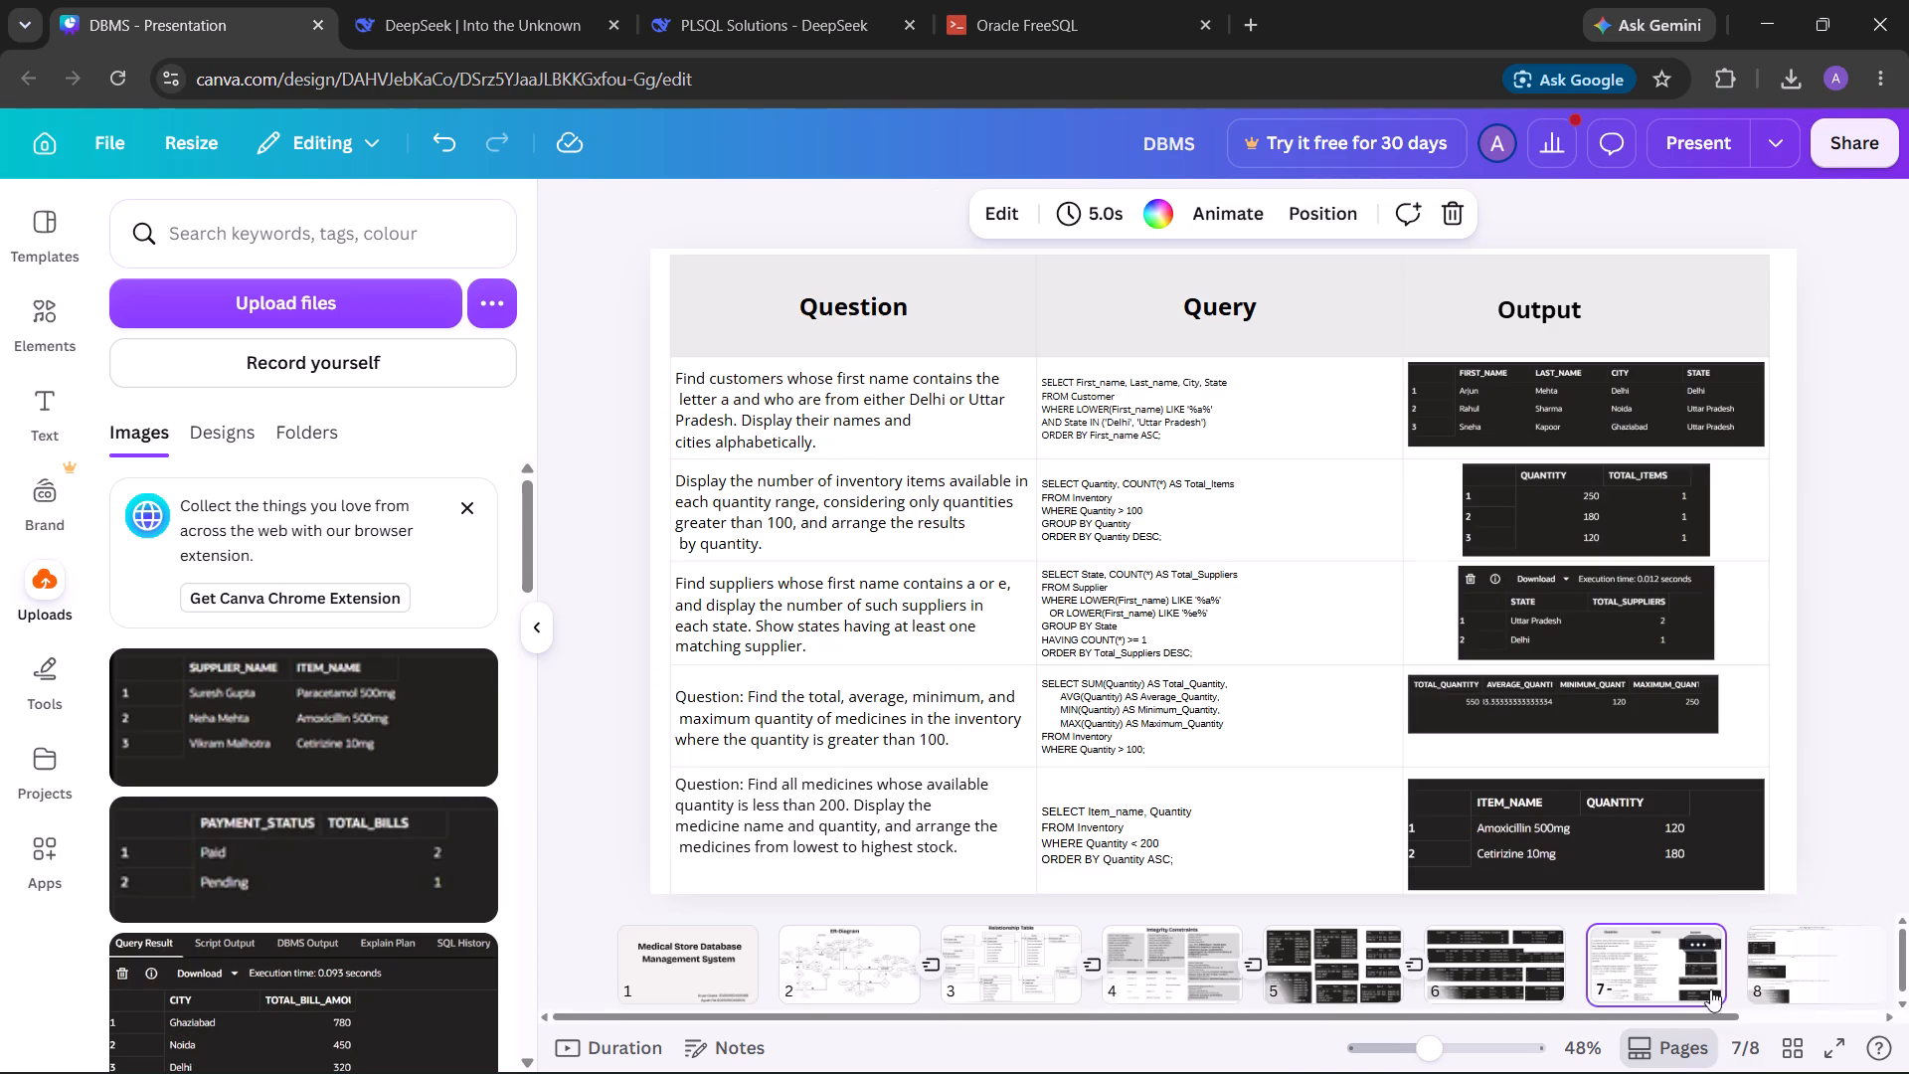
drag(1699, 1020, 1892, 1013)
click(1697, 978)
click(1805, 964)
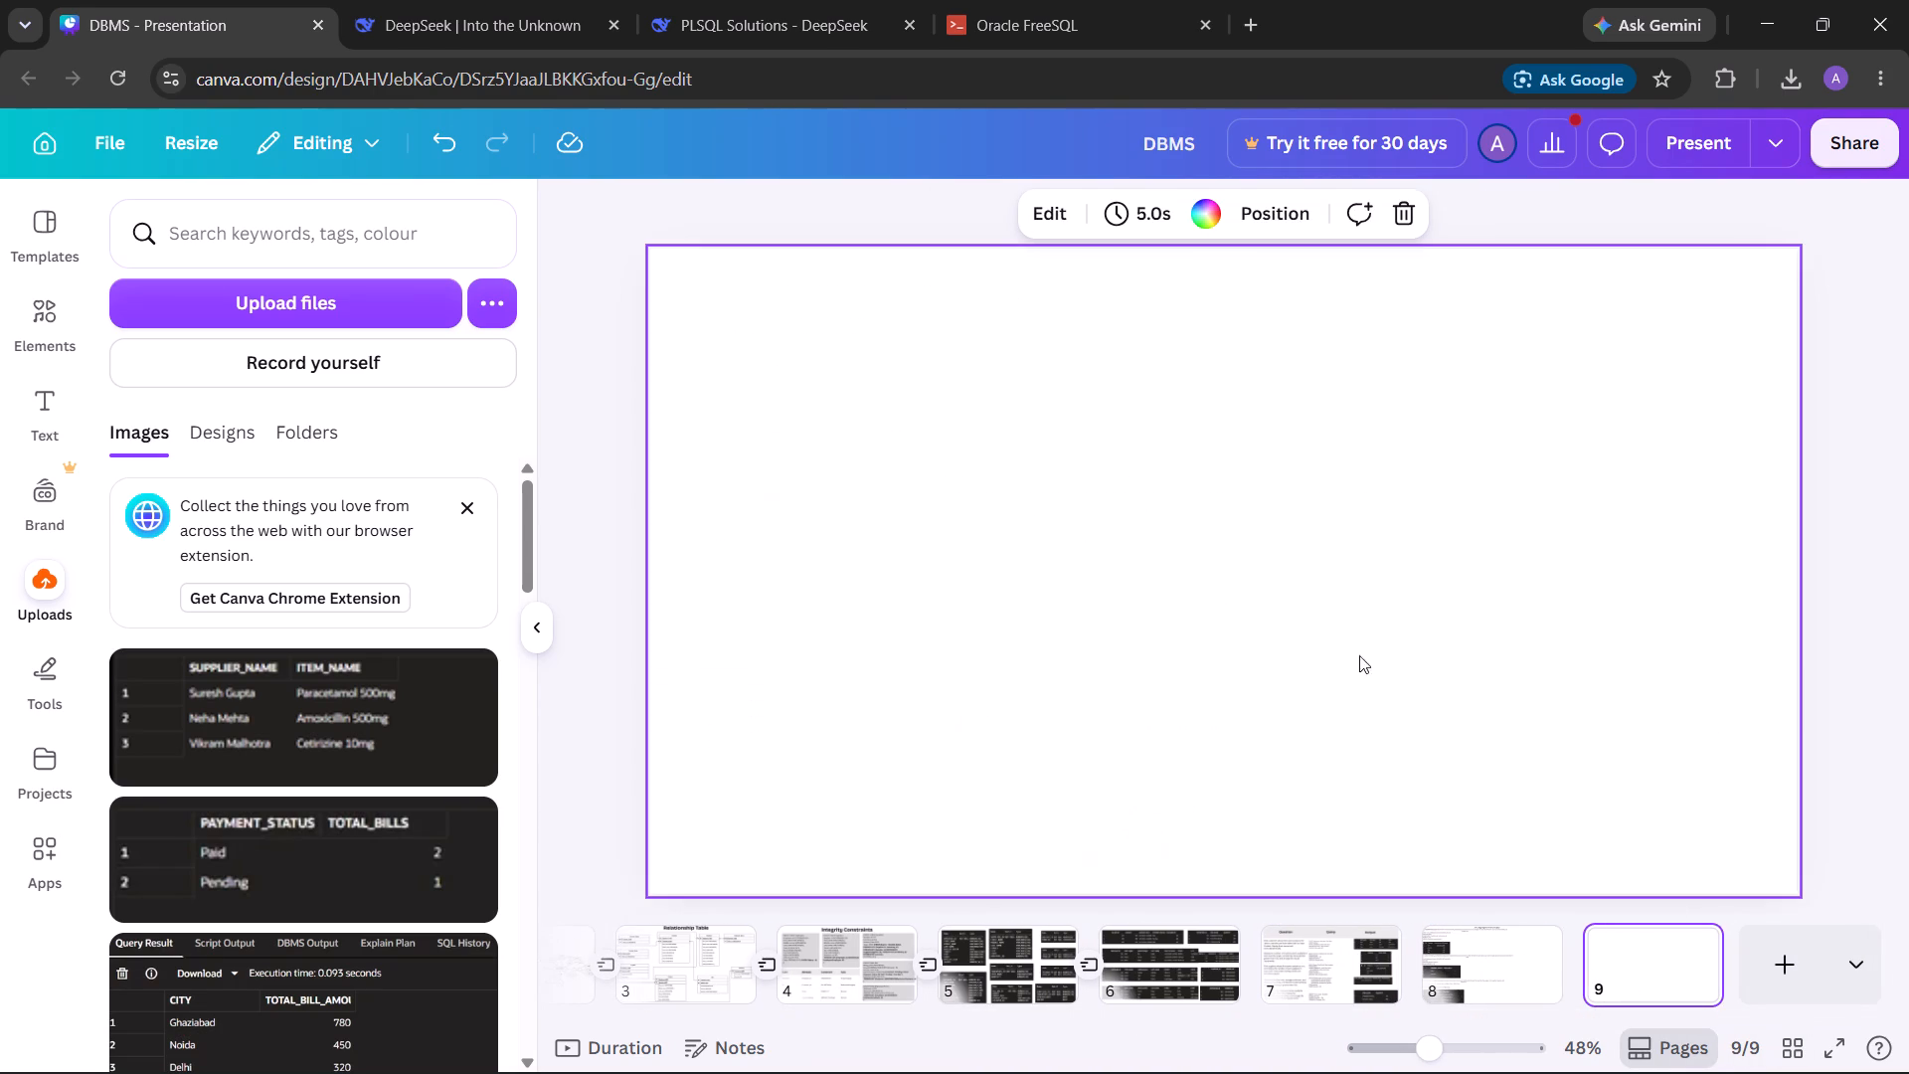
key(ctrl+v)
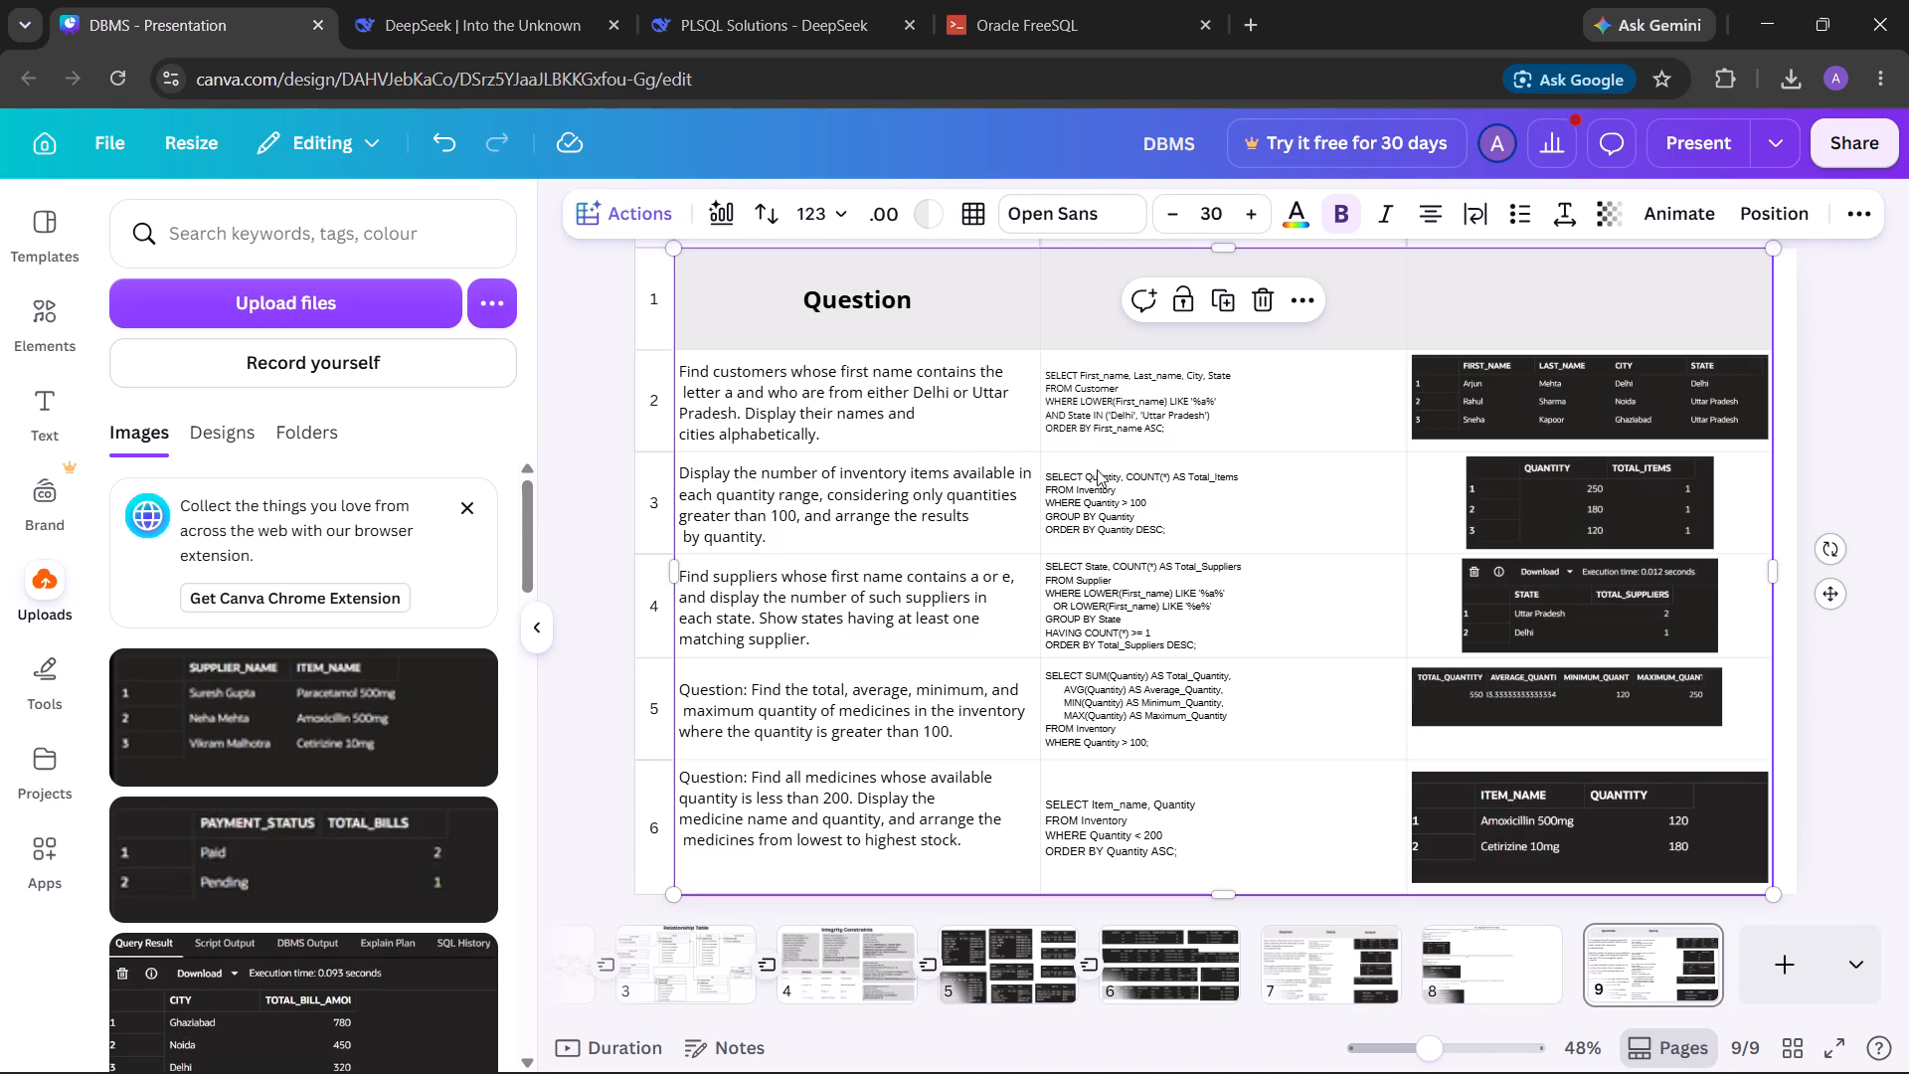
Clear the Question cells in rows 2 and 3 of the page 9 table.
click(954, 419)
click(940, 422)
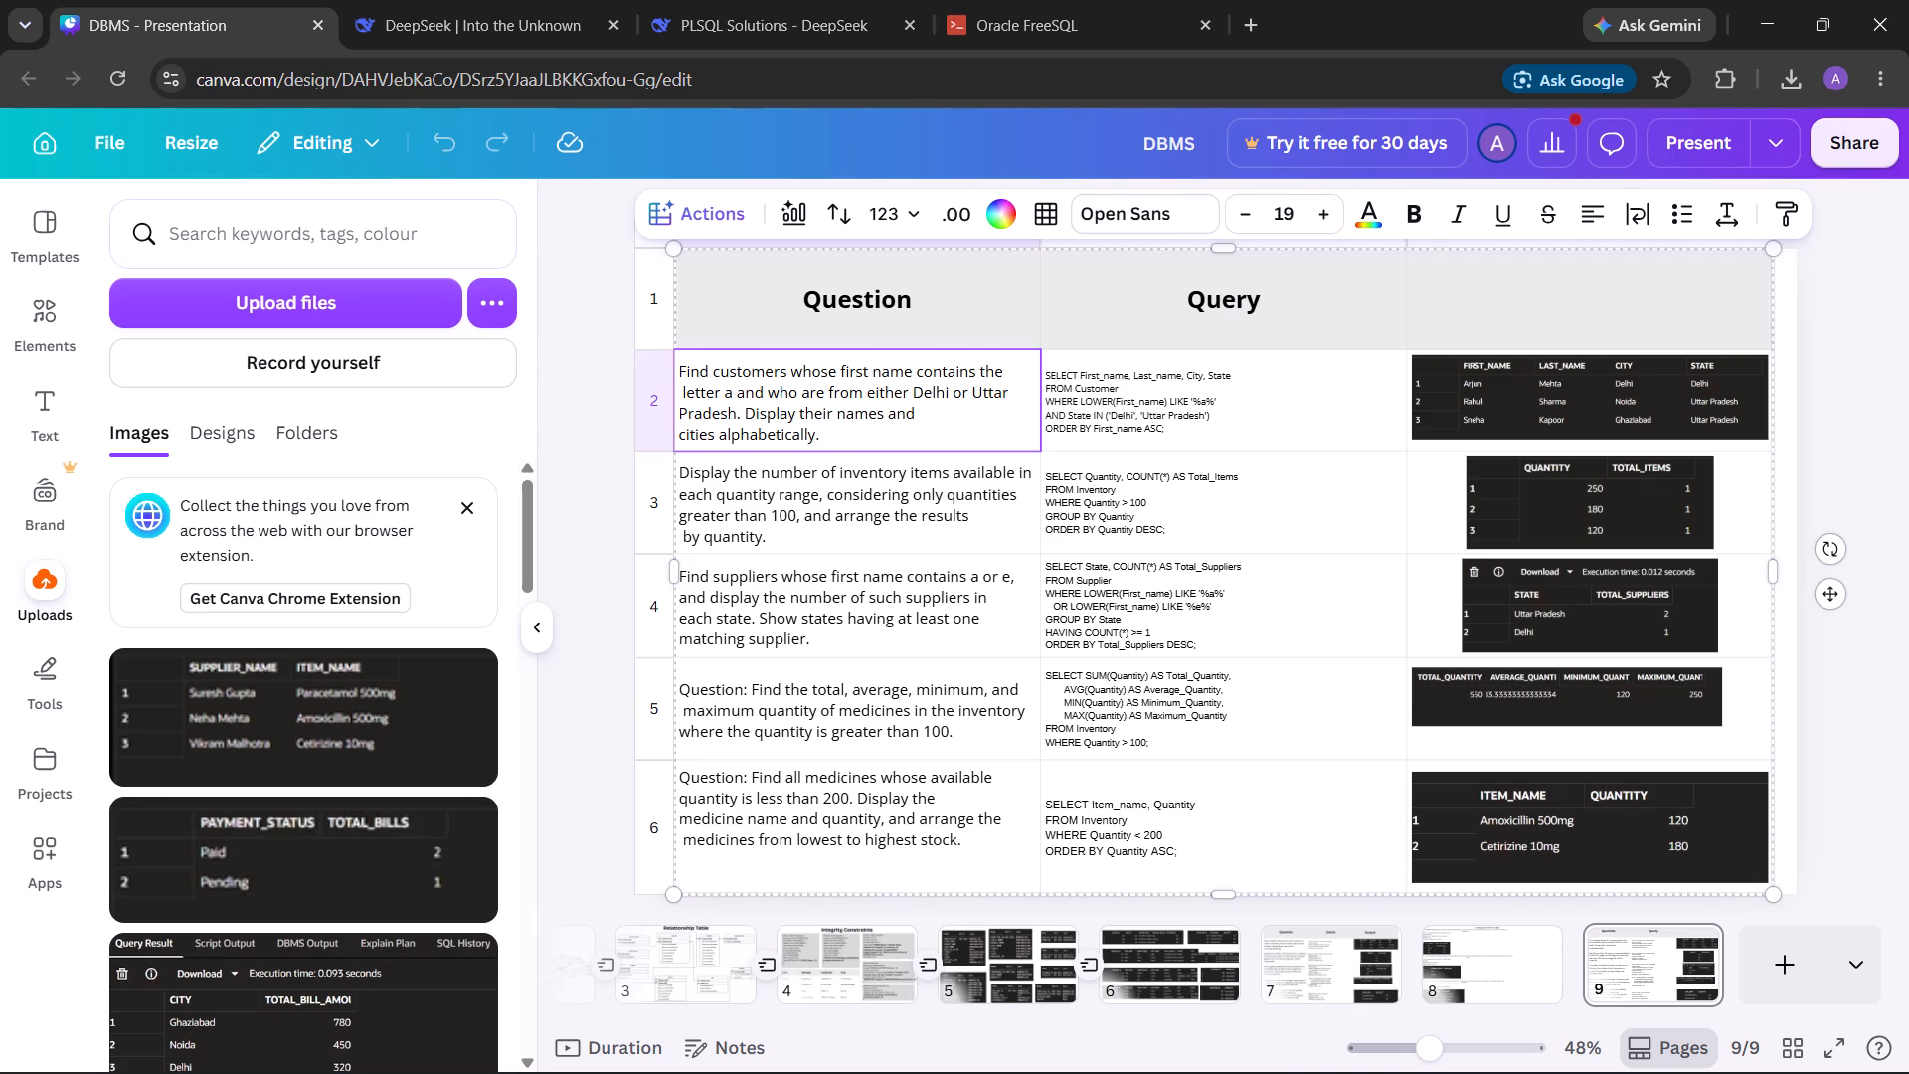
drag(899, 432, 736, 360)
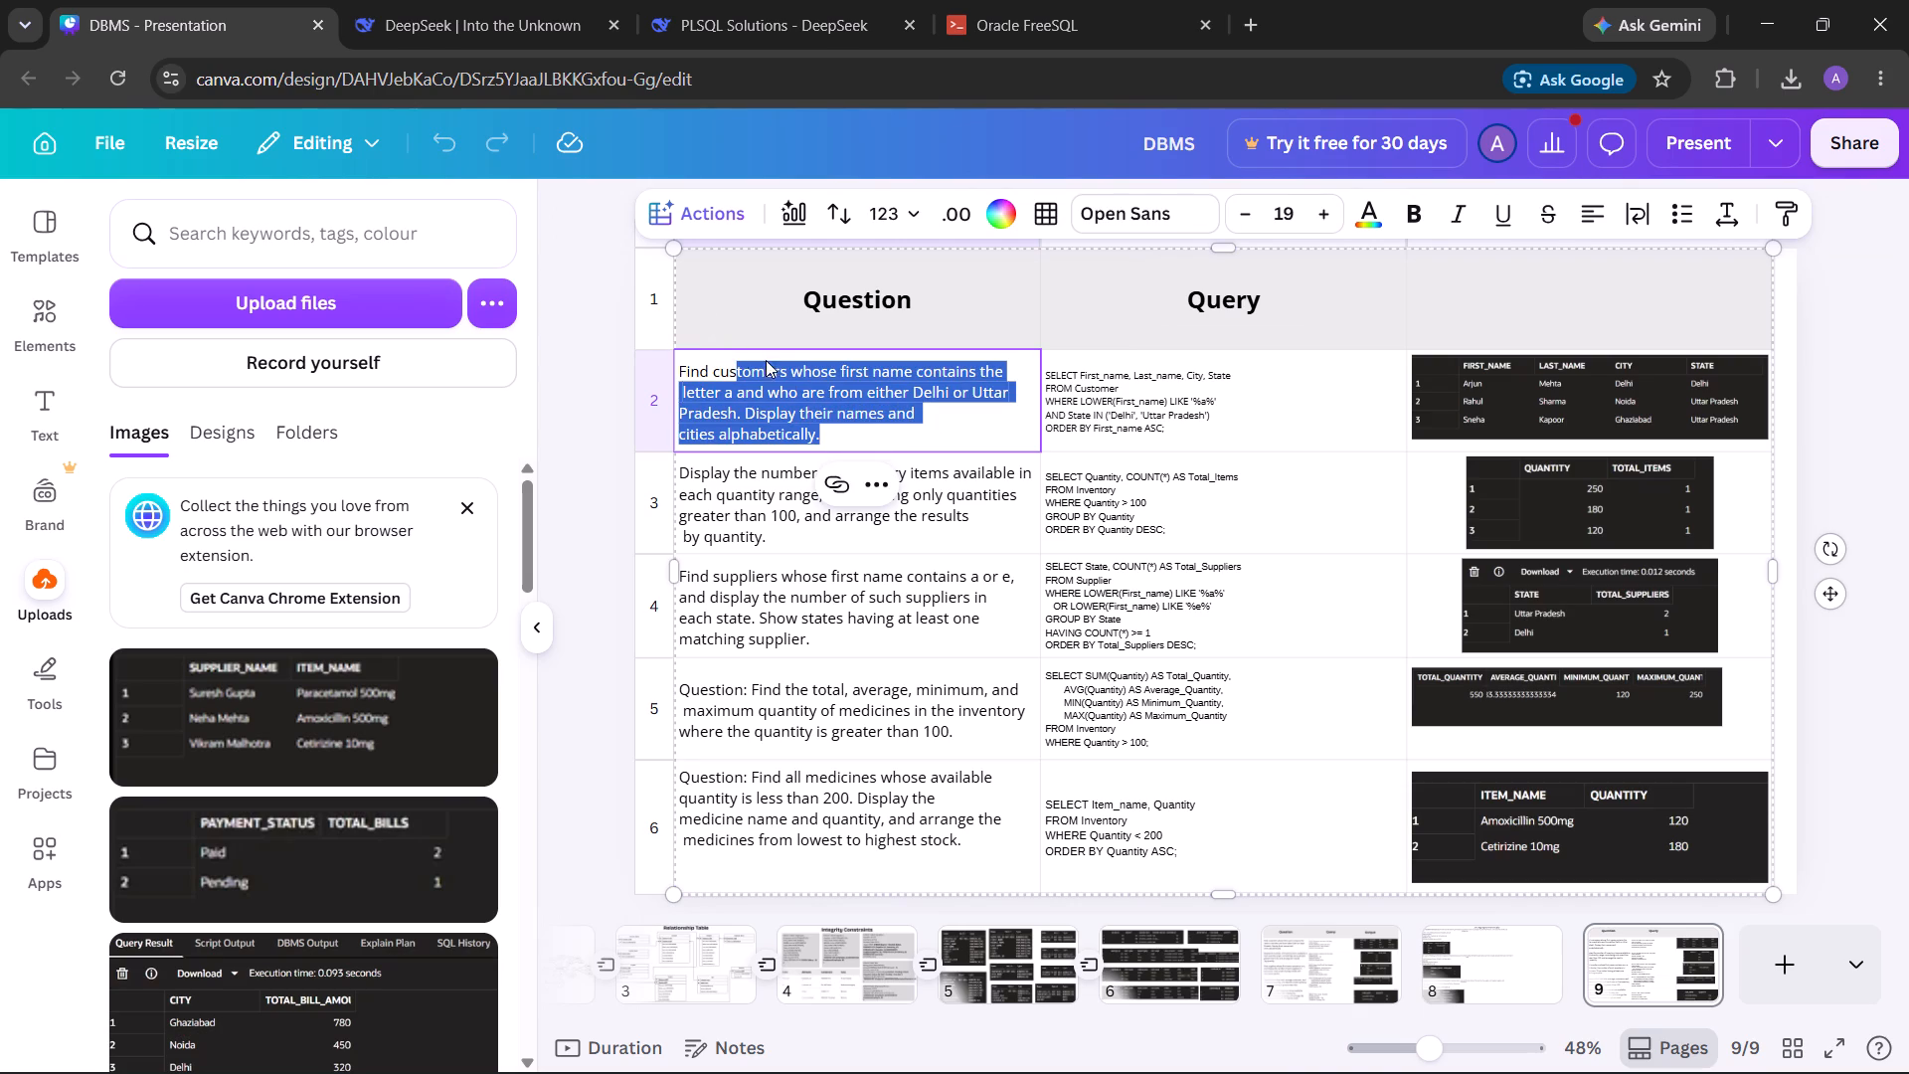
click(867, 463)
drag(847, 436, 693, 354)
drag(693, 354, 689, 354)
key(BackSpace)
key(BackSpace)
key(BackSpace)
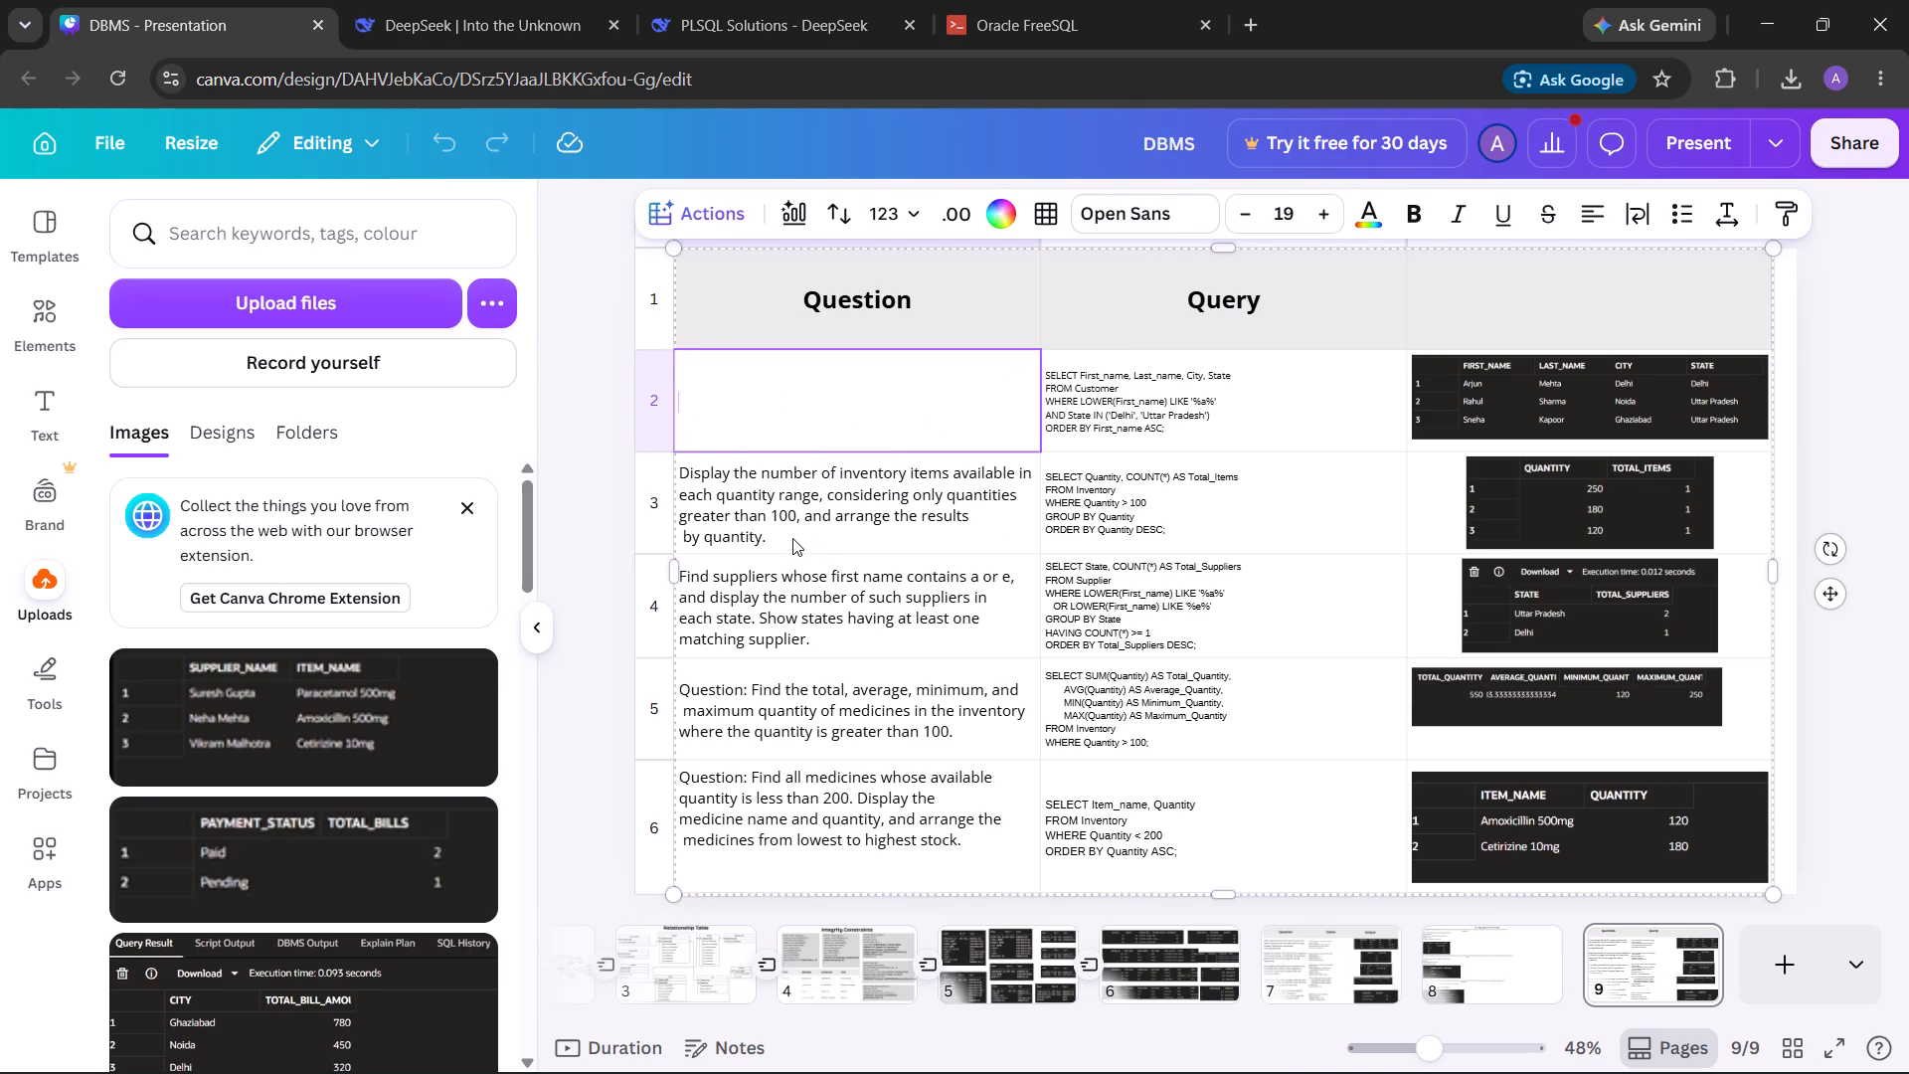
click(792, 538)
click(791, 533)
key(ctrl+s)
key(ctrl+s)
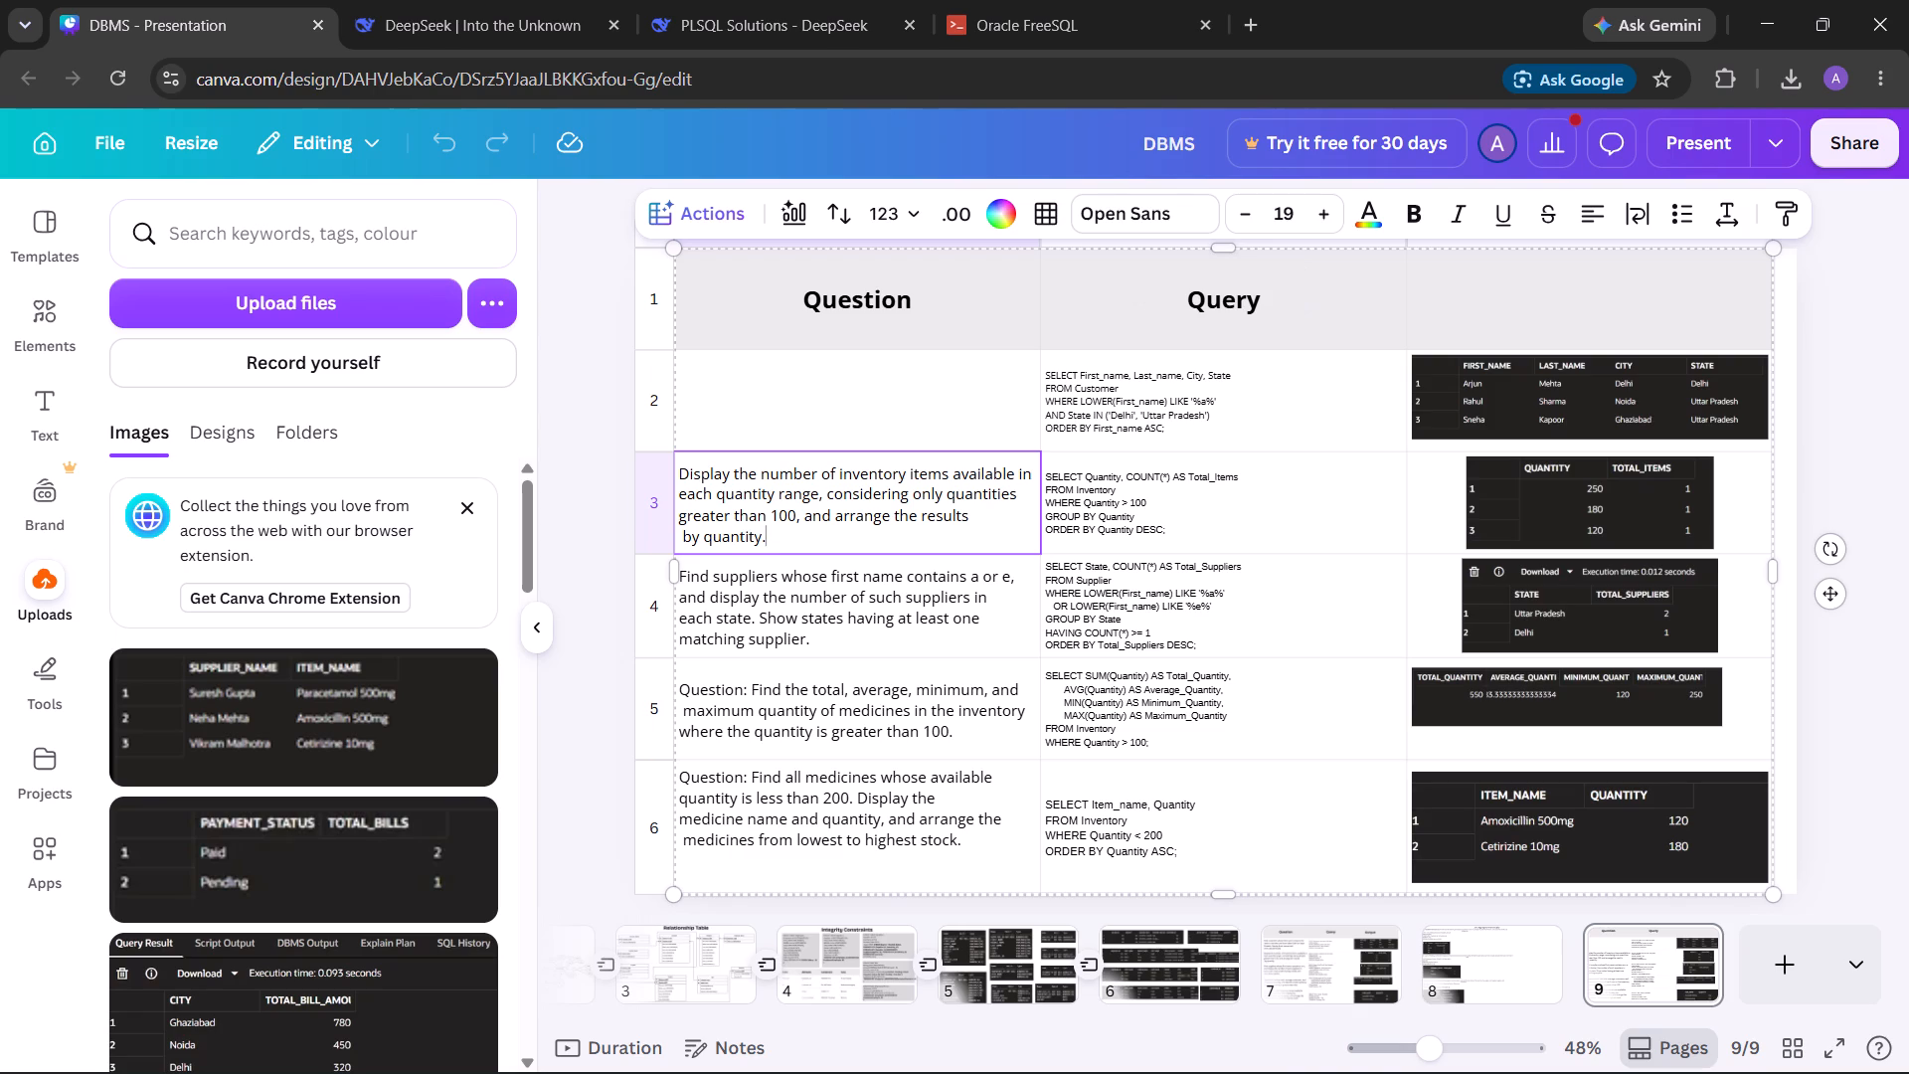
key(ctrl+a)
key(BackSpace)
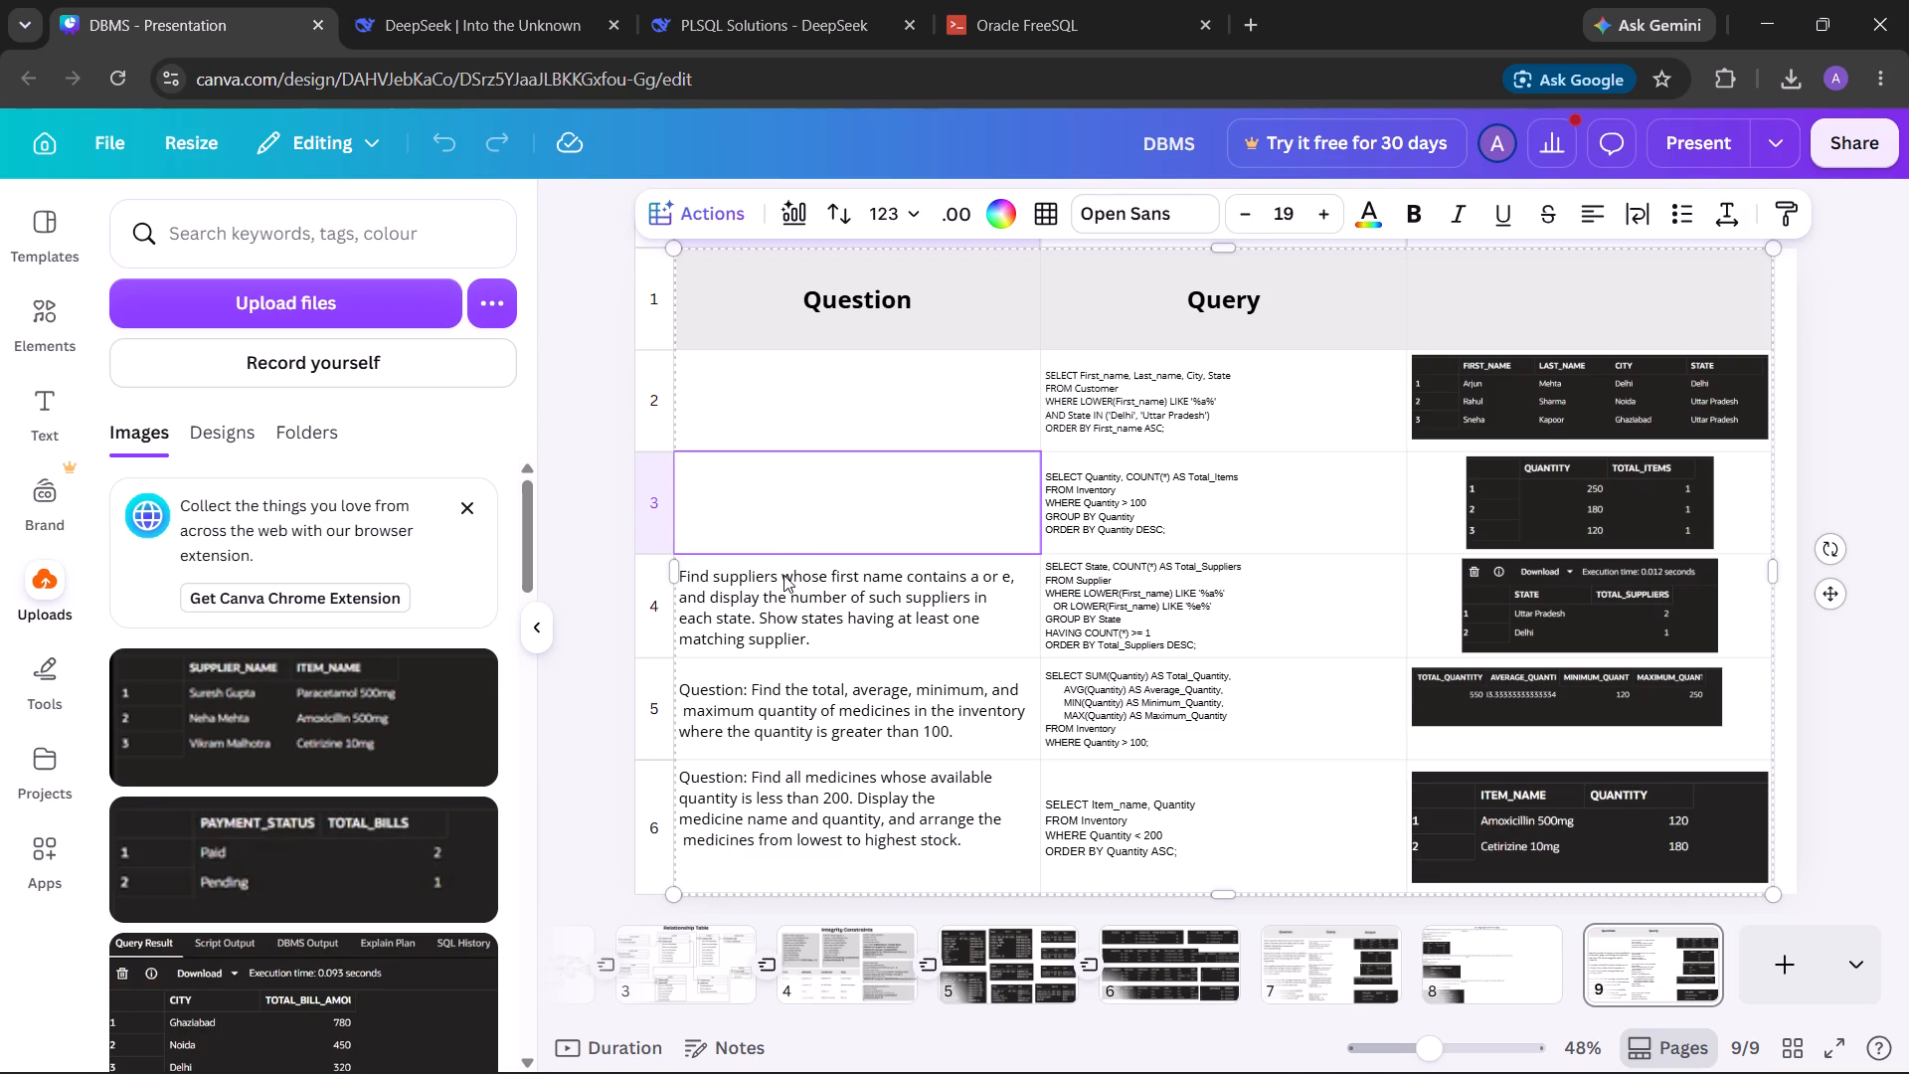
Clear the remaining Question cells in rows 4, 5 and 6 of the page 9 table.
click(784, 610)
key(ctrl+a)
click(786, 562)
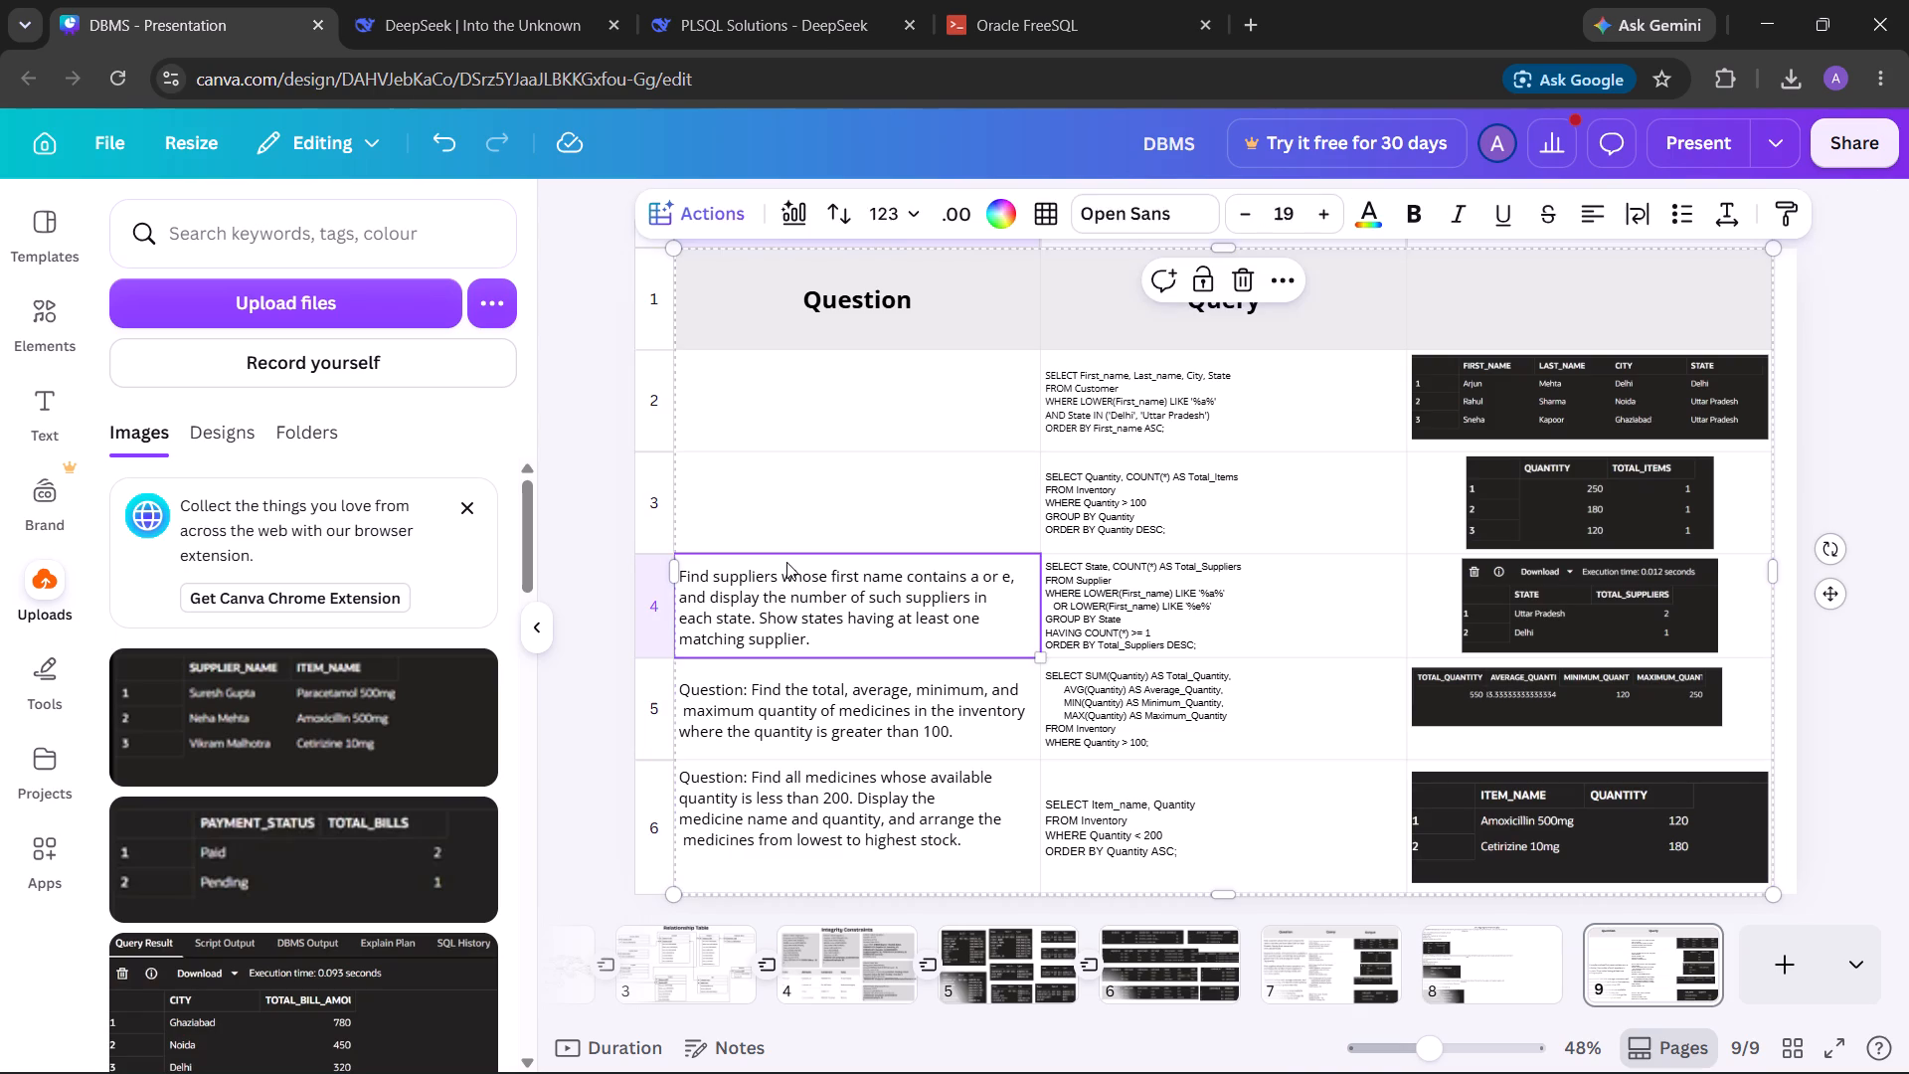
click(786, 581)
key(ctrl+a)
key(BackSpace)
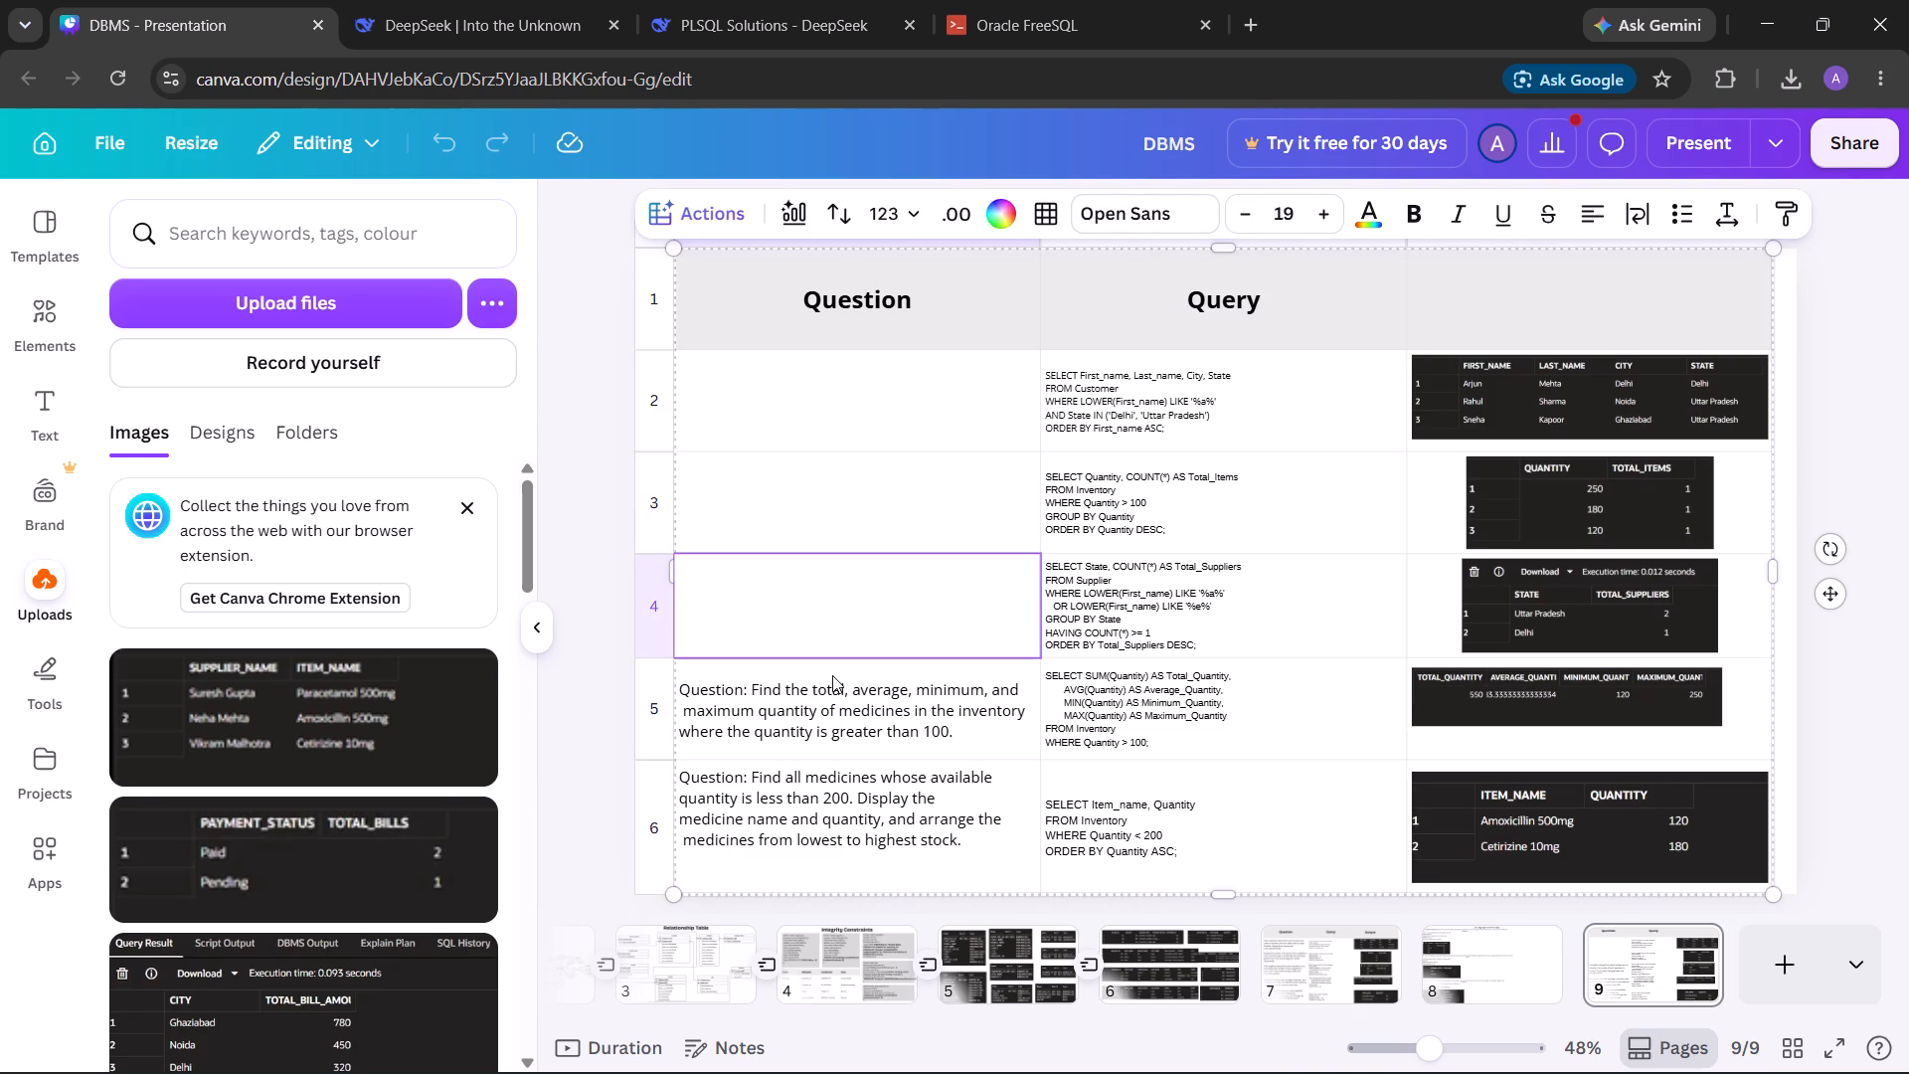
click(832, 675)
click(832, 695)
key(ctrl+a)
key(BackSpace)
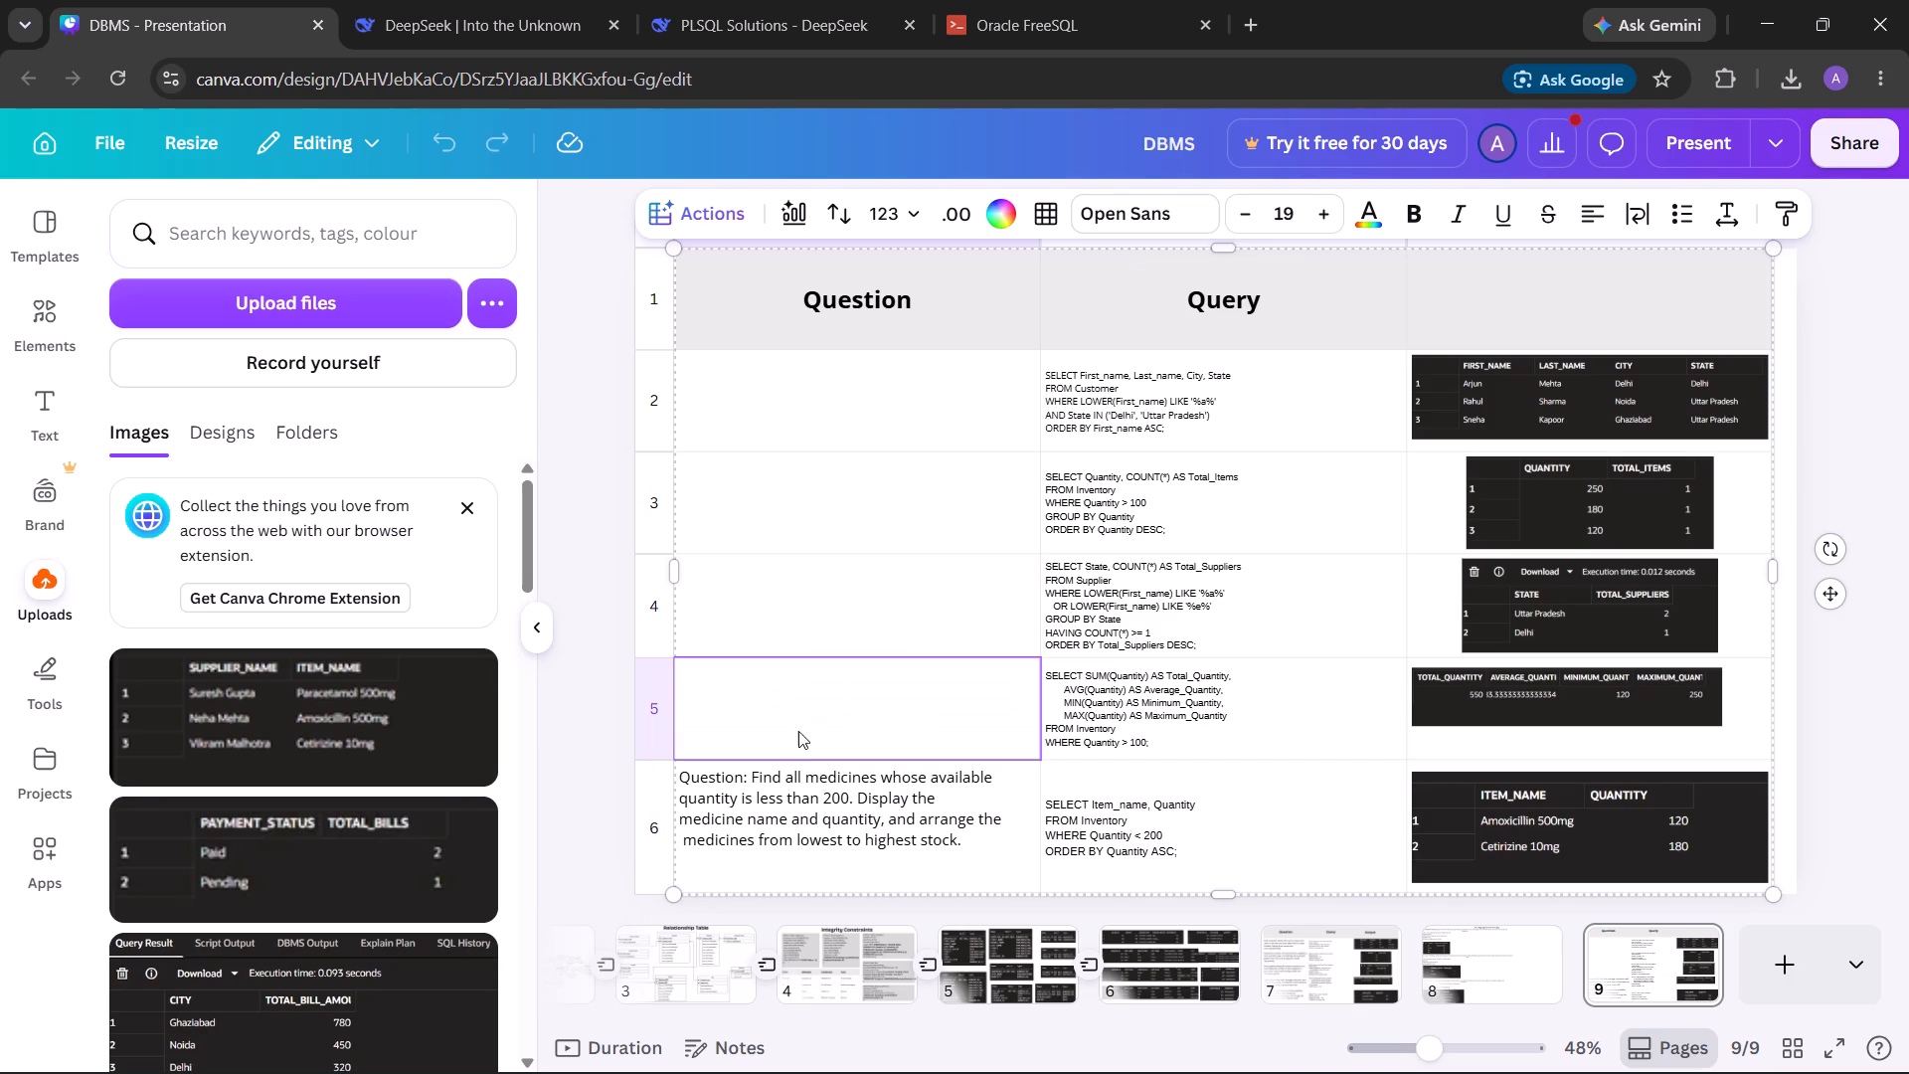
click(806, 764)
click(792, 801)
key(ctrl+a)
key(BackSpace)
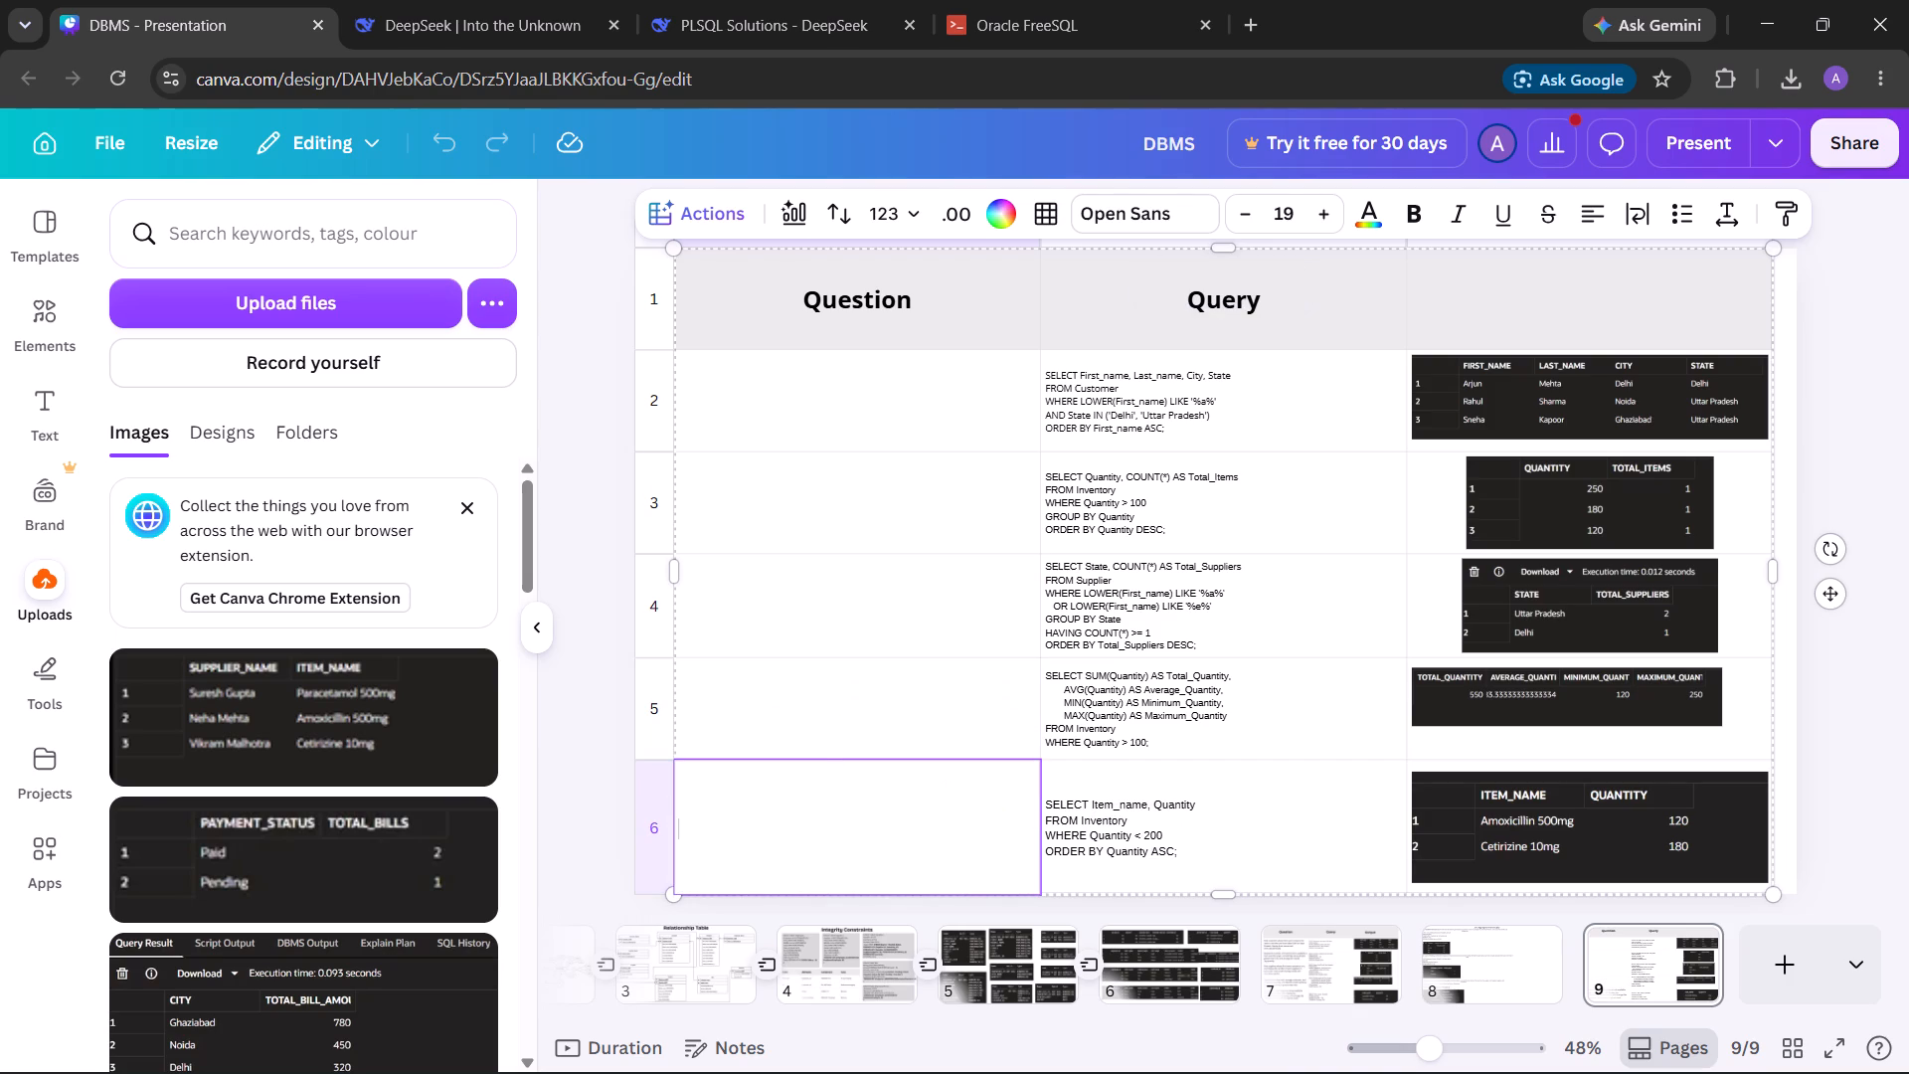
Clear the SQL text from the Query cells in rows 2 to 6 of the page 9 table.
double_click(1187, 417)
key(ctrl+a)
key(BackSpace)
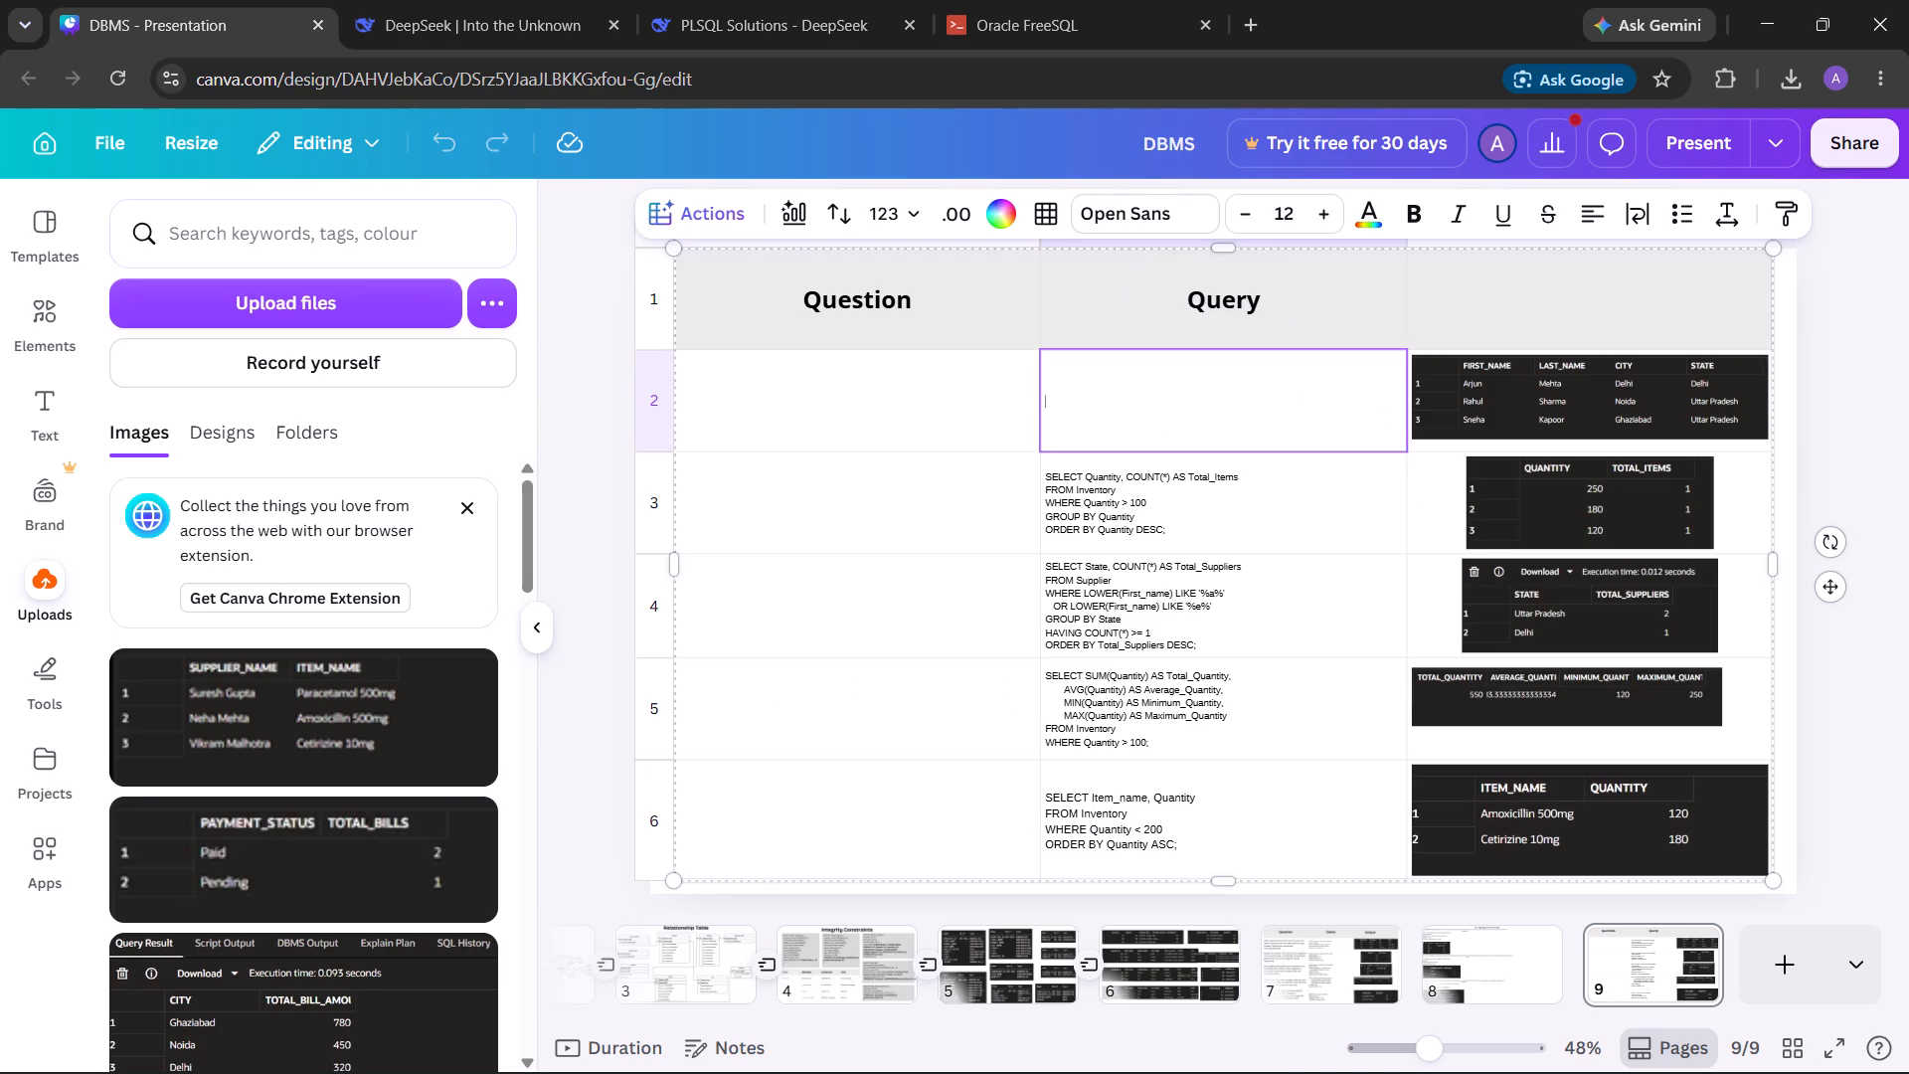
double_click(1196, 498)
key(ctrl+a)
key(BackSpace)
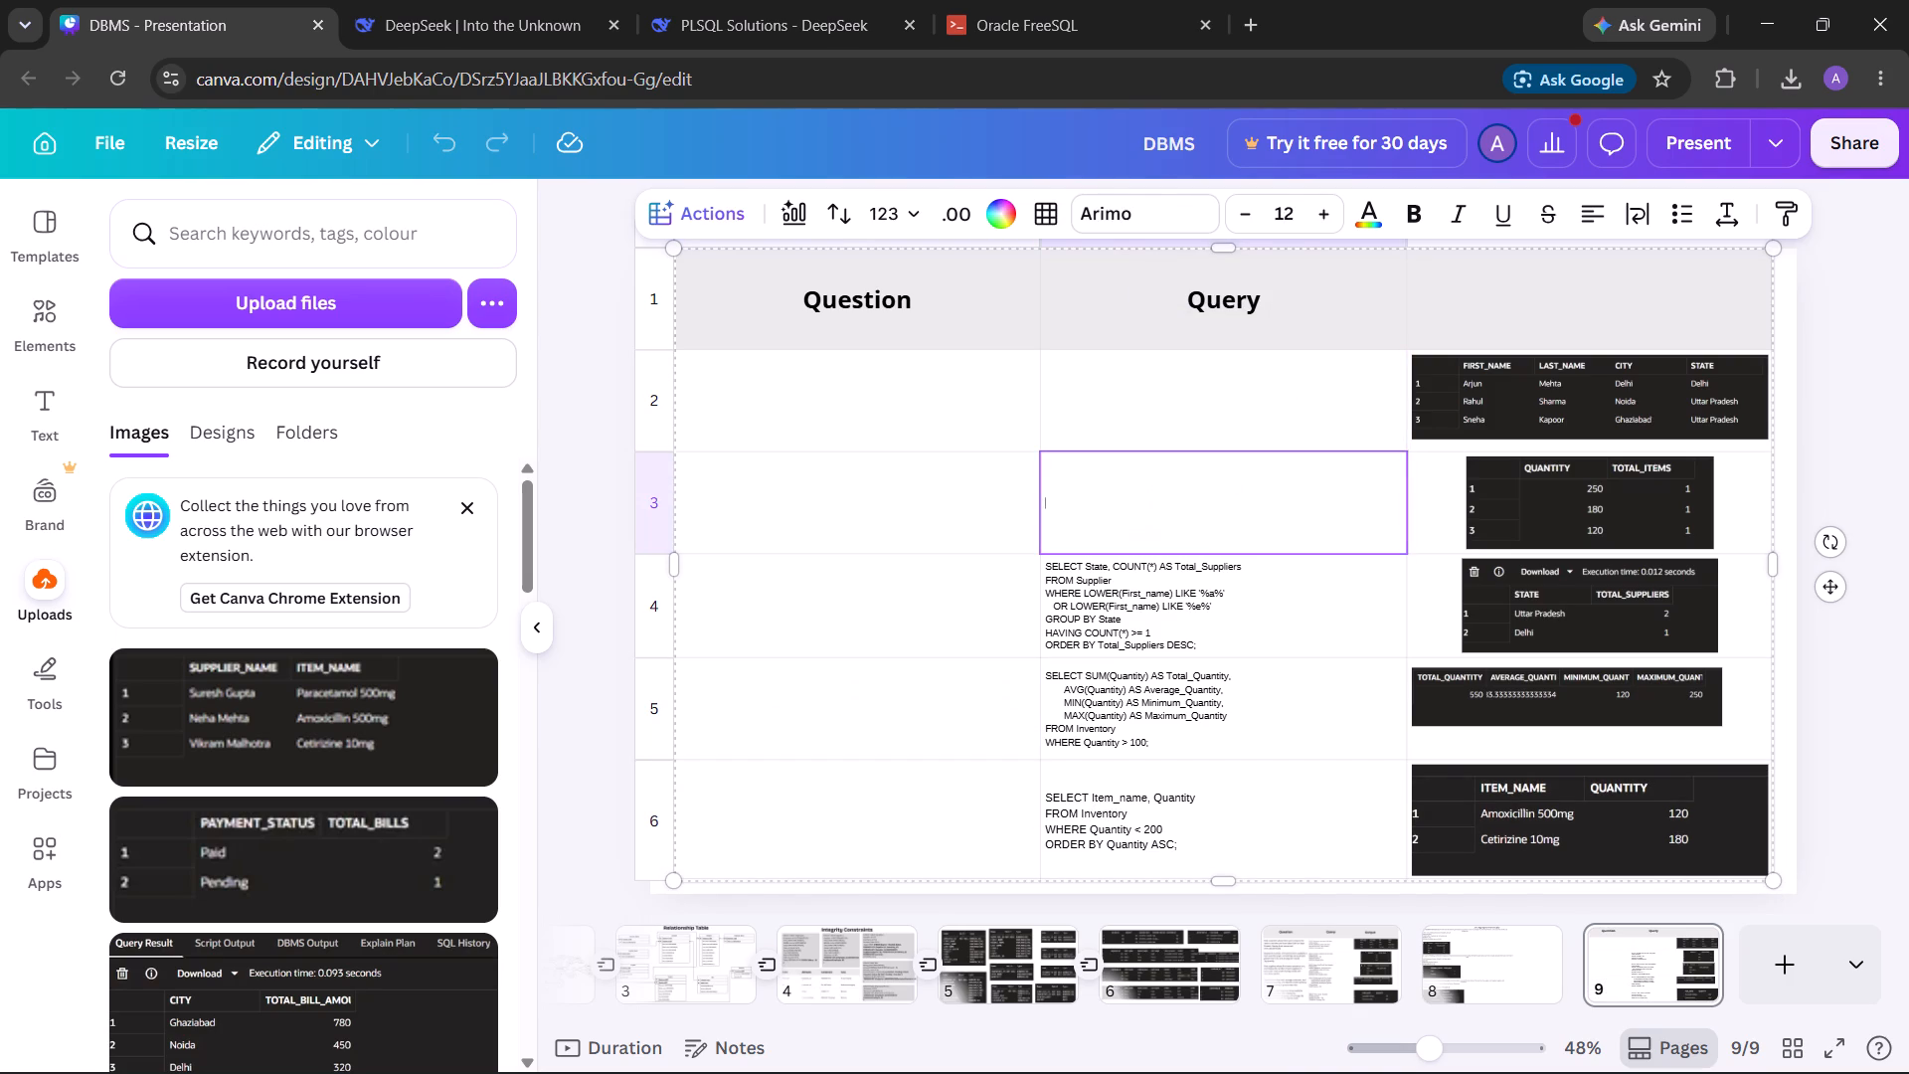
double_click(1177, 584)
key(ctrl+a)
key(BackSpace)
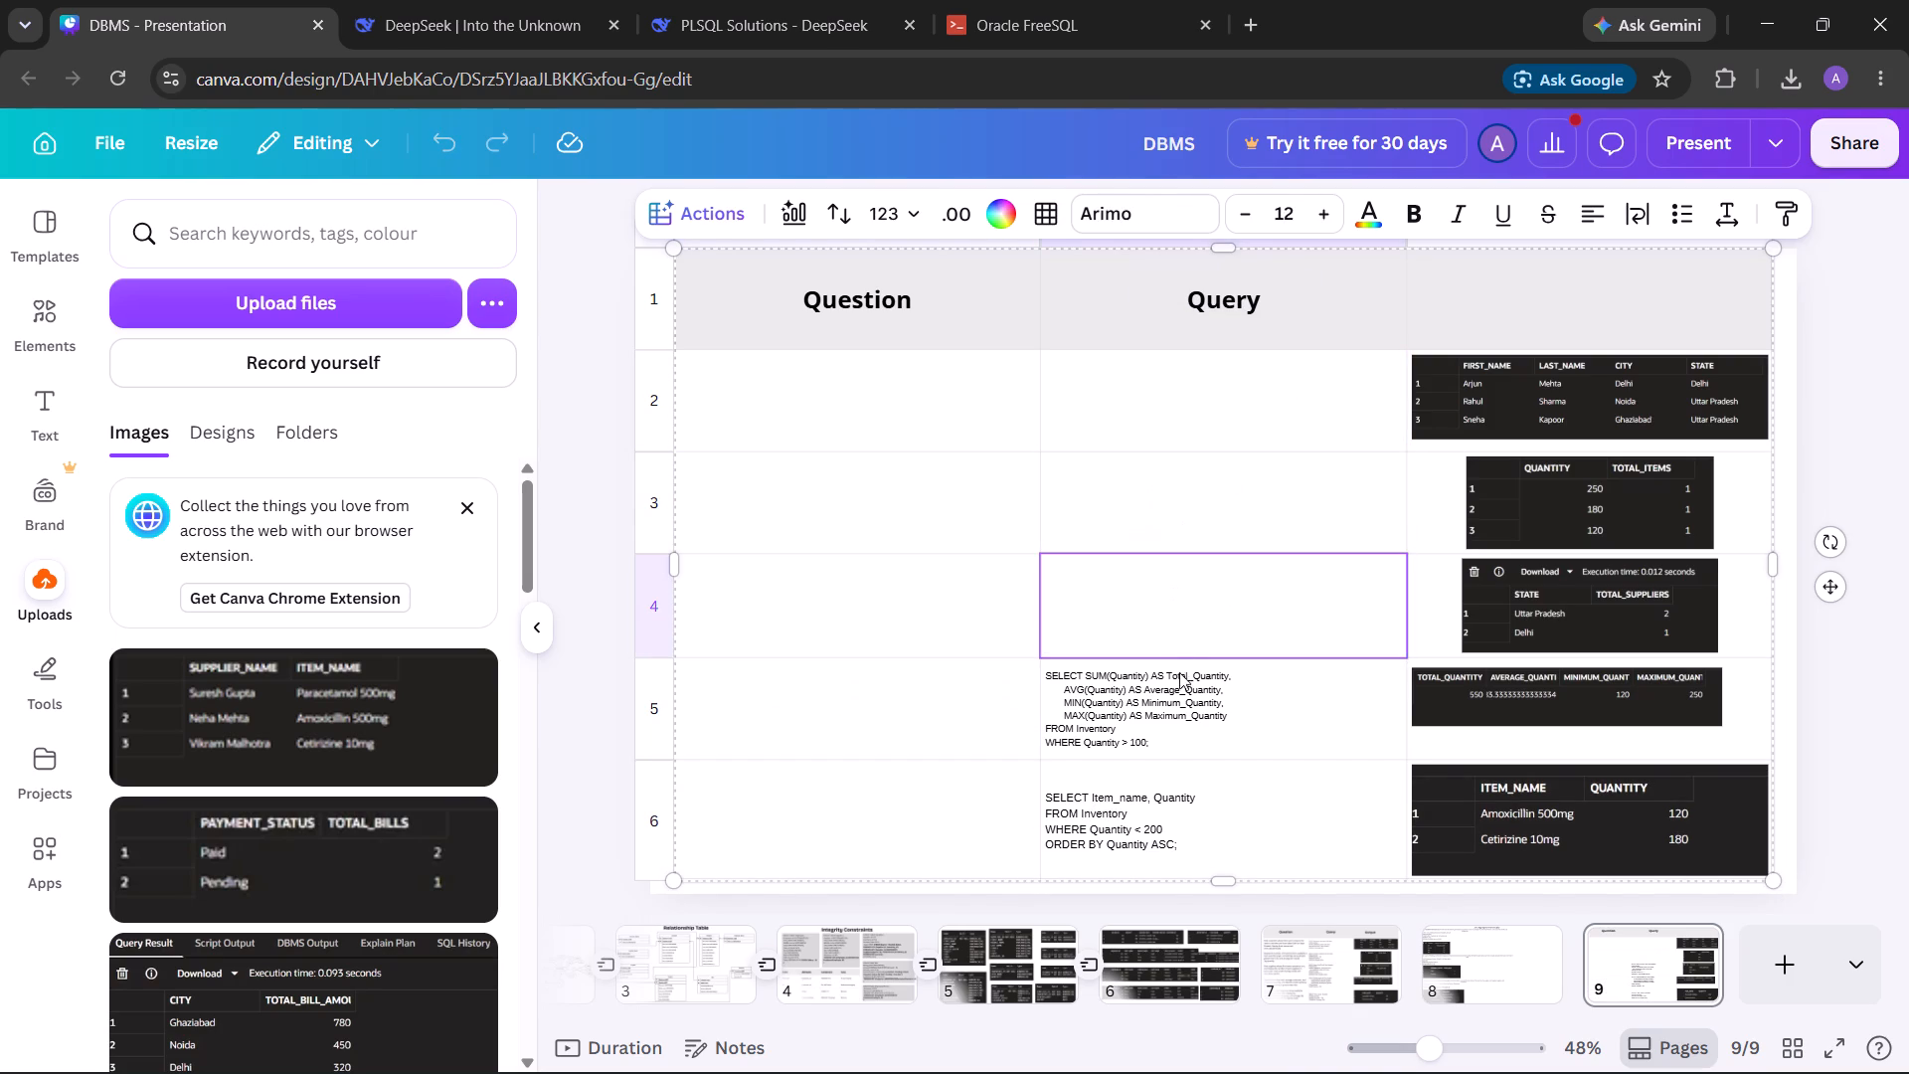
double_click(1179, 673)
key(ctrl+a)
key(BackSpace)
double_click(1160, 787)
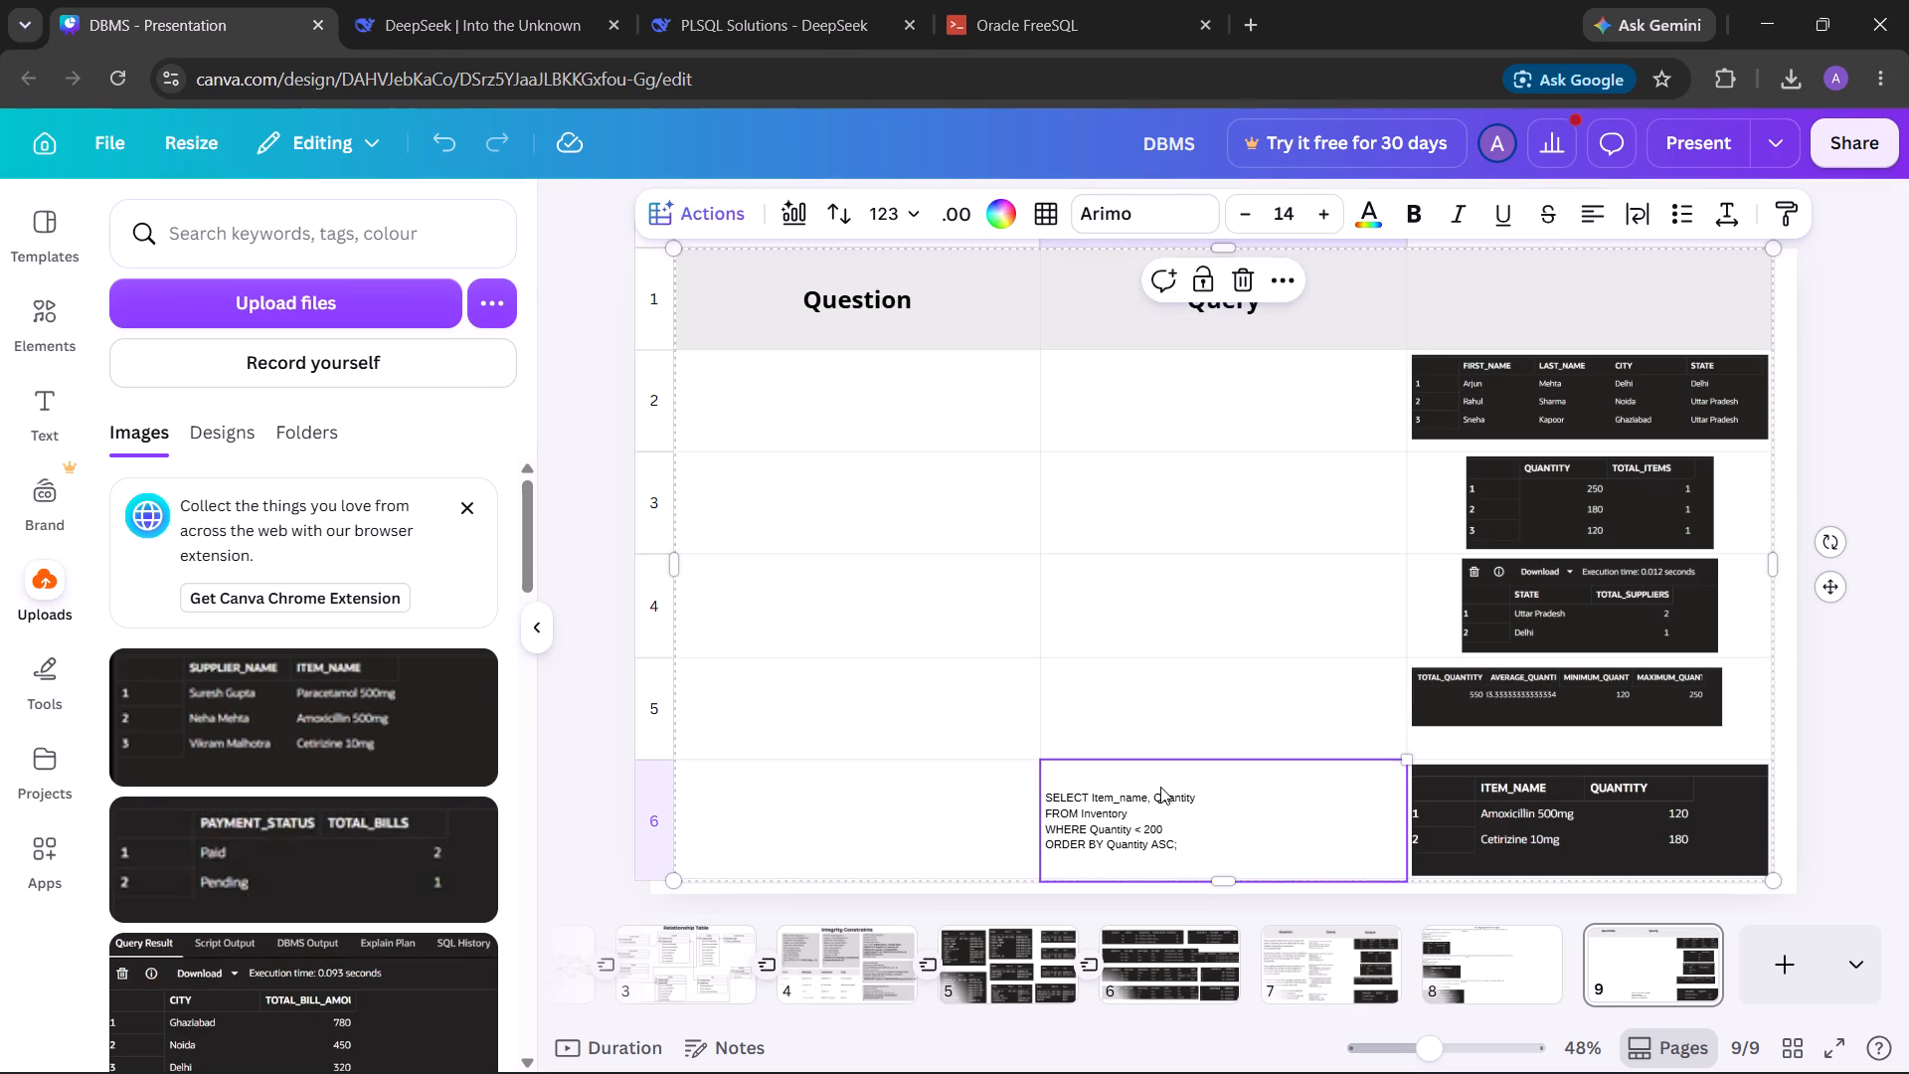
key(ctrl+a)
key(BackSpace)
Delete the five result screenshots from the third column of the page 9 table, rows 2 to 6.
click(1679, 374)
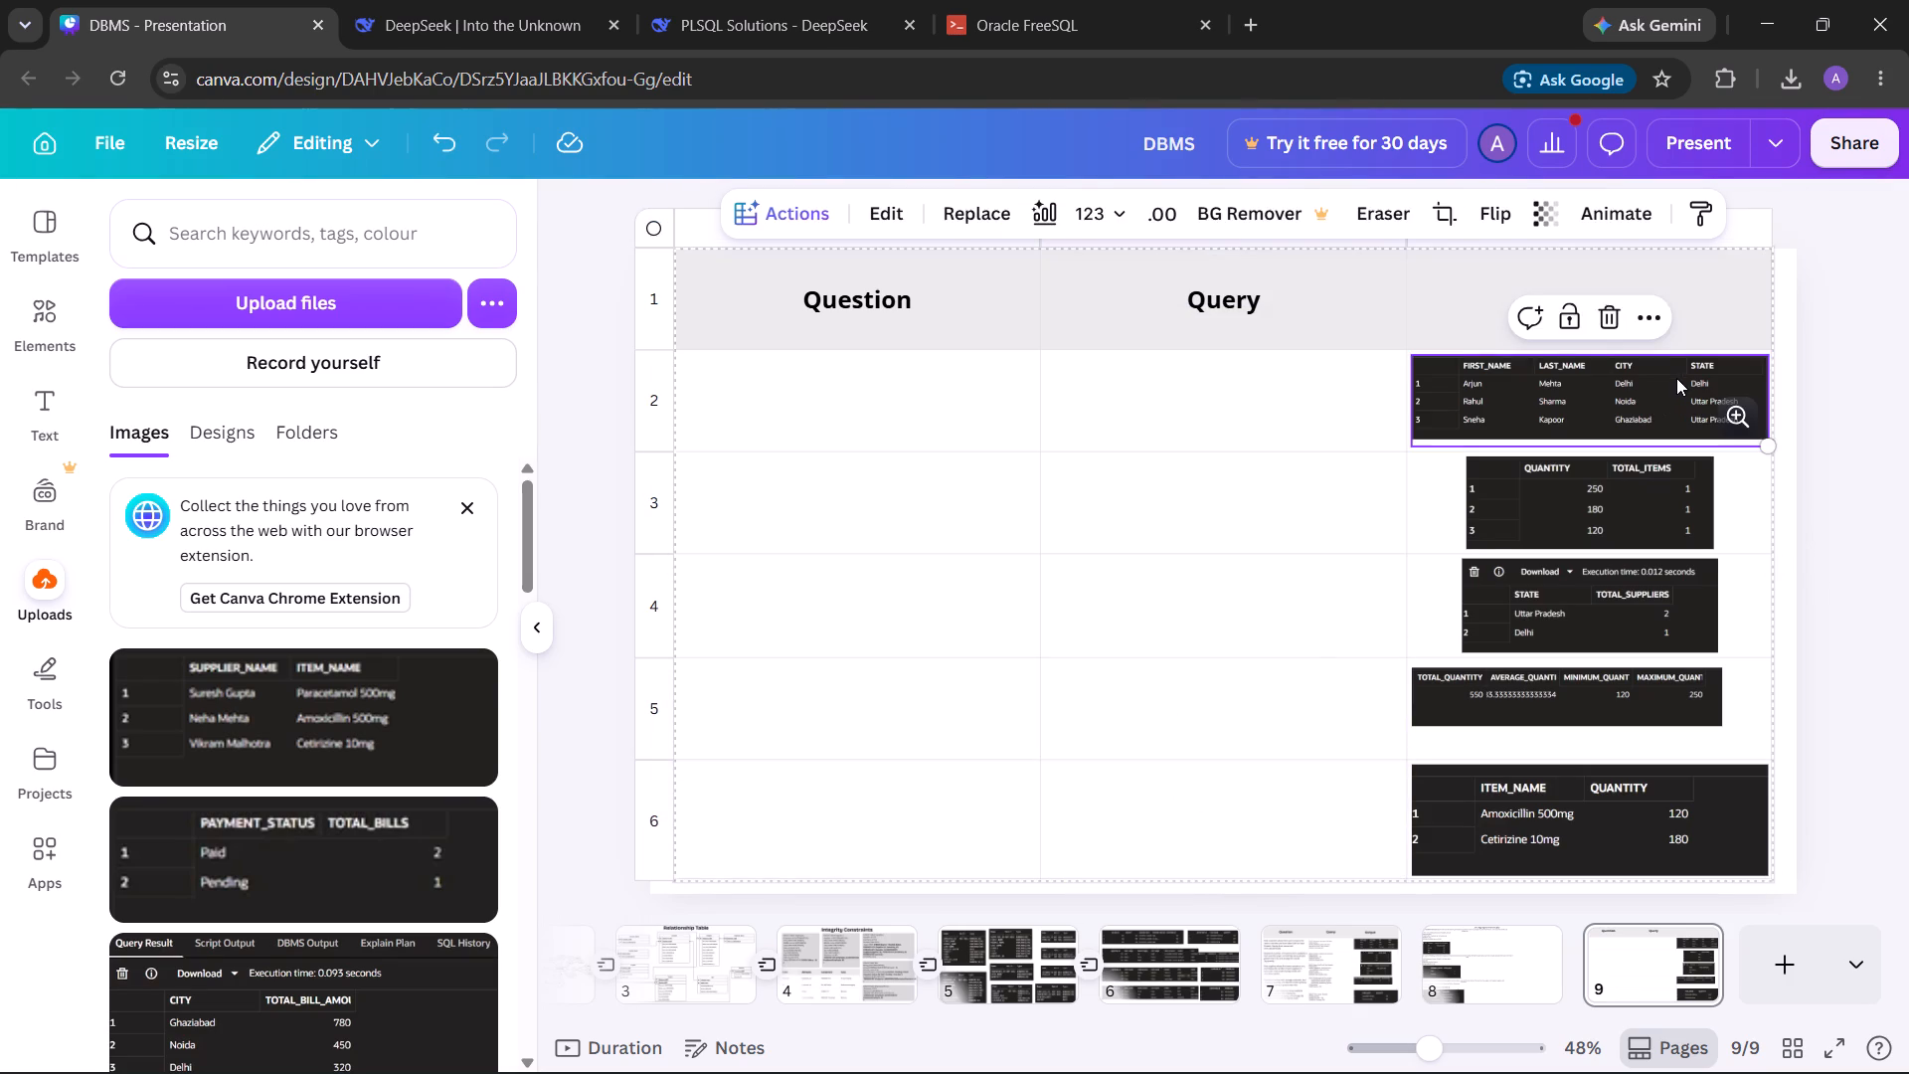
key(BackSpace)
click(1677, 496)
key(BackSpace)
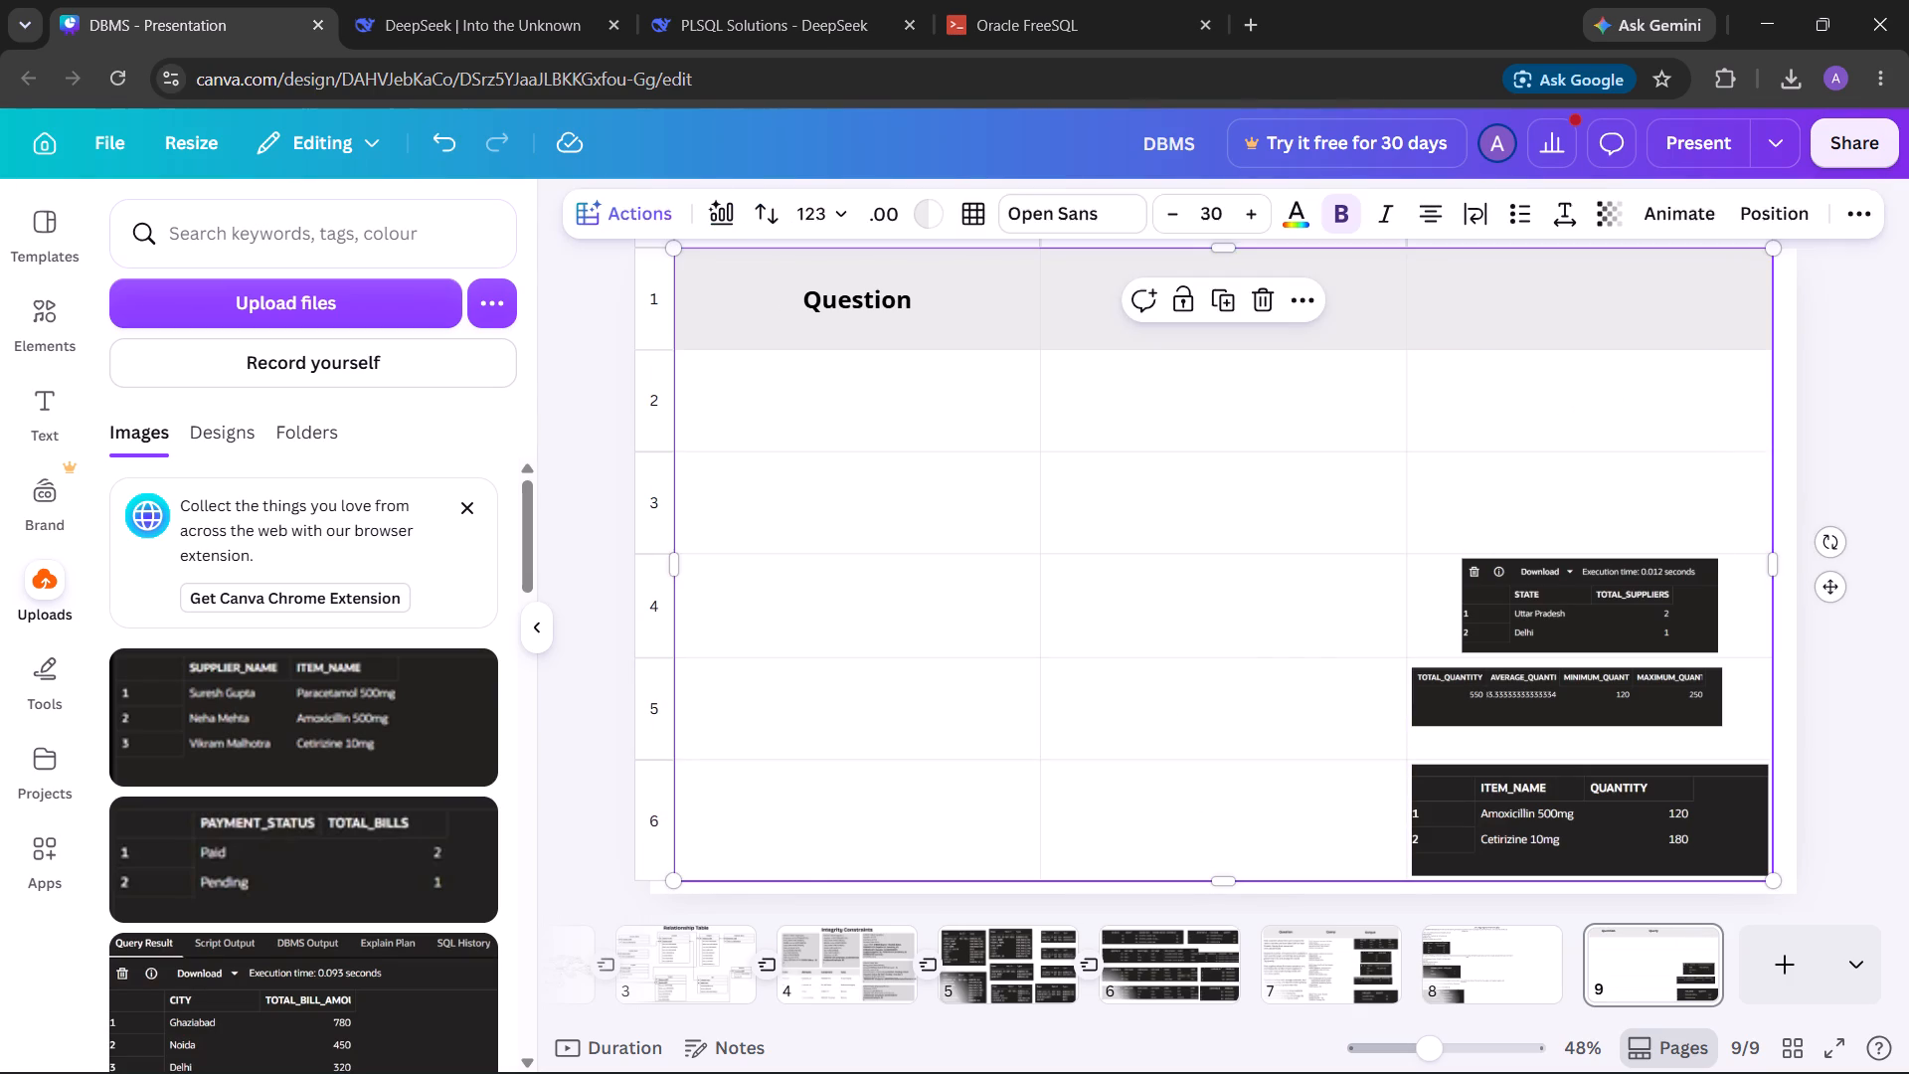
click(1654, 613)
key(BackSpace)
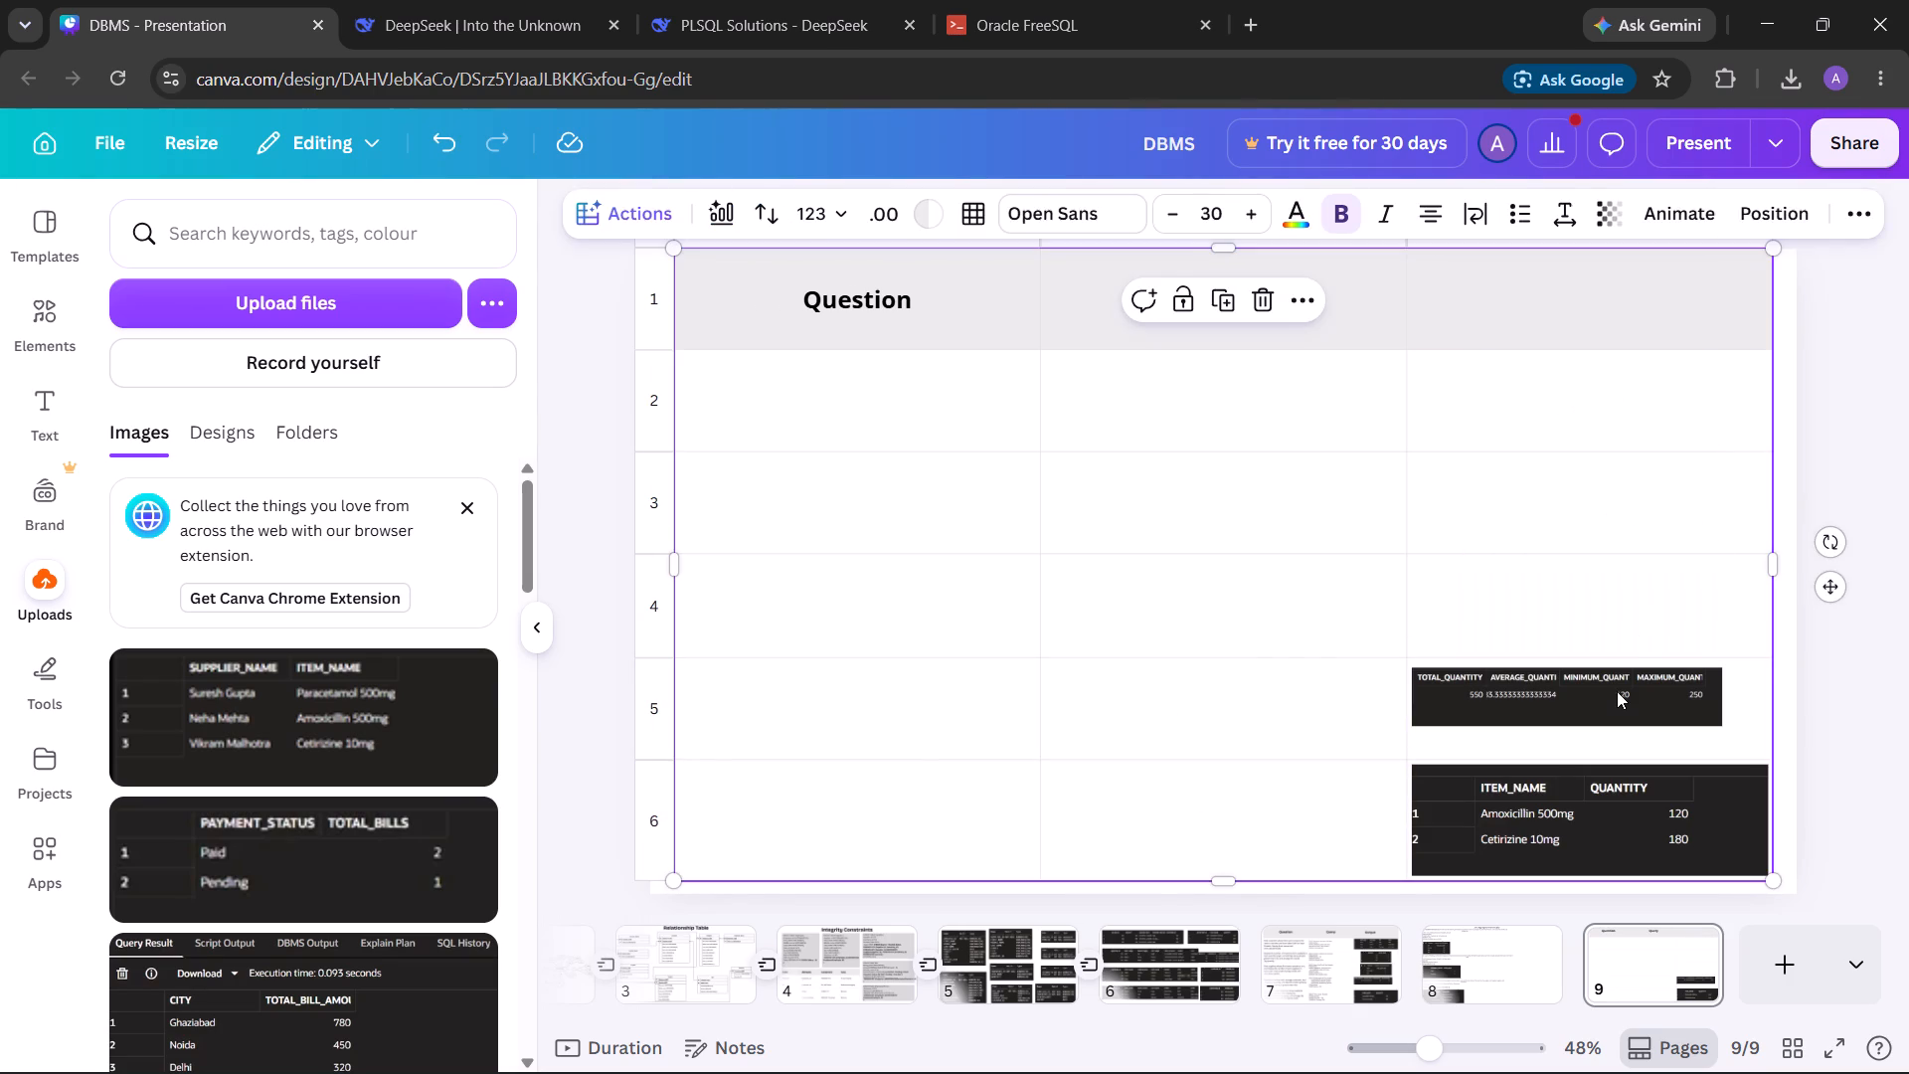
click(1617, 691)
key(BackSpace)
click(1652, 791)
key(BackSpace)
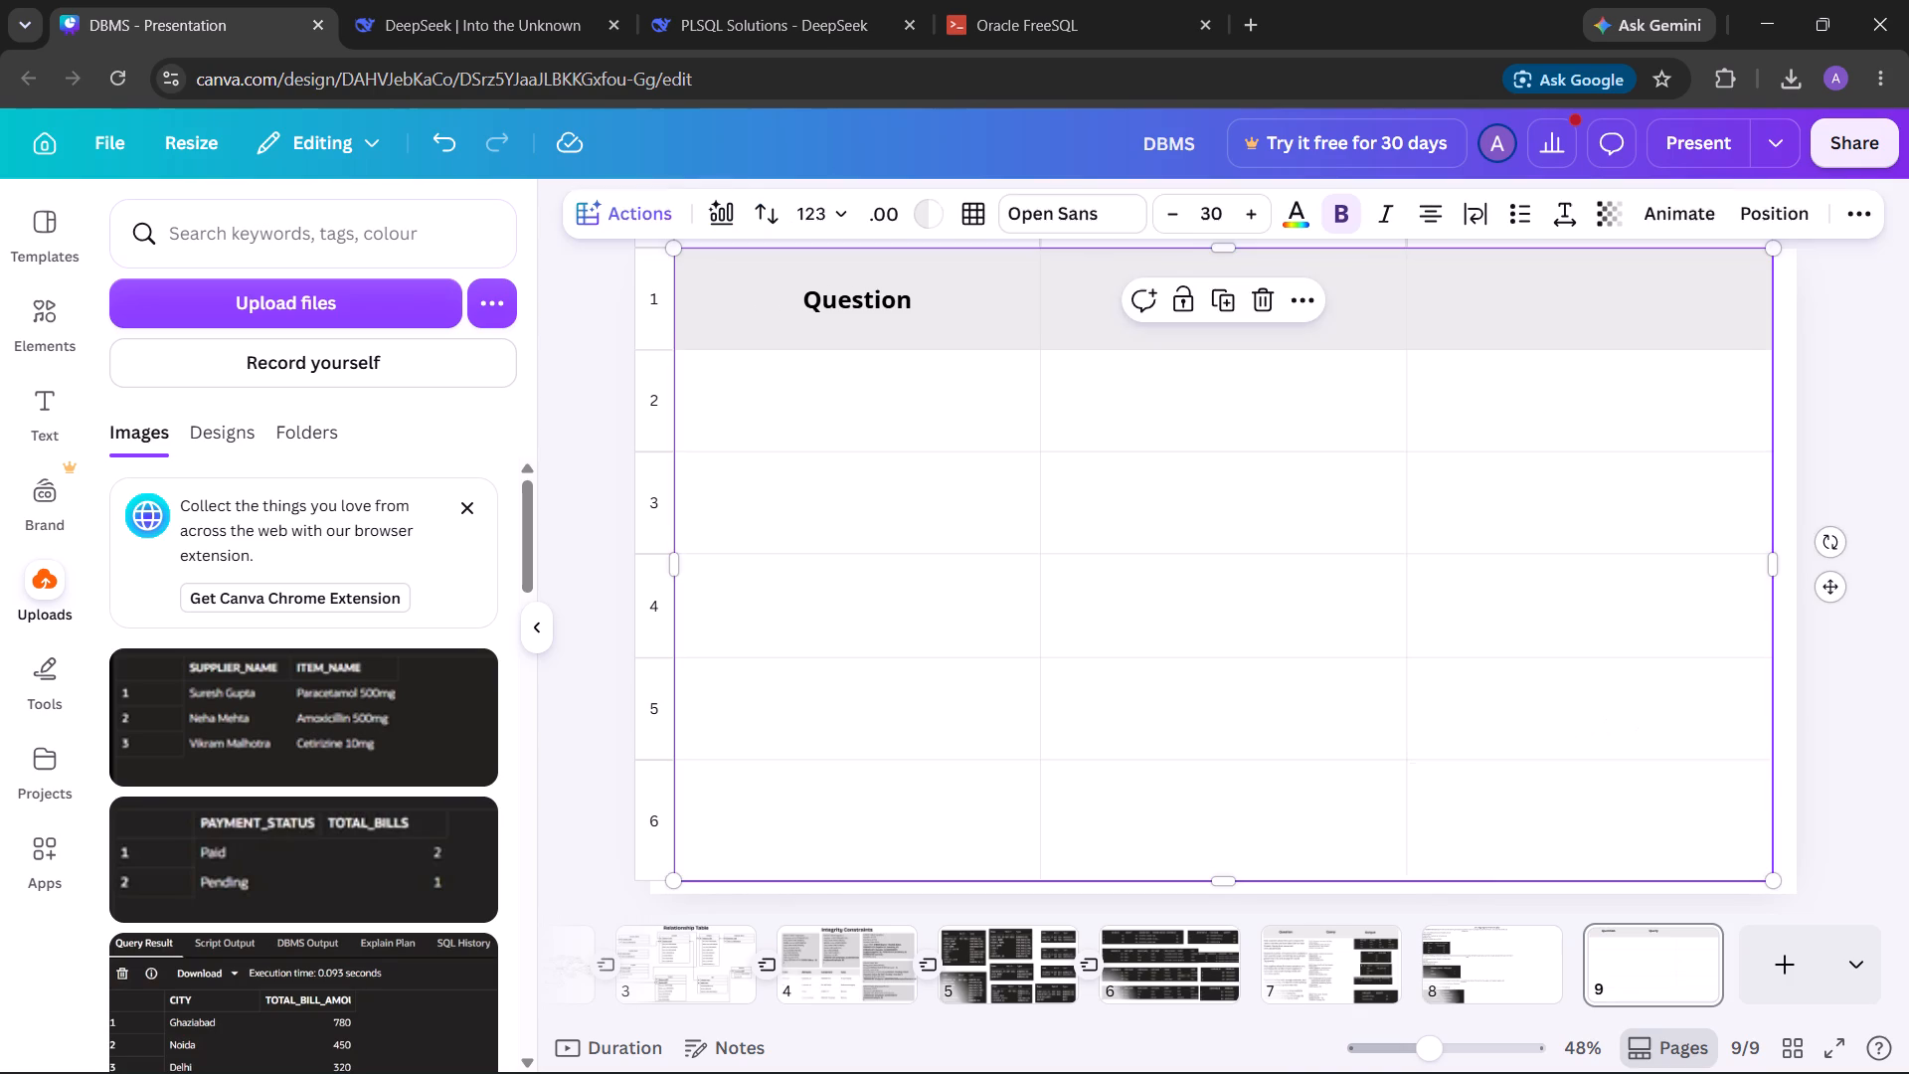
Copy the Q1 "Total Bill Amount per City" question from page 8 into the row 2 Question cell on page 9.
double_click(911, 420)
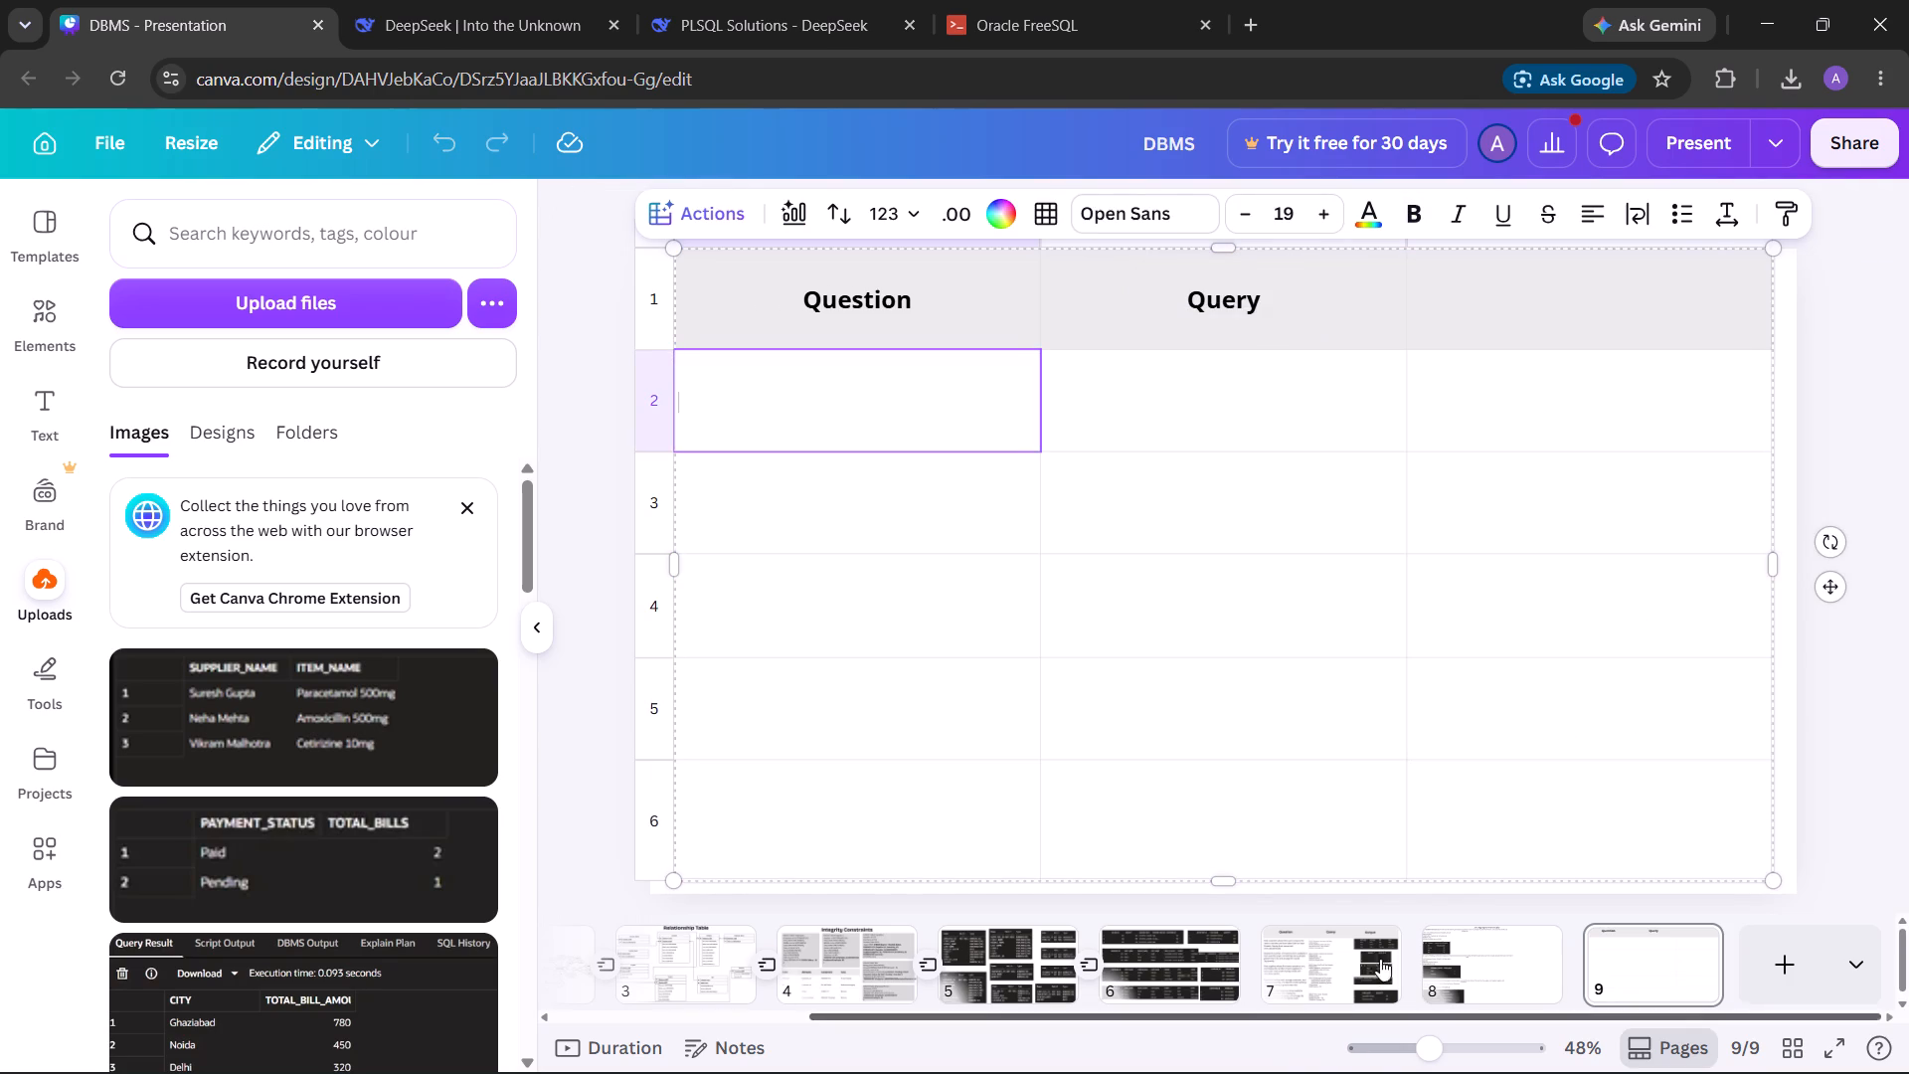
click(1466, 990)
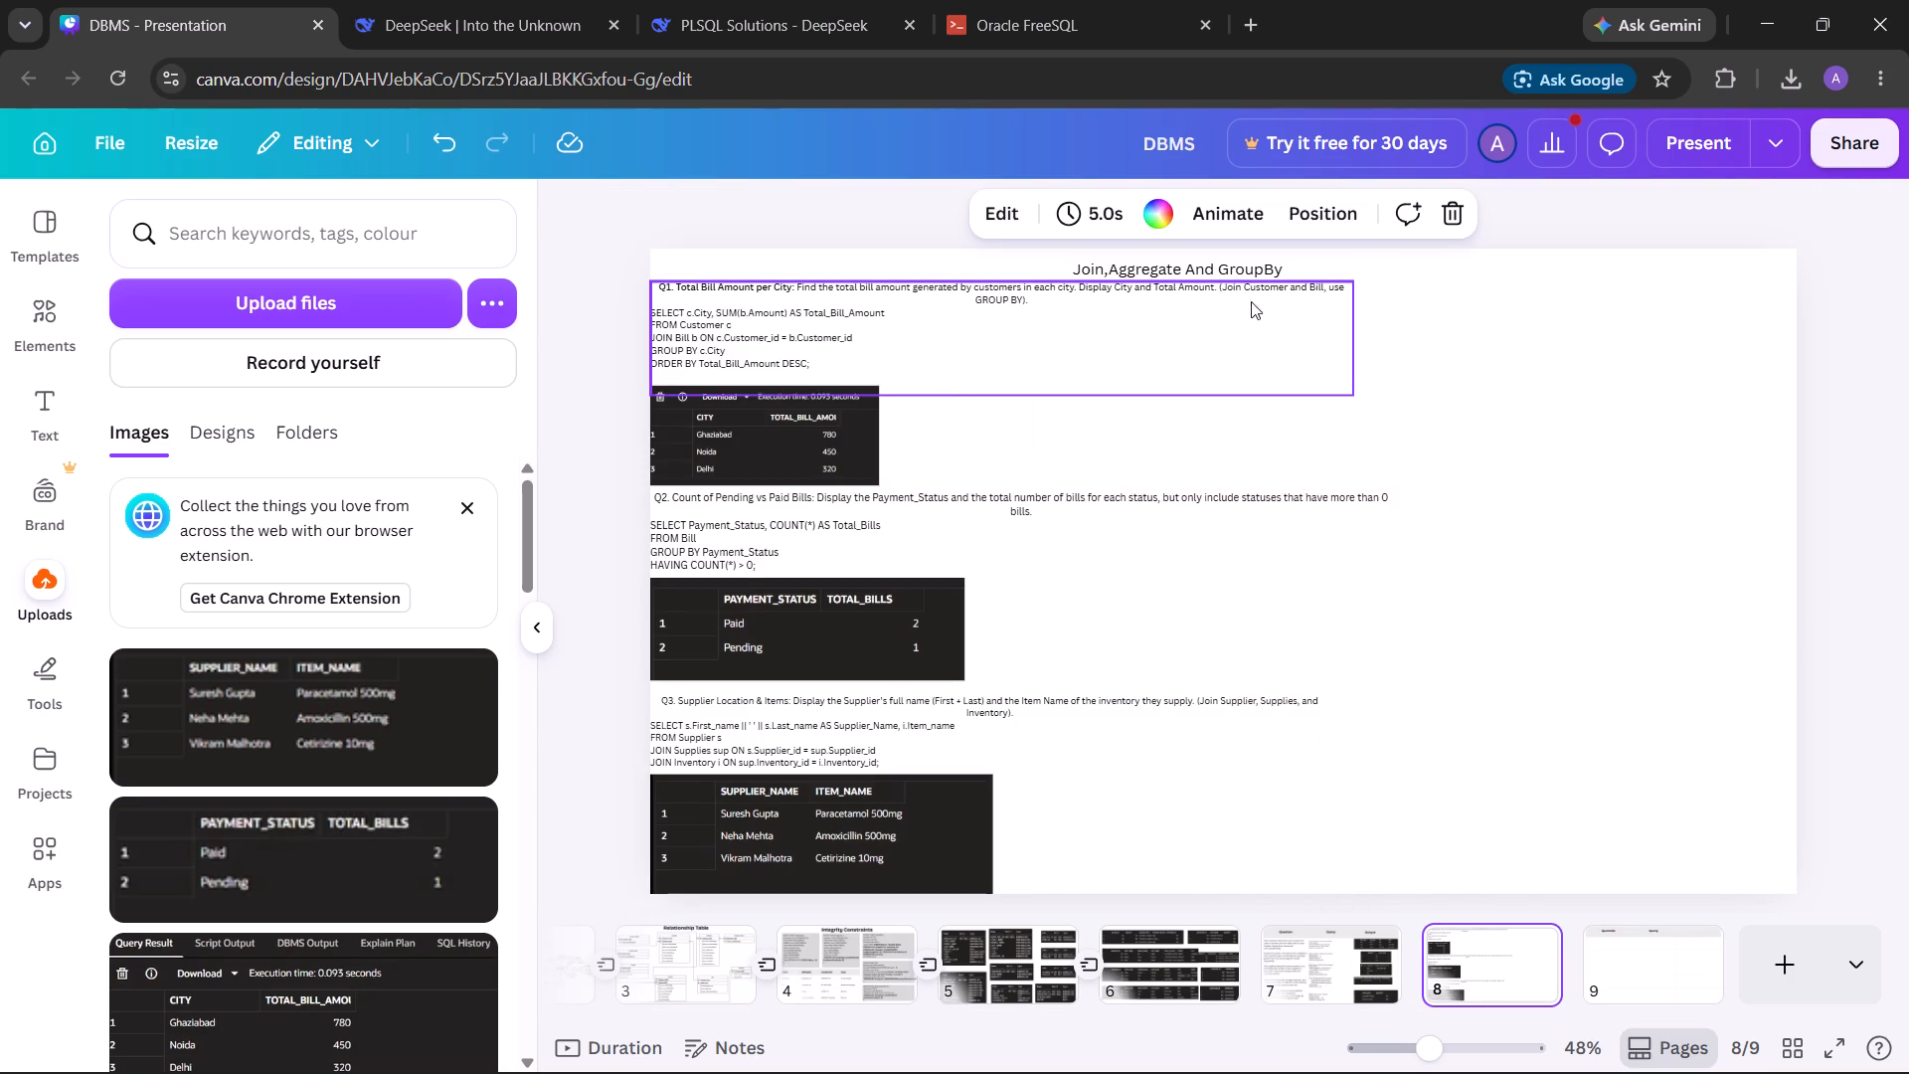
click(1124, 276)
click(1004, 295)
click(1040, 297)
drag(1037, 297, 830, 274)
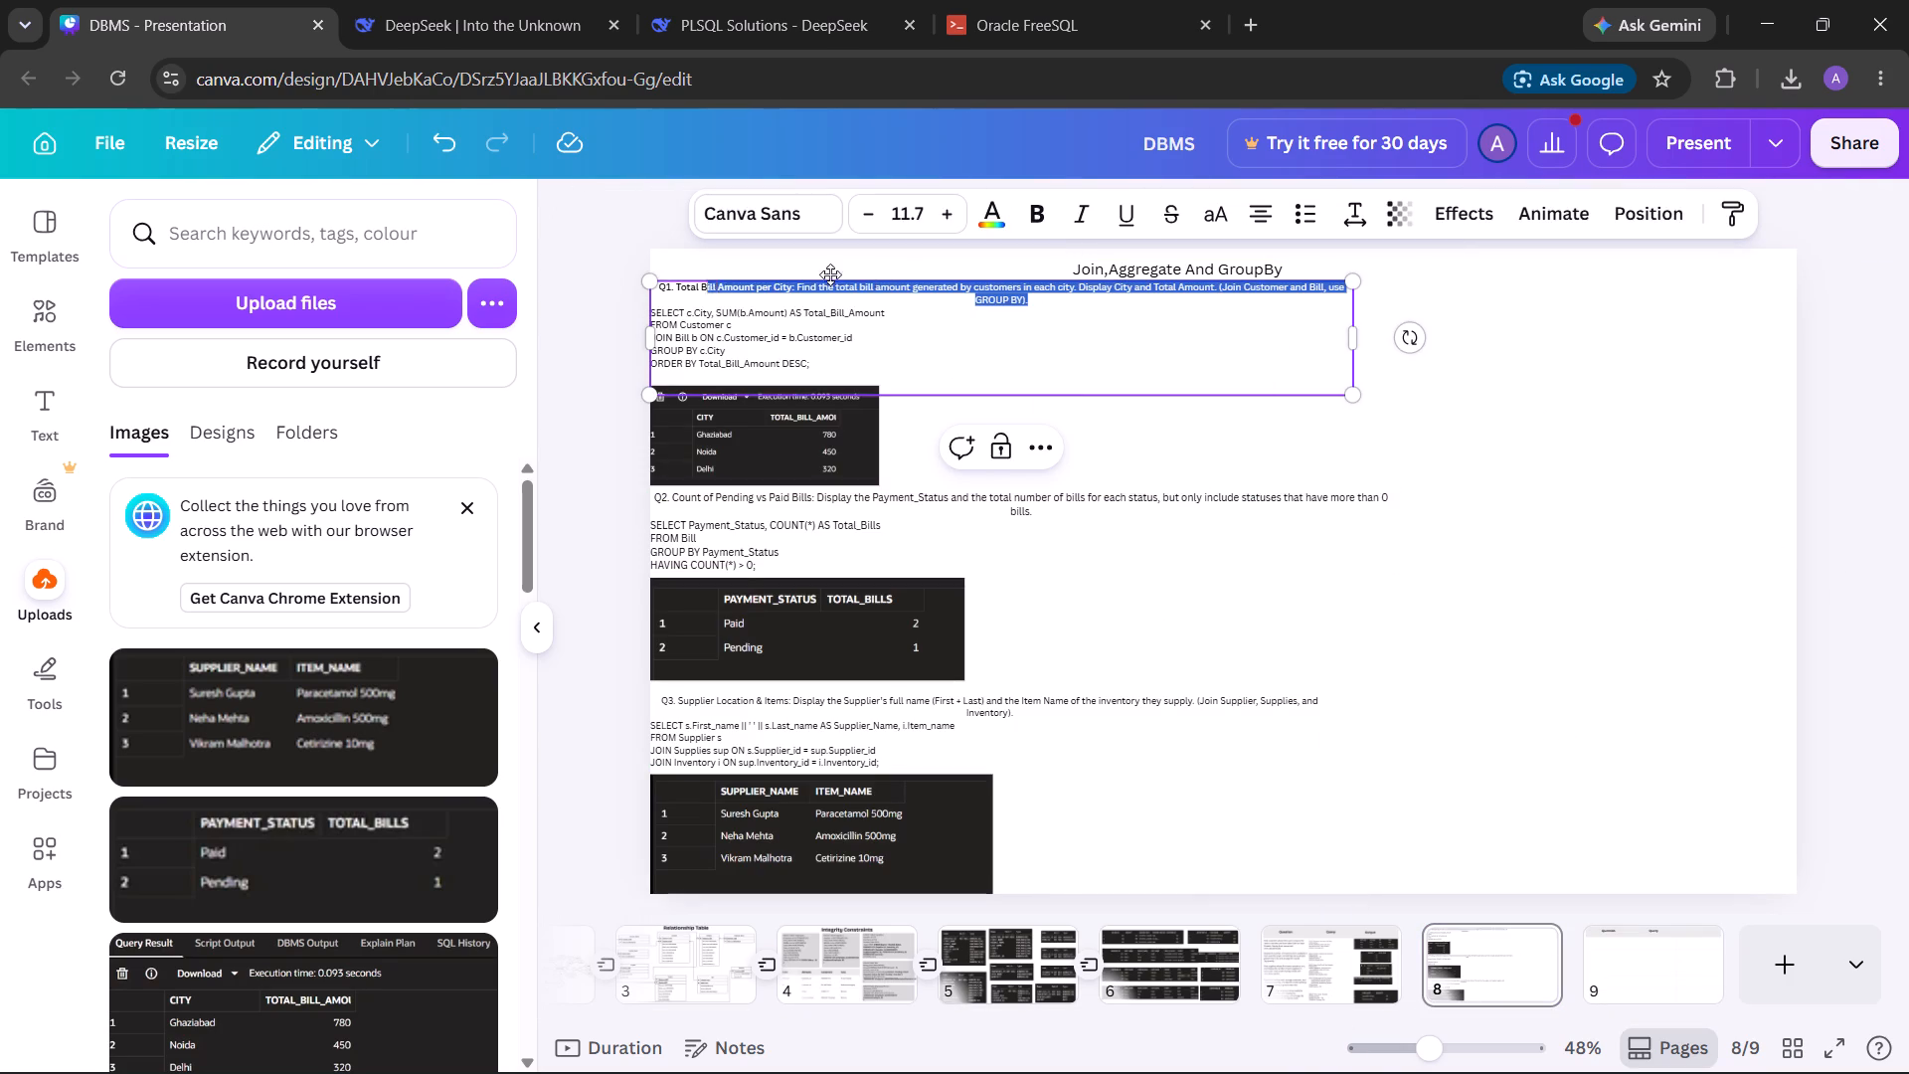
drag(830, 274, 661, 272)
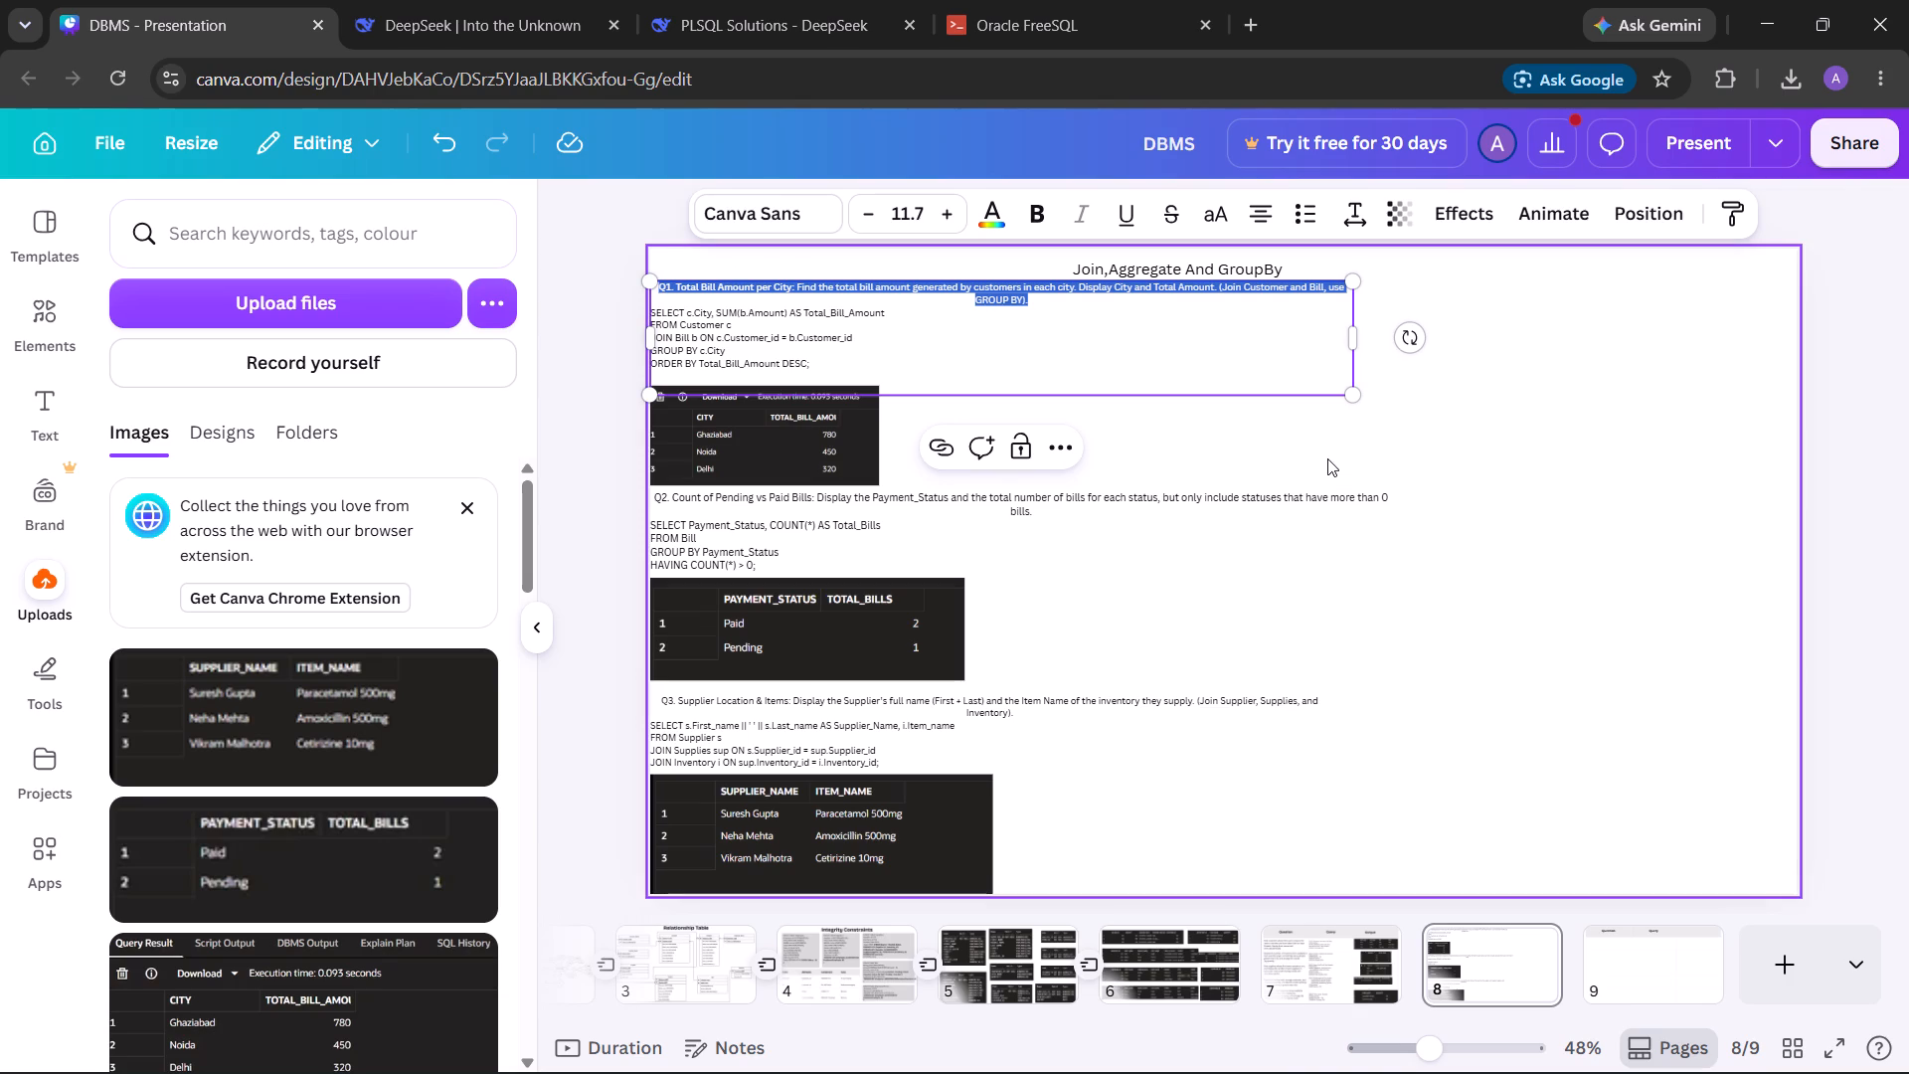
key(ctrl+c)
click(1644, 965)
double_click(864, 376)
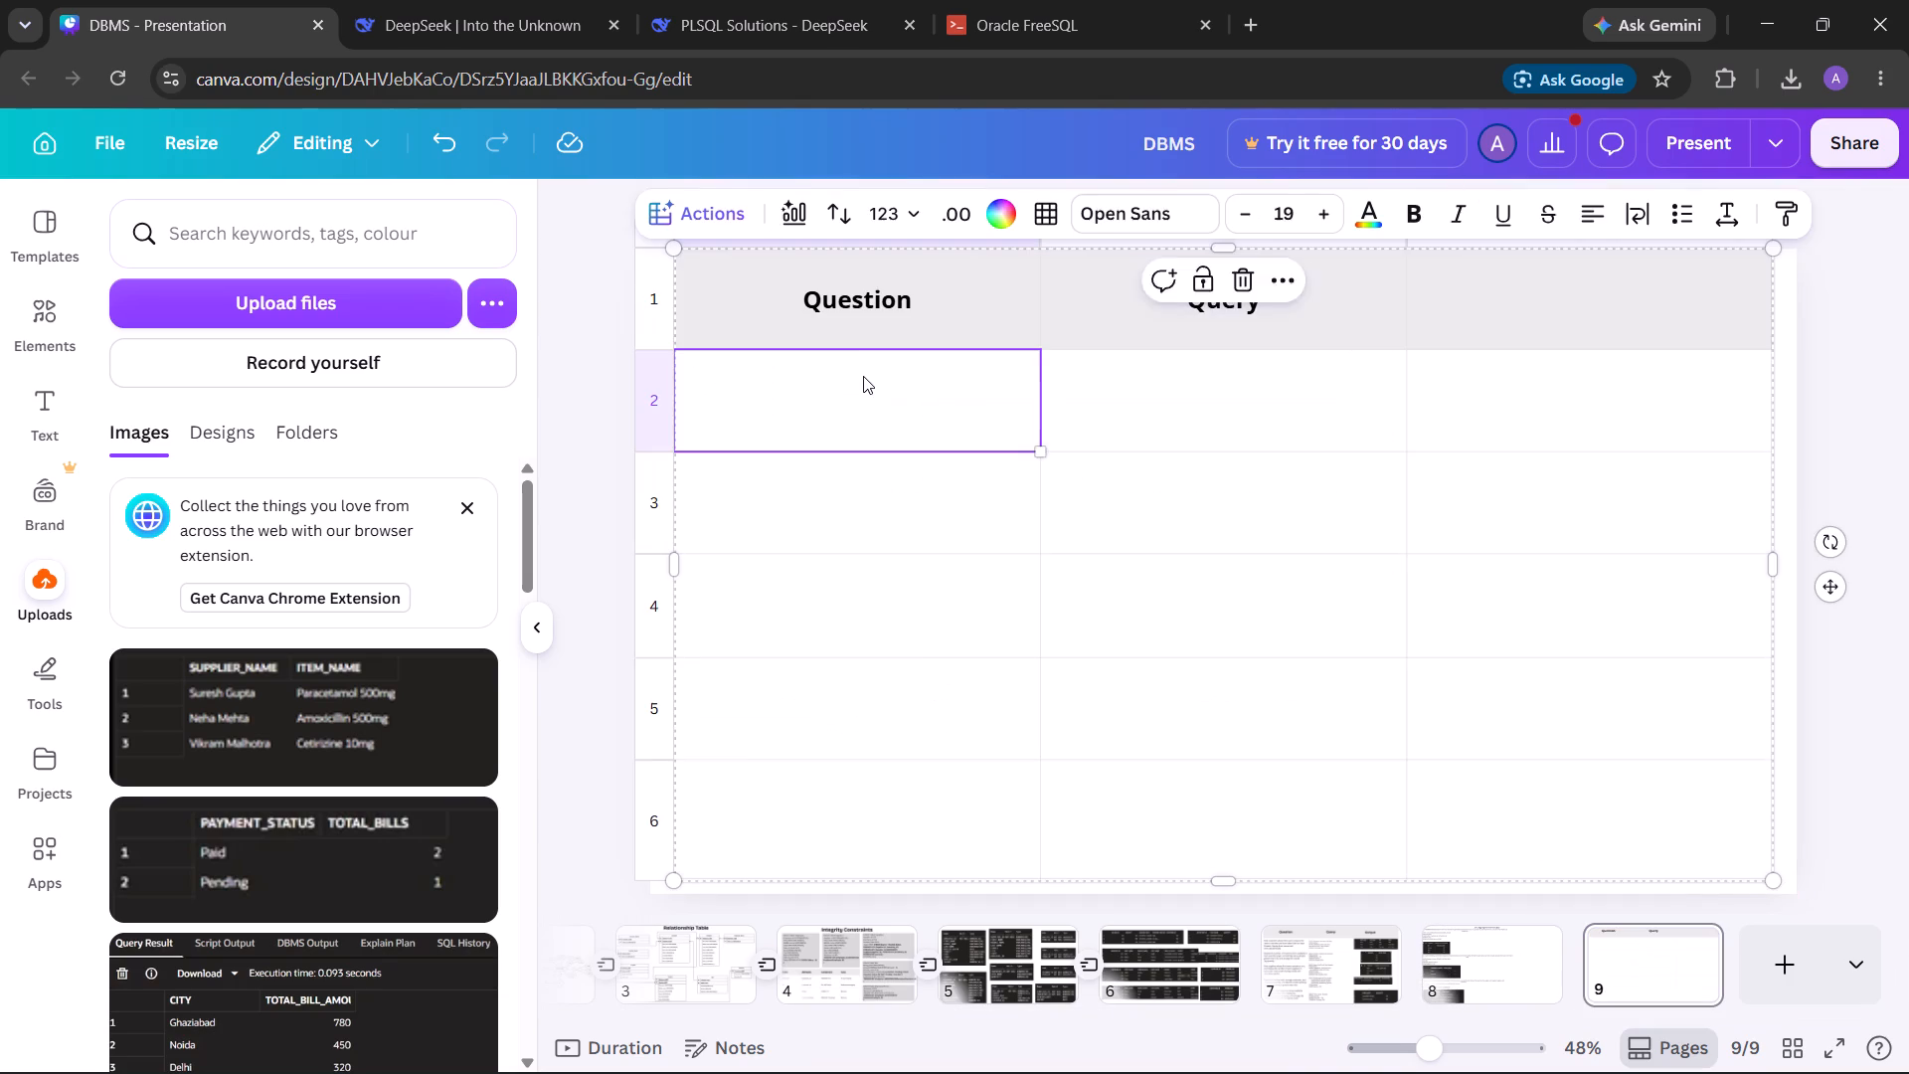
key(ctrl+v)
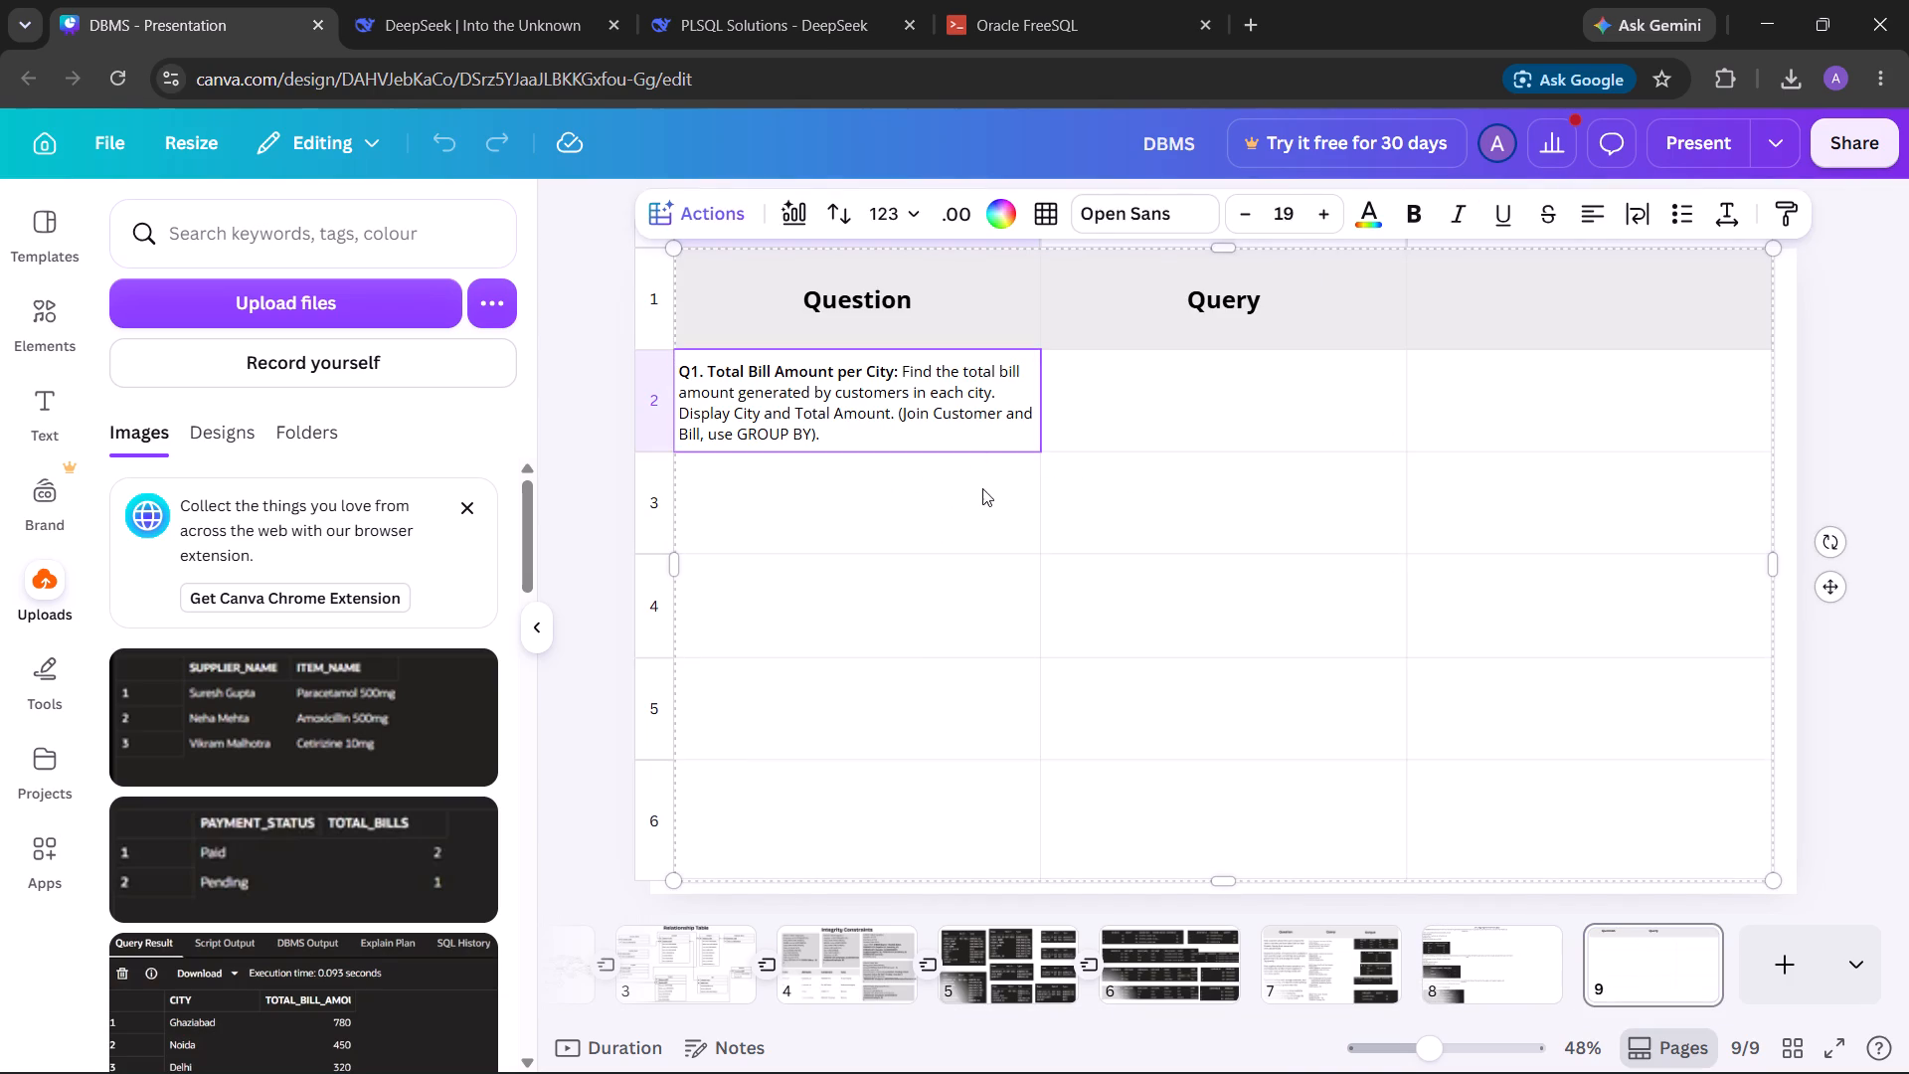
Copy the Q2 "Count of Pending vs Paid Bills" question from page 8 into the row 3 Question cell on page 9.
double_click(959, 500)
click(1440, 959)
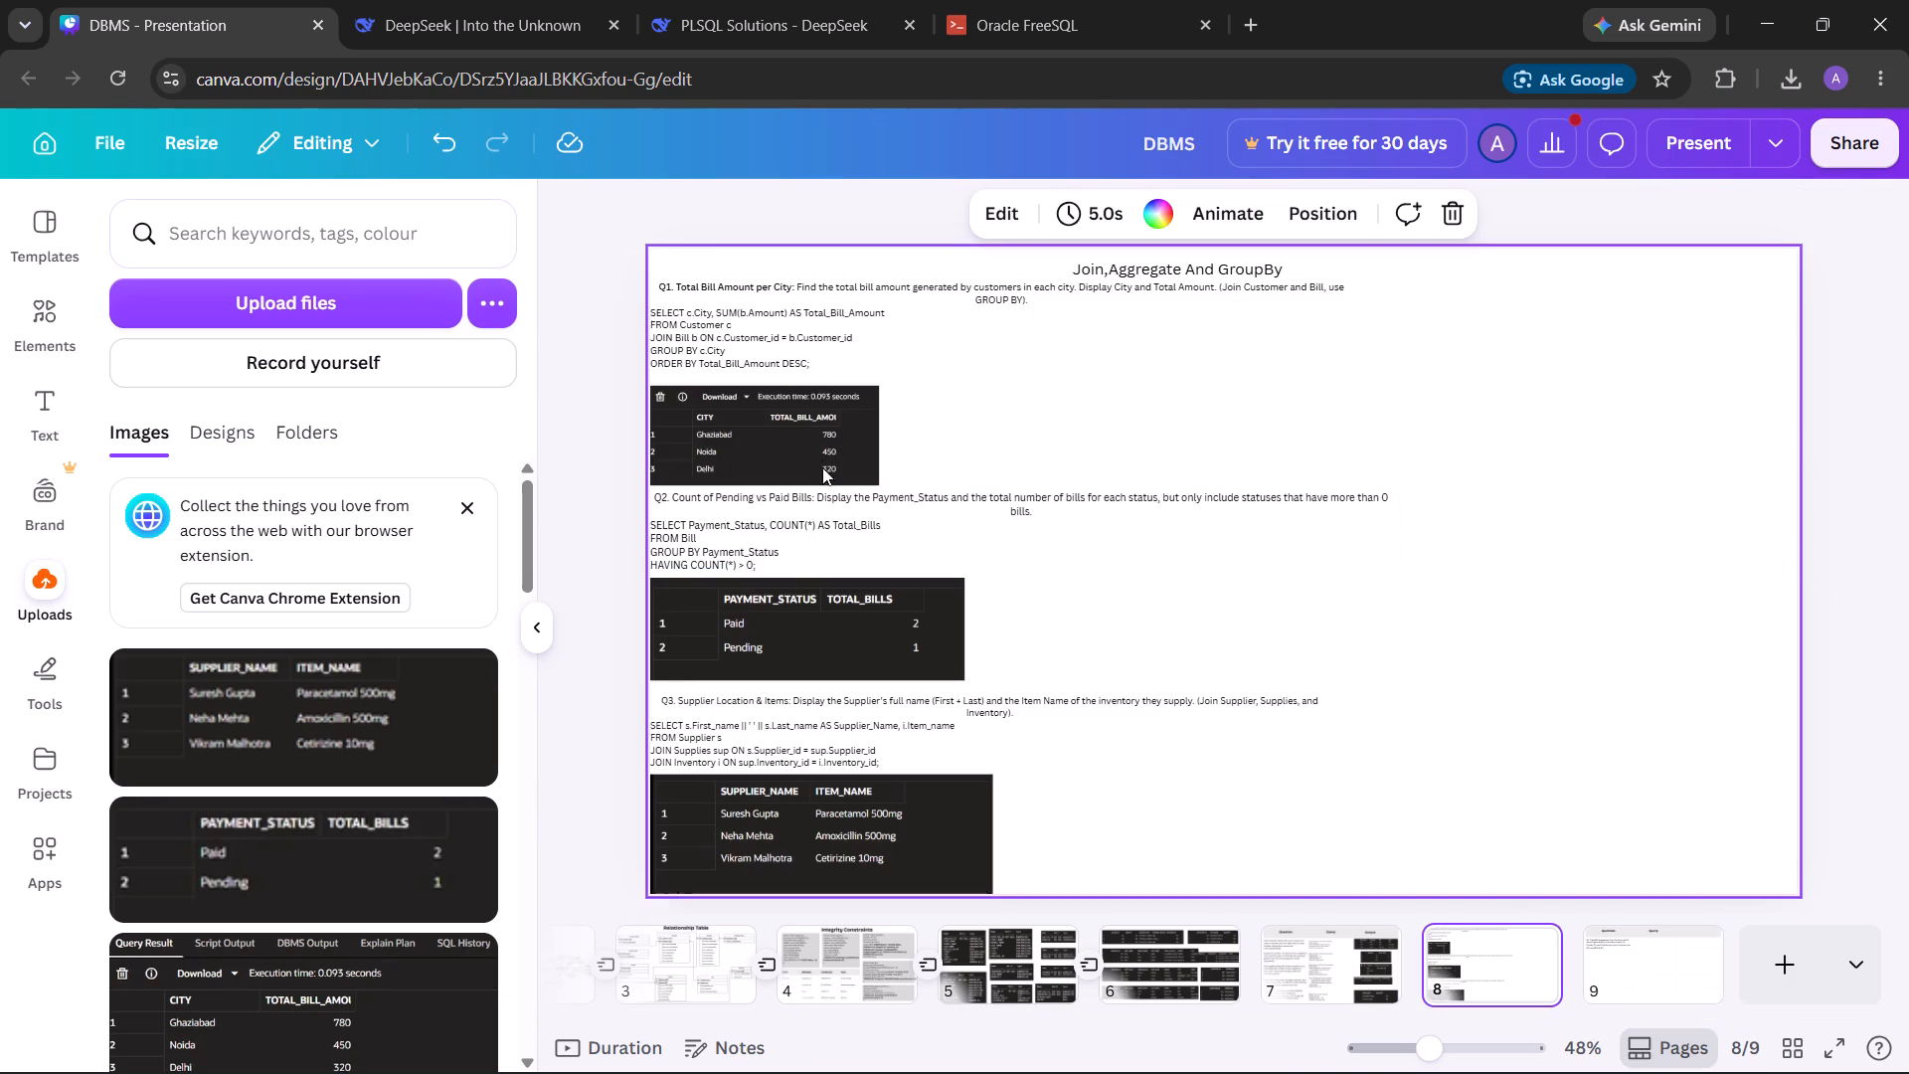
click(813, 521)
click(831, 548)
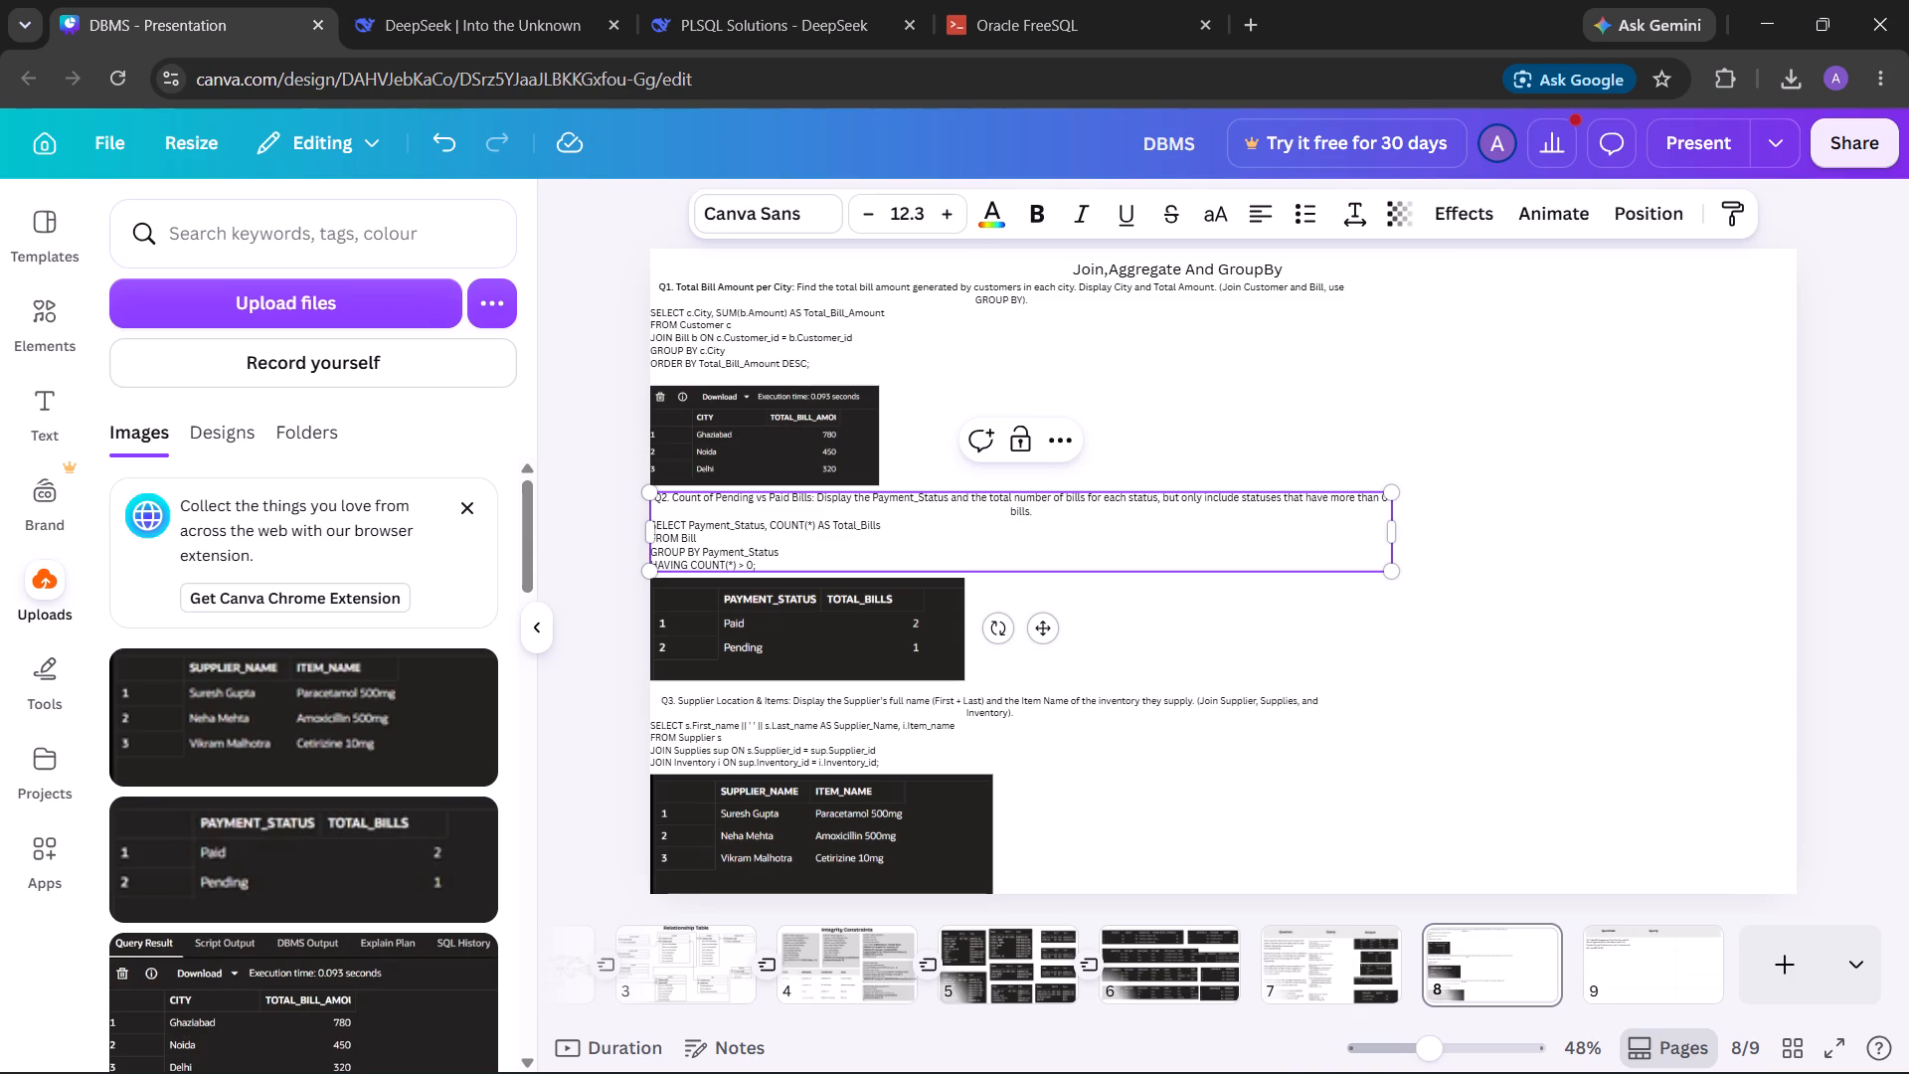
double_click(1056, 519)
drag(1040, 511, 651, 488)
key(ctrl+c)
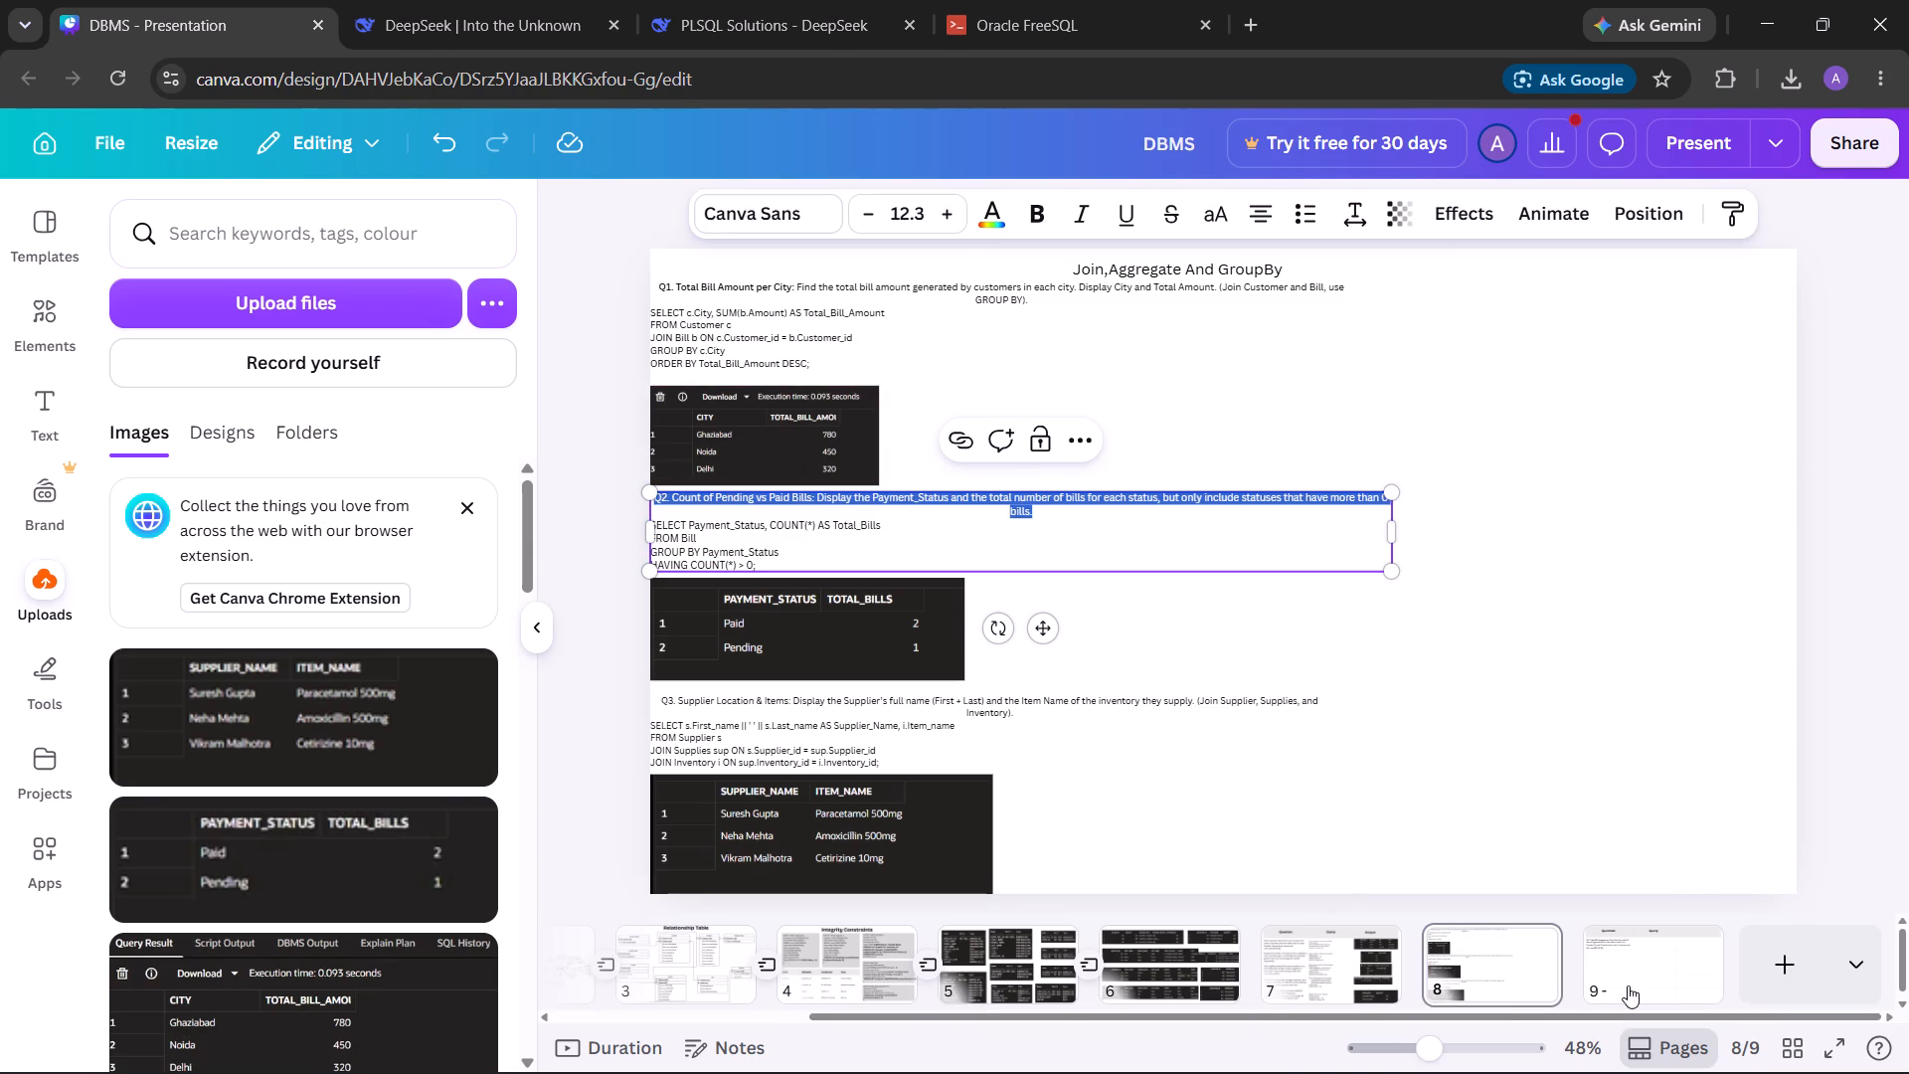
click(1626, 985)
double_click(912, 516)
key(ctrl+v)
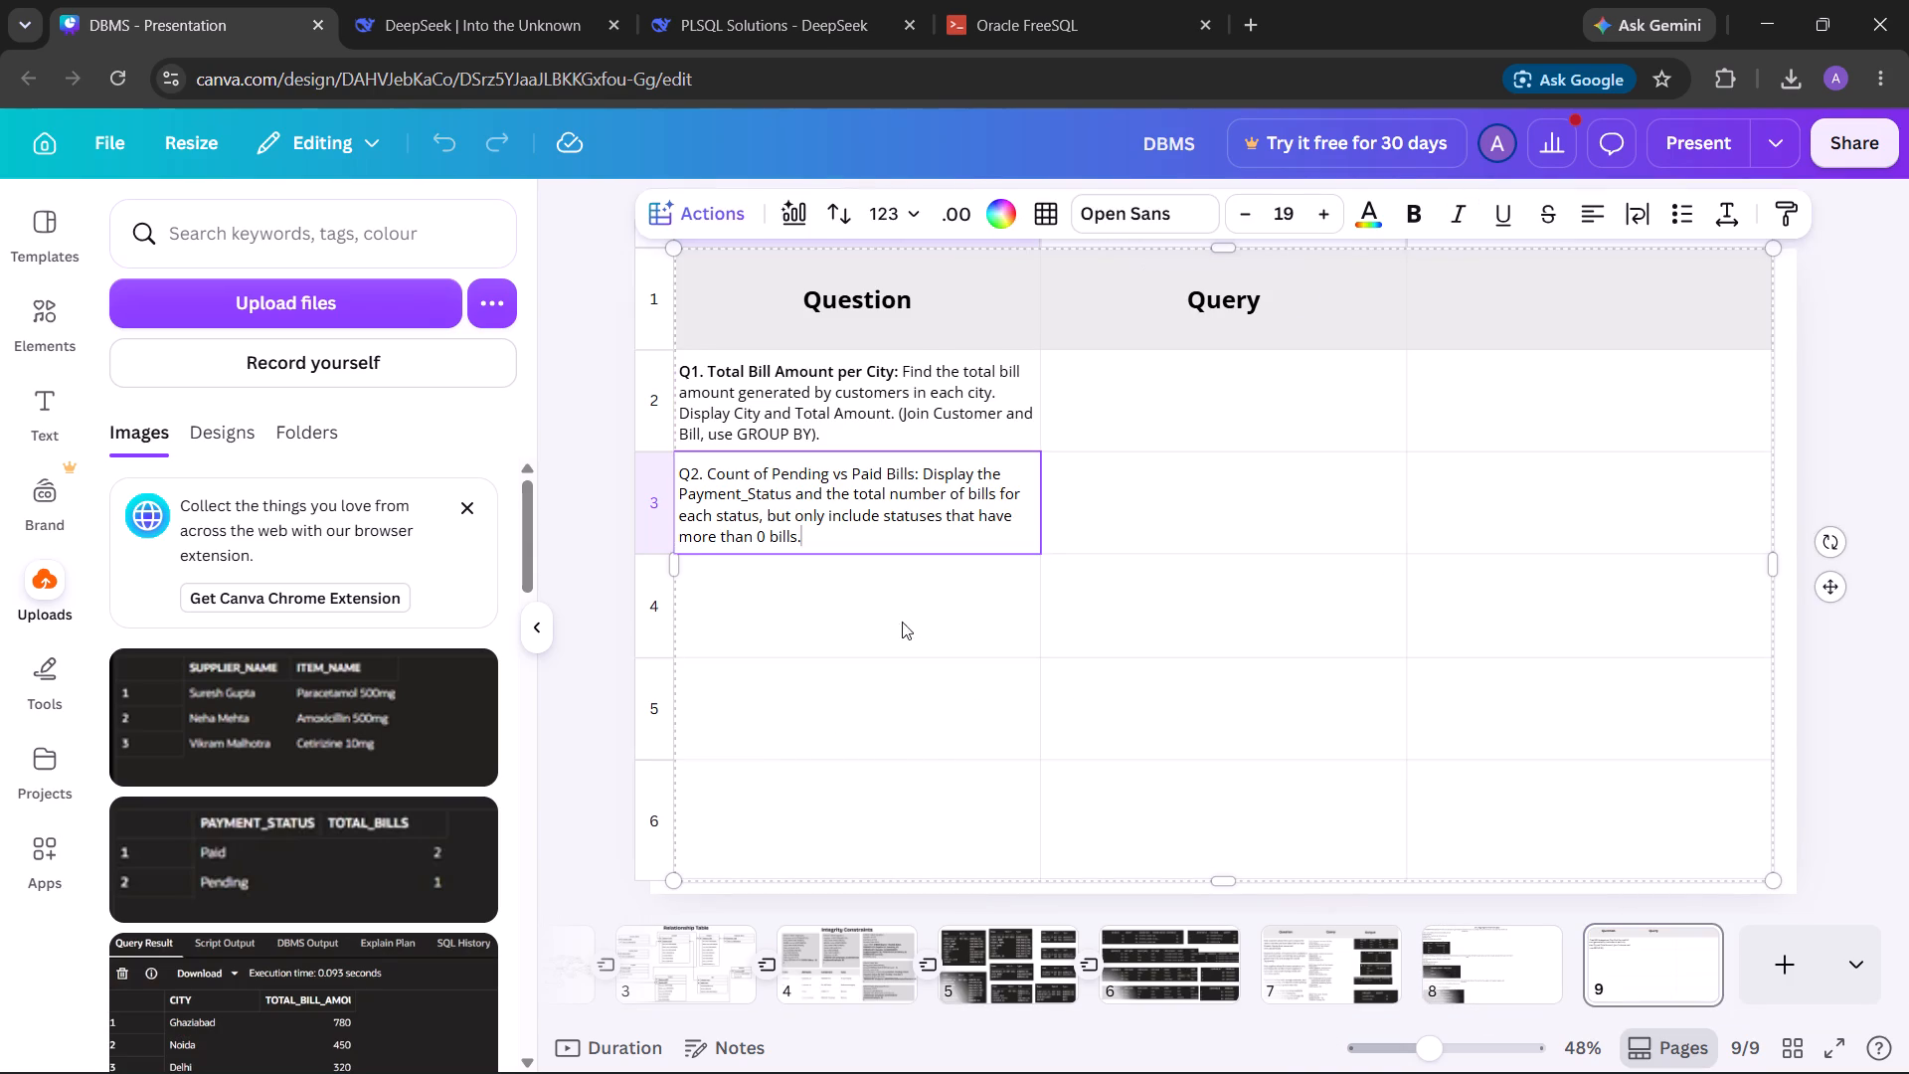
click(904, 605)
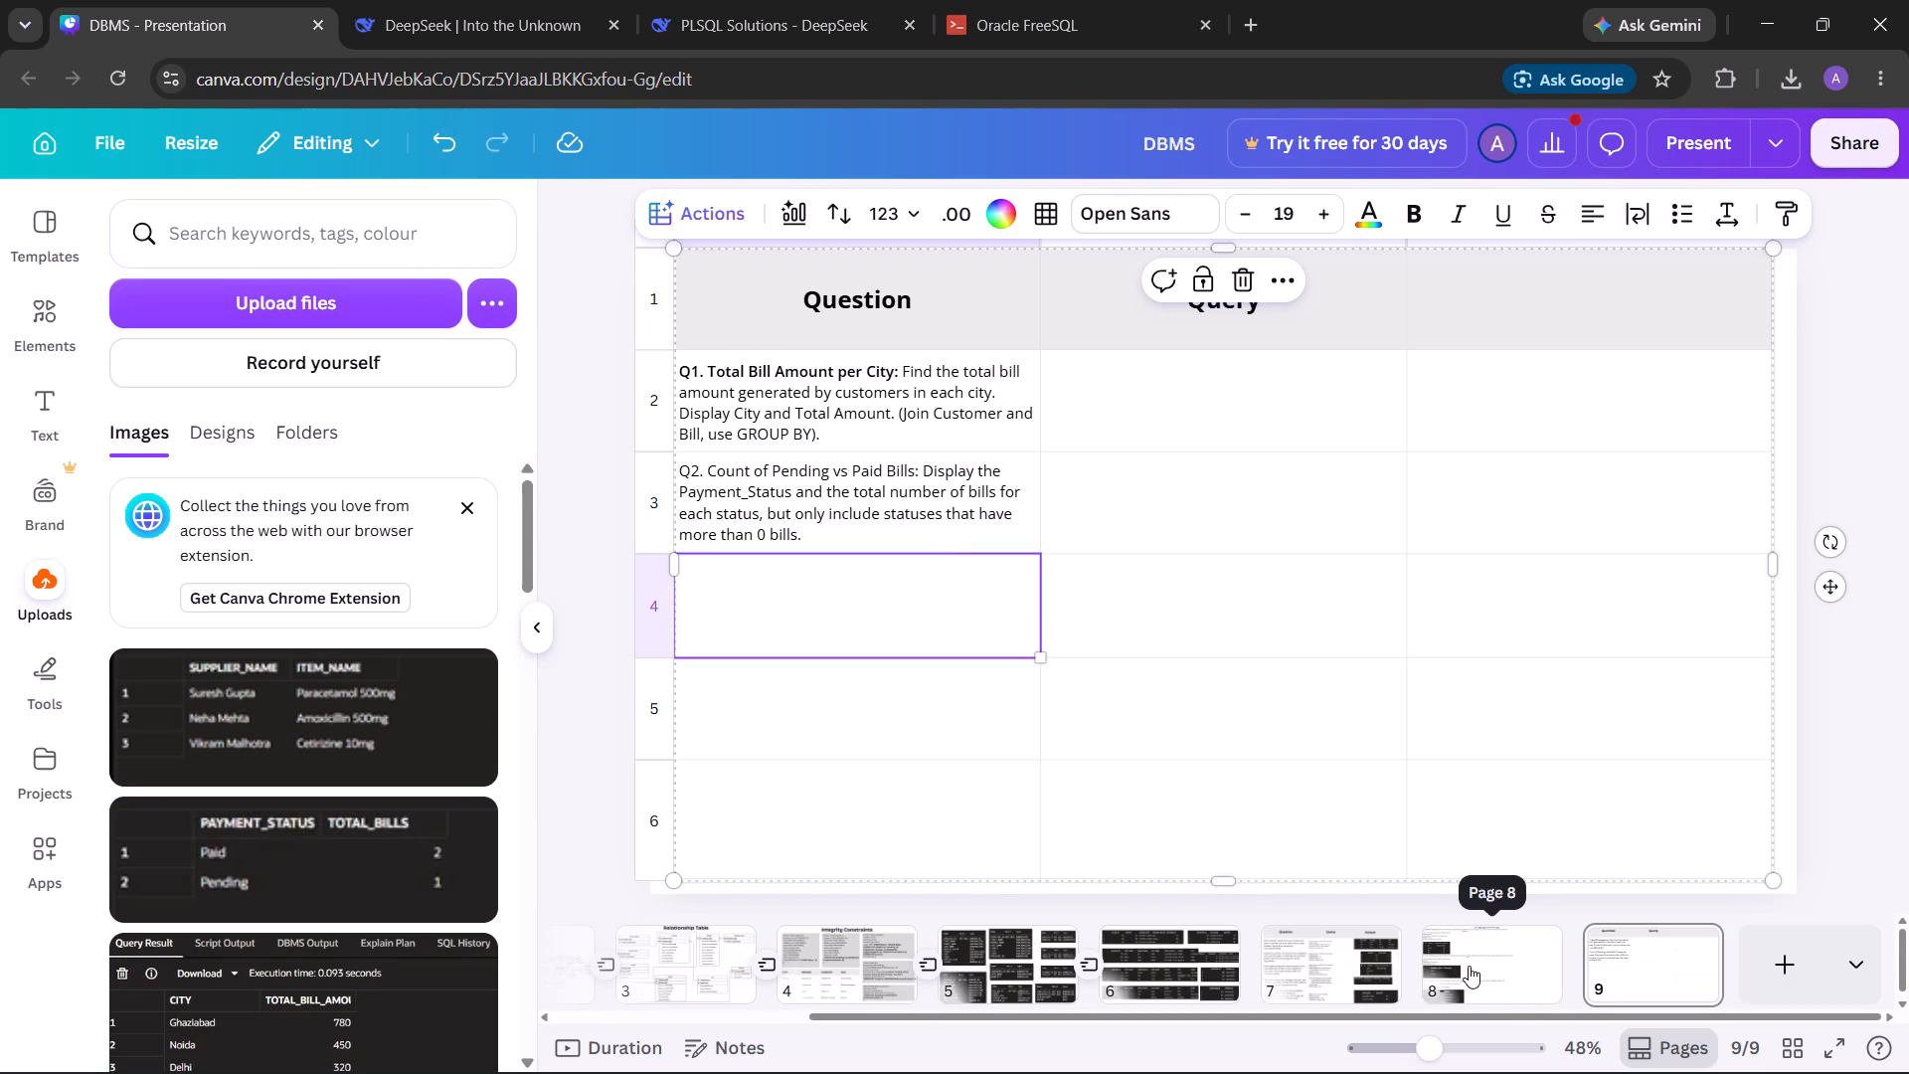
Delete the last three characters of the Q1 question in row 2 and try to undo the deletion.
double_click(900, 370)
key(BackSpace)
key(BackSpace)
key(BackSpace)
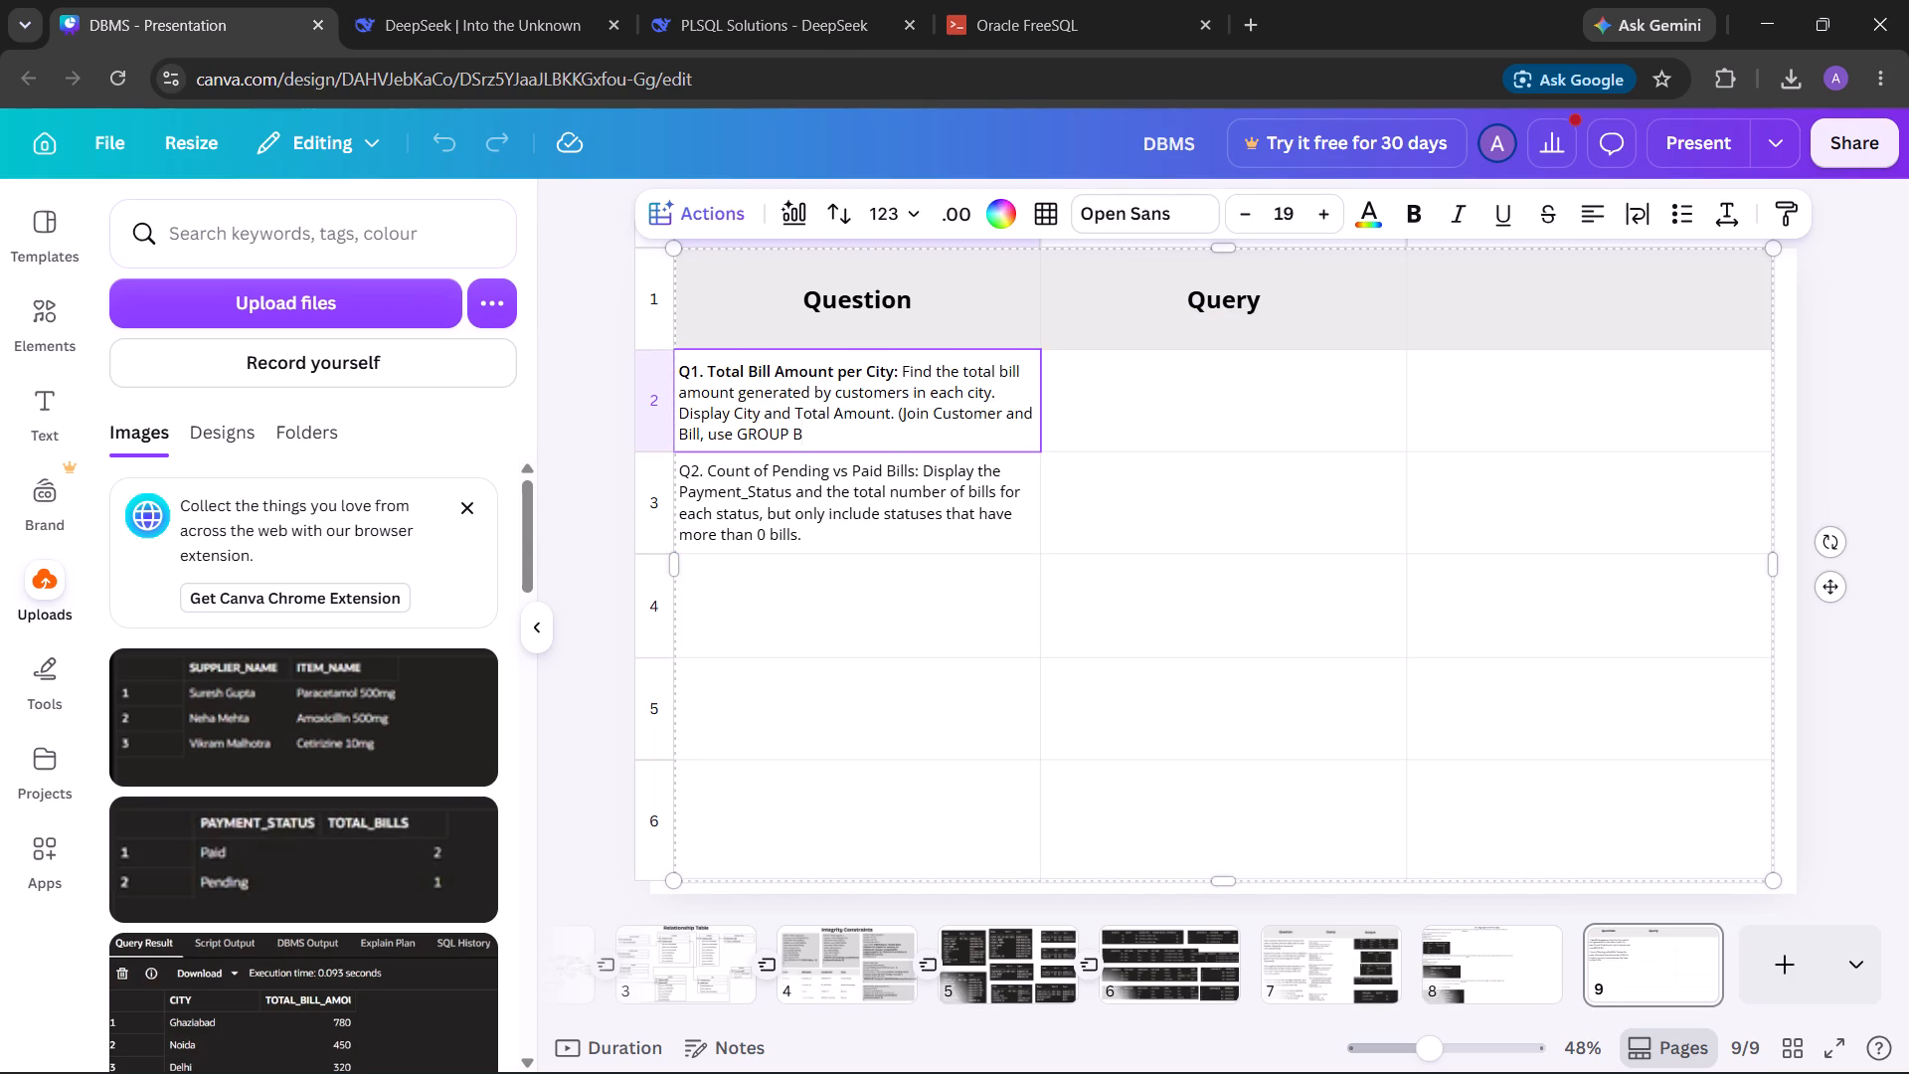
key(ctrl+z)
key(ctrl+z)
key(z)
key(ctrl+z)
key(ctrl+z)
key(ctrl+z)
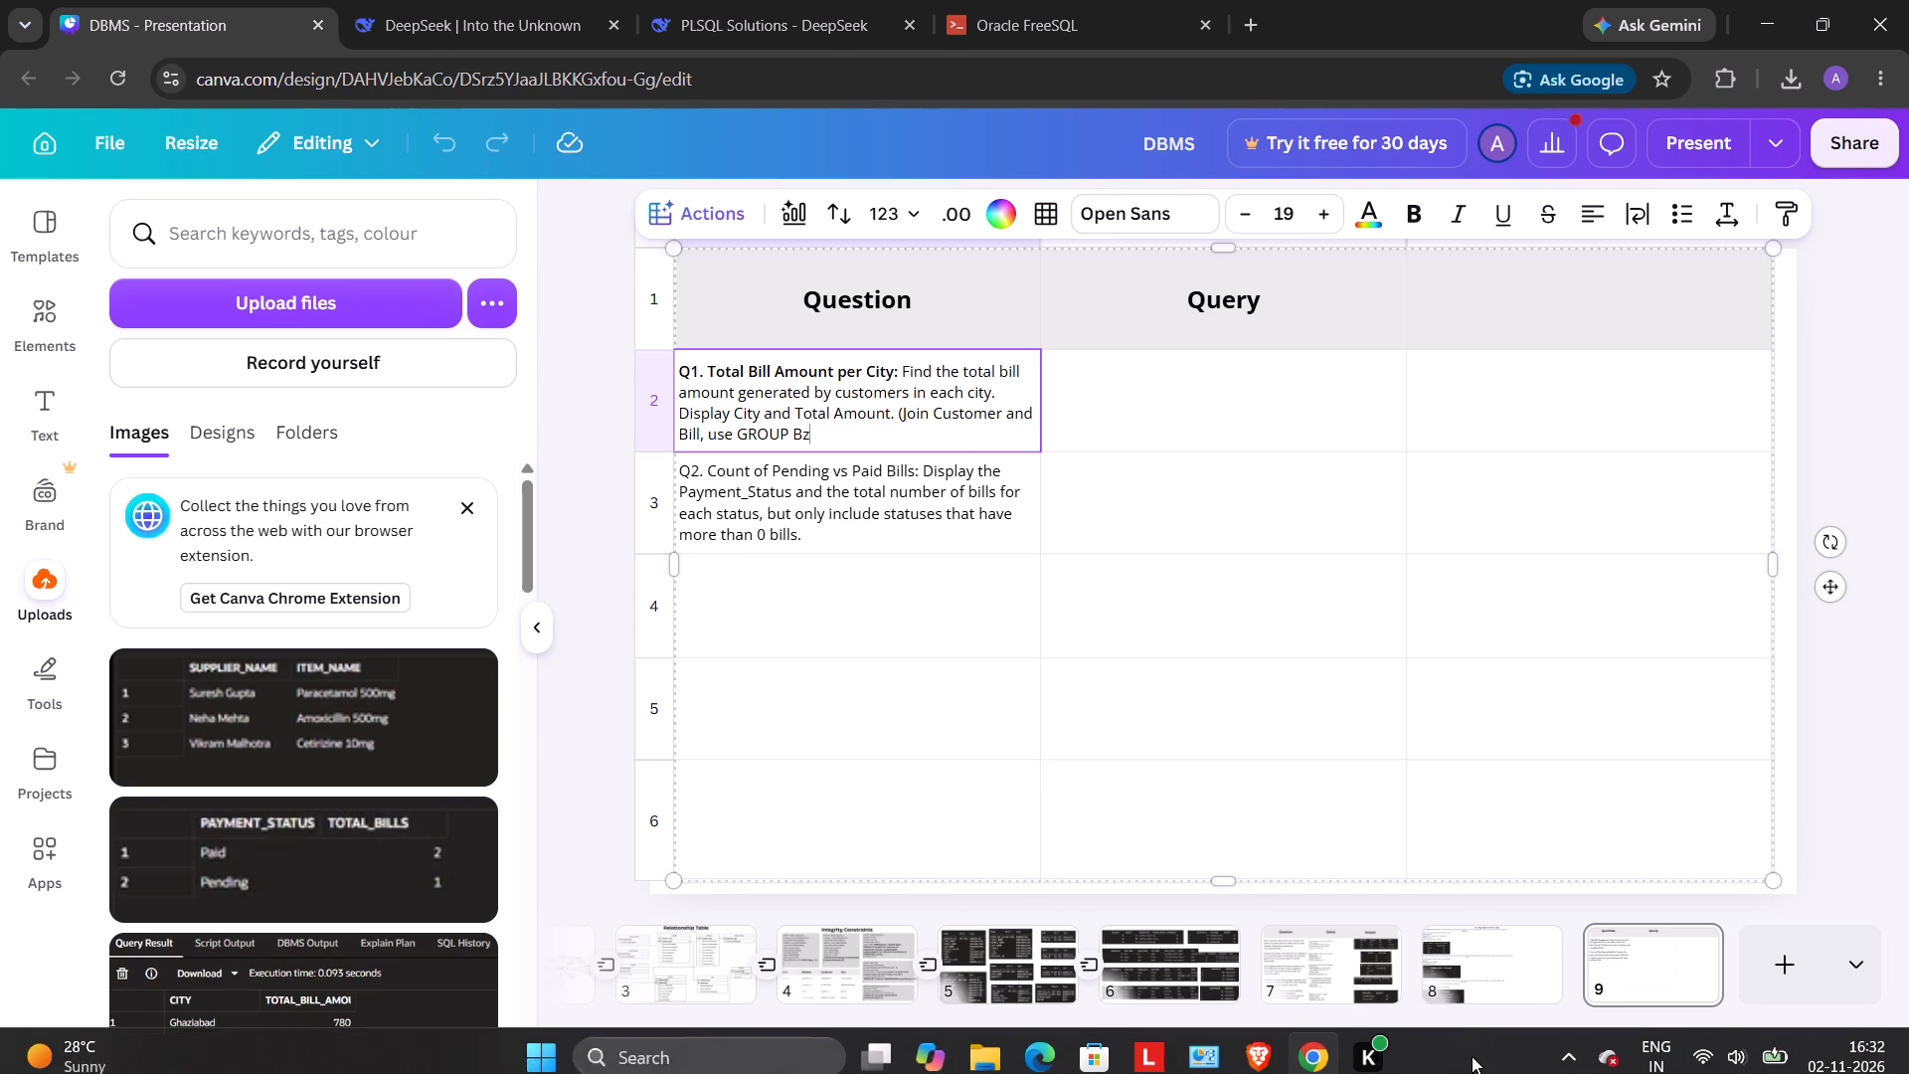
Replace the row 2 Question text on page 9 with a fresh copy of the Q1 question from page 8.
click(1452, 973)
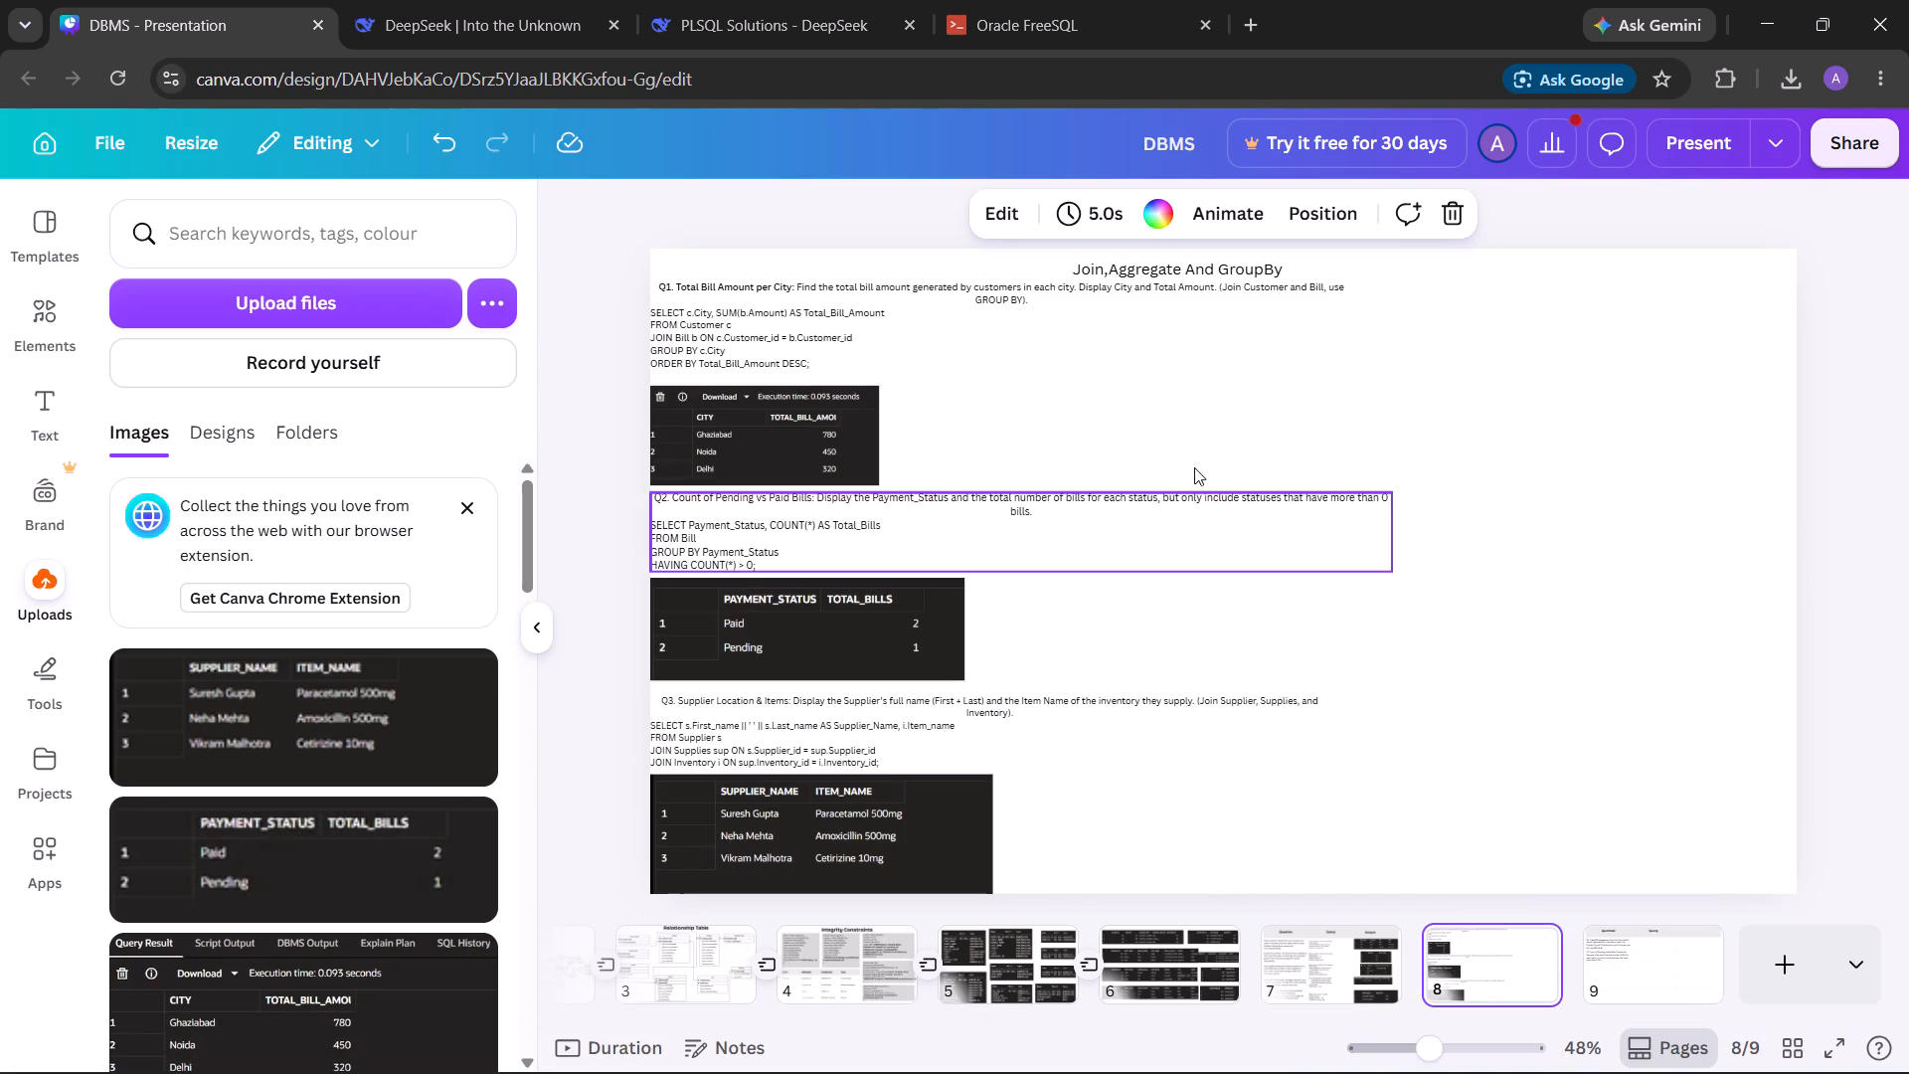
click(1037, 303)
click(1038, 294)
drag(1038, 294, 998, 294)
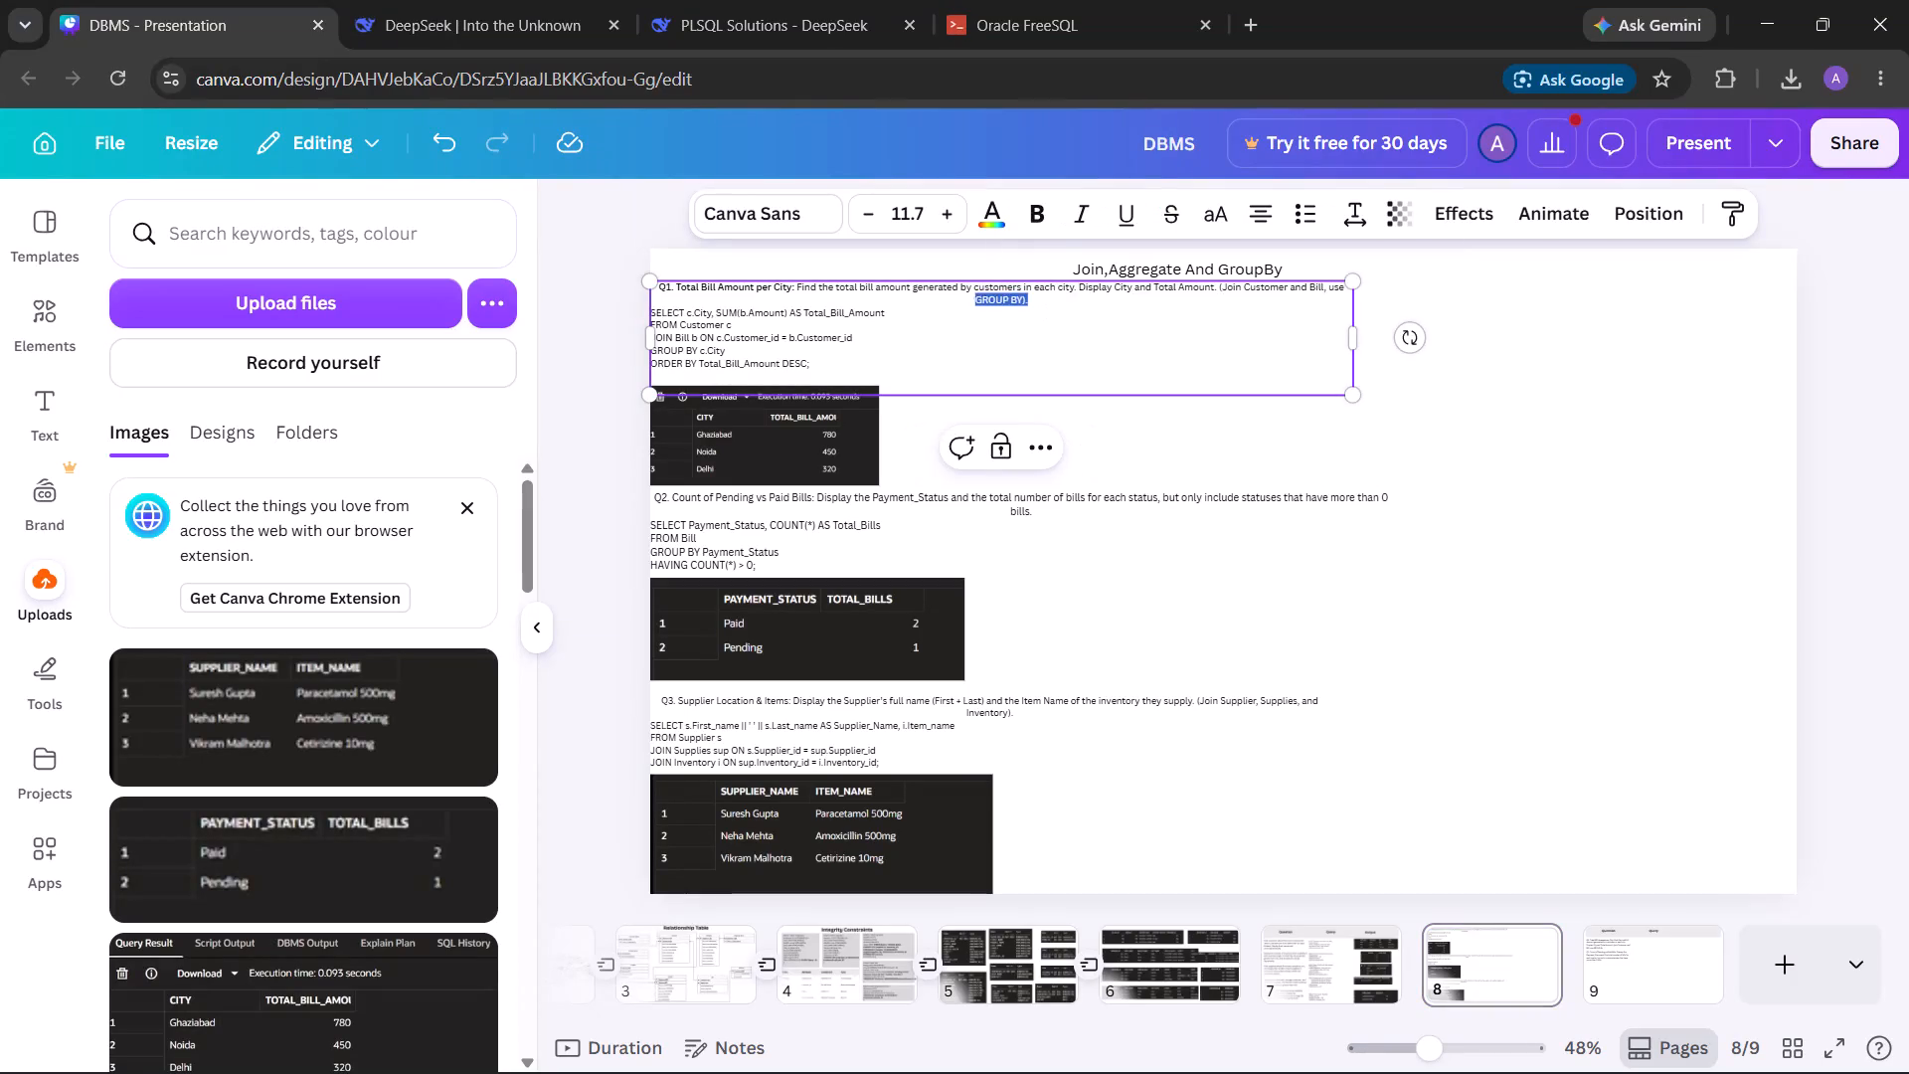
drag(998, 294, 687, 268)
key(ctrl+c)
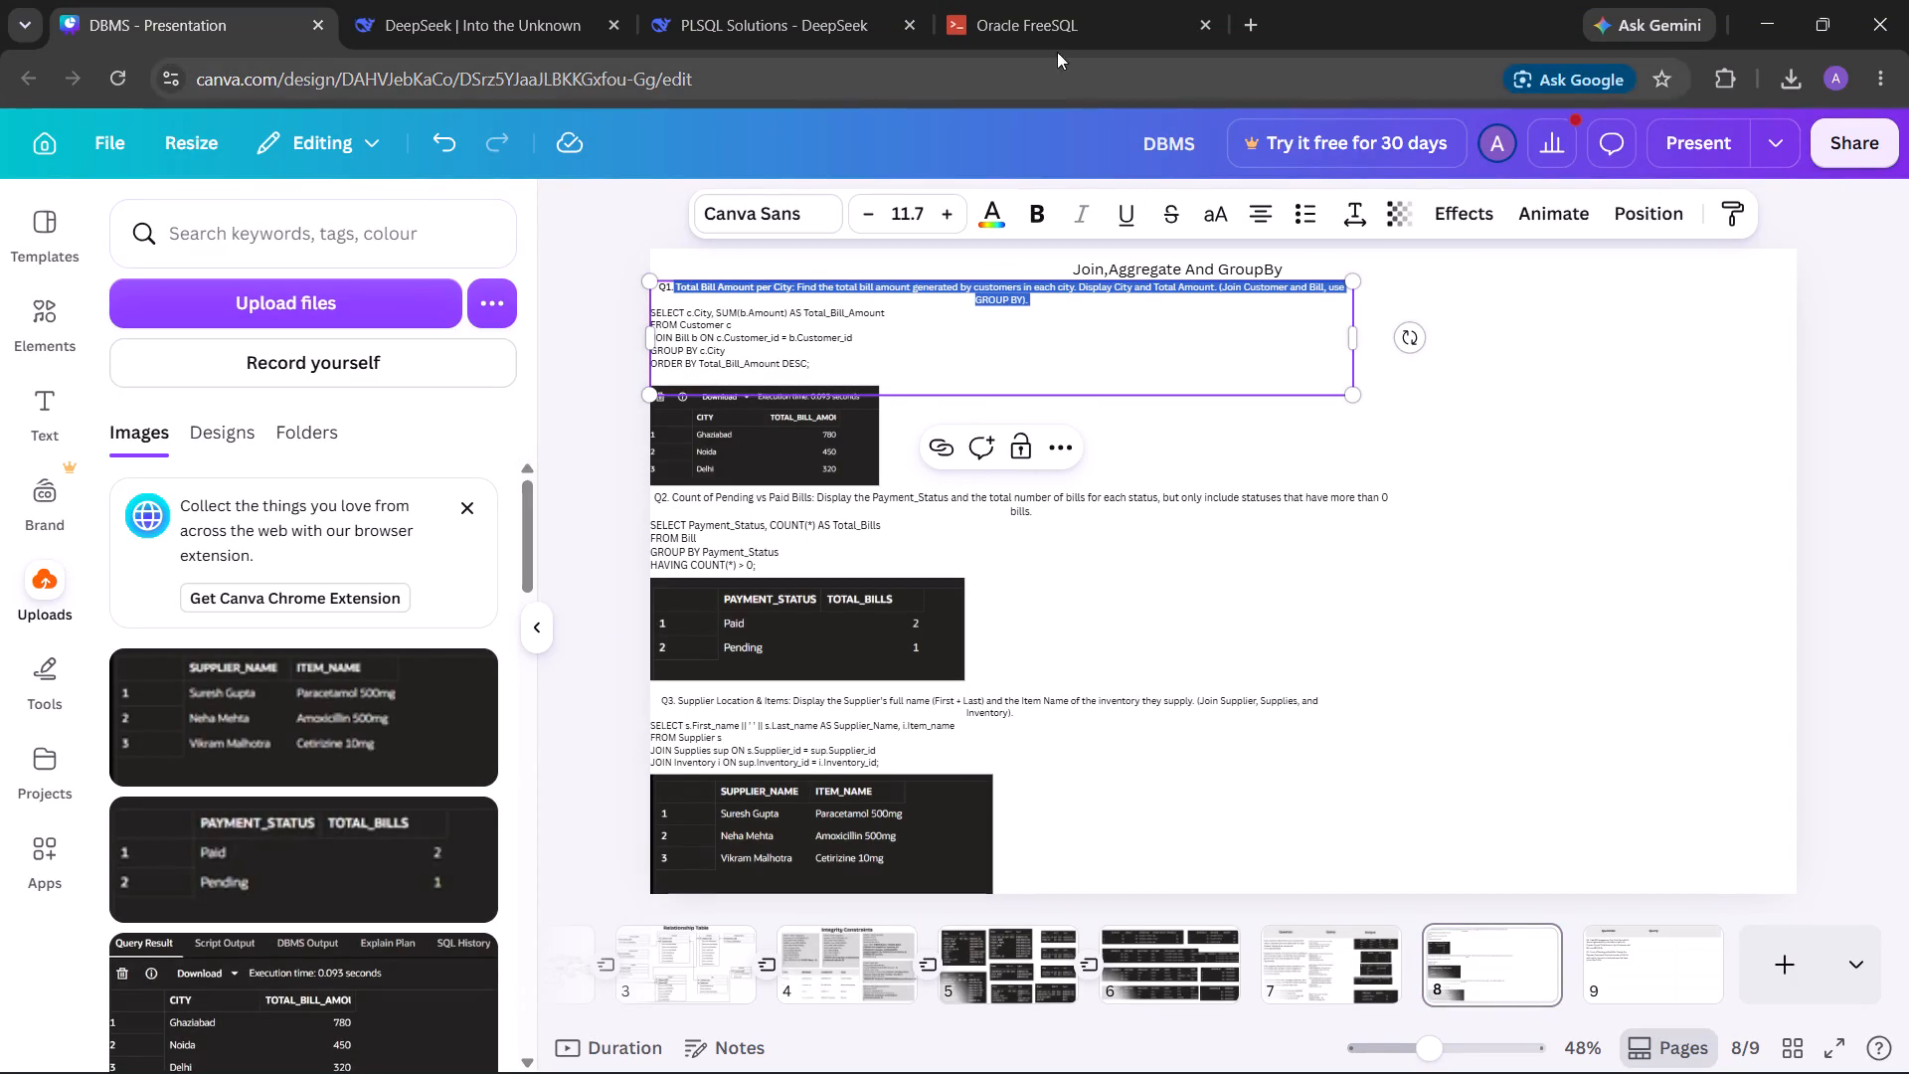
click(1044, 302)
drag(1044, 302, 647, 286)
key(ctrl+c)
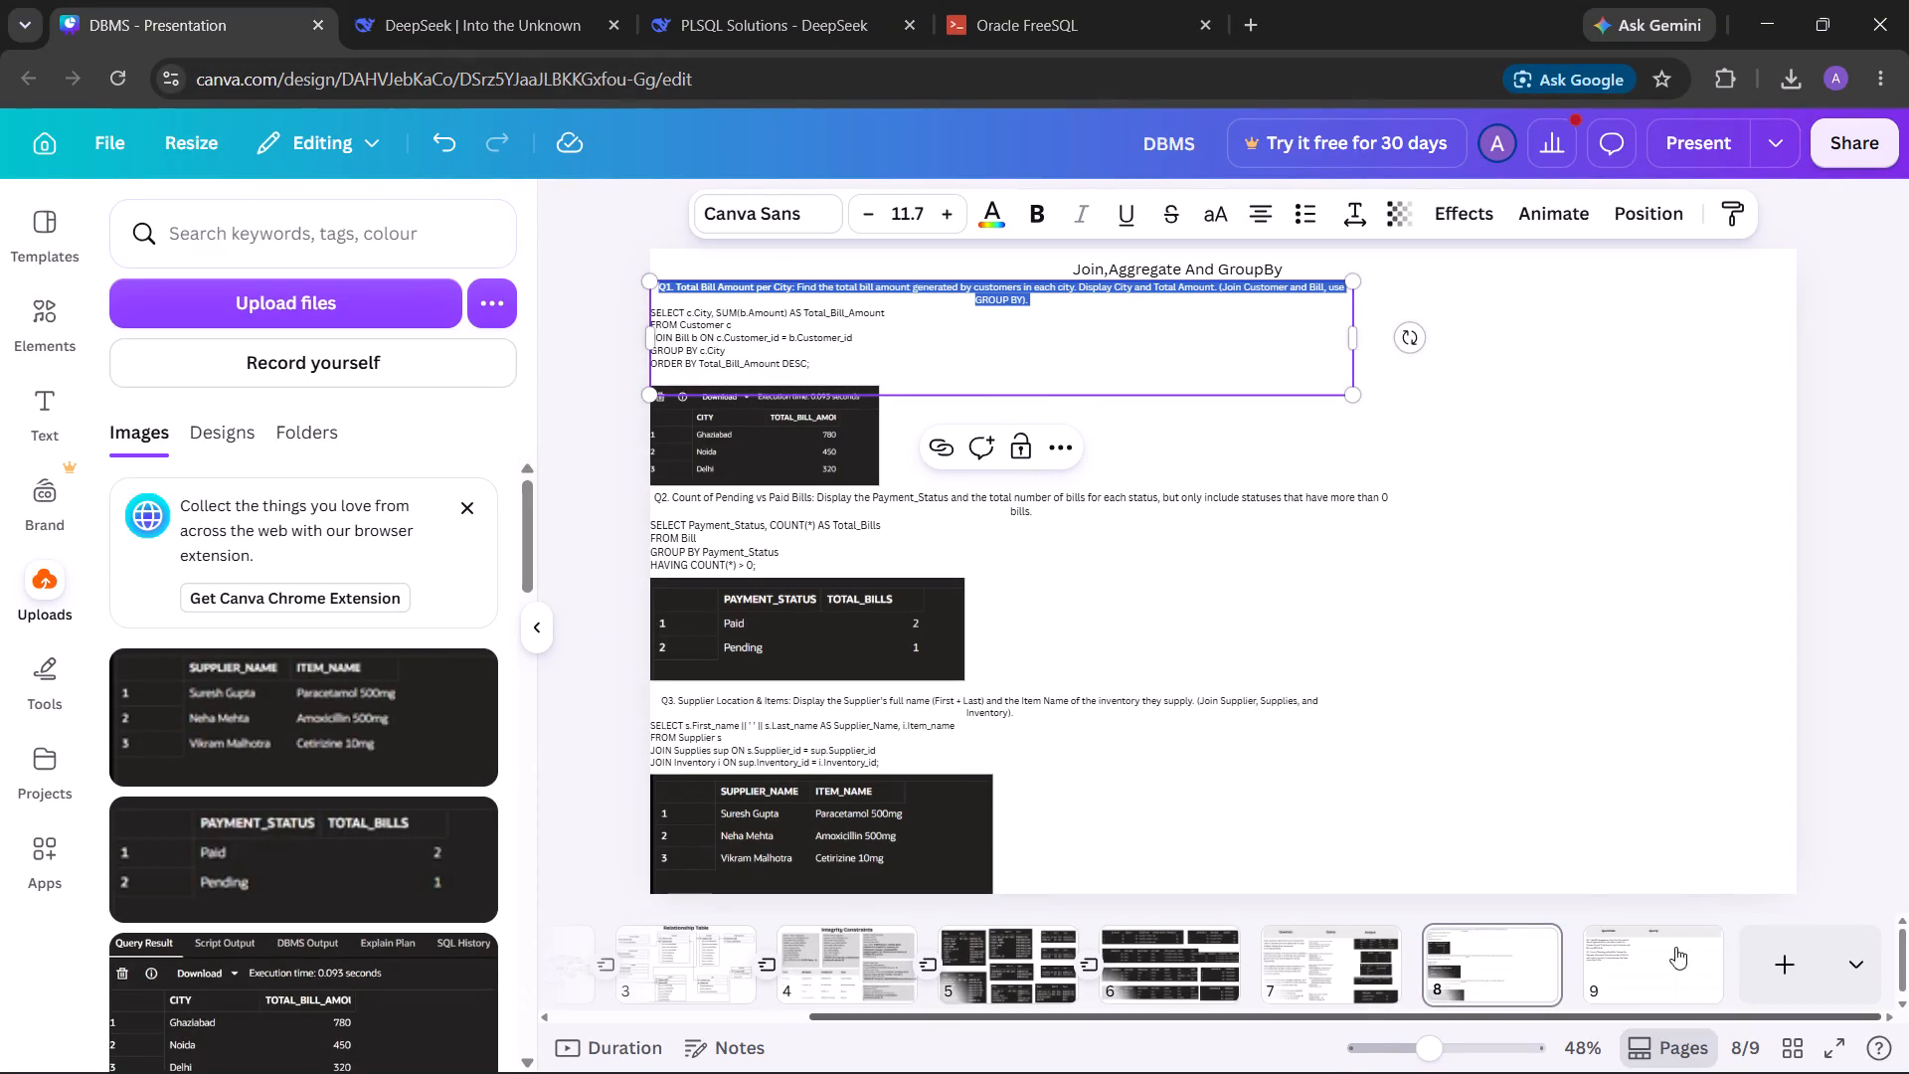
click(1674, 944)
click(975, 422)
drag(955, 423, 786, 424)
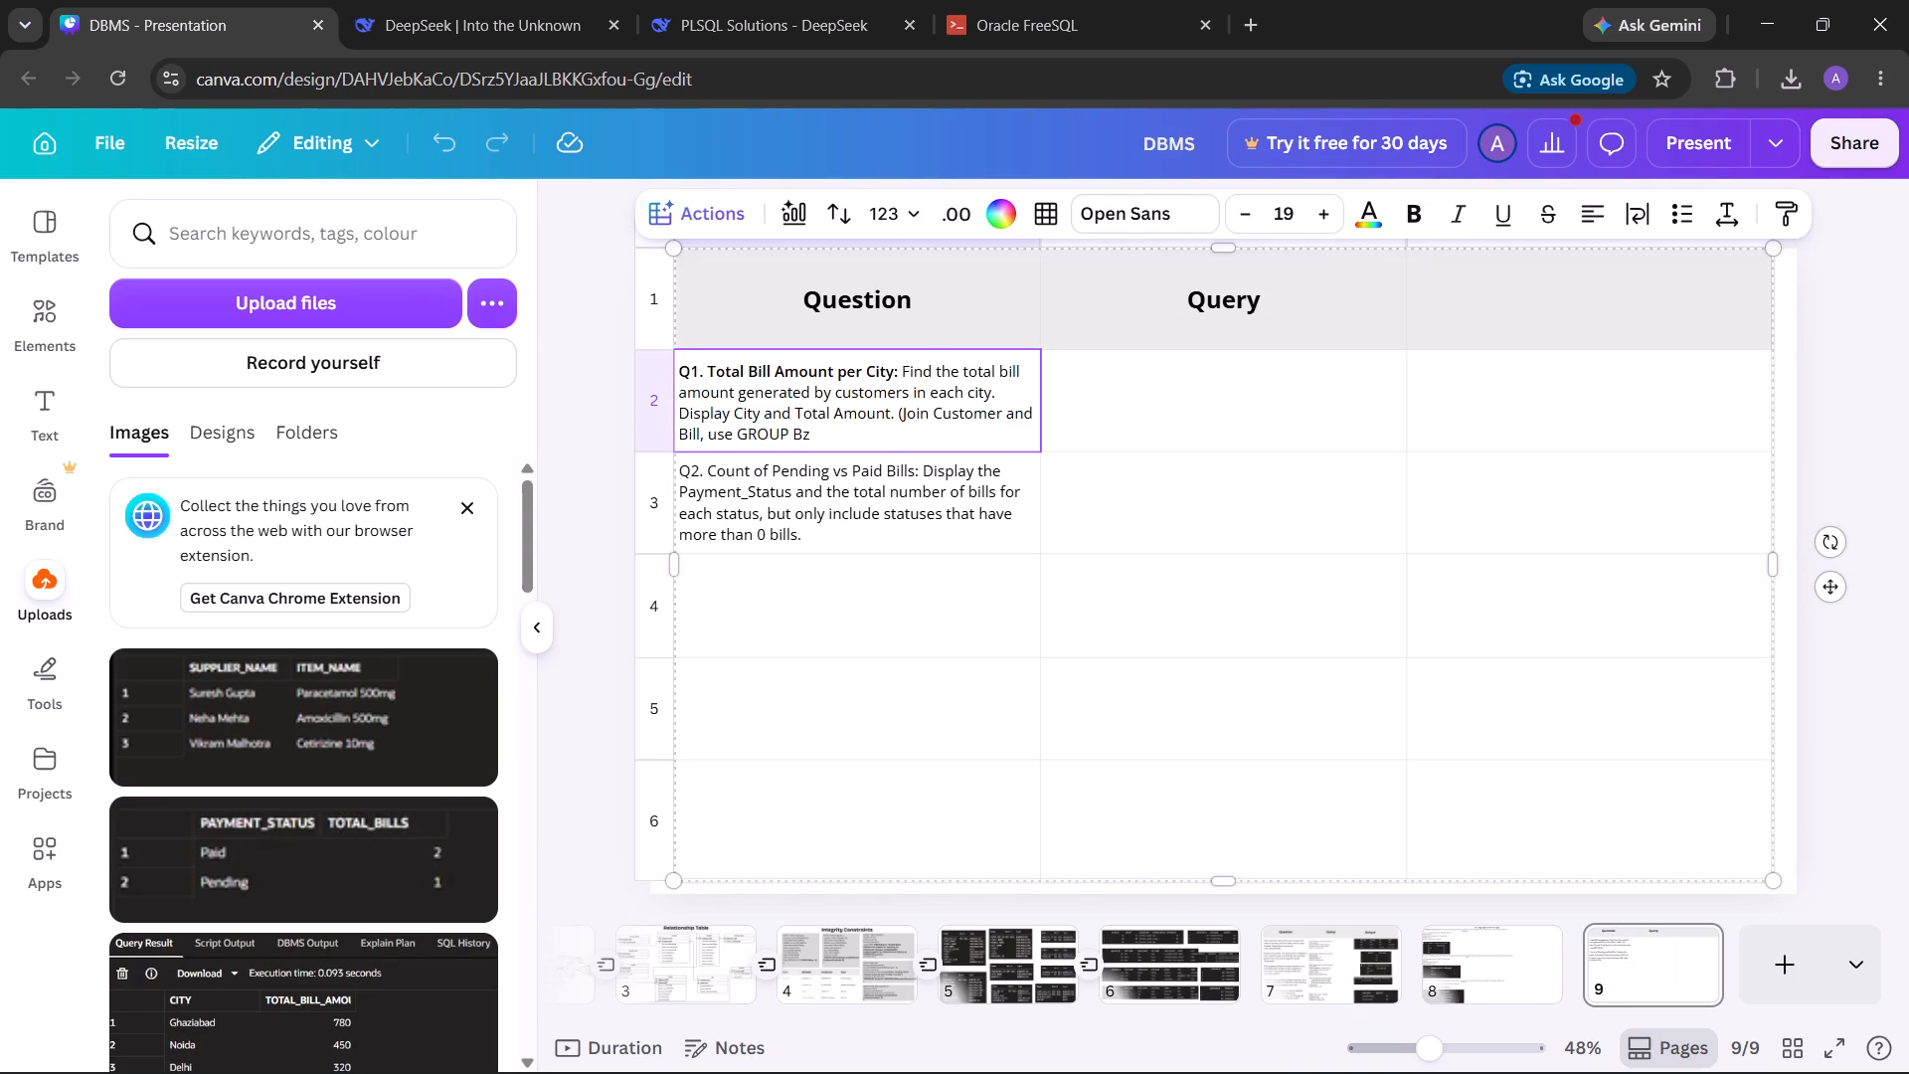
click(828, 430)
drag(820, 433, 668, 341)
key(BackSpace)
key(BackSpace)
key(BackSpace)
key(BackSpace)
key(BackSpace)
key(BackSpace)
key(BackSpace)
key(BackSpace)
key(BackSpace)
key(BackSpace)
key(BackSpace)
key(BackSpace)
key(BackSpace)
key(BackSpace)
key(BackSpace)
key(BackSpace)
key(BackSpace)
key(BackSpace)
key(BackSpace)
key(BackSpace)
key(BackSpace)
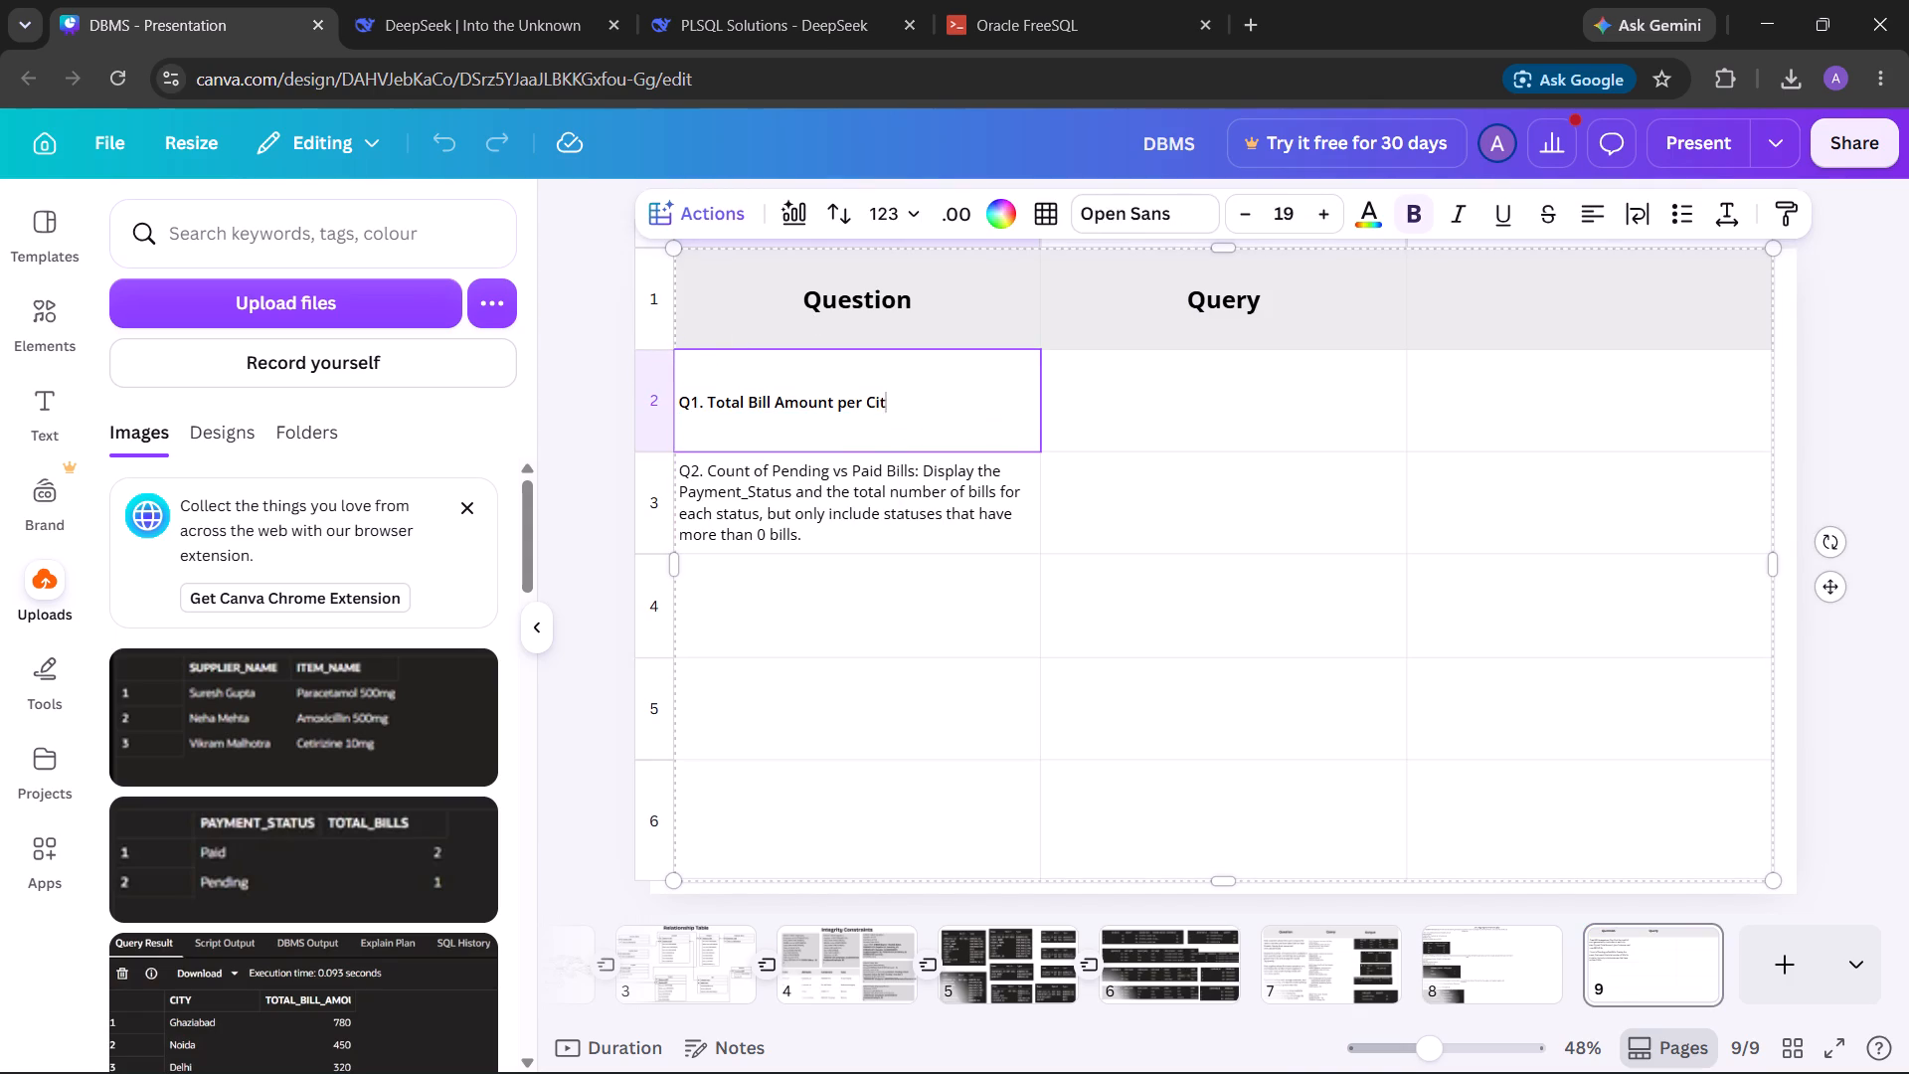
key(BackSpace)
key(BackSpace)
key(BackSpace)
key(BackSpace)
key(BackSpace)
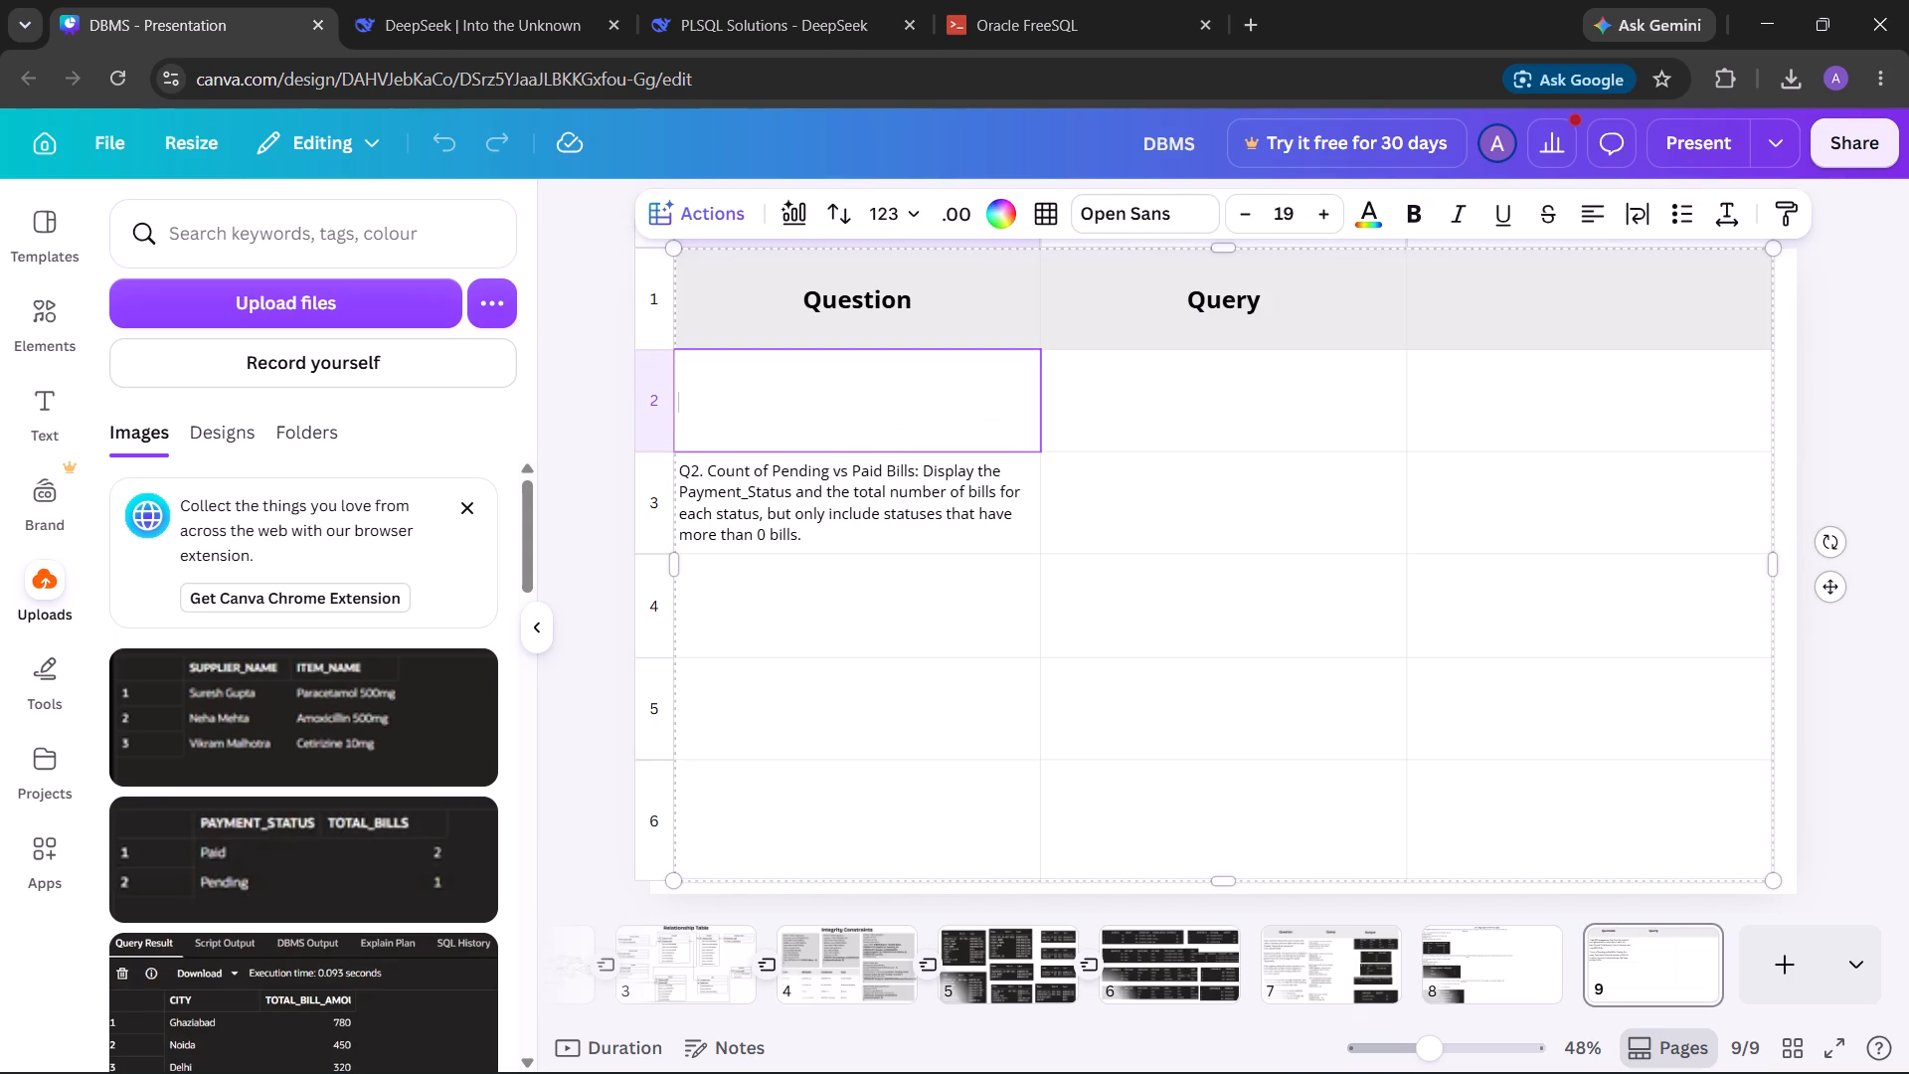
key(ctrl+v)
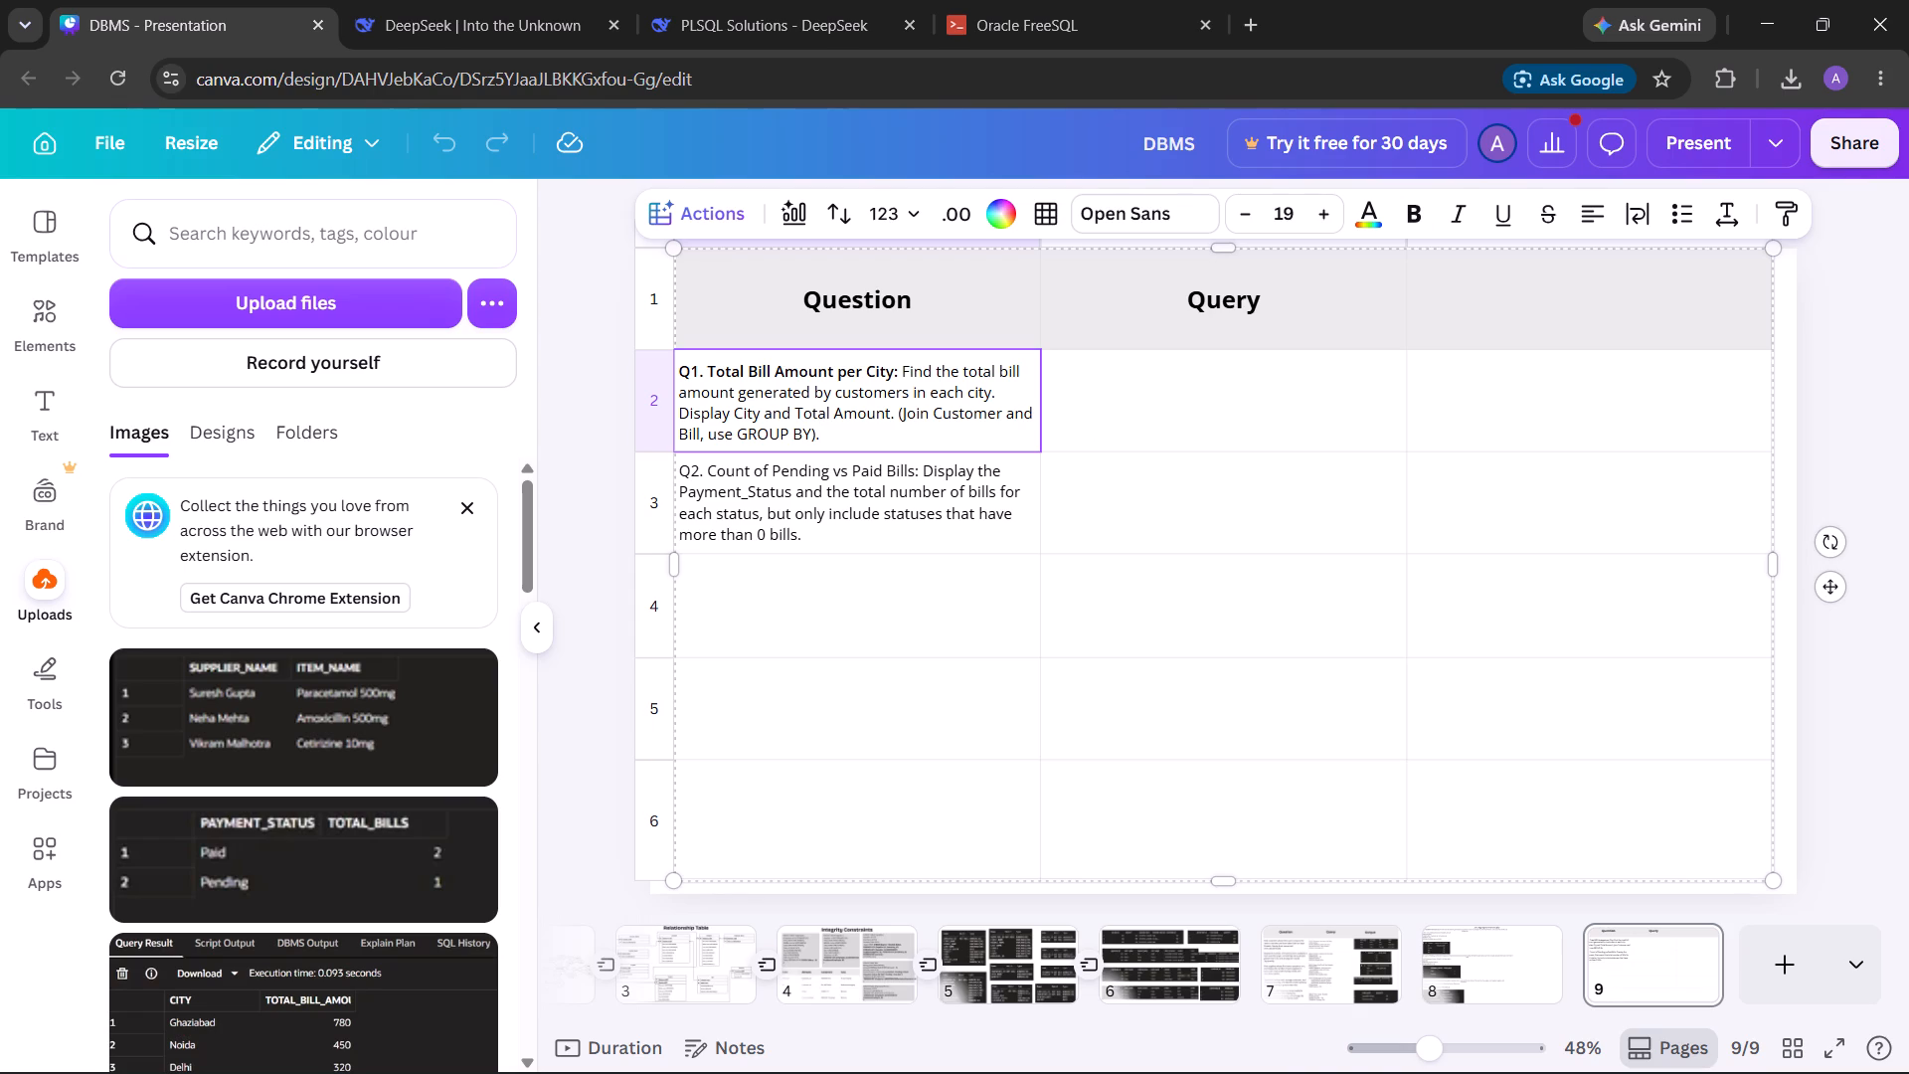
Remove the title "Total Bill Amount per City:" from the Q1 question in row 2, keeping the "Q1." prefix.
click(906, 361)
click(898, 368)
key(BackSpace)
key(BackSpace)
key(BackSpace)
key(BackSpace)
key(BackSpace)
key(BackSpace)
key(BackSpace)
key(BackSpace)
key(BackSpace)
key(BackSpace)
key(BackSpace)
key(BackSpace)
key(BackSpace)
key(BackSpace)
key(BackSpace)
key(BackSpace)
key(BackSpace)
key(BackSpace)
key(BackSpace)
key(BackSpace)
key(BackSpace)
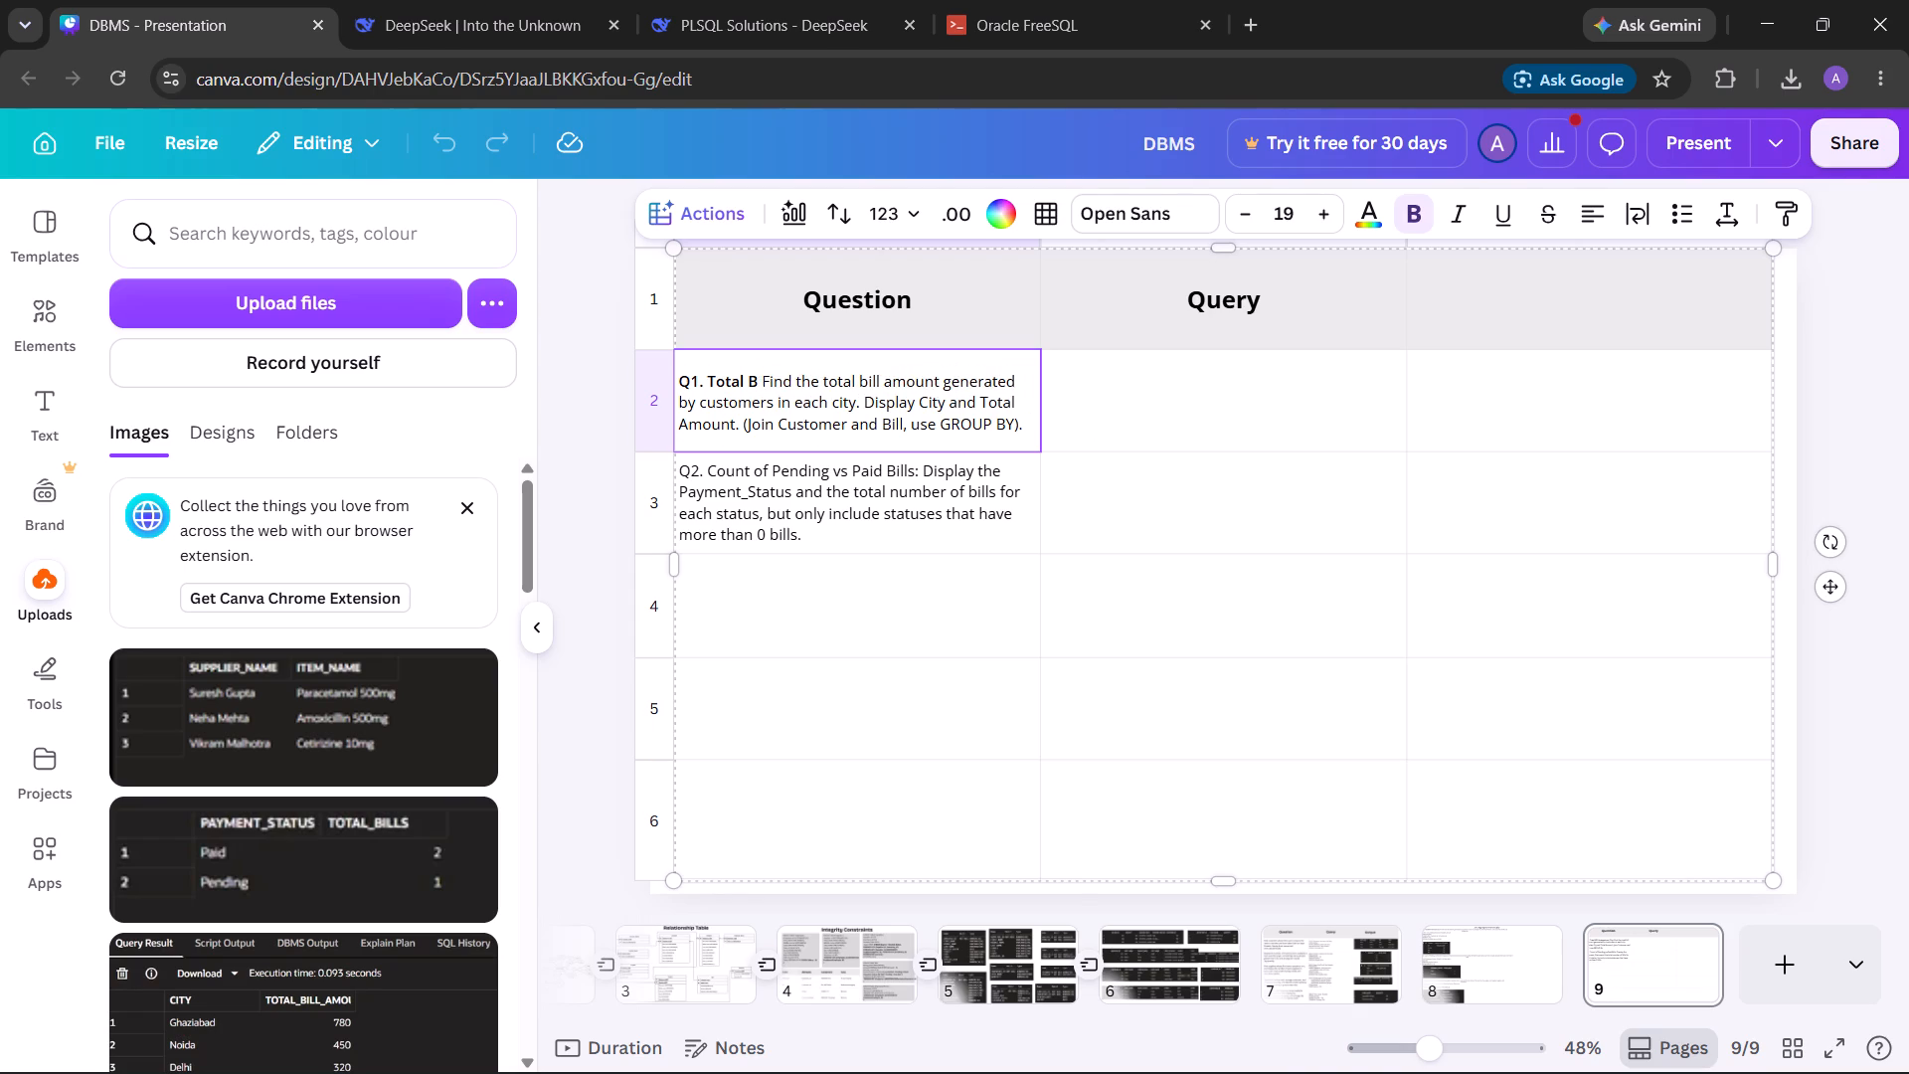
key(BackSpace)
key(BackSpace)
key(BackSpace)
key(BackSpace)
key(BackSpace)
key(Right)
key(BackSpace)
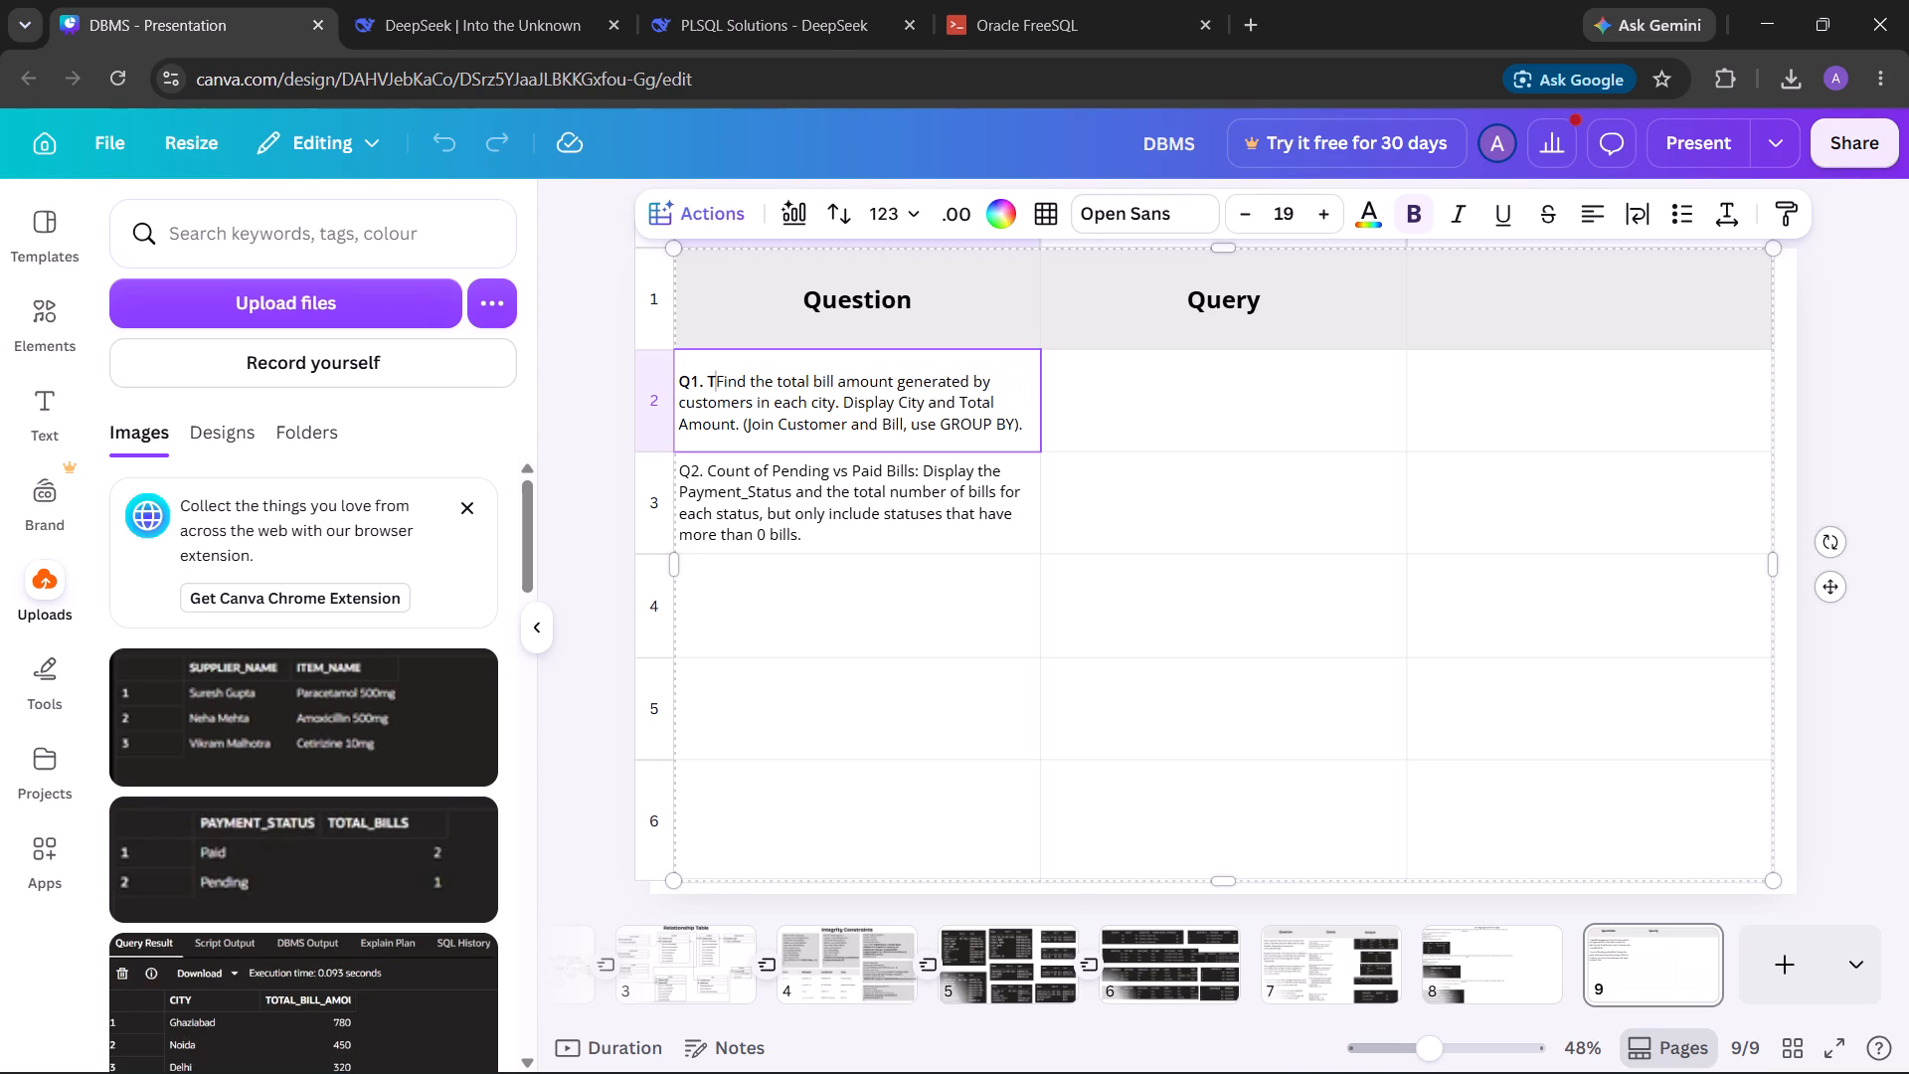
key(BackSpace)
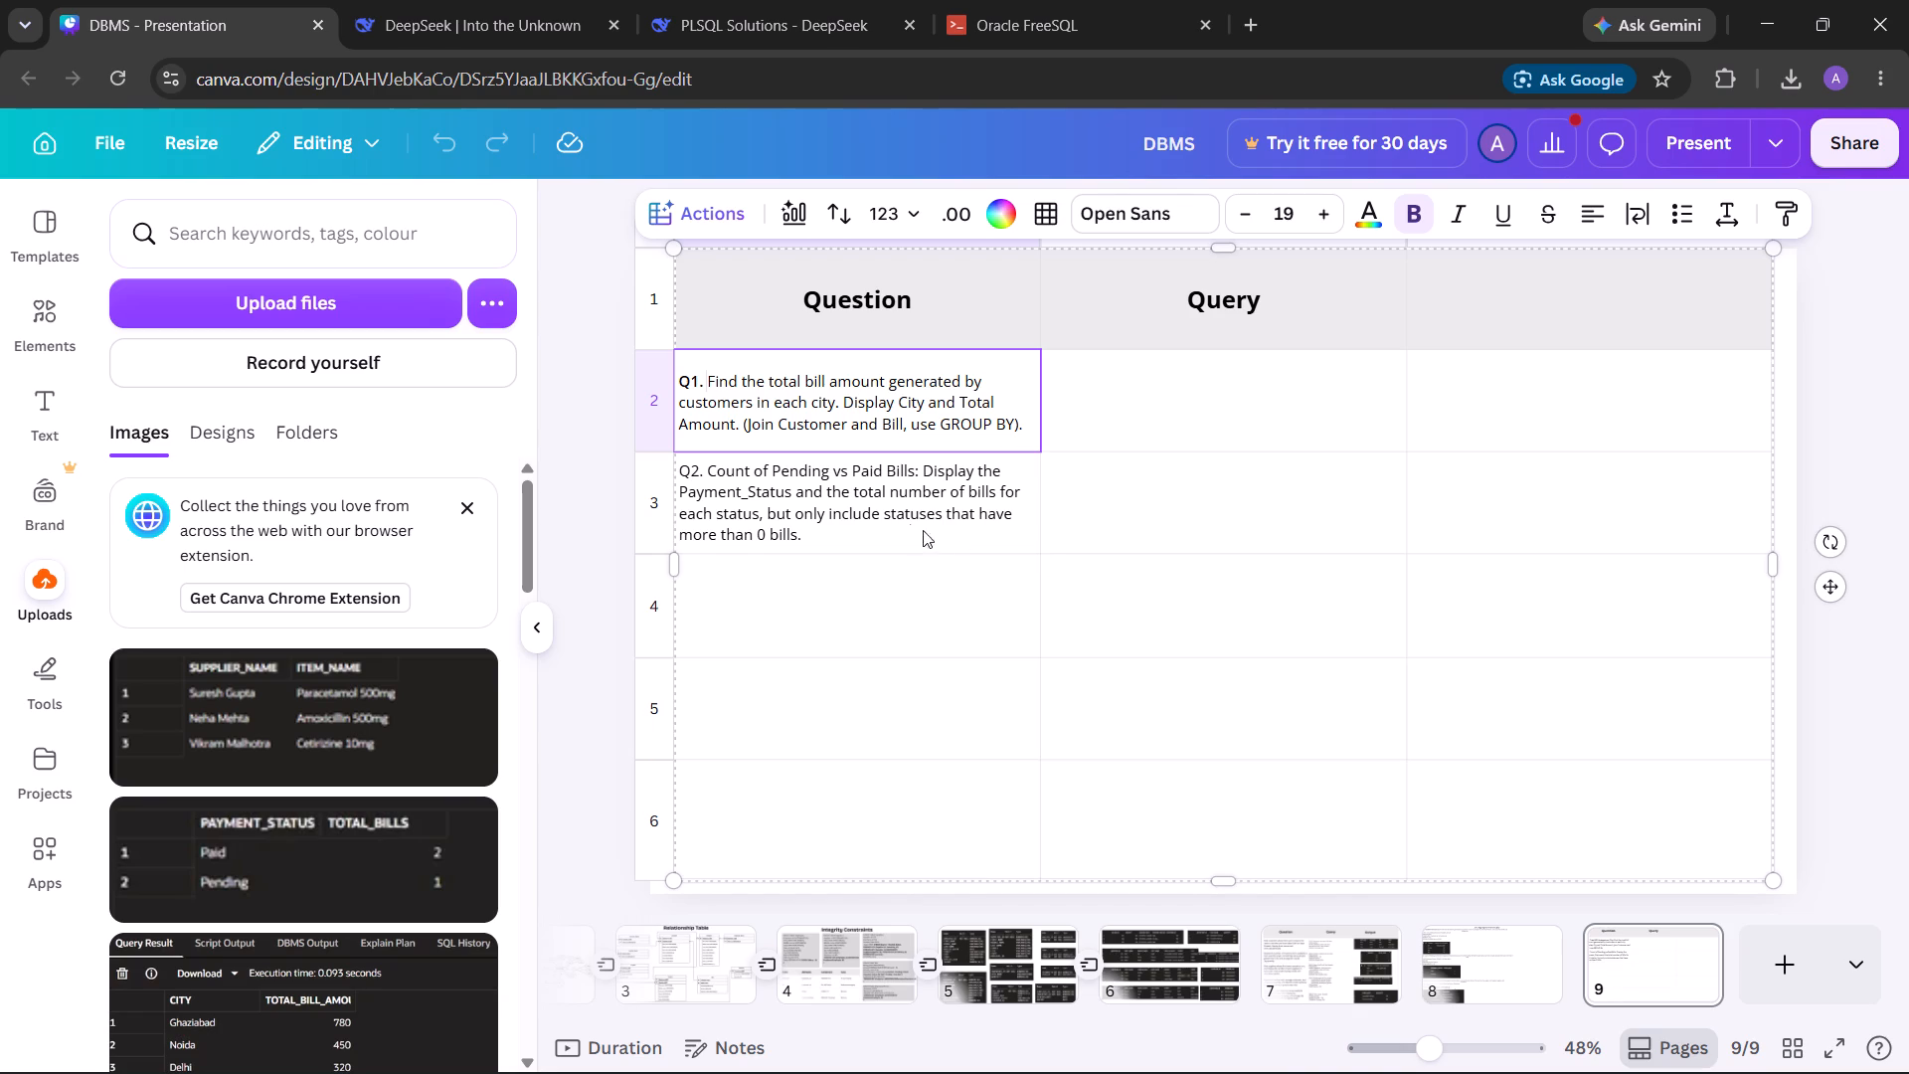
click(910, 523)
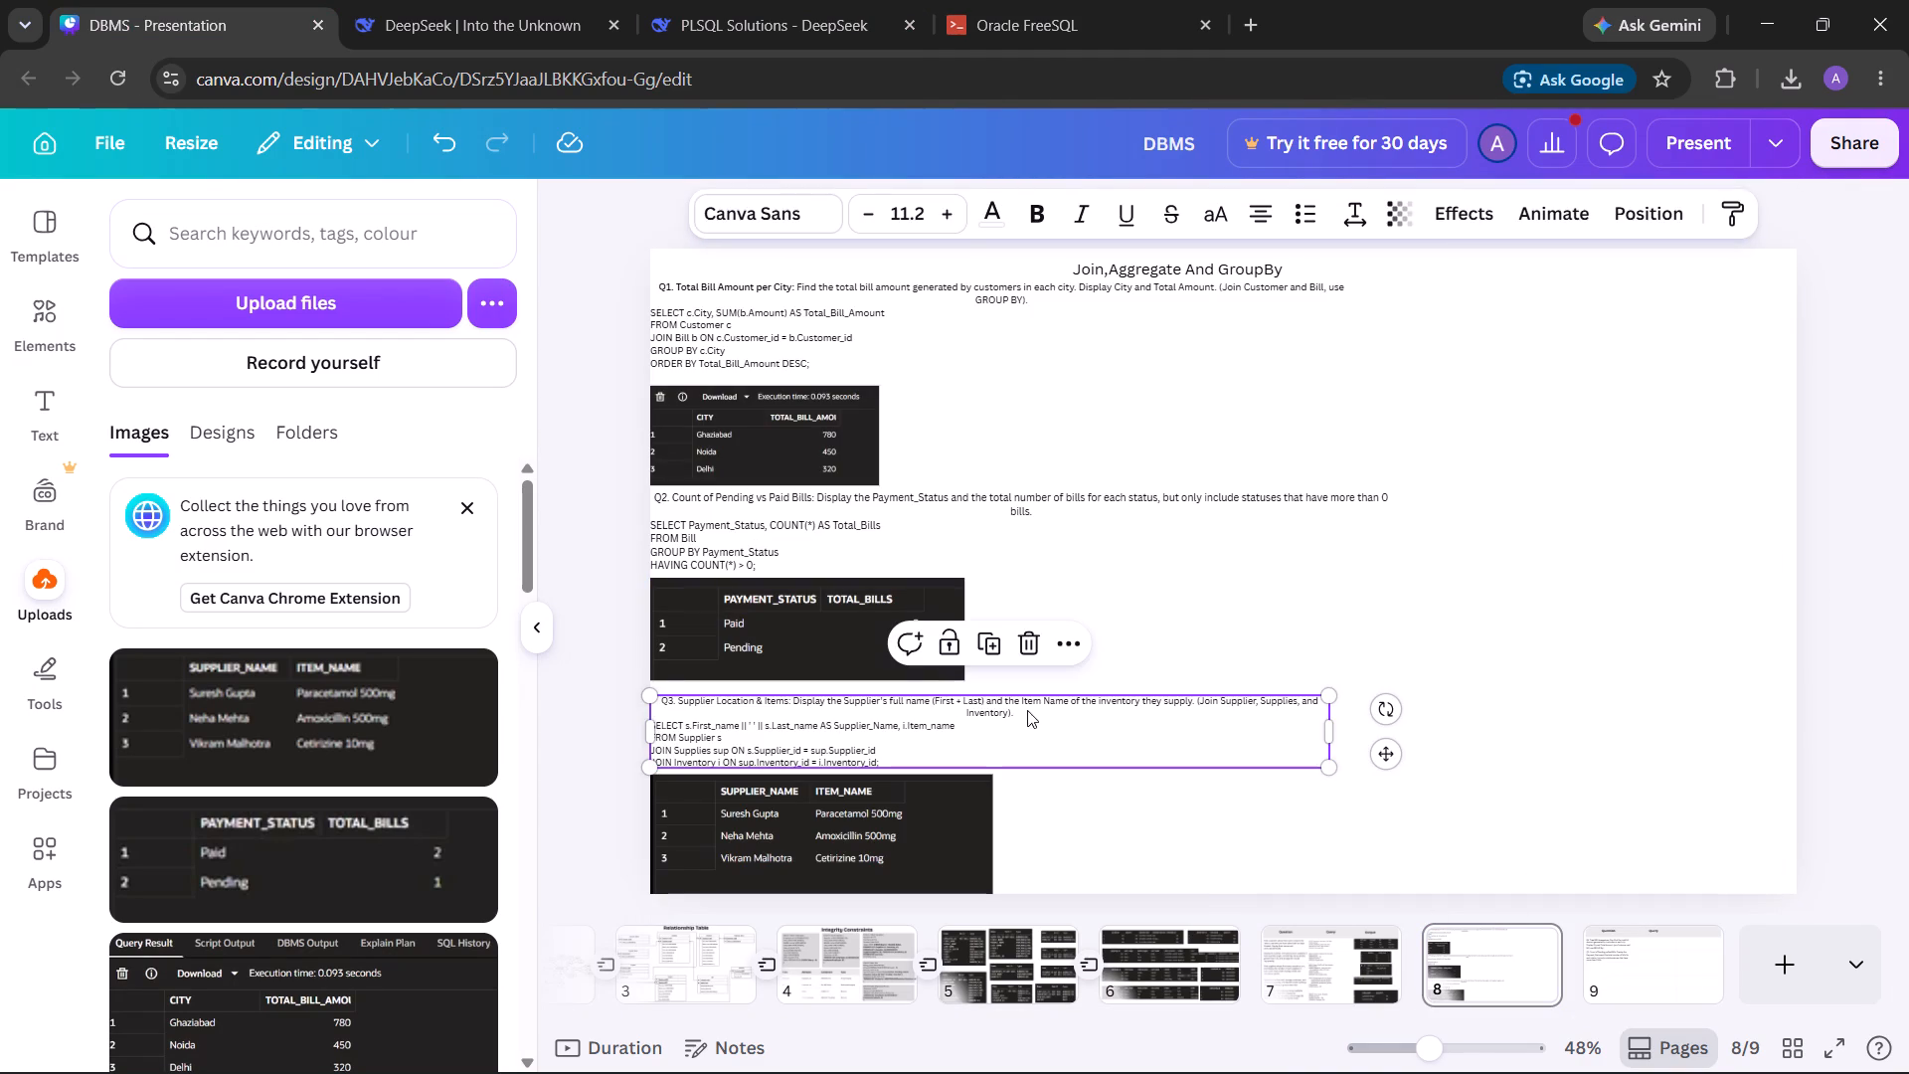
drag(1021, 711, 661, 701)
key(ctrl+c)
click(997, 0)
click(800, 8)
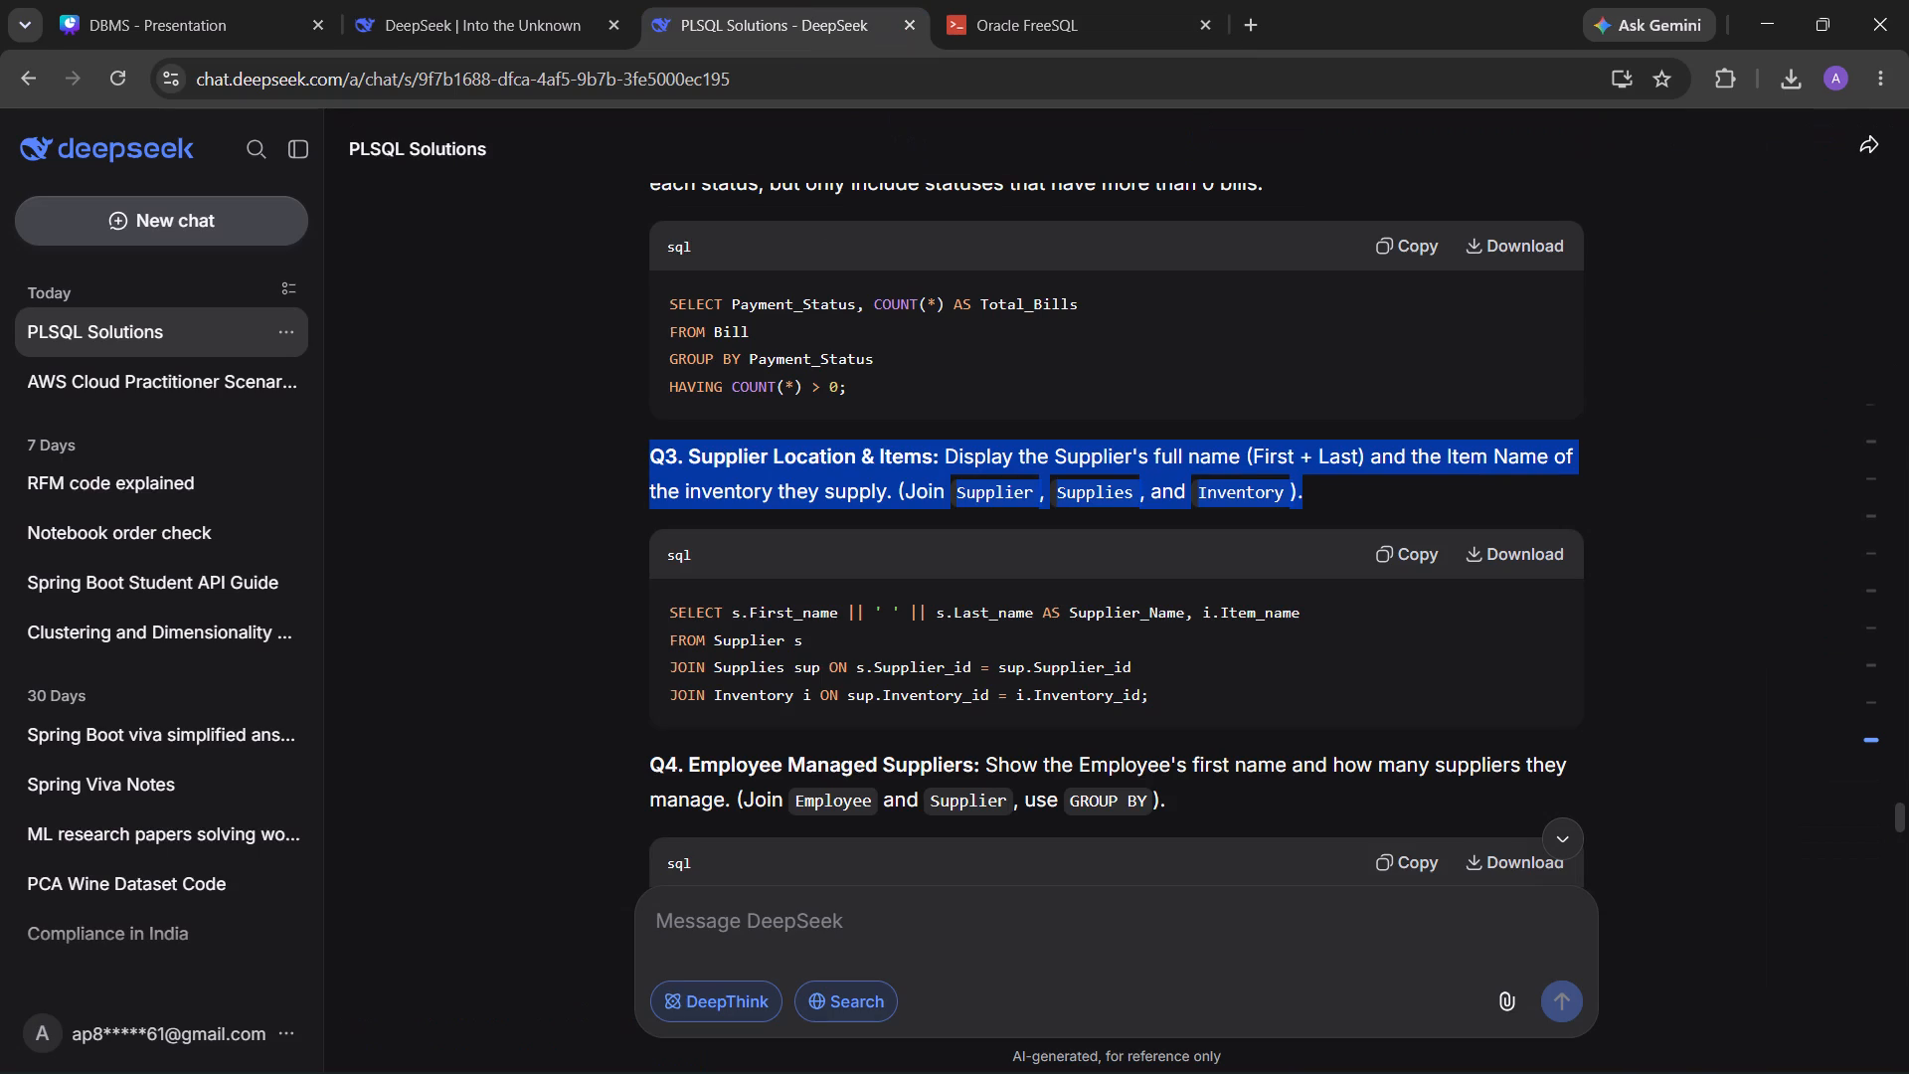
click(558, 0)
click(256, 0)
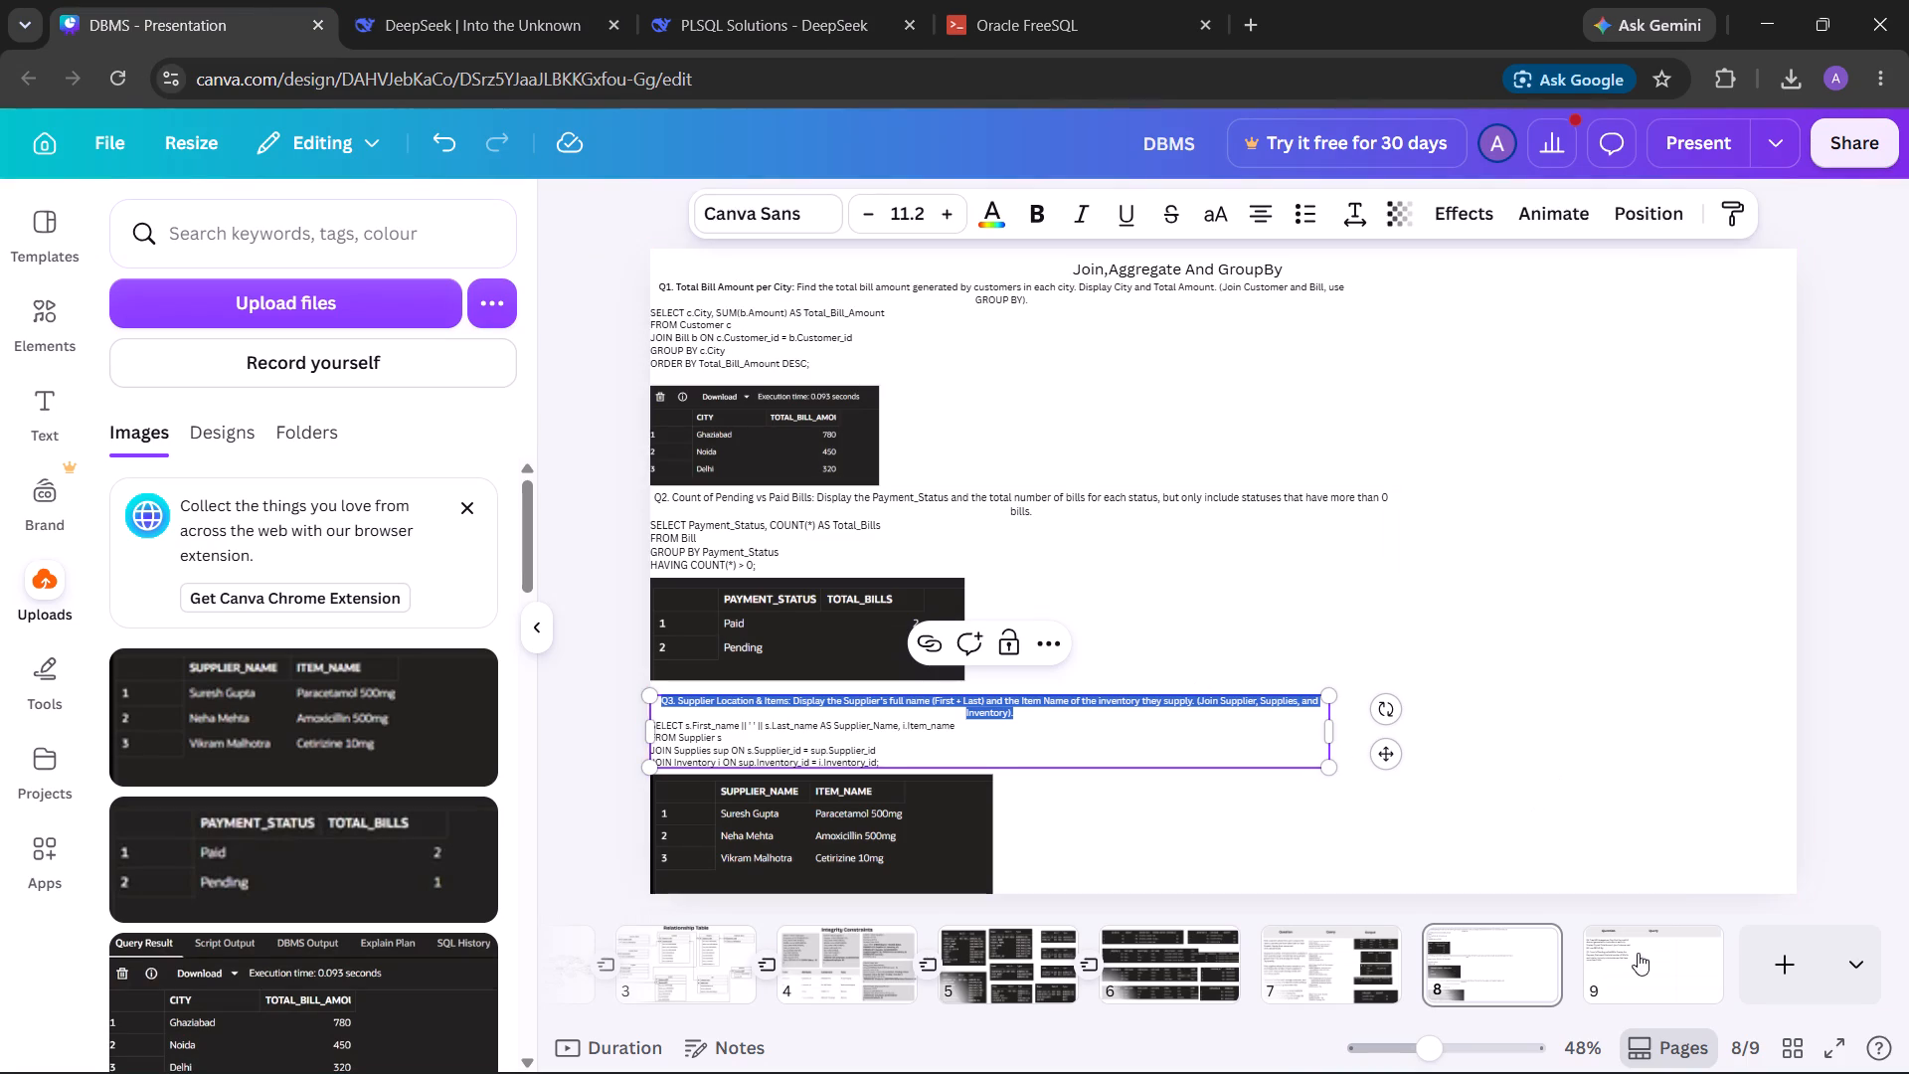
click(1642, 946)
double_click(761, 591)
key(ctrl+v)
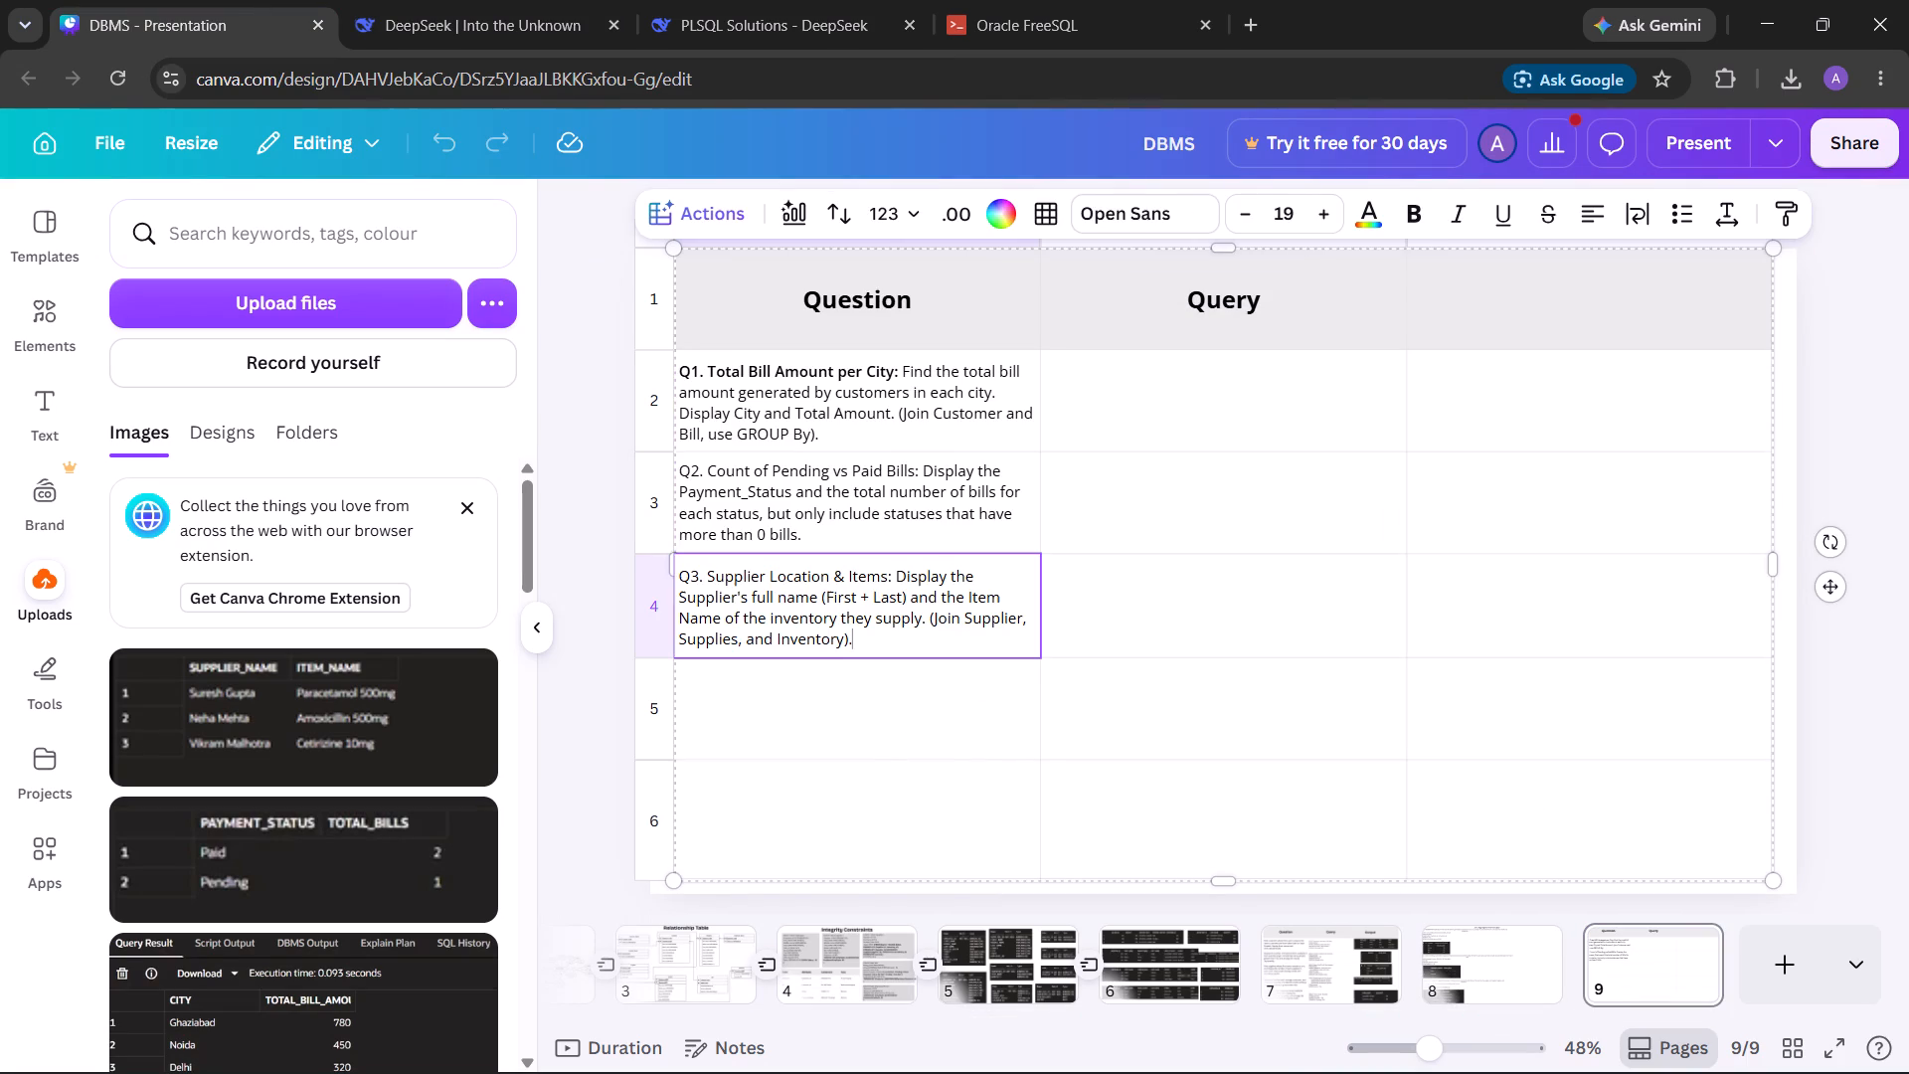
double_click(856, 721)
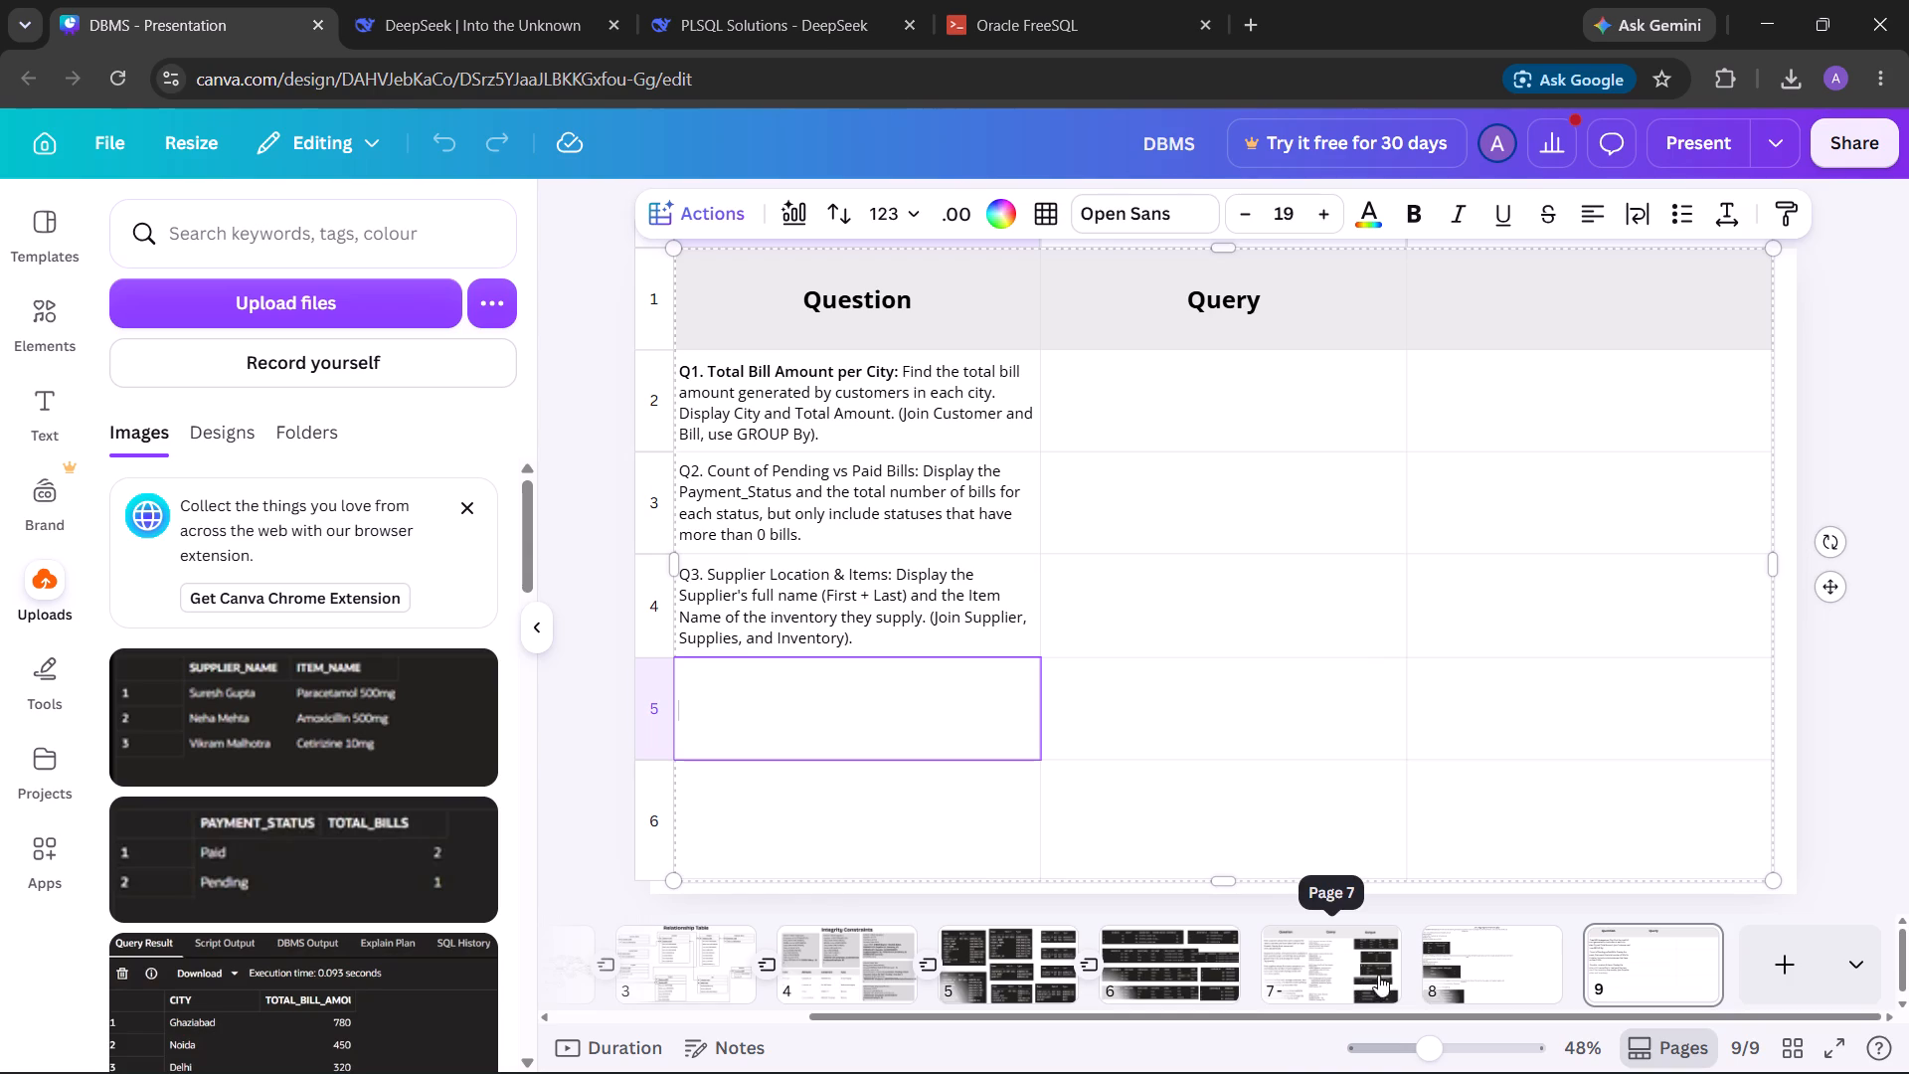
Copy the Q1 total bill amount SQL query from page 8 into the row 2 Query cell on page 9.
double_click(1201, 404)
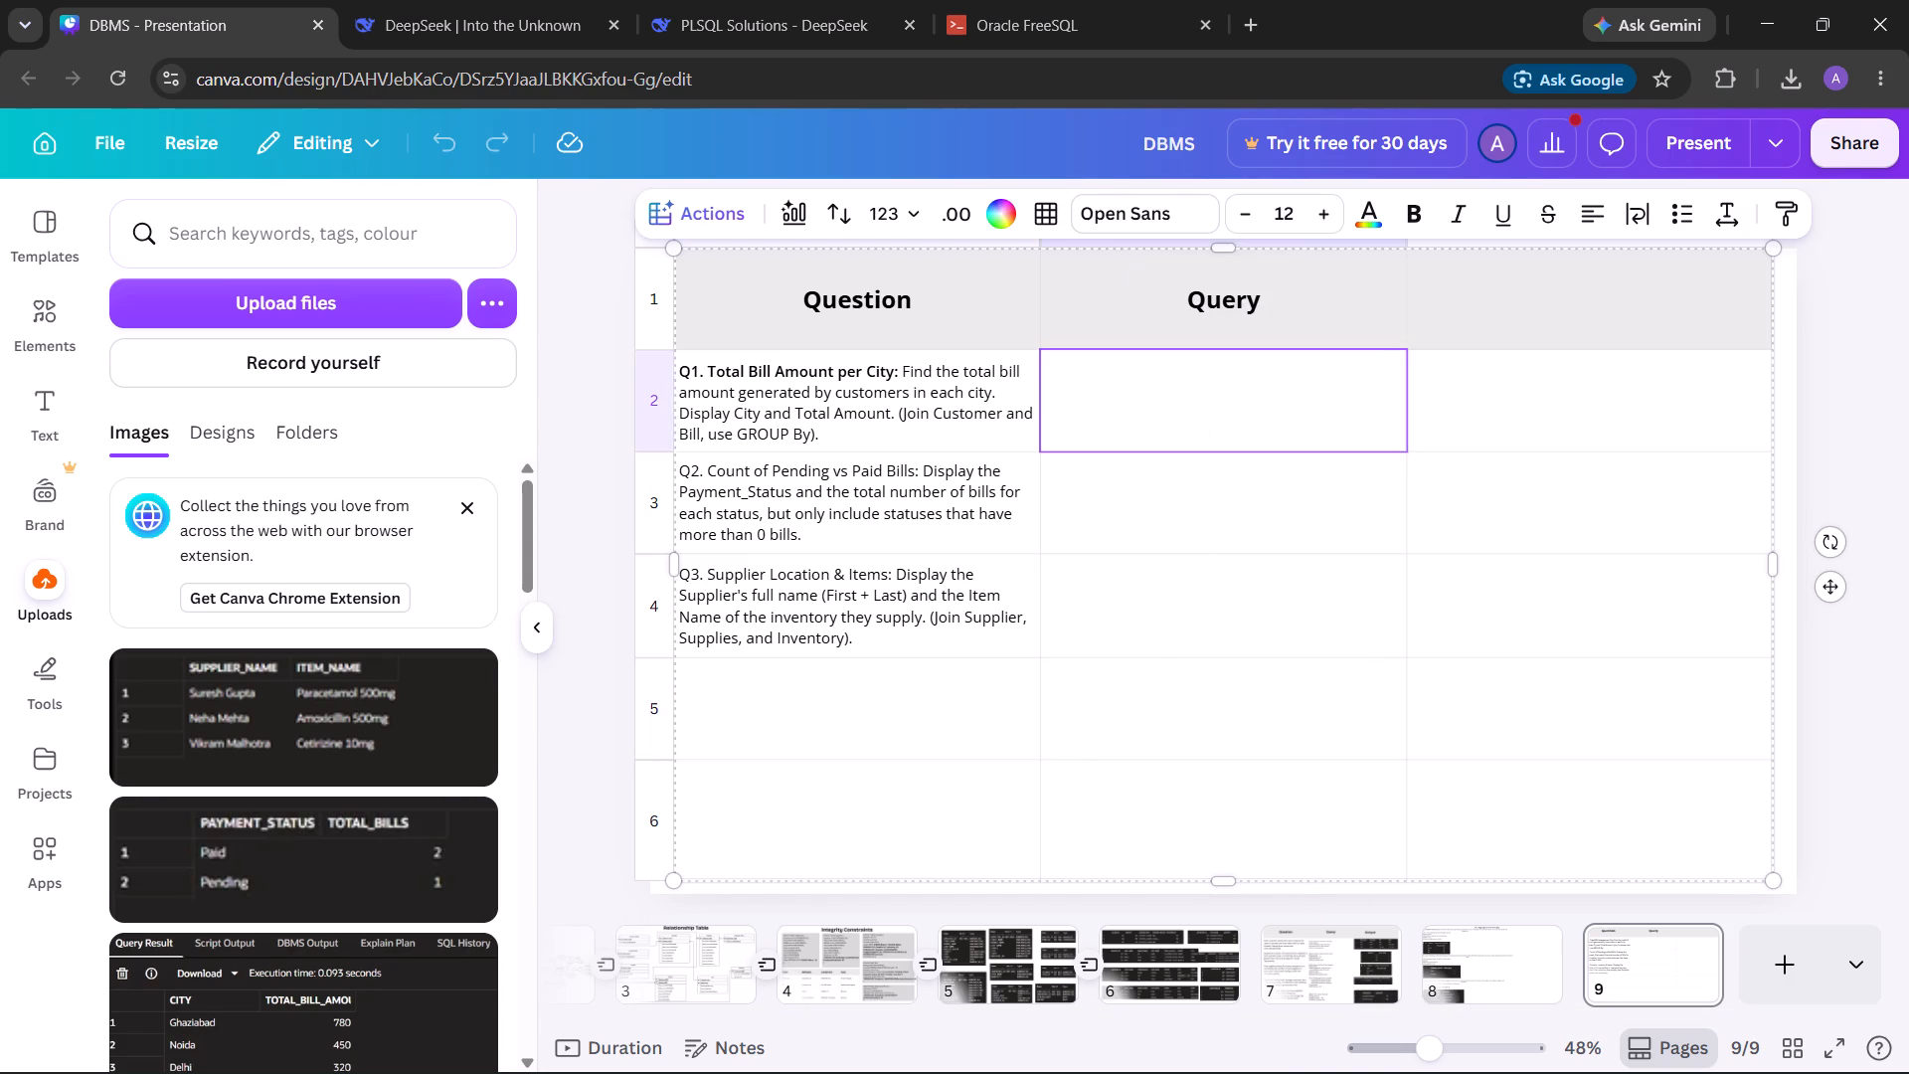
click(1473, 974)
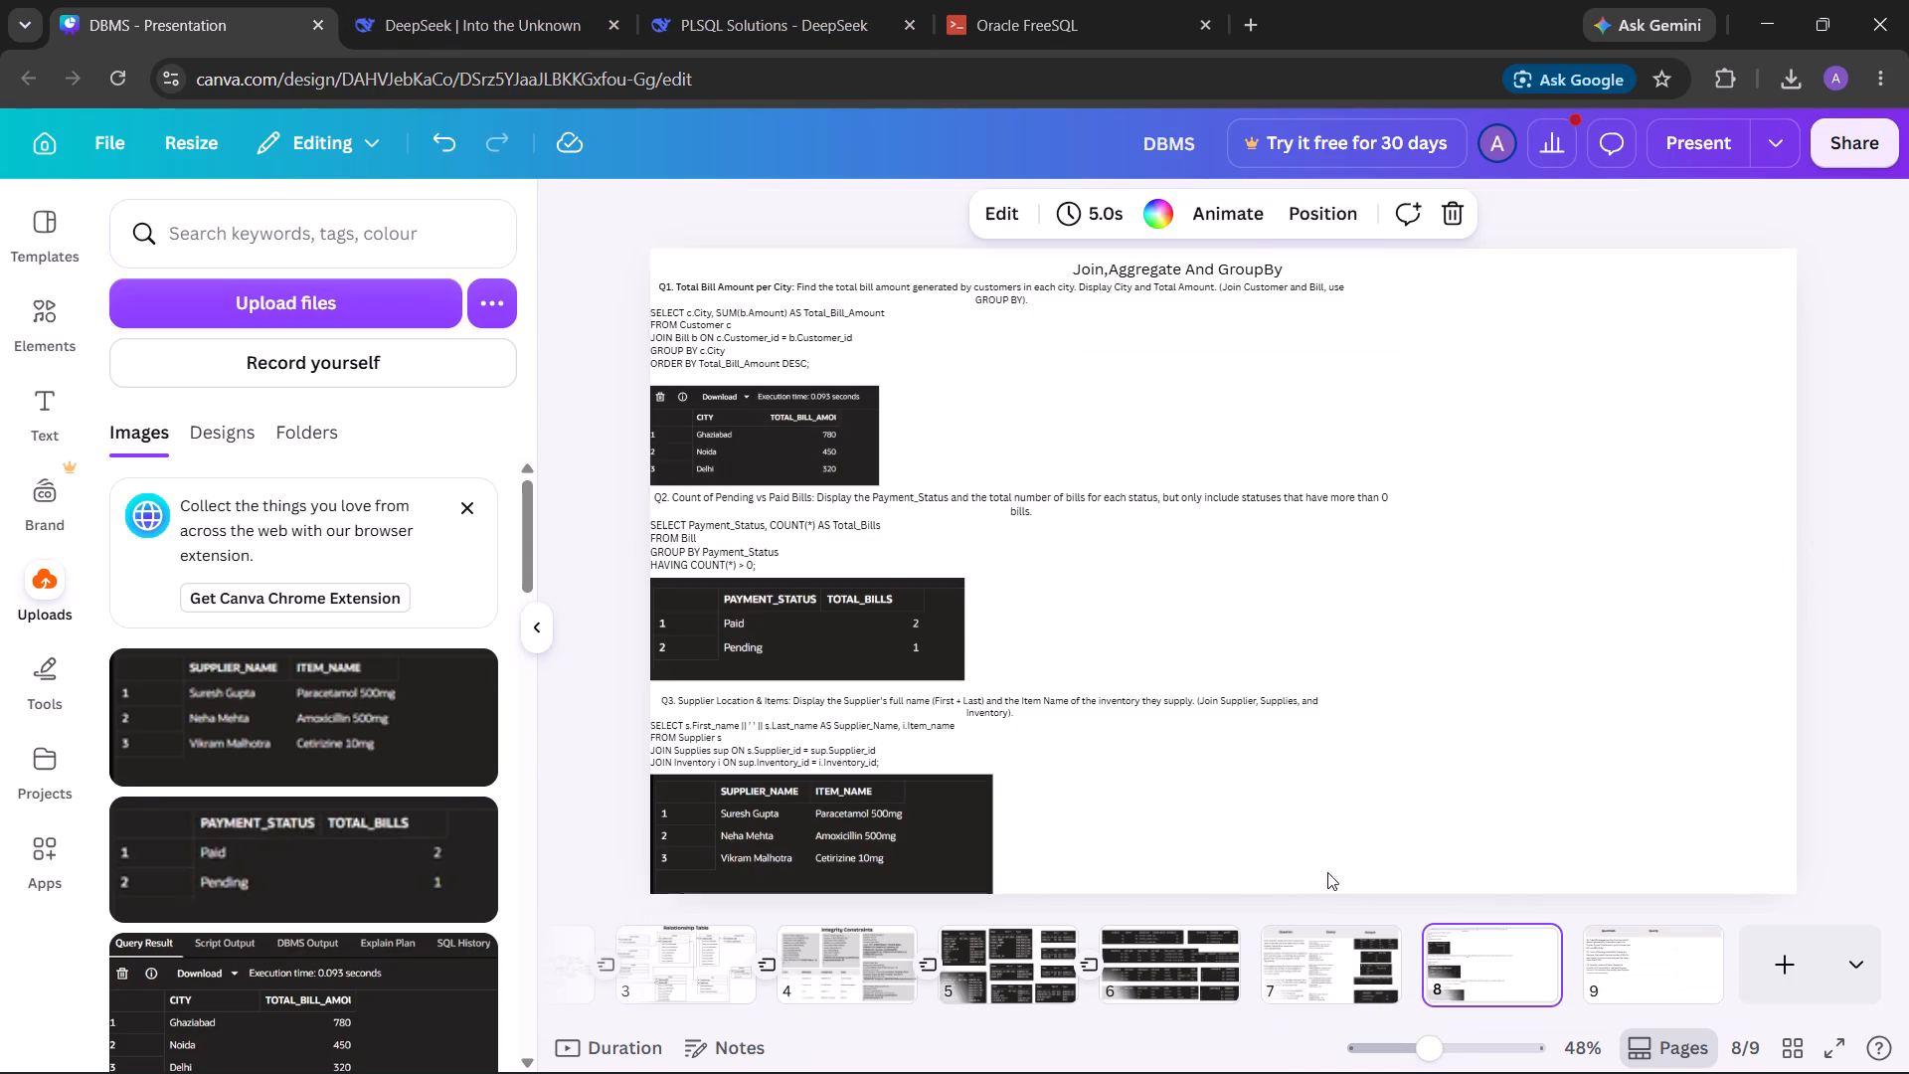
click(845, 366)
click(834, 363)
drag(821, 357, 649, 309)
click(750, 325)
drag(819, 370, 659, 309)
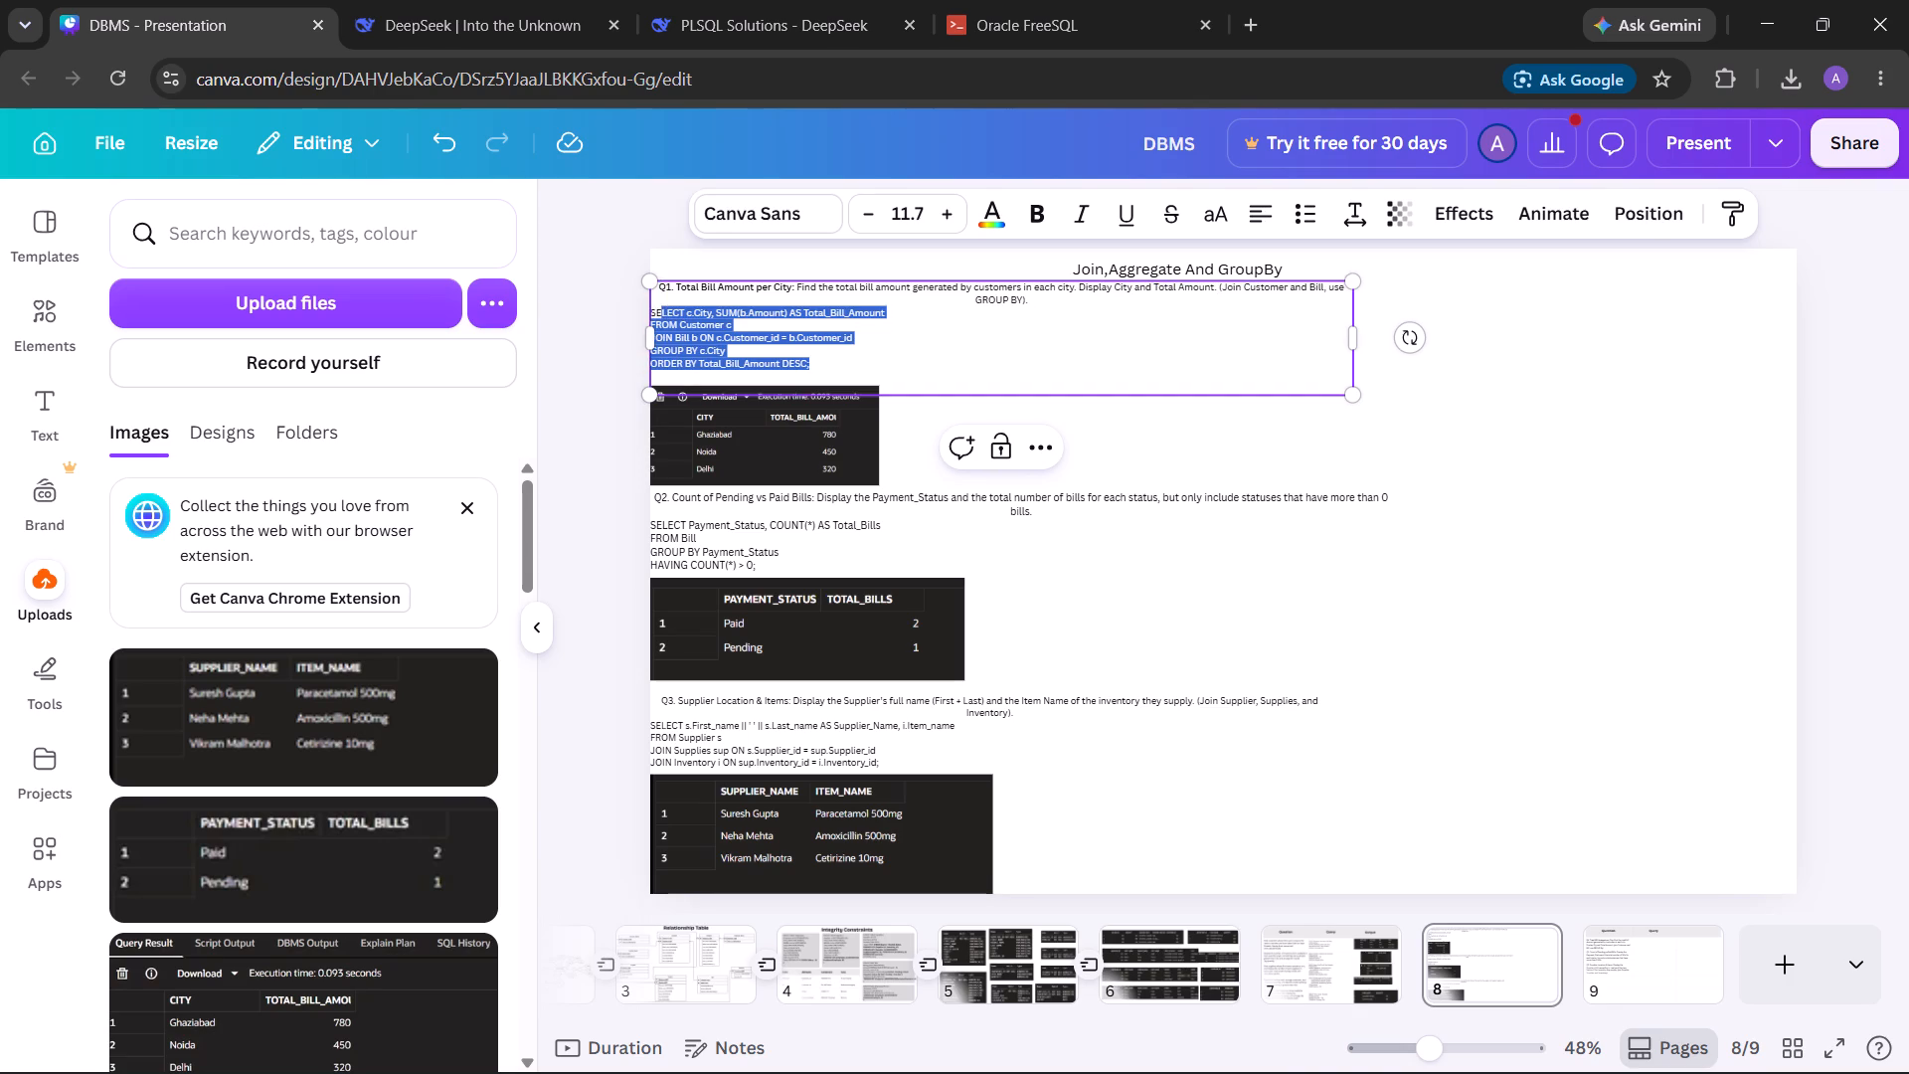
drag(659, 309, 651, 317)
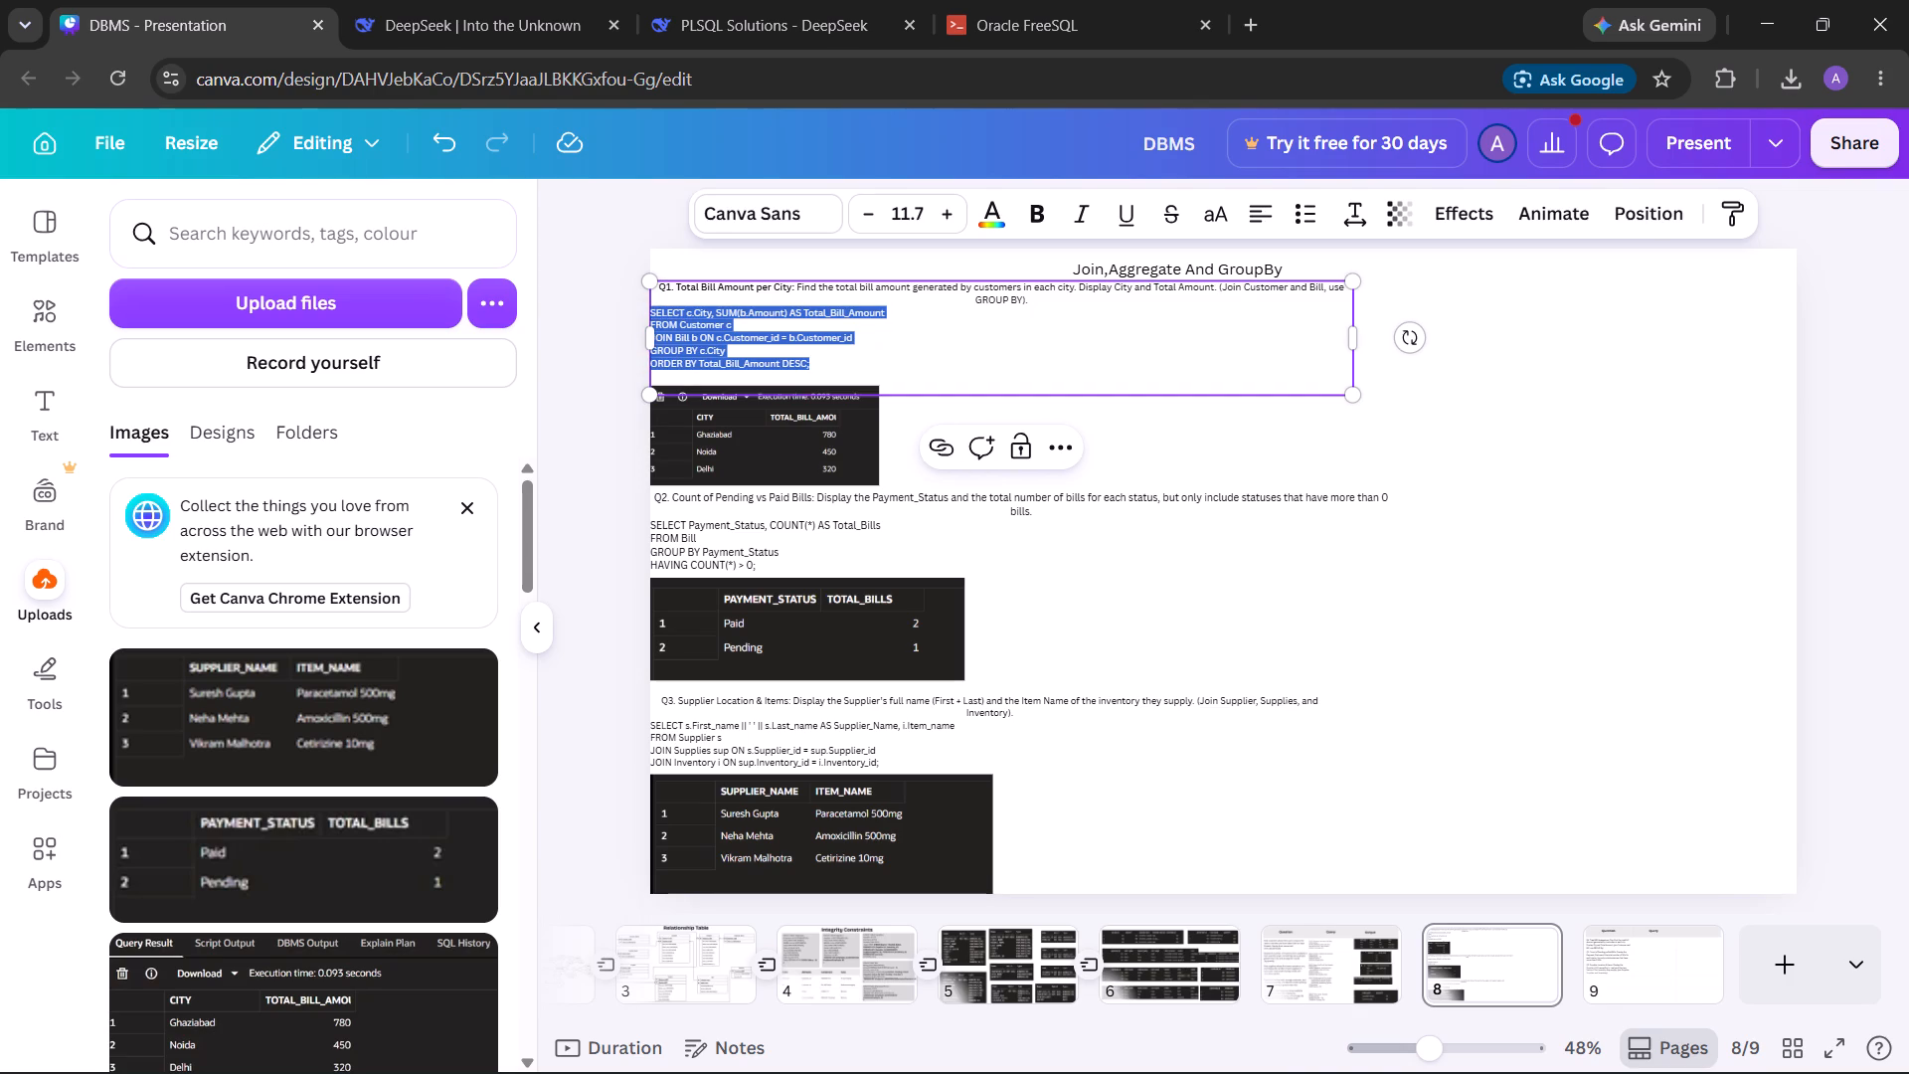
key(ctrl+c)
click(1628, 963)
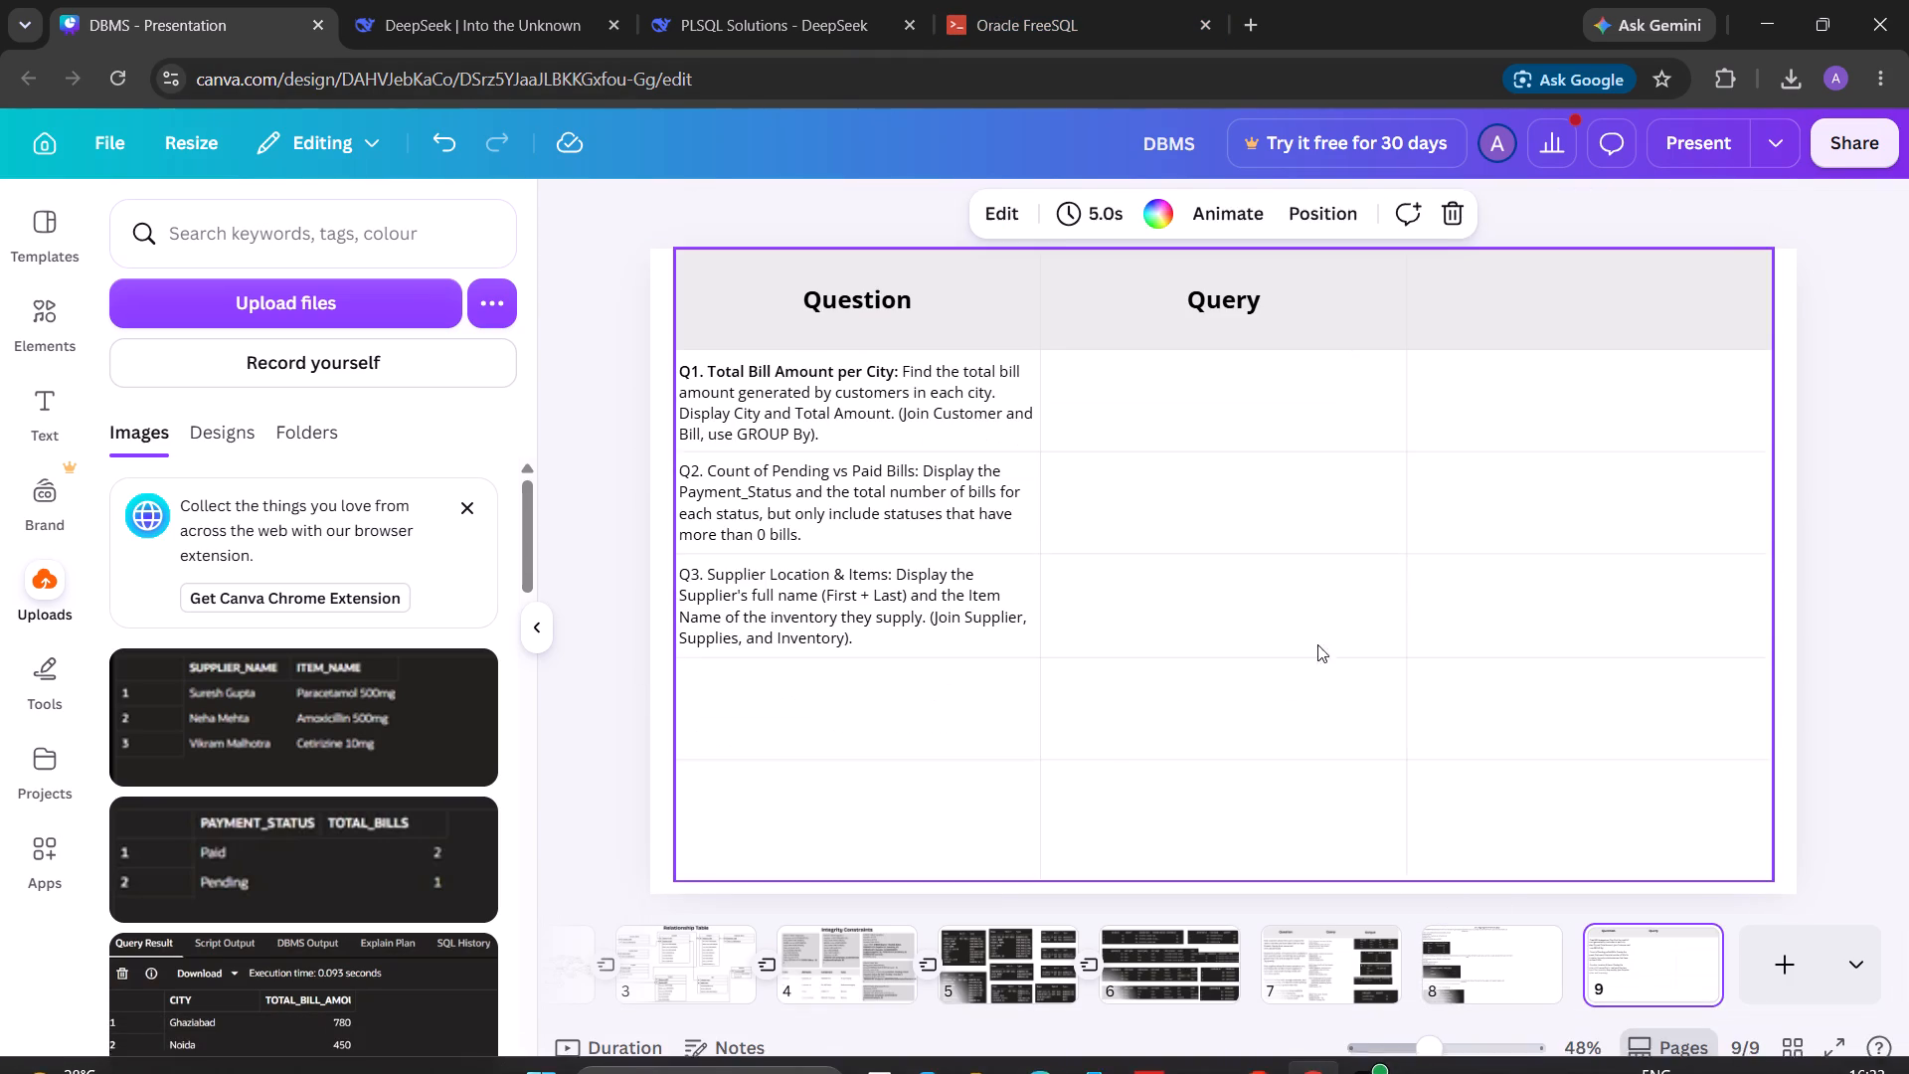
double_click(1215, 376)
key(ctrl+v)
Copy the Q2 Payment_Status count SQL query from page 8 into the row 3 Query cell on page 9.
double_click(1209, 500)
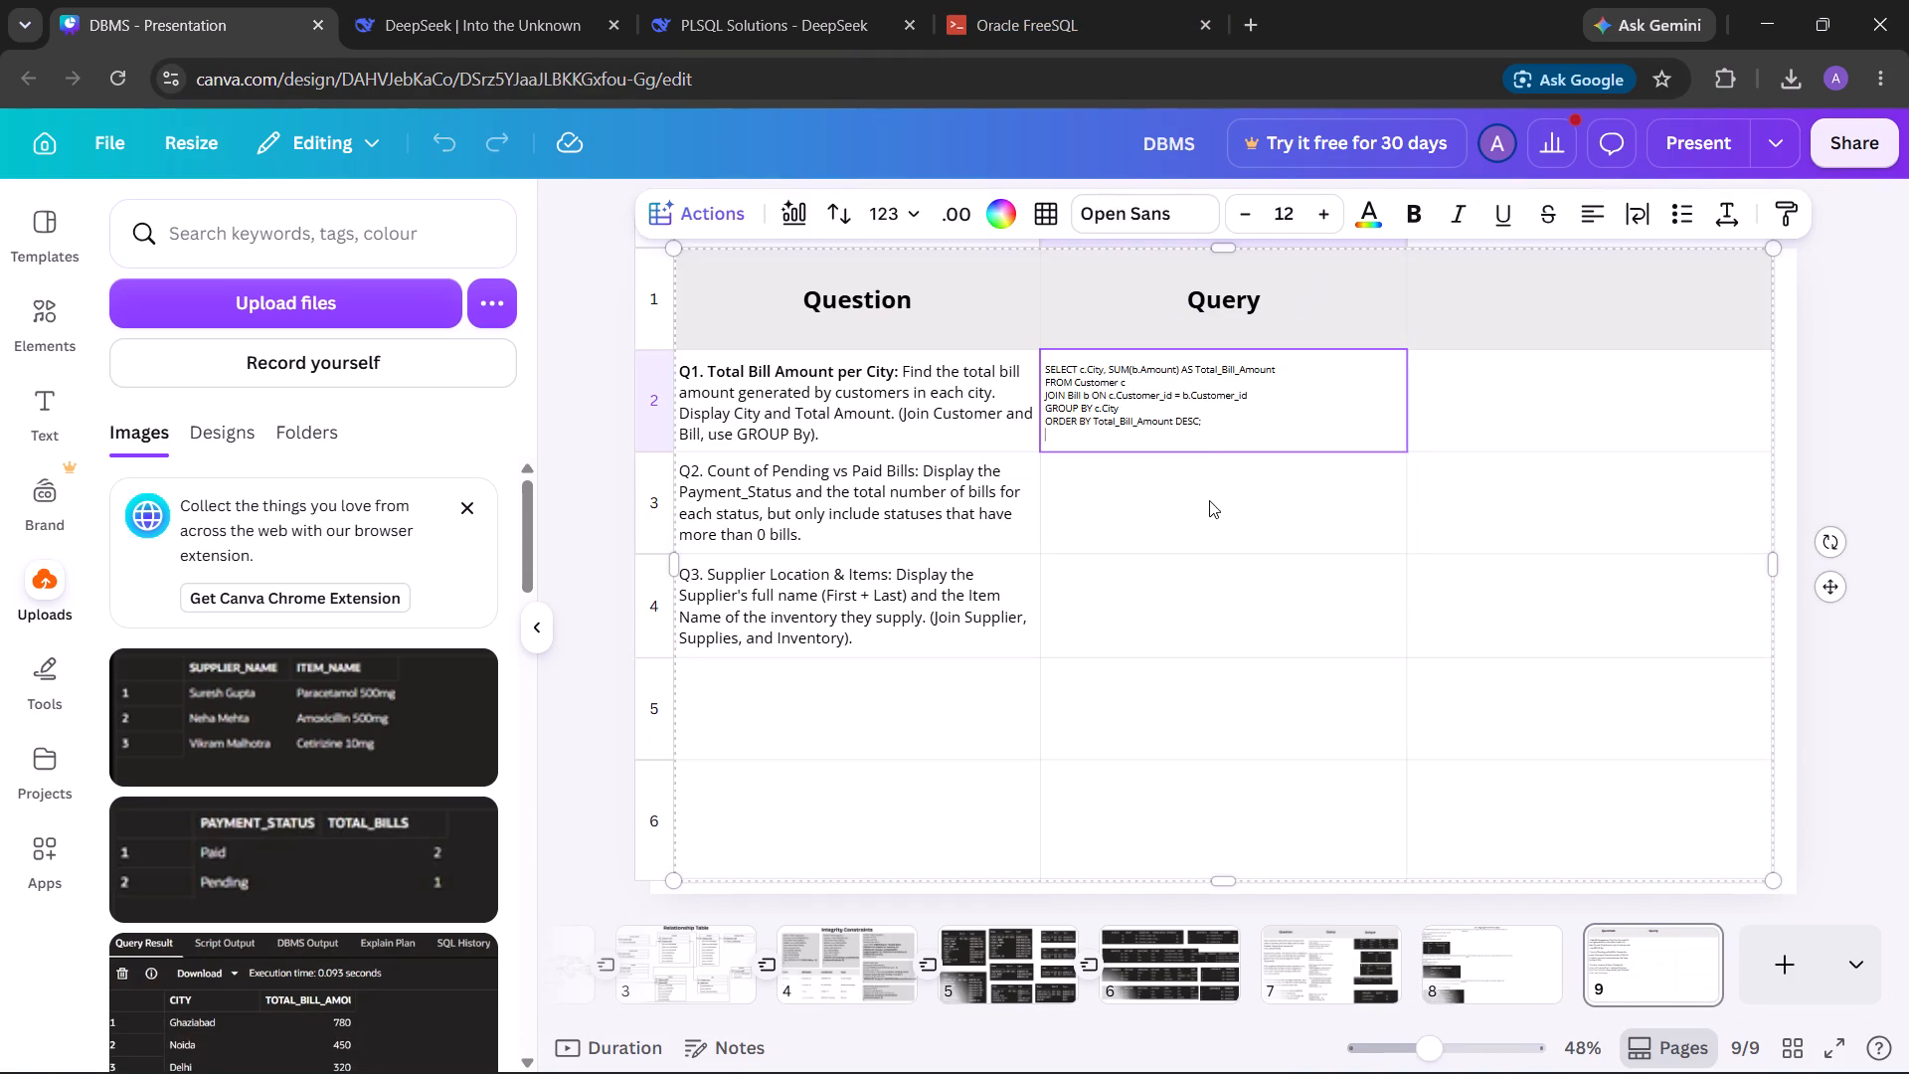
click(1456, 967)
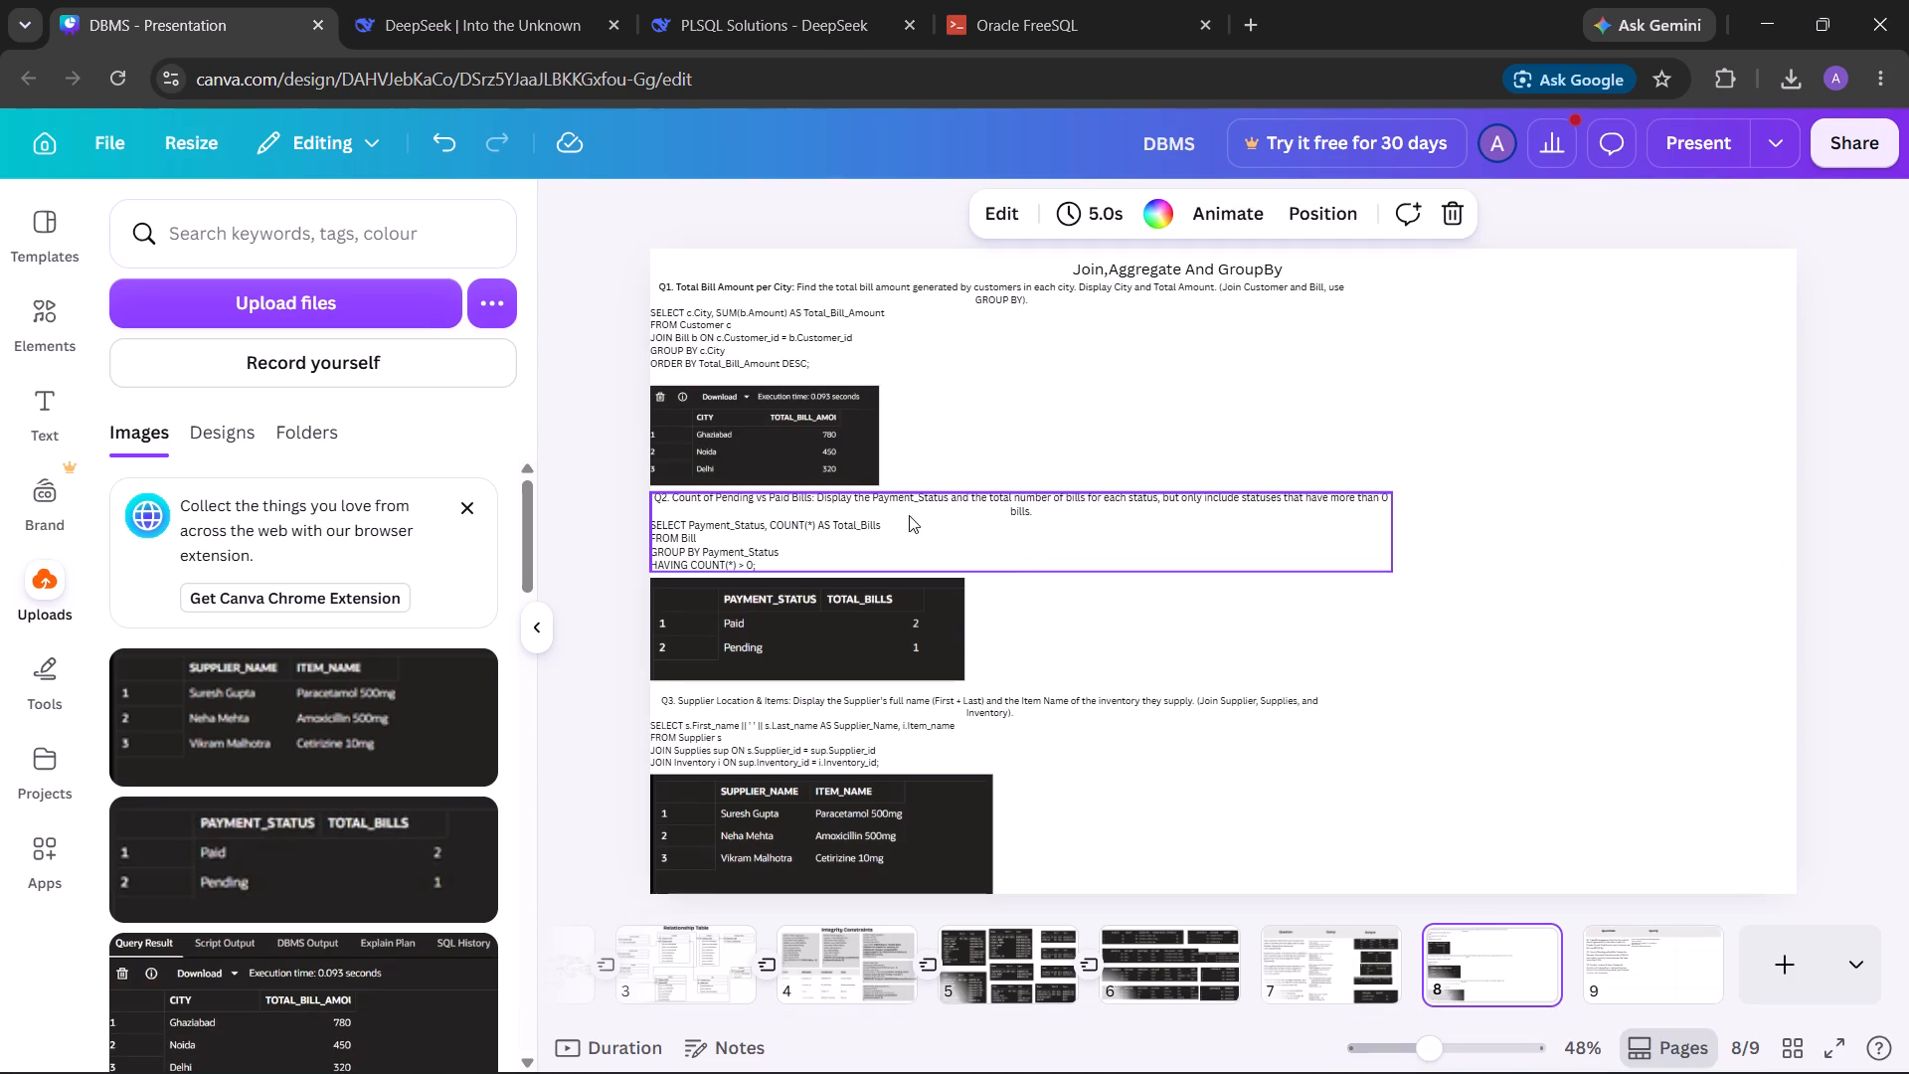
click(784, 556)
click(762, 559)
drag(760, 560, 753, 560)
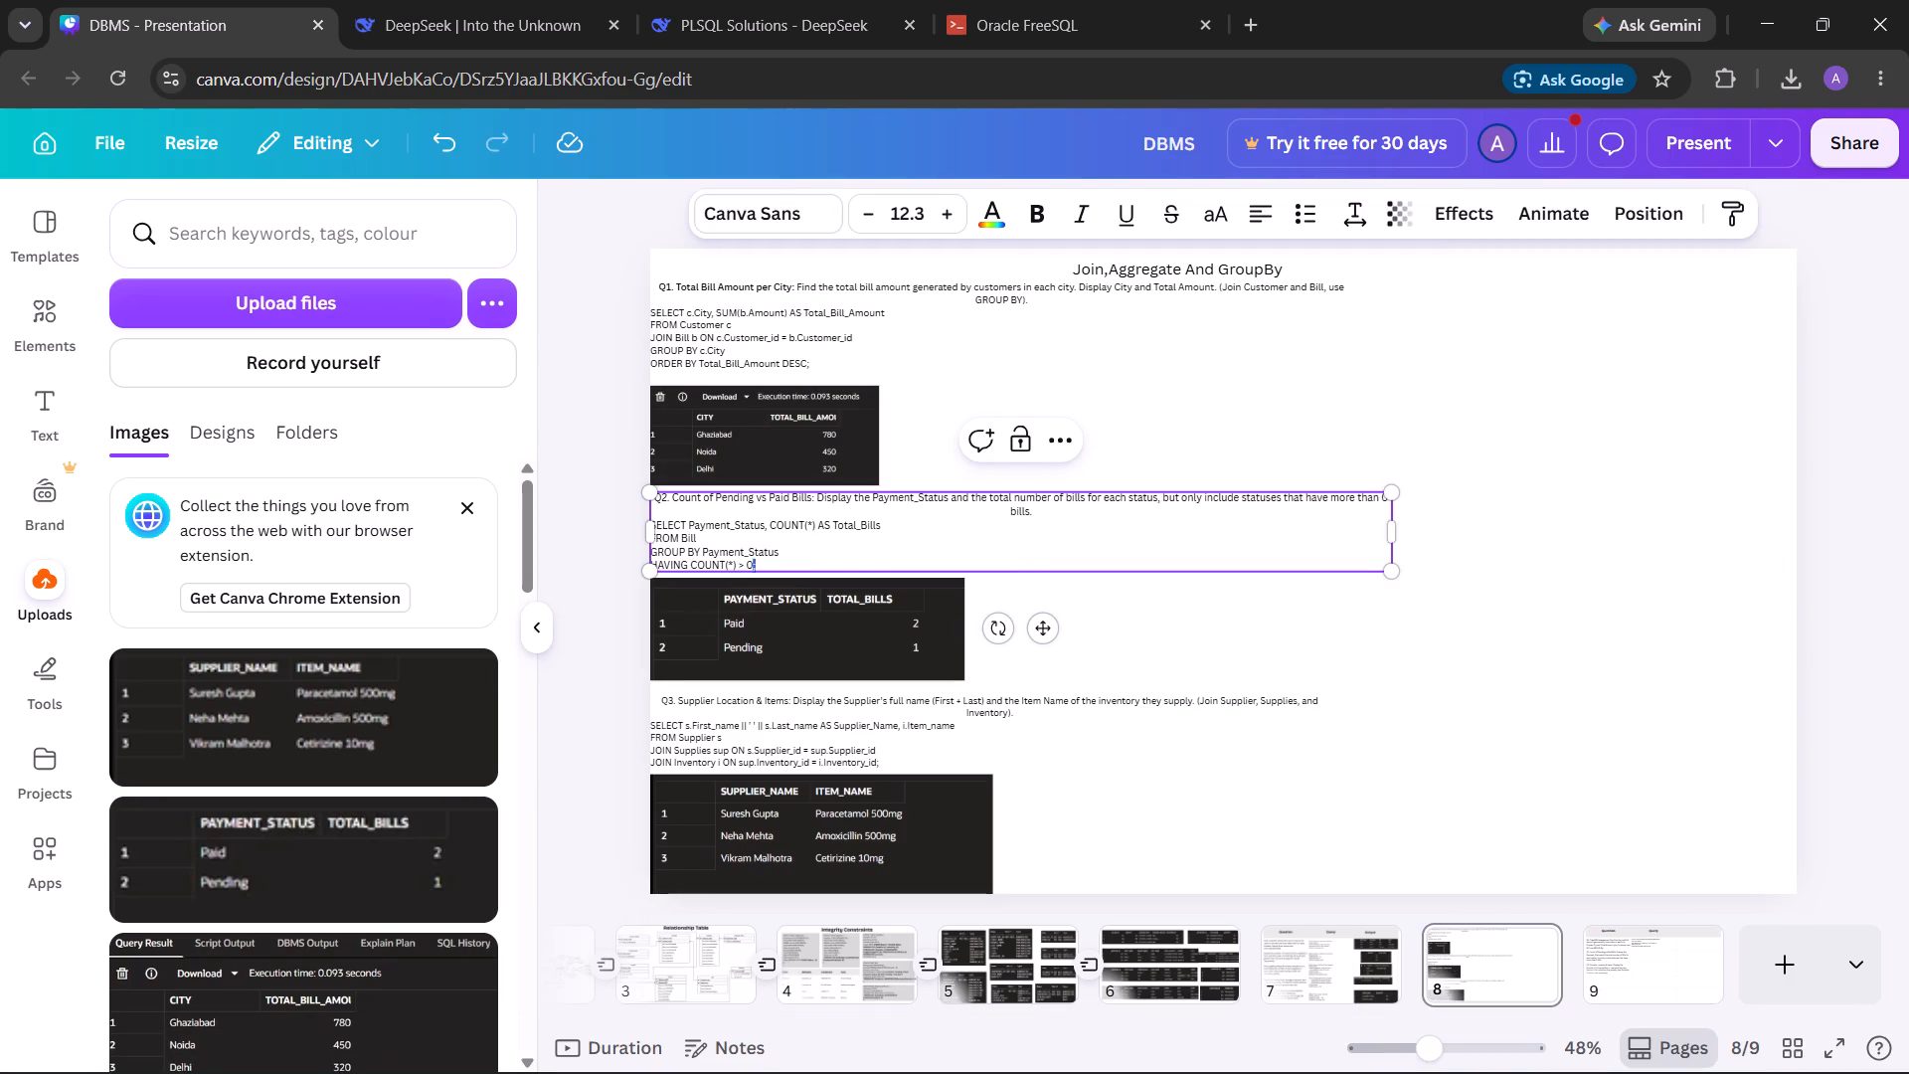
drag(753, 560, 658, 524)
key(ctrl+c)
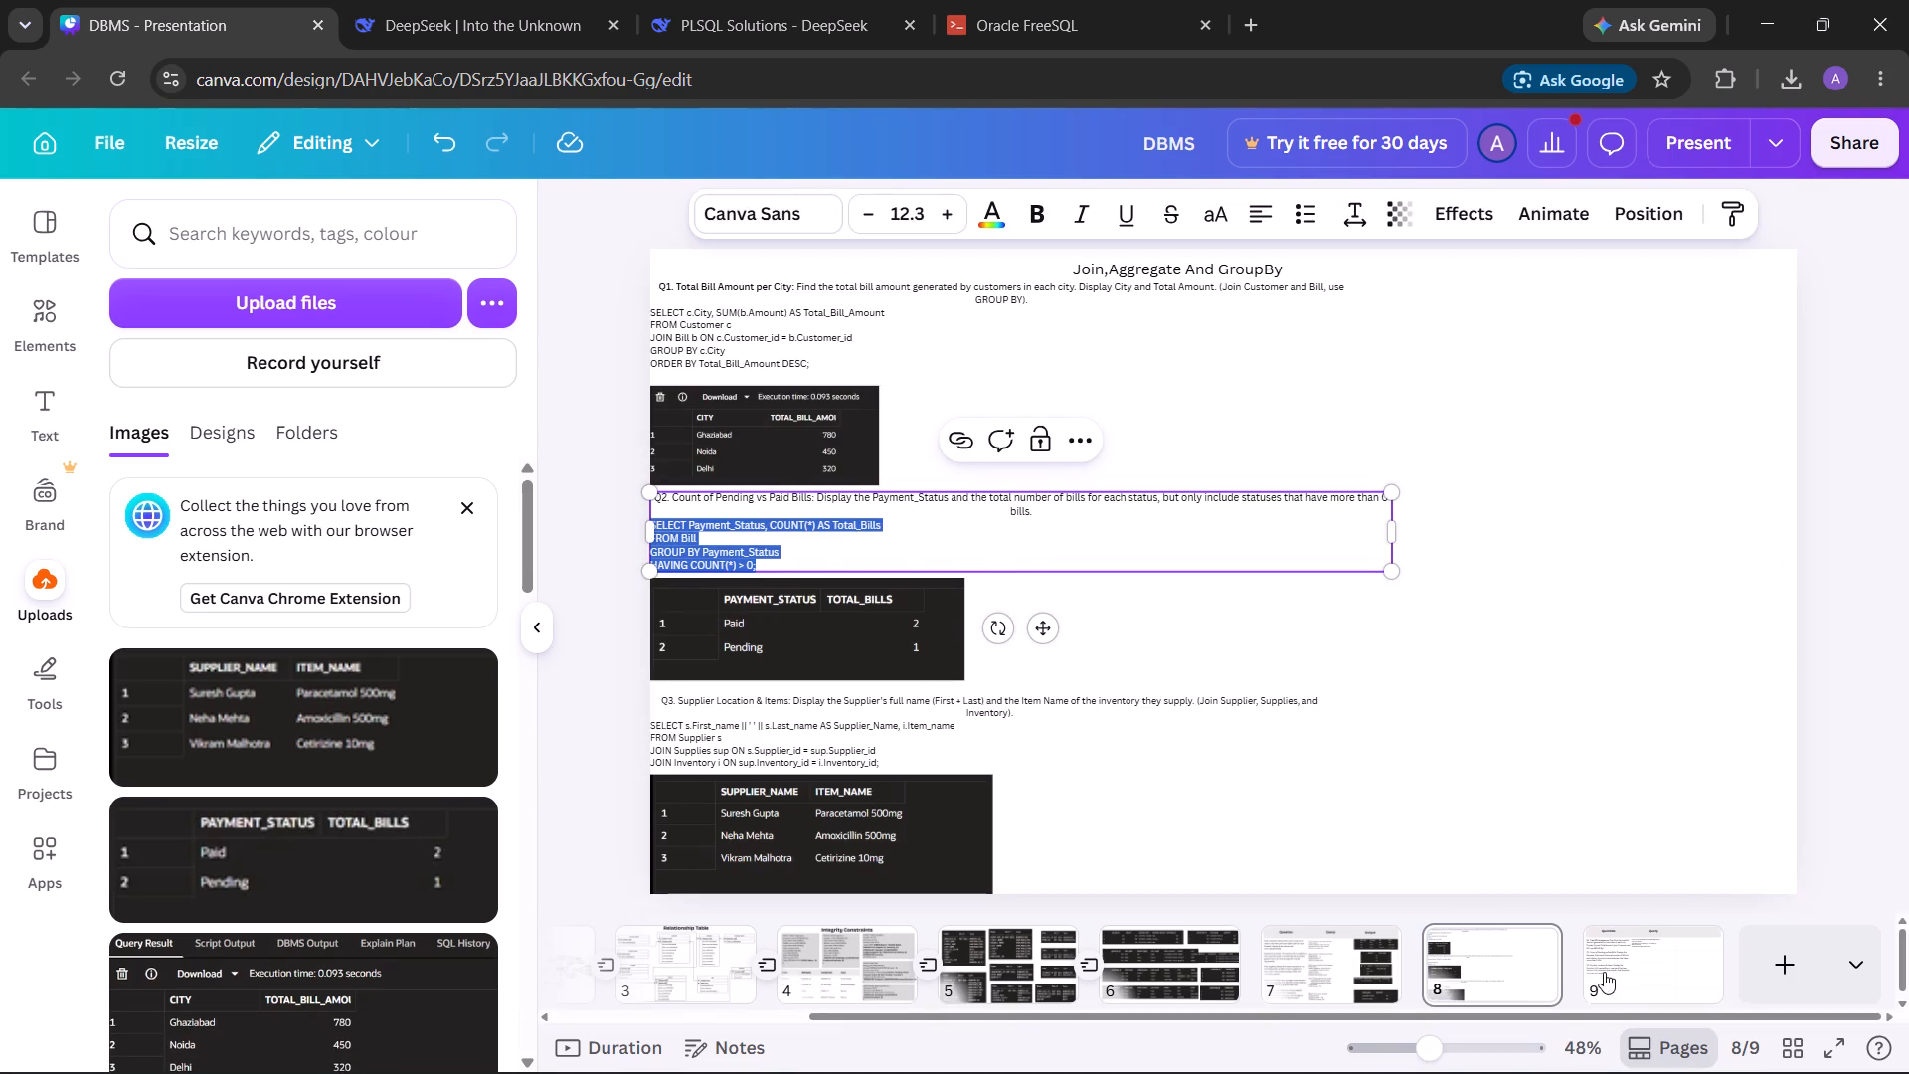
click(1605, 972)
double_click(1206, 489)
key(ctrl+v)
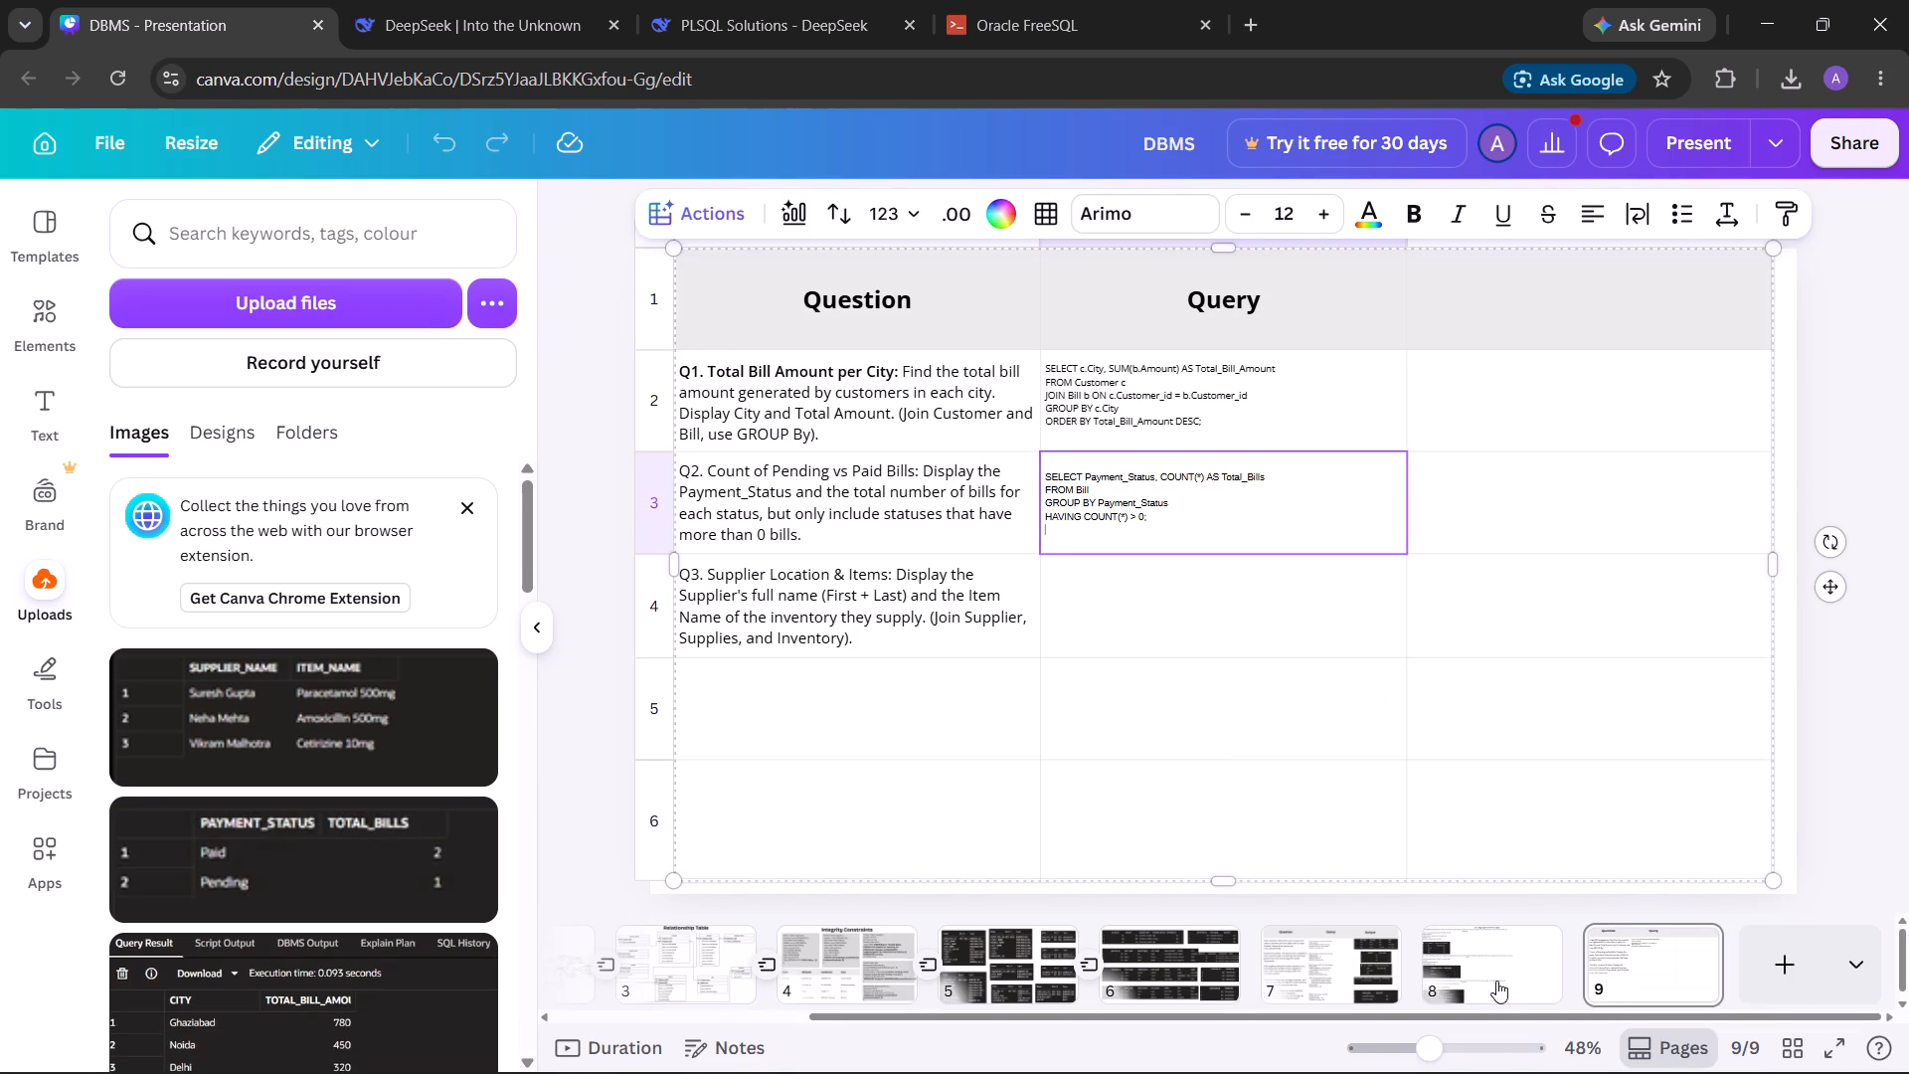
Copy the Q3 supplier and item name SQL query from page 8 into the row 4 Query cell on page 9.
click(1486, 967)
click(925, 738)
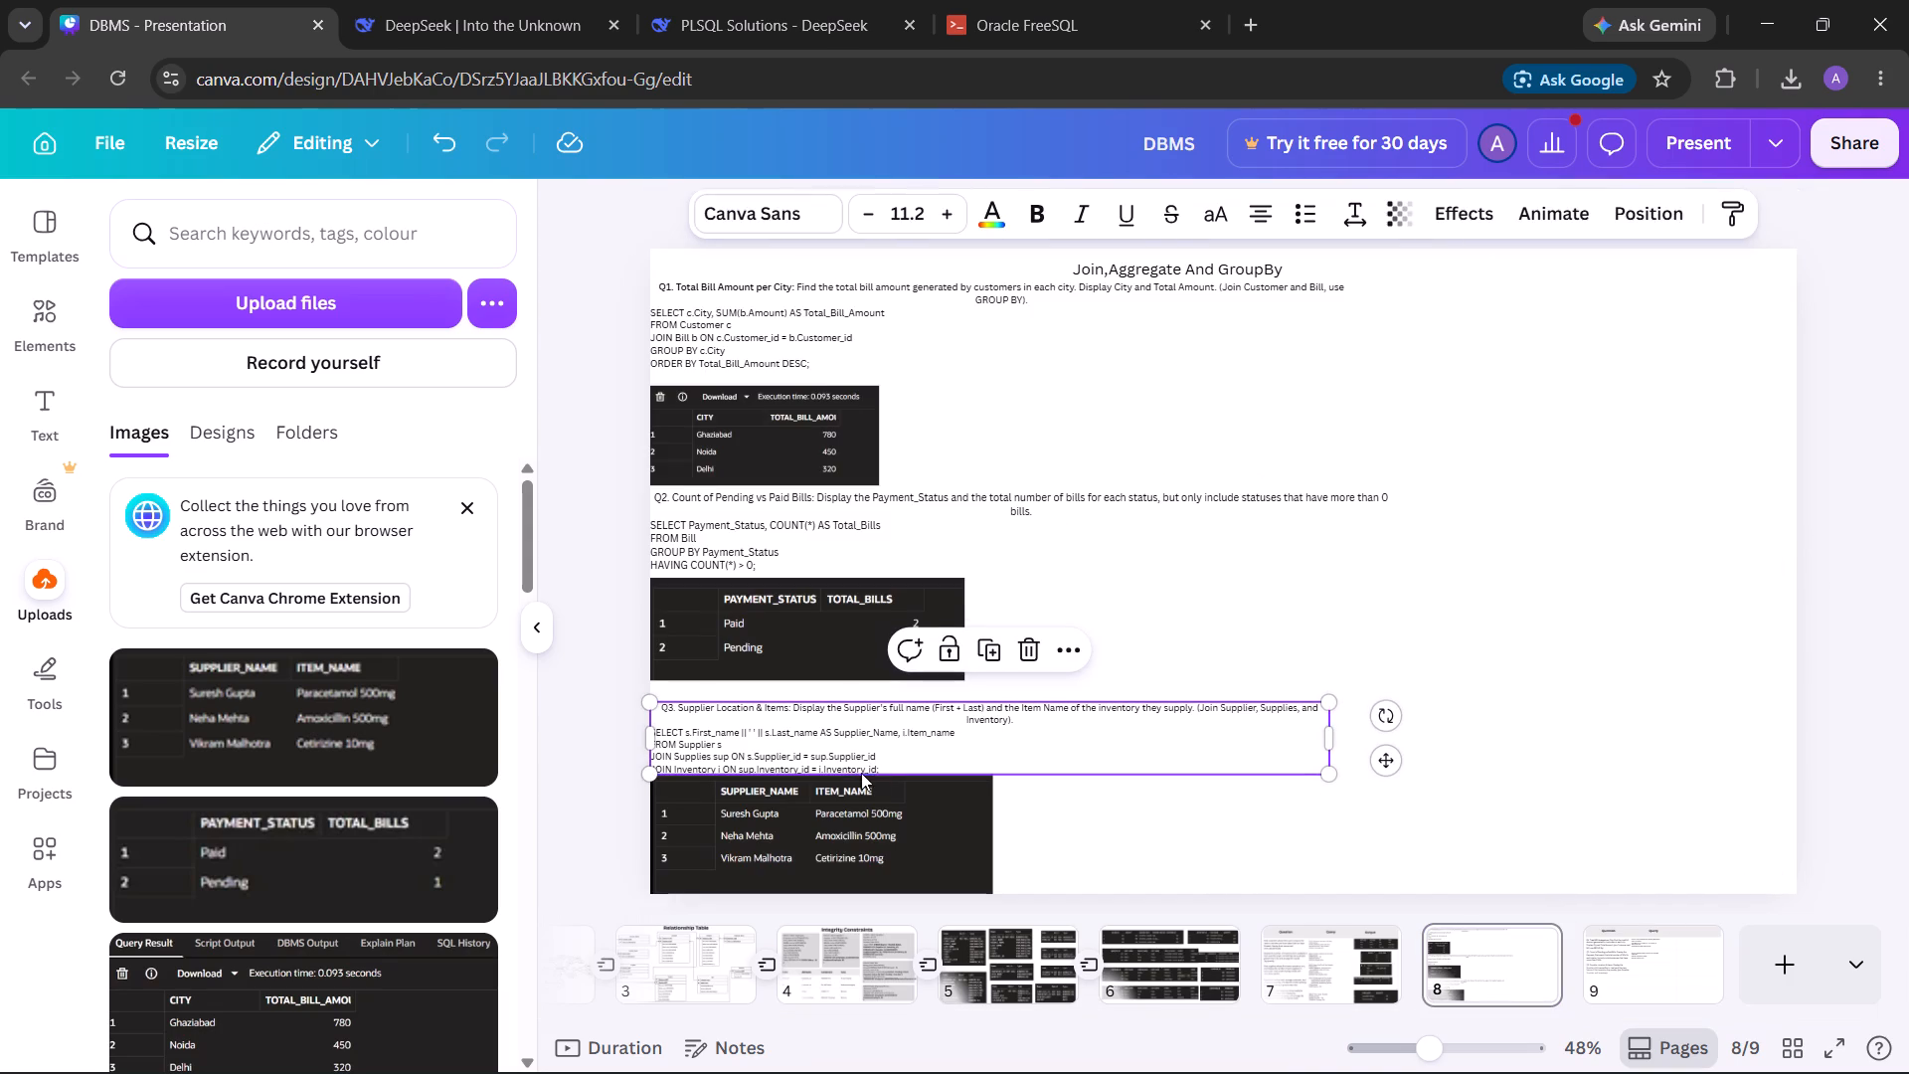
drag(925, 738, 956, 731)
double_click(927, 757)
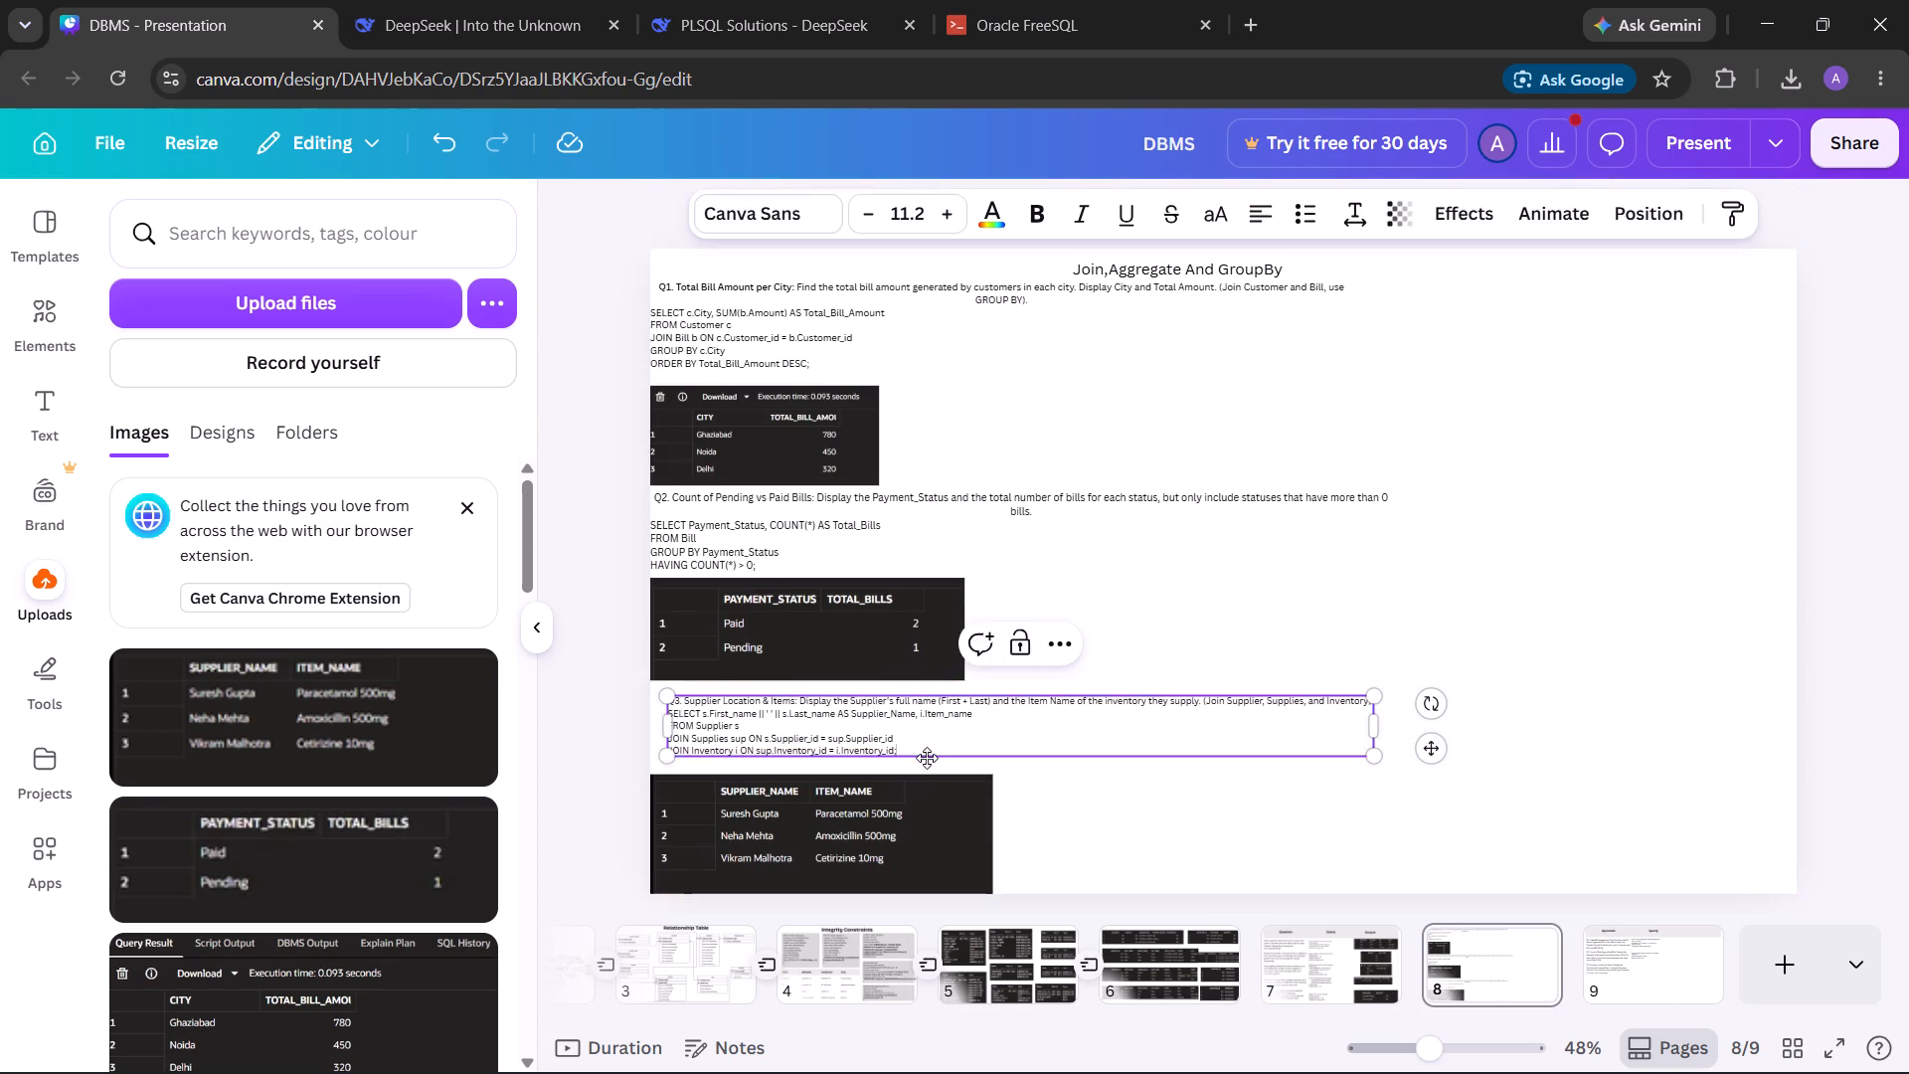
click(915, 747)
click(900, 743)
drag(894, 748, 682, 725)
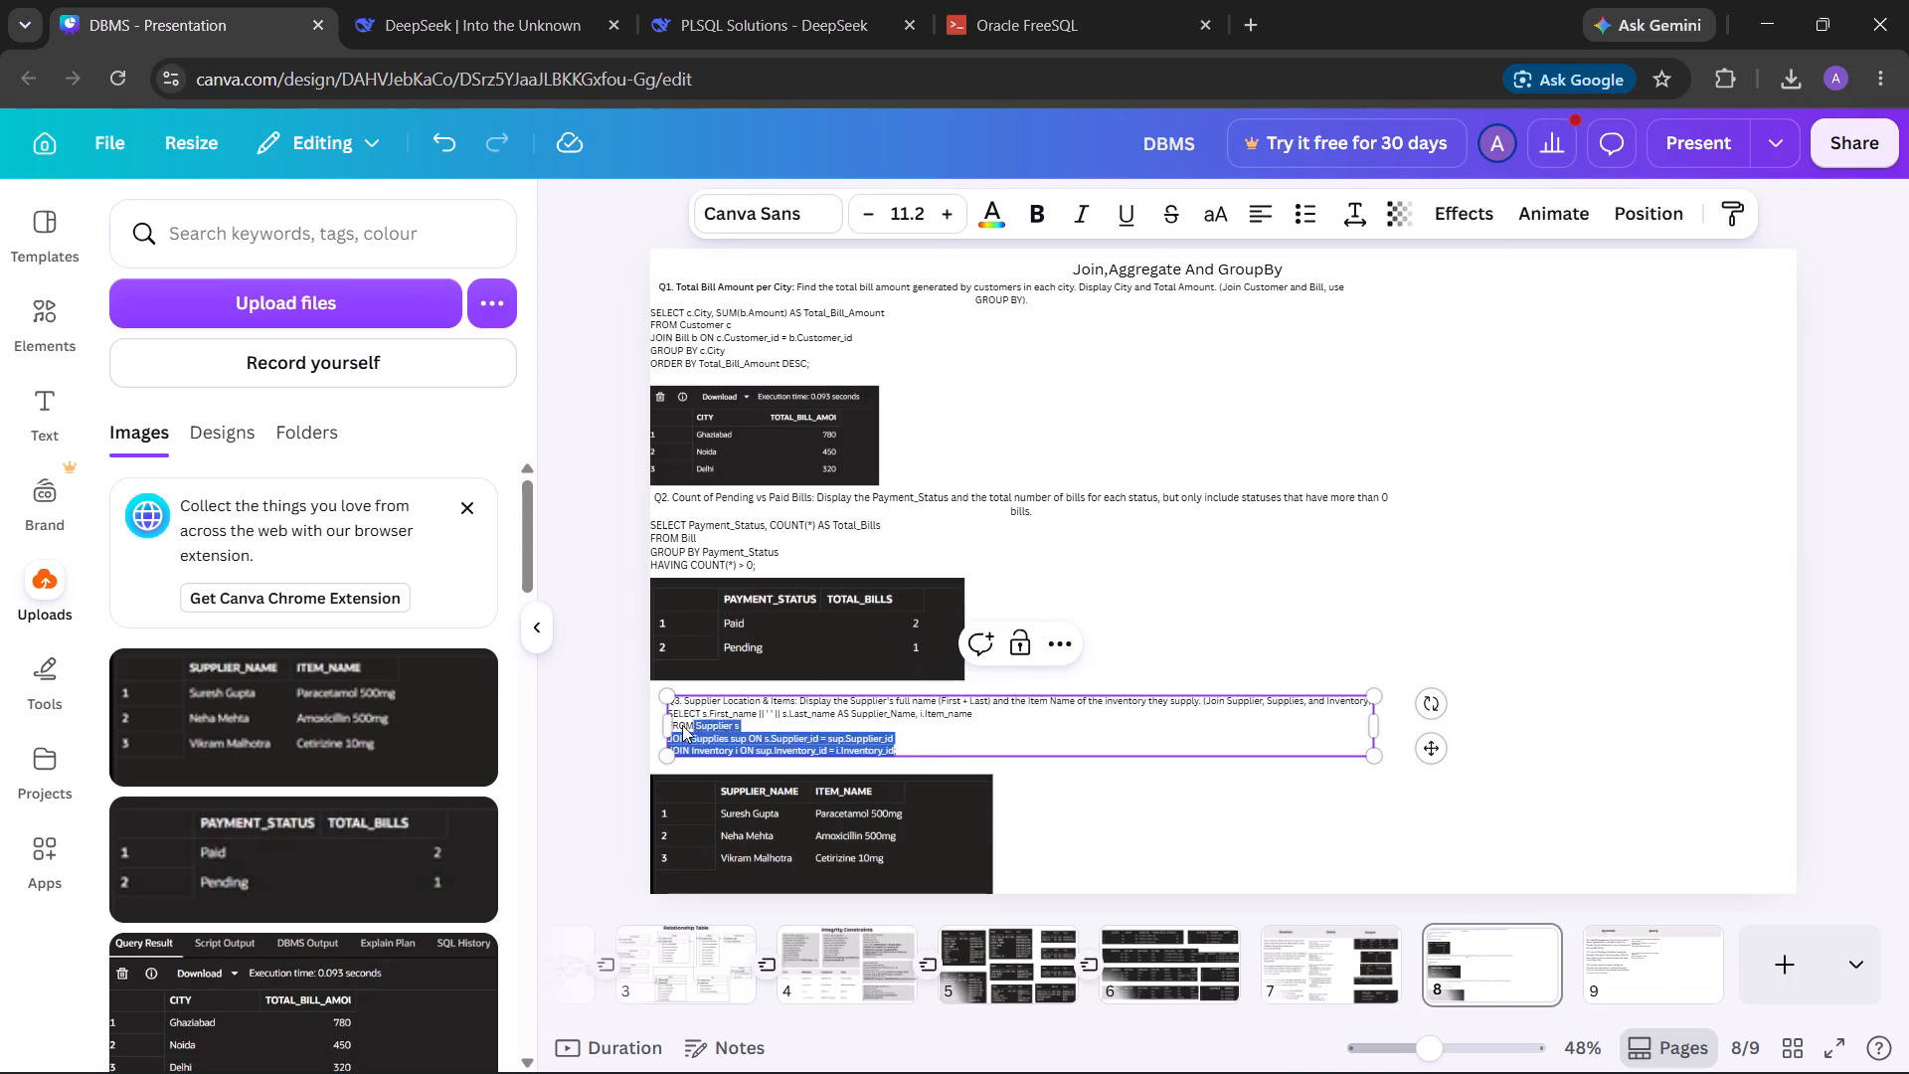
drag(682, 725, 665, 717)
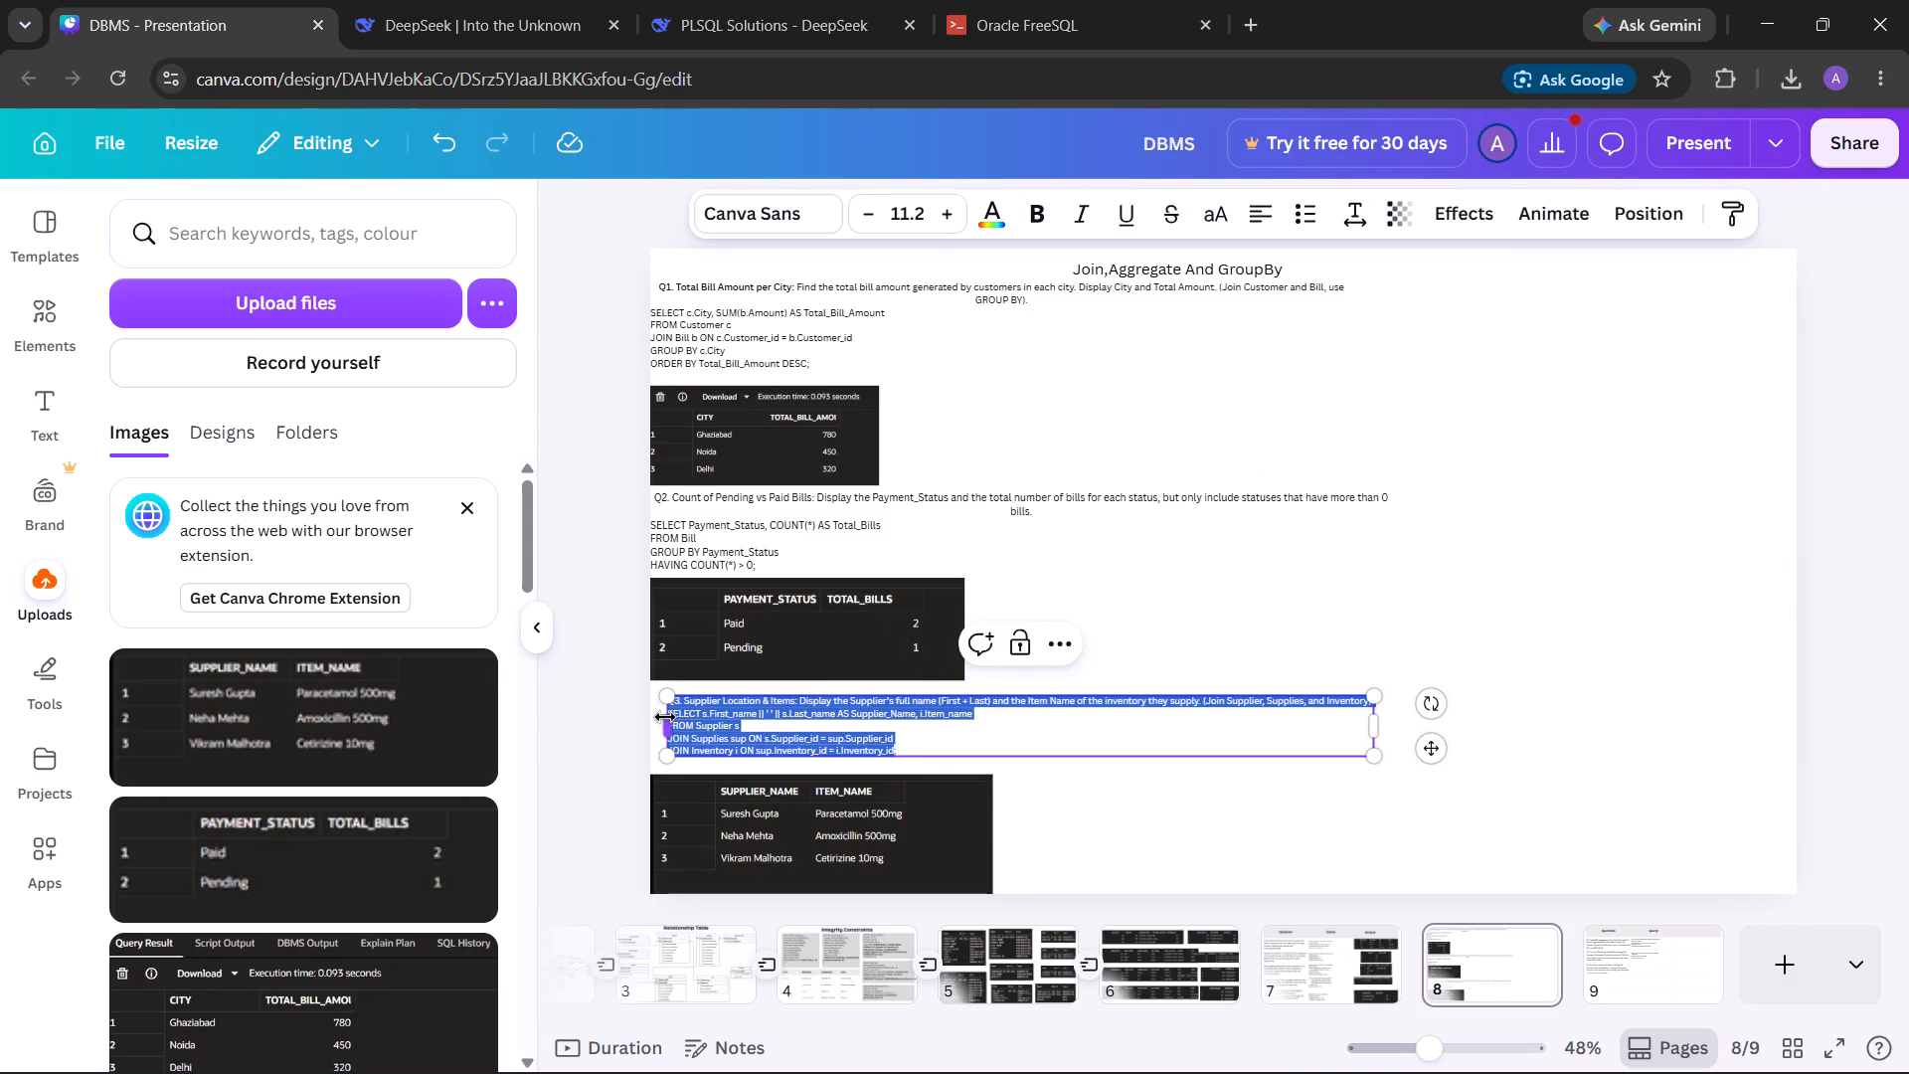
drag(665, 717, 669, 717)
key(ctrl+c)
click(1614, 978)
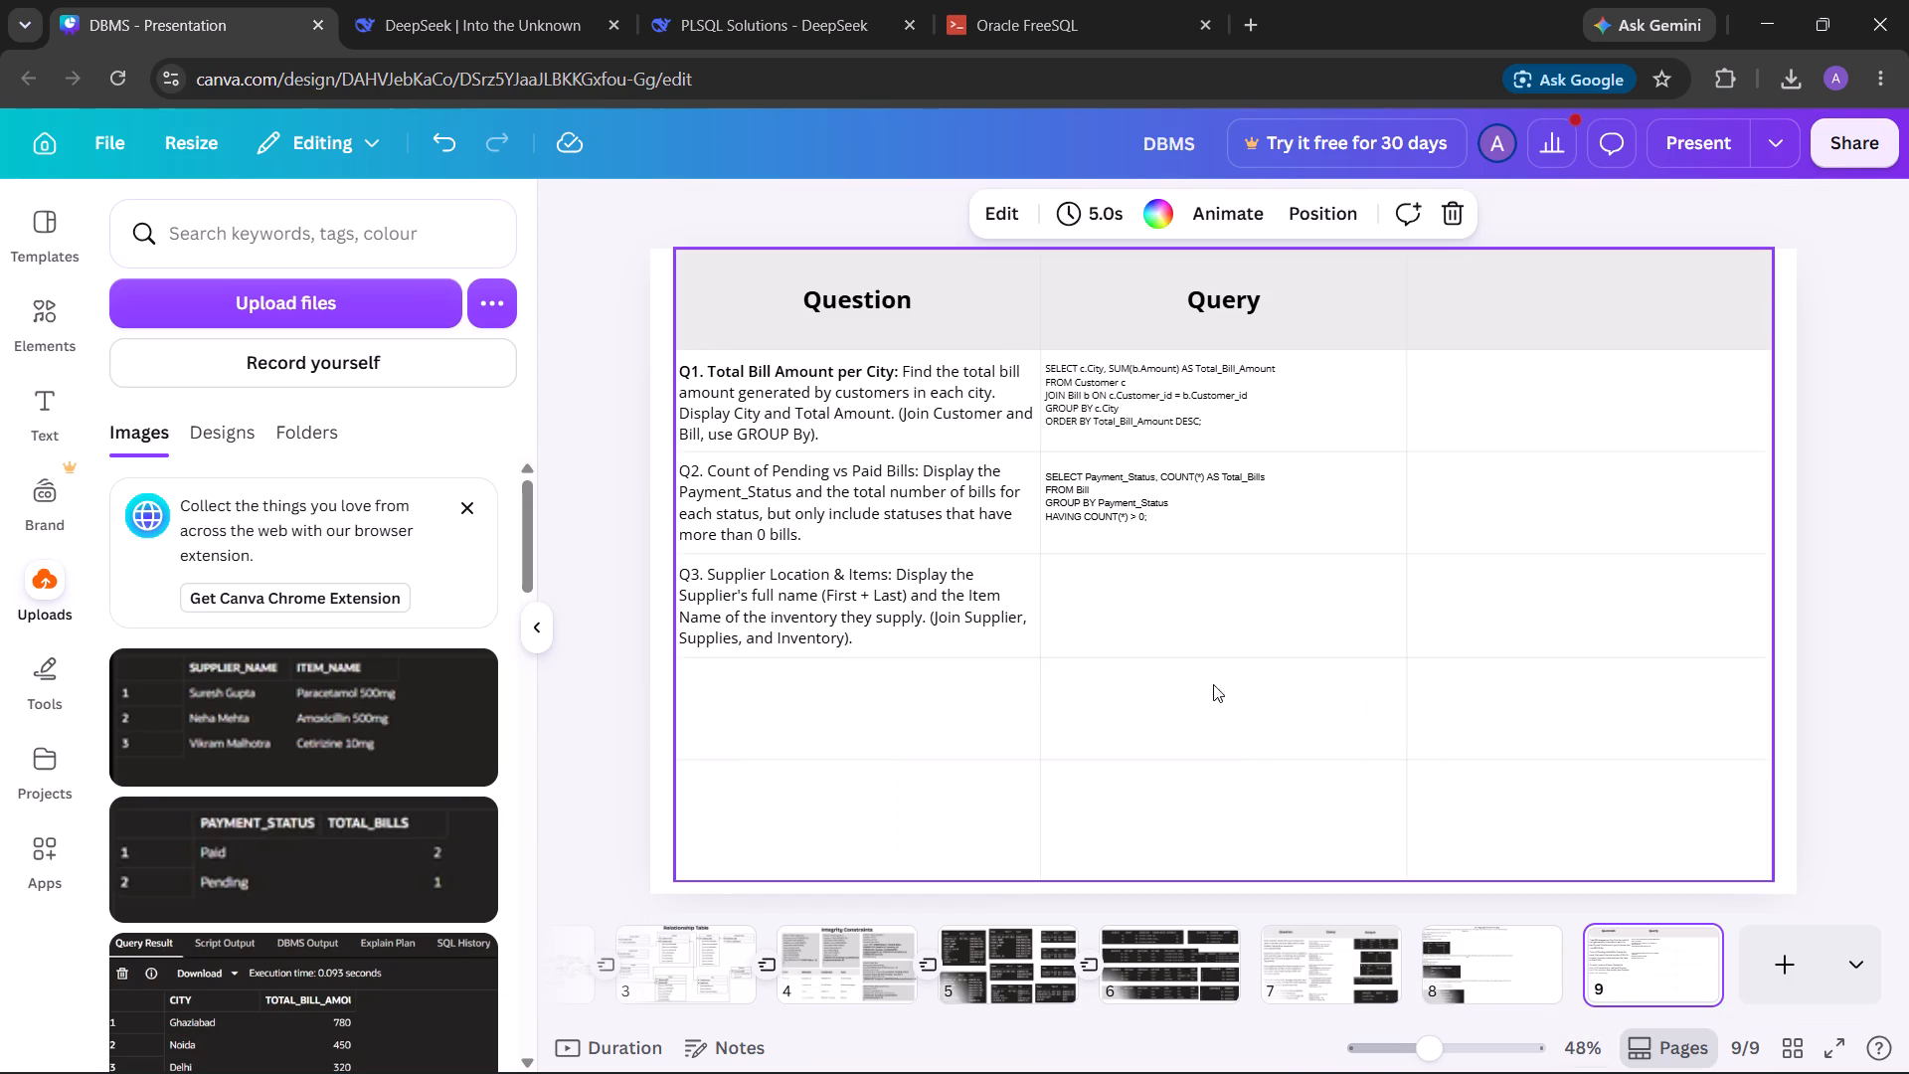
double_click(1206, 599)
key(ctrl+v)
Increase the font size of the Q1 query text in row 2 to 15.
double_click(1229, 497)
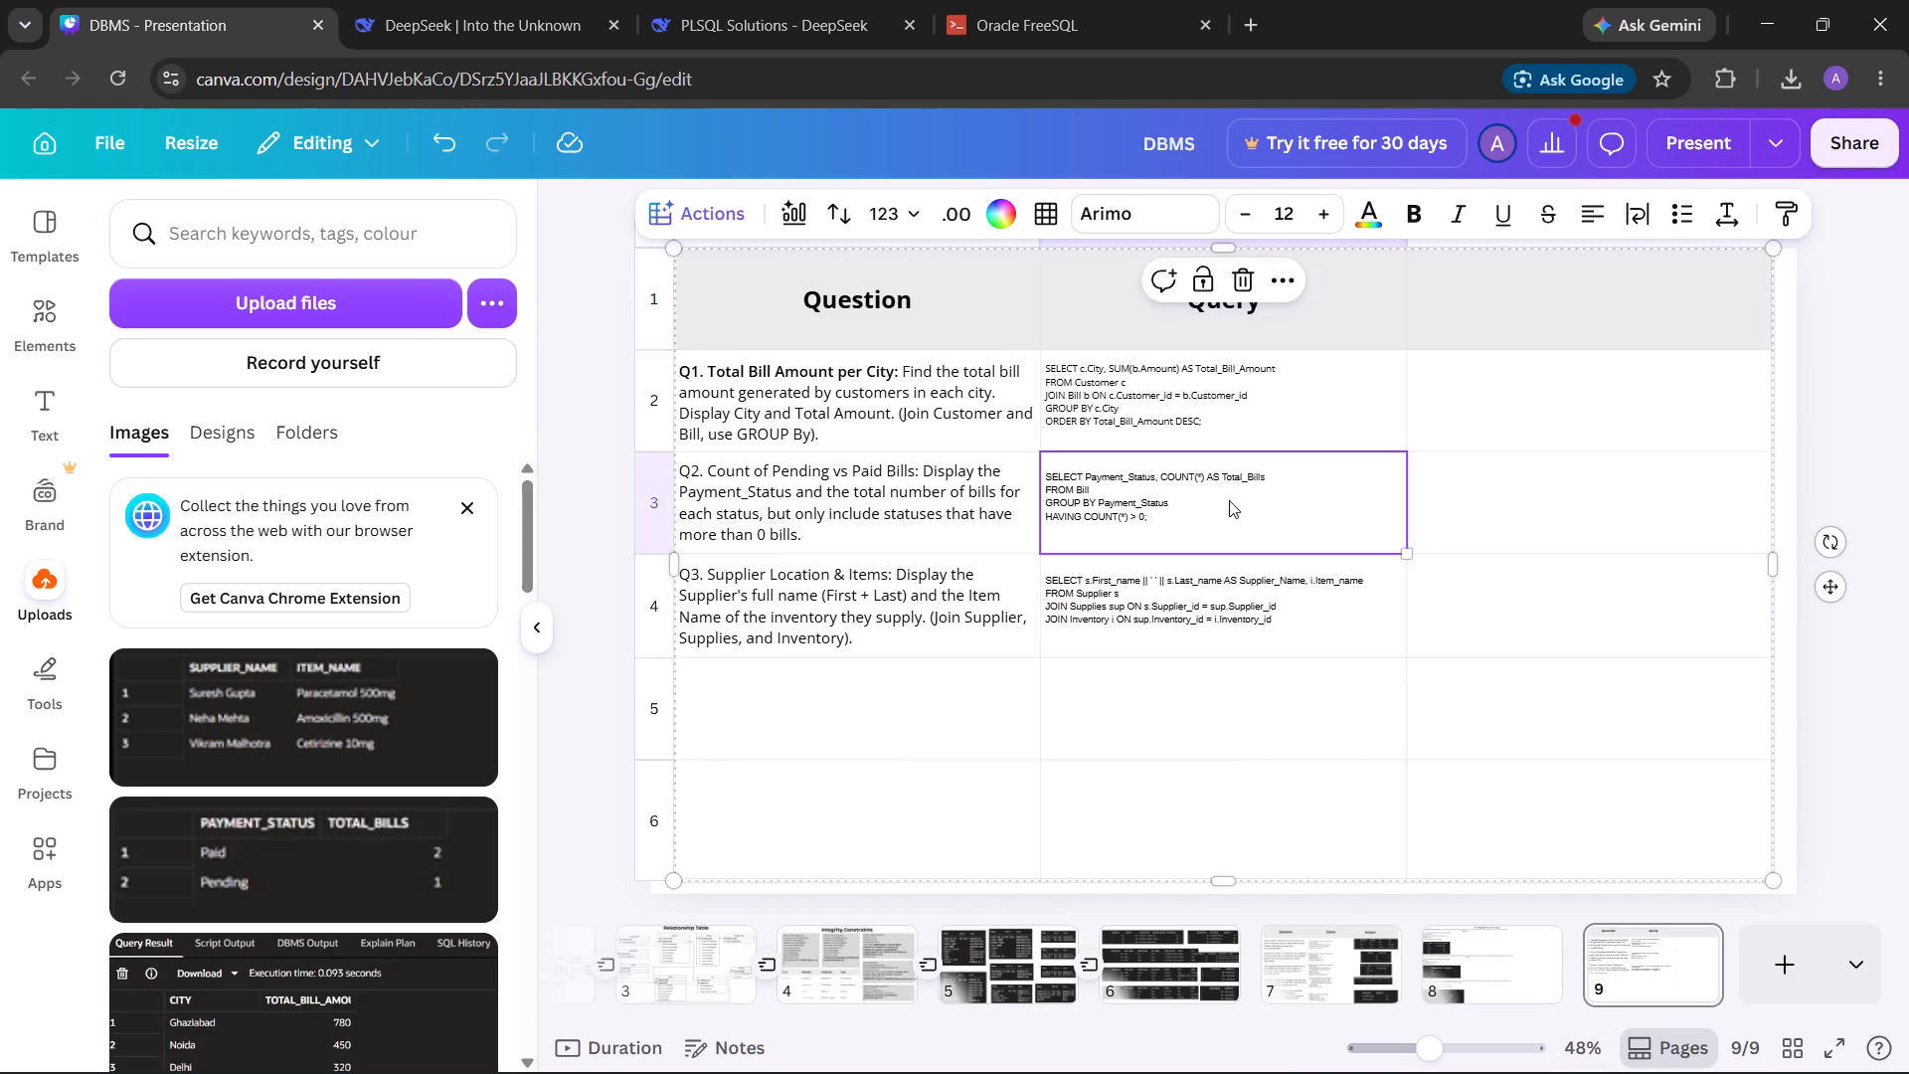
double_click(1216, 417)
drag(1222, 425, 991, 365)
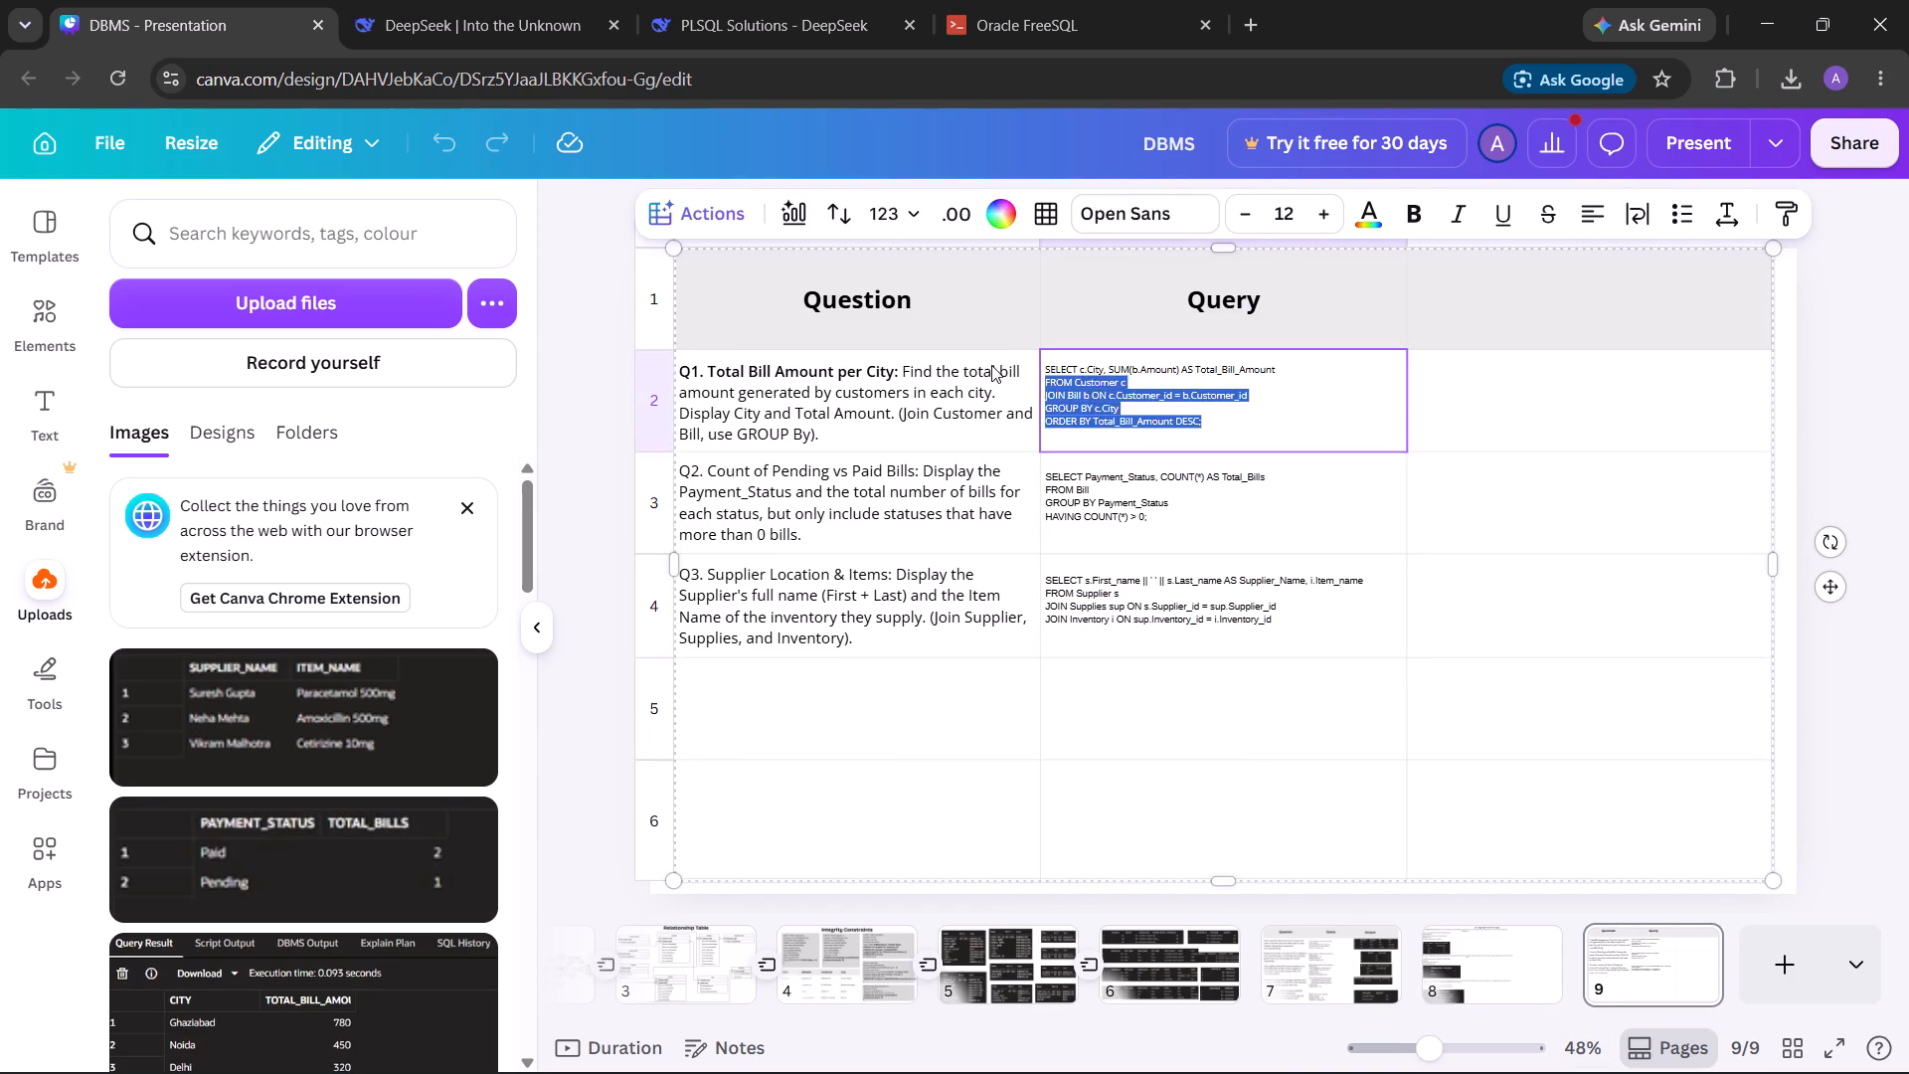
drag(991, 365, 1044, 363)
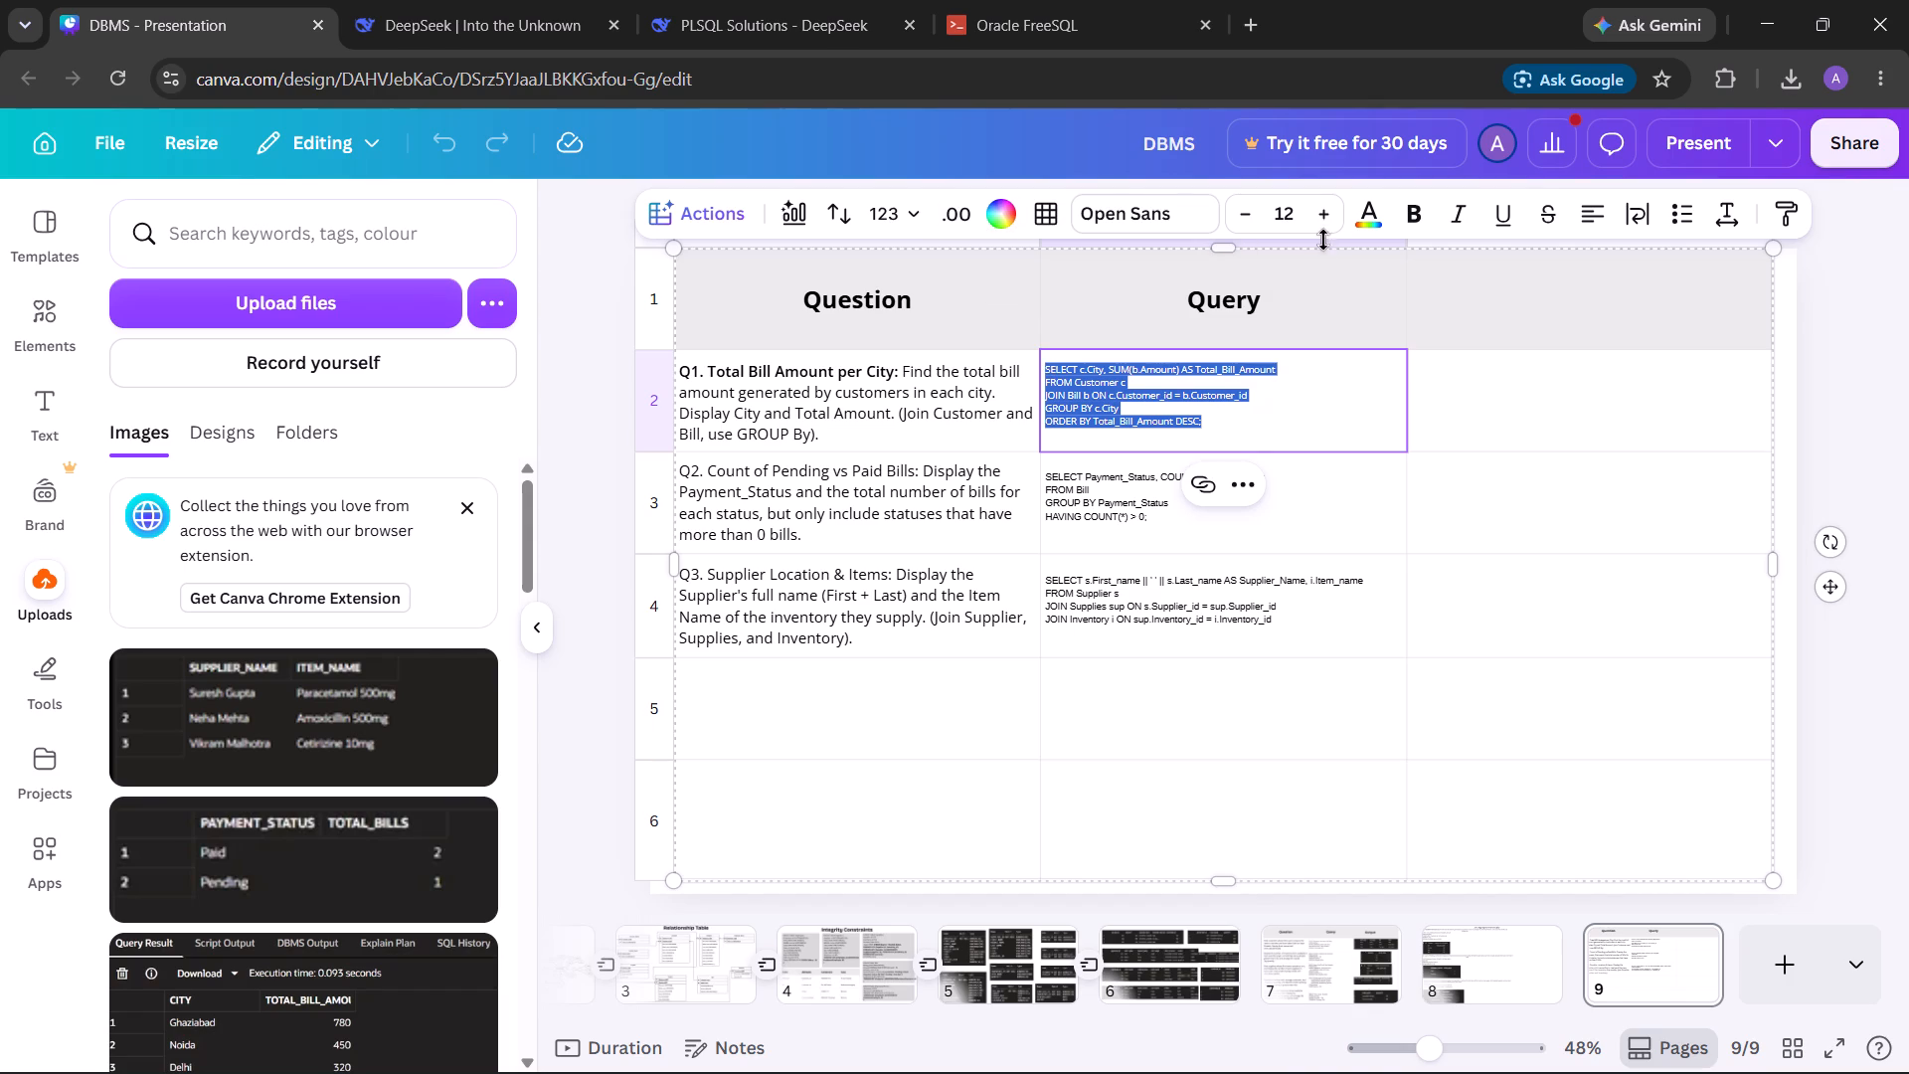
triple_click(1323, 217)
Increase the font size of the Q2 query text in row 3 to 16.
double_click(1172, 519)
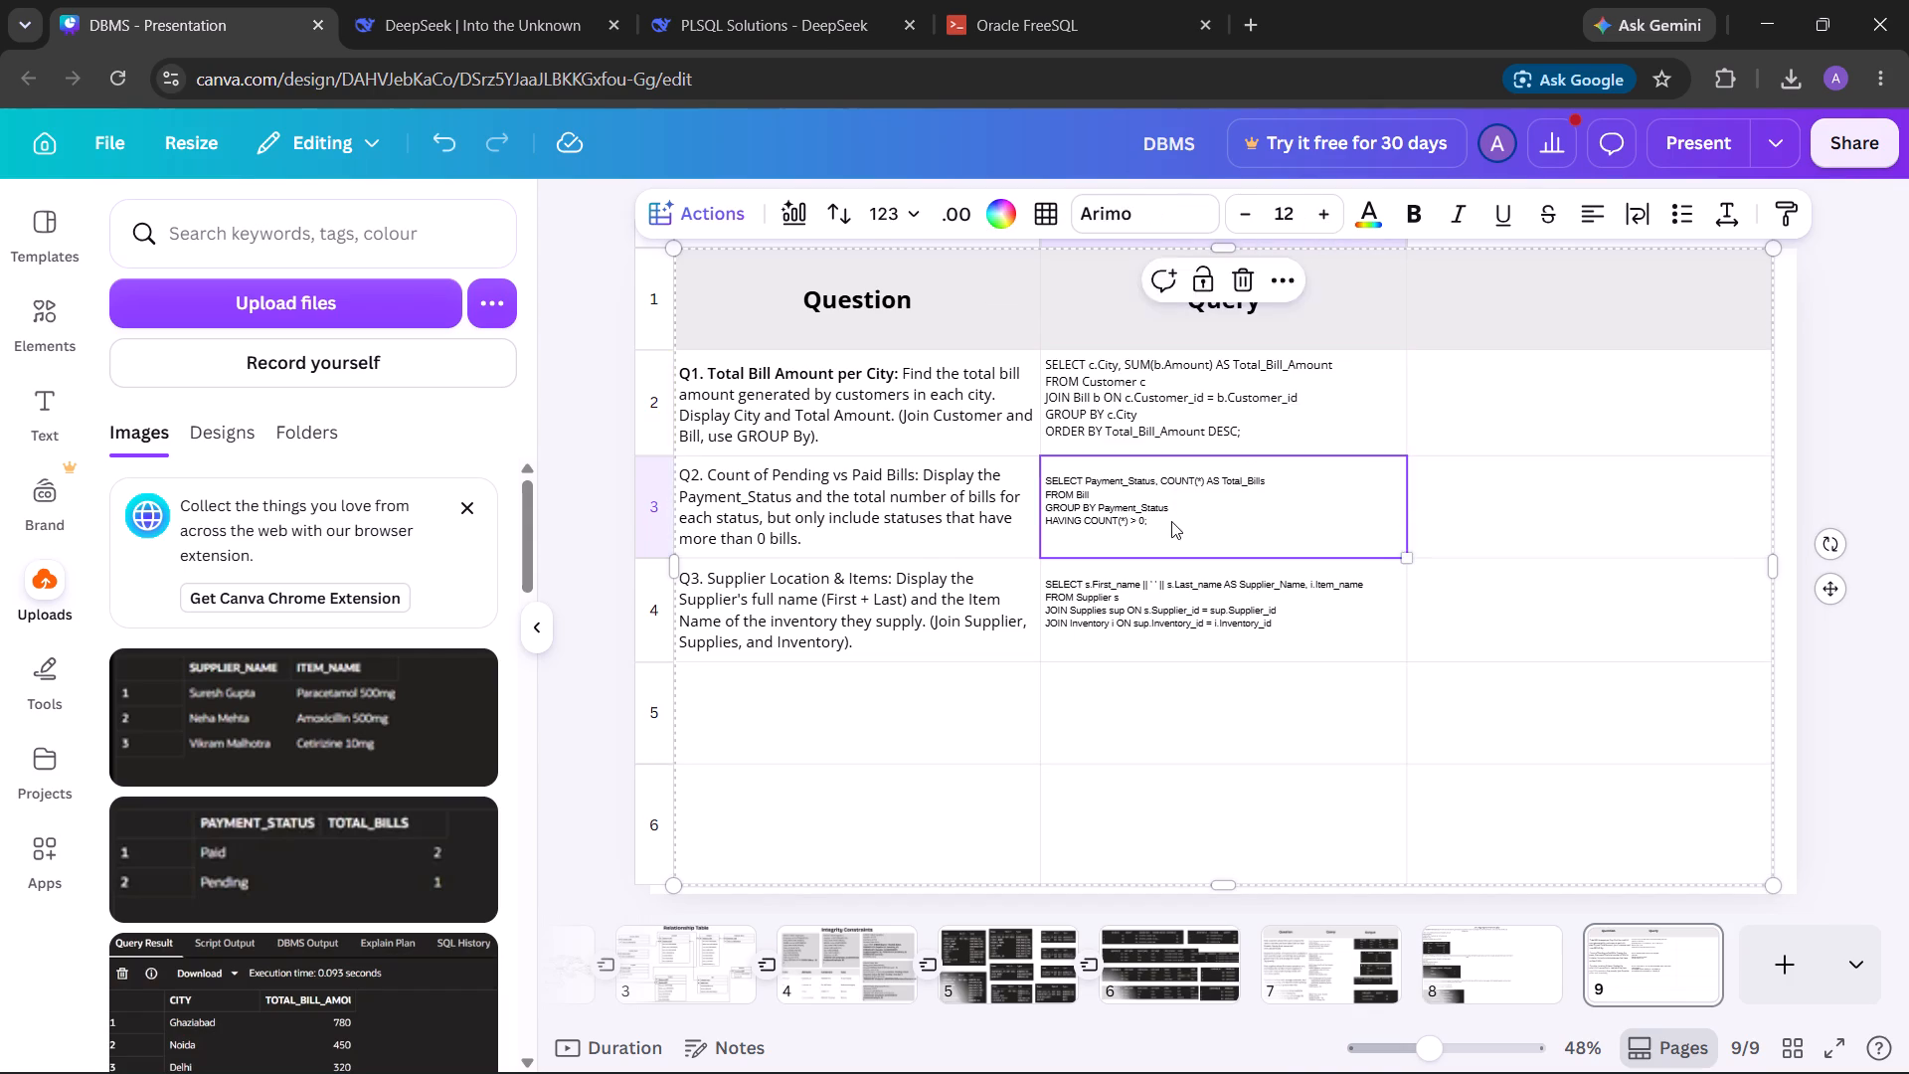
drag(1166, 523, 1043, 470)
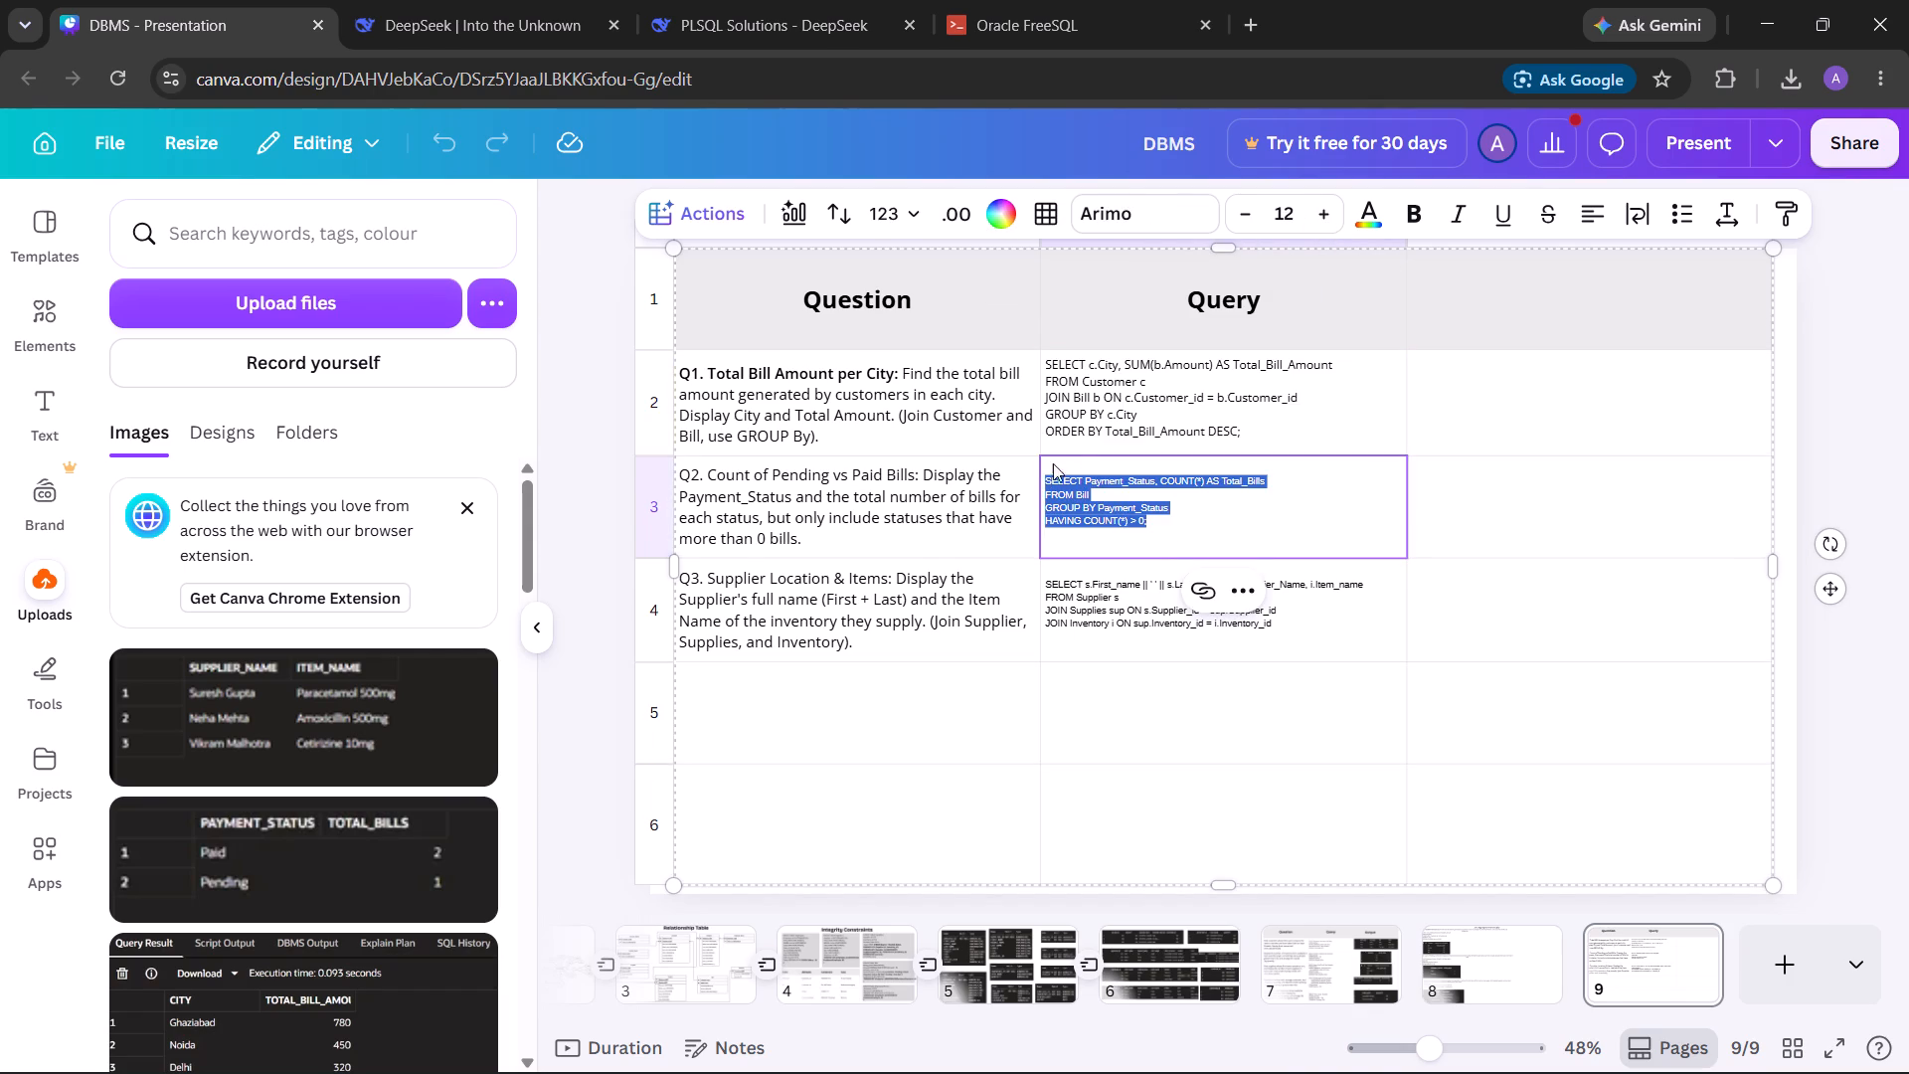
triple_click(1324, 224)
click(1324, 219)
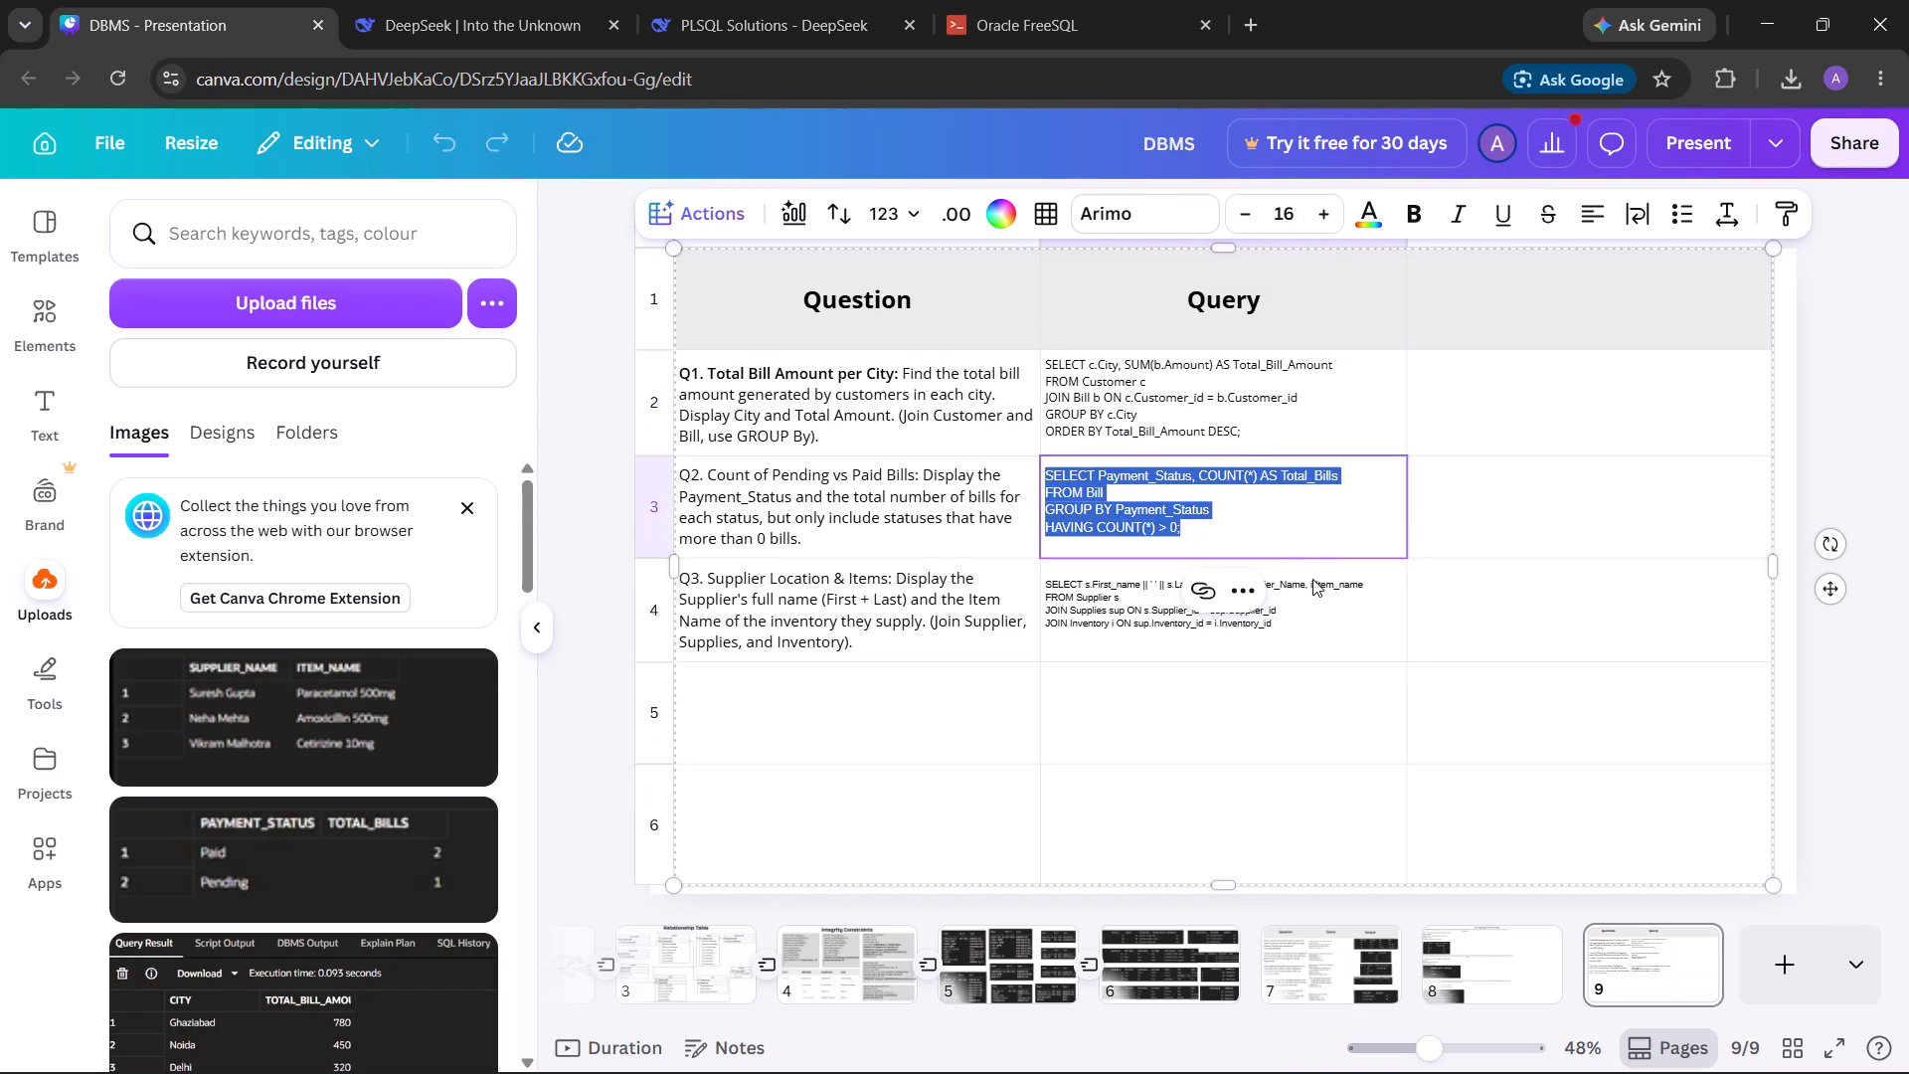
Increase the font size of the Q3 query text in row 4 to 15.
click(1302, 617)
click(1294, 626)
drag(1294, 625, 1042, 569)
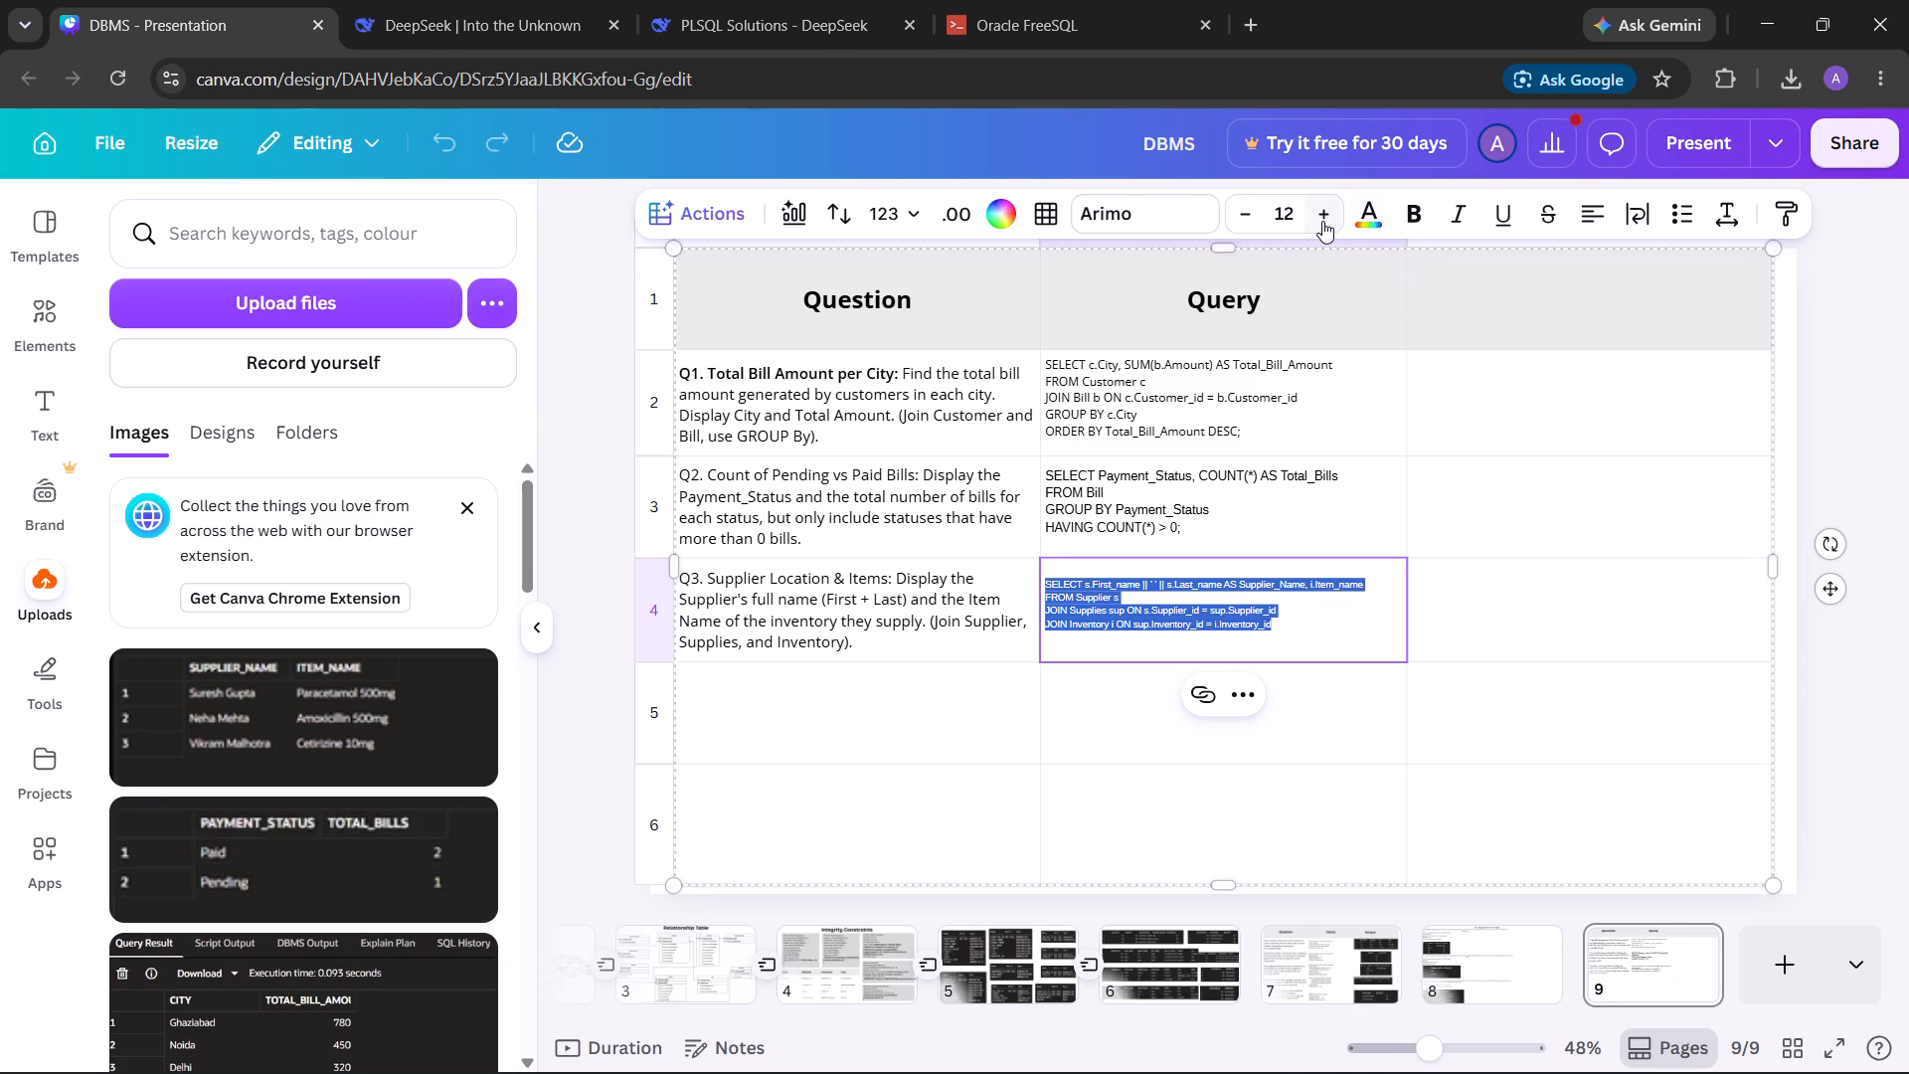
triple_click(1321, 221)
click(1475, 580)
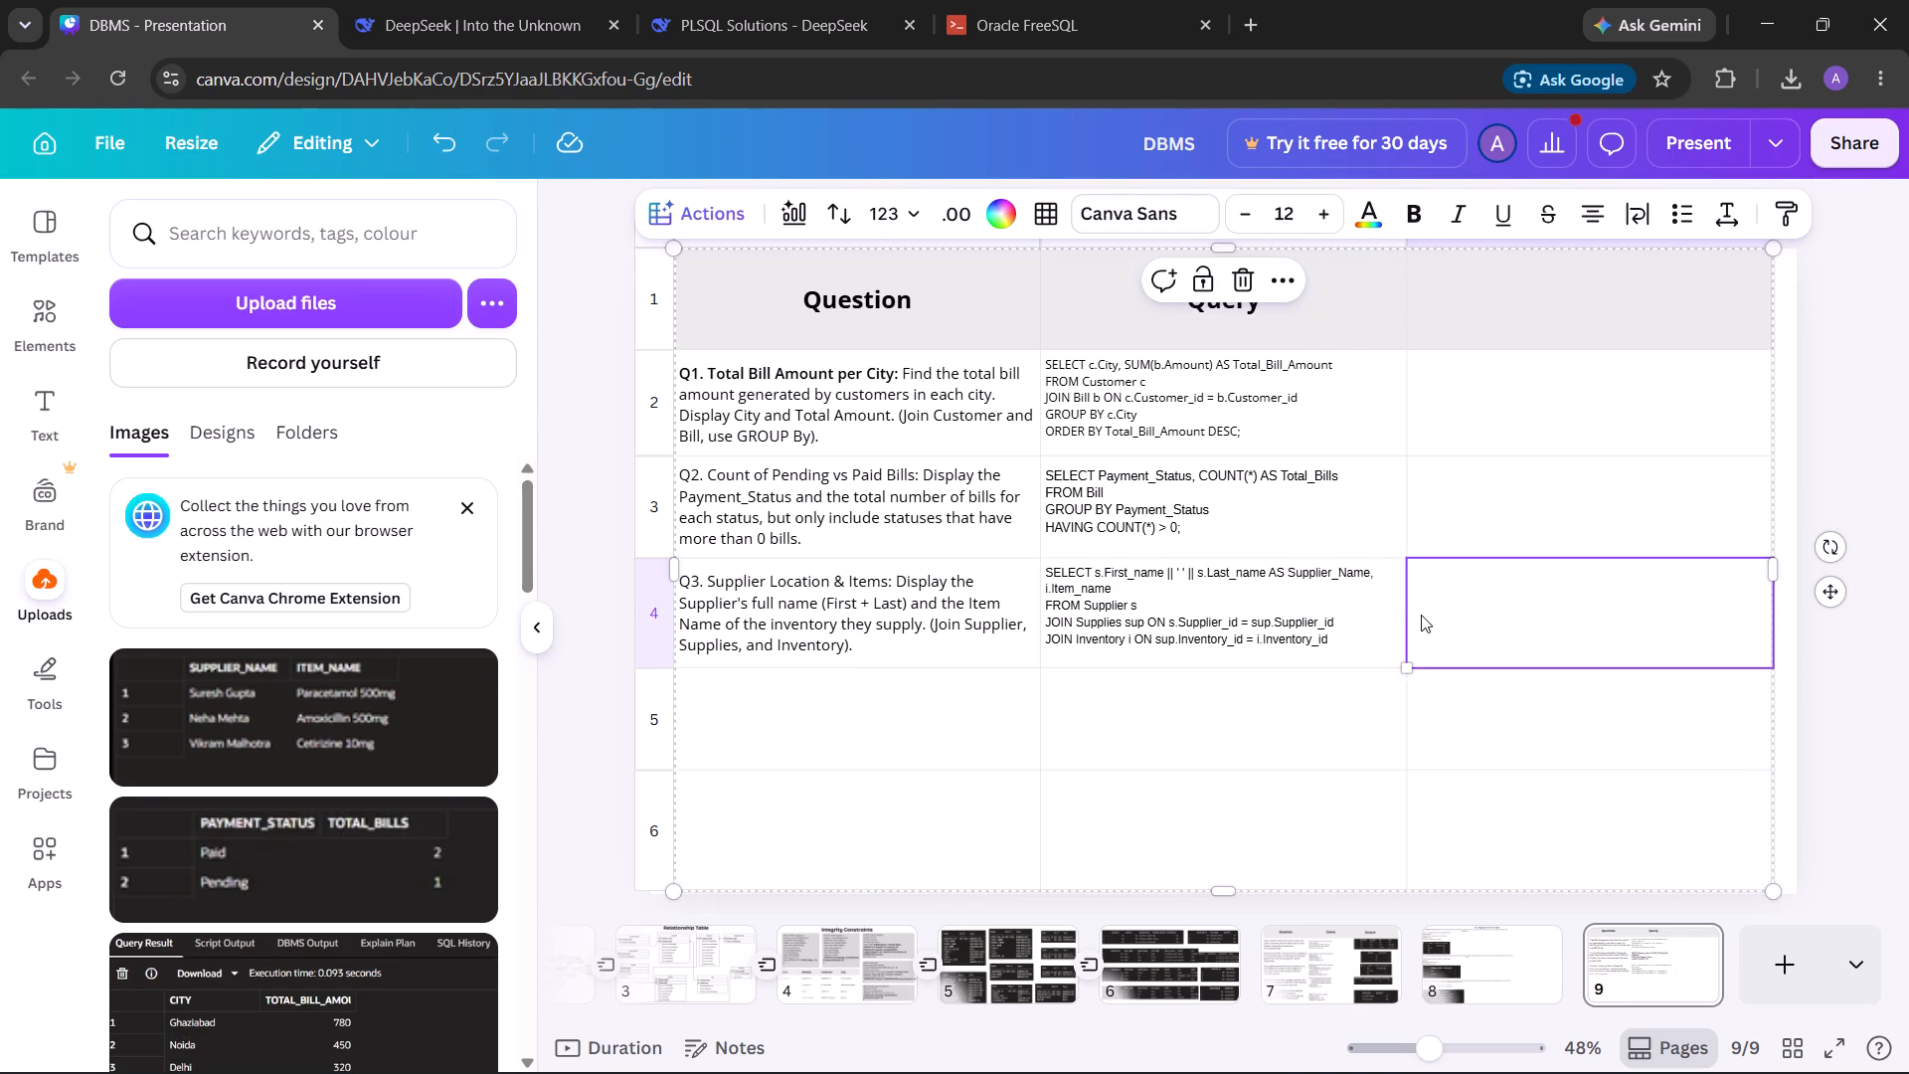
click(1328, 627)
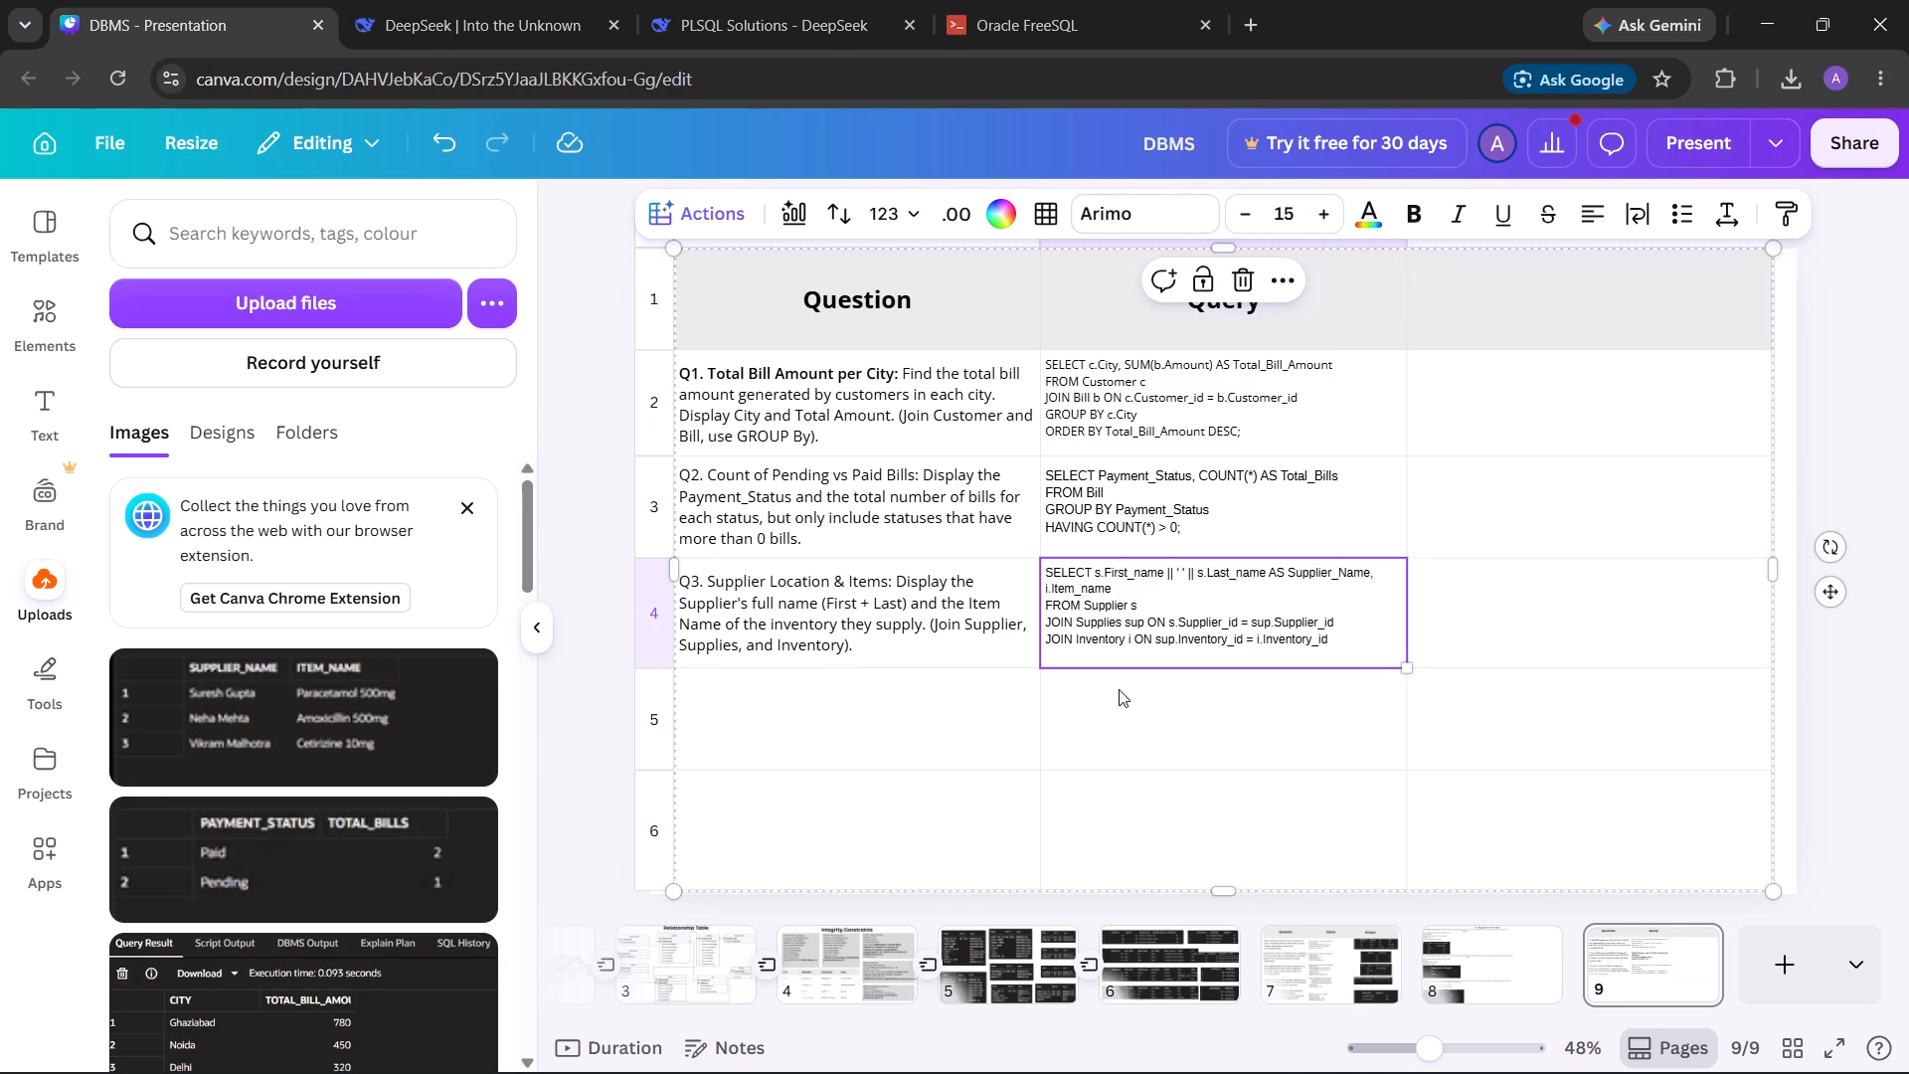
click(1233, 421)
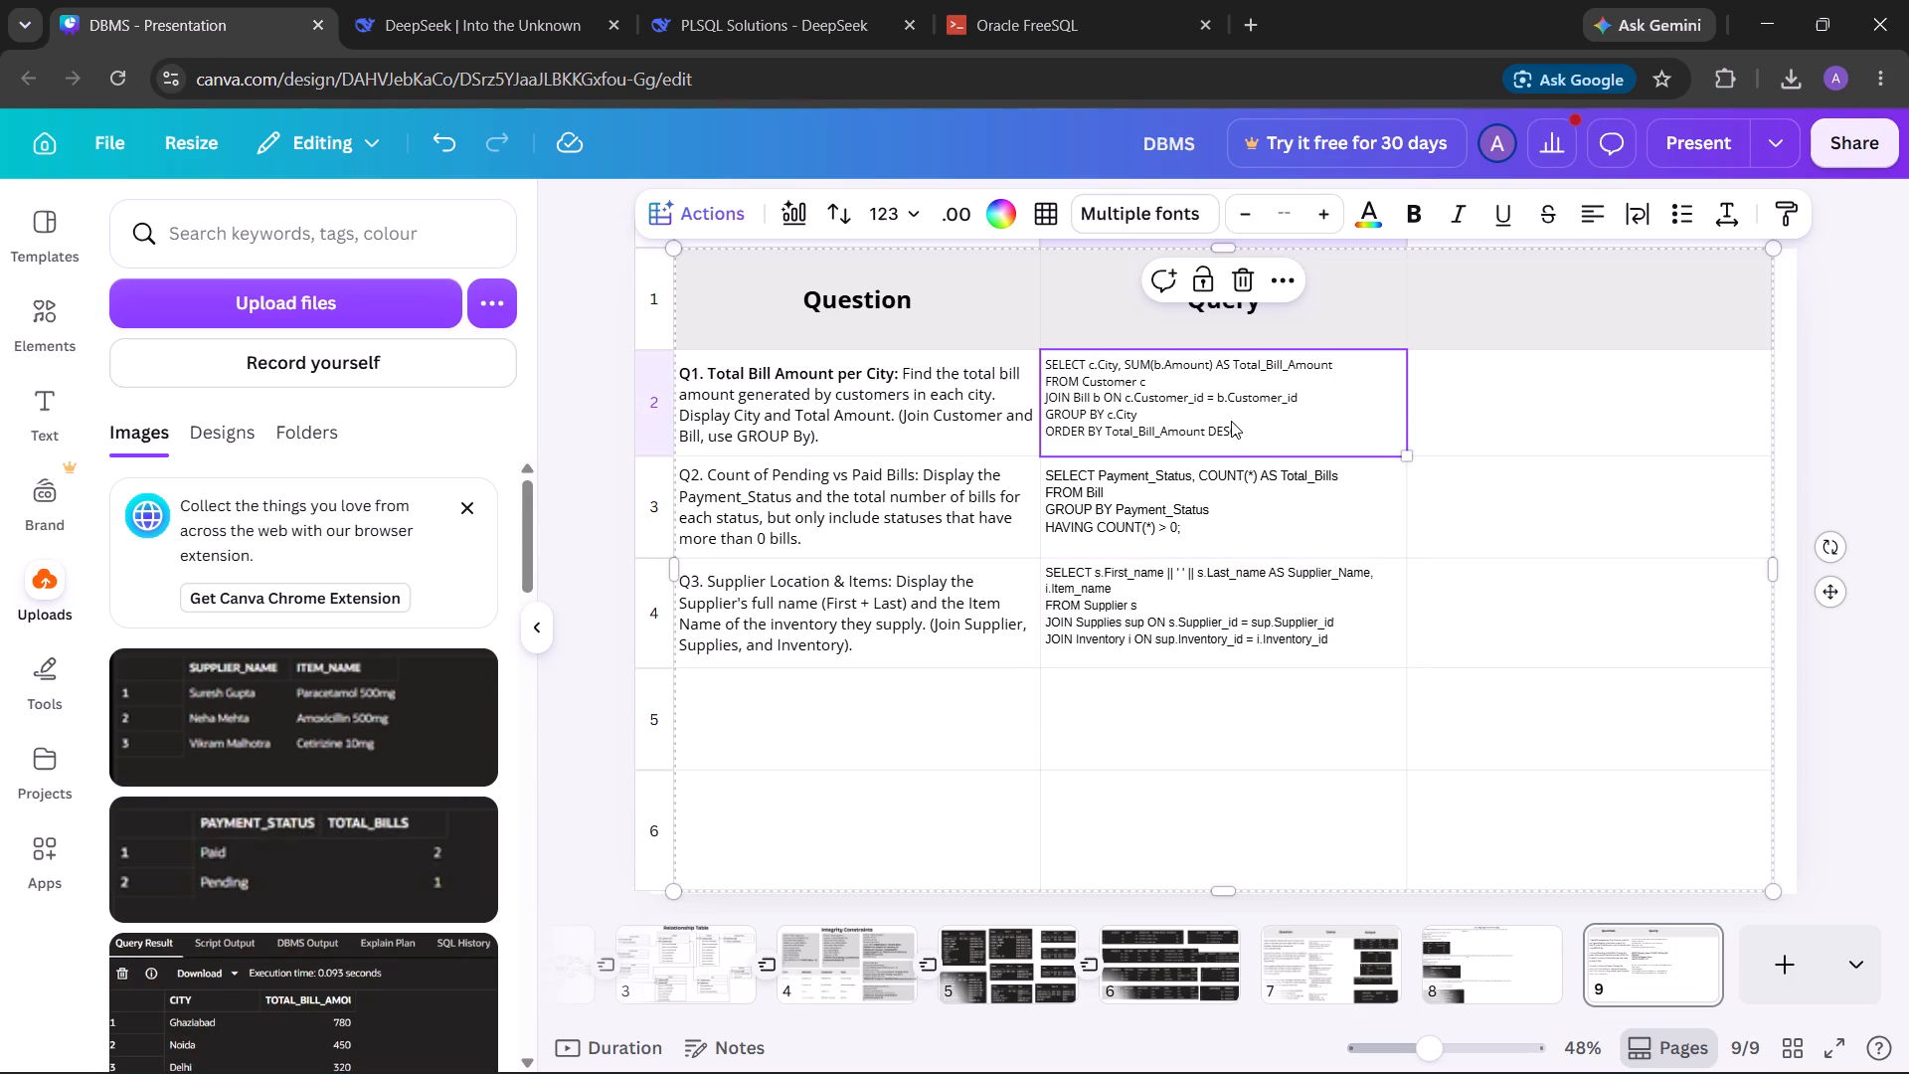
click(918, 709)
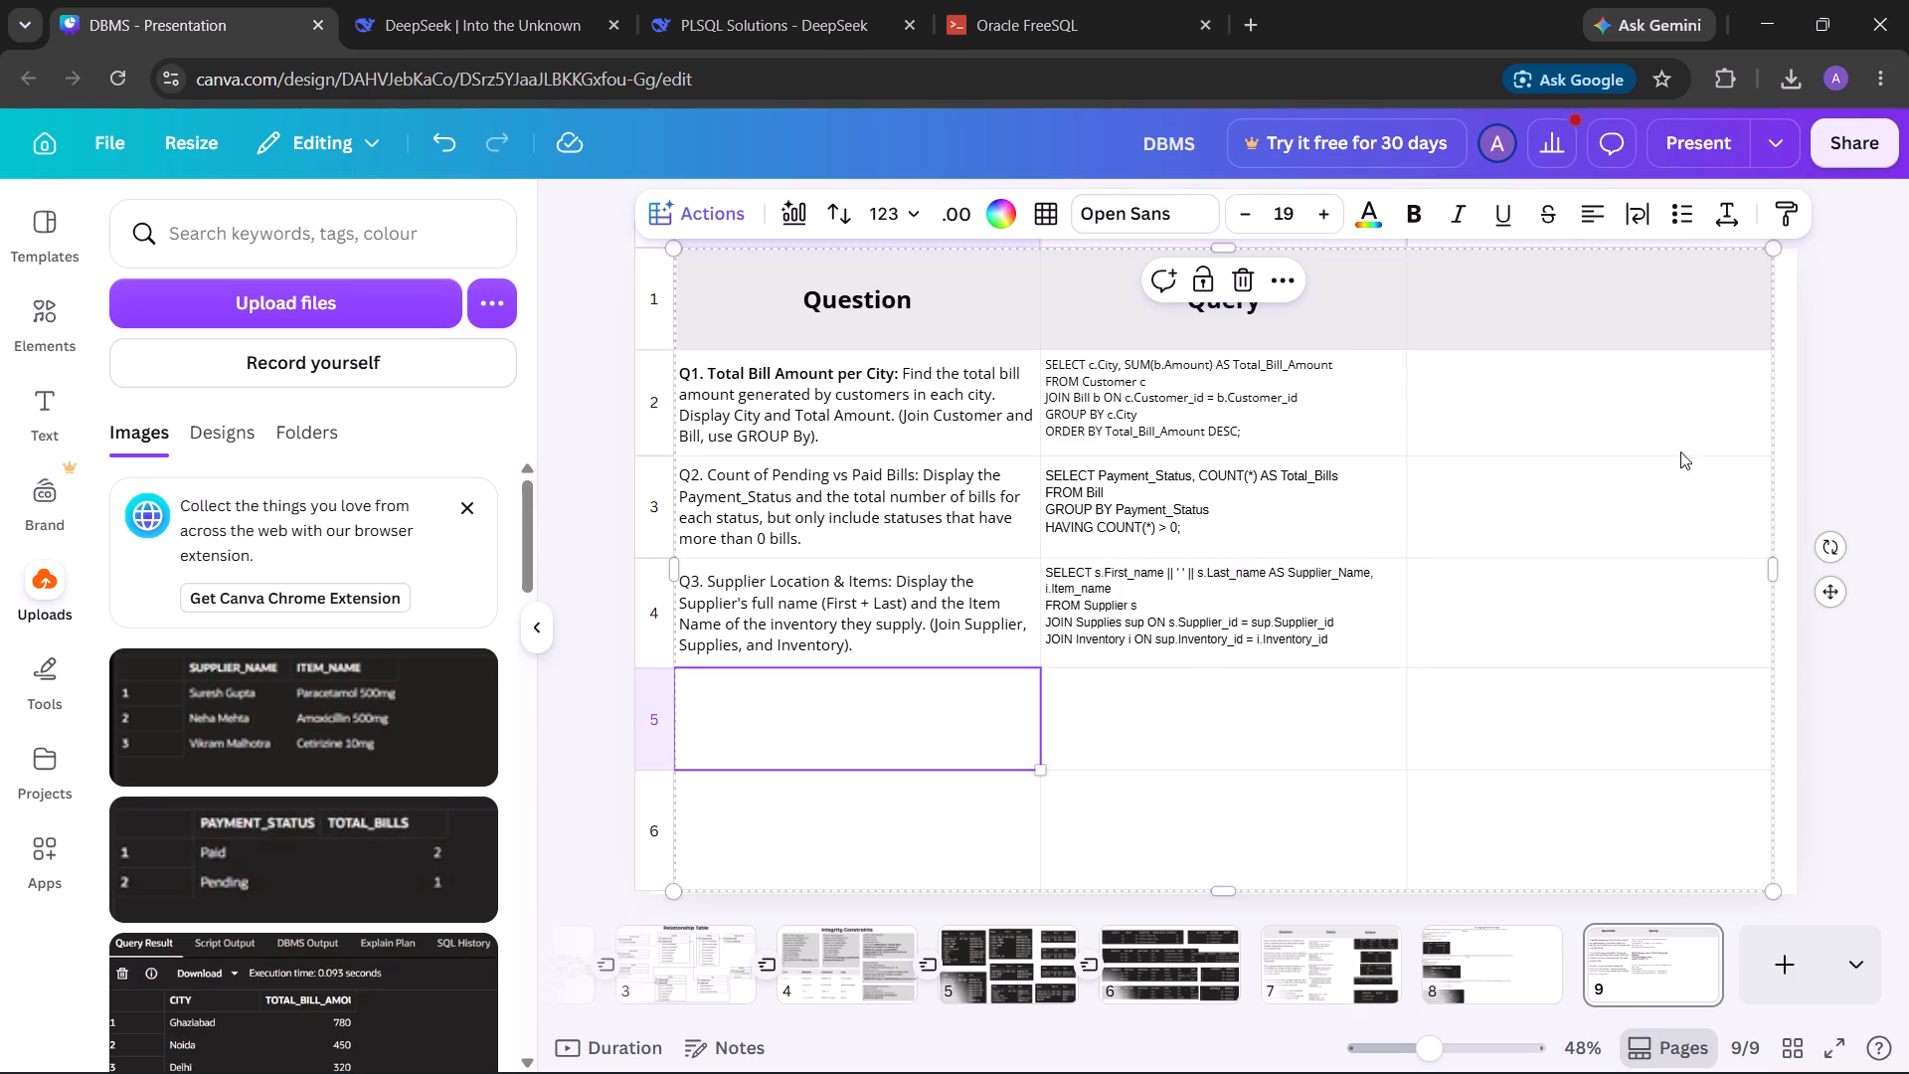
Insert the uploaded city bill total result screenshot into the third column of row 2 and enlarge it slightly.
click(1585, 376)
scroll(330, 707, down, 3)
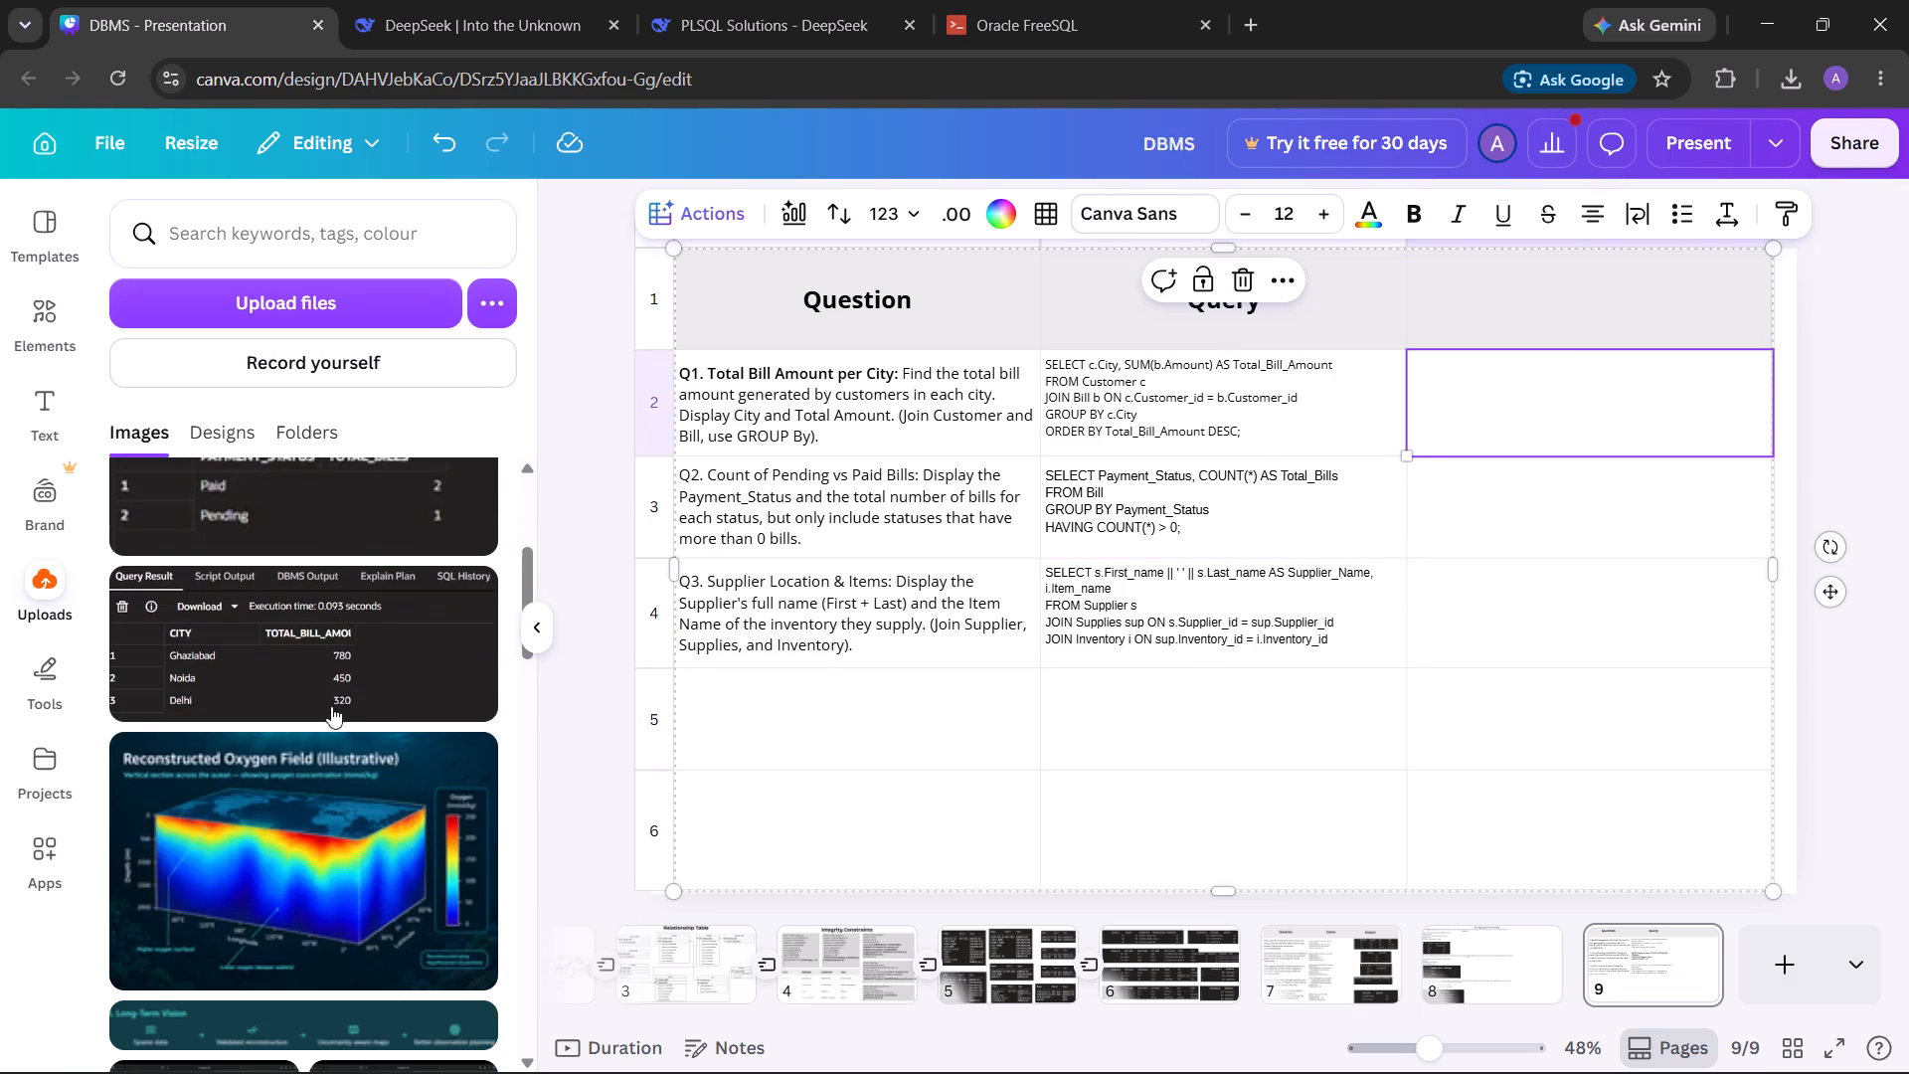
scroll(344, 638, up, 1)
click(353, 735)
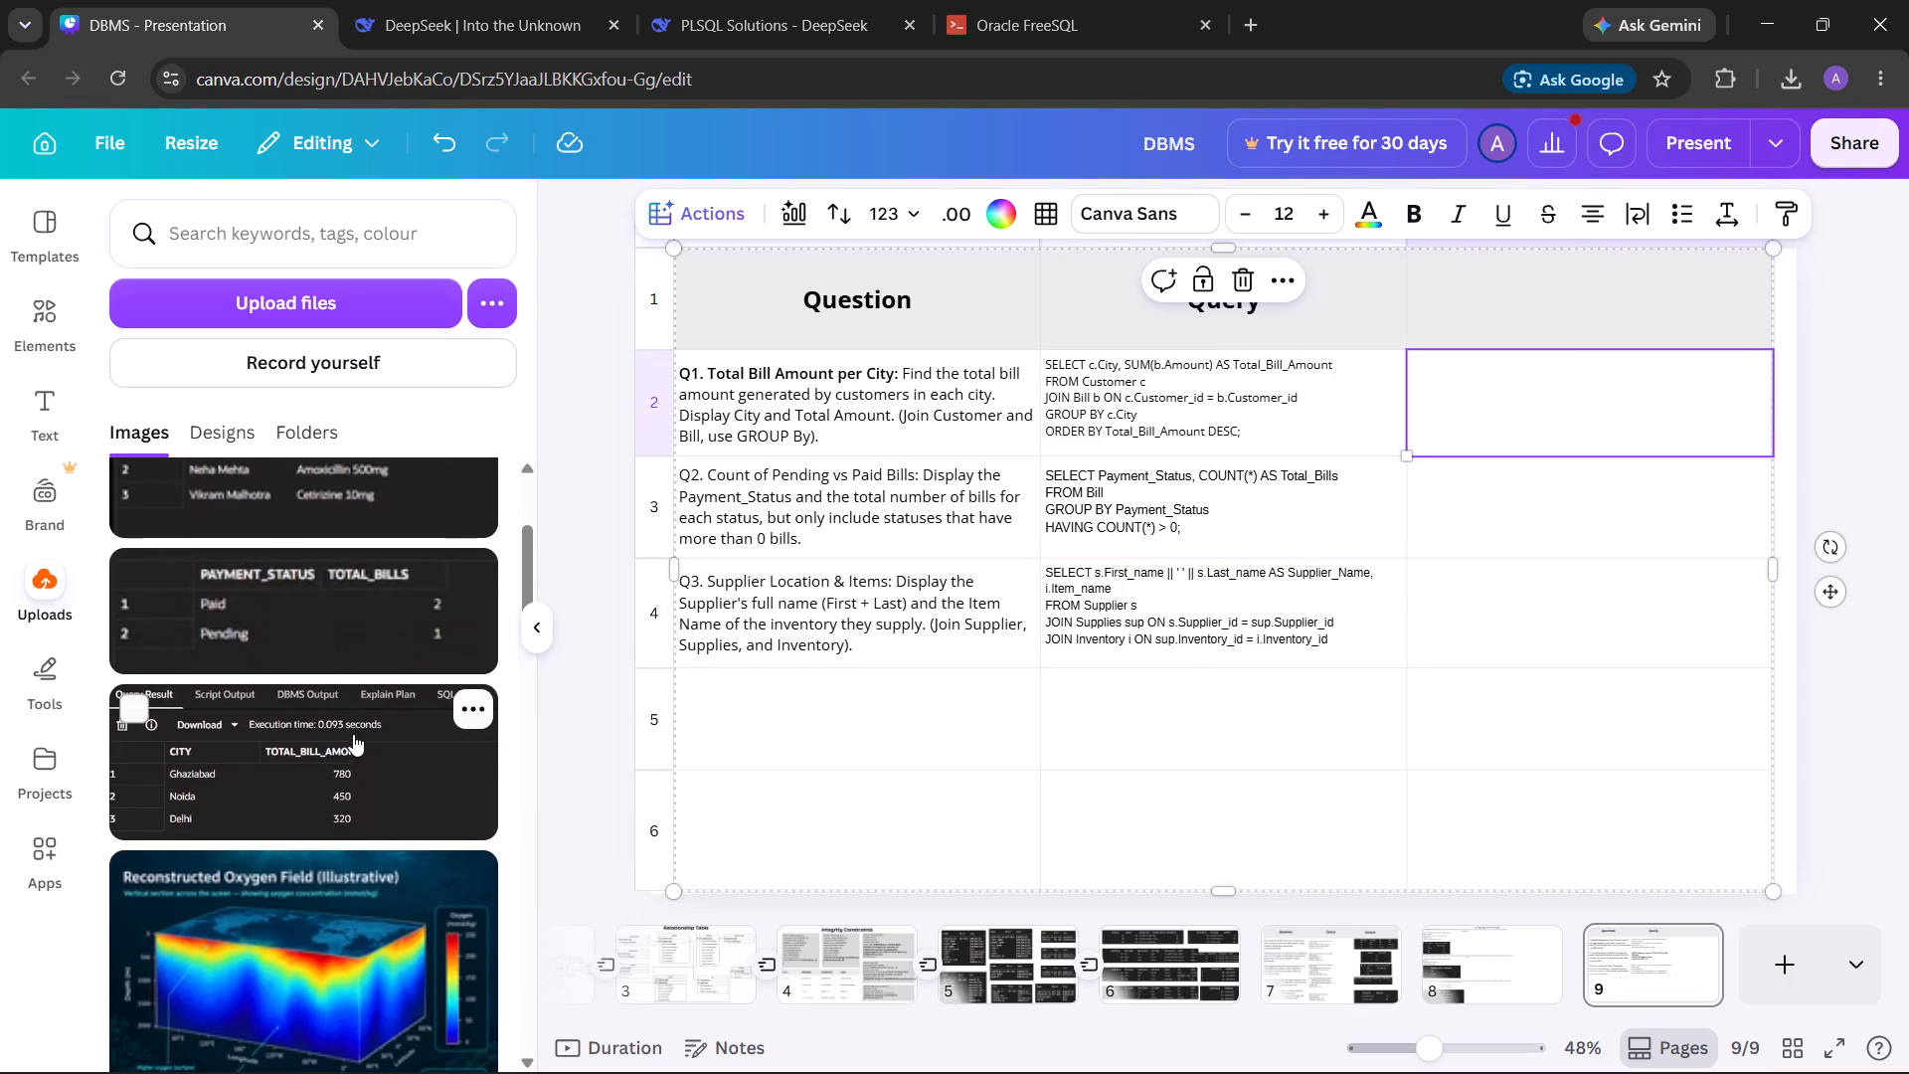
click(1587, 427)
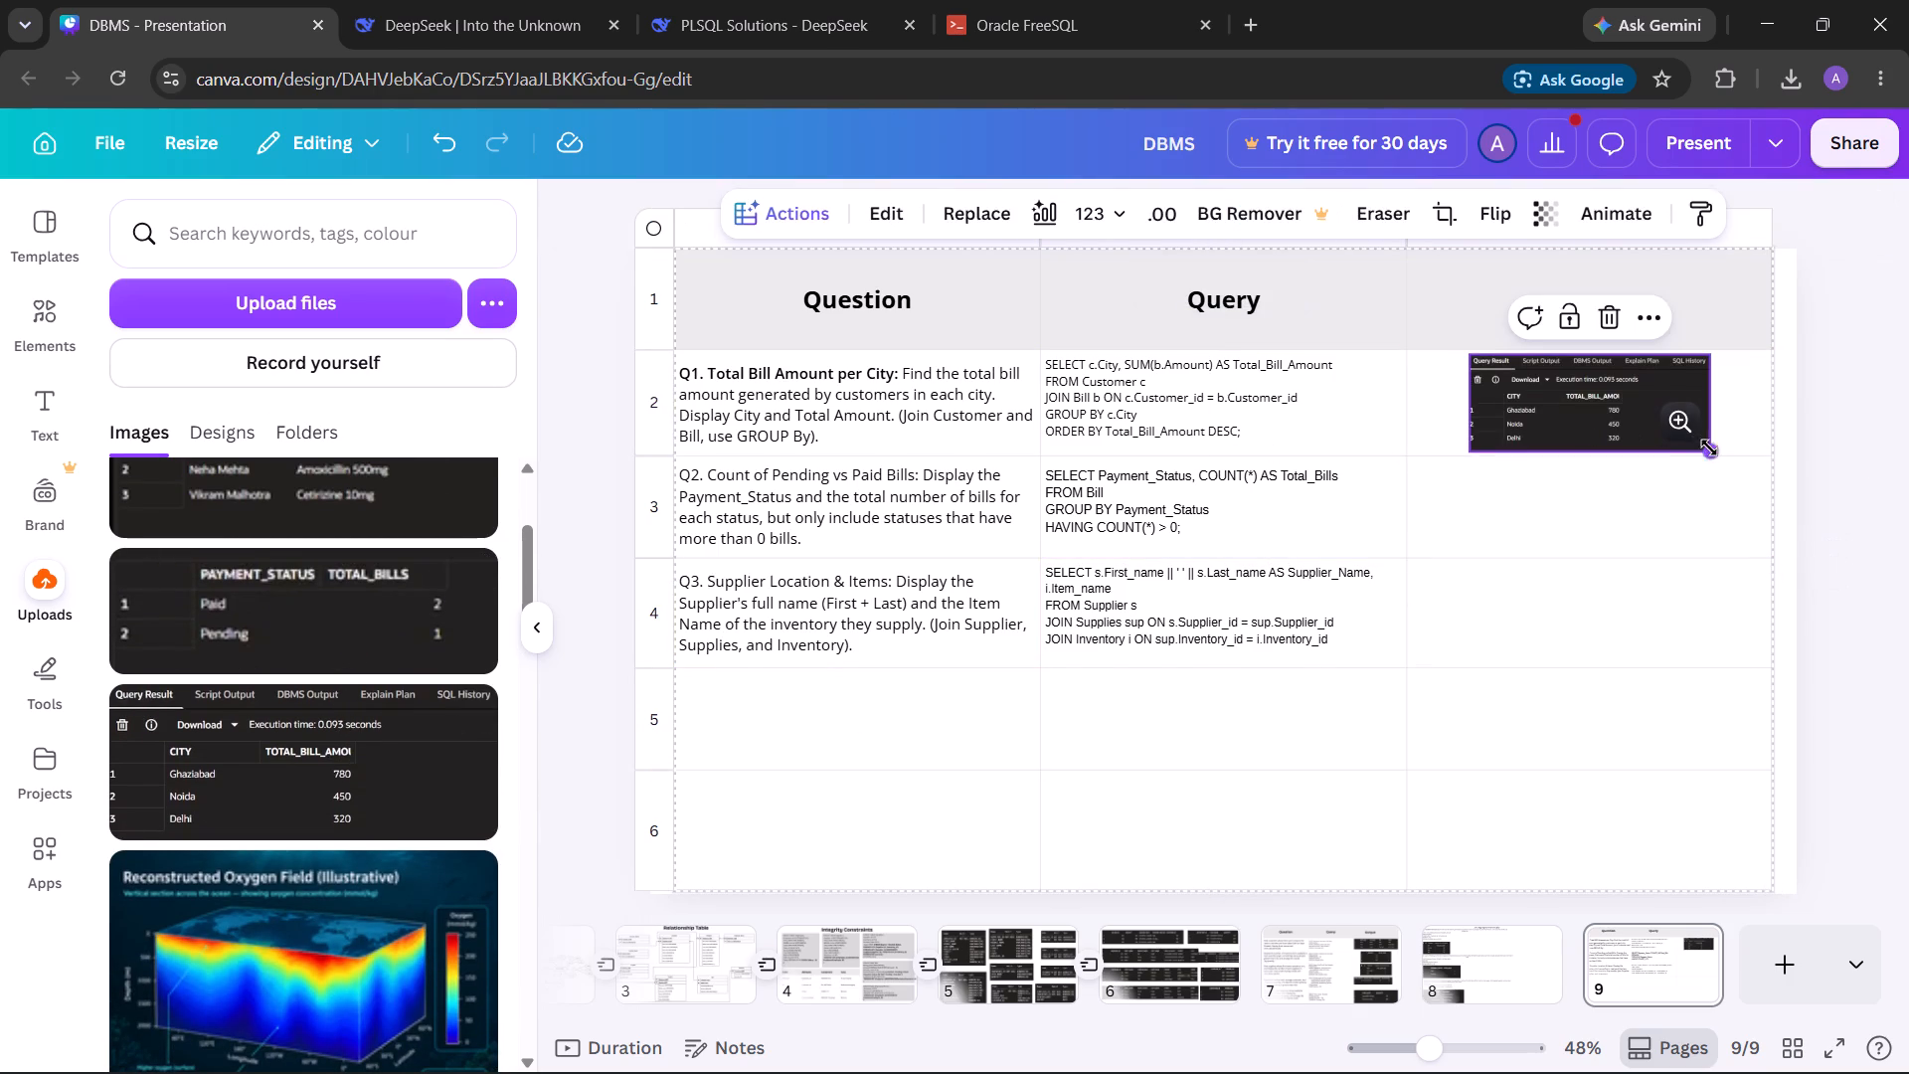
drag(1712, 448, 1738, 453)
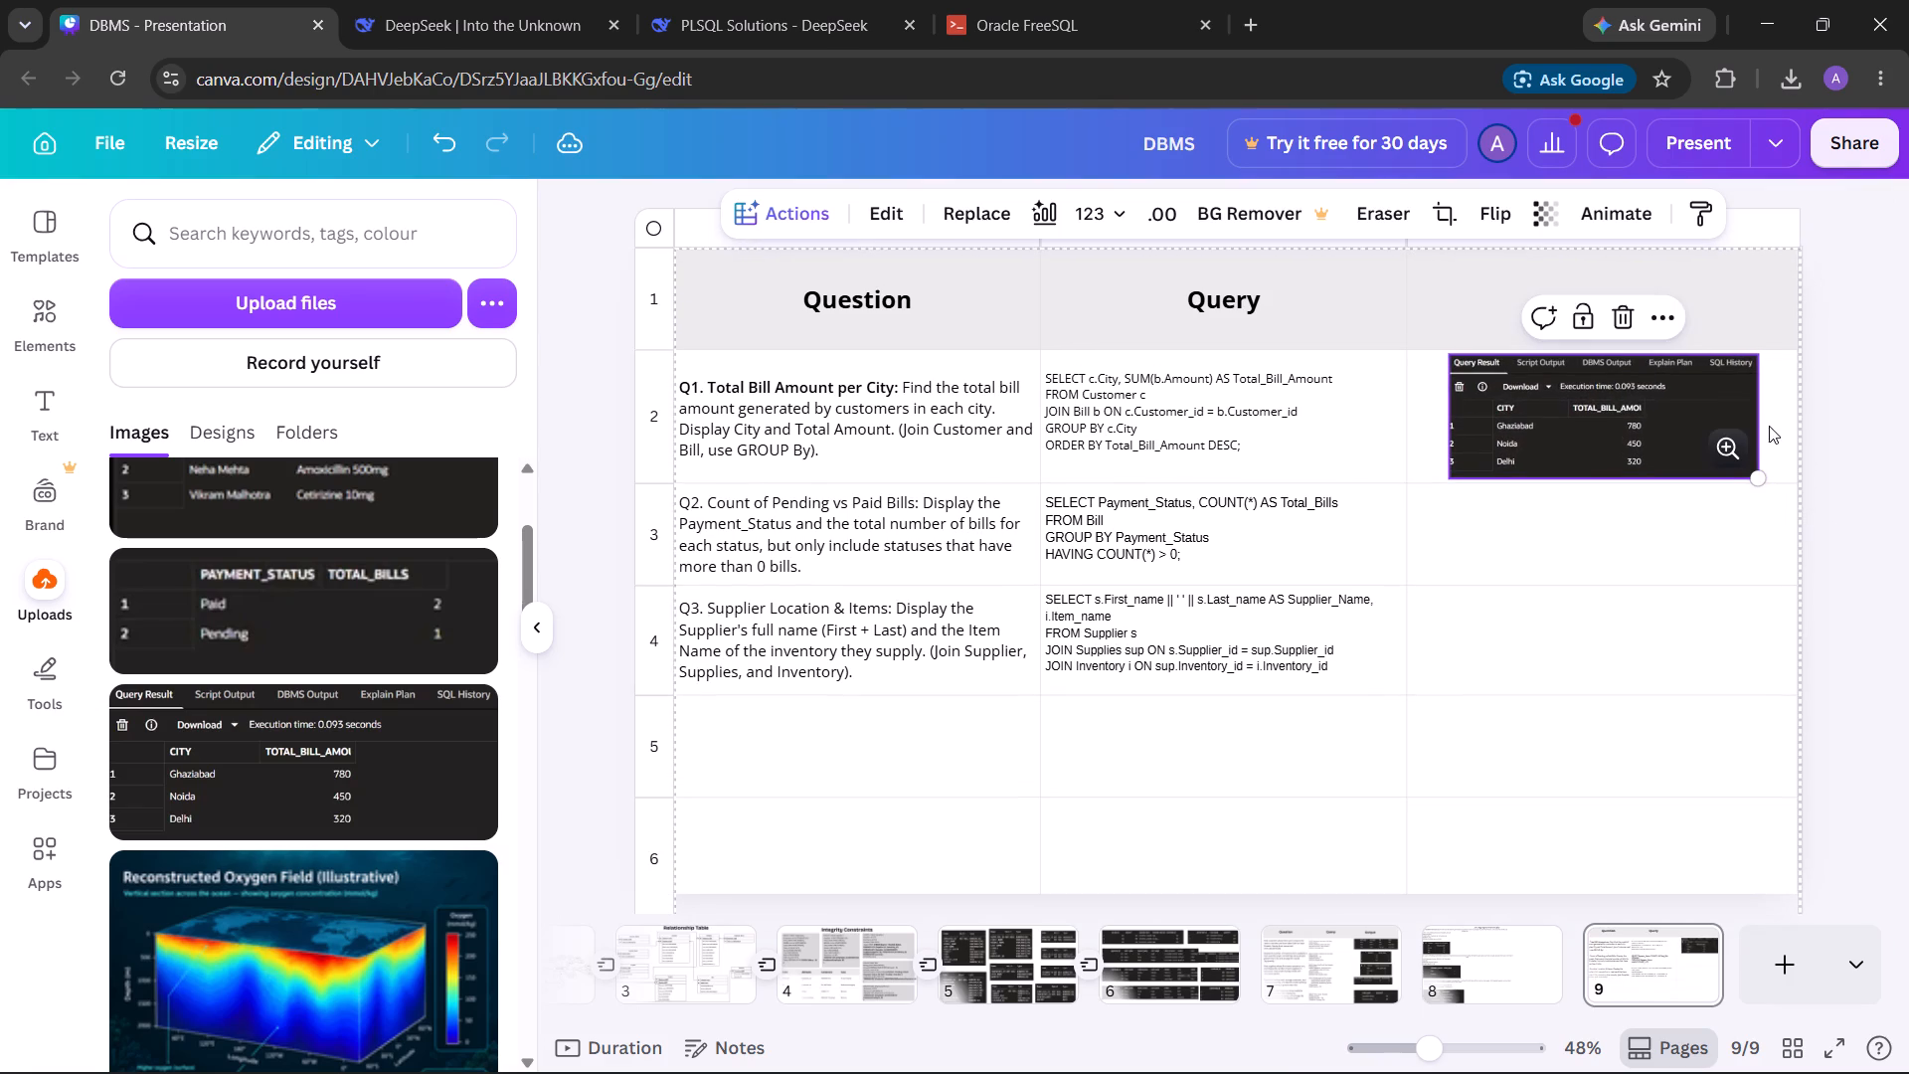
click(1749, 400)
Insert the uploaded payment status and total bills result screenshot into the third column of row 3.
click(1618, 511)
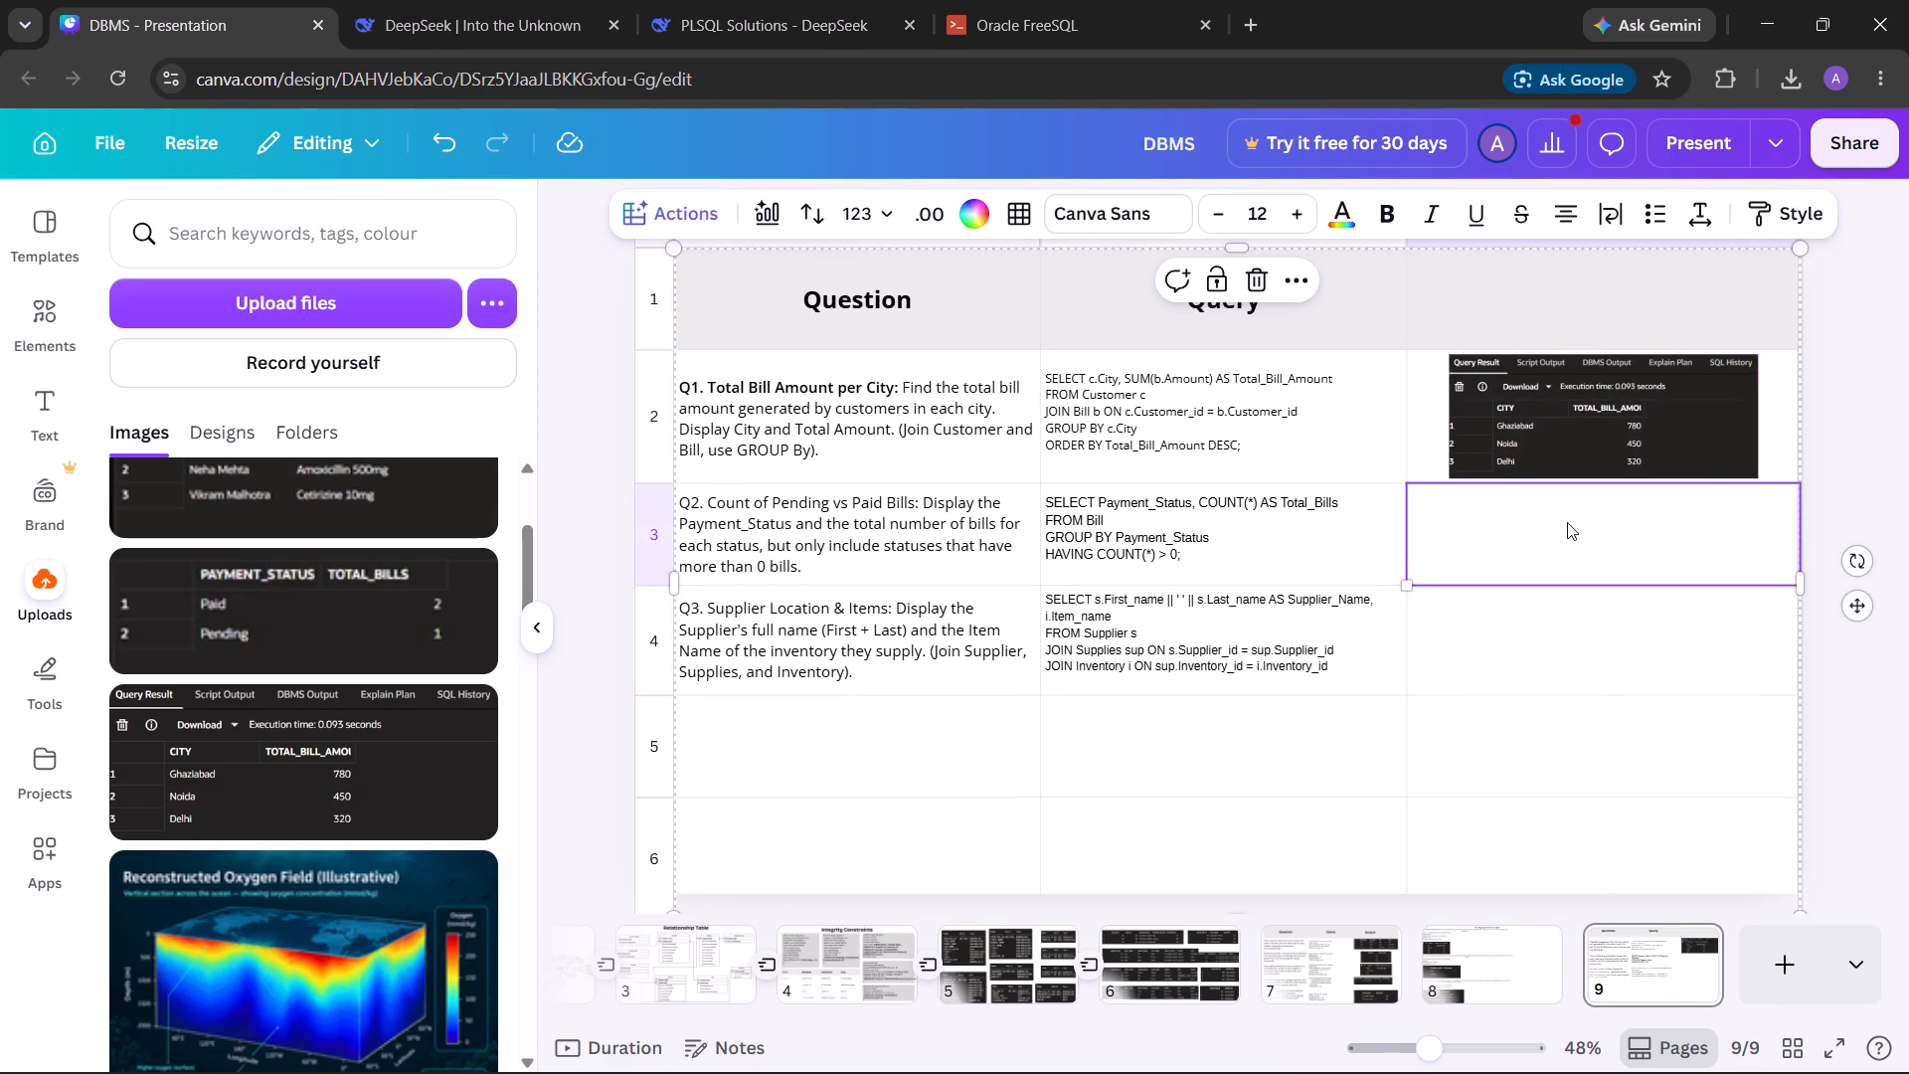
click(375, 633)
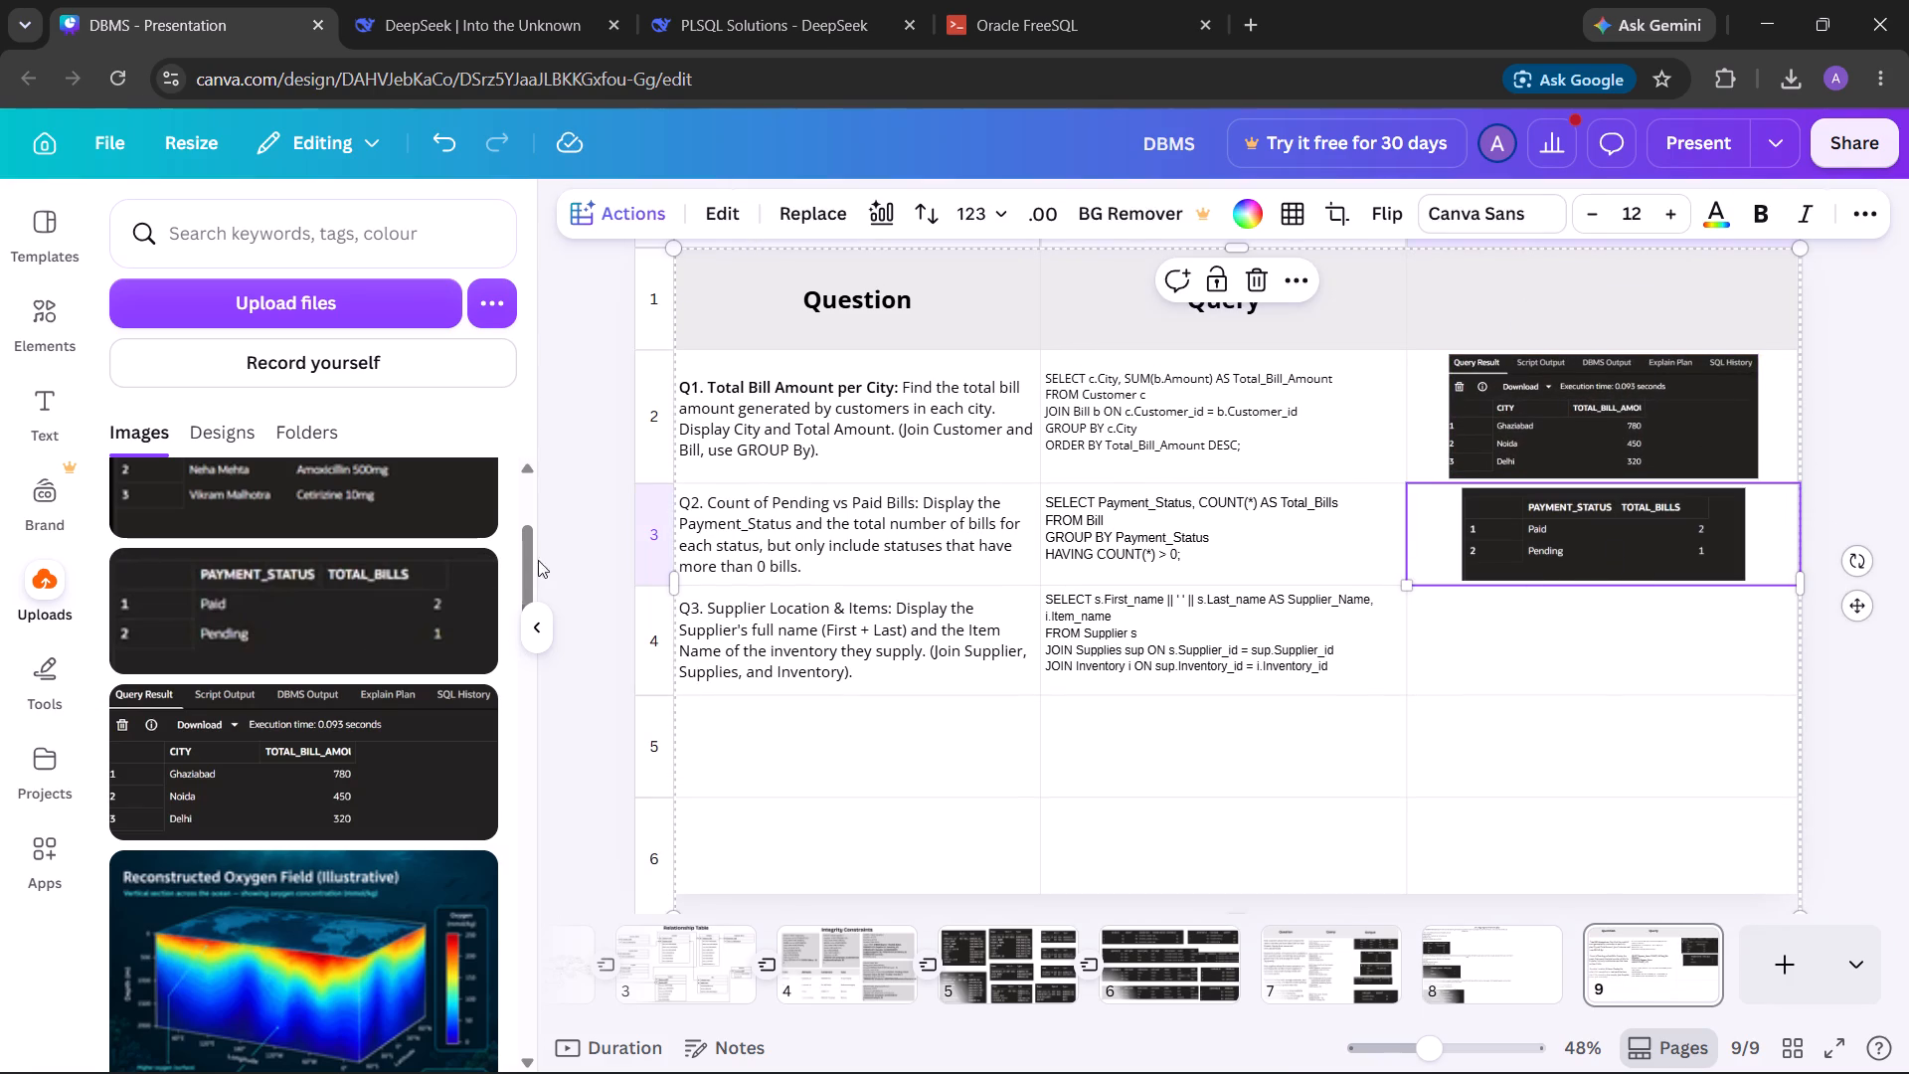
Insert the uploaded supplier name and item name result screenshot into the third column of row 4.
click(1631, 618)
click(394, 491)
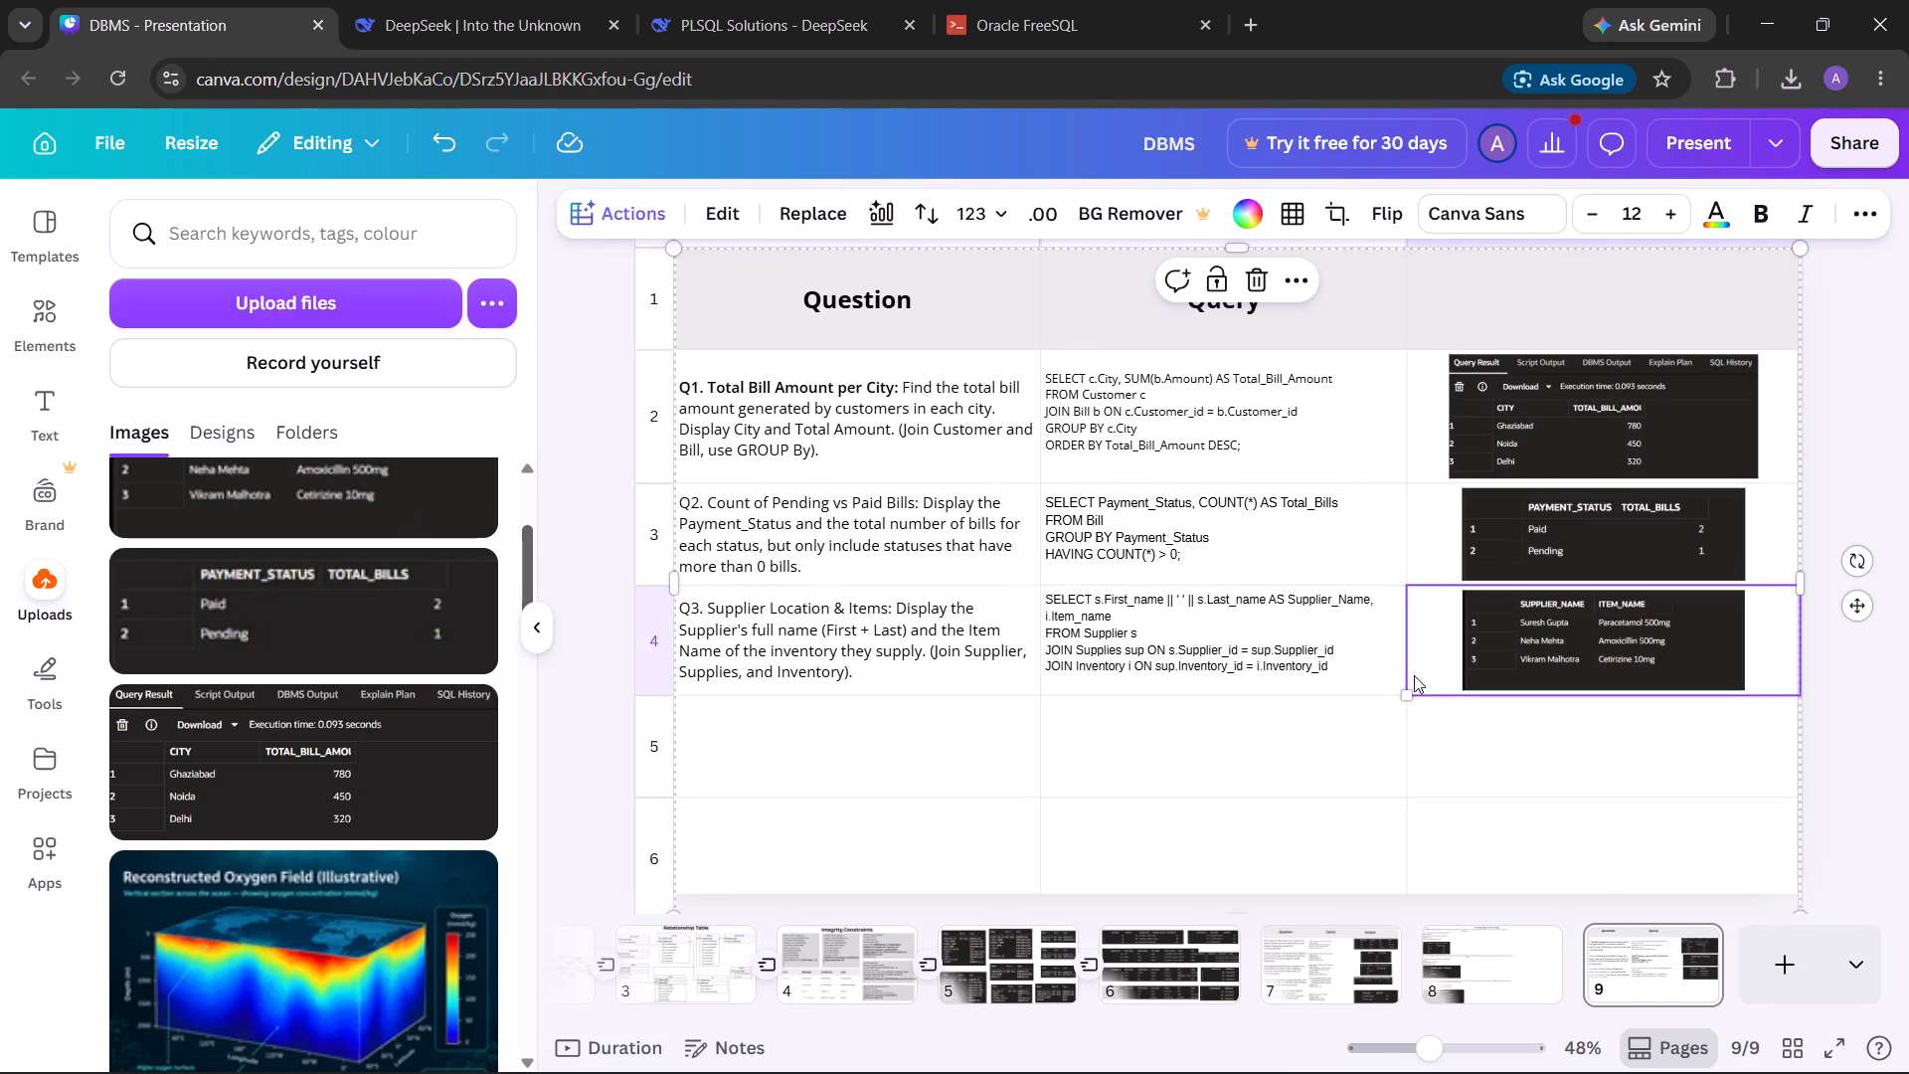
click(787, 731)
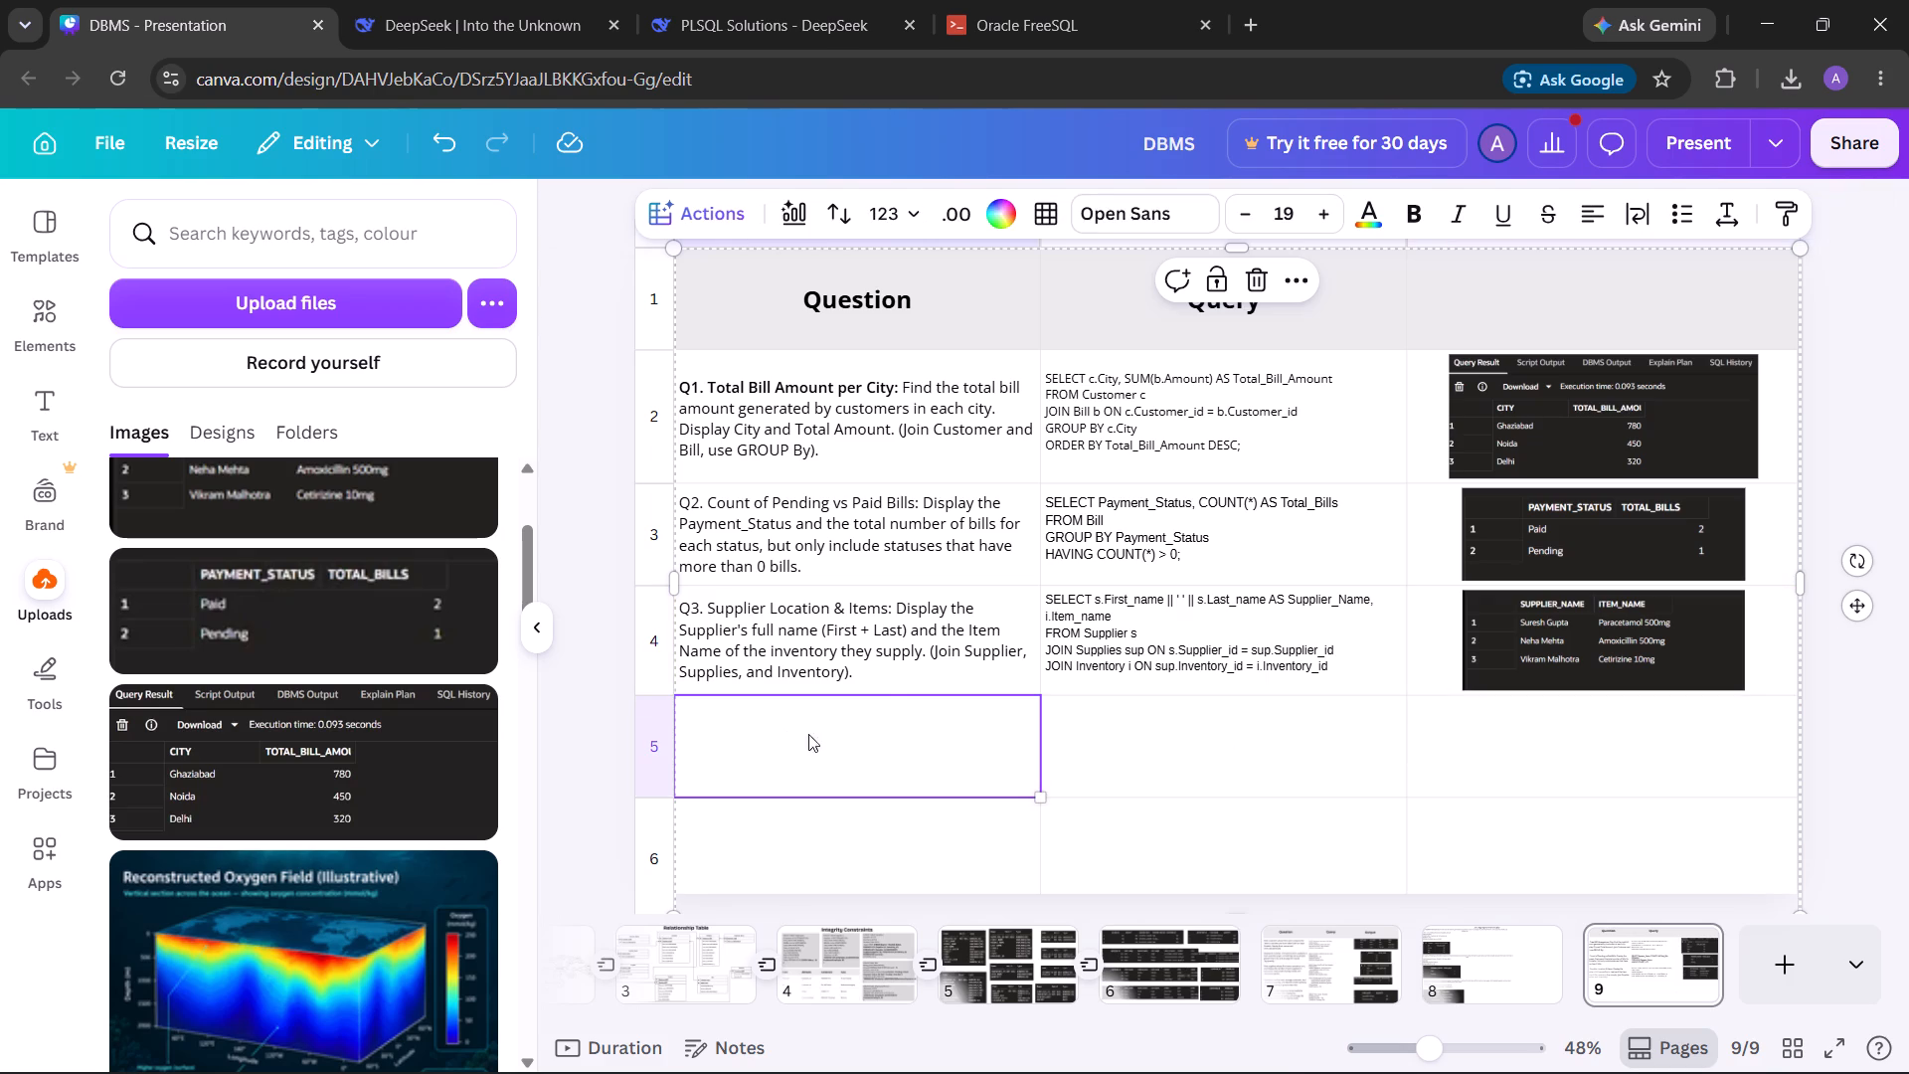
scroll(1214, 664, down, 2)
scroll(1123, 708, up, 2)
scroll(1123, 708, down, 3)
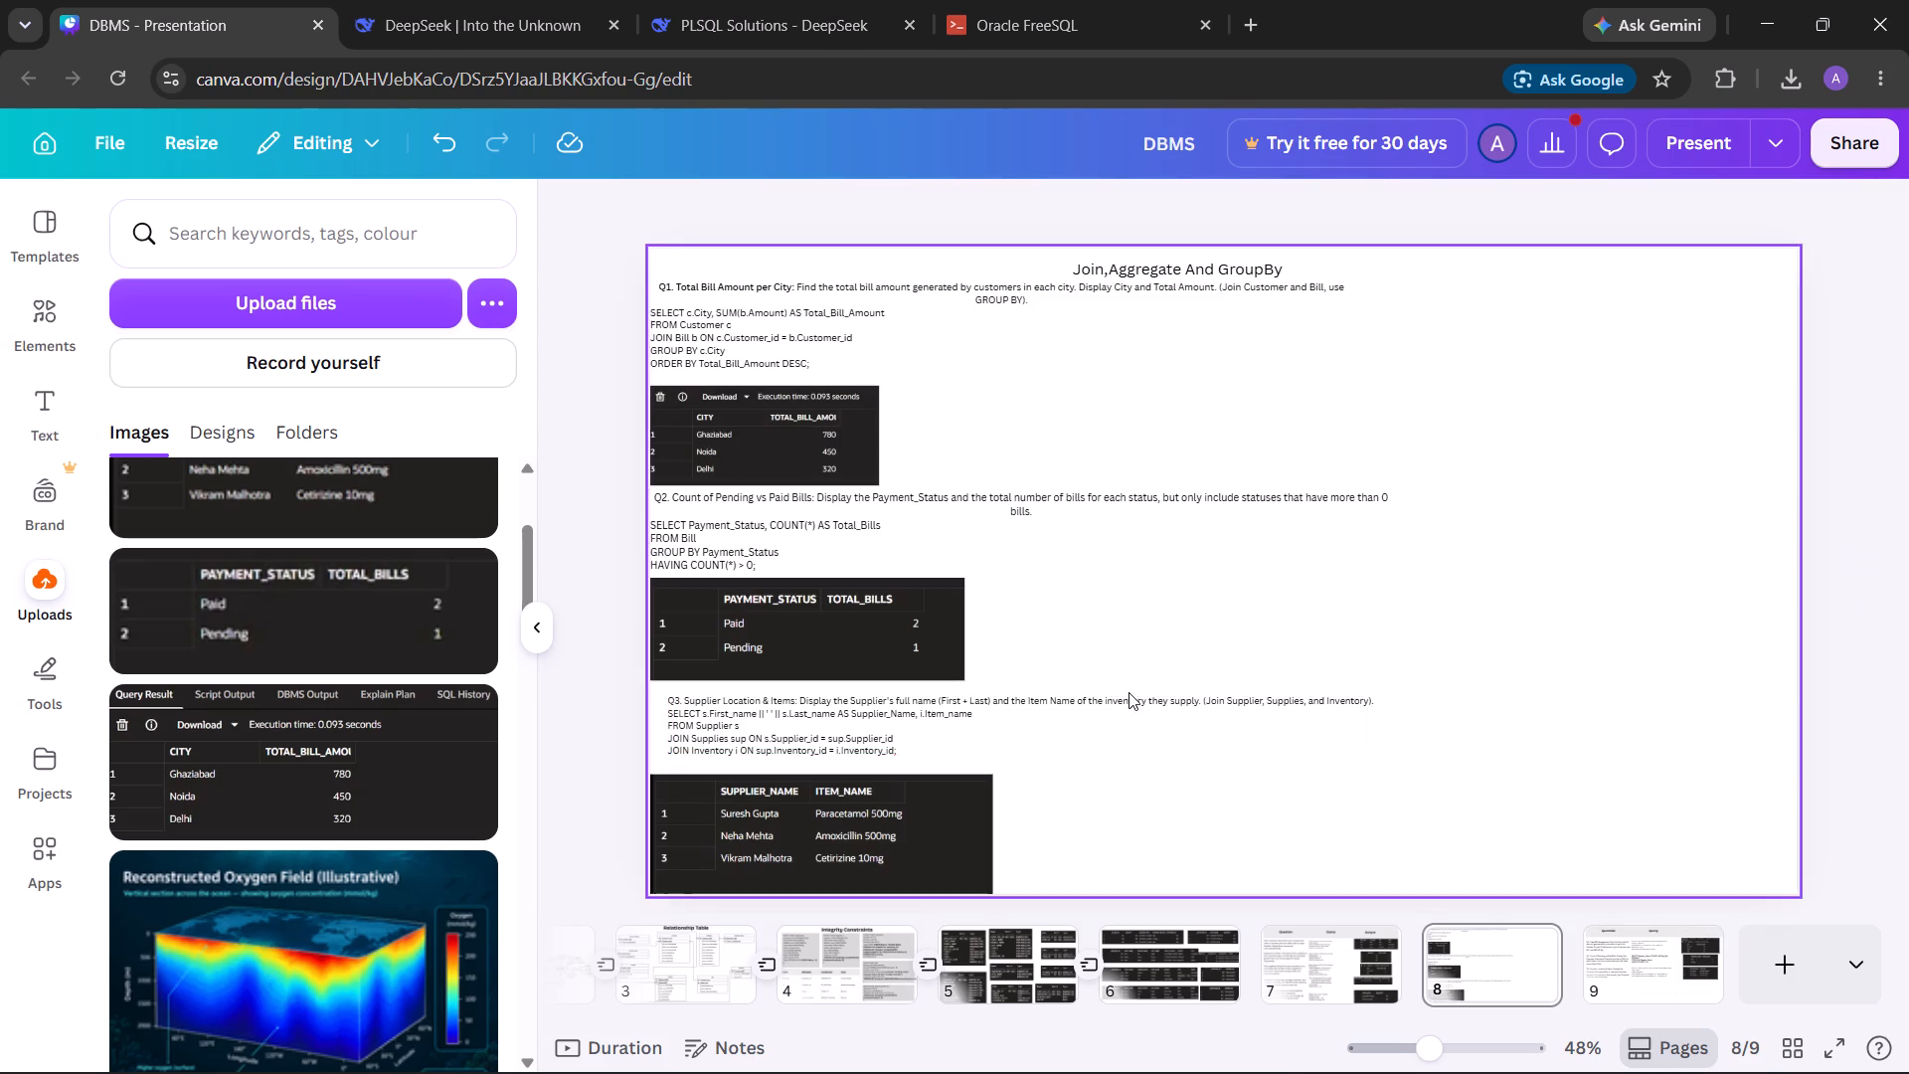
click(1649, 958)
Shrink the city bill total screenshot in row 2 slightly so the table gets narrower.
click(1624, 431)
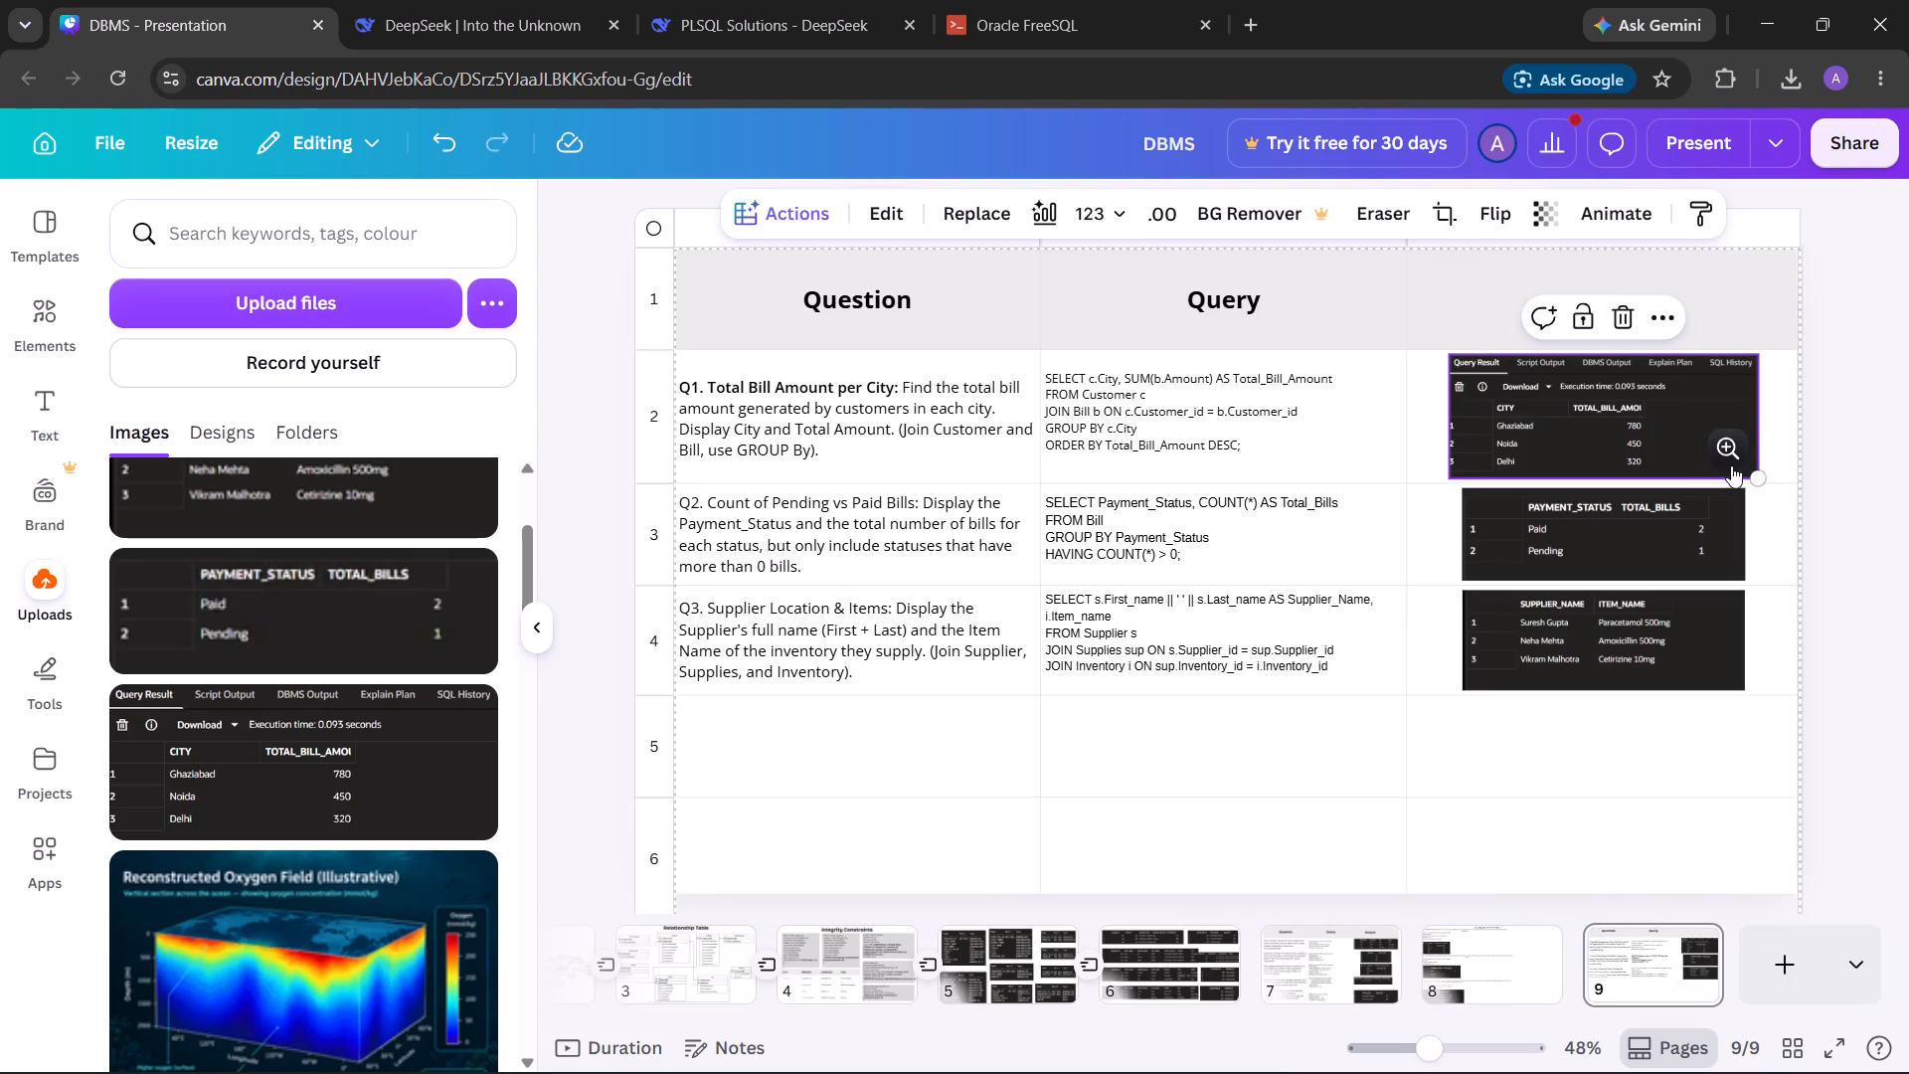
click(1759, 481)
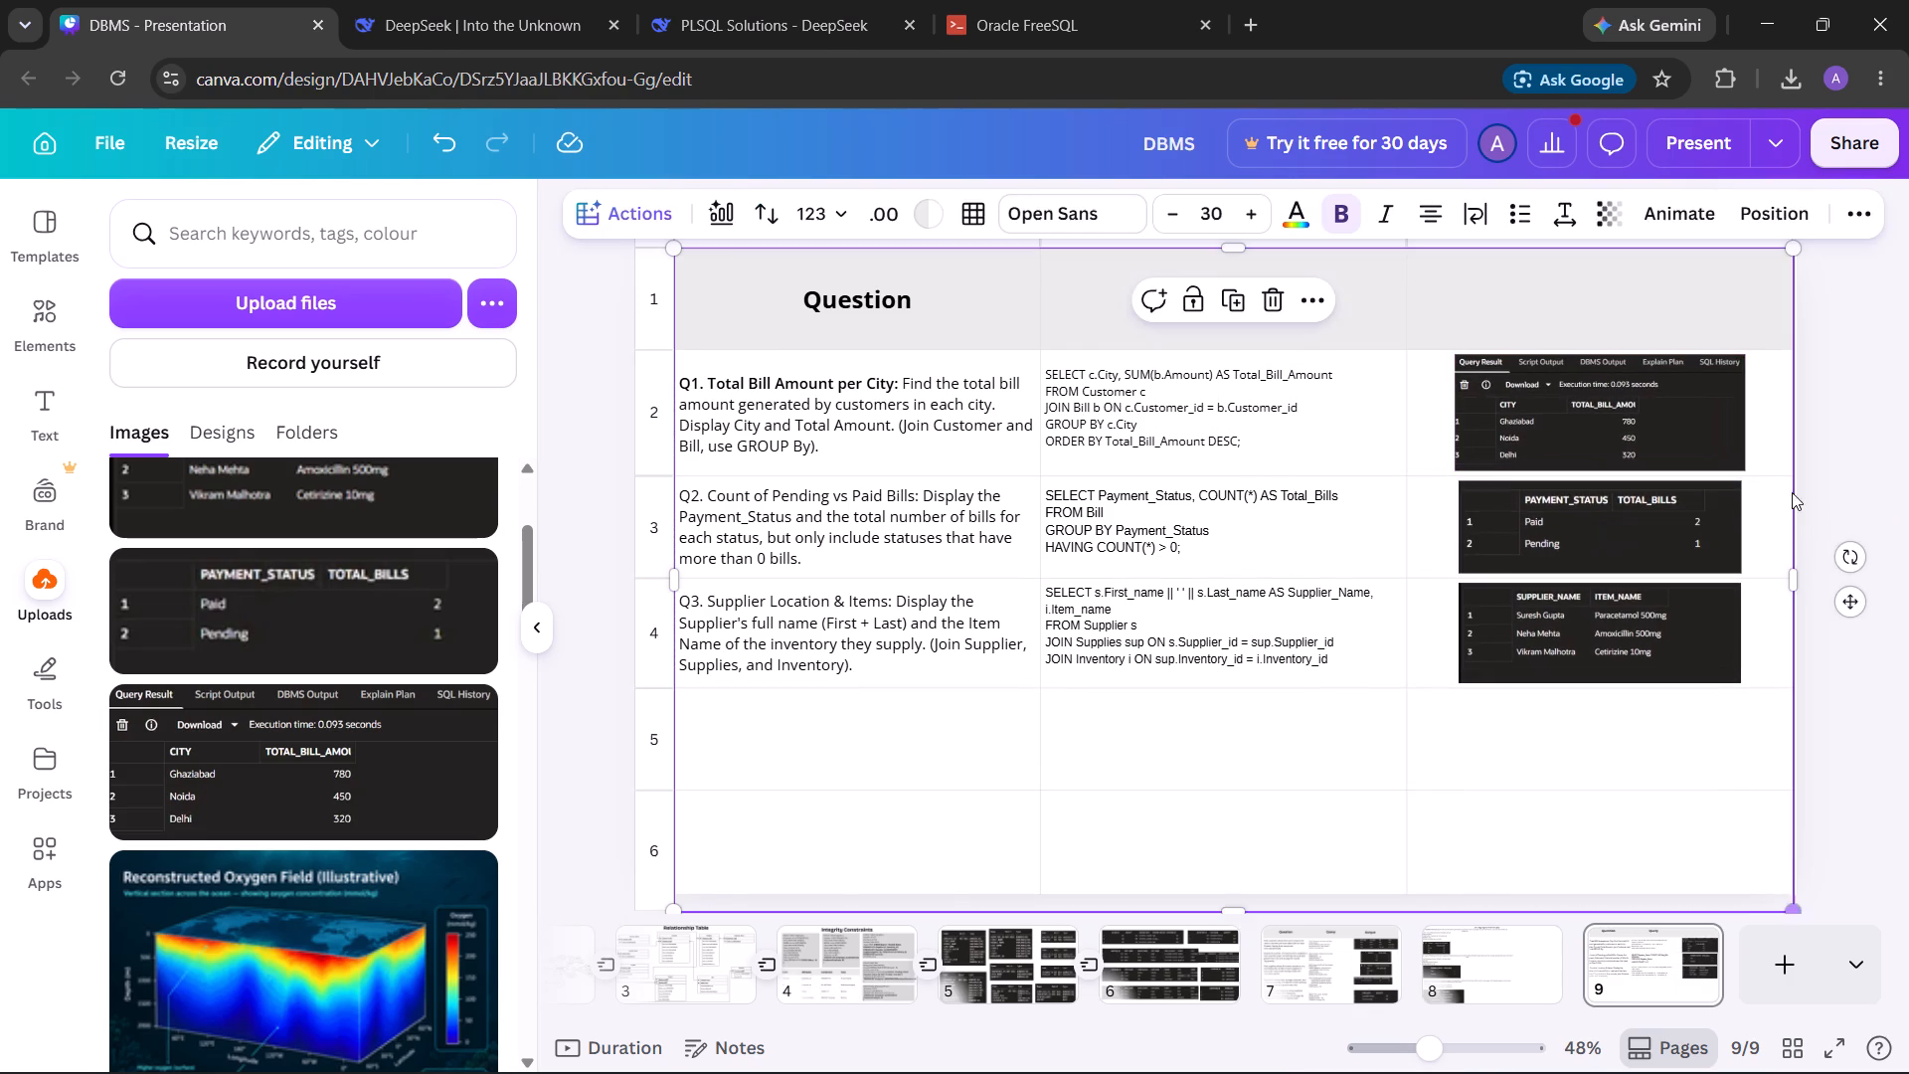
click(1881, 435)
click(839, 709)
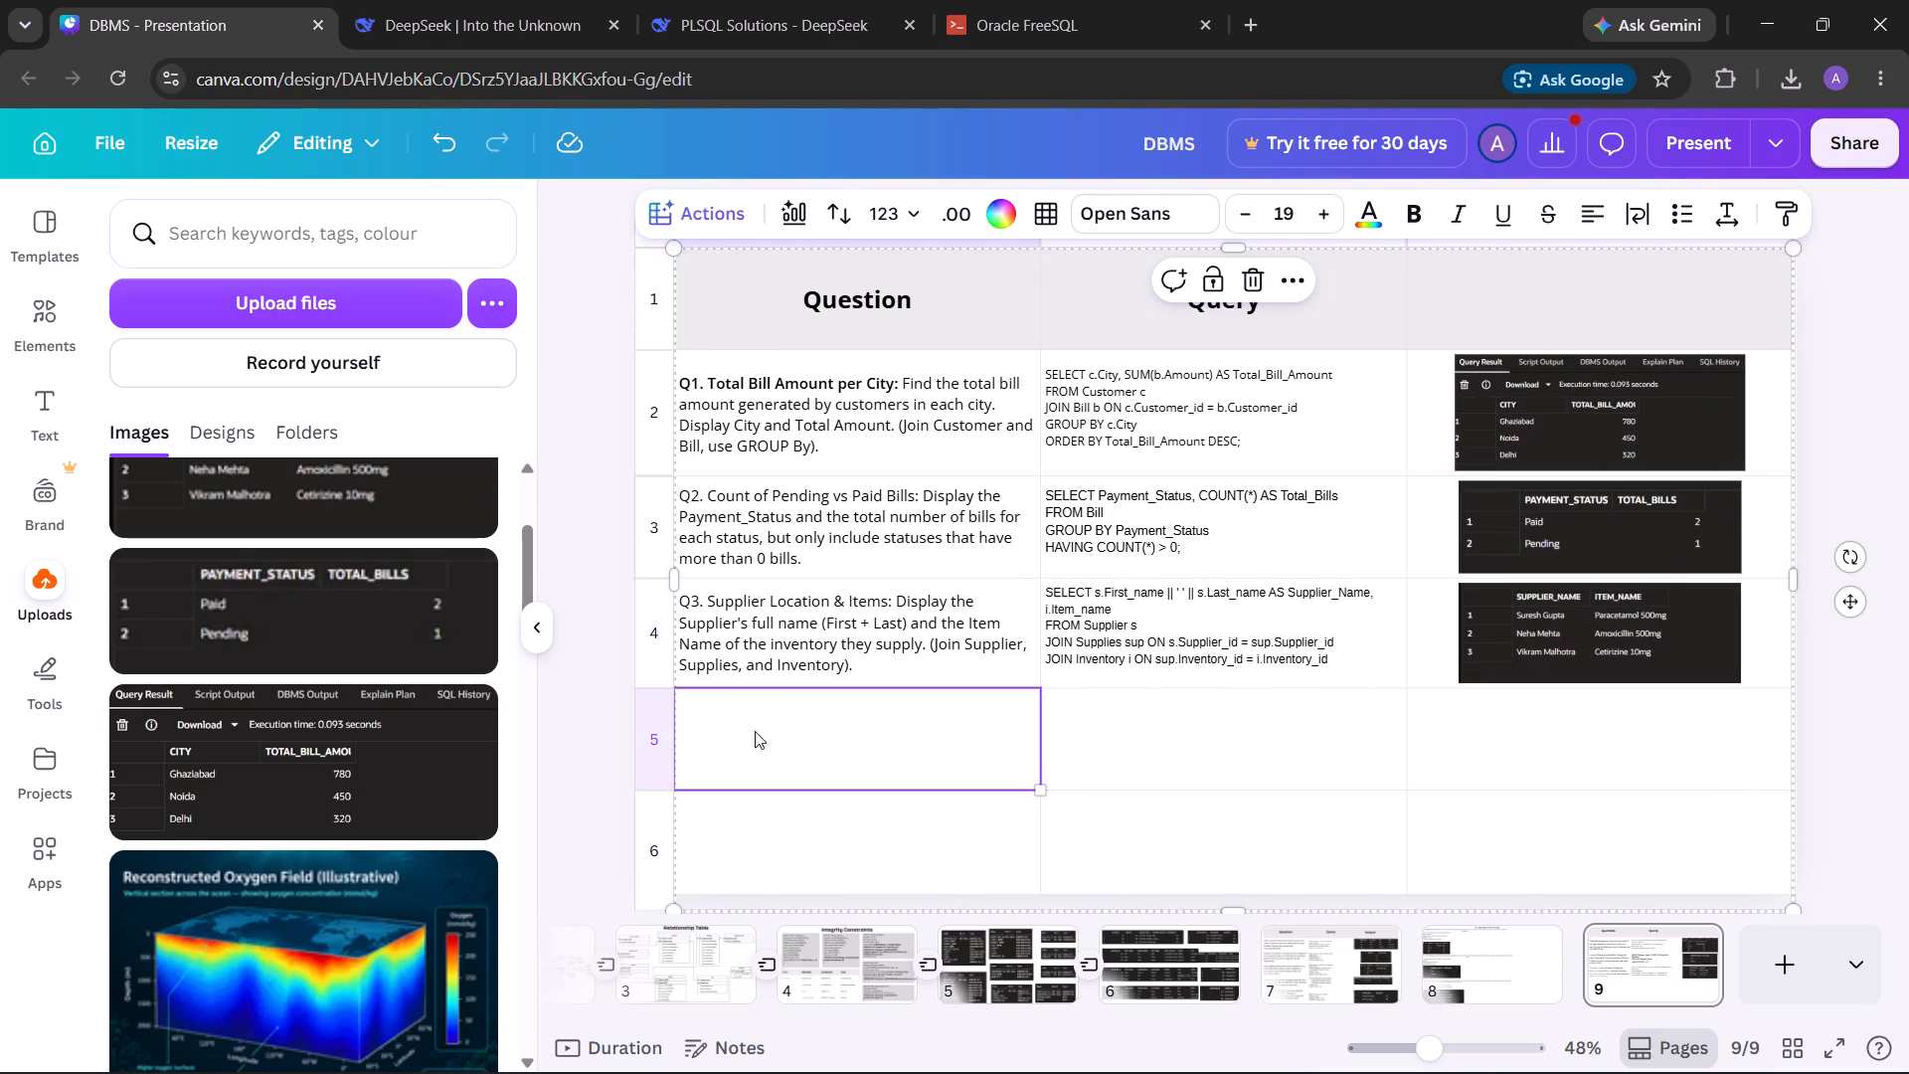
click(1461, 981)
click(1142, 841)
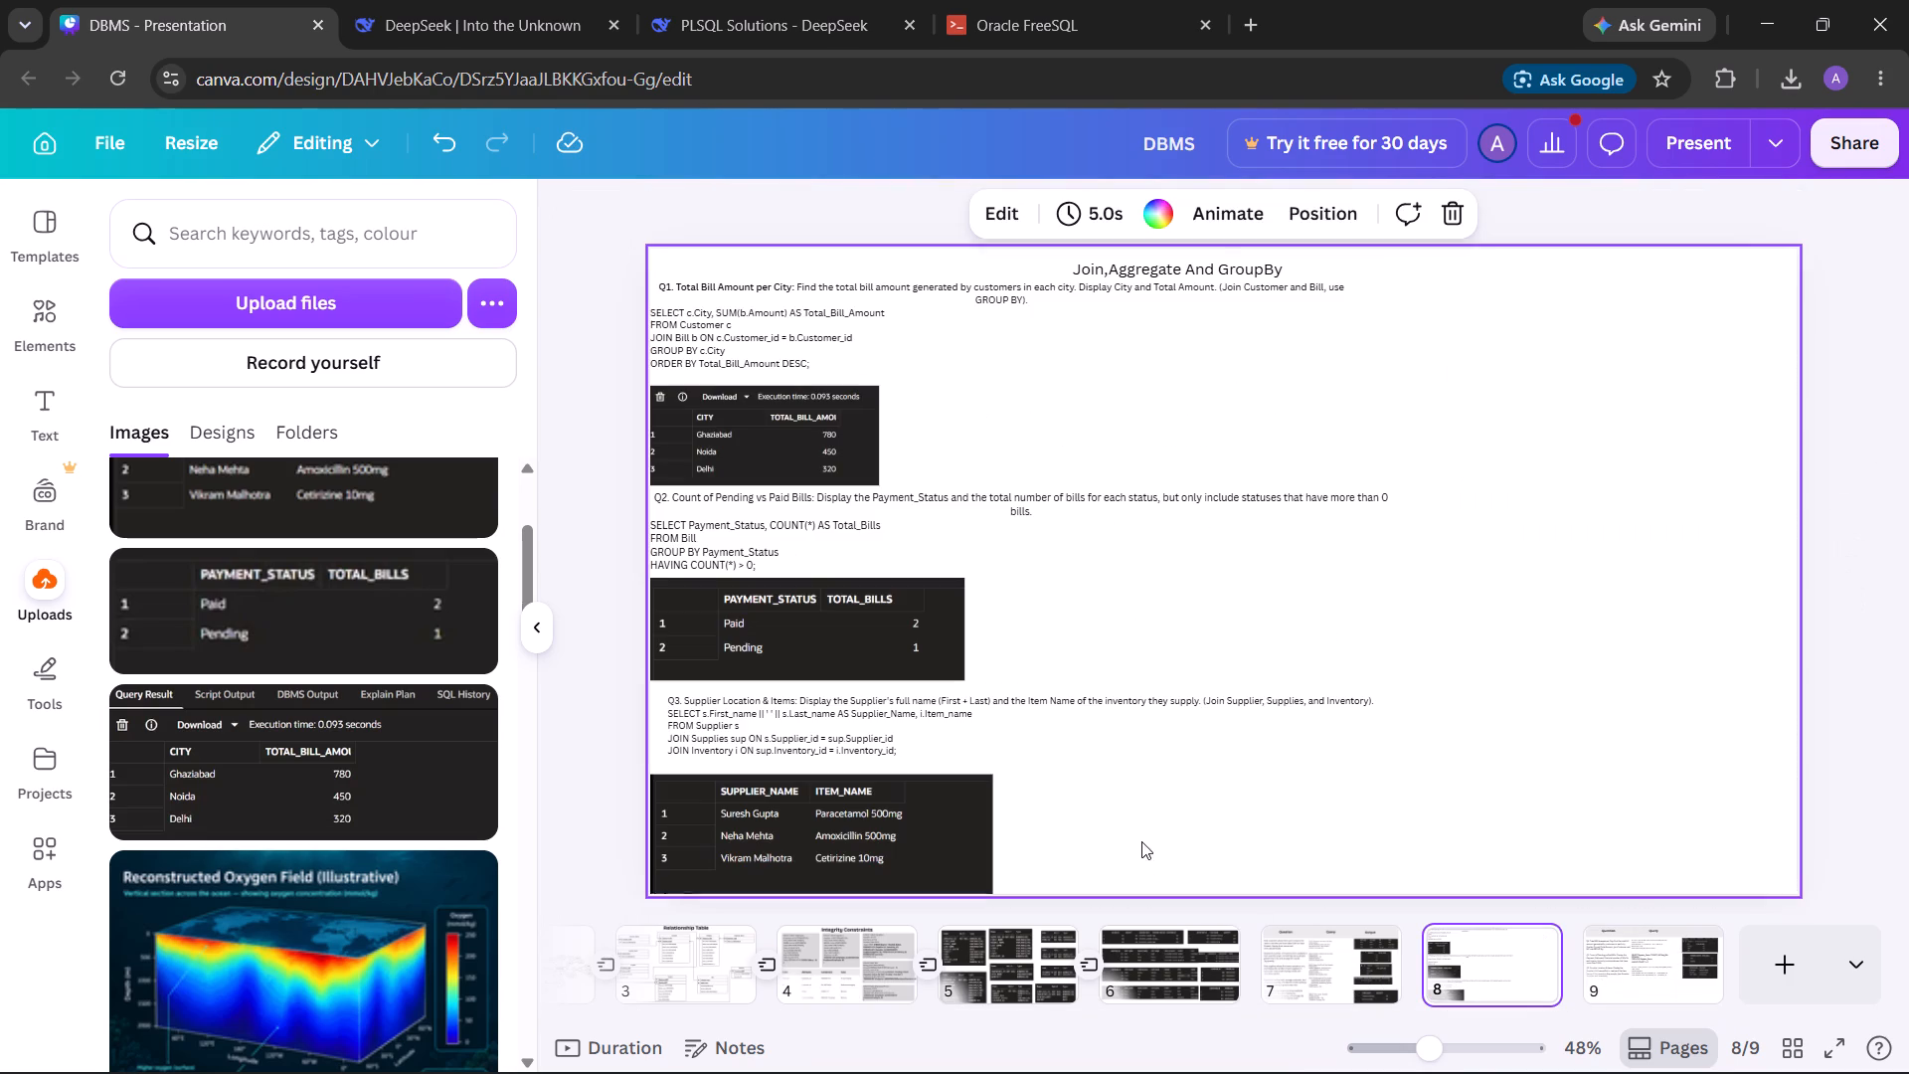
key(BackSpace)
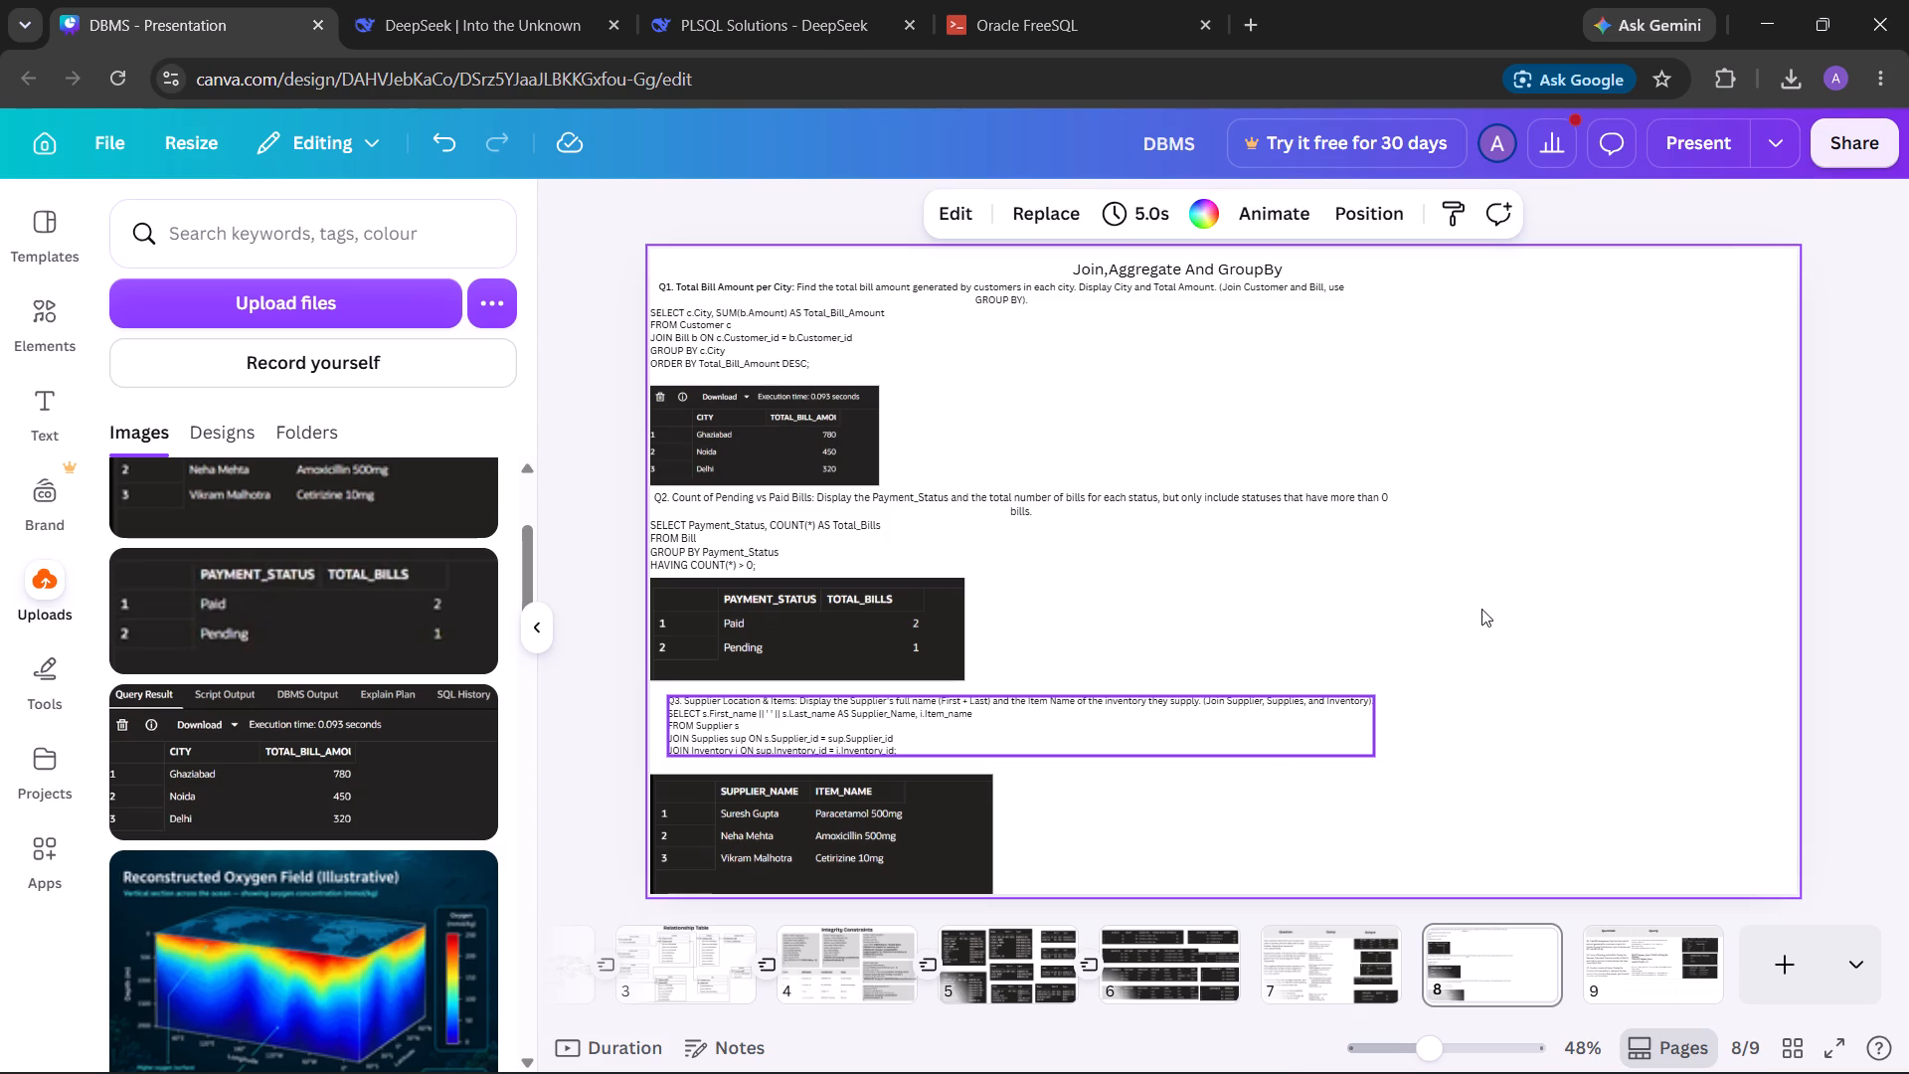
scroll(1771, 815, down, 3)
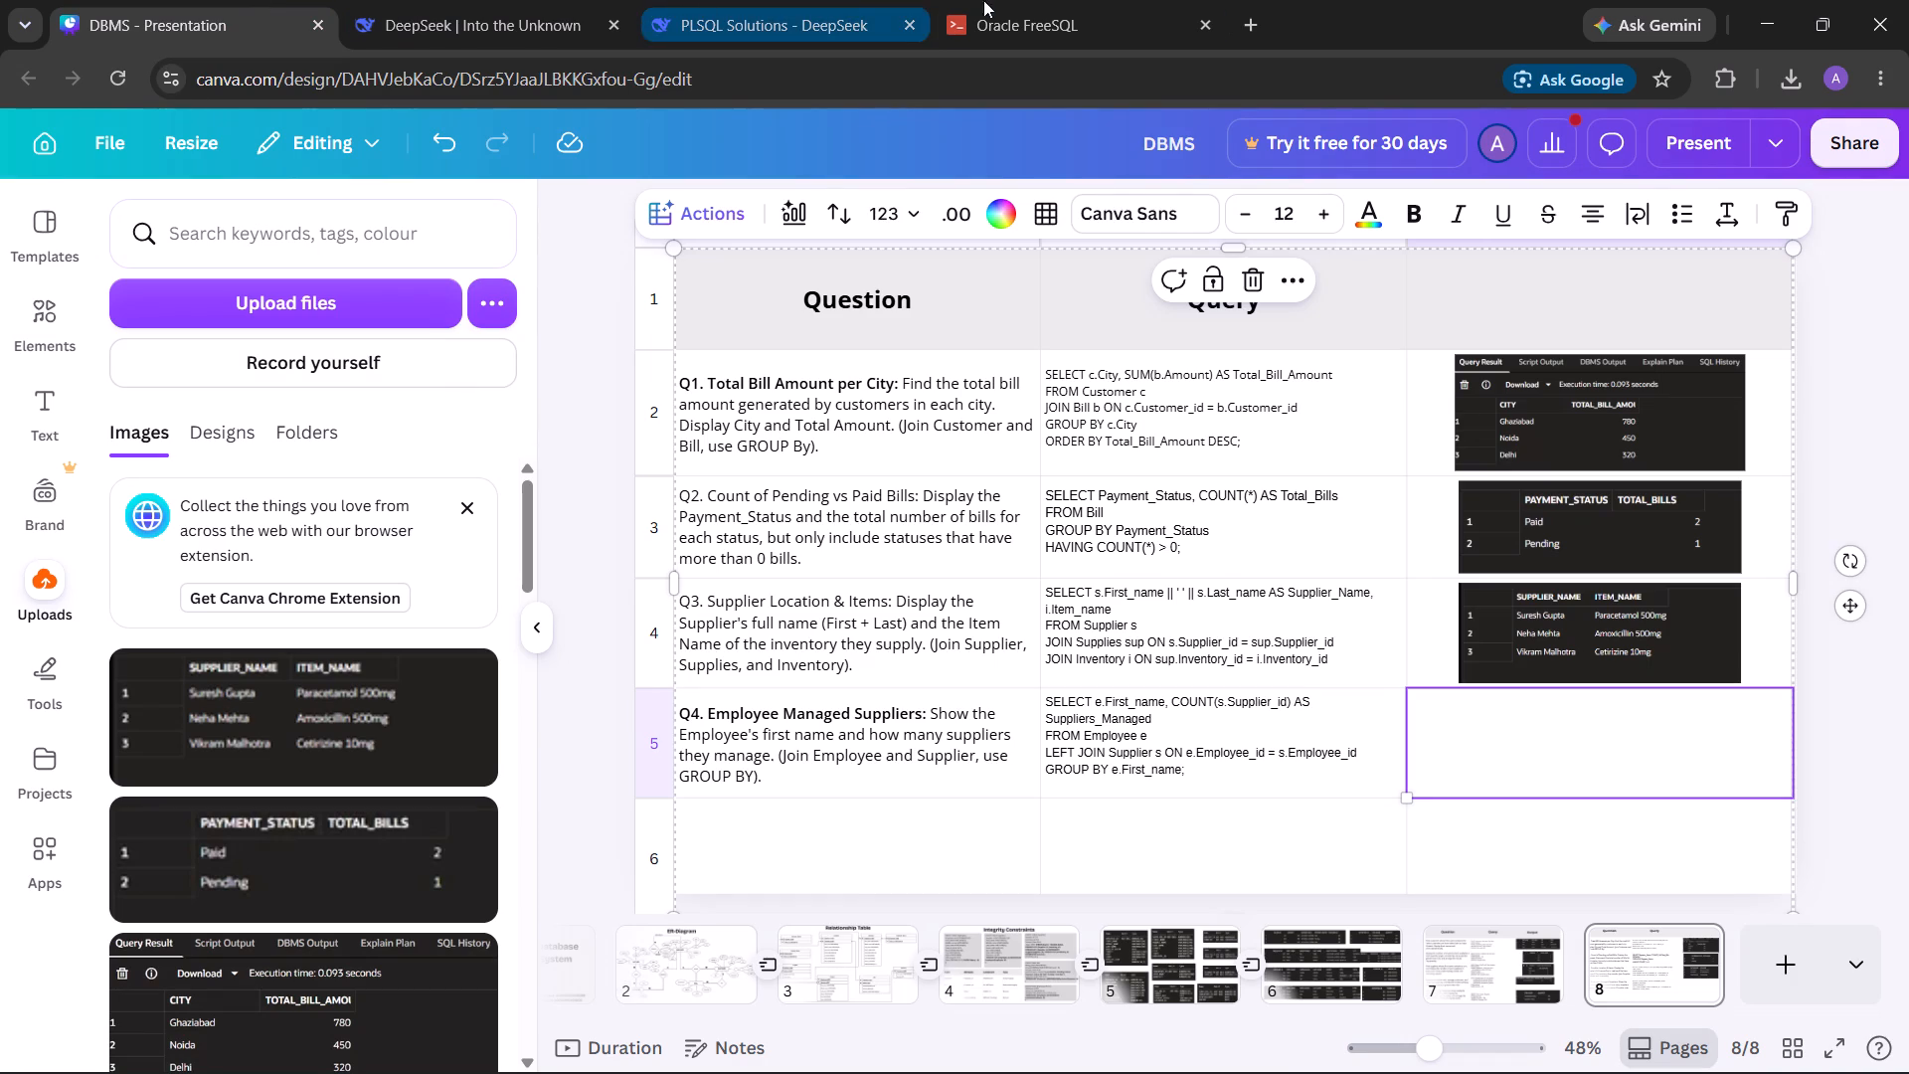
click(848, 800)
click(843, 842)
key(ctrl+v)
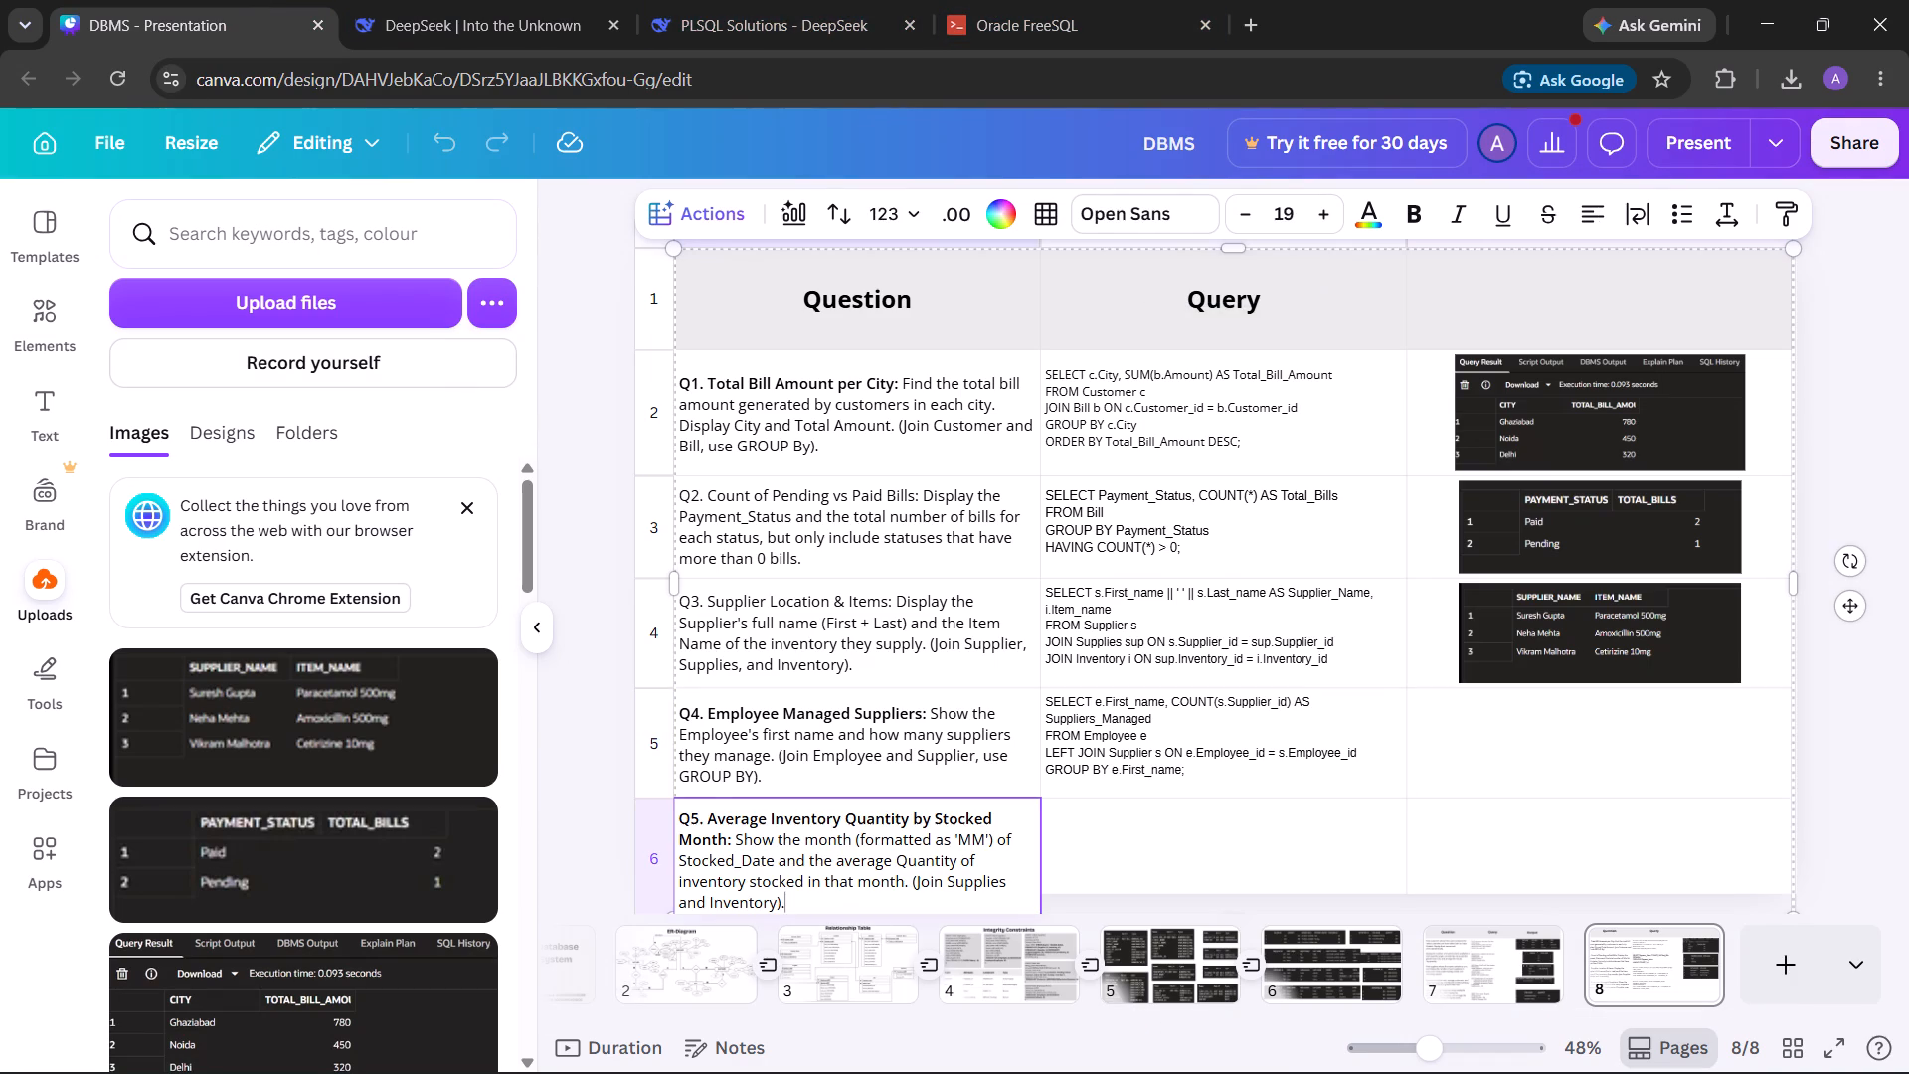
scroll(911, 816, down, 2)
scroll(1779, 777, down, 1)
Copy the Q5 SQL query from the DeepSeek chat, replace the Oracle FreeSQL worksheet's contents with it, and run it.
click(1128, 819)
click(1128, 822)
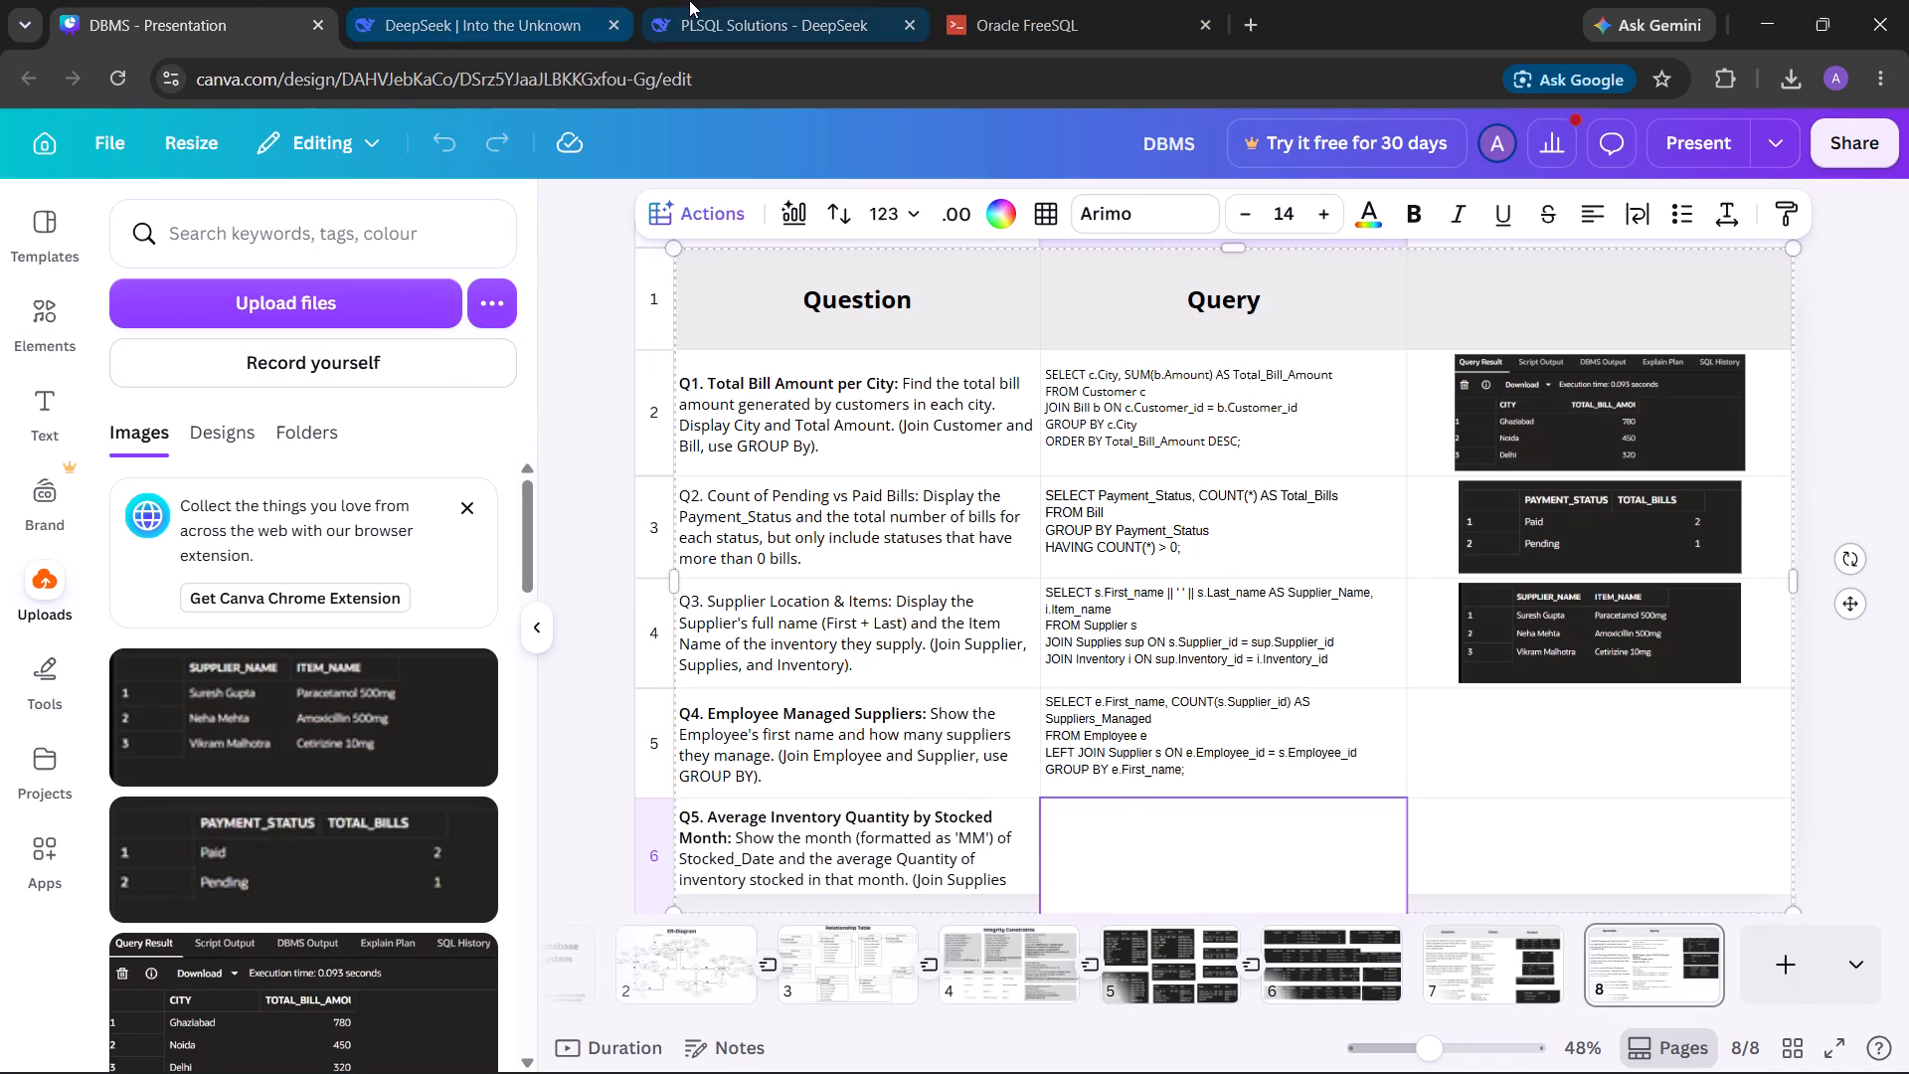
click(771, 3)
click(1103, 719)
click(1385, 701)
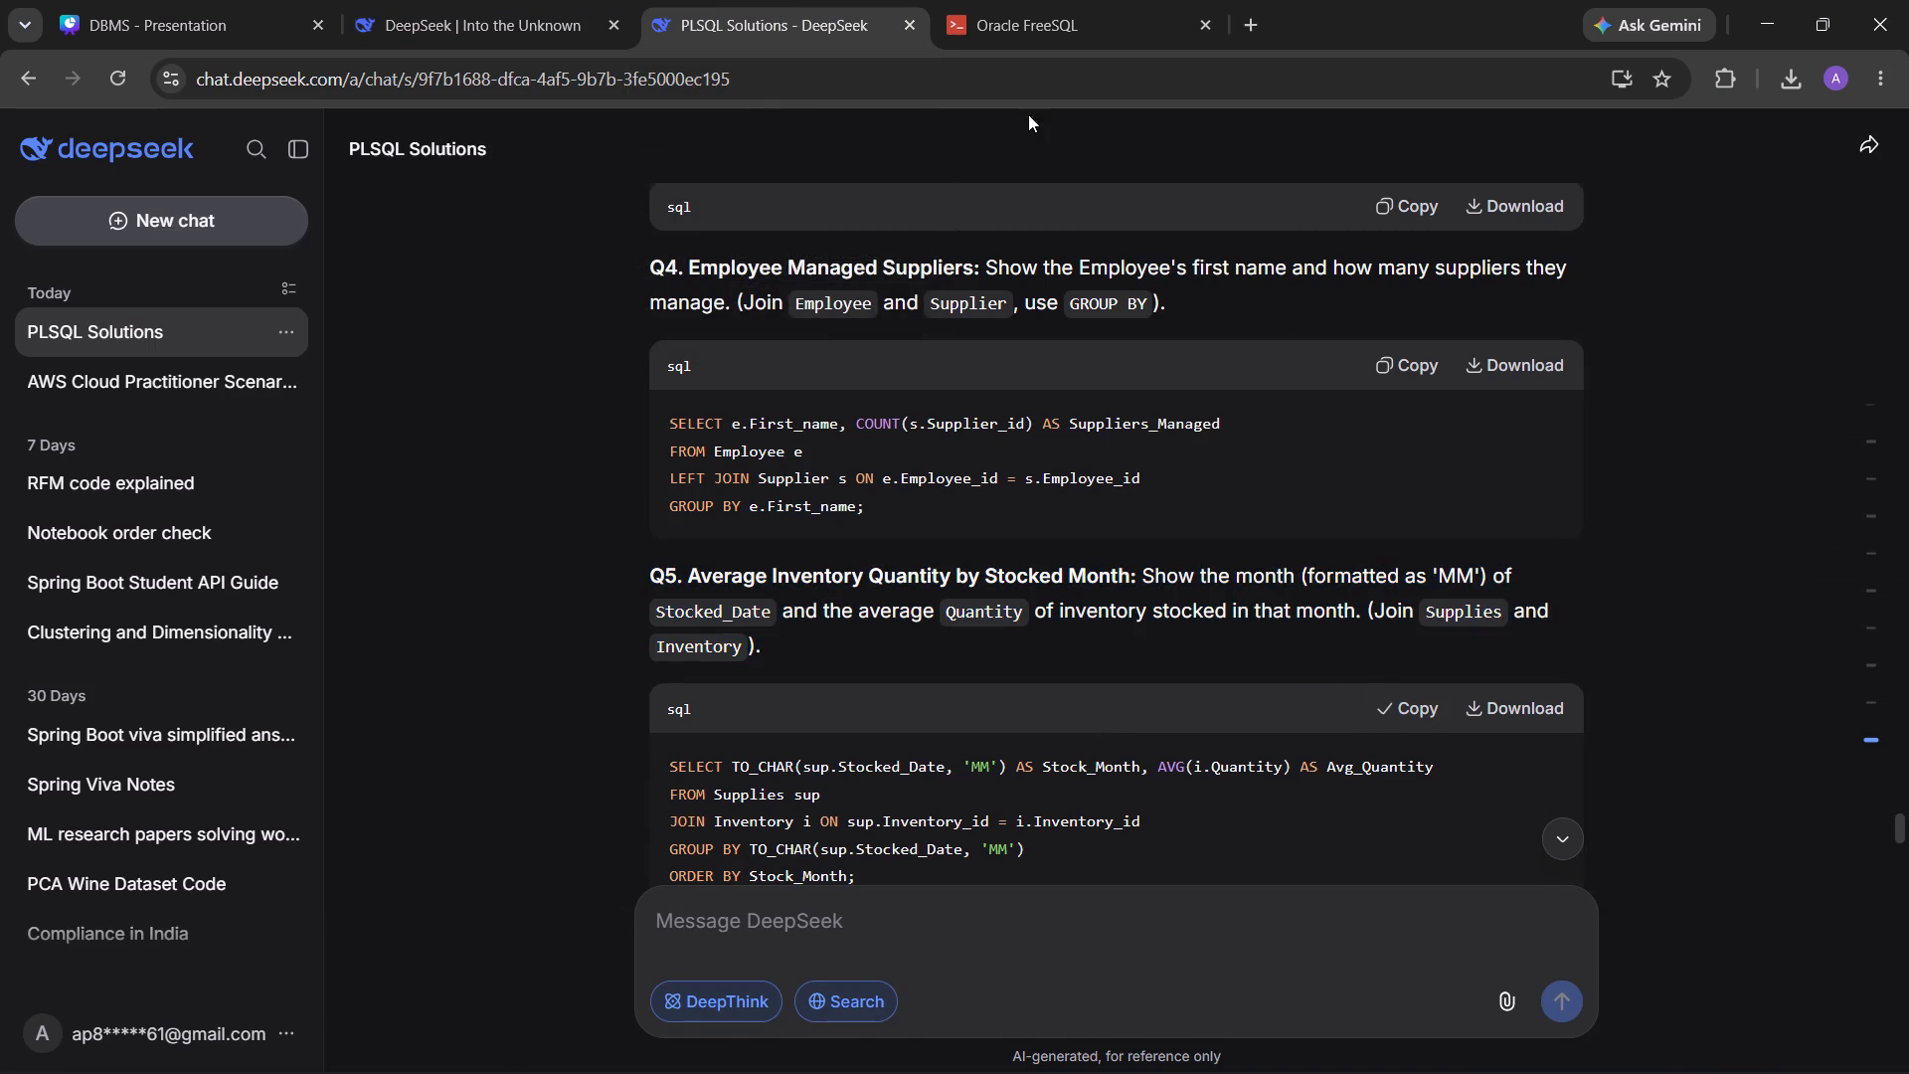
click(1043, 44)
drag(1109, 473, 418, 200)
key(BackSpace)
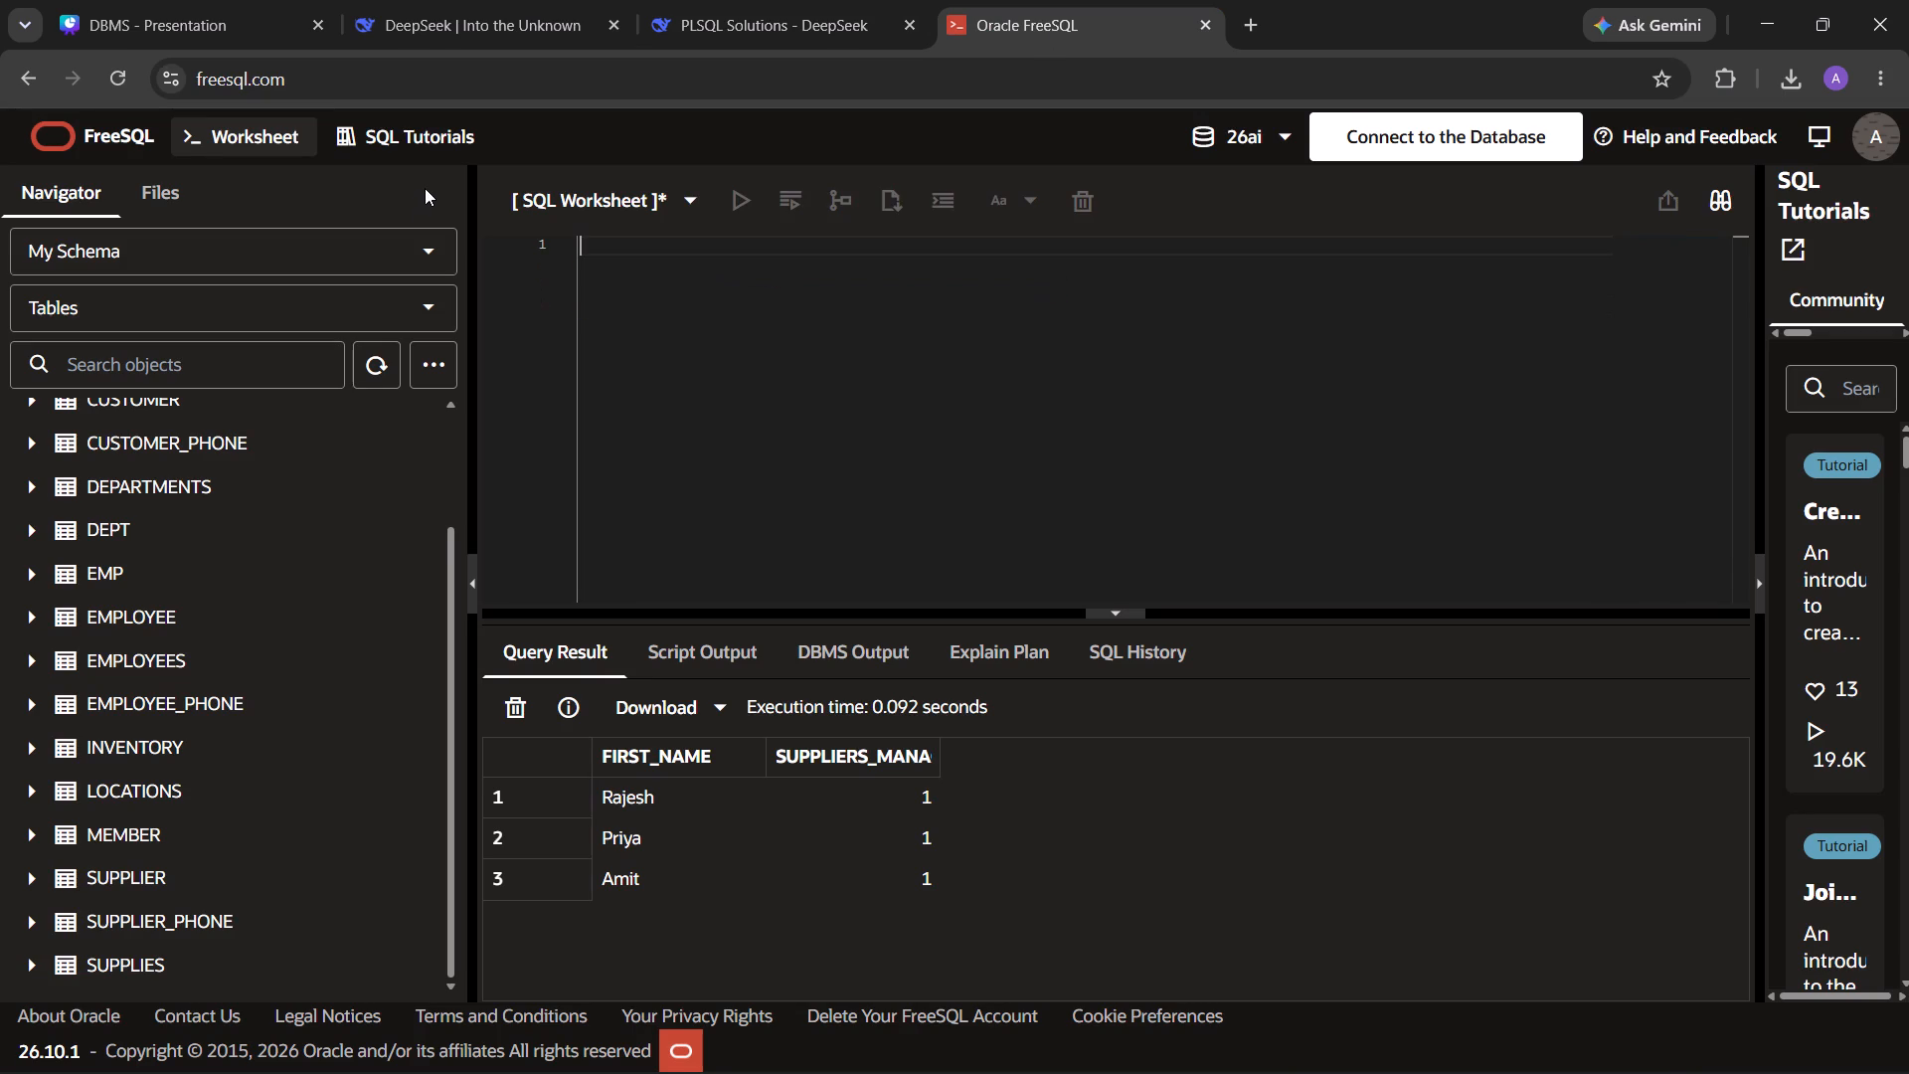
key(ctrl+v)
drag(839, 395, 514, 205)
click(726, 191)
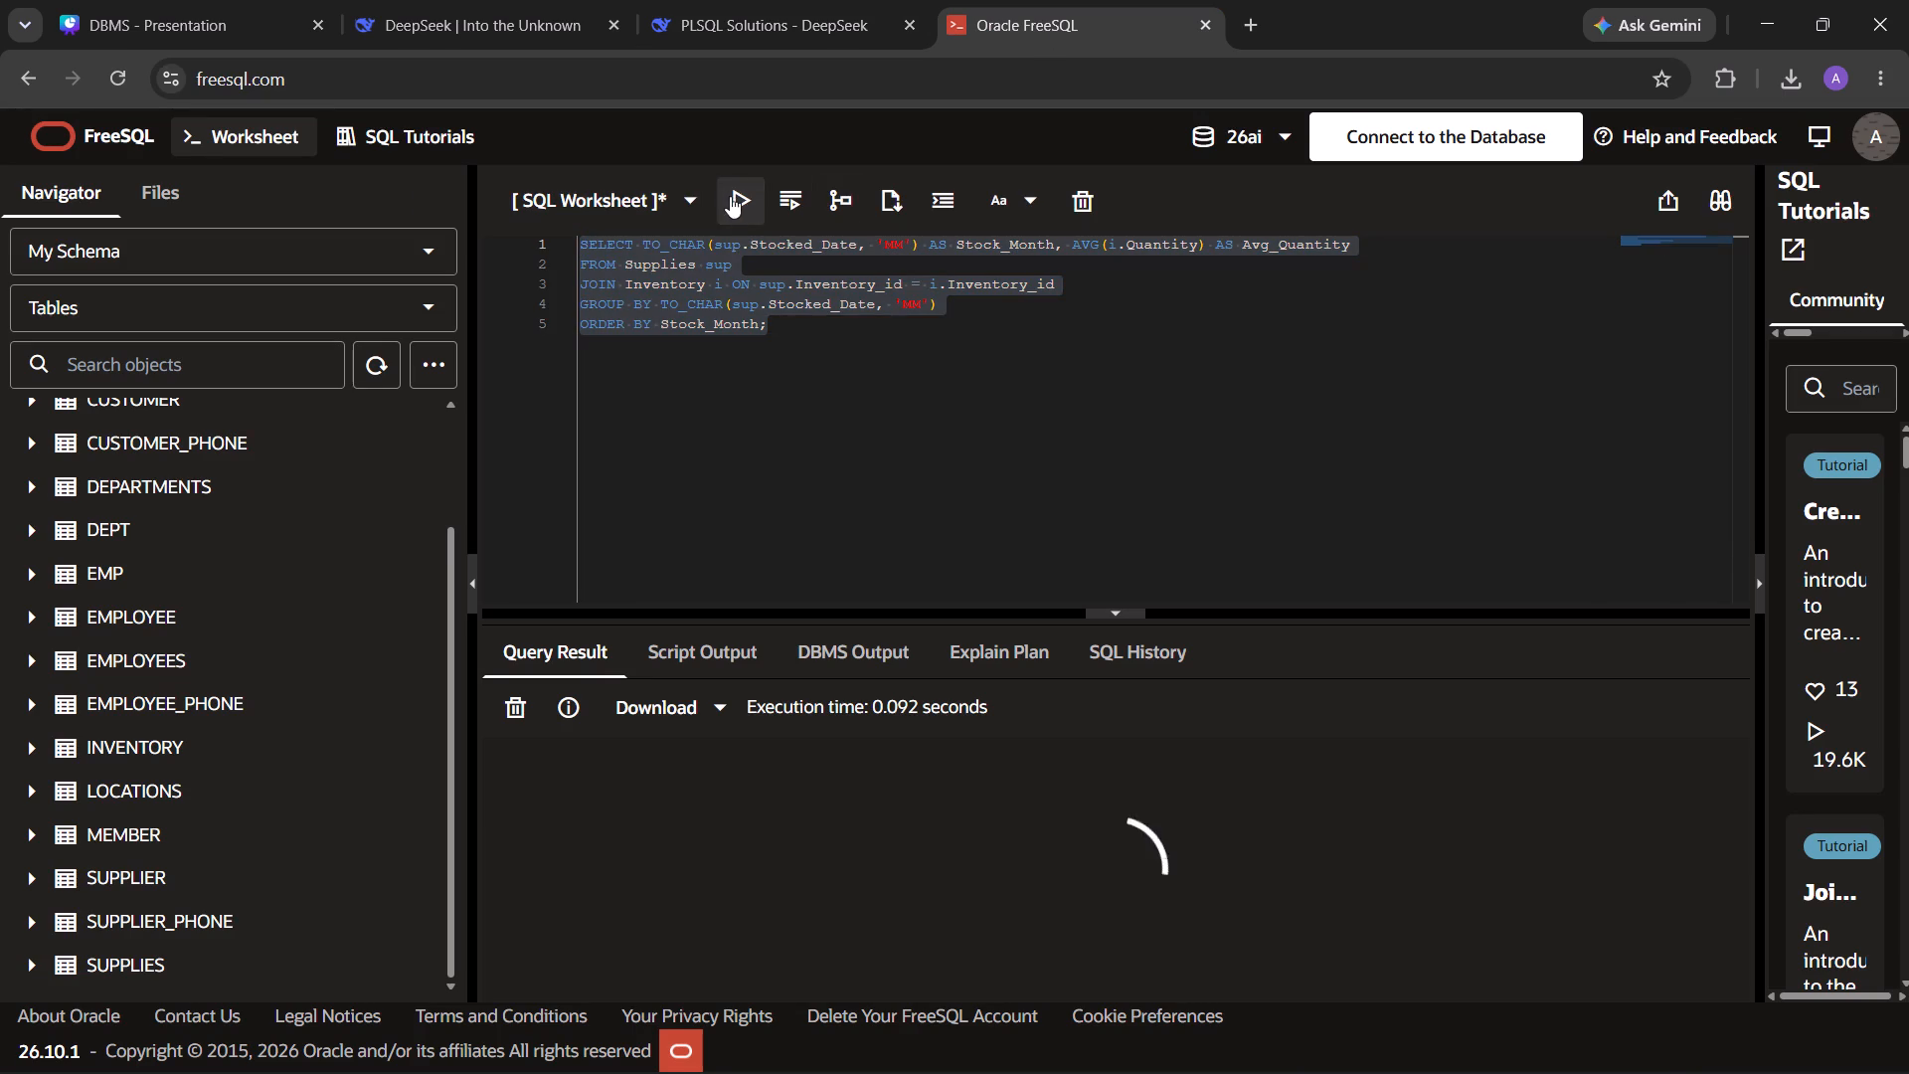
Capture a screenshot of the Q5 query result table listing STOCK_MONTH and AVG_QUANTITY.
key(shift+super+s)
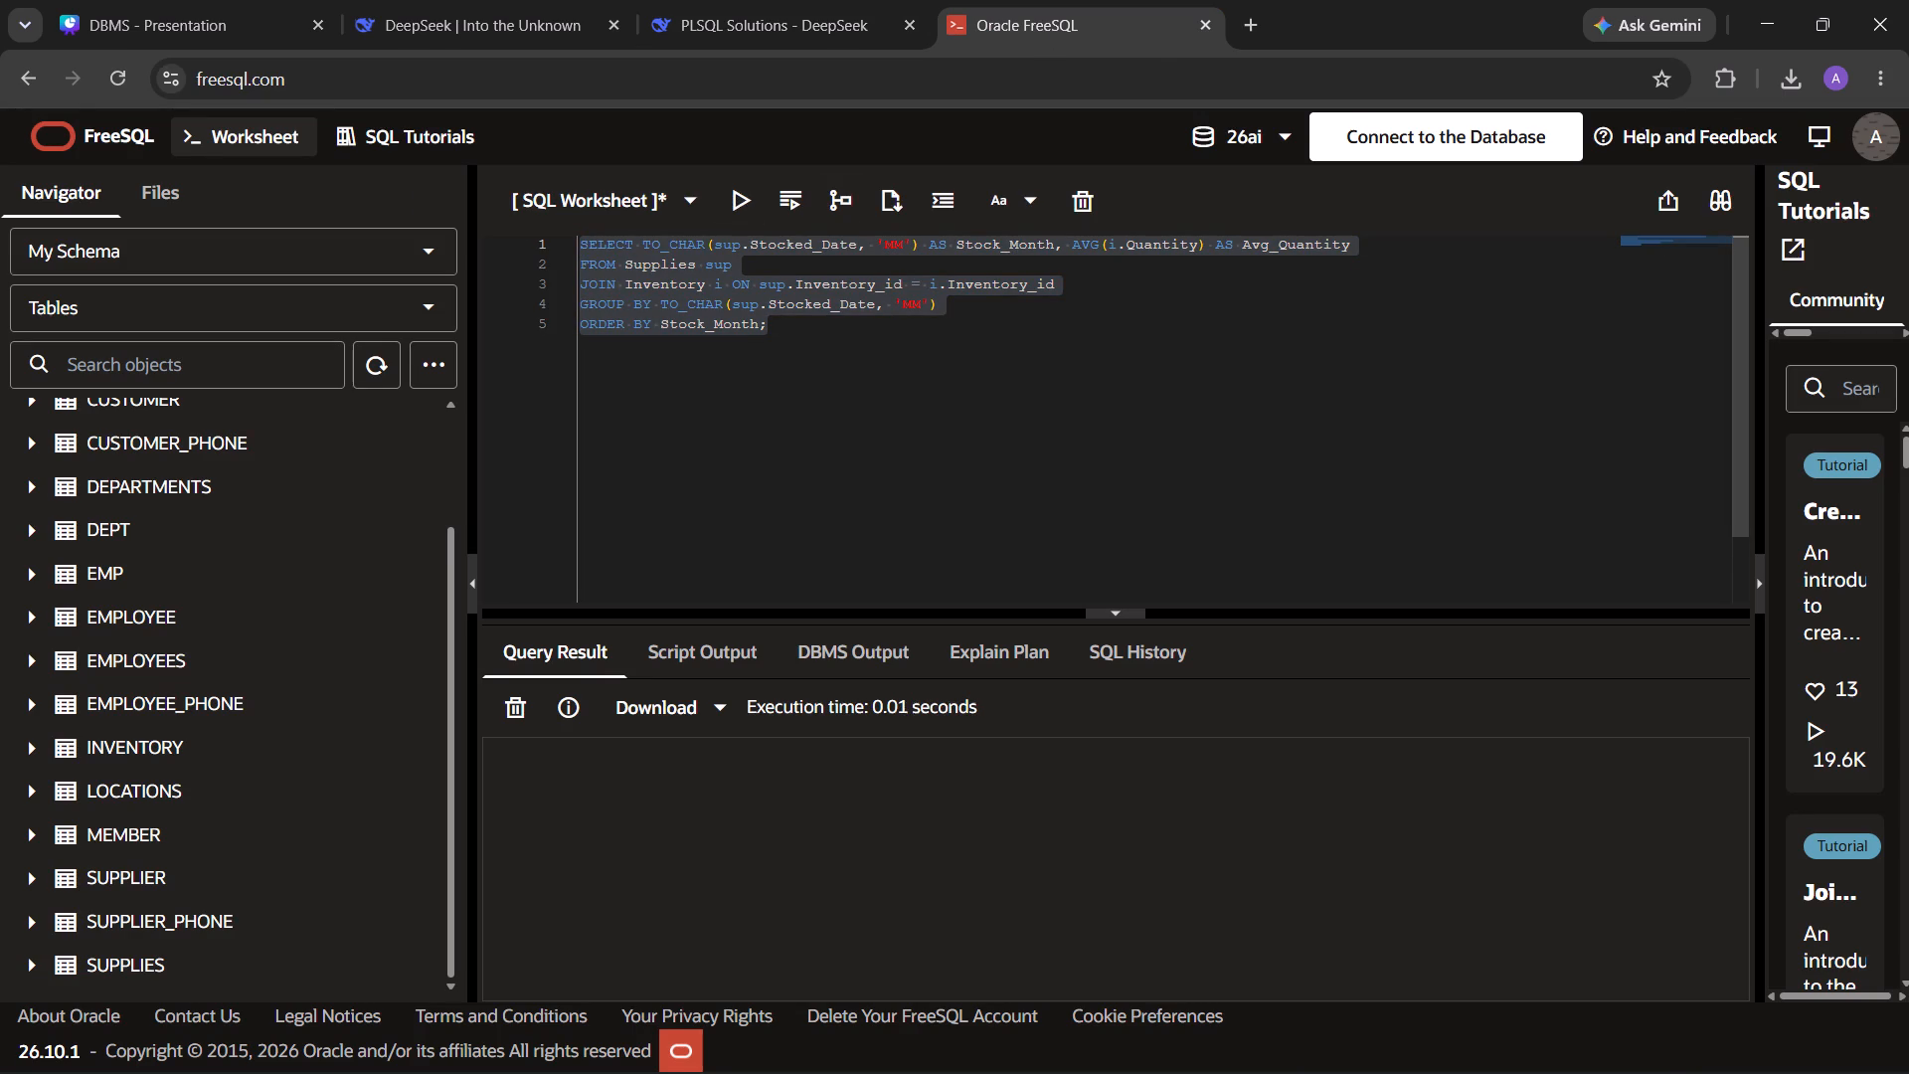
drag(489, 673, 1099, 893)
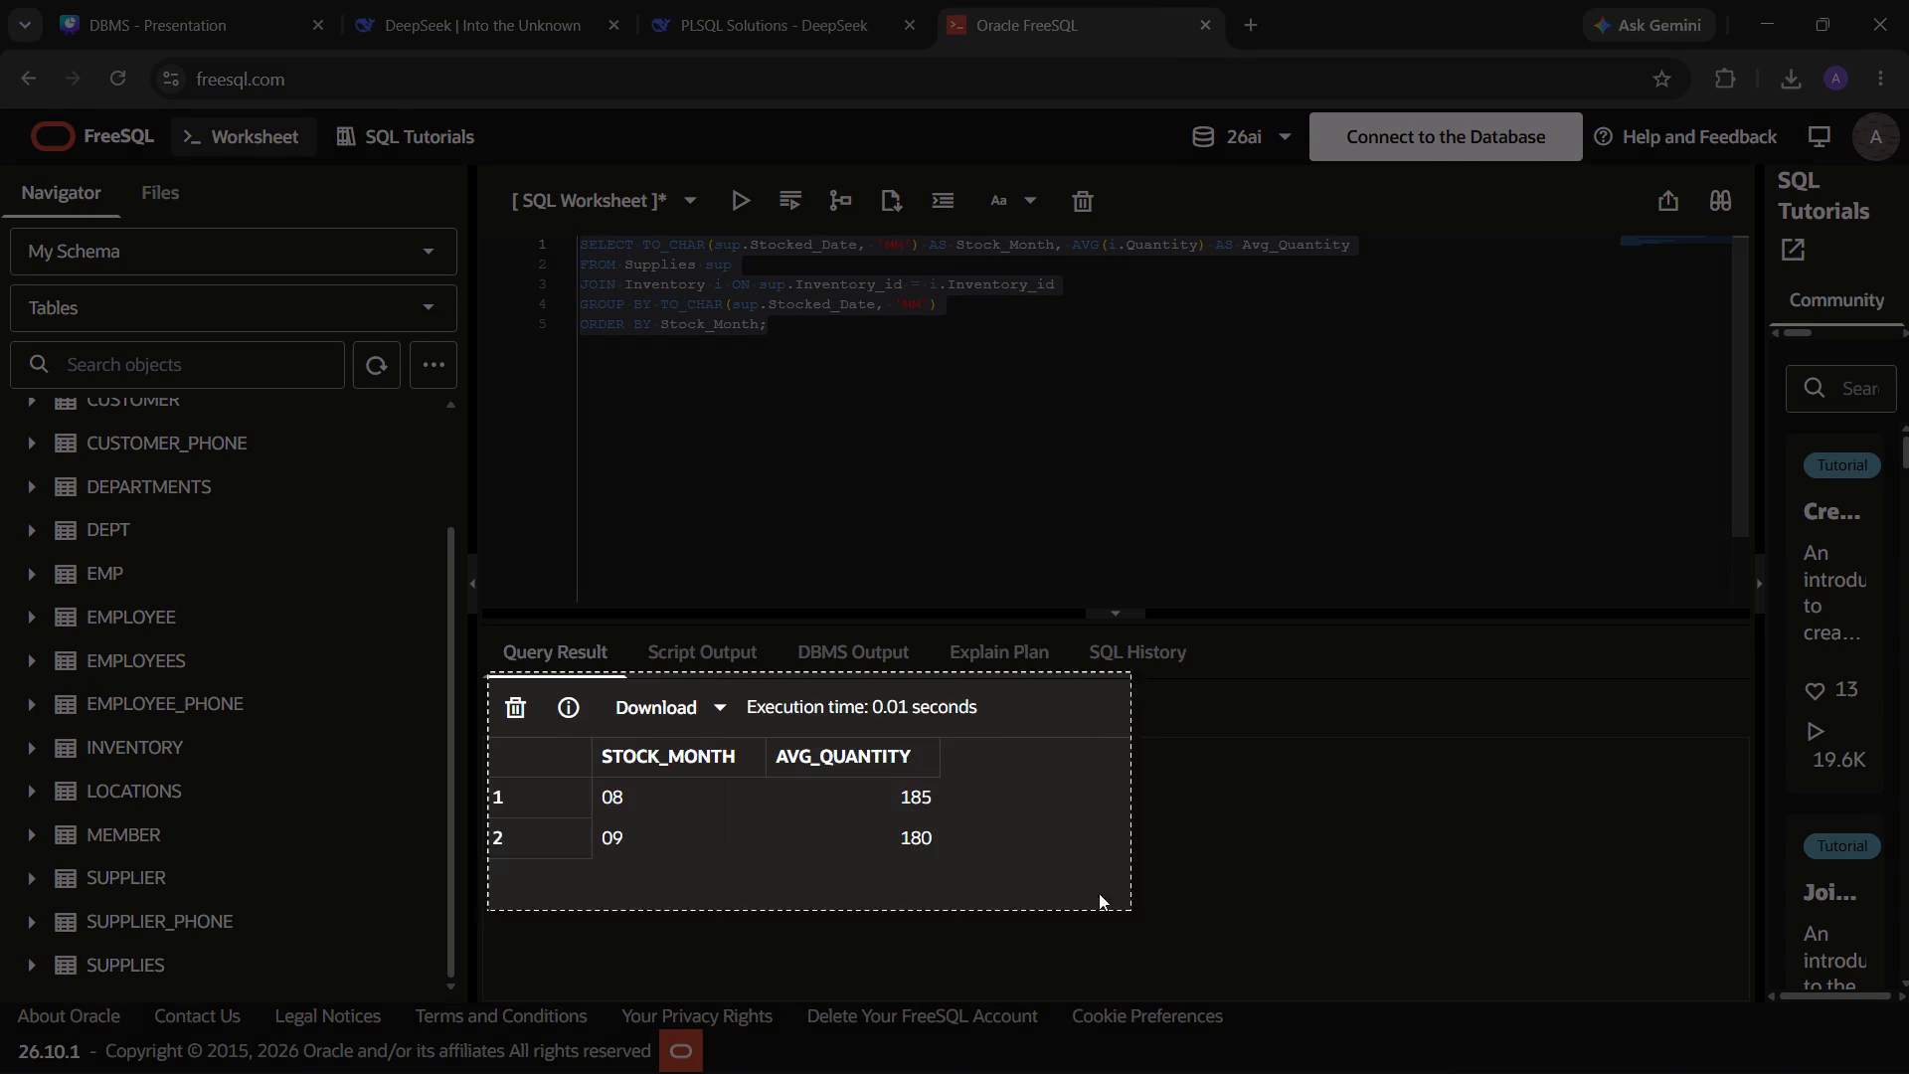
drag(1099, 893, 995, 868)
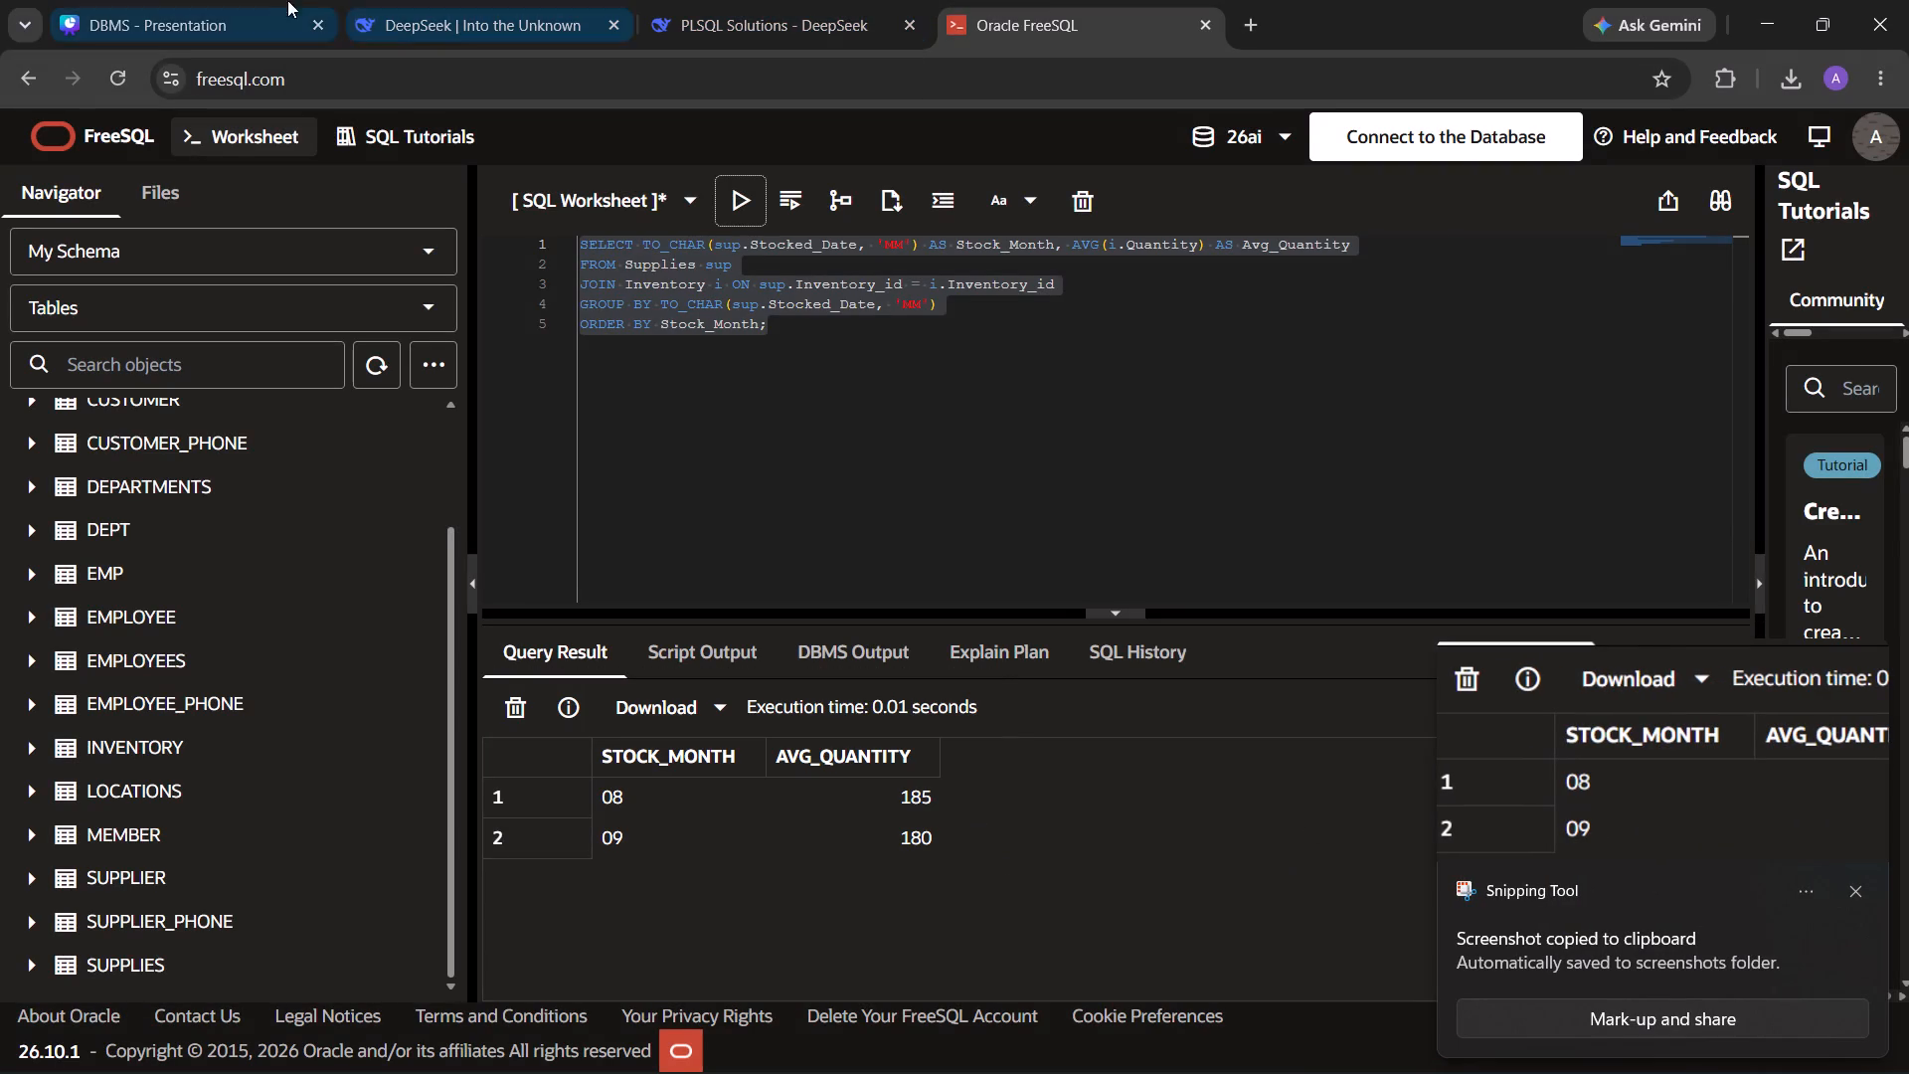
click(253, 0)
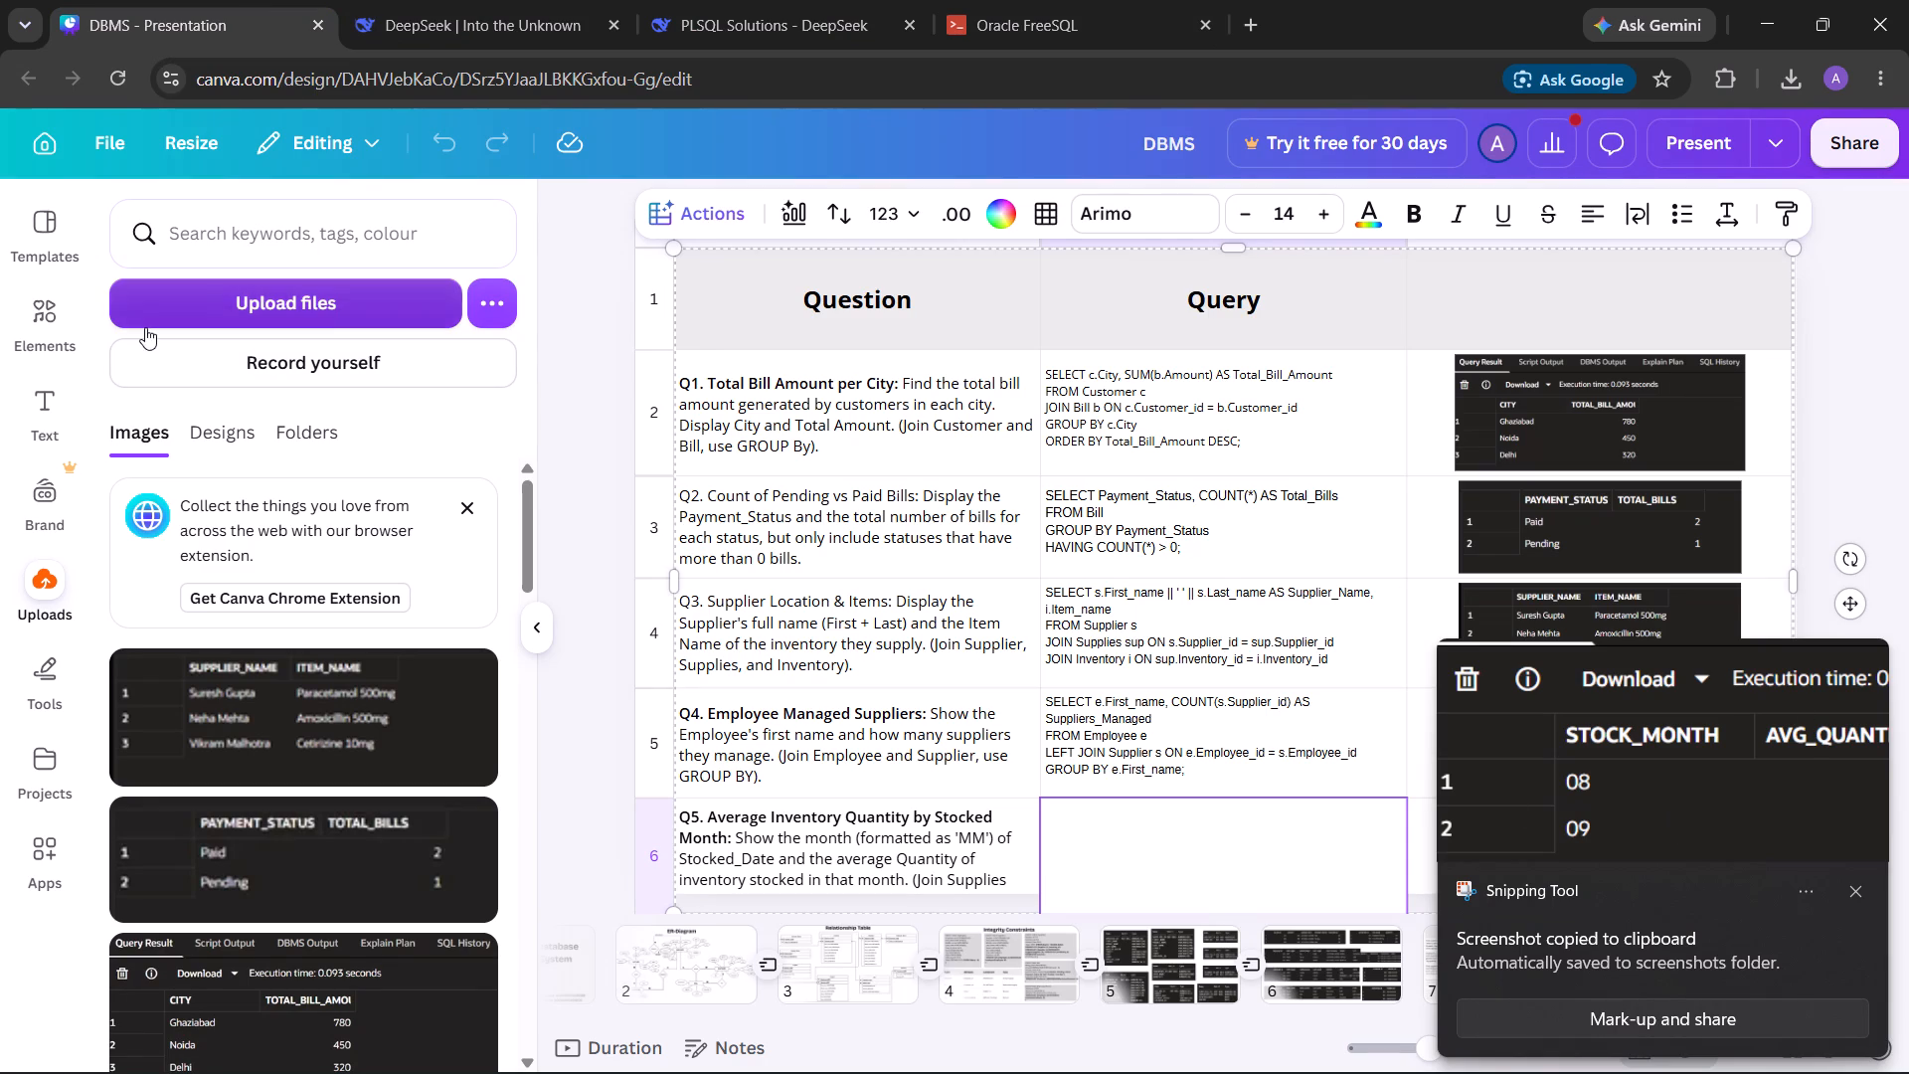
click(145, 327)
scroll(496, 266, down, 20)
scroll(496, 266, down, 4)
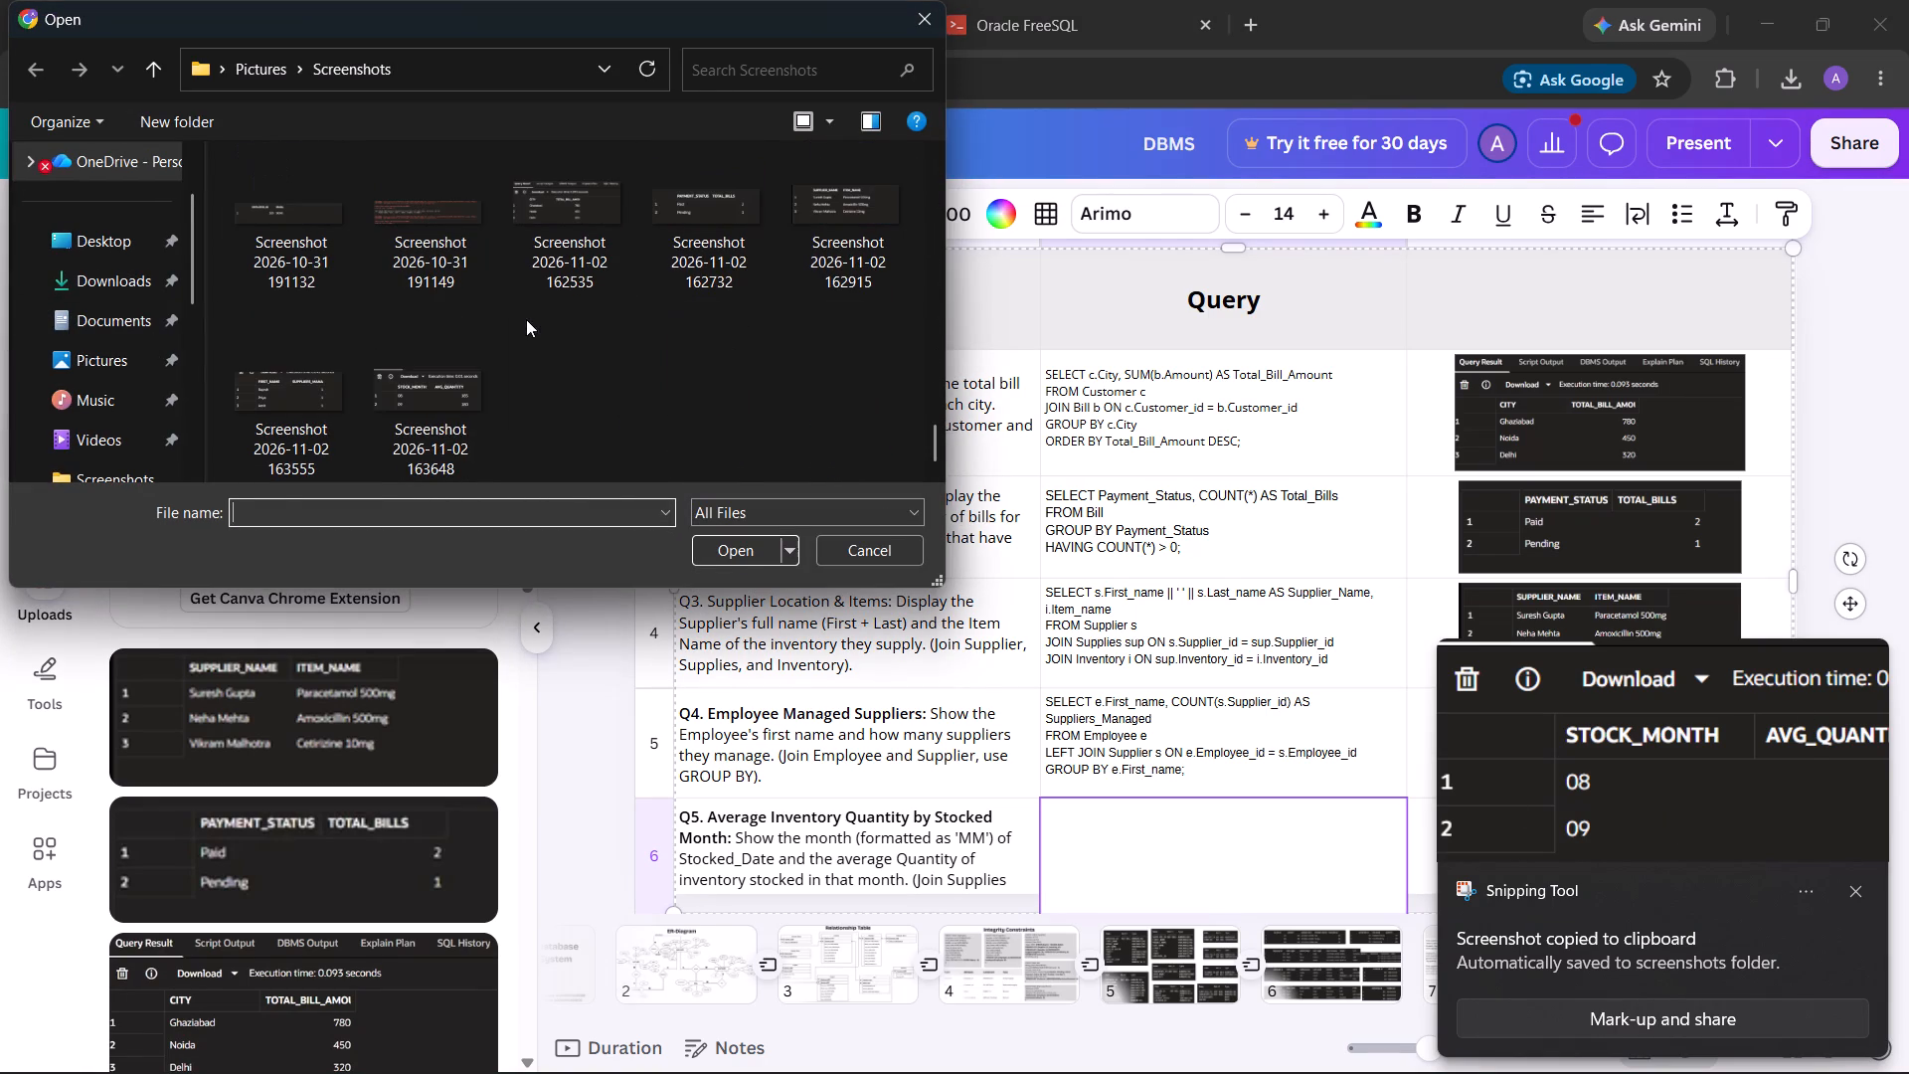
scroll(526, 319, down, 4)
click(451, 394)
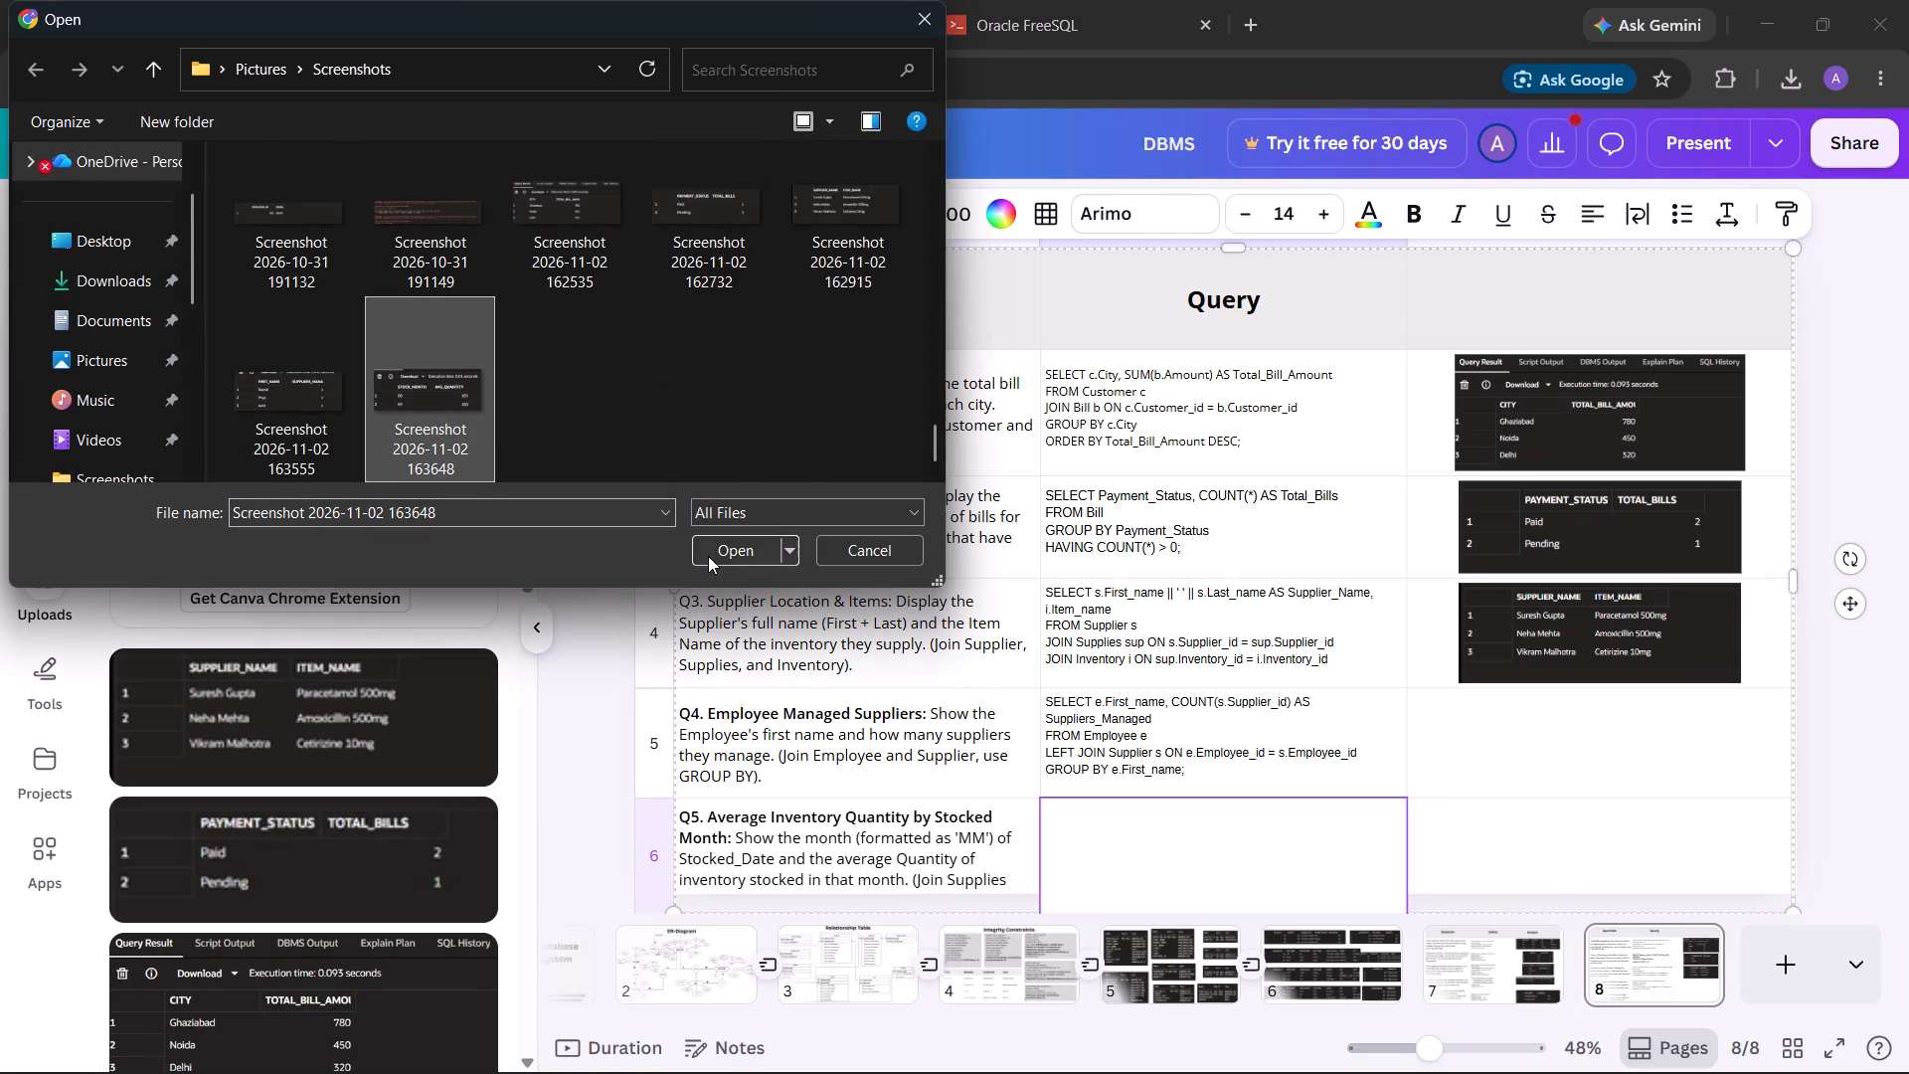
click(714, 549)
click(275, 302)
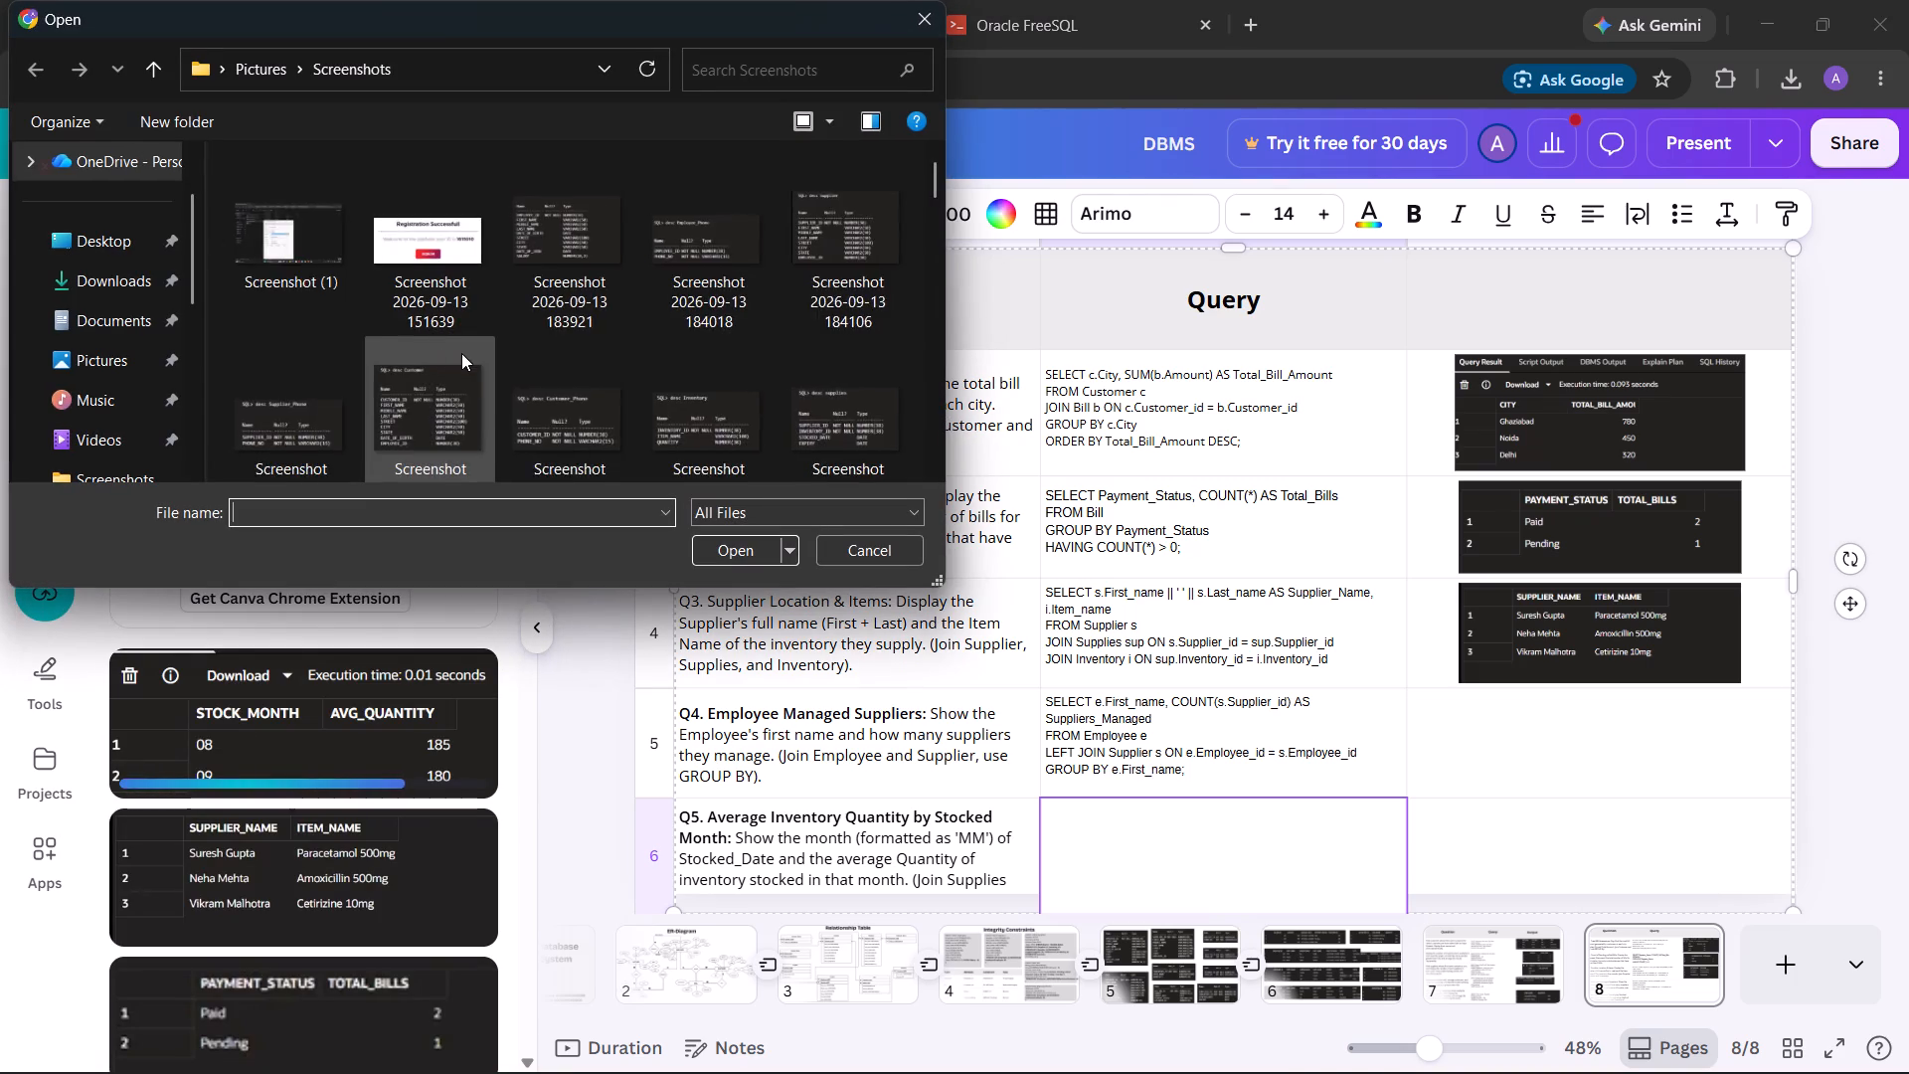
scroll(460, 352, down, 20)
scroll(460, 352, down, 6)
click(261, 418)
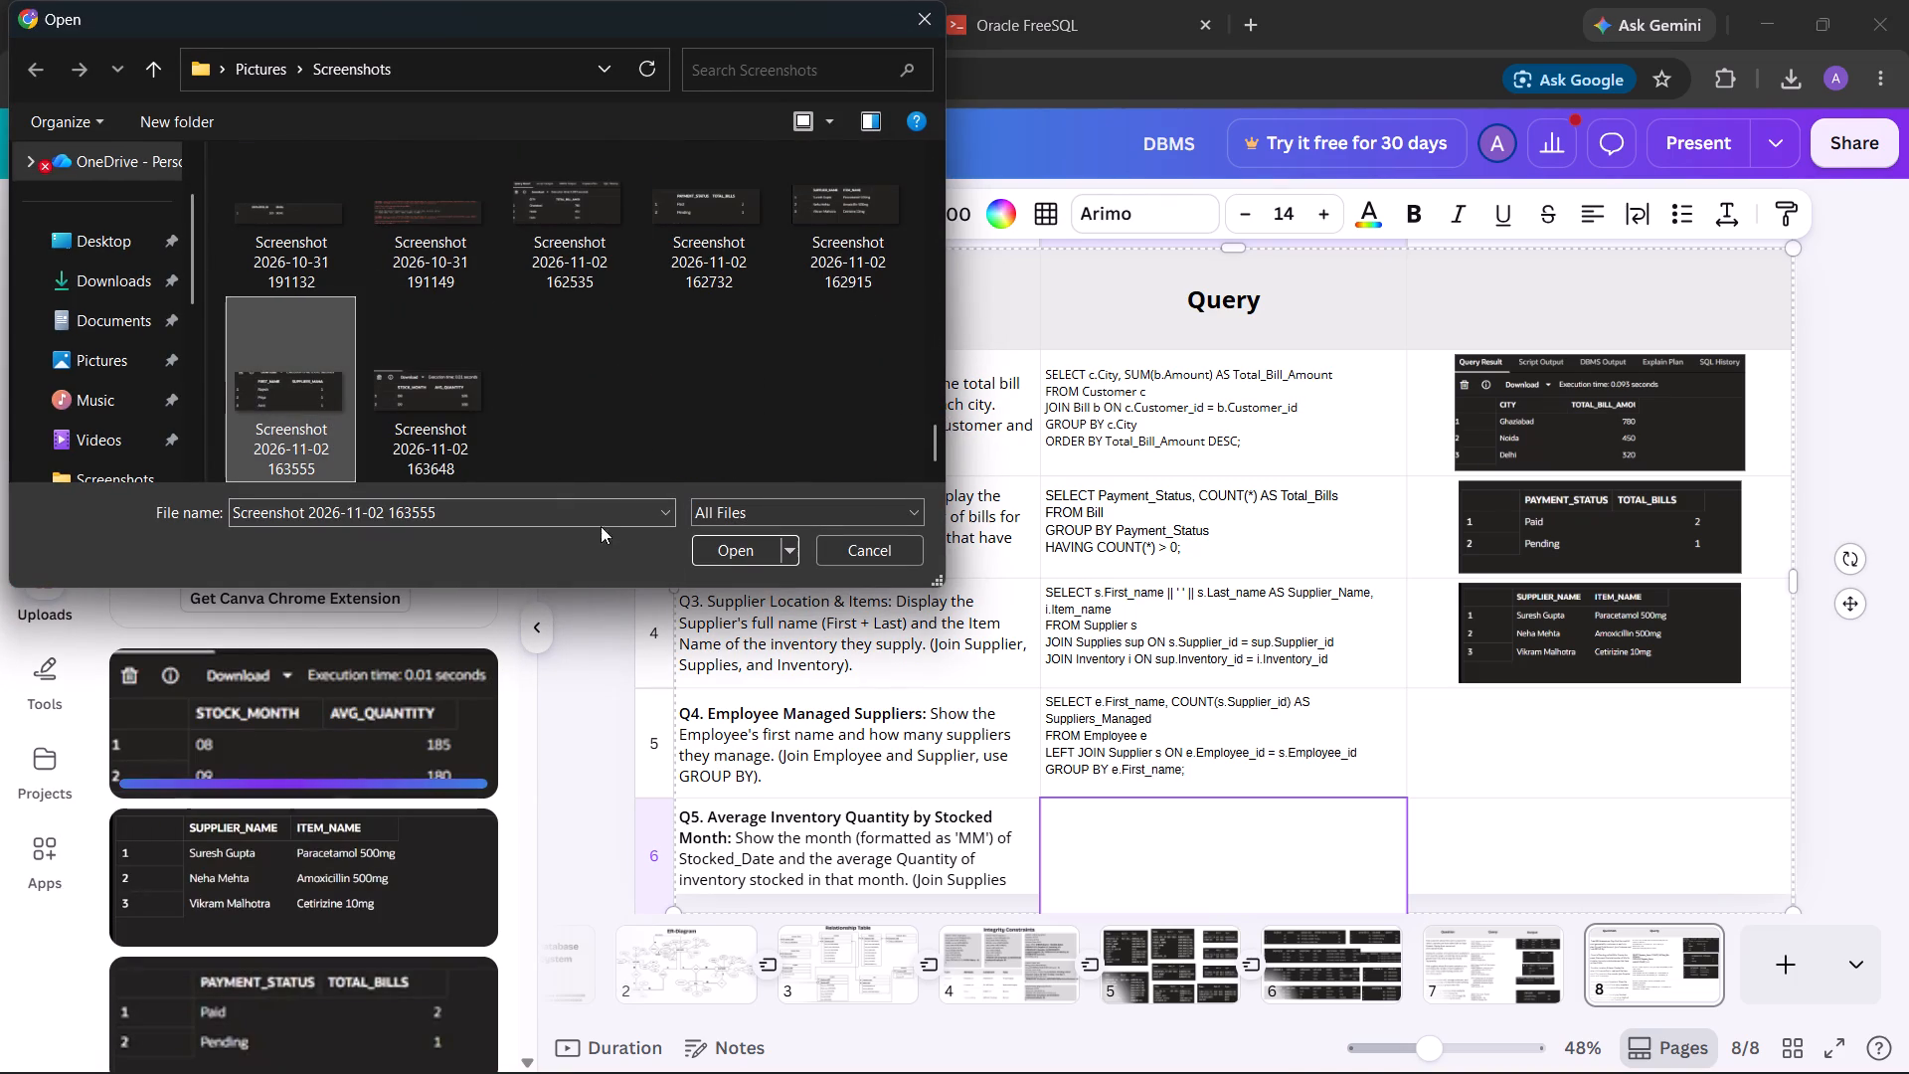
click(757, 549)
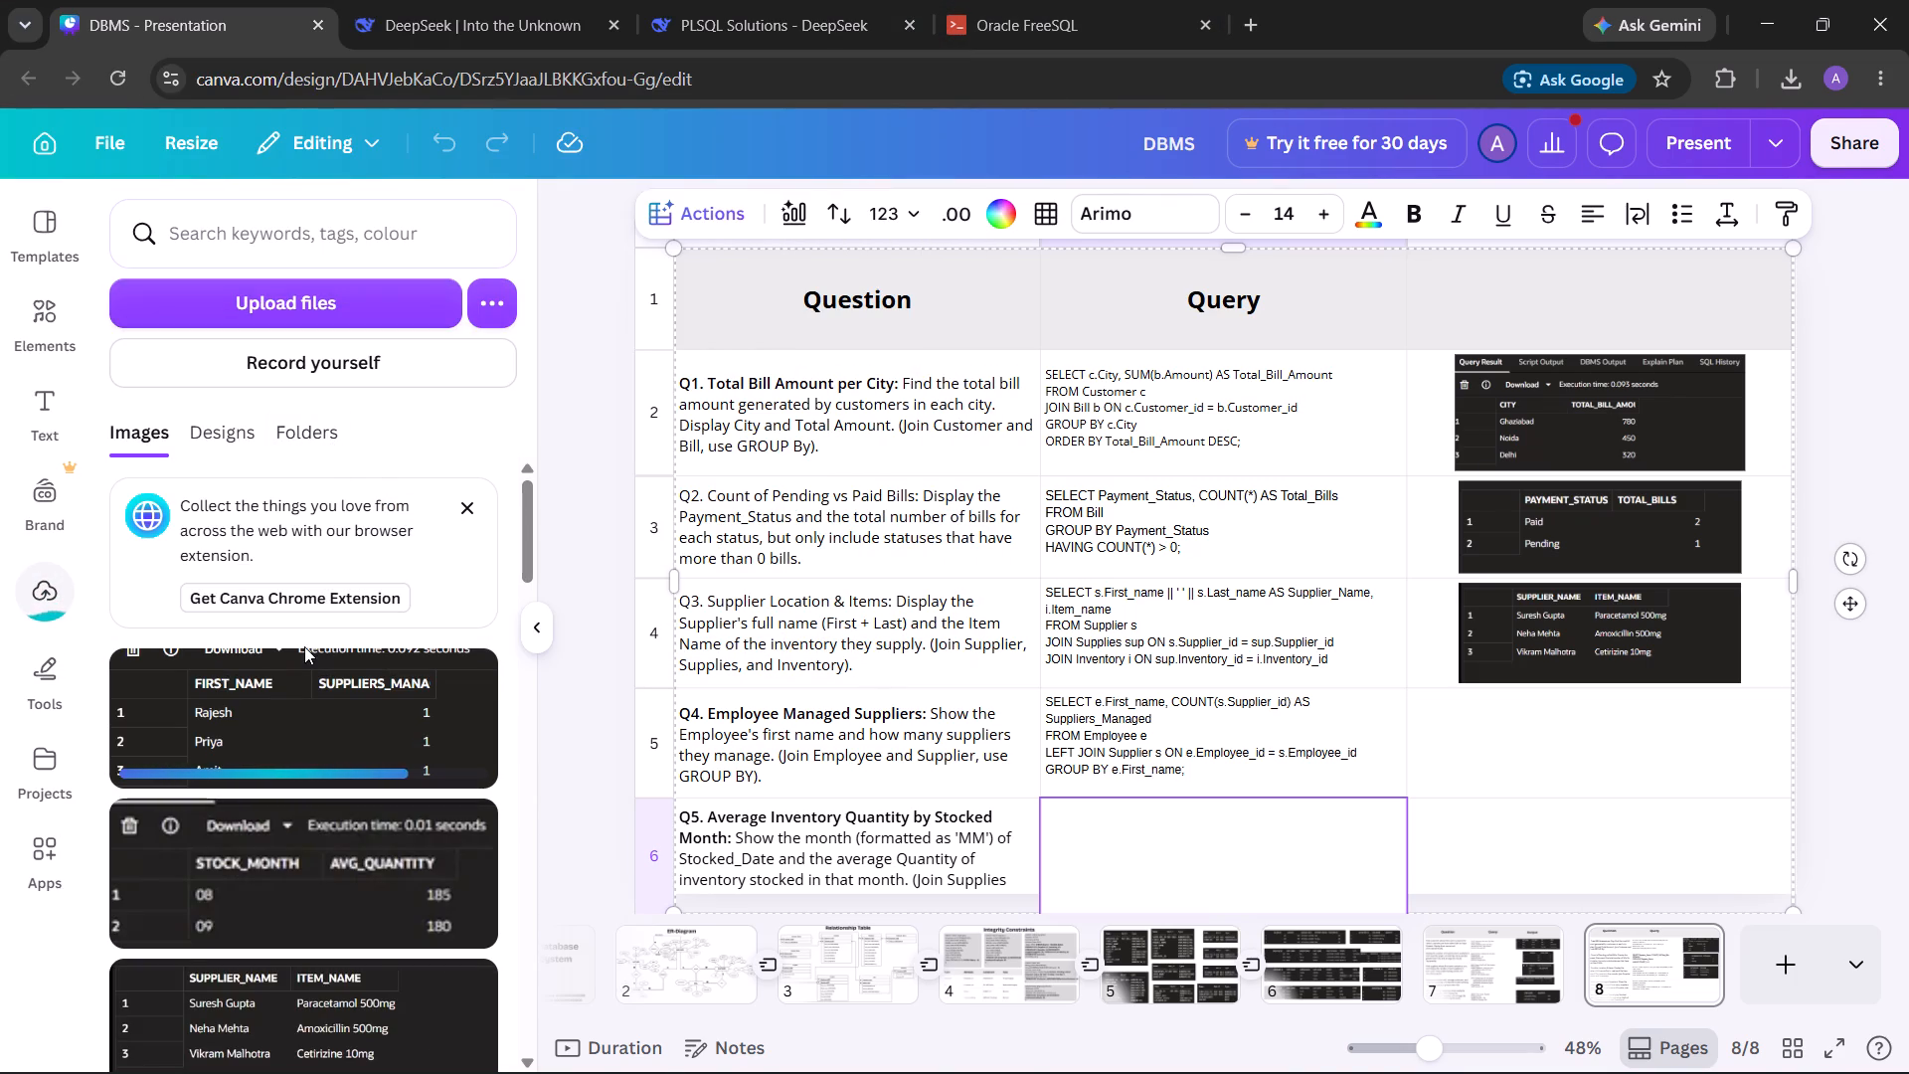
Insert the STOCK_MONTH result image in row 6's output cell and the FIRST_NAME result image in row 5's output cell.
click(1038, 0)
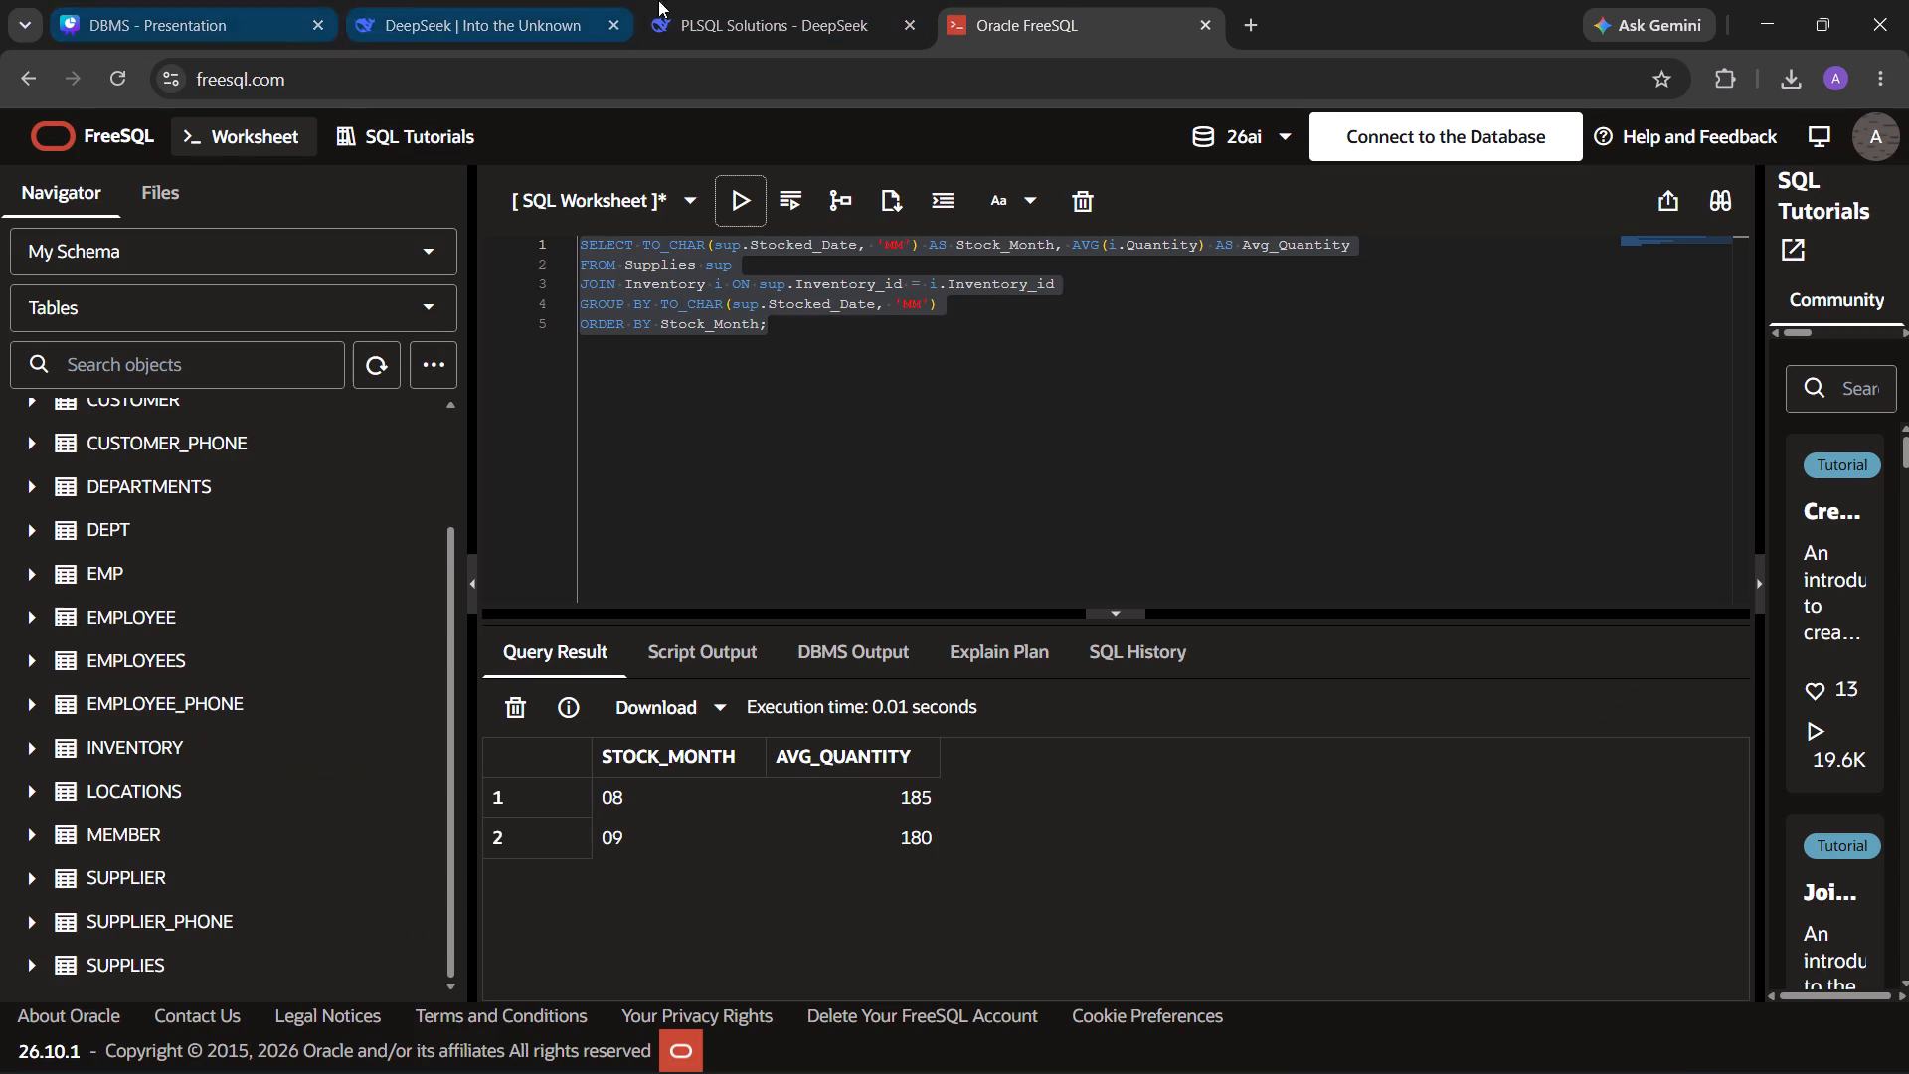
click(231, 0)
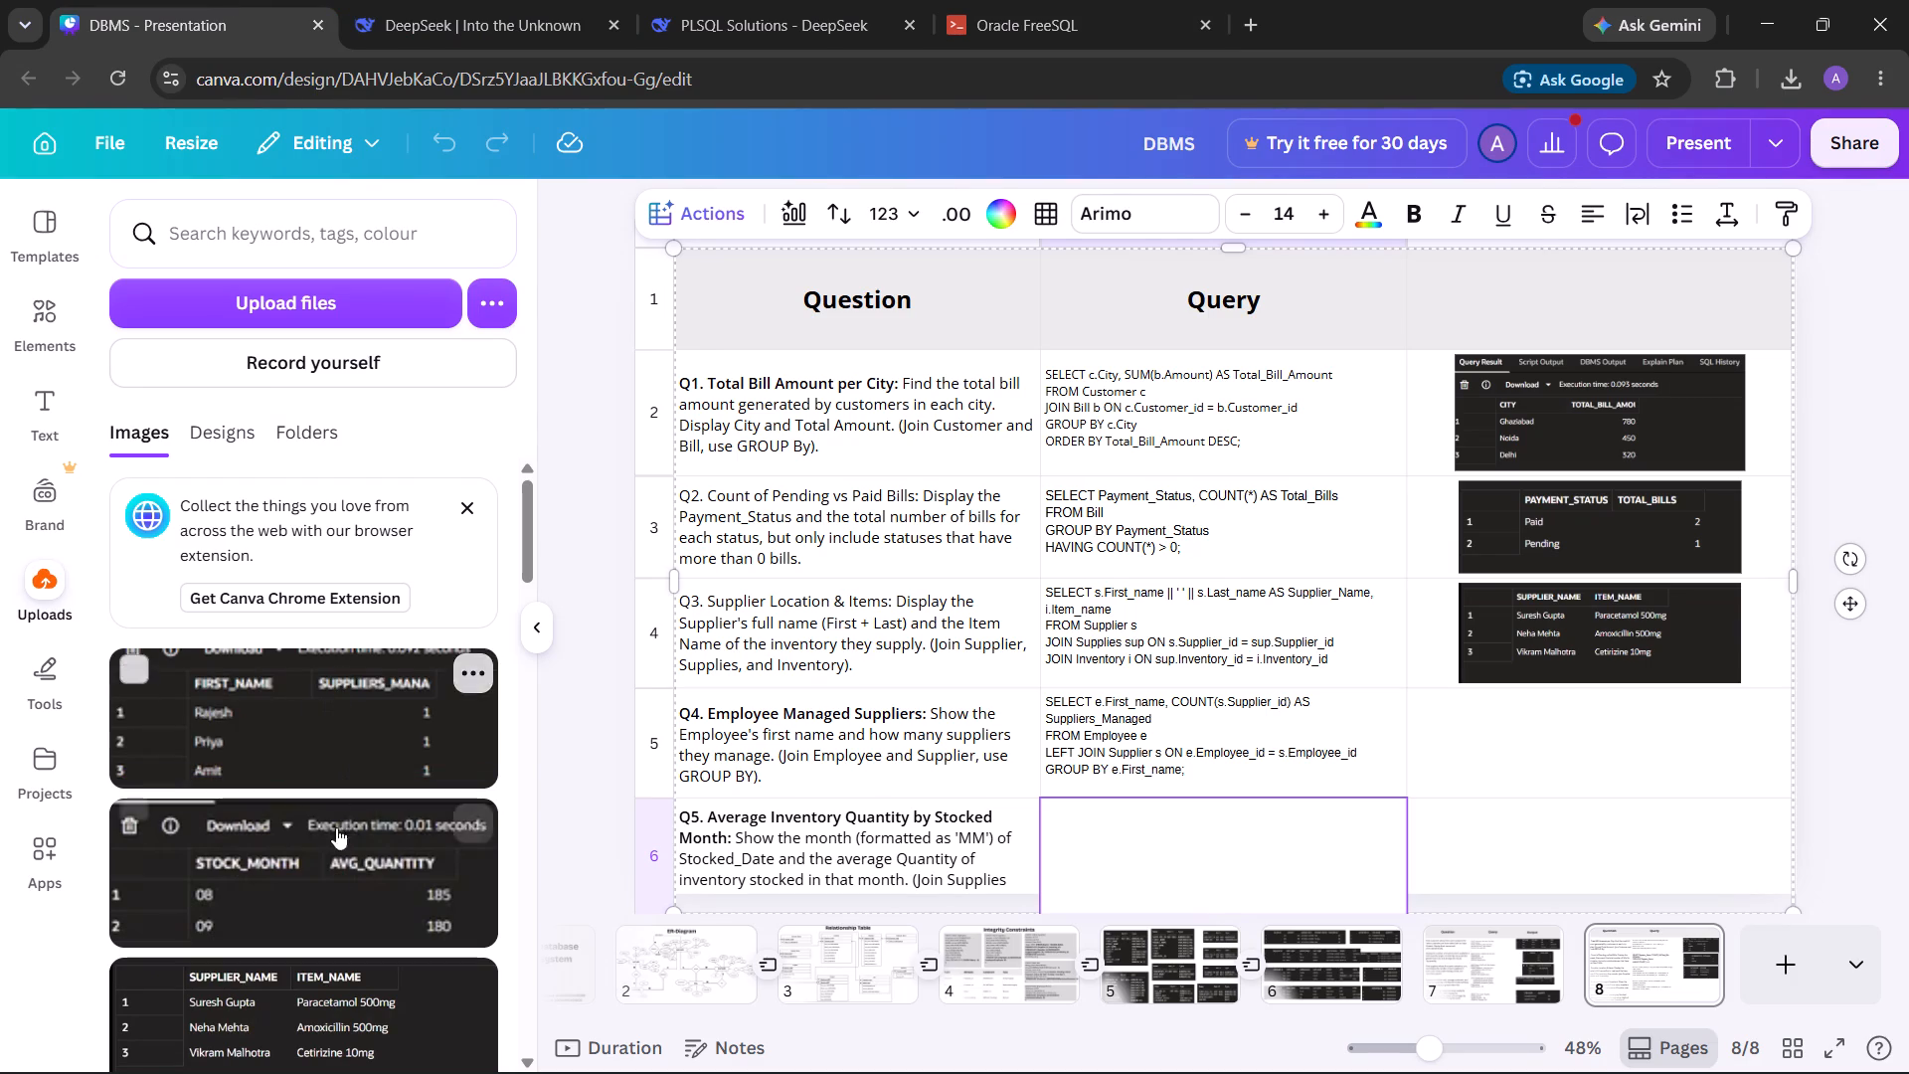
click(1667, 840)
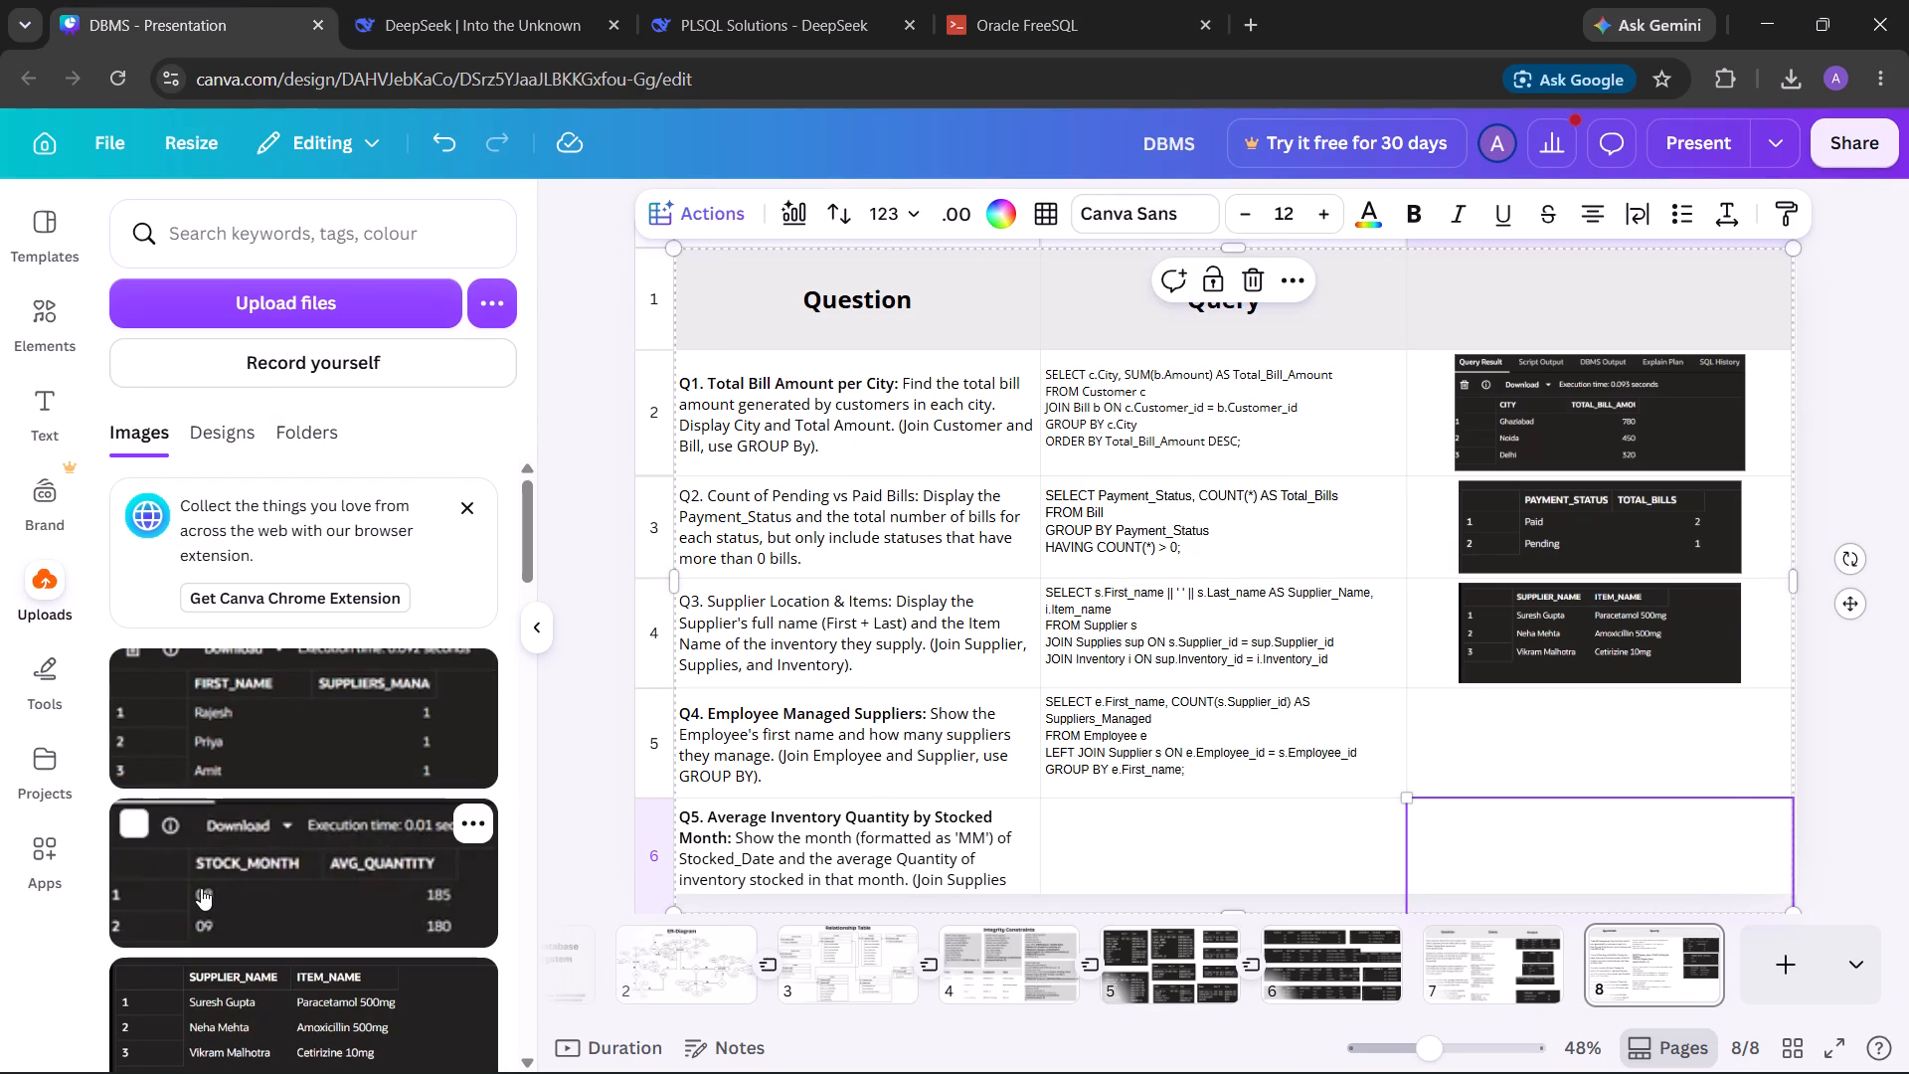
click(201, 886)
click(1495, 745)
click(349, 706)
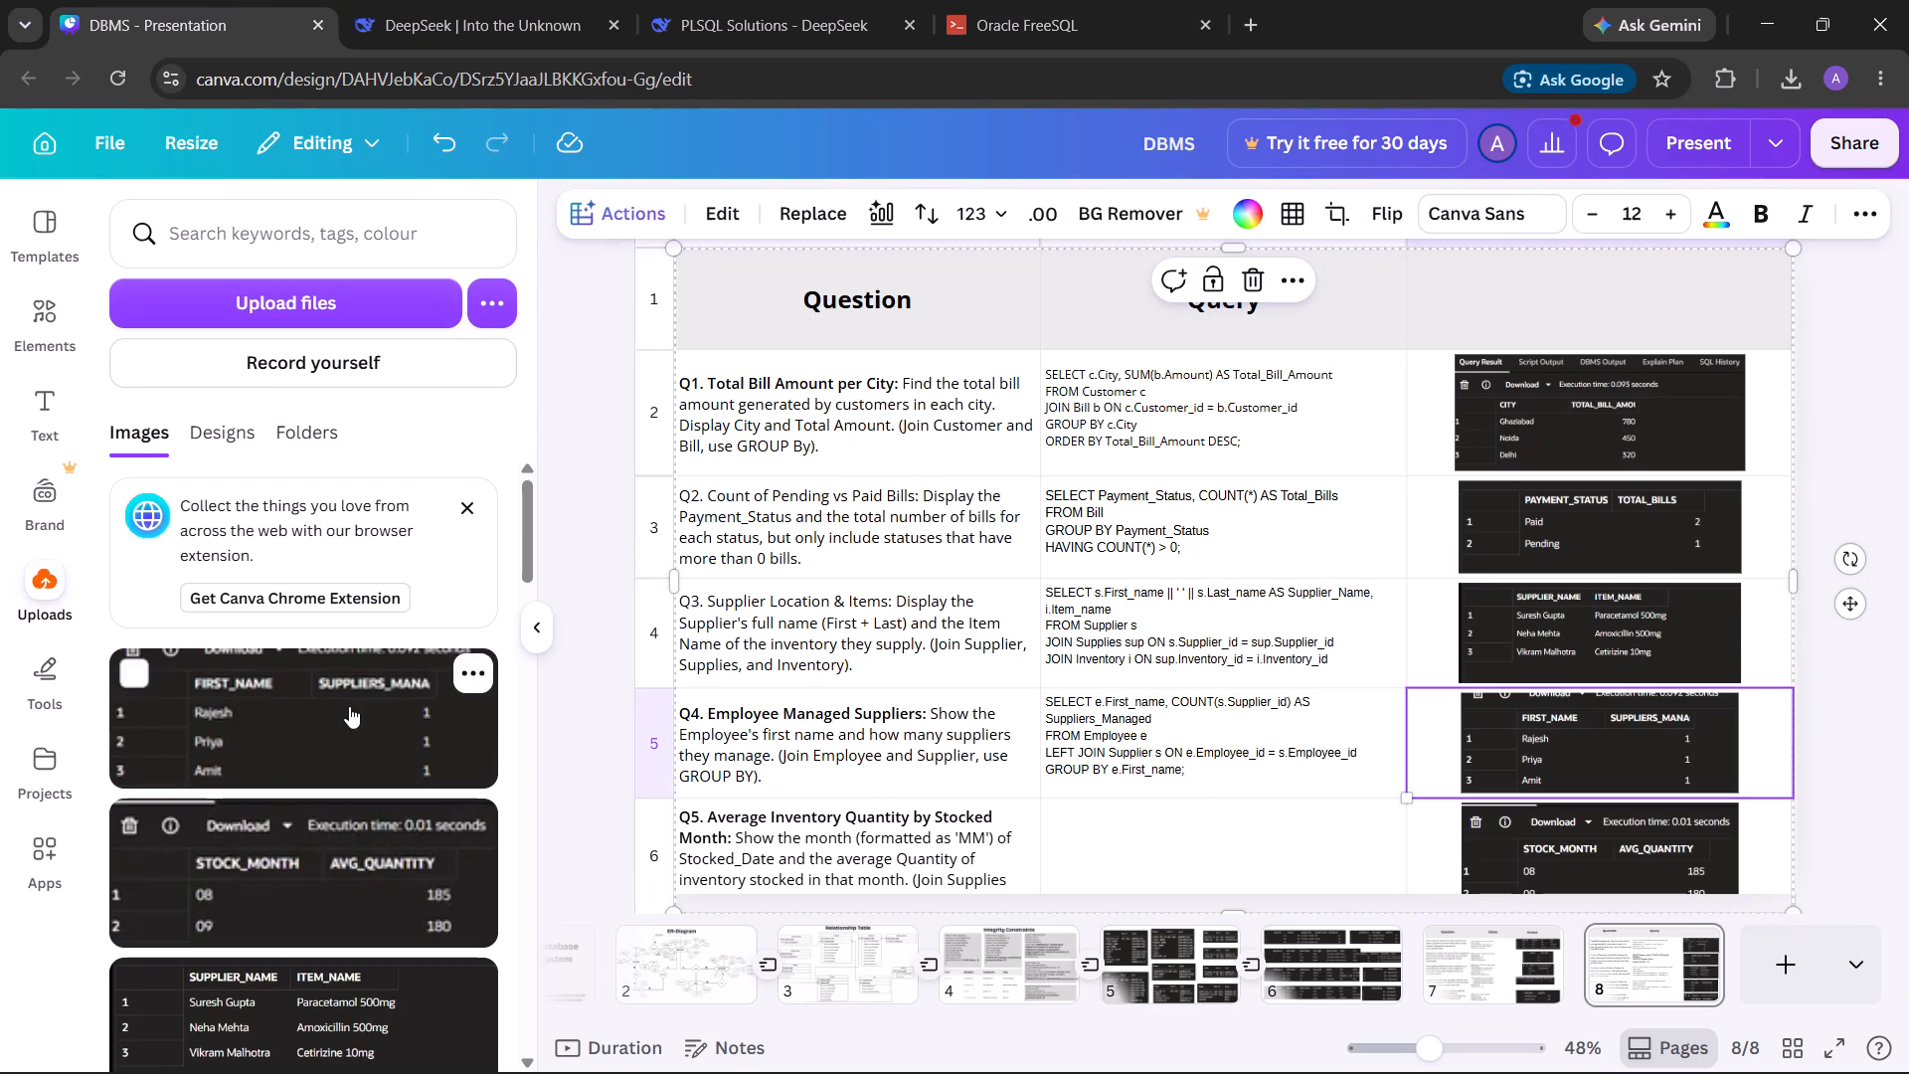
Resize the Q4, Q5 and Q1 output images so the table fits on the slide, making the Q1 image about 450 by 181.
click(1585, 739)
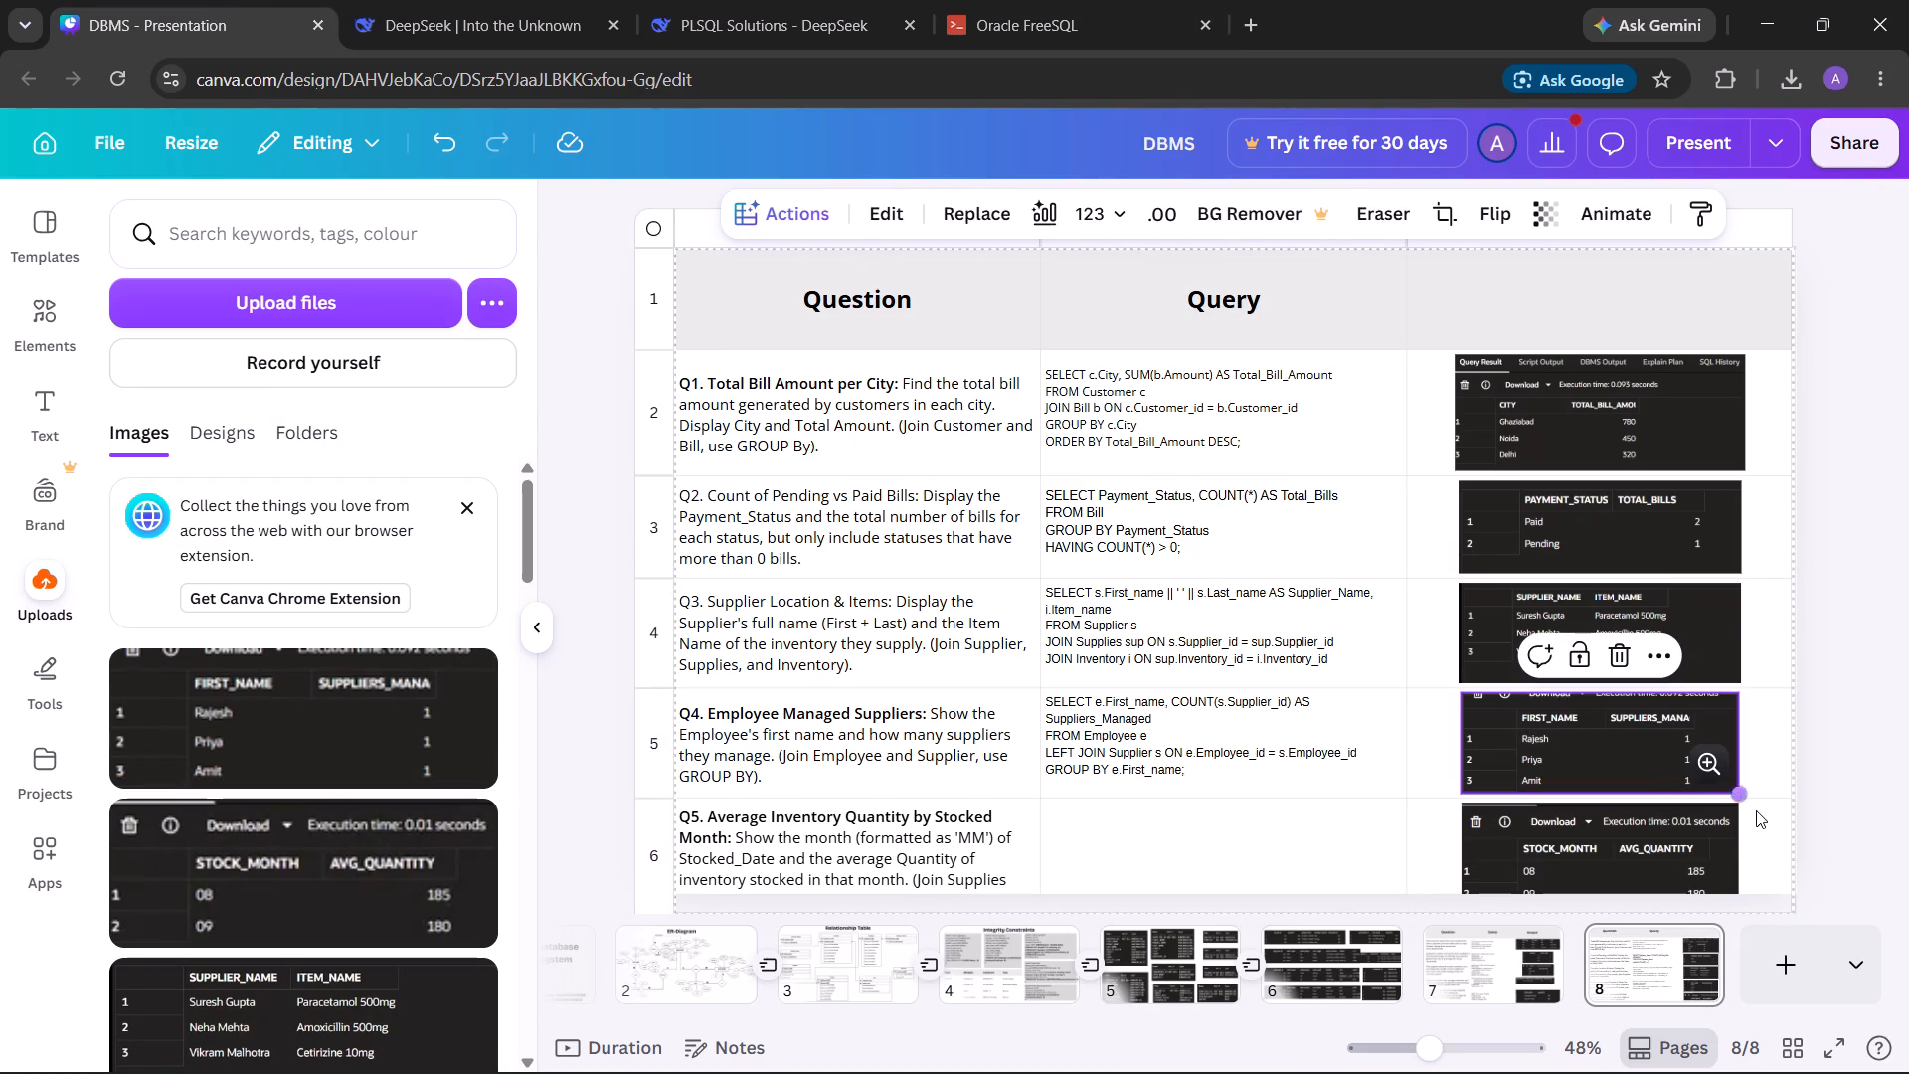
click(1737, 793)
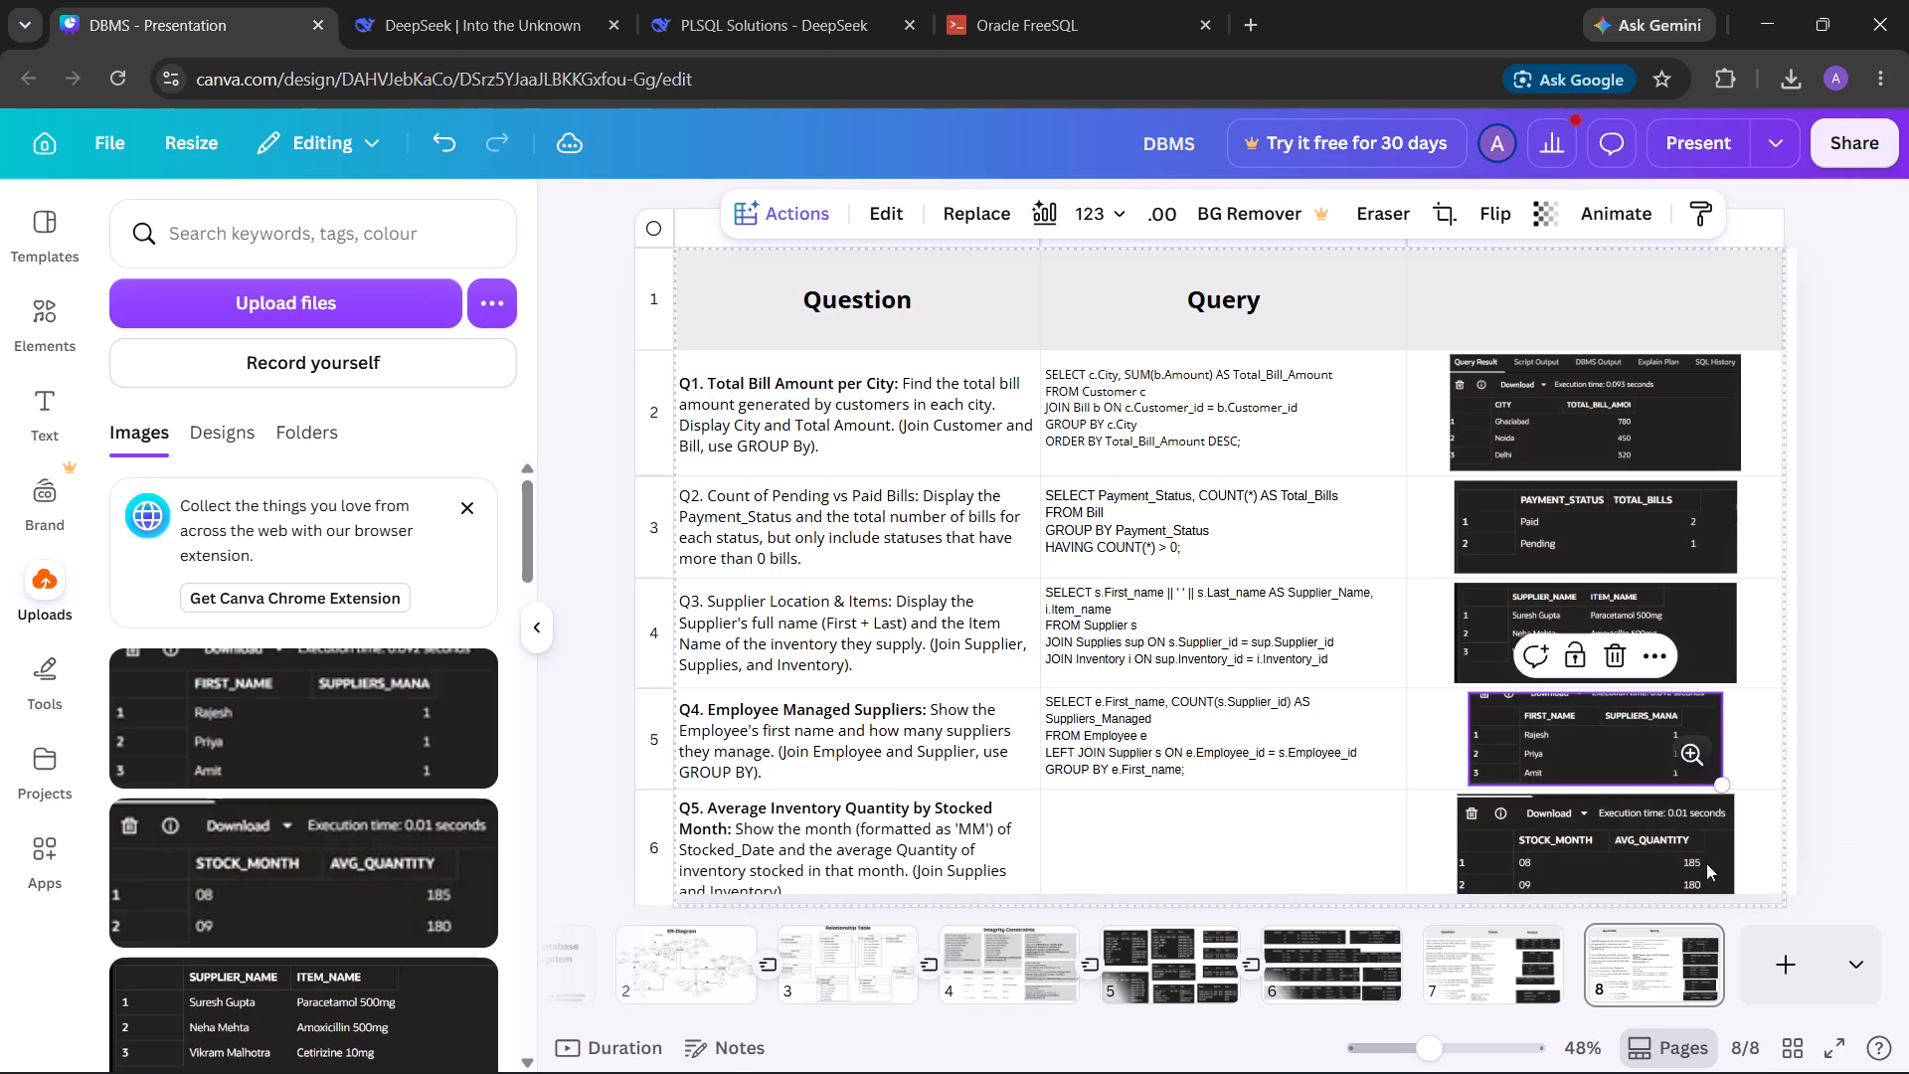
click(1705, 862)
drag(1733, 902, 1737, 879)
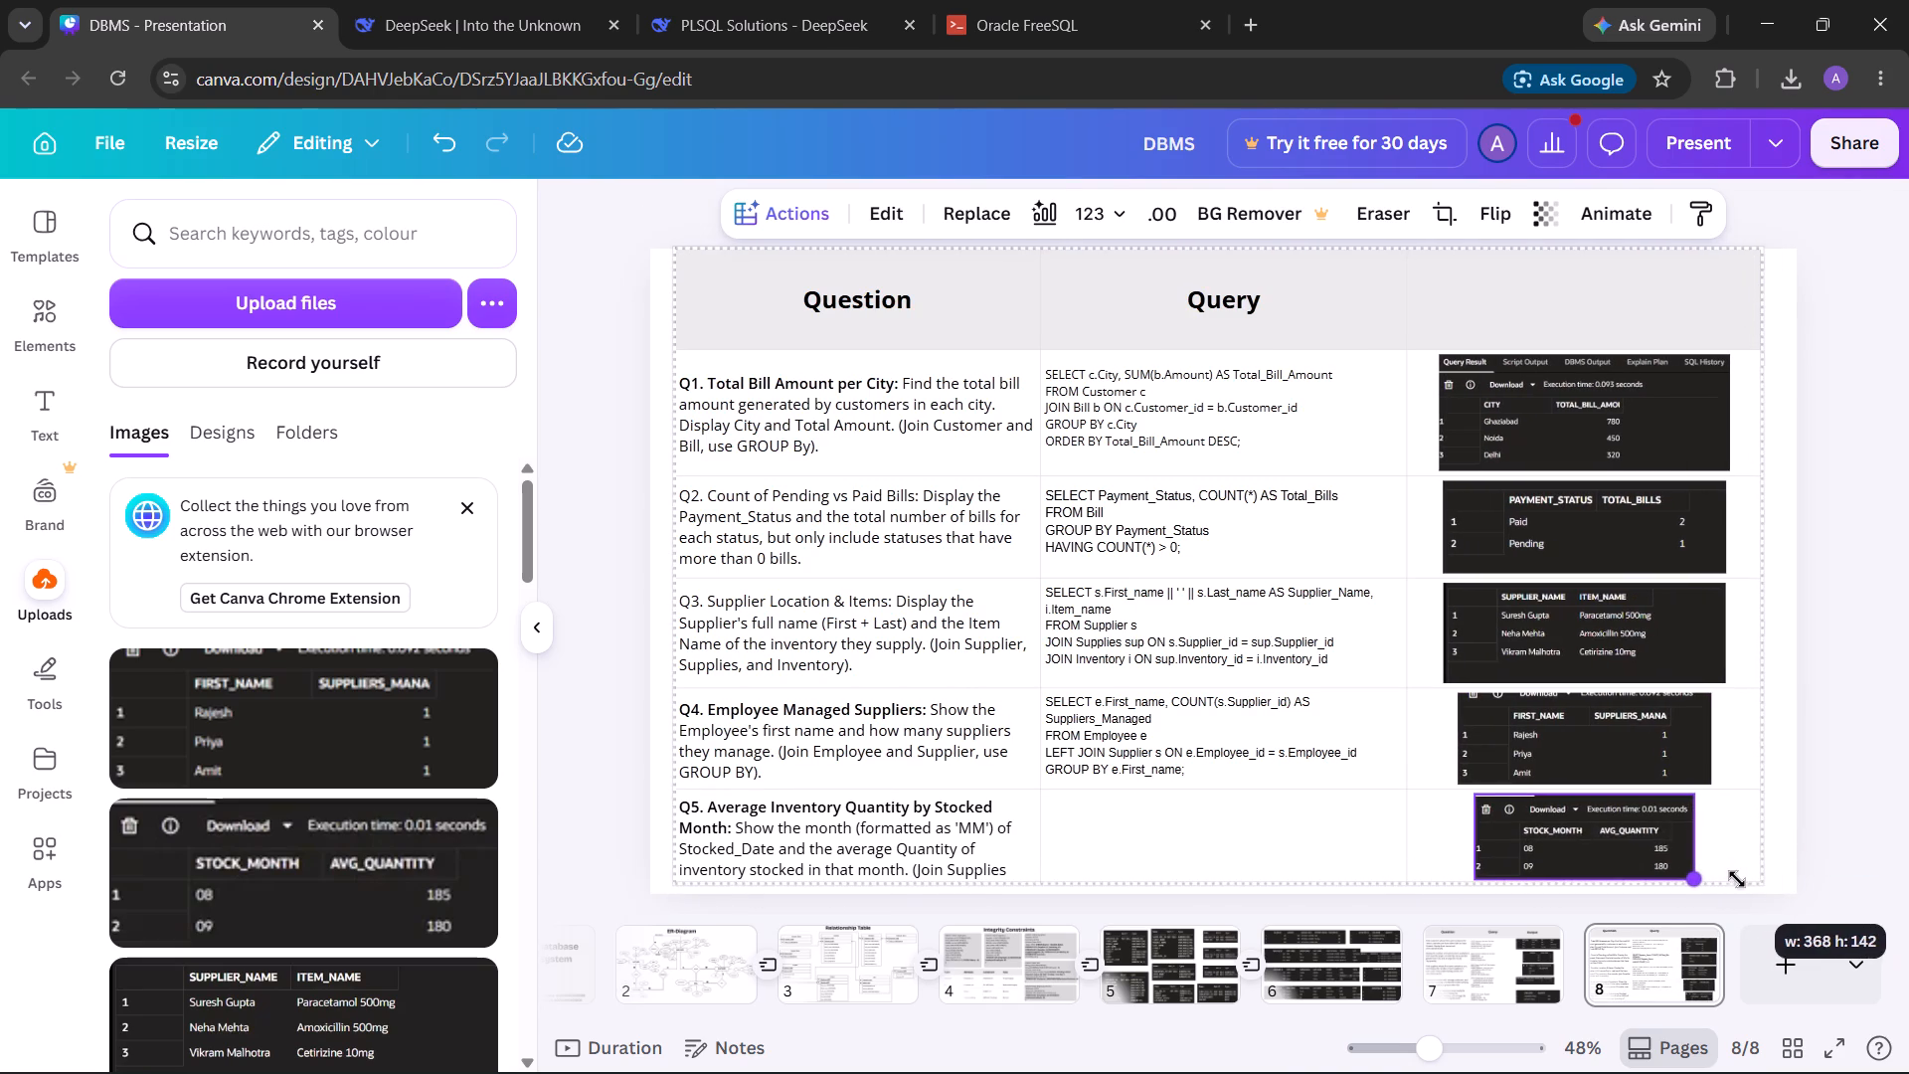
drag(1737, 879, 1742, 878)
click(1560, 423)
drag(1732, 472, 1722, 466)
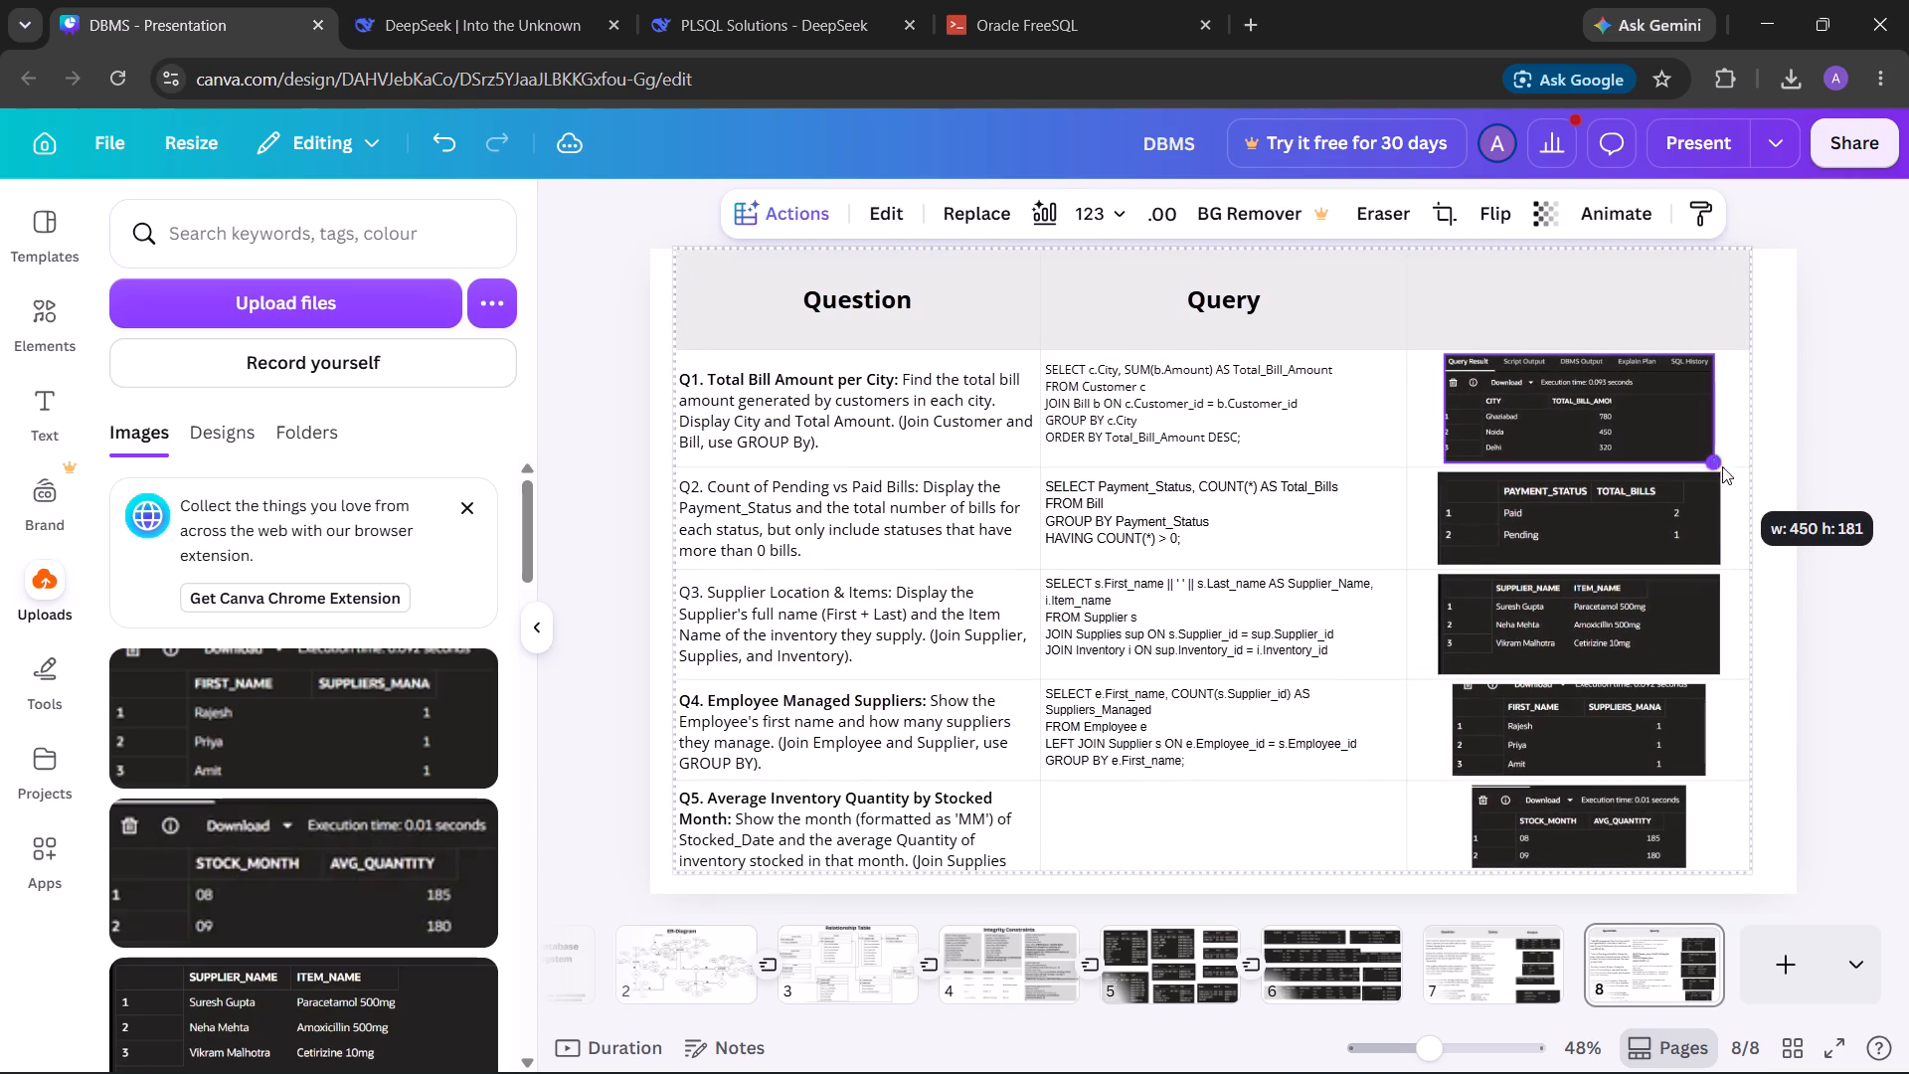
click(1614, 828)
drag(1688, 866, 1706, 864)
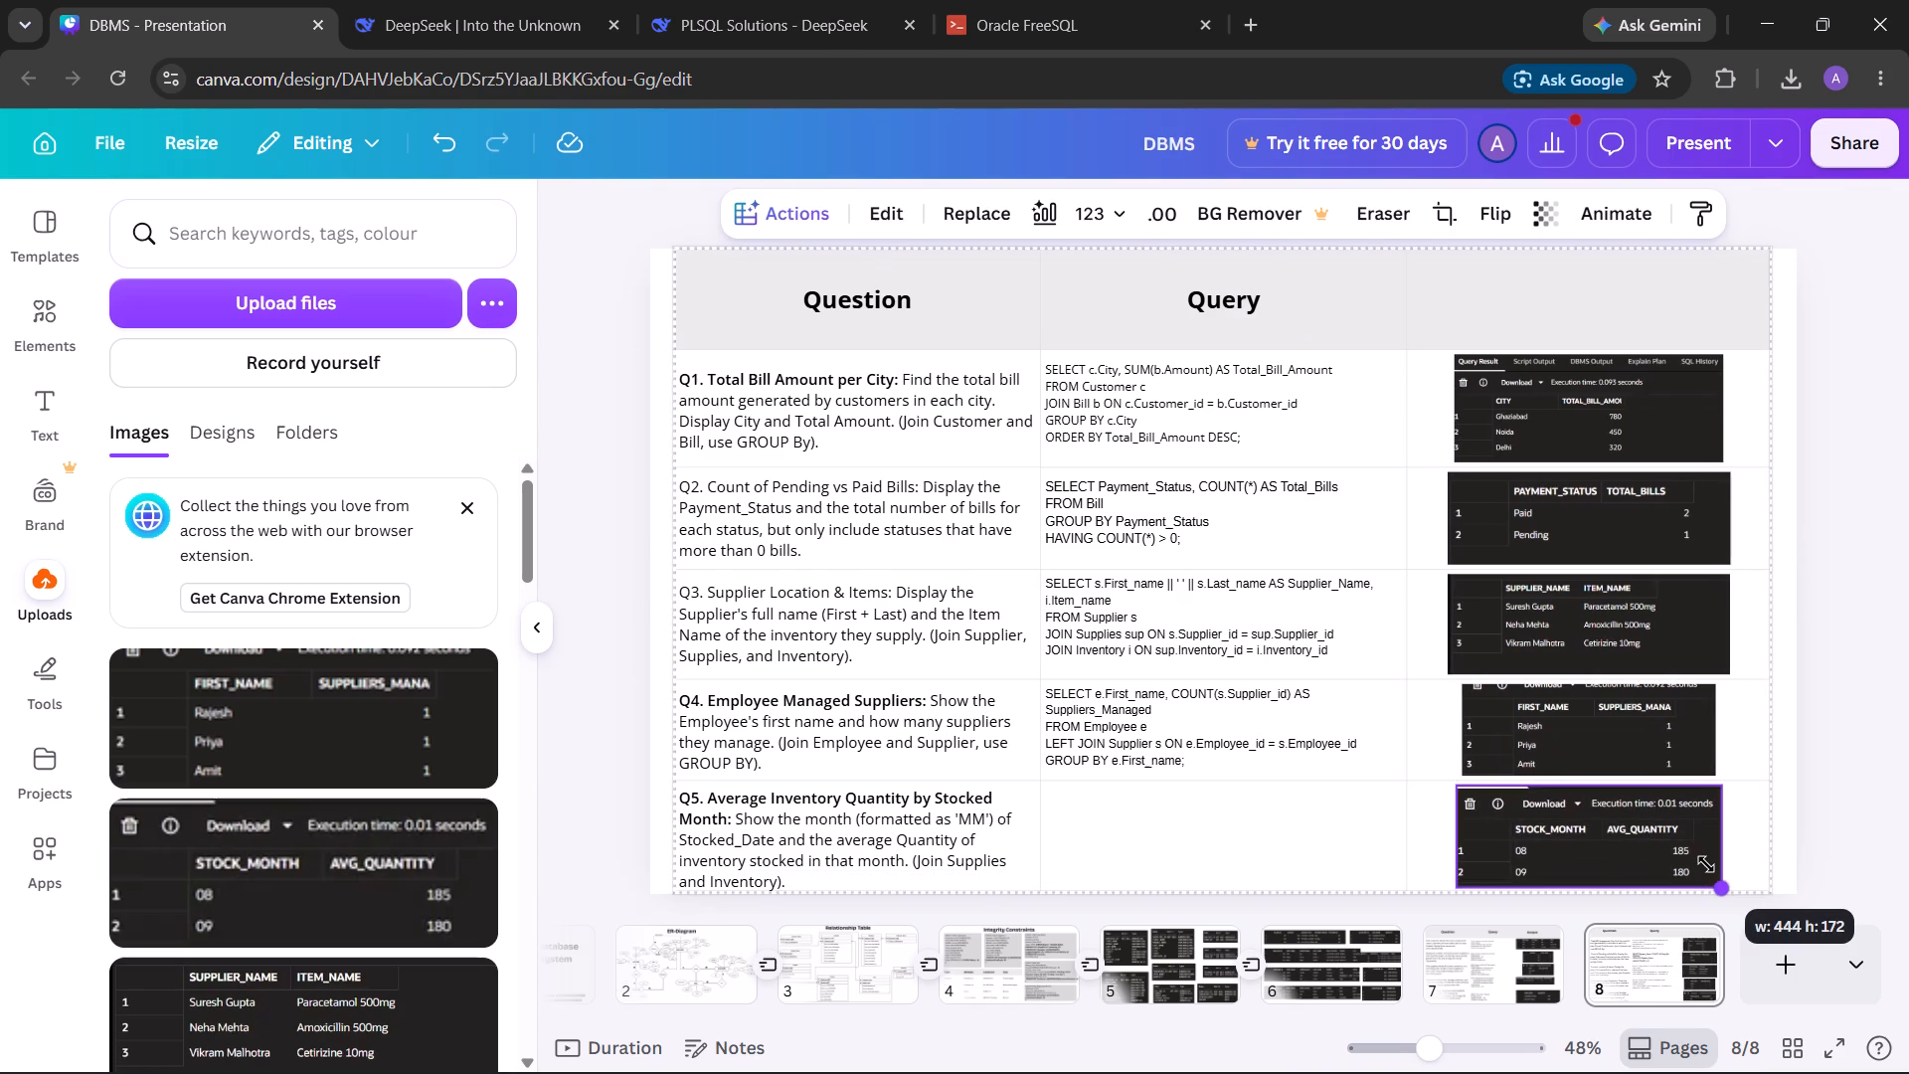
drag(1706, 864, 1702, 864)
click(1835, 788)
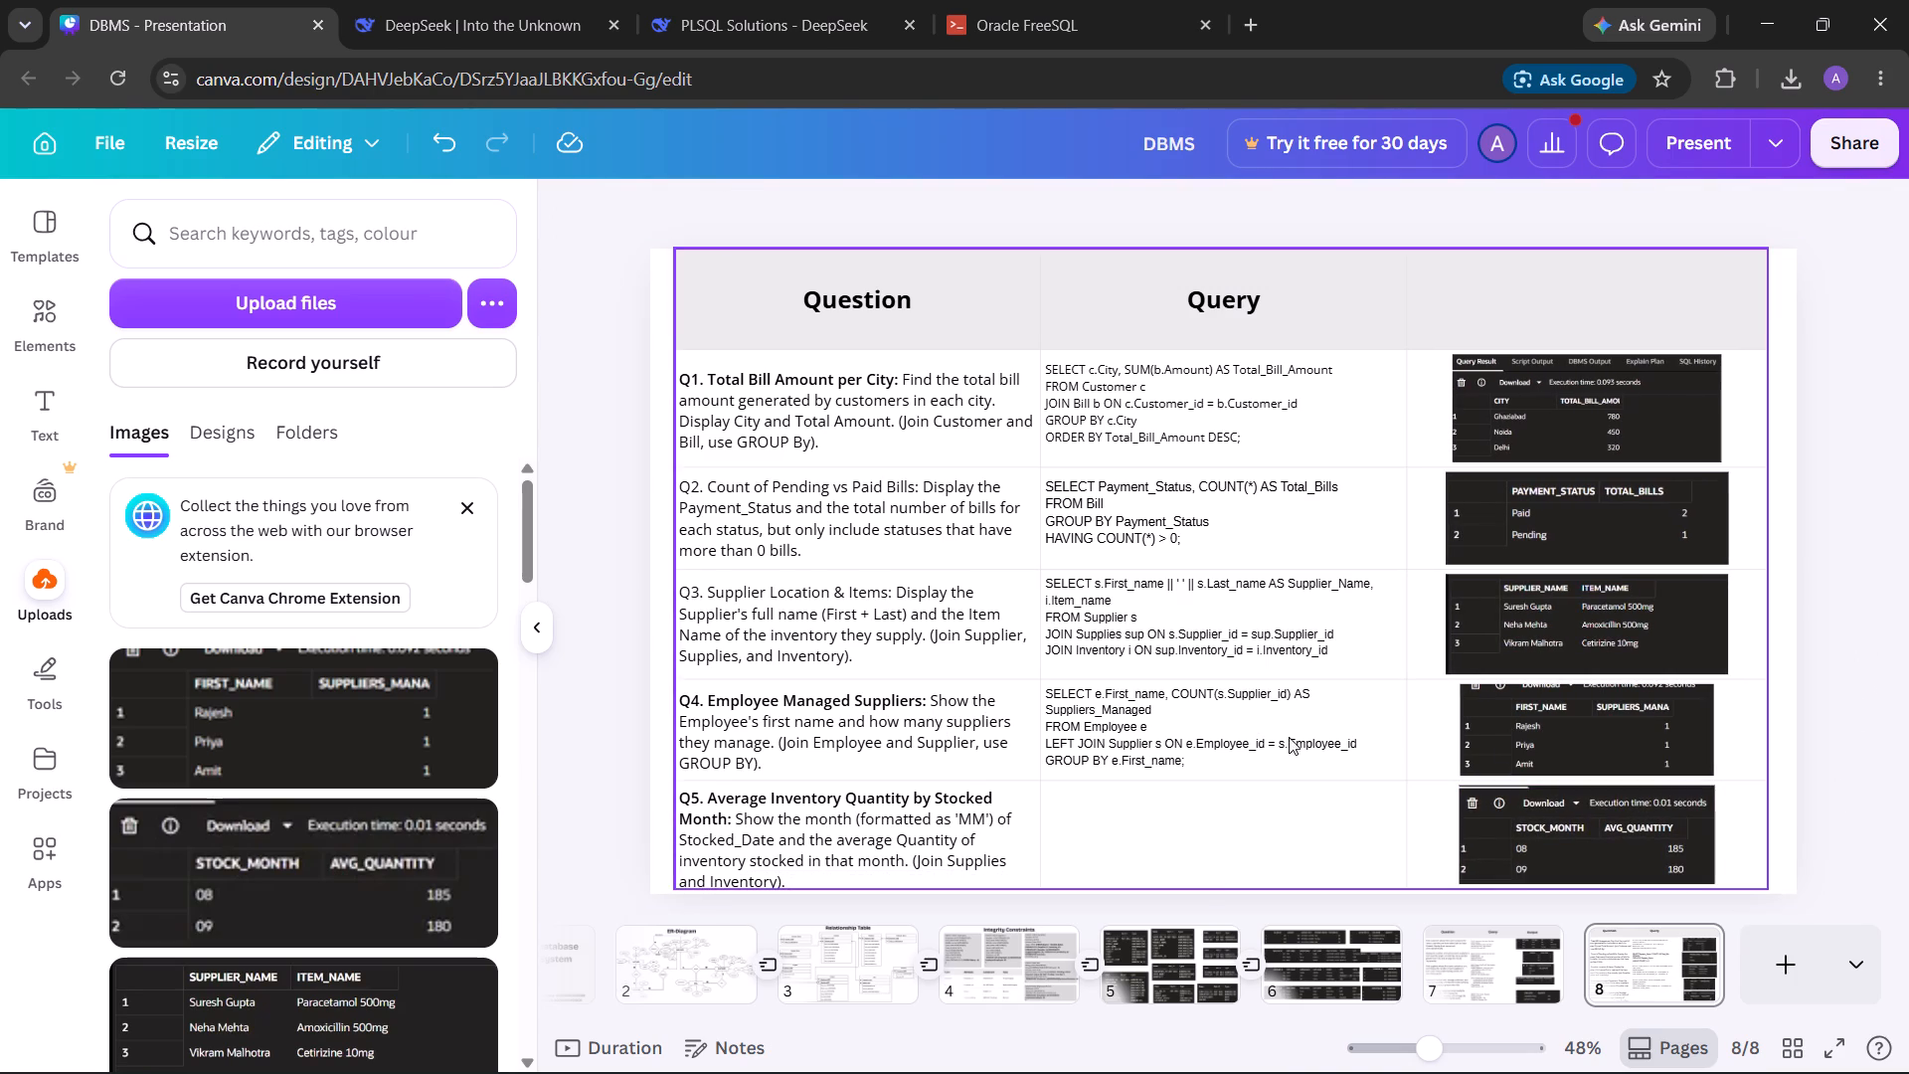
Copy the complete Q5 Stock_Month query from FreeSQL into row 6's Query cell on slide 8 of the presentation.
click(1197, 834)
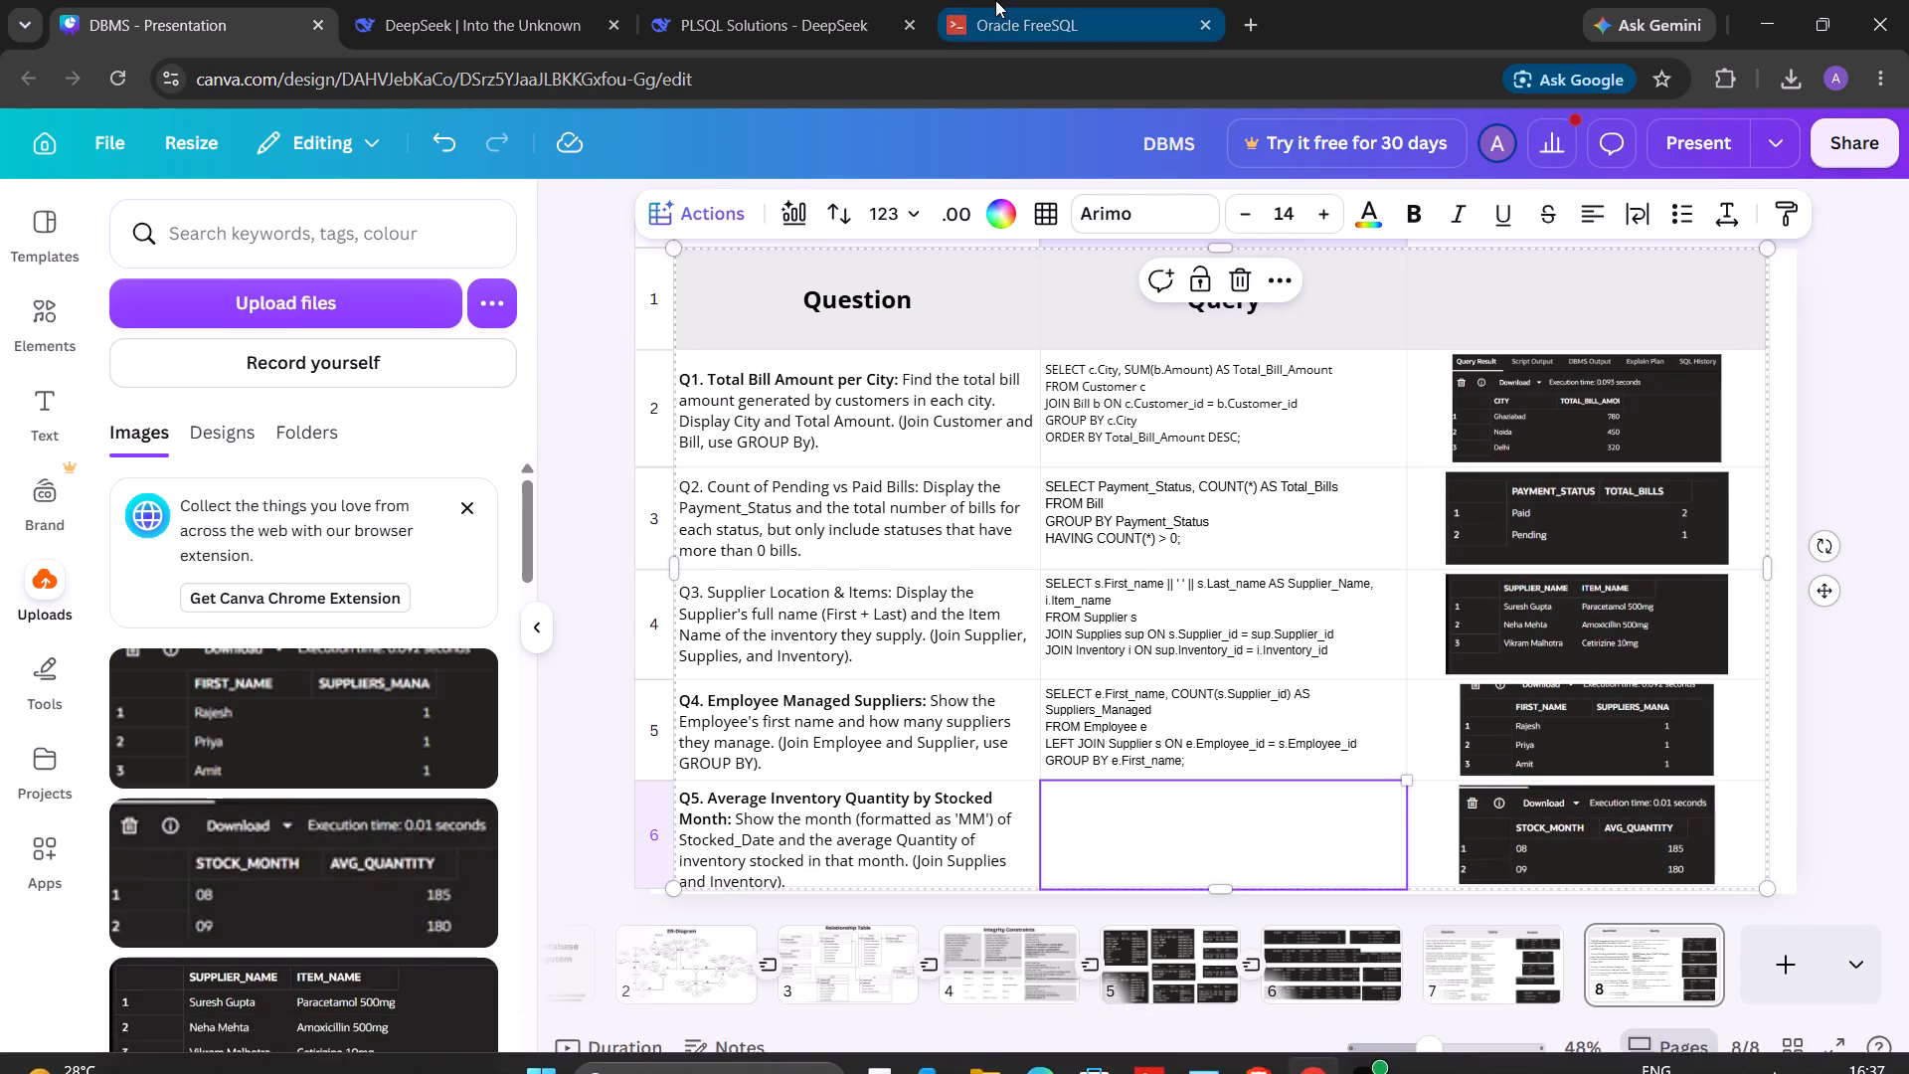
click(997, 0)
click(817, 363)
drag(802, 351, 559, 238)
key(ctrl+c)
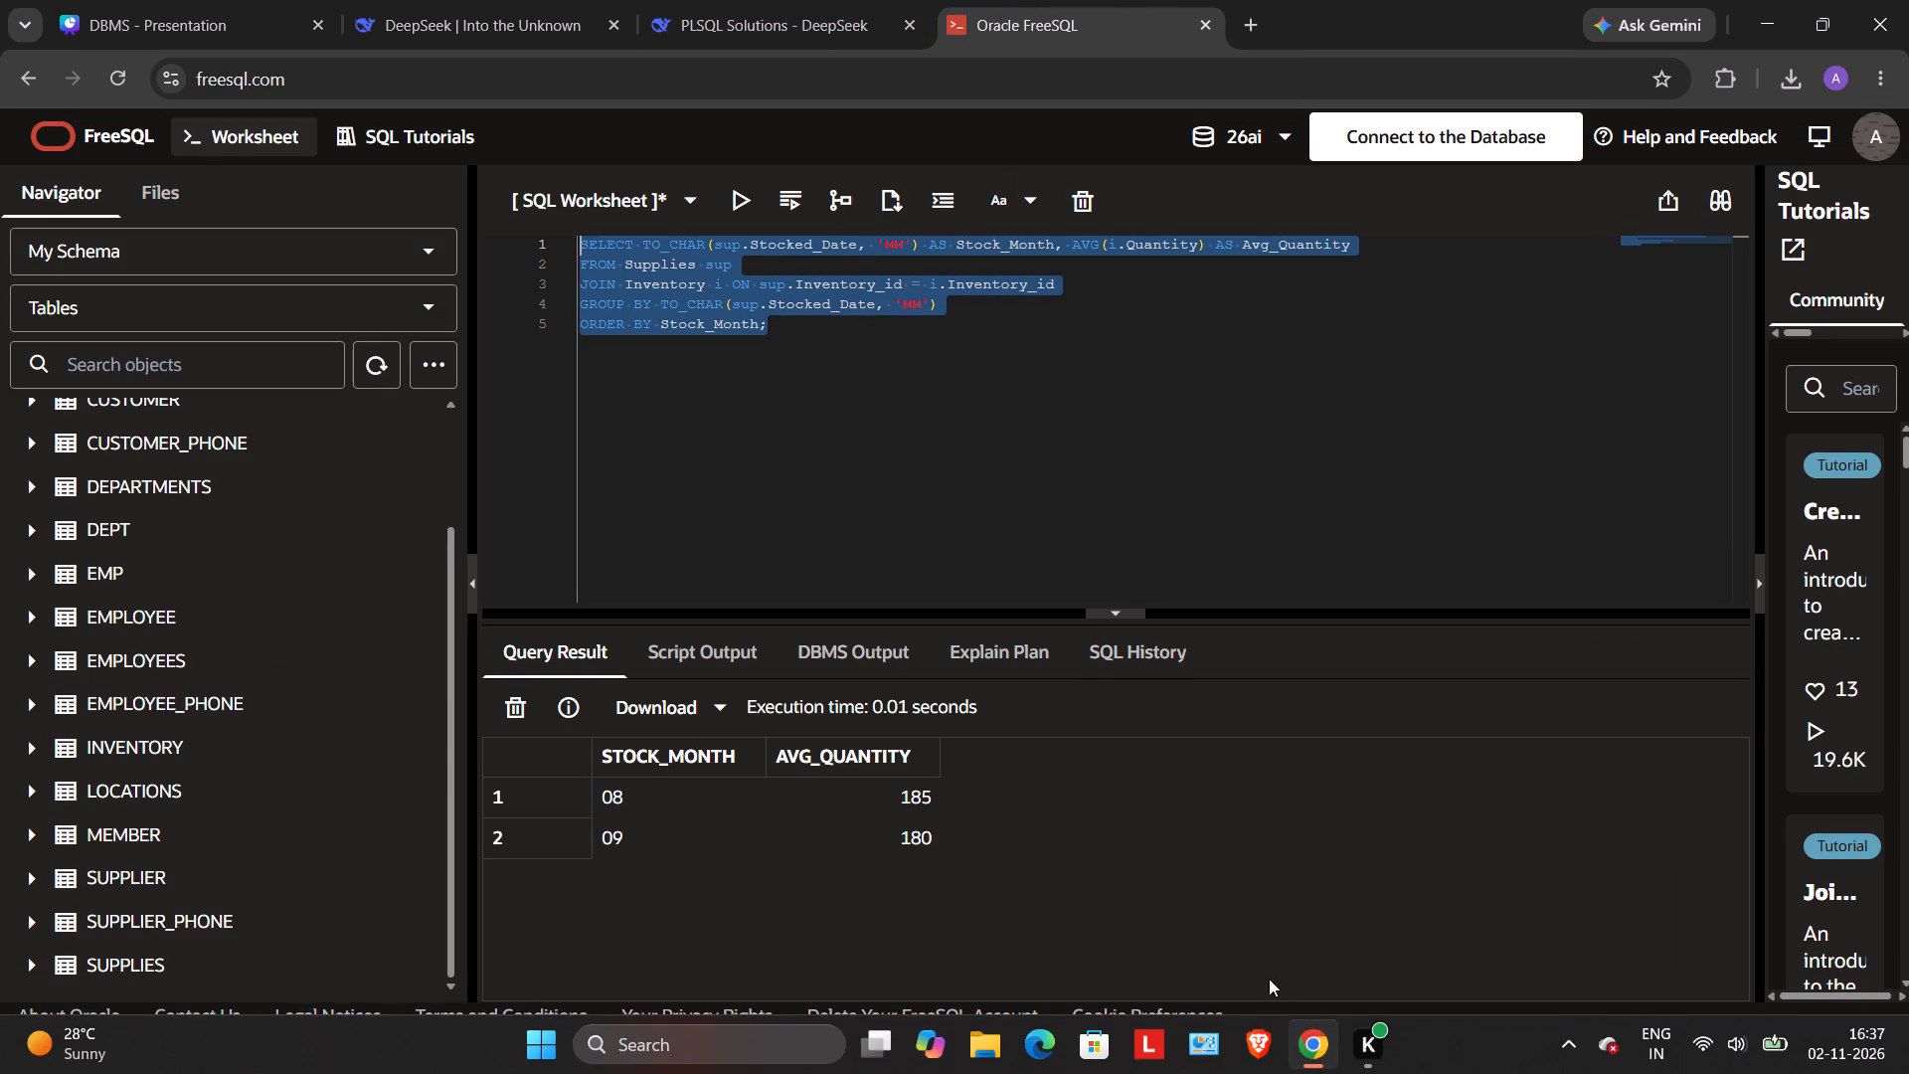
click(262, 0)
double_click(1181, 814)
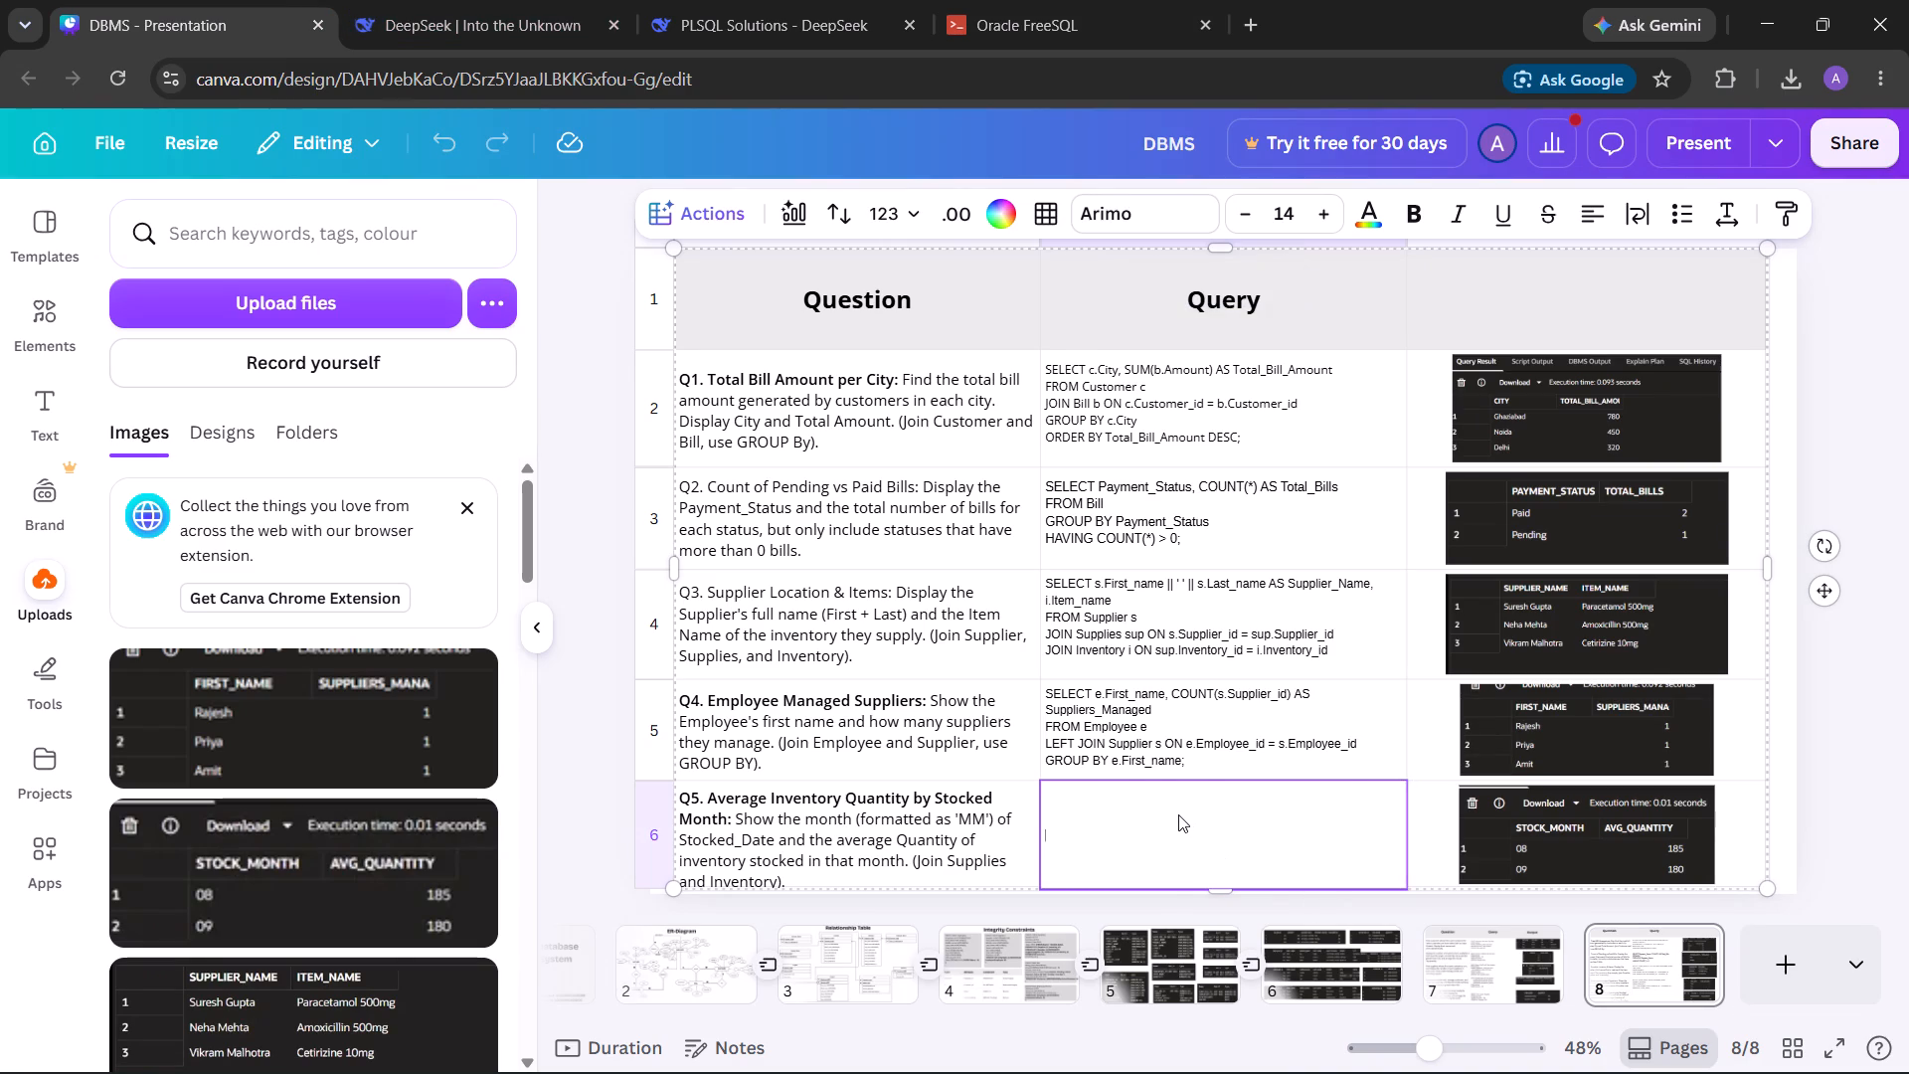
key(ctrl+v)
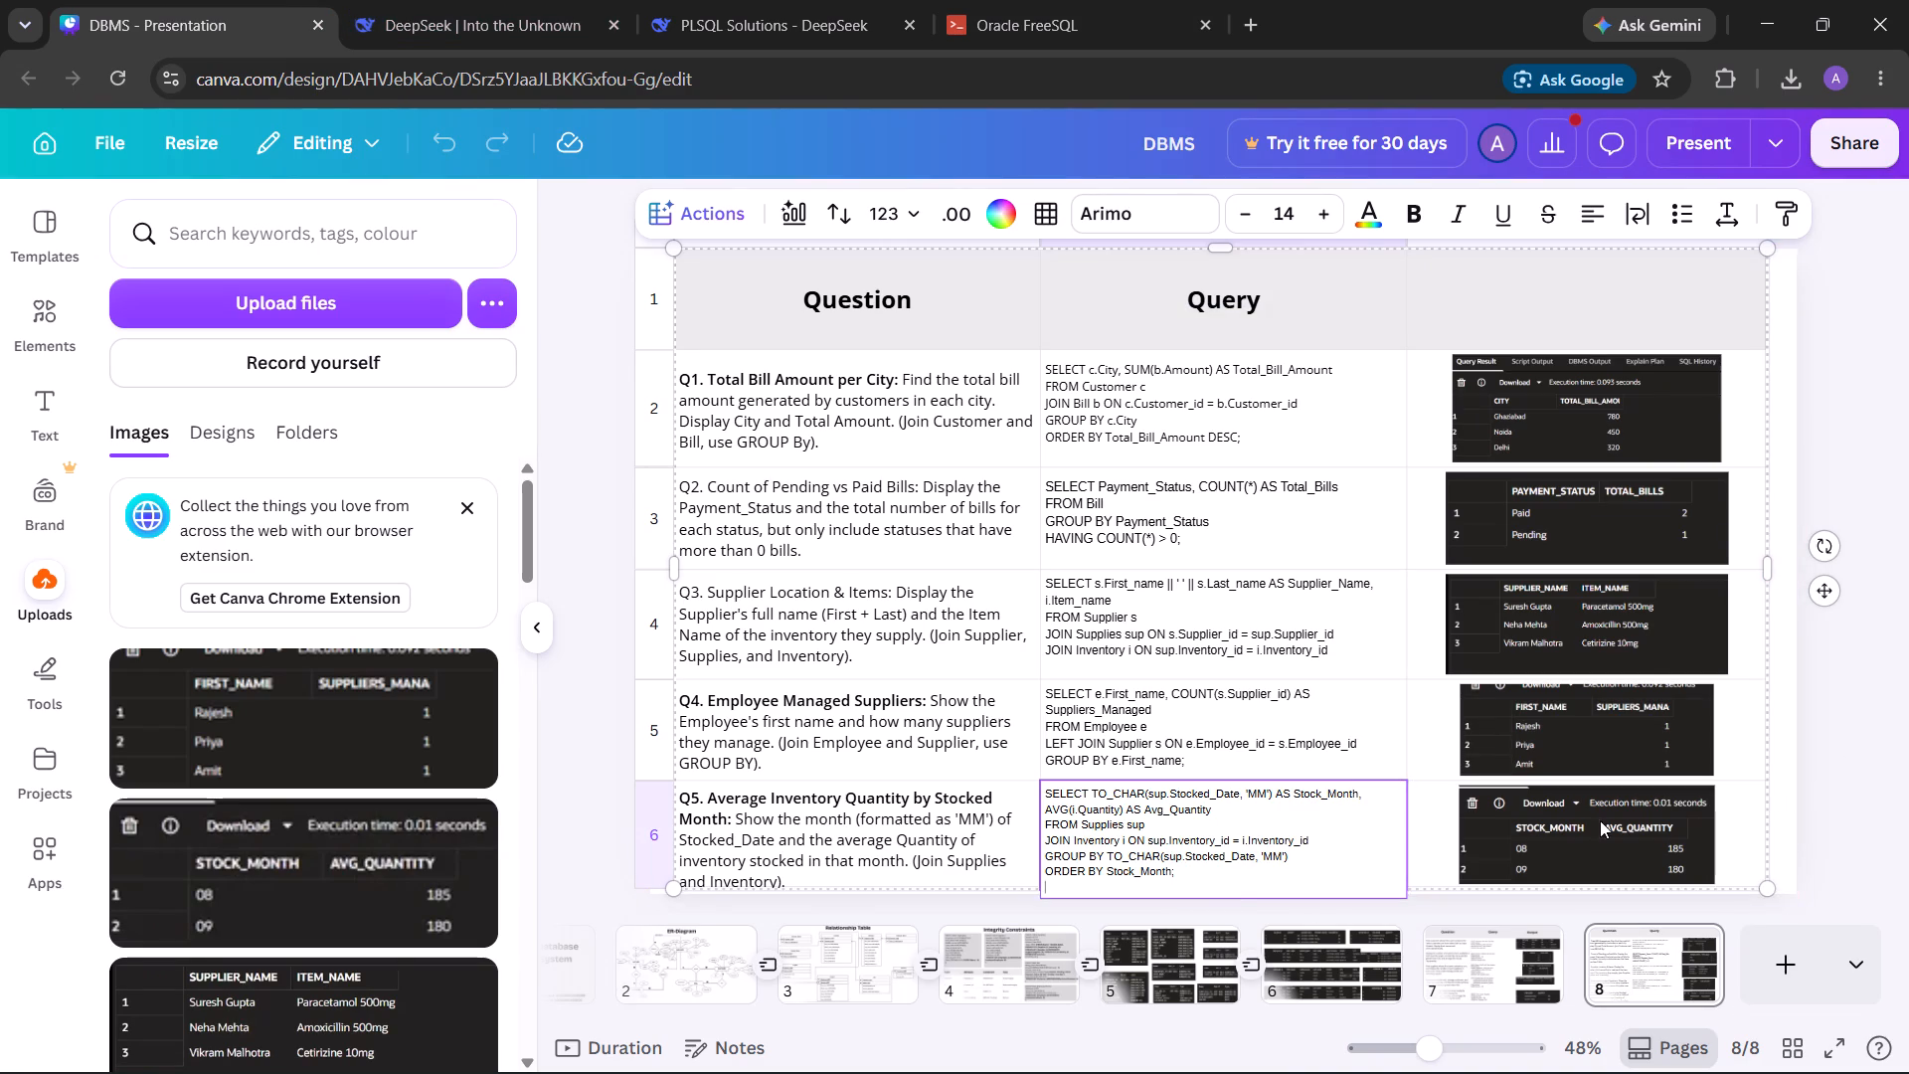
click(1902, 745)
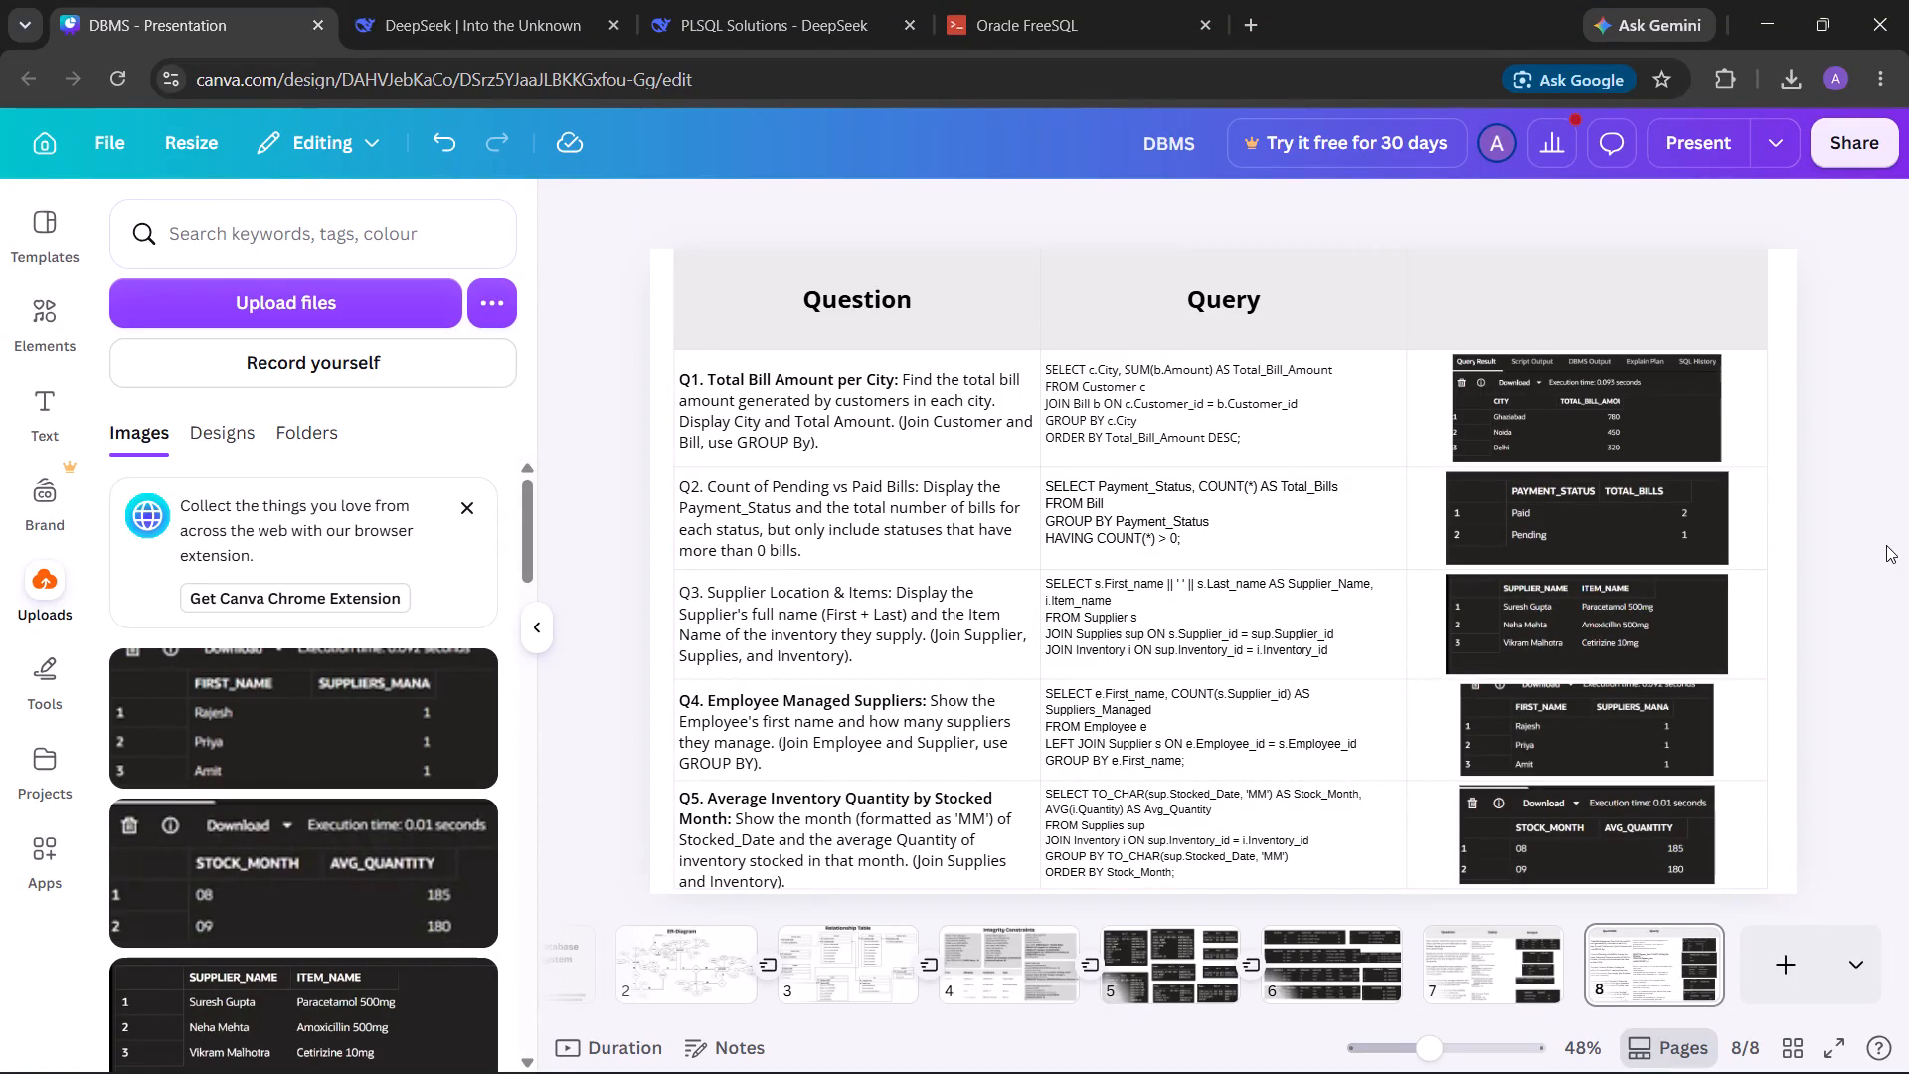
Set the empty third header cell on slide 8 to Open Sans at size 30.
click(1505, 977)
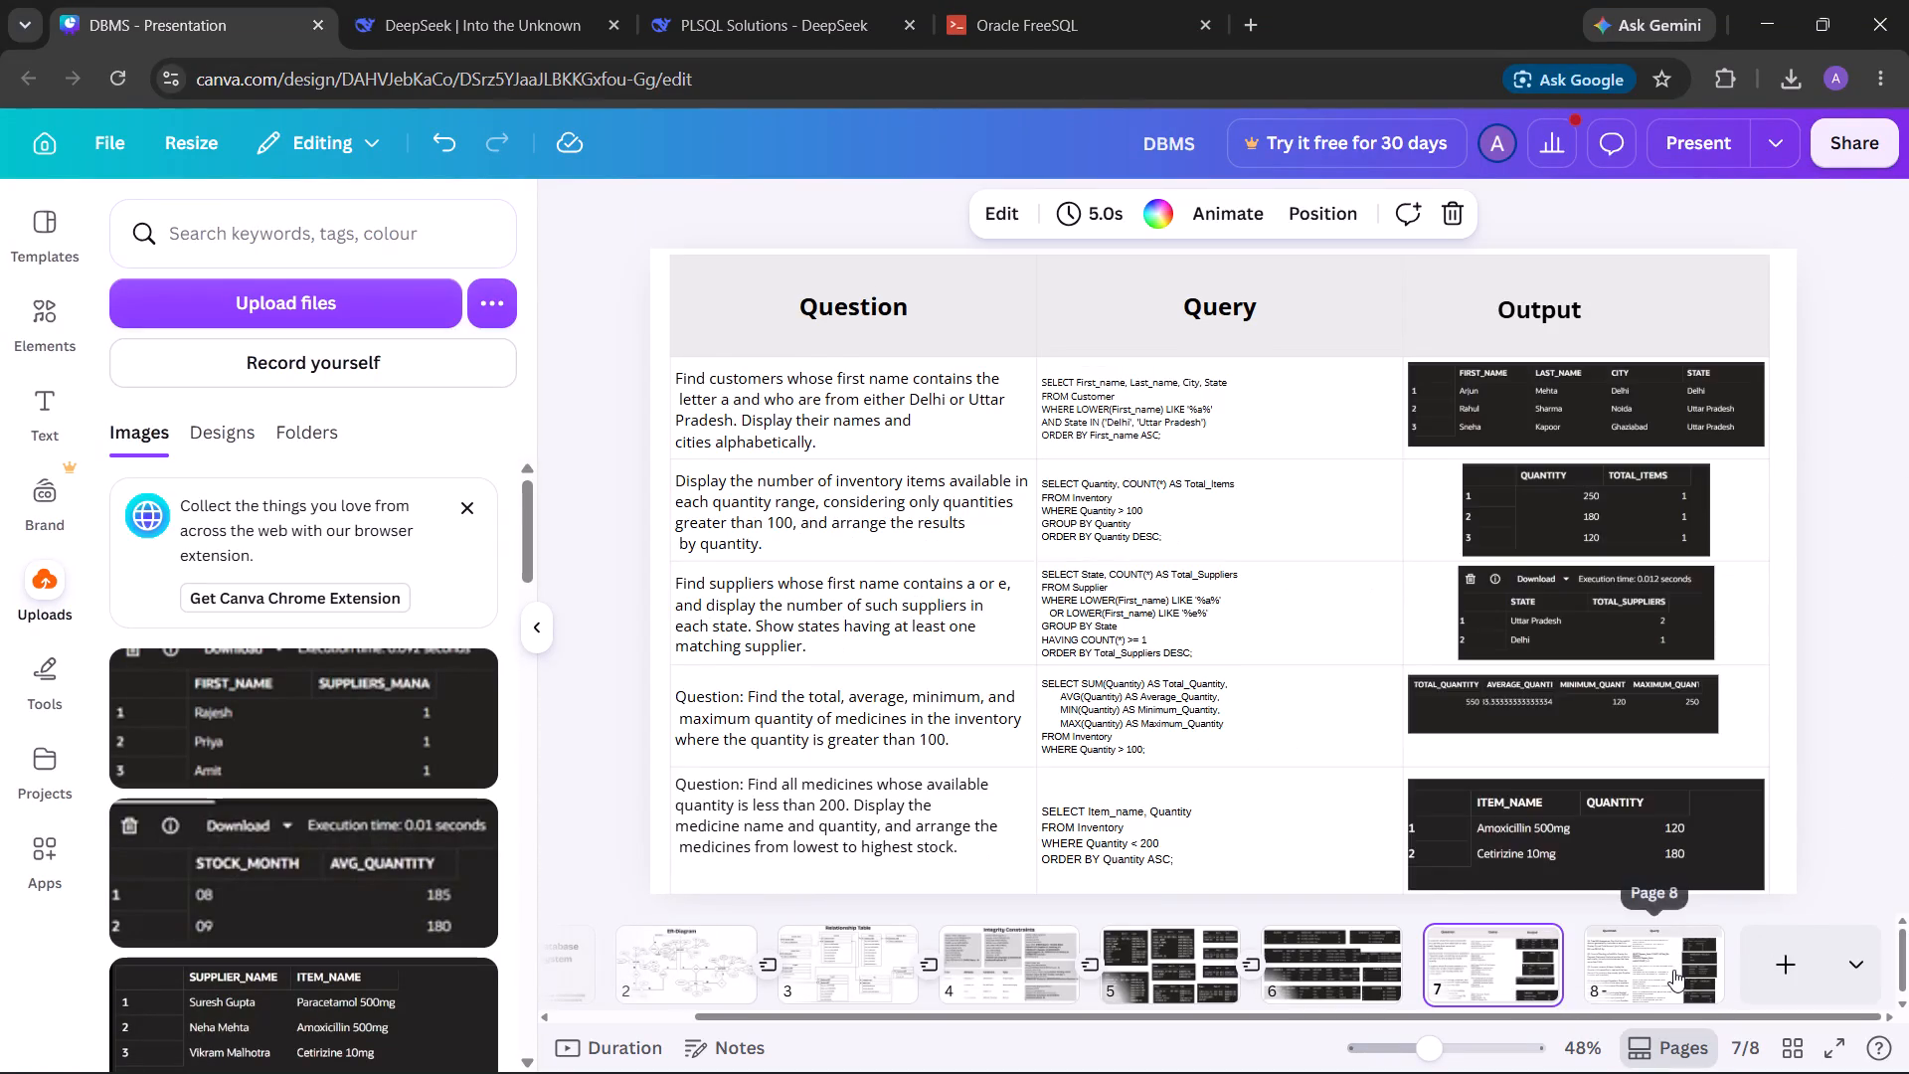
click(1673, 970)
double_click(1517, 285)
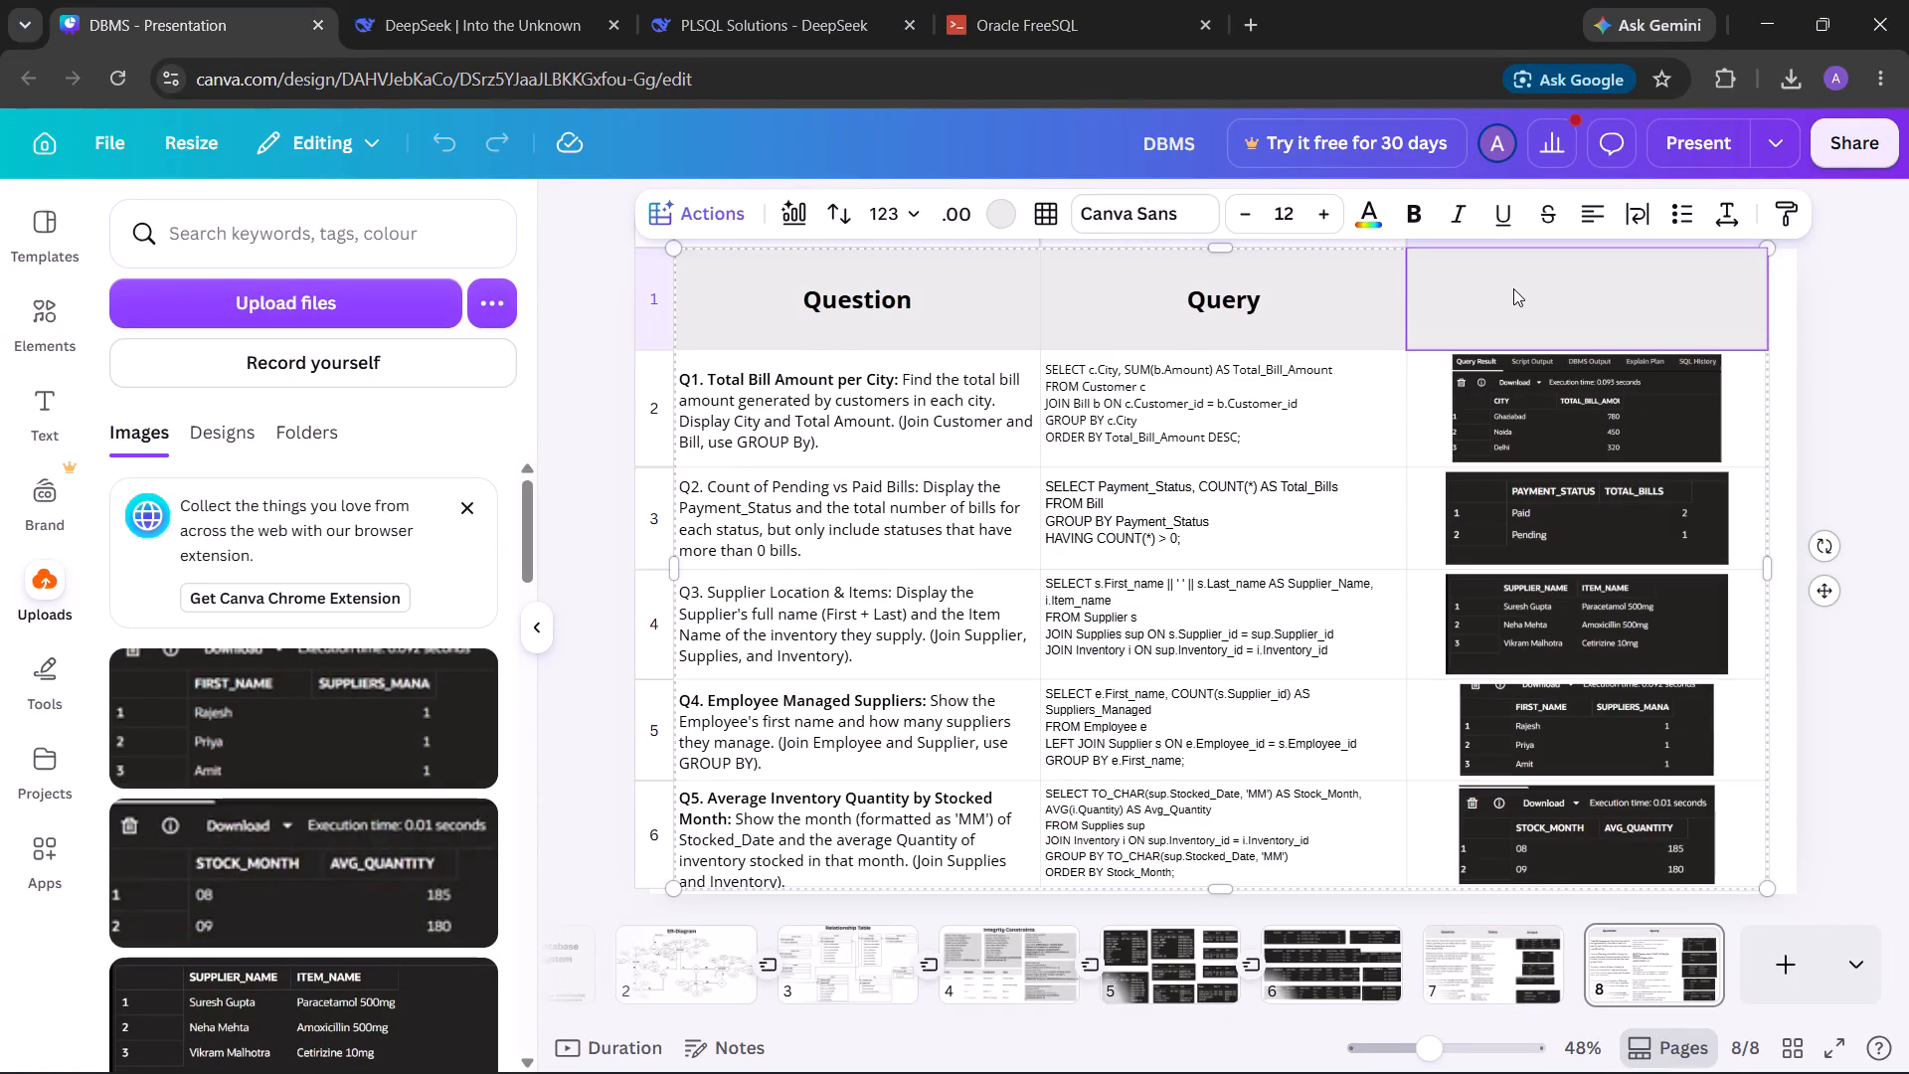
double_click(1246, 292)
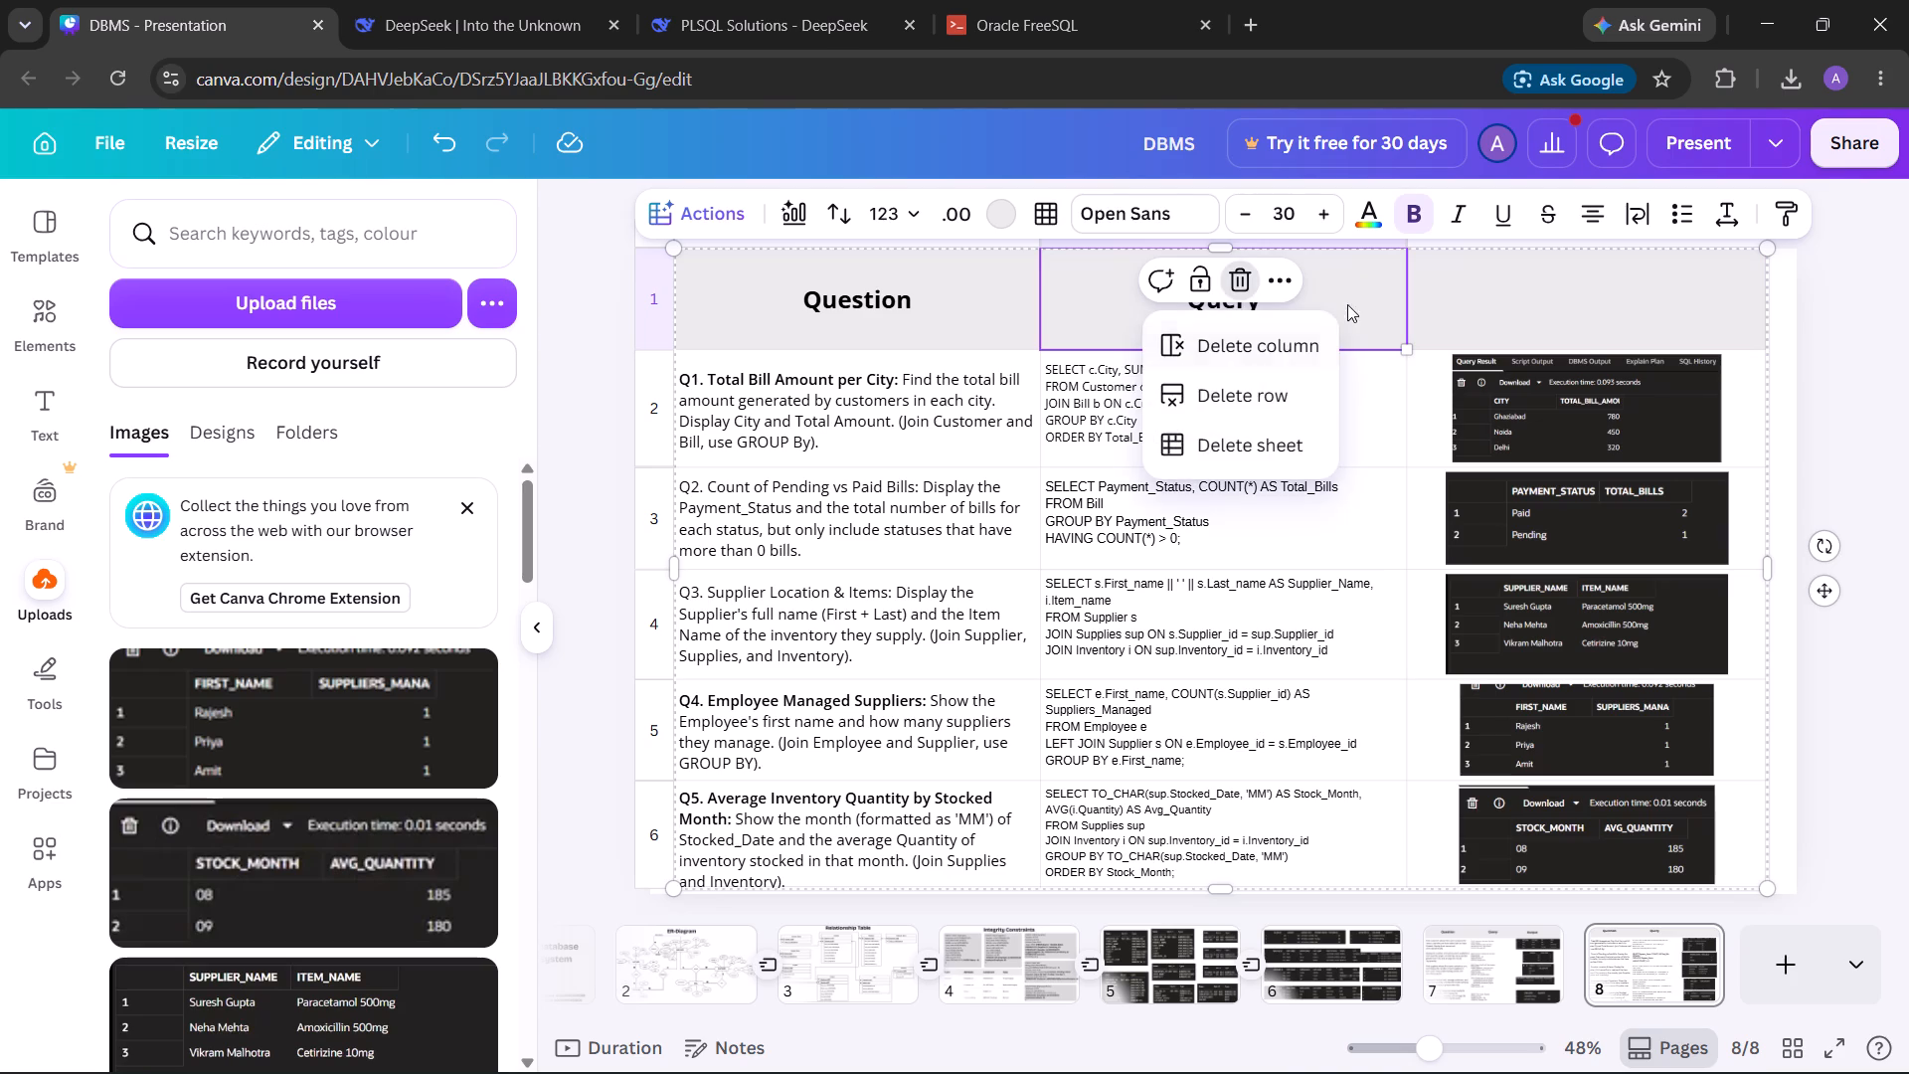
click(1347, 304)
double_click(1505, 304)
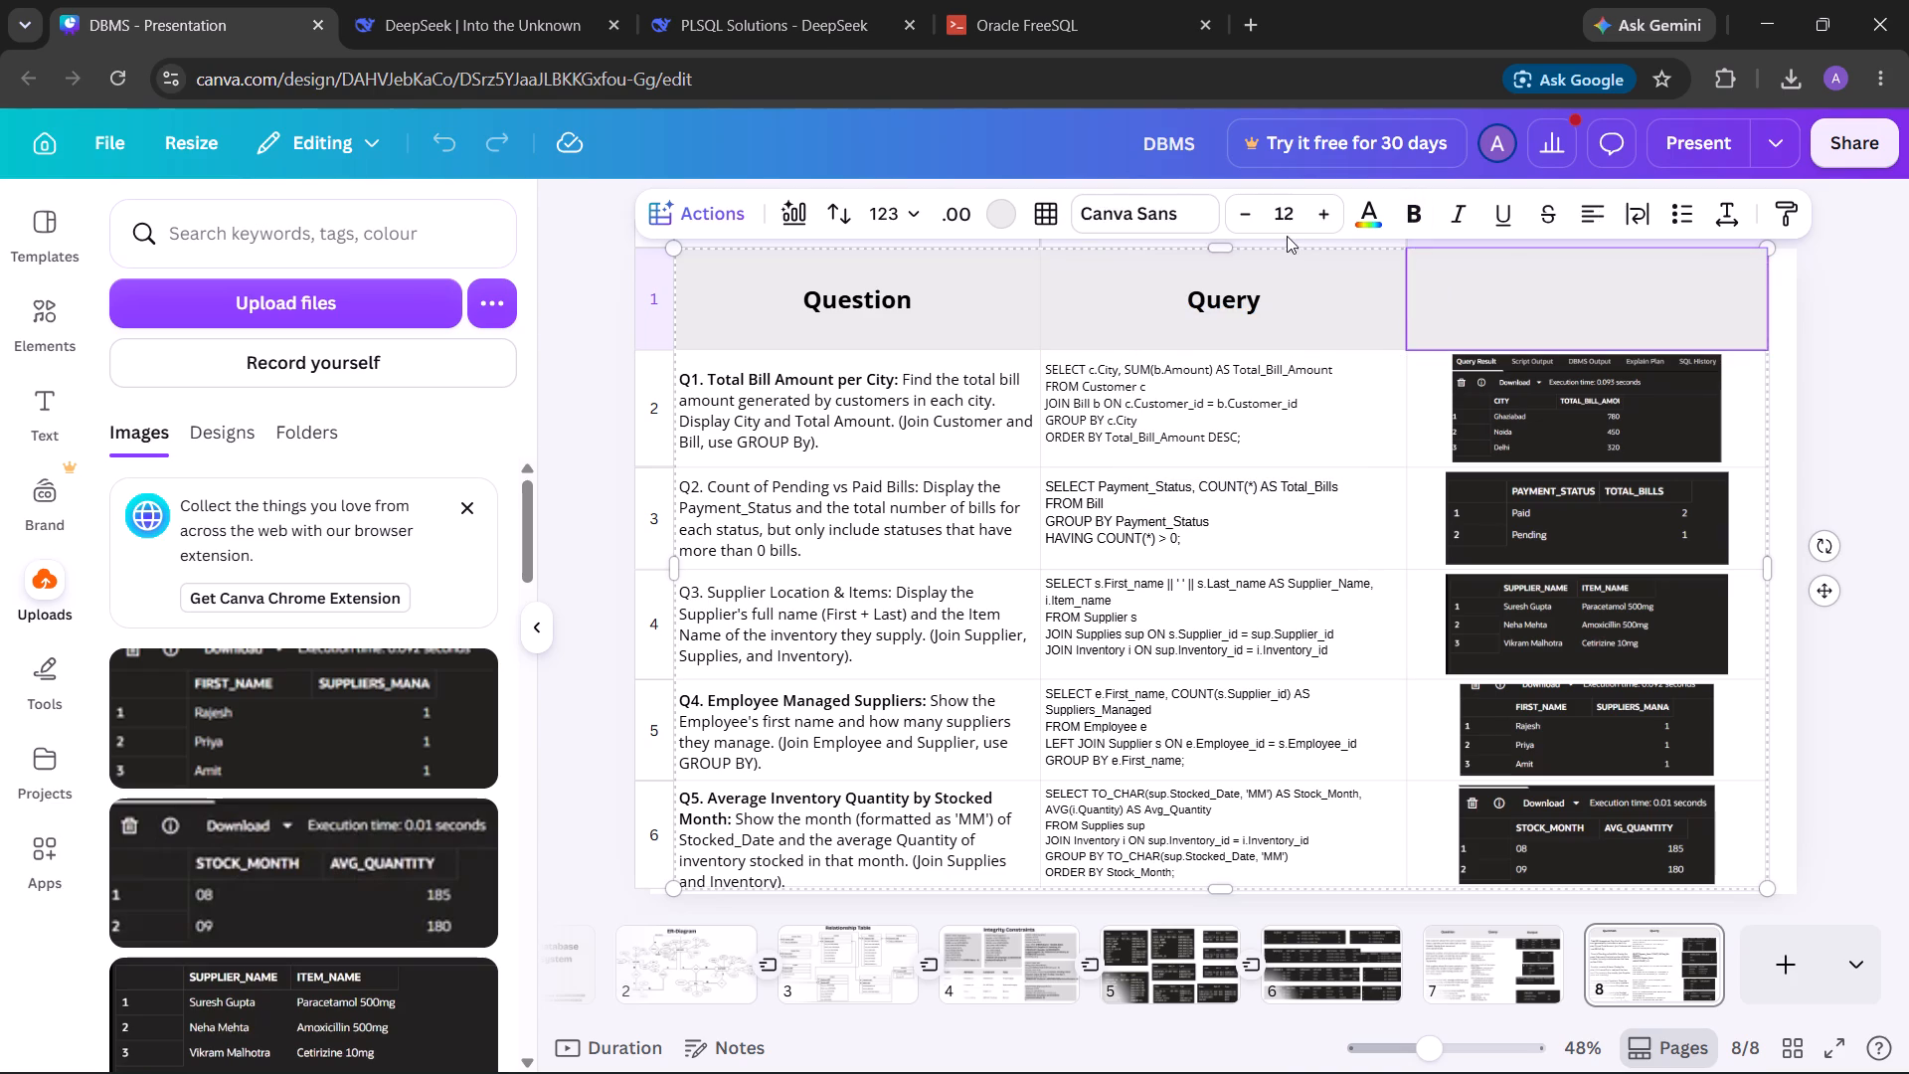
click(1198, 211)
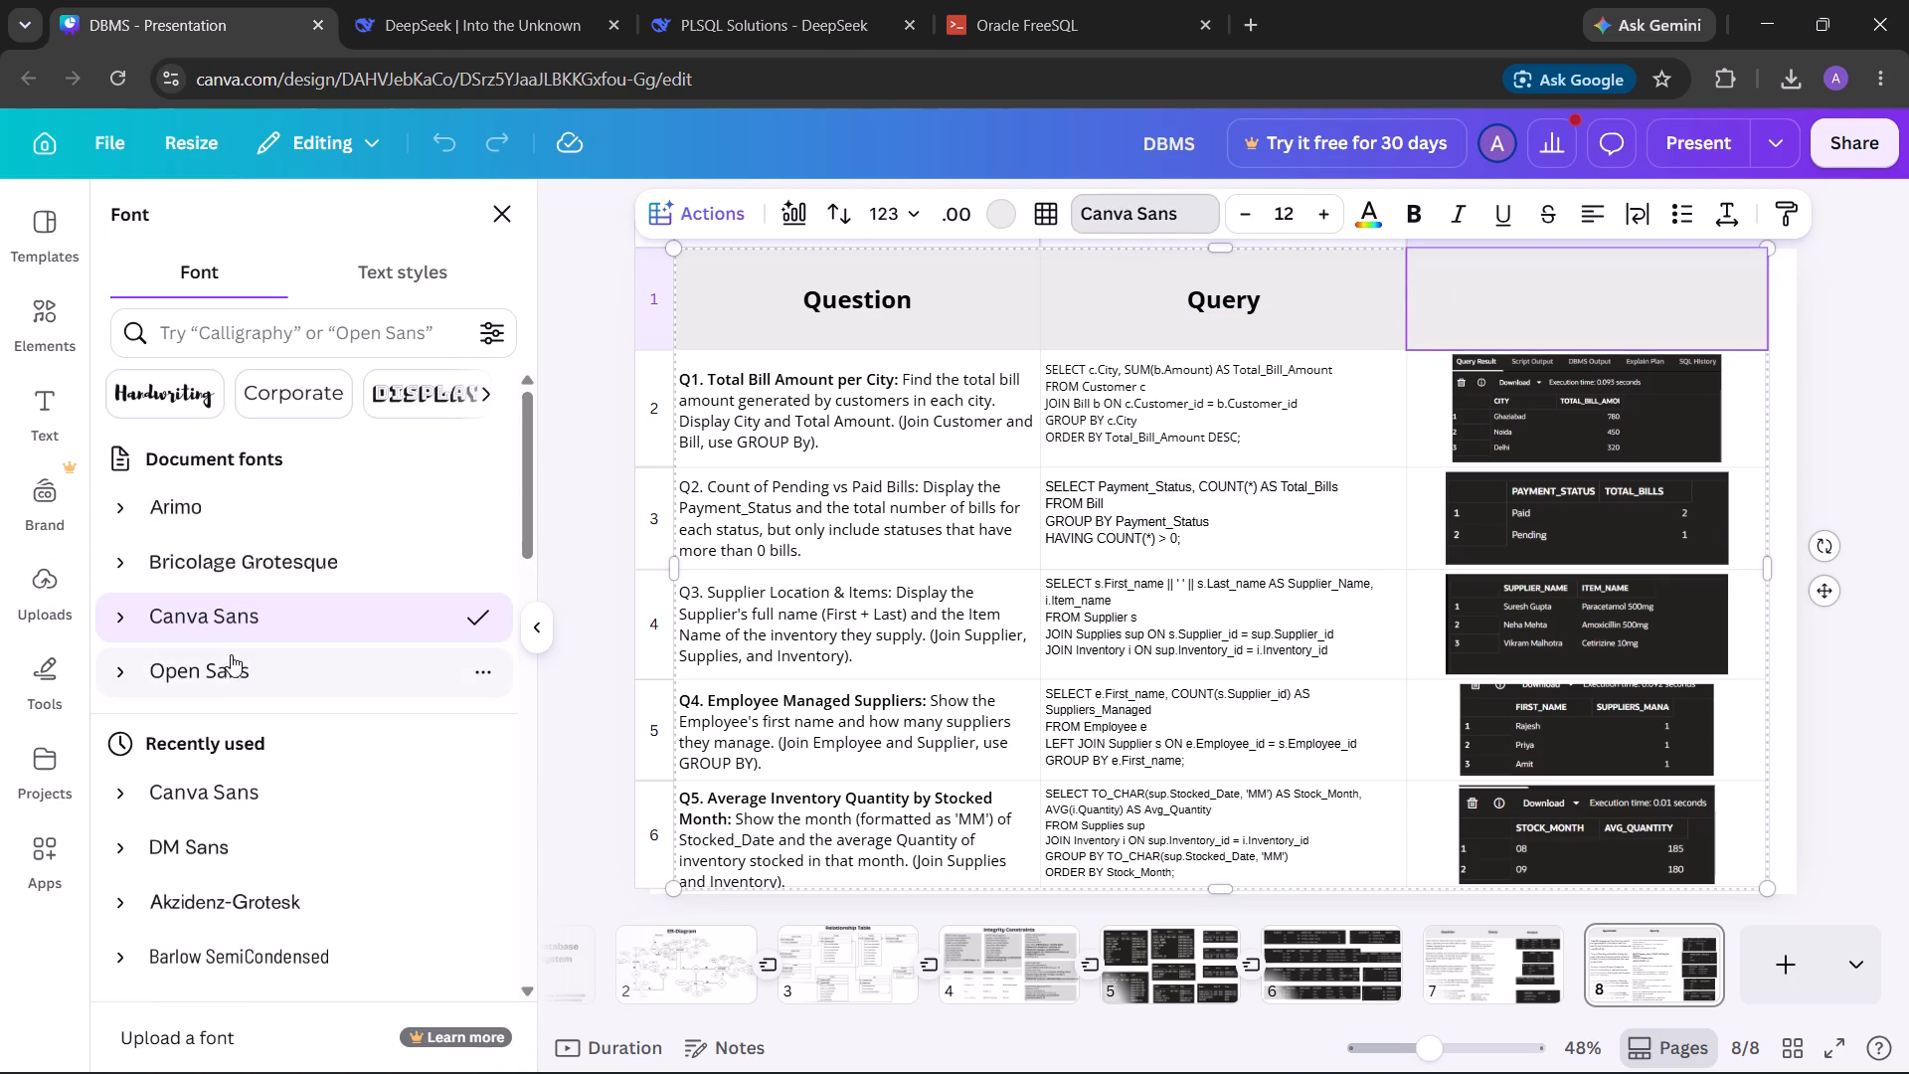
click(227, 656)
click(1306, 216)
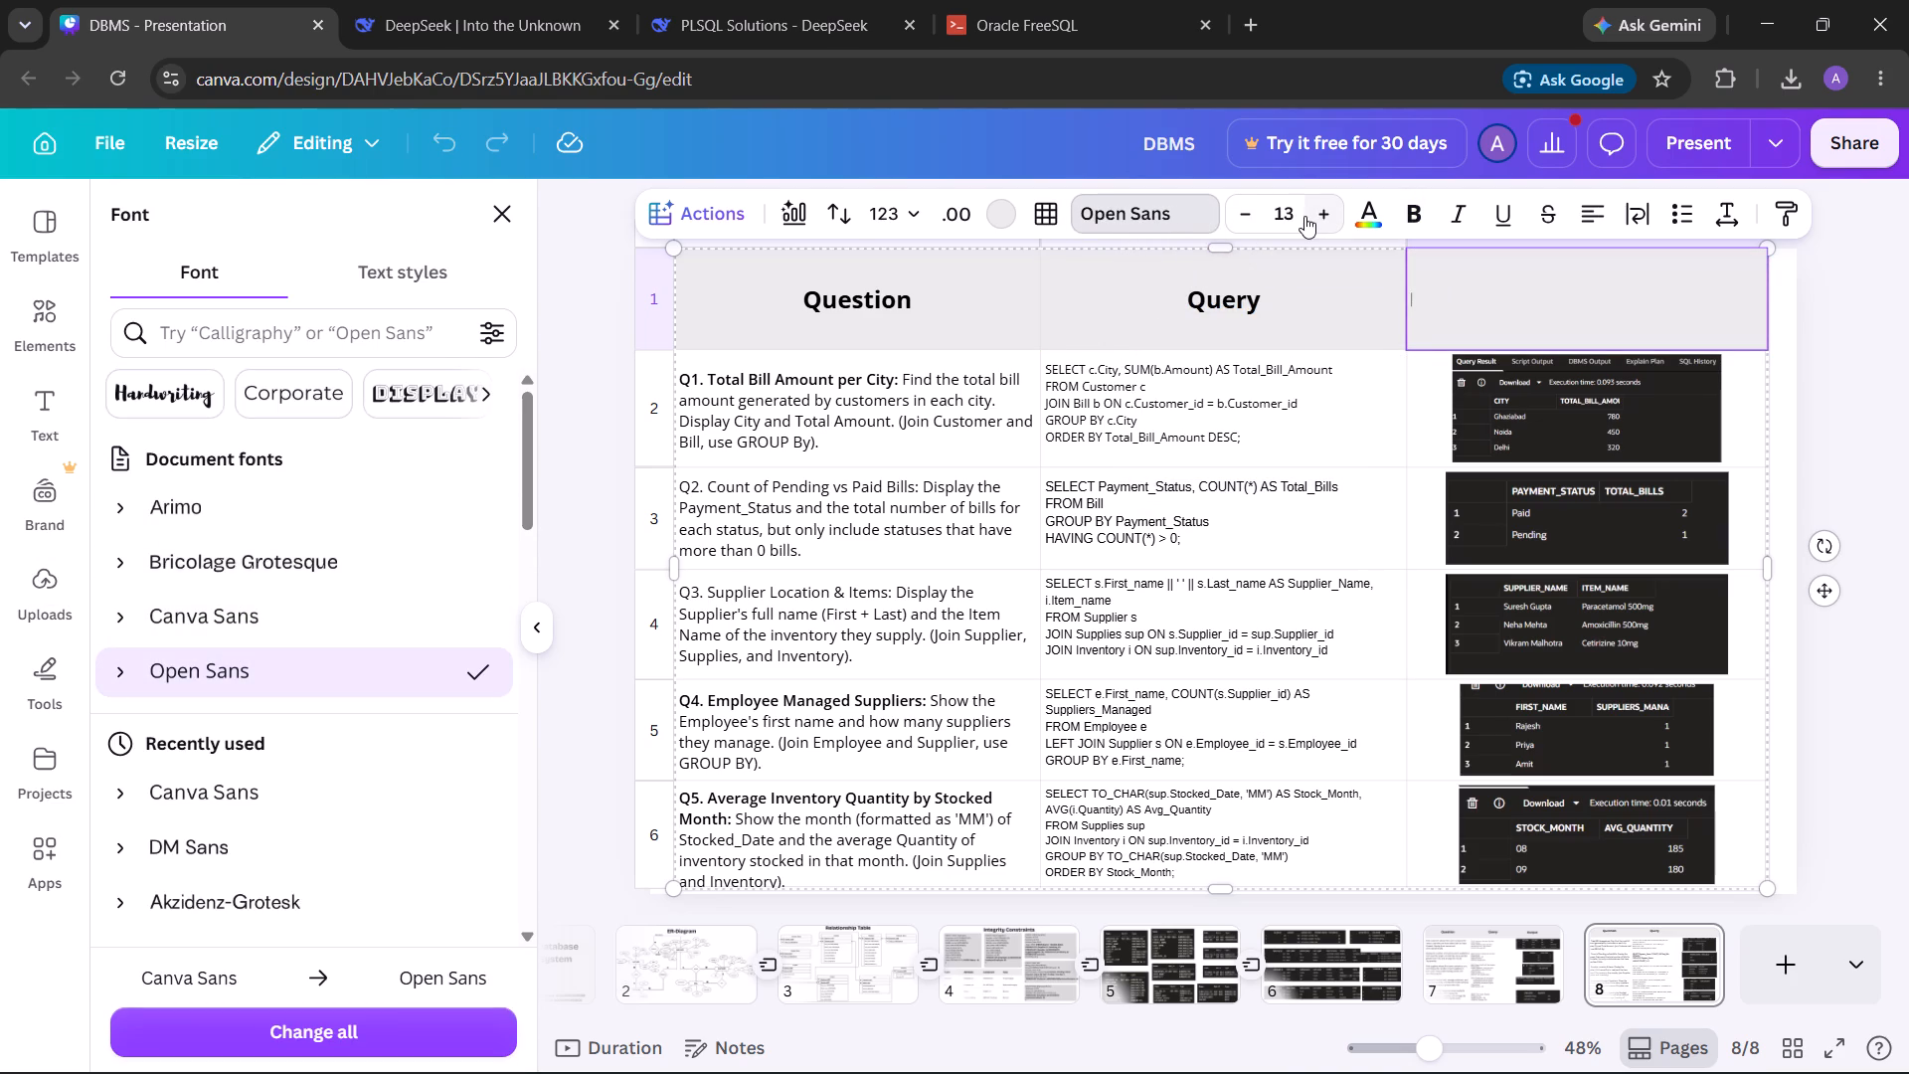
click(1294, 209)
key(BackSpace)
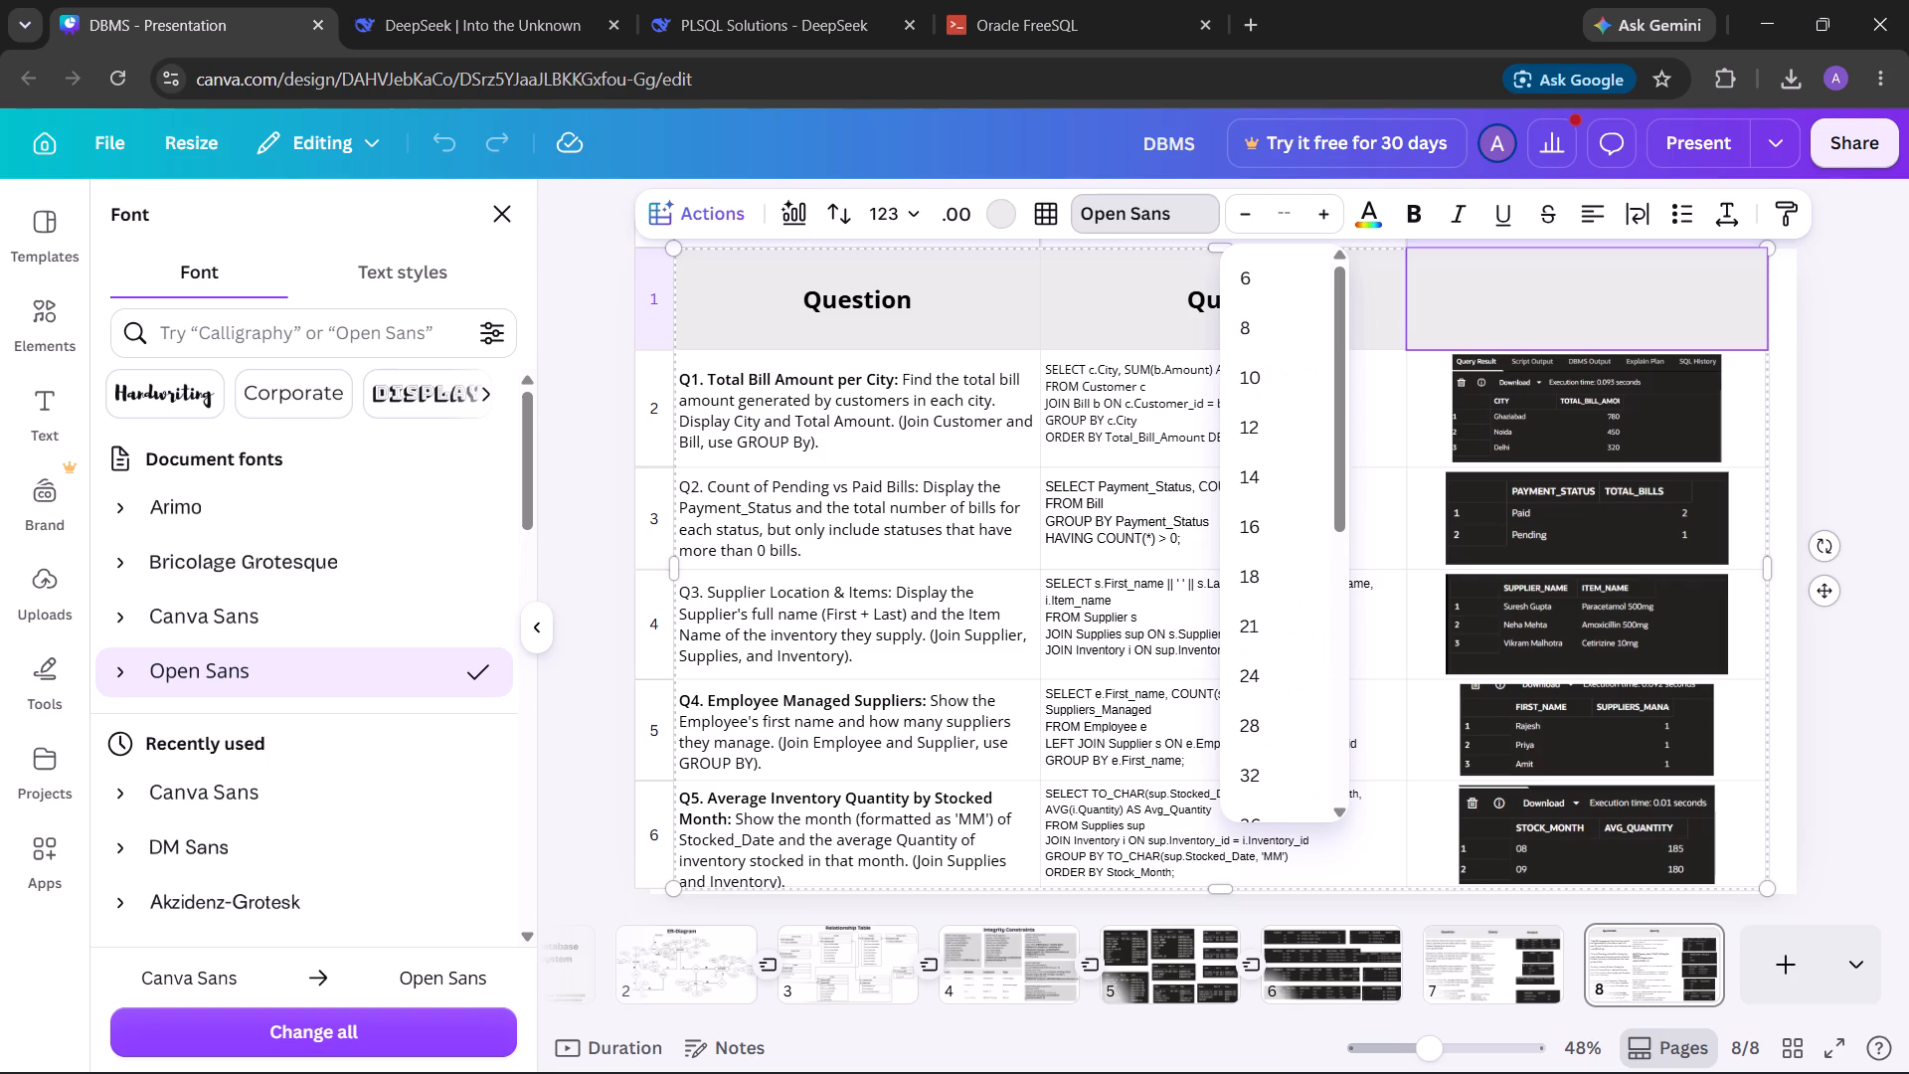
text(30)
click(1523, 284)
Enter OUTPUT as the third column's heading and make it bold.
text(OU)
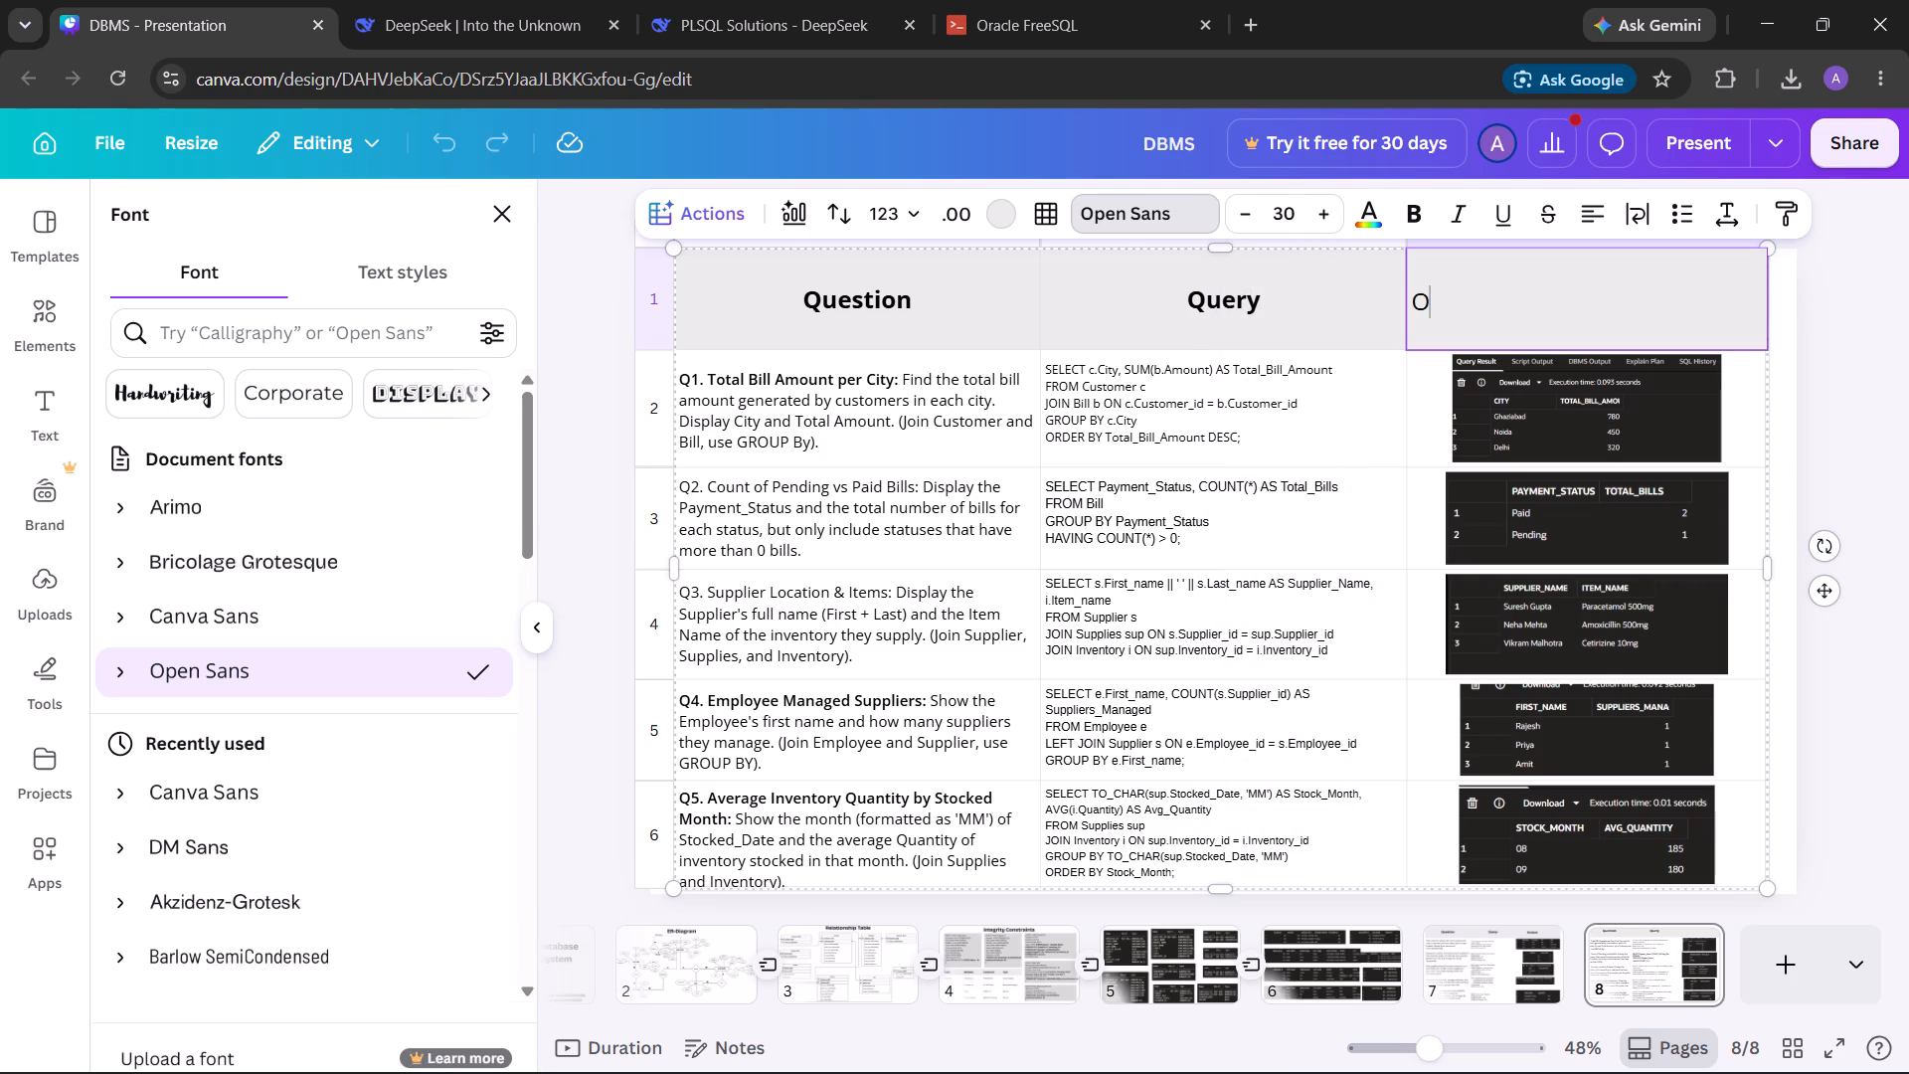
text(TPUT)
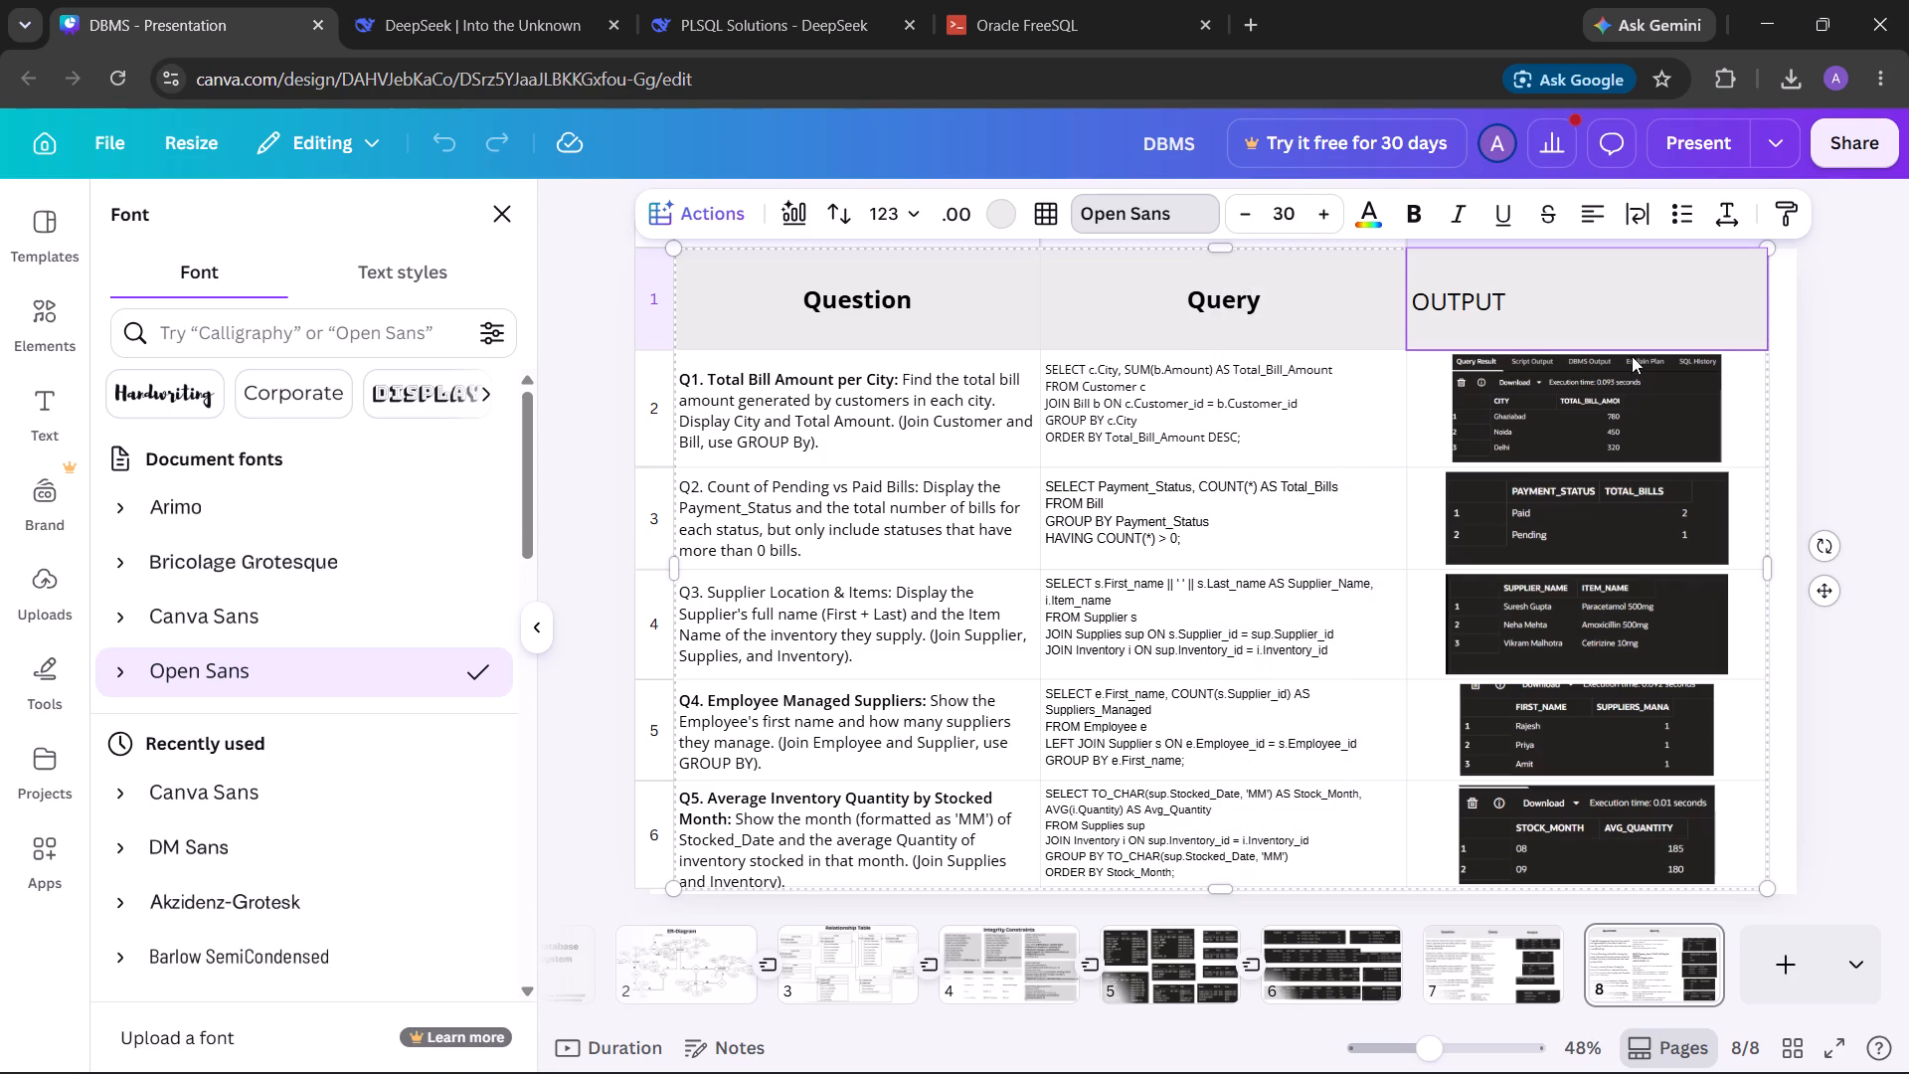
drag(1550, 304, 1409, 308)
click(1406, 209)
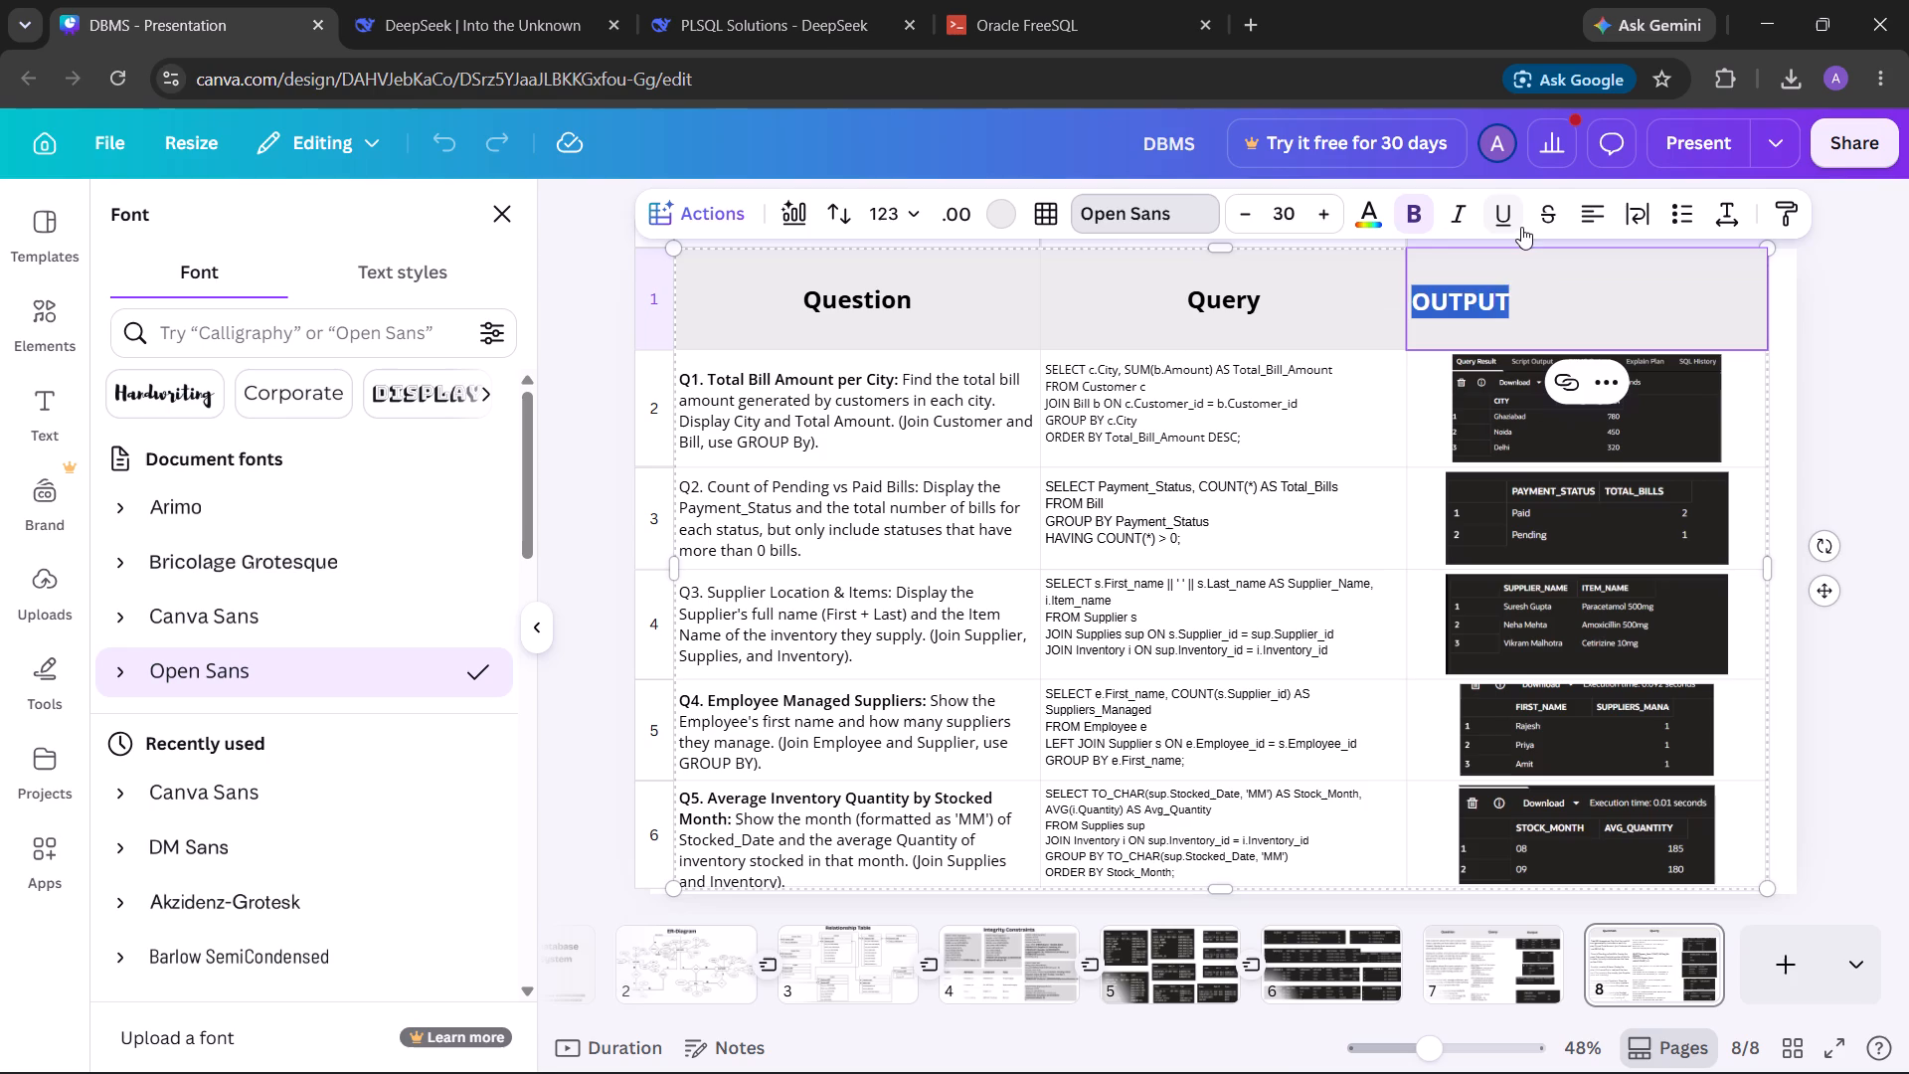
Change the third column's heading text to Output, with only the first letter capitalised.
click(1494, 304)
click(1522, 307)
key(BackSpace)
key(BackSpace)
key(BackSpace)
key(BackSpace)
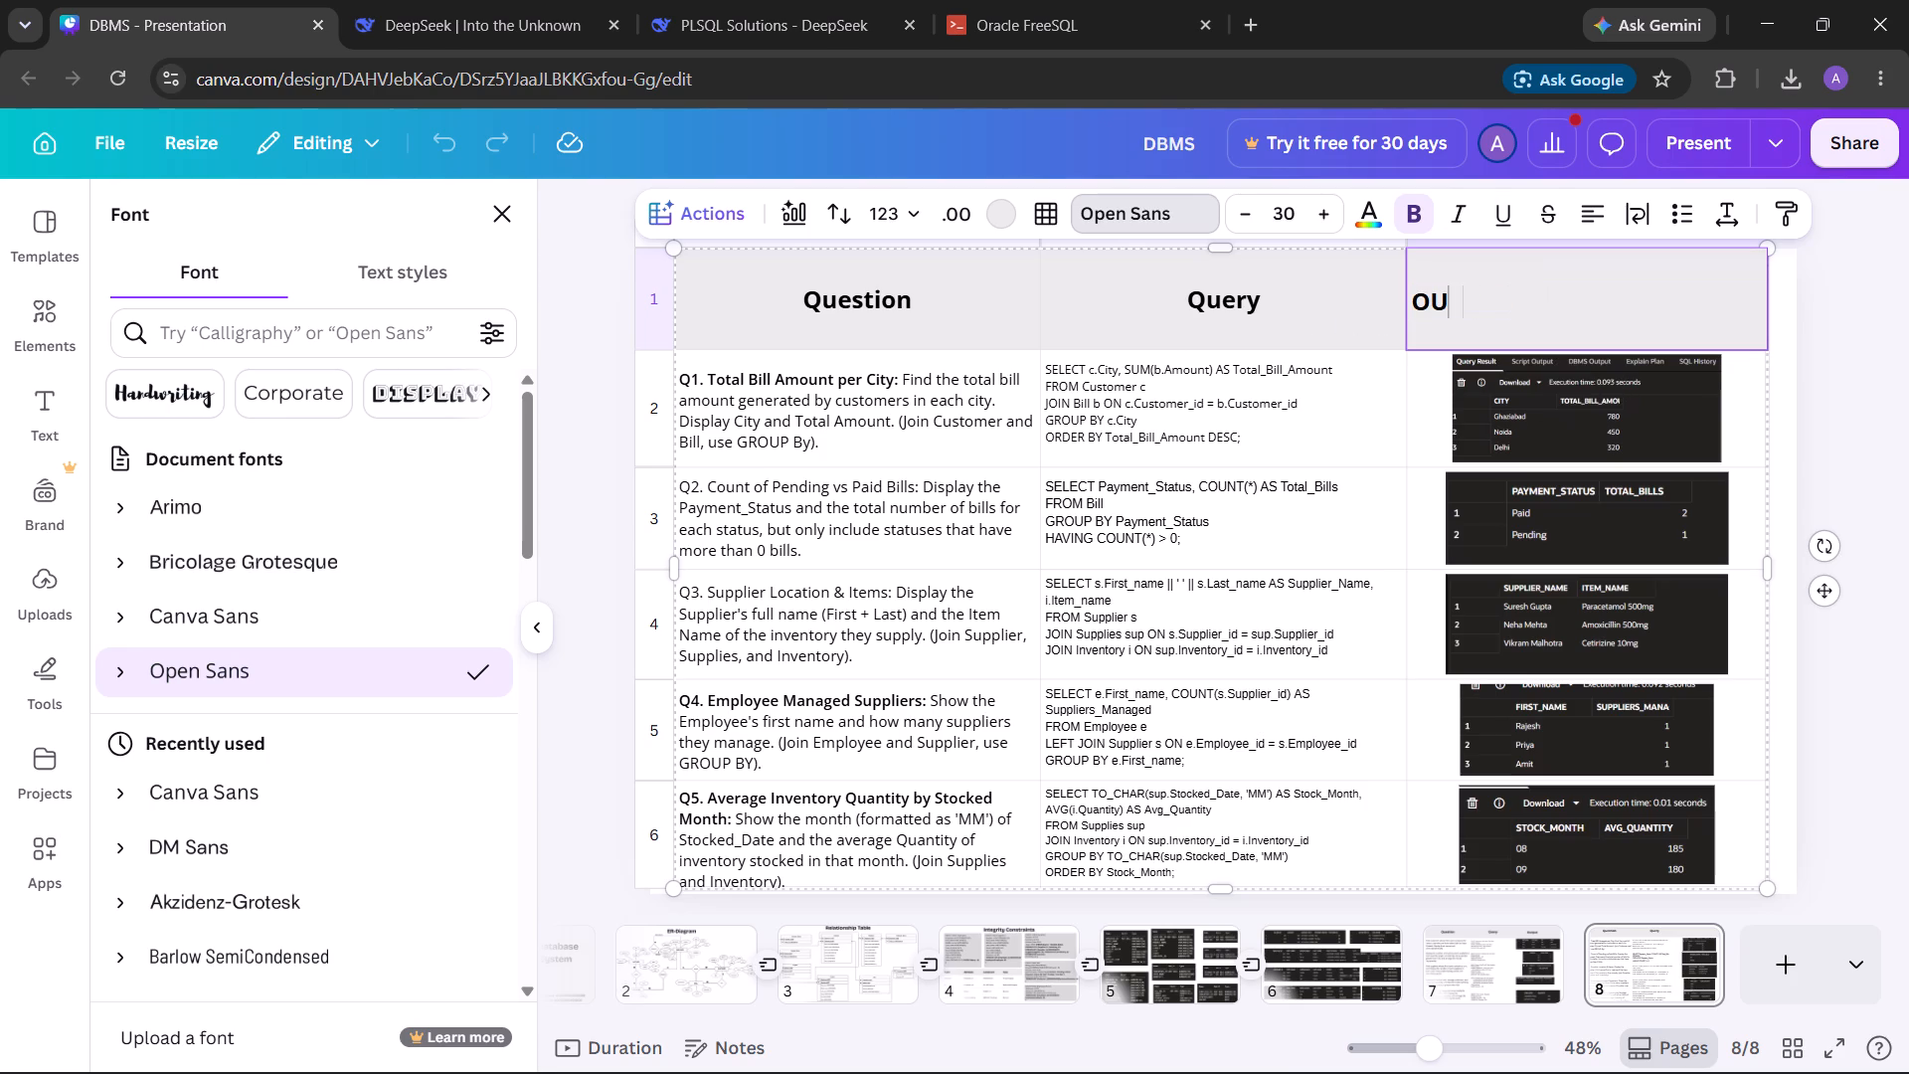
key(BackSpace)
text(oupt)
key(BackSpace)
key(BackSpace)
key(BackSpace)
key(BackSpace)
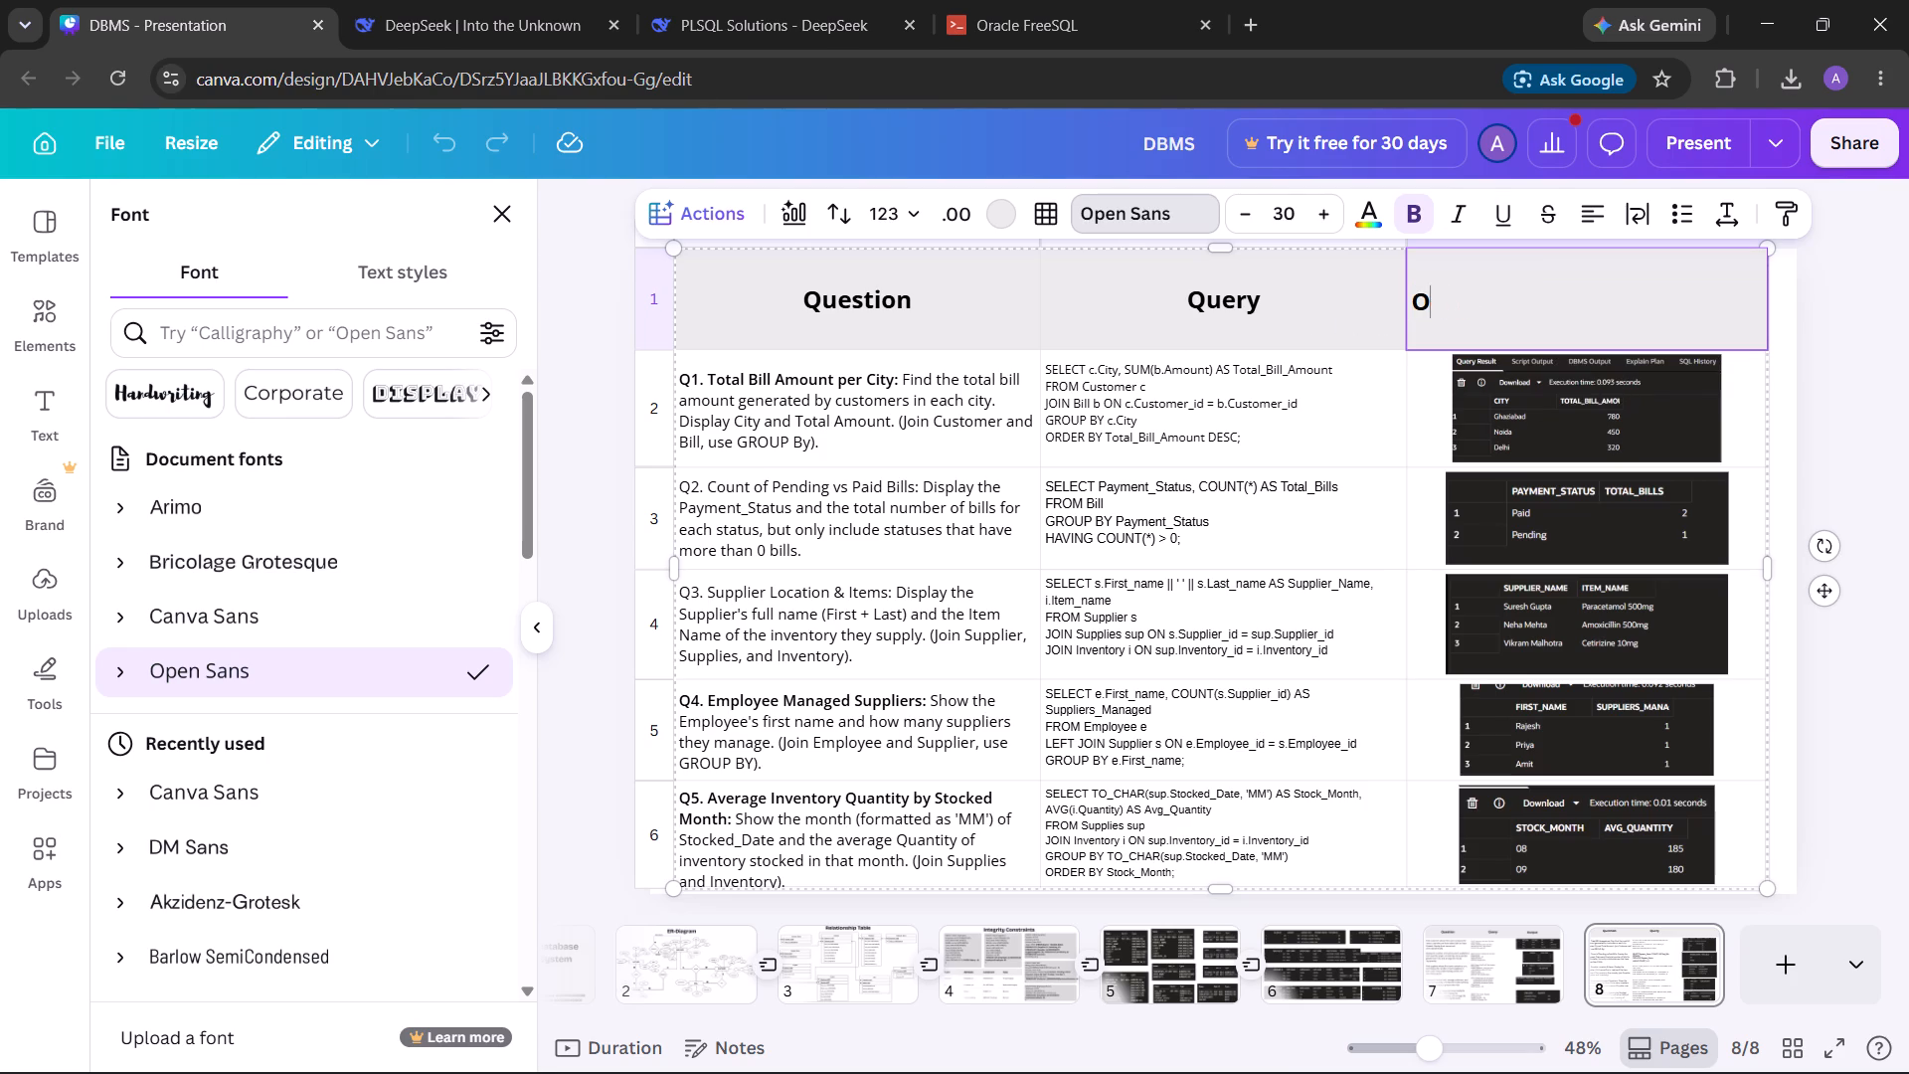
text(utput)
Centre the Output heading in its header cell.
drag(1528, 305, 1330, 309)
drag(1592, 310, 1409, 297)
click(1600, 200)
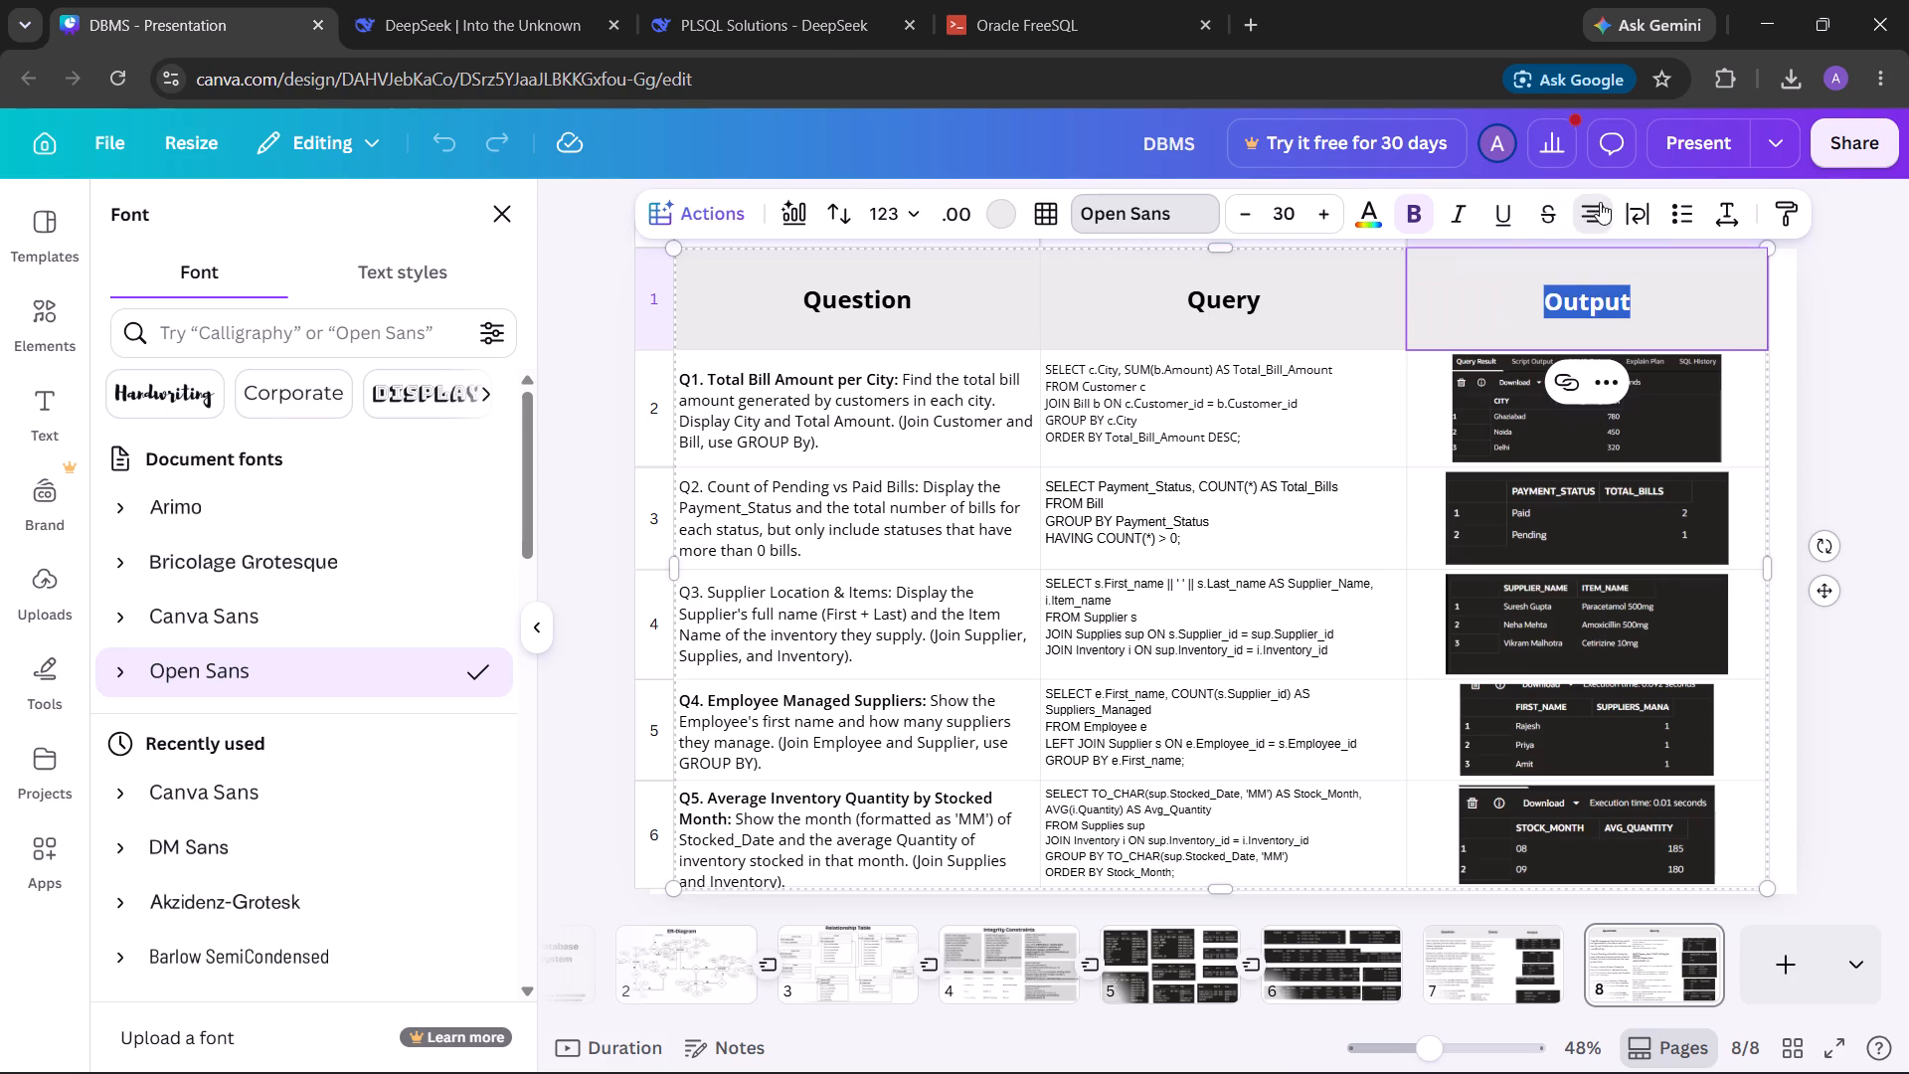
click(1677, 293)
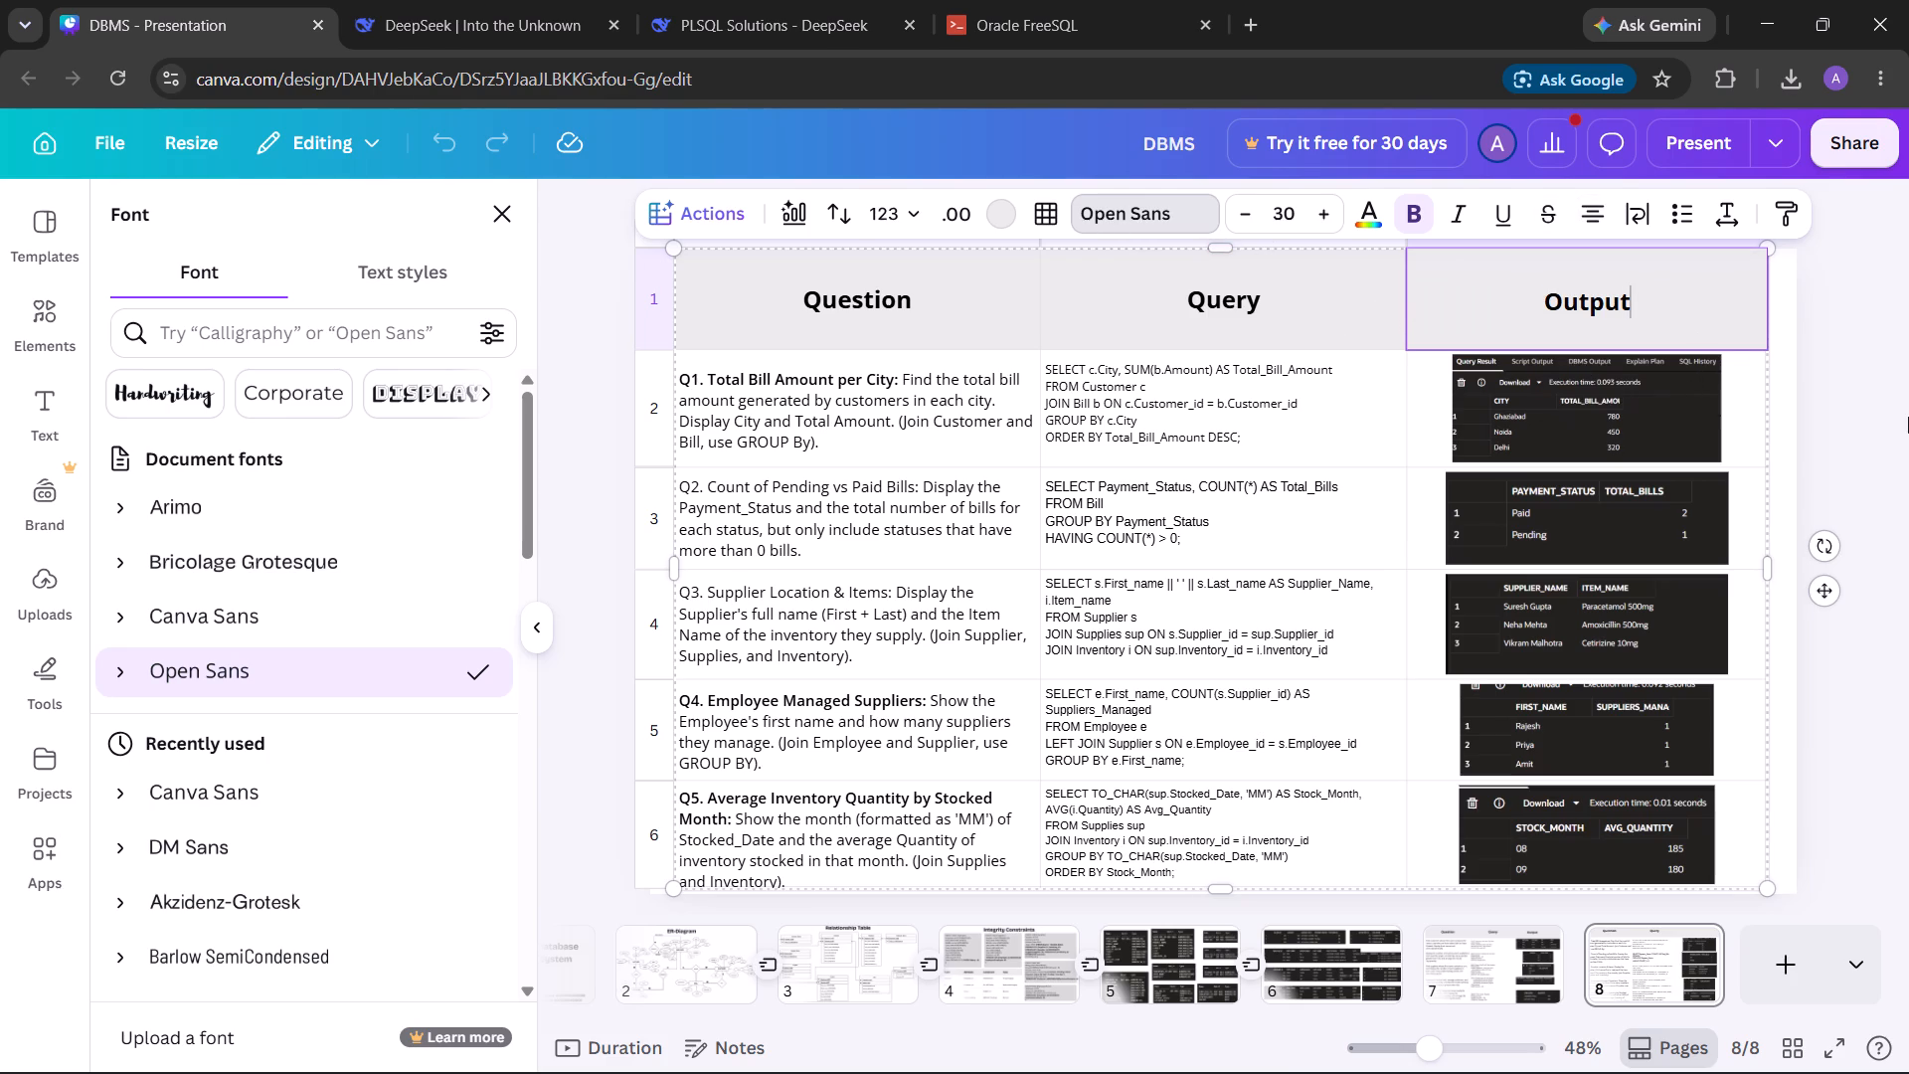
click(1866, 810)
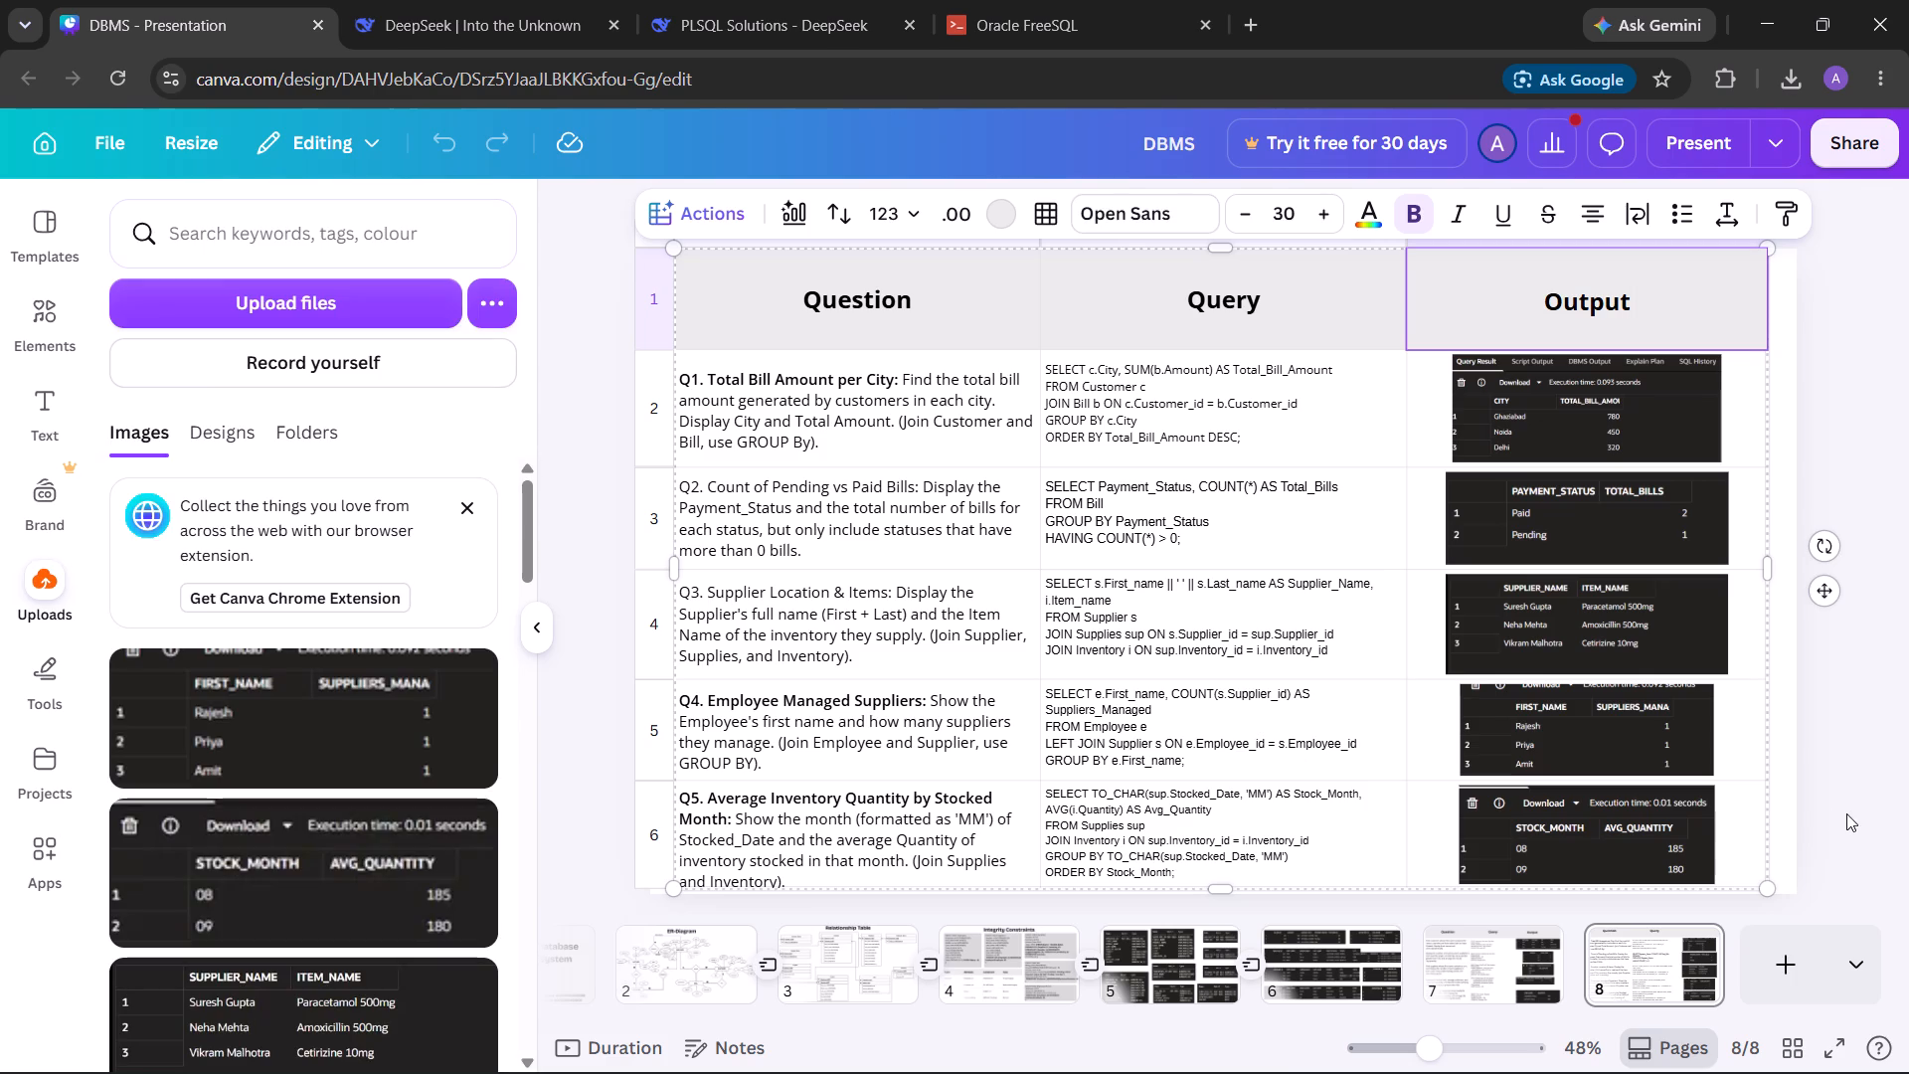
click(1846, 813)
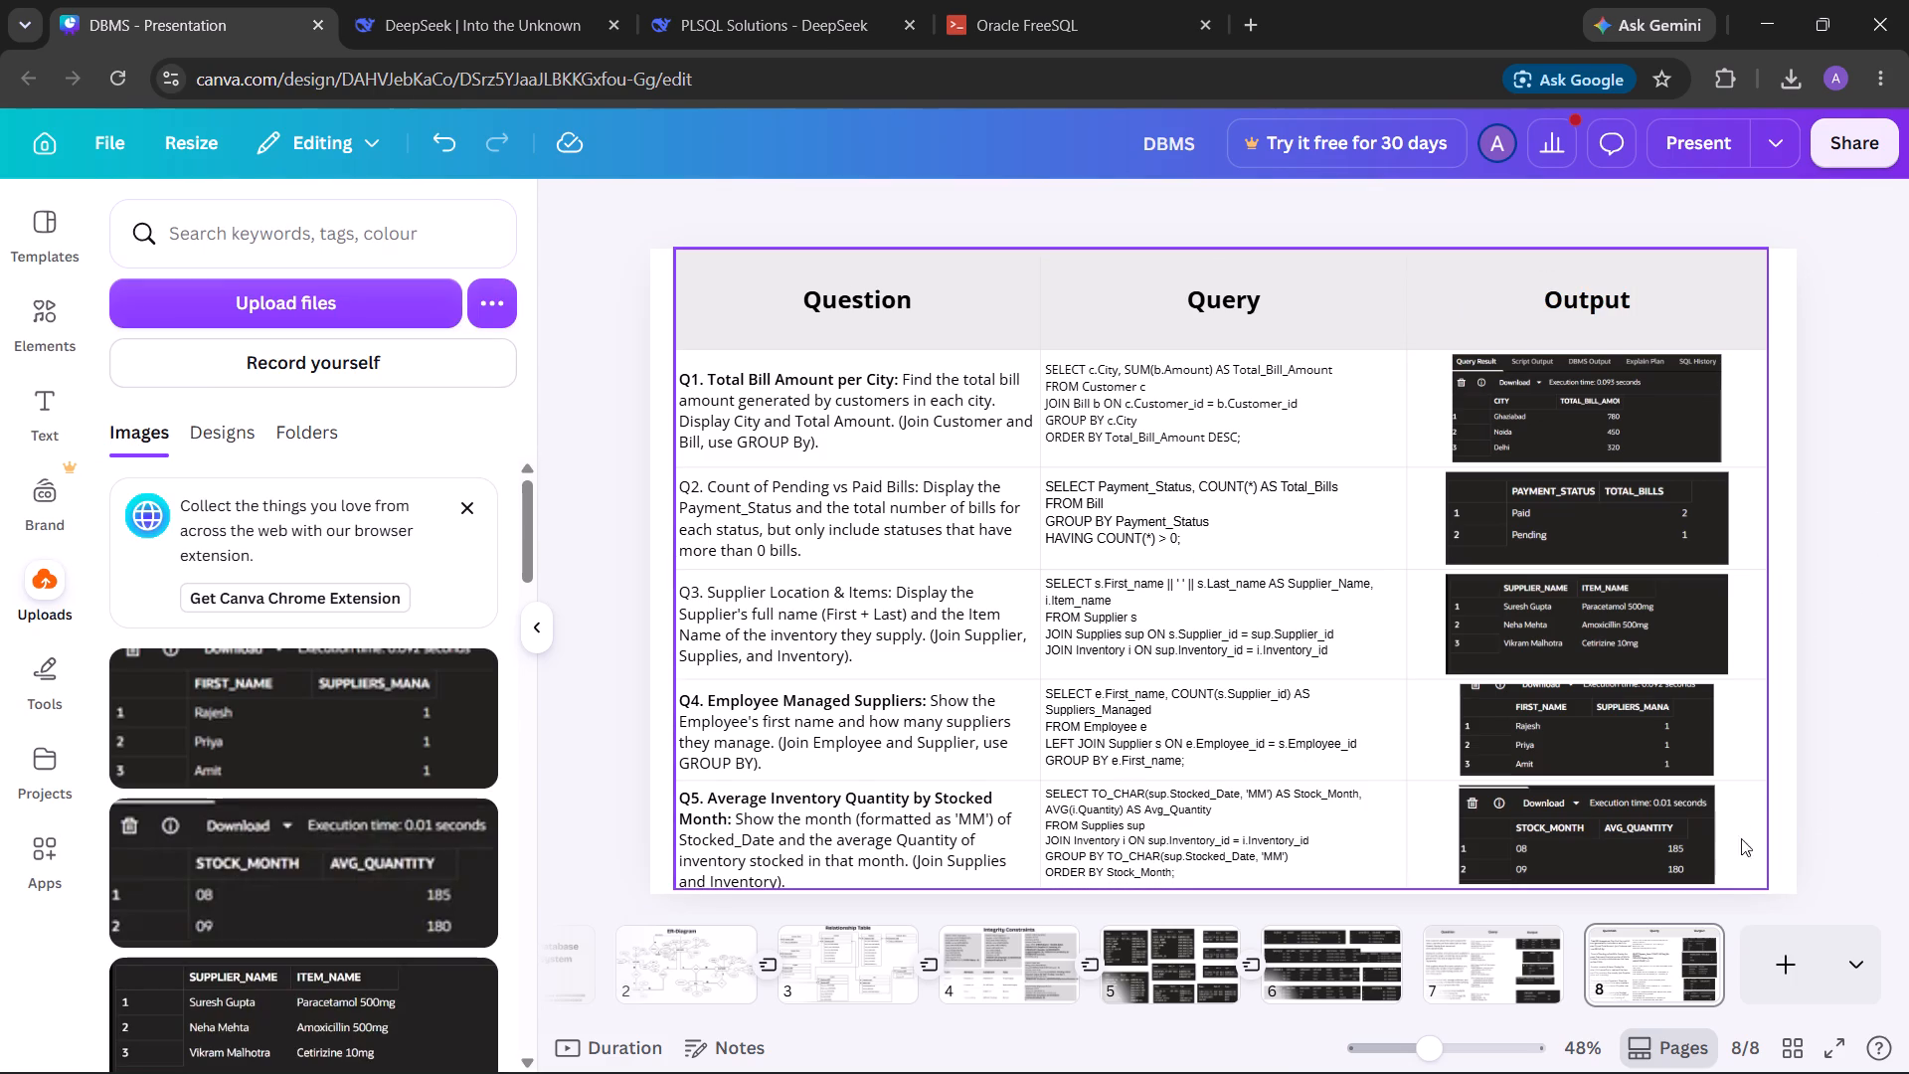
Compare the tables on slides 7 and 8, examining their header rows and outer edges.
click(1759, 286)
click(1822, 293)
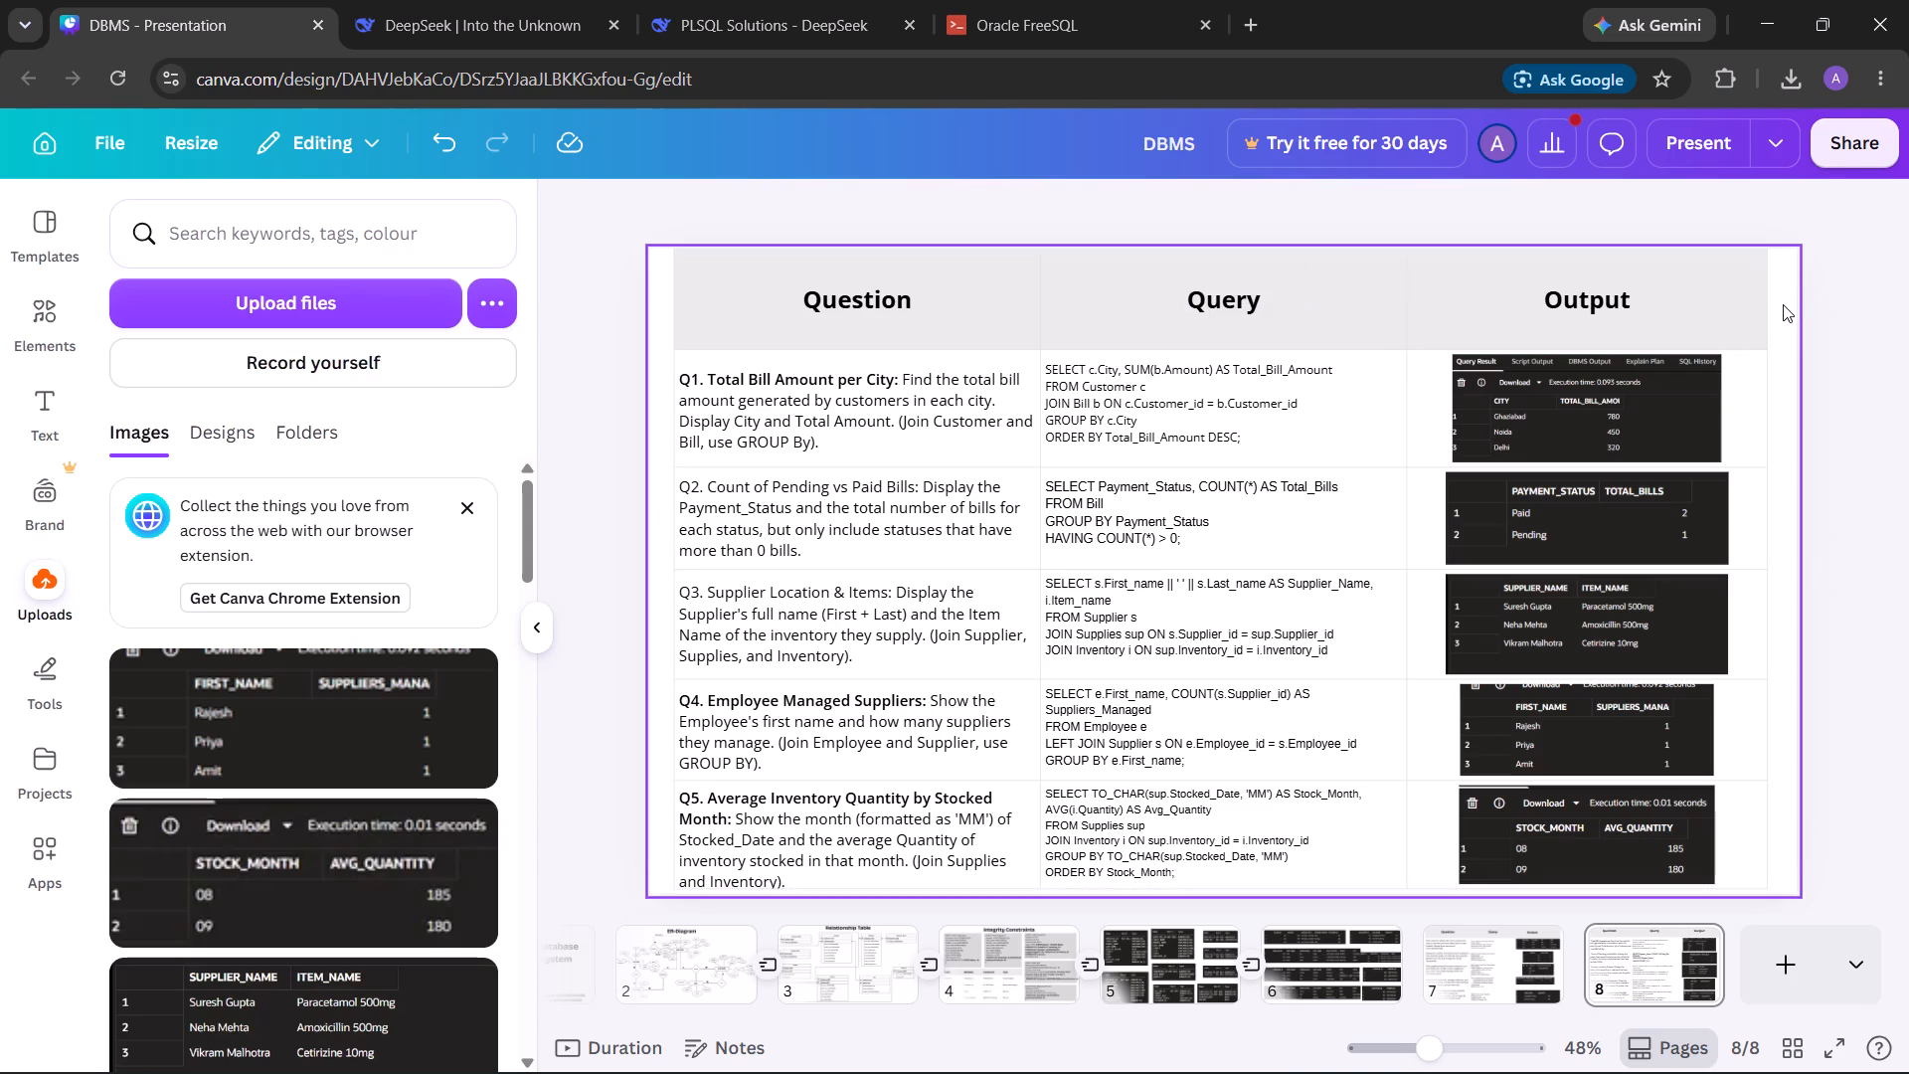
click(1783, 304)
click(1908, 330)
click(1548, 970)
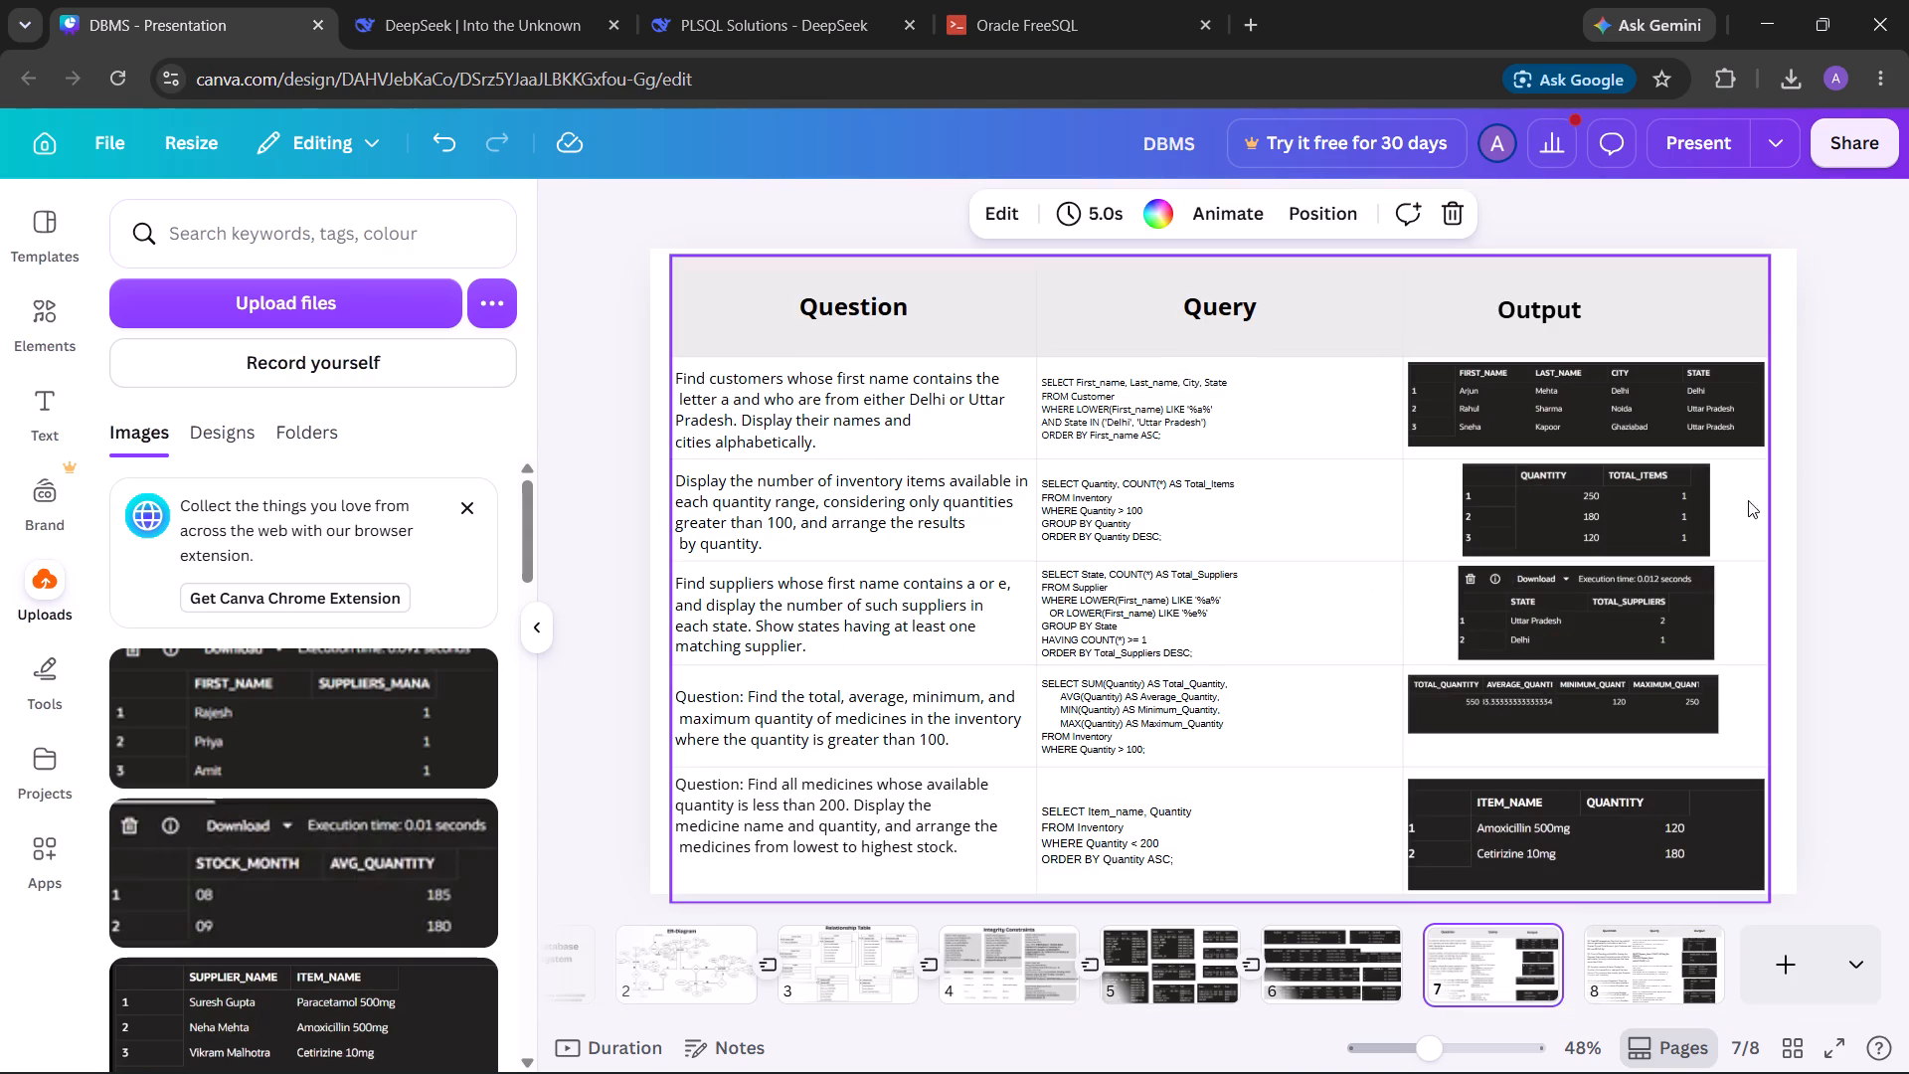
click(1761, 339)
click(1831, 373)
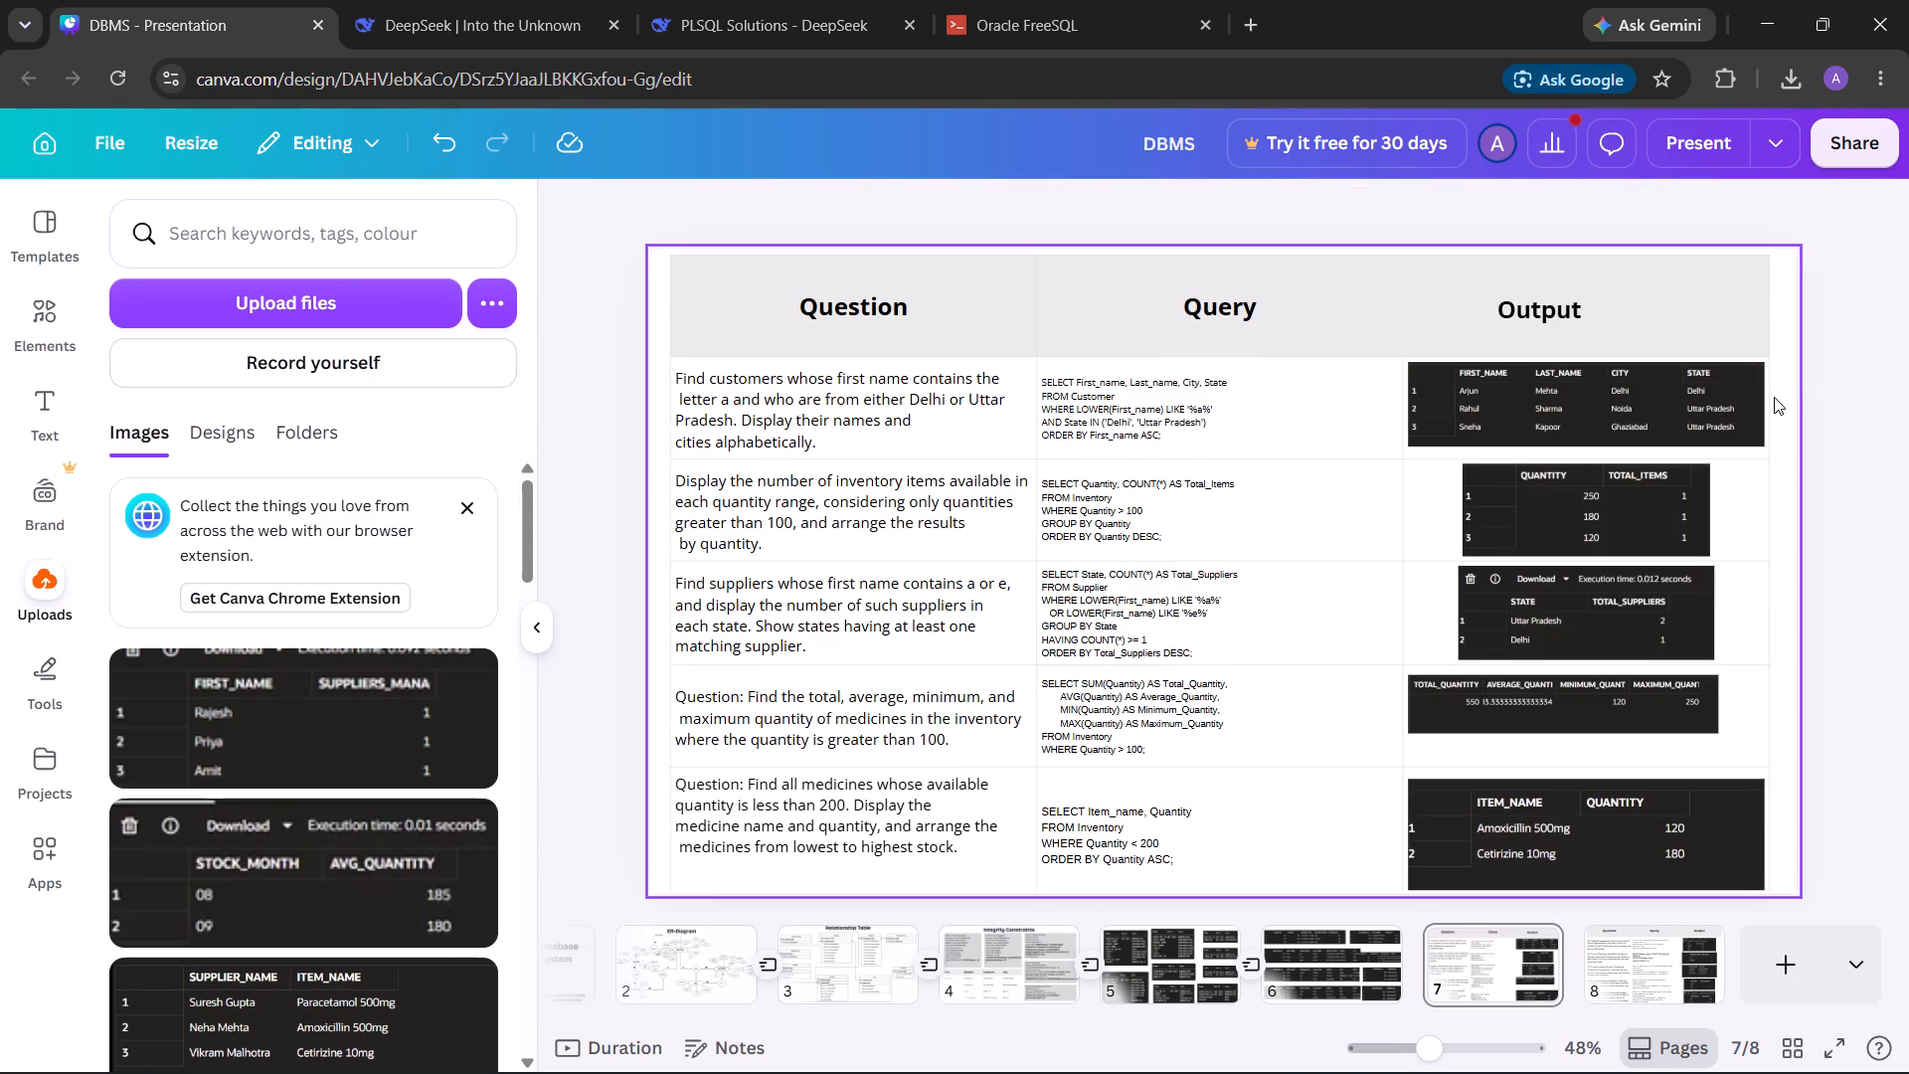
click(1768, 398)
click(1807, 403)
click(1772, 432)
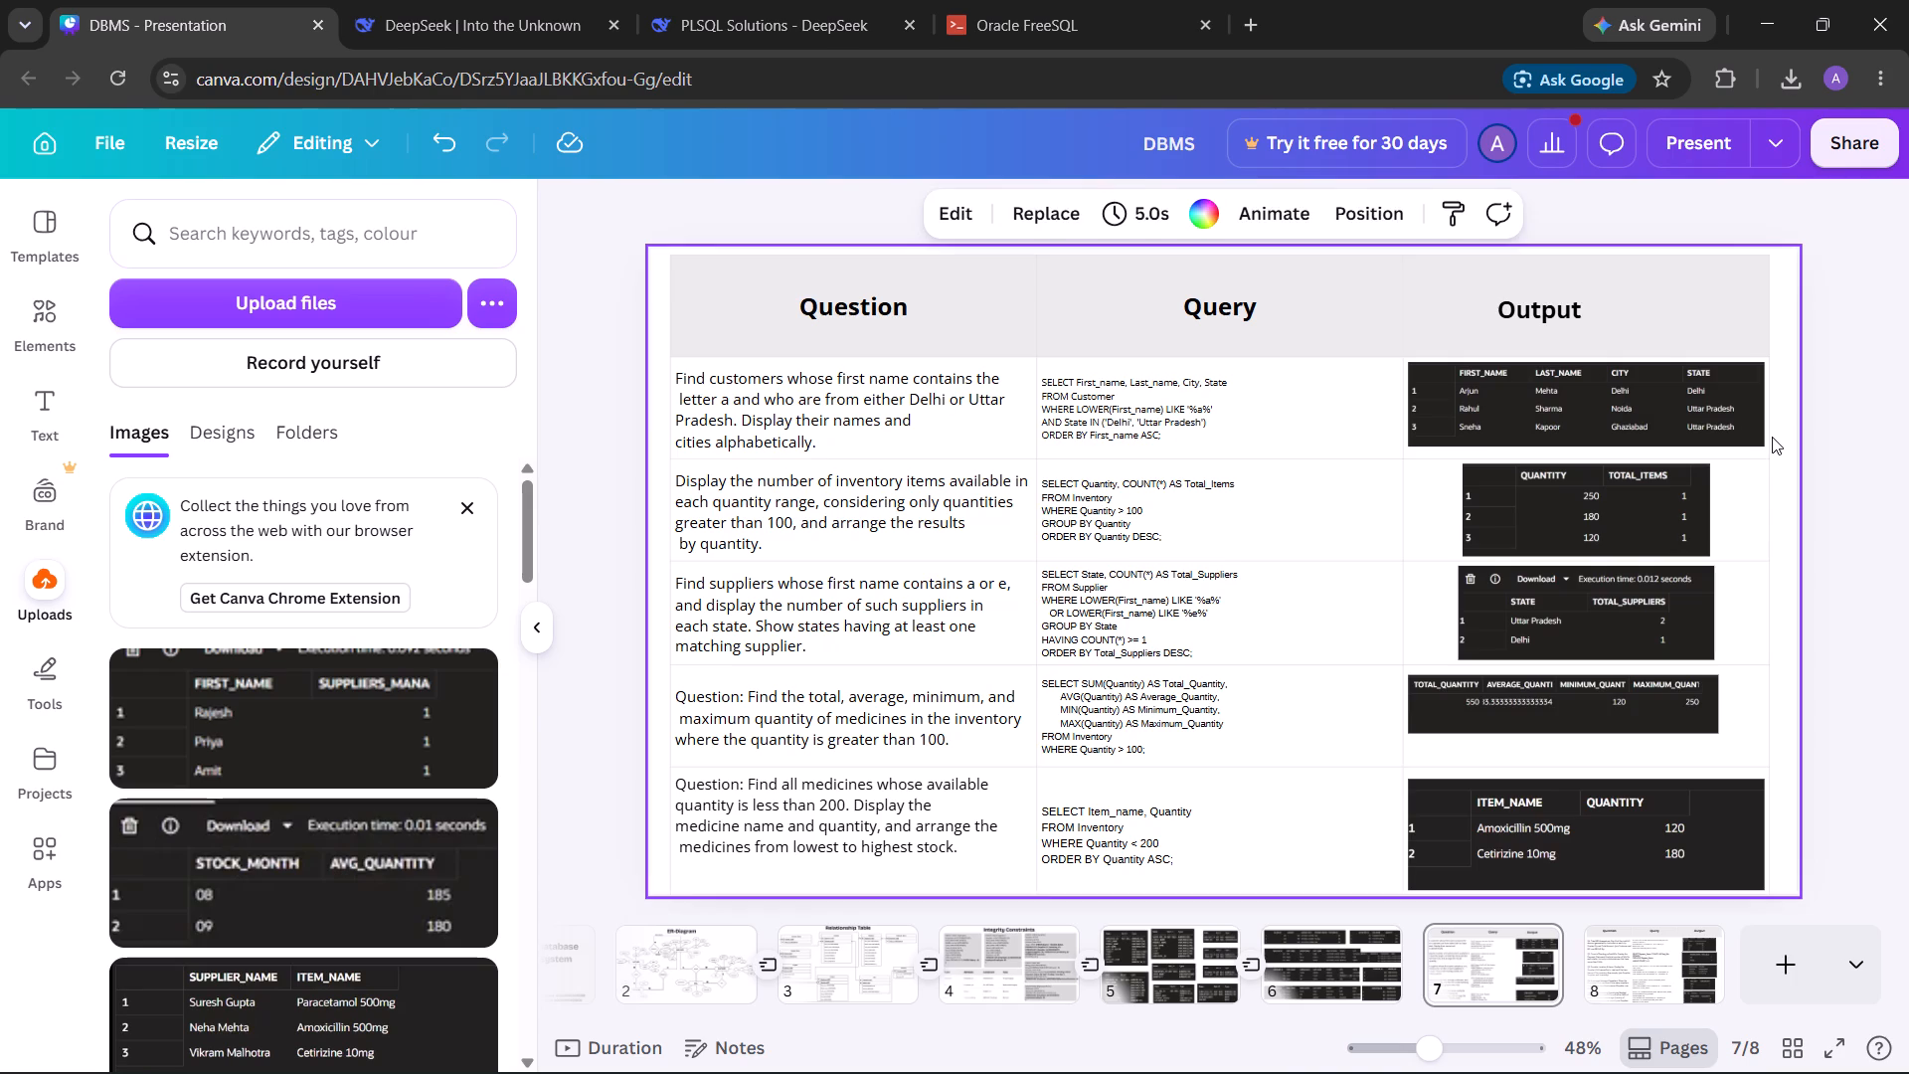
click(1765, 305)
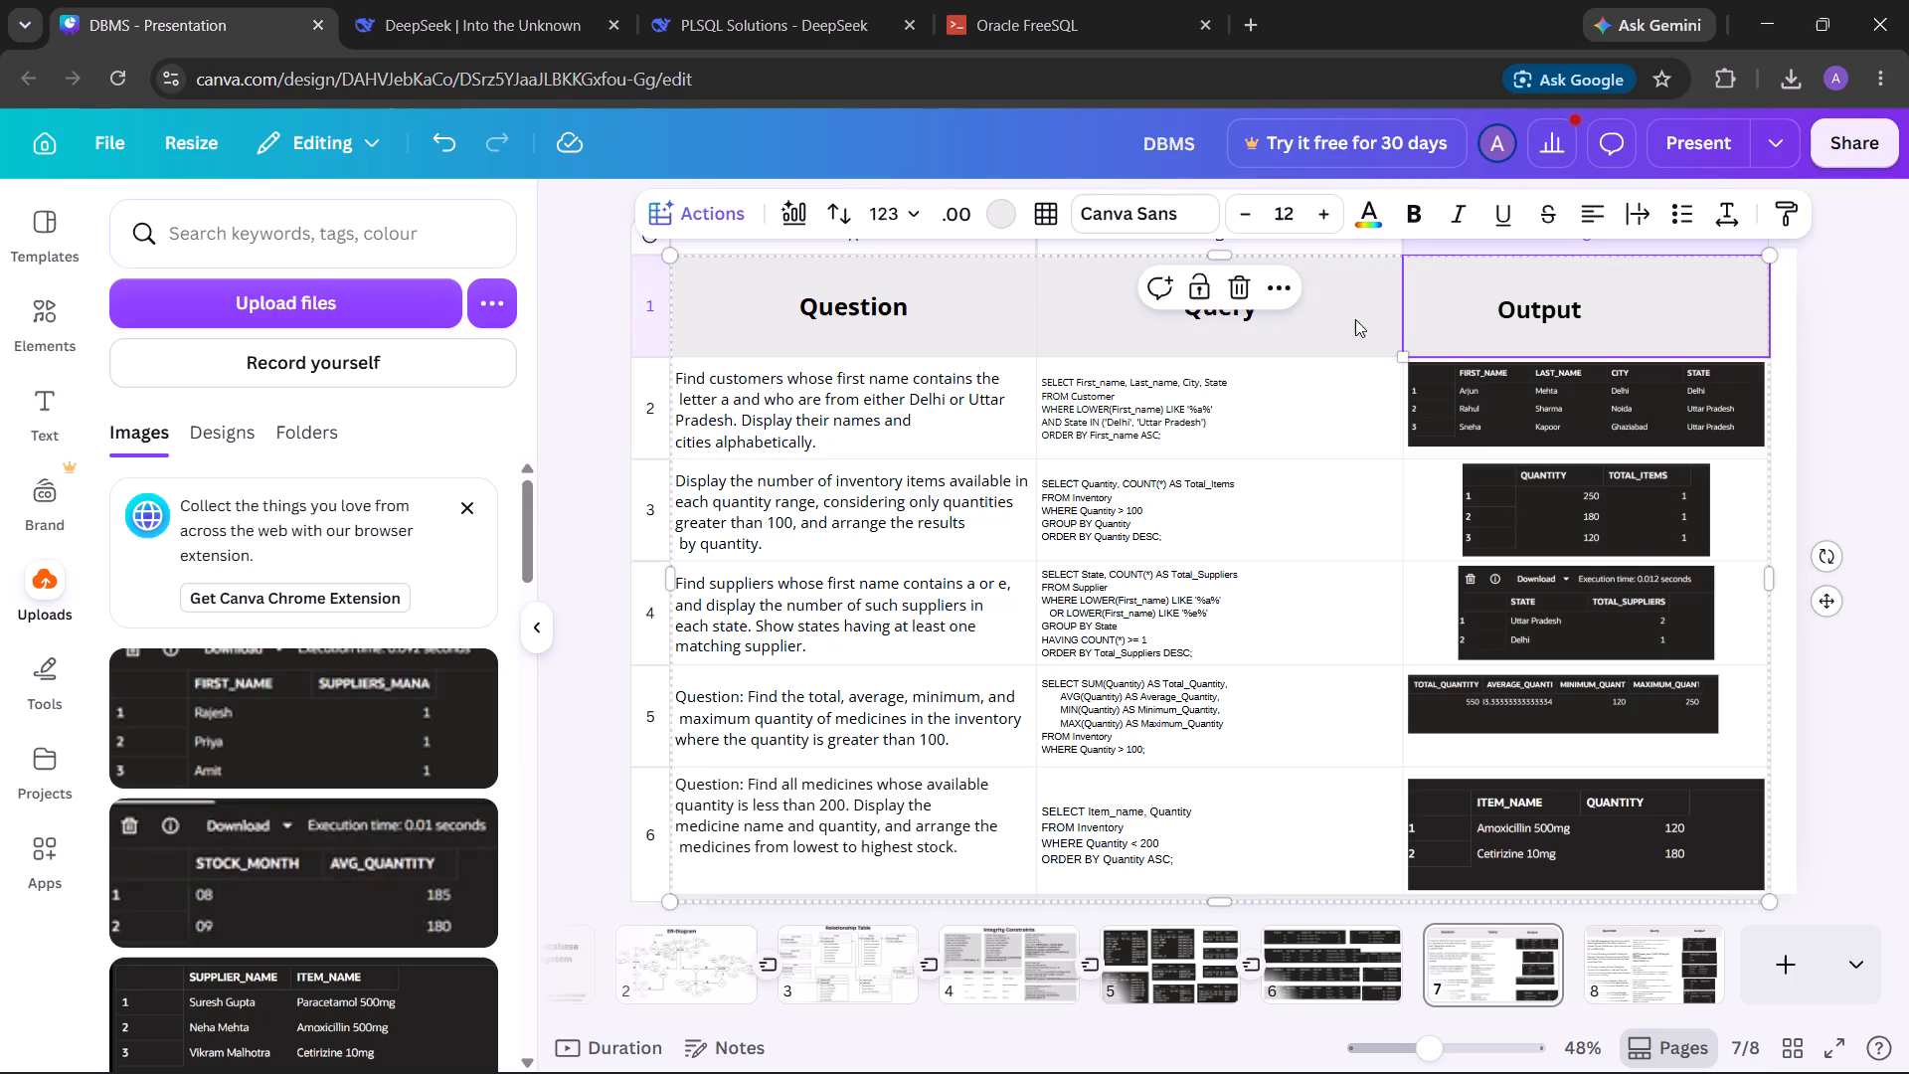
click(681, 344)
click(1768, 403)
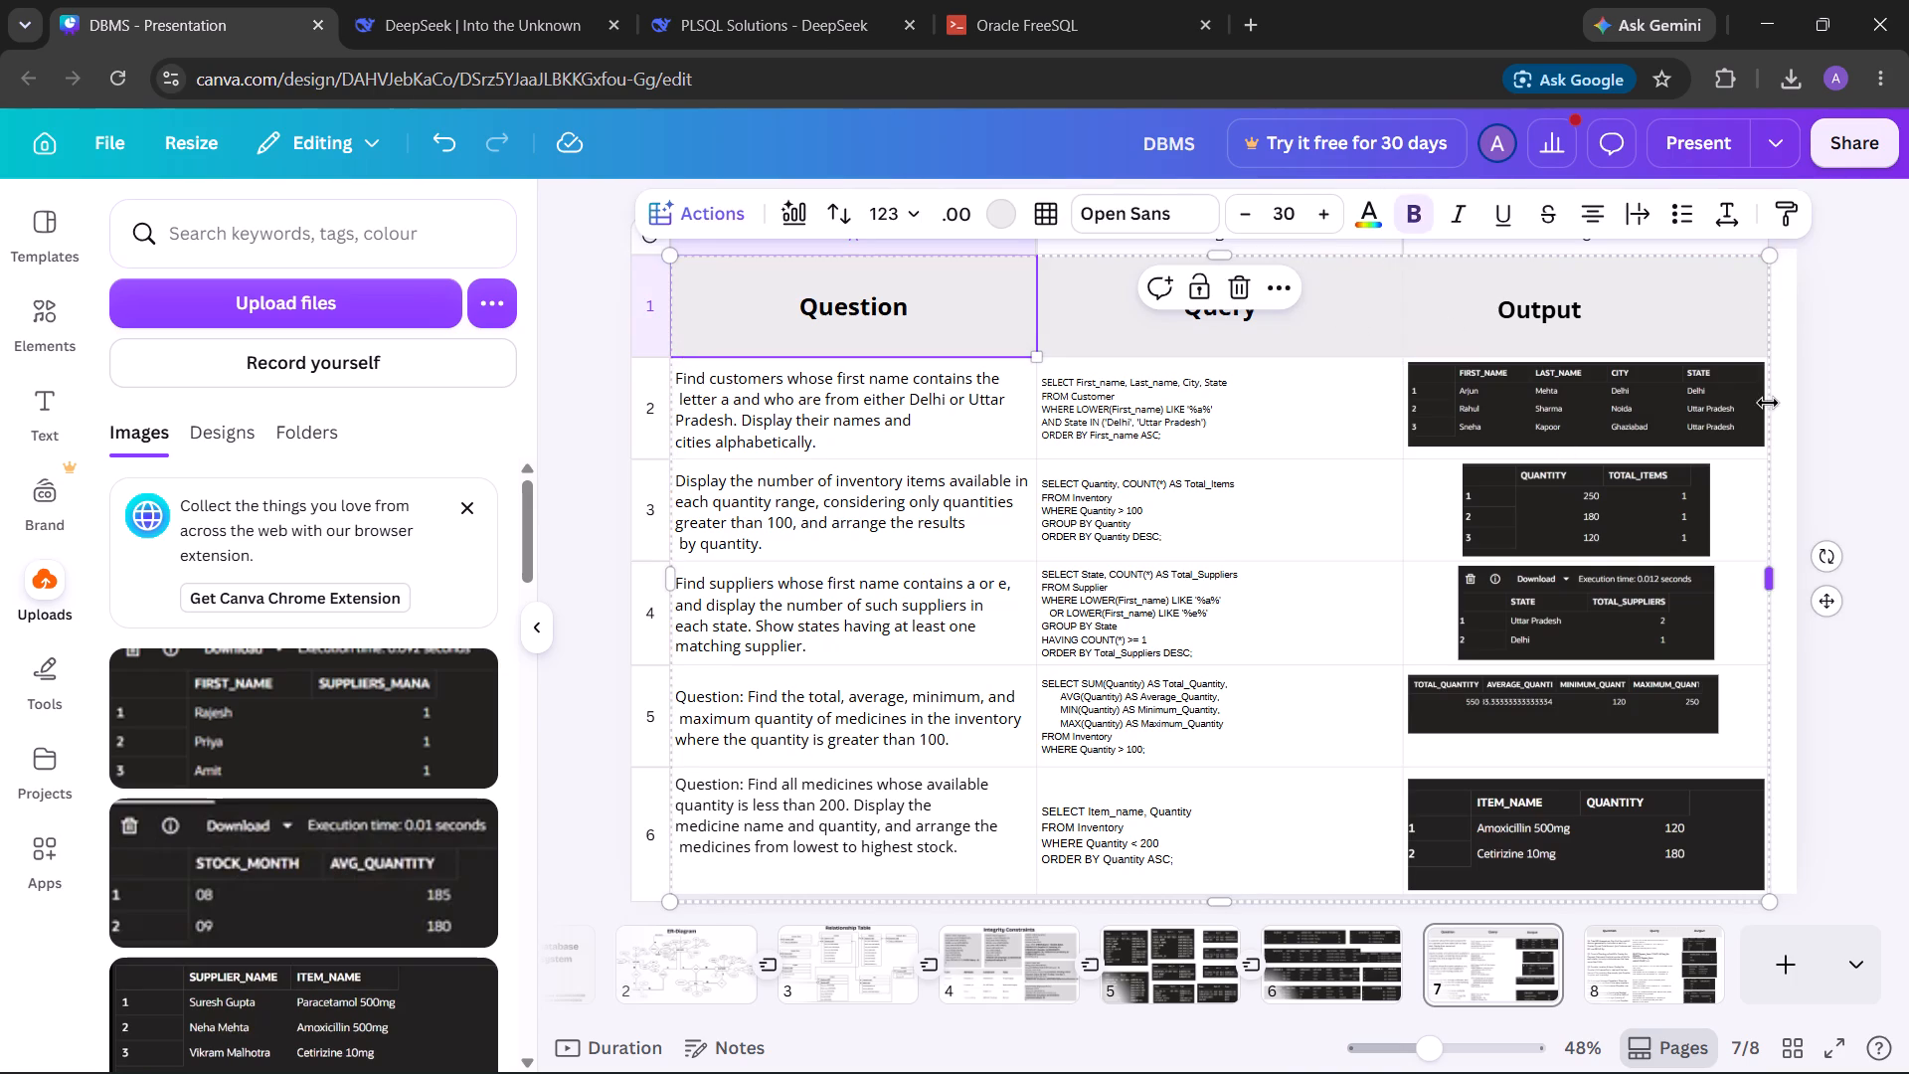
click(1777, 420)
click(1296, 317)
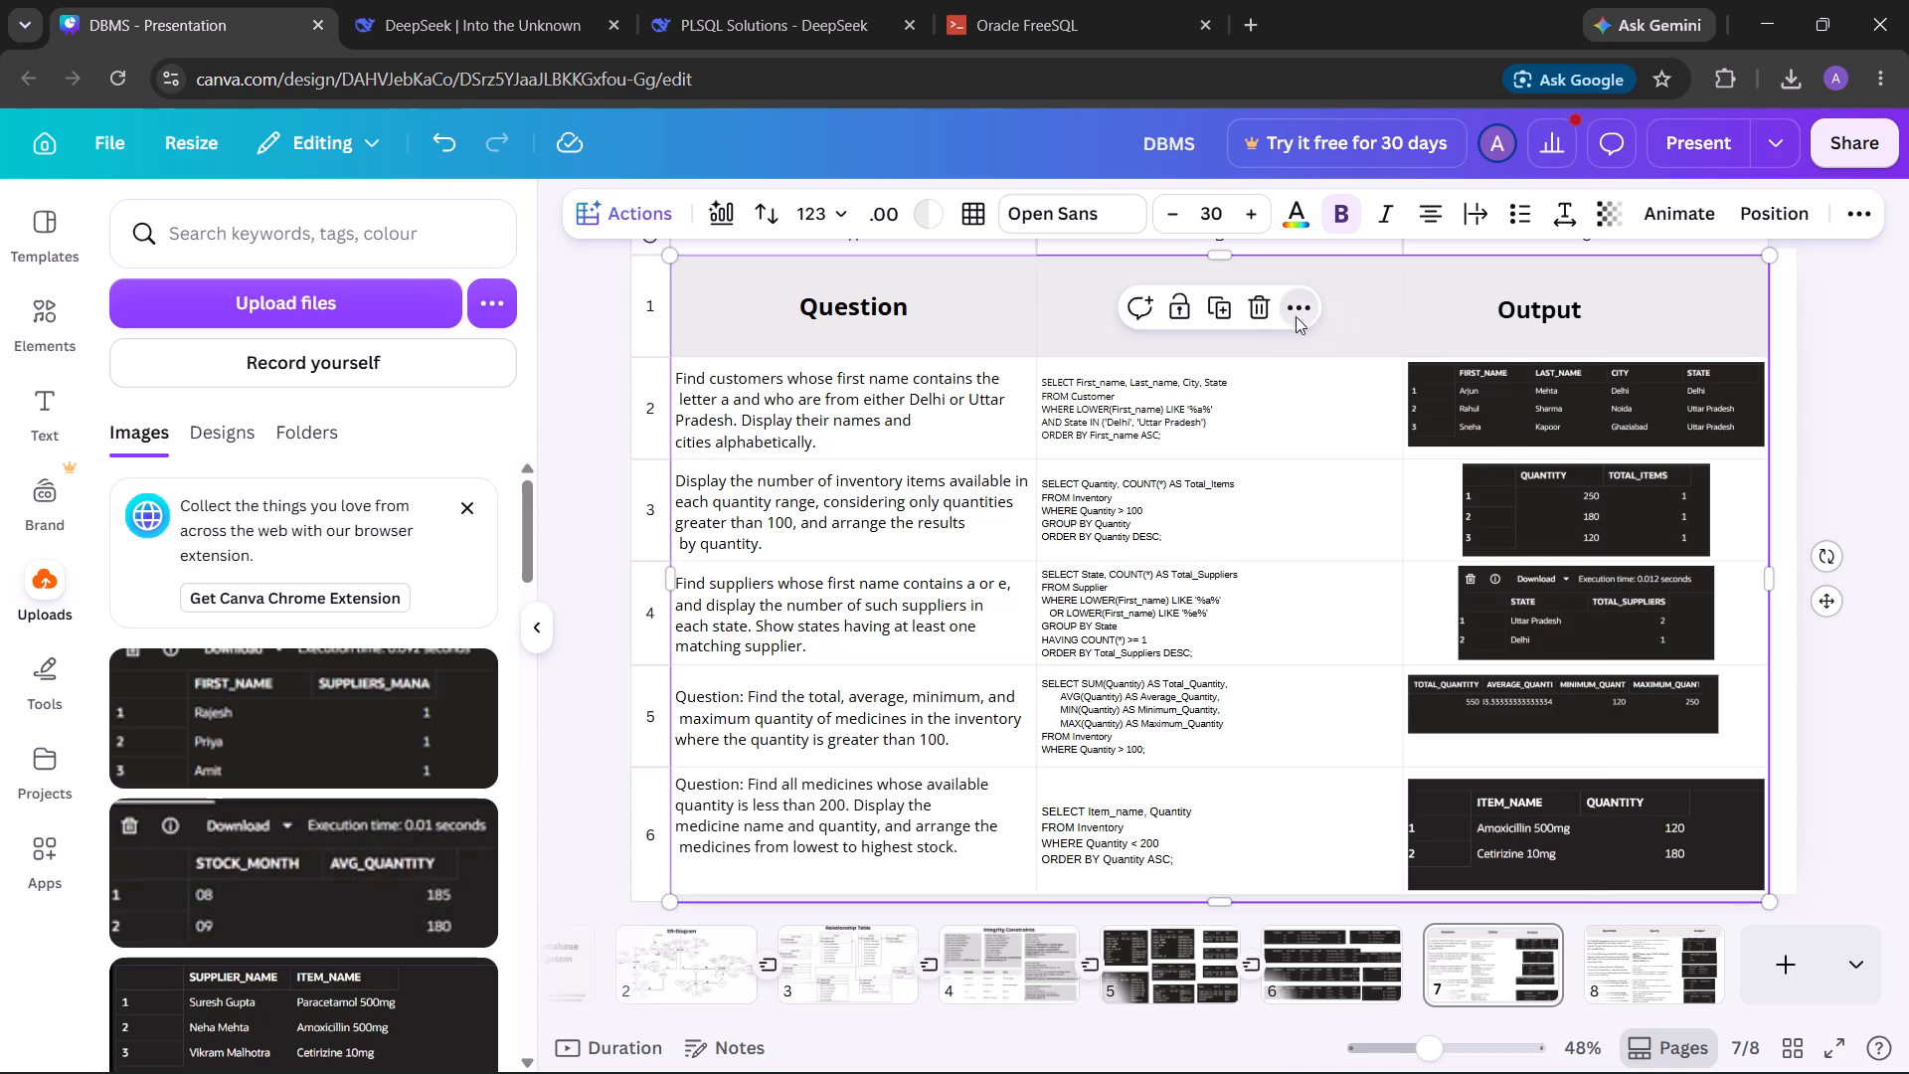
click(1350, 370)
click(1646, 971)
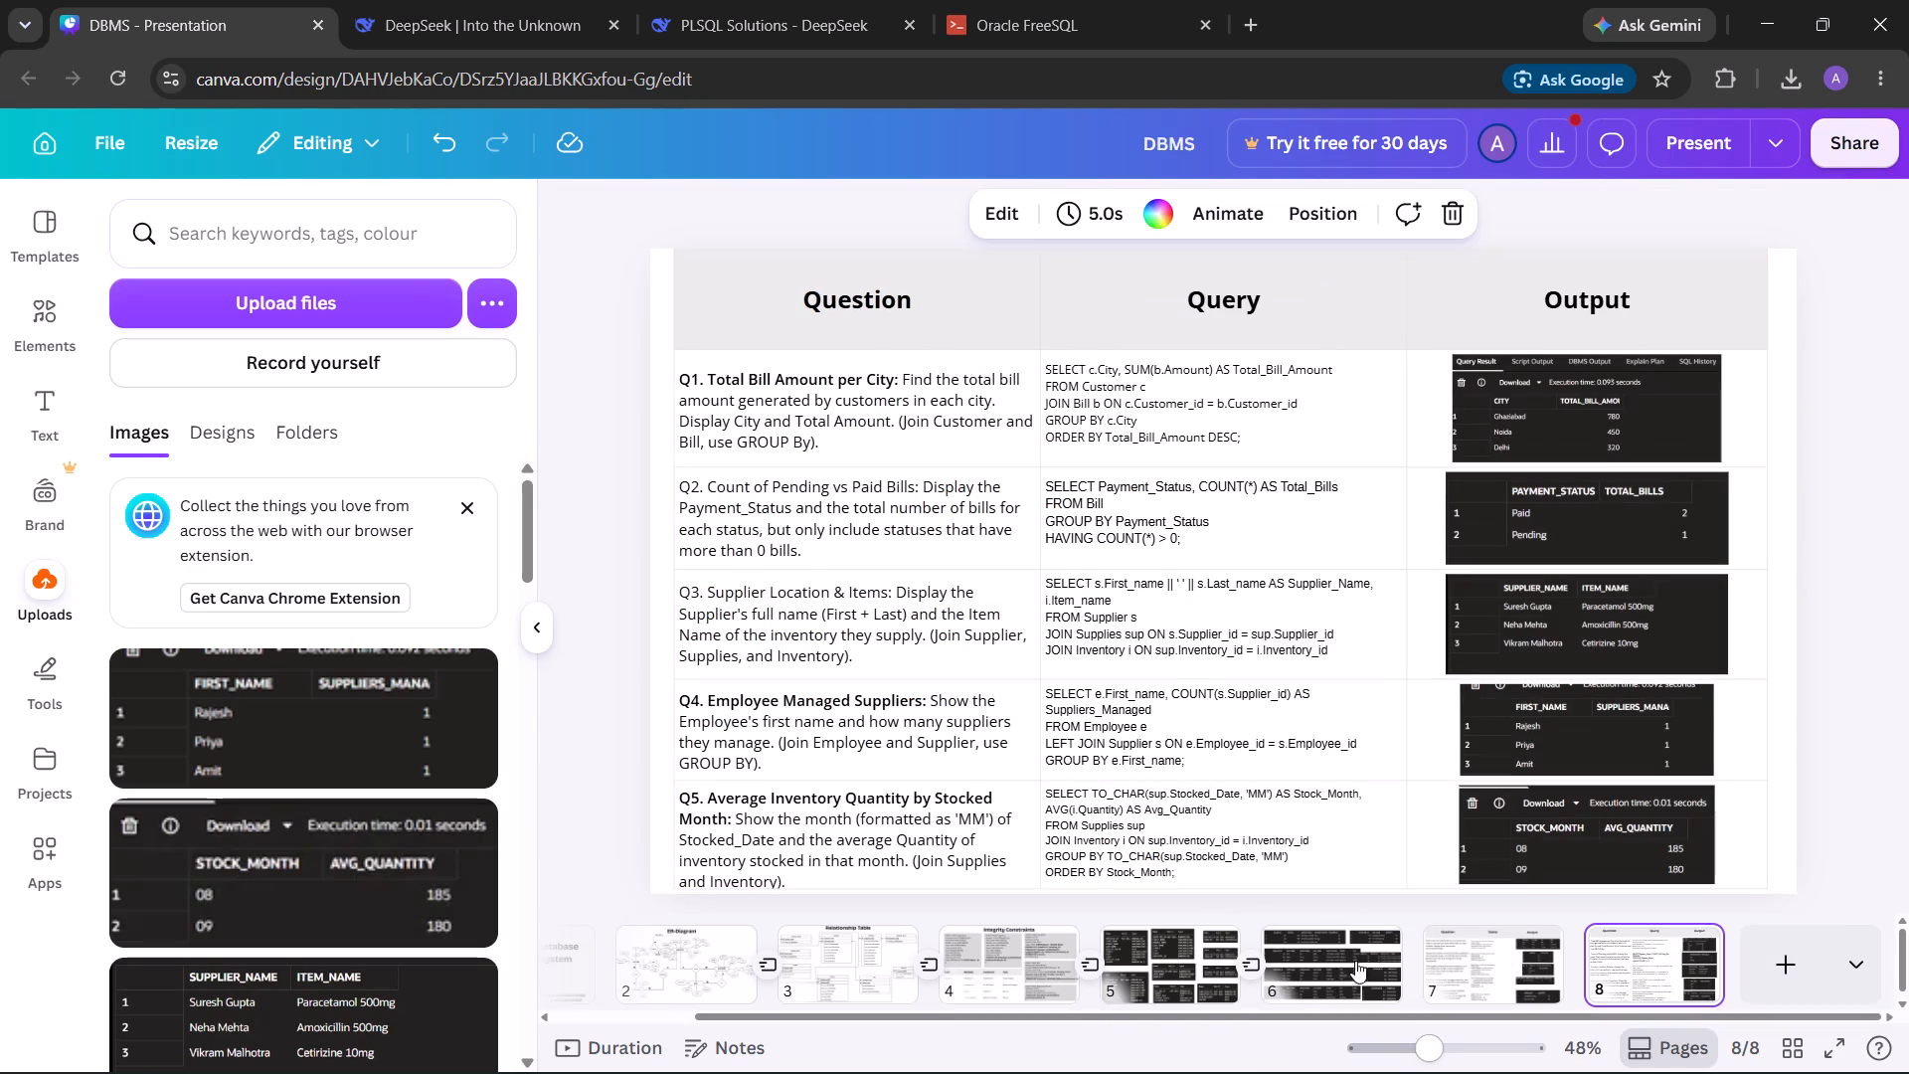
click(1471, 956)
click(1665, 968)
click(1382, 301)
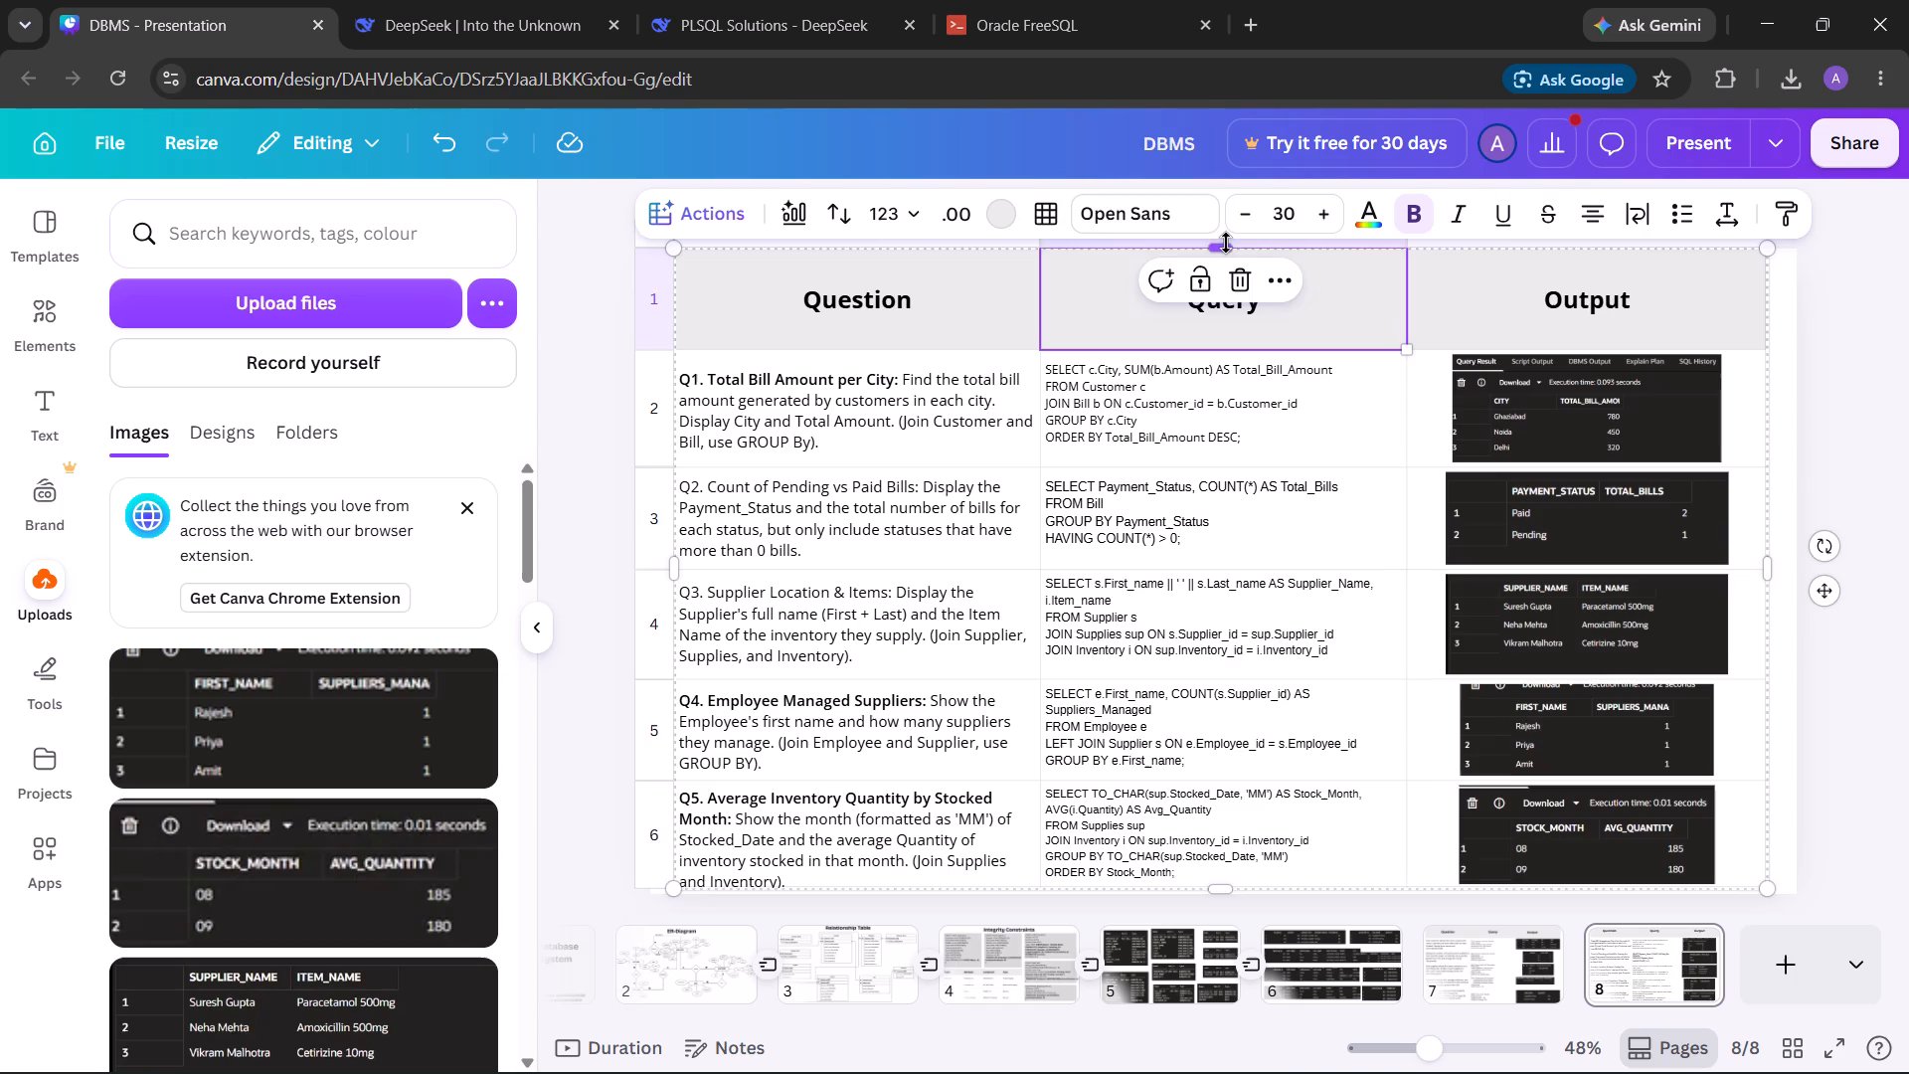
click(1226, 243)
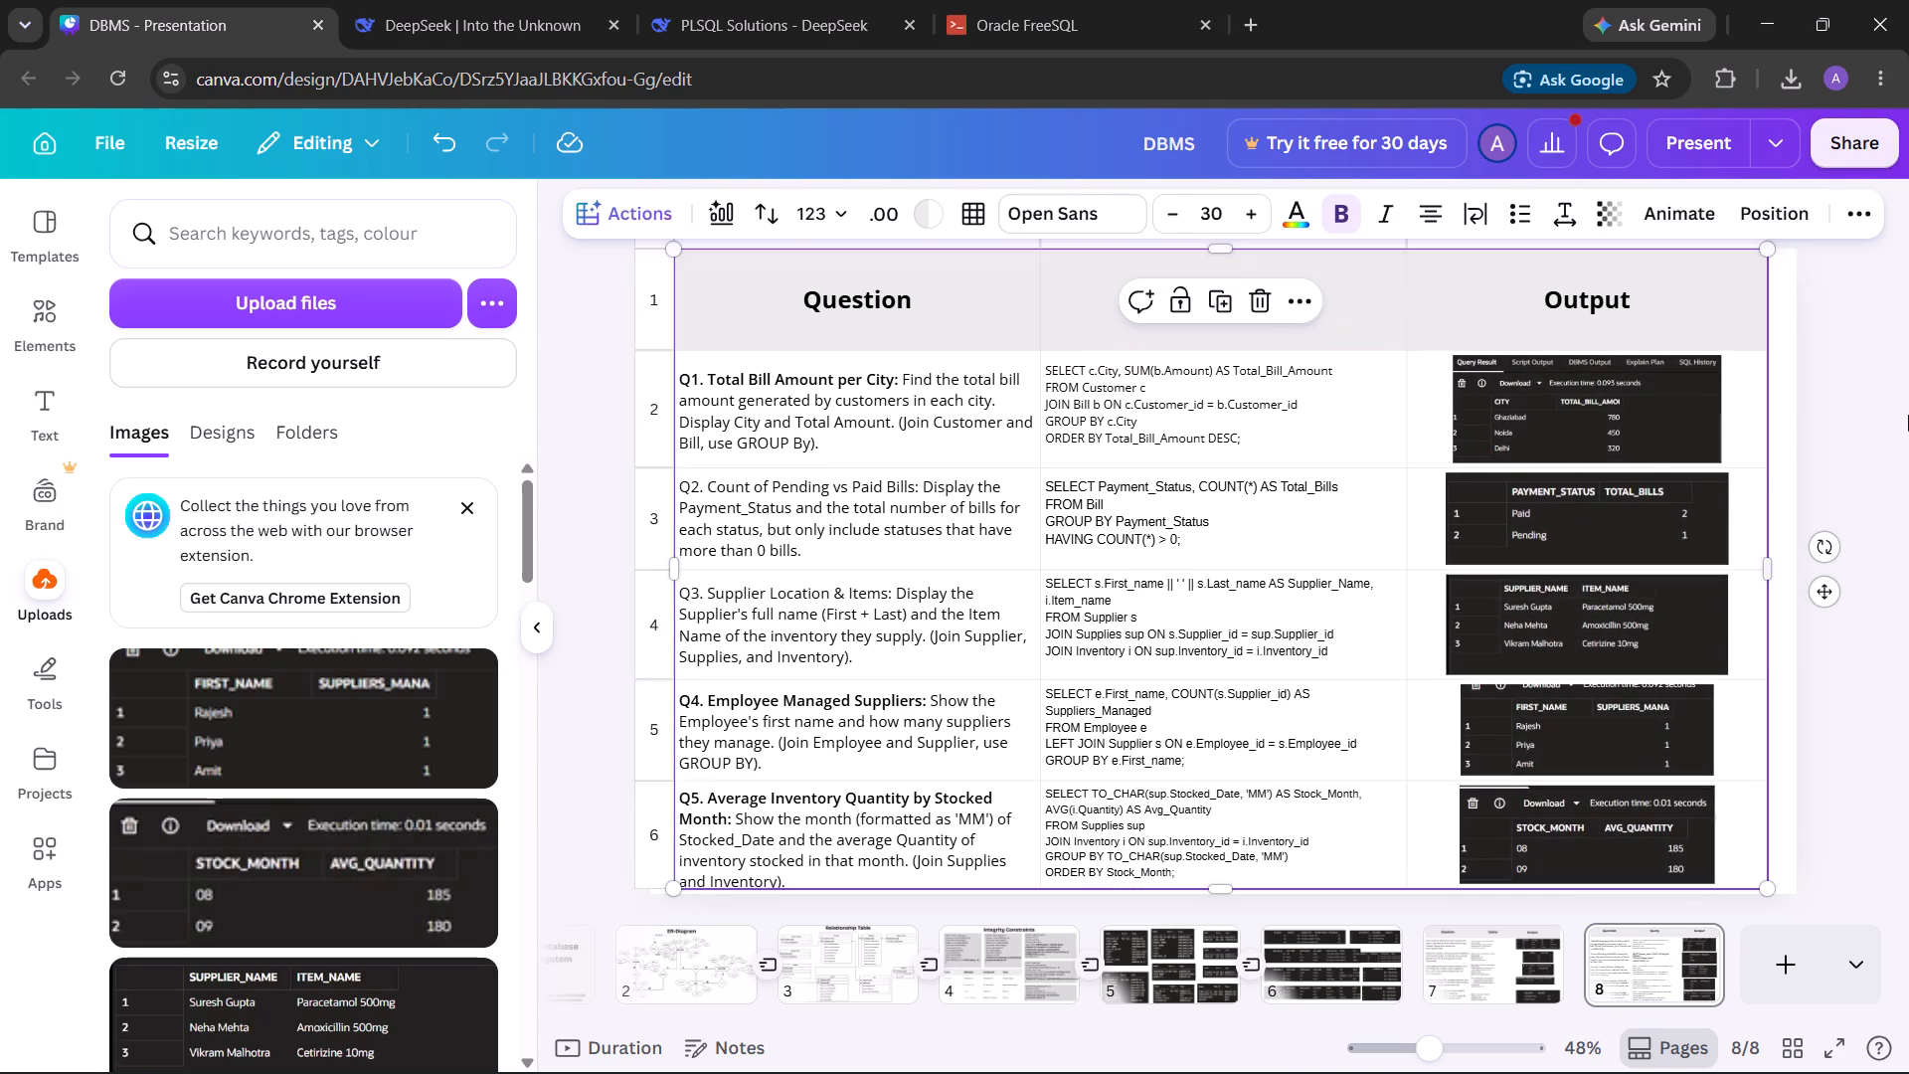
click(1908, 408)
Add a blank page after slide 8 and paste the copied Question, Query and Output table onto it.
click(1794, 954)
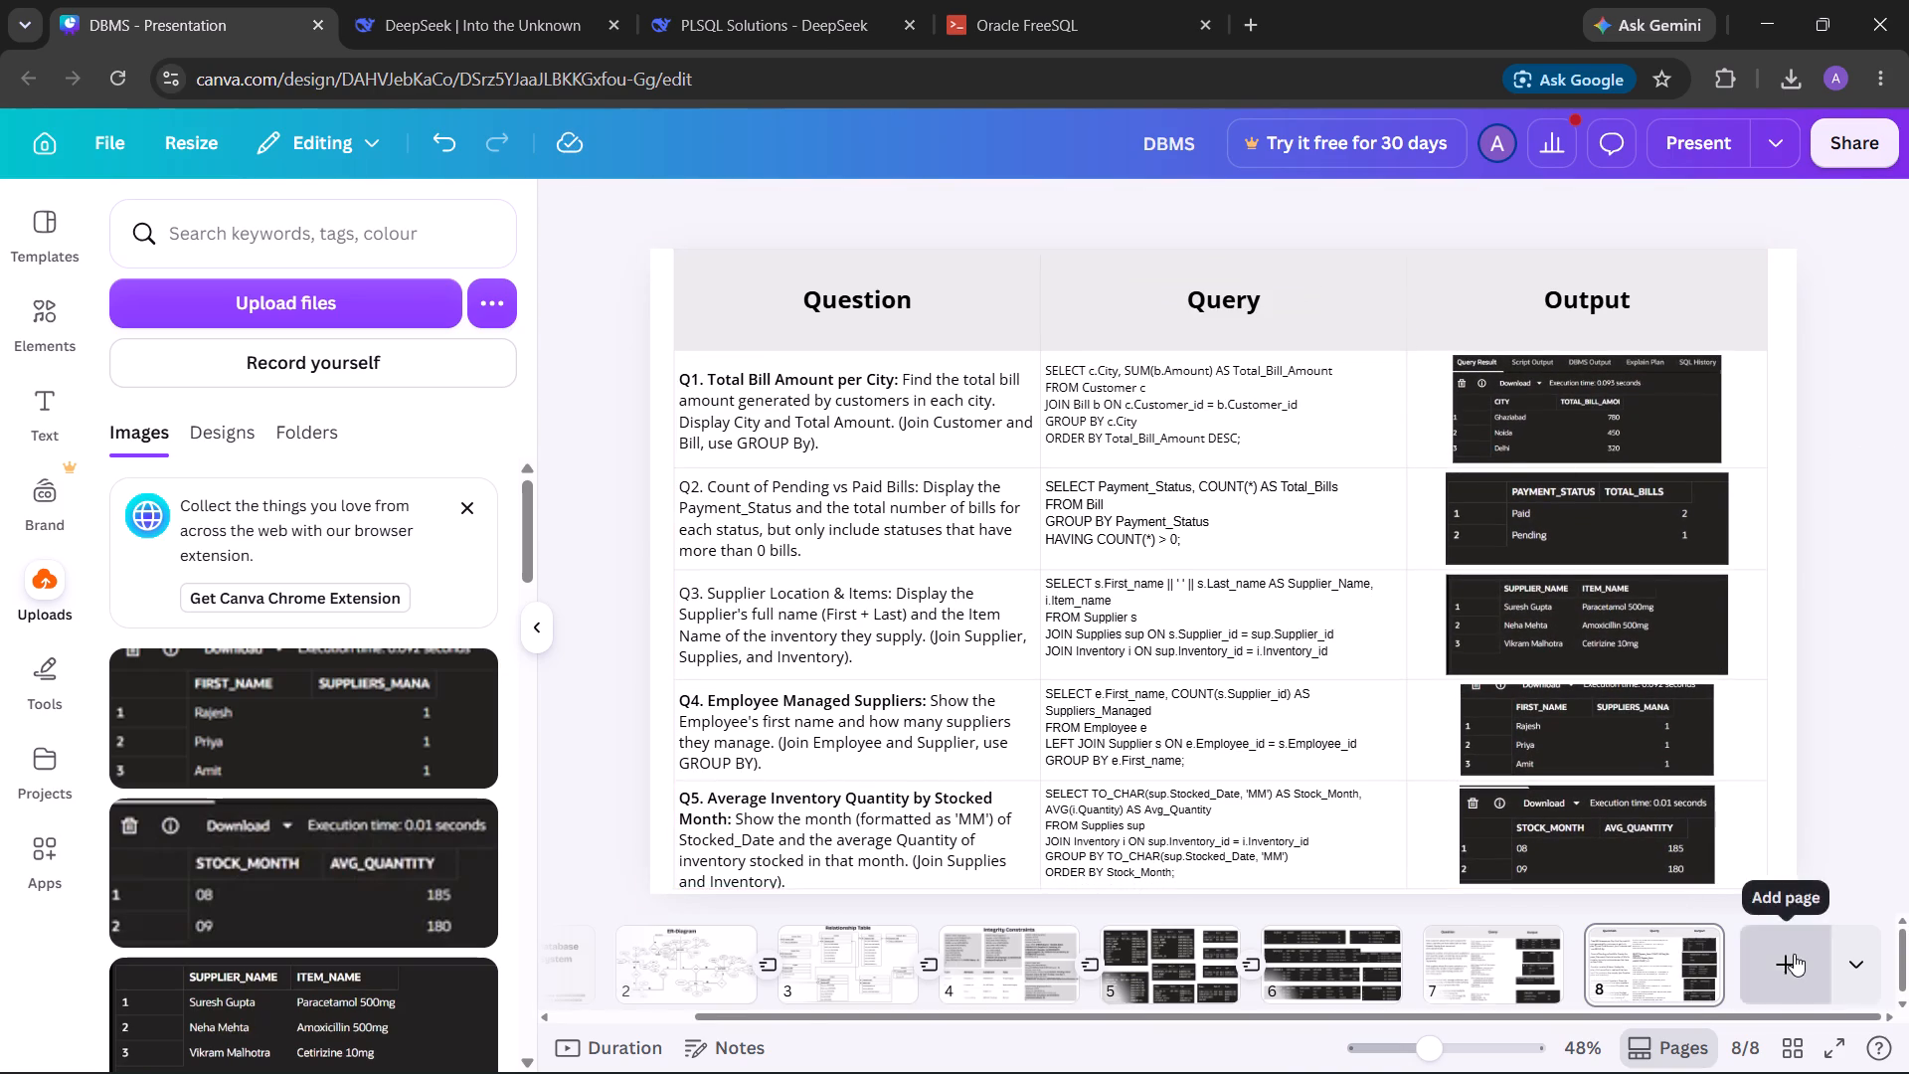
click(981, 428)
right_click(983, 422)
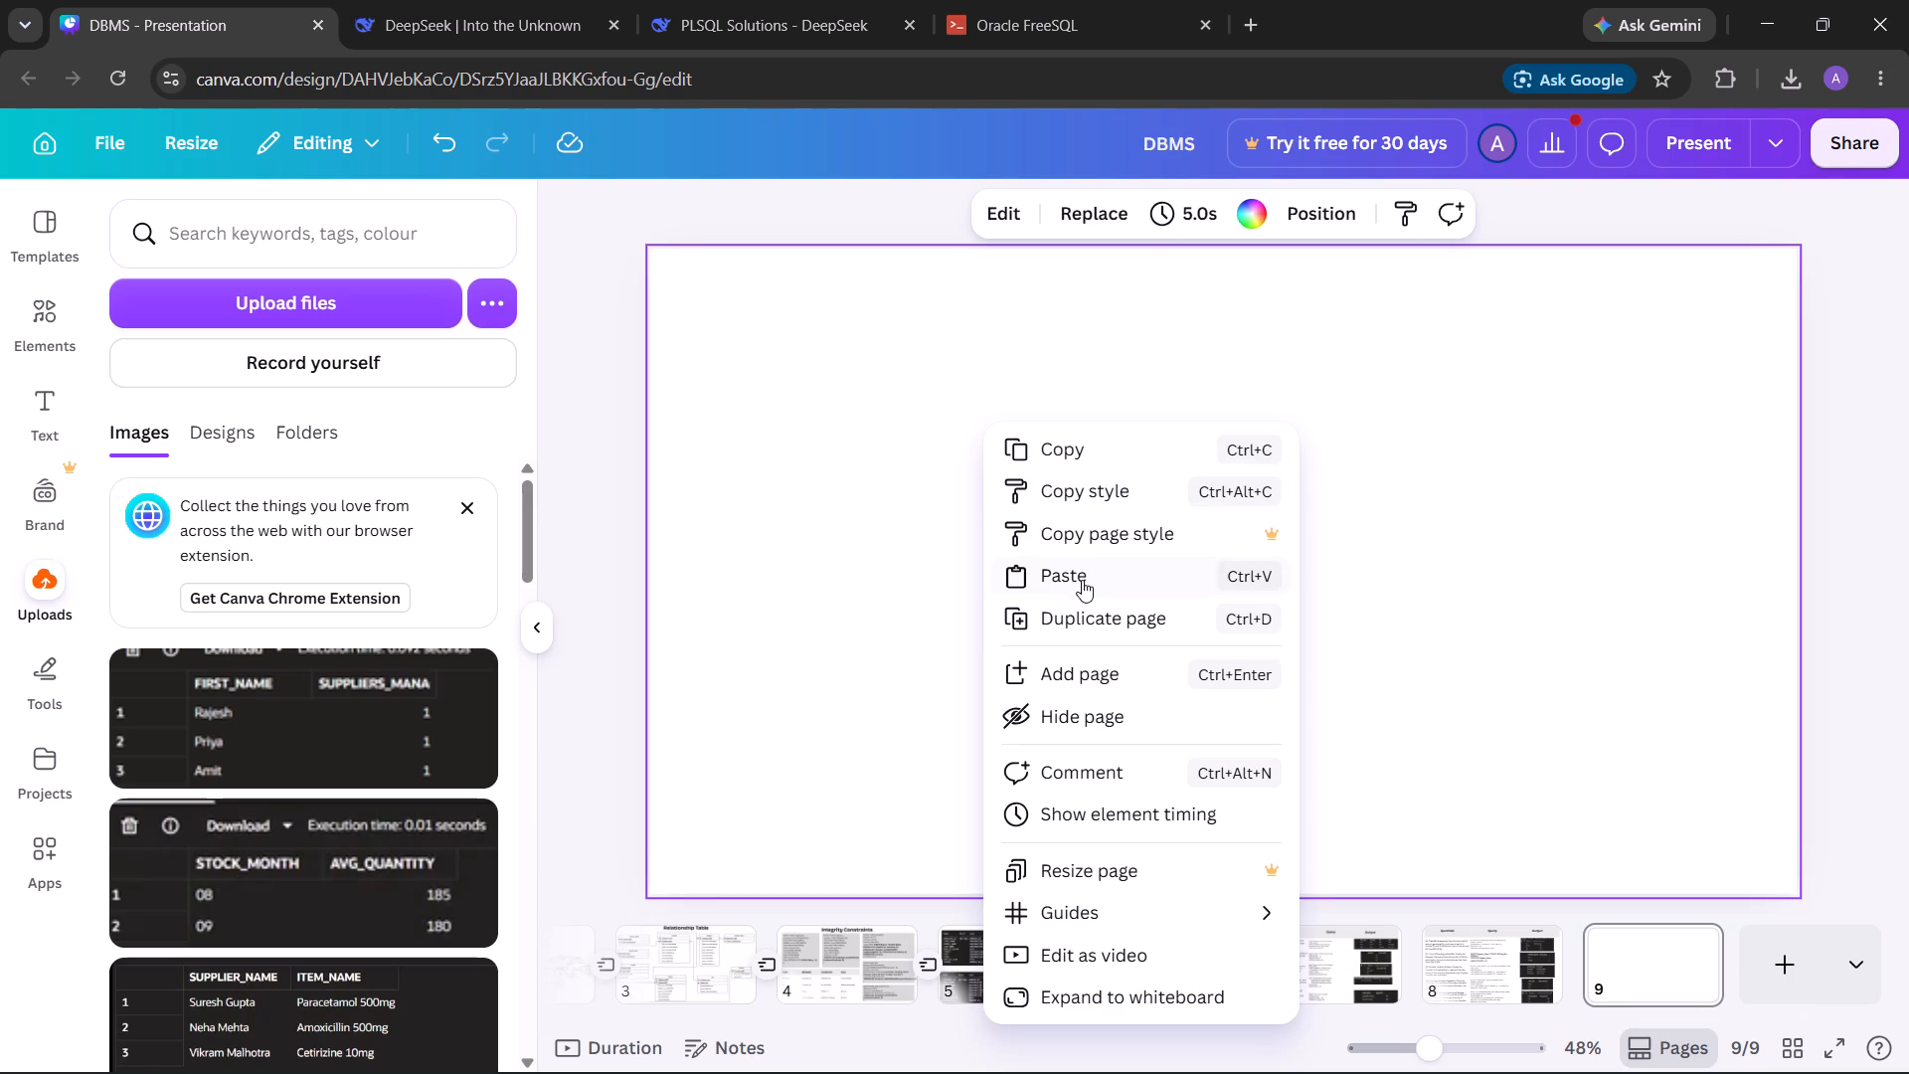
click(1082, 579)
click(1010, 444)
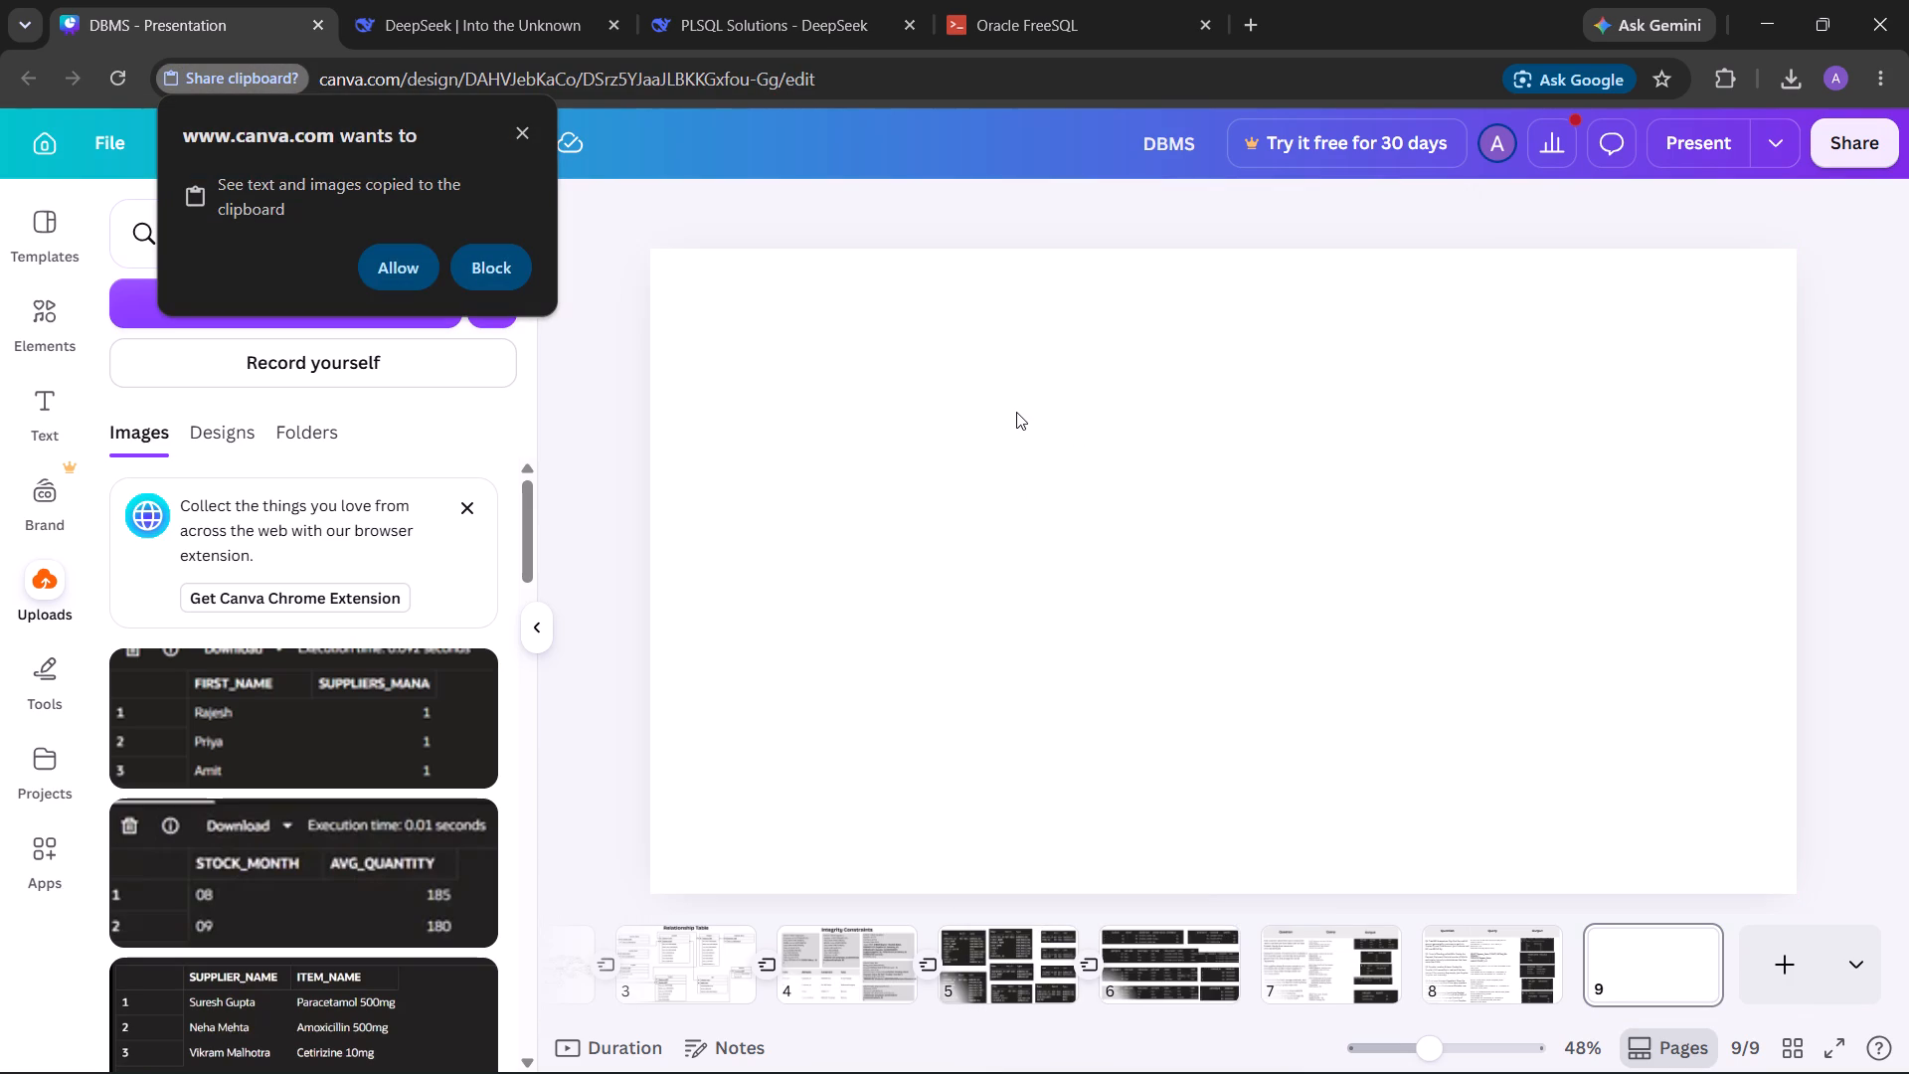
key(ctrl+v)
click(527, 131)
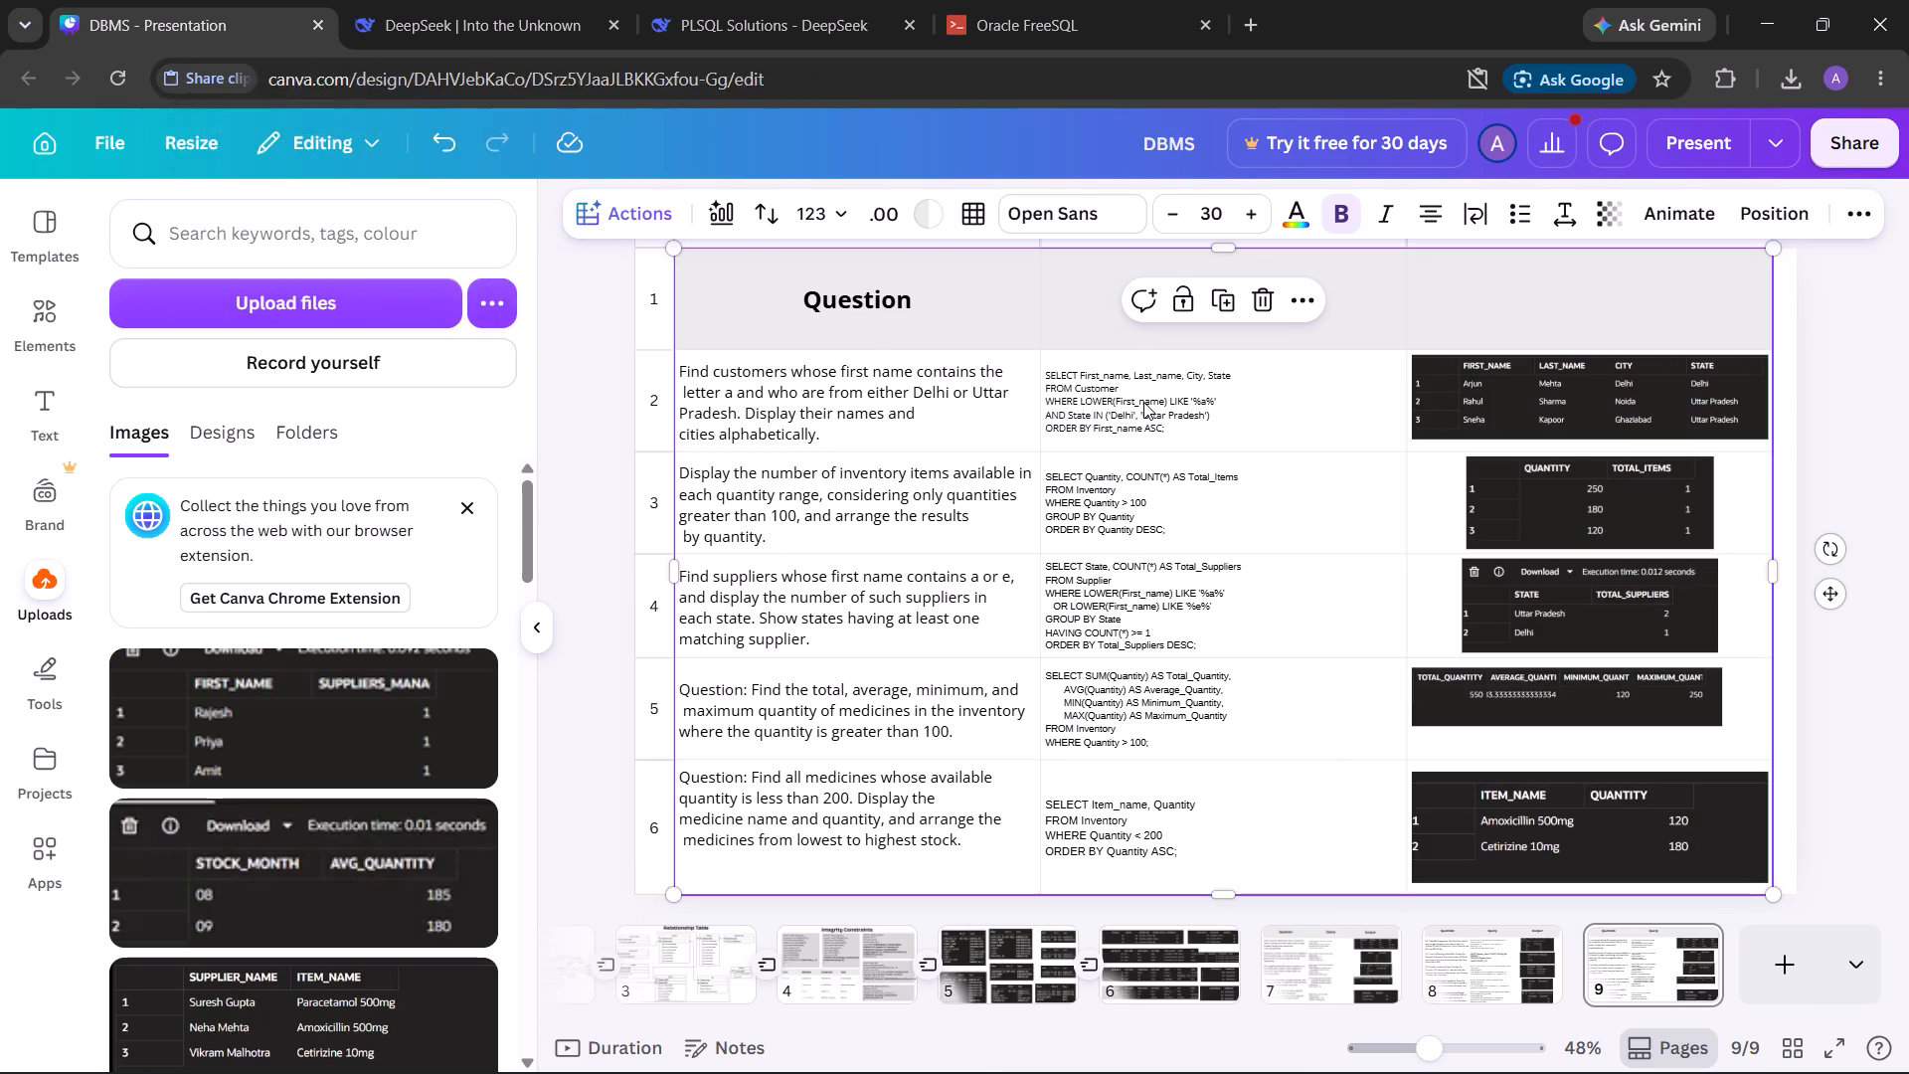
click(536, 131)
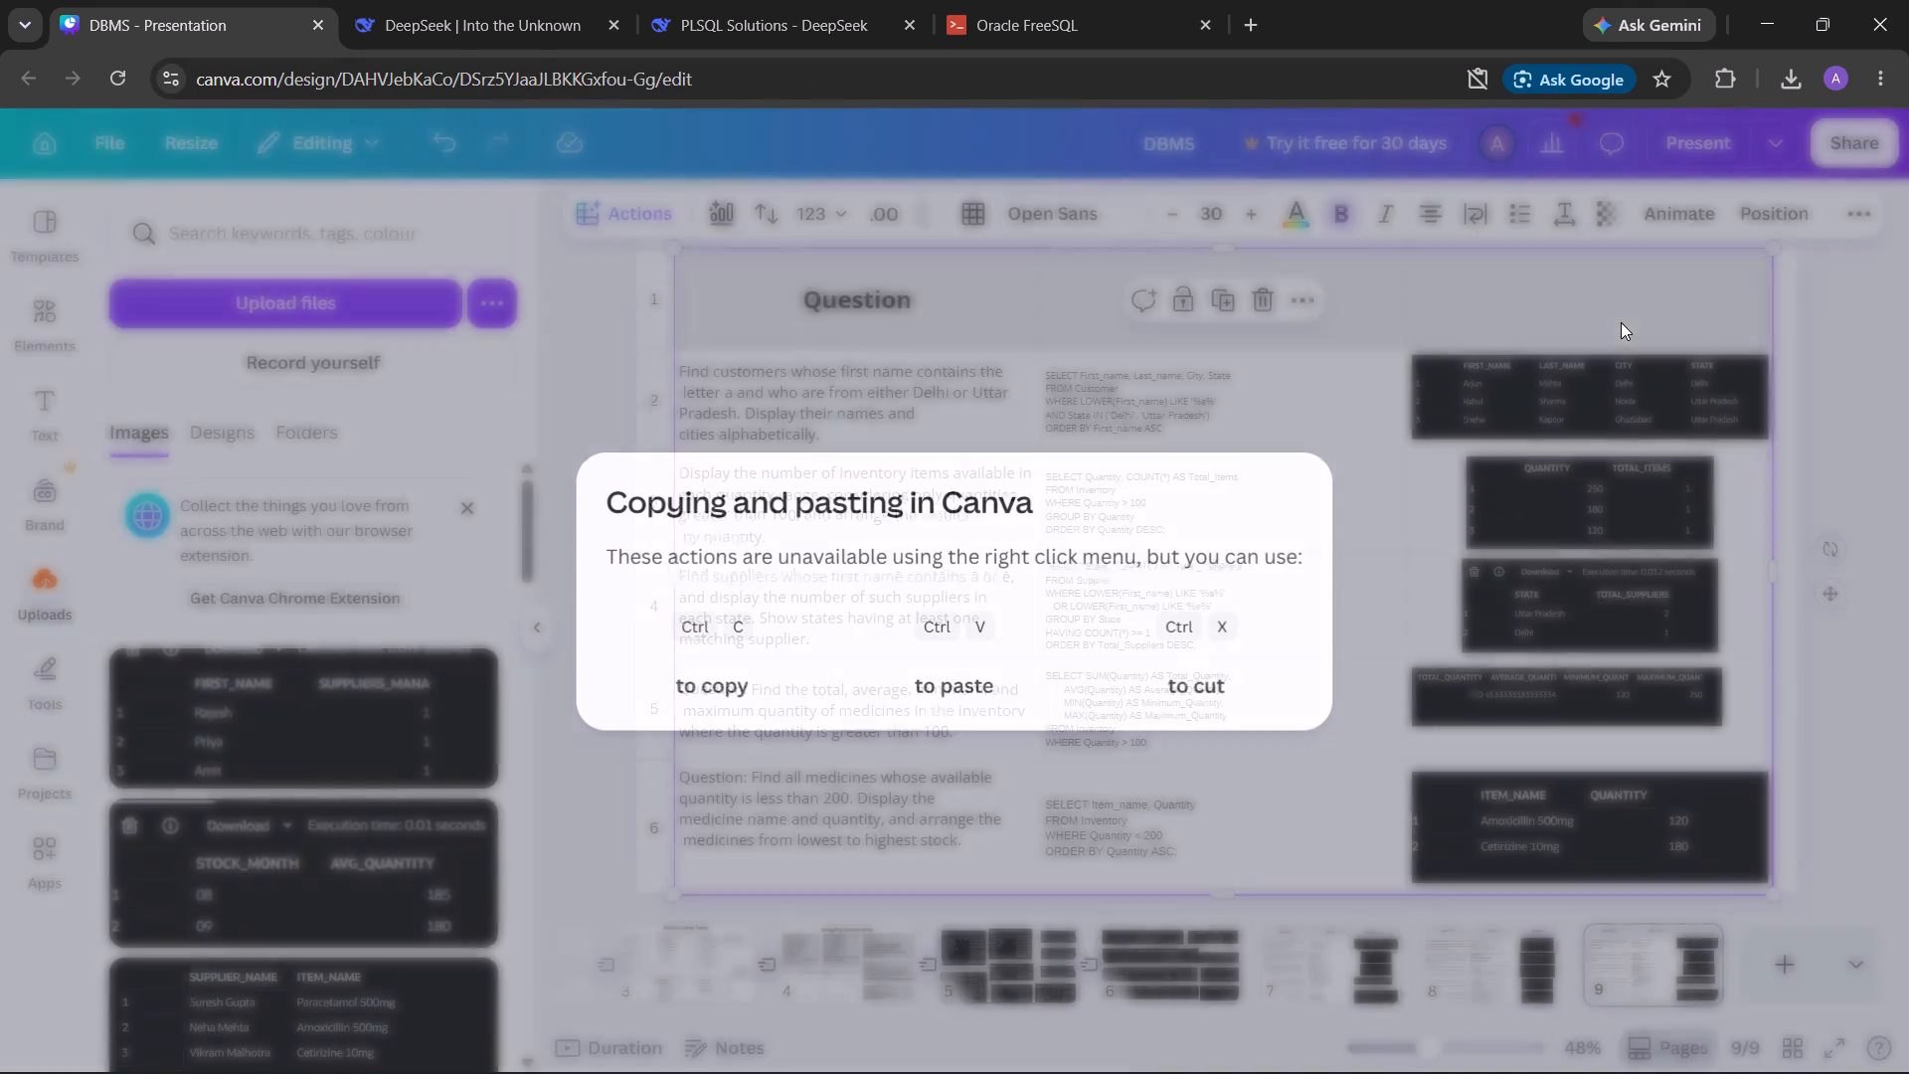
click(1348, 481)
click(1561, 215)
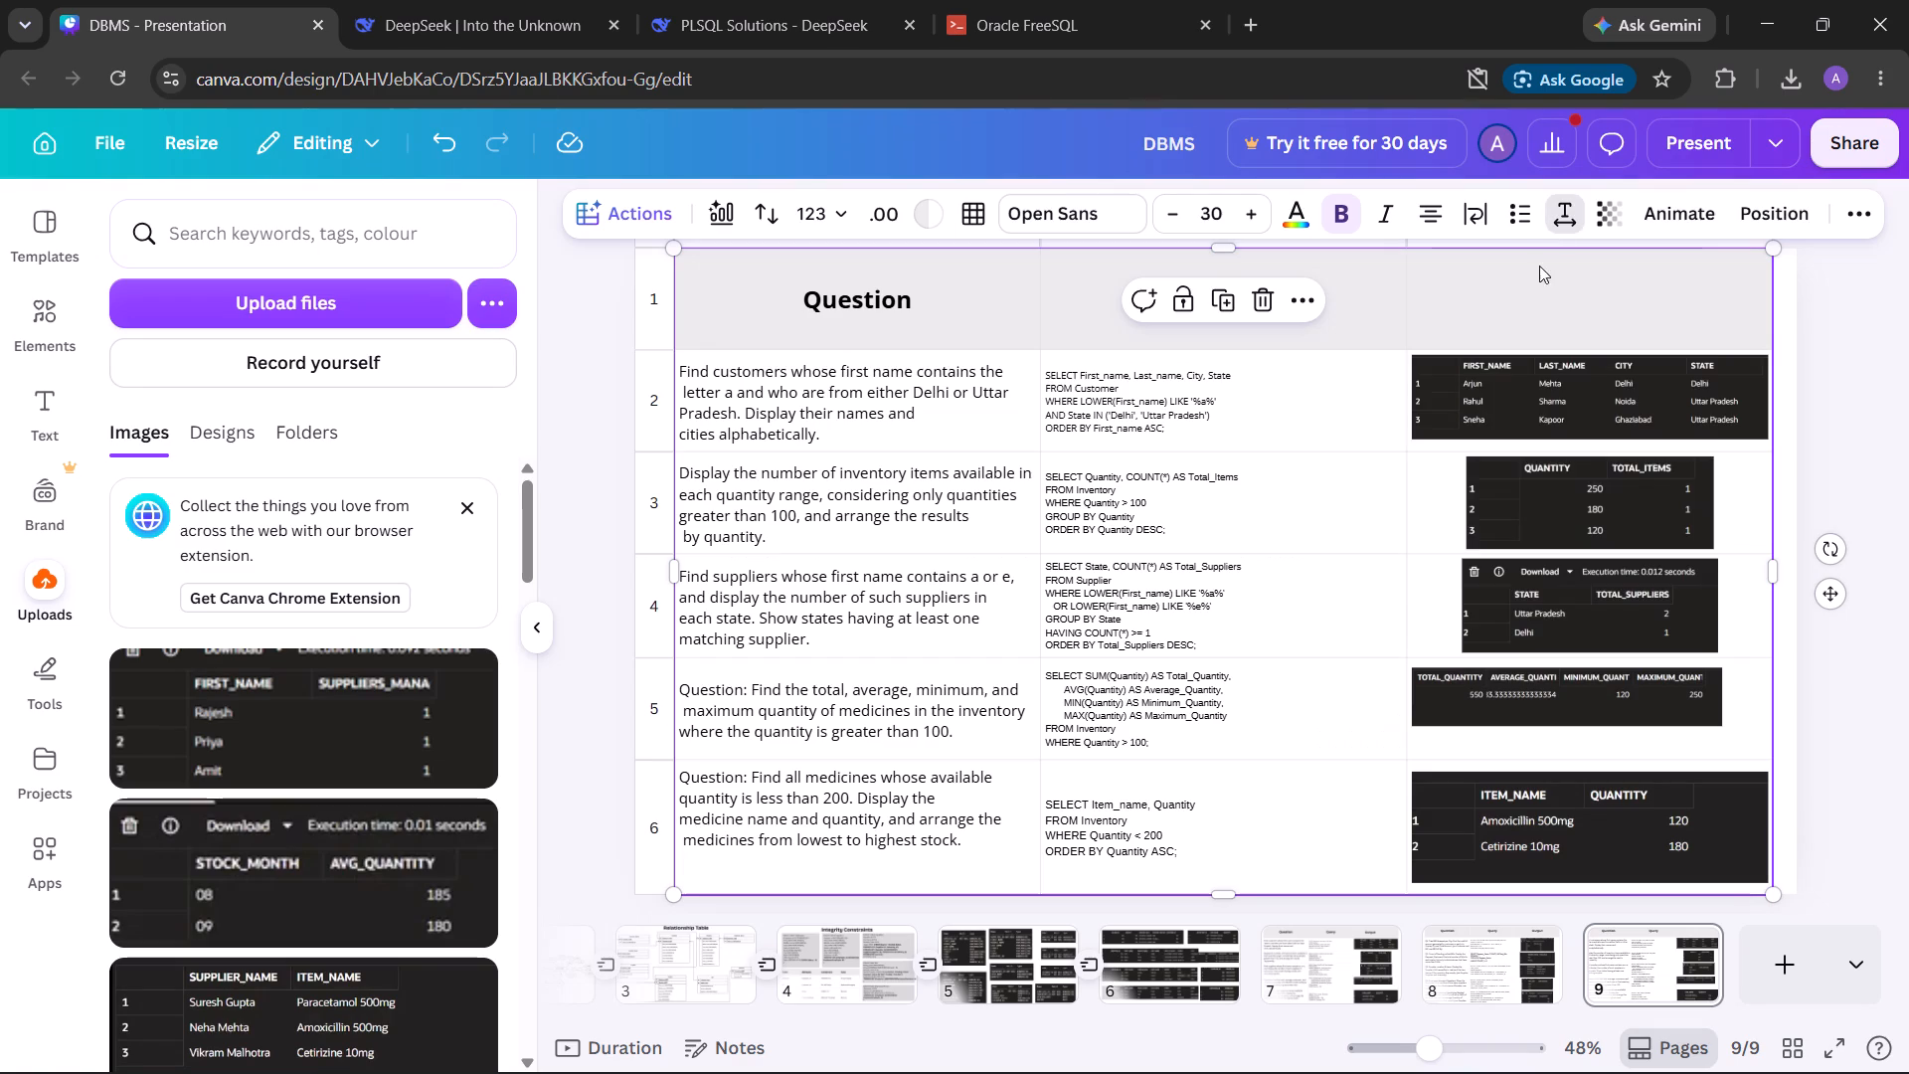
Set the empty third header cell's font size to 30 and enter Output as its heading.
click(1533, 282)
click(1377, 280)
click(1543, 296)
click(1543, 296)
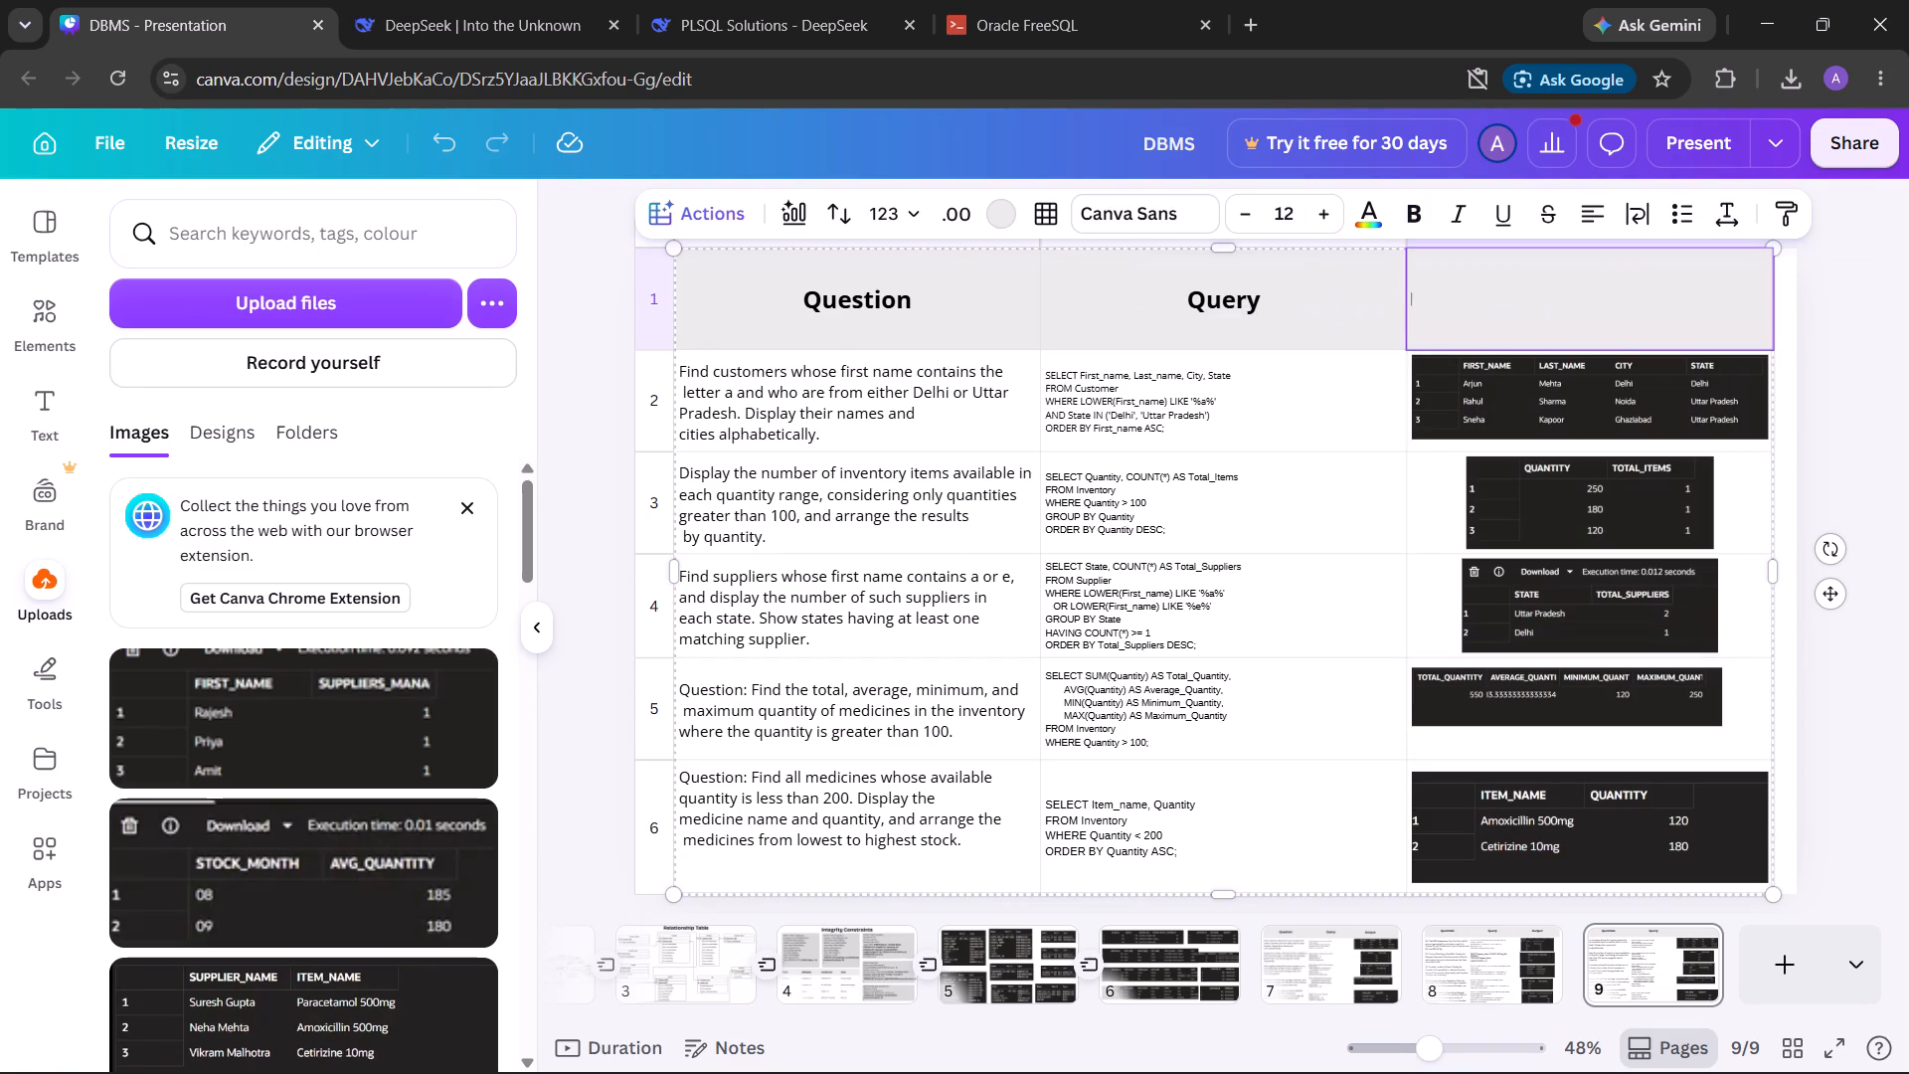
click(1302, 211)
key(BackSpace)
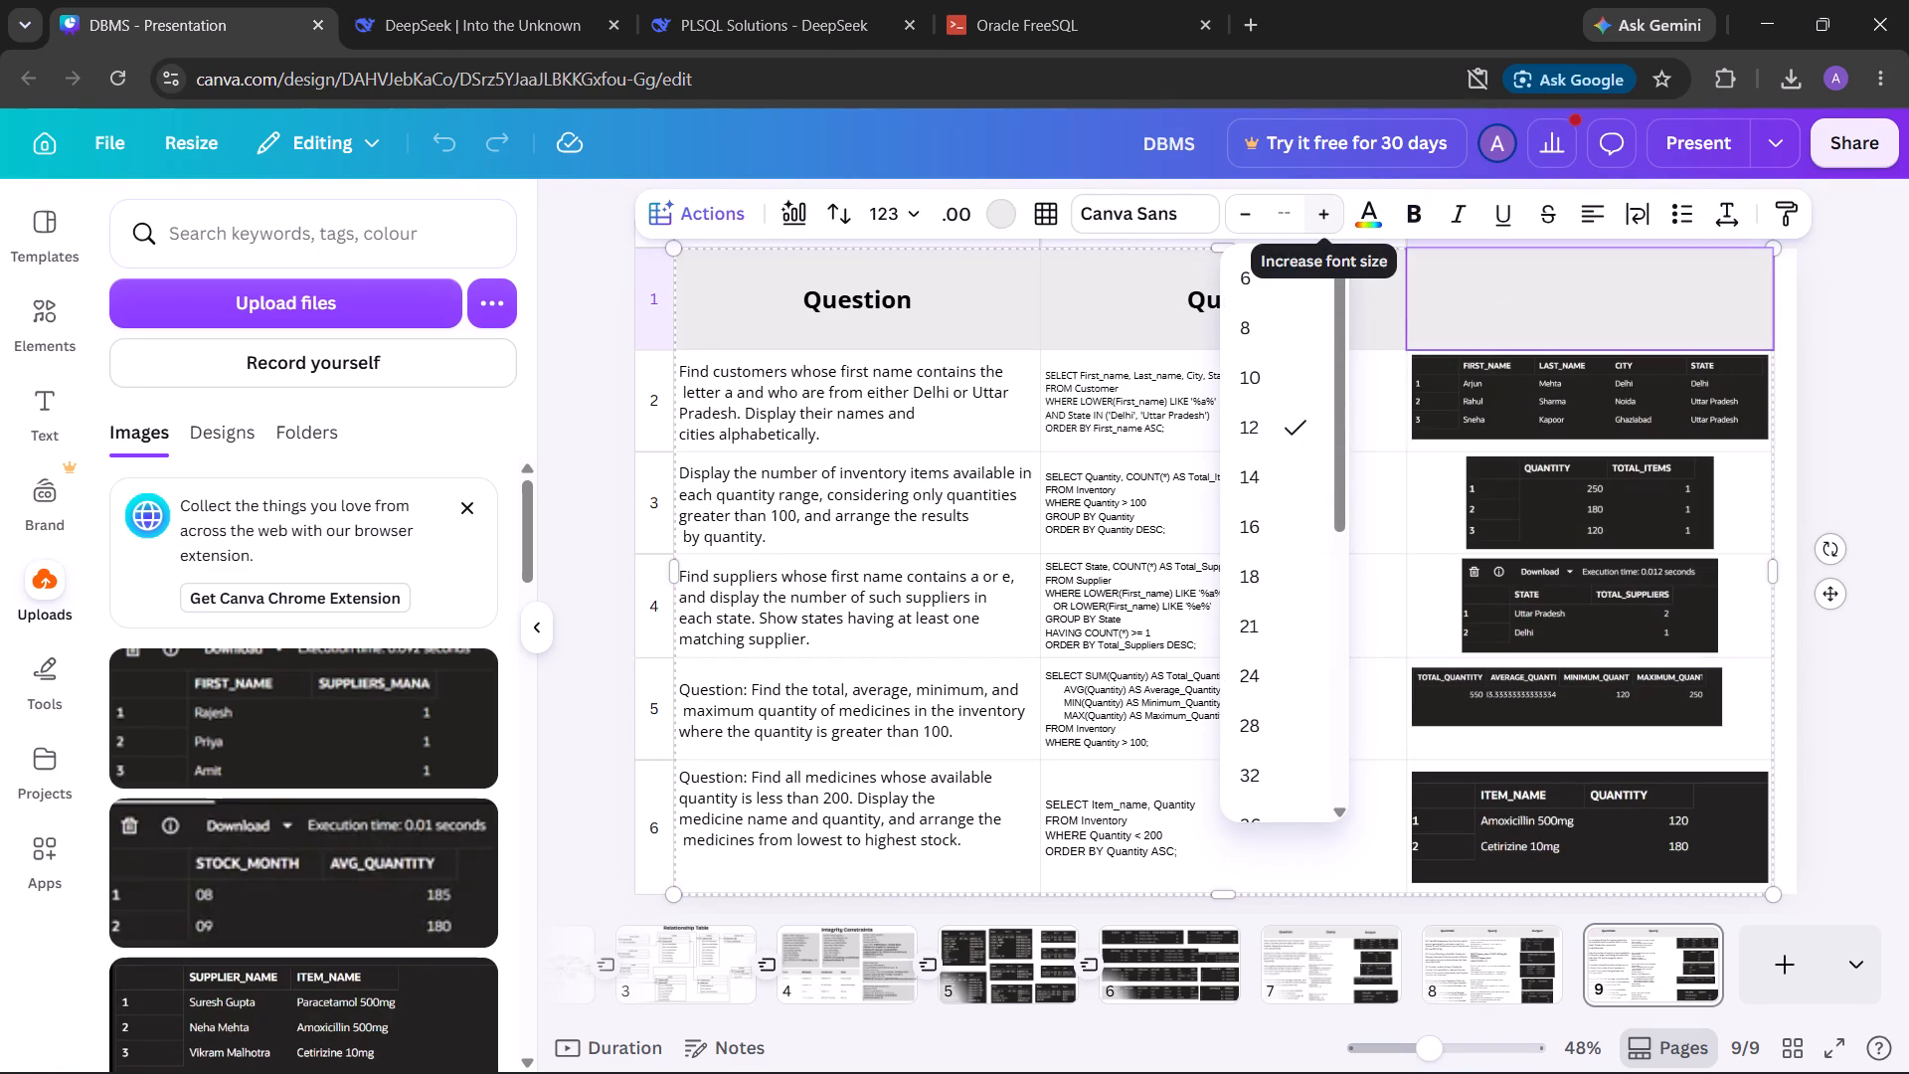
text(30)
click(1486, 313)
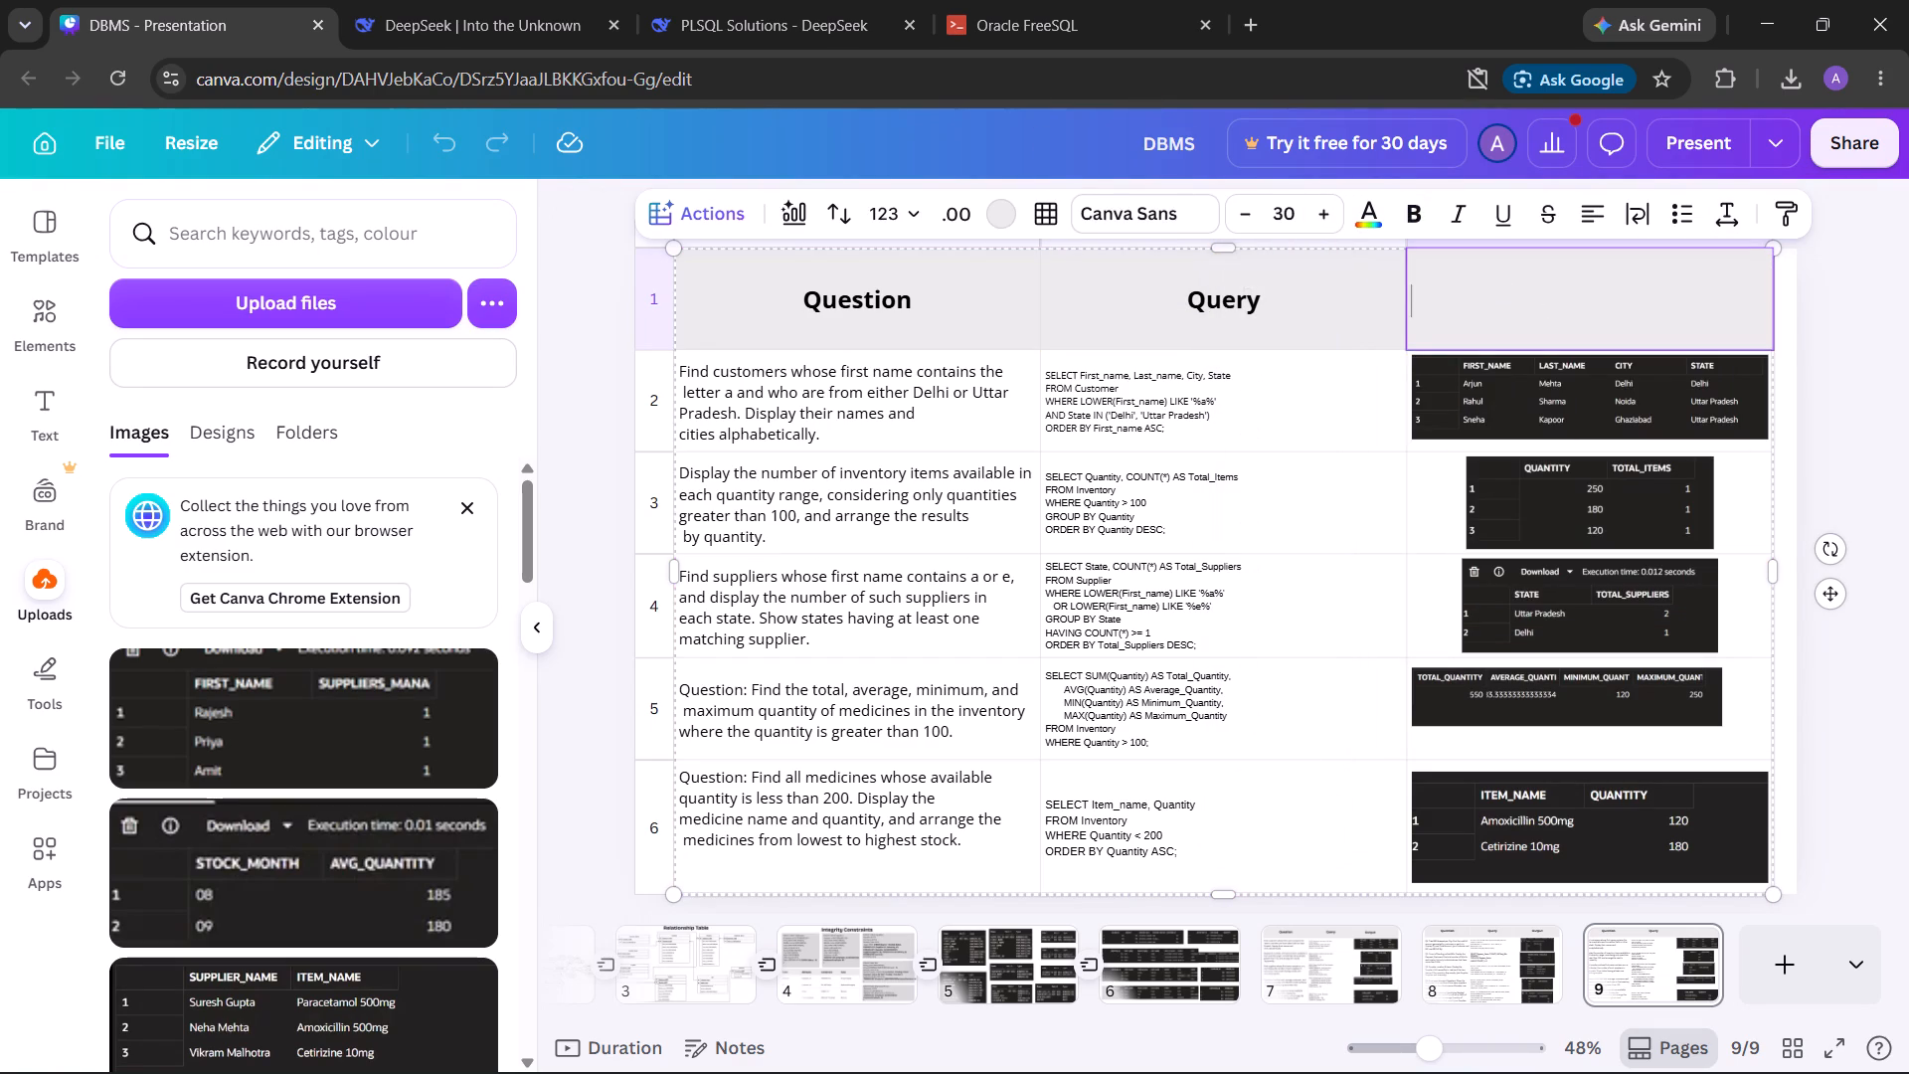
key(shift+o)
text(utput)
Make the Output heading on slide 9 bold and centre it in its header cell.
drag(1577, 304, 1386, 303)
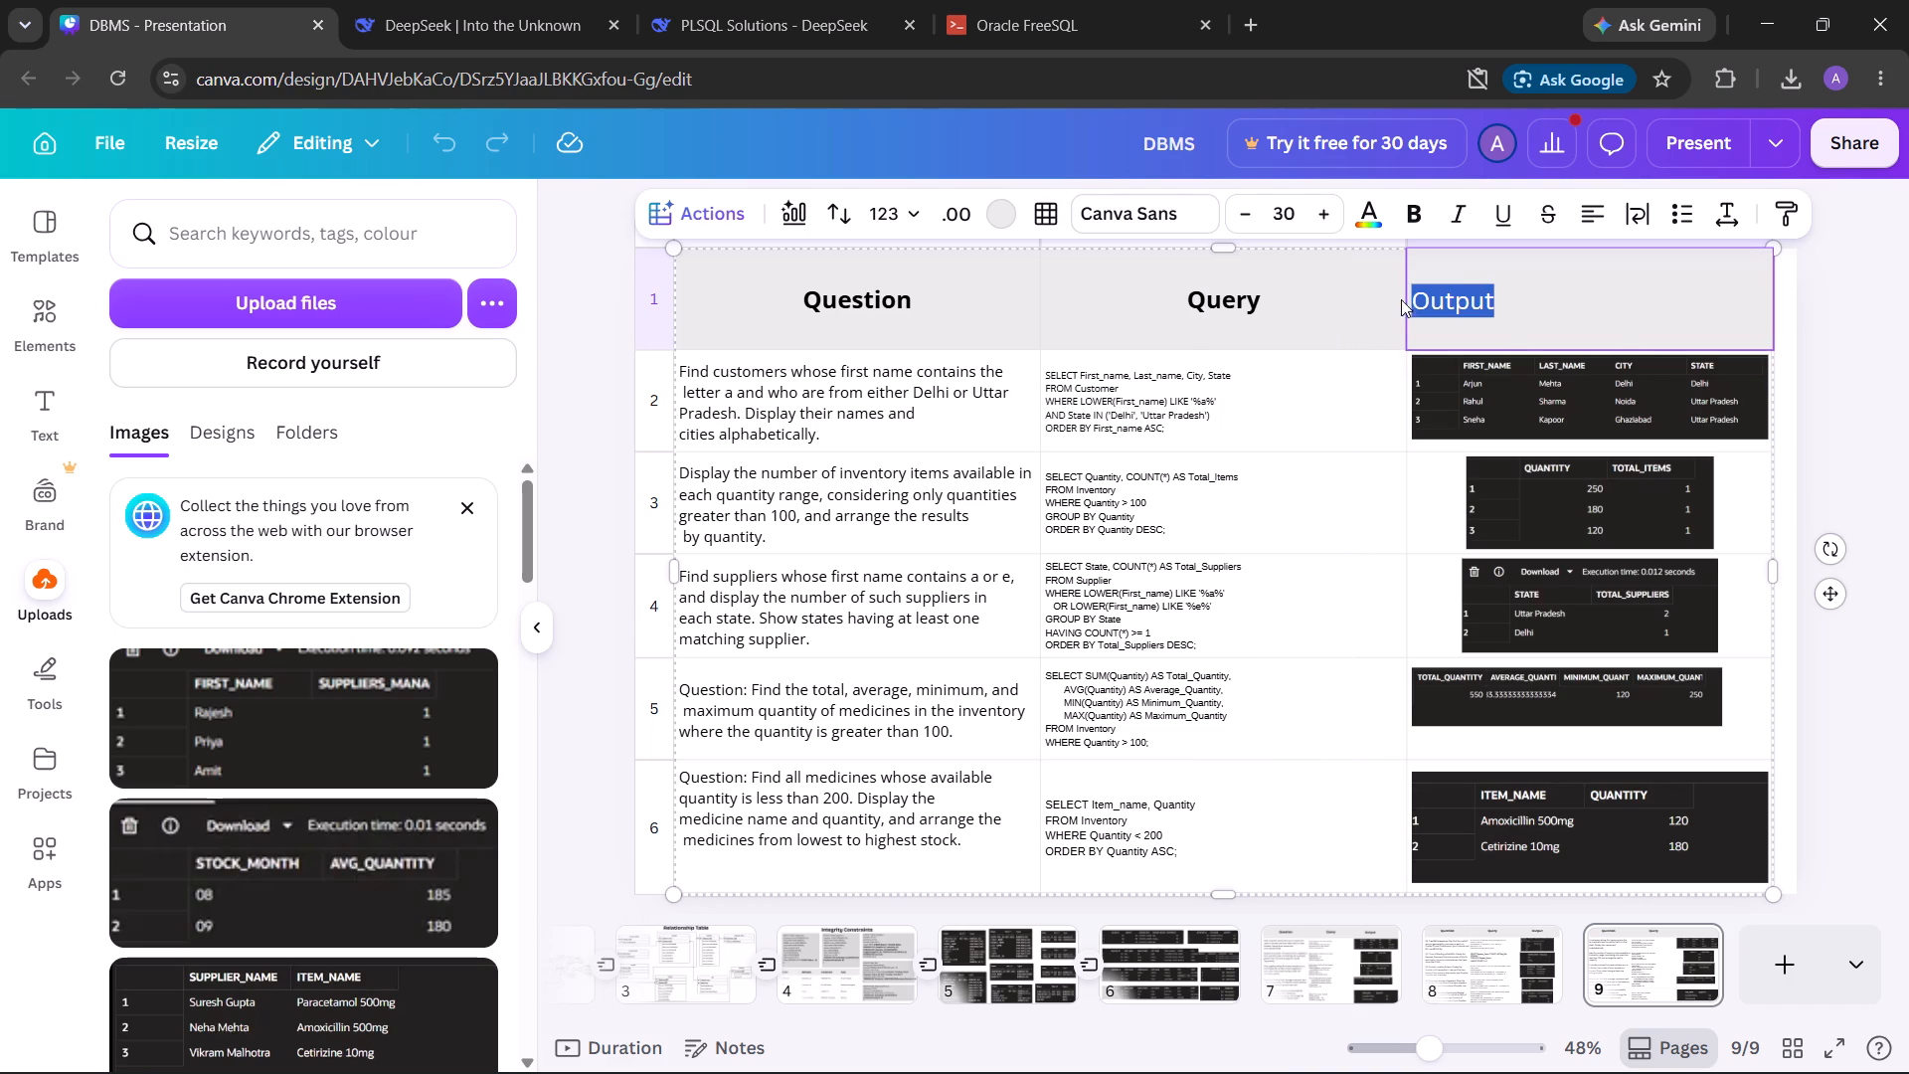
drag(1493, 297, 1405, 302)
click(1418, 295)
click(1472, 301)
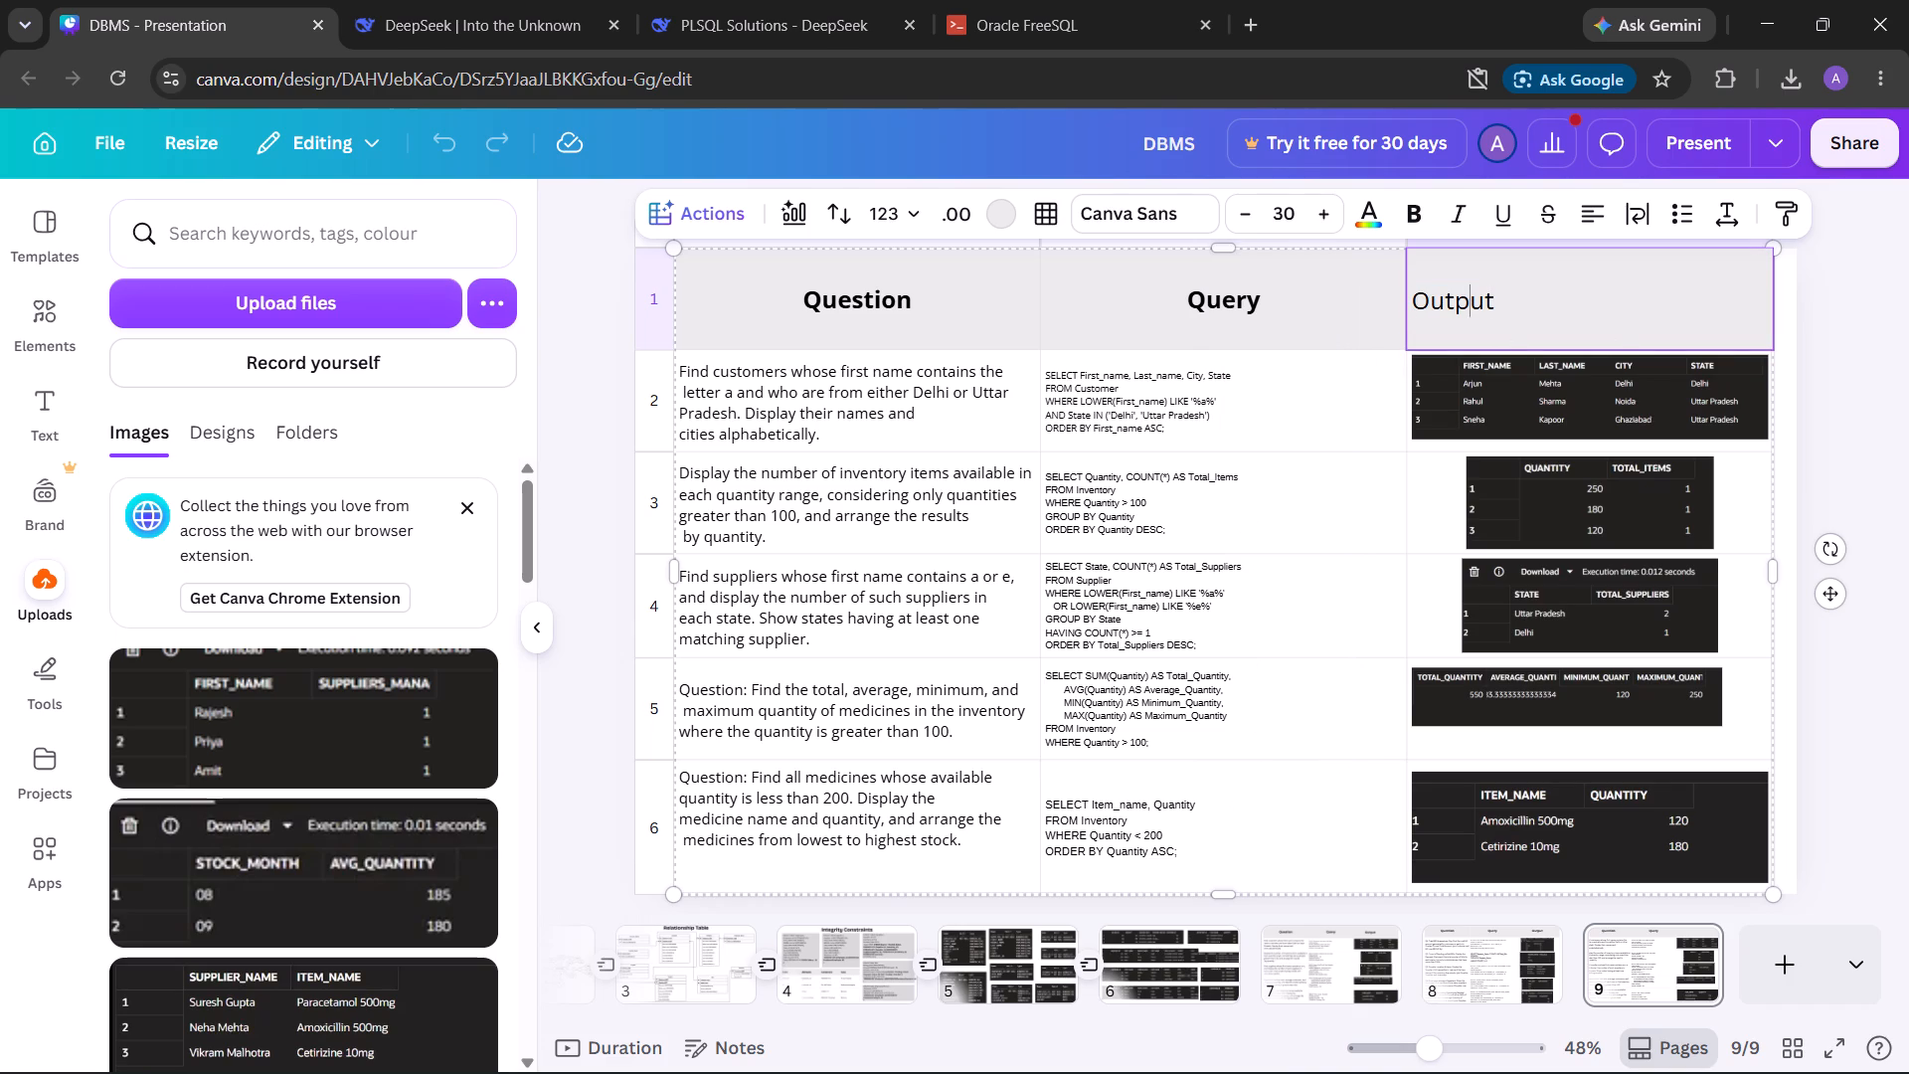
drag(1515, 292, 1413, 300)
click(1408, 186)
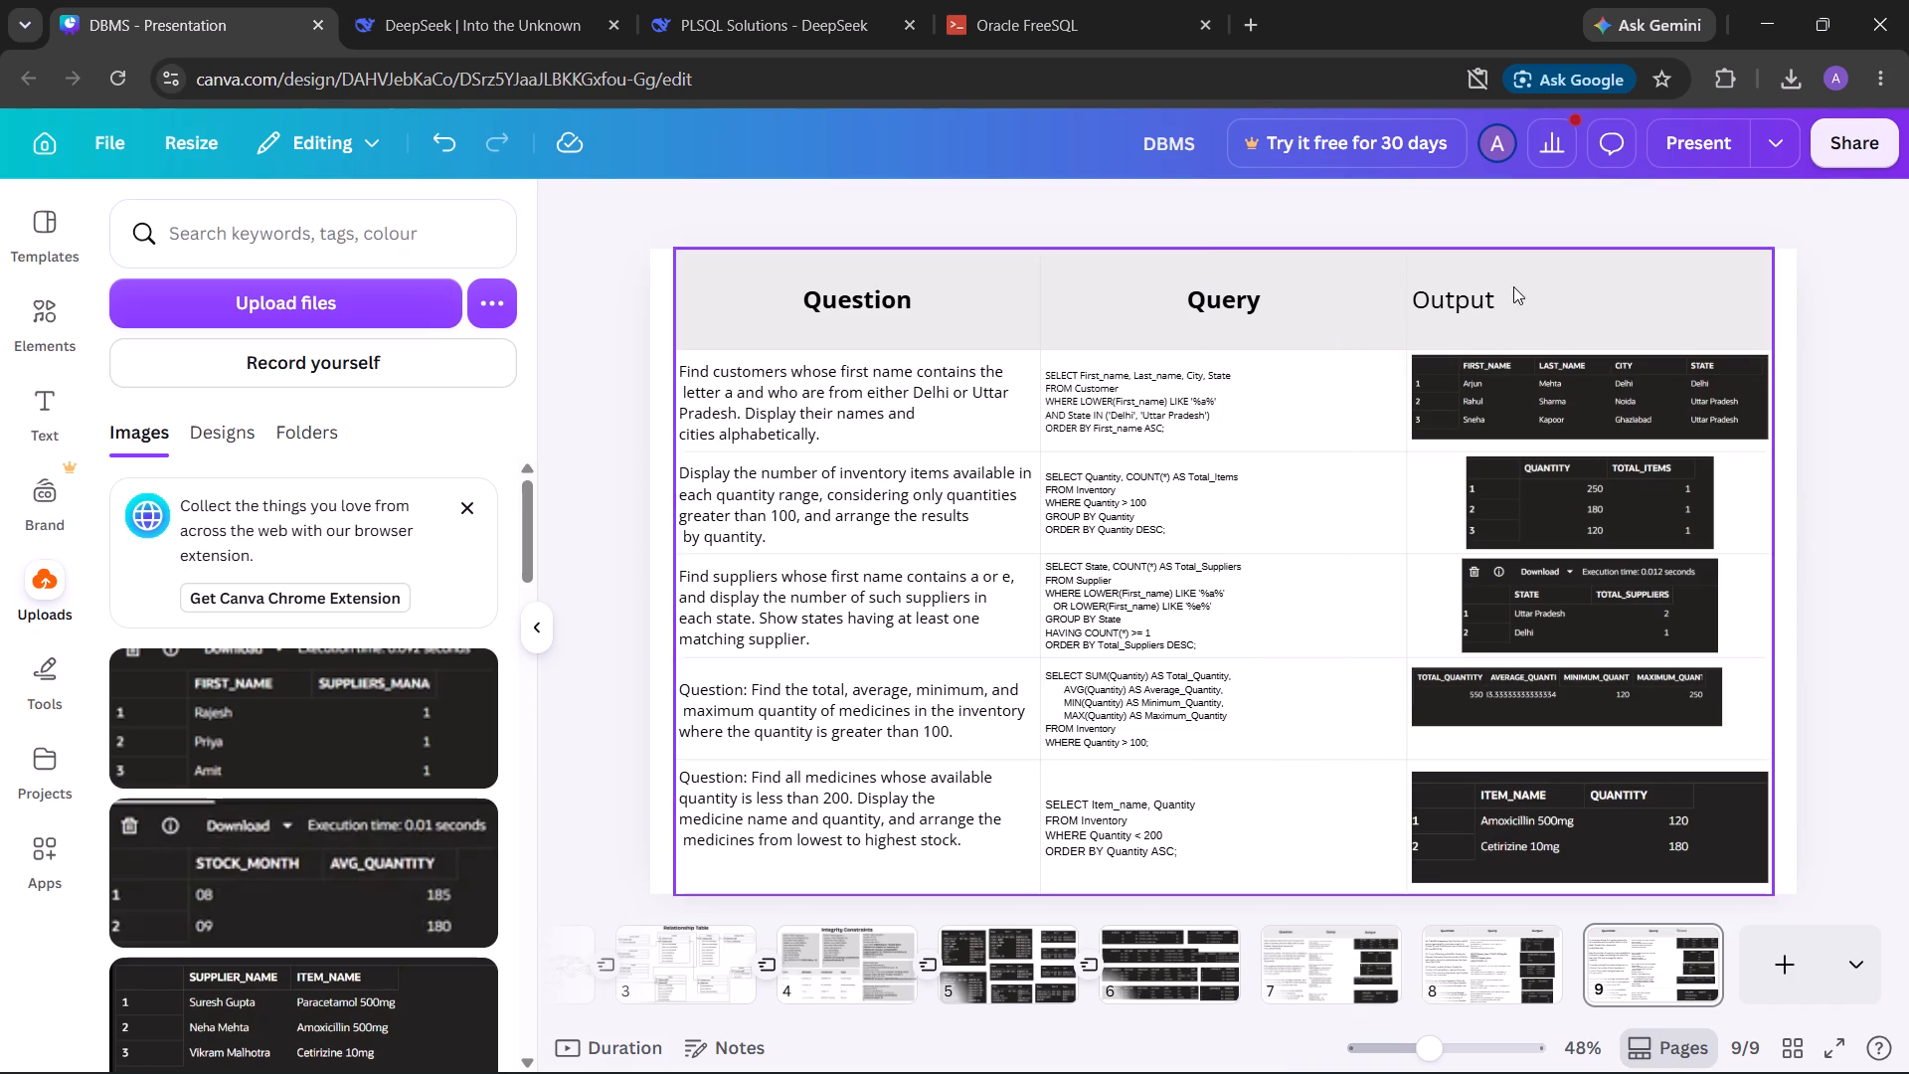
click(1513, 286)
drag(1501, 294, 1423, 298)
drag(1494, 295, 1456, 296)
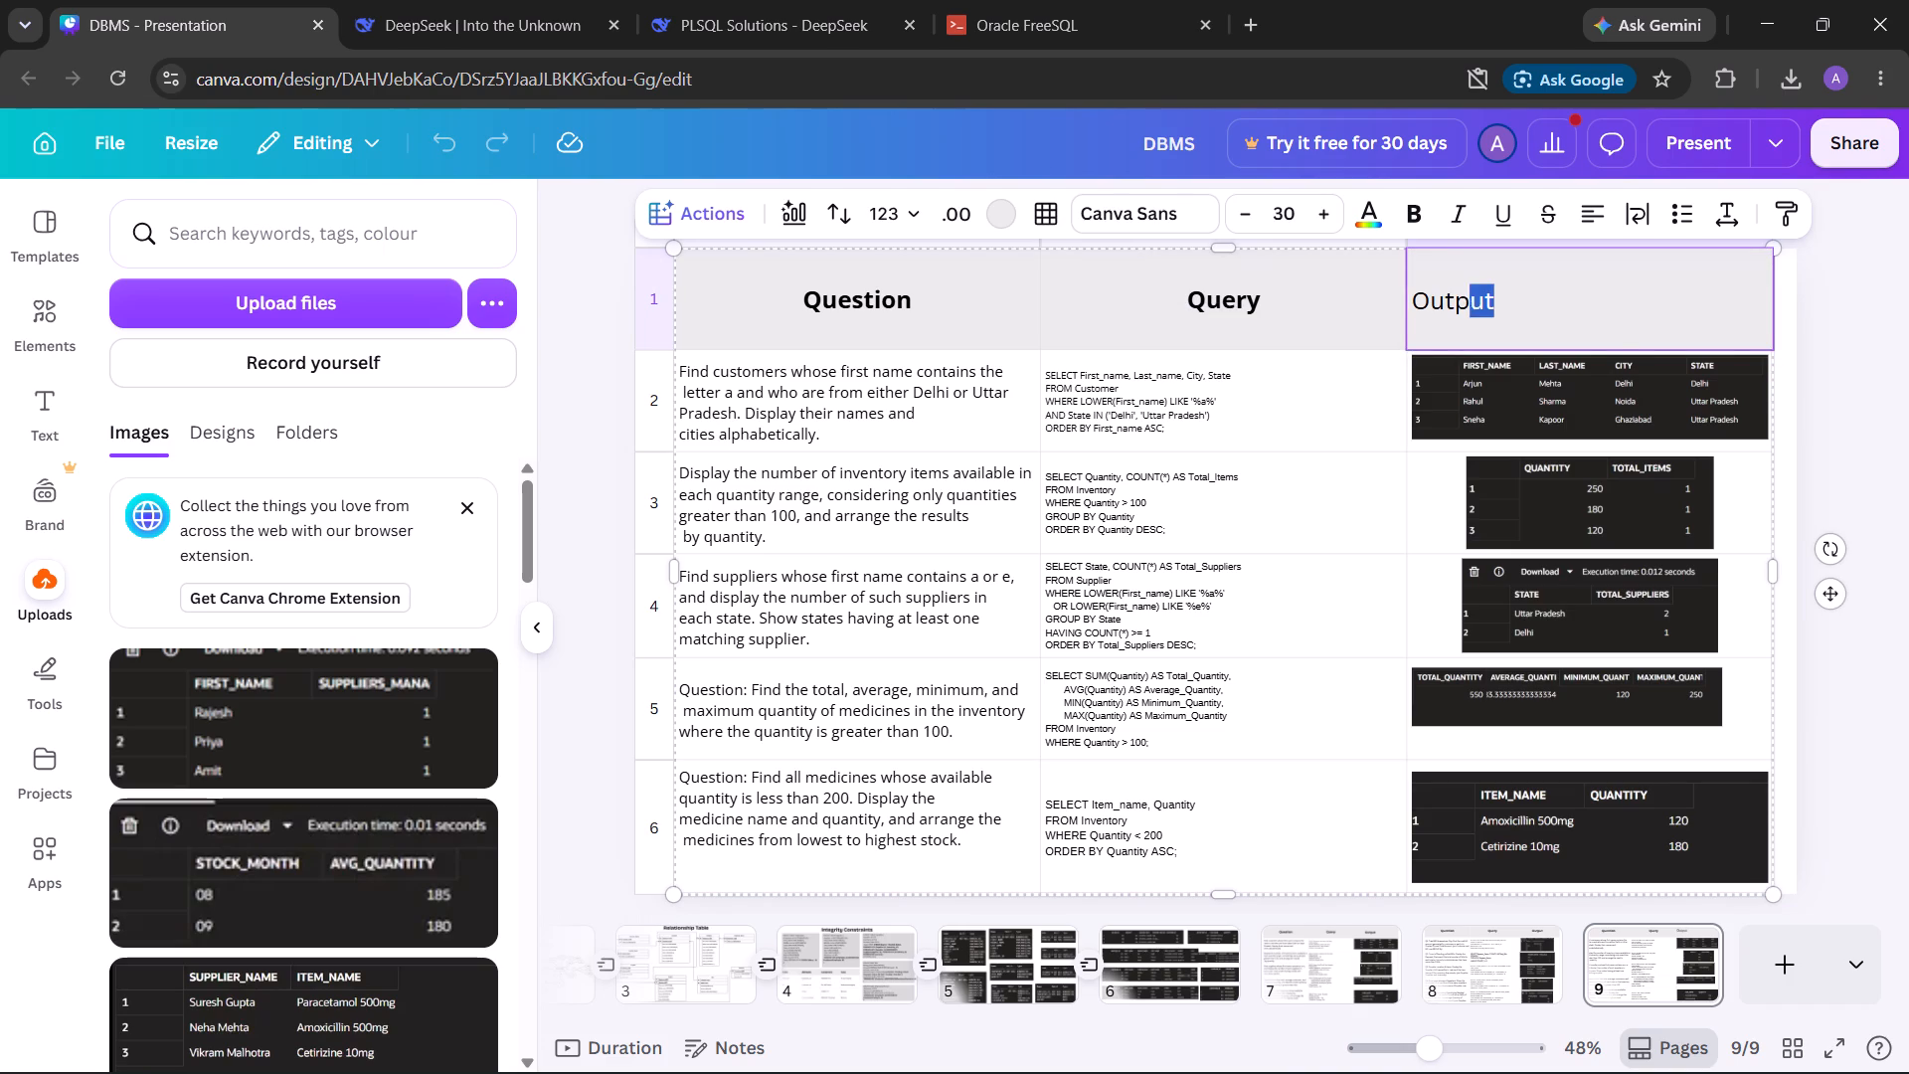
drag(1456, 296, 1418, 295)
click(1415, 205)
click(1581, 212)
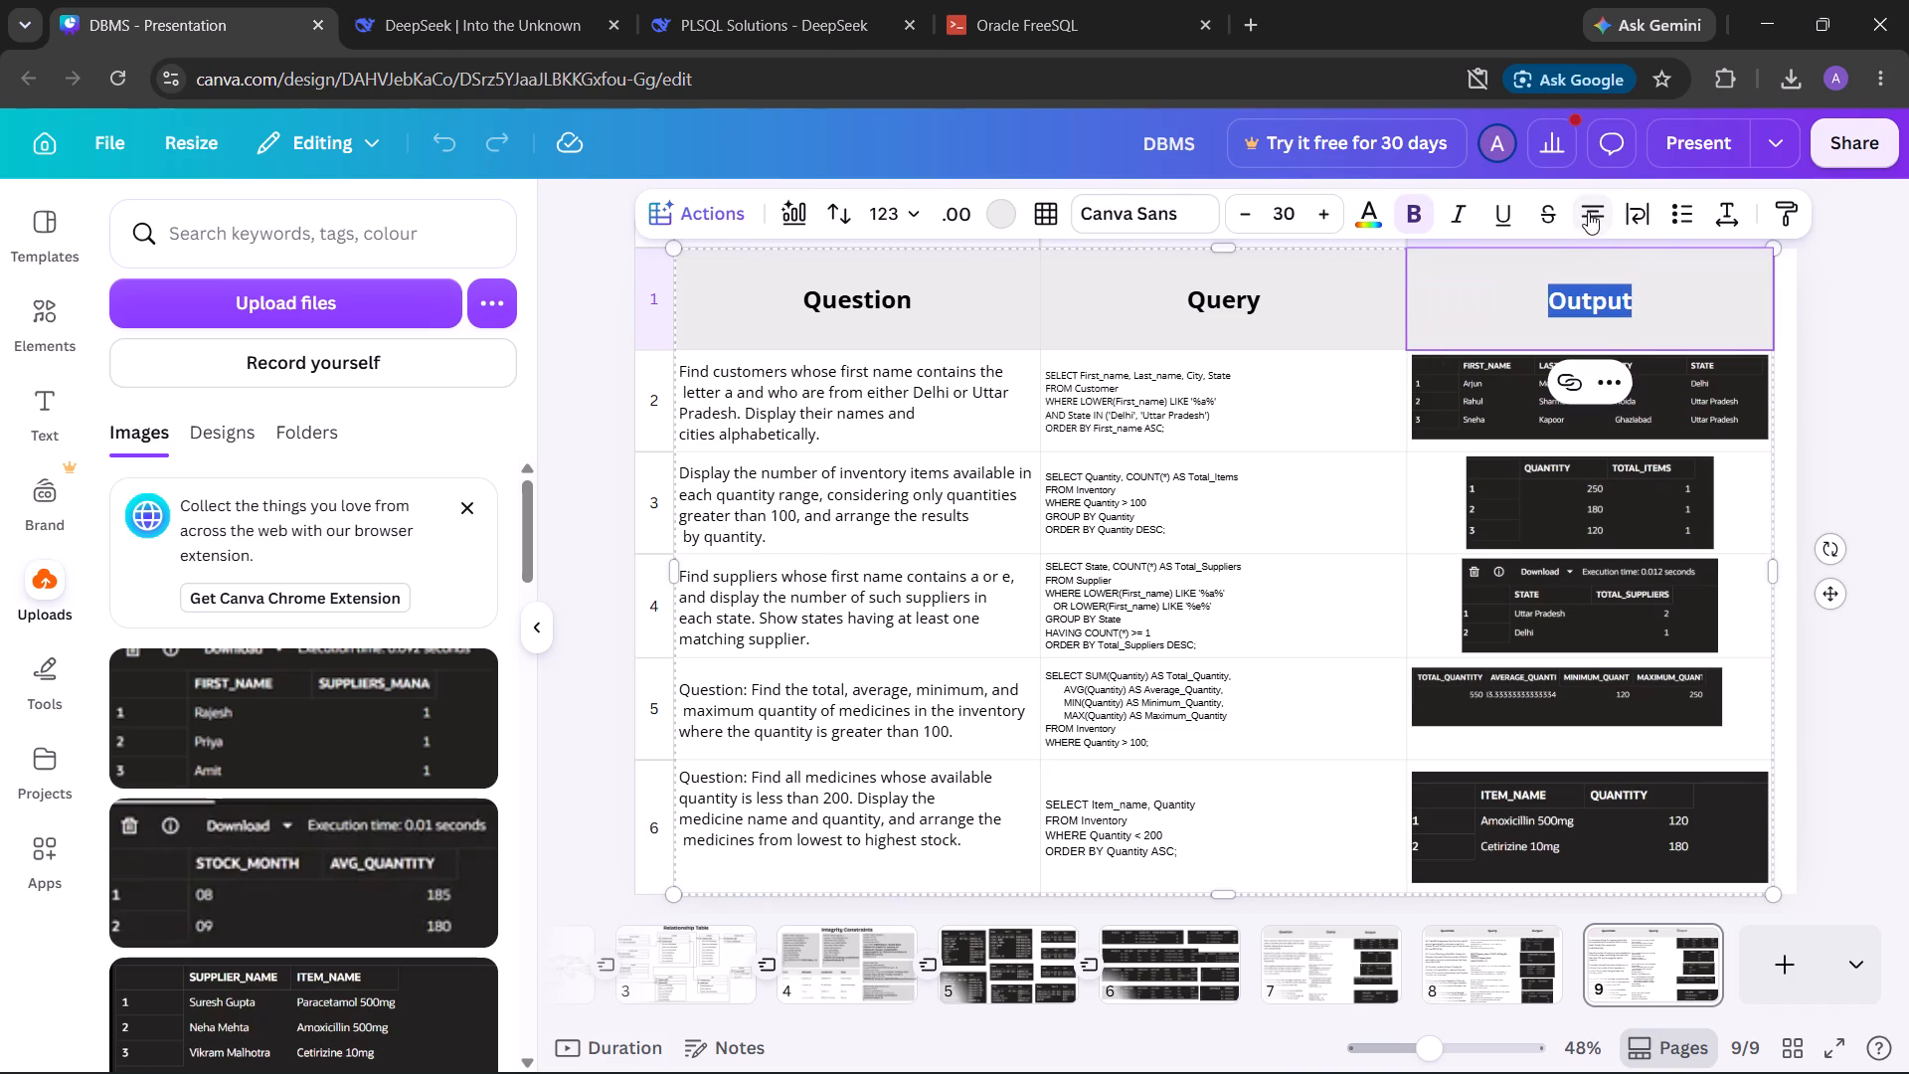
click(1815, 324)
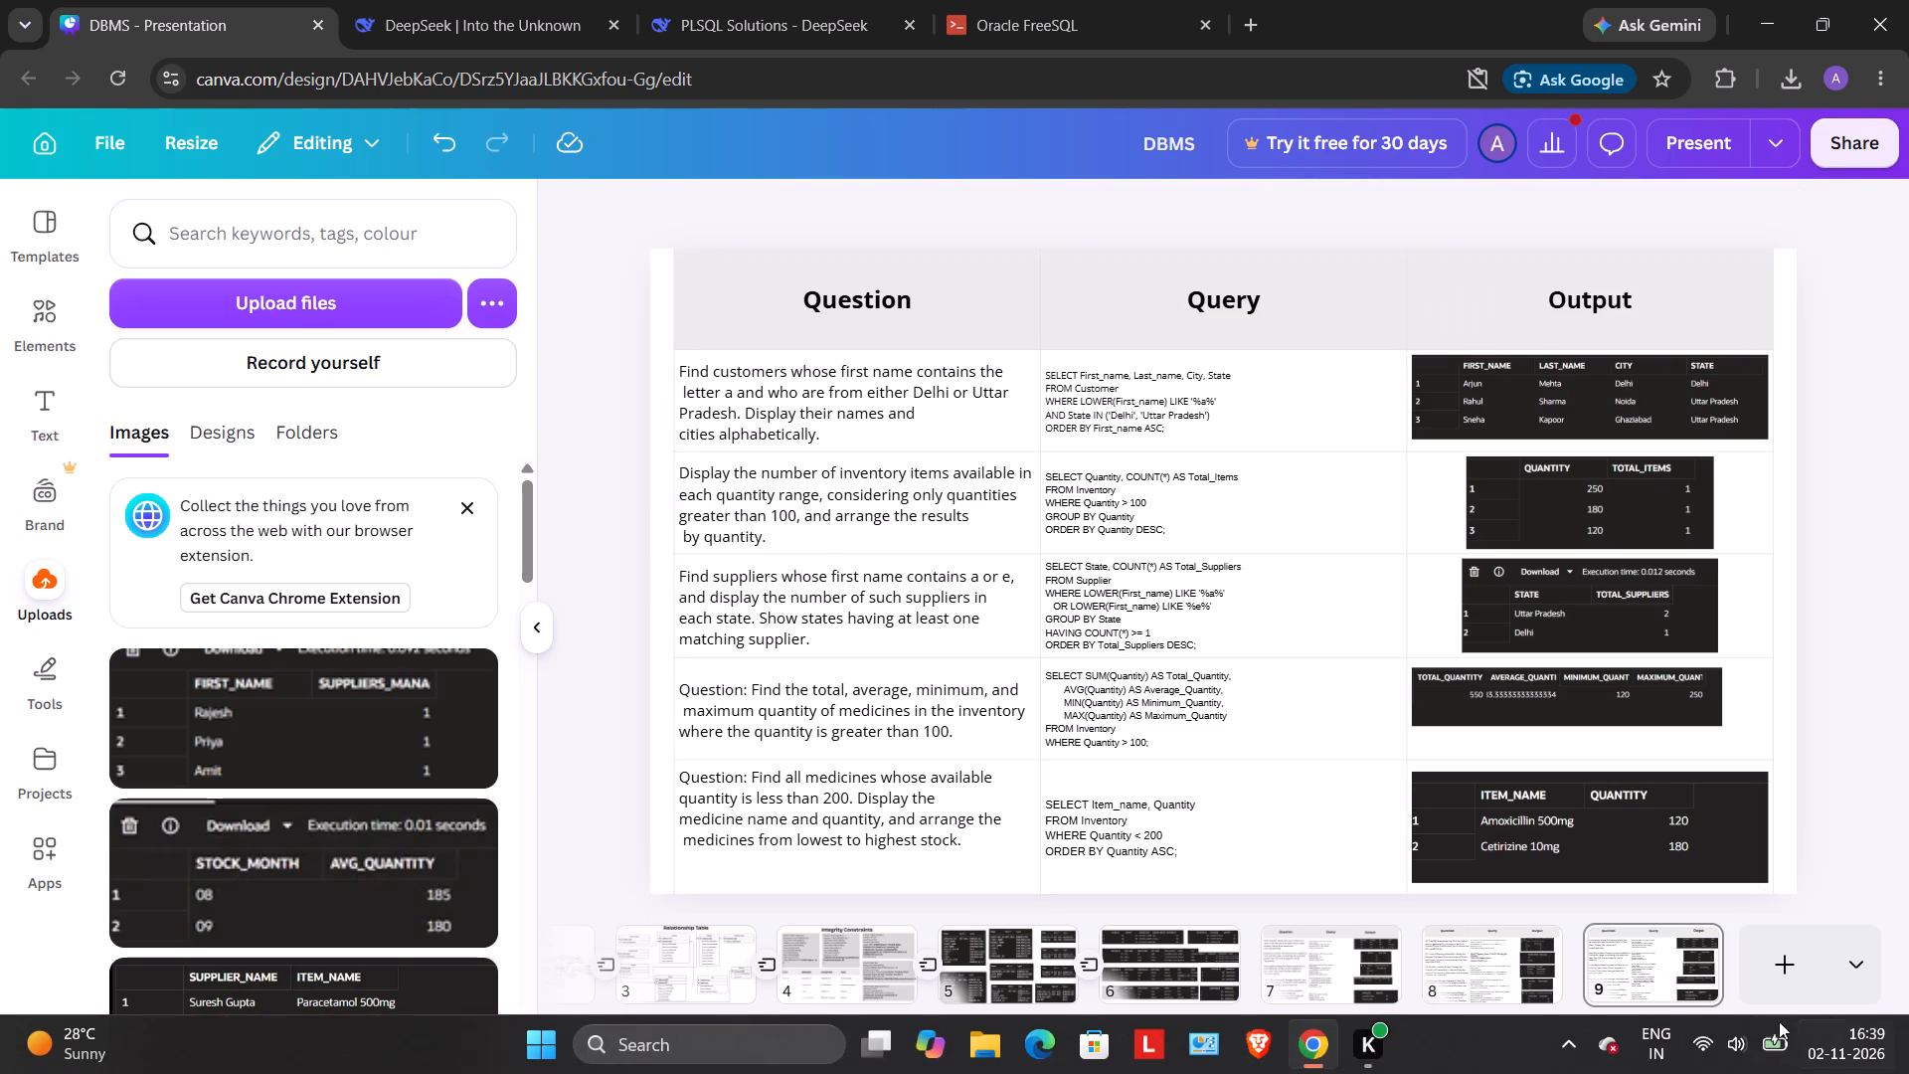
Clear the text from all five Question cells below the header of slide 9's table.
click(1475, 979)
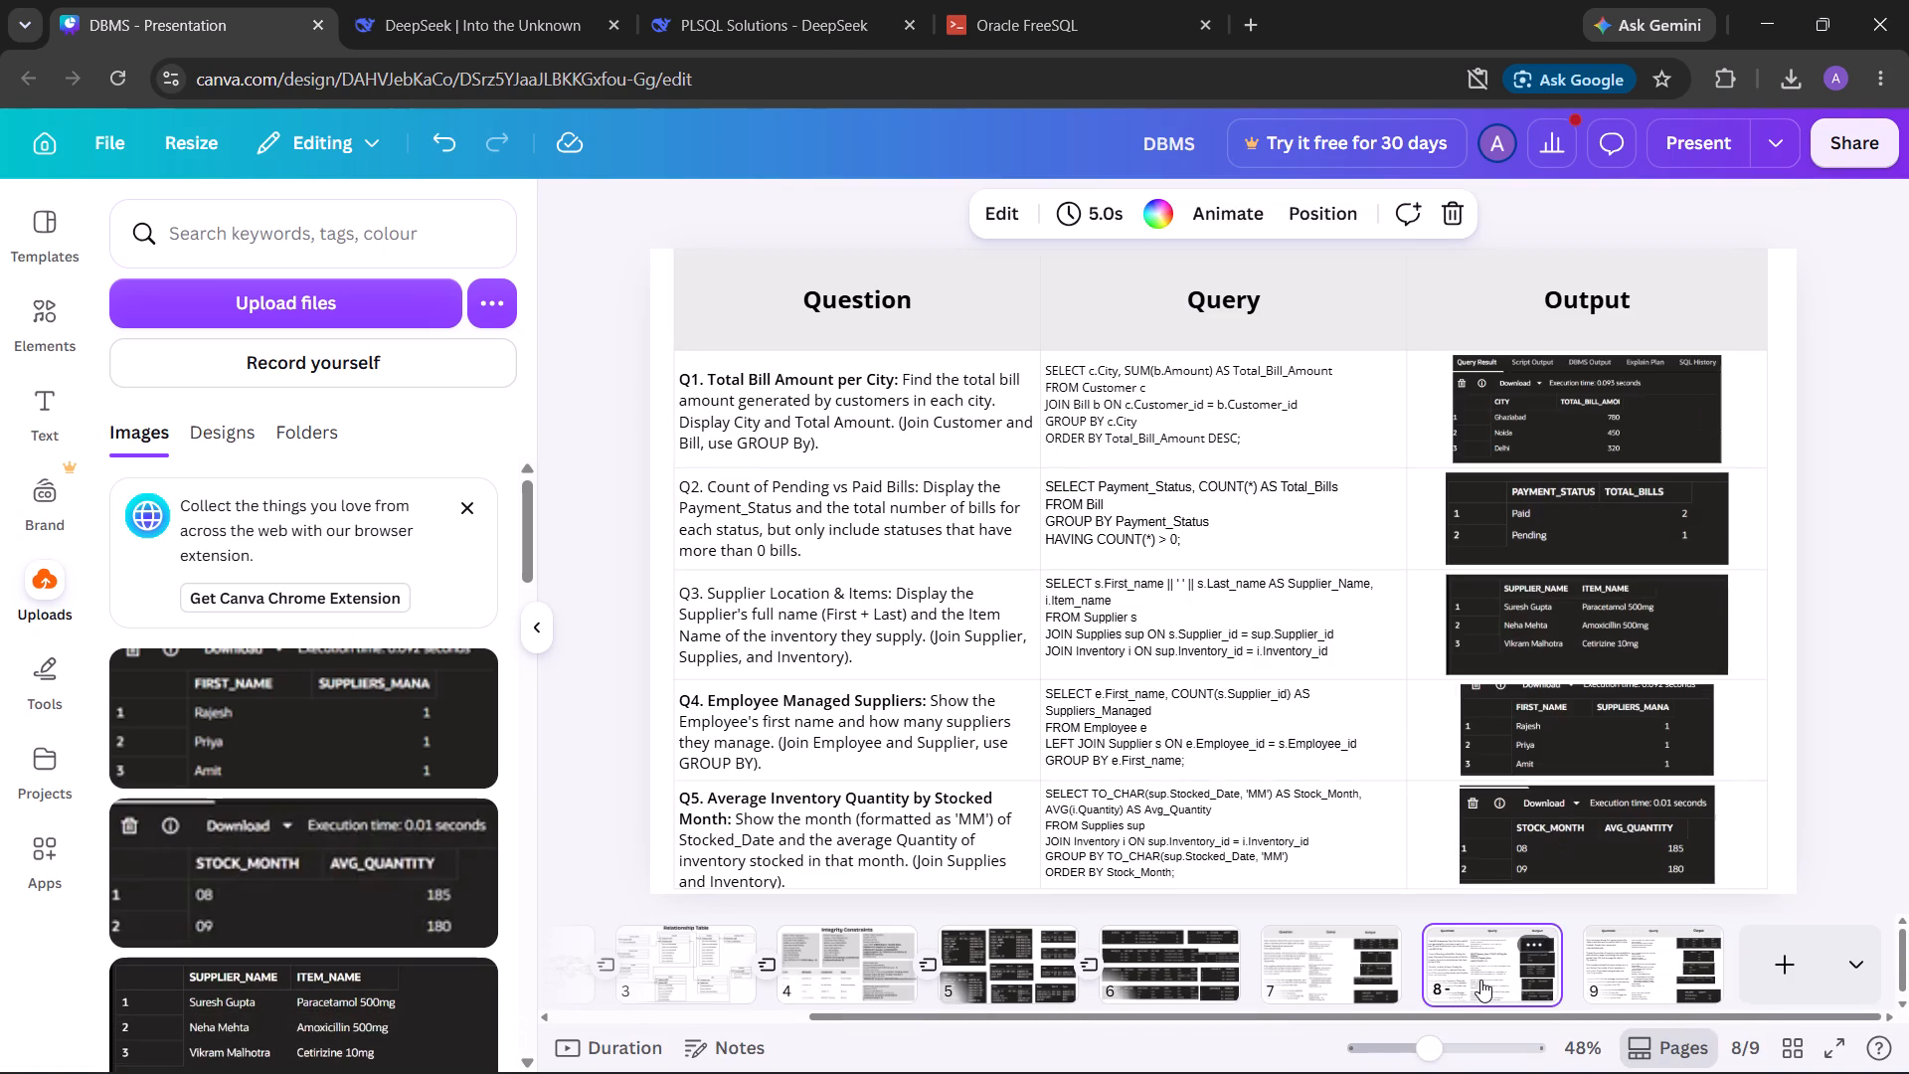
click(1630, 980)
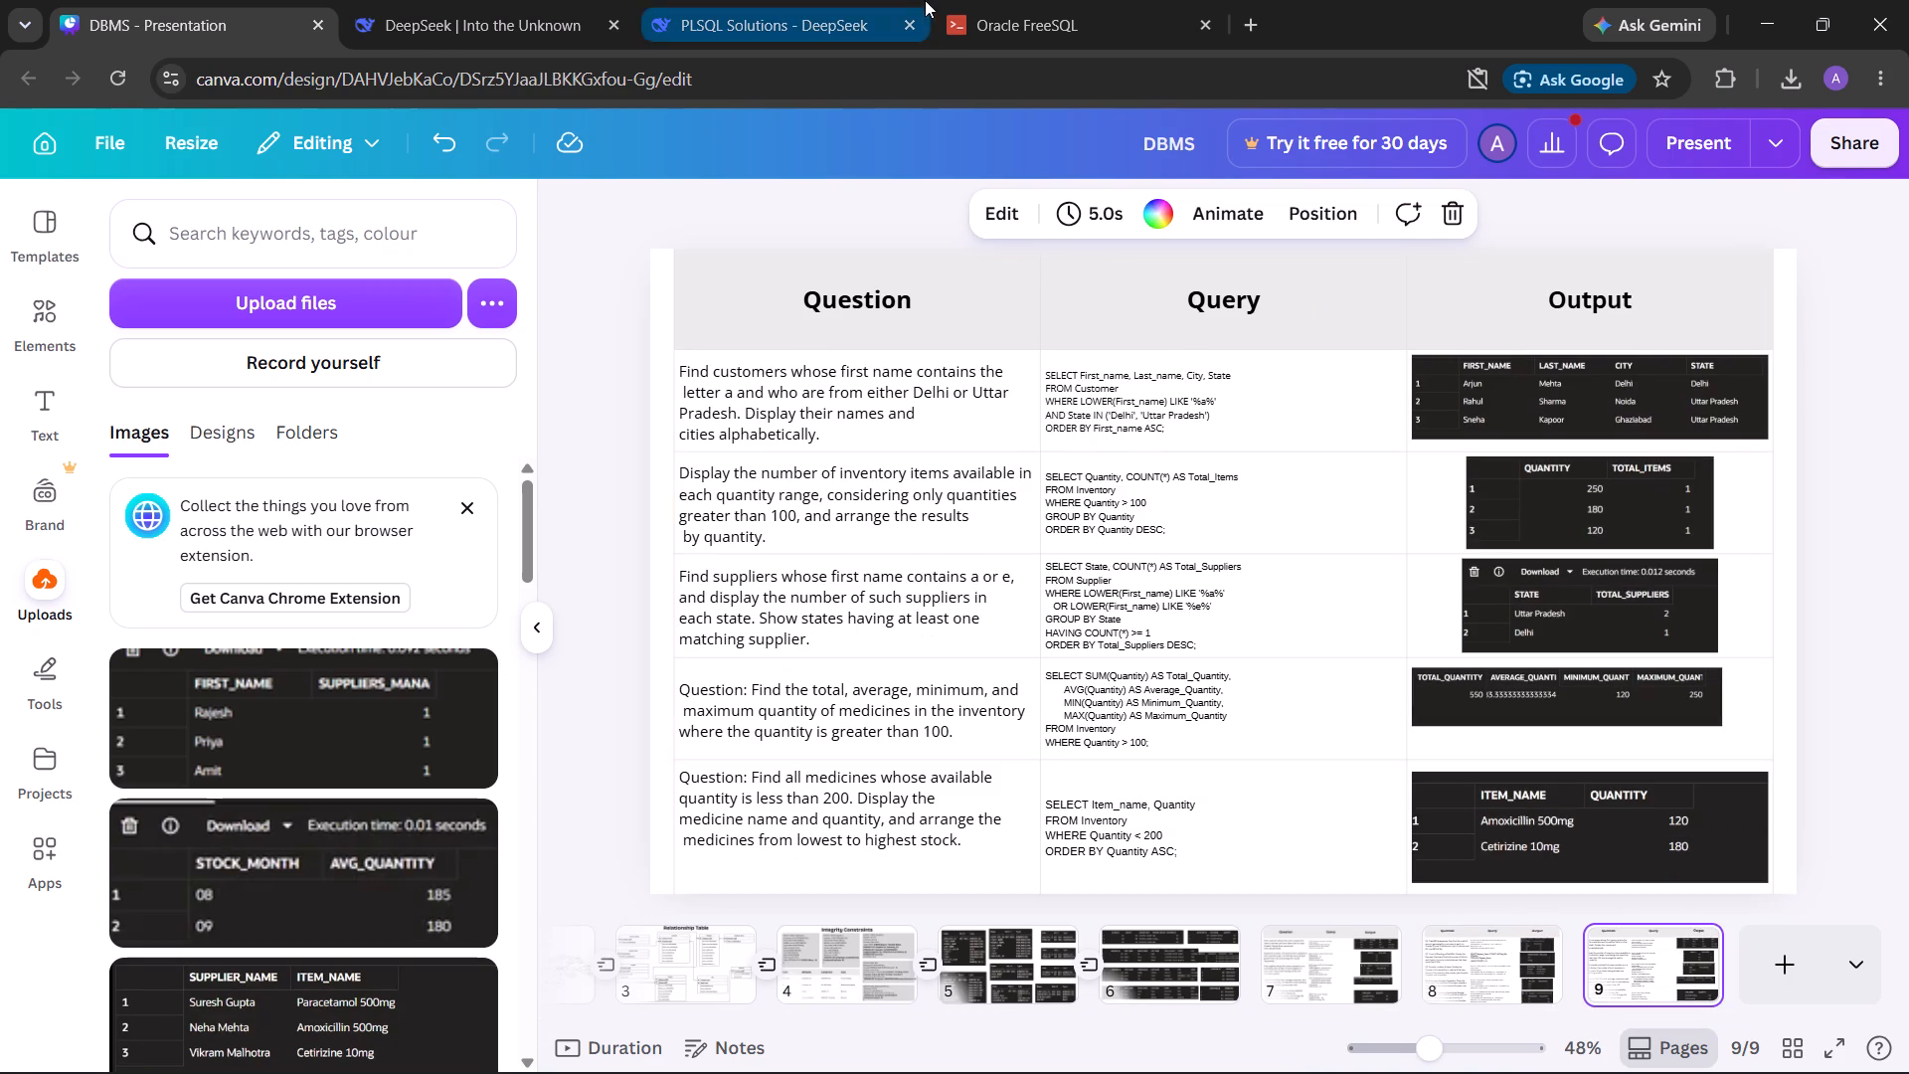
click(911, 403)
key(BackSpace)
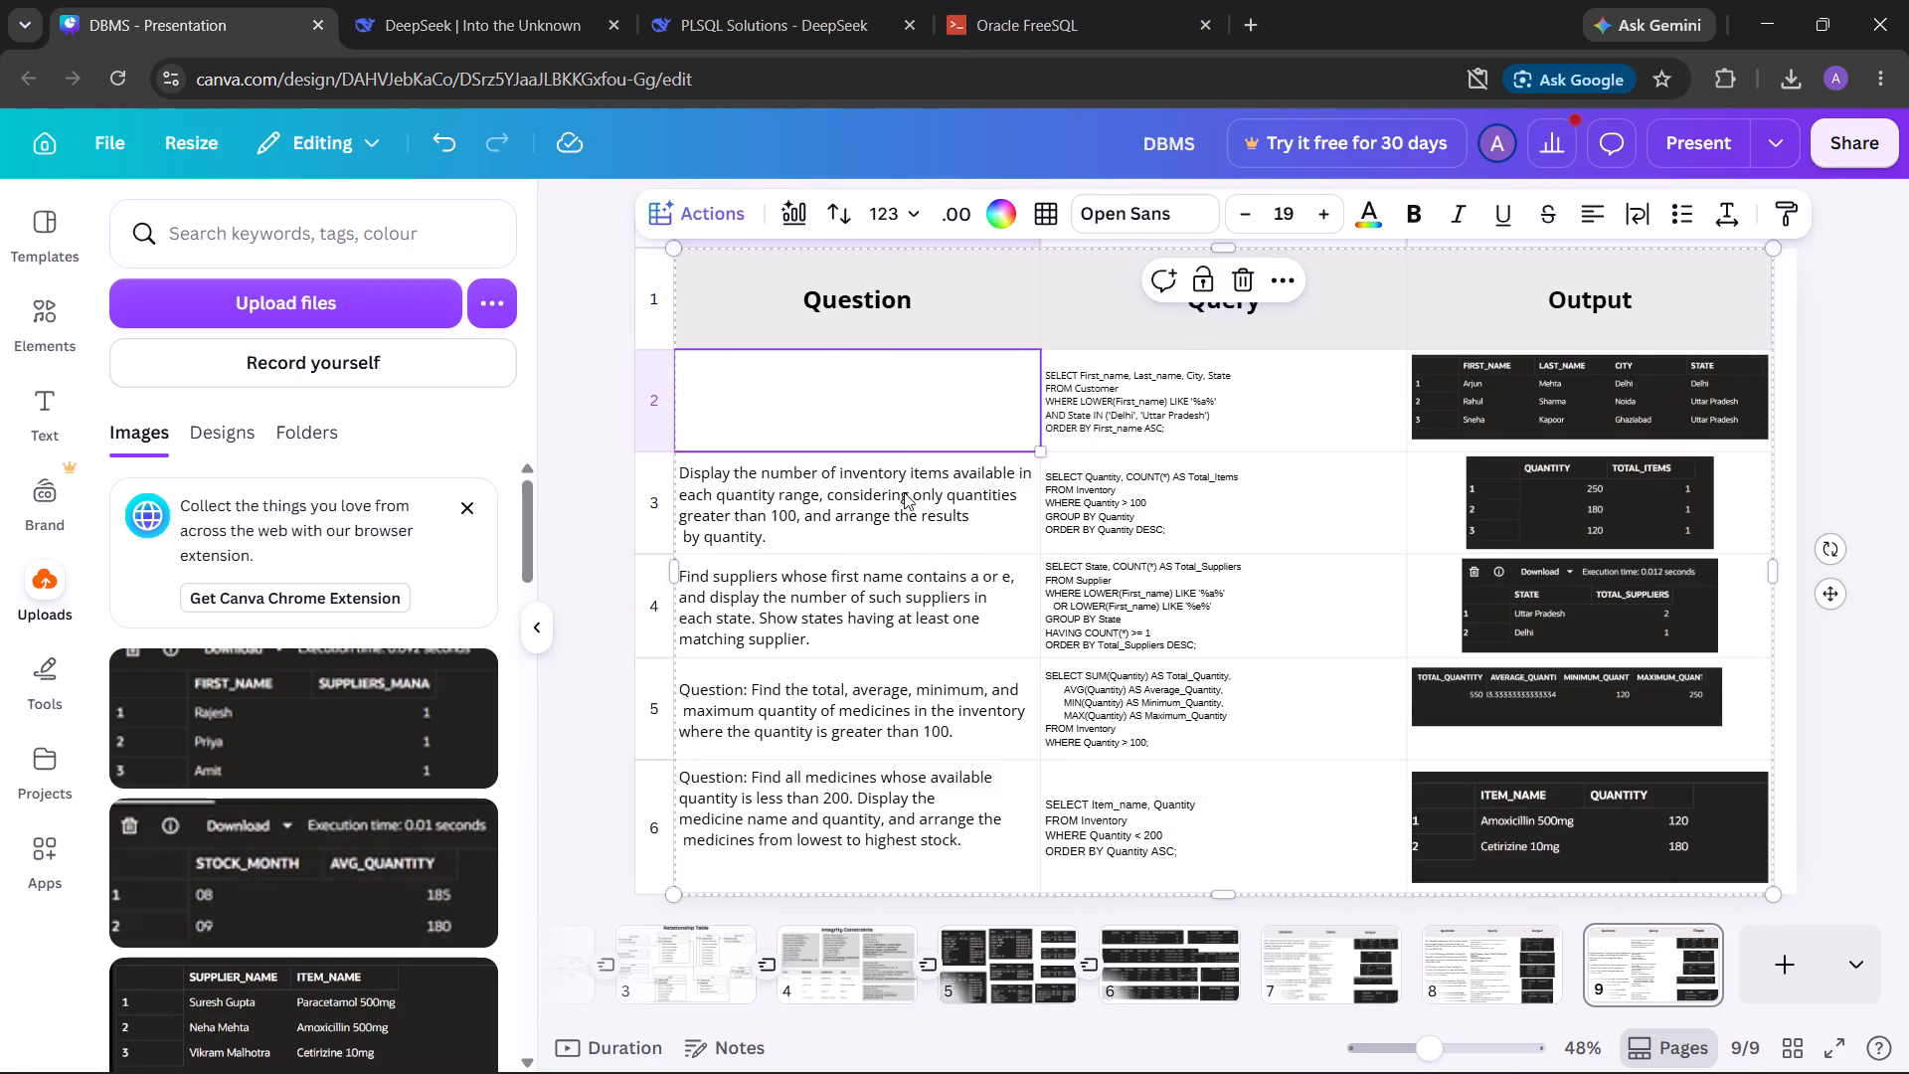
click(902, 519)
key(BackSpace)
click(927, 628)
key(BackSpace)
click(929, 685)
key(BackSpace)
click(921, 826)
key(BackSpace)
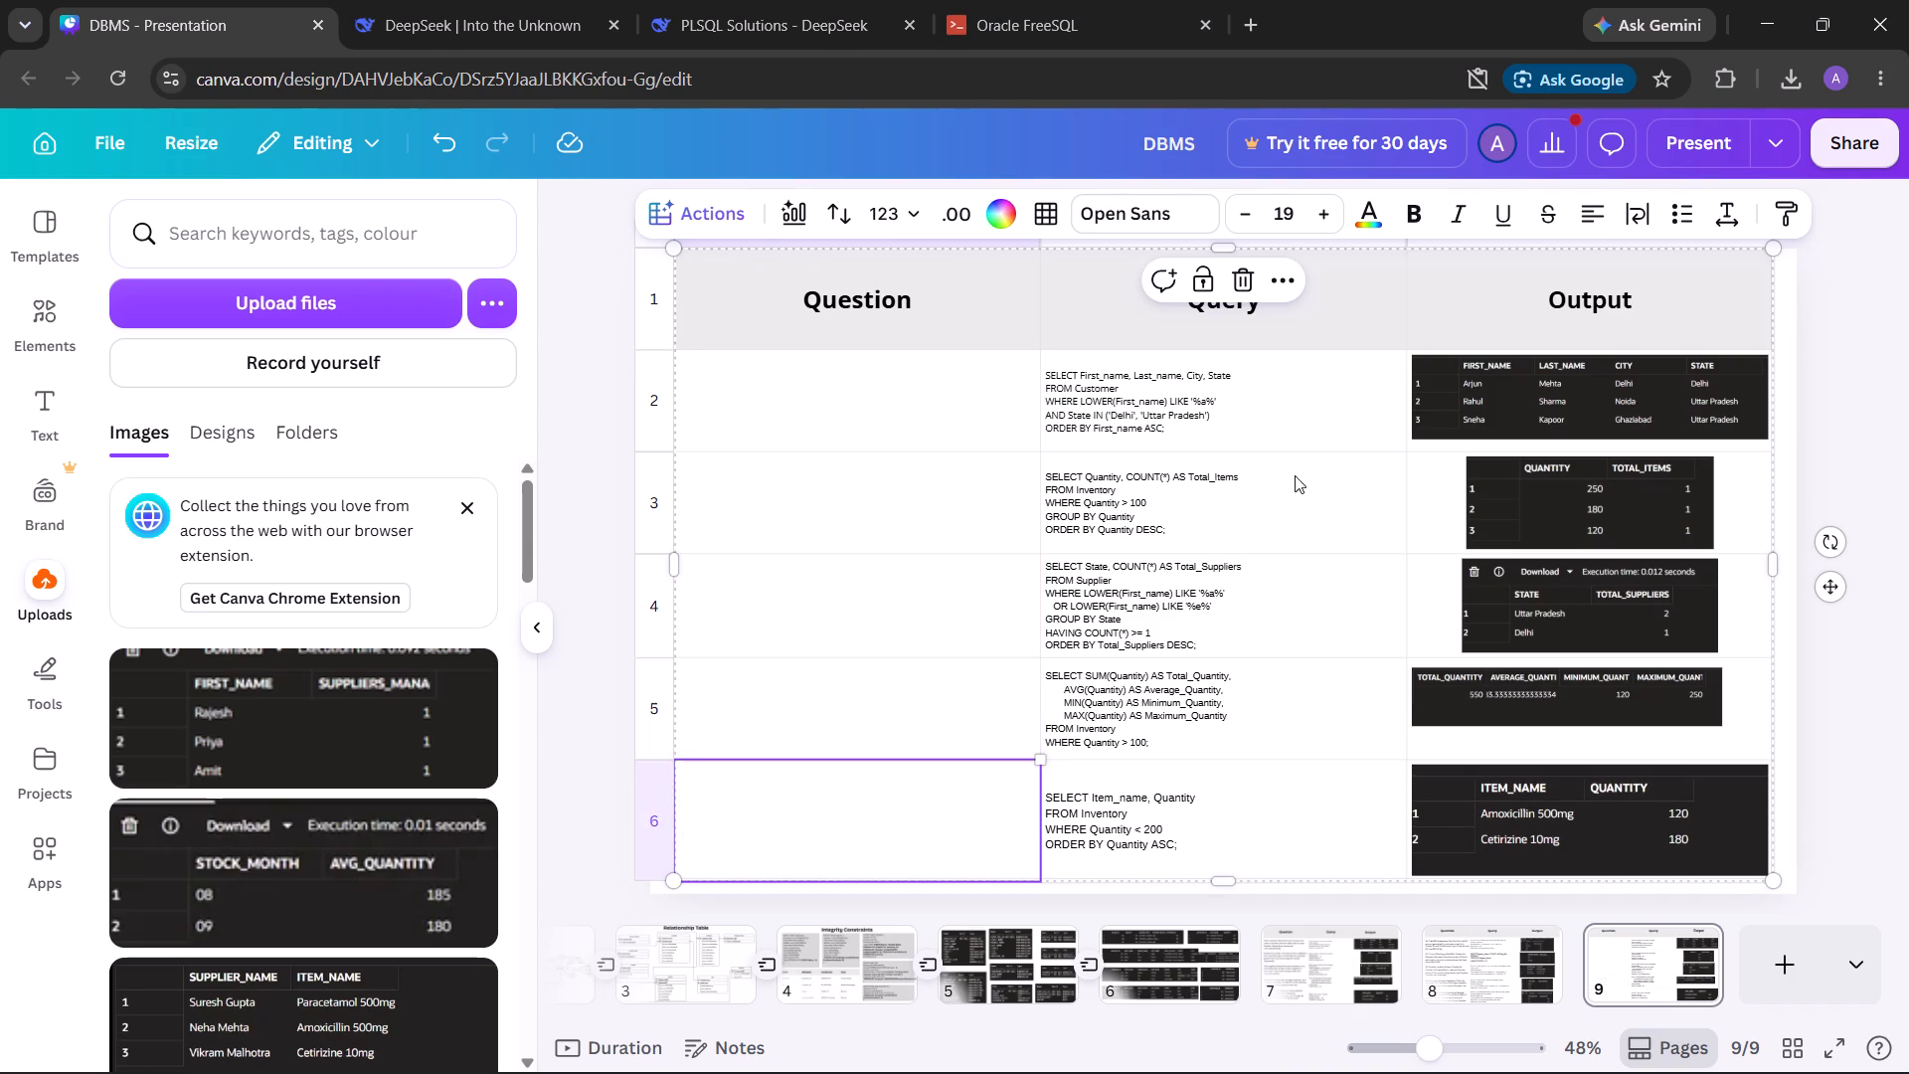
Clear the SQL text from all five Query cells of slide 9's table.
click(1268, 394)
key(BackSpace)
click(1220, 514)
key(BackSpace)
click(1214, 614)
key(BackSpace)
click(1217, 692)
key(BackSpace)
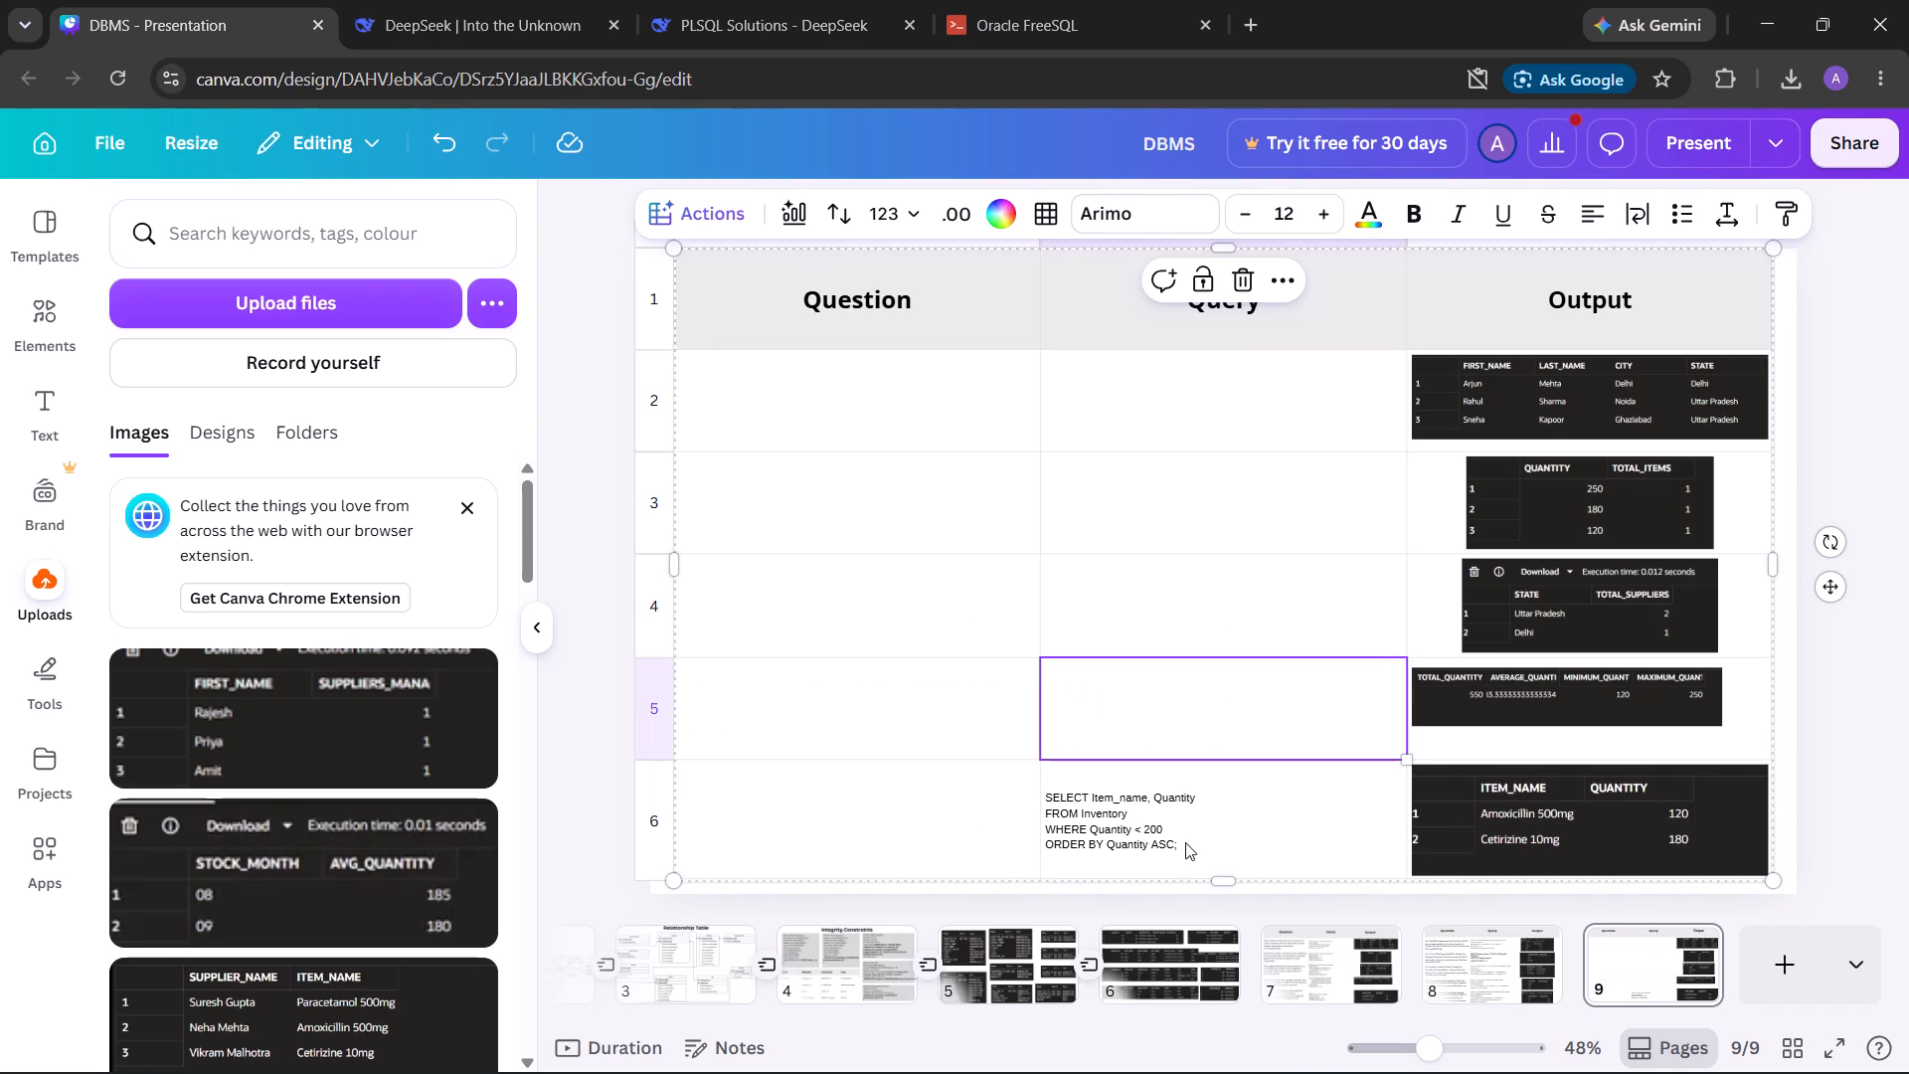
click(1195, 820)
key(BackSpace)
click(1606, 407)
key(BackSpace)
click(1542, 529)
key(BackSpace)
click(1532, 601)
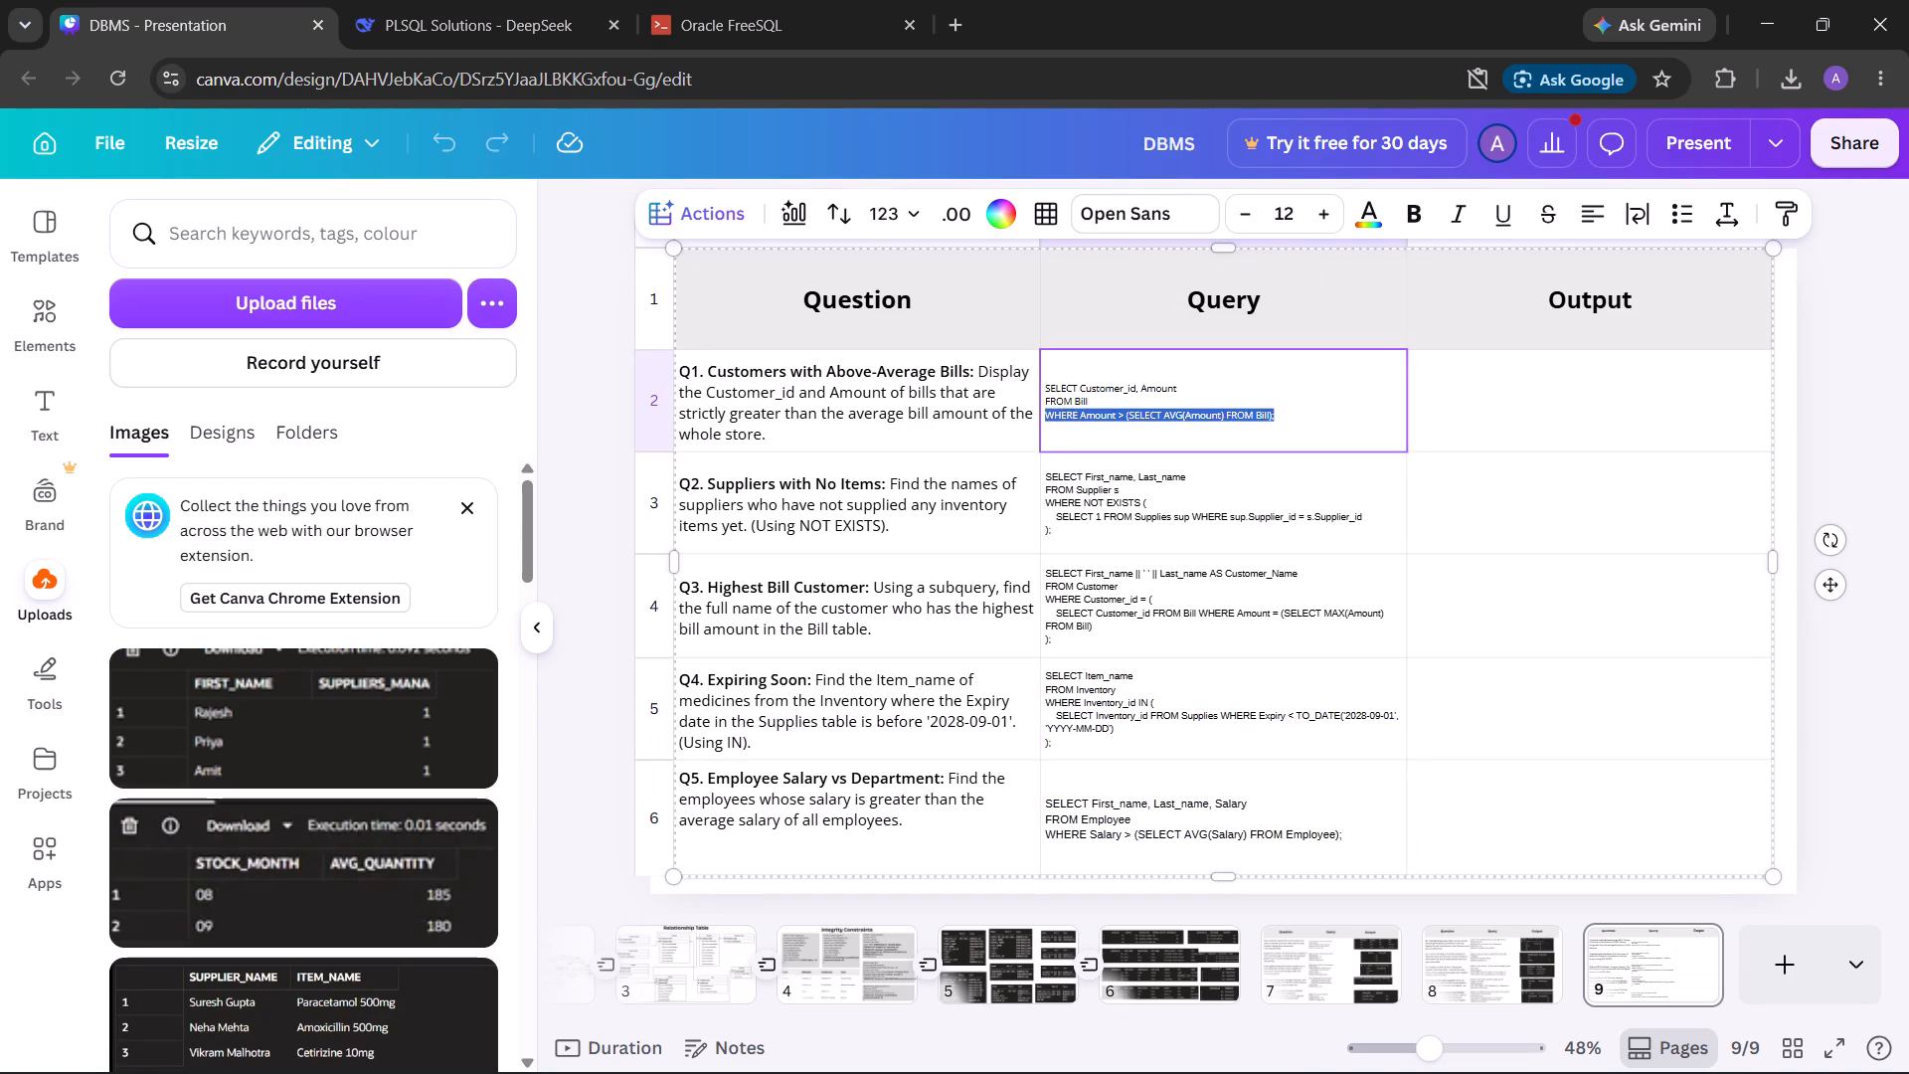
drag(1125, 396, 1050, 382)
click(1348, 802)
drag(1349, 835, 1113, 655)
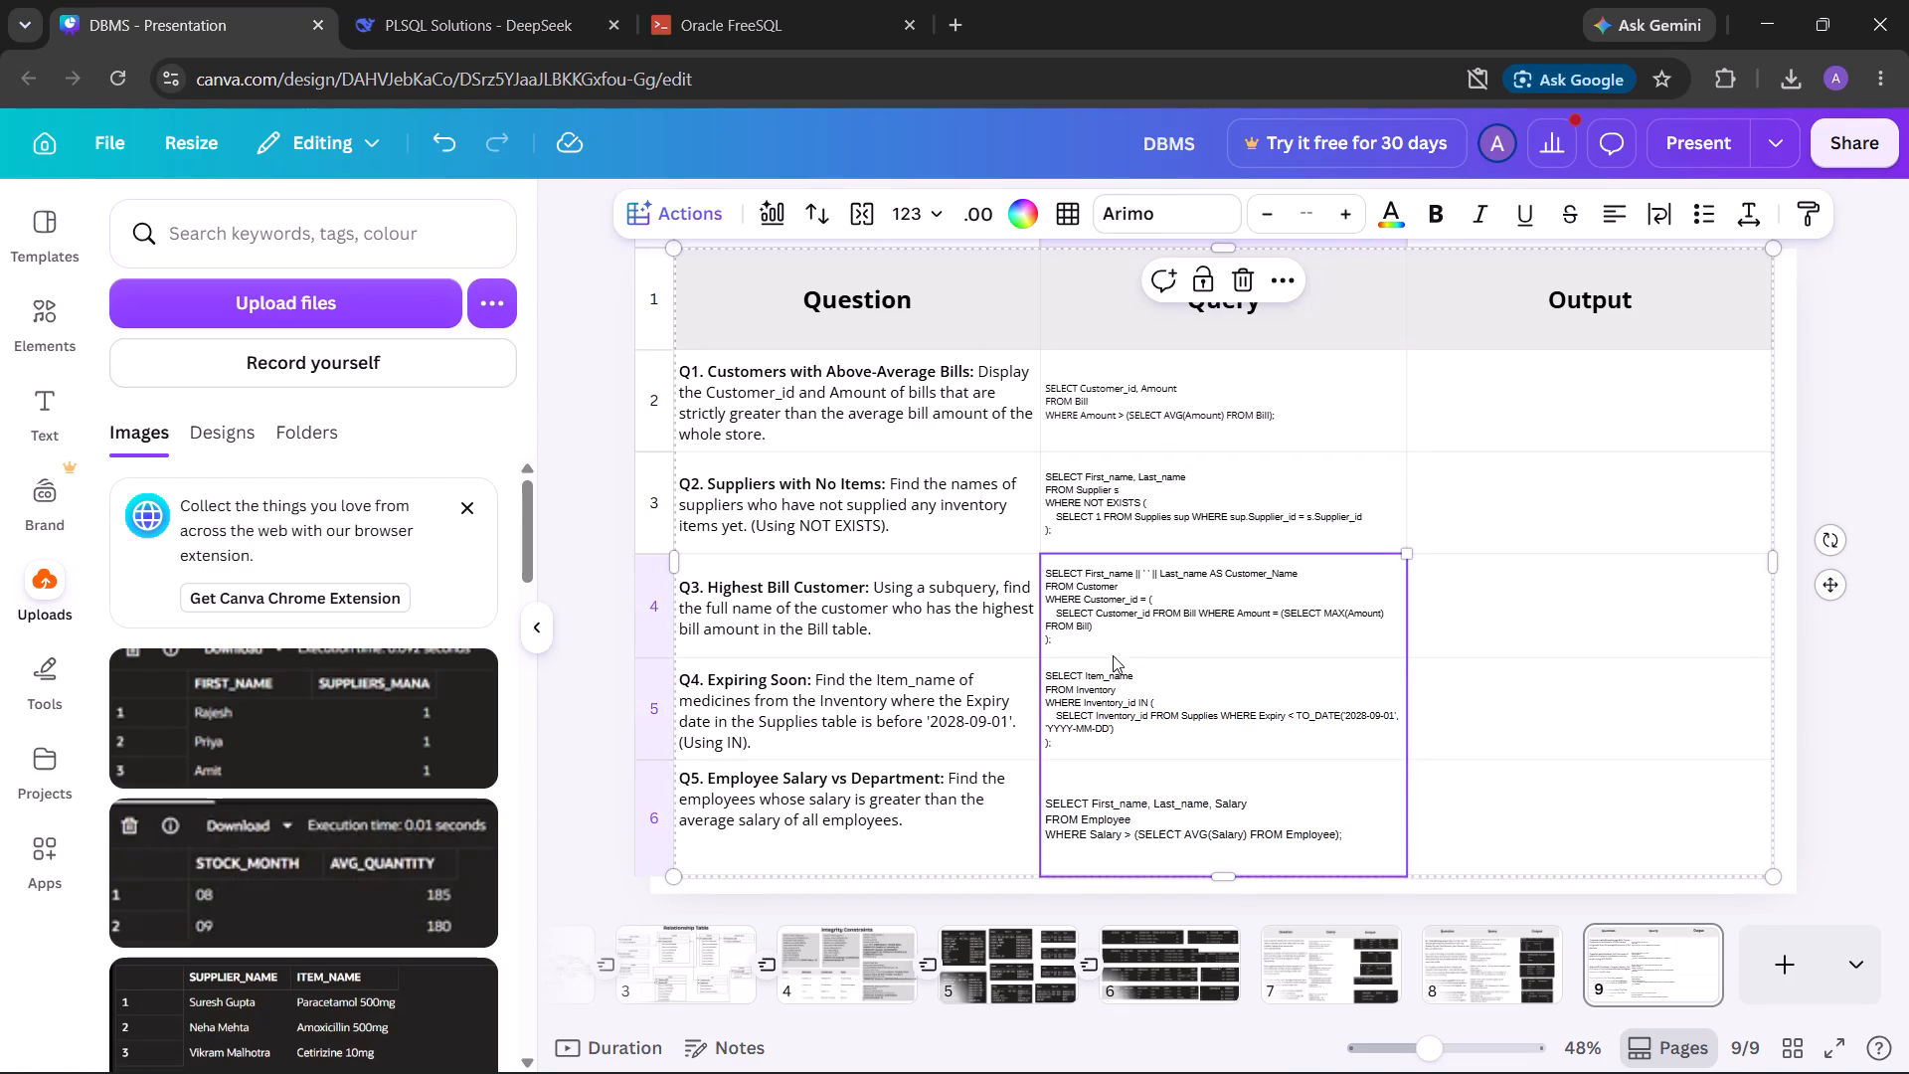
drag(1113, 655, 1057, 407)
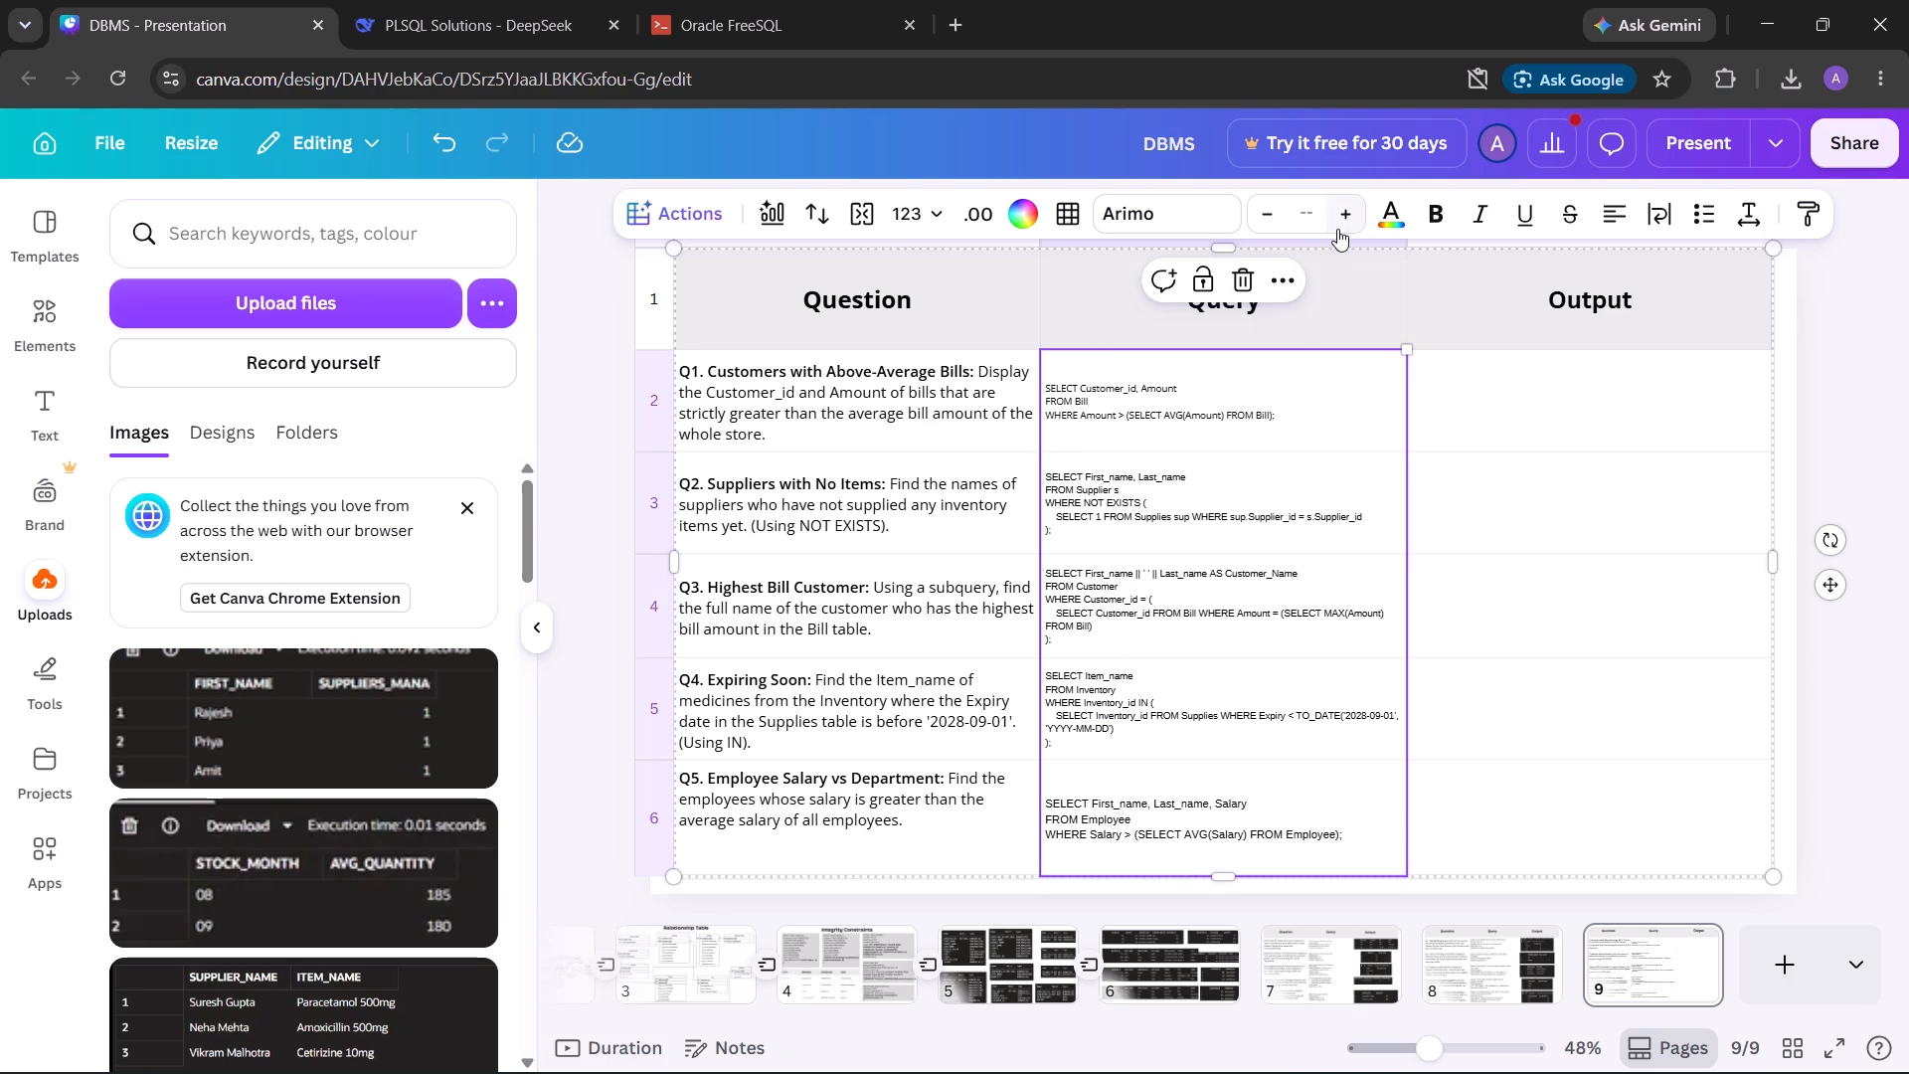
Enlarge the font size of the whole Q1 query text in the Query column by several points.
click(1305, 430)
click(1300, 423)
drag(1294, 418, 1030, 385)
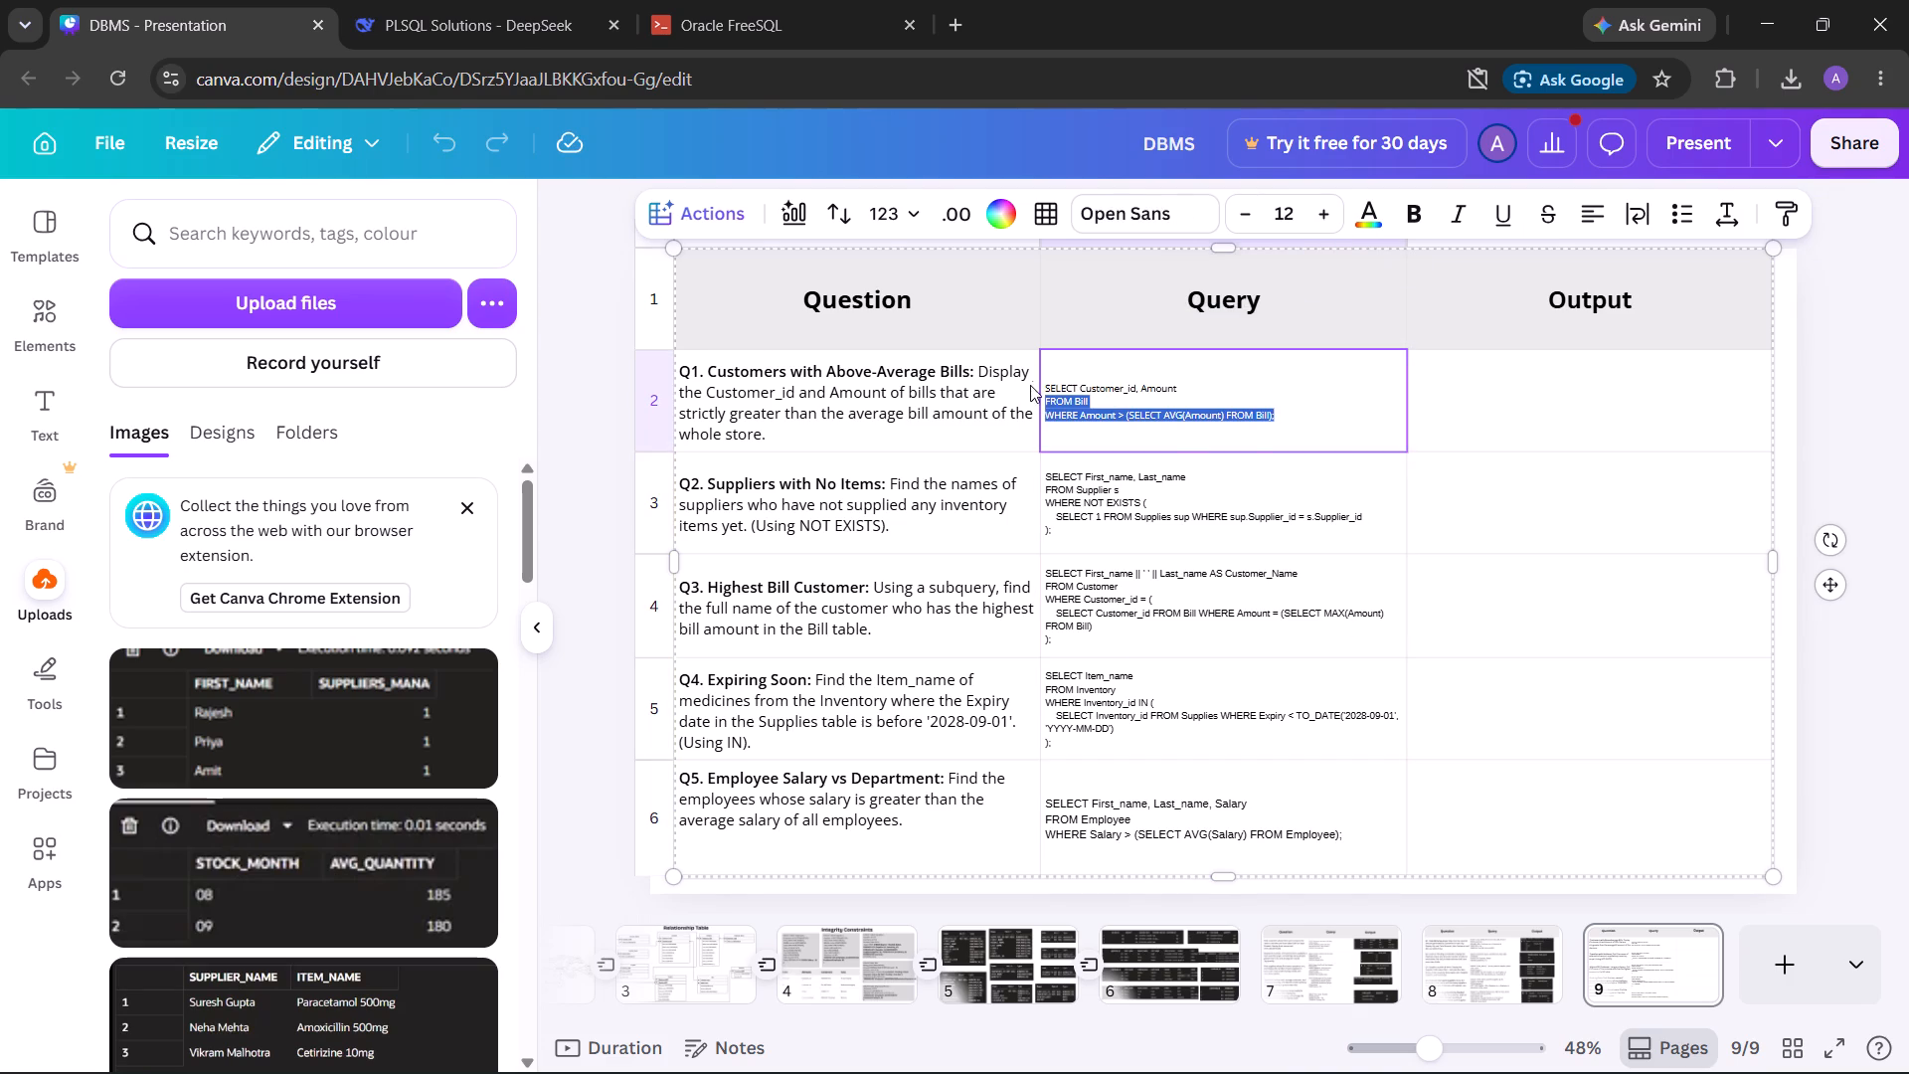
drag(1030, 385, 1035, 372)
click(1231, 419)
click(1310, 415)
drag(1297, 417, 1286, 417)
drag(1283, 416, 1124, 405)
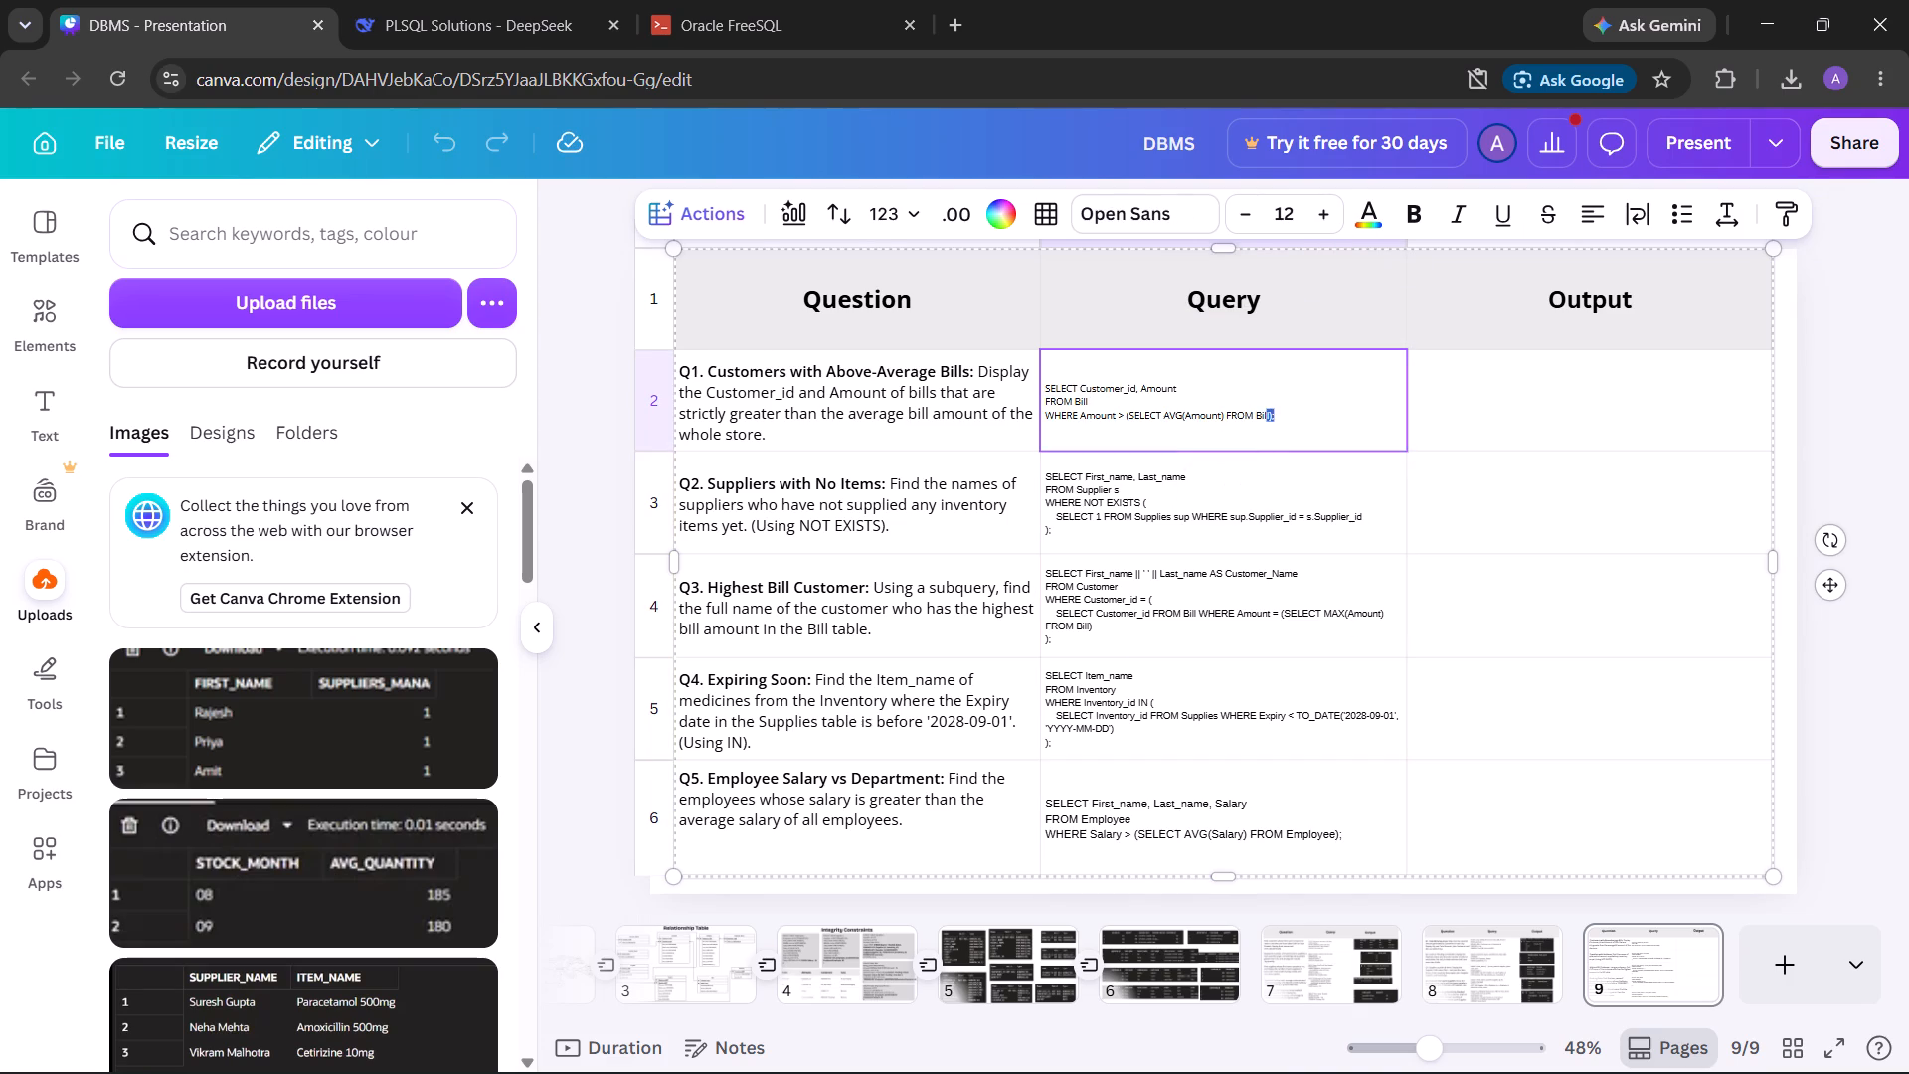
drag(1124, 405, 1039, 384)
triple_click(1321, 205)
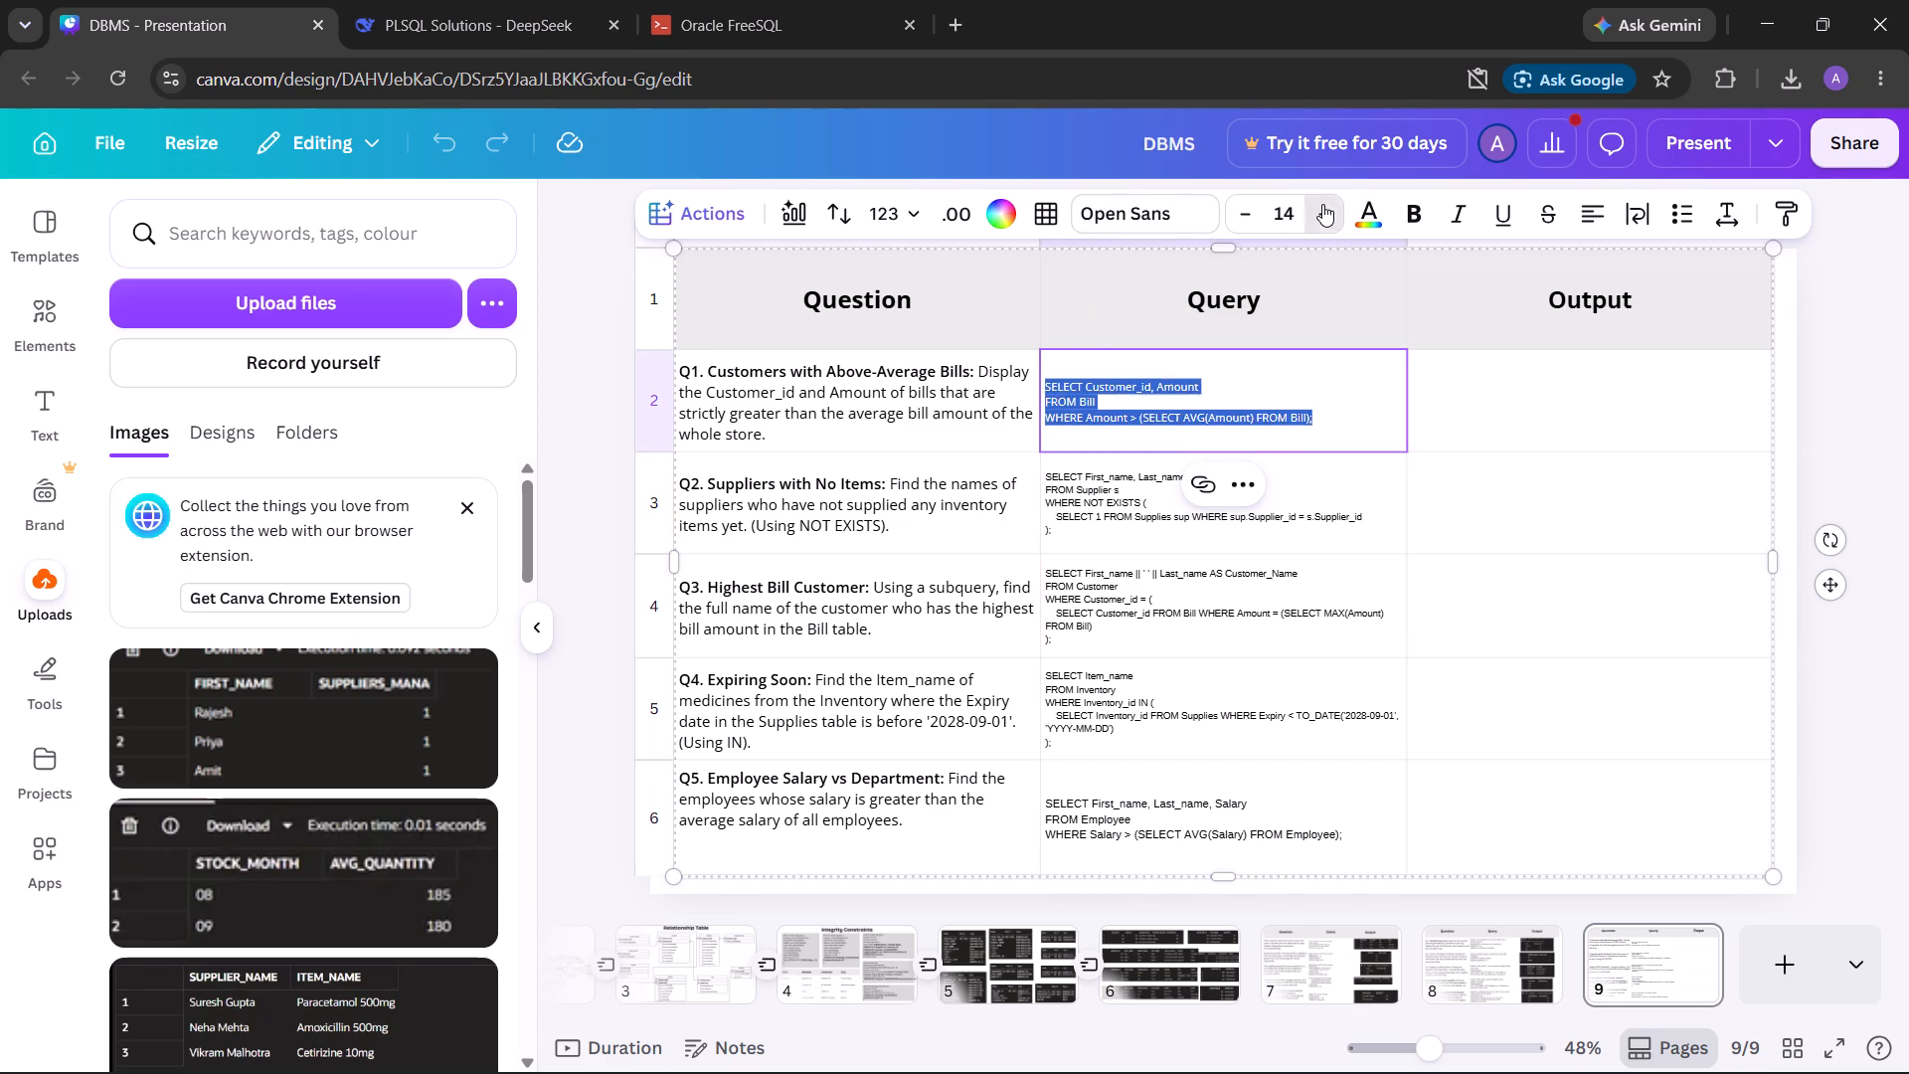
double_click(1322, 204)
Enlarge the font size of the whole Q2 Suppliers with No Items query text in the Query column.
double_click(1116, 483)
drag(1084, 524, 1049, 463)
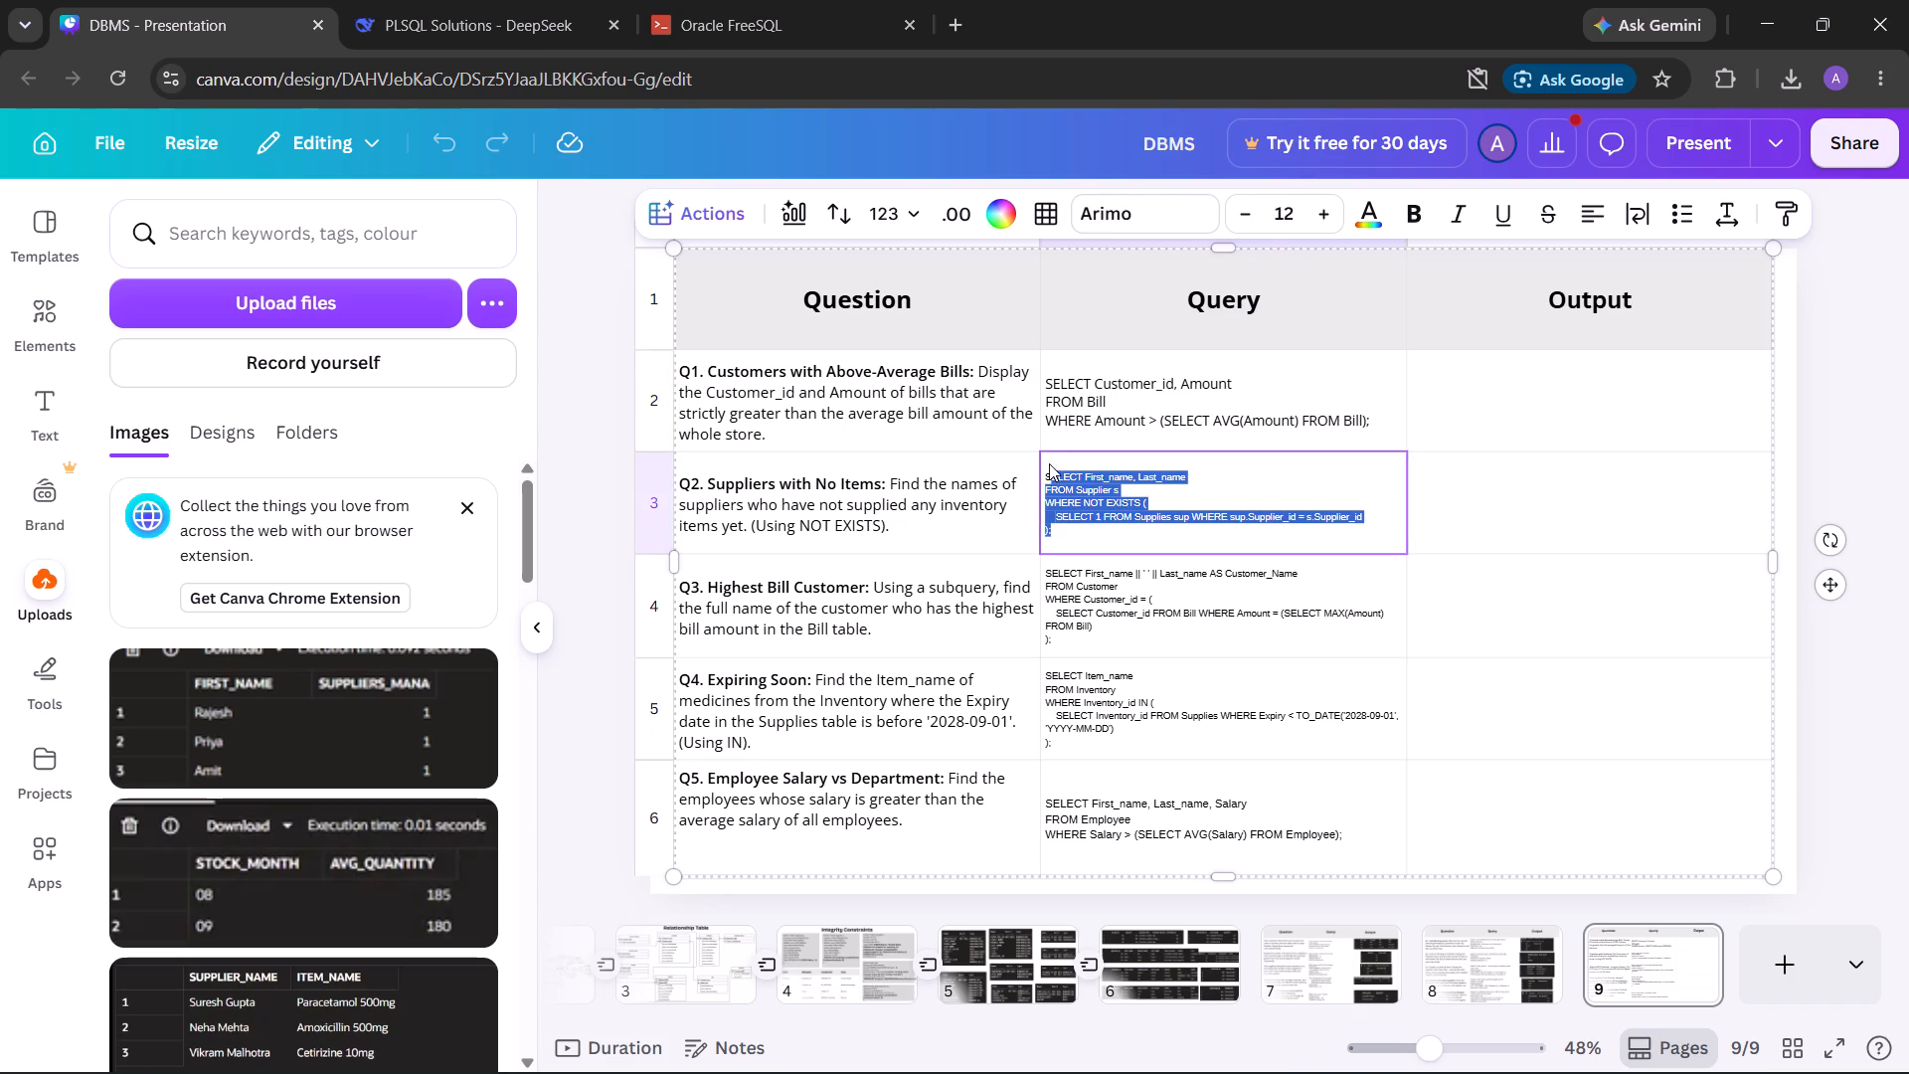
drag(1049, 463, 1044, 464)
click(1331, 205)
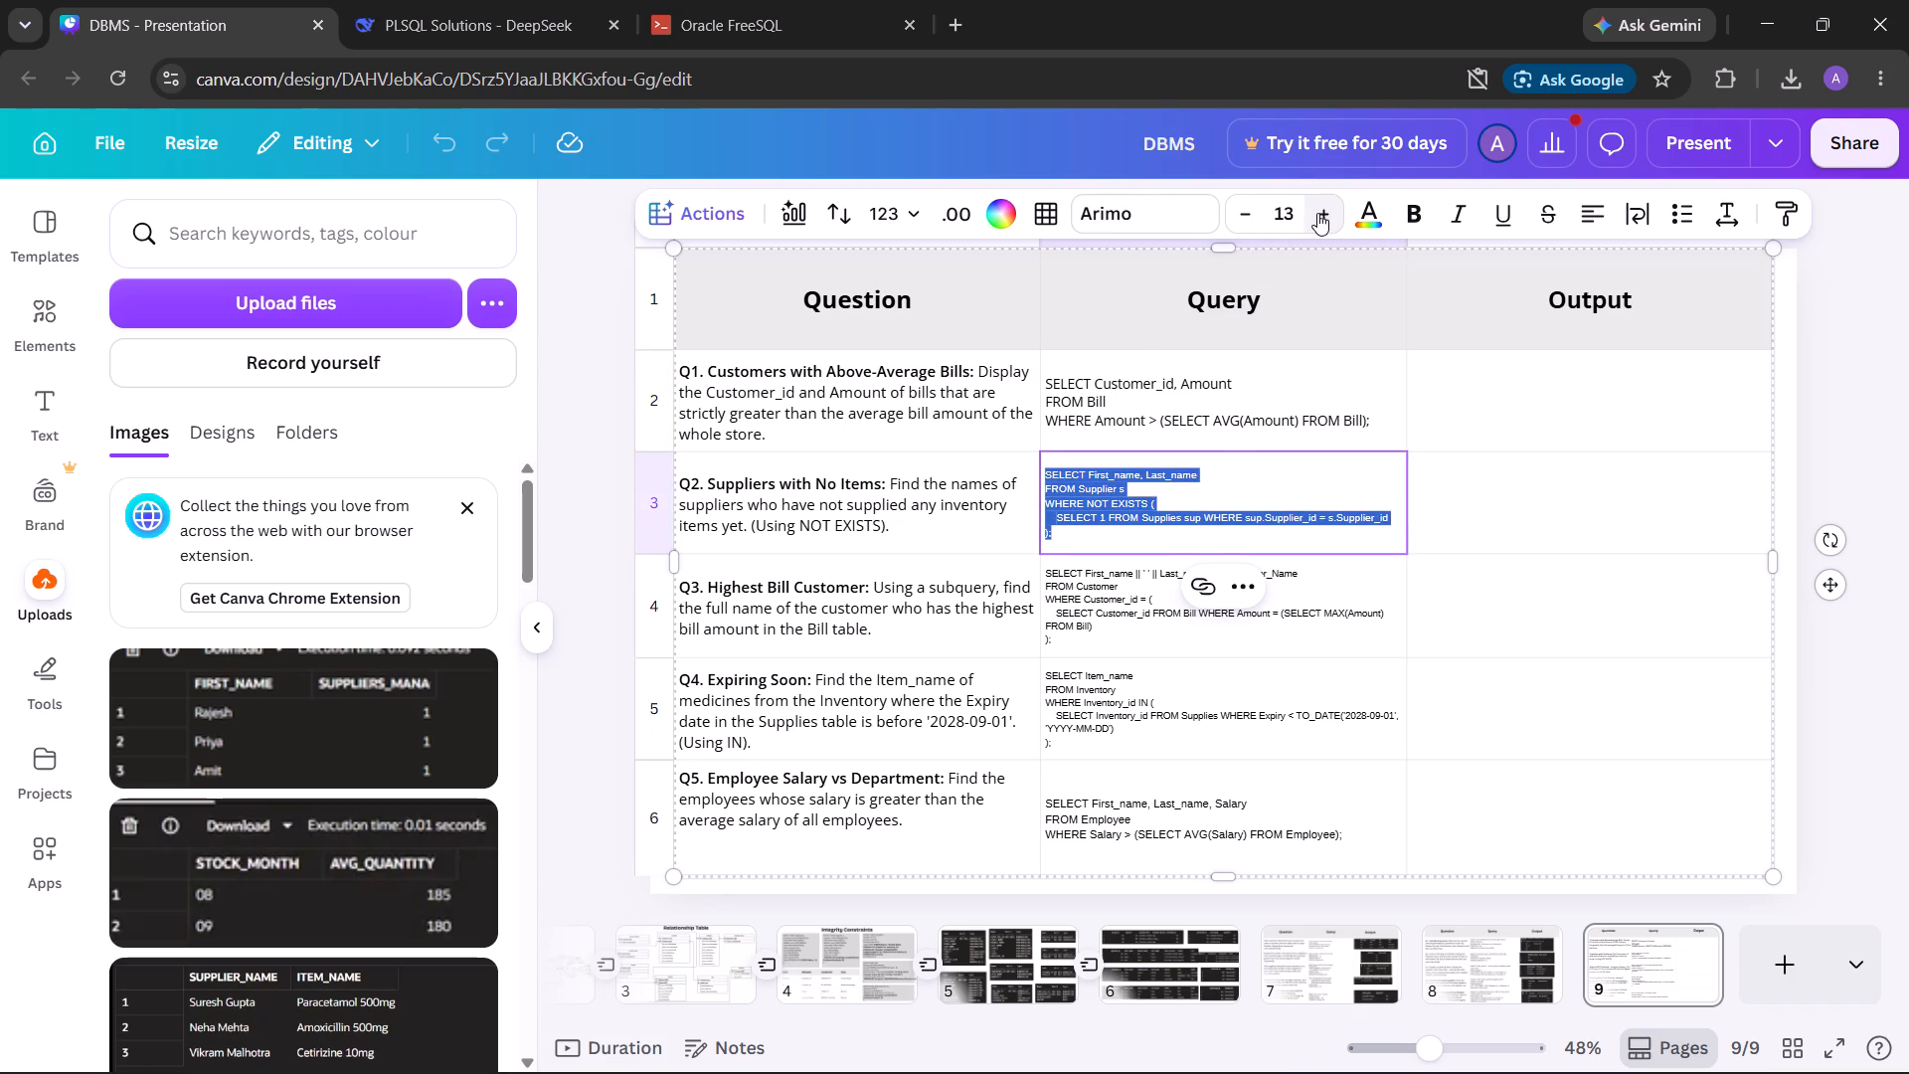
double_click(1317, 213)
click(1346, 519)
Set the font size of the whole Q3 Highest Bill Customer query text in the Query column to 14.
click(1305, 624)
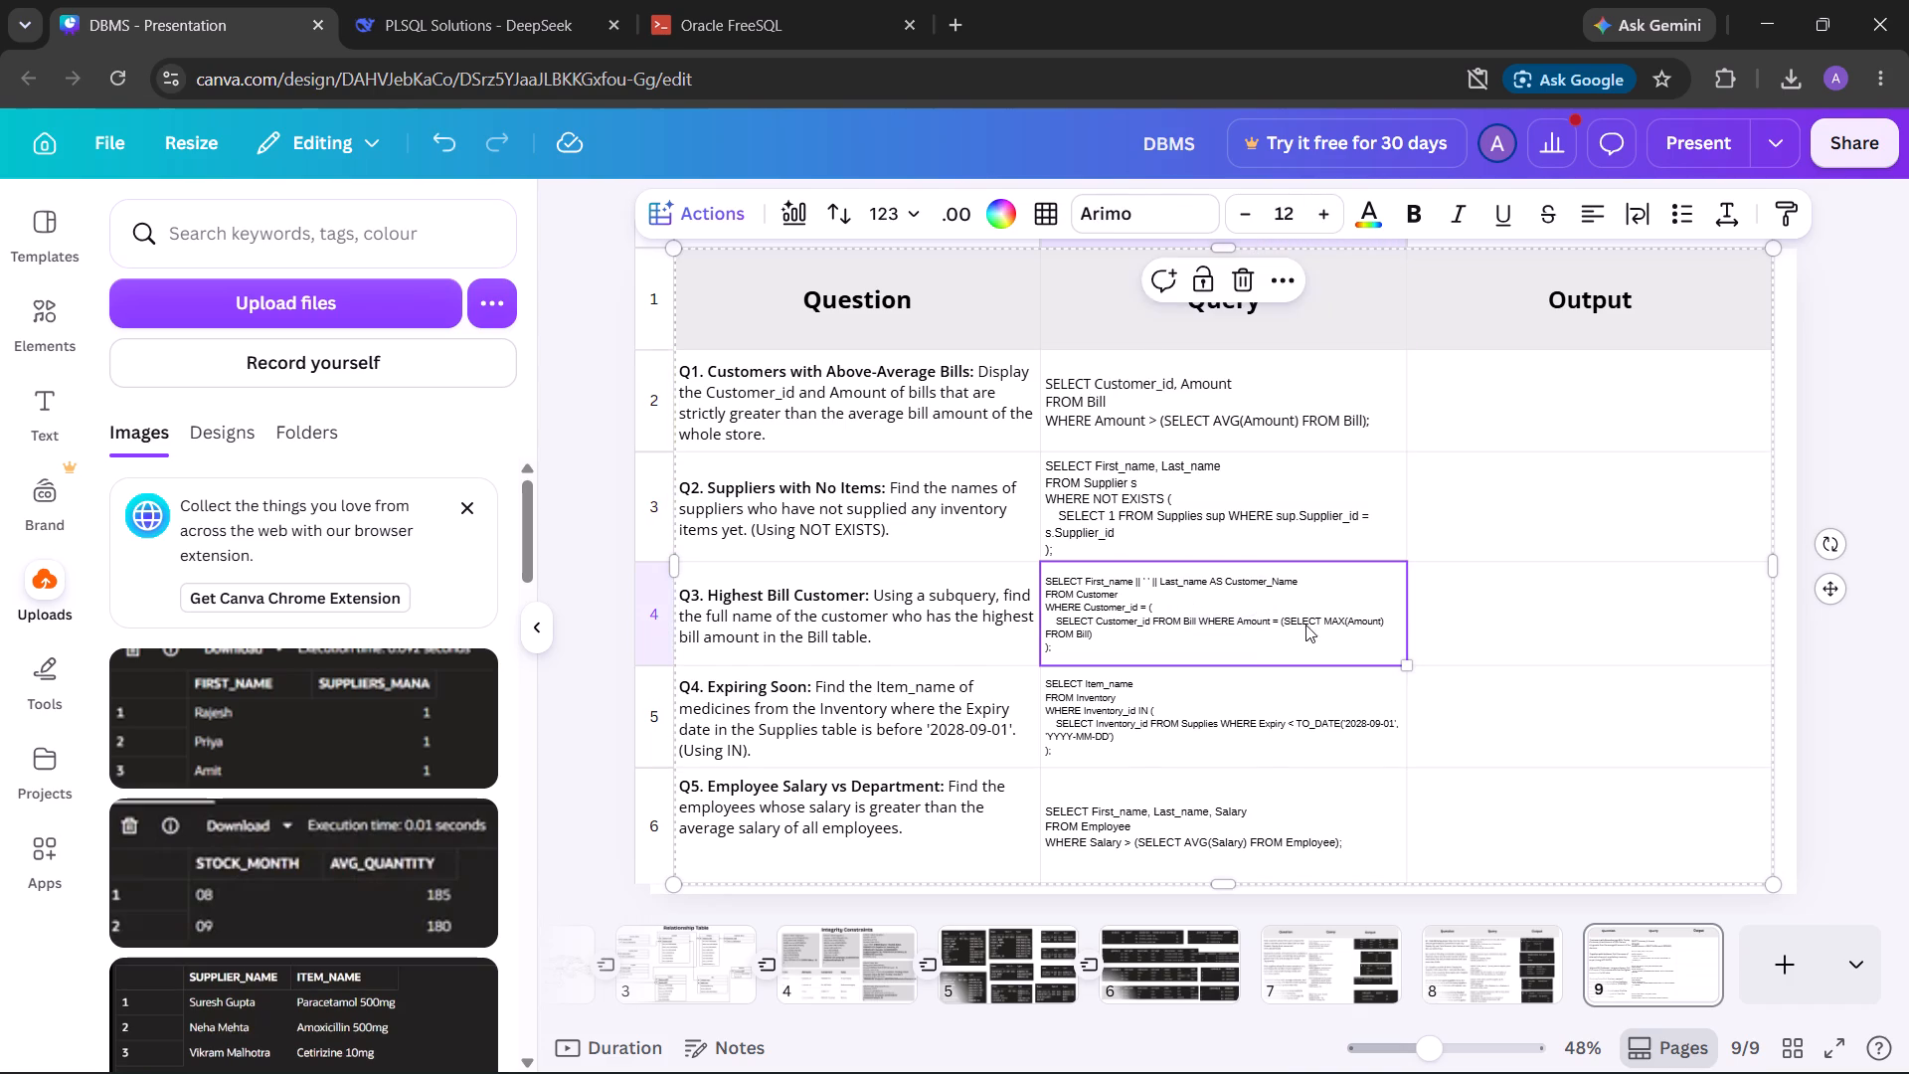
click(1272, 639)
click(1097, 671)
click(1073, 645)
drag(1069, 642, 1026, 565)
click(1047, 621)
click(1057, 640)
drag(1056, 645, 1037, 543)
drag(1037, 544, 1047, 576)
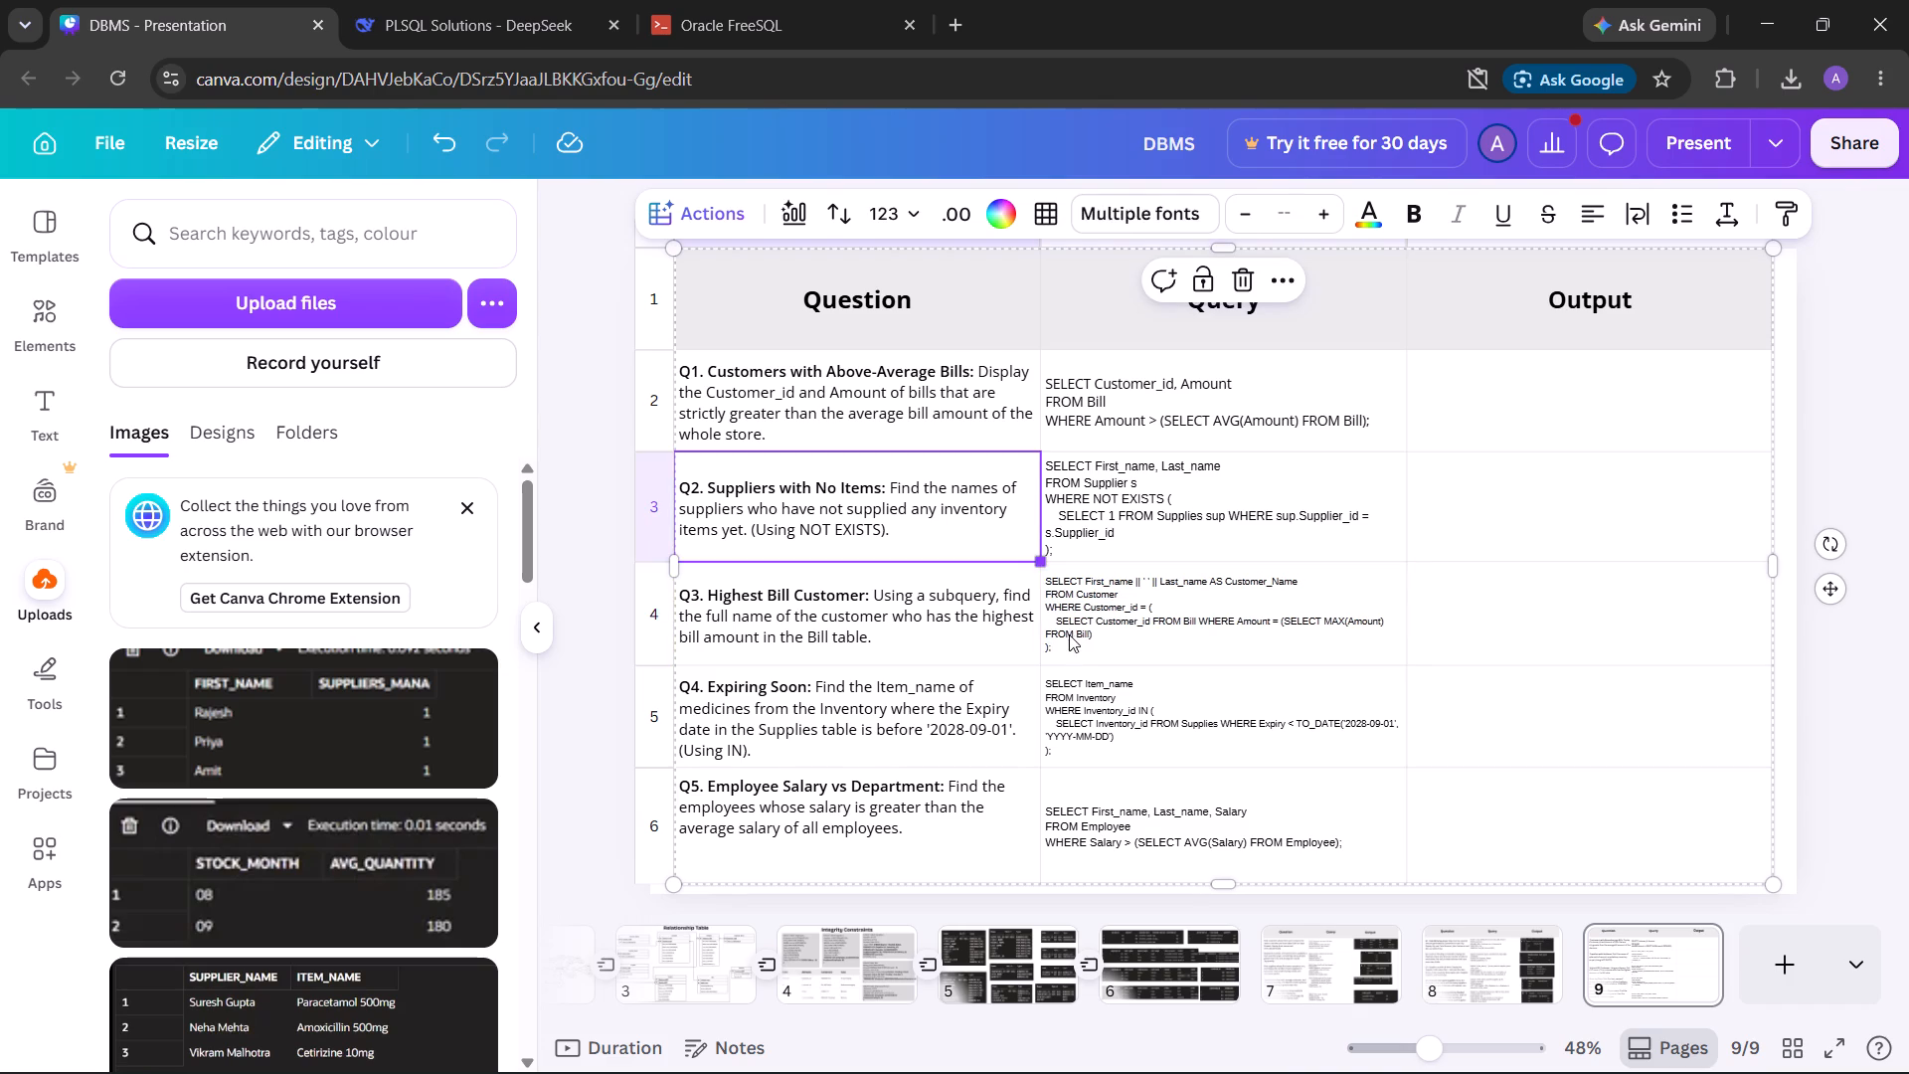
click(1069, 634)
ctrl+click(1074, 630)
key(ctrl+a)
double_click(1080, 634)
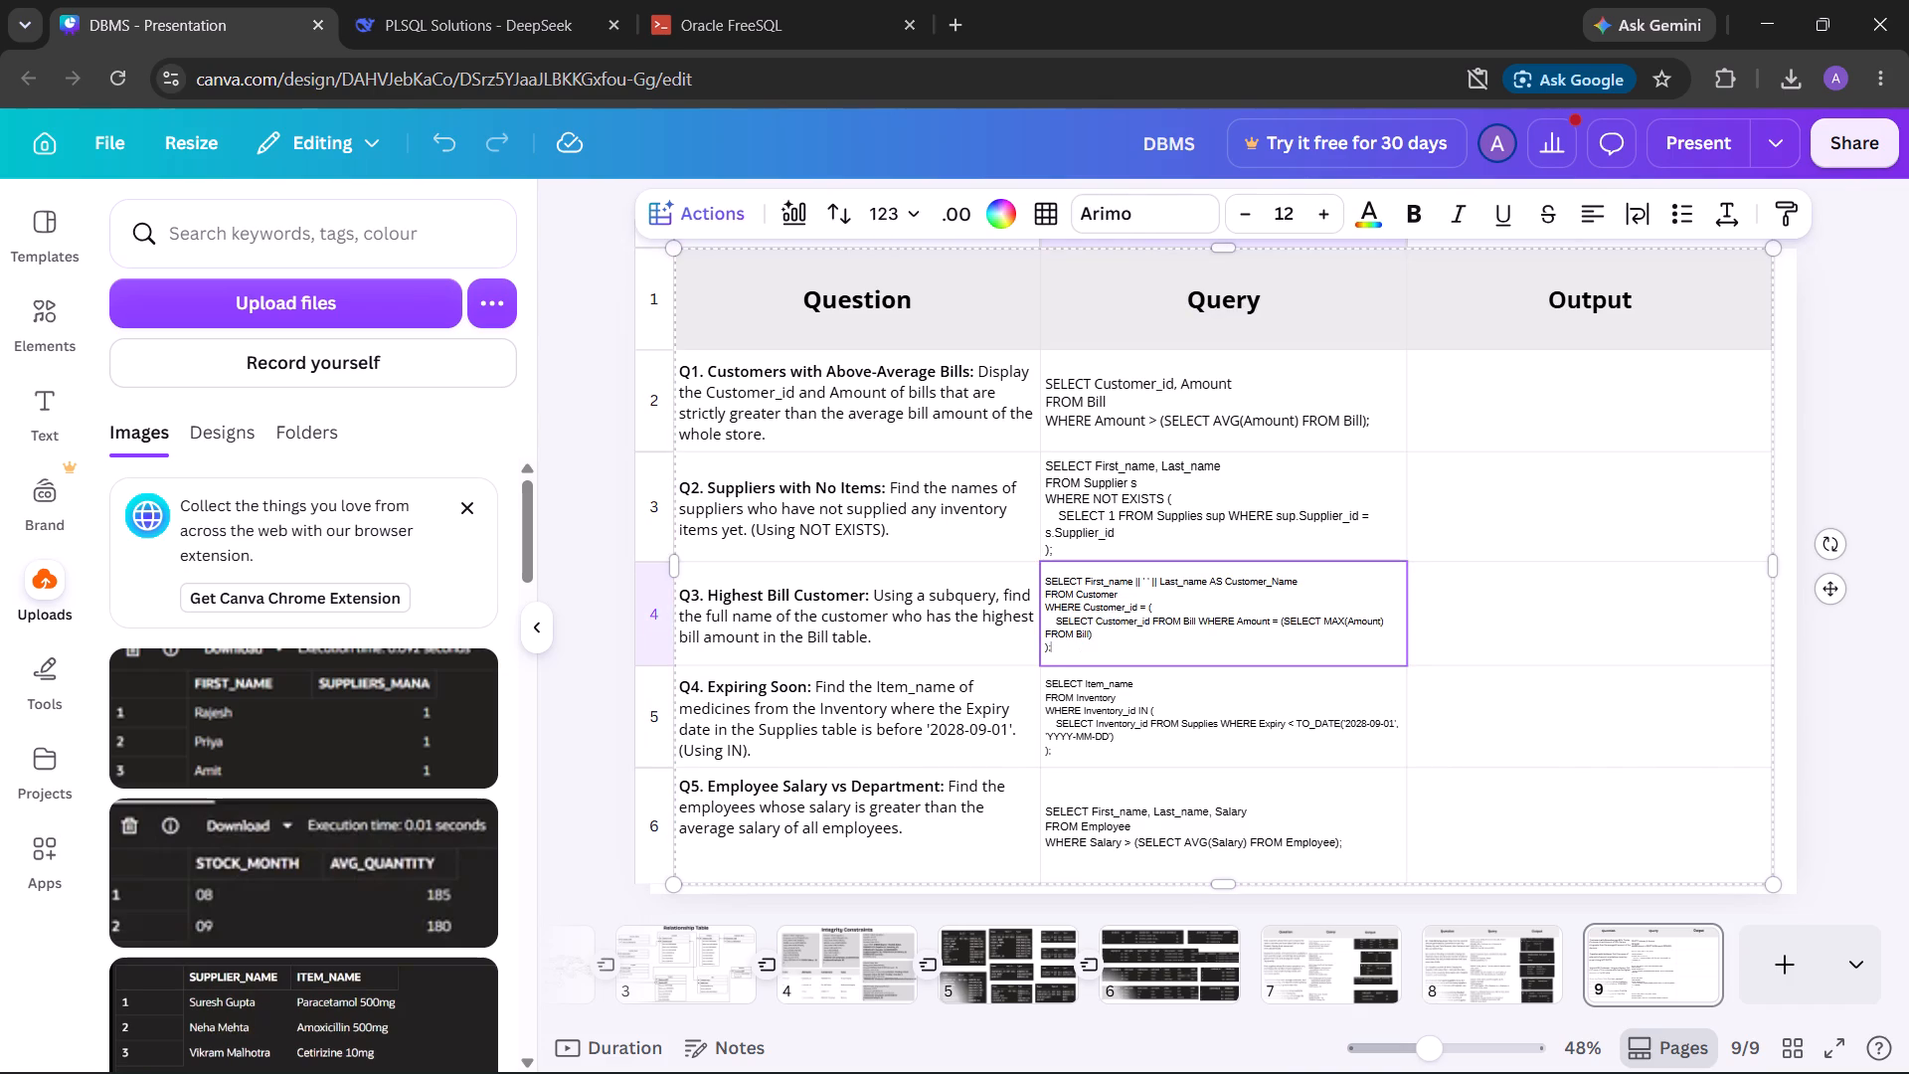
key(ctrl+a)
click(1322, 228)
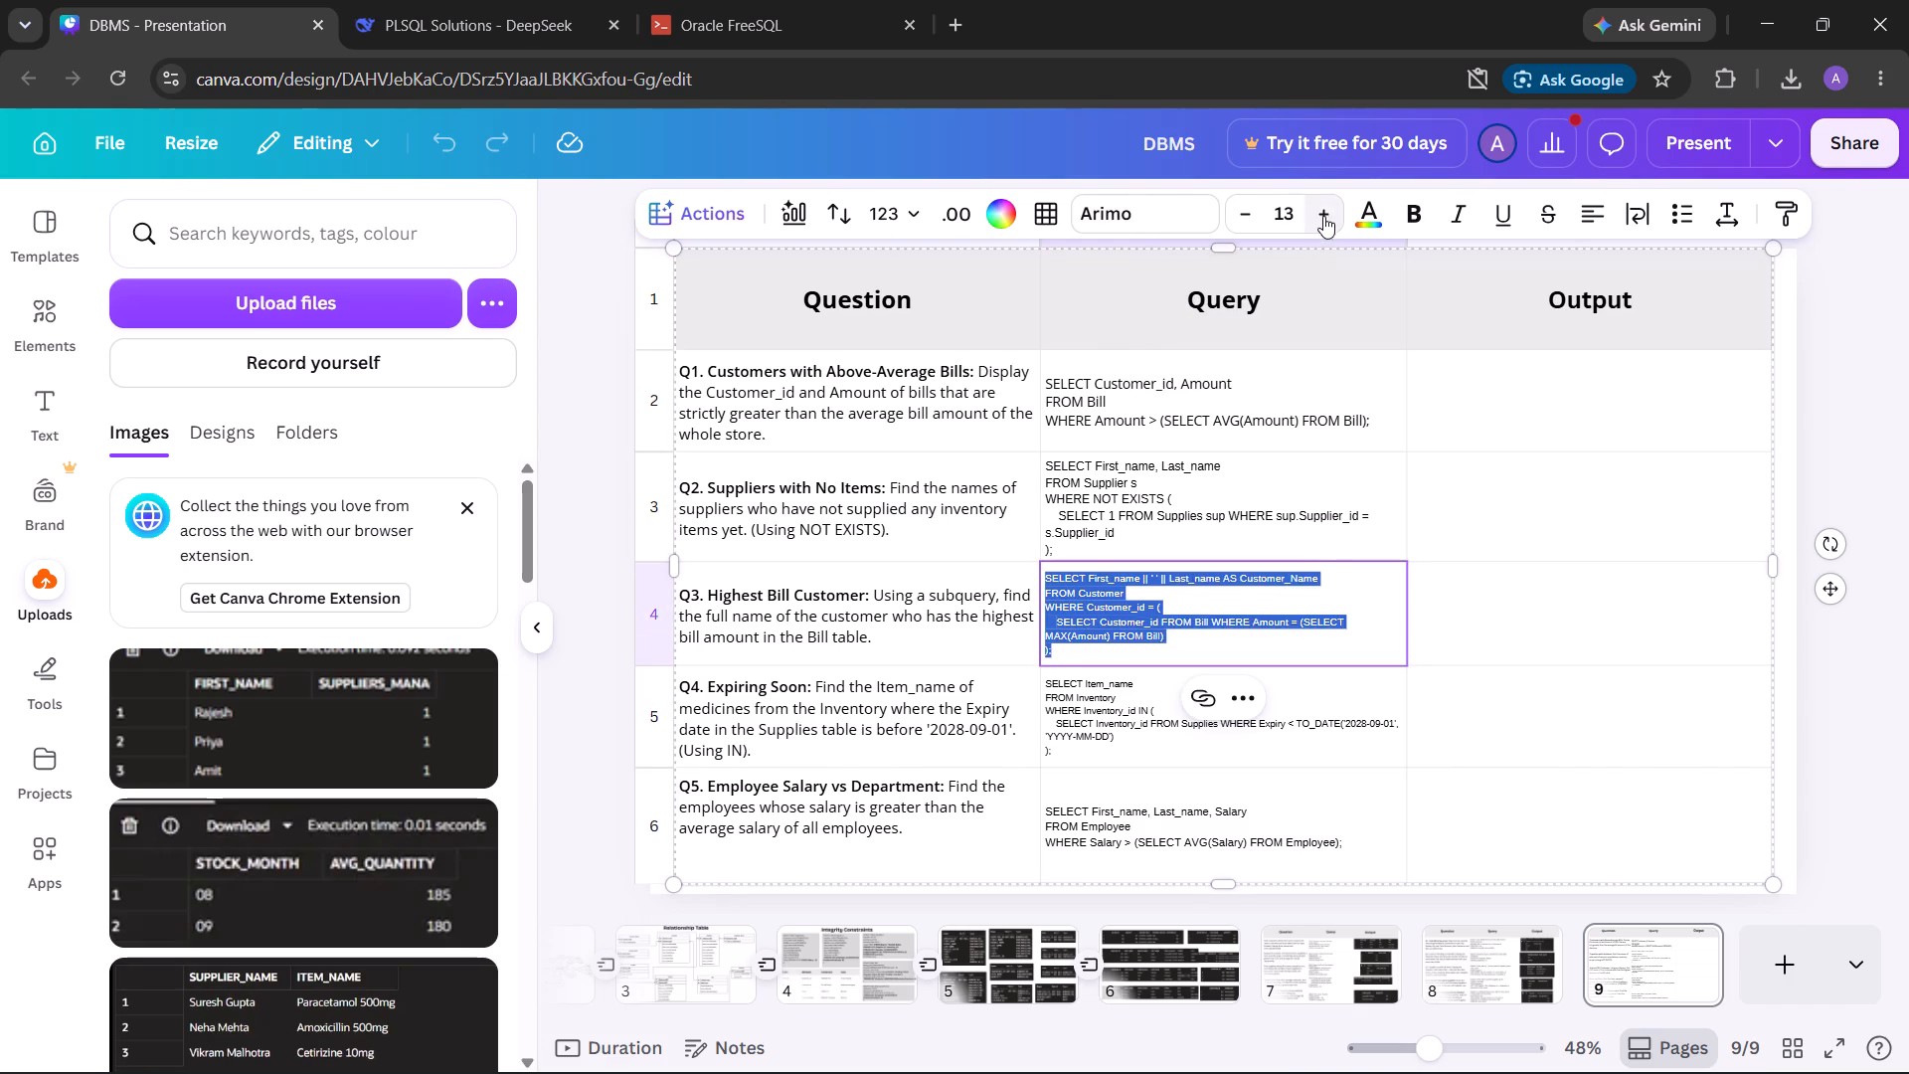
click(1323, 214)
click(1322, 214)
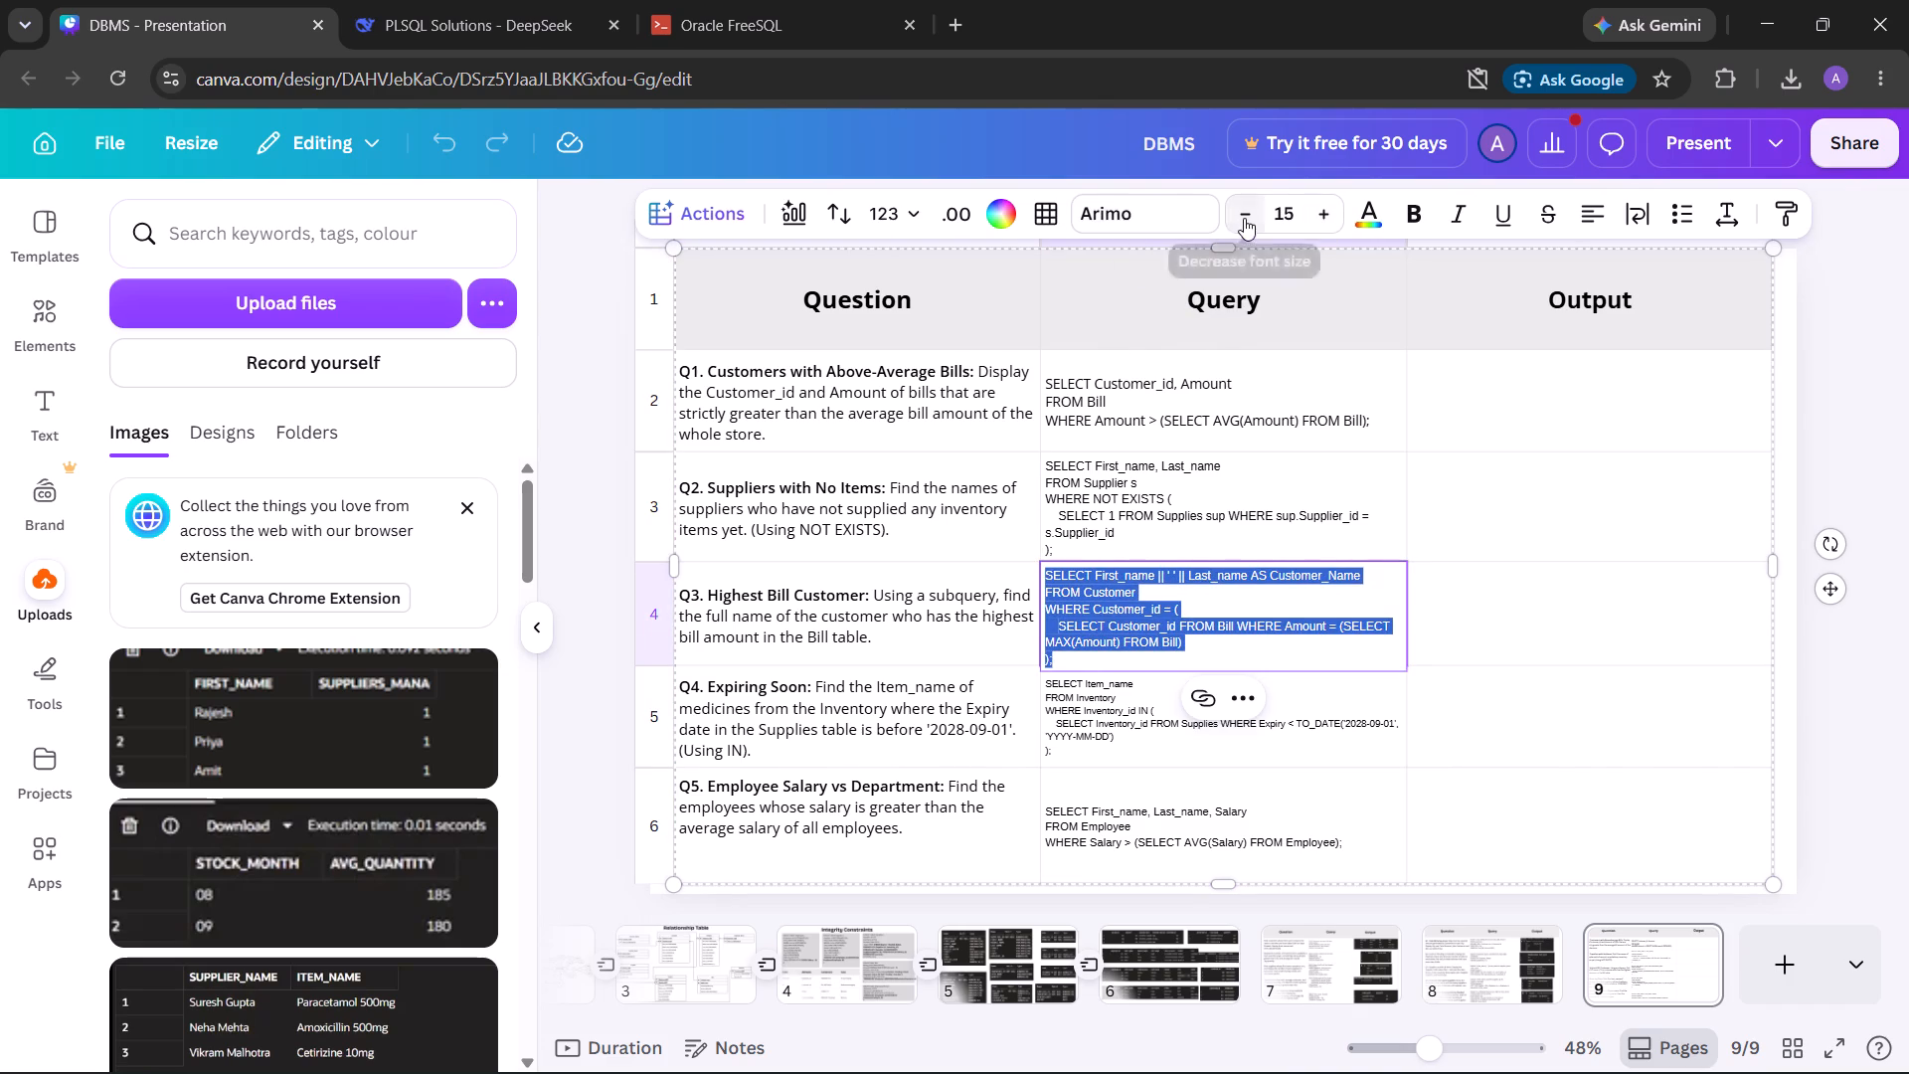
double_click(1244, 218)
click(1333, 215)
click(1368, 633)
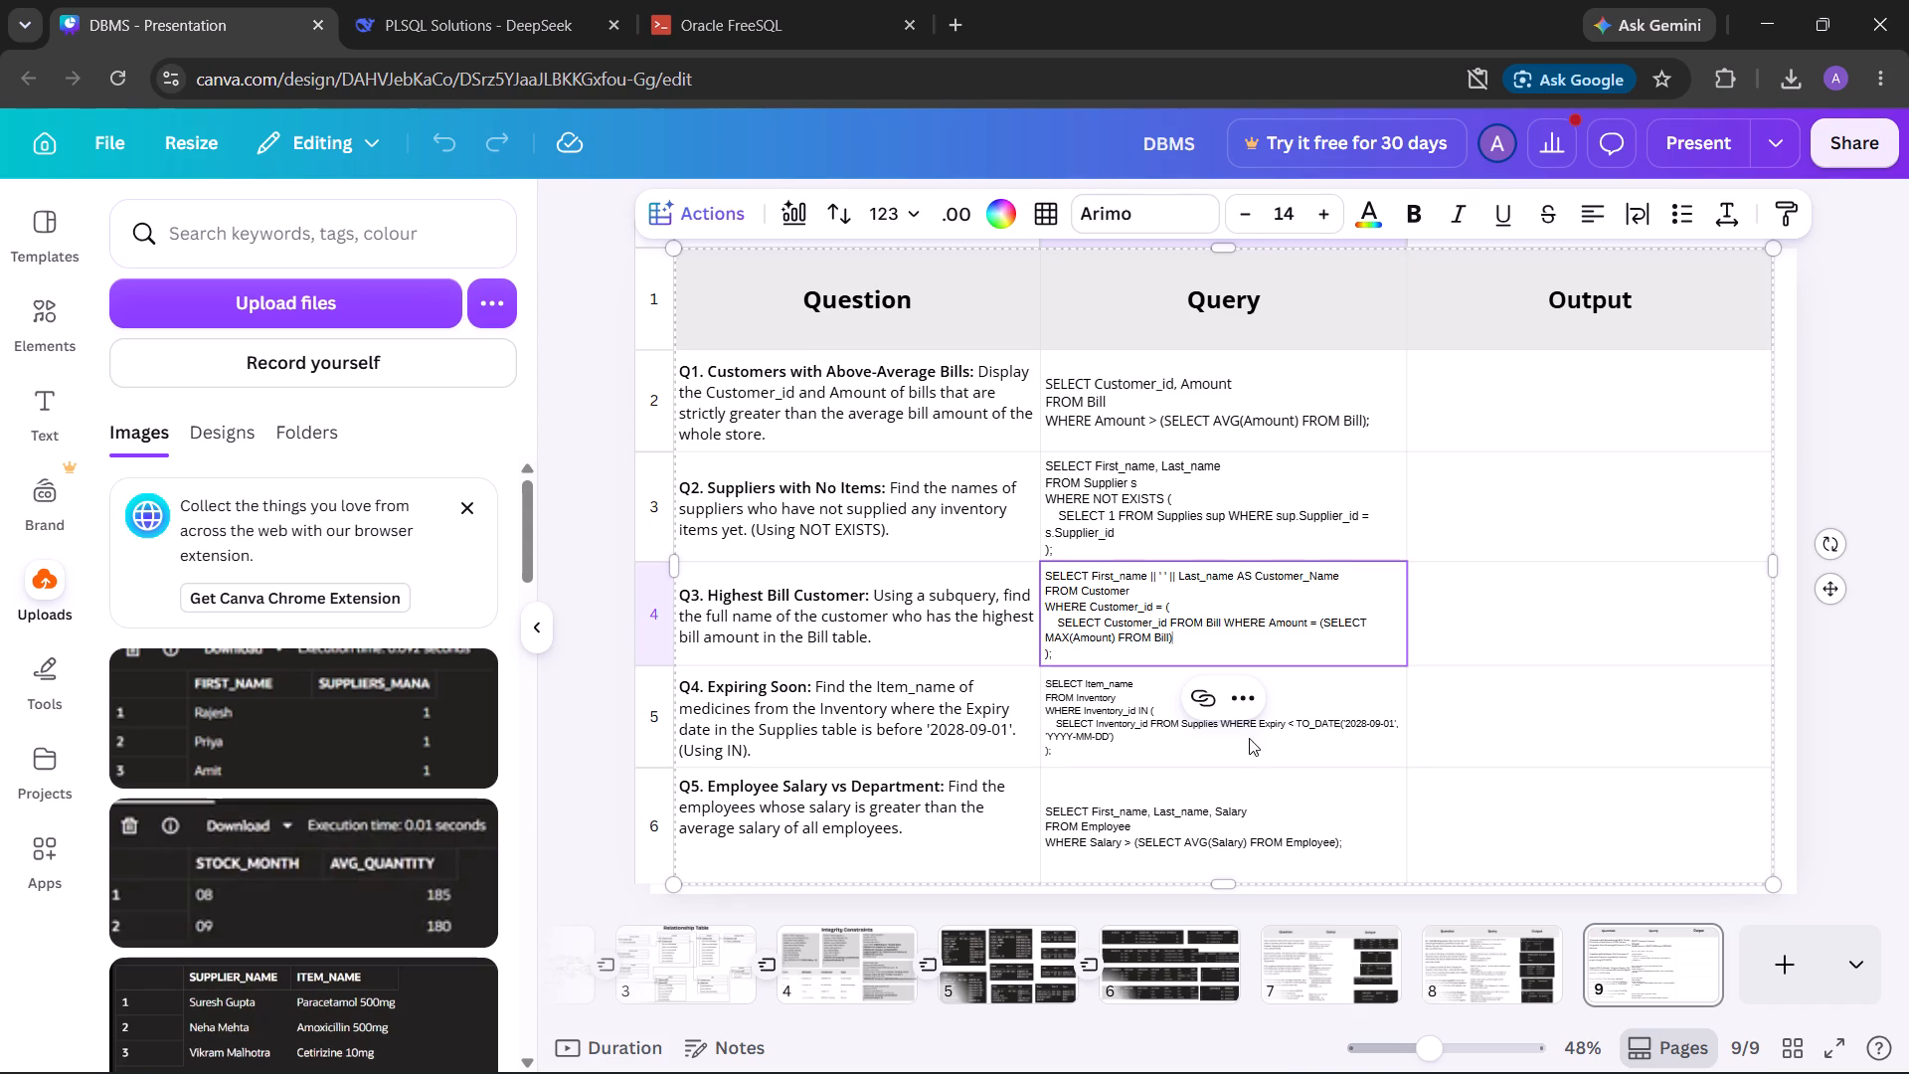
Set the font size of the whole Q4 Expiring Soon query text in the Query column to 15.
click(1228, 740)
click(1185, 746)
key(ctrl+a)
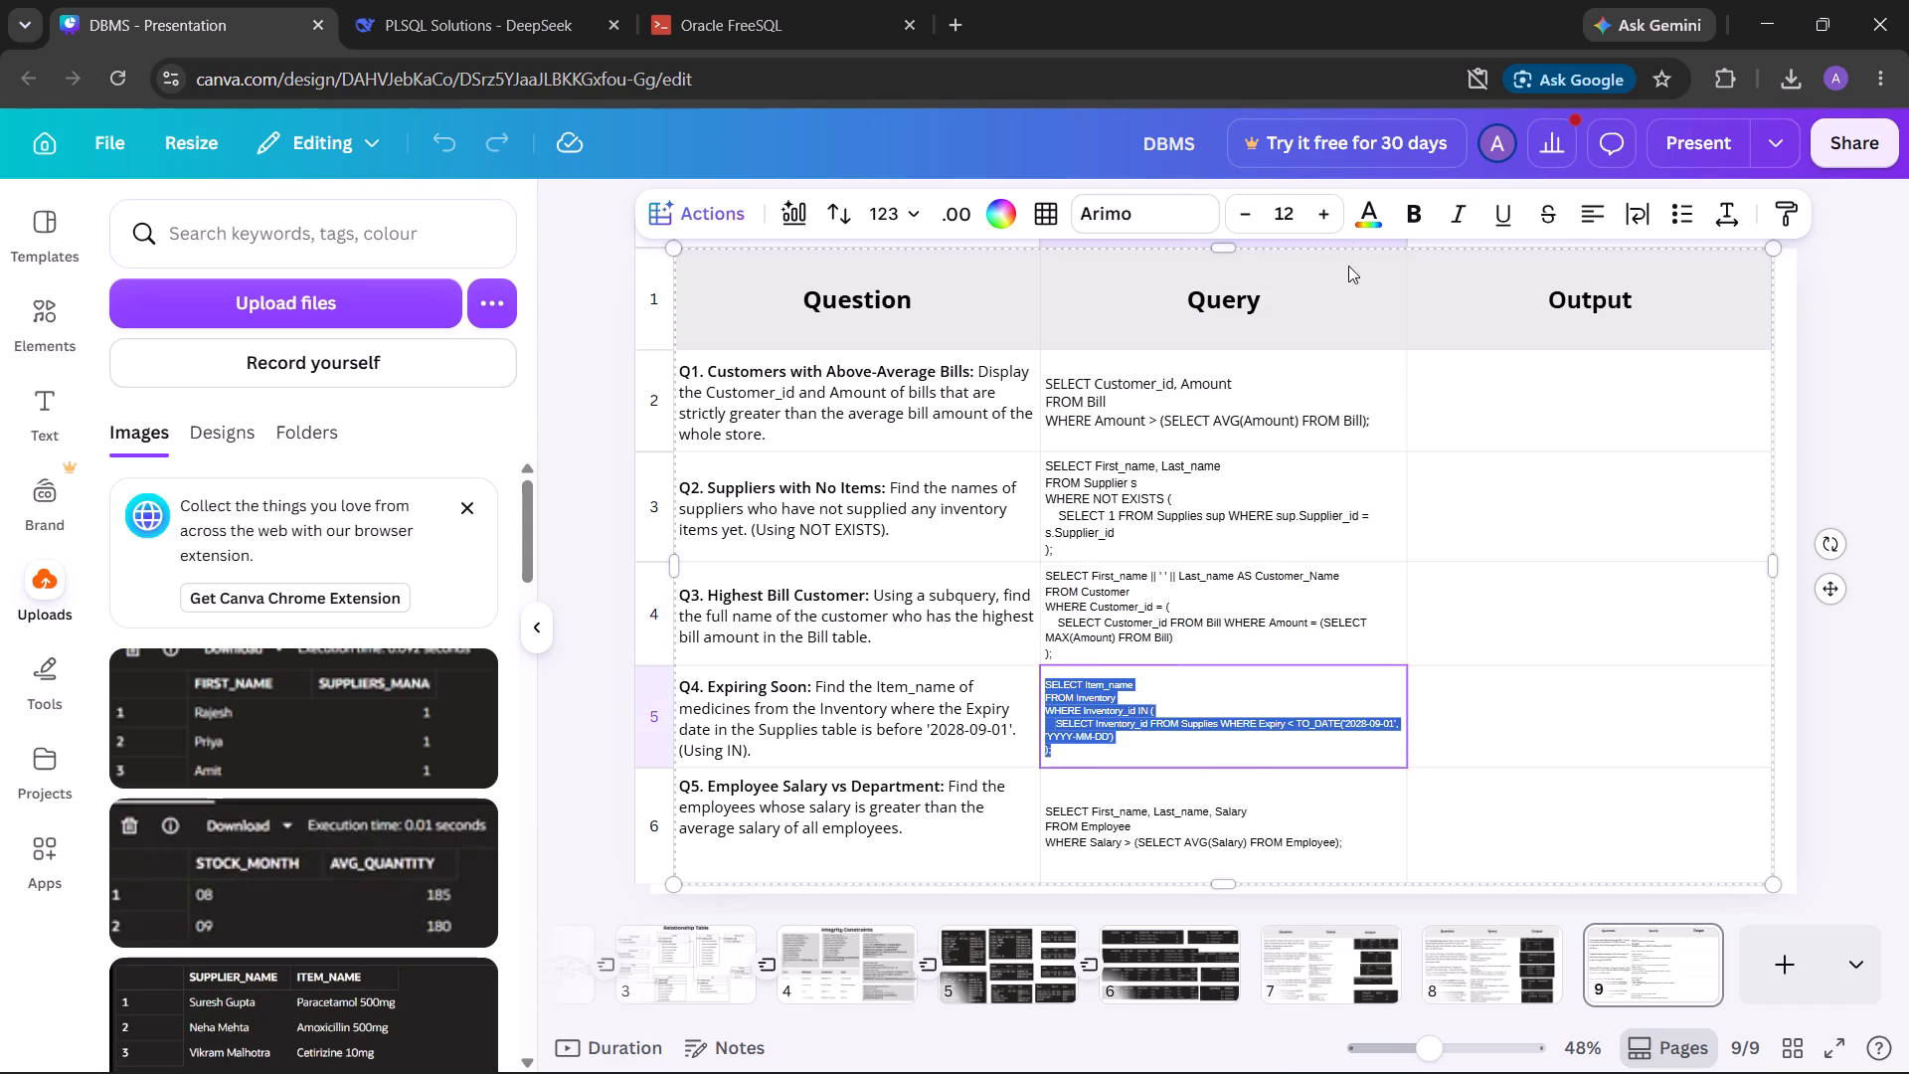
double_click(1322, 209)
click(1321, 209)
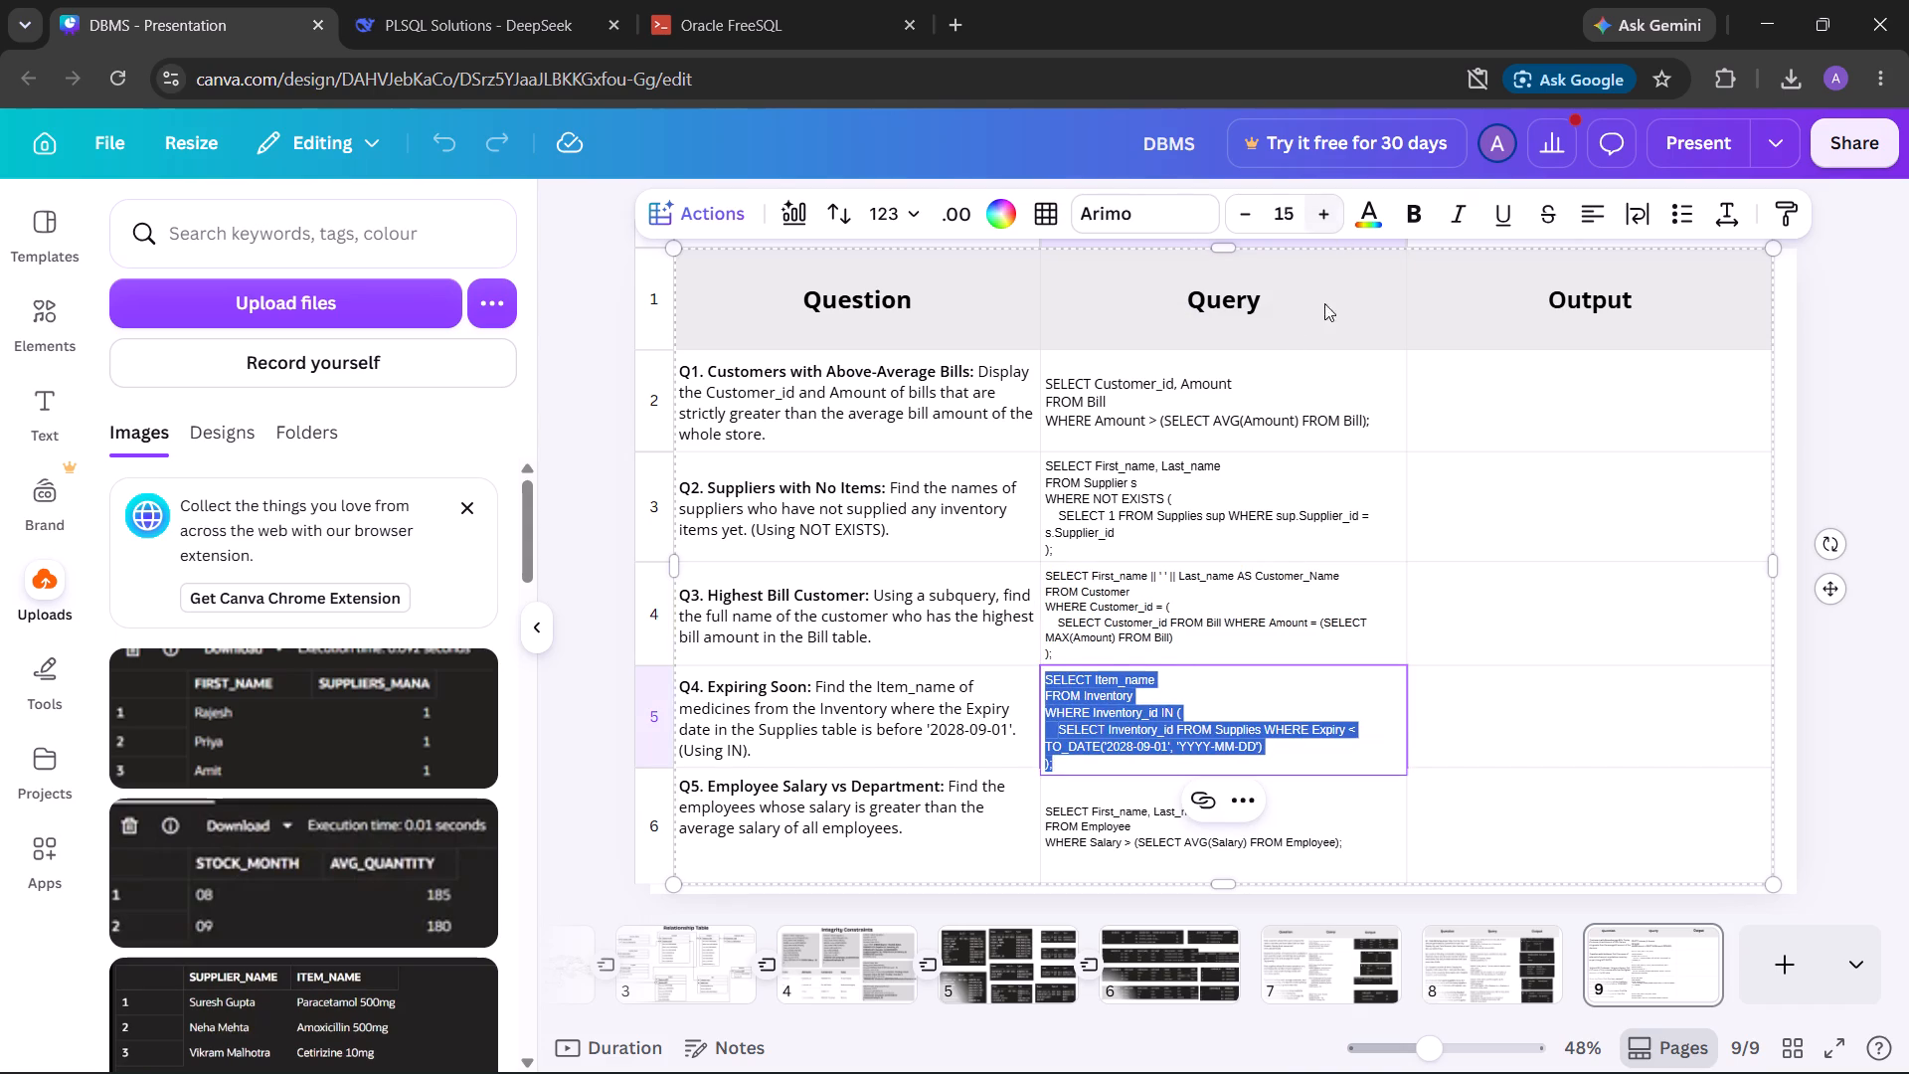
click(1368, 689)
Set the font size of the whole Q5 Employee Salary vs Department query text to 15.
double_click(1321, 862)
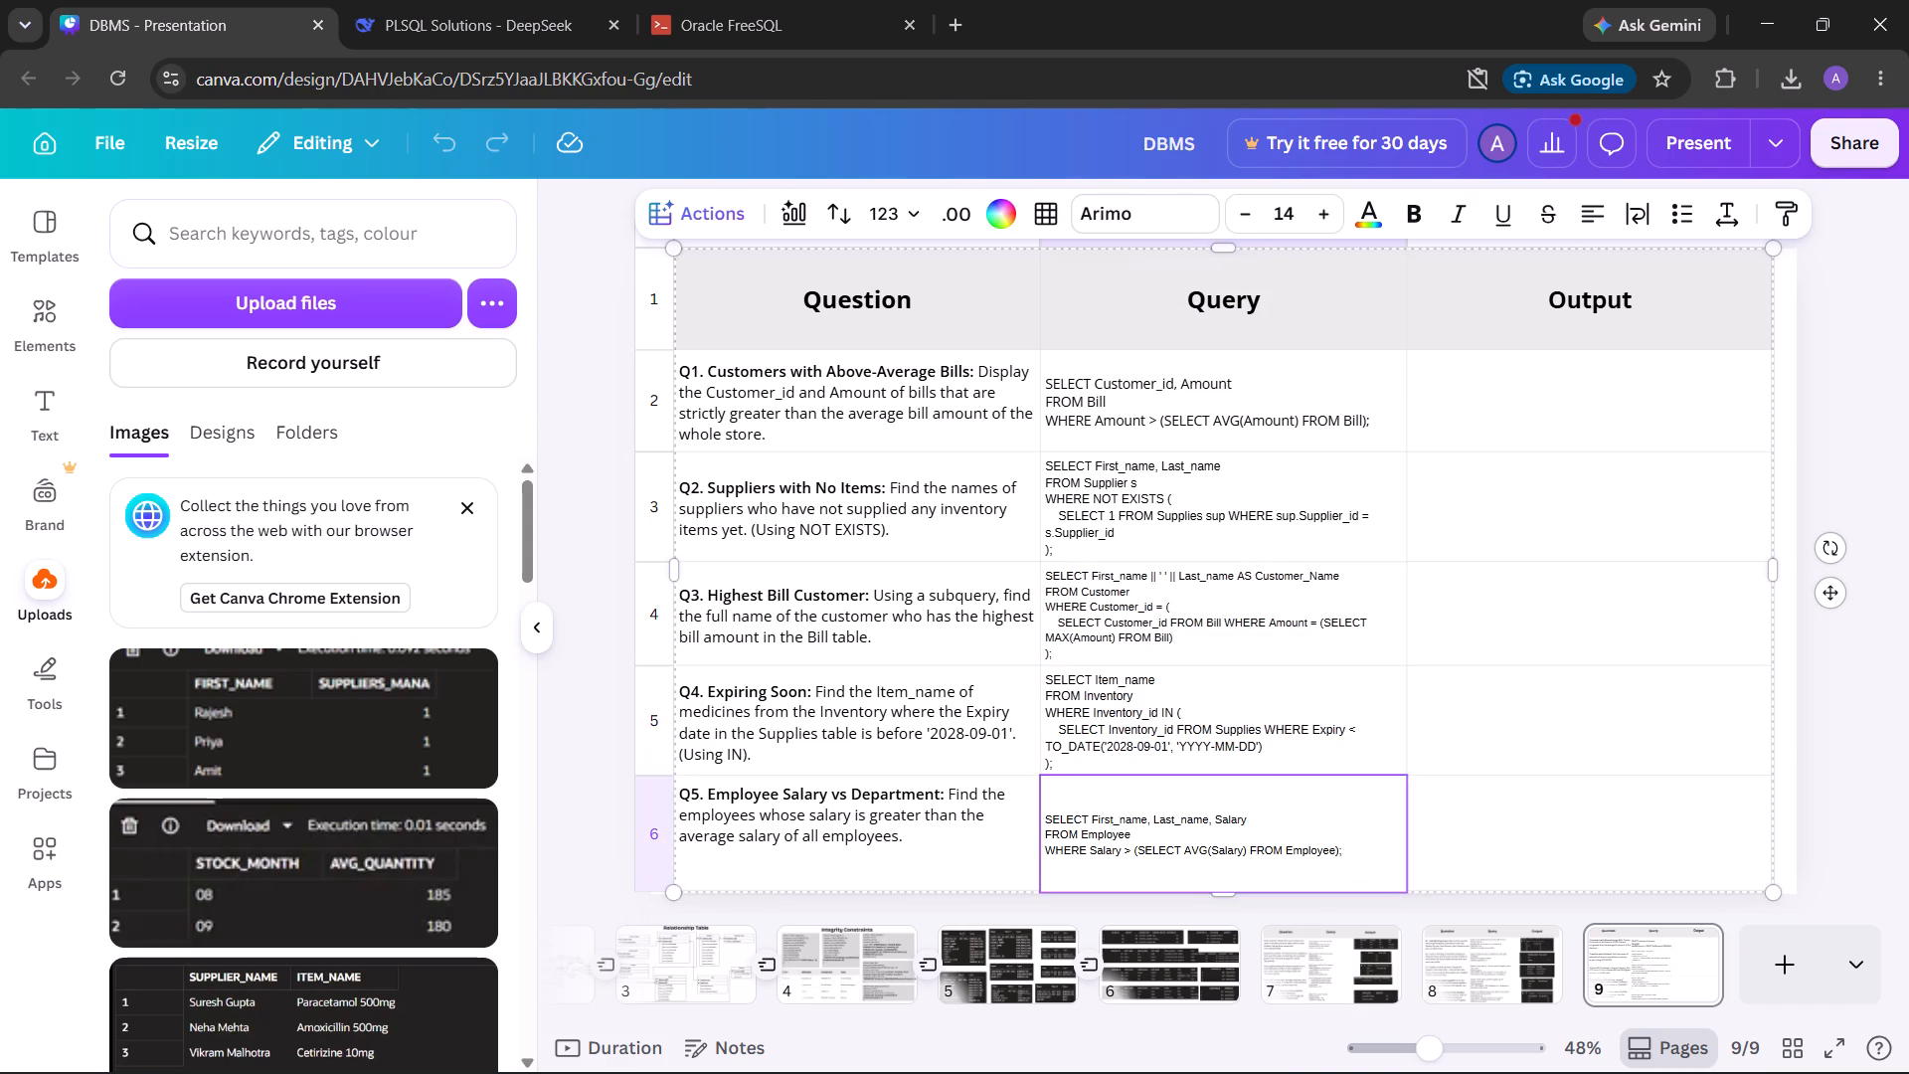
key(ctrl+a)
double_click(1328, 219)
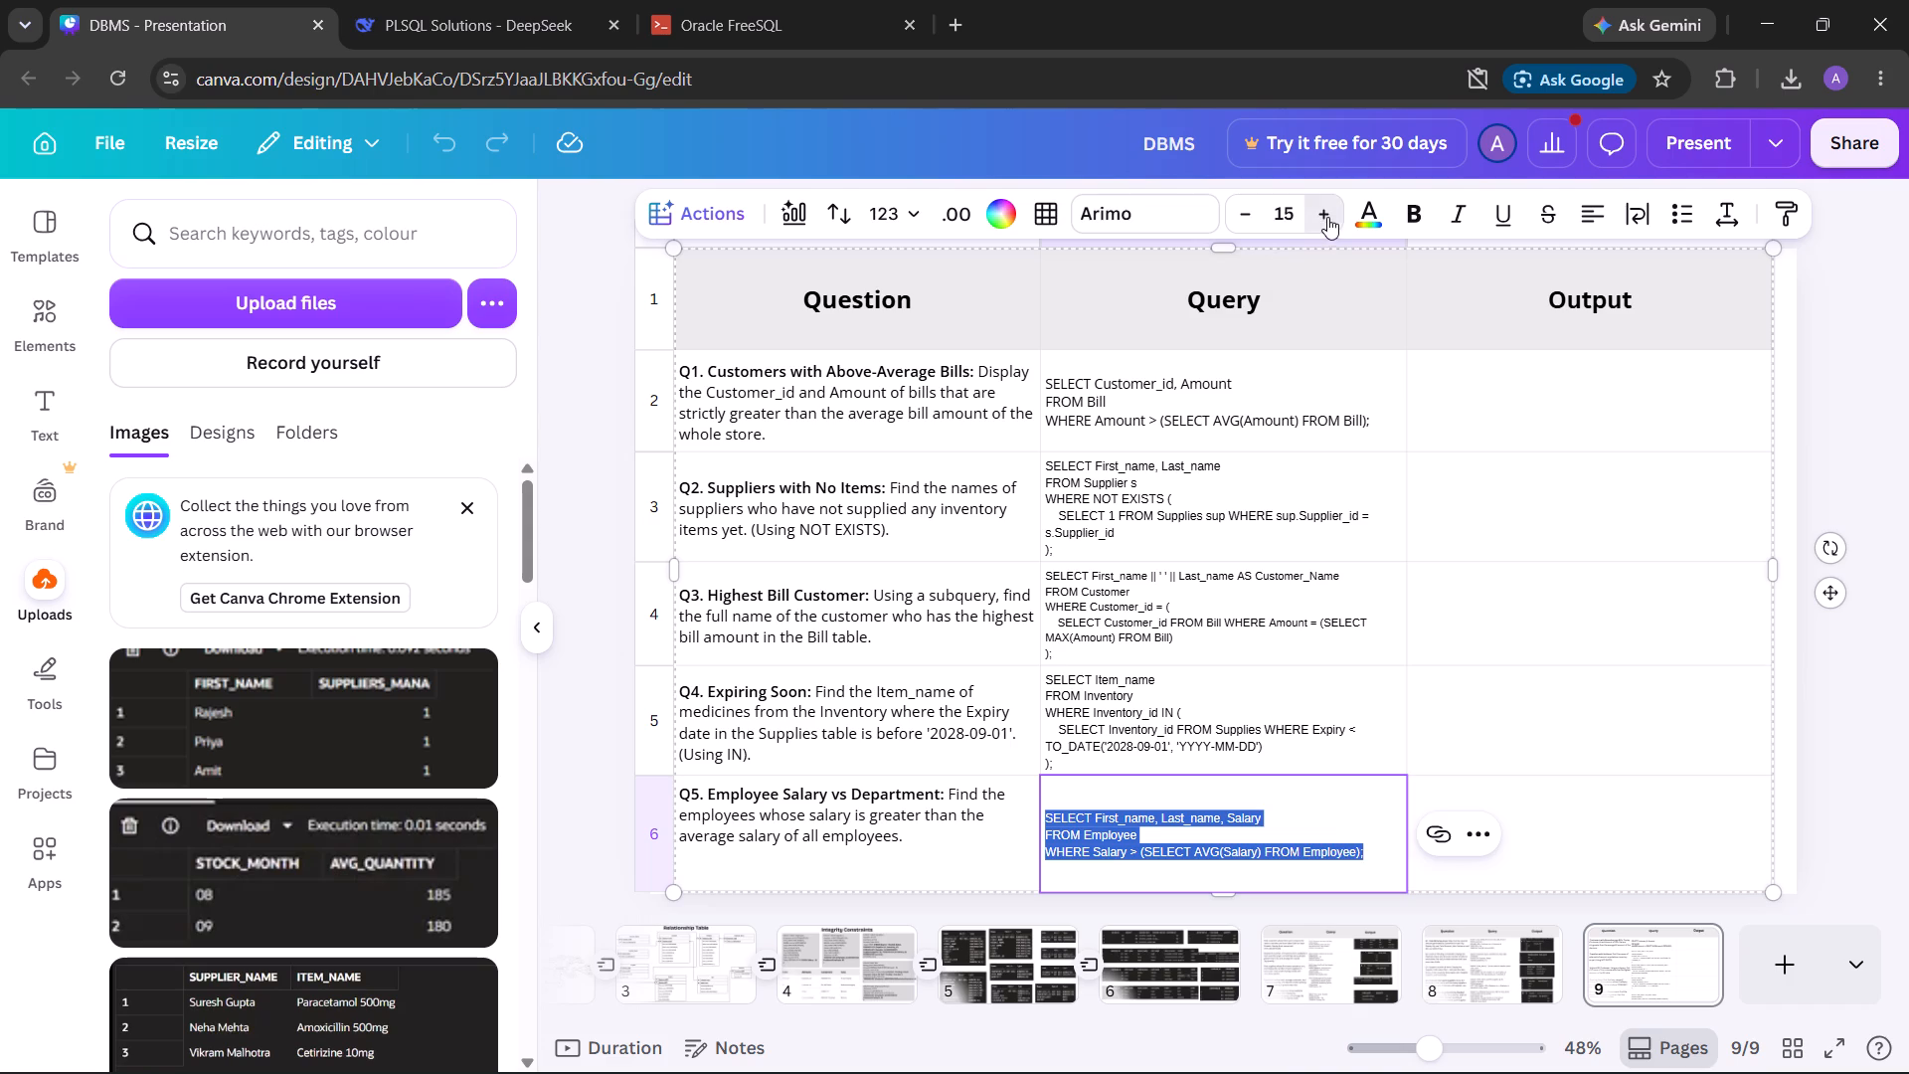
click(1880, 680)
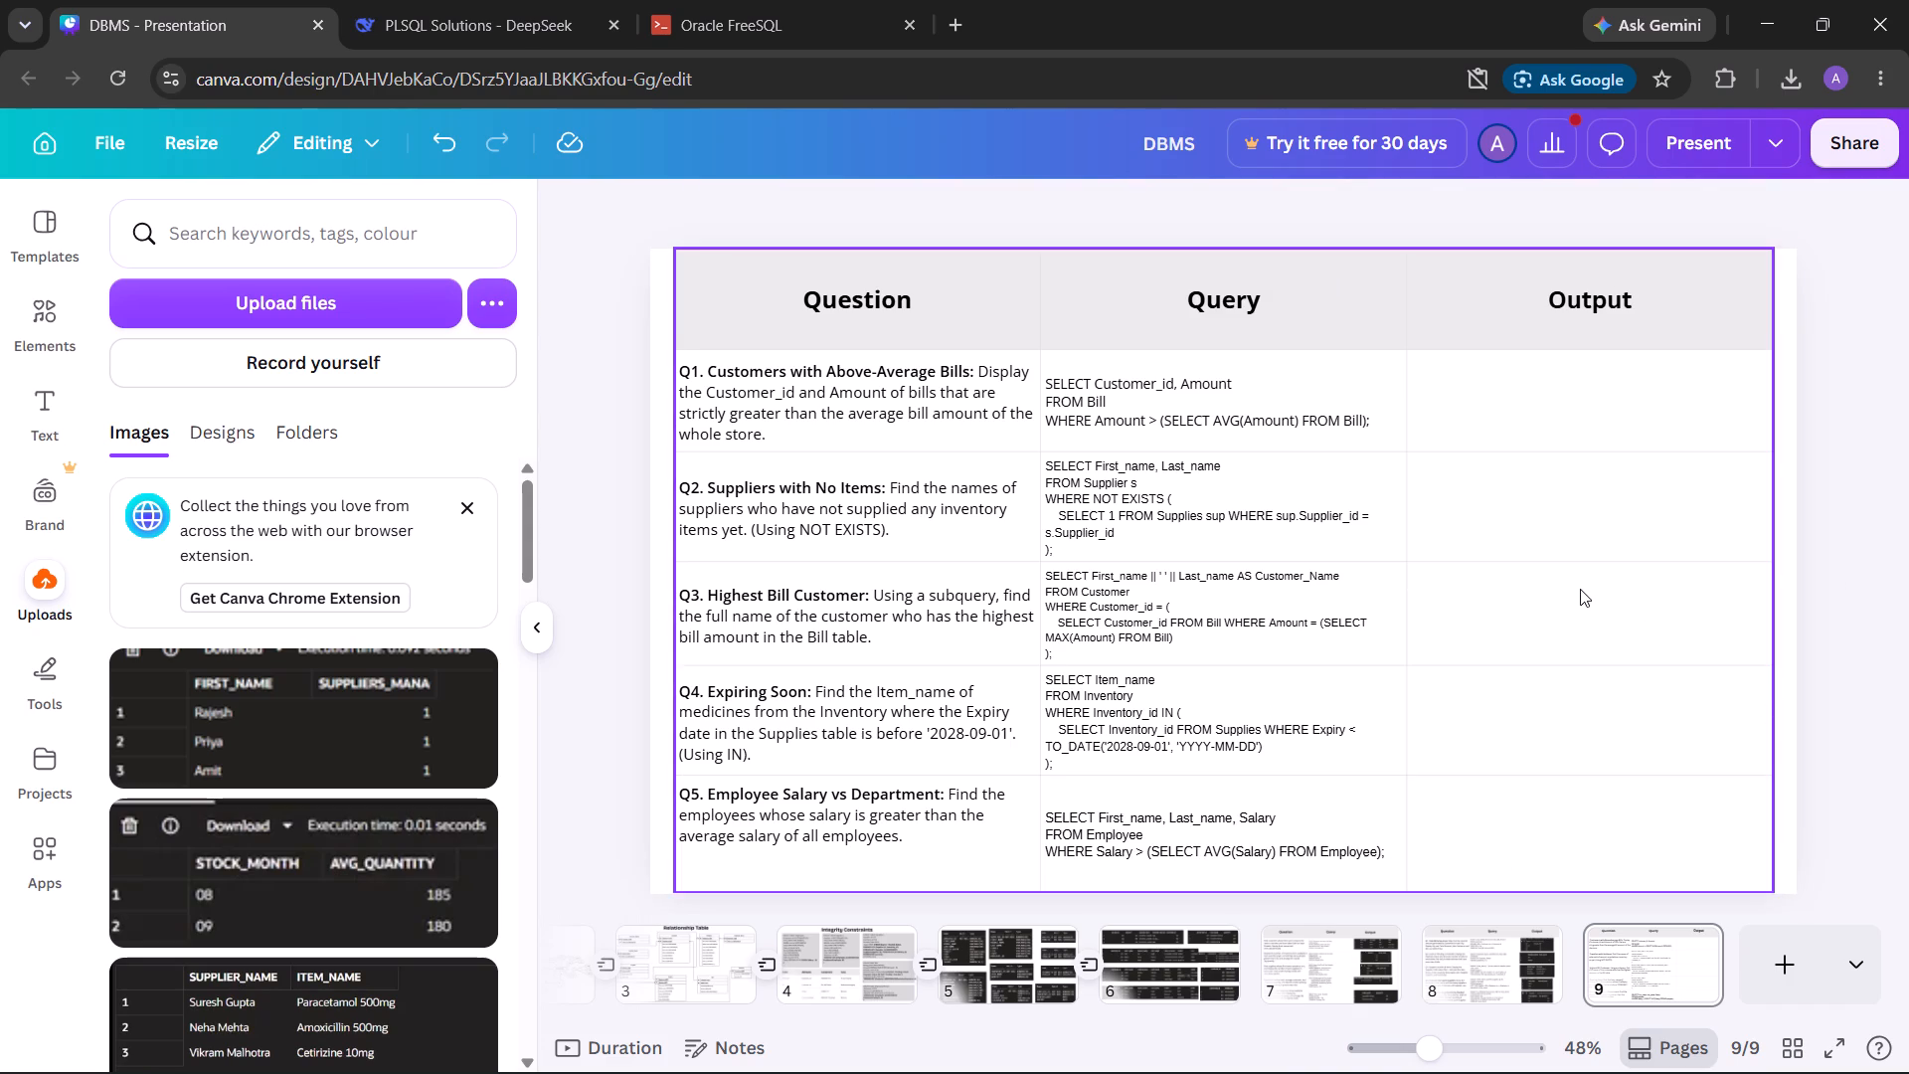
double_click(1467, 410)
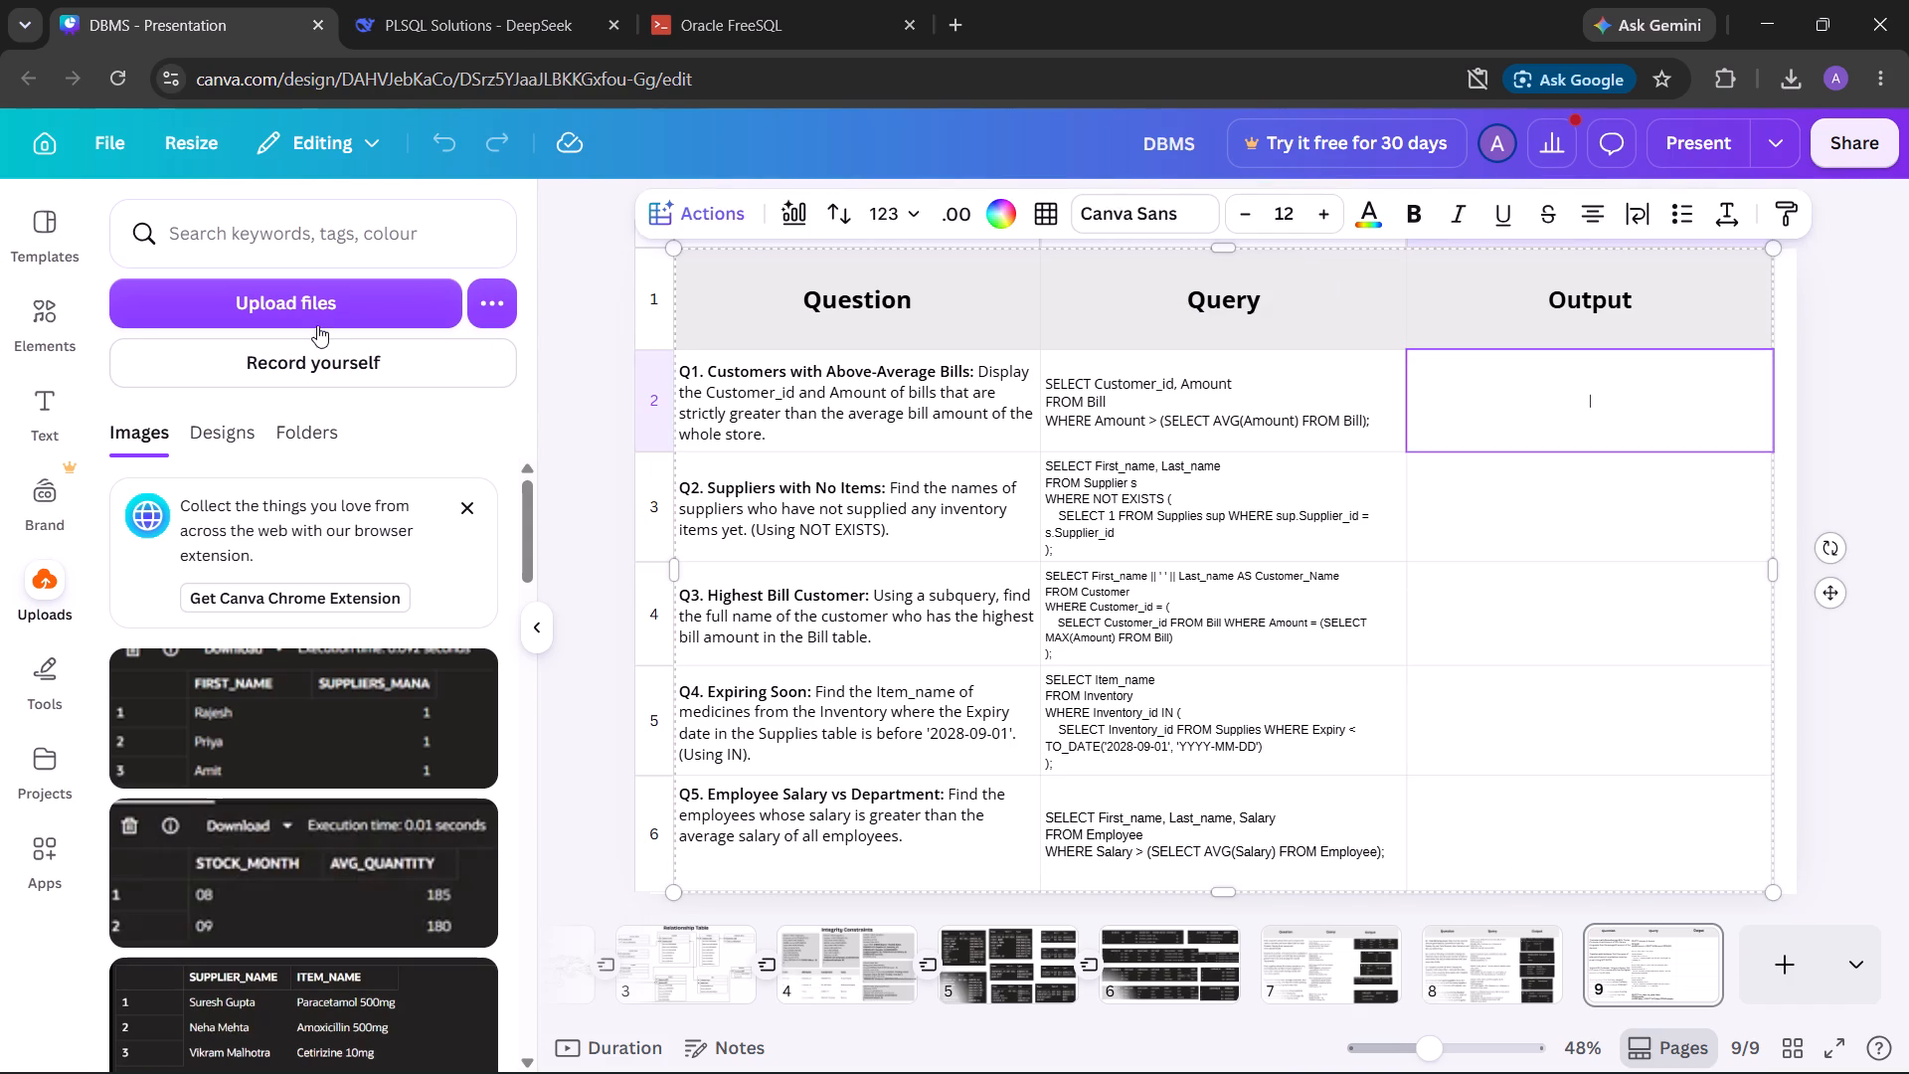
click(317, 318)
scroll(482, 296, down, 13)
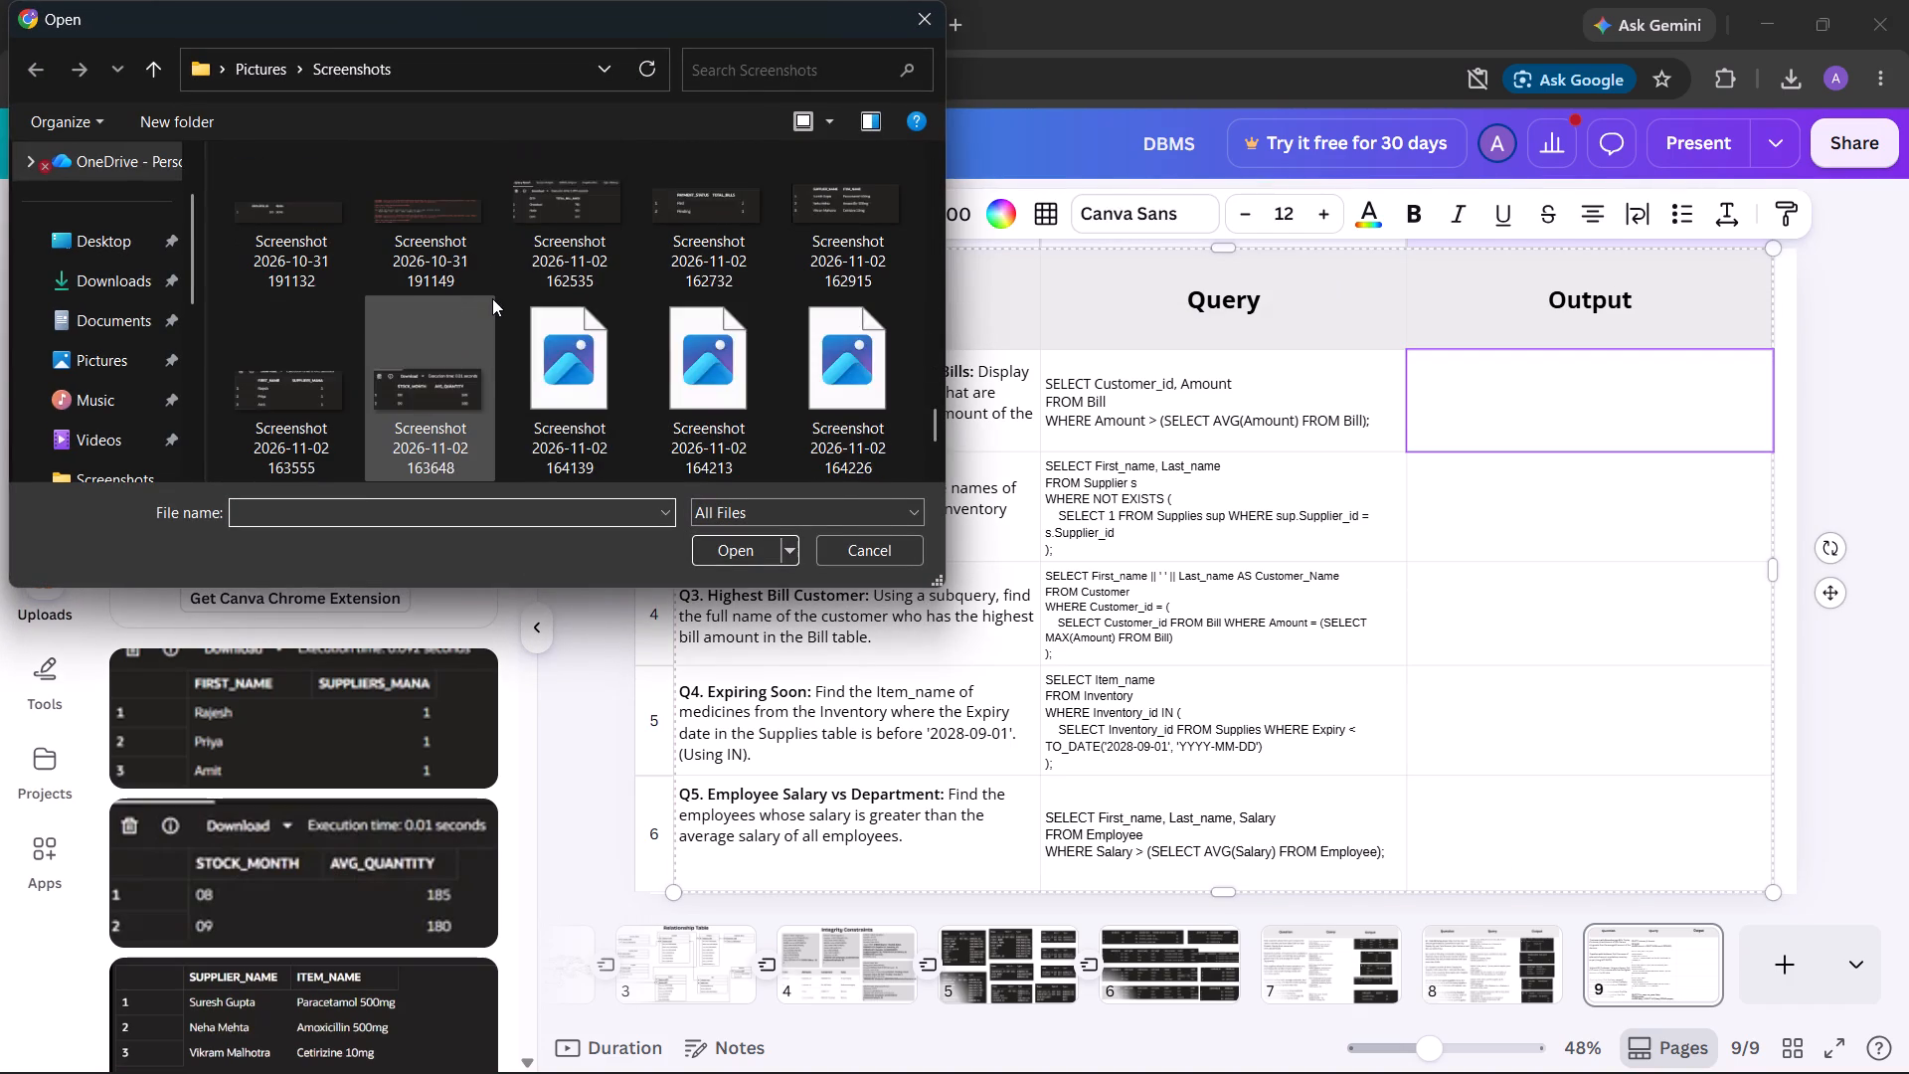
scroll(492, 298, down, 10)
scroll(490, 358, up, 1)
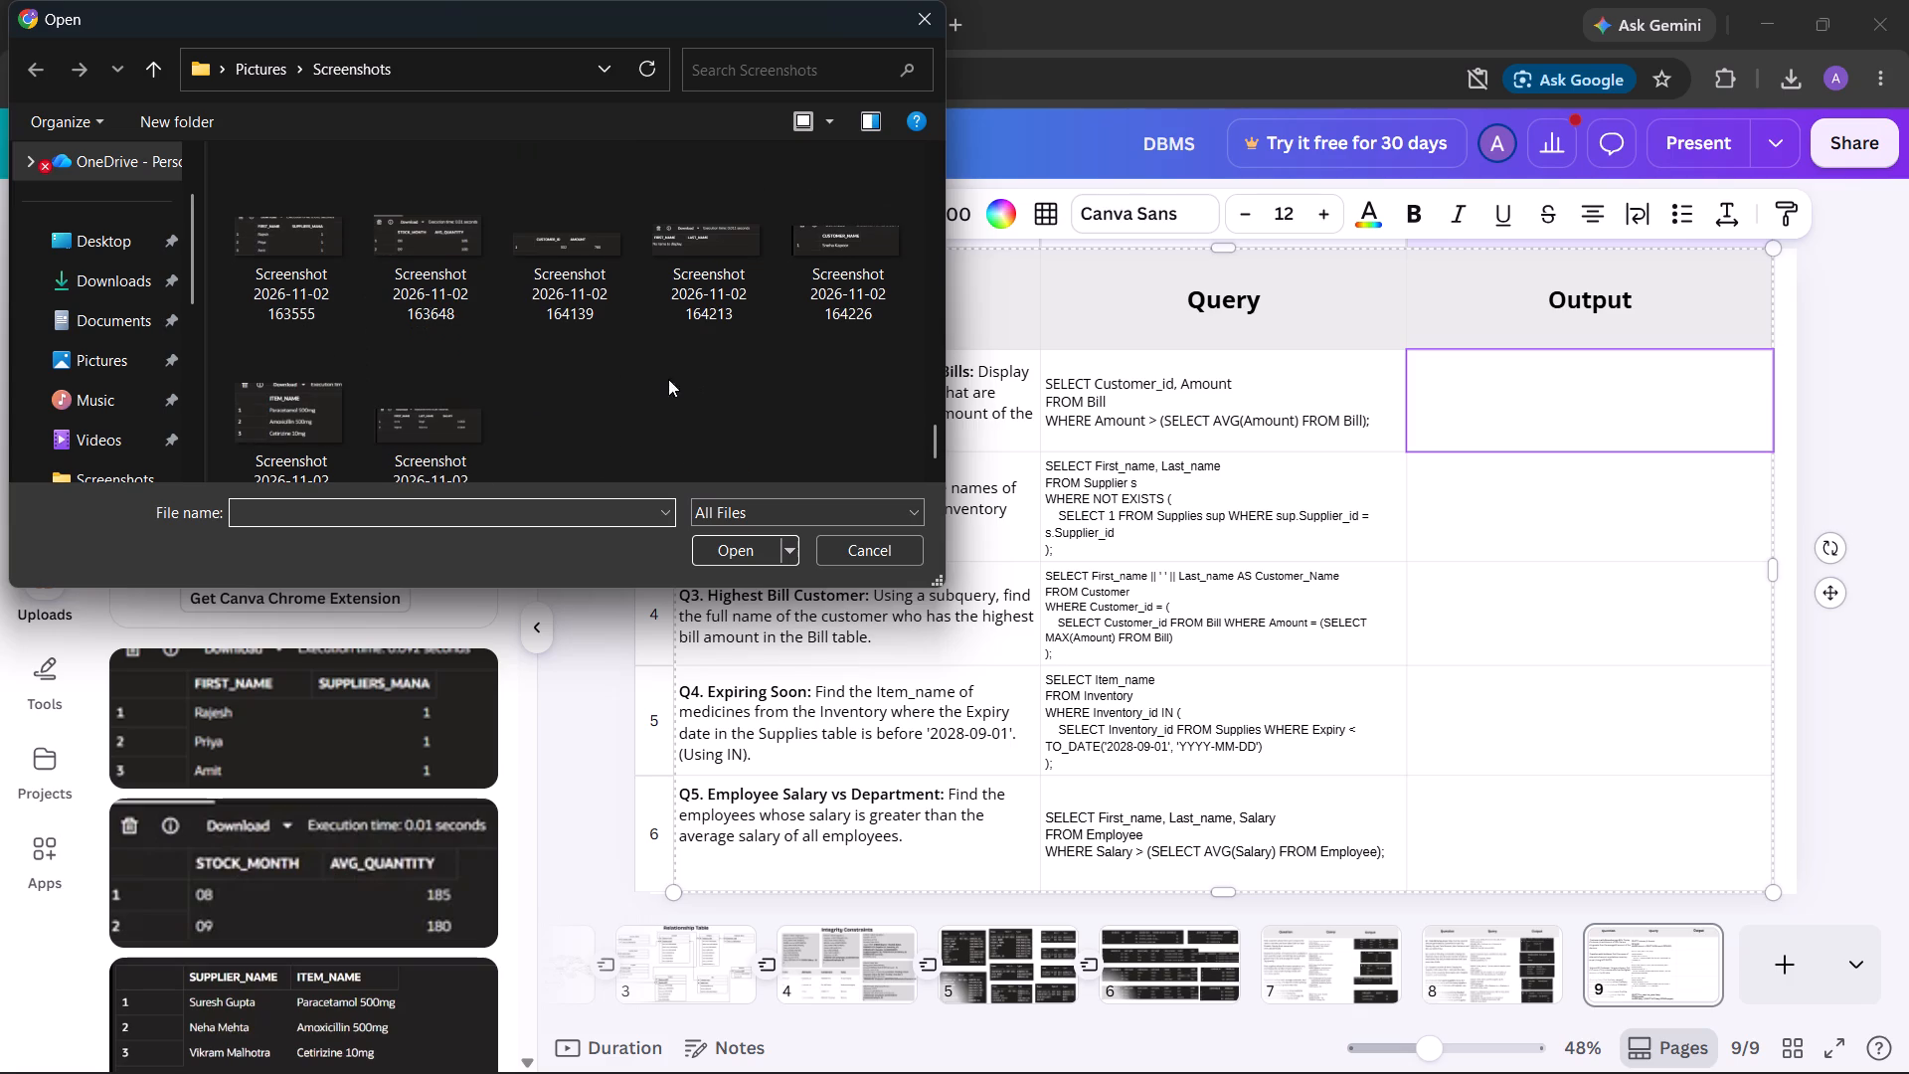
click(559, 278)
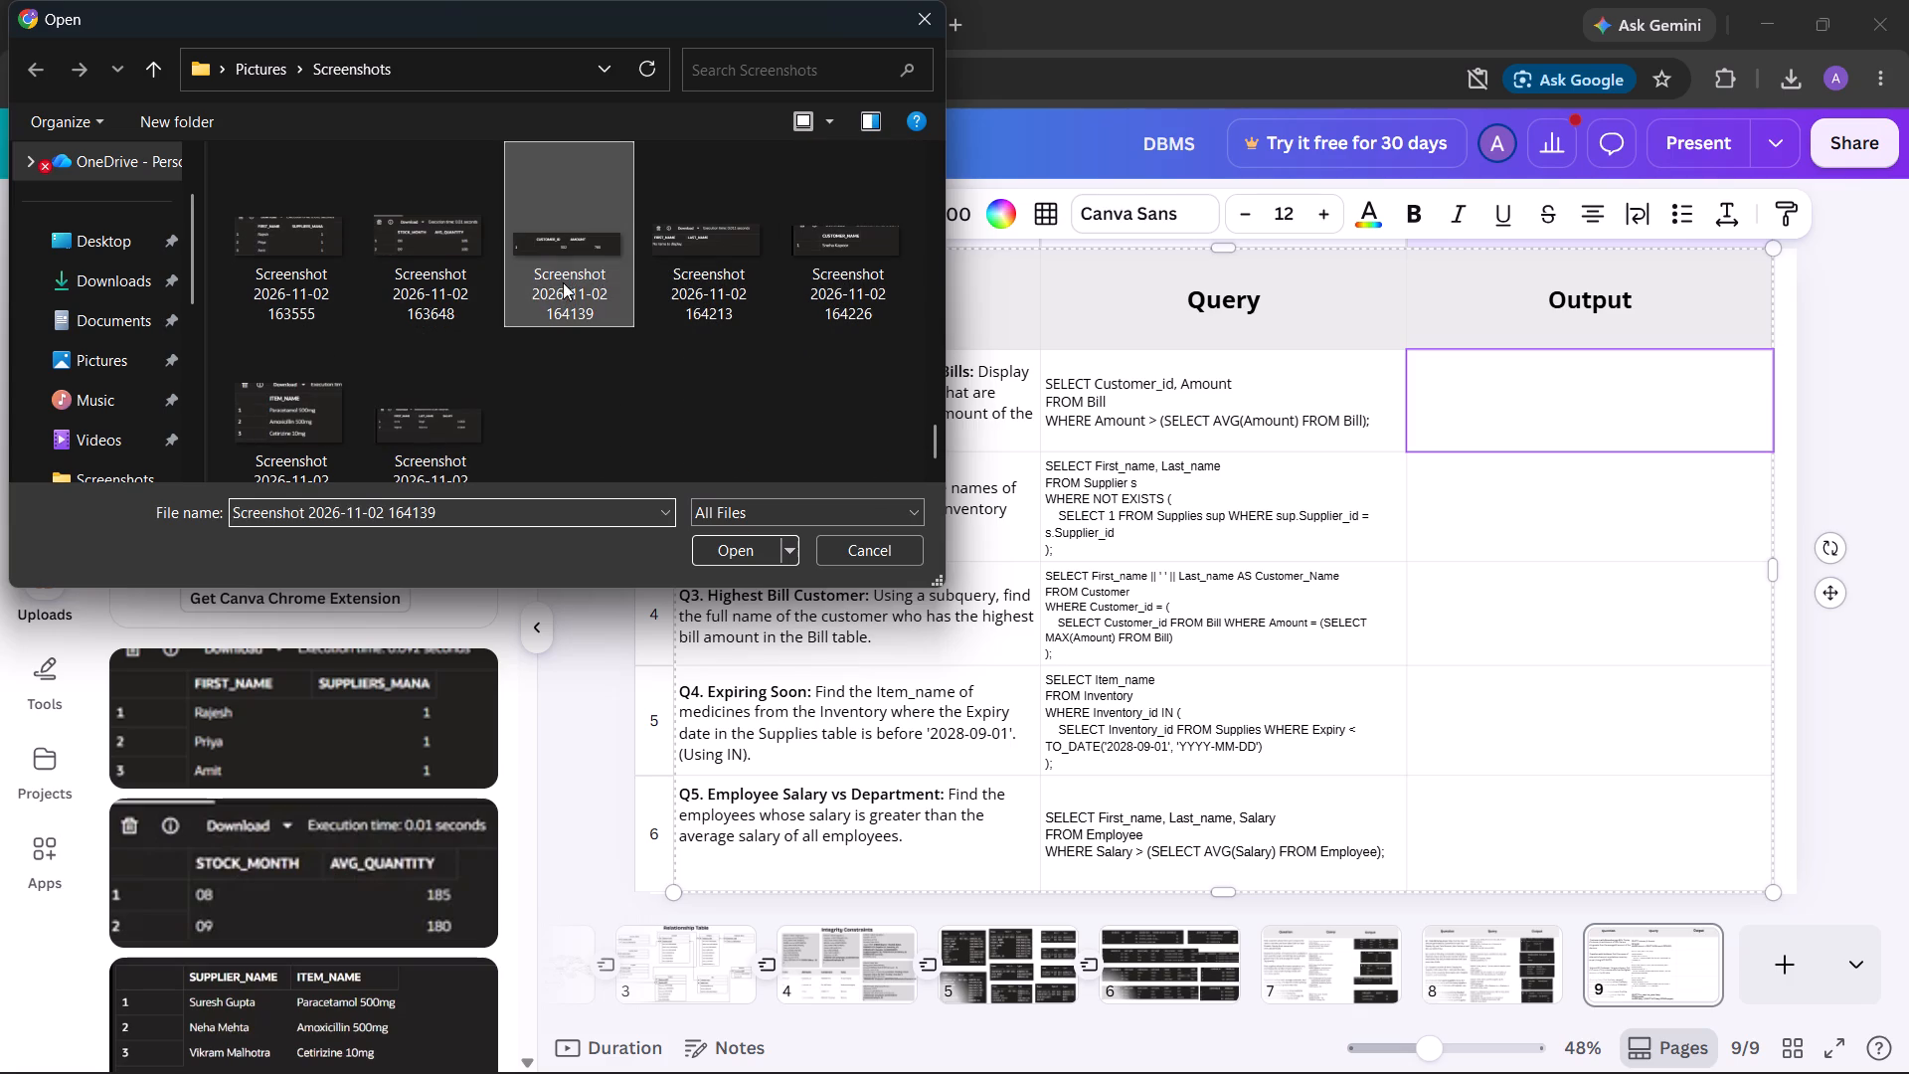
click(741, 553)
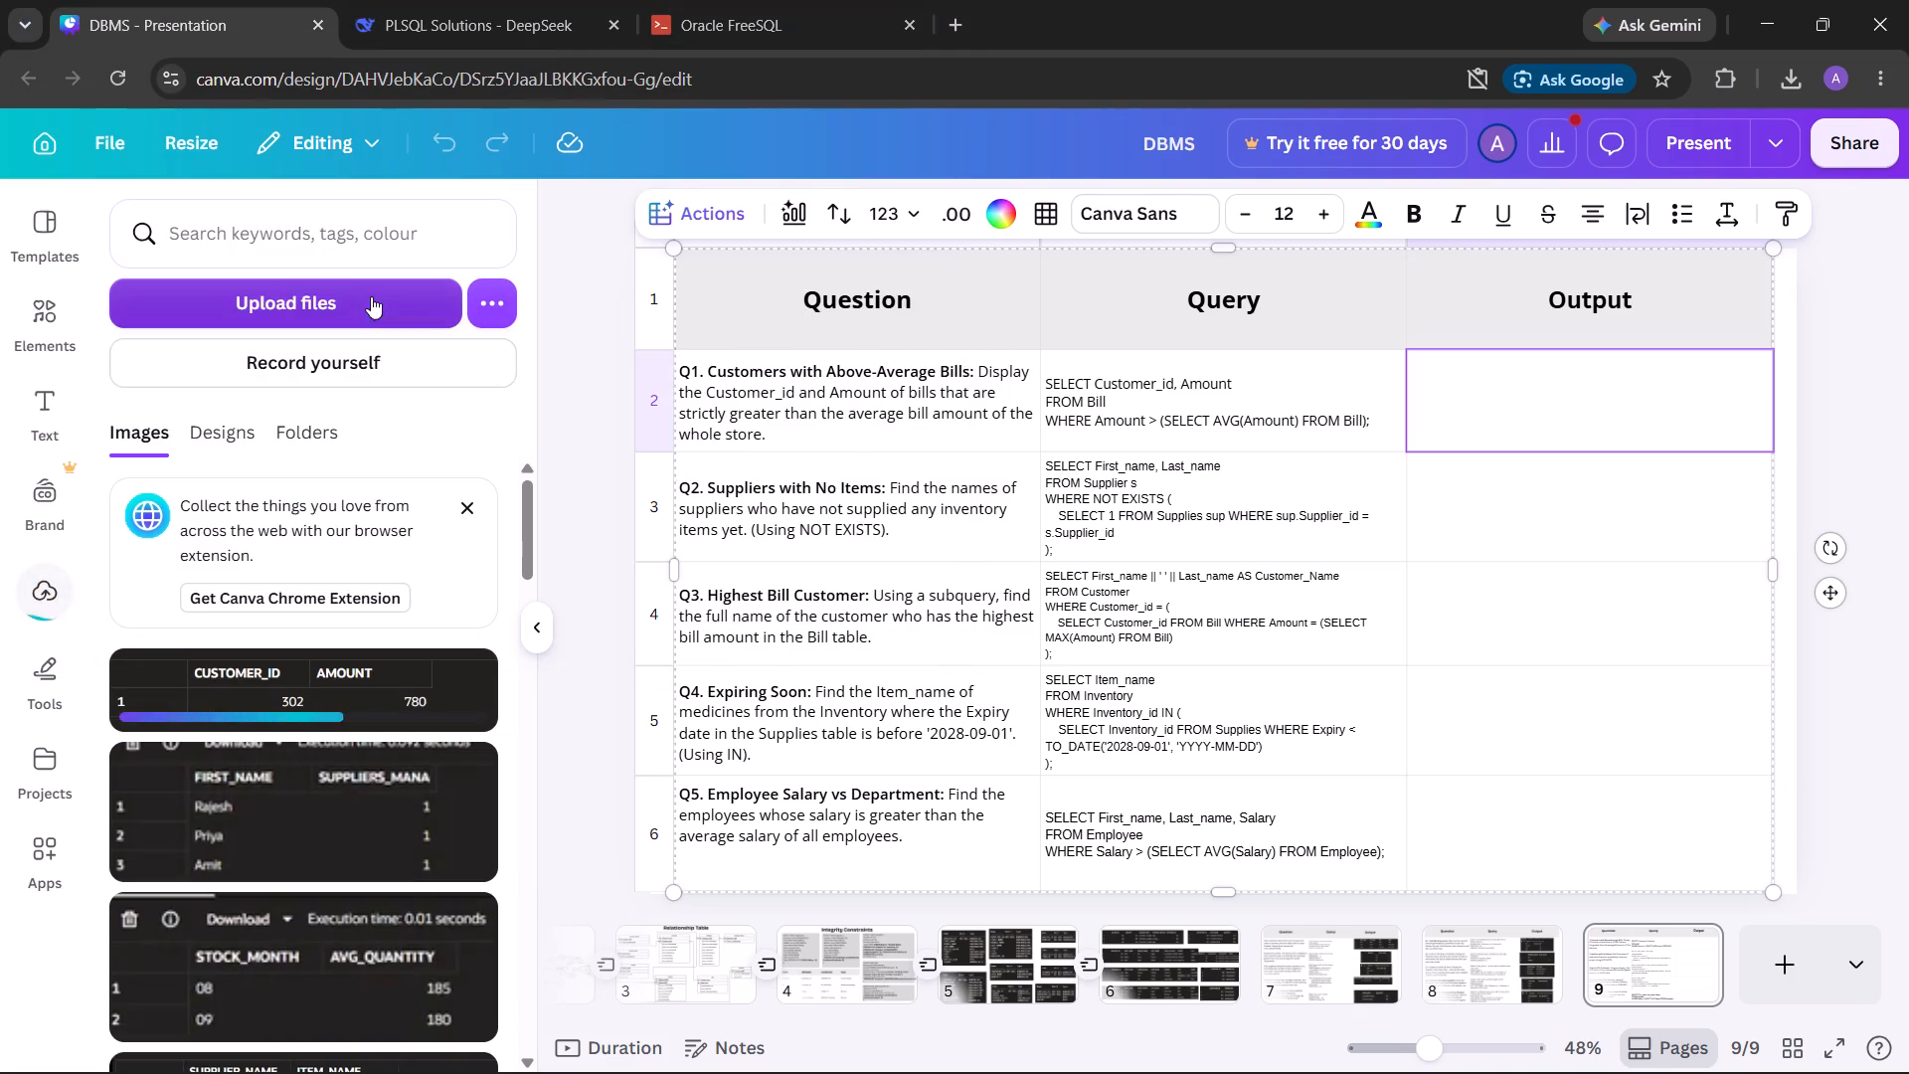
click(371, 295)
scroll(658, 450, down, 20)
scroll(658, 450, down, 3)
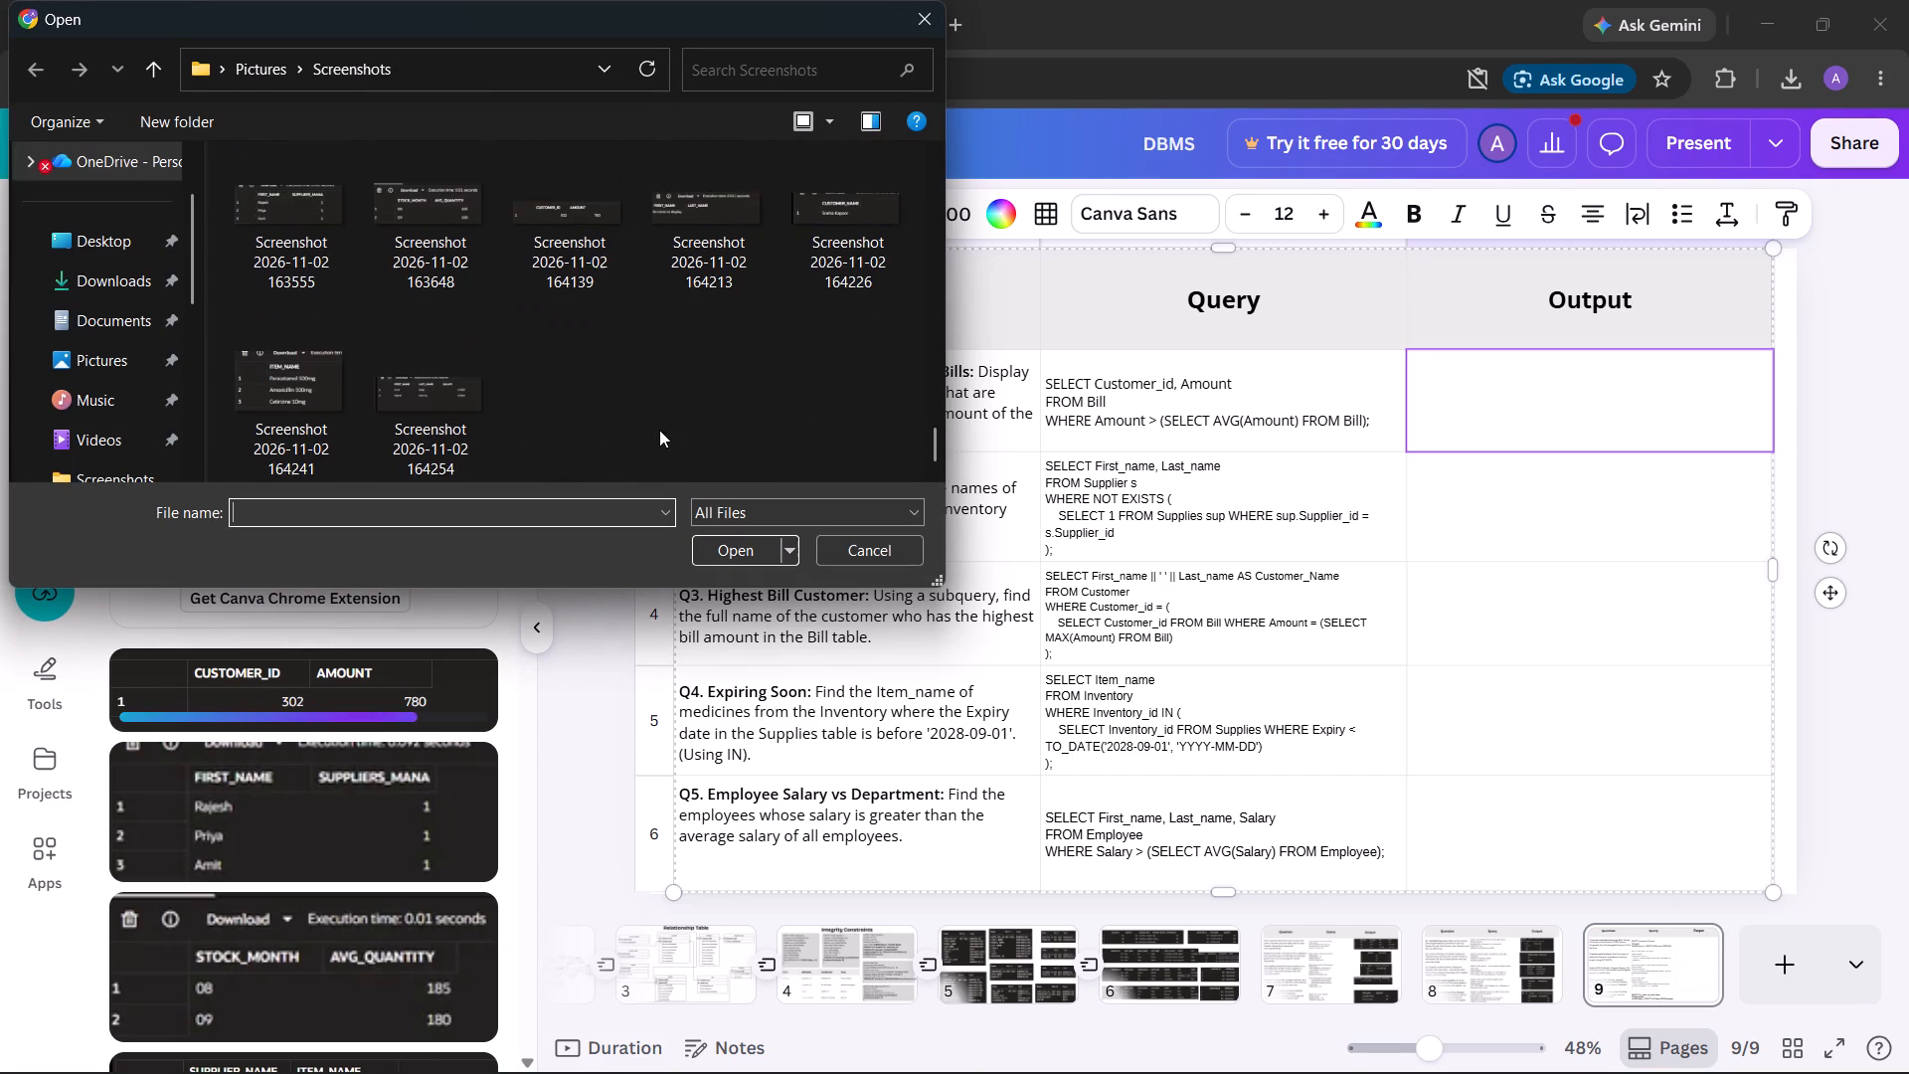
scroll(659, 430, down, 8)
scroll(677, 377, up, 1)
click(742, 265)
click(732, 552)
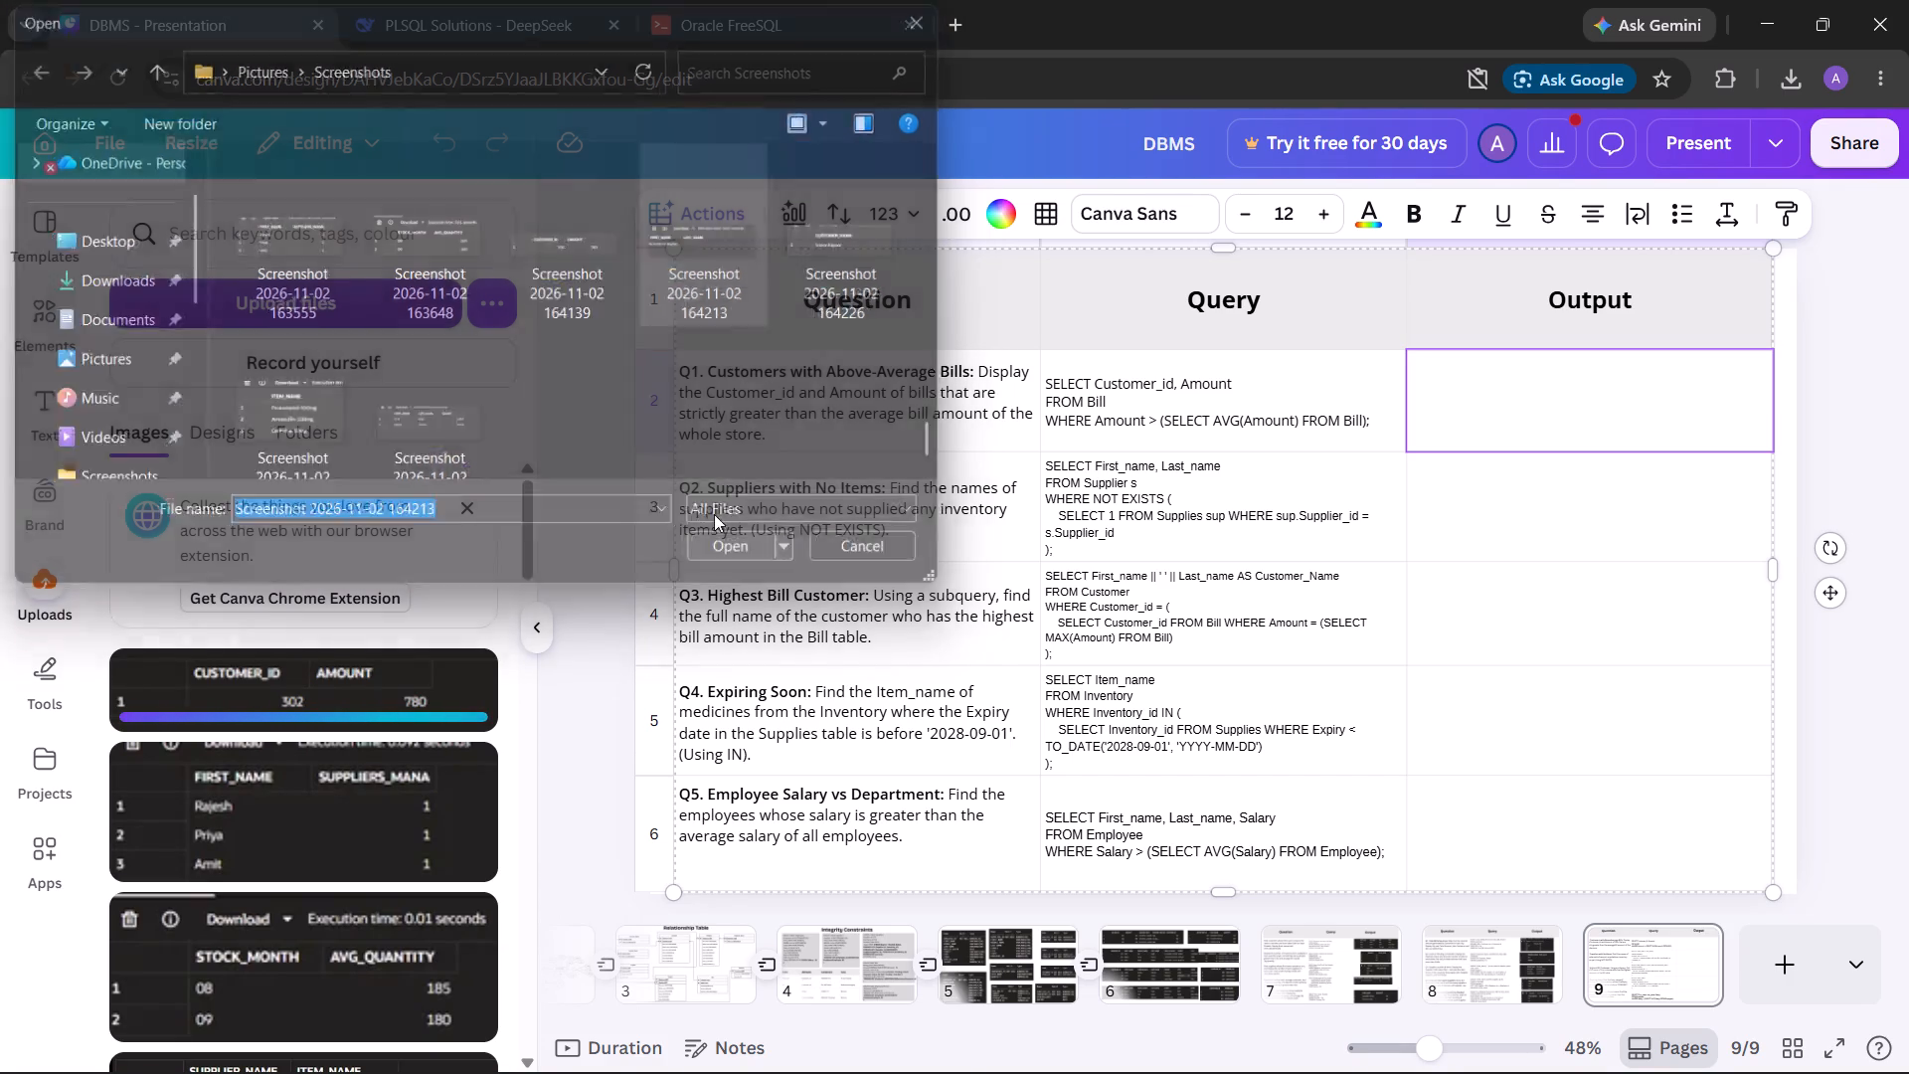
click(373, 304)
scroll(820, 375, down, 11)
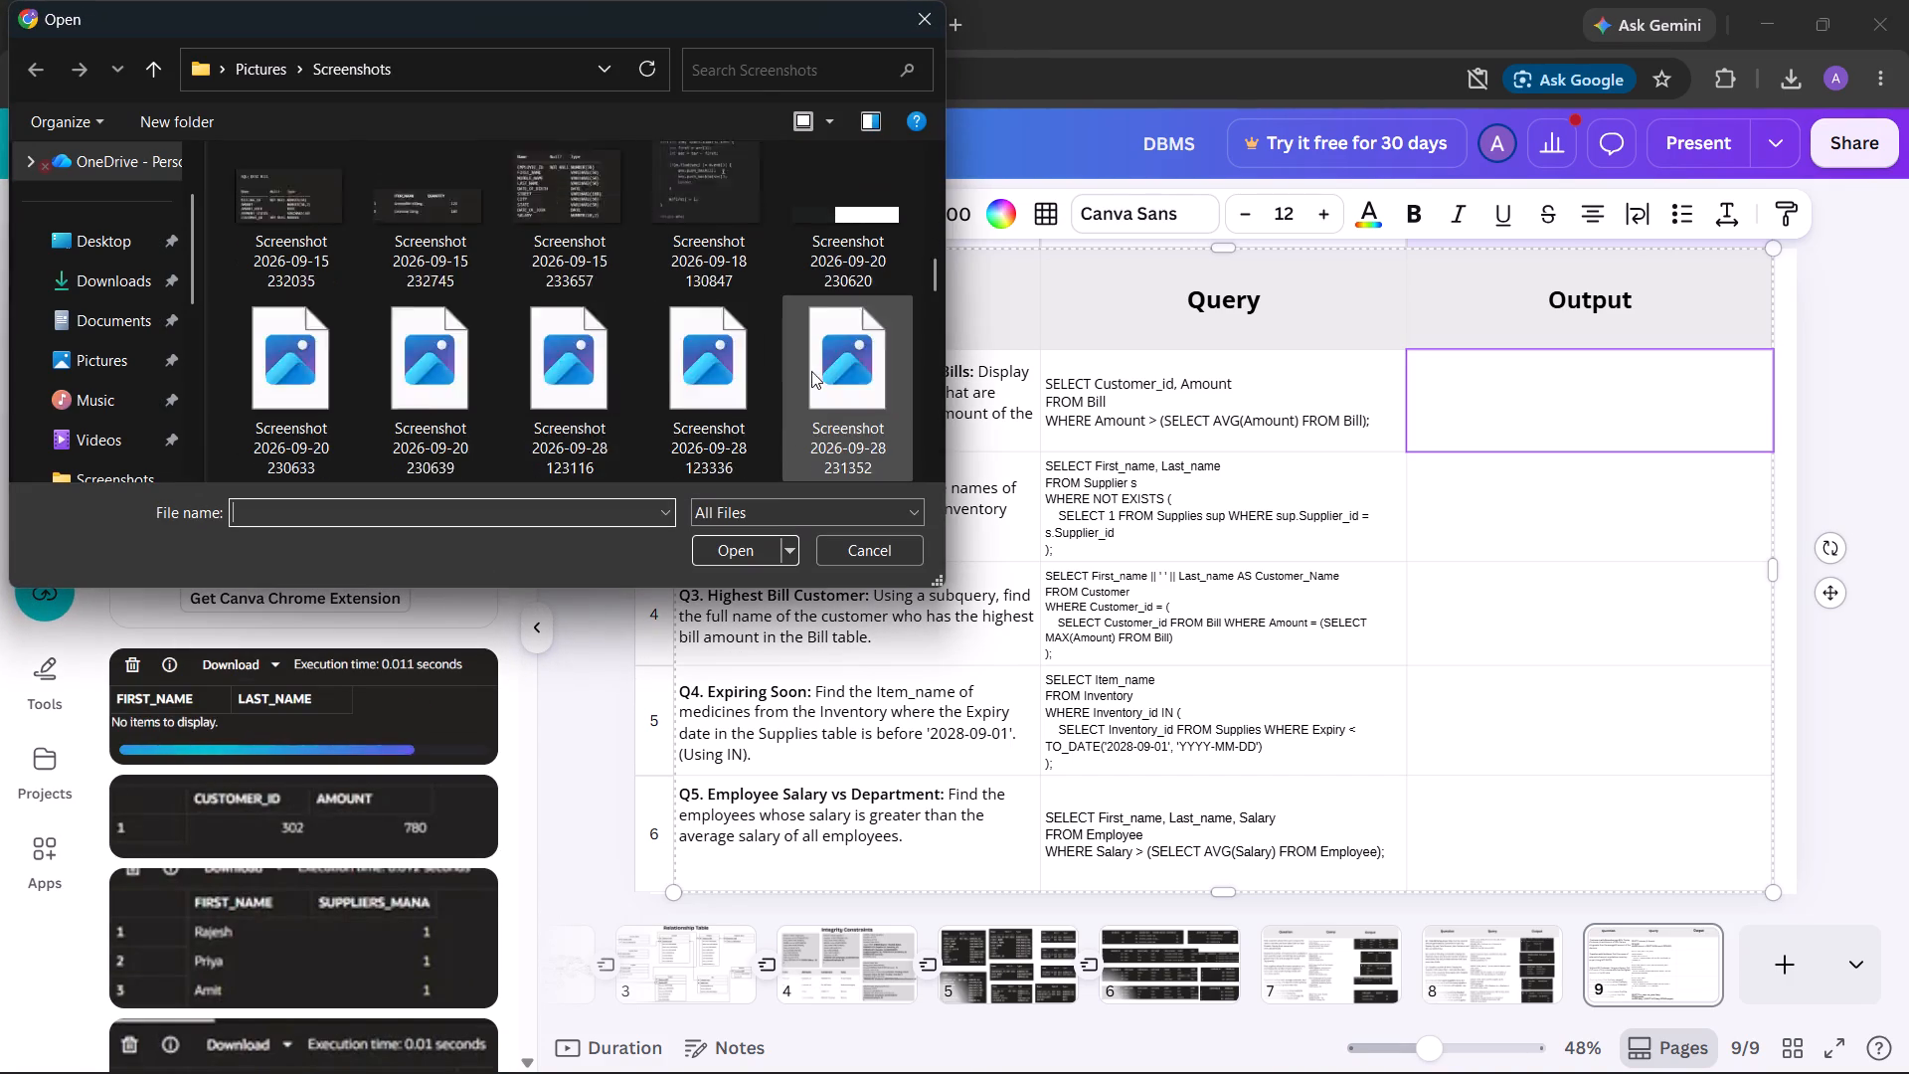
scroll(811, 371, down, 18)
click(832, 275)
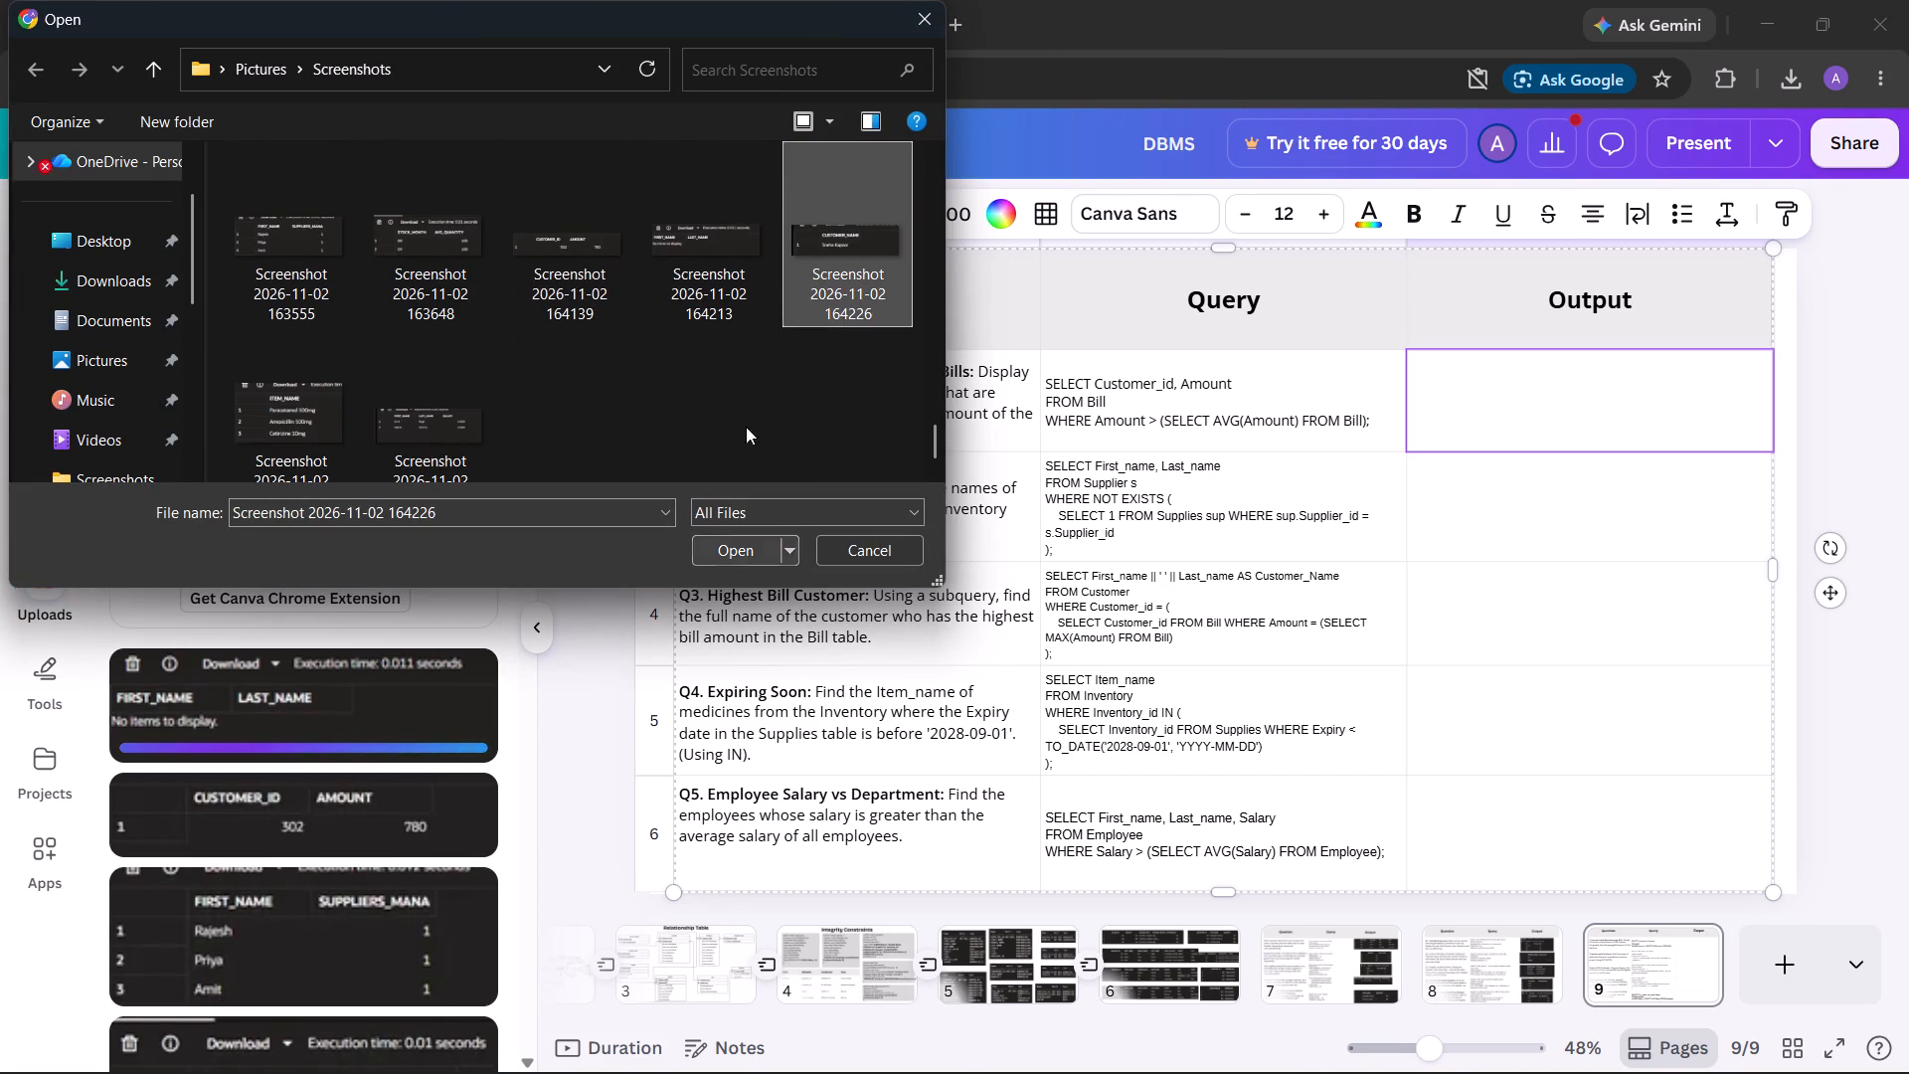
scroll(746, 417, down, 5)
click(753, 543)
click(373, 312)
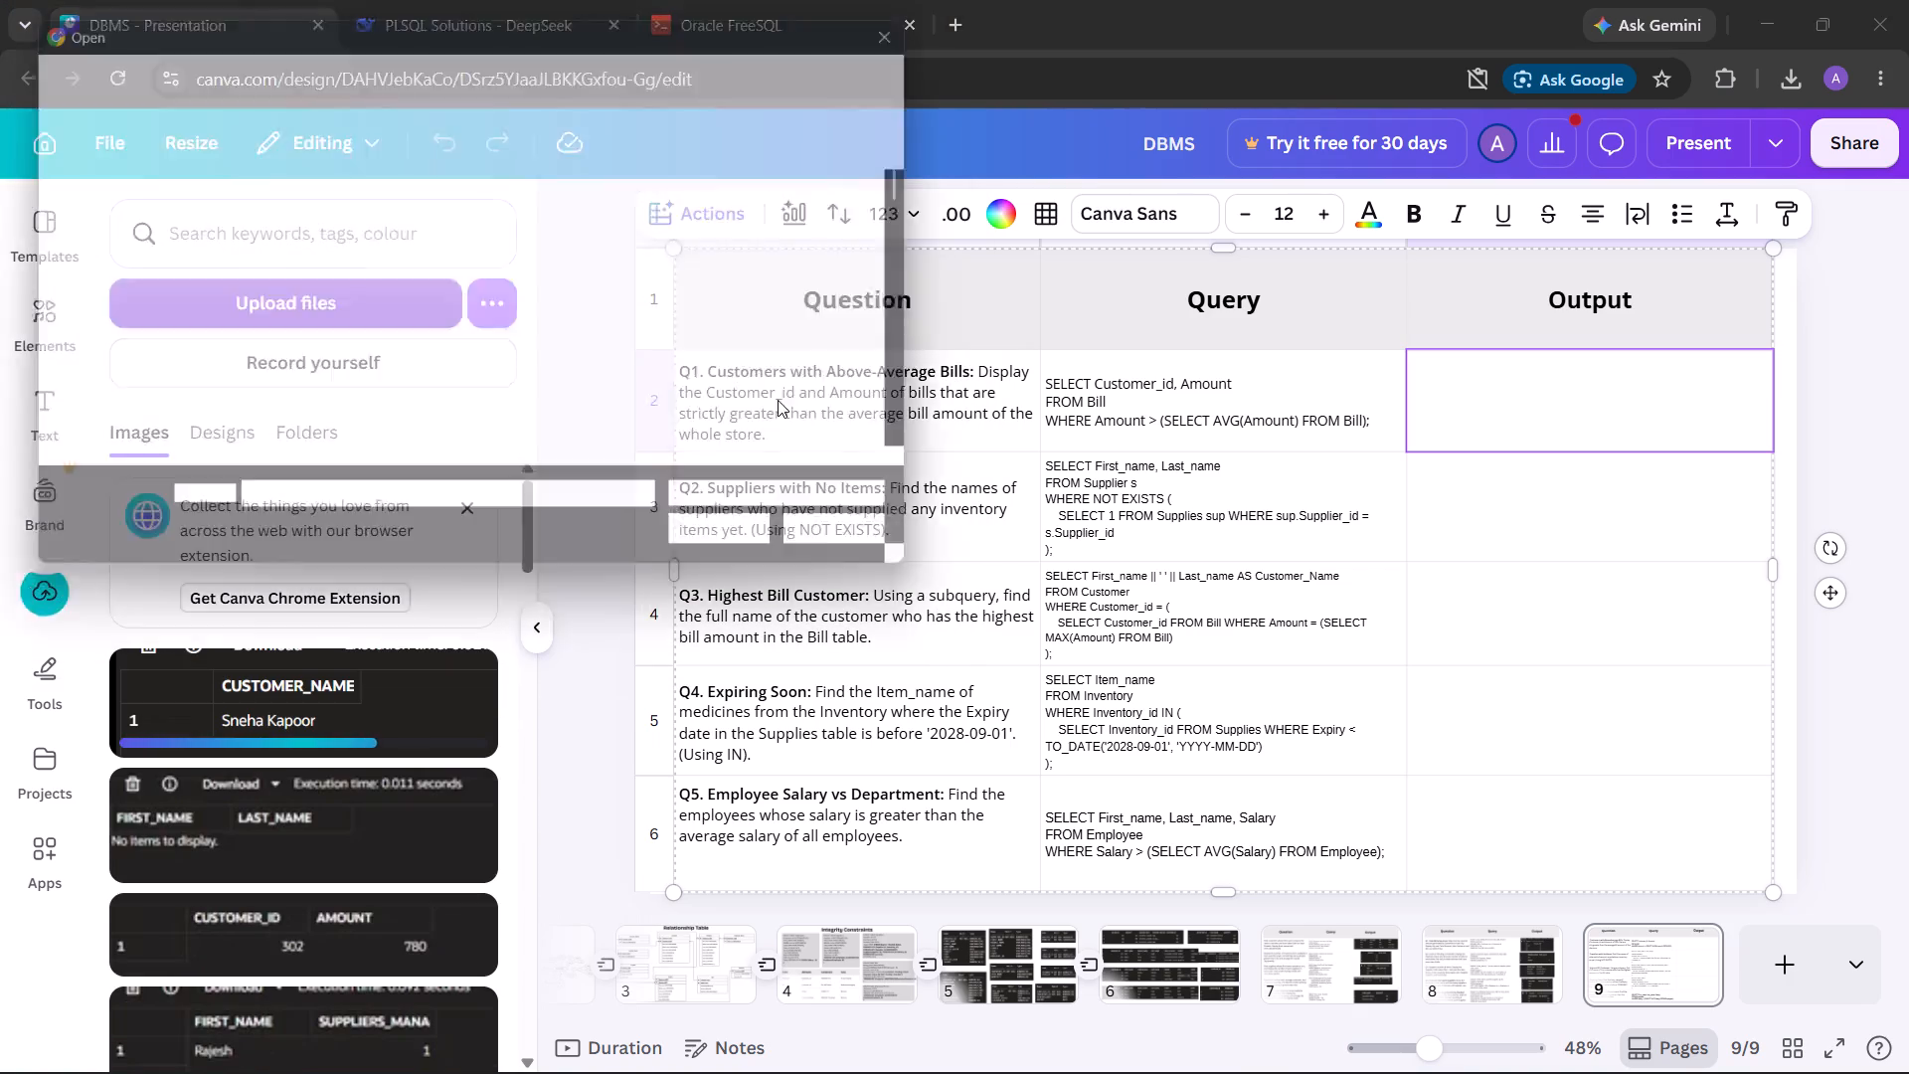
scroll(772, 399, down, 20)
scroll(772, 399, down, 11)
click(358, 390)
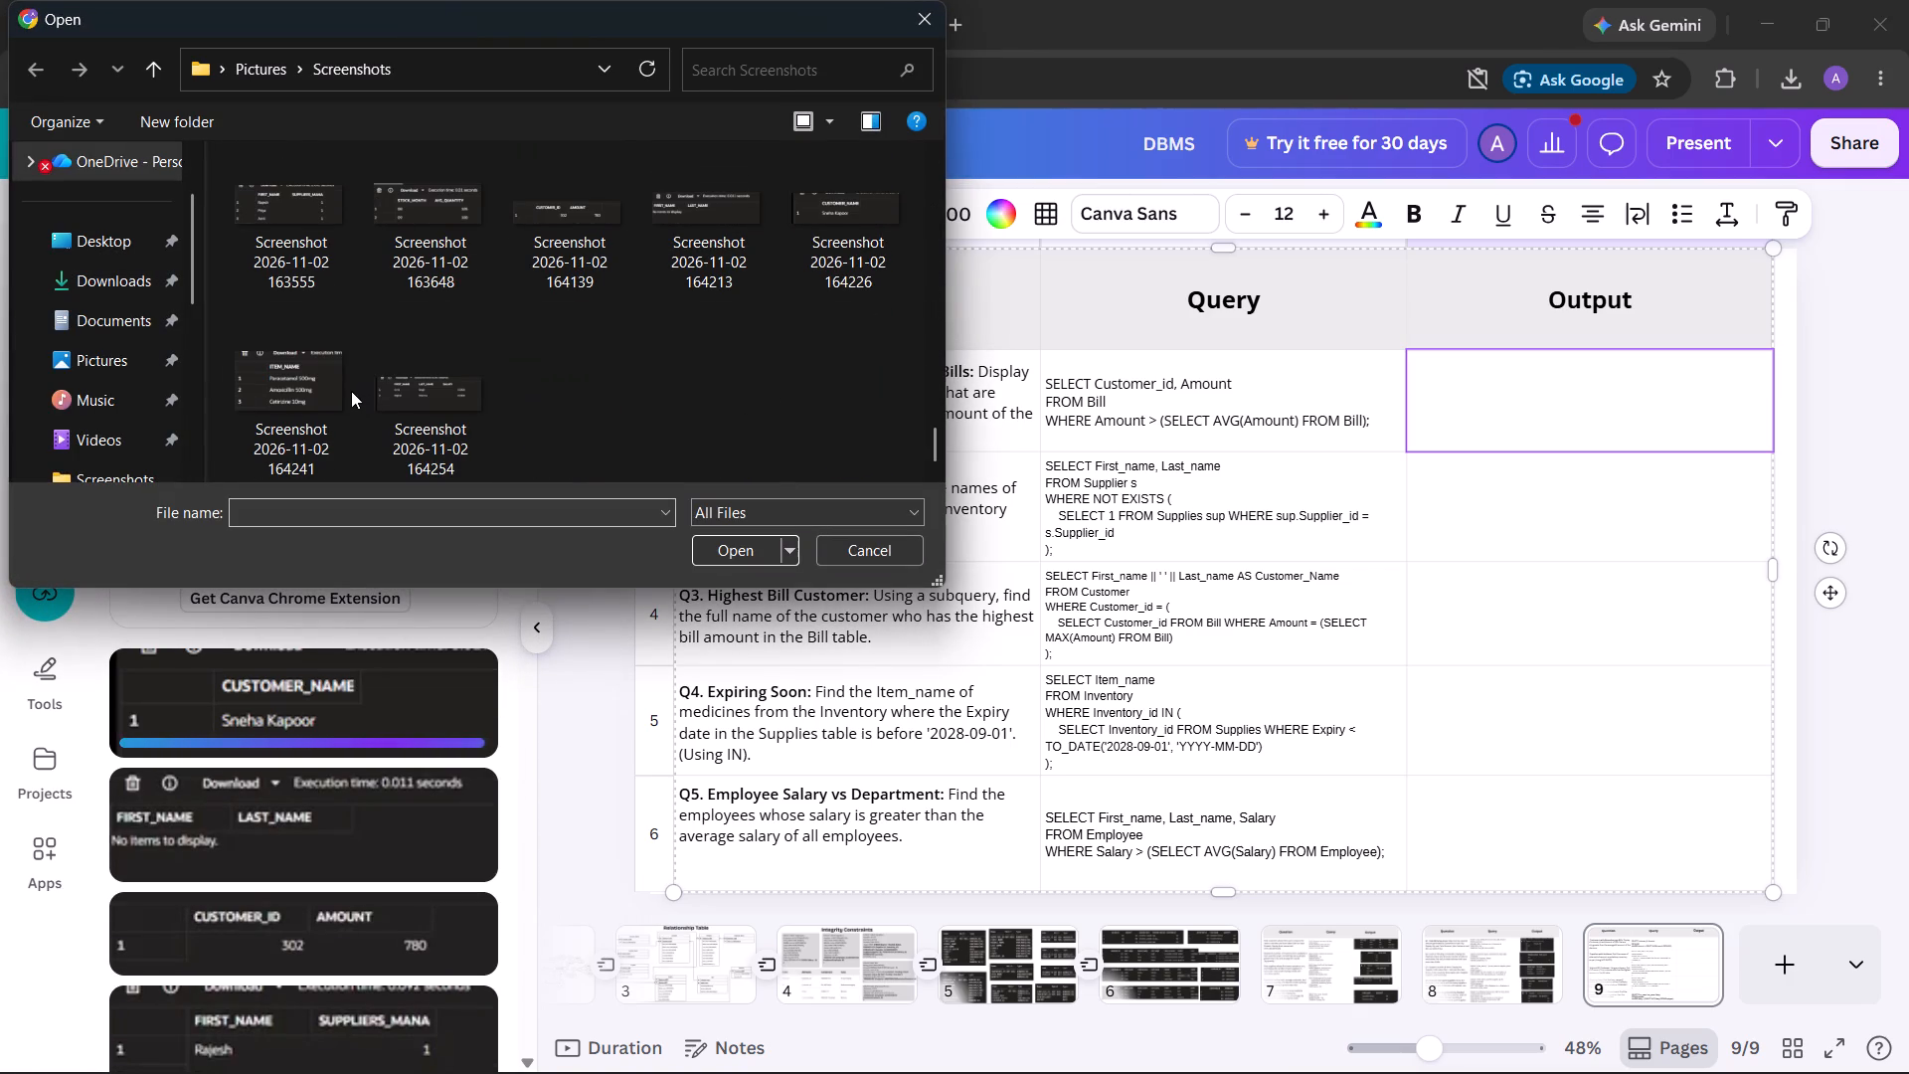
click(309, 400)
click(717, 551)
click(366, 294)
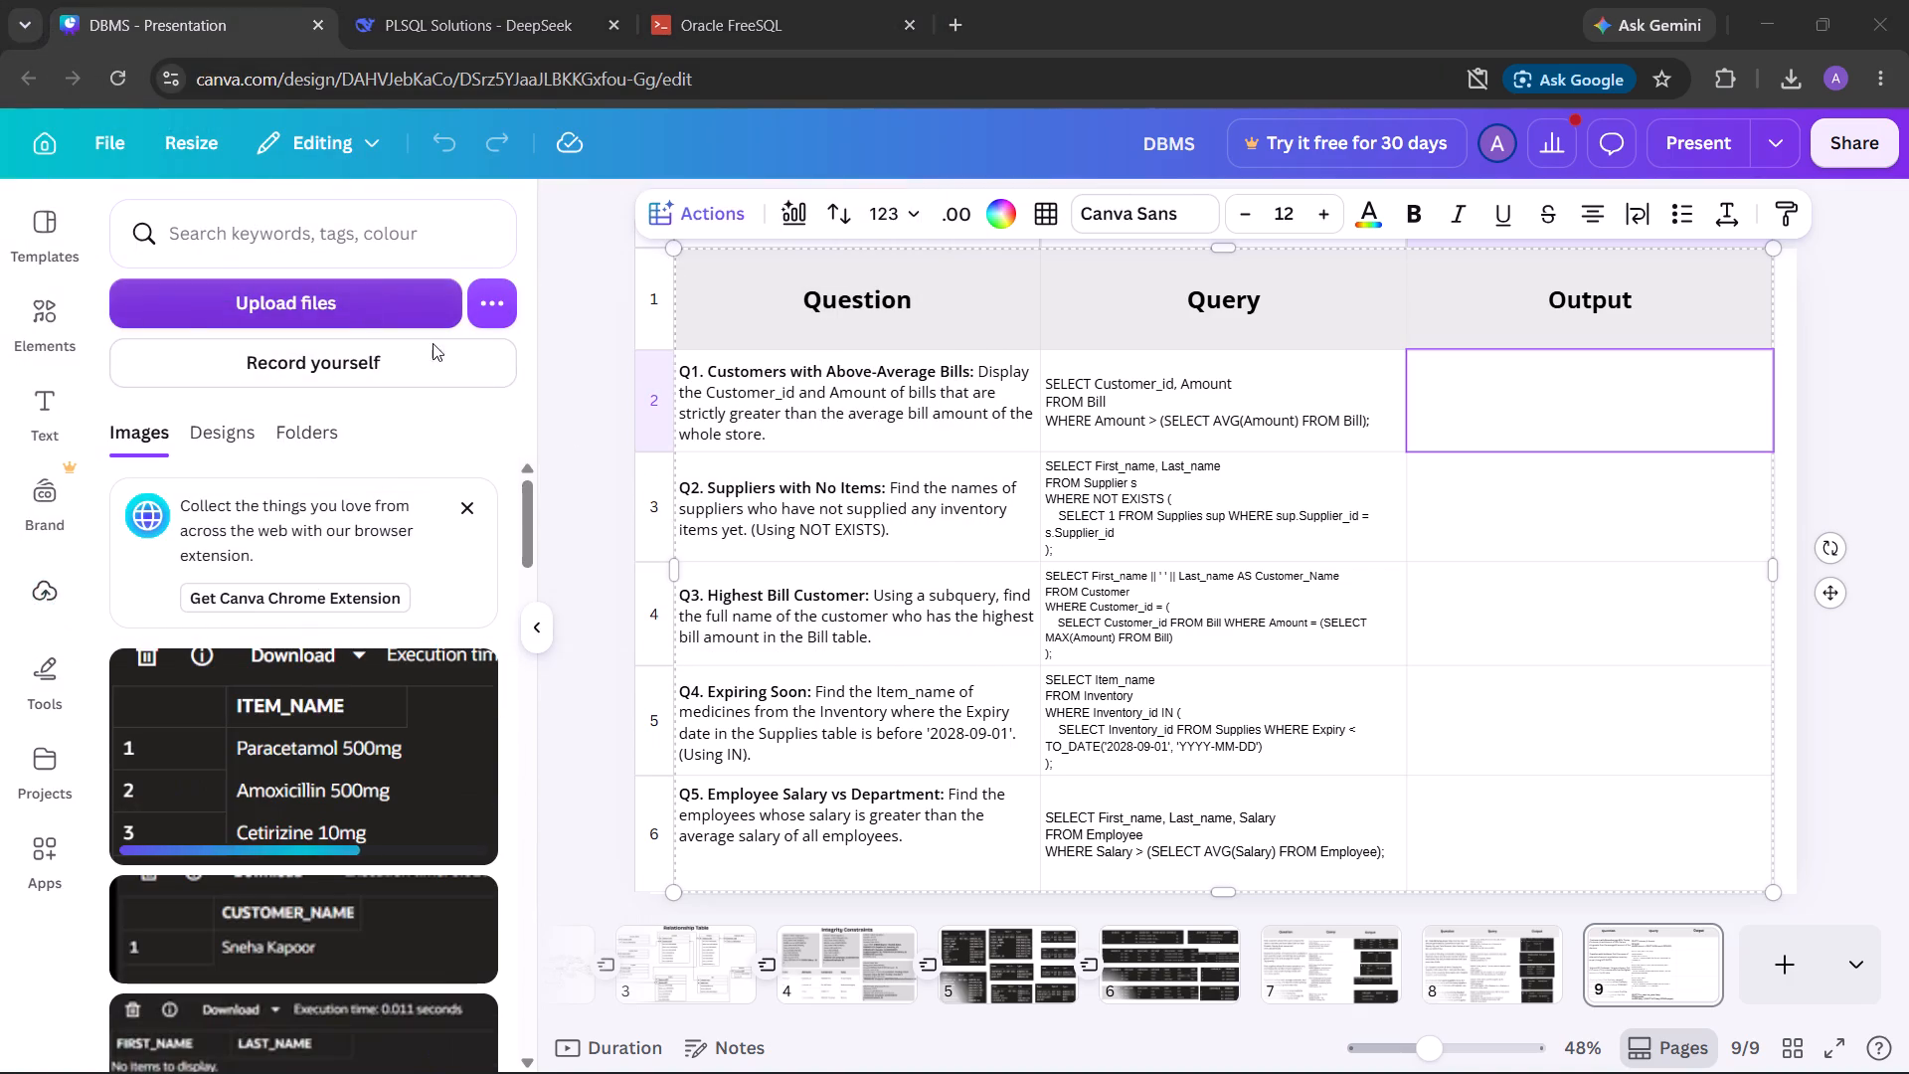
scroll(568, 450, down, 20)
scroll(568, 450, down, 11)
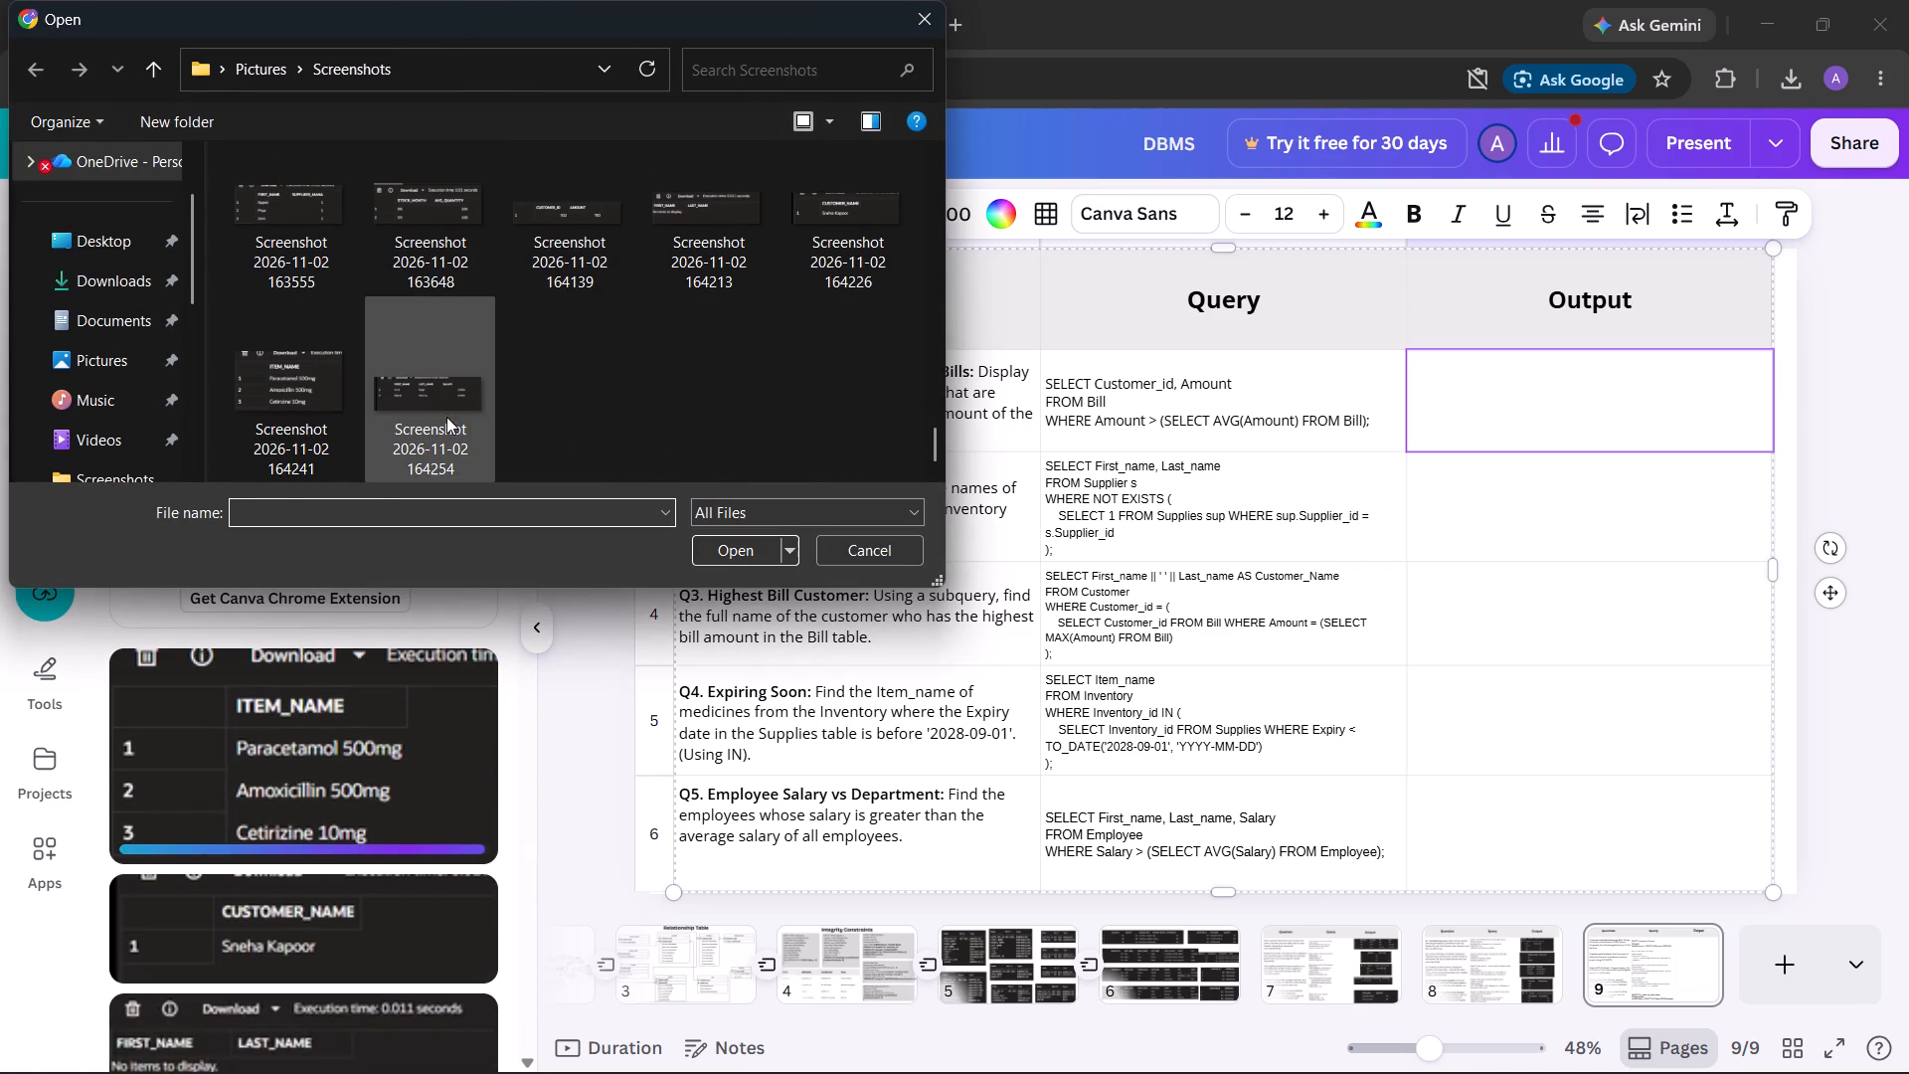
click(443, 417)
click(724, 545)
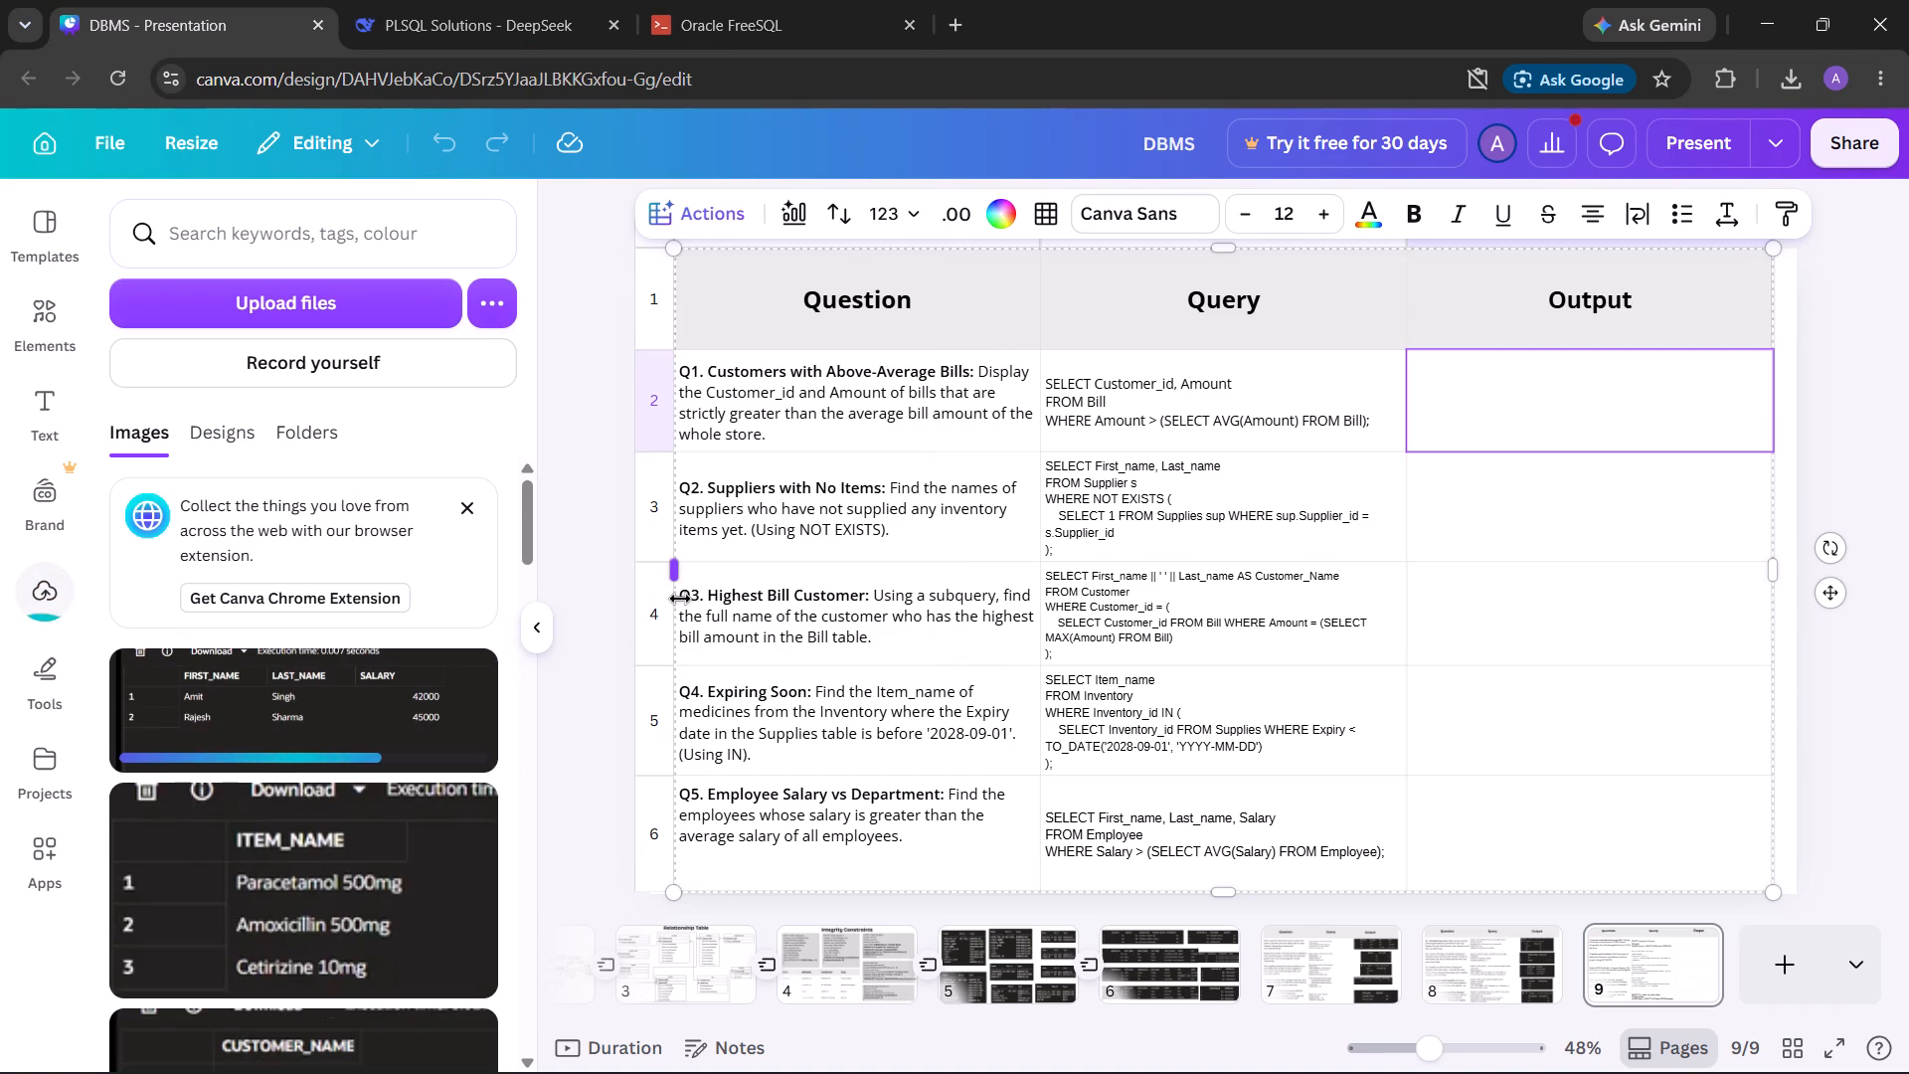
Insert the uploaded CUSTOMER_ID and AMOUNT result image into the Output cell of the Q1 row on slide 9.
scroll(449, 589, down, 4)
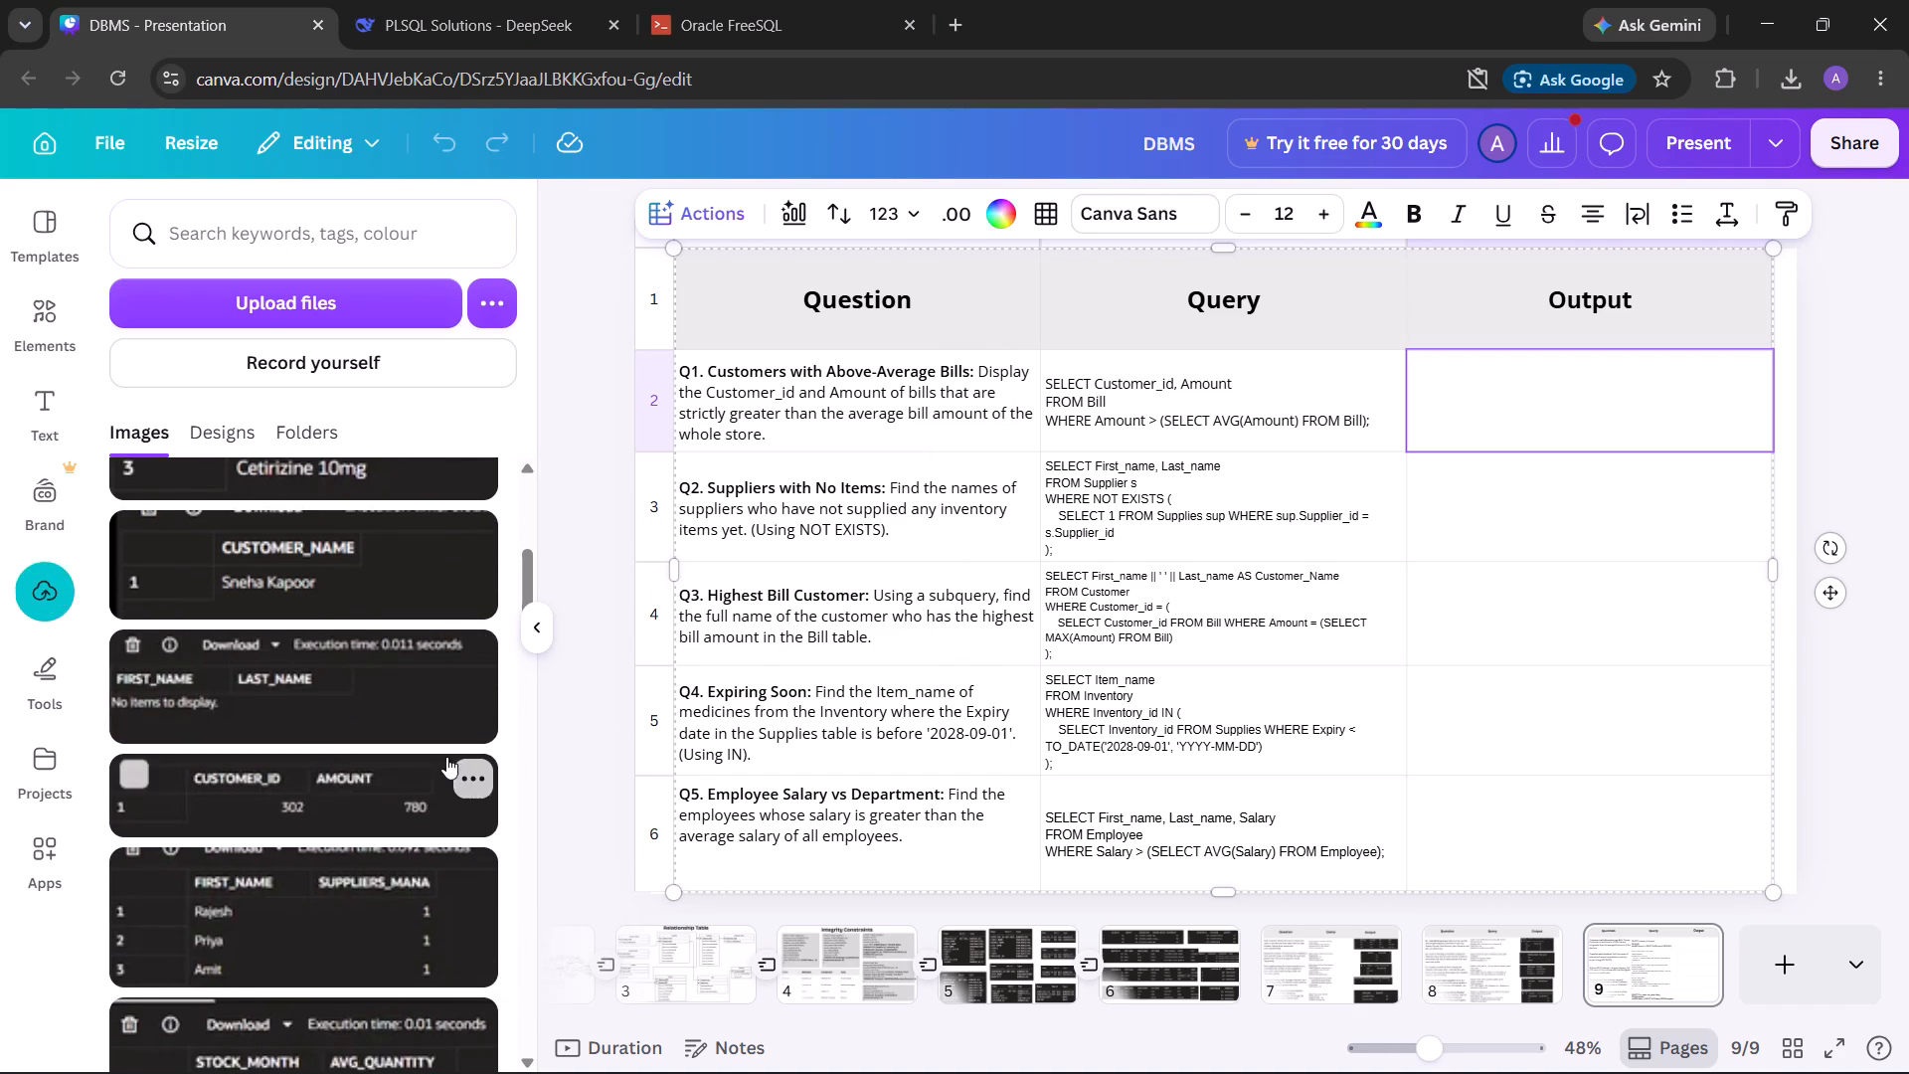
scroll(444, 752, down, 1)
scroll(354, 736, up, 8)
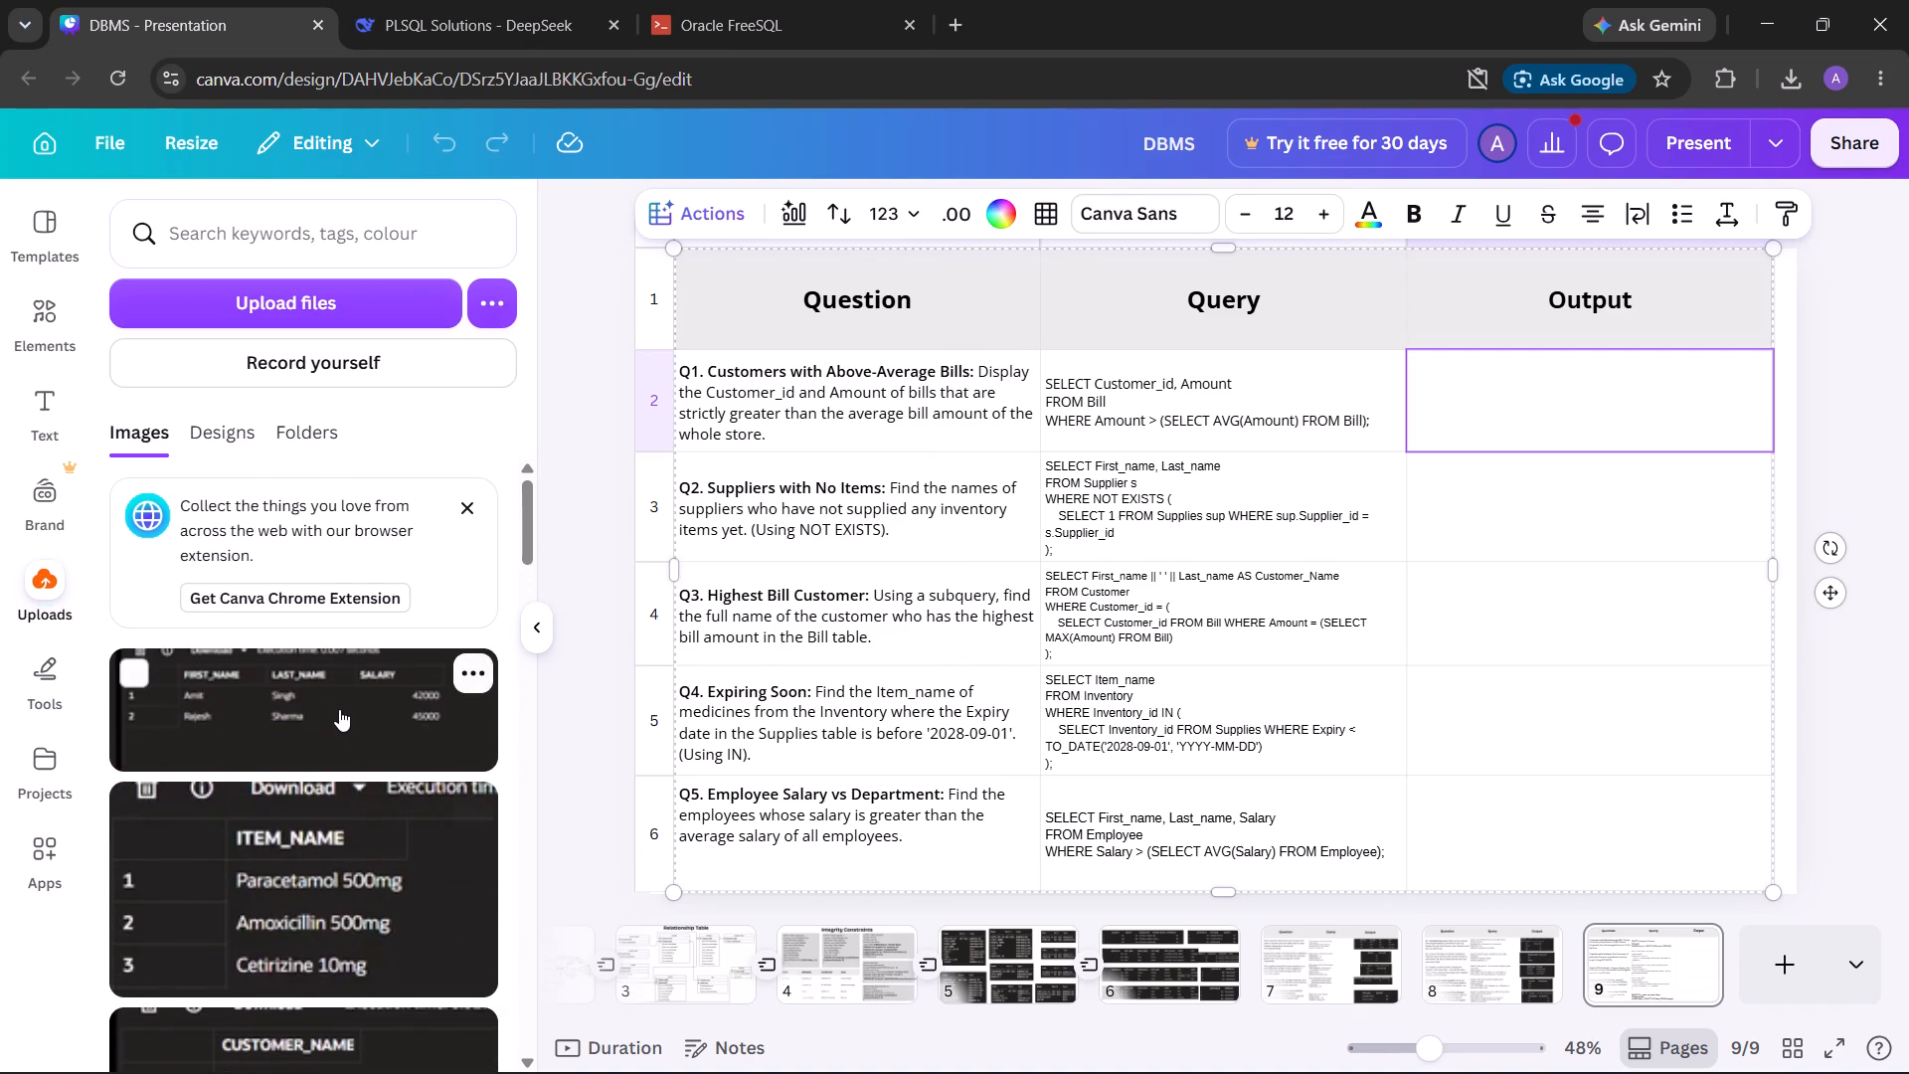
scroll(339, 709, down, 3)
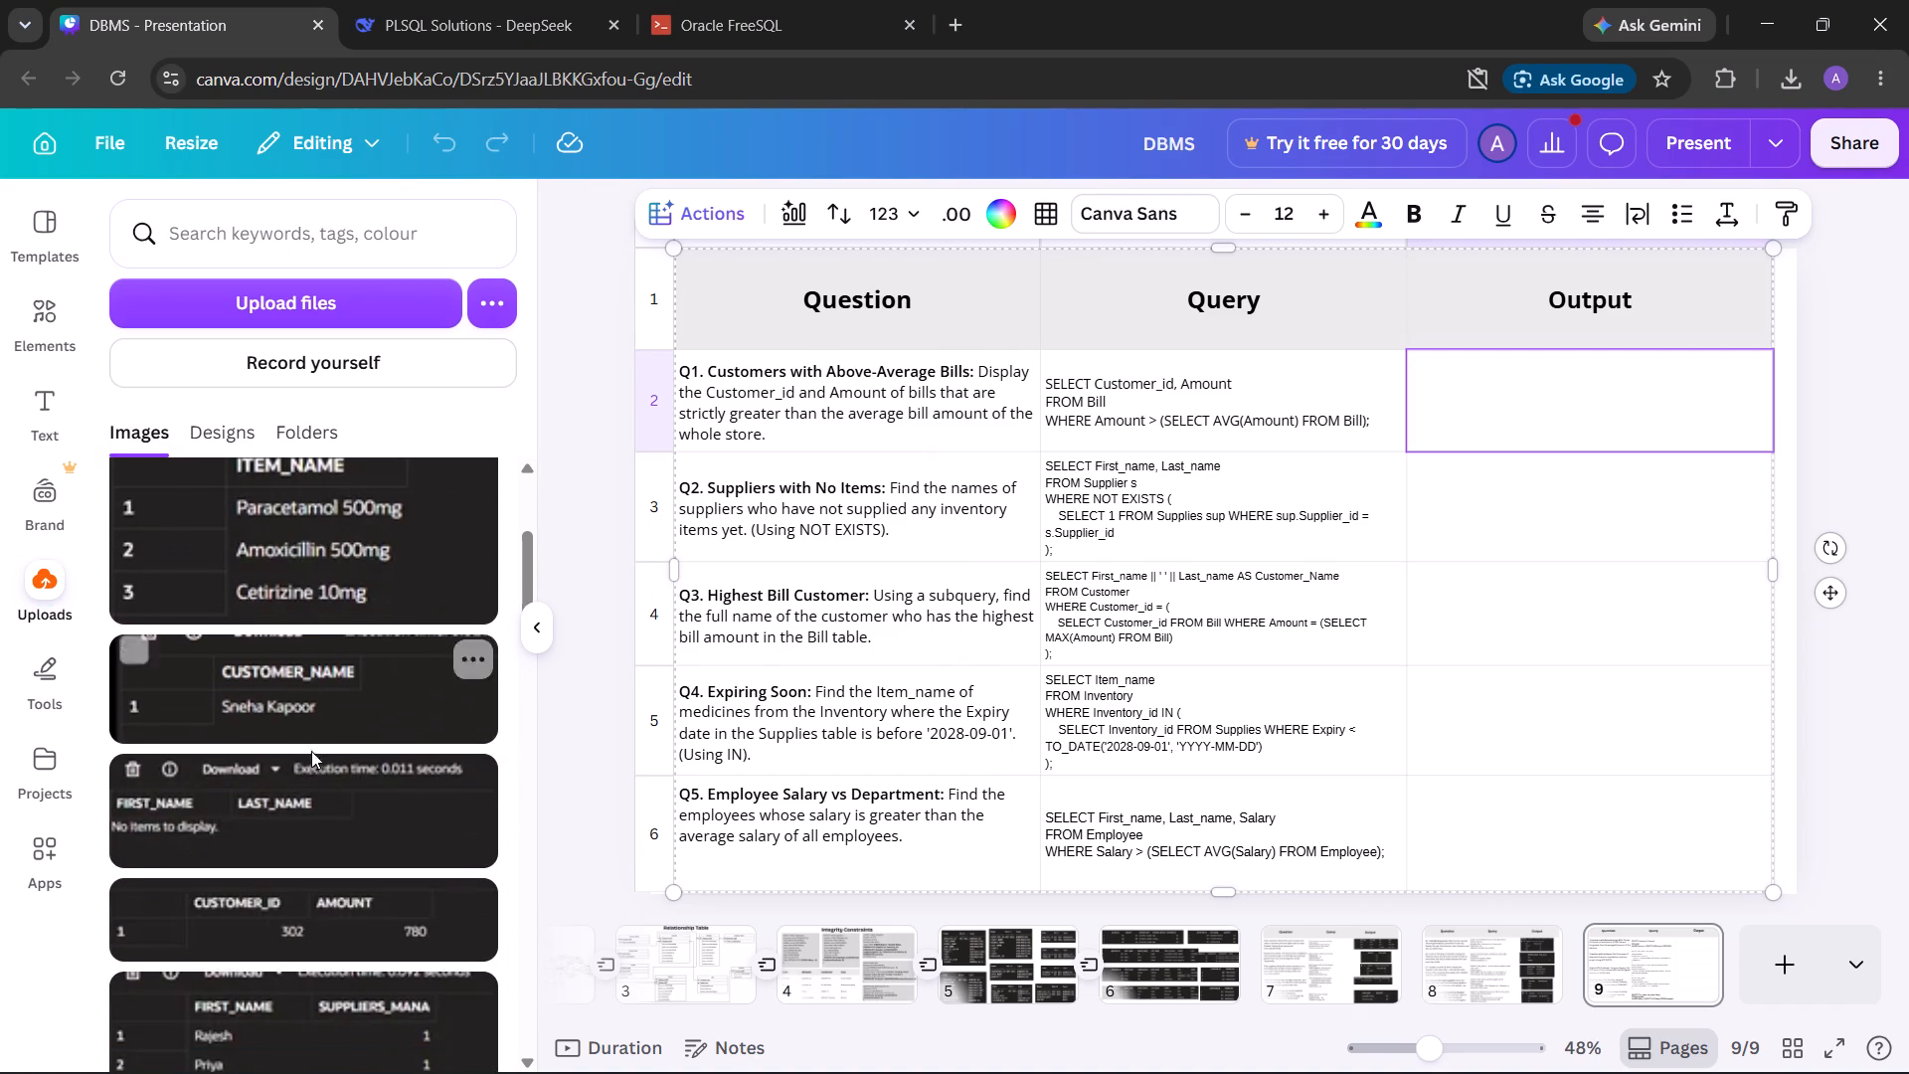
scroll(303, 814, down, 1)
click(298, 796)
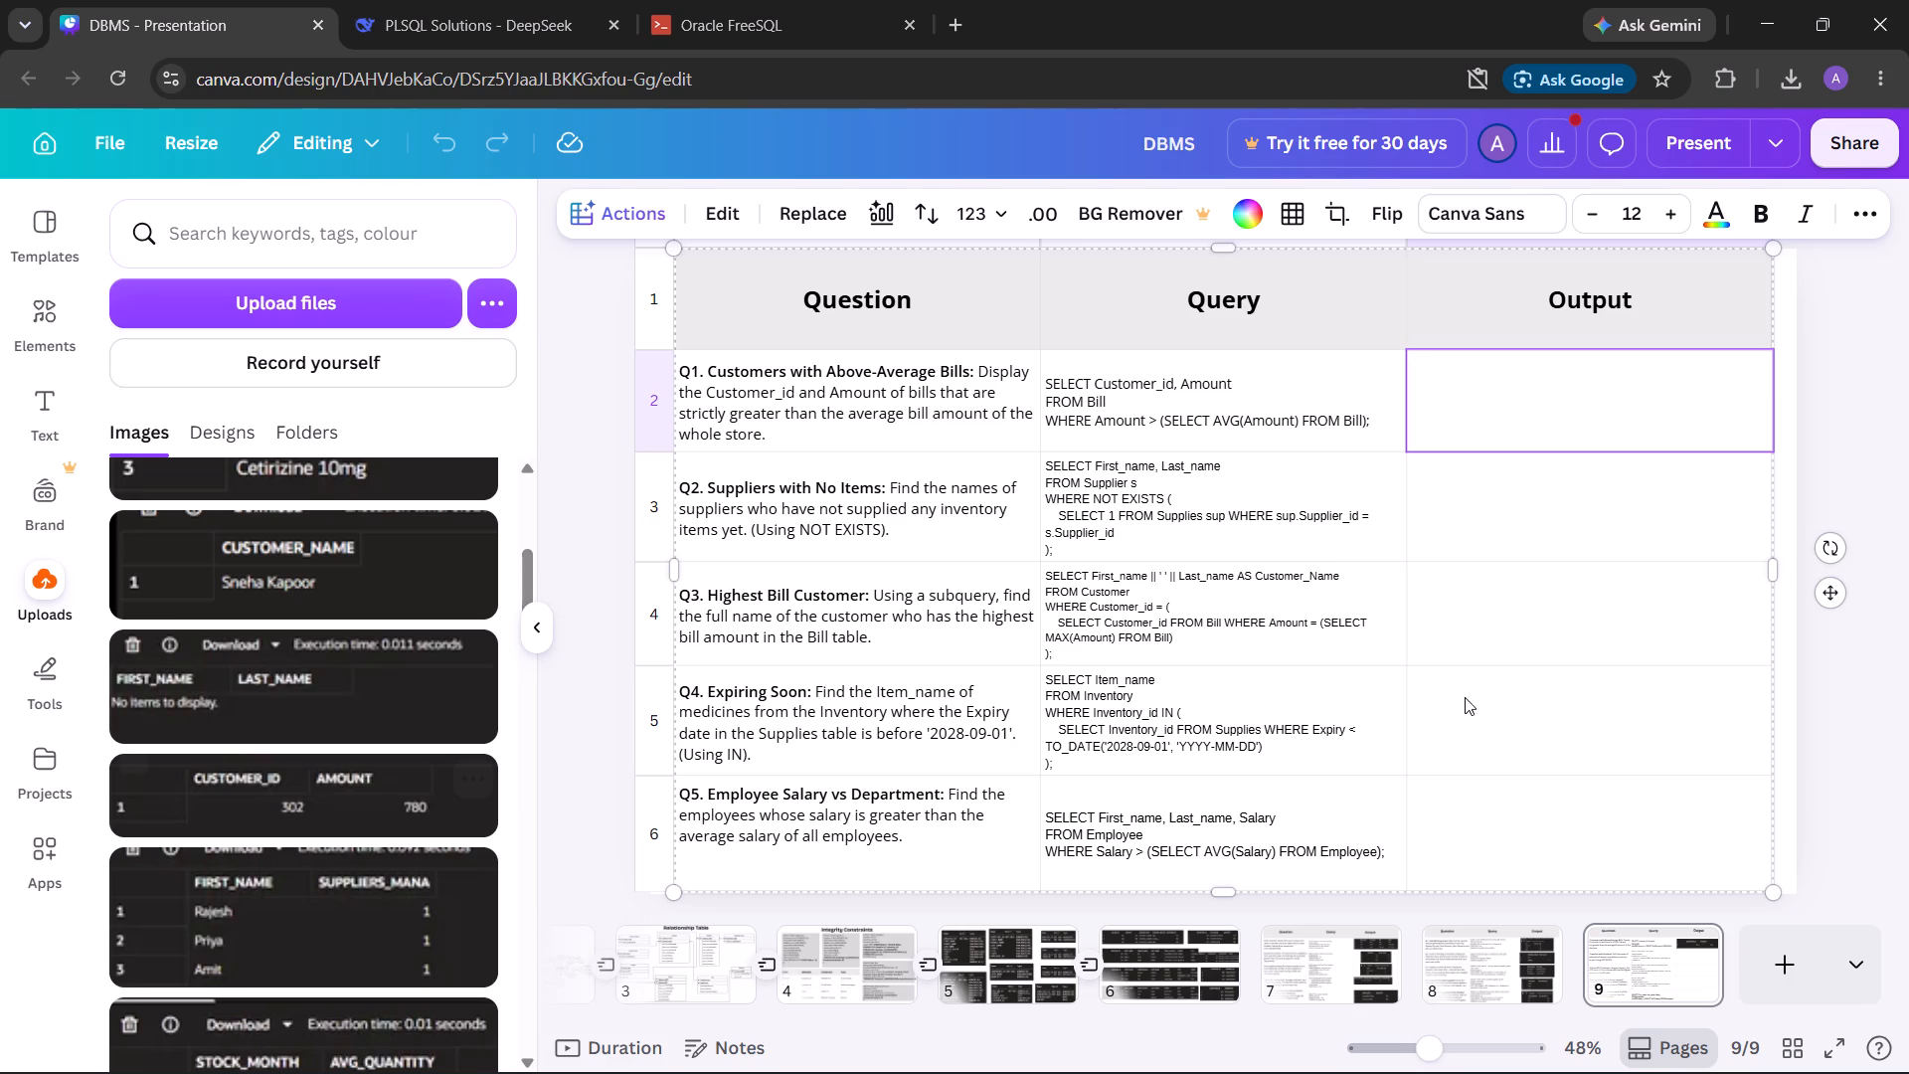
click(1543, 401)
scroll(286, 941, down, 1)
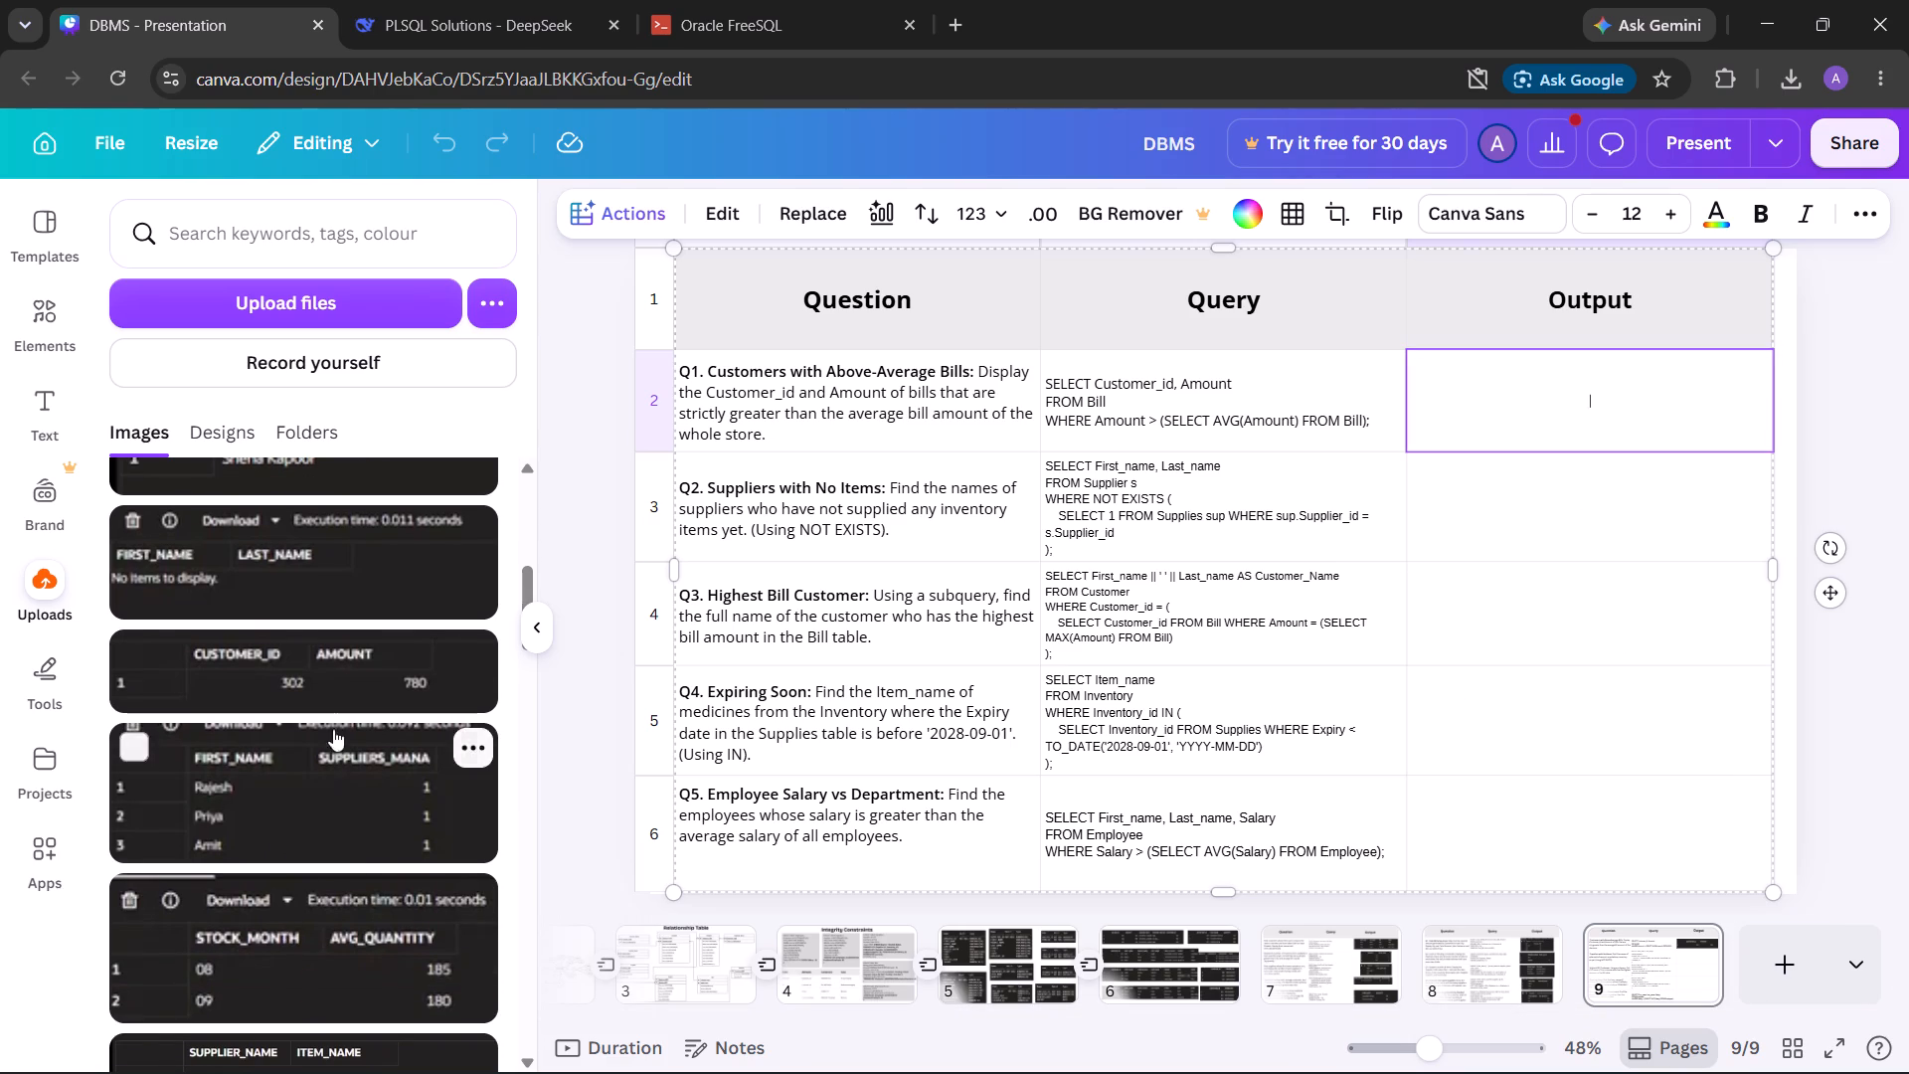
scroll(319, 735, up, 10)
scroll(308, 760, down, 2)
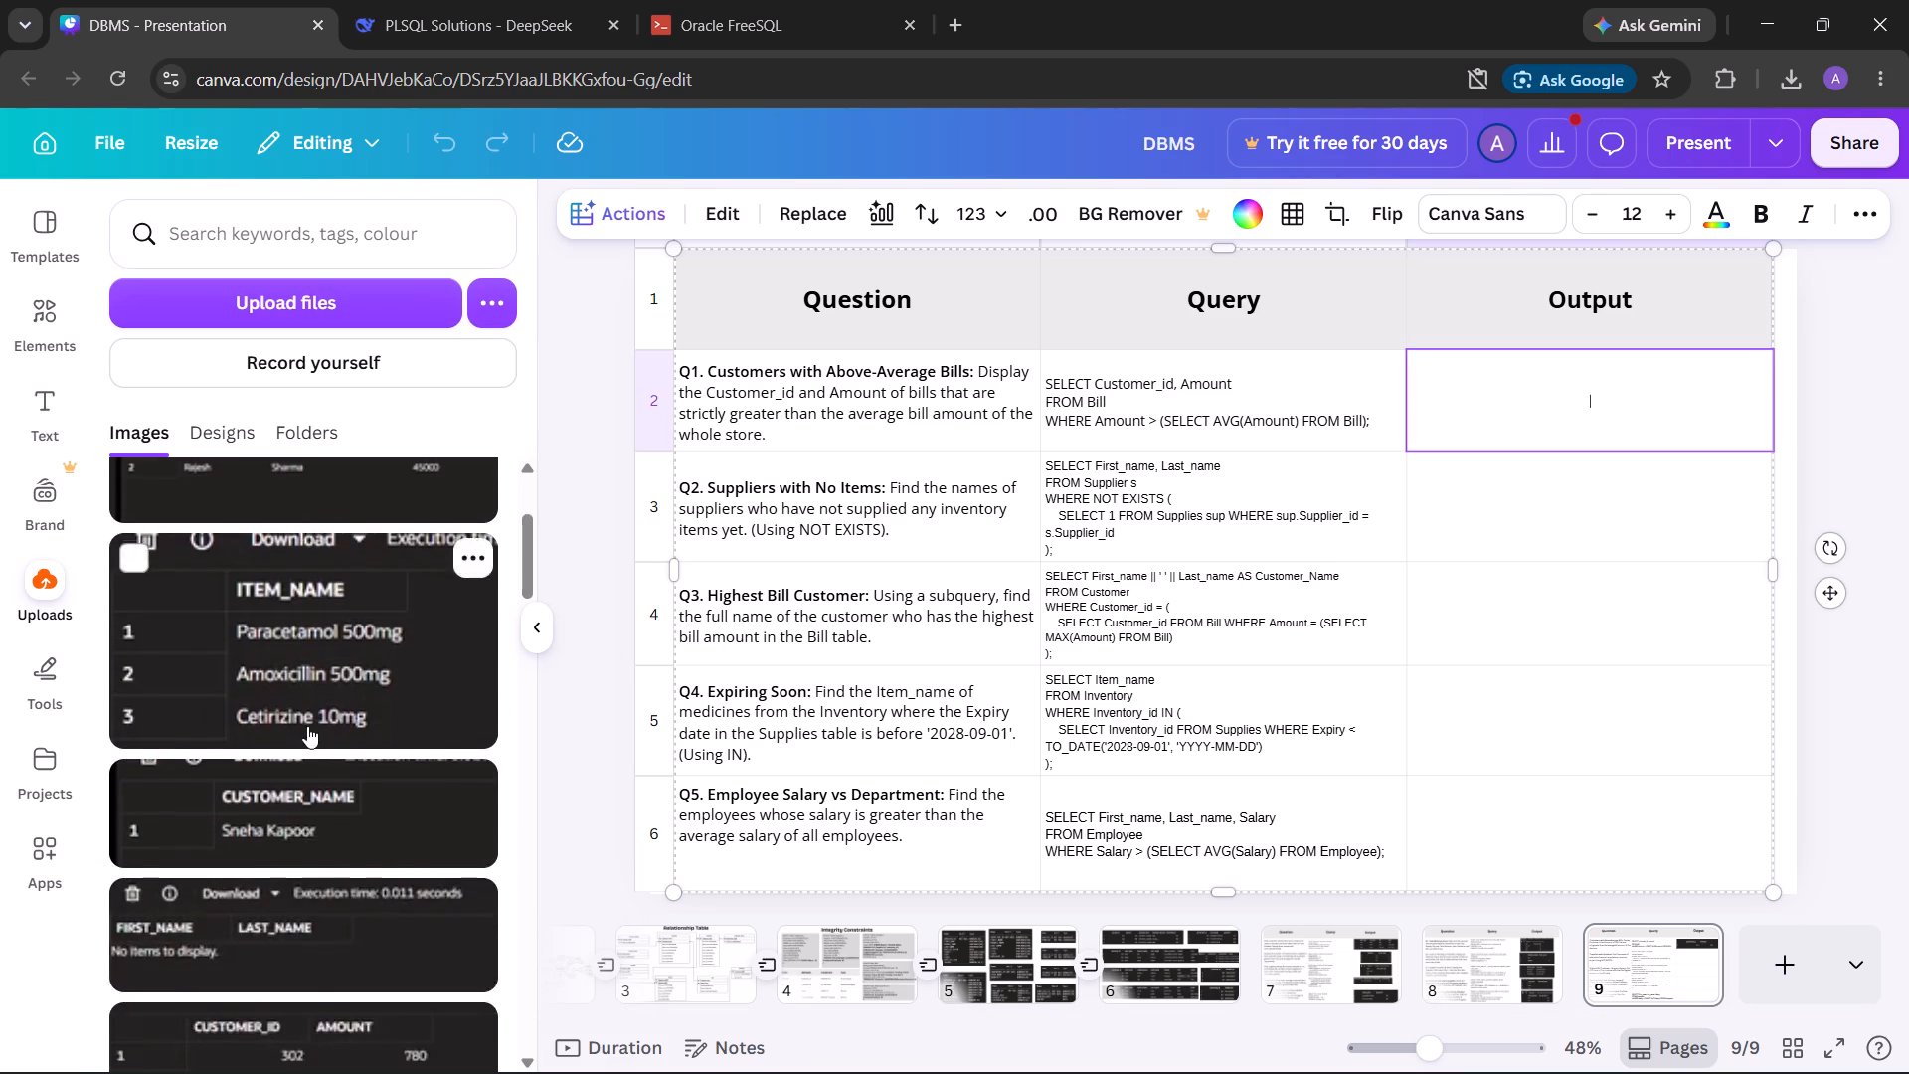
scroll(308, 725, down, 3)
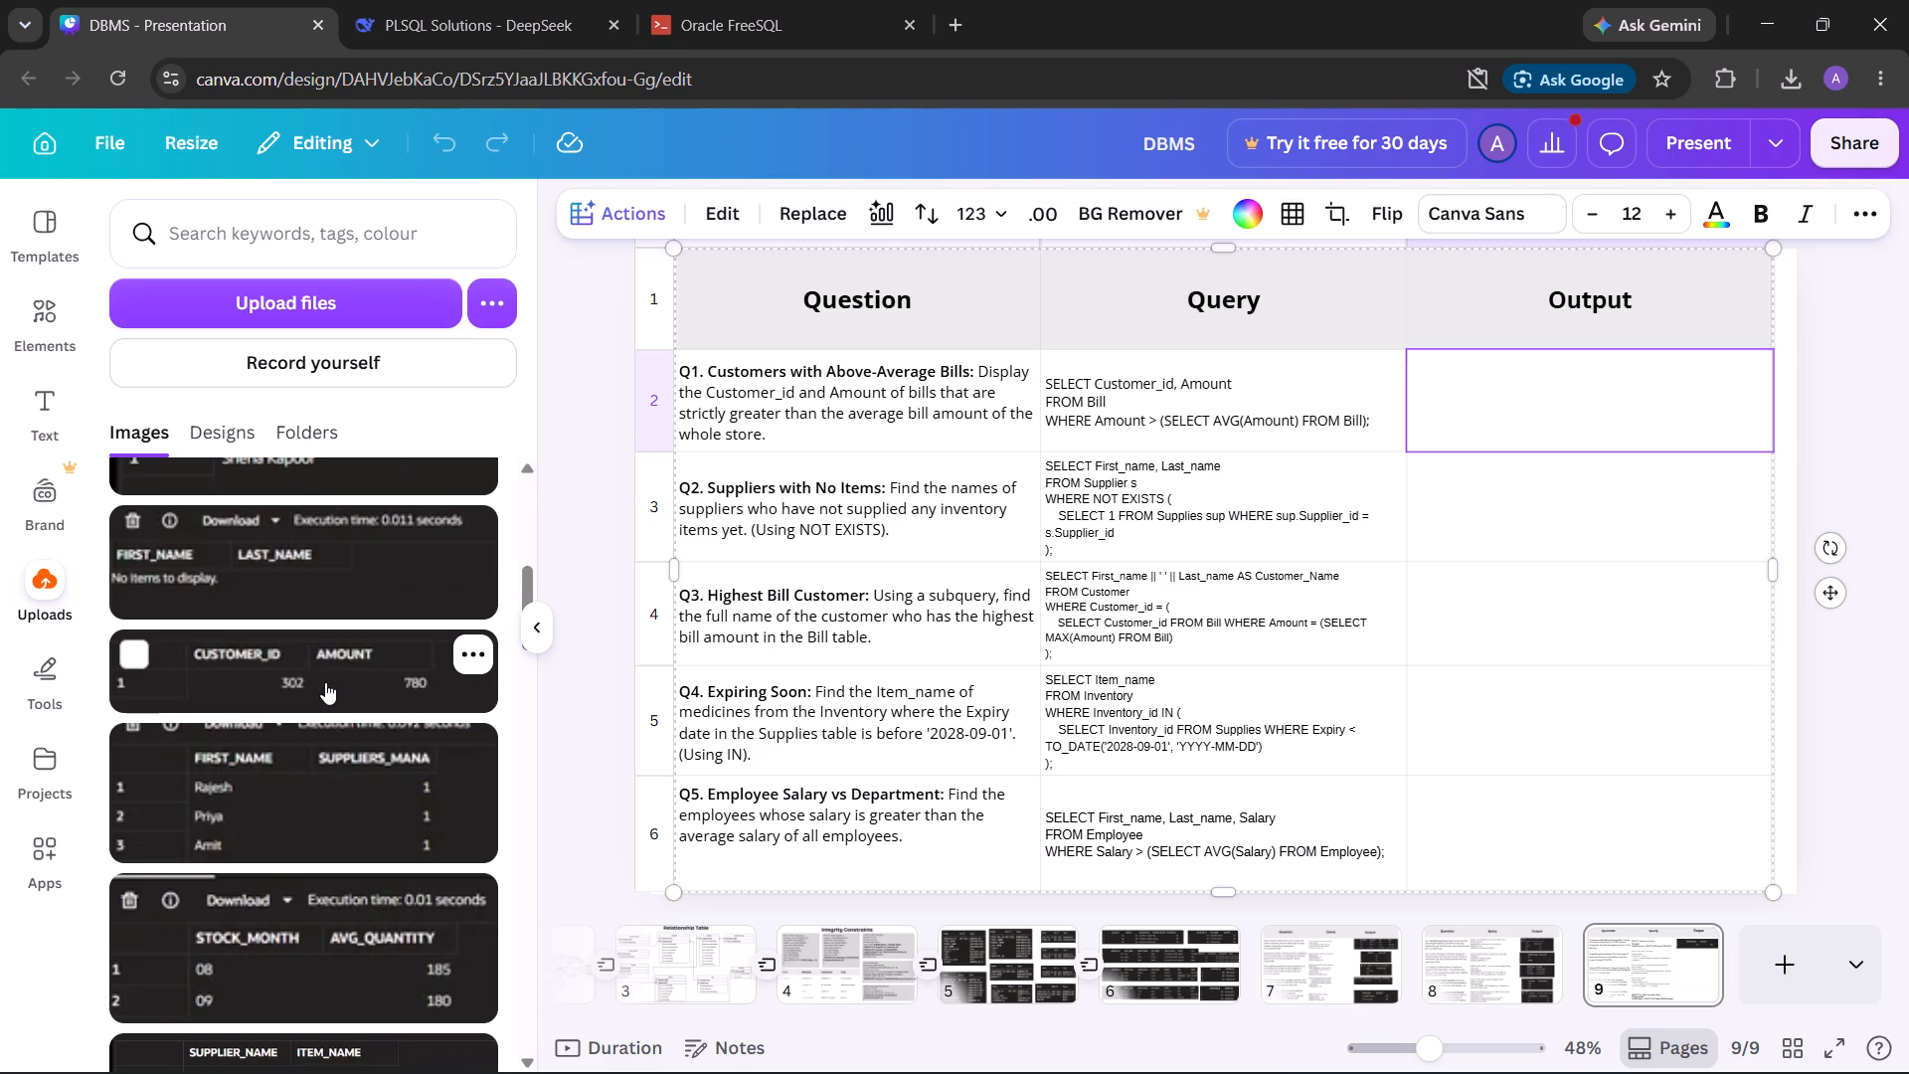
click(325, 682)
double_click(325, 685)
Delete the duplicate result images from the Q1 Output cell, keeping only one CUSTOMER_ID and AMOUNT image.
click(1642, 951)
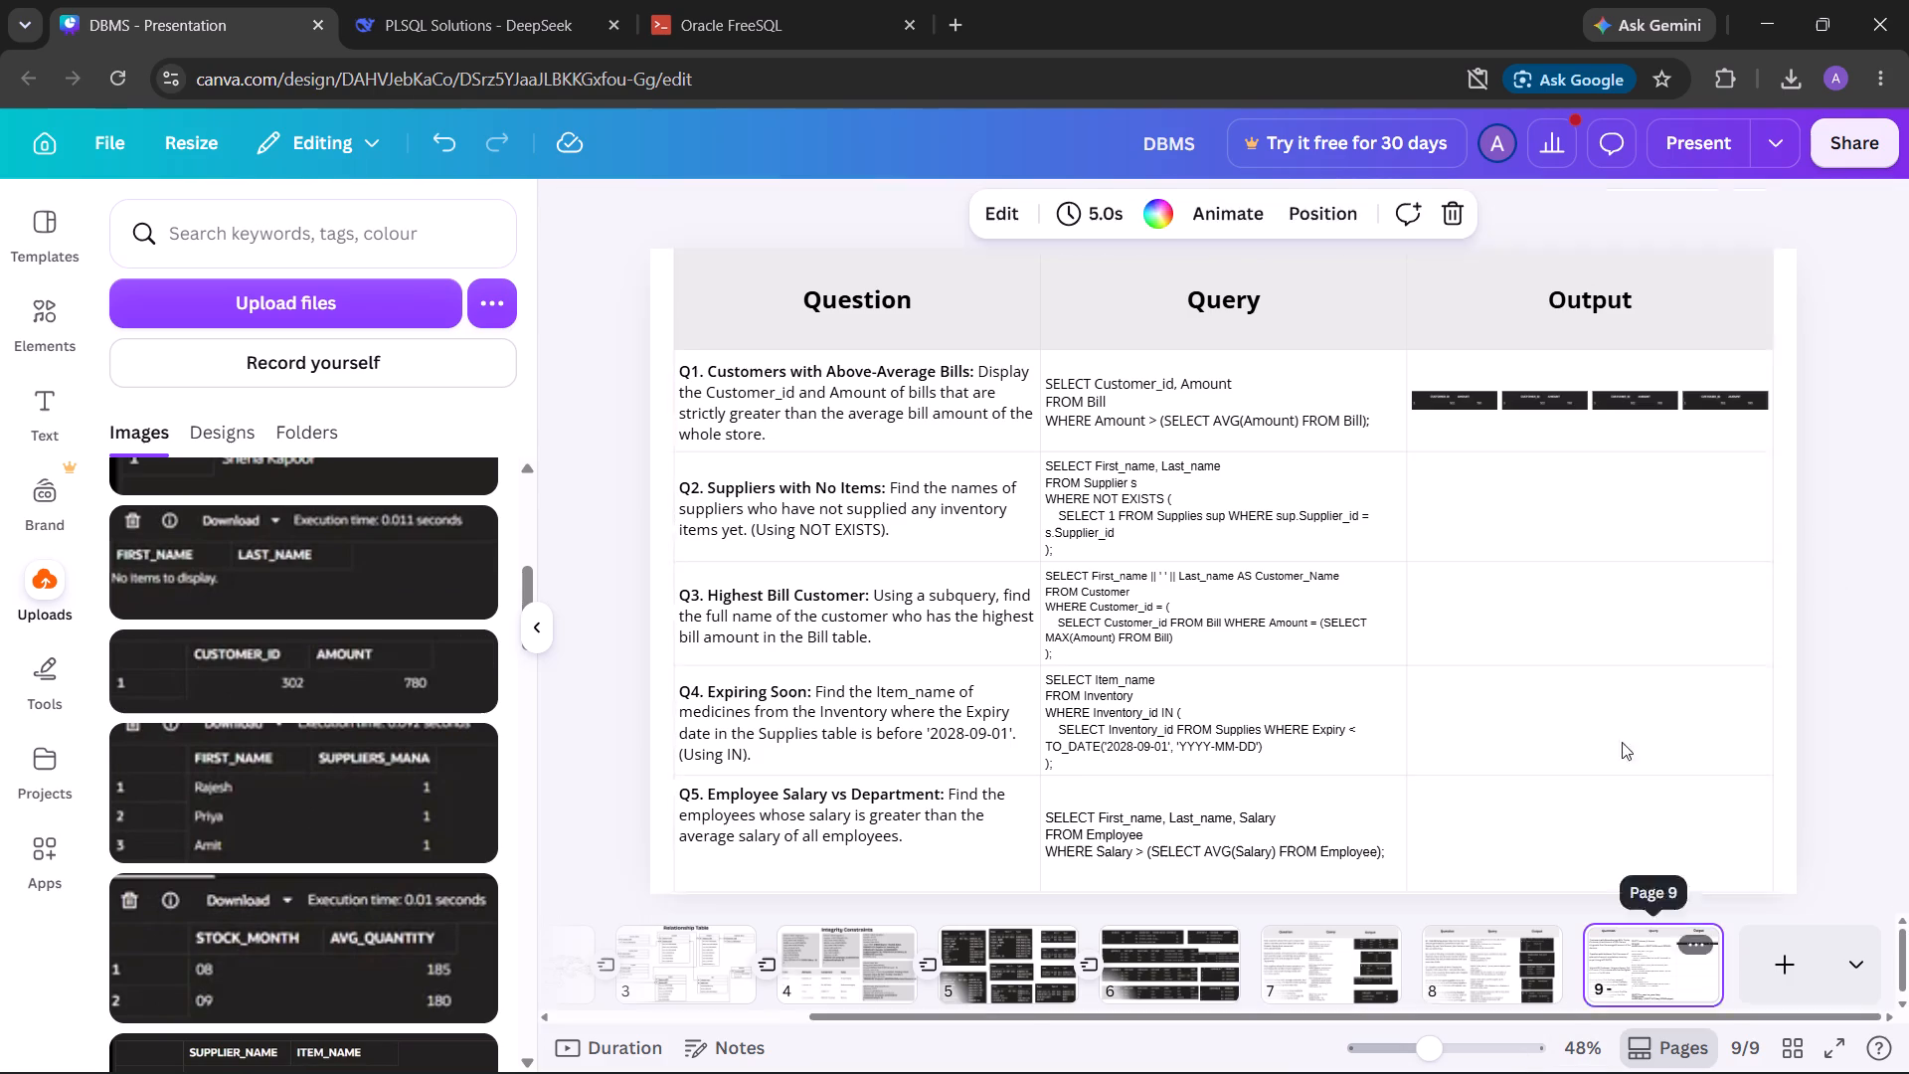
click(1575, 400)
click(1721, 406)
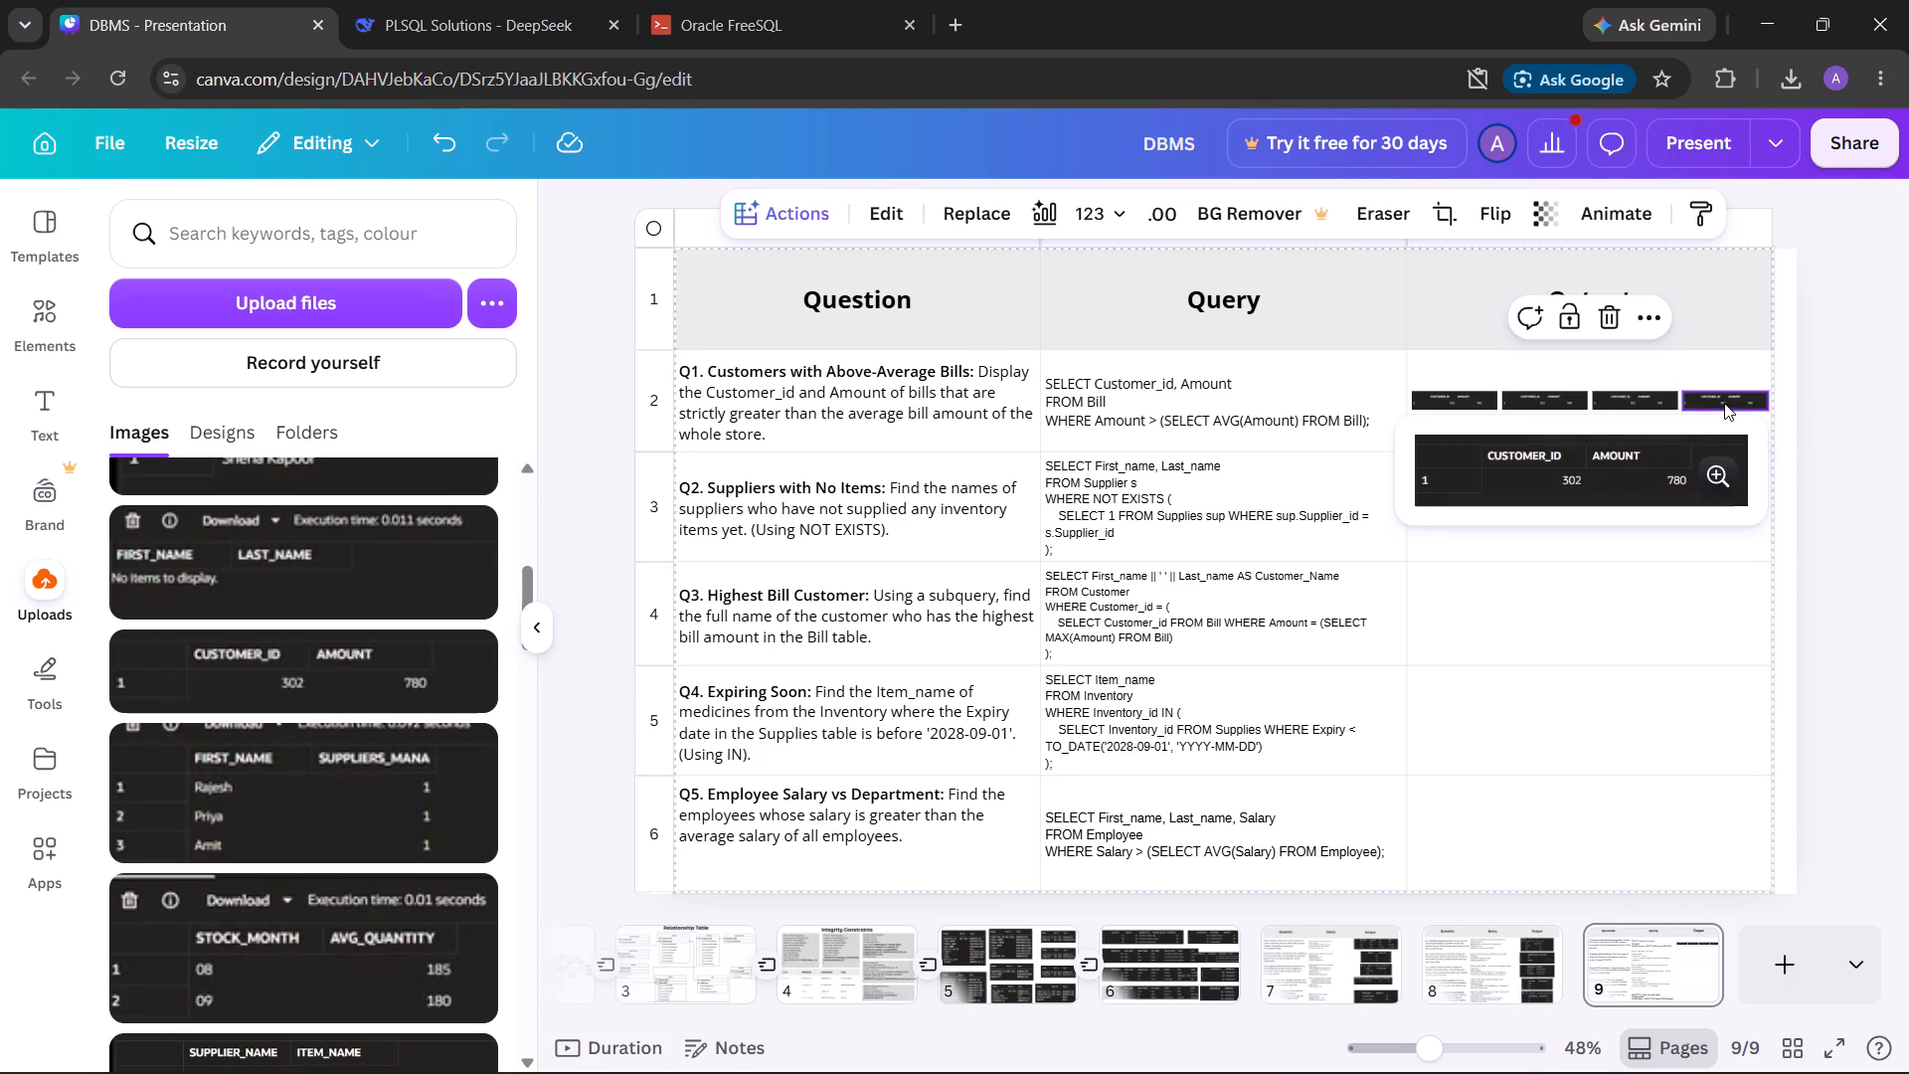
key(BackSpace)
click(1673, 392)
key(BackSpace)
click(1634, 399)
key(BackSpace)
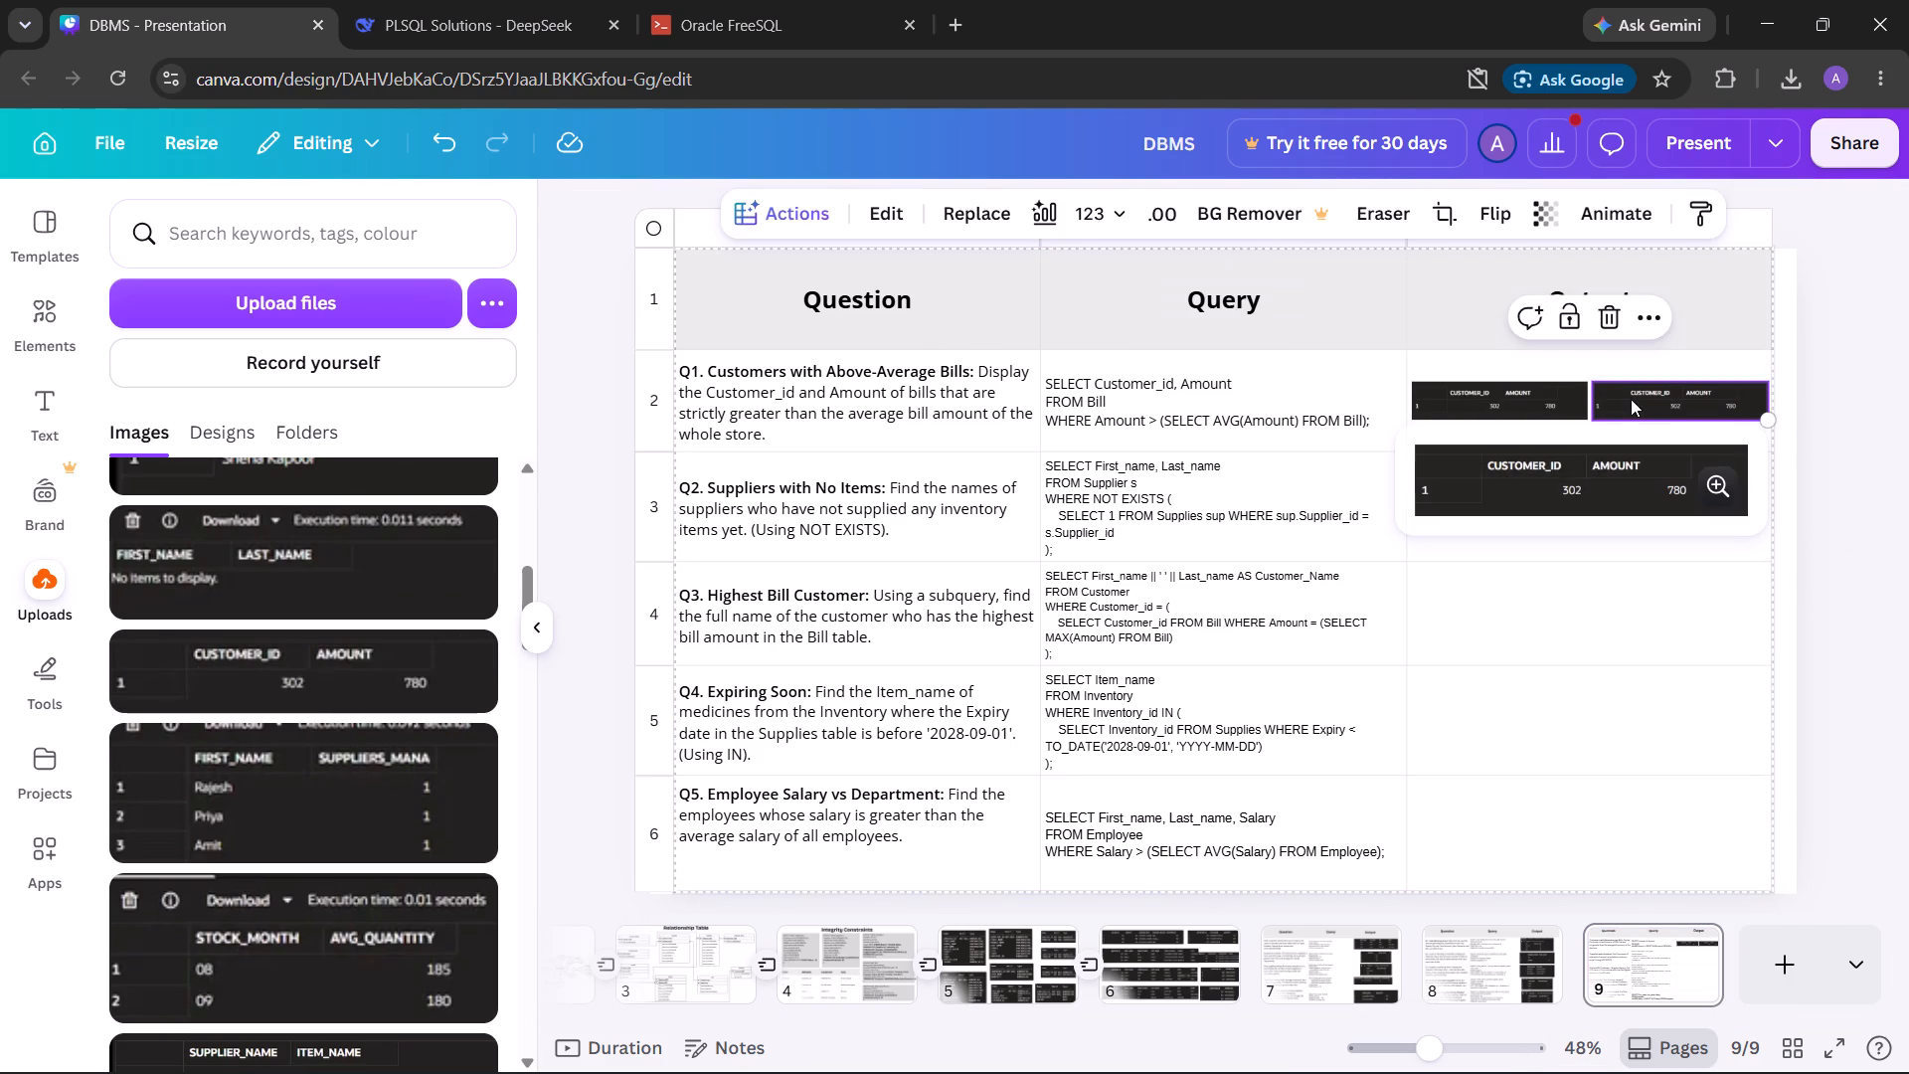
click(1605, 421)
Insert the uploaded FIRST_NAME and LAST_NAME result image with no items into the Q2 Suppliers with No Items Output cell.
click(1574, 526)
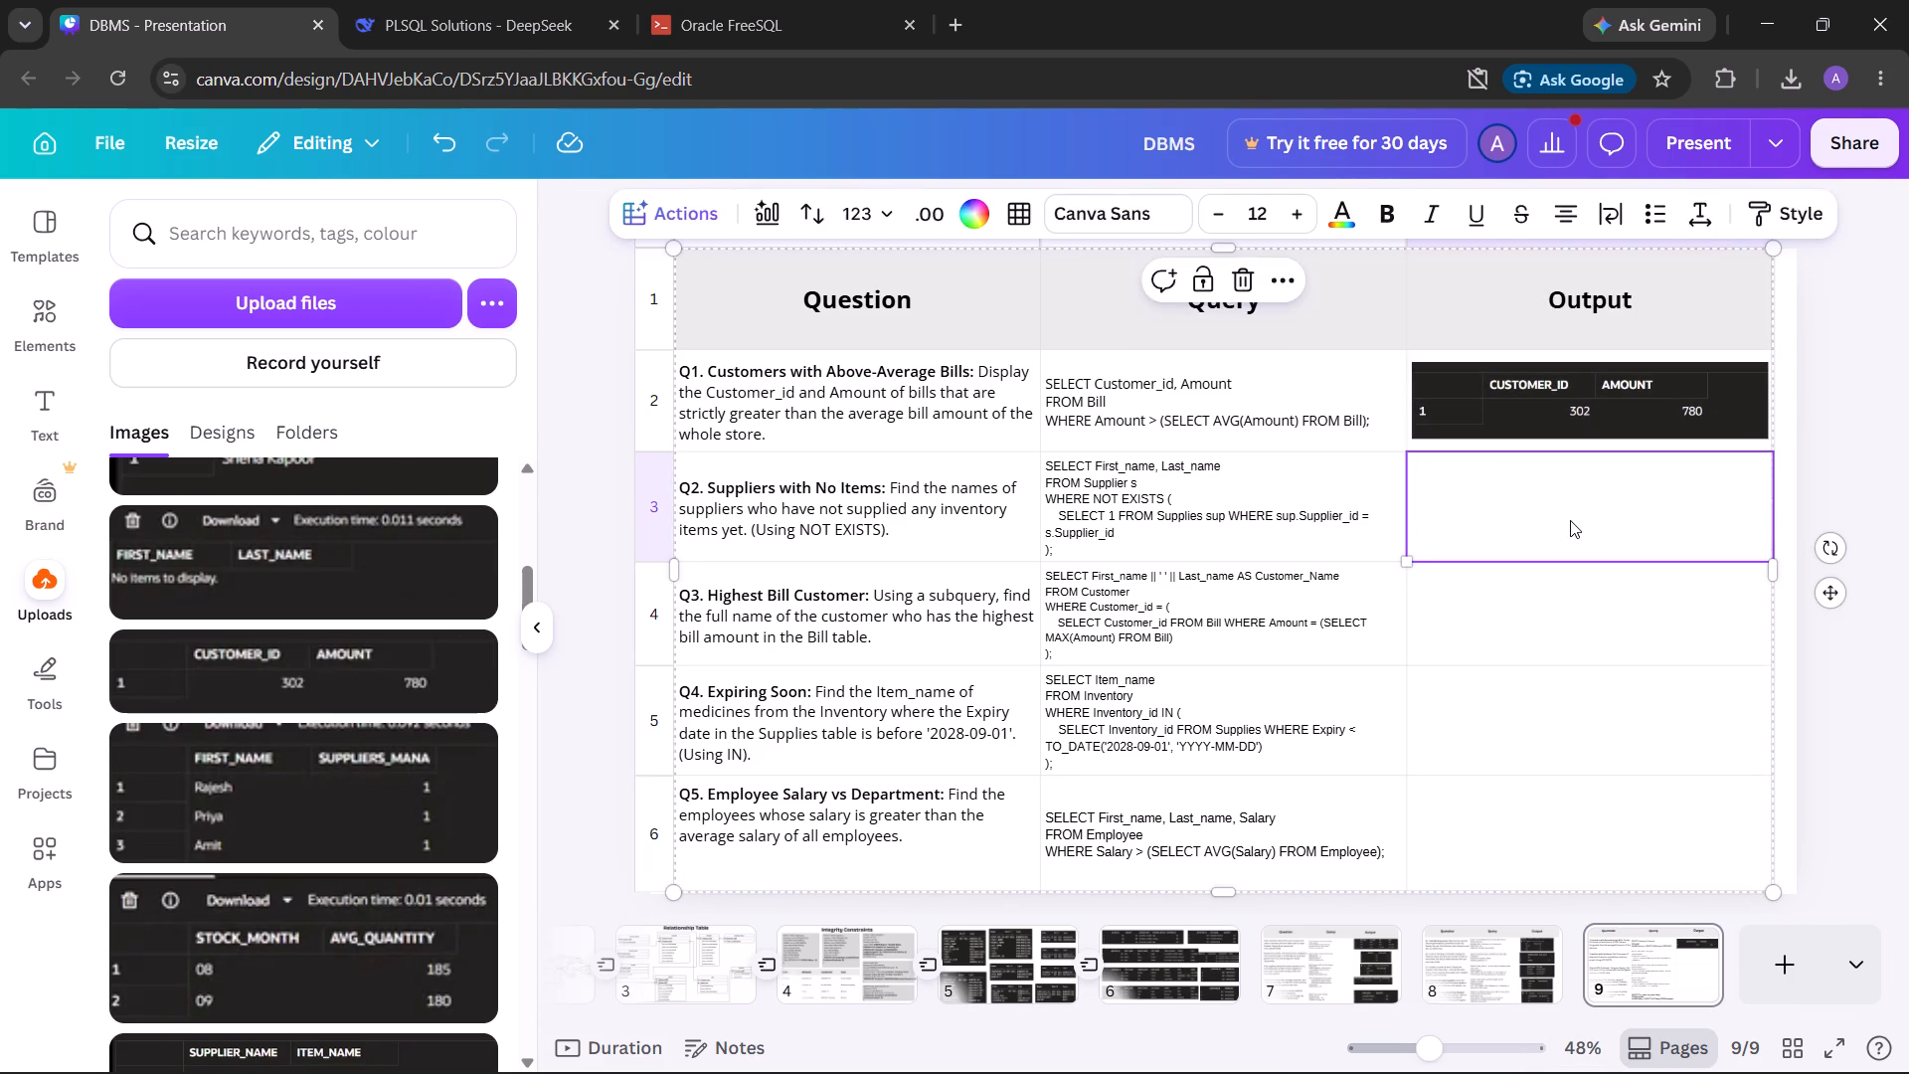
click(1566, 518)
click(275, 555)
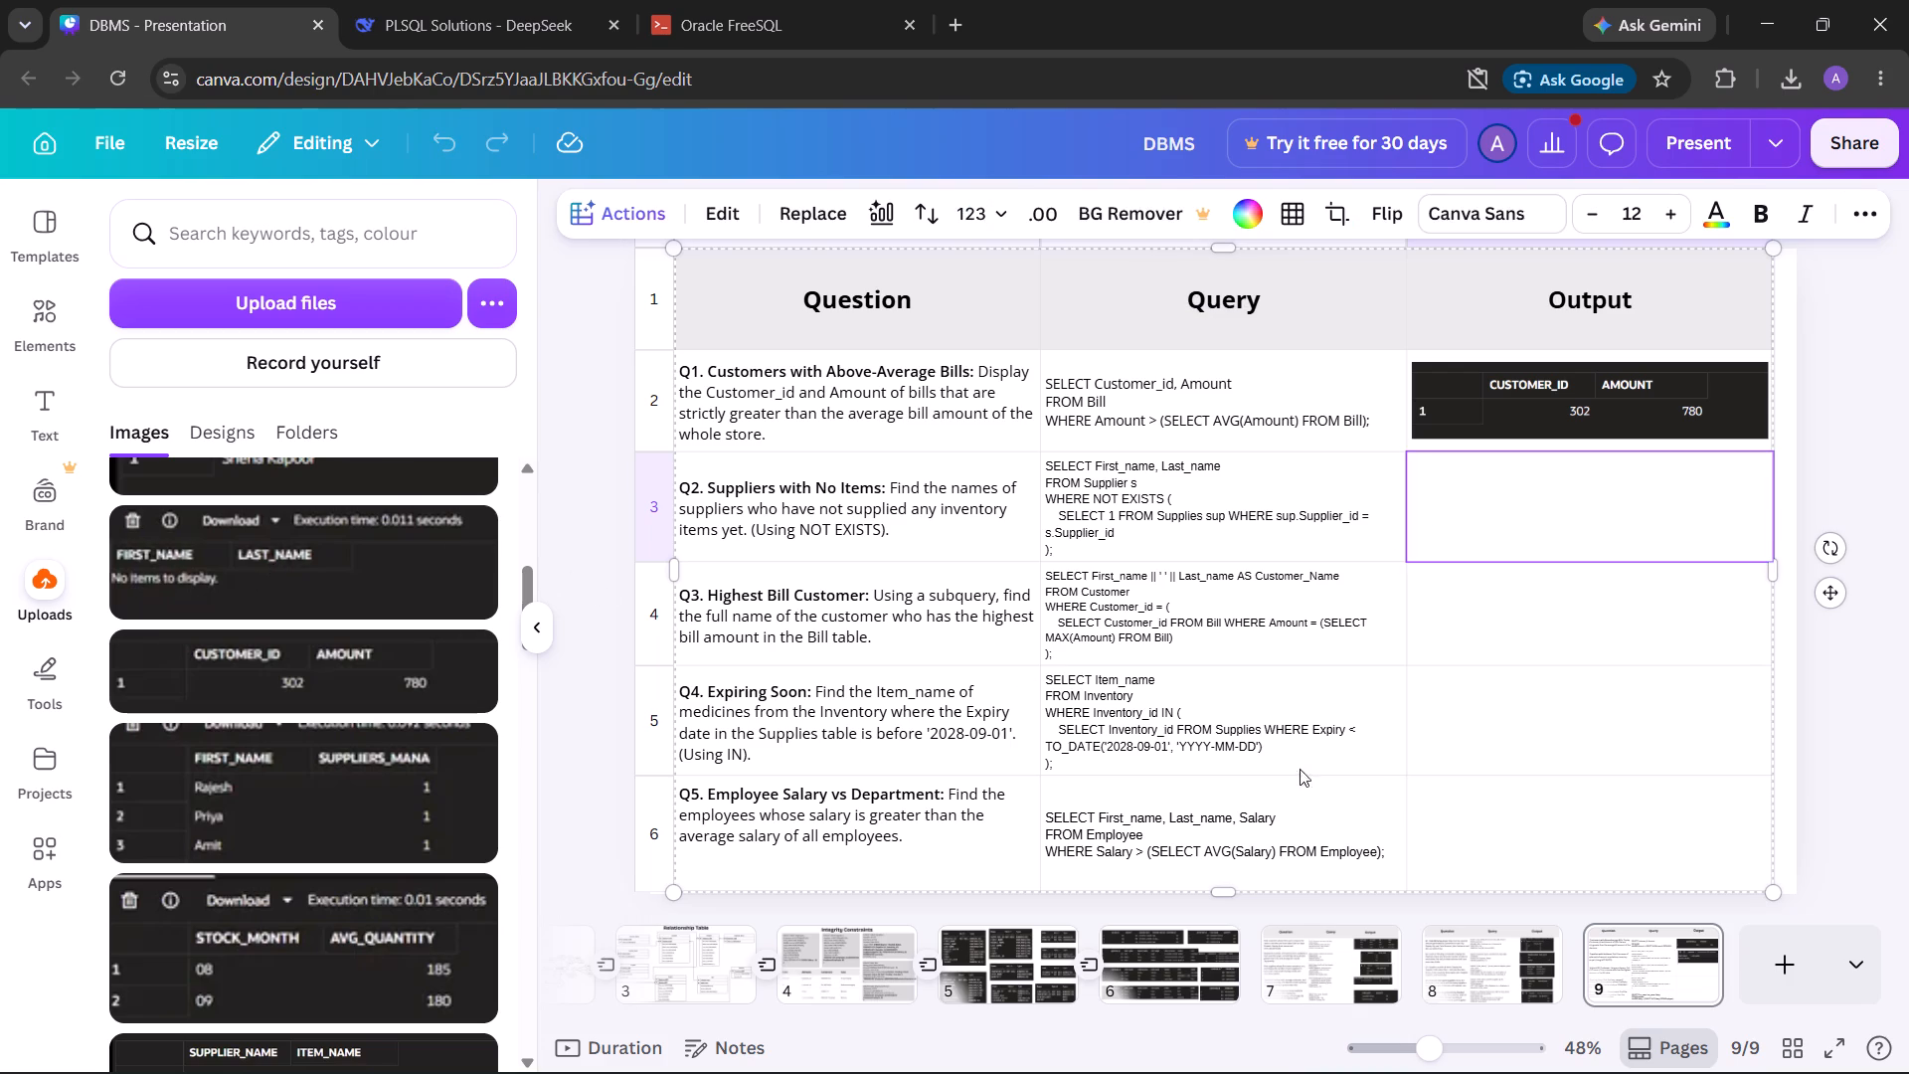
click(1526, 494)
click(1703, 942)
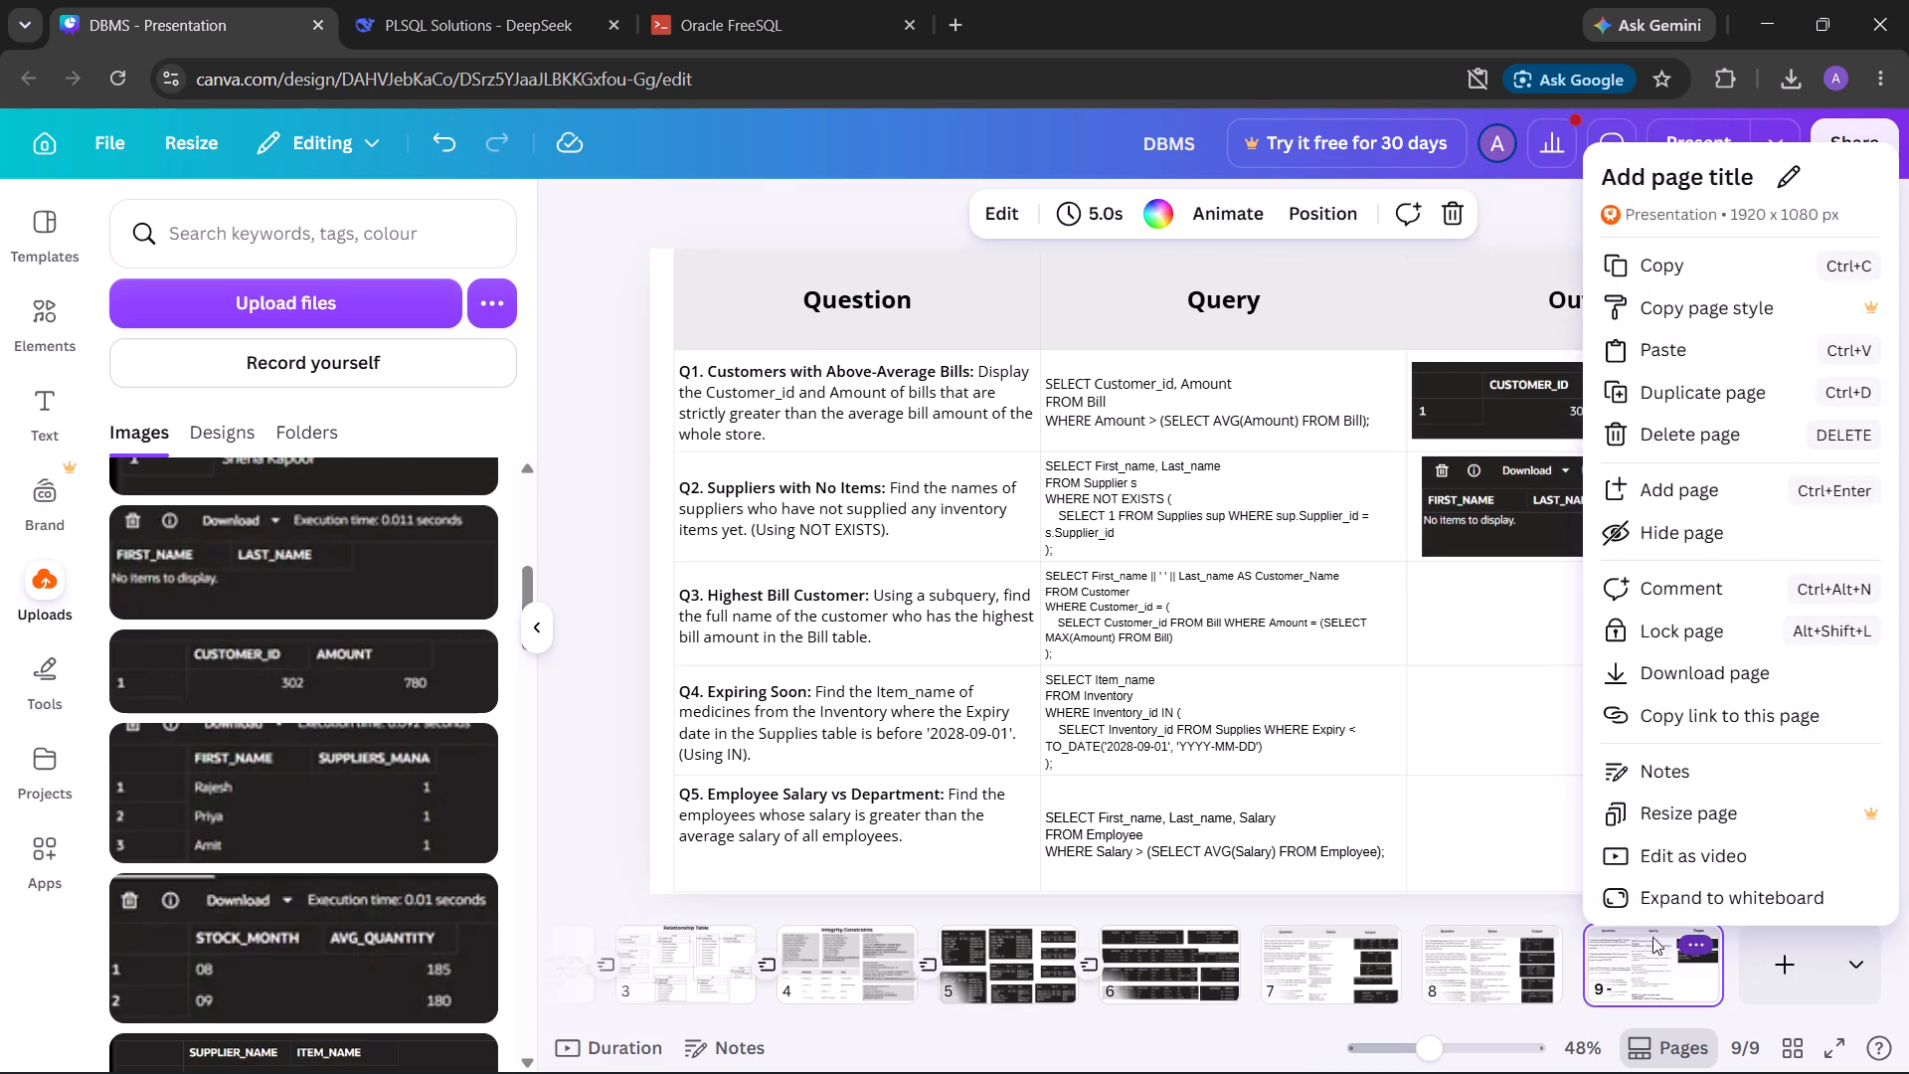
click(1627, 966)
click(1628, 956)
Insert the uploaded CUSTOMER_NAME result image into the Output cell of the Q3 Highest Bill Customer row.
click(1520, 598)
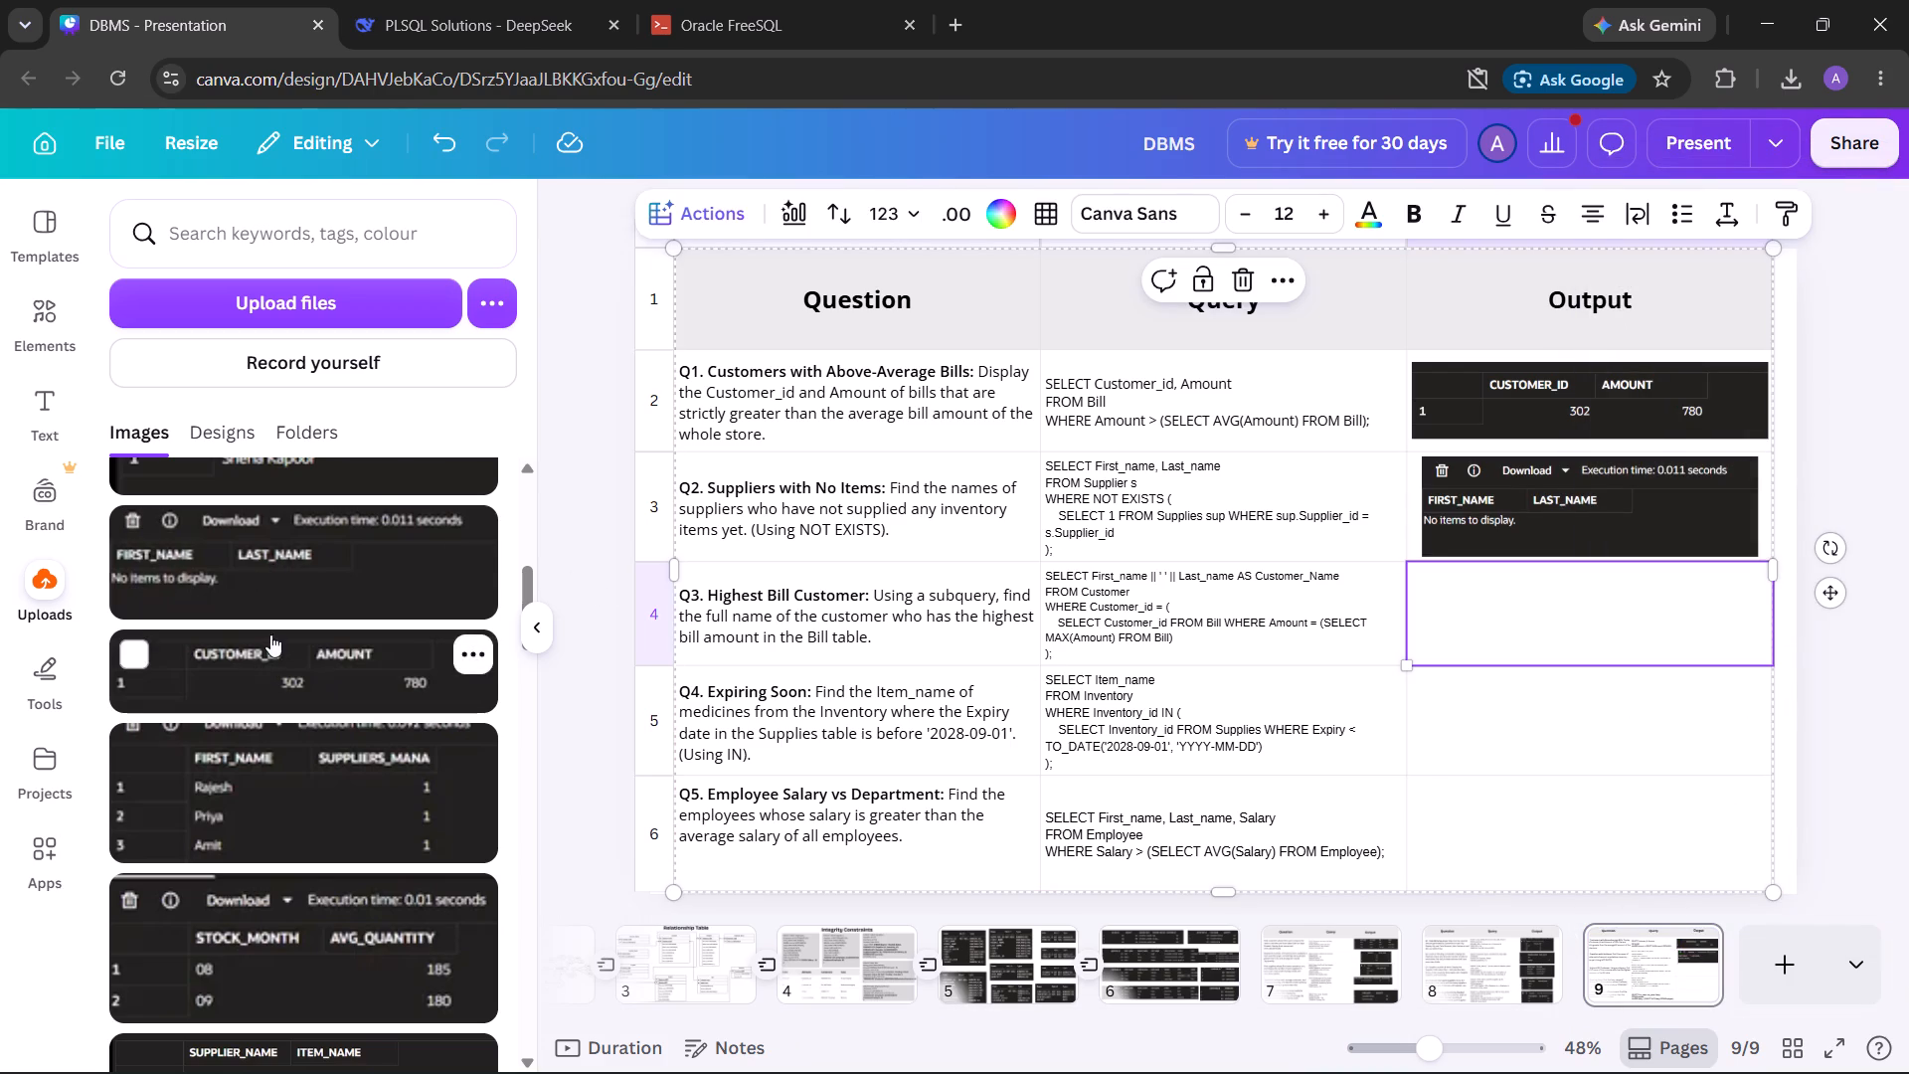
scroll(270, 632, up, 2)
click(293, 701)
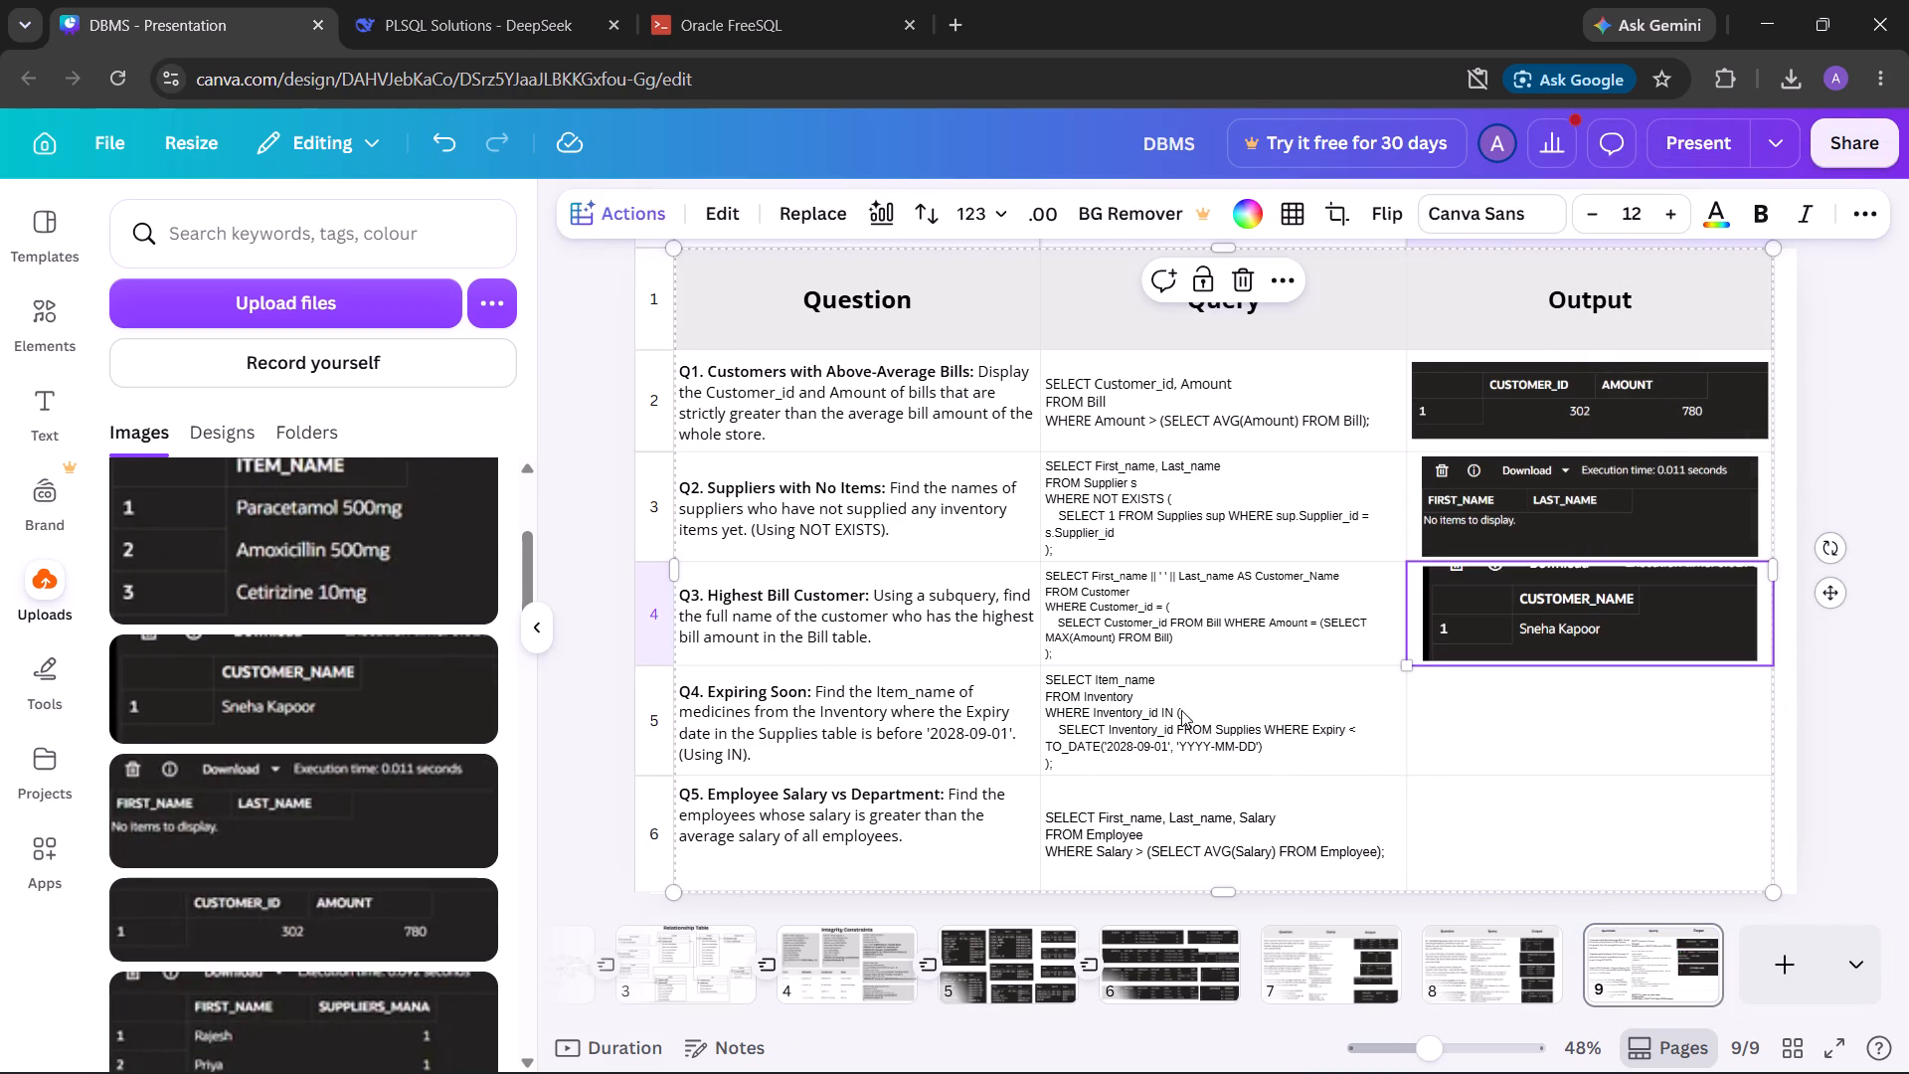
Insert the uploaded ITEM_NAME result image into the Q4 Expiring Soon Output cell and size it to about 292 by 163.
click(1536, 730)
scroll(302, 563, up, 1)
click(322, 662)
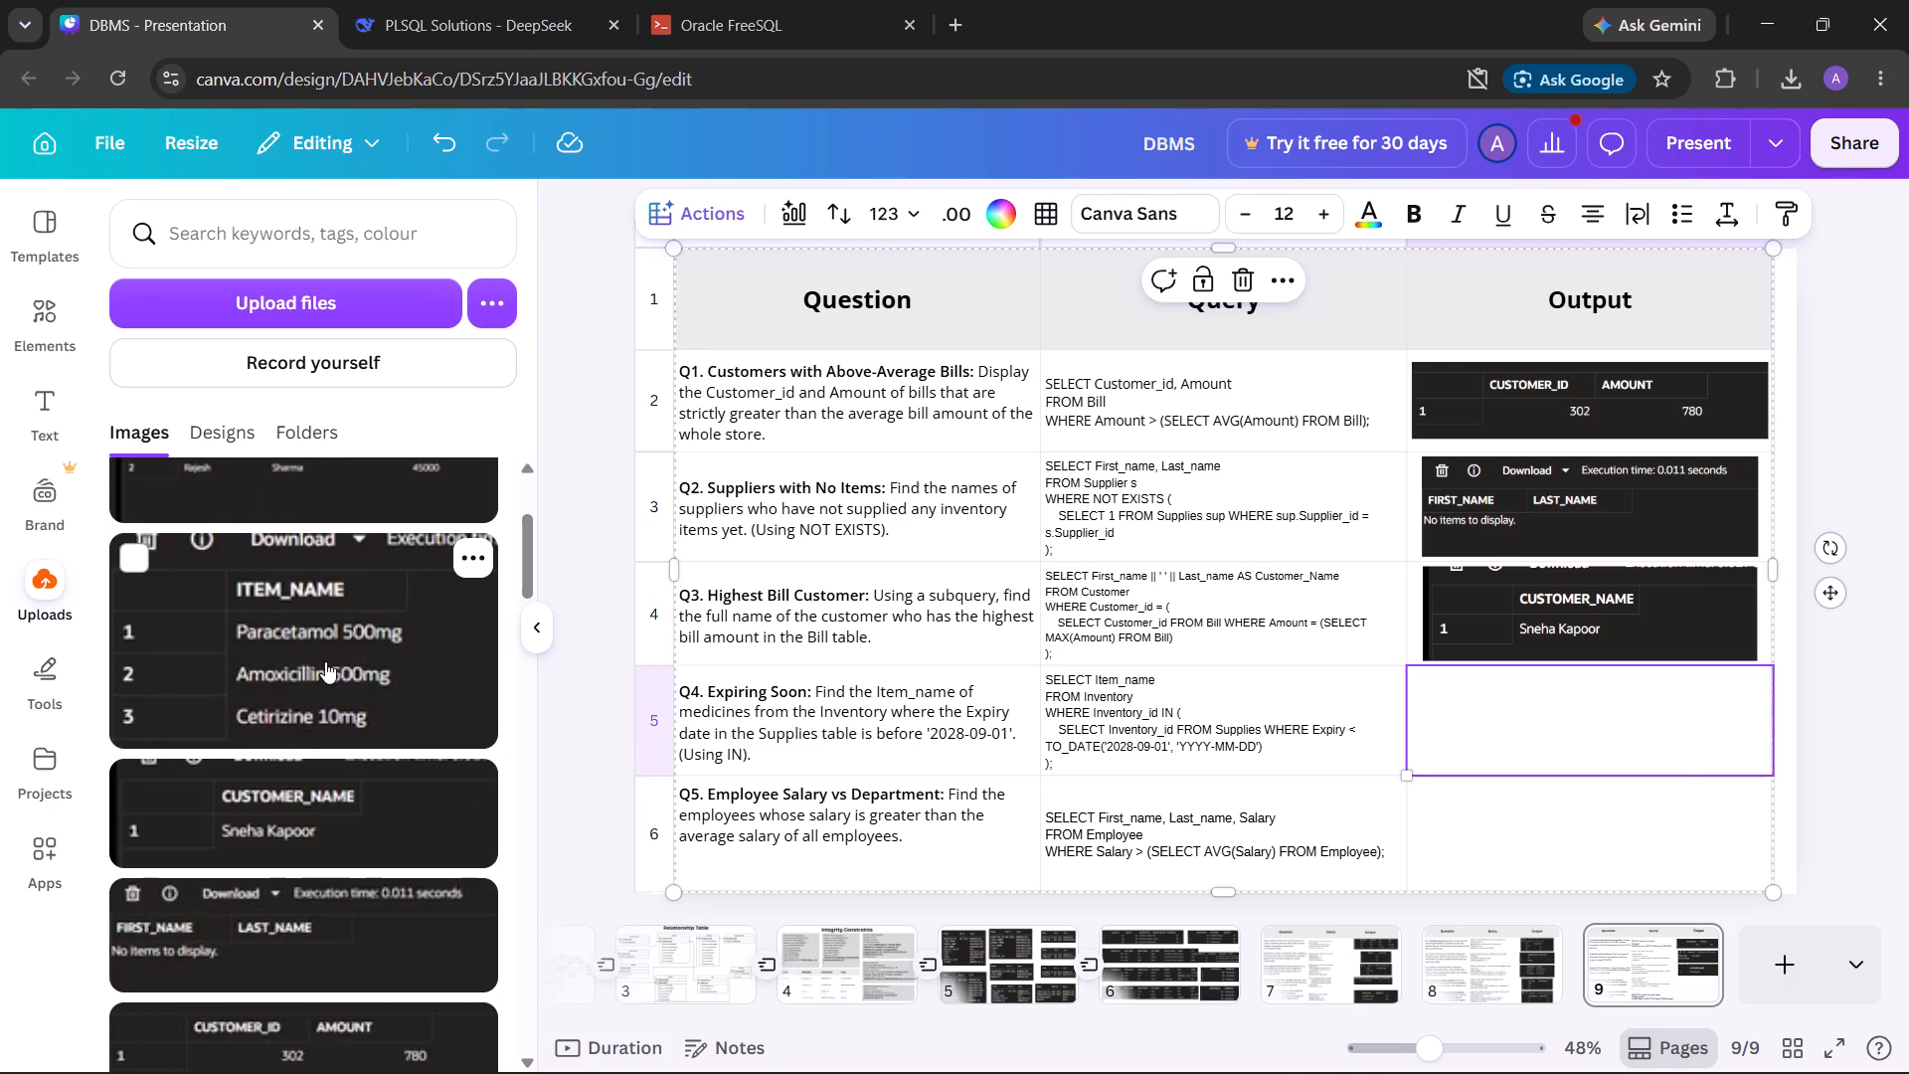
click(1640, 721)
click(1686, 773)
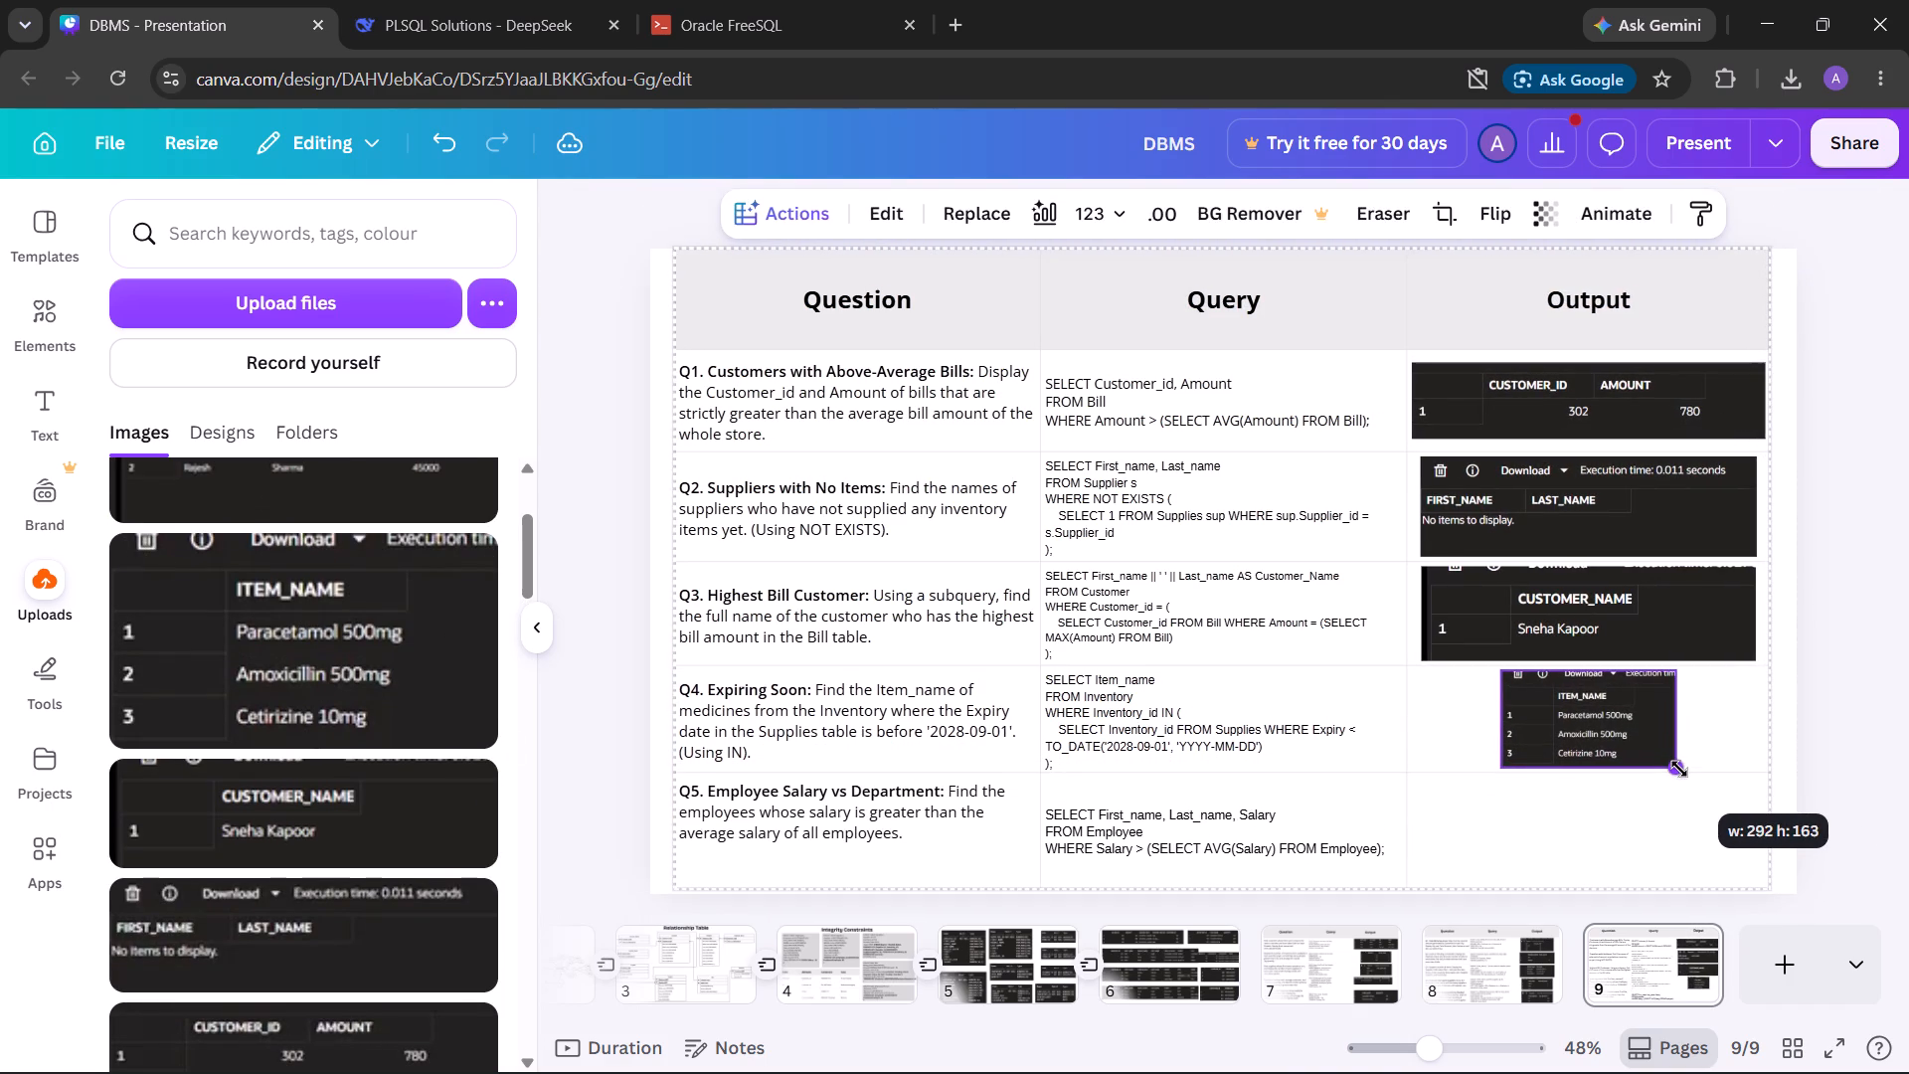
Insert the uploaded FIRST_NAME, LAST_NAME and SALARY result image into the Q5 Employee Salary vs Department Output cell.
scroll(234, 696, up, 3)
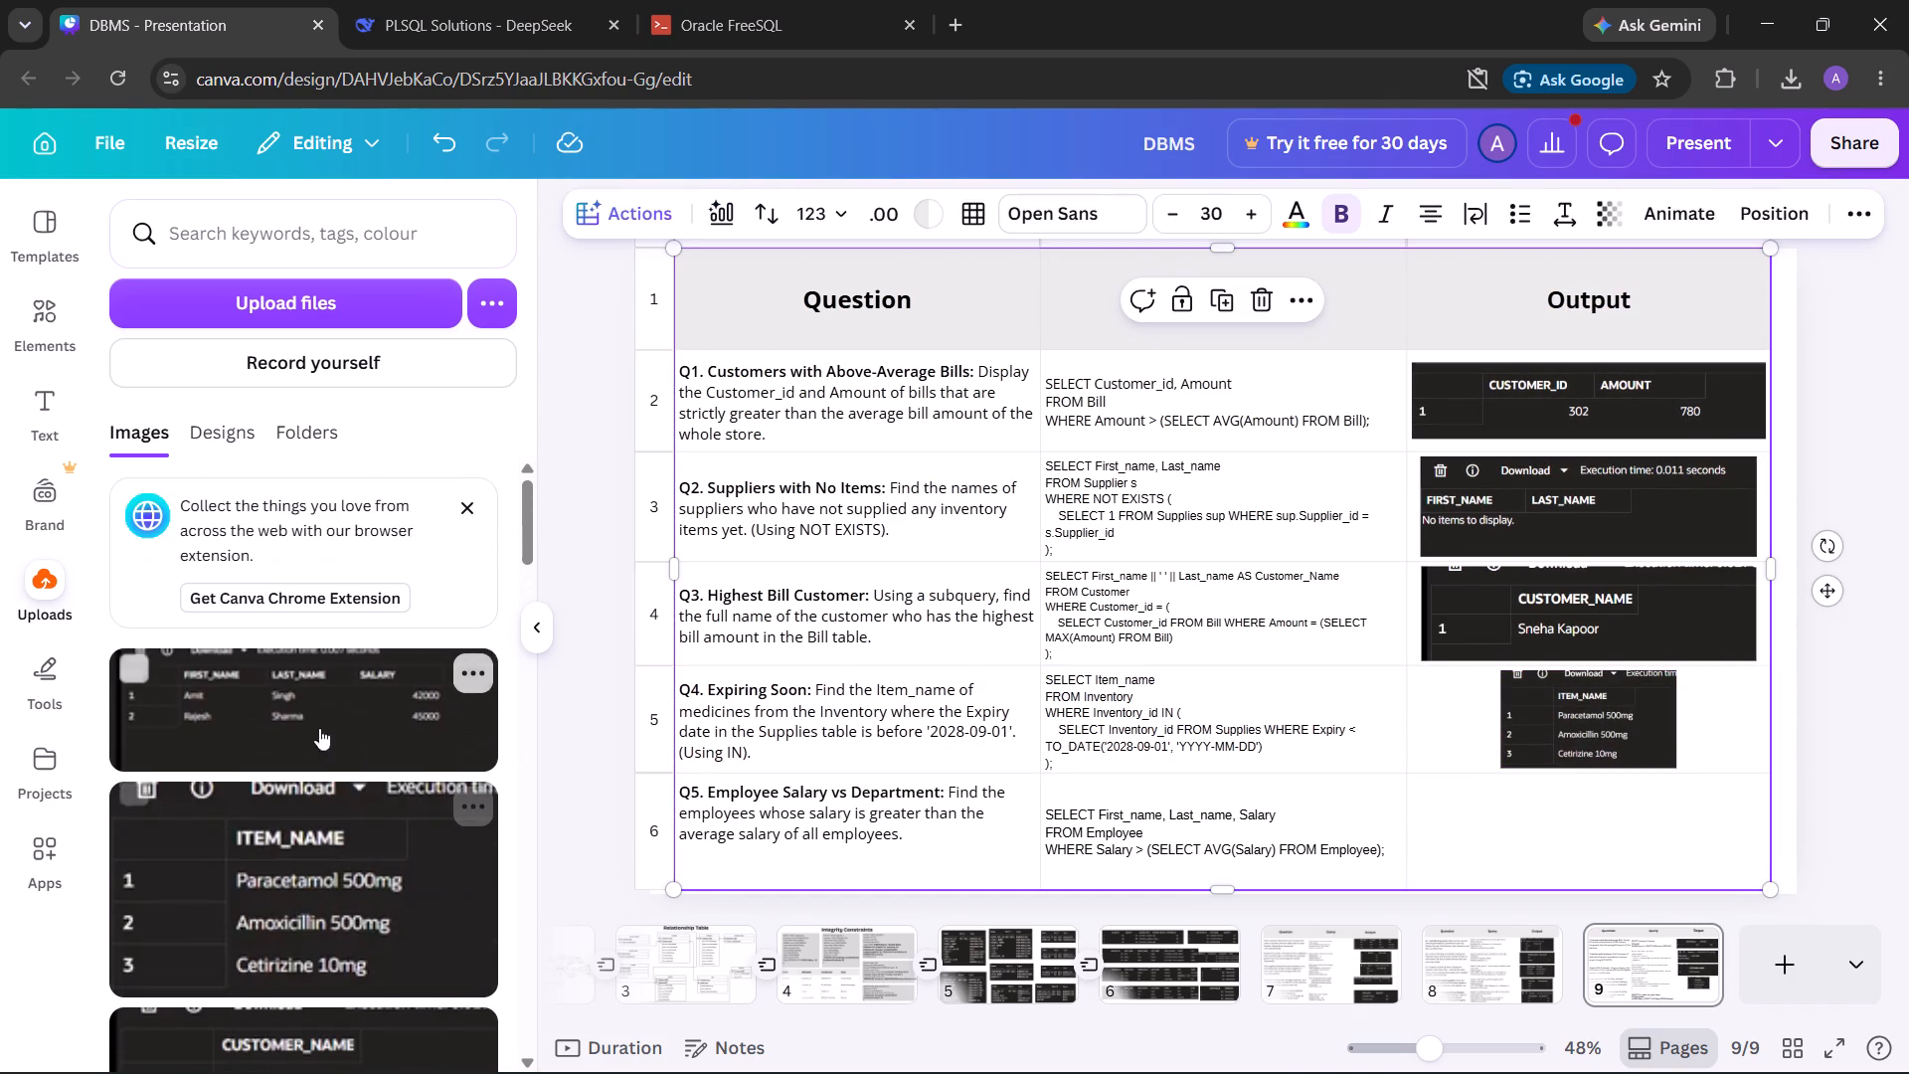
click(1491, 806)
click(232, 691)
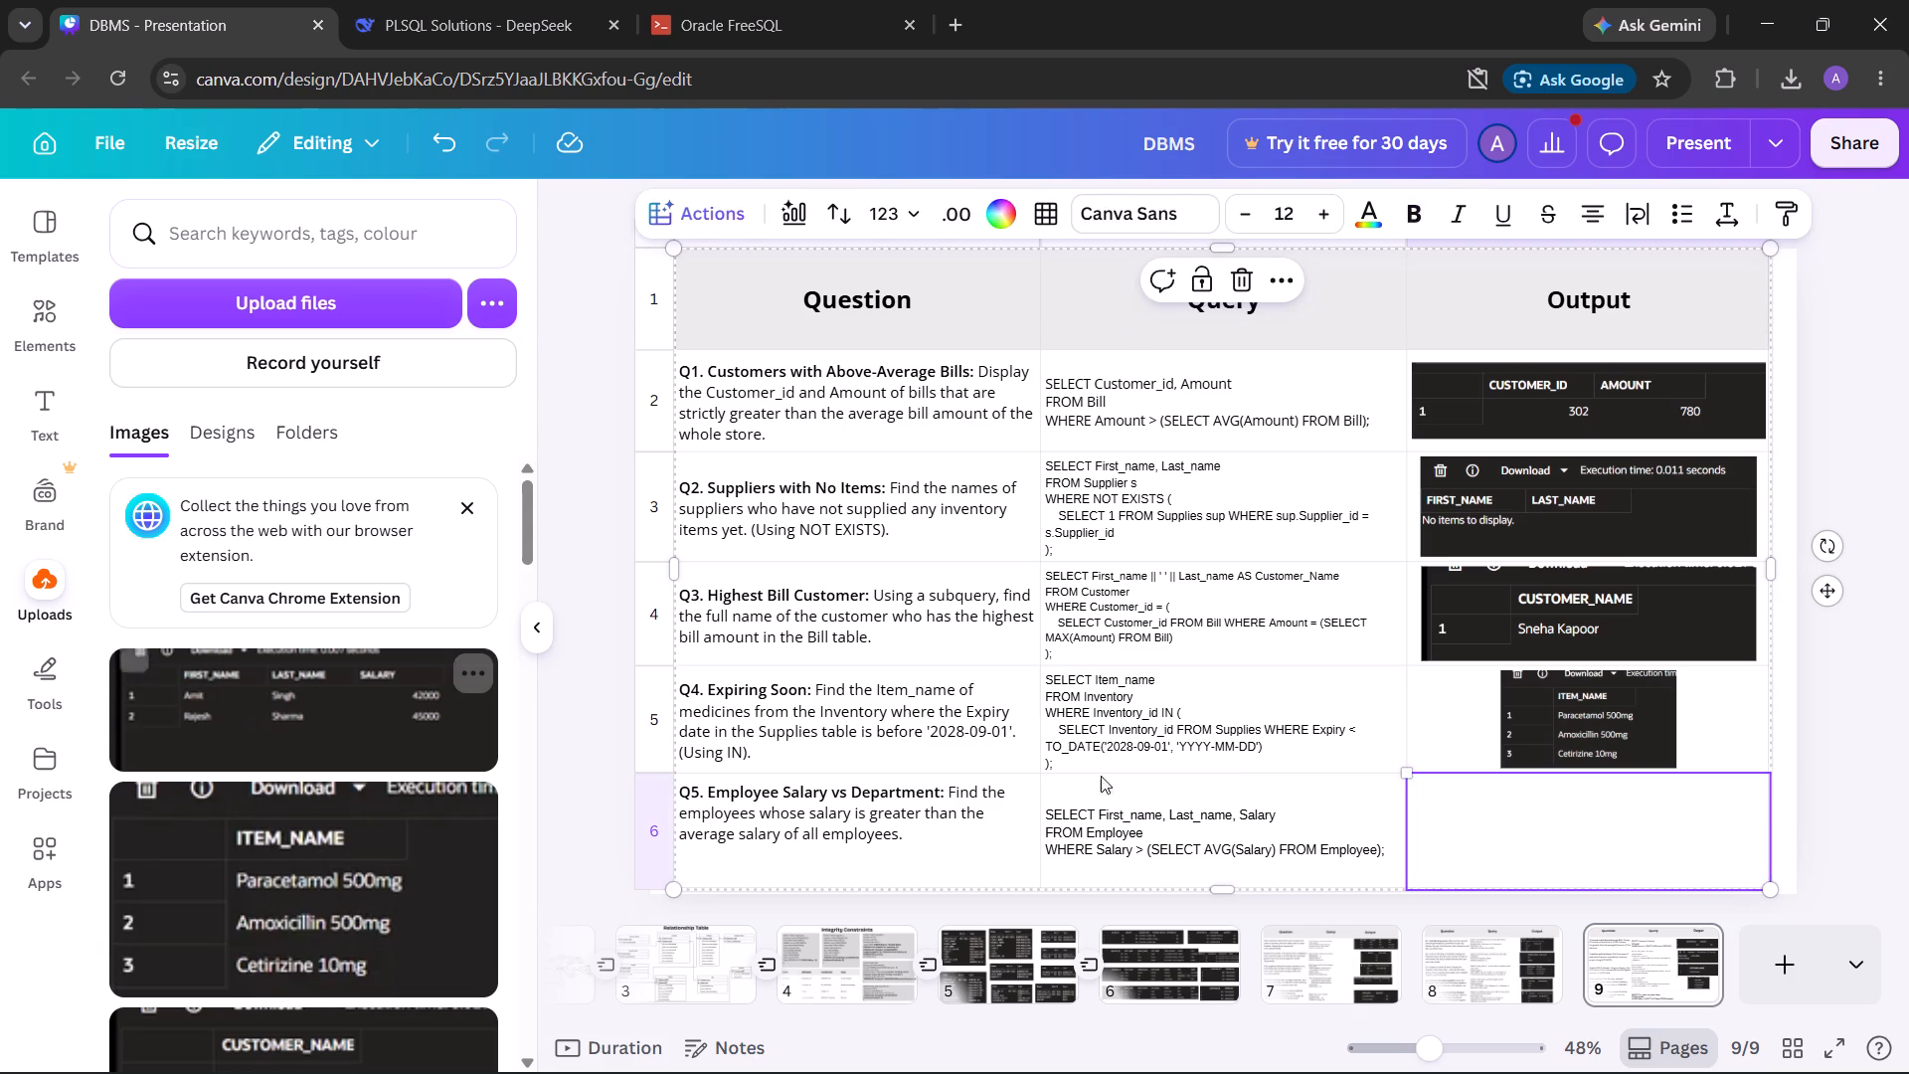
click(1583, 845)
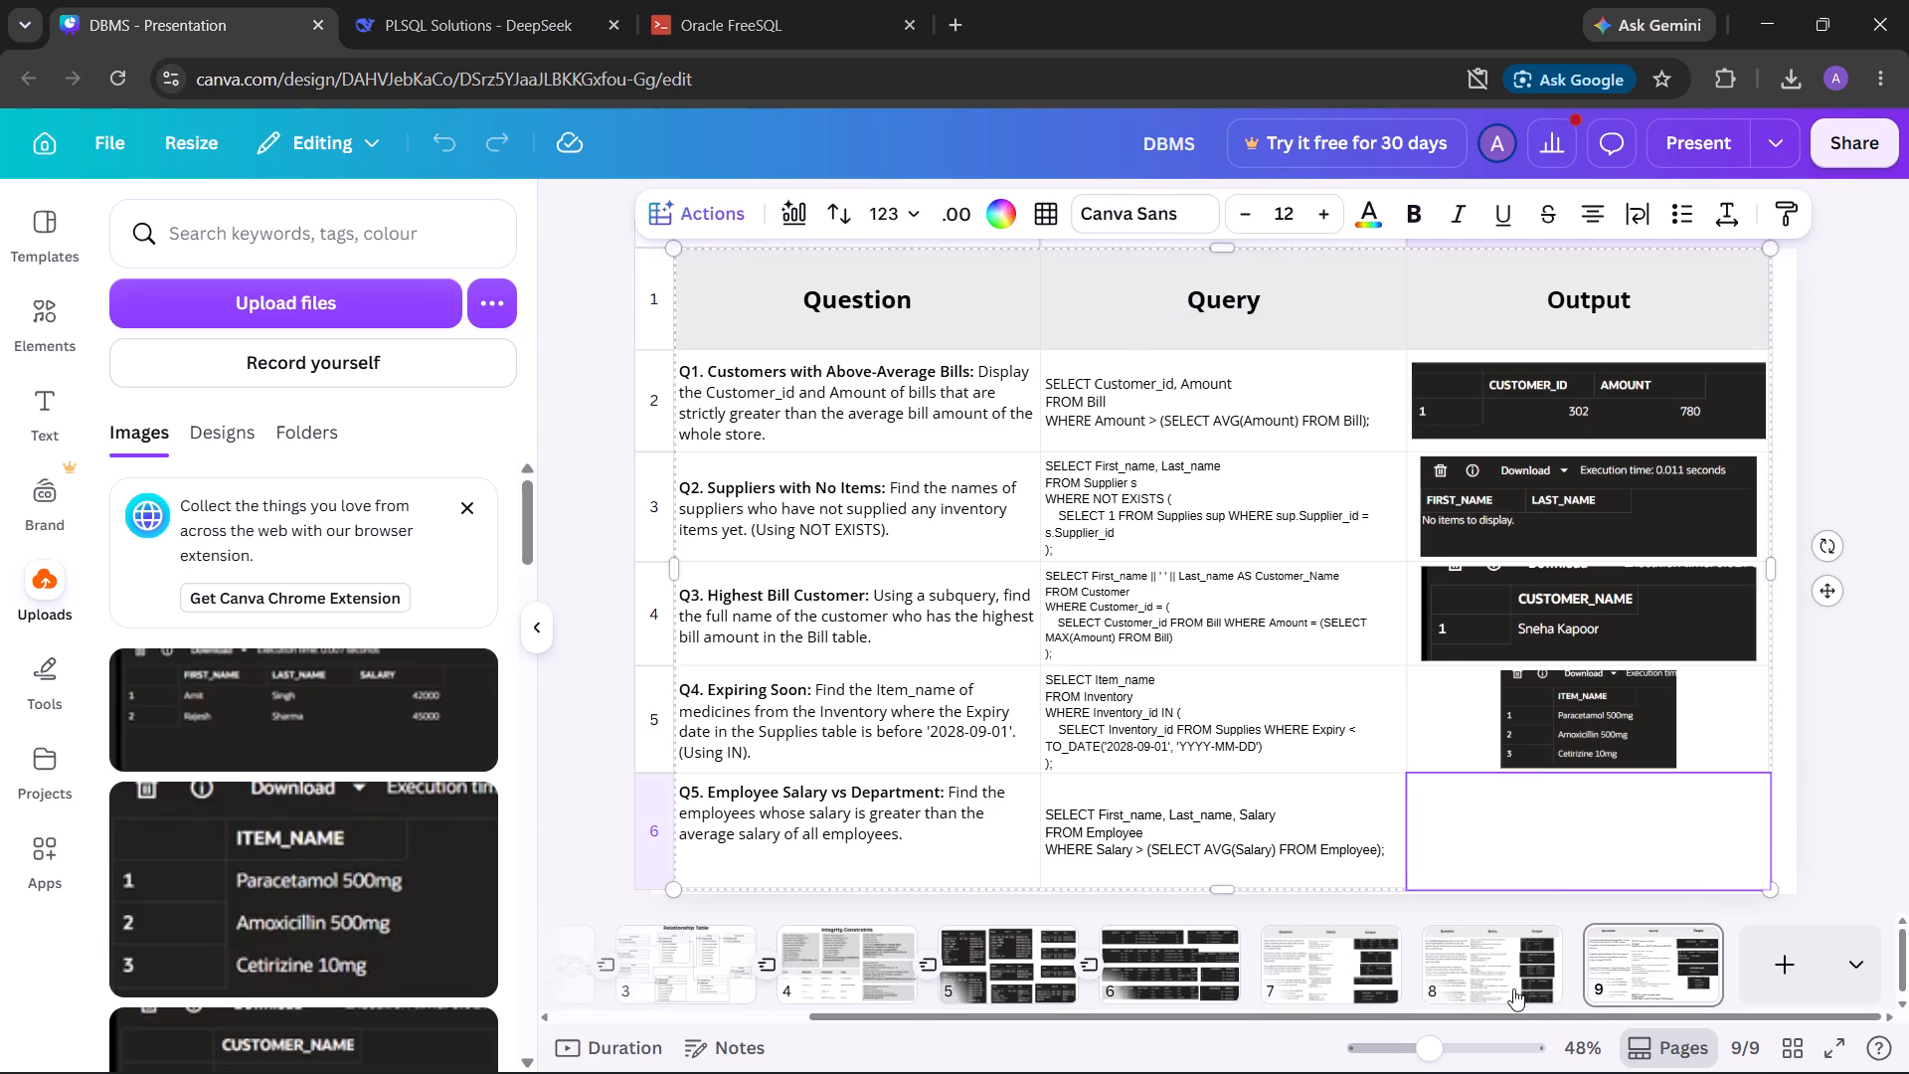
click(1509, 982)
click(1647, 955)
click(254, 713)
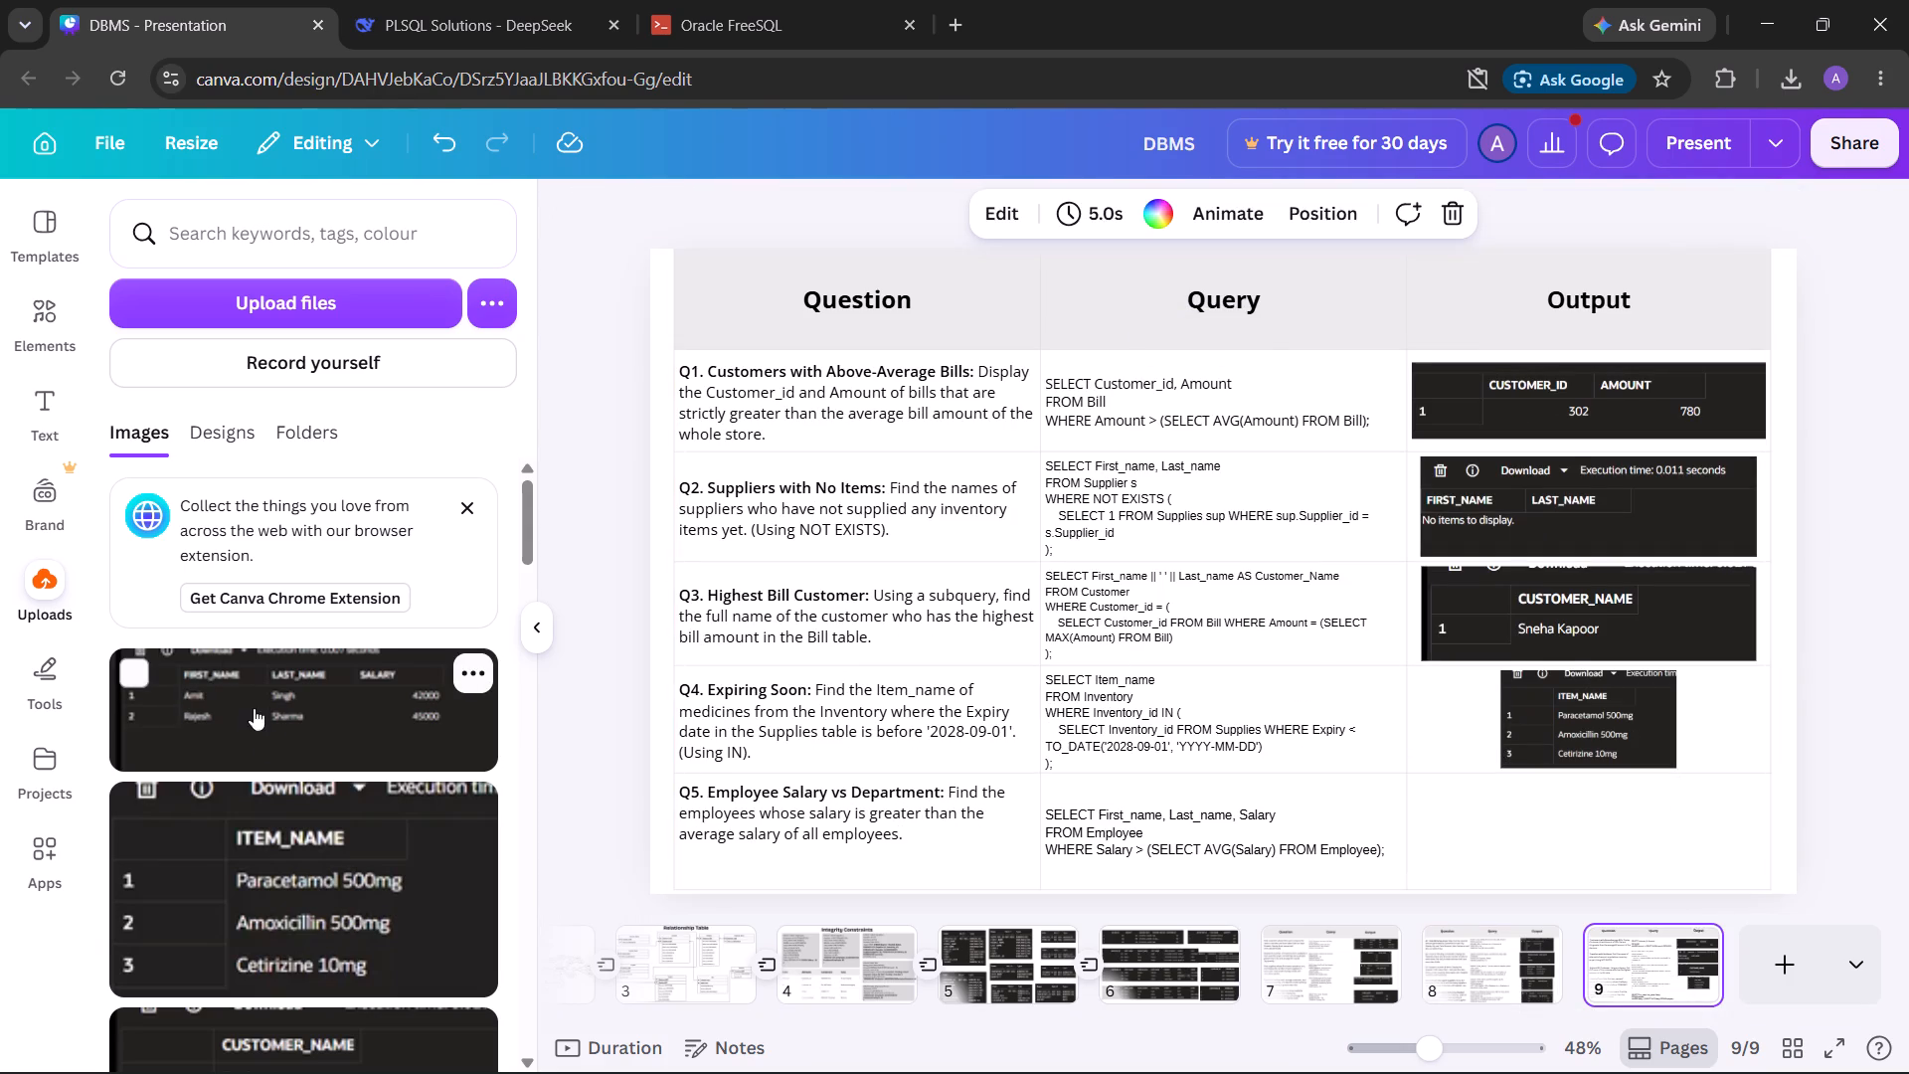
drag(1161, 622, 1501, 827)
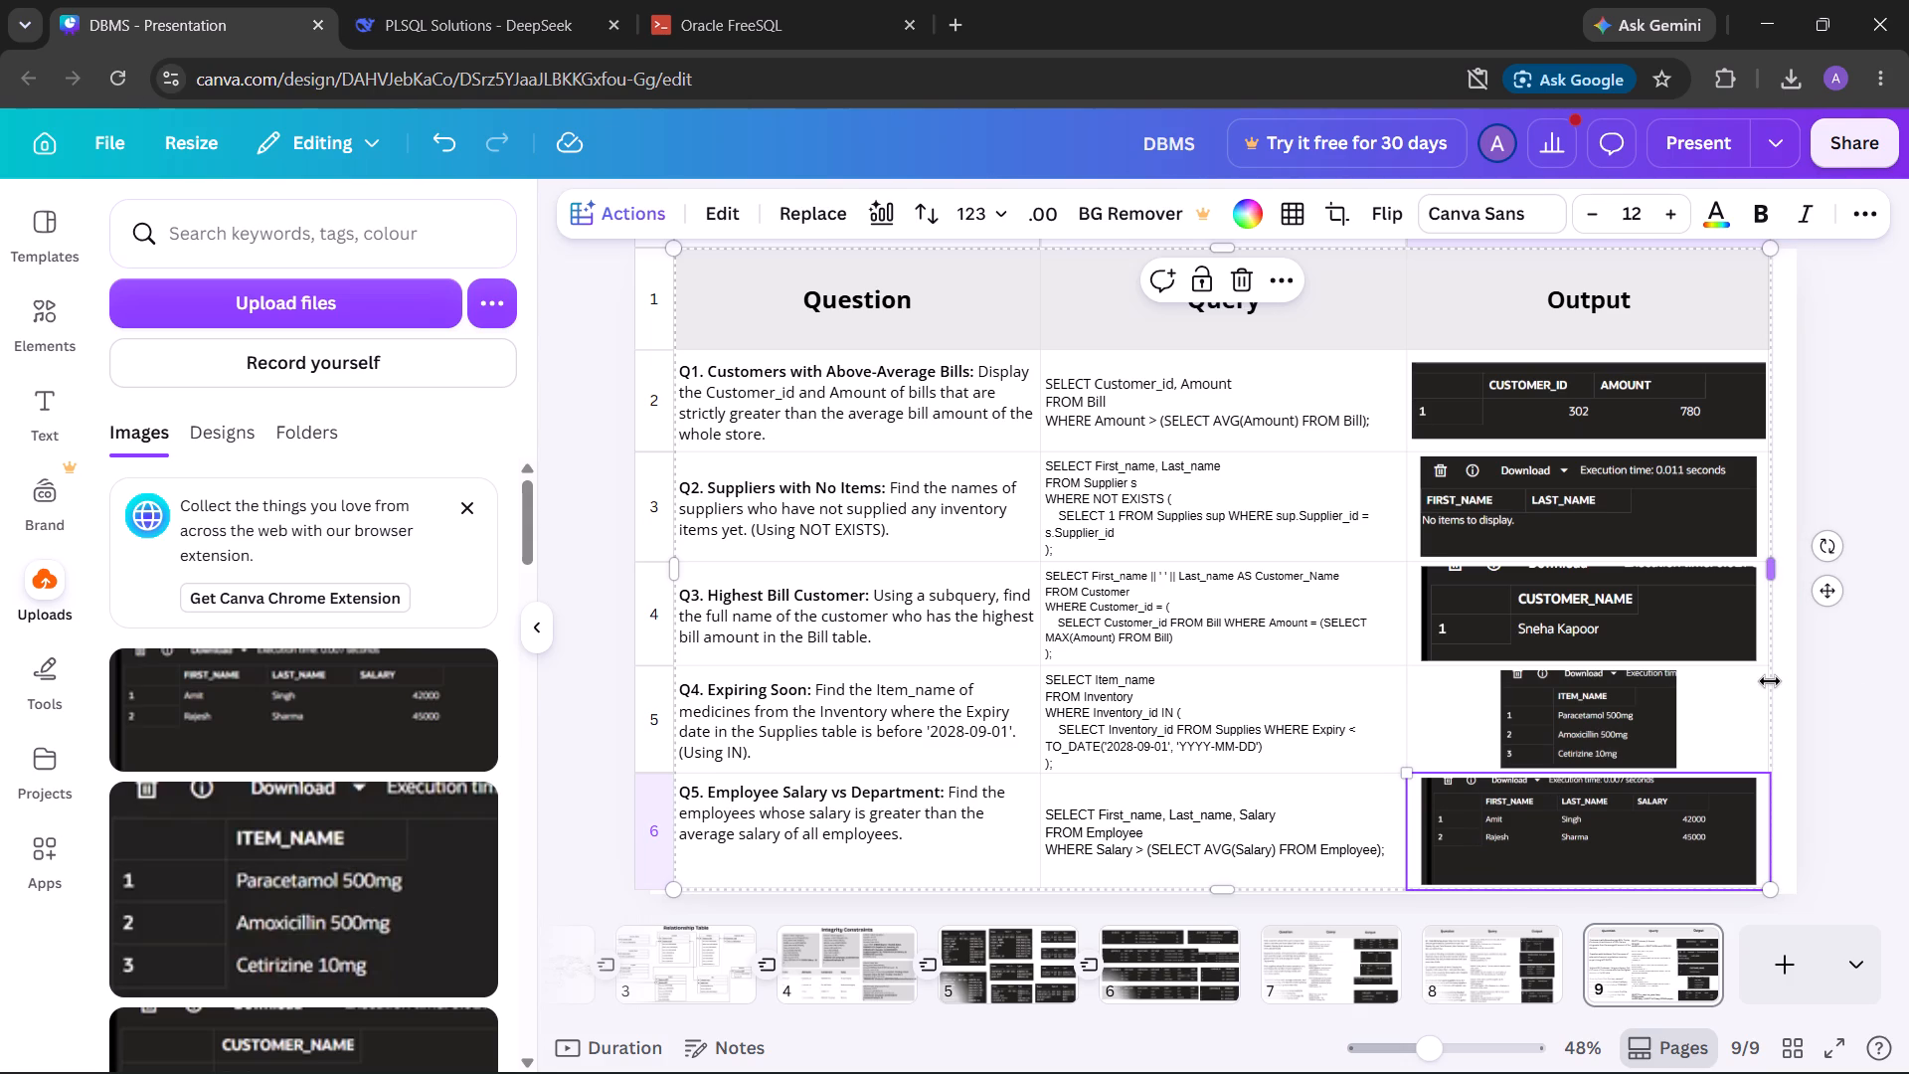
click(1893, 782)
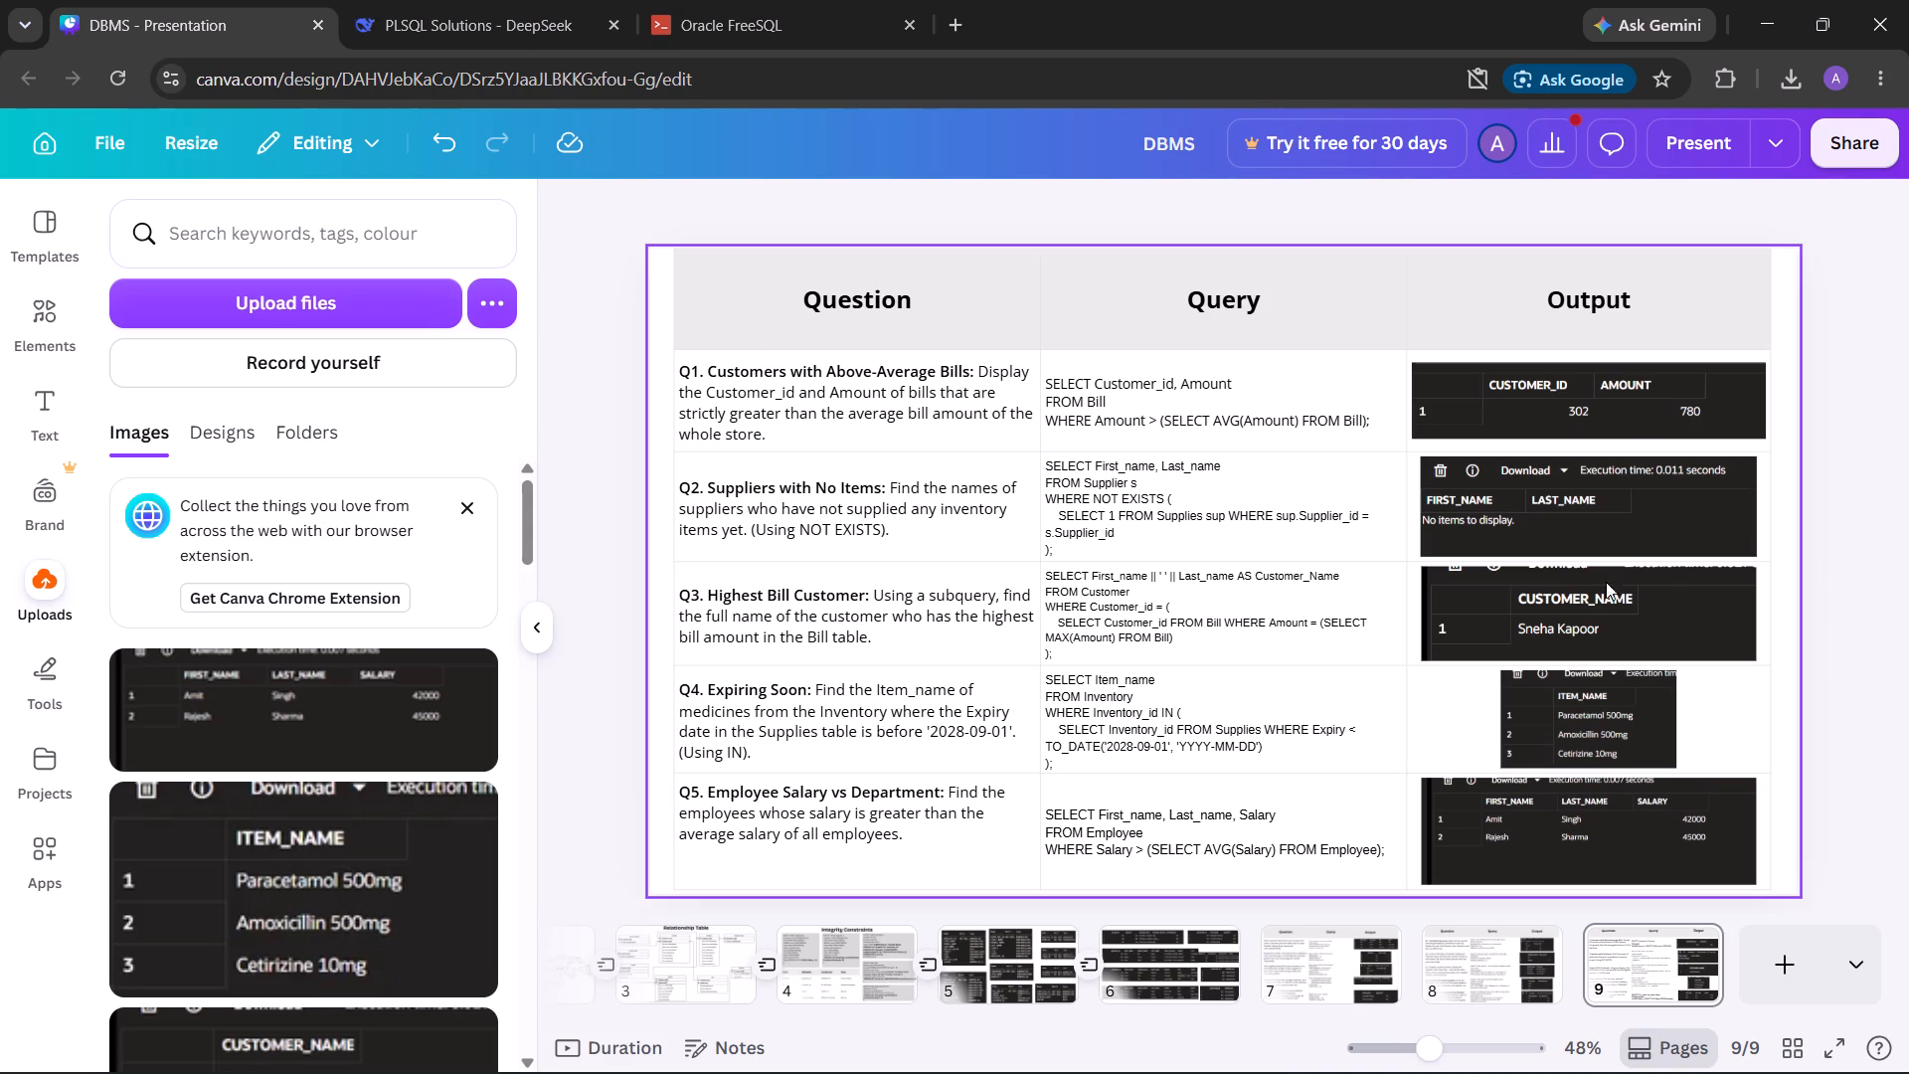
Copy the whole Question, Query and Output table on slide 9.
scroll(1559, 569, down, 1)
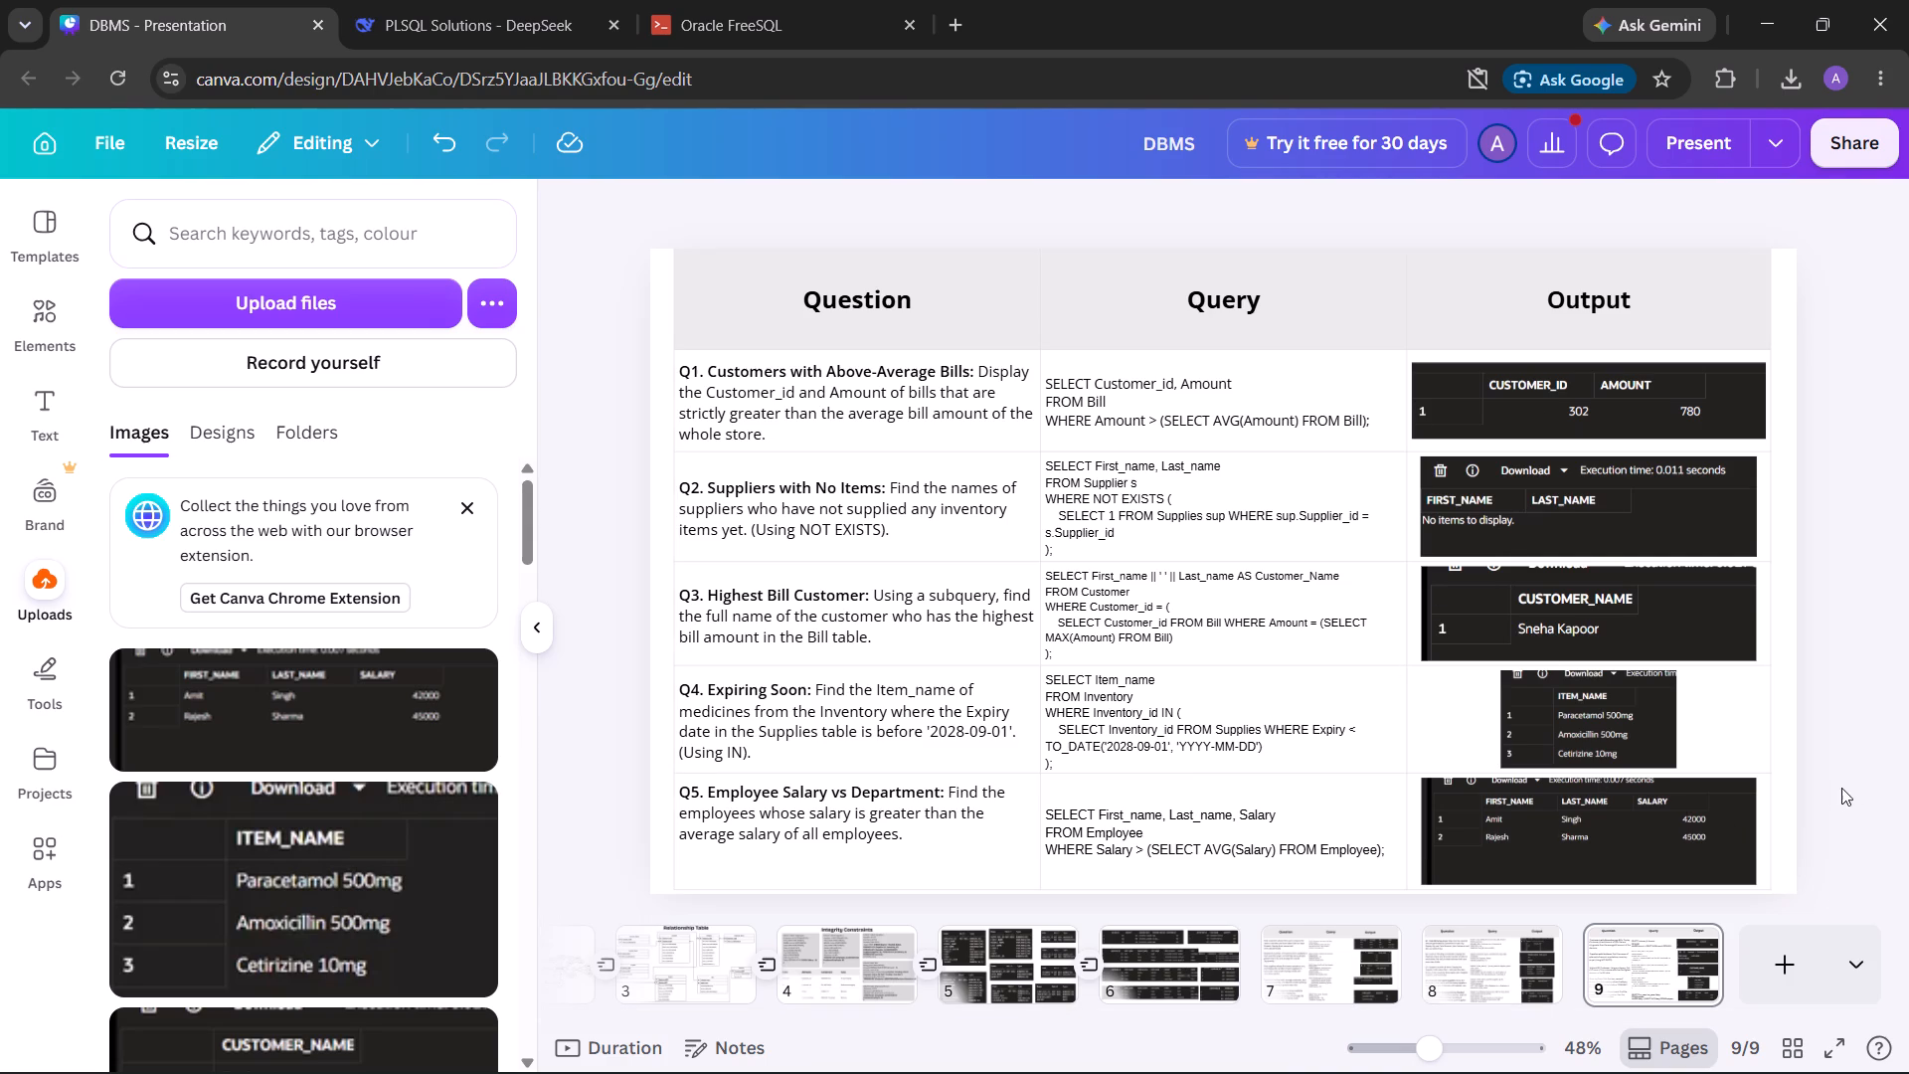
click(1766, 821)
click(1761, 353)
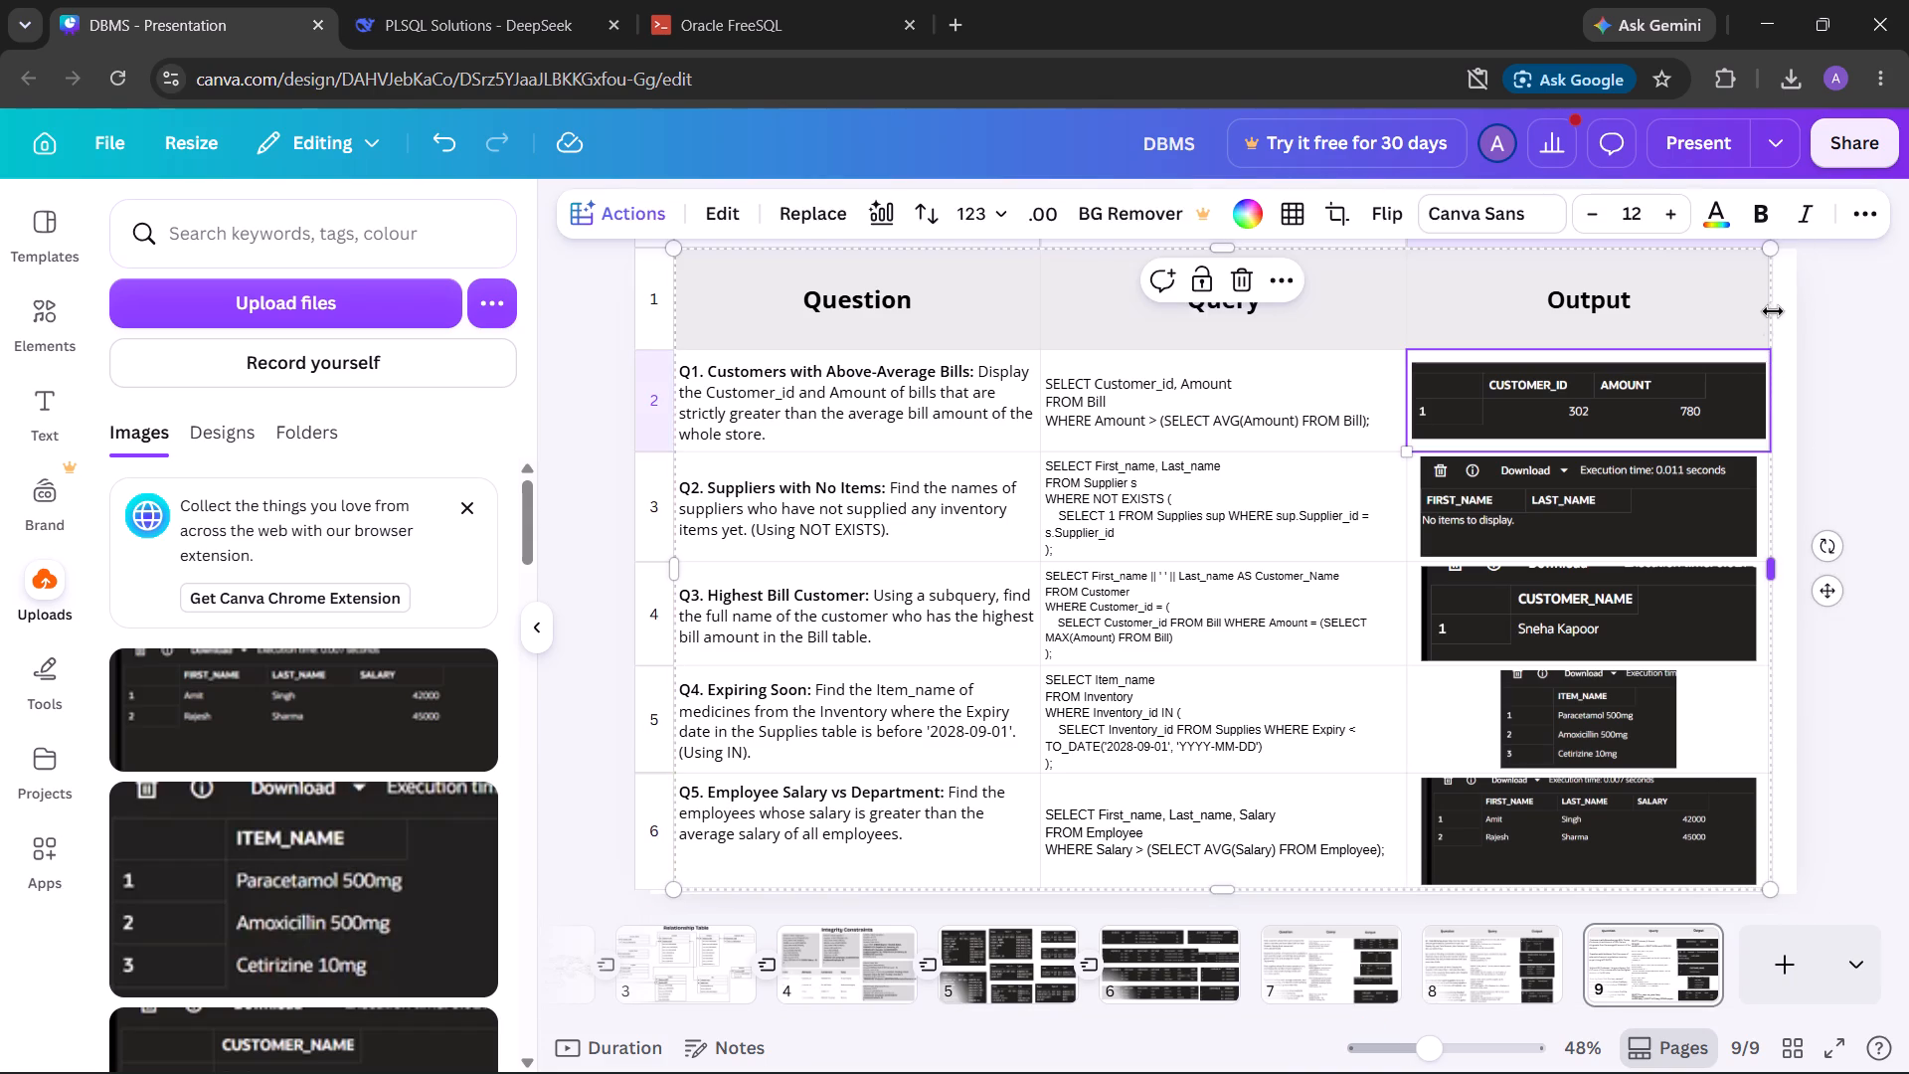
click(1775, 297)
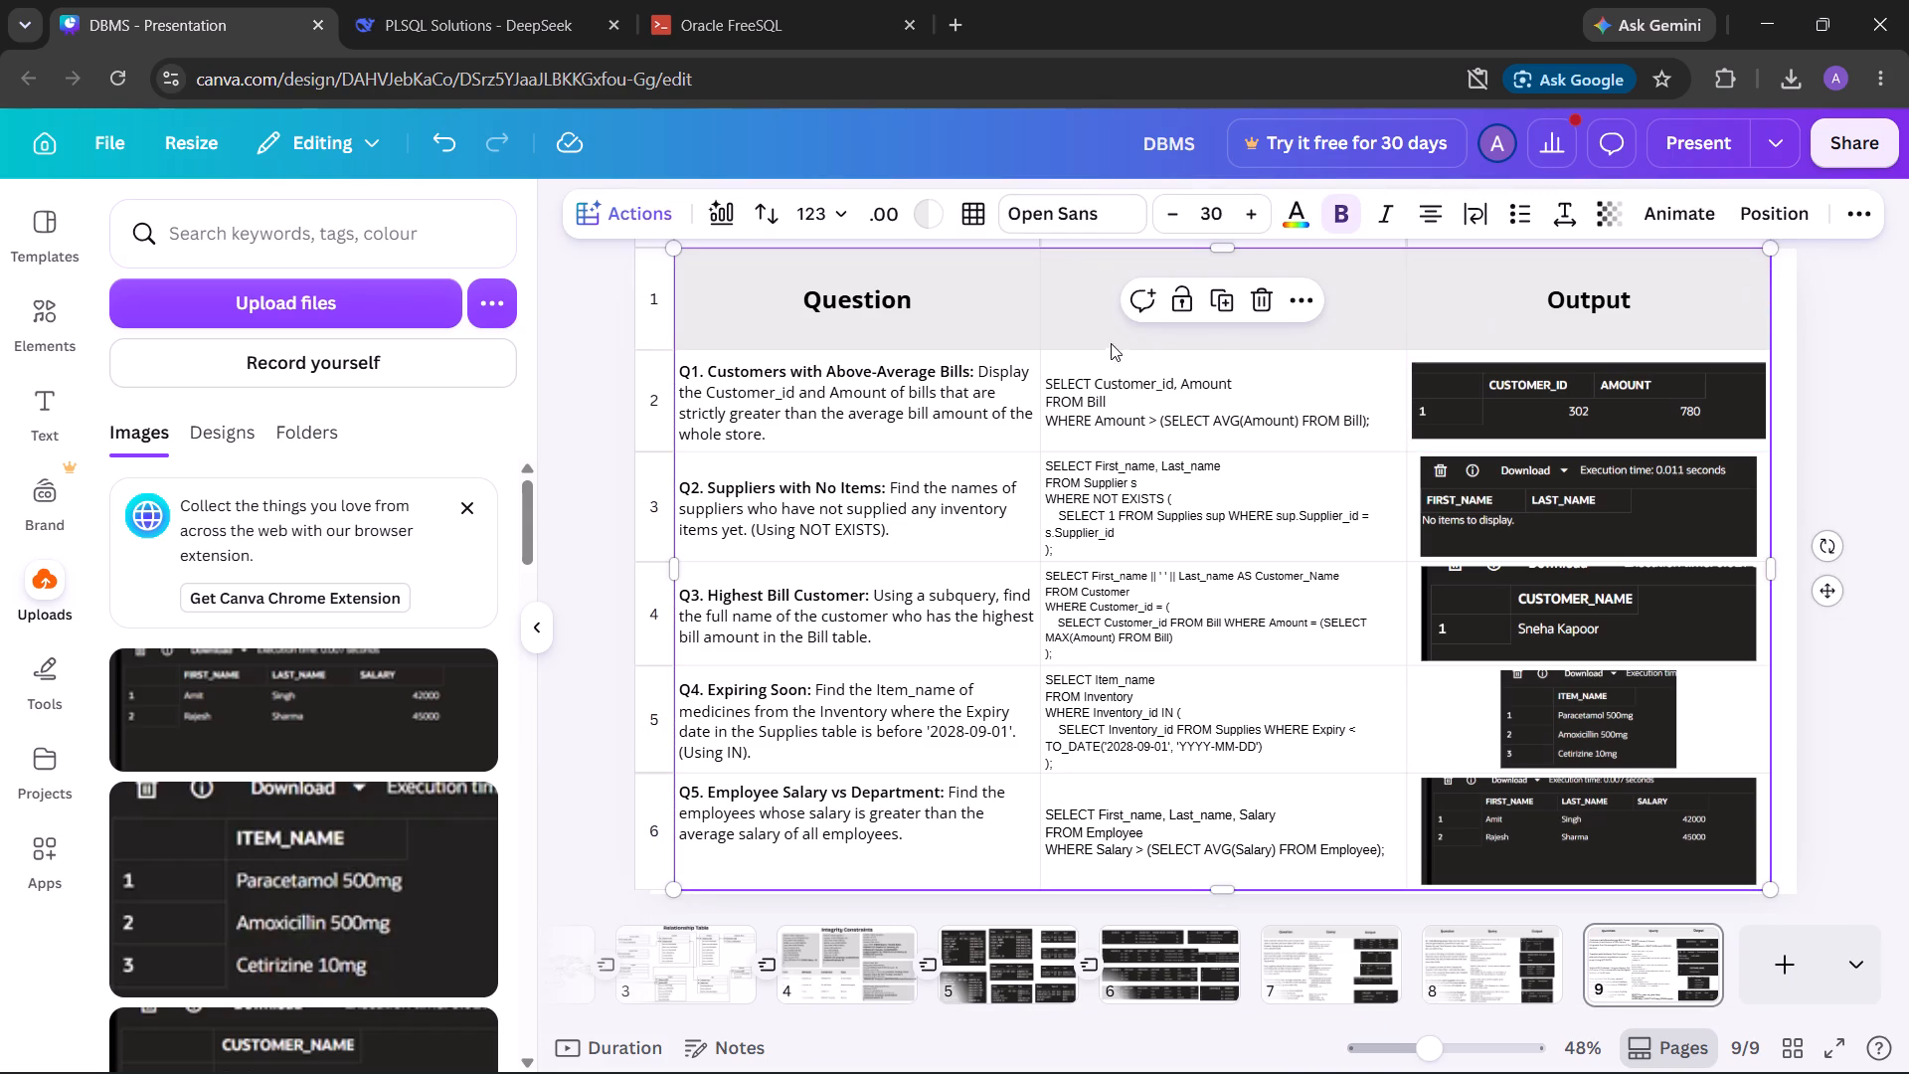
click(1292, 301)
click(1341, 351)
Add a new slide 10 and paste the copied Question, Query and Output table onto it.
click(1775, 963)
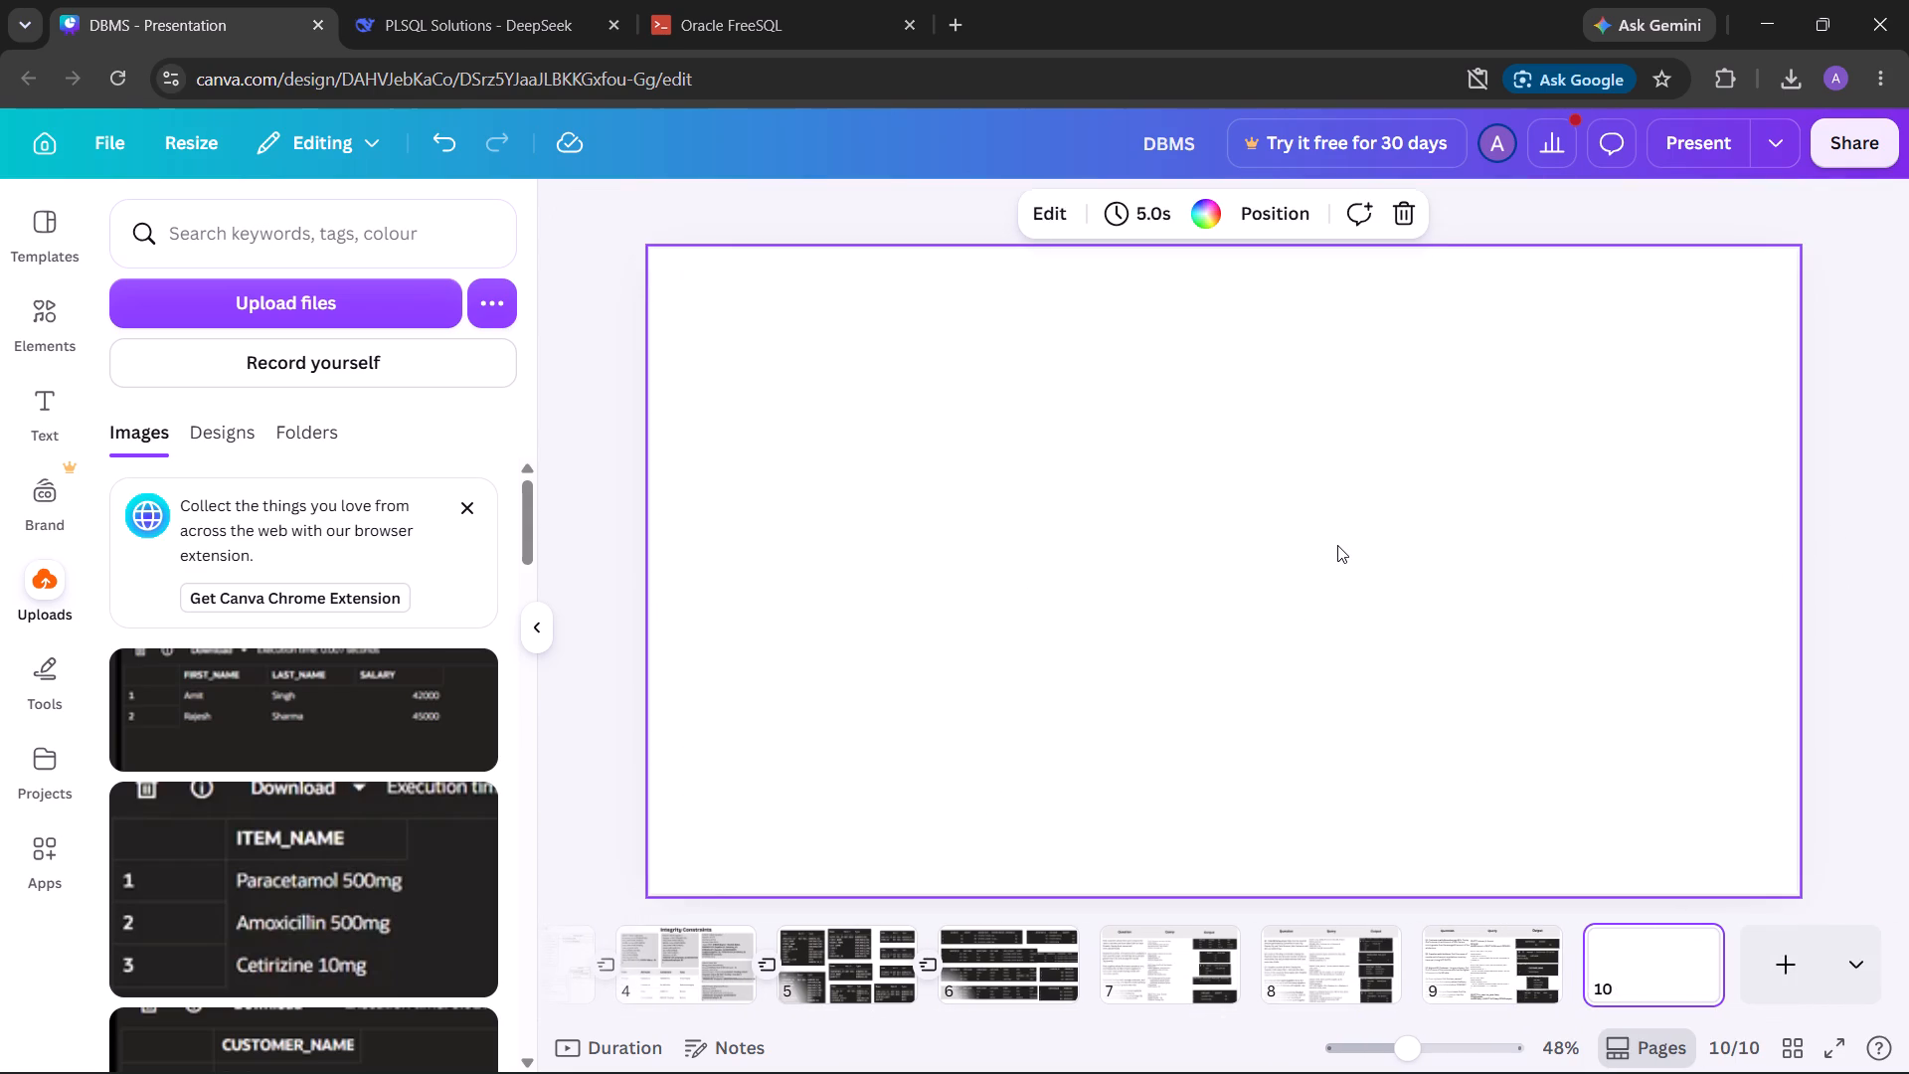
key(ctrl+v)
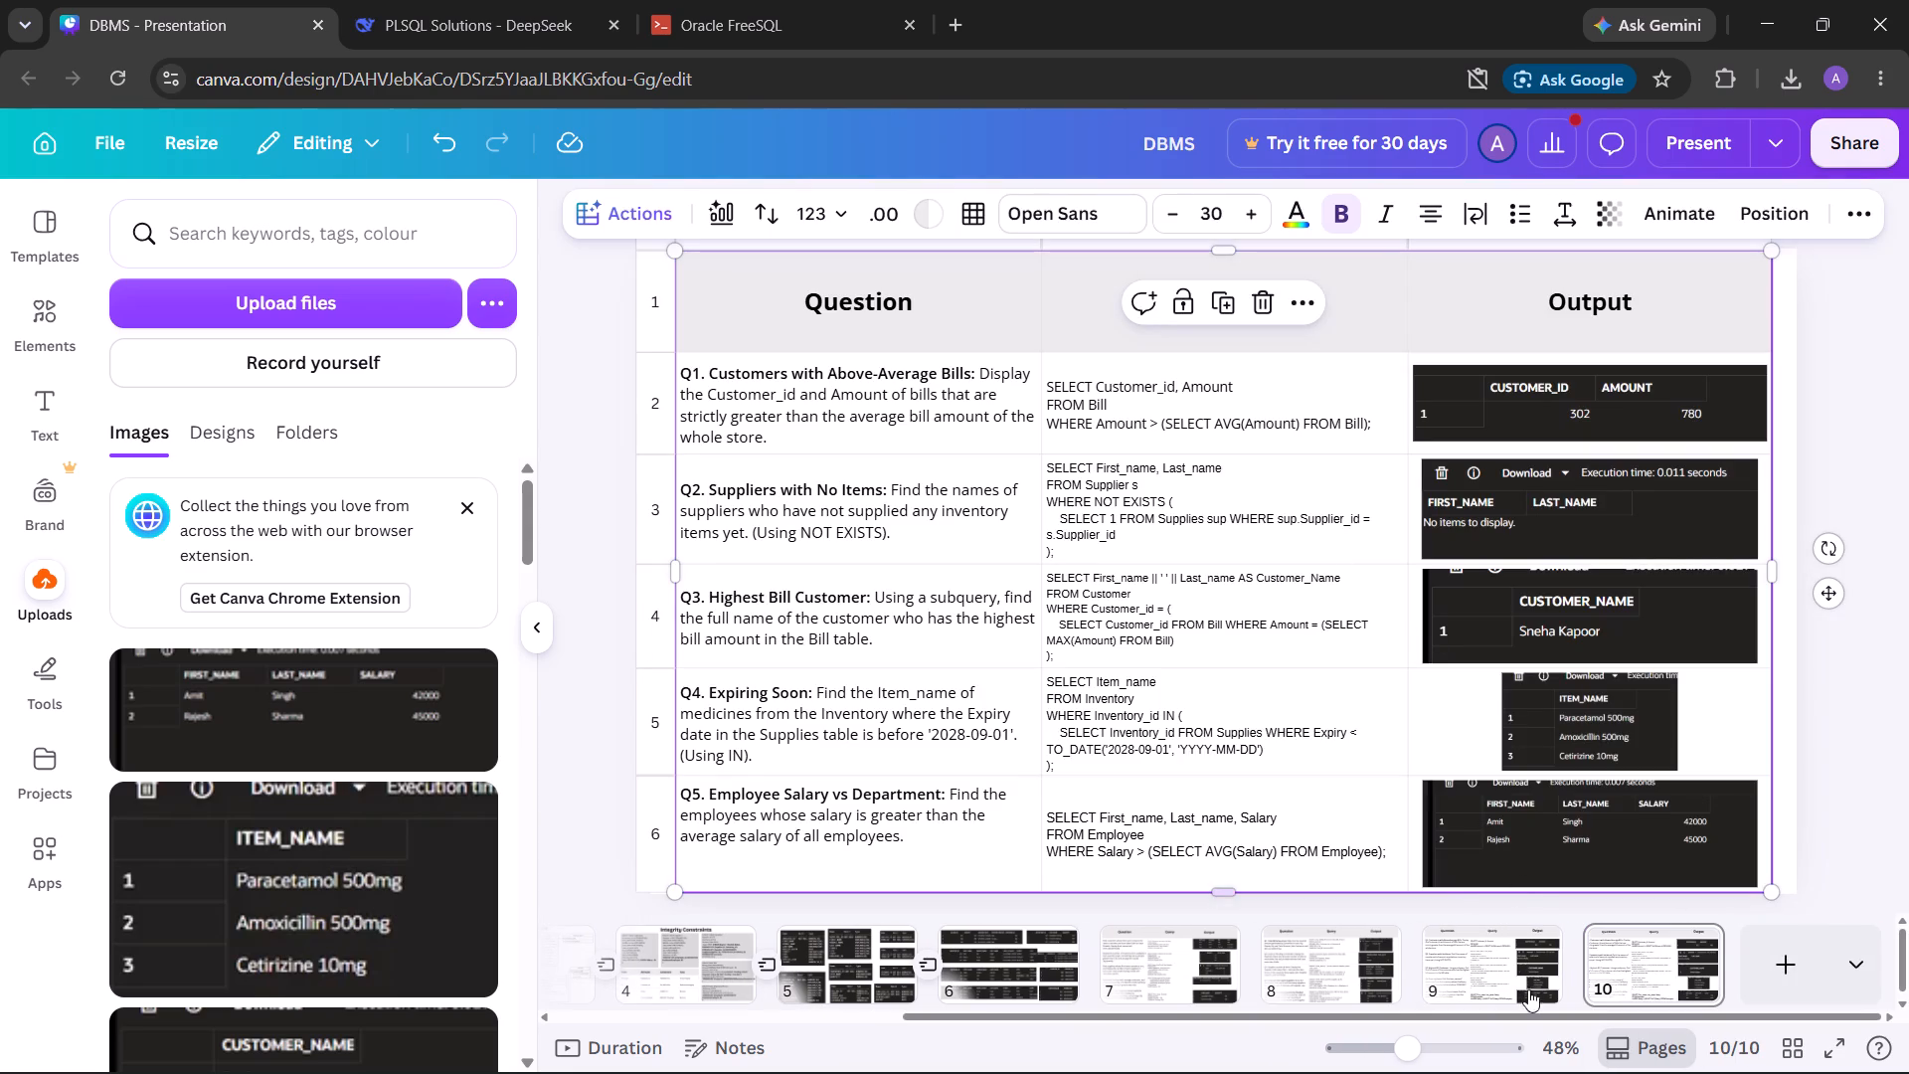
click(1523, 976)
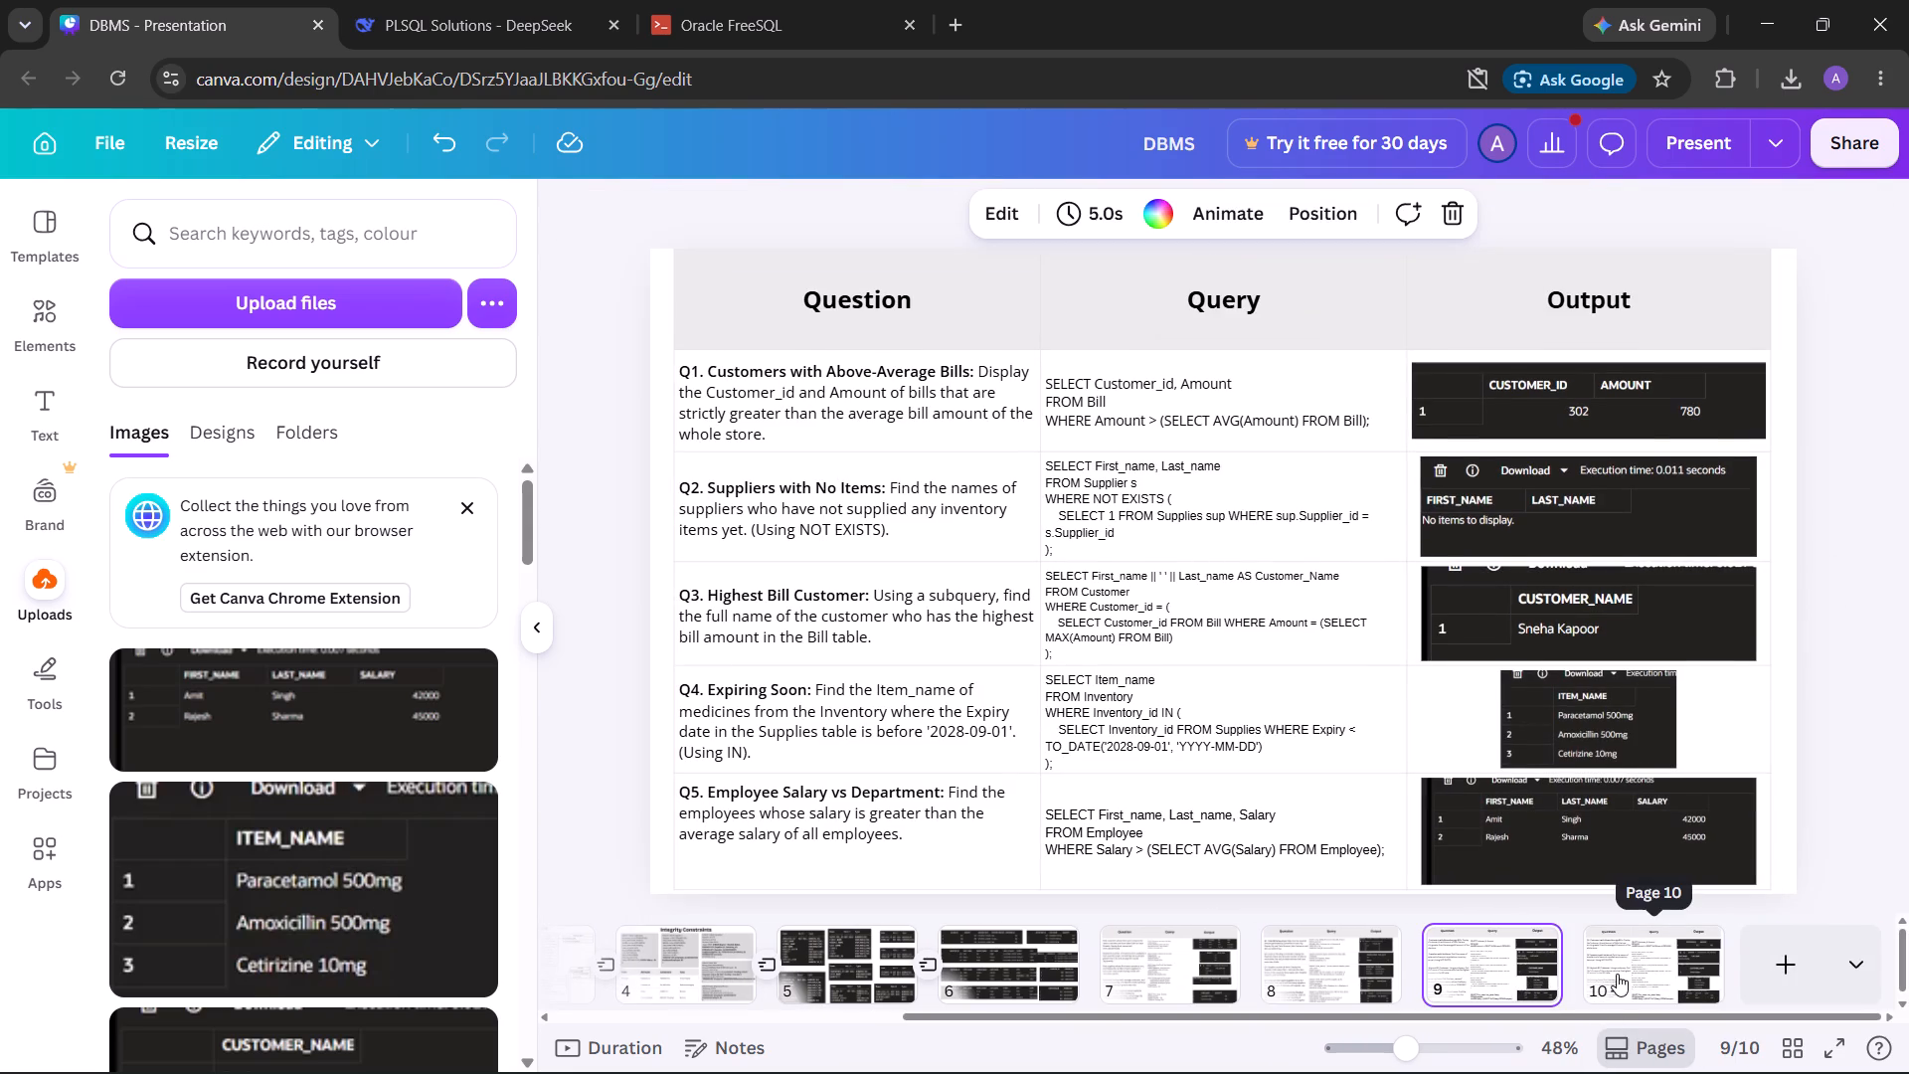
click(1617, 980)
Clear the five Question cells below the header in slide 10's table.
click(920, 420)
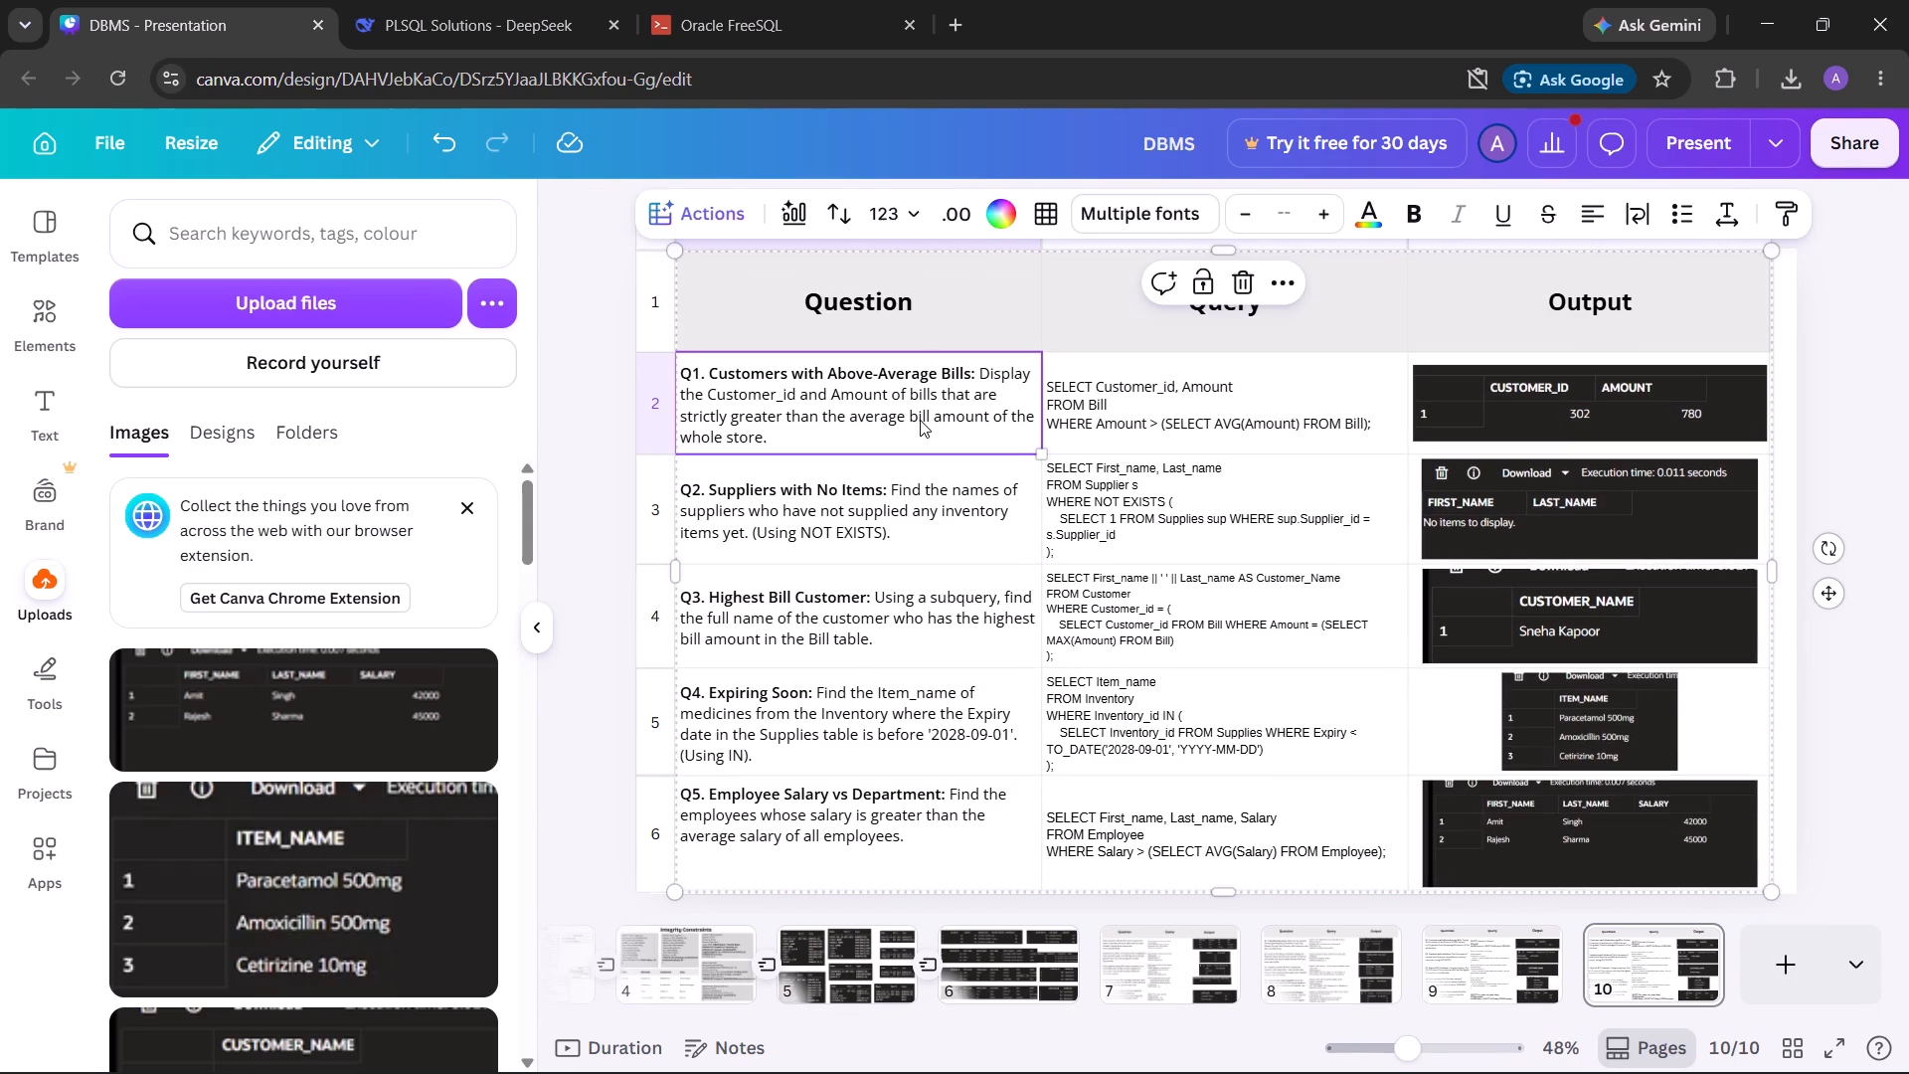
key(BackSpace)
key(Down)
key(BackSpace)
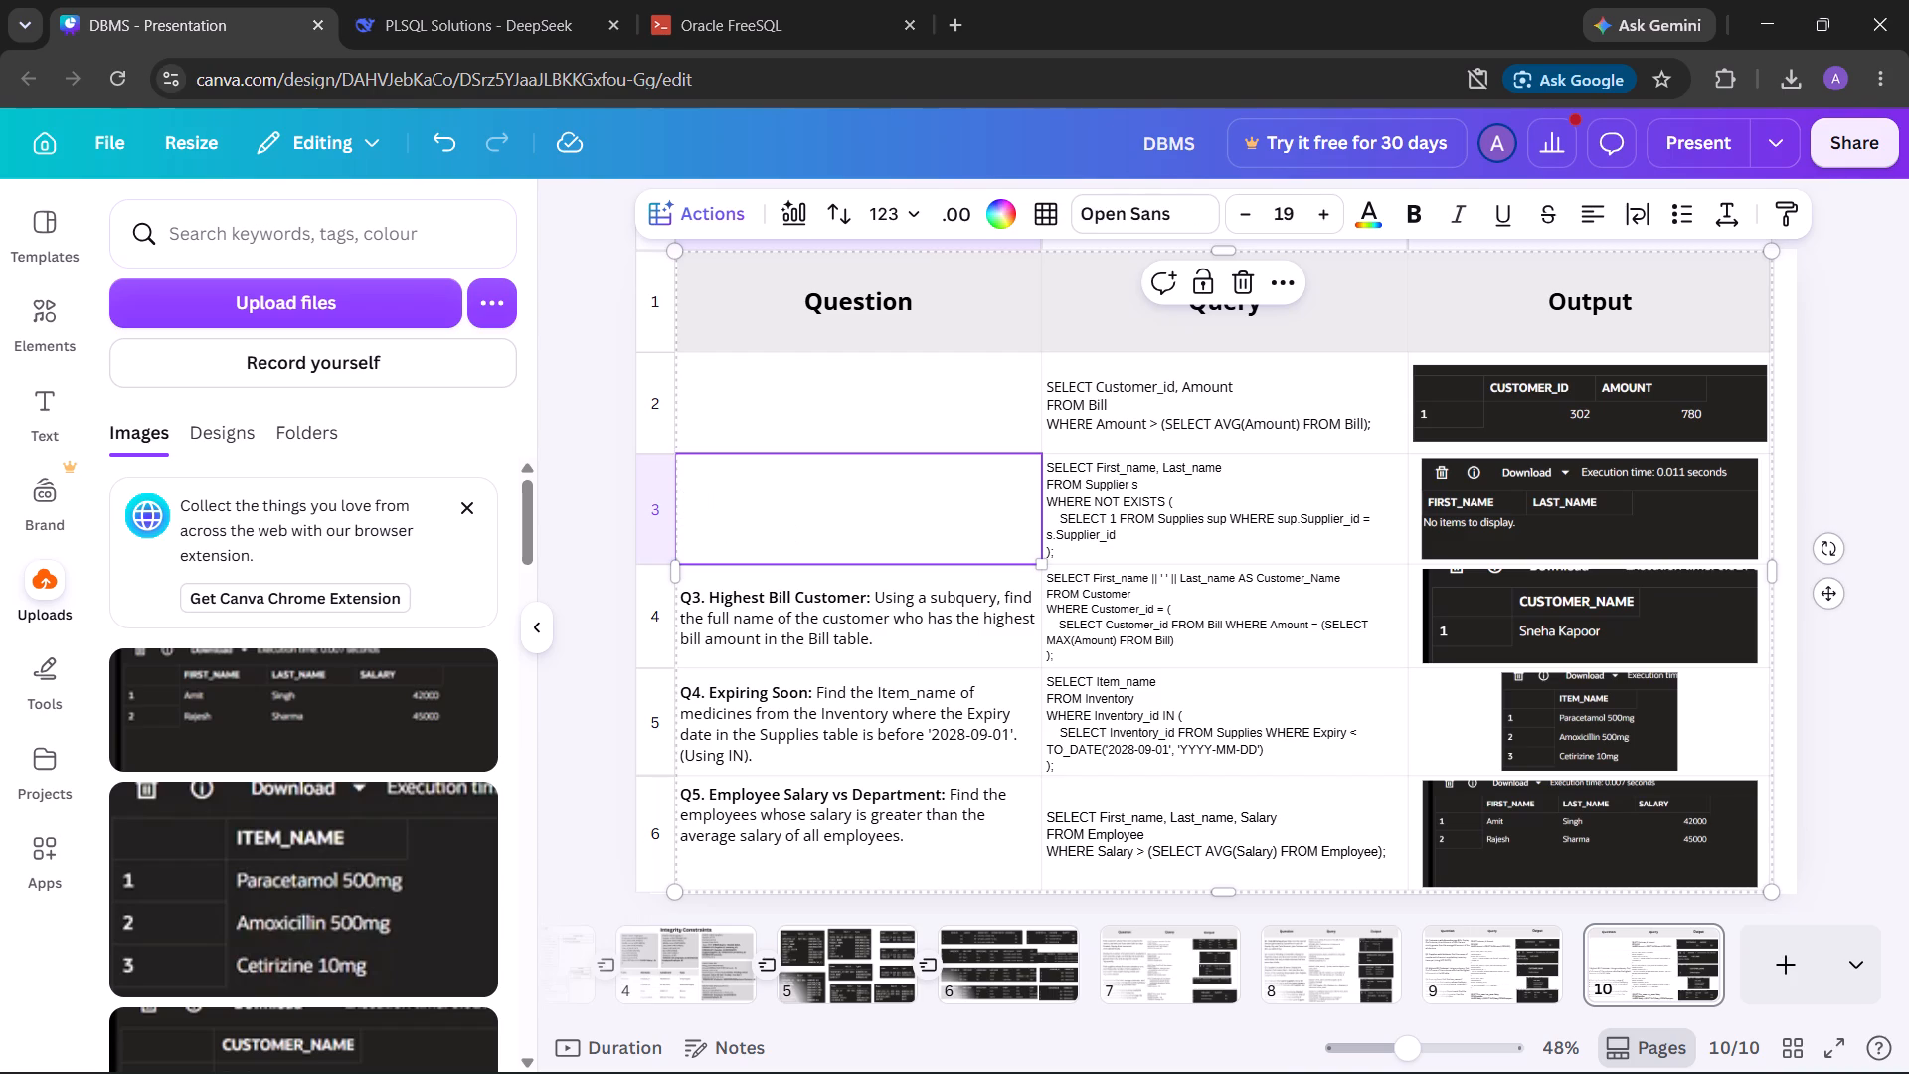
key(Left)
key(Down)
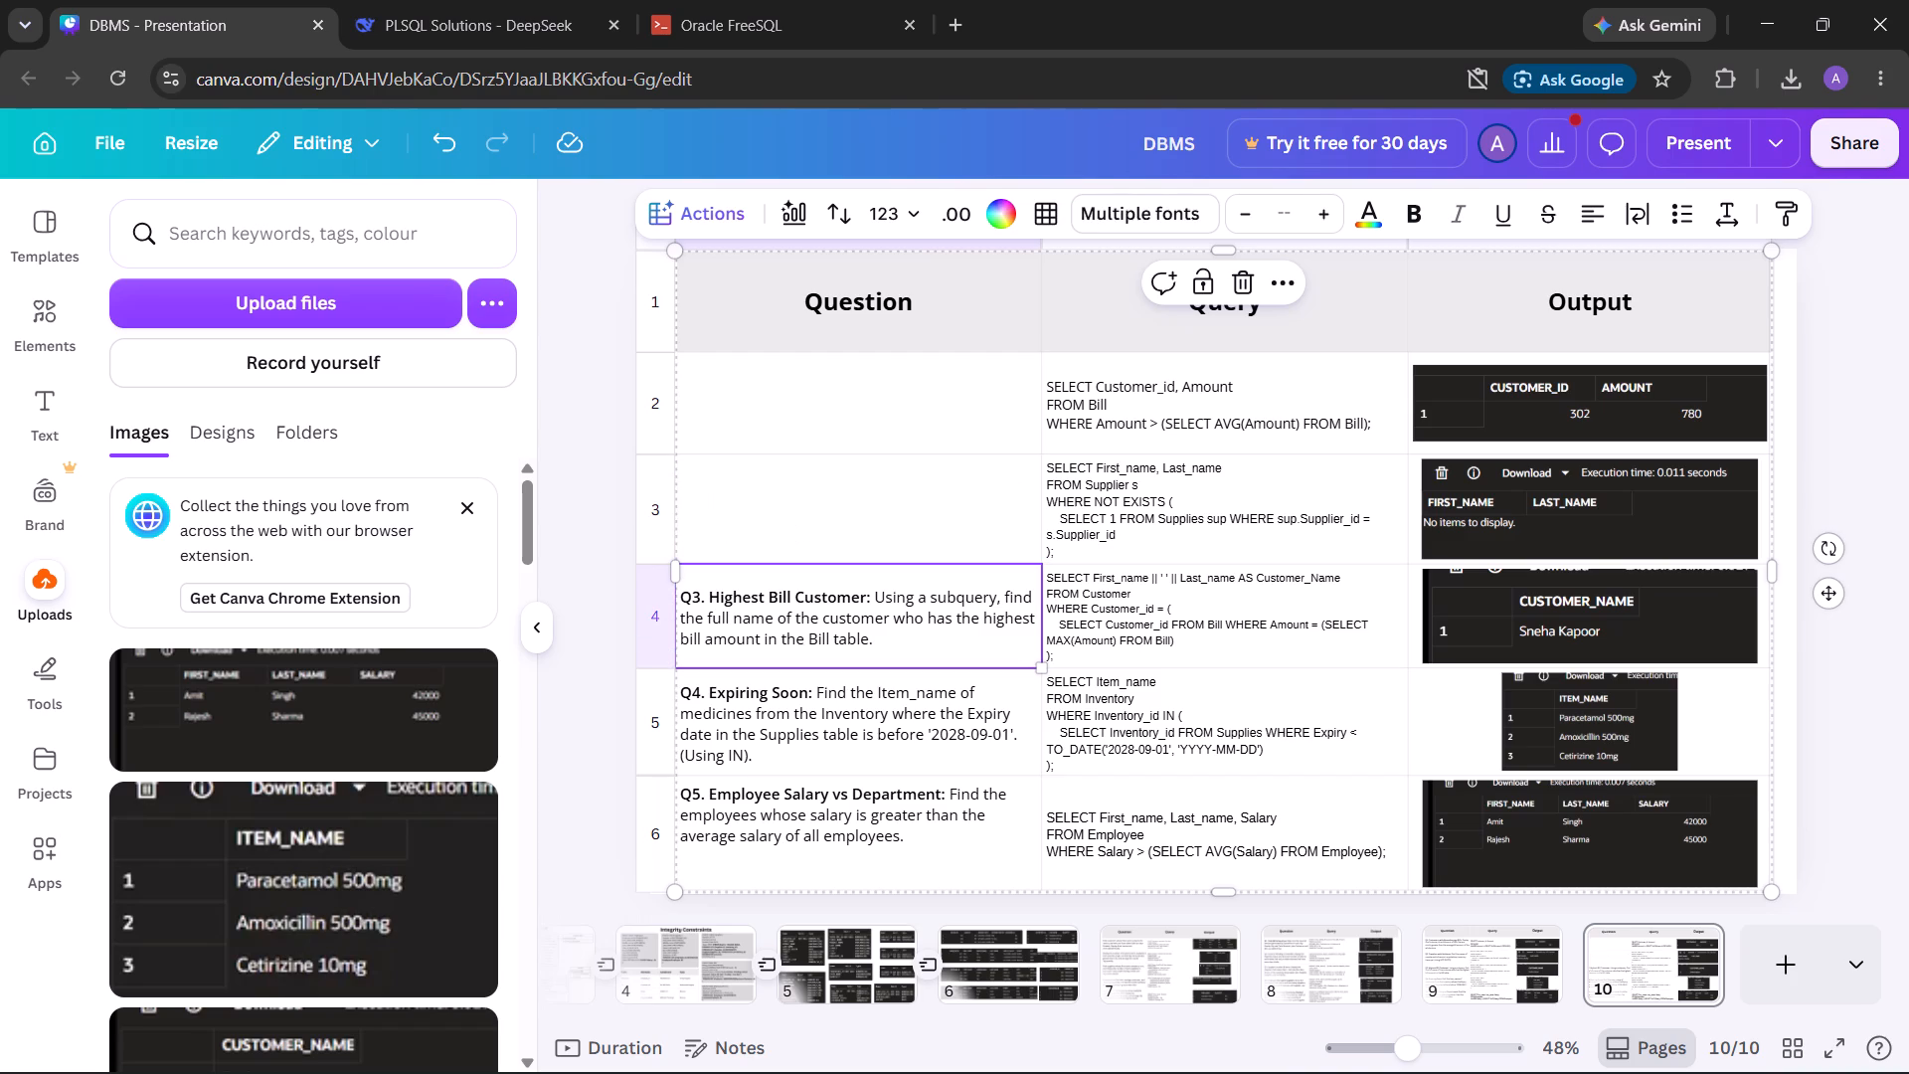
key(BackSpace)
key(Down)
key(BackSpace)
key(Down)
key(BackSpace)
Clear the five Query cells below the header in slide 10's table.
key(Right)
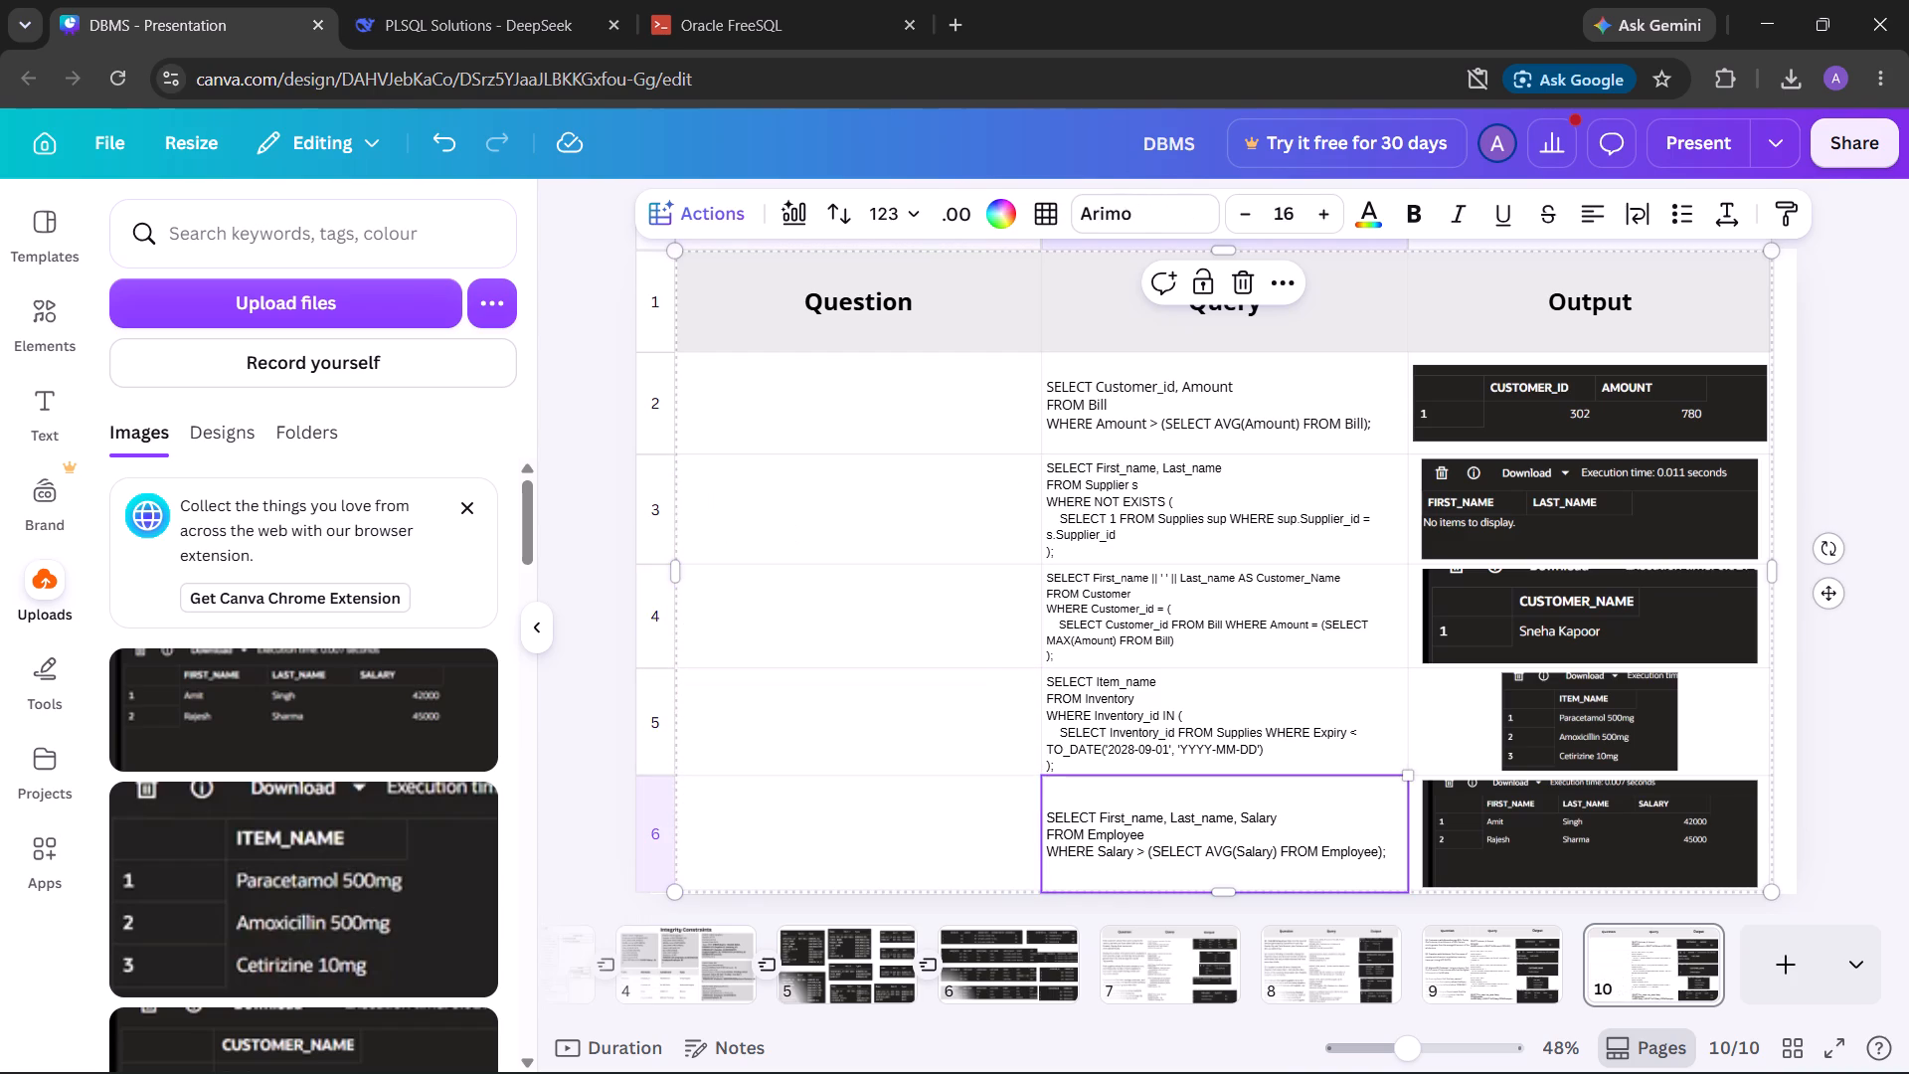
key(BackSpace)
key(Up)
key(BackSpace)
key(Up)
key(BackSpace)
key(Up)
key(BackSpace)
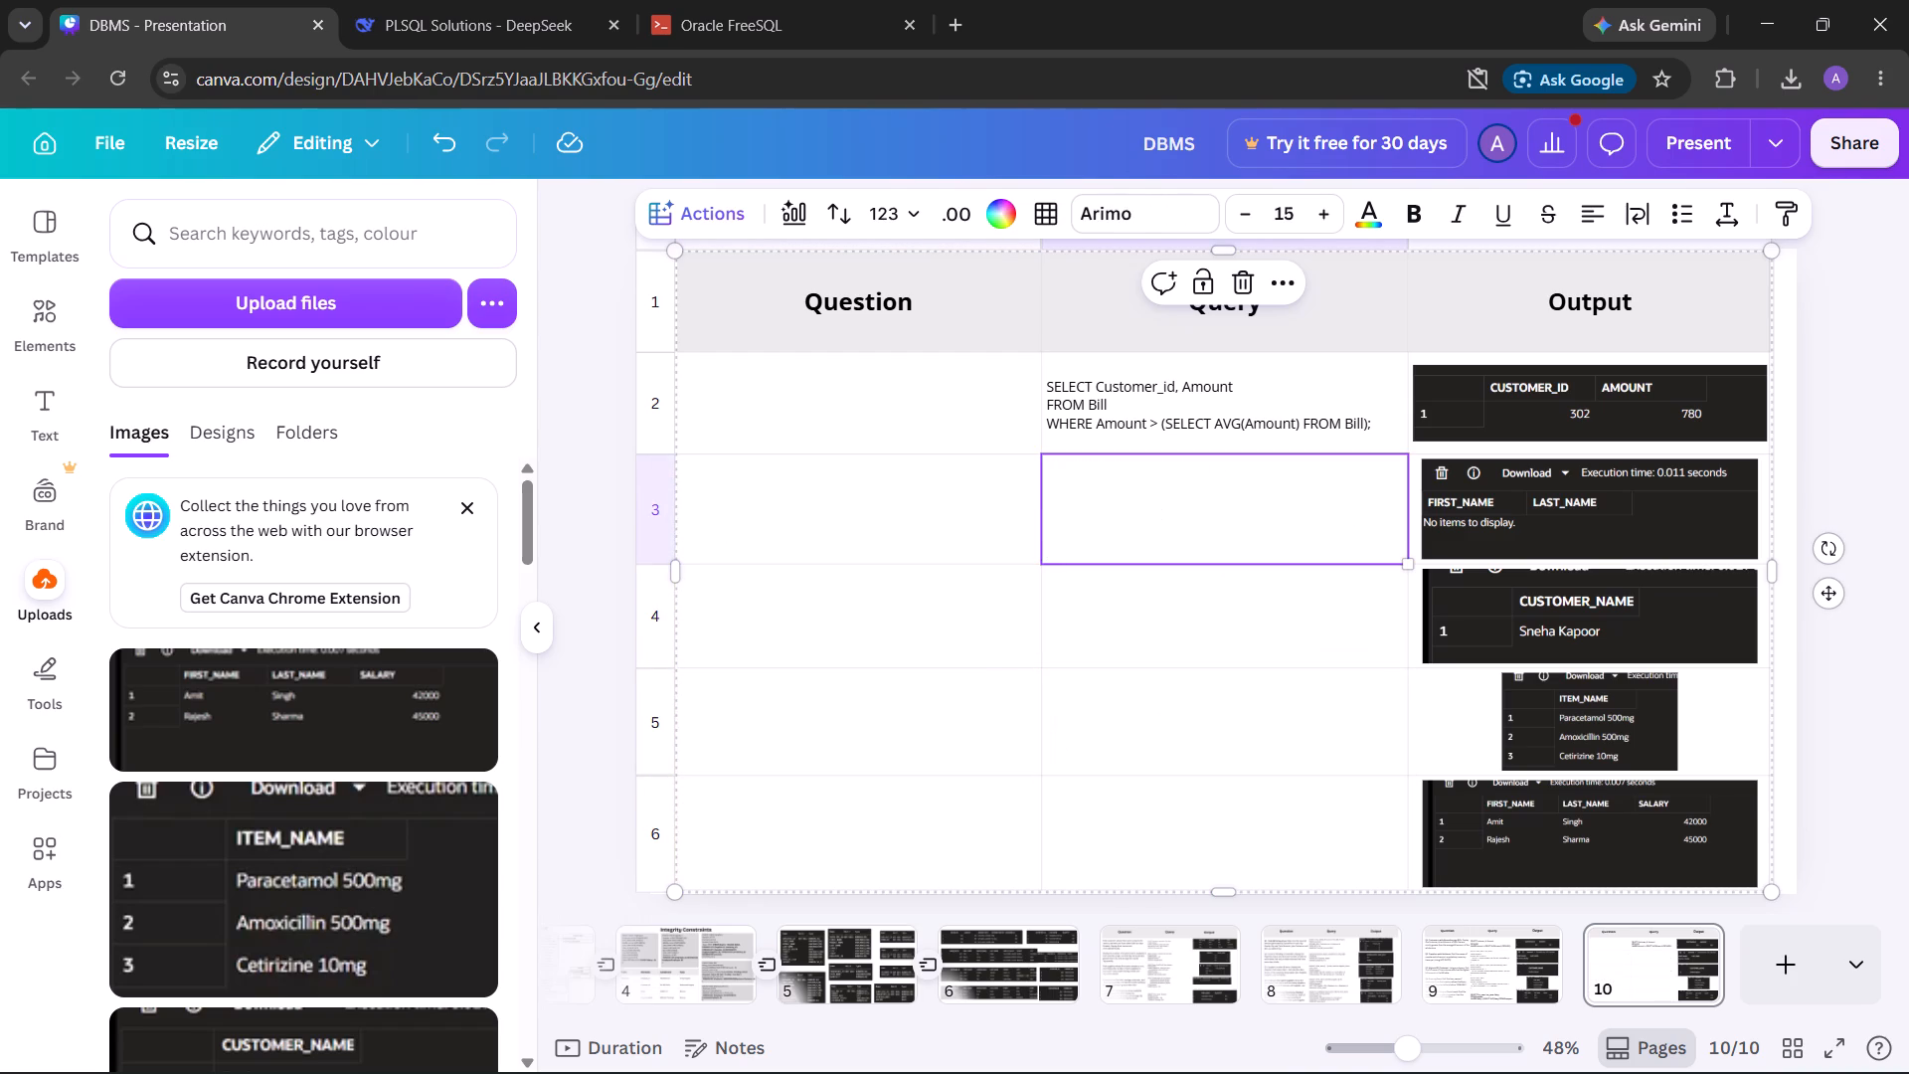
key(Up)
key(BackSpace)
Remove the result images from the five Output cells in slide 10's table.
key(Right)
key(BackSpace)
key(Down)
key(BackSpace)
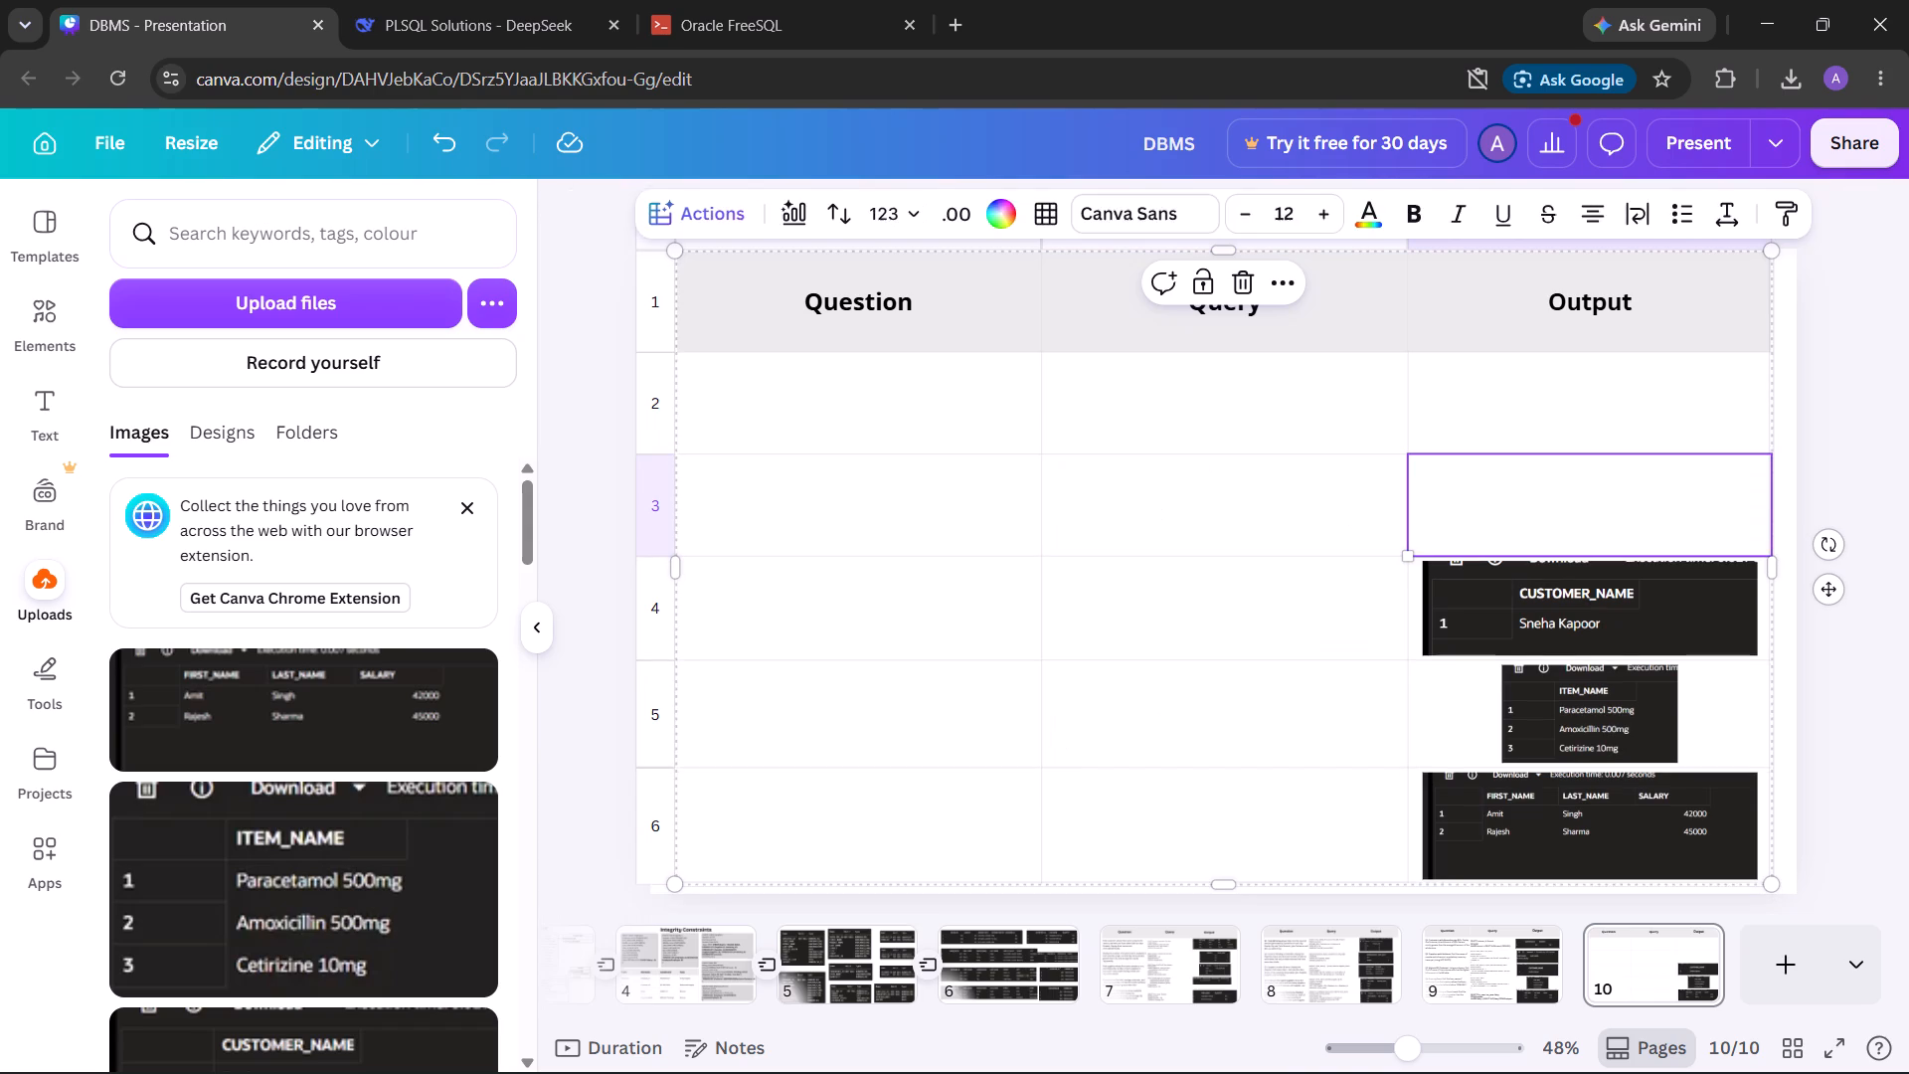
key(Down)
key(BackSpace)
key(Down)
key(BackSpace)
key(Down)
key(BackSpace)
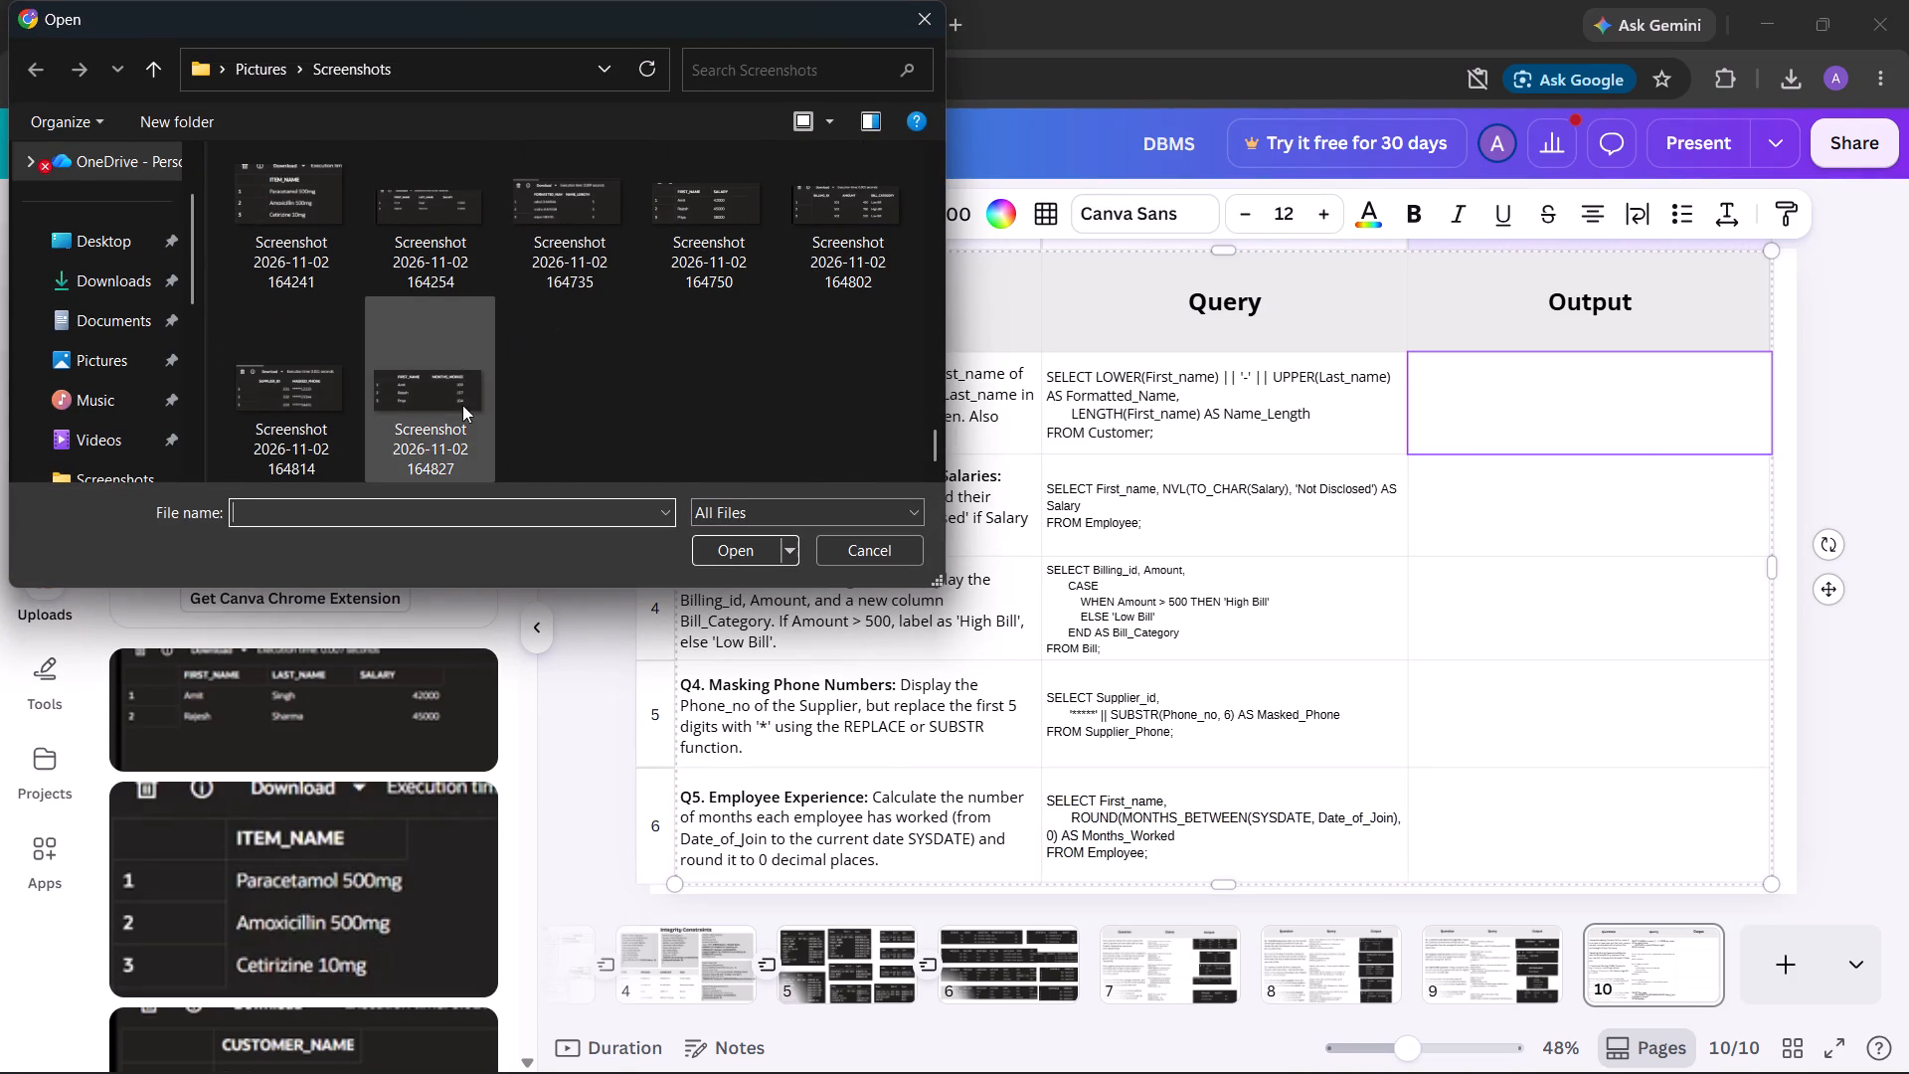
click(574, 228)
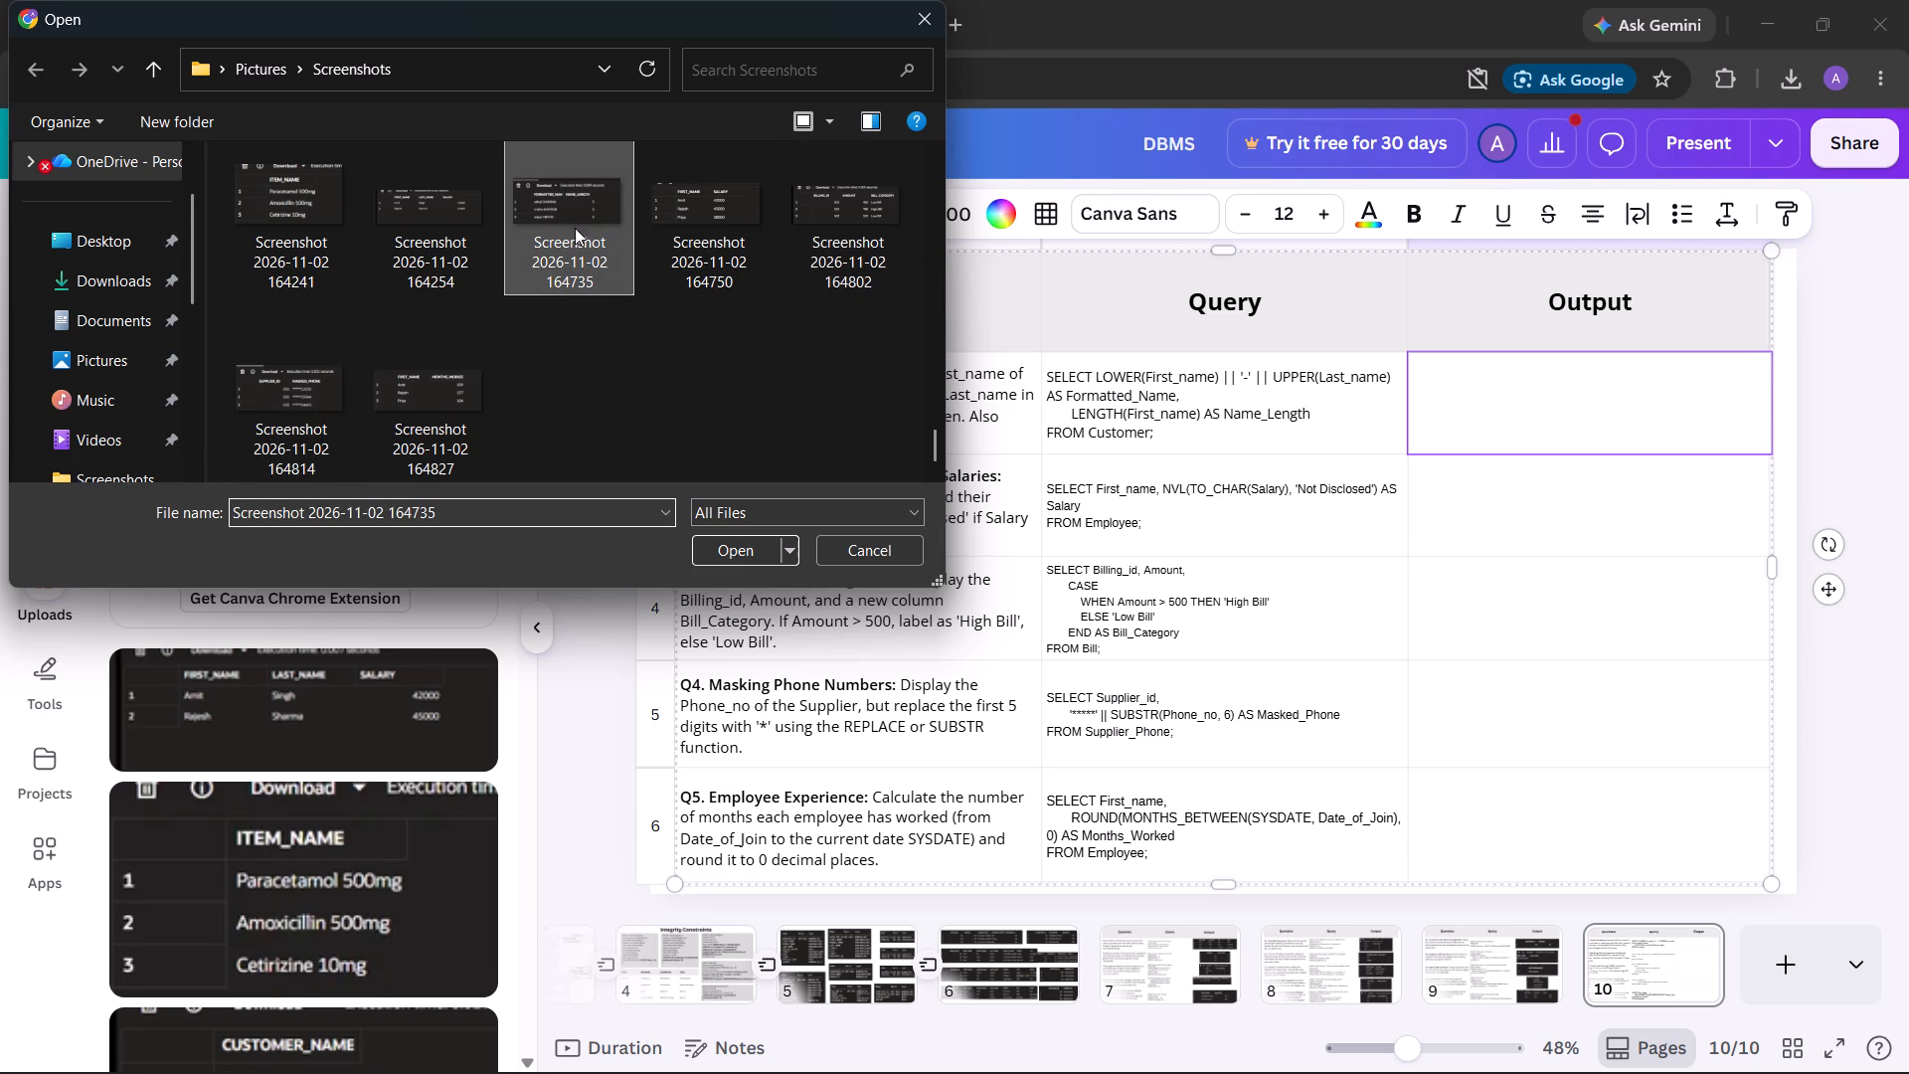
click(725, 536)
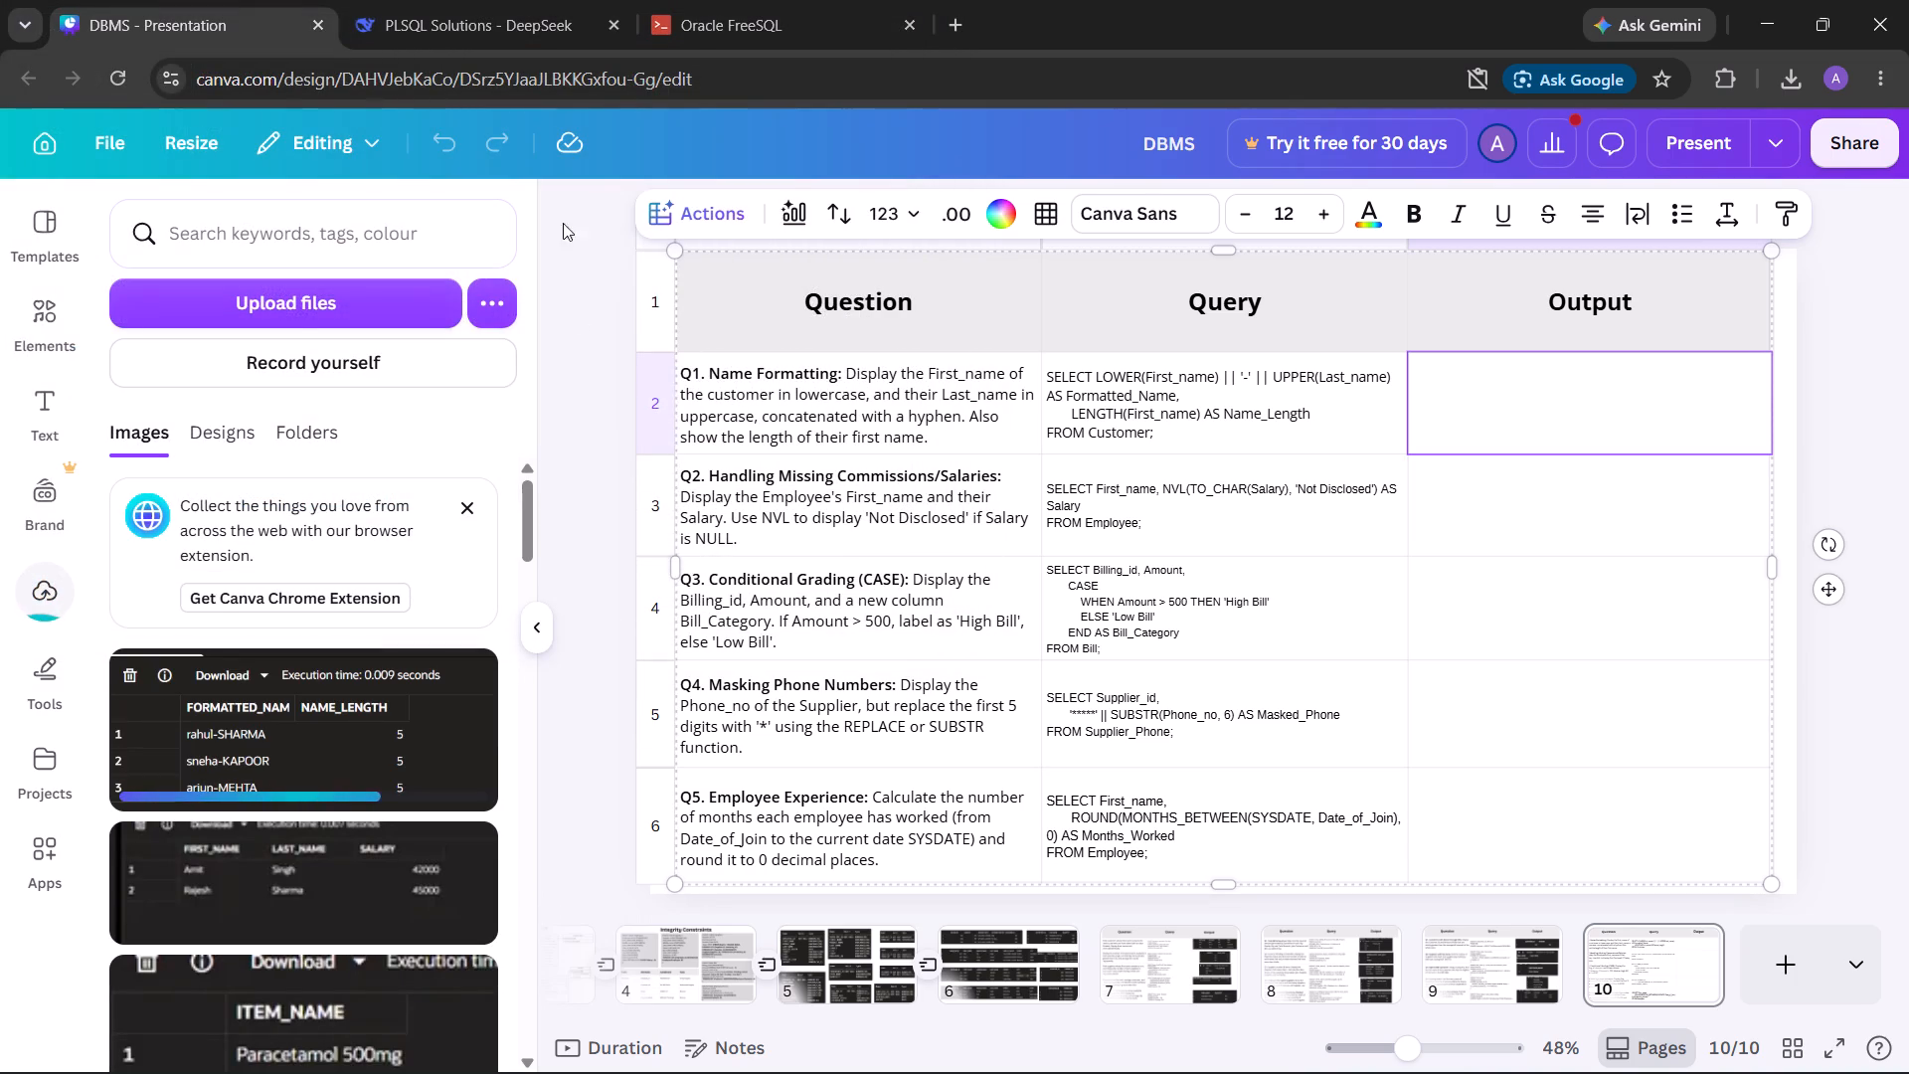
click(297, 296)
scroll(568, 376, down, 7)
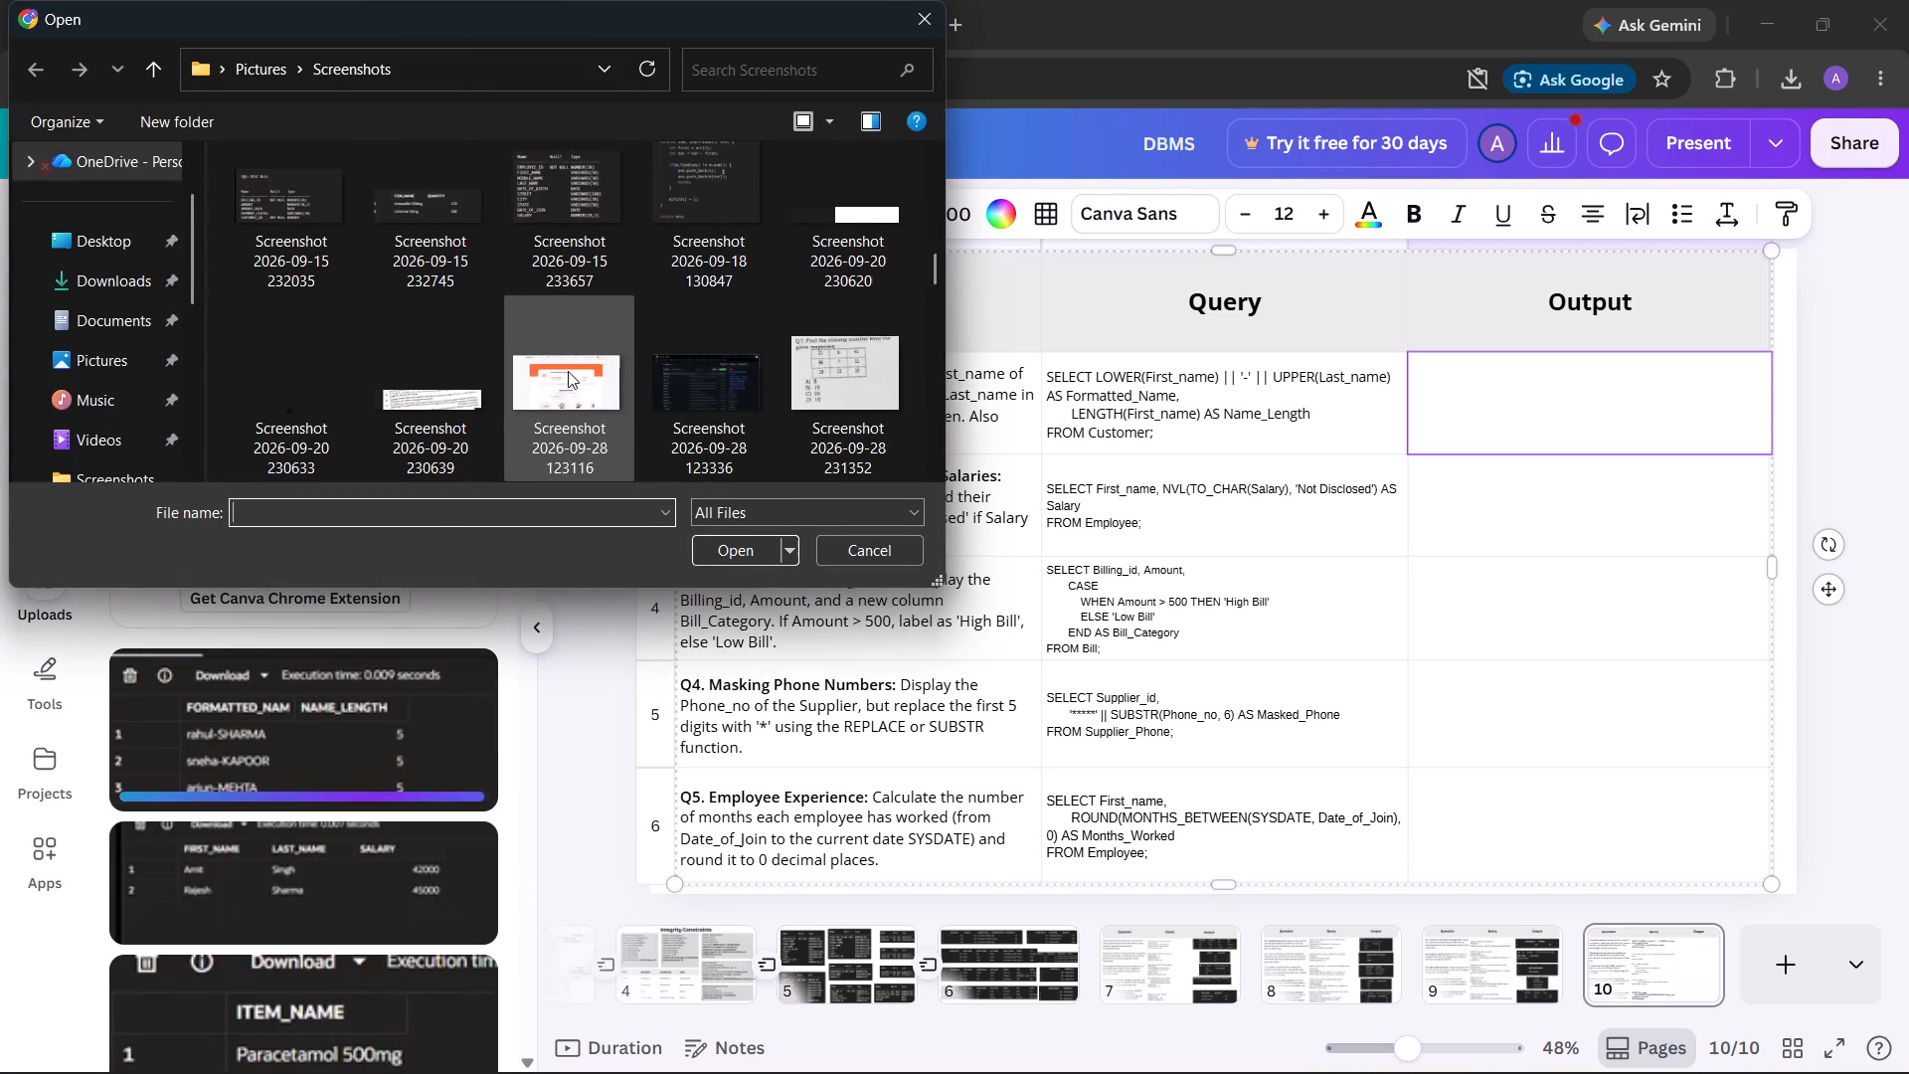
scroll(568, 371, down, 20)
scroll(568, 371, down, 4)
click(712, 258)
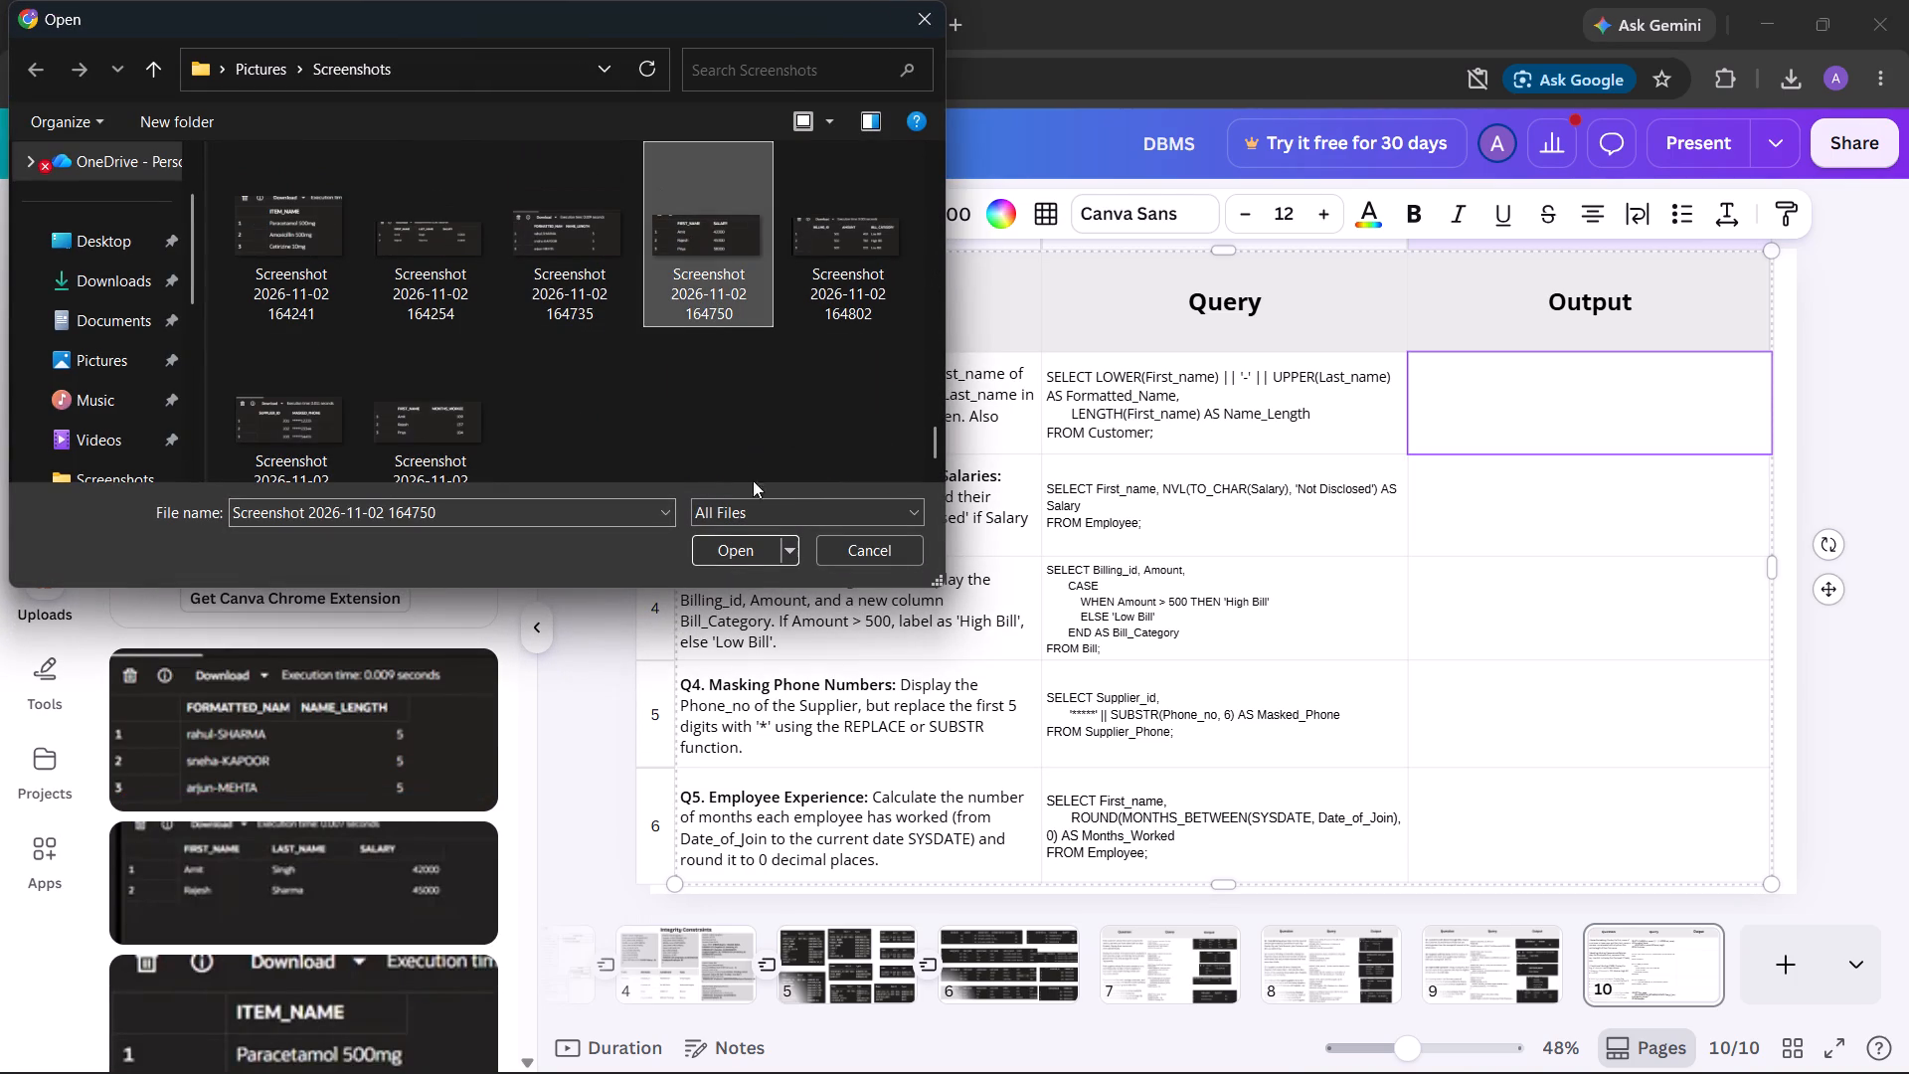
scroll(689, 356, down, 6)
click(716, 554)
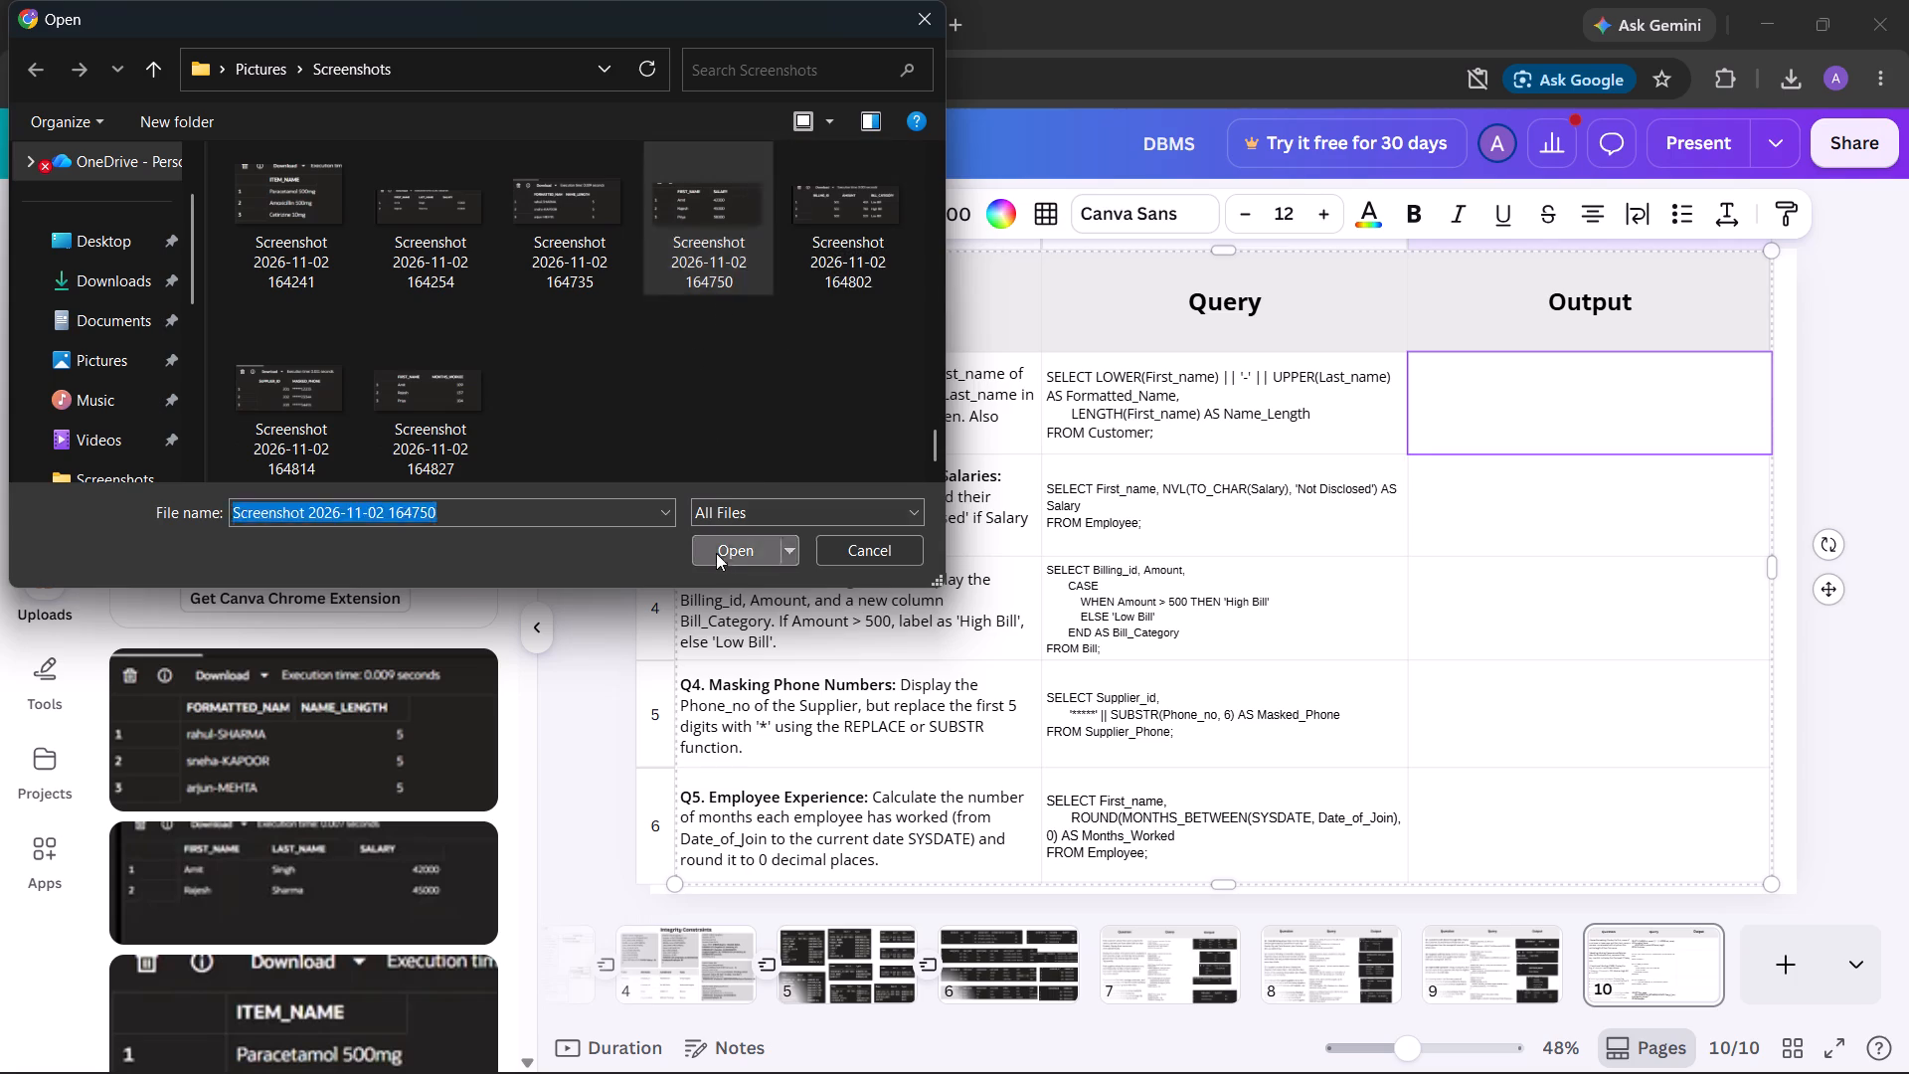
click(247, 307)
scroll(503, 391, down, 10)
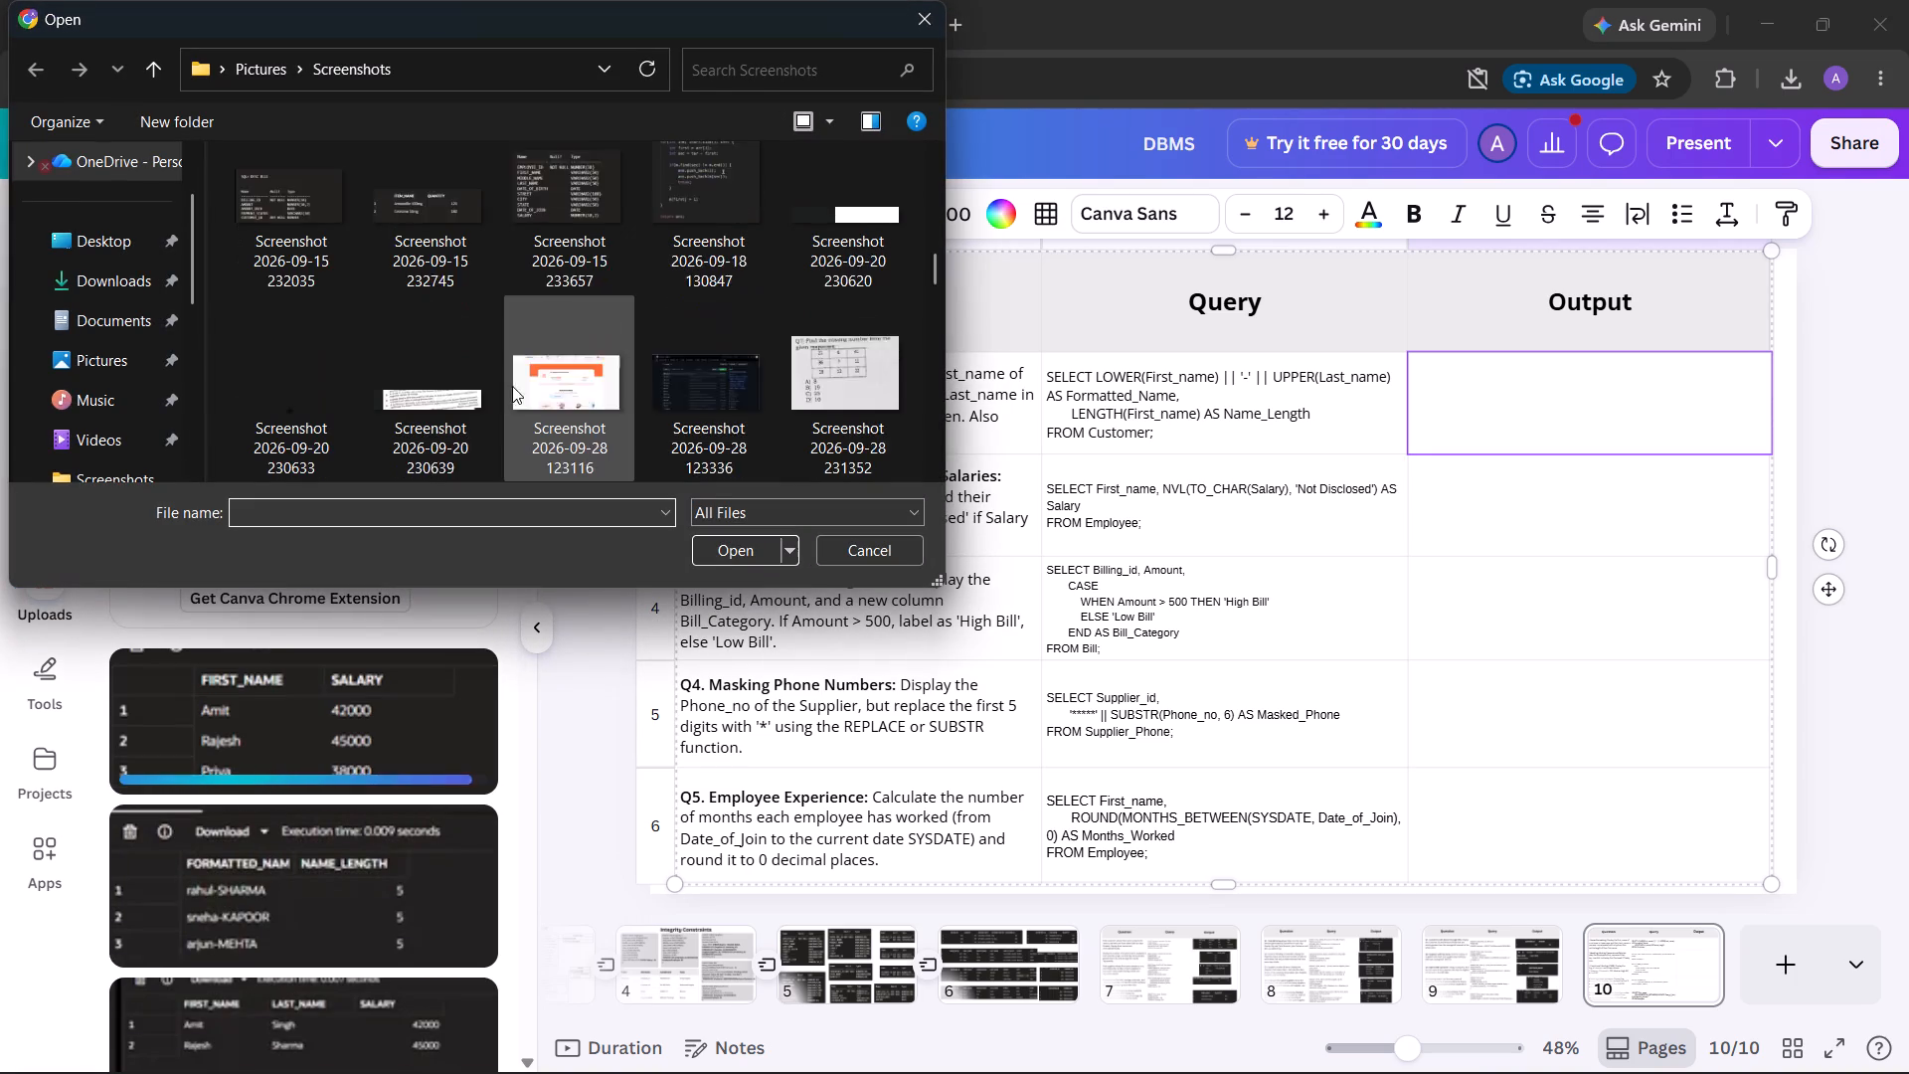
scroll(512, 386, down, 20)
scroll(512, 386, down, 1)
click(887, 225)
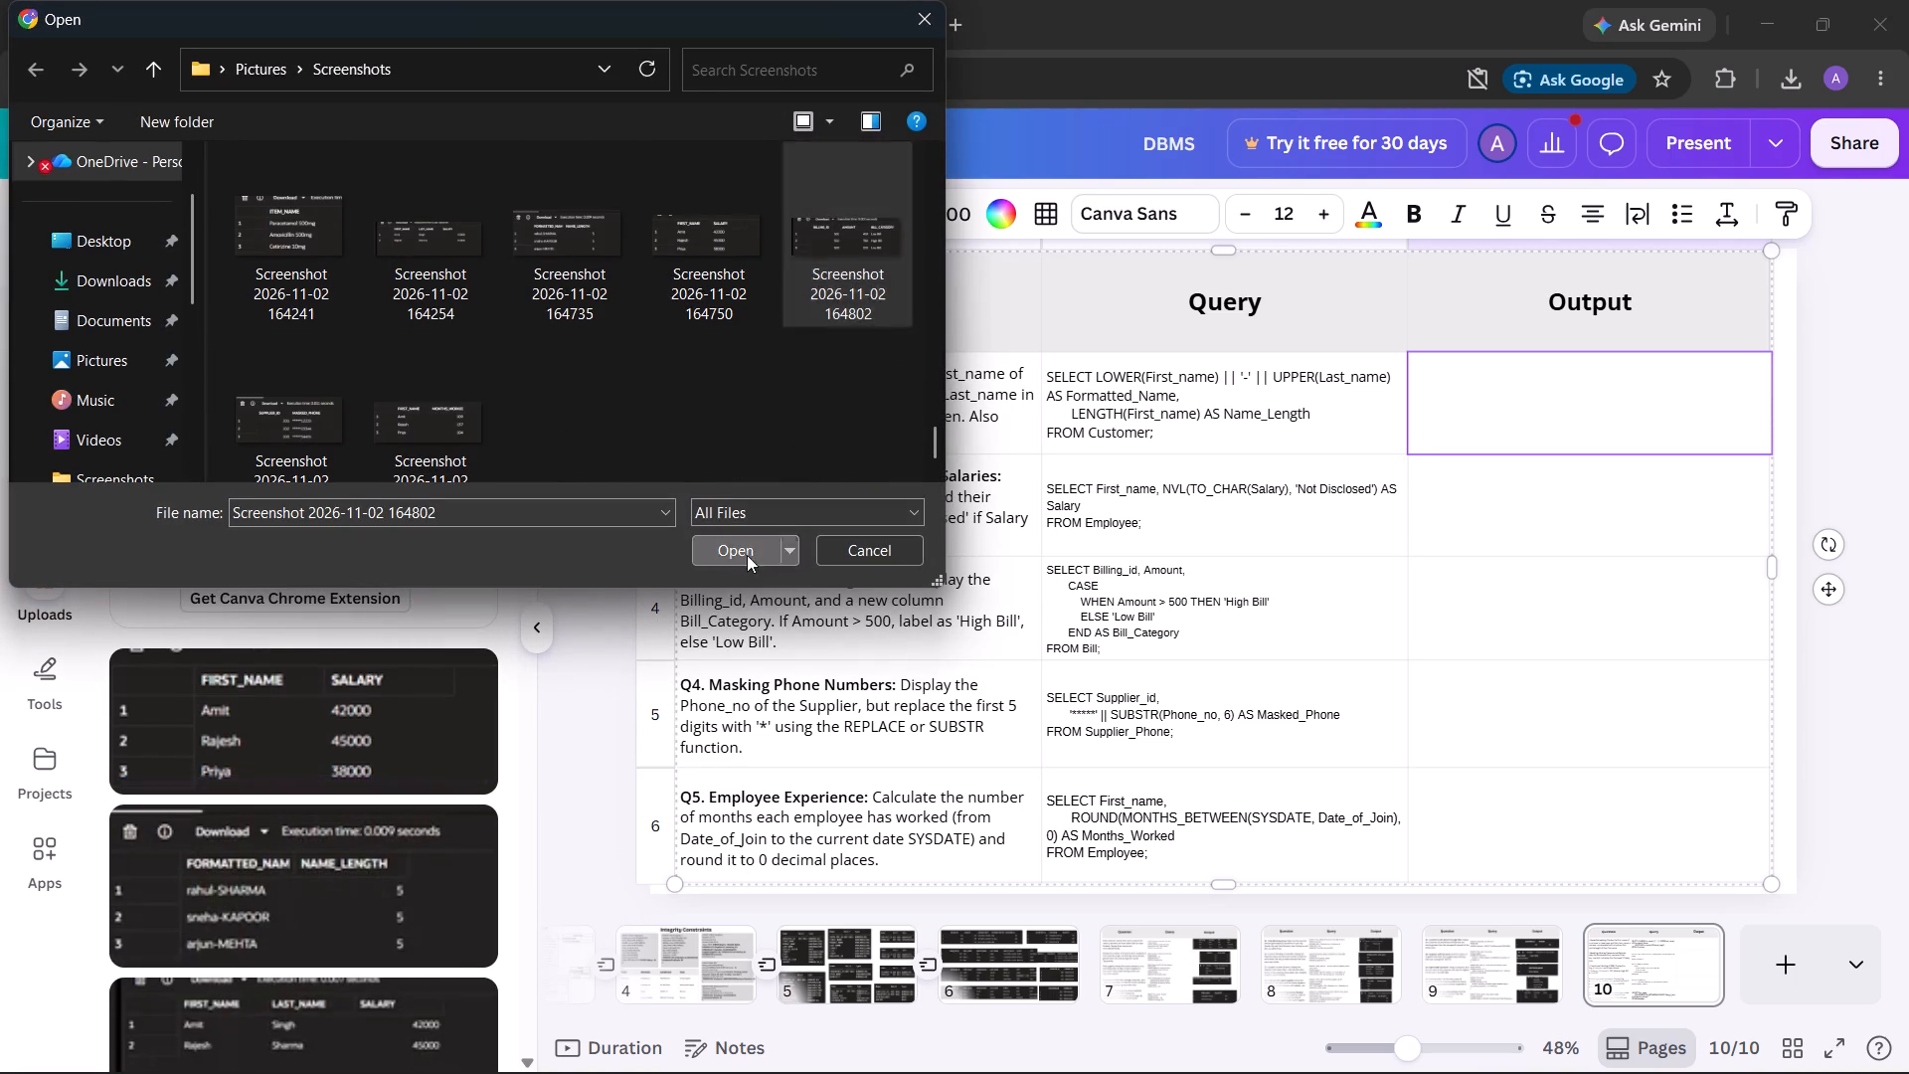
click(747, 555)
click(296, 311)
scroll(592, 360, down, 12)
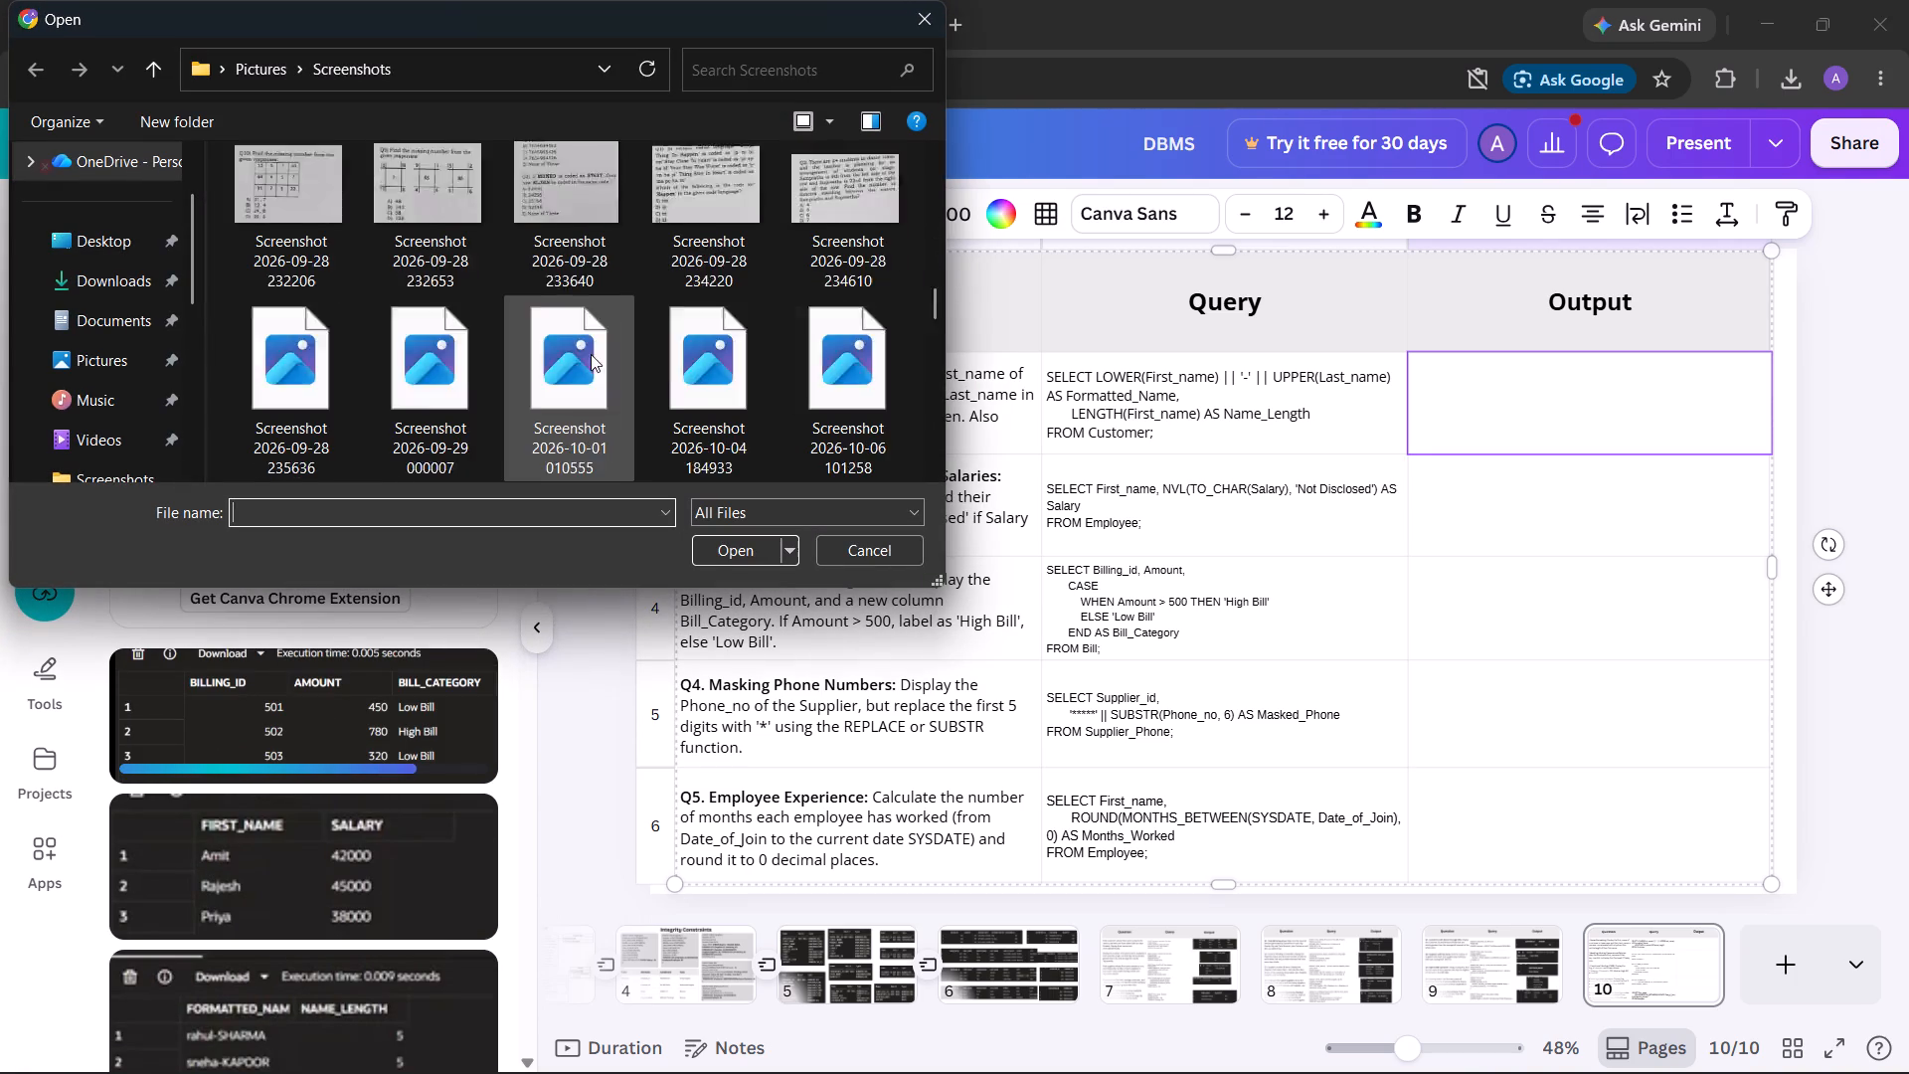
scroll(591, 354, down, 20)
click(240, 401)
click(725, 549)
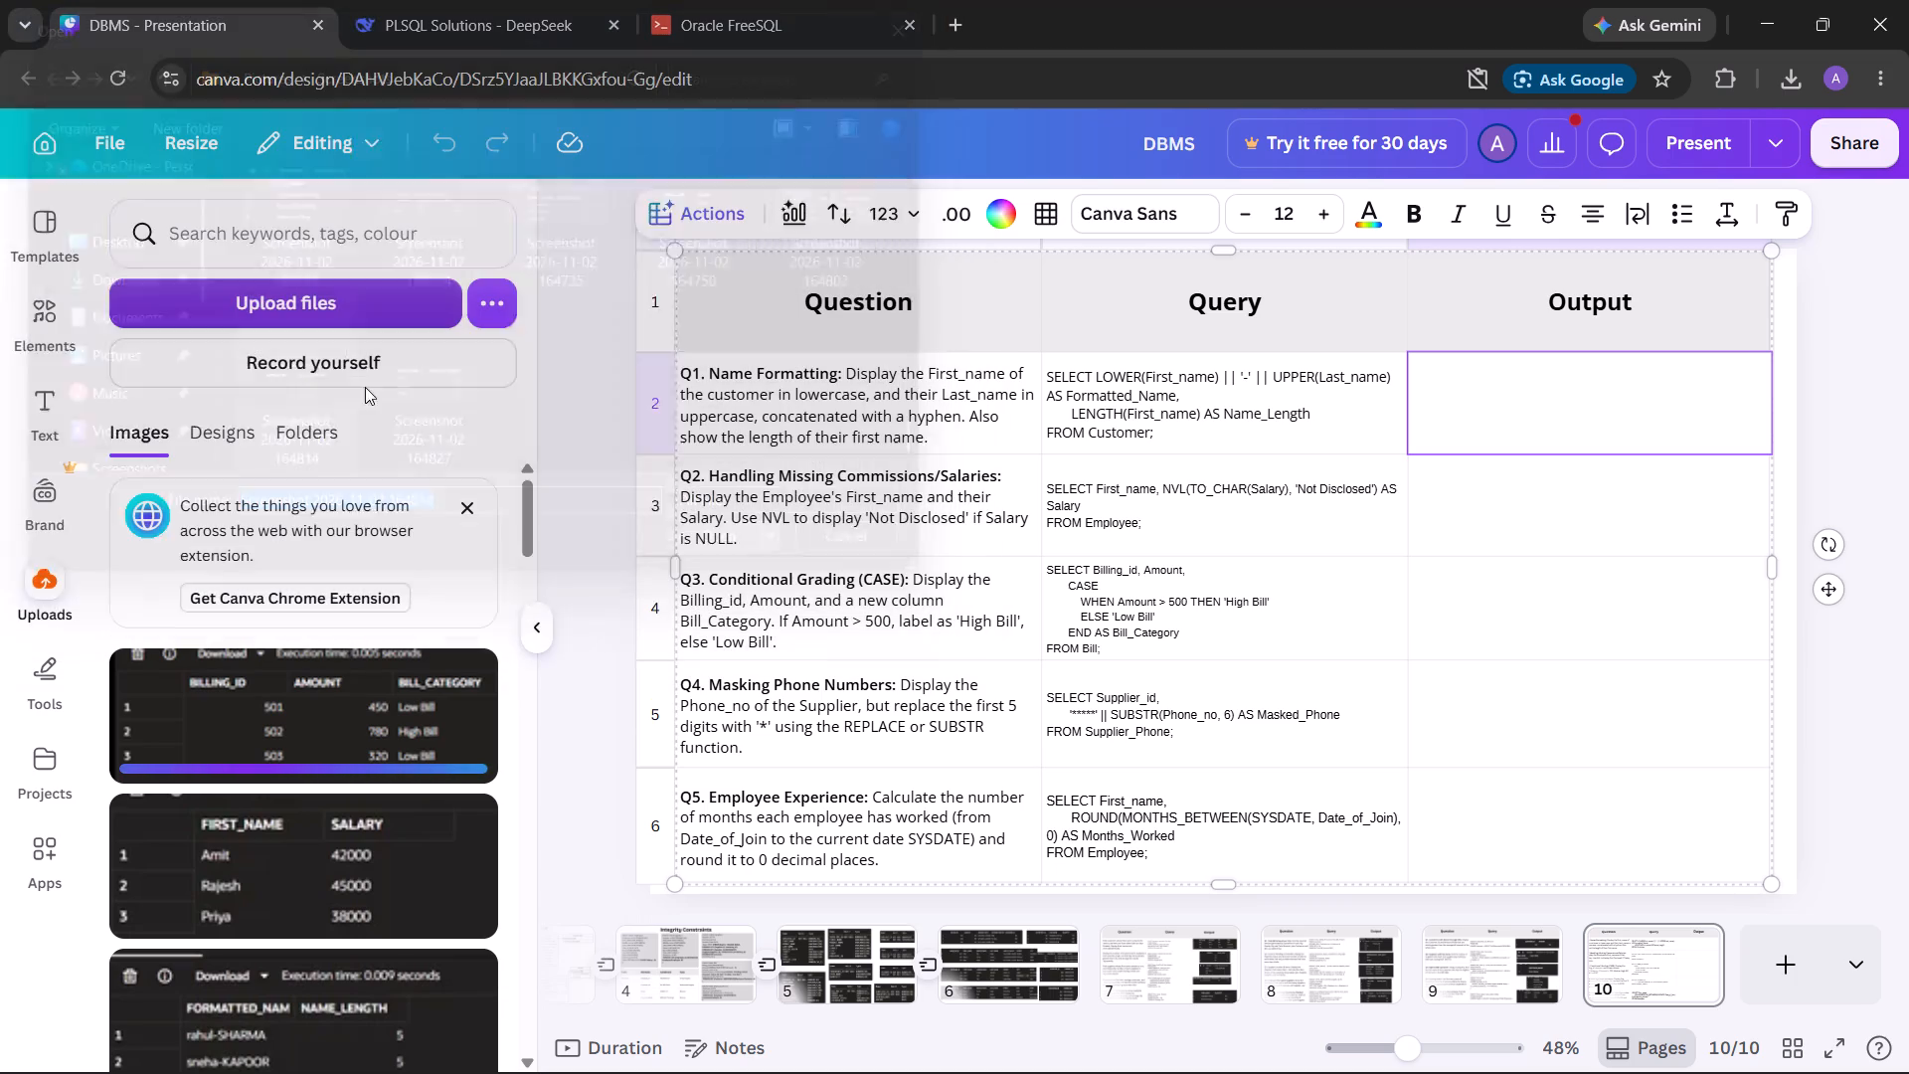
click(278, 299)
scroll(462, 369, down, 16)
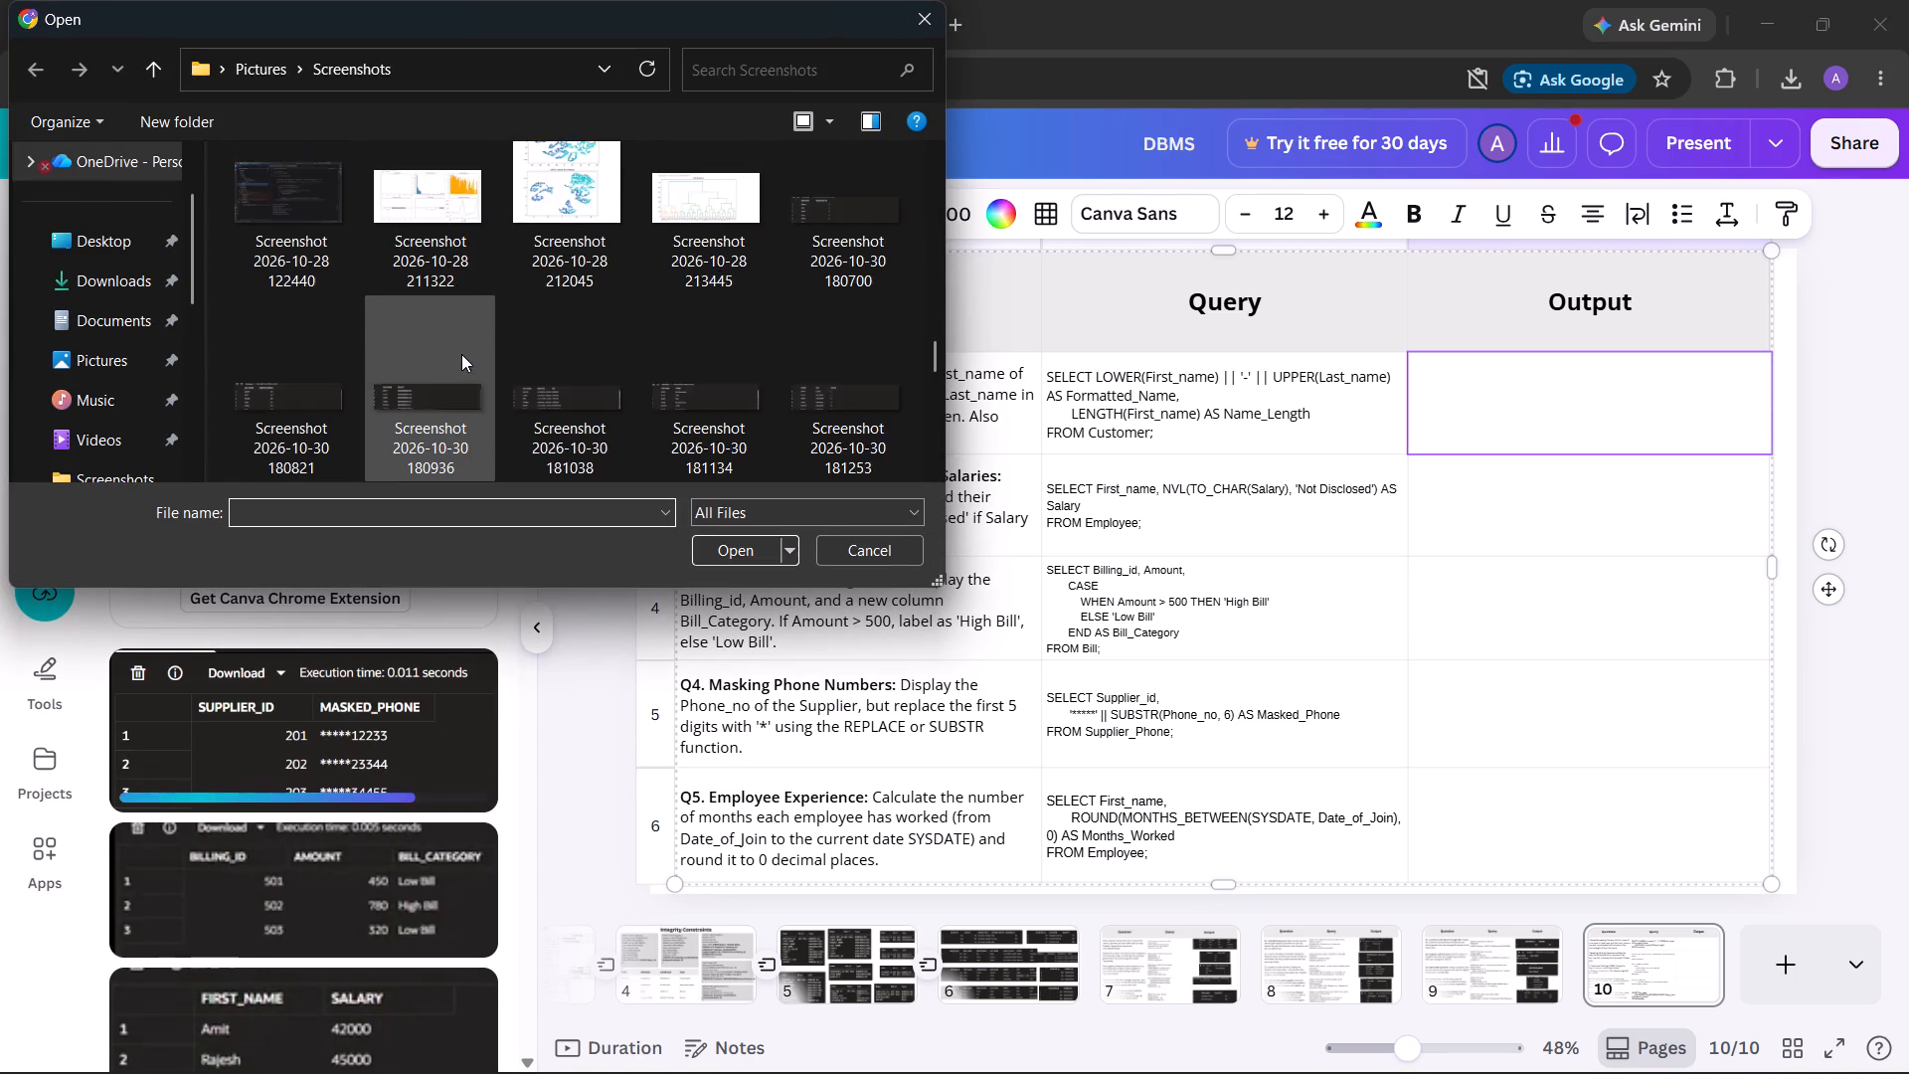
scroll(461, 354, down, 16)
click(460, 383)
click(703, 548)
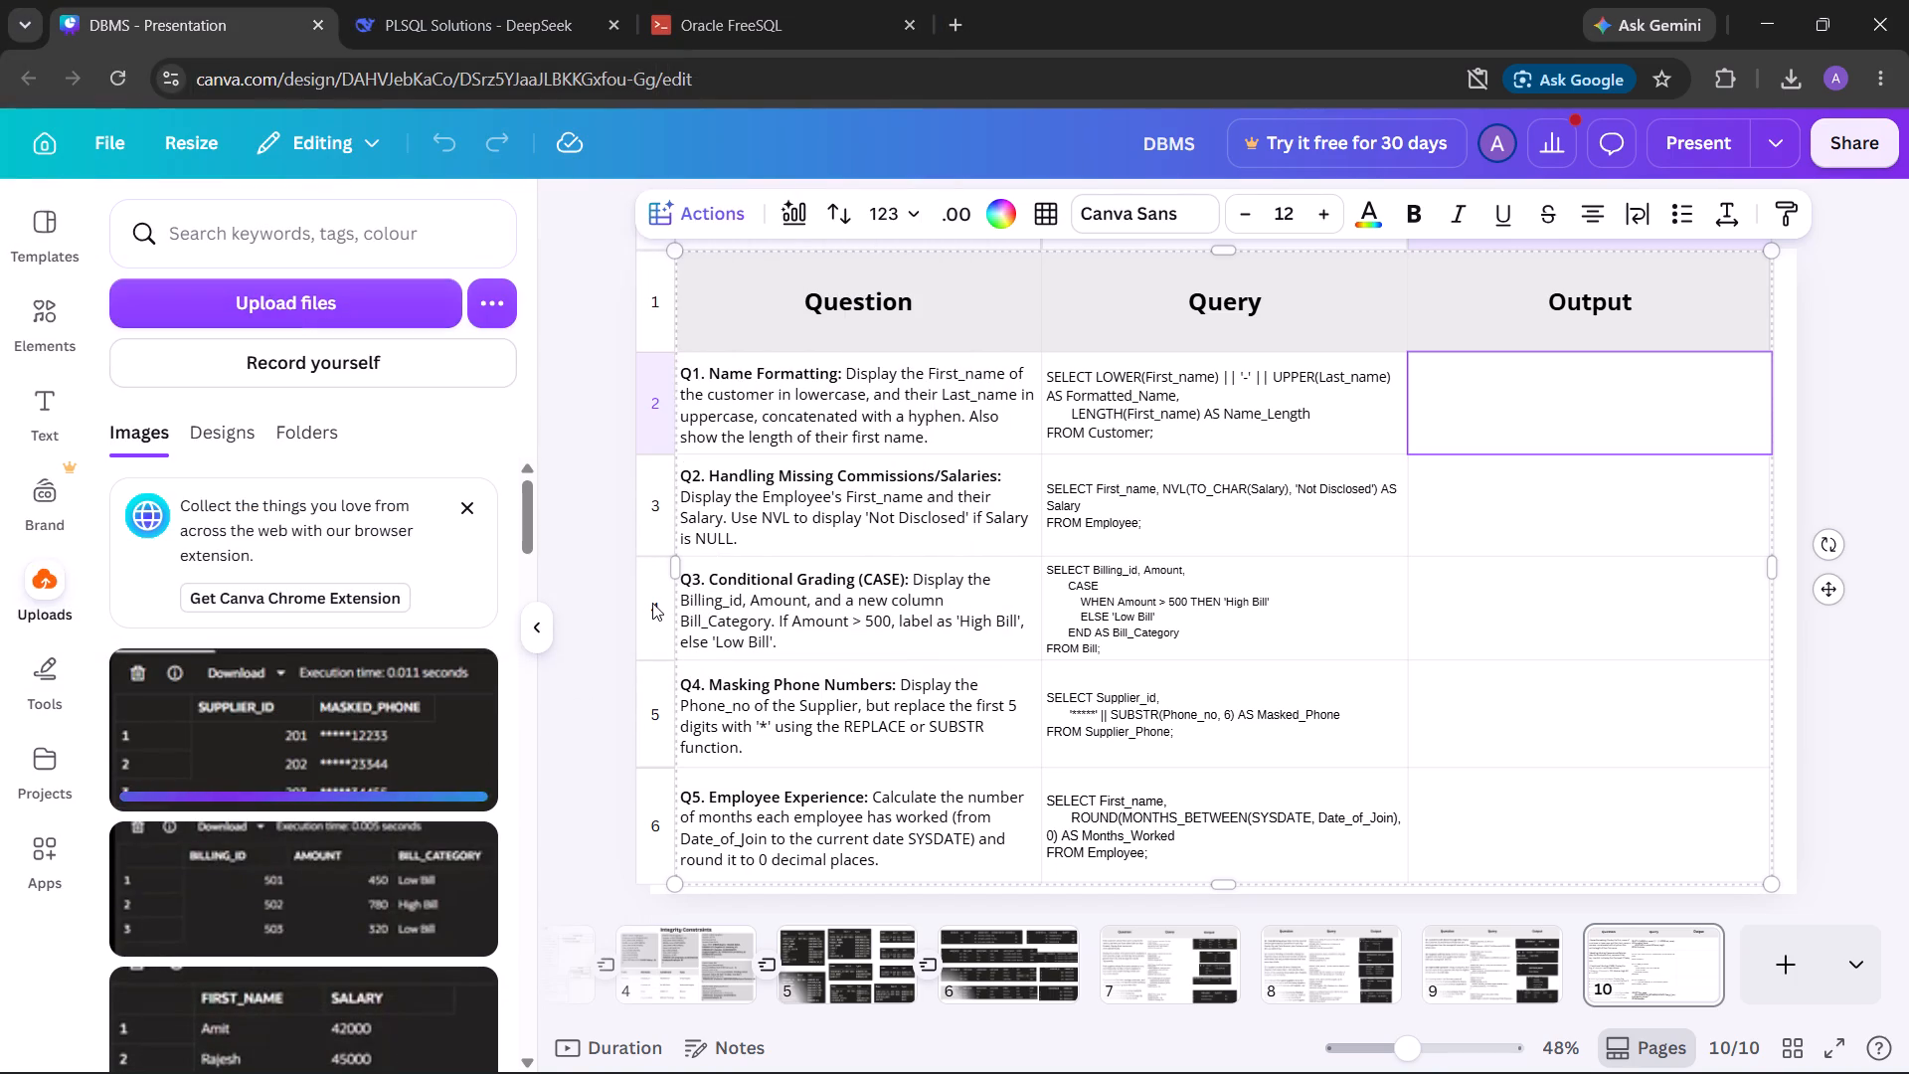
Insert the uploaded Name Formatting result image into the Q1 row's Output cell on slide 10.
scroll(286, 731, down, 2)
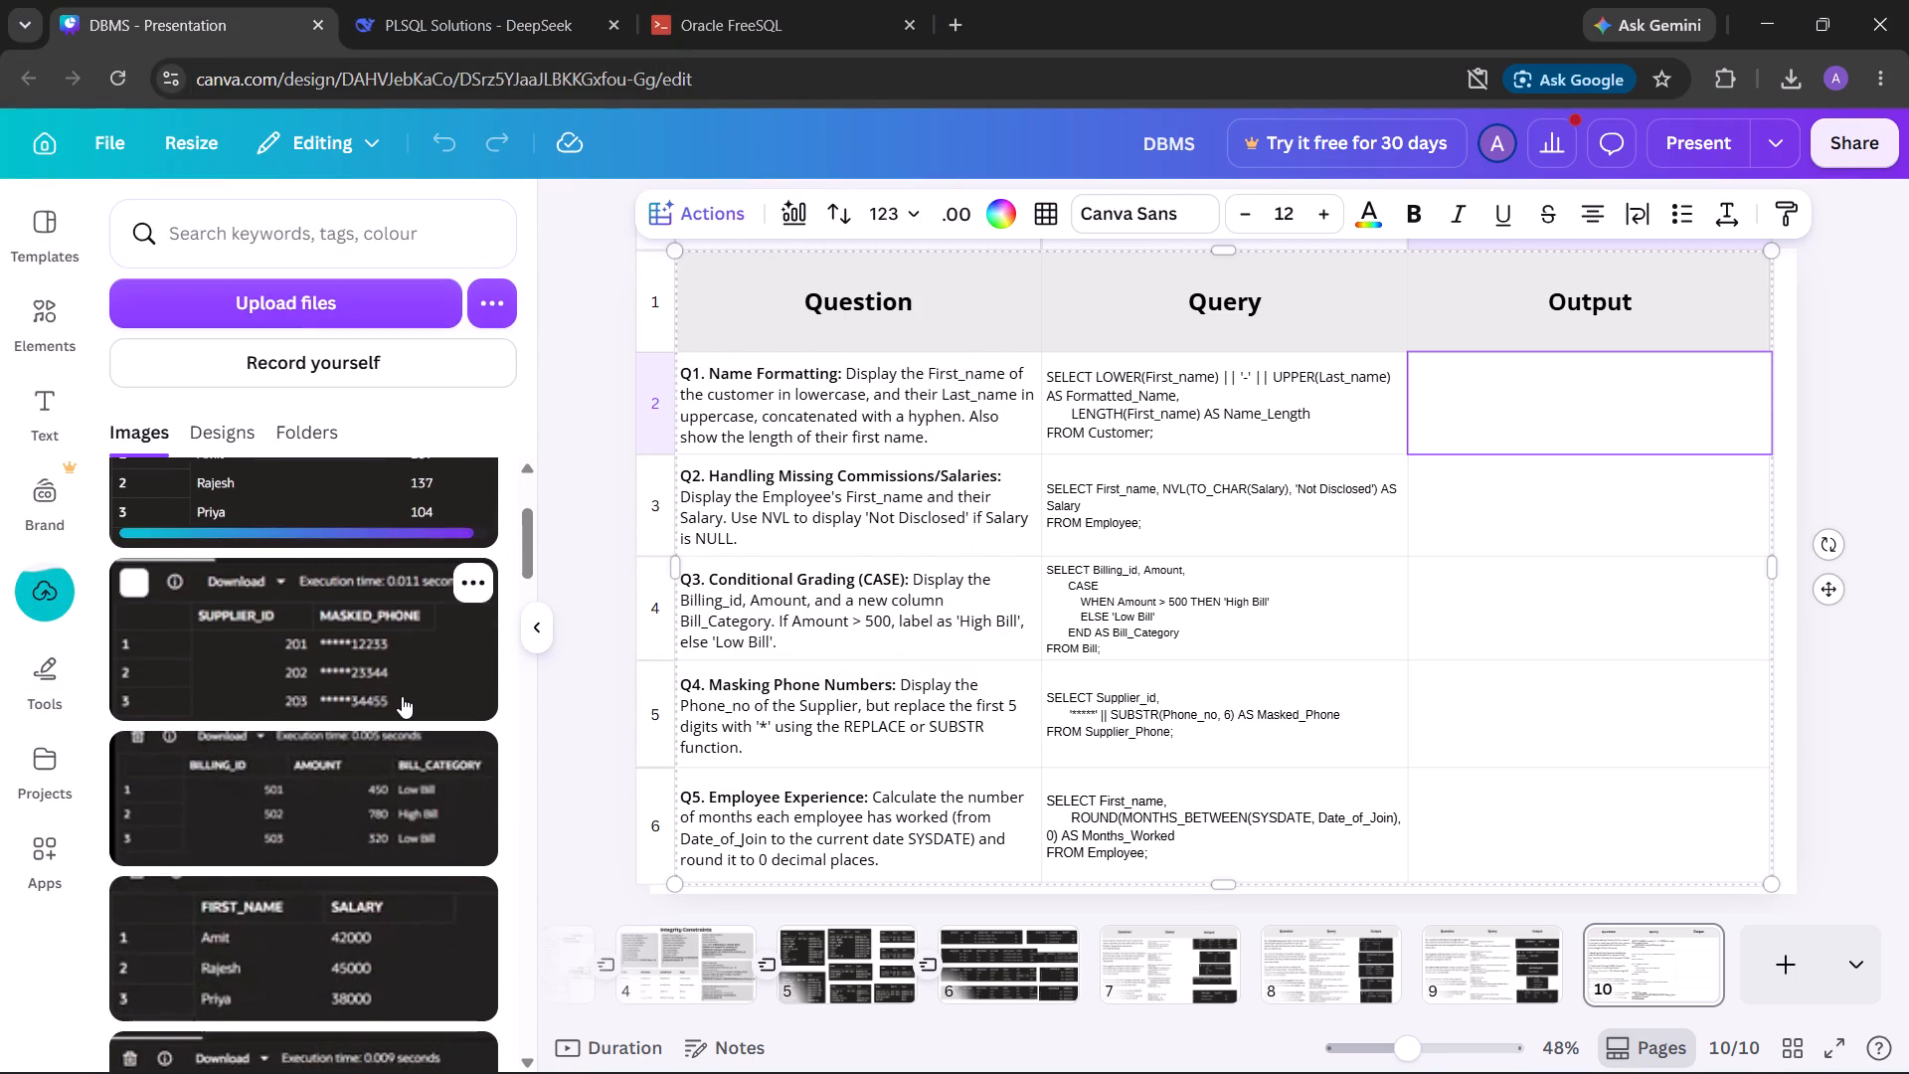
scroll(402, 696, down, 2)
scroll(399, 694, up, 4)
scroll(398, 693, down, 2)
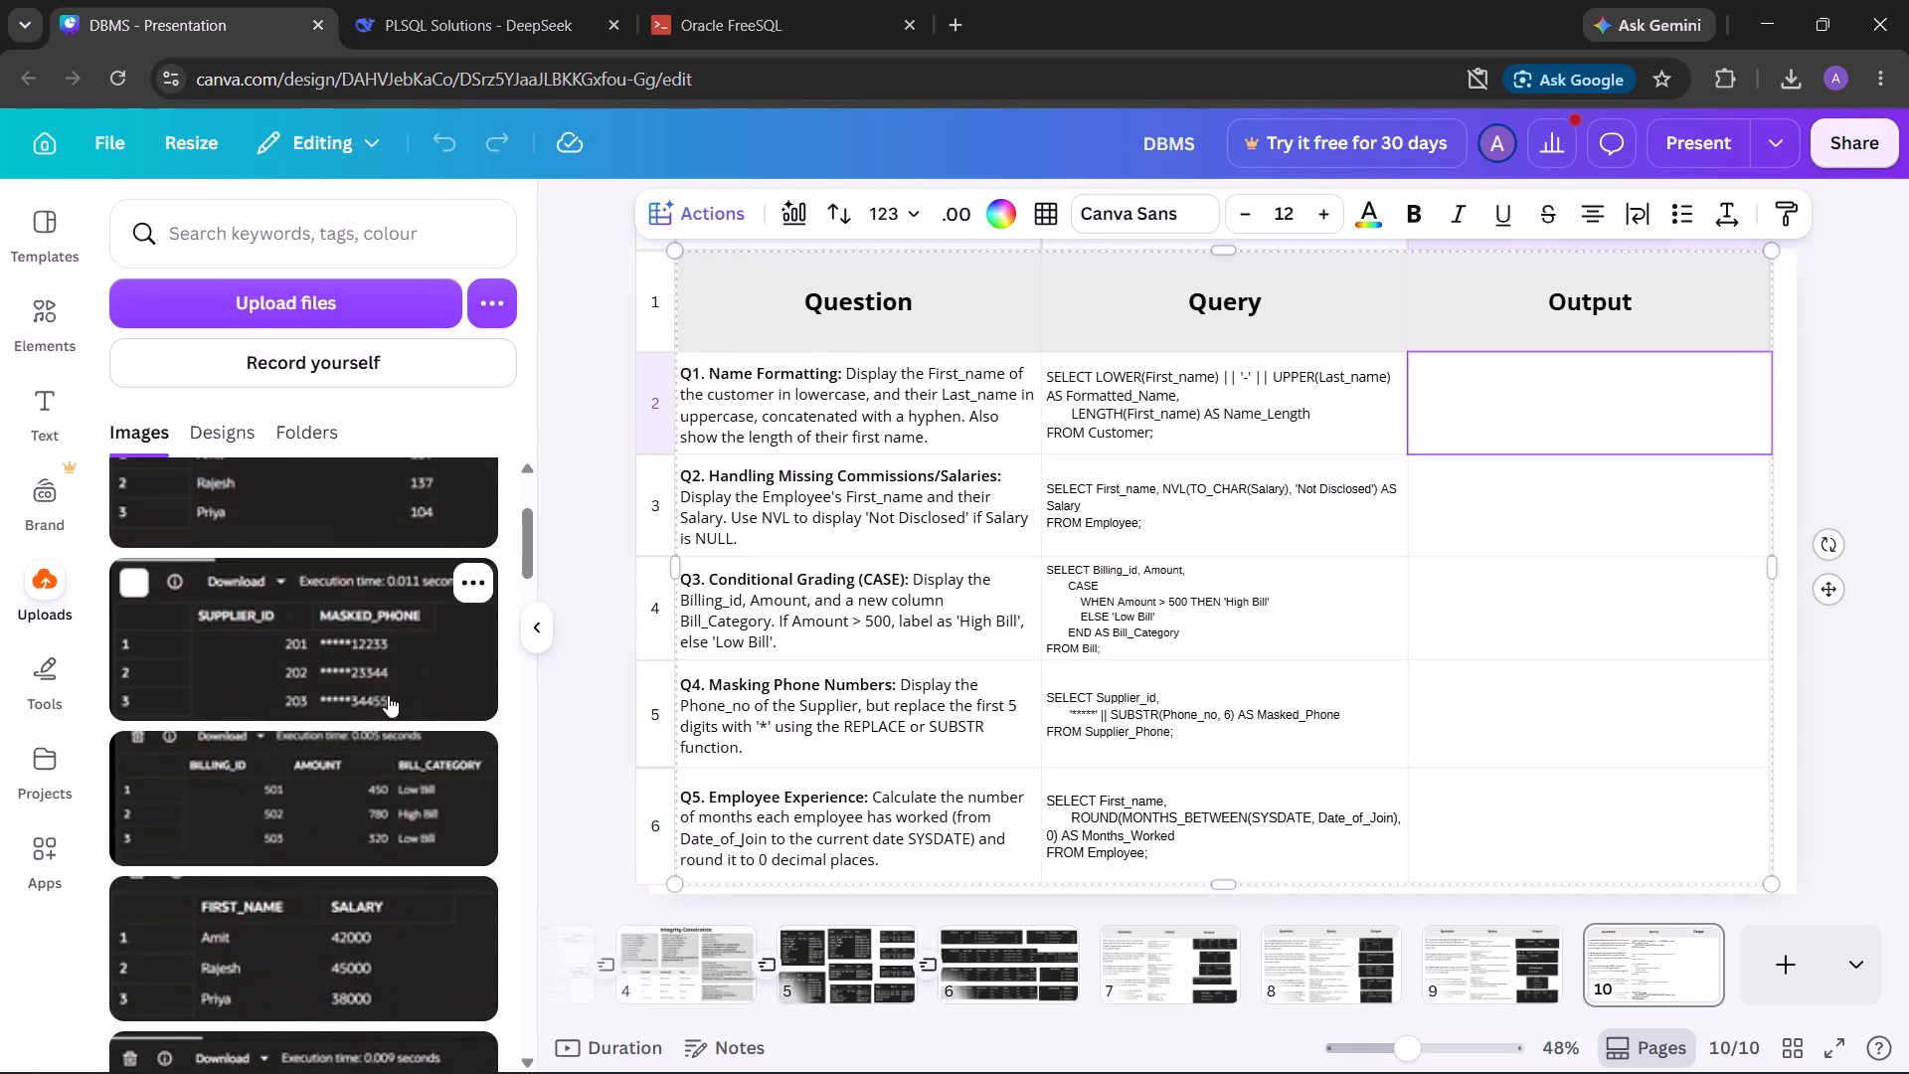
scroll(364, 756, down, 2)
double_click(1478, 389)
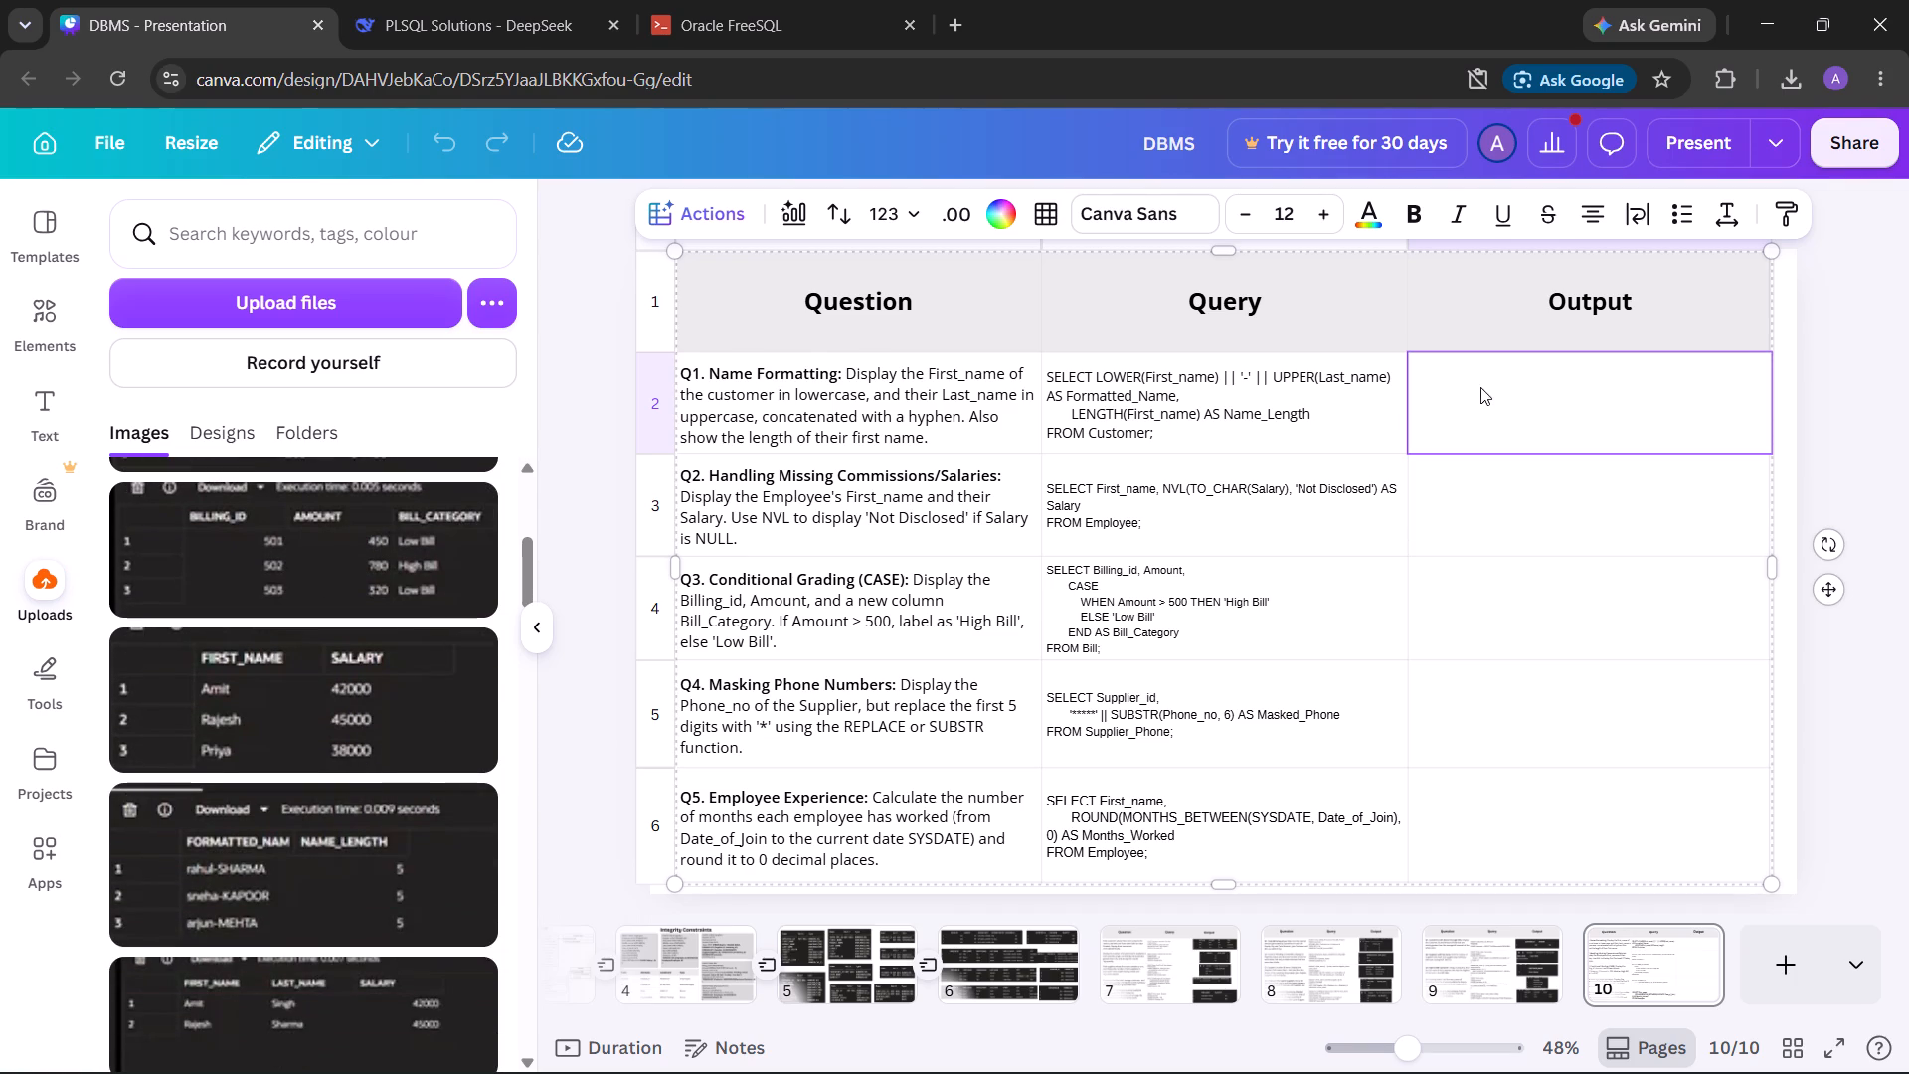
click(286, 886)
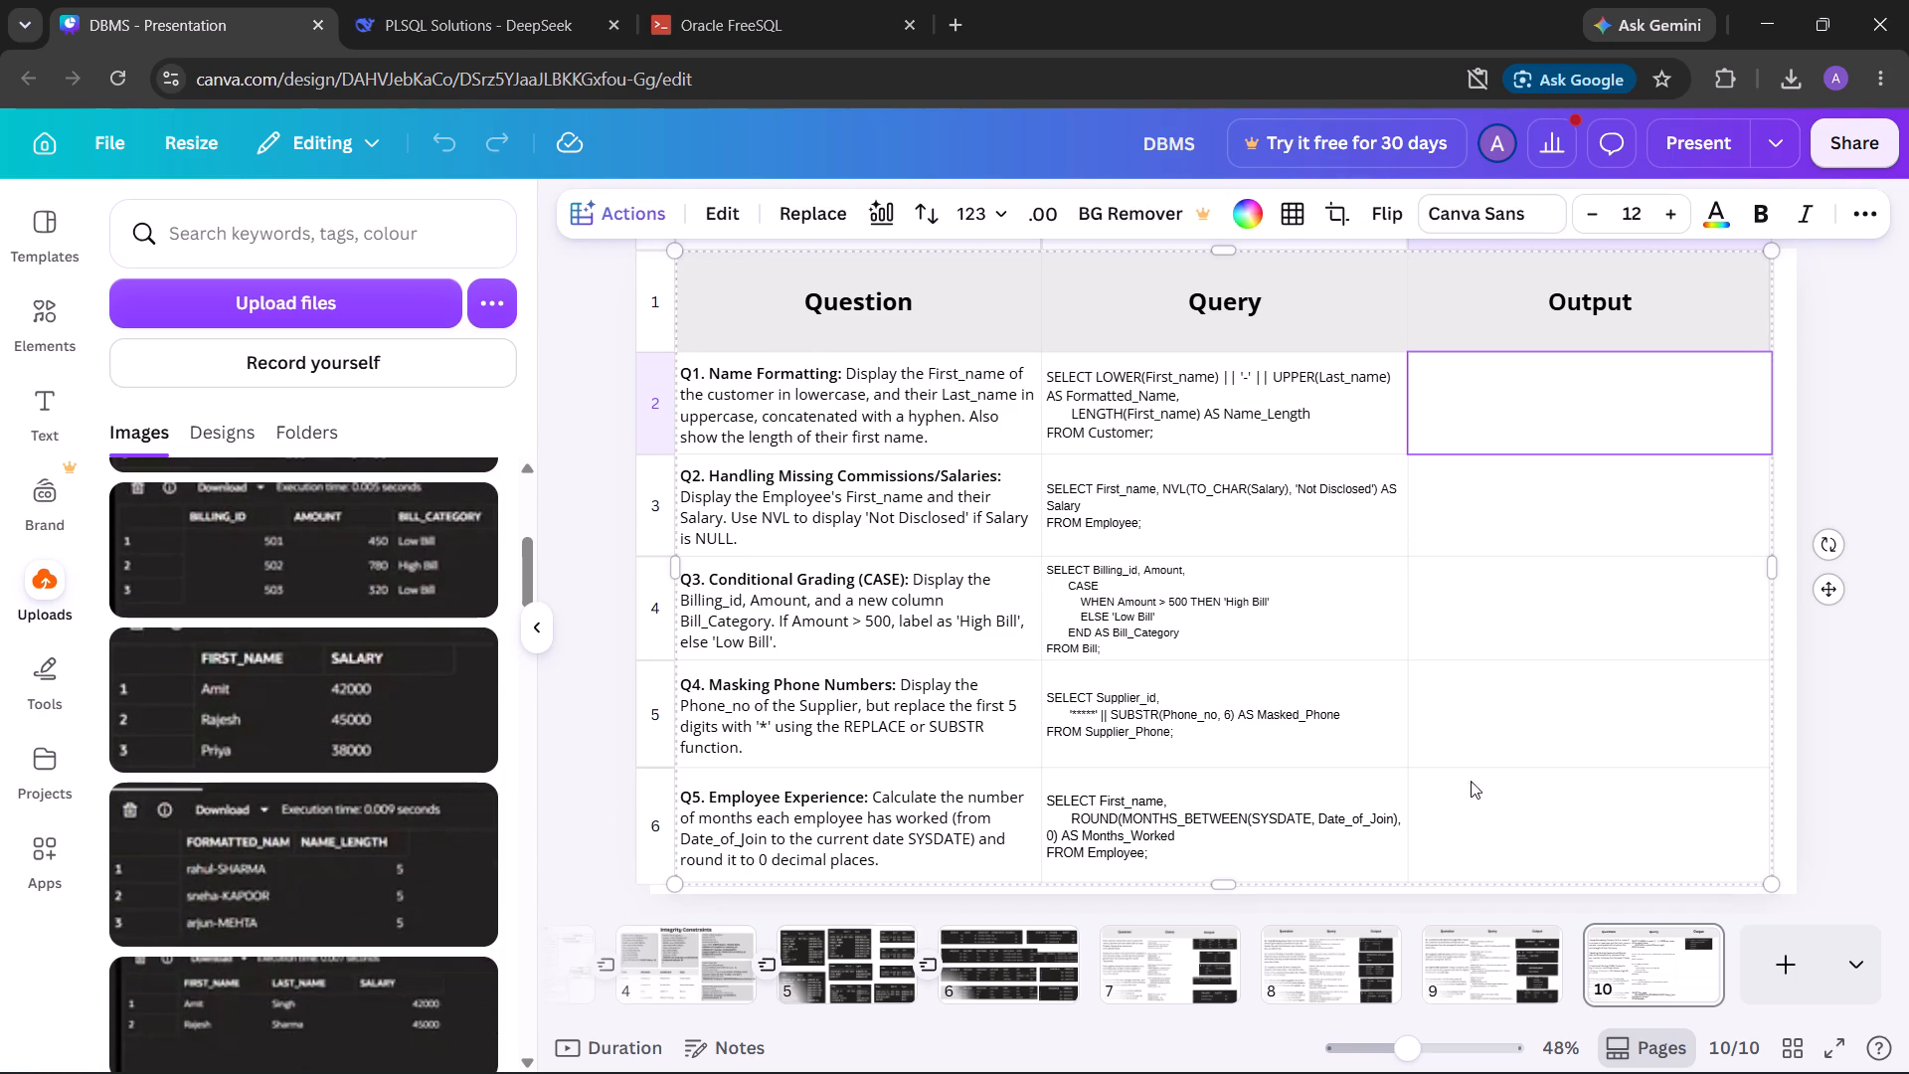
Slightly enlarge the Name Formatting result image in the Q1 row's Output cell on slide 10.
click(1501, 953)
click(1665, 966)
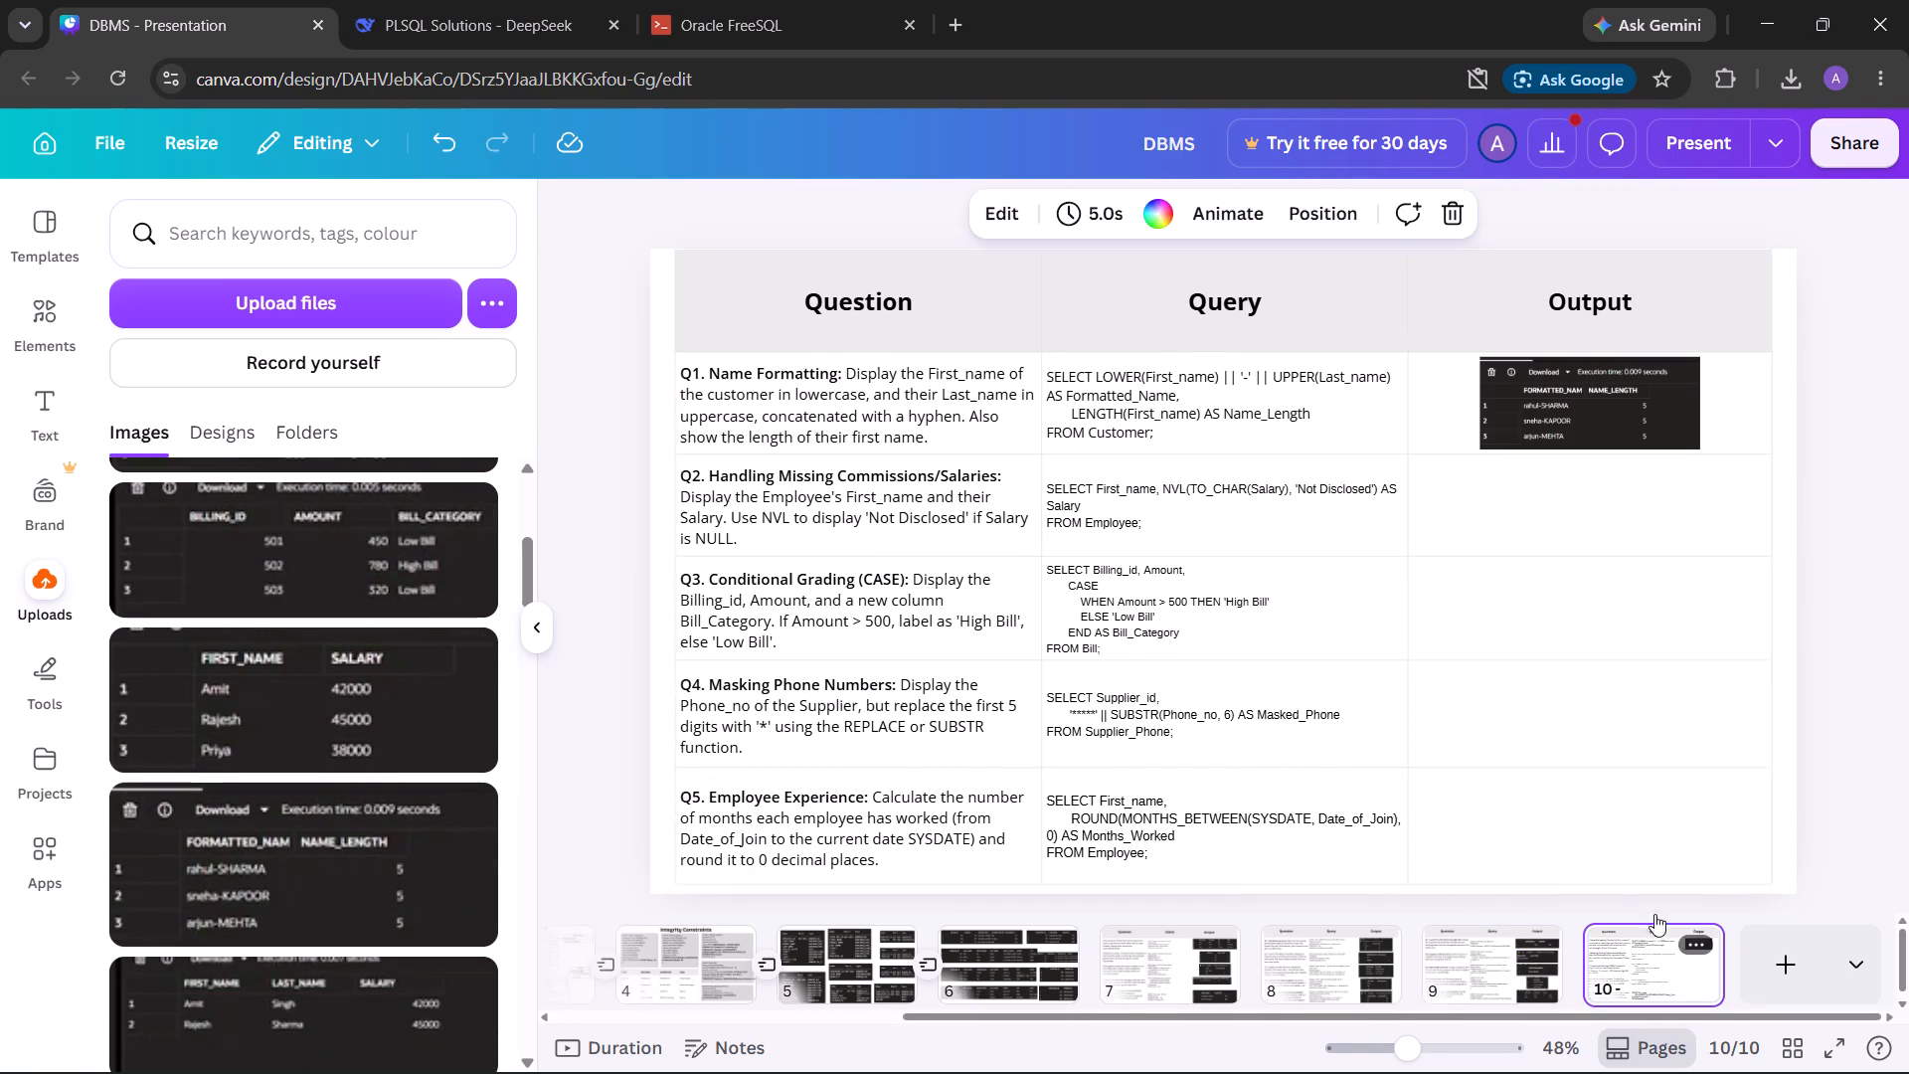
click(1564, 515)
click(1569, 429)
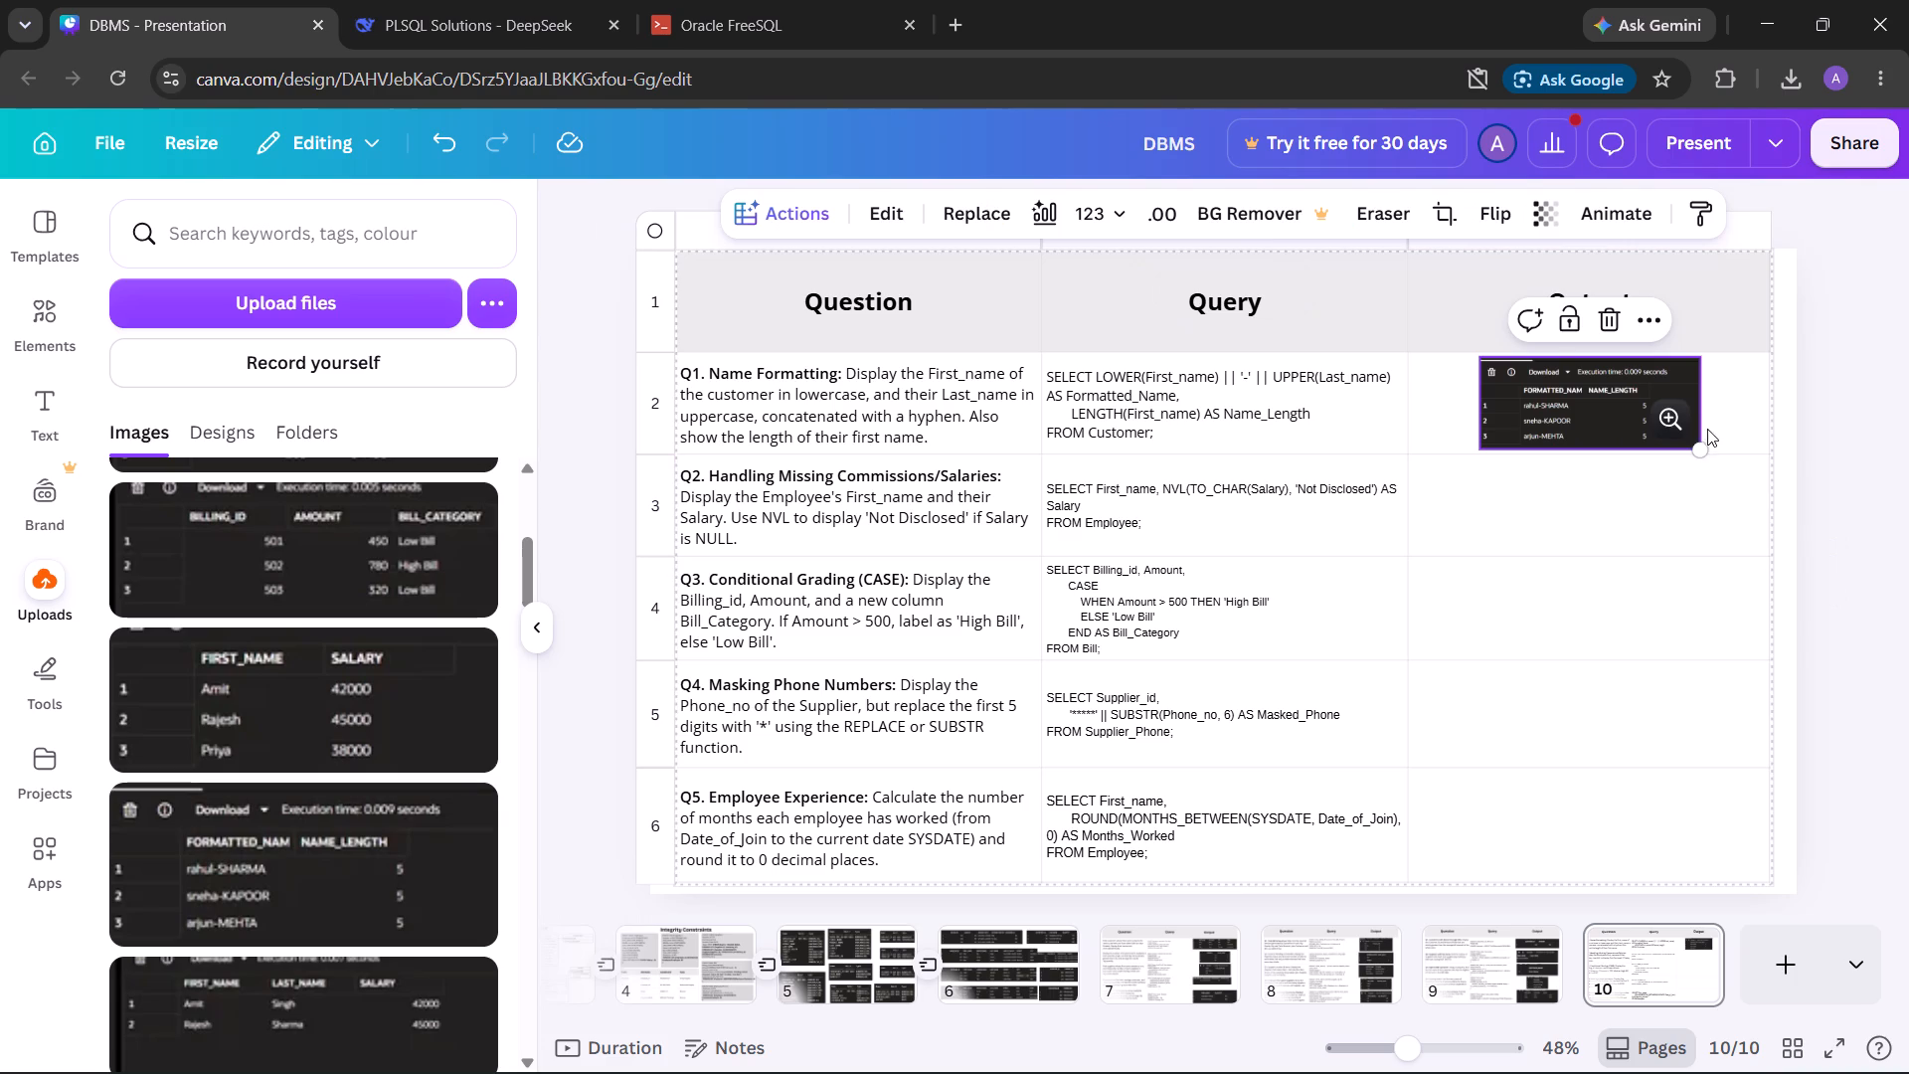
drag(1701, 448, 1714, 448)
Insert the uploaded employee salary result image into the Q2 row's Output cell on slide 10.
click(1628, 525)
click(1628, 520)
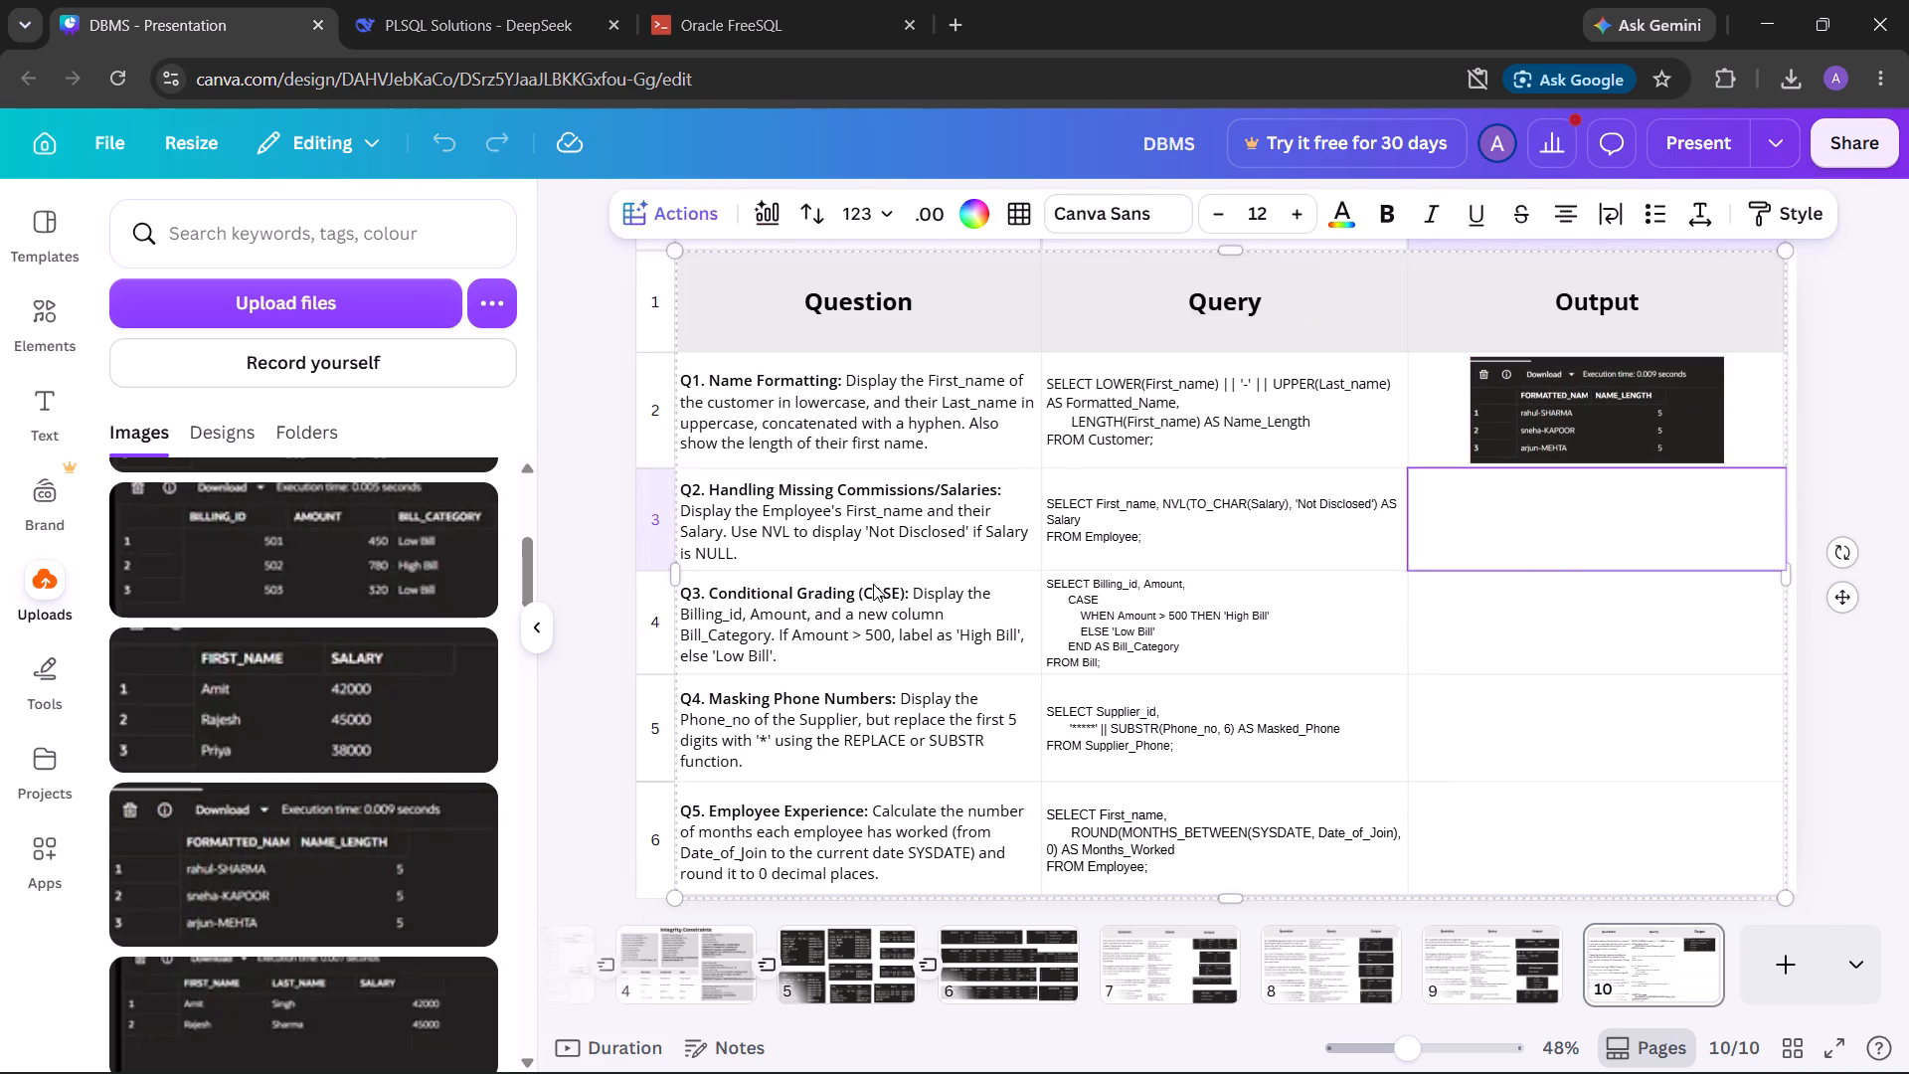
click(326, 715)
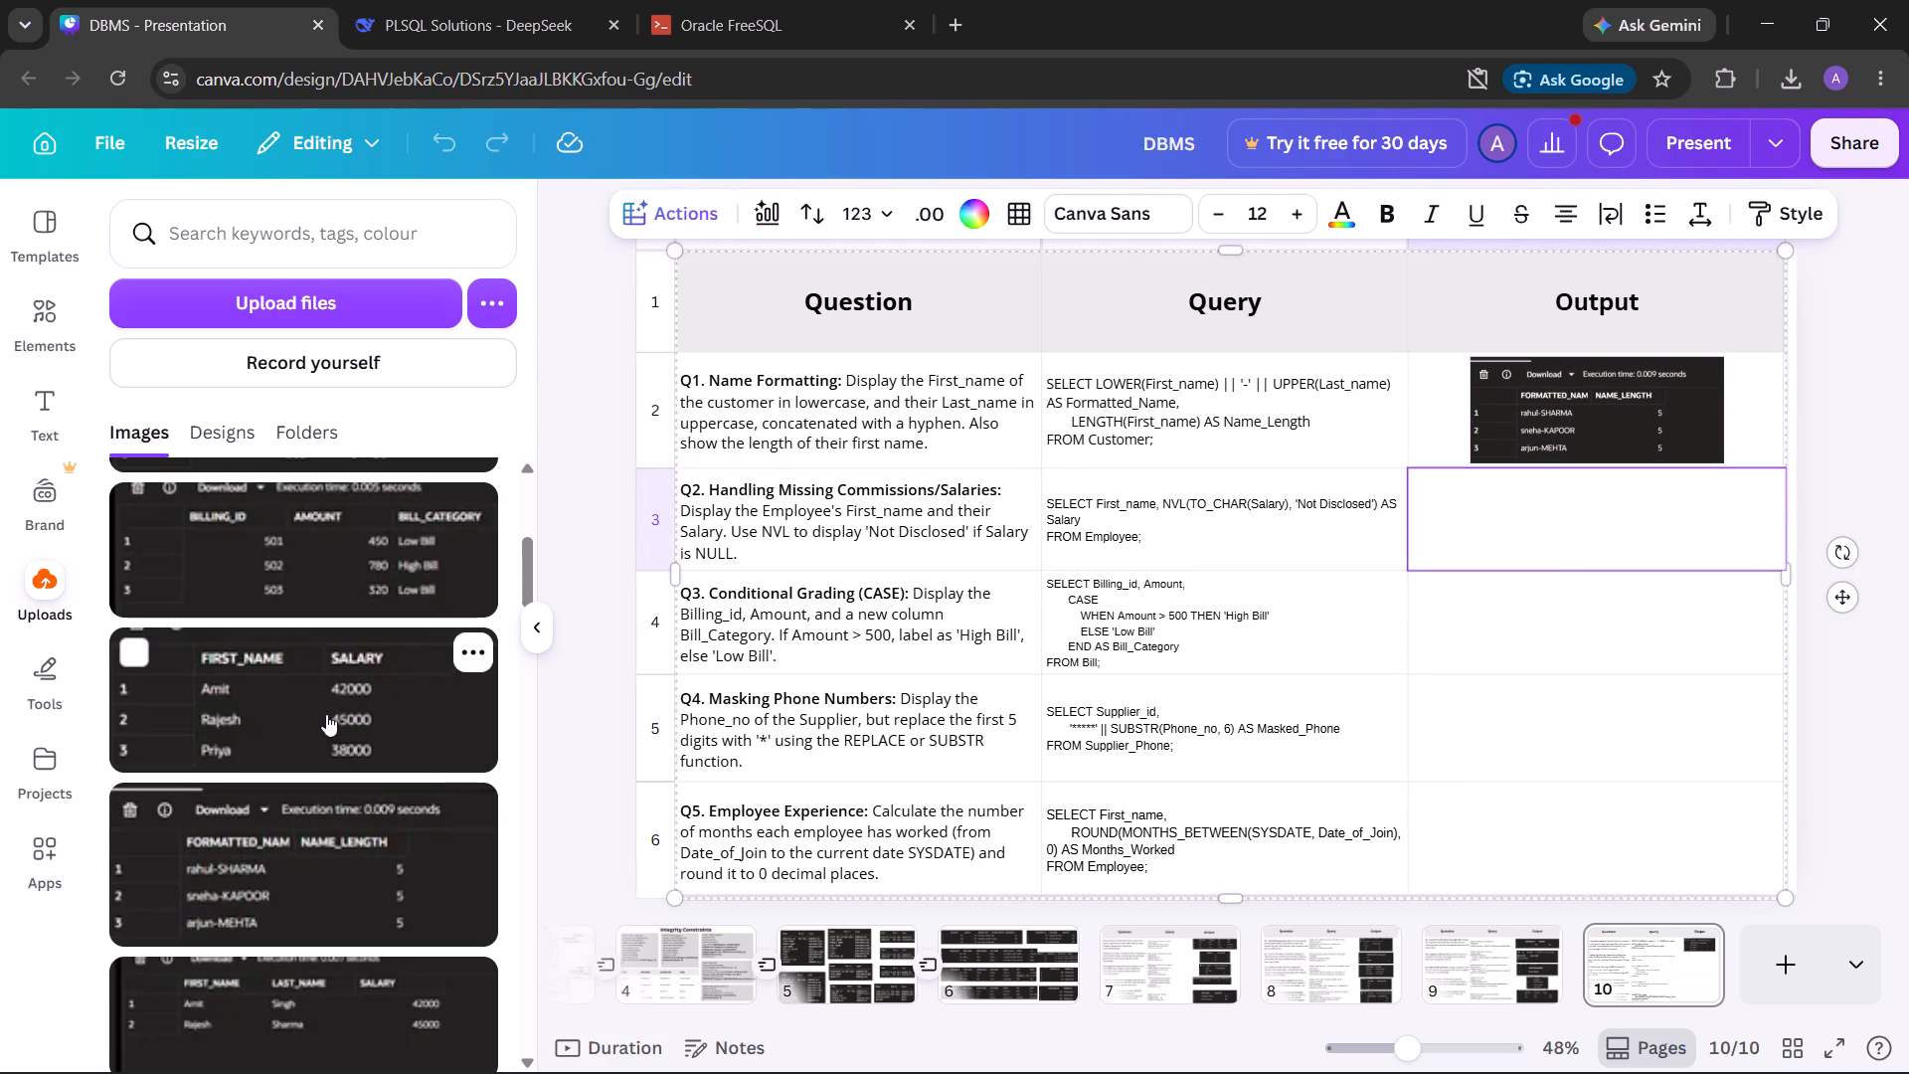
click(1674, 952)
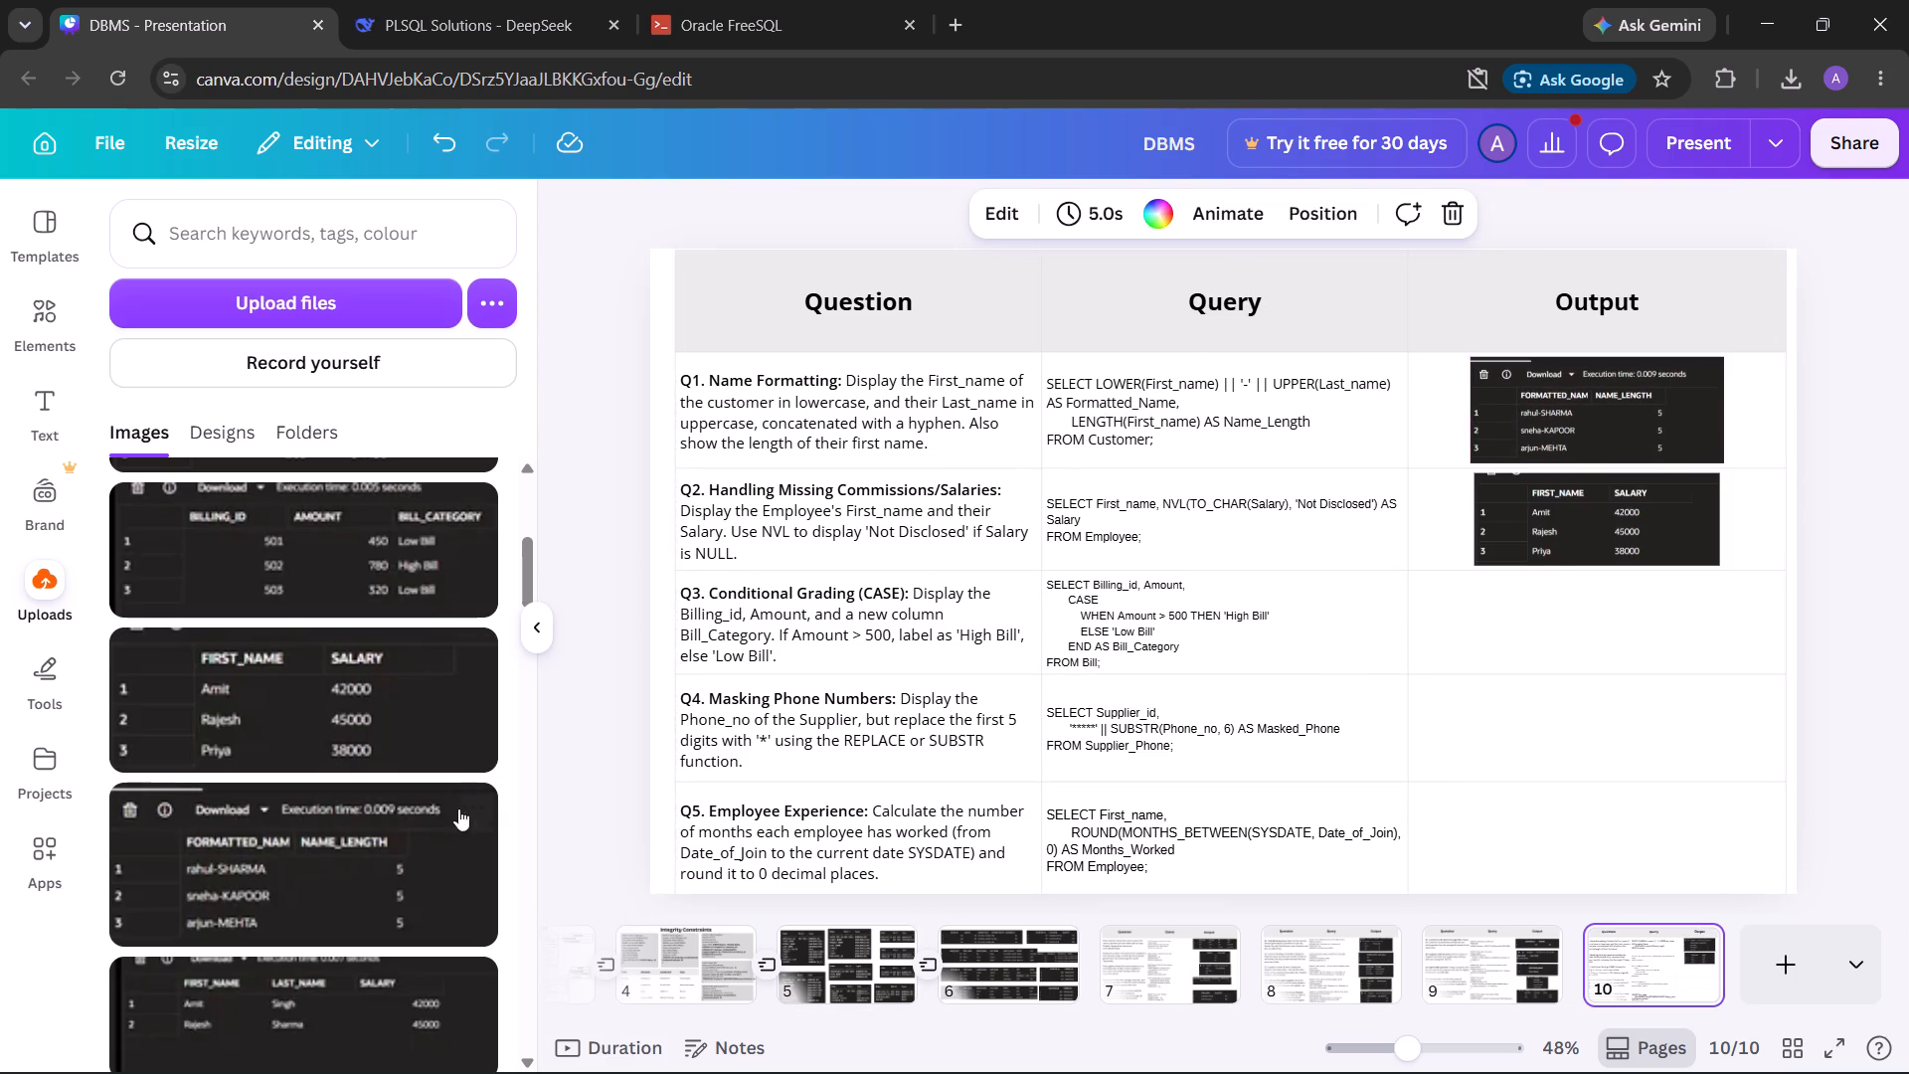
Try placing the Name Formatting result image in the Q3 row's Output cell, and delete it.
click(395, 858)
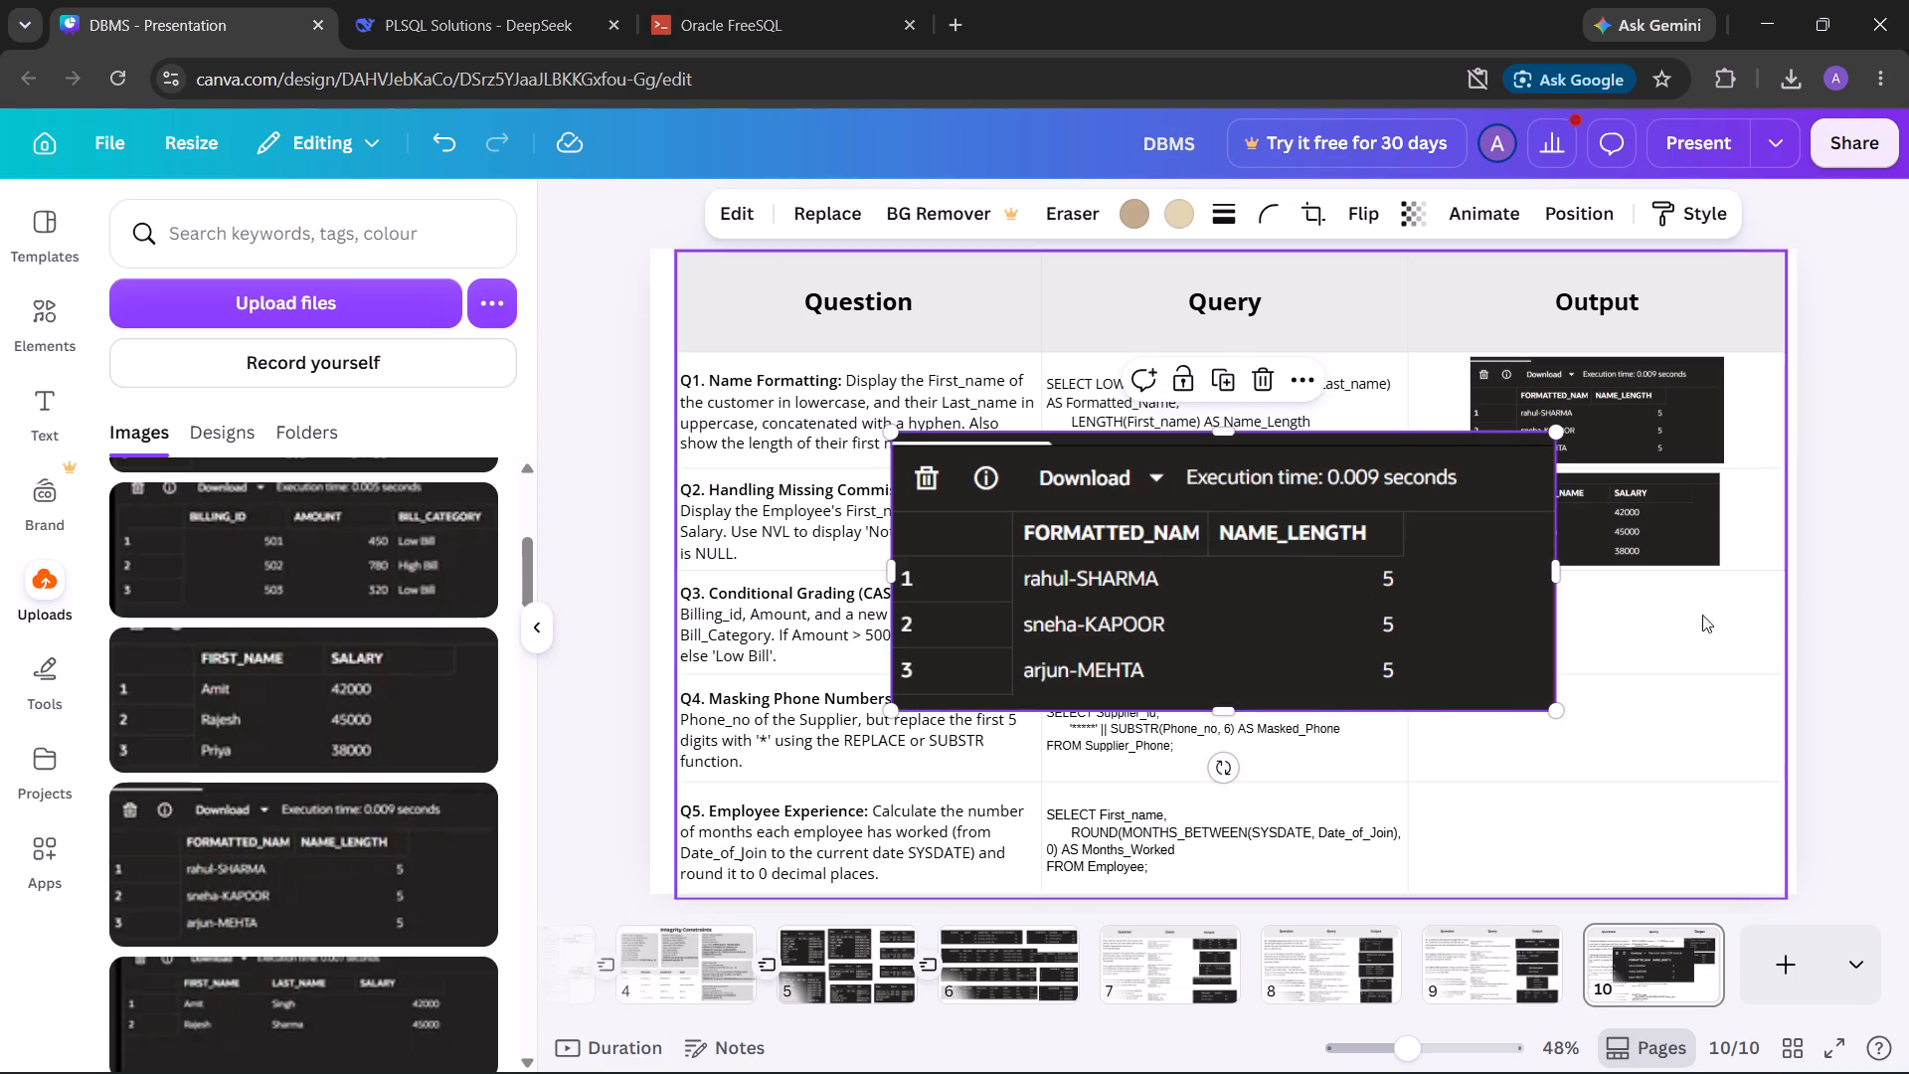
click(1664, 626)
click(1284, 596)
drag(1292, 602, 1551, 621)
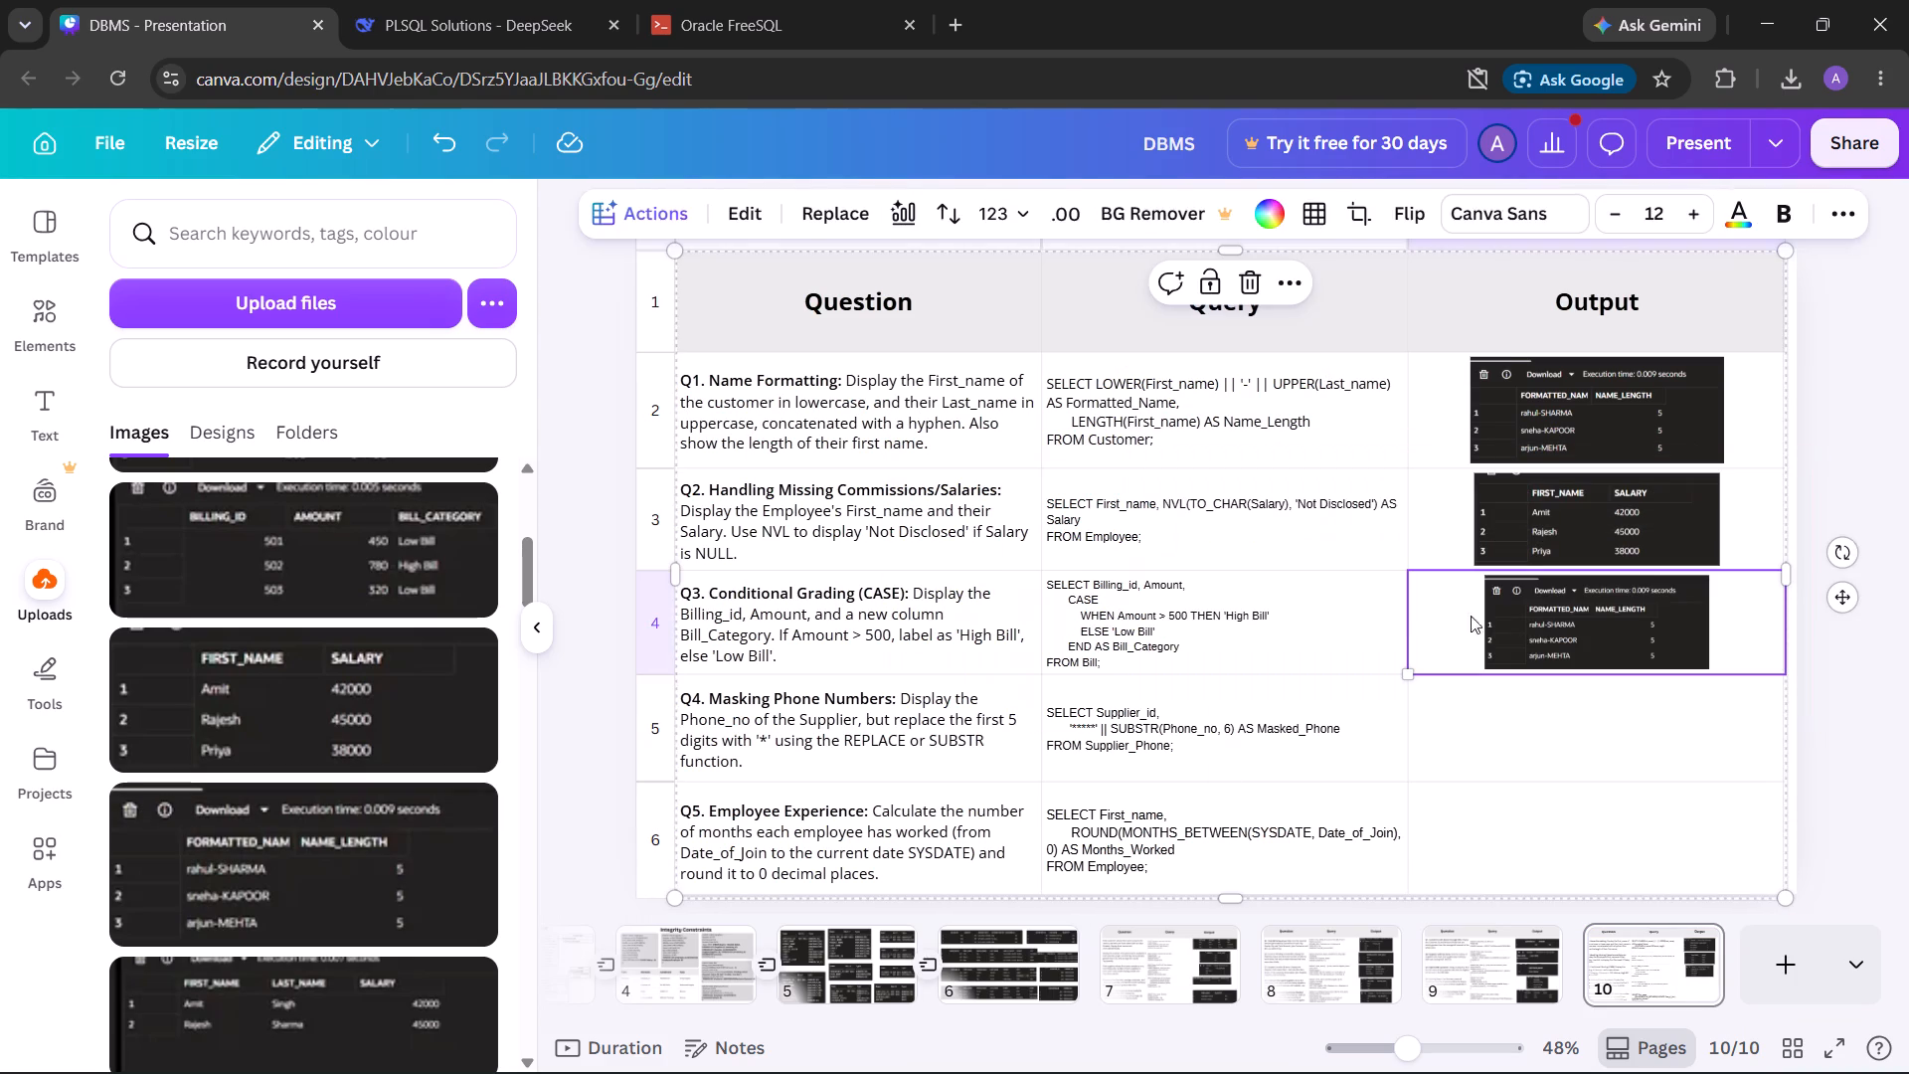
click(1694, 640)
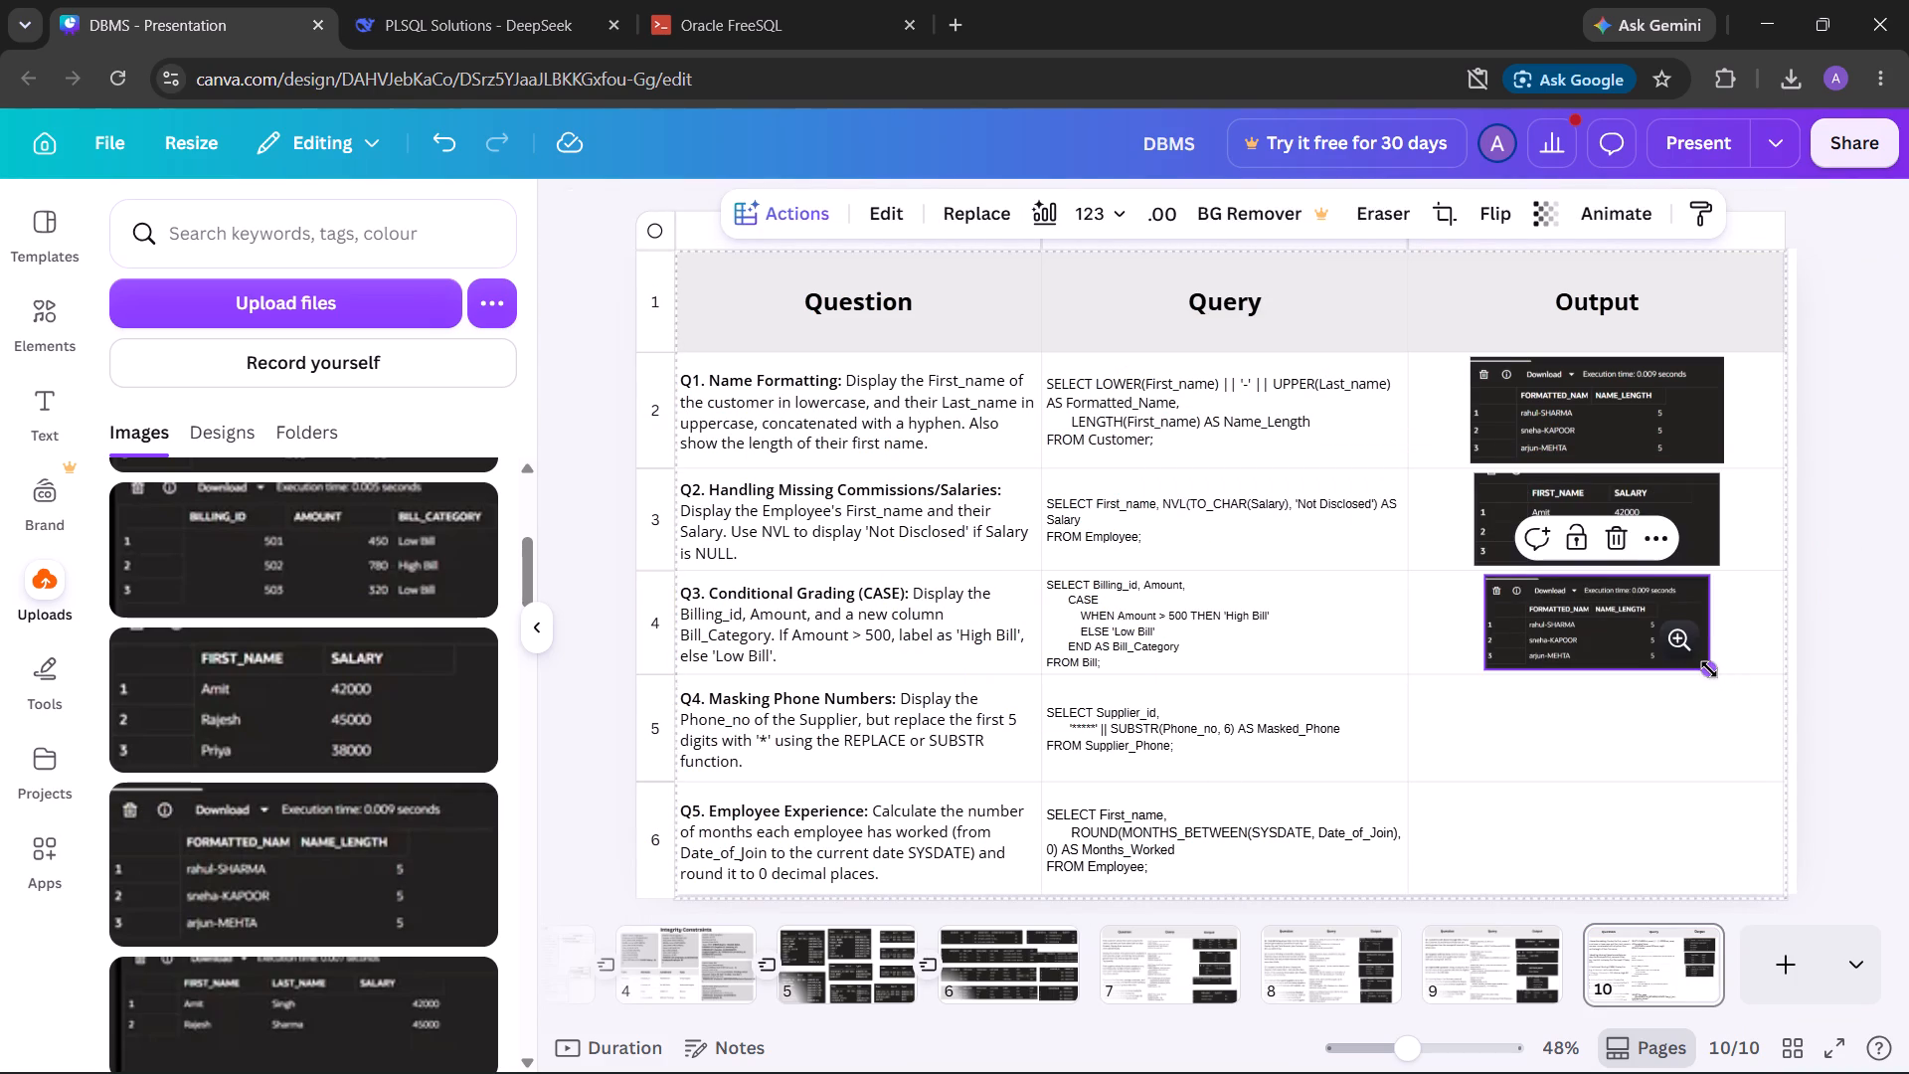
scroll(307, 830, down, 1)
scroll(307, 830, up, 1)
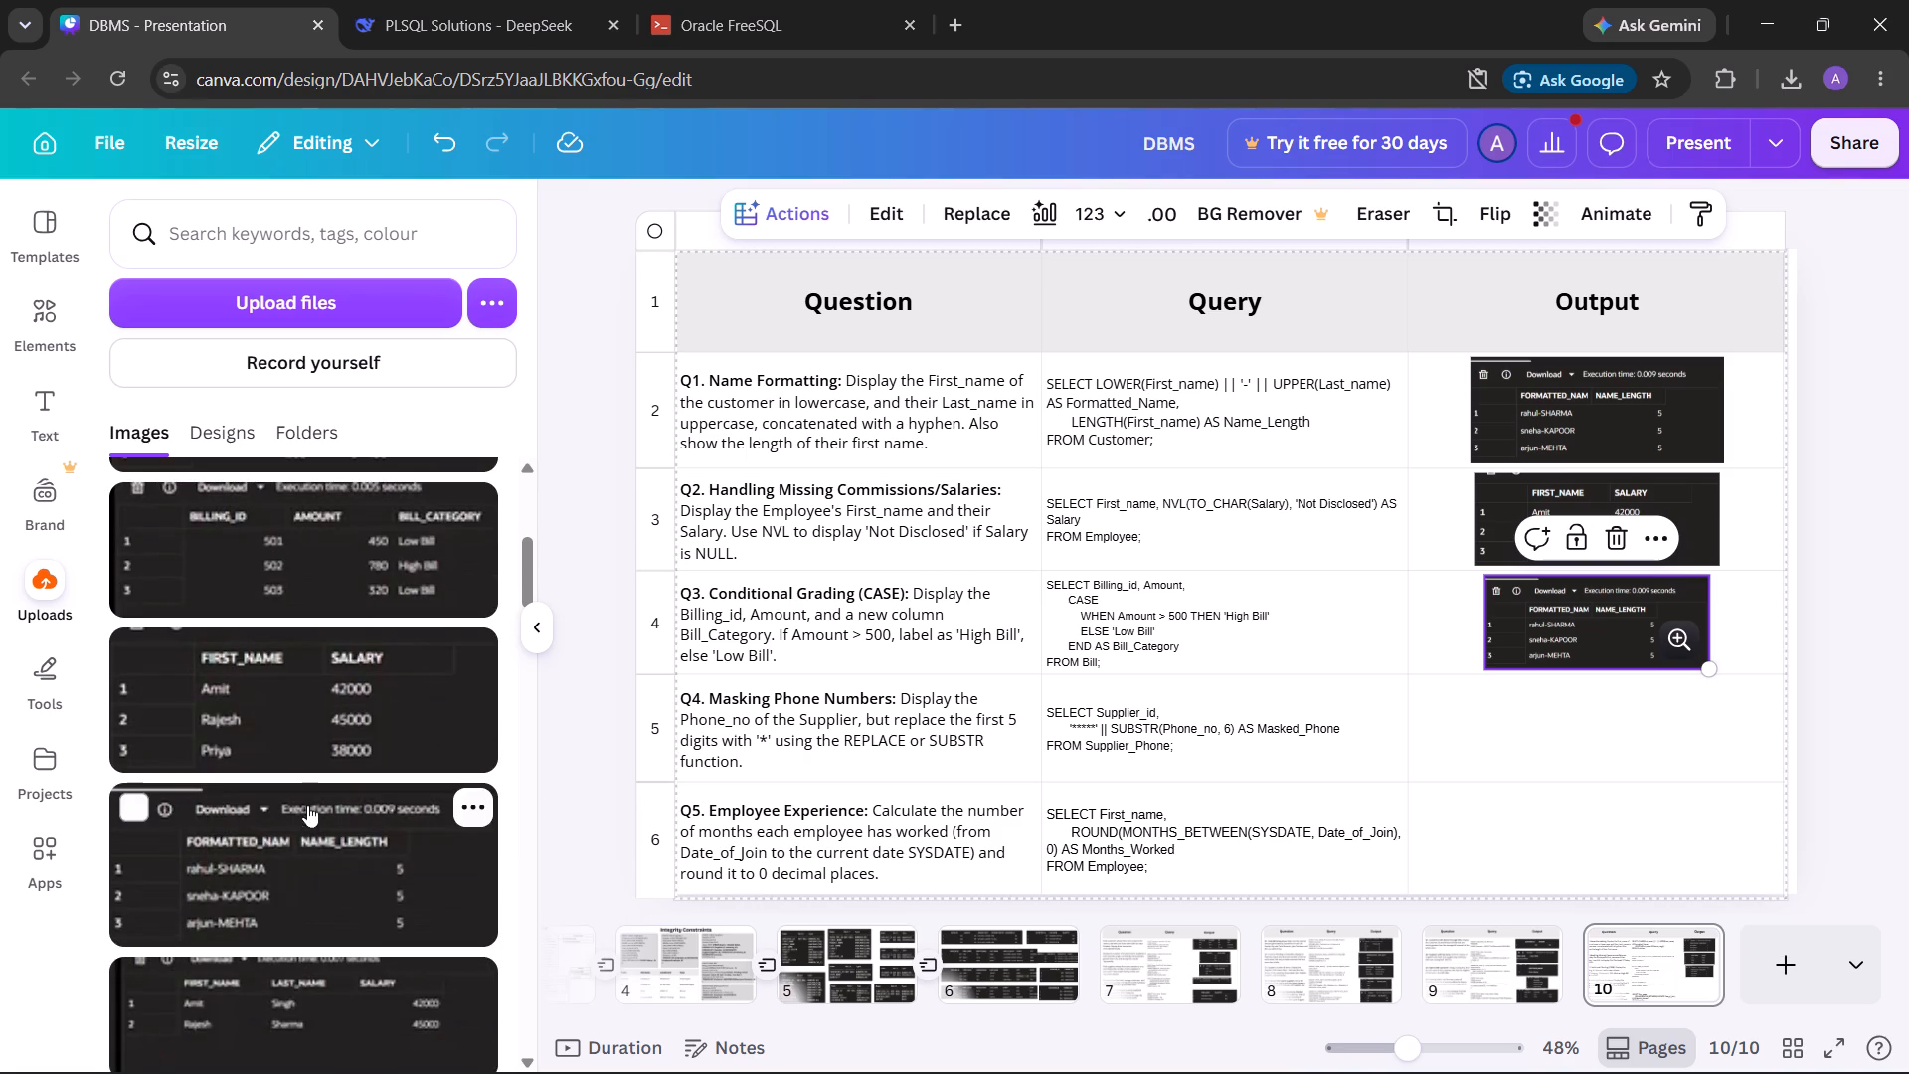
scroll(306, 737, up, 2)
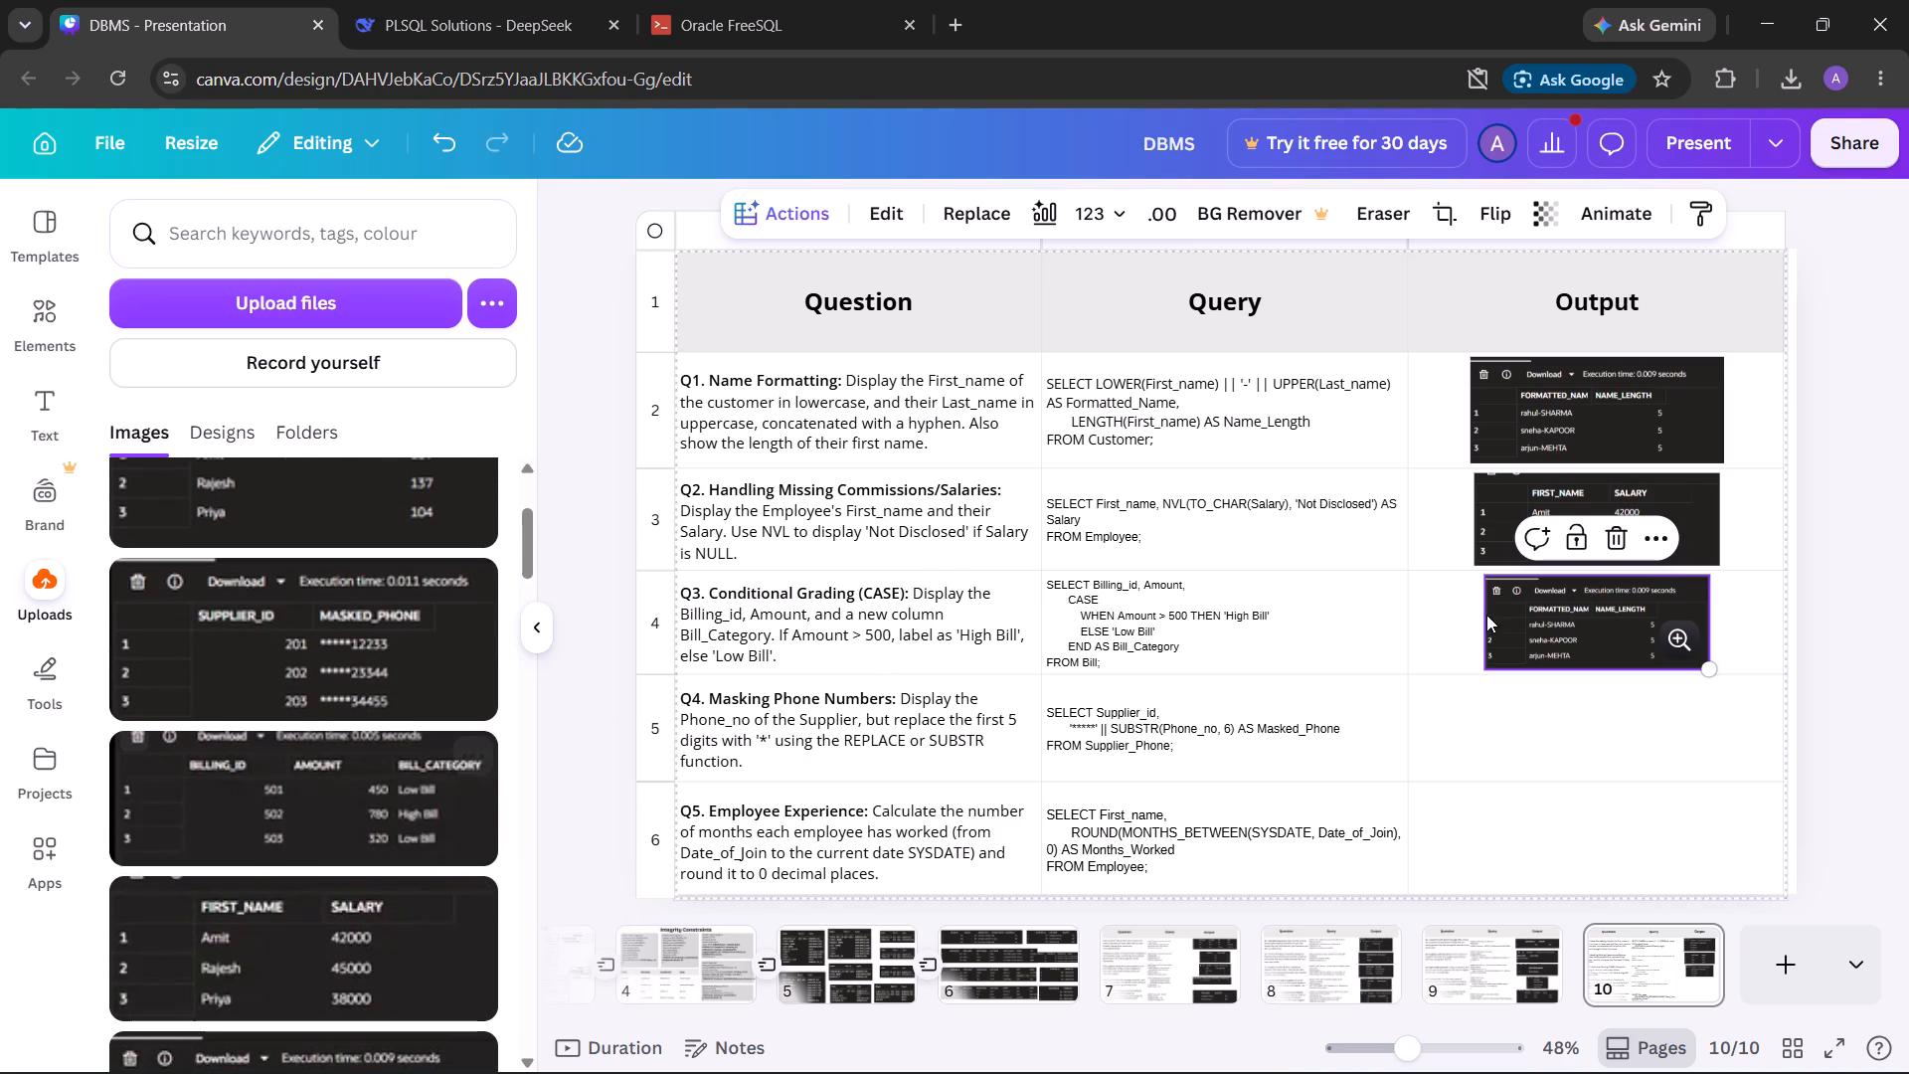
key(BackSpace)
Place the uploaded bill category result image in the Q3 row's Output cell on slide 10.
scroll(318, 854, down, 2)
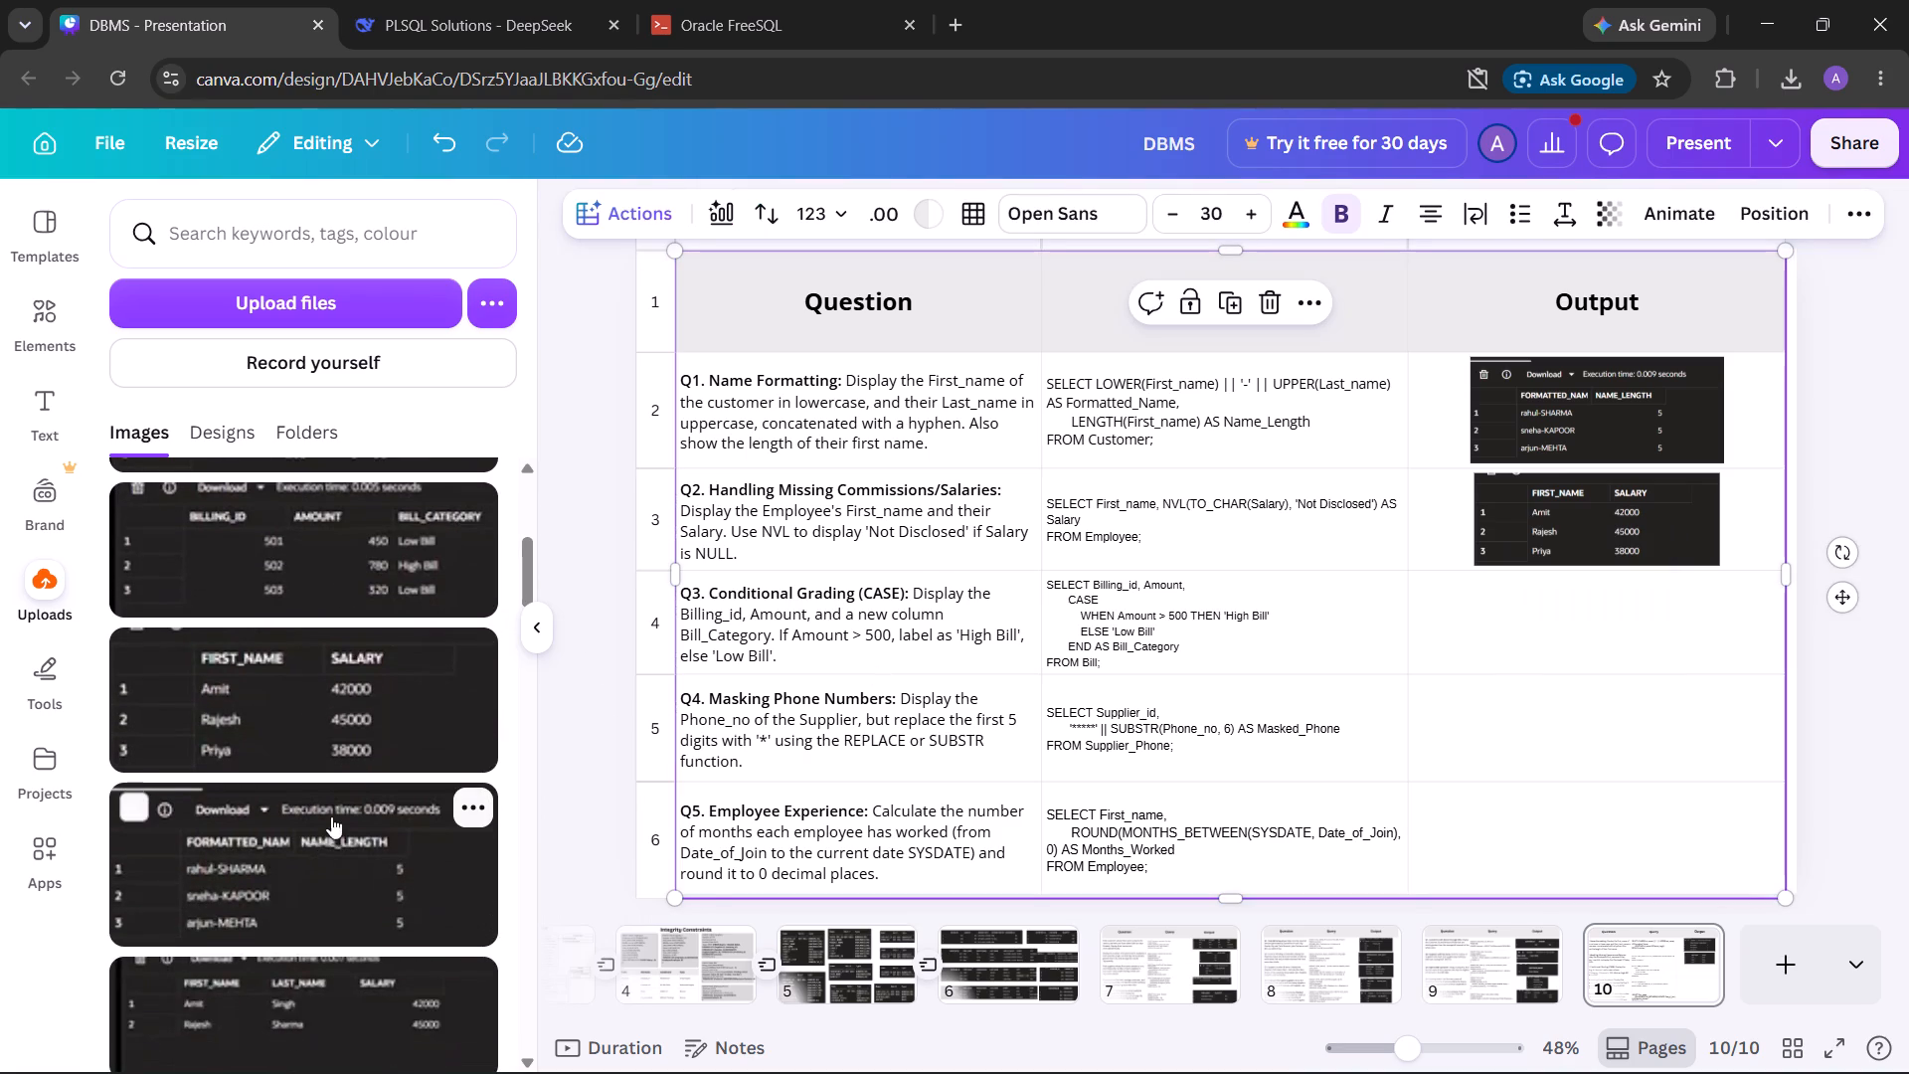
scroll(331, 814, down, 1)
scroll(331, 802, up, 9)
scroll(313, 701, down, 2)
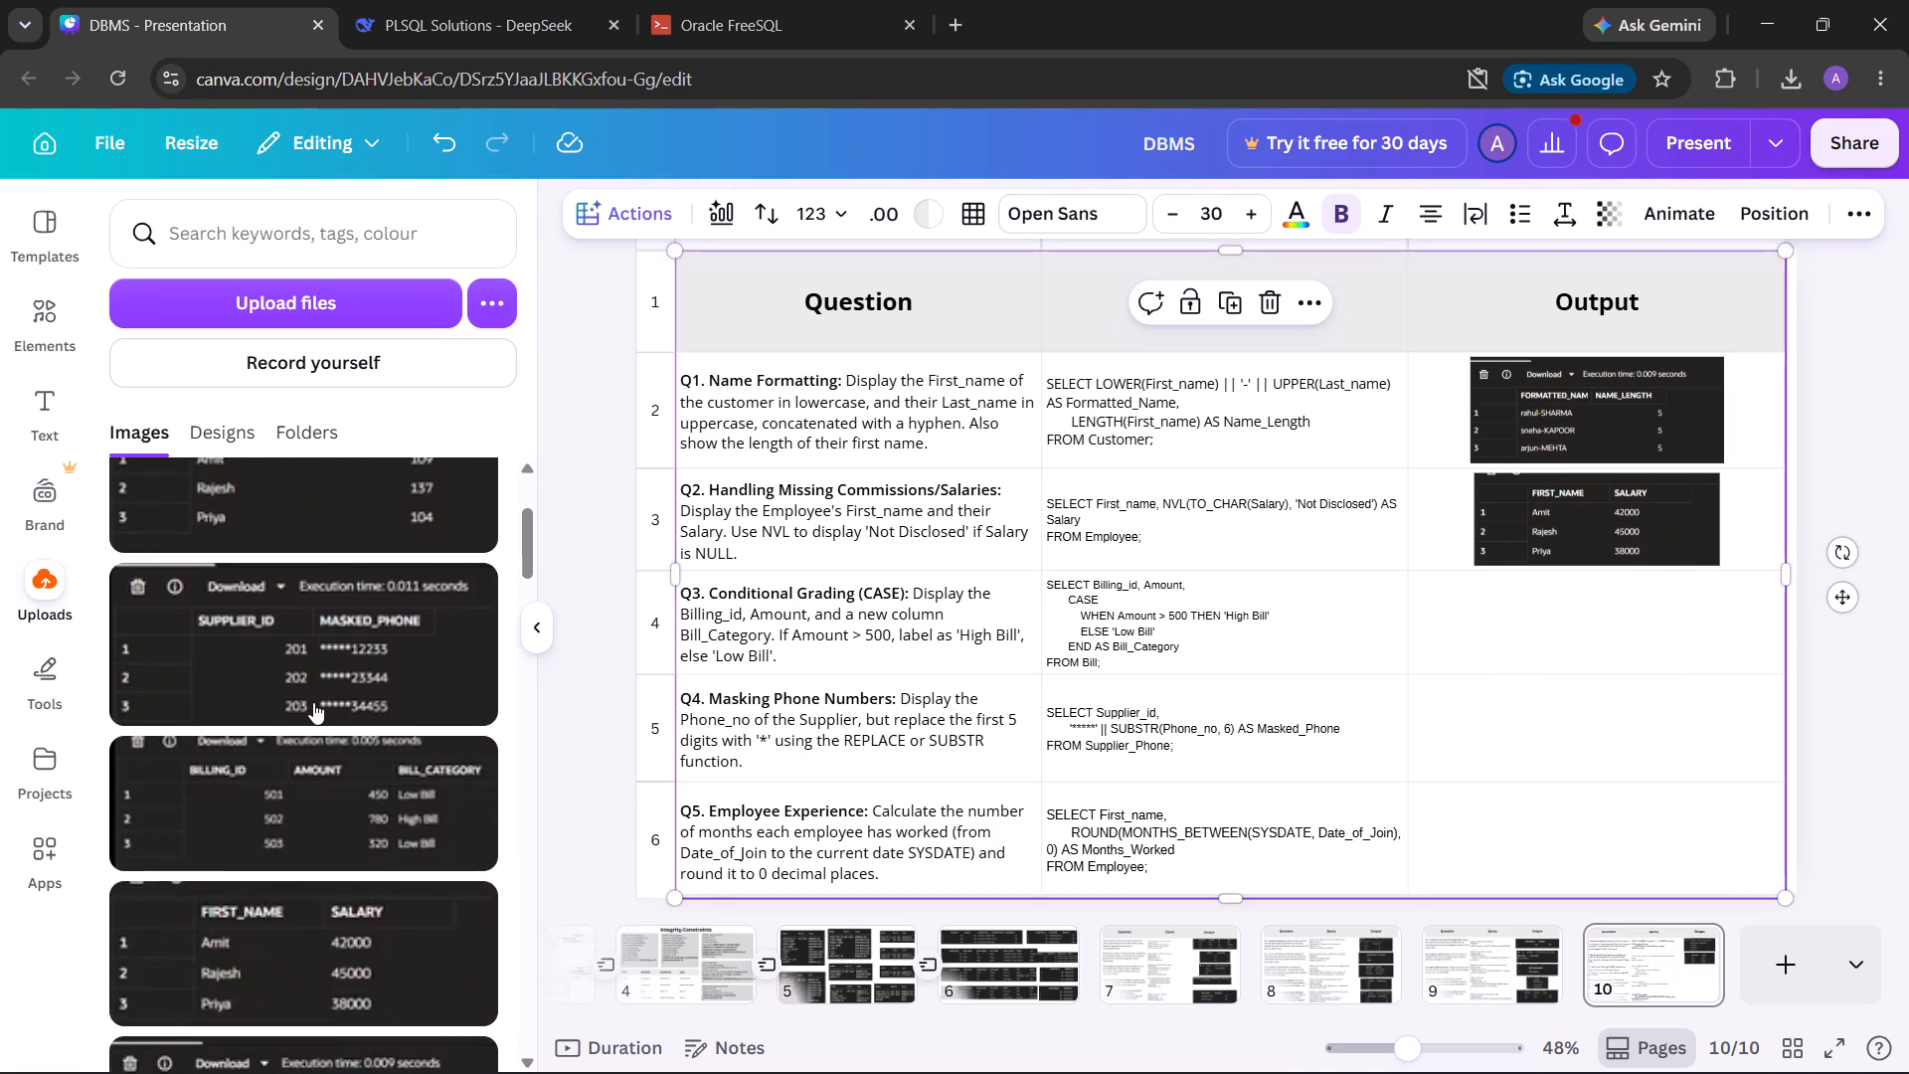
scroll(293, 786, down, 2)
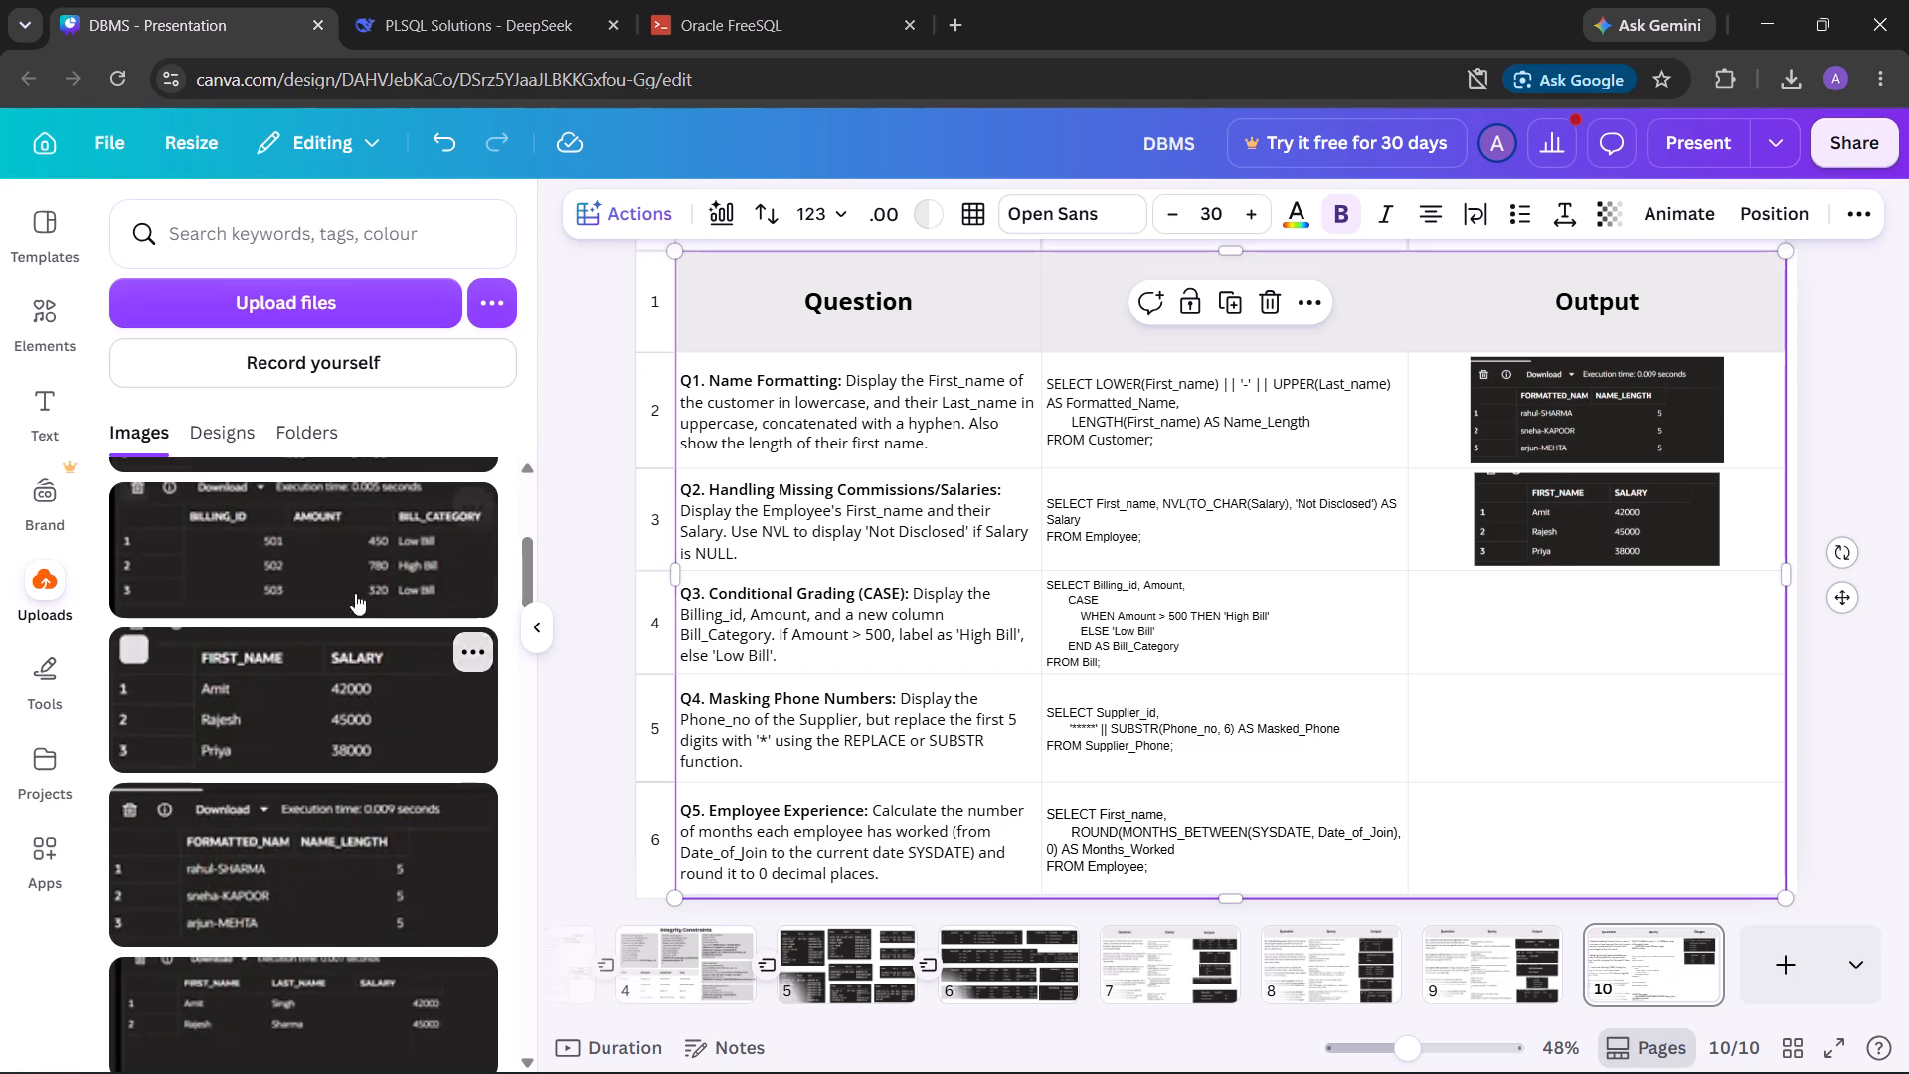
click(358, 559)
drag(1401, 613, 1583, 639)
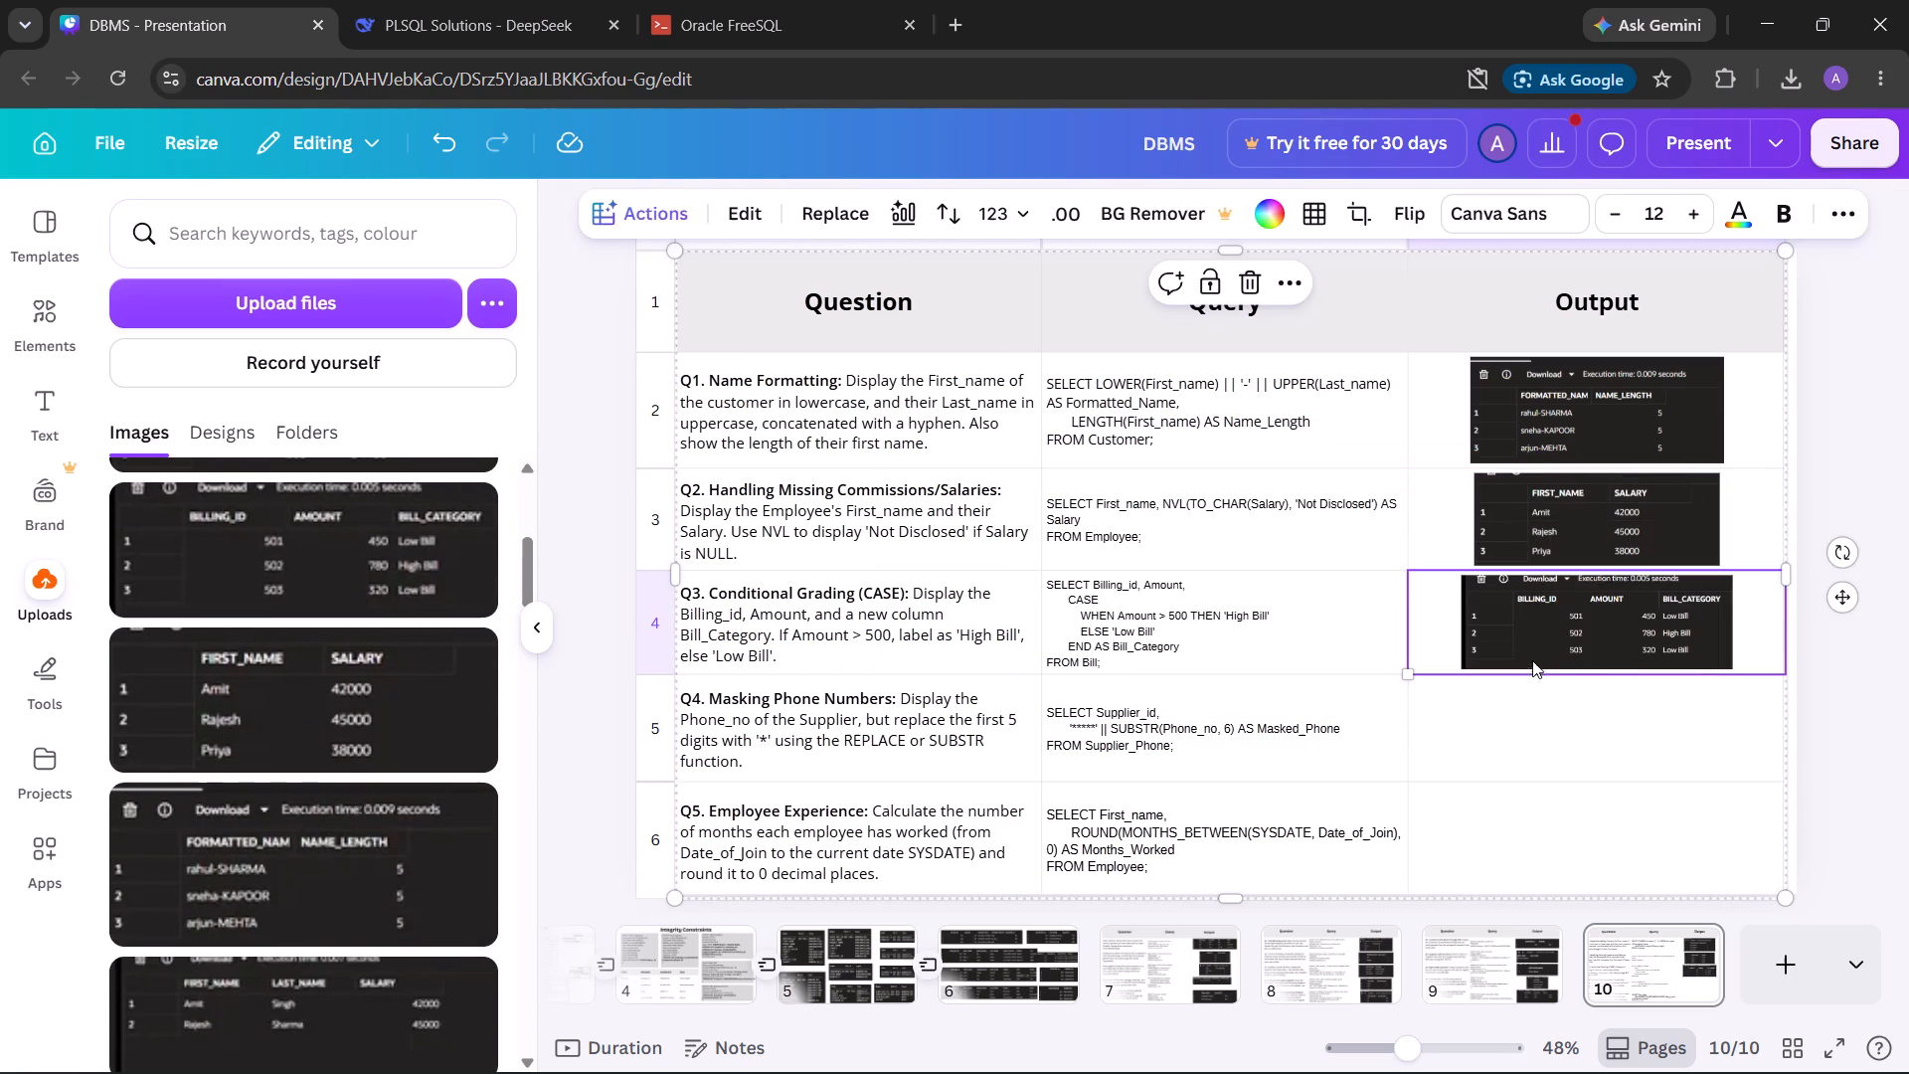
click(1559, 633)
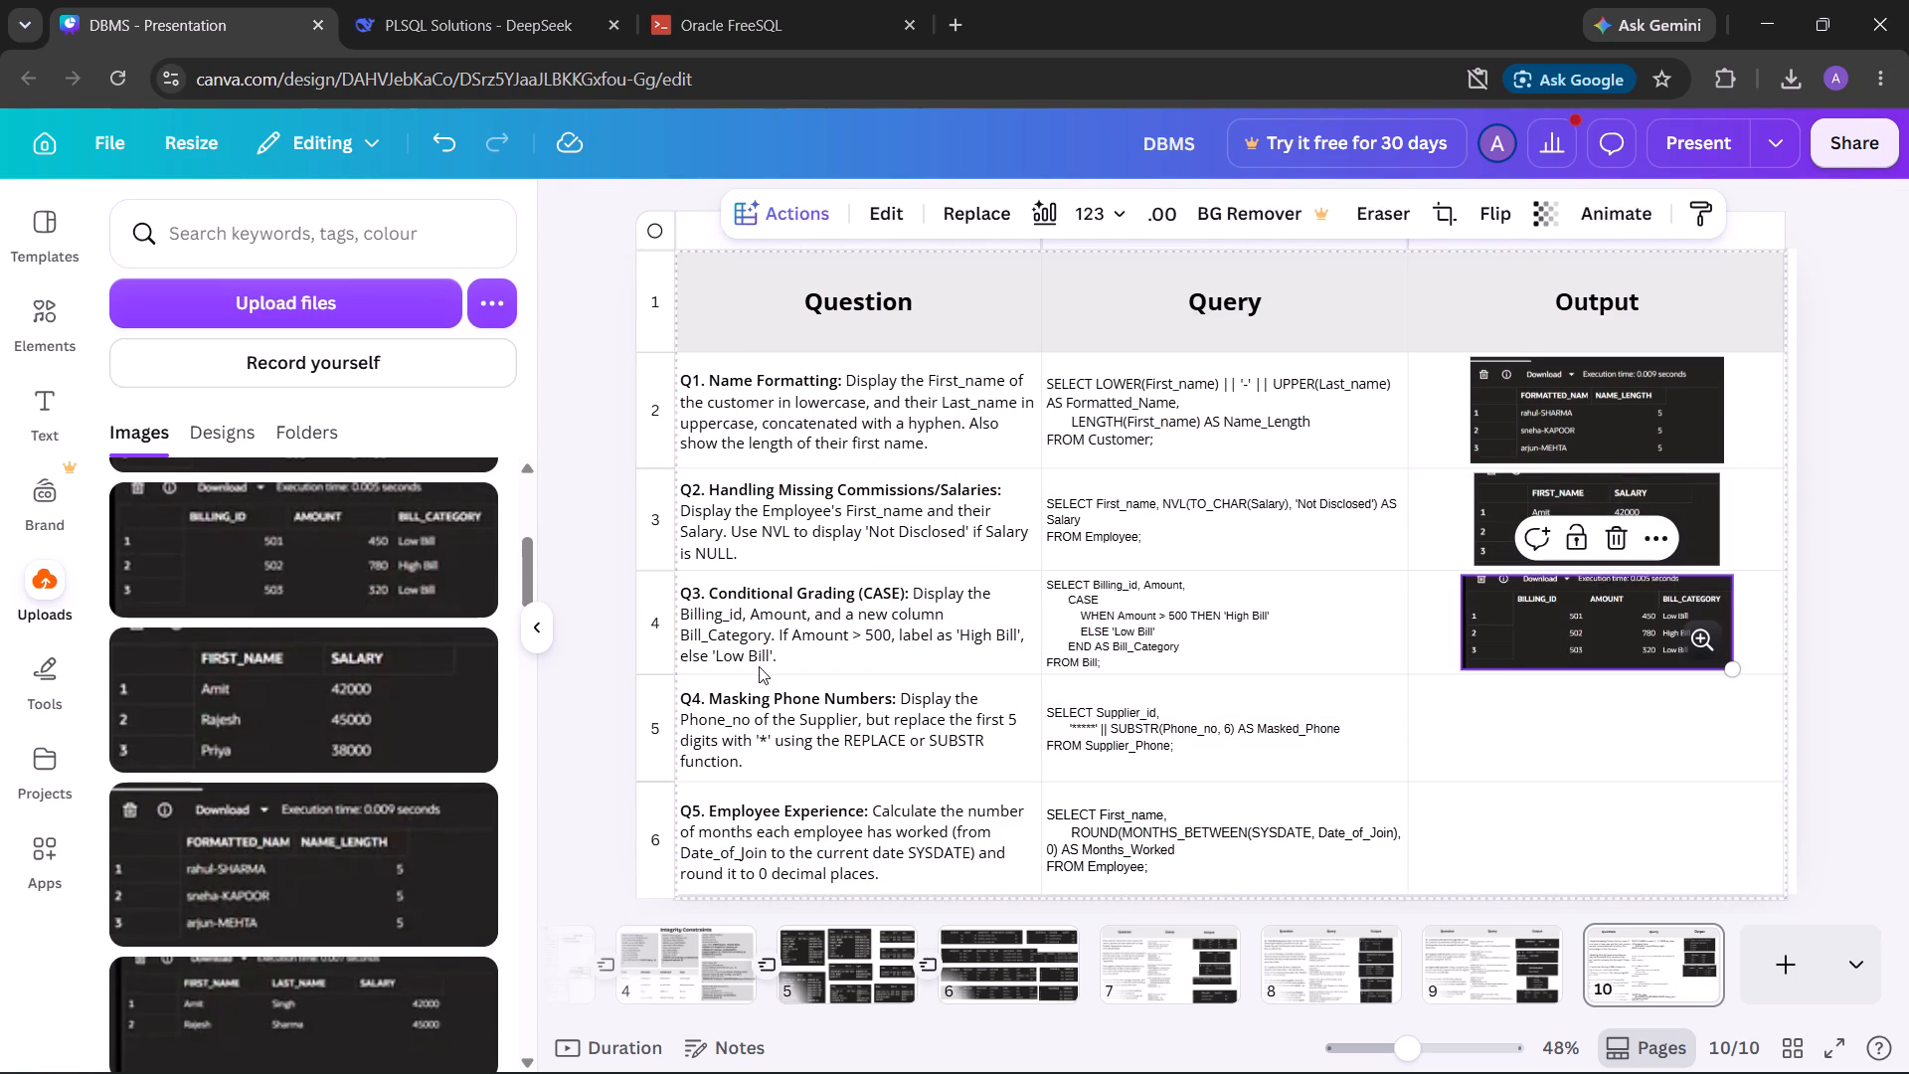
Insert the uploaded masked phone result image into the Q4 row's Output cell on slide 10.
scroll(392, 710, up, 2)
click(1680, 729)
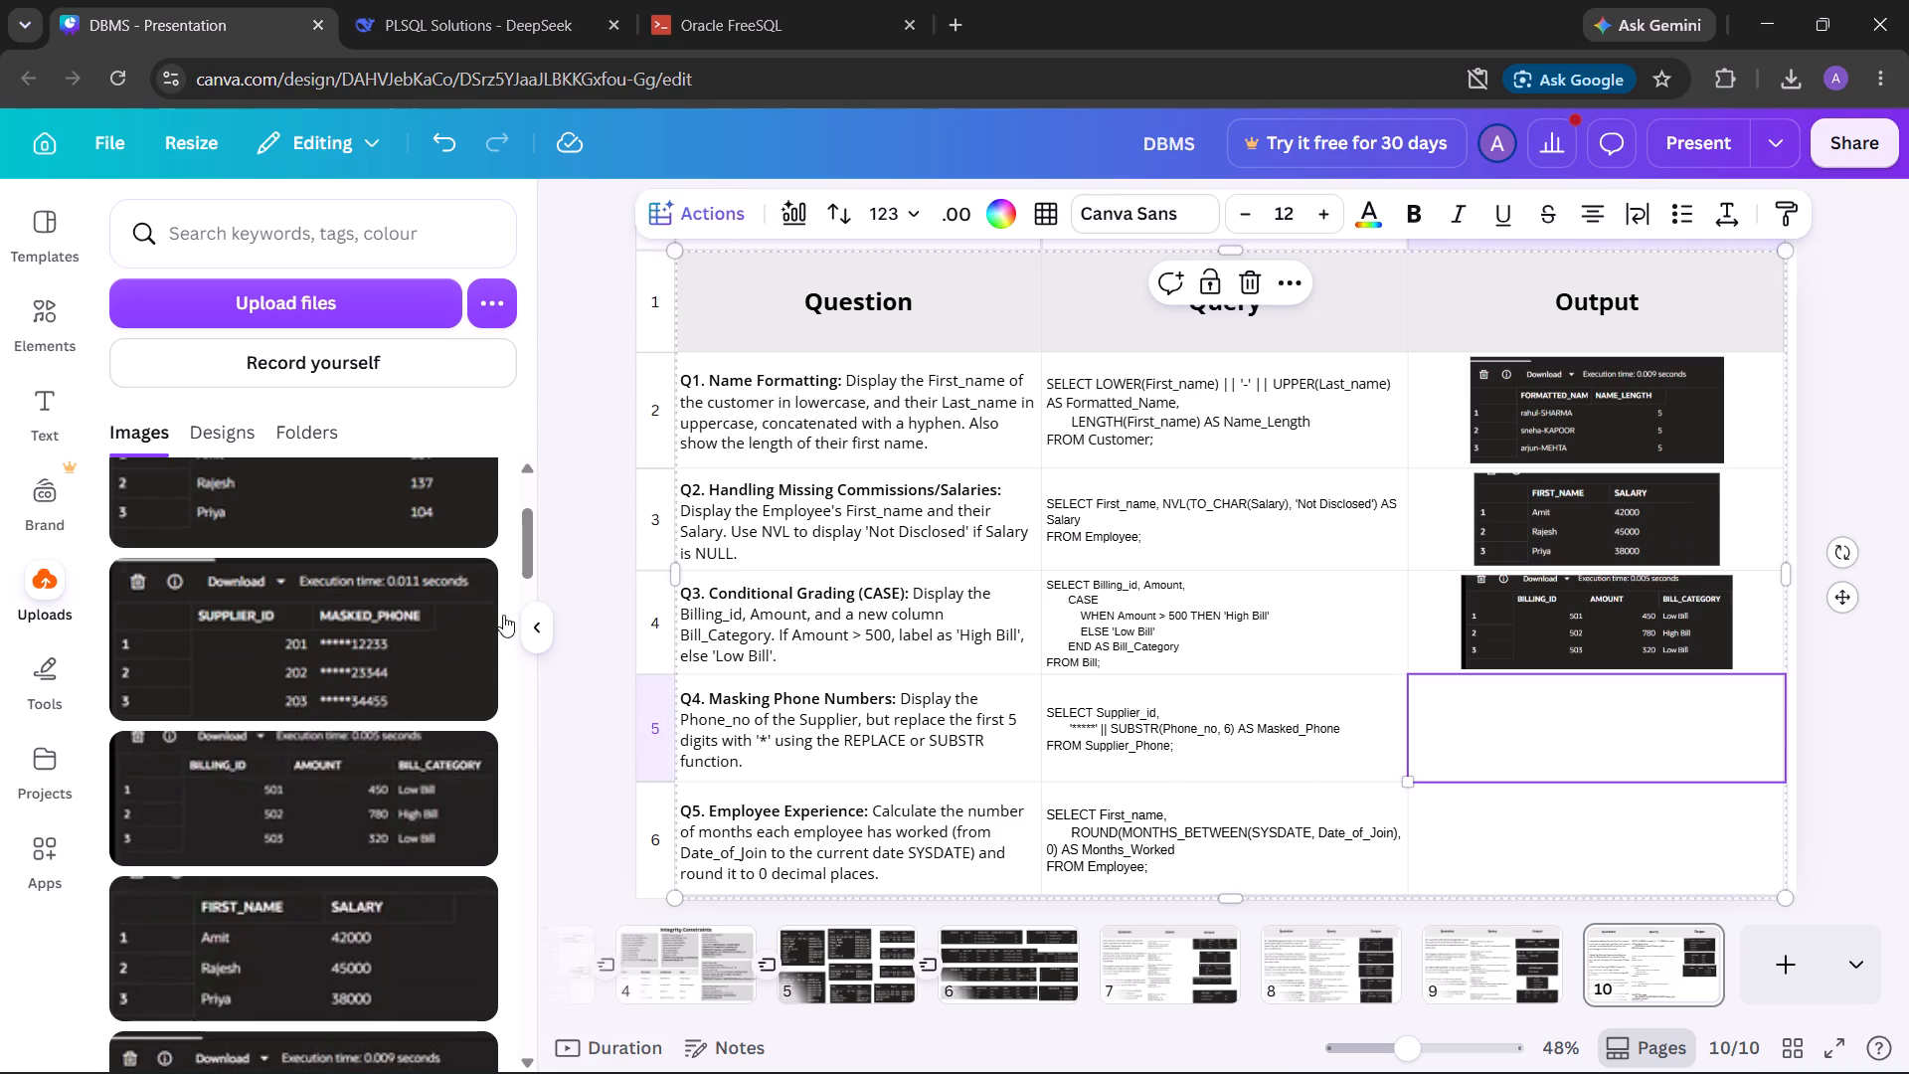
click(333, 644)
scroll(1245, 681, up, 1)
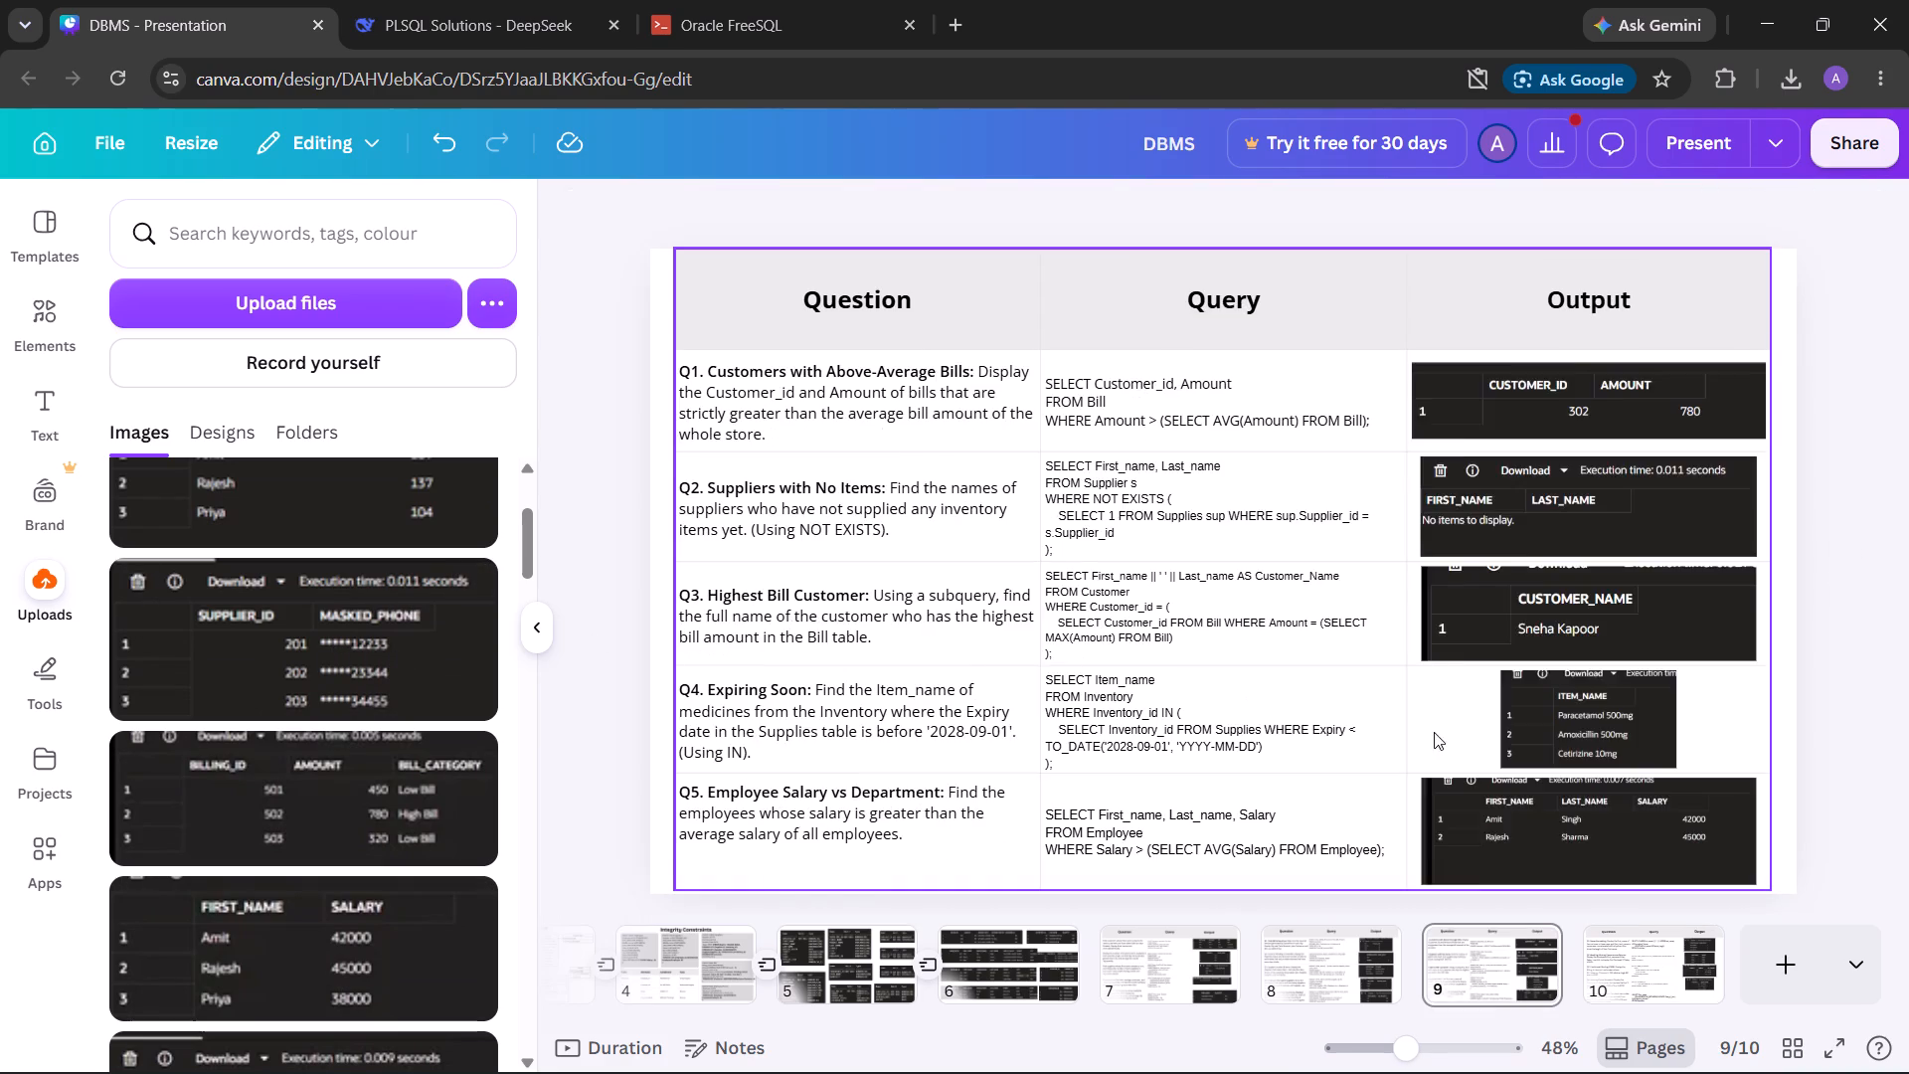
scroll(1444, 722, down, 2)
Insert the uploaded months worked result image into the Q5 row's Output cell on slide 10.
click(1592, 795)
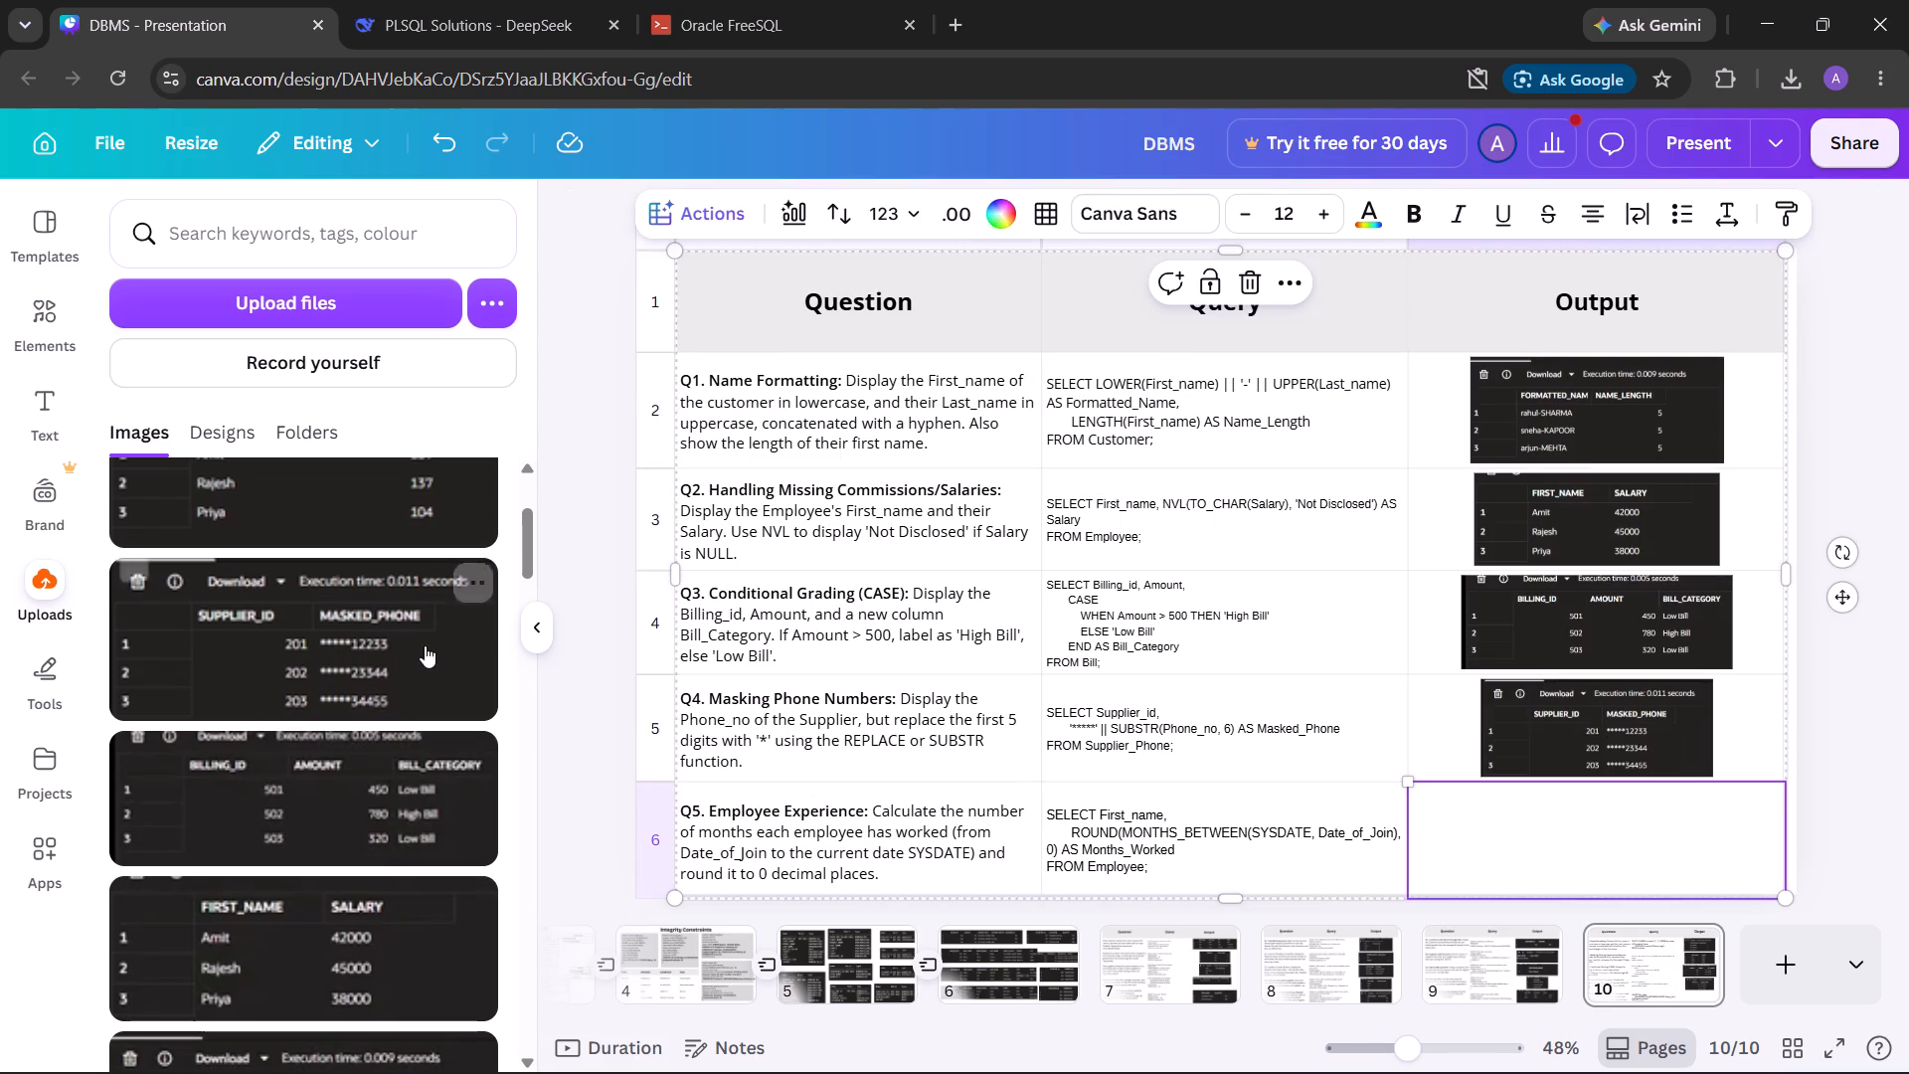
scroll(425, 643, up, 2)
click(246, 693)
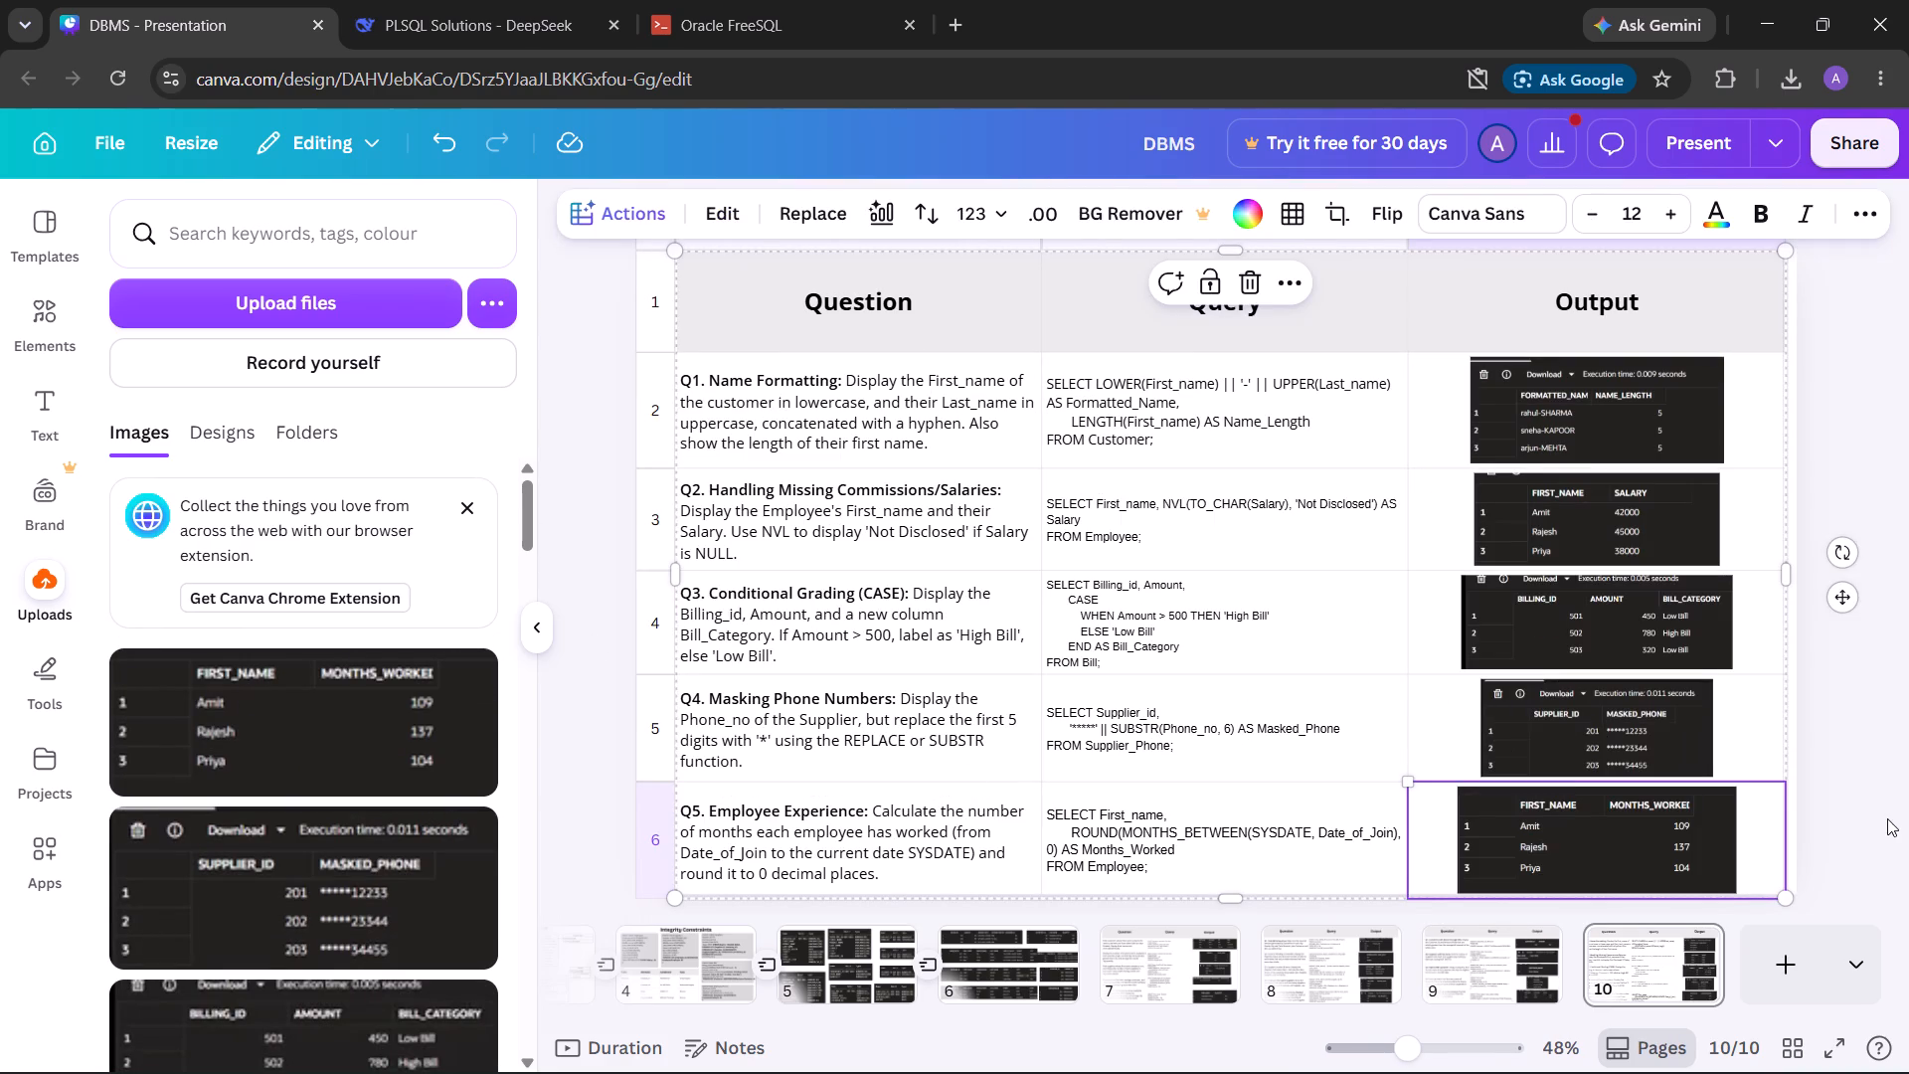
click(1887, 818)
Resize the masked phone result image in the Q4 Output cell slightly smaller so the table fits within slide 10.
click(1522, 732)
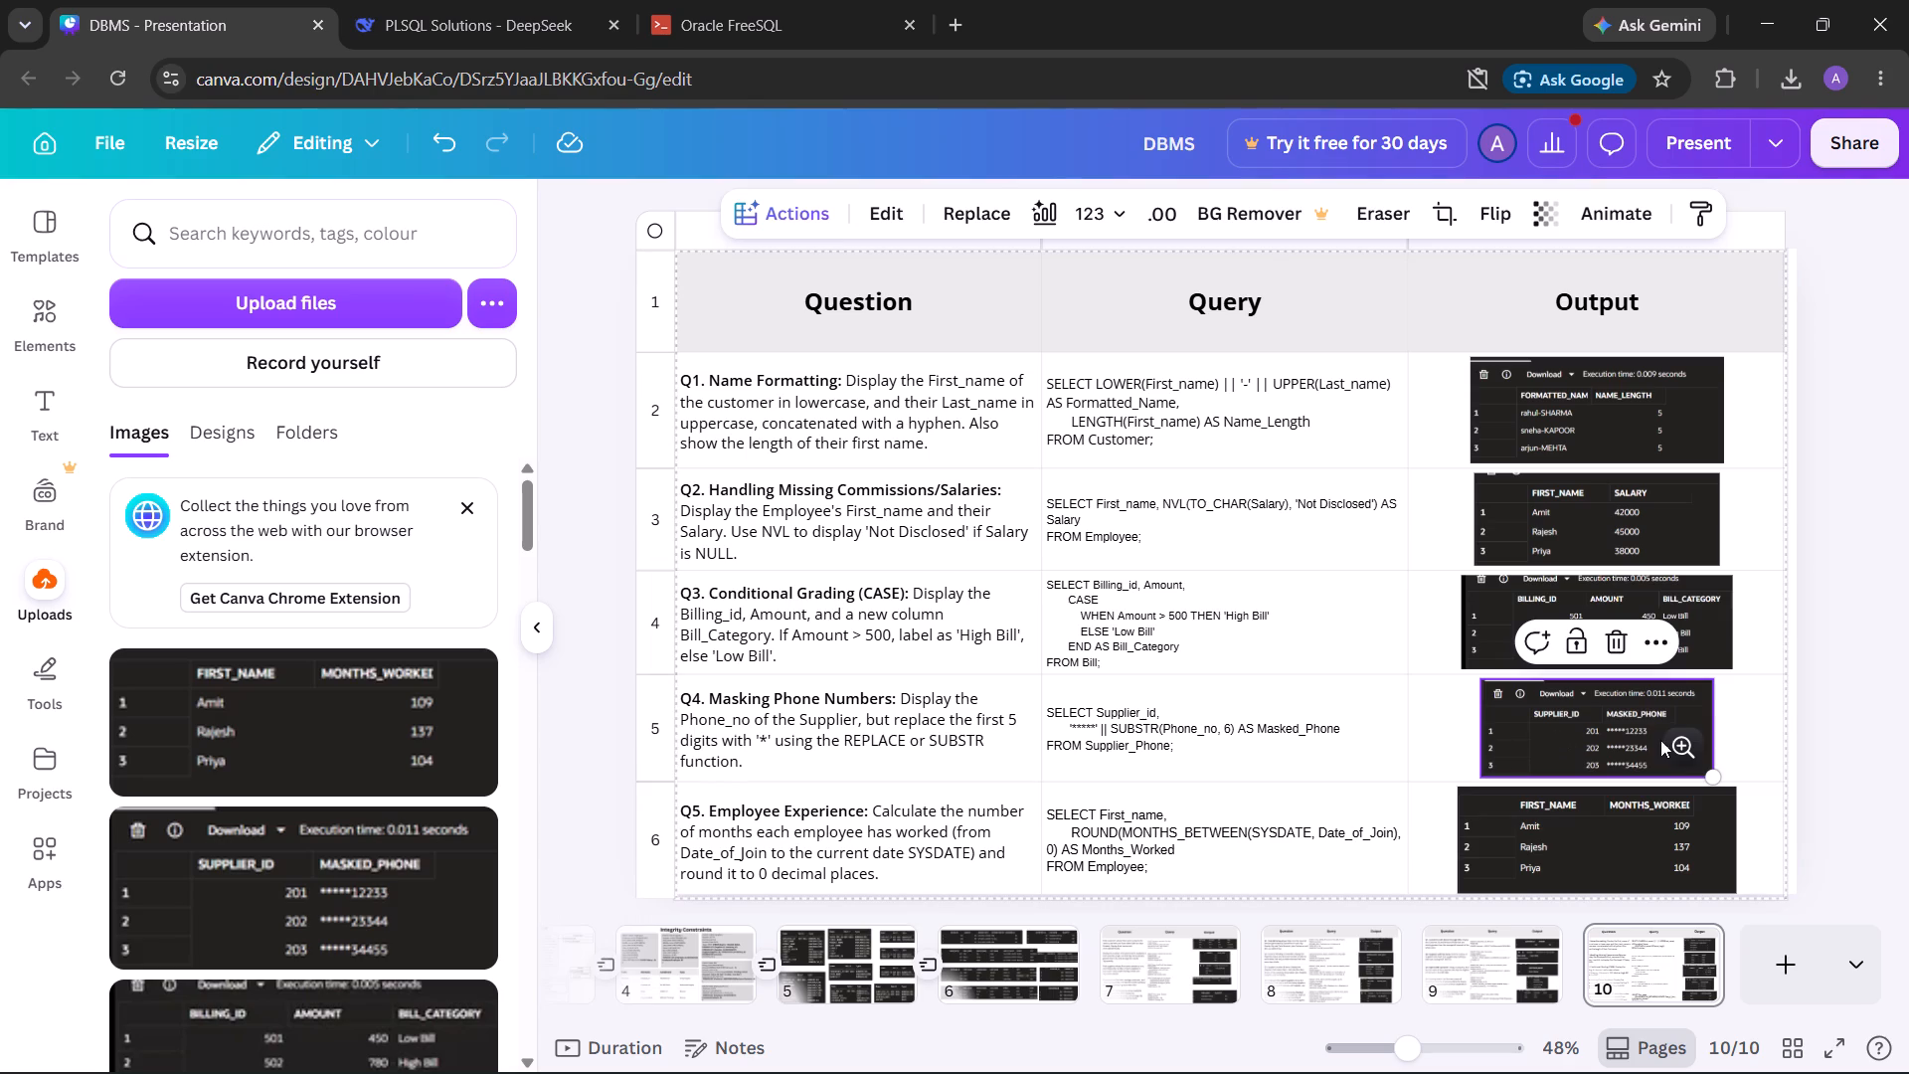
click(1678, 745)
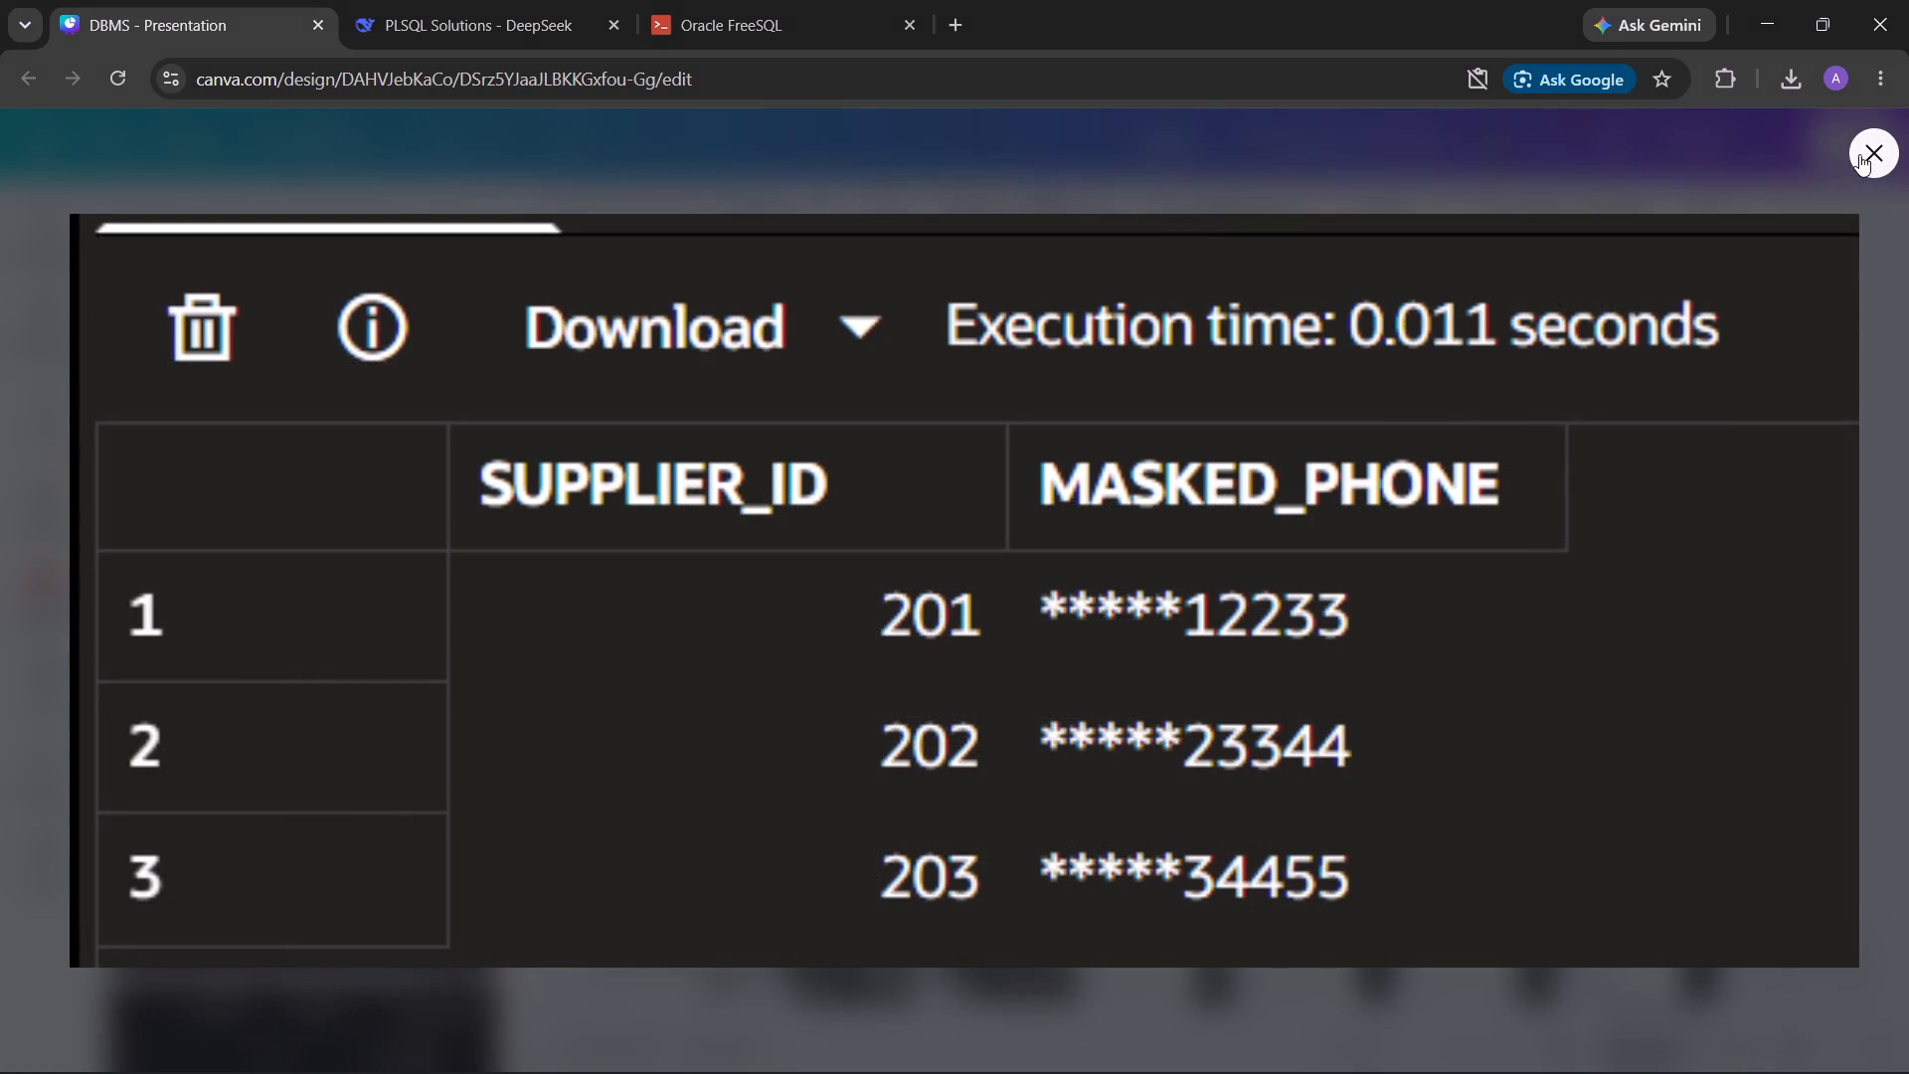
click(1863, 155)
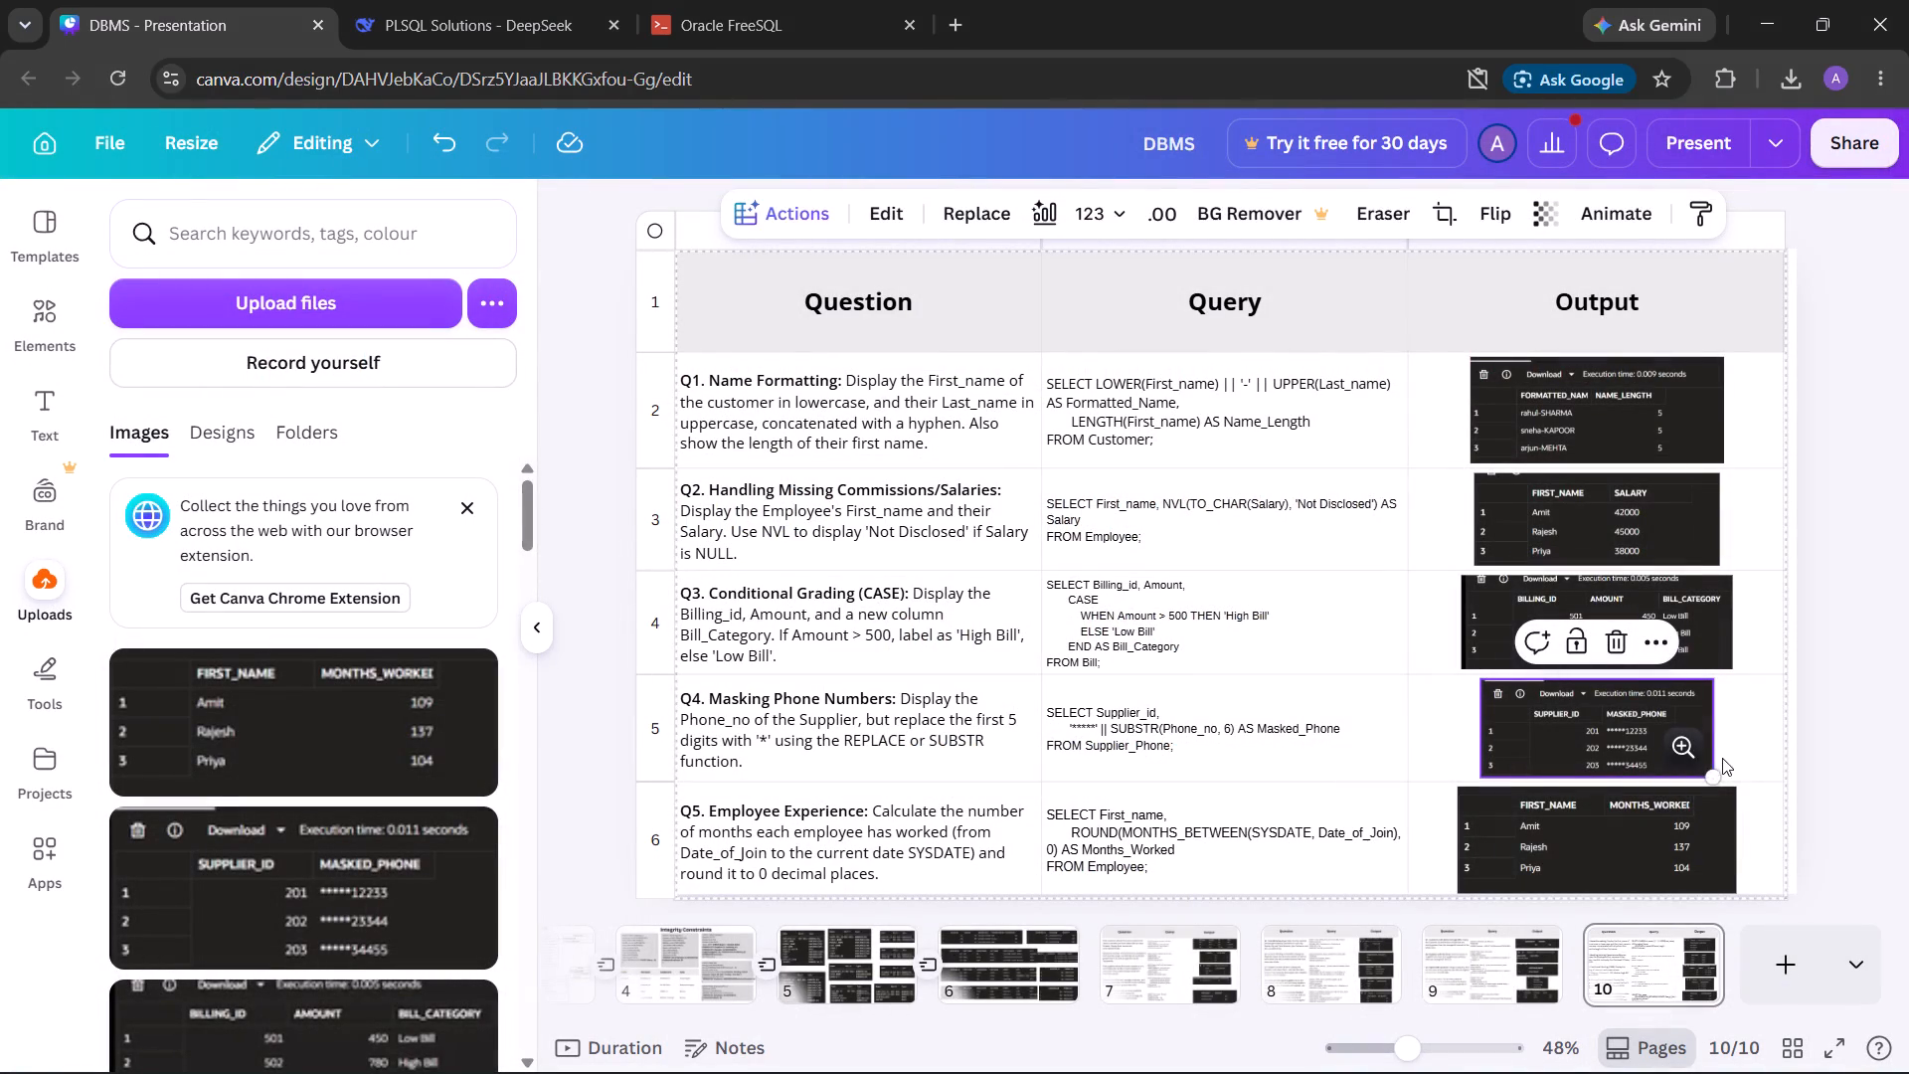
drag(1715, 770, 1729, 759)
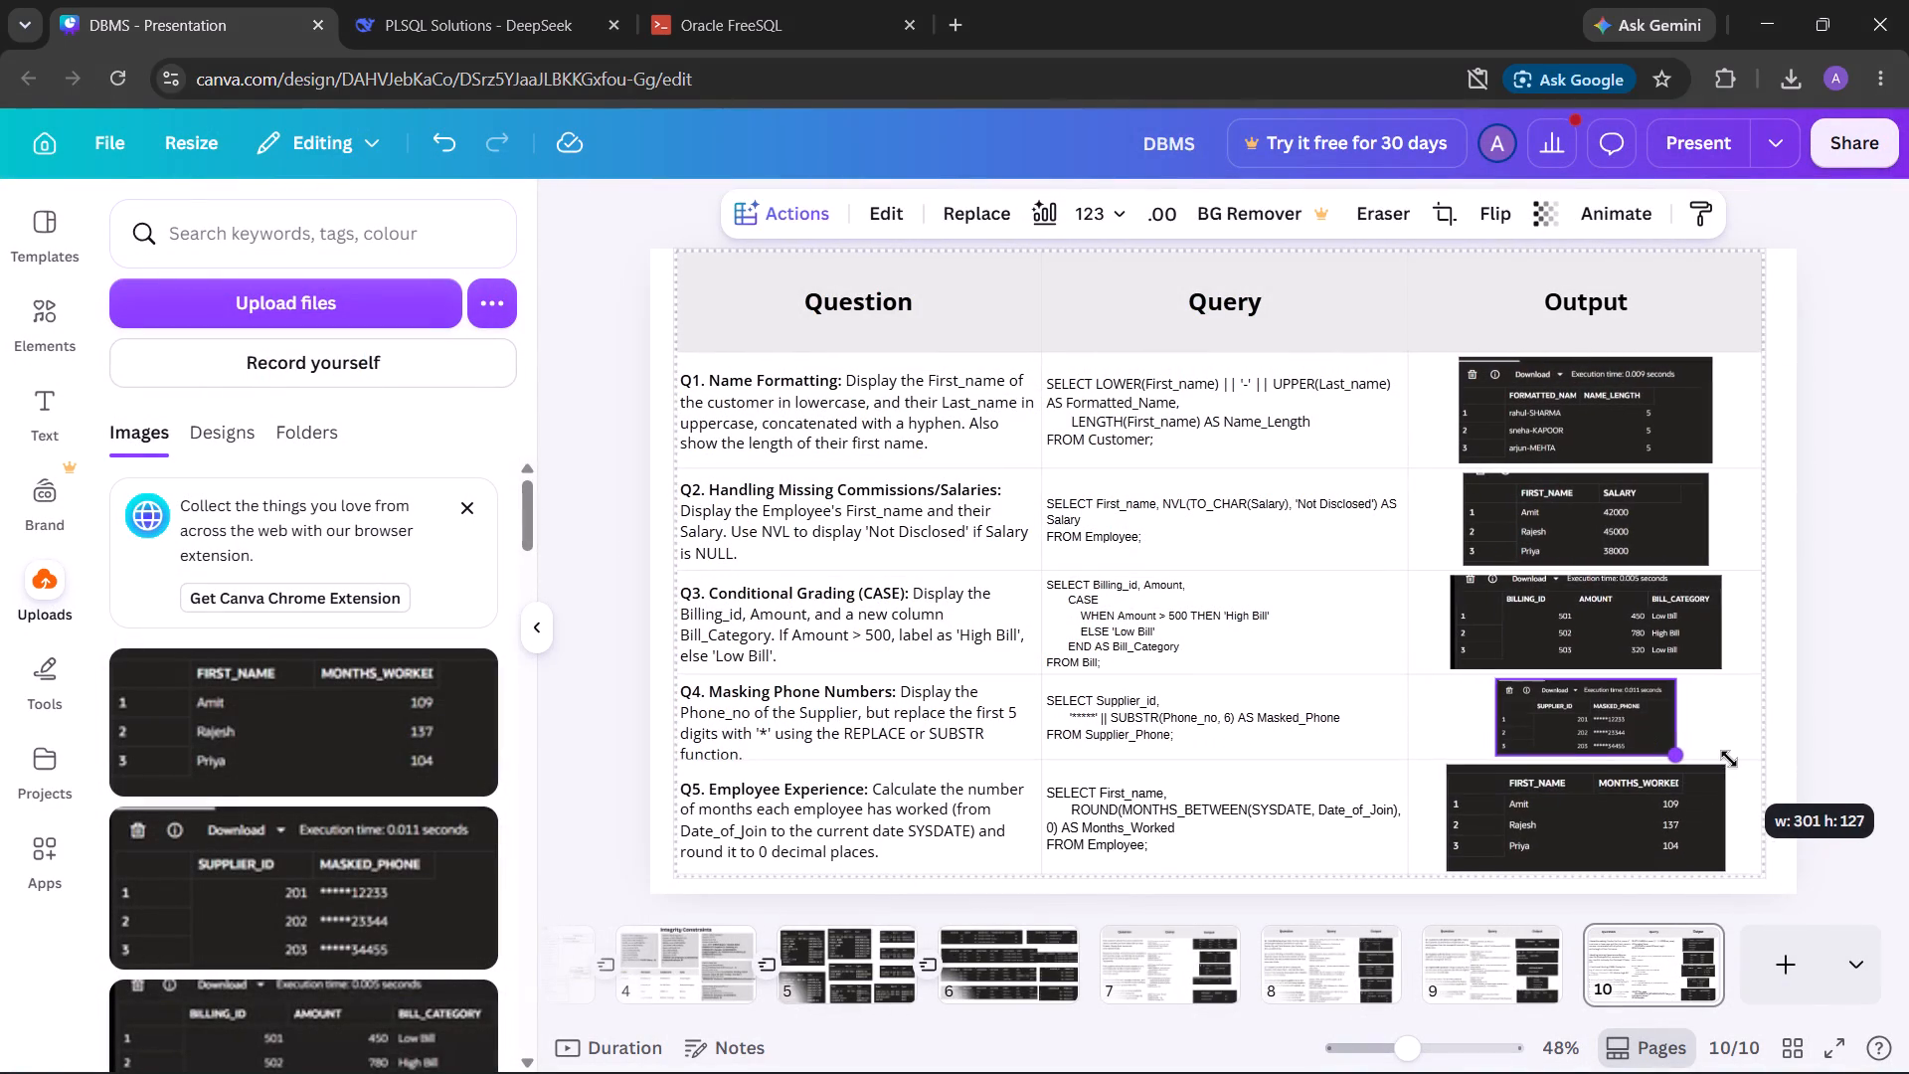
drag(1729, 759, 1744, 750)
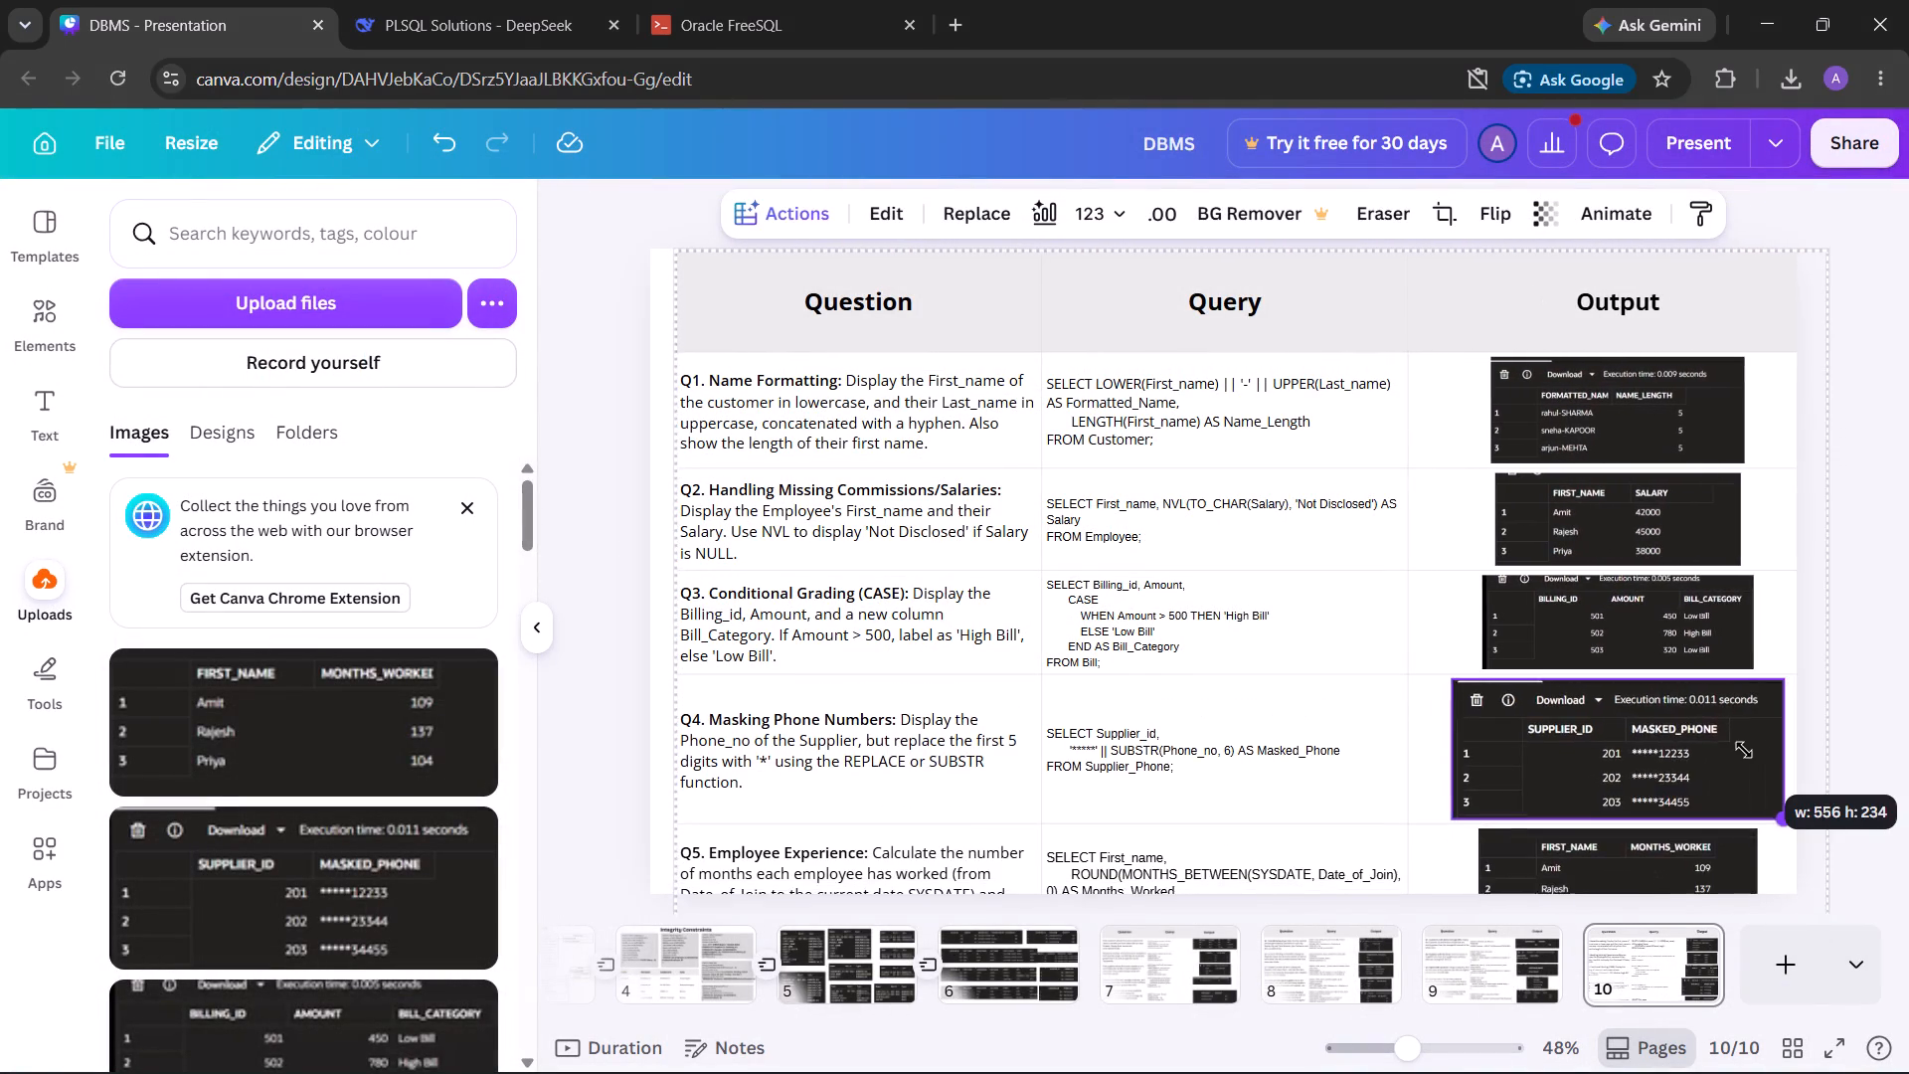
drag(1744, 750, 1735, 751)
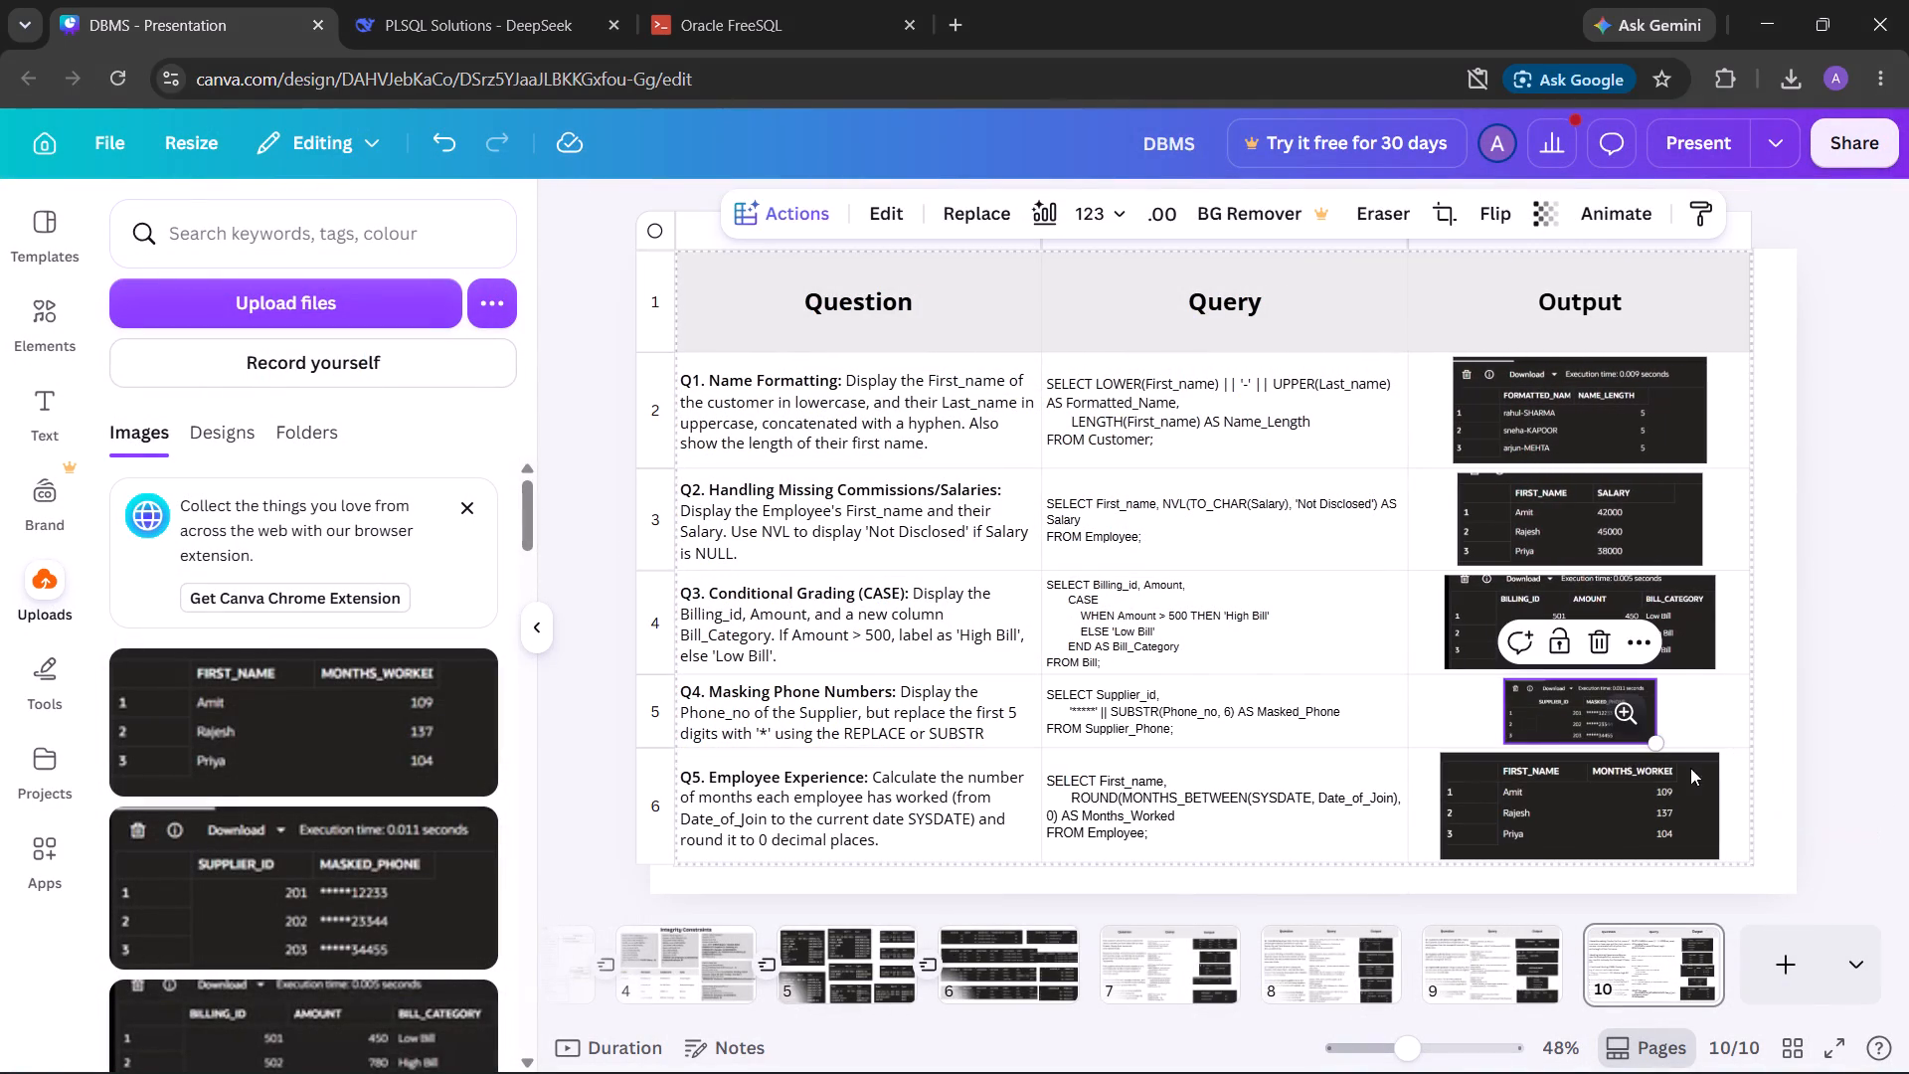
drag(1655, 740, 1677, 747)
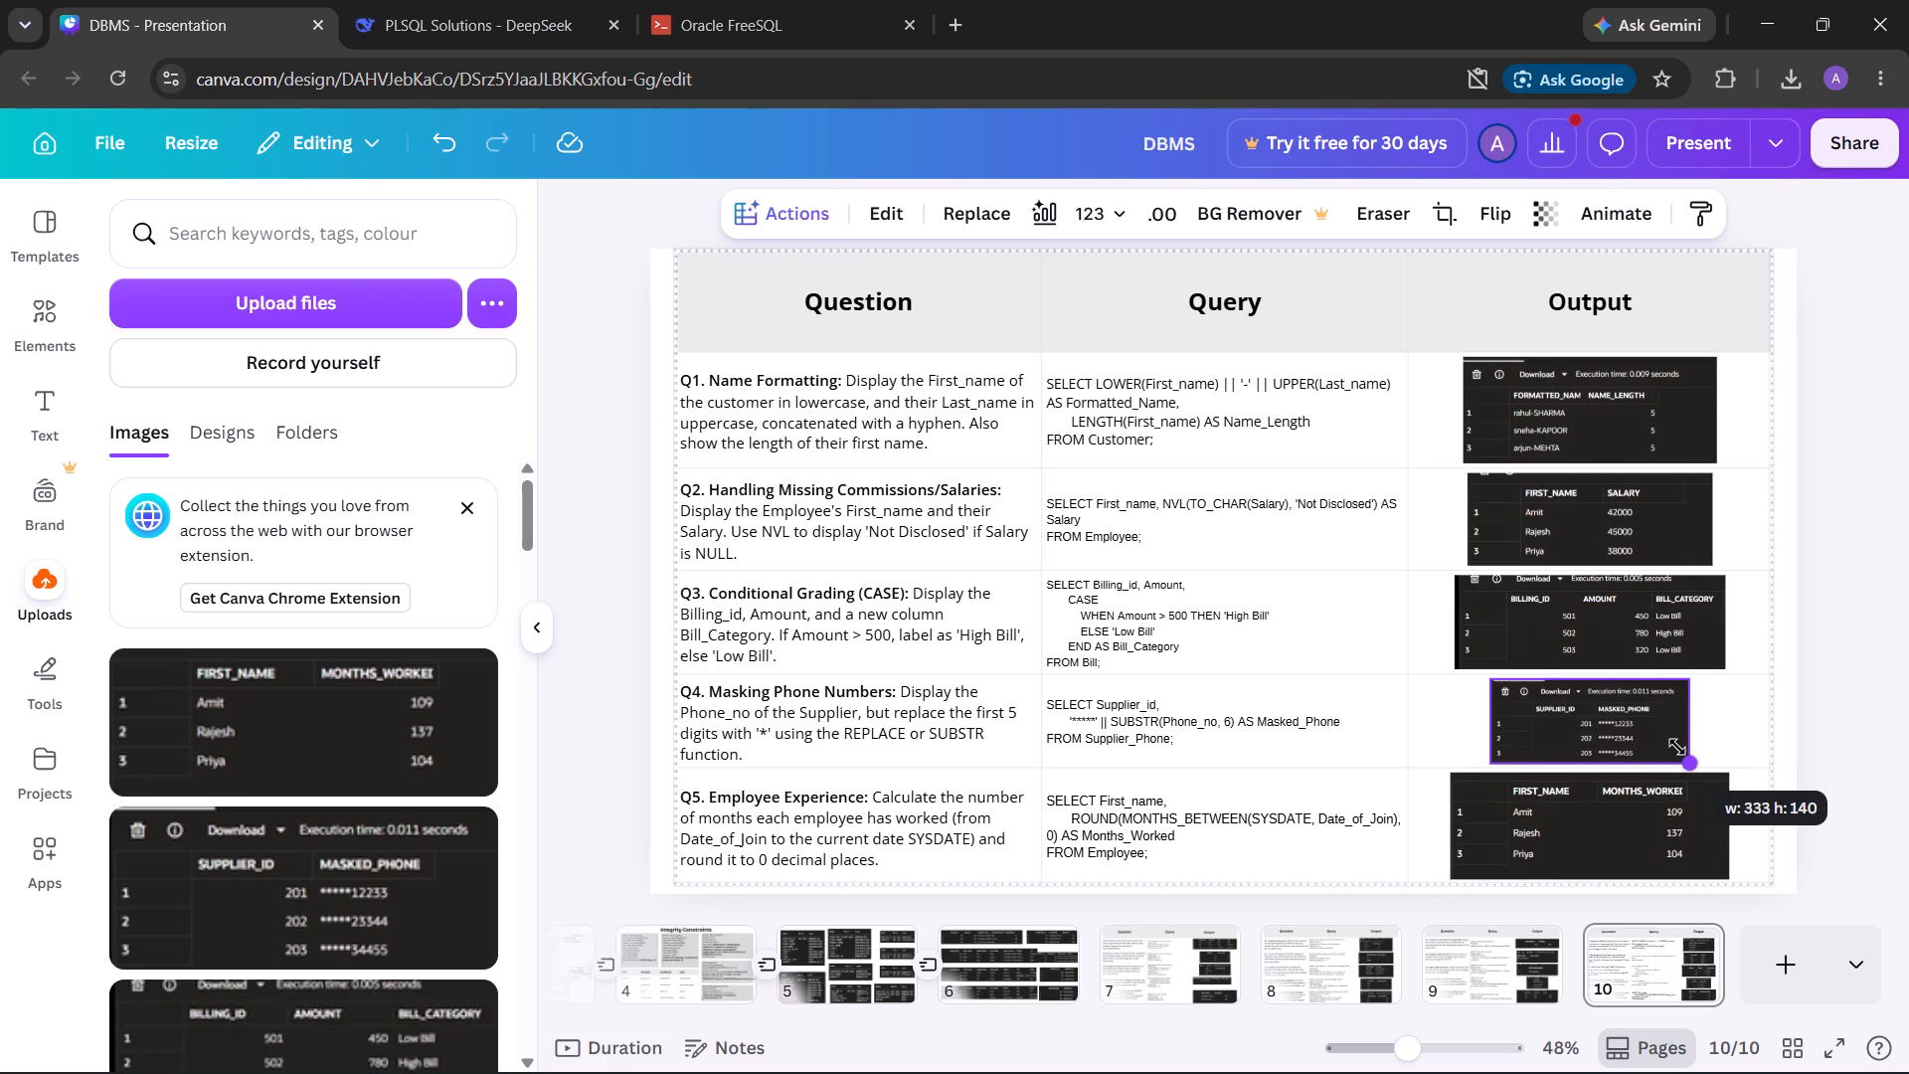
drag(1677, 747, 1681, 747)
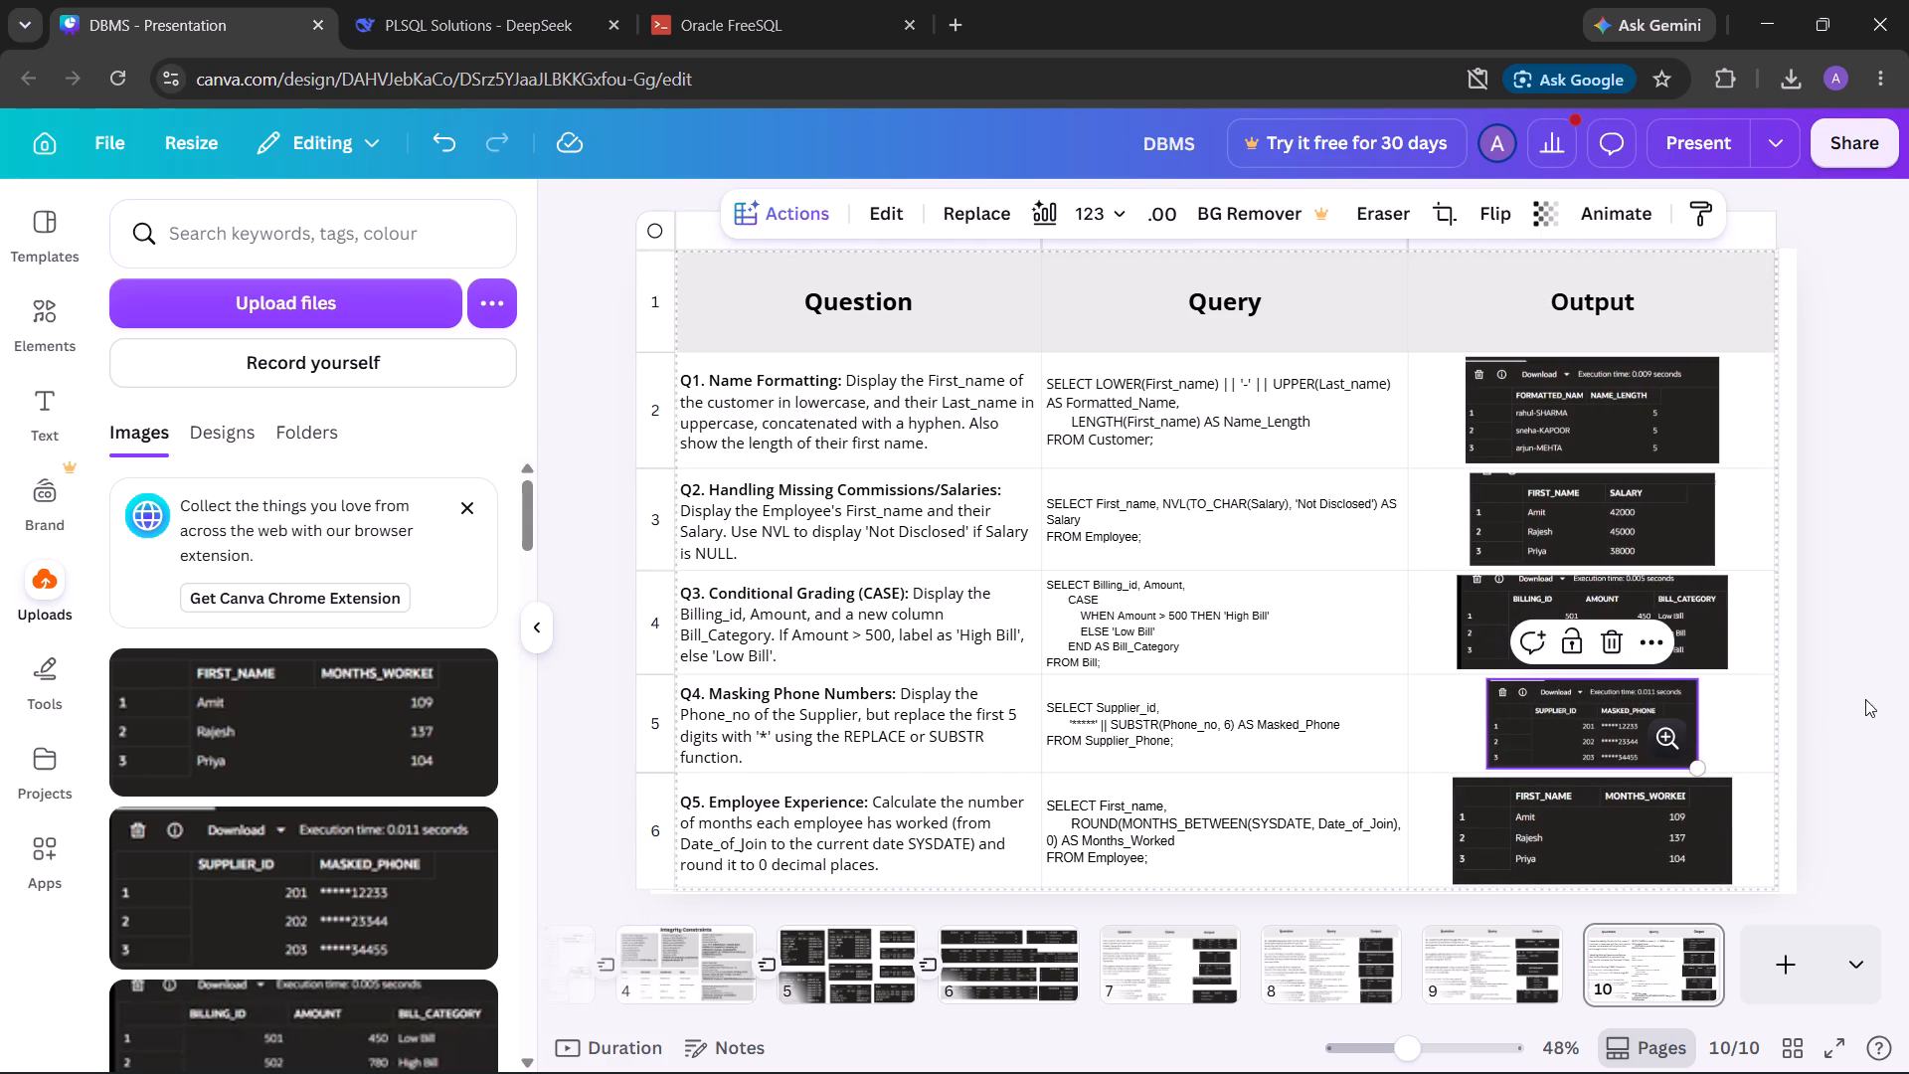
click(1877, 685)
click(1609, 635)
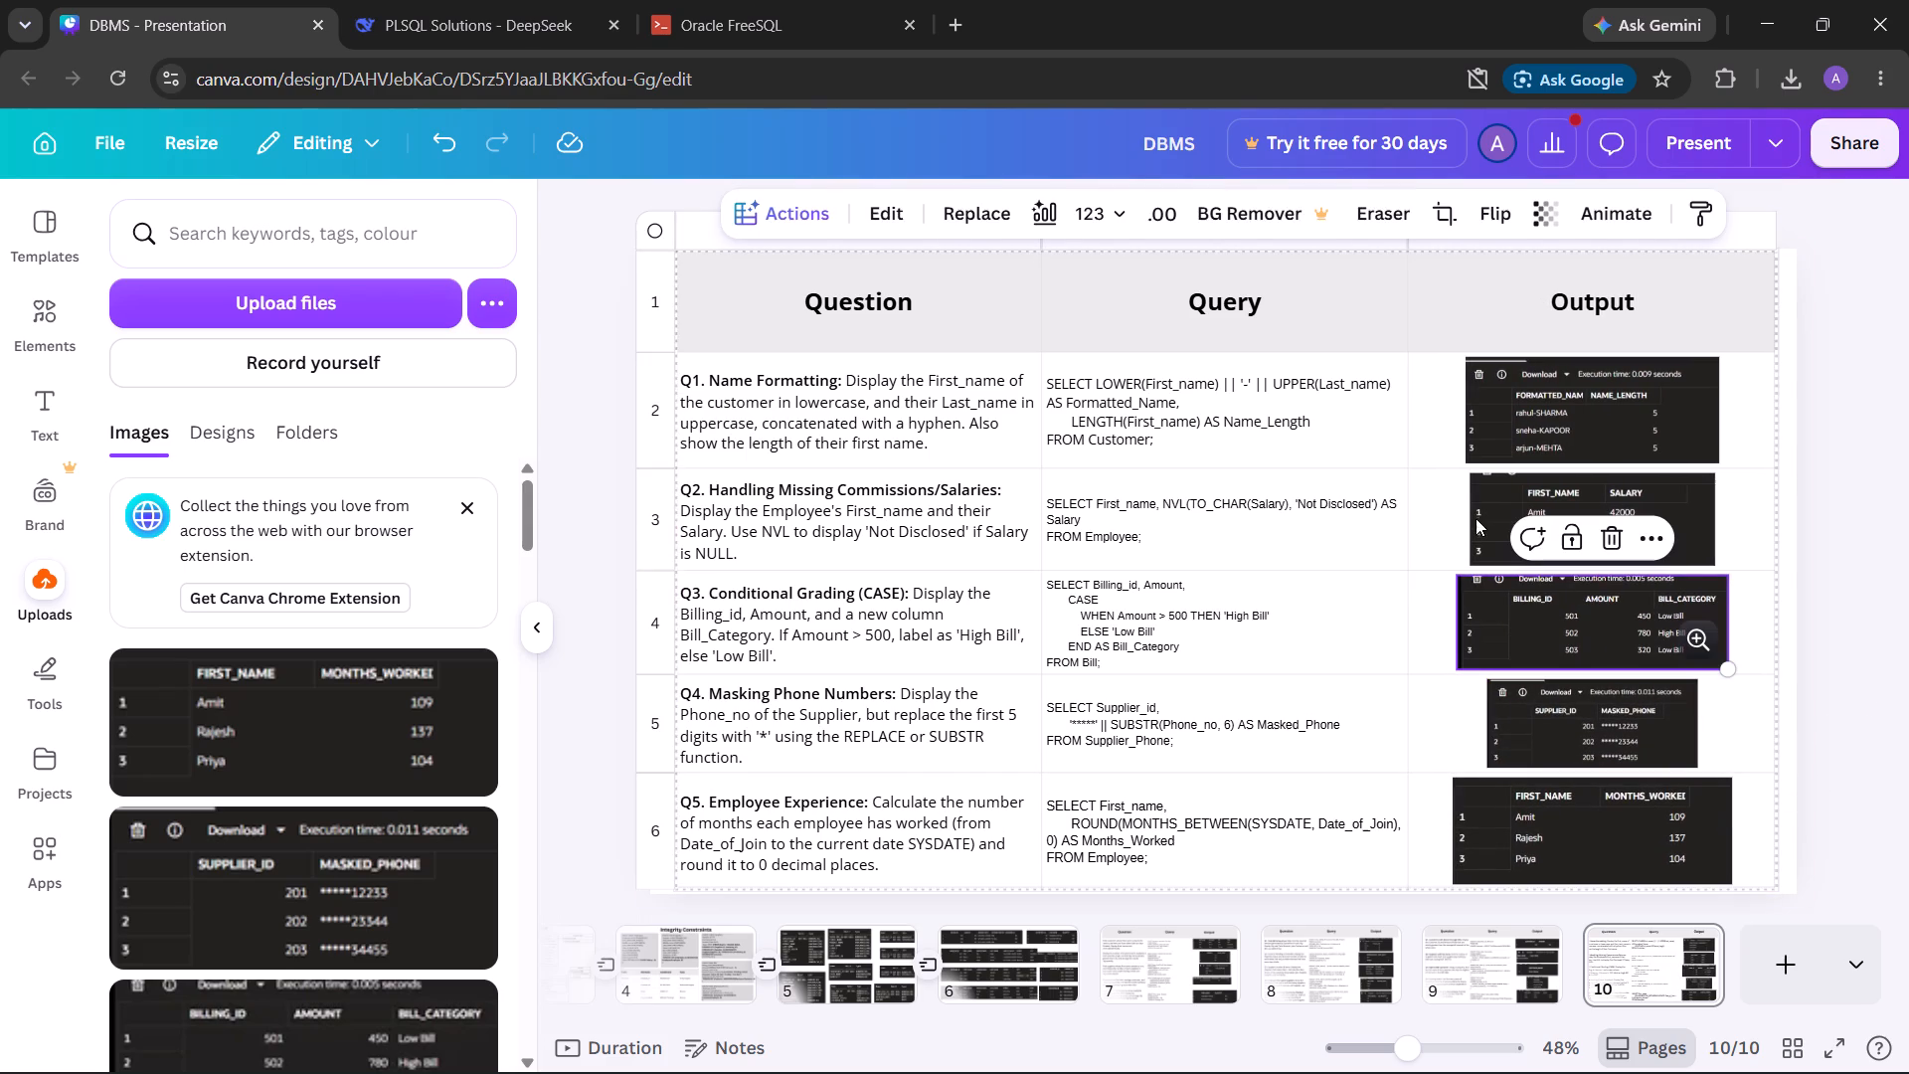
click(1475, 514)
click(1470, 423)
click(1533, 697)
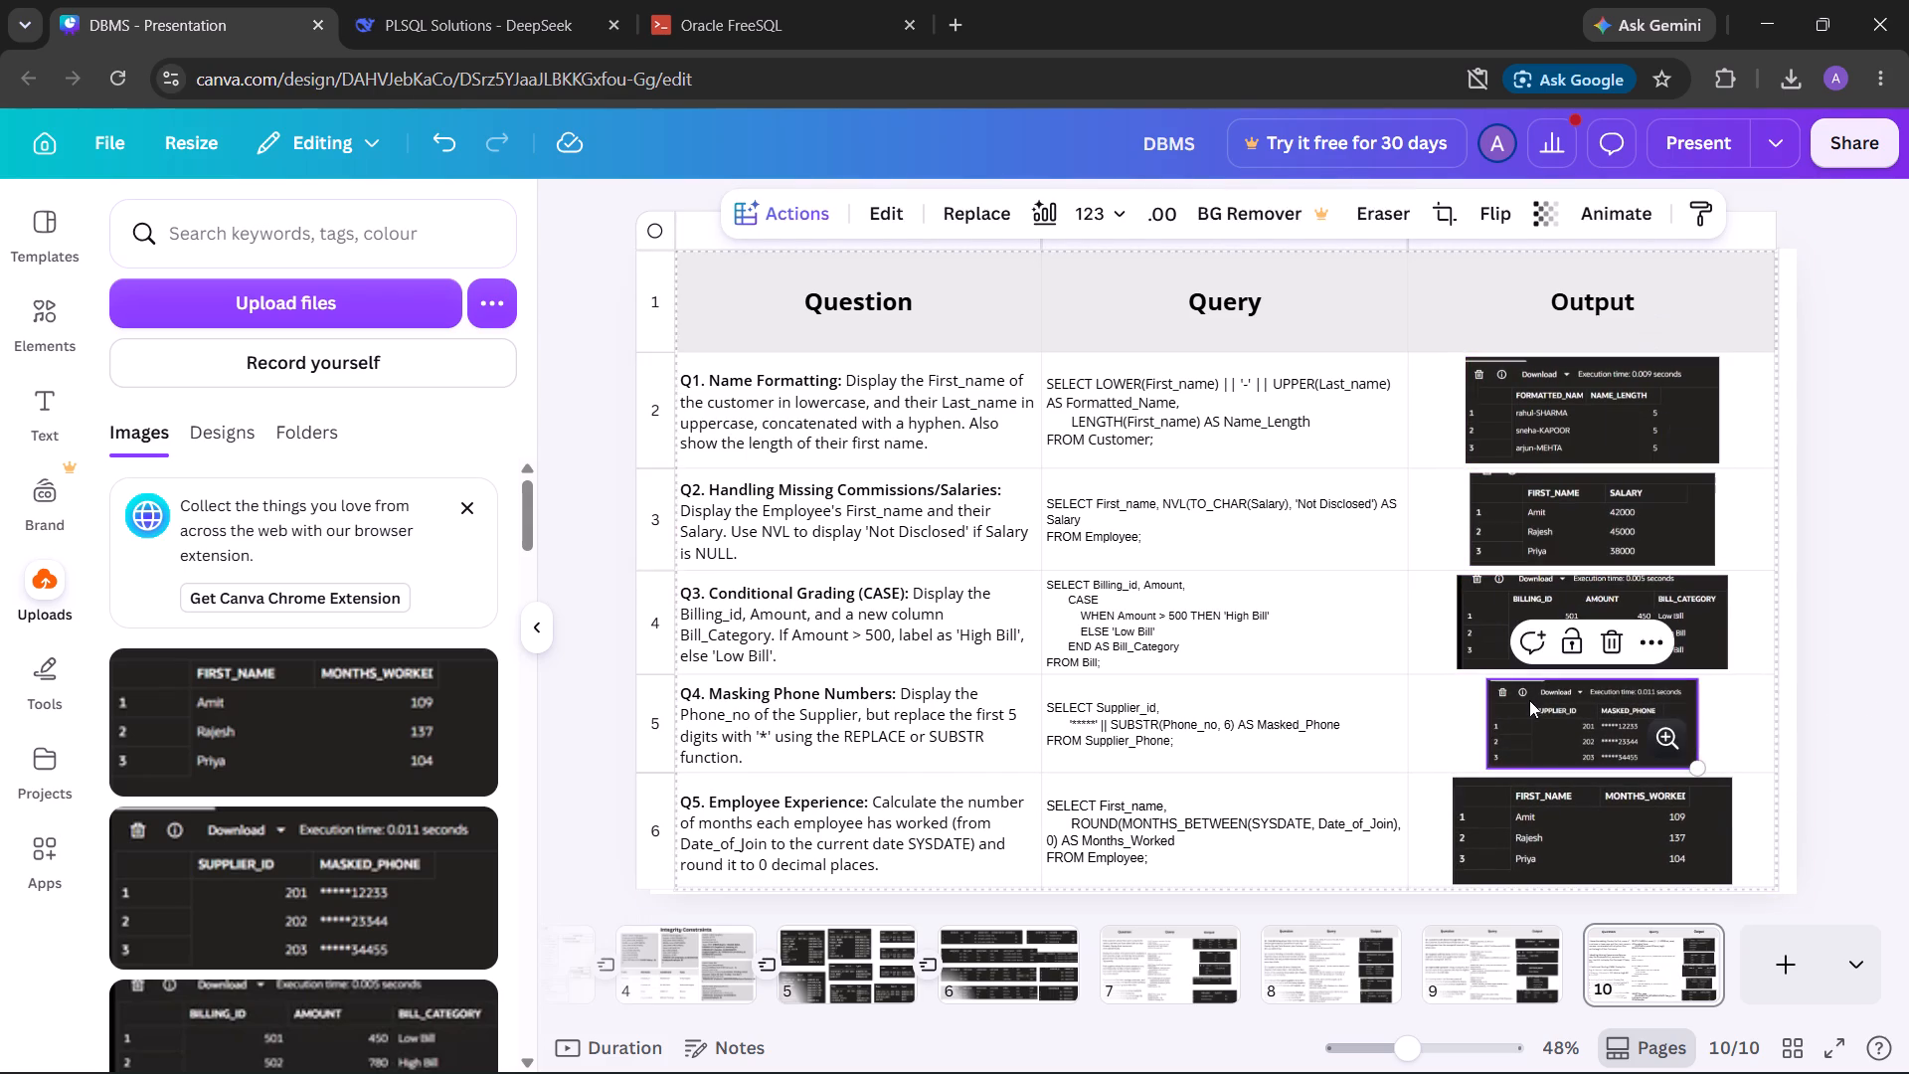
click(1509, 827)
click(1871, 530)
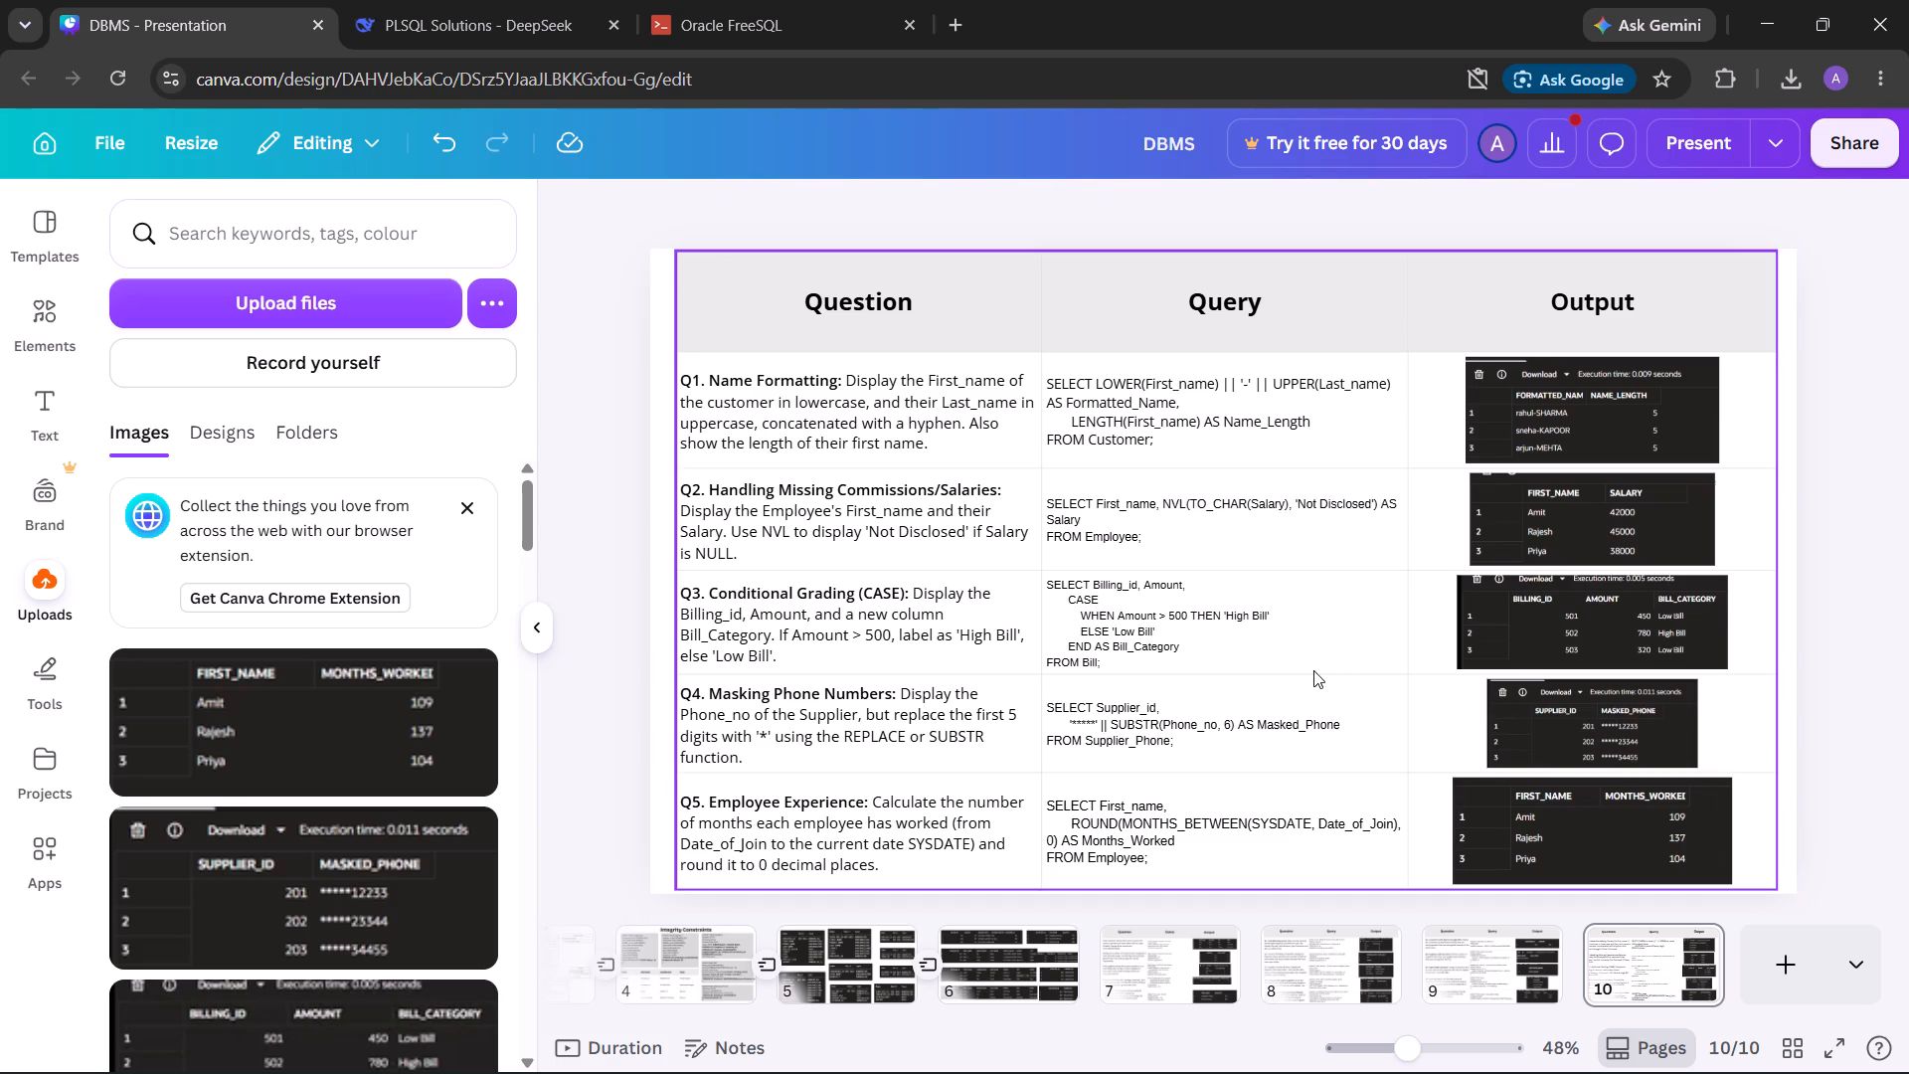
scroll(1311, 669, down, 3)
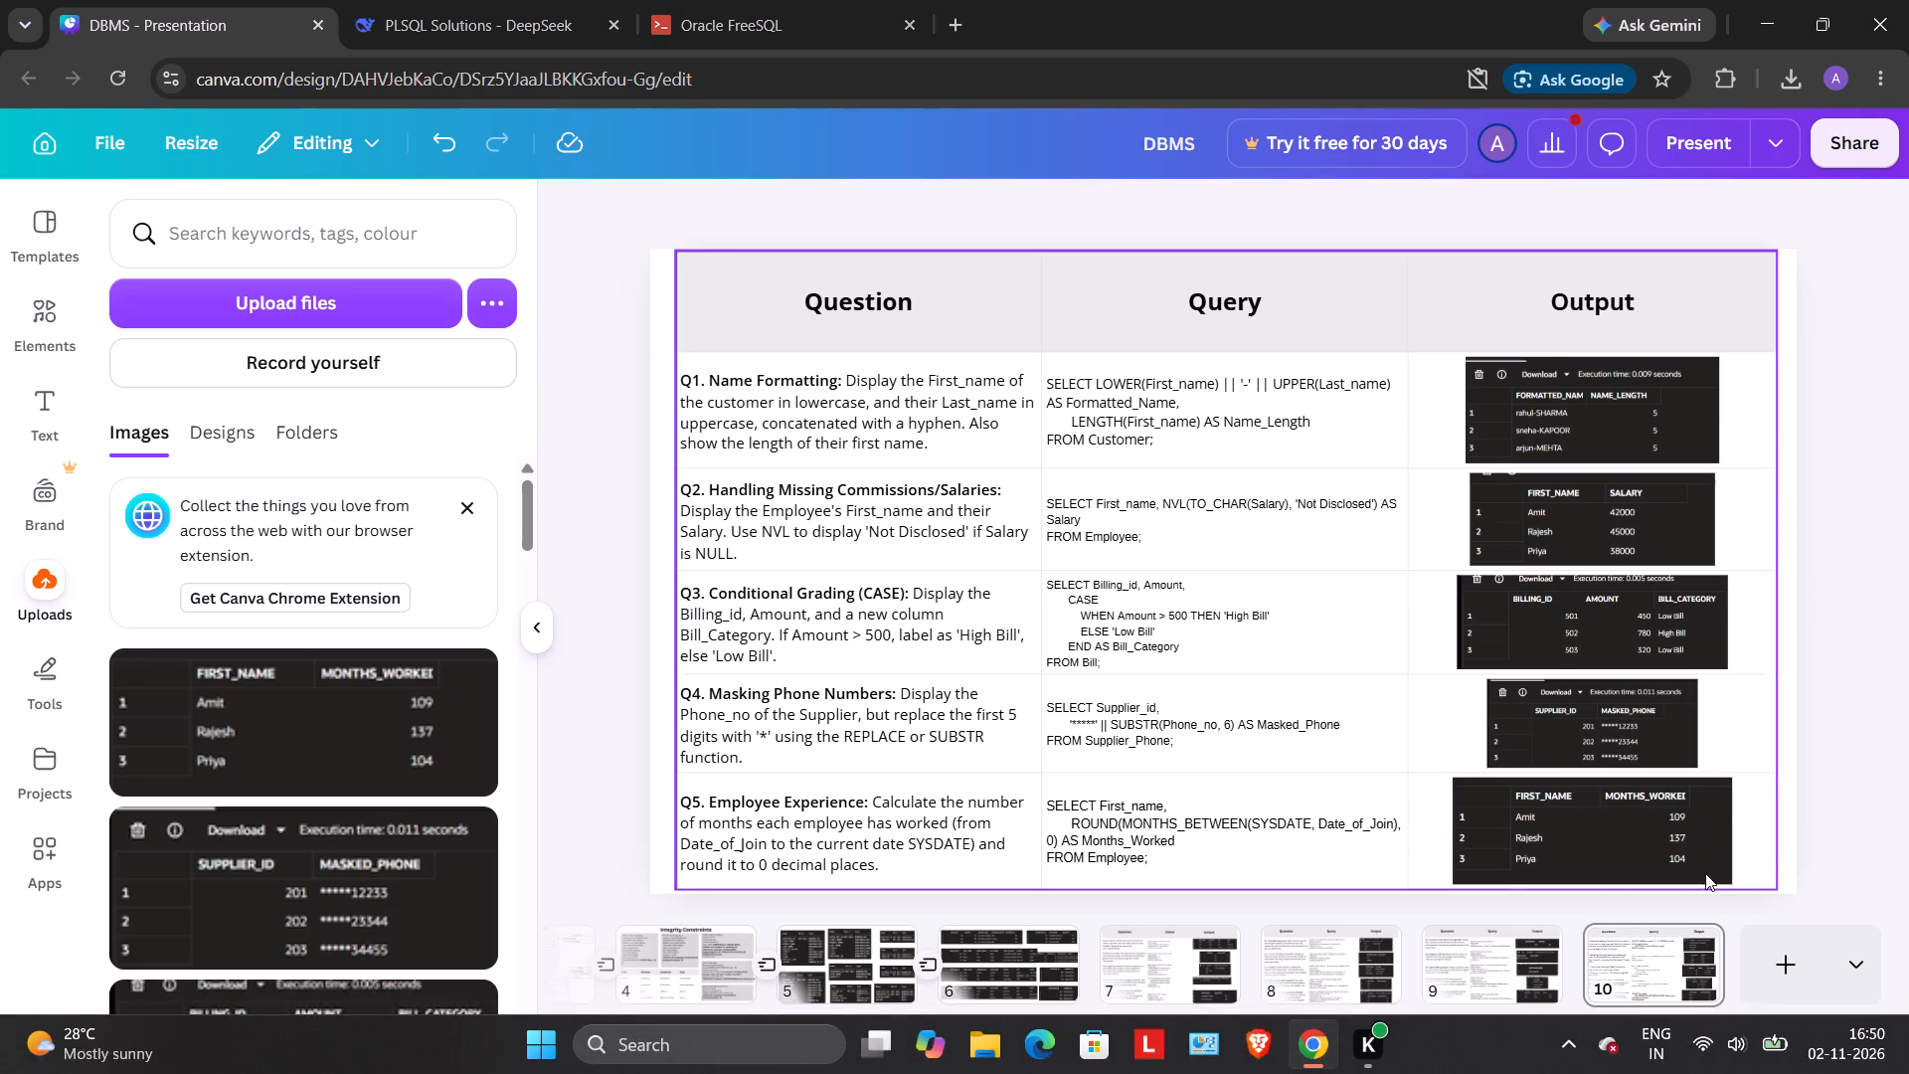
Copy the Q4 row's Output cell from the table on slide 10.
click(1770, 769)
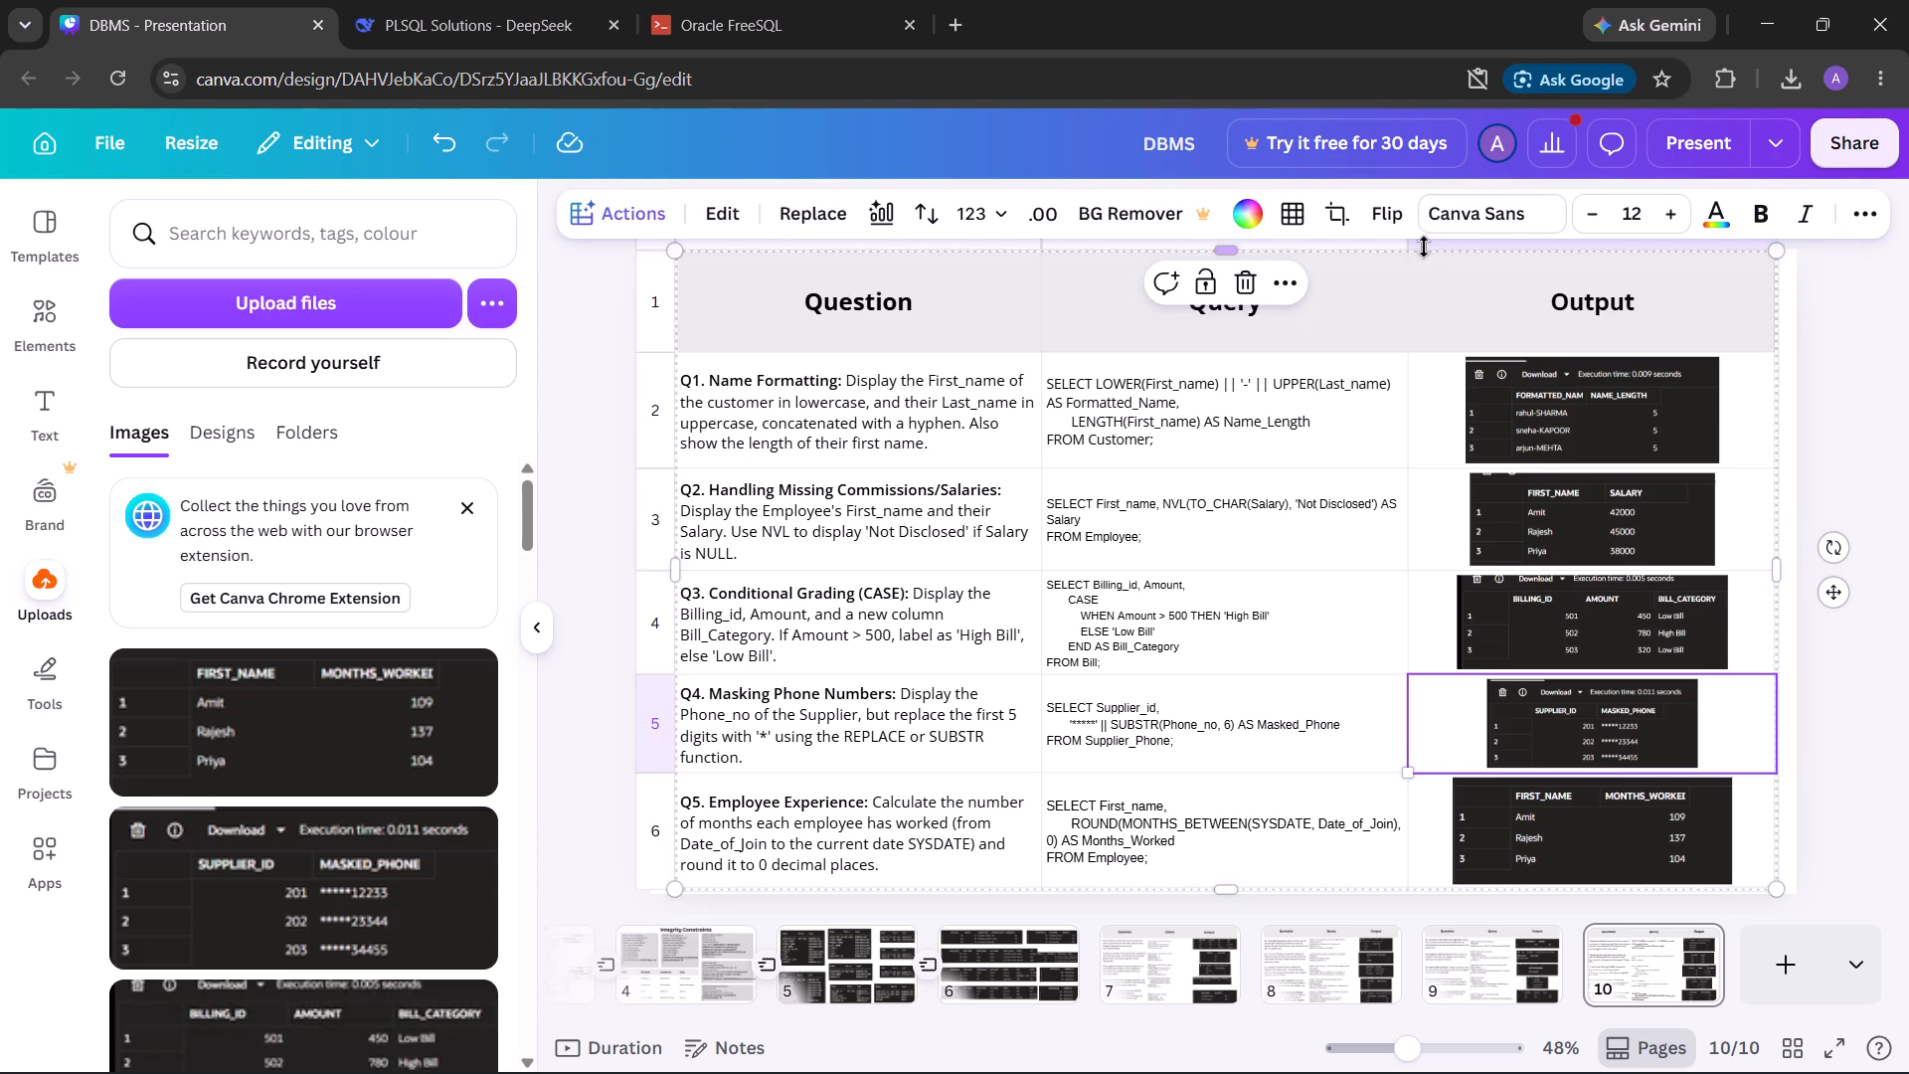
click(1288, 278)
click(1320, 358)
Add a new blank slide 11 at the end of the presentation.
click(1773, 975)
click(1173, 426)
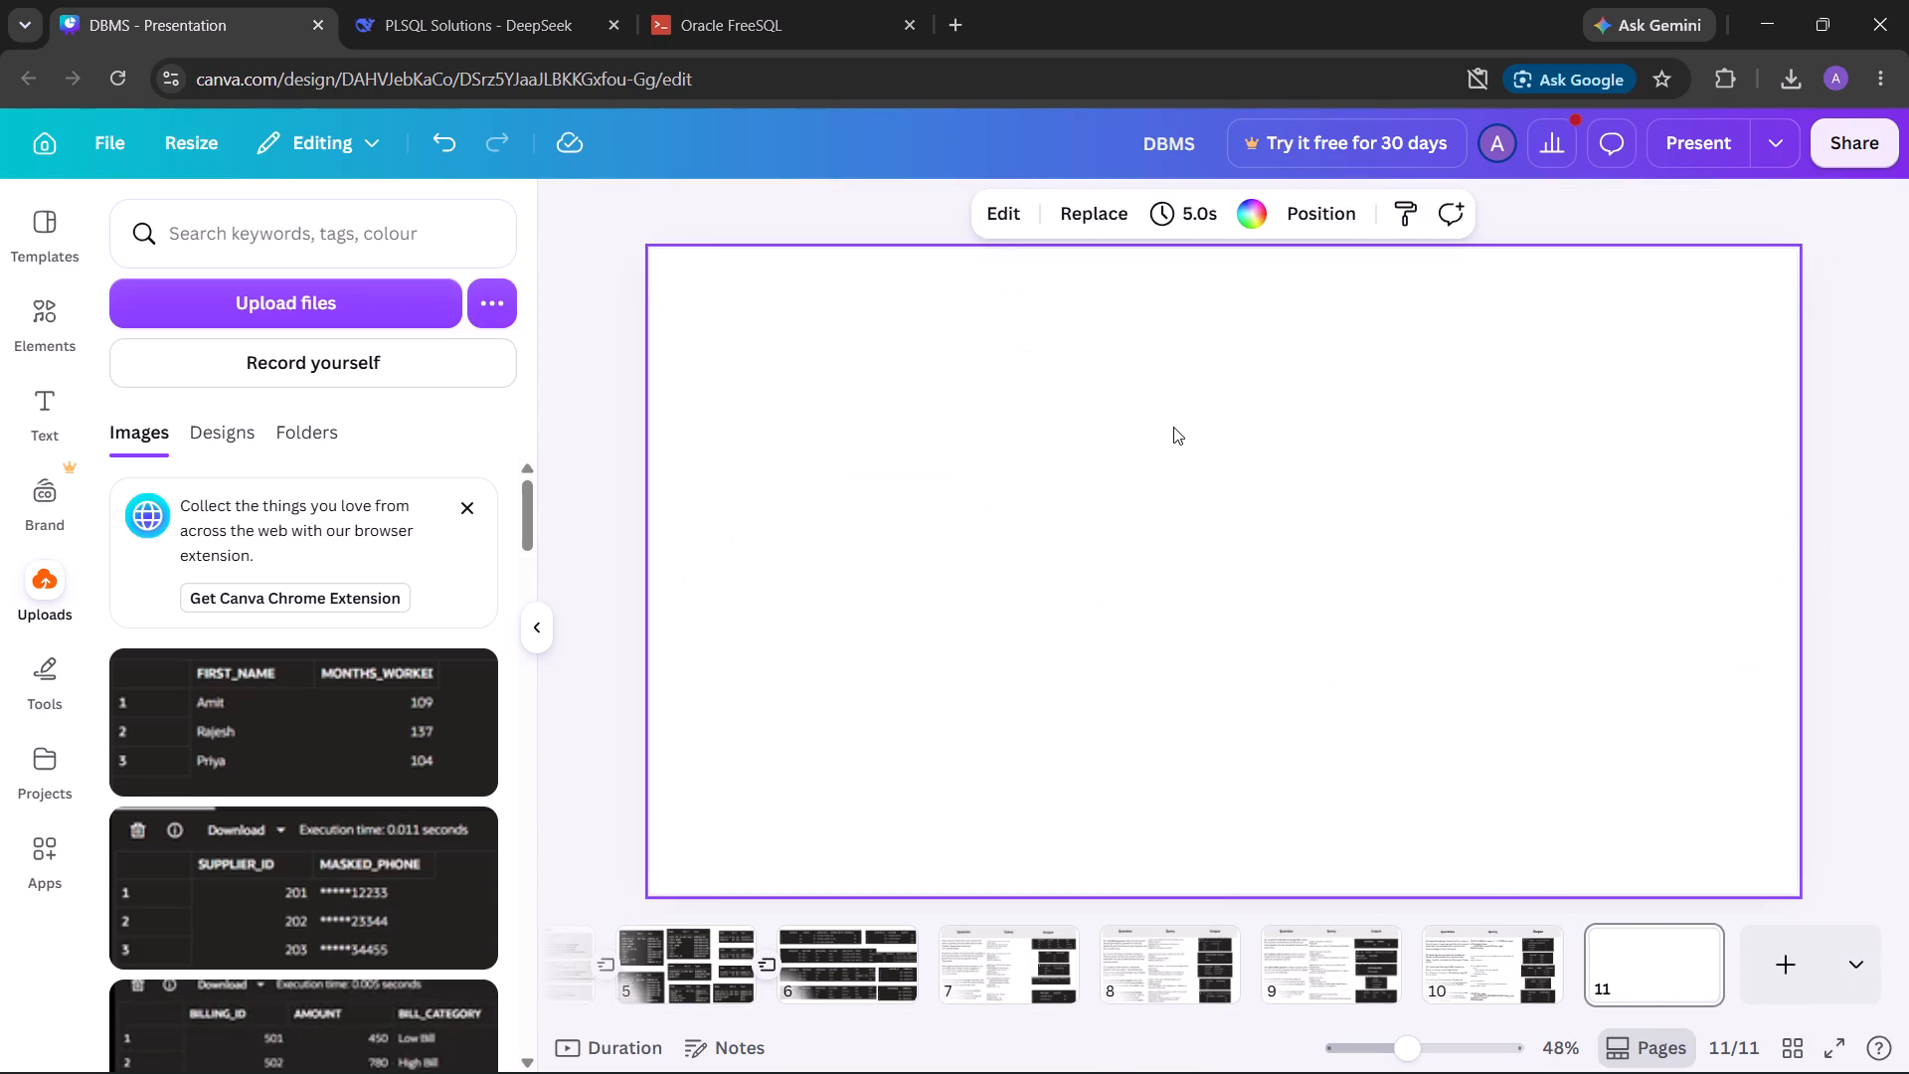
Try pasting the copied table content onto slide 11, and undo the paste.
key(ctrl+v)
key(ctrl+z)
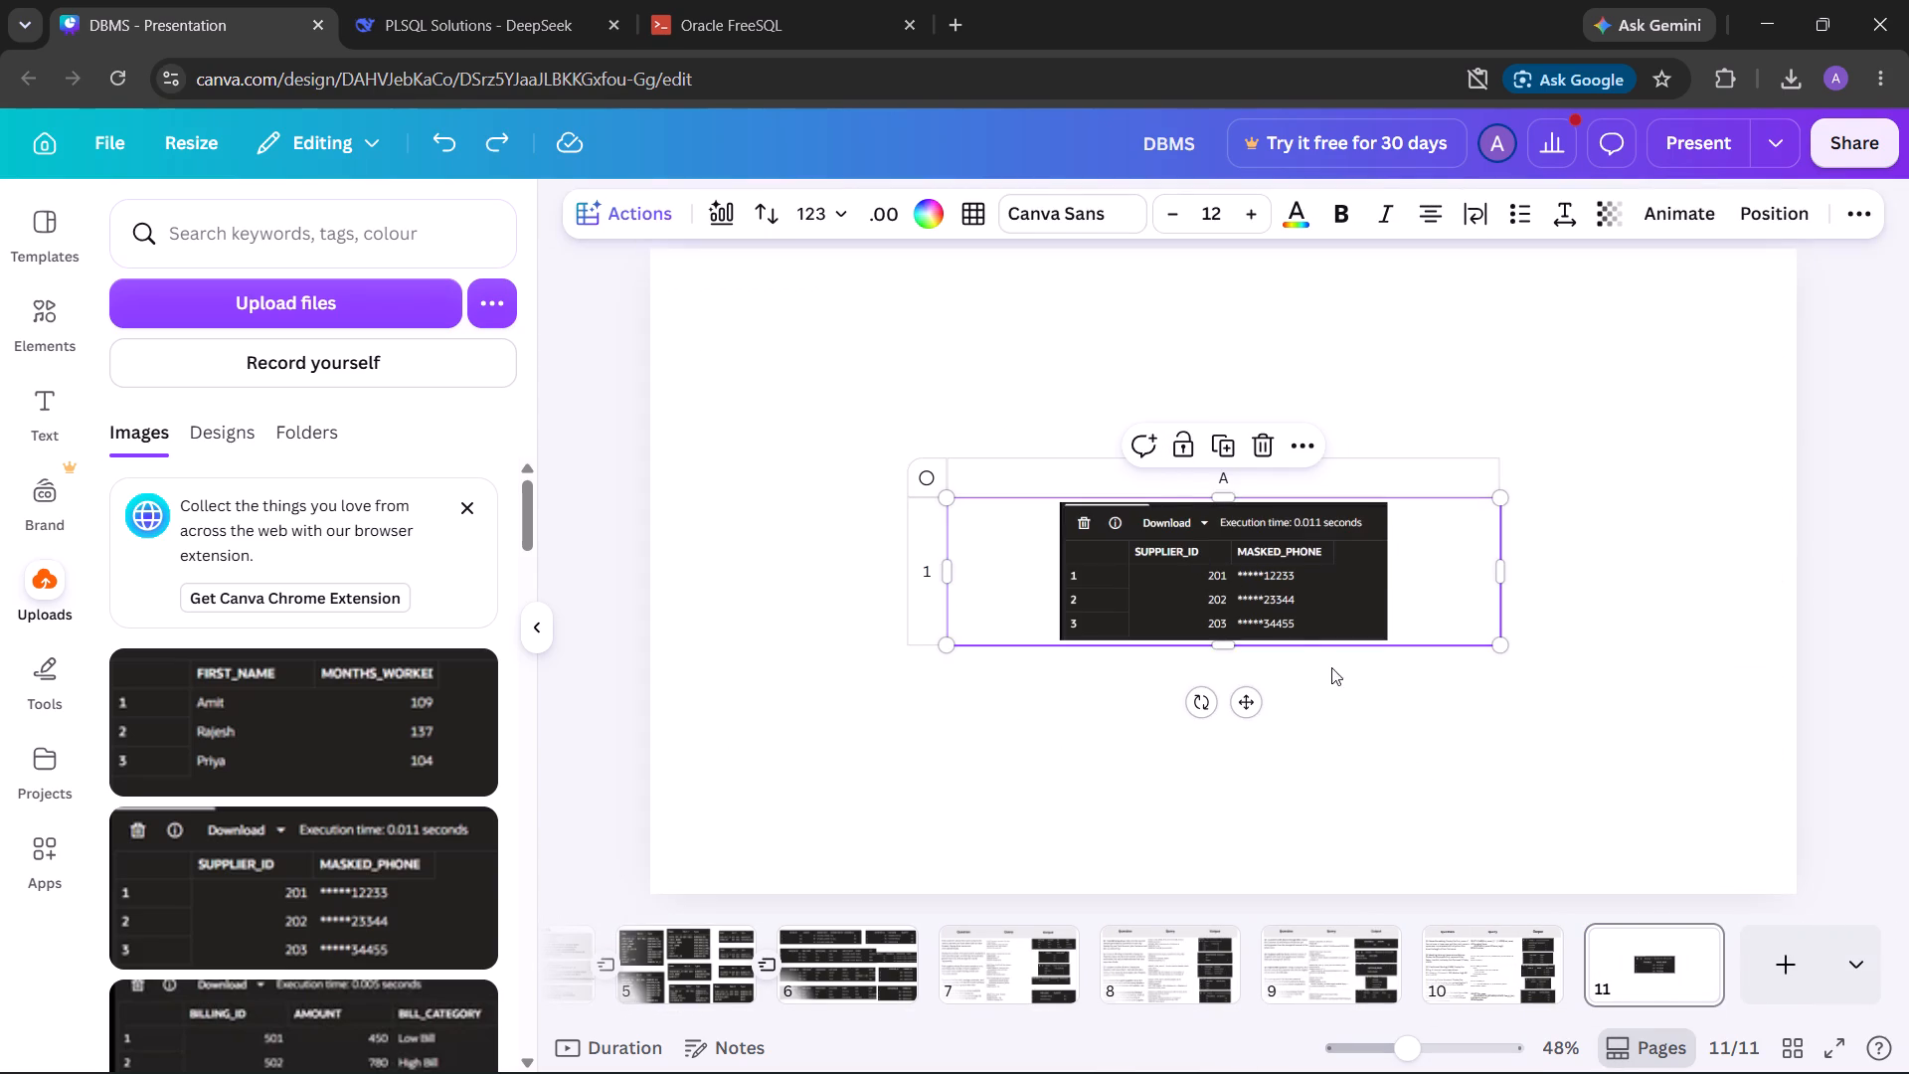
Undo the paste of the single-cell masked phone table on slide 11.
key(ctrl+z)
Copy the entire Question, Query and Output table from slide 10 and paste it onto blank slide 11.
click(1539, 992)
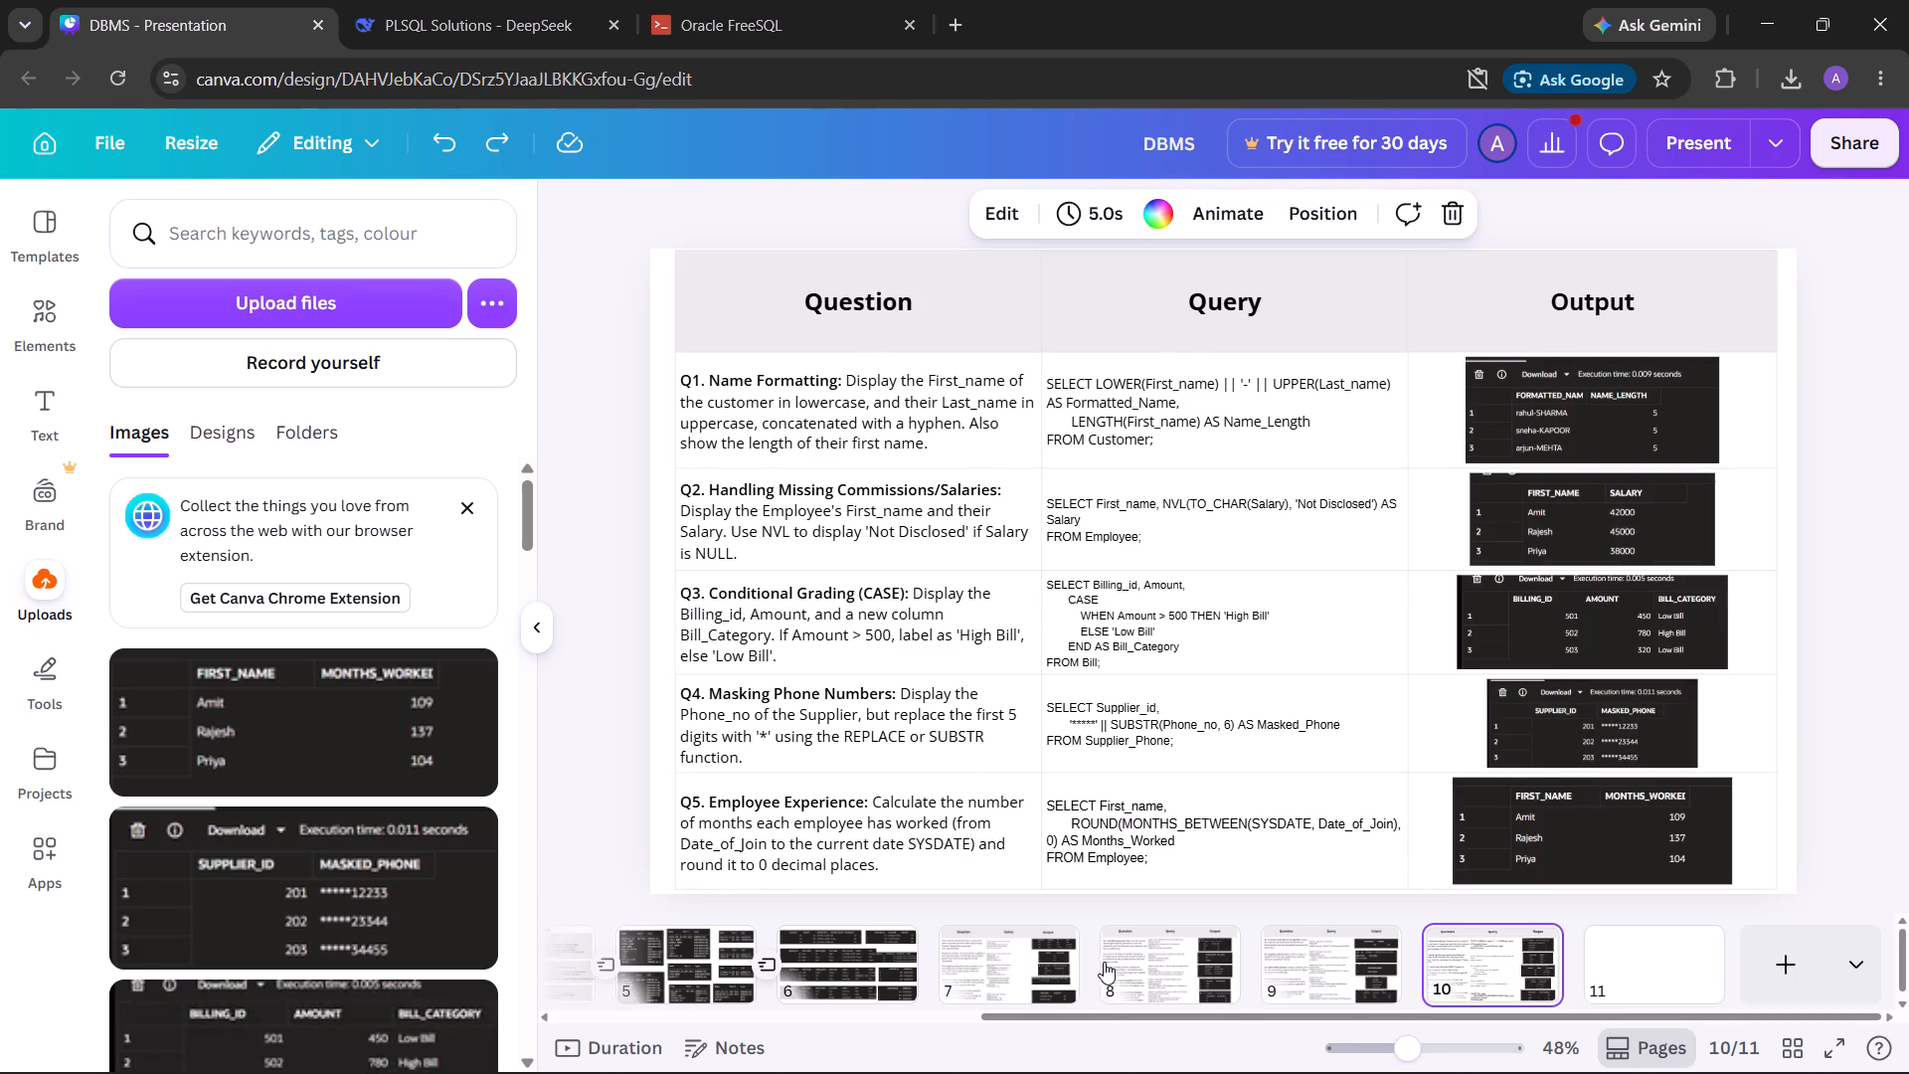
click(1105, 962)
click(1059, 956)
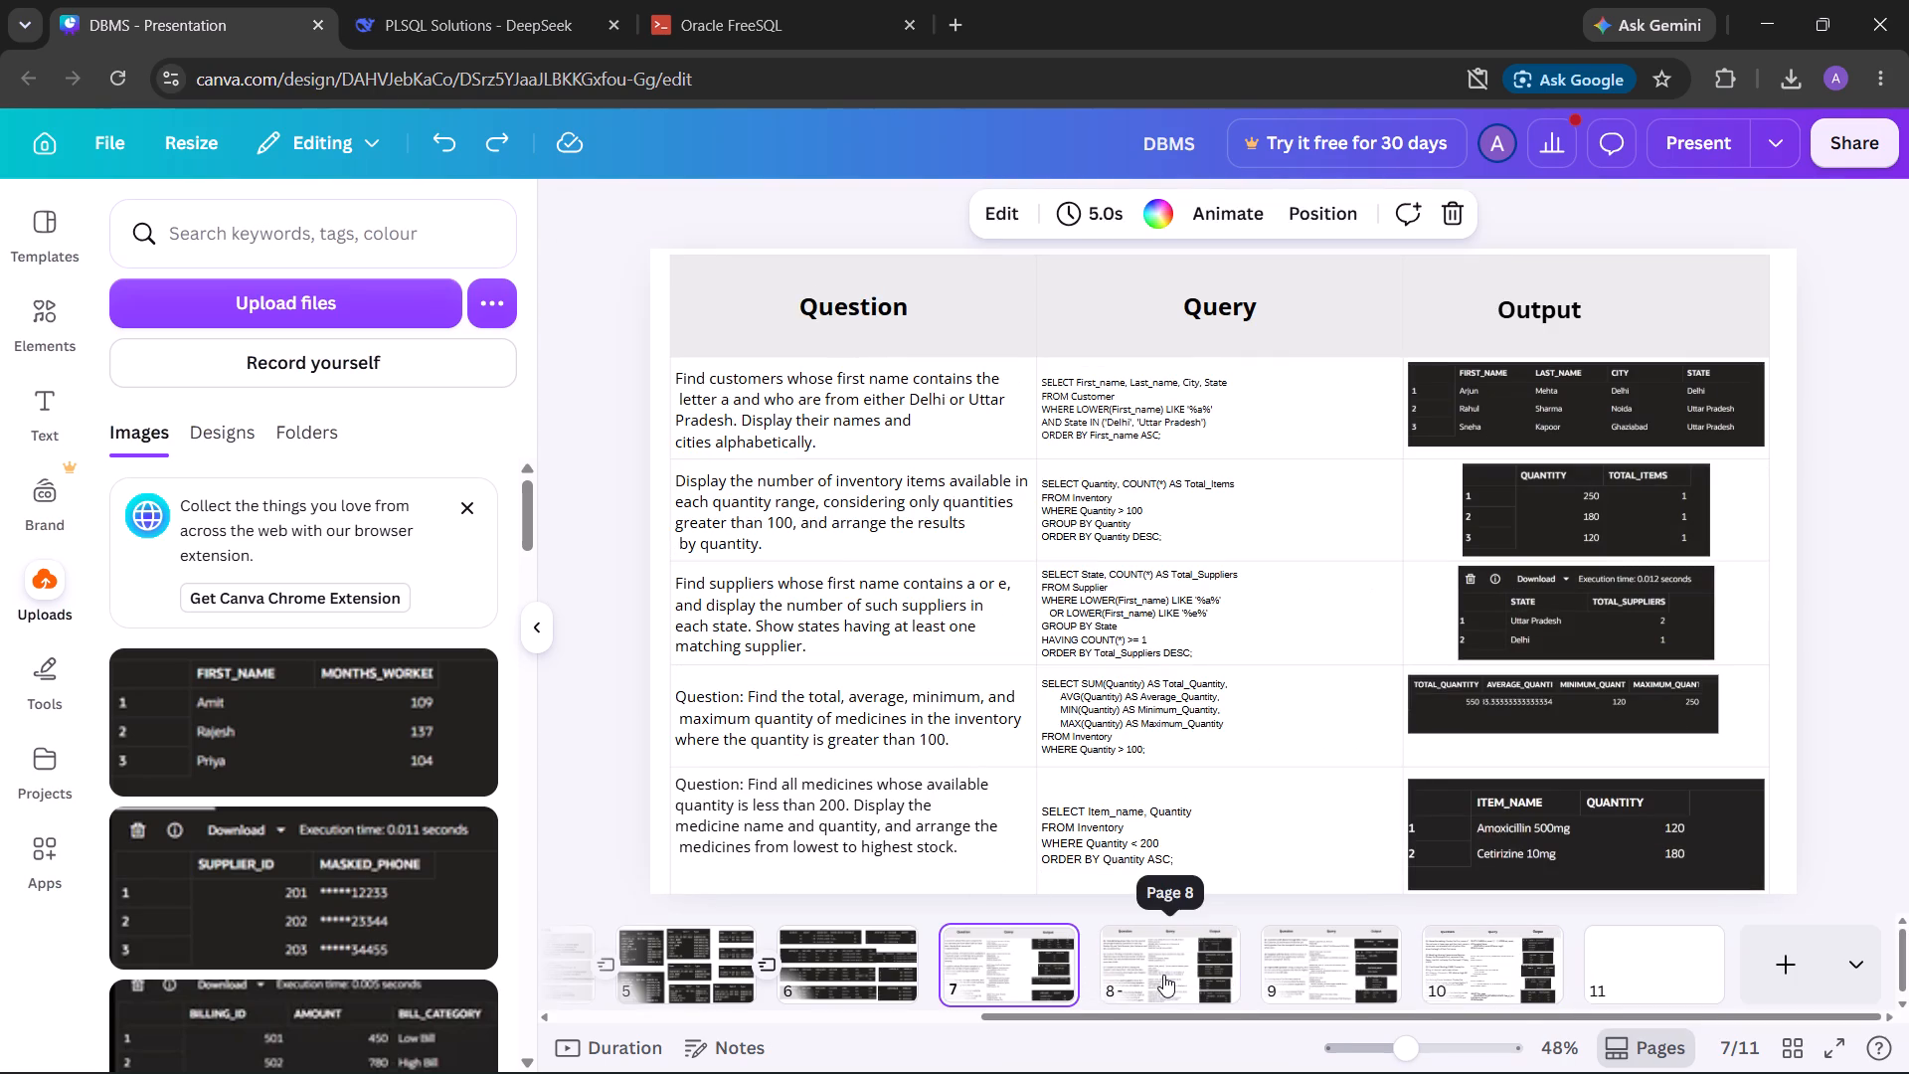
click(1162, 975)
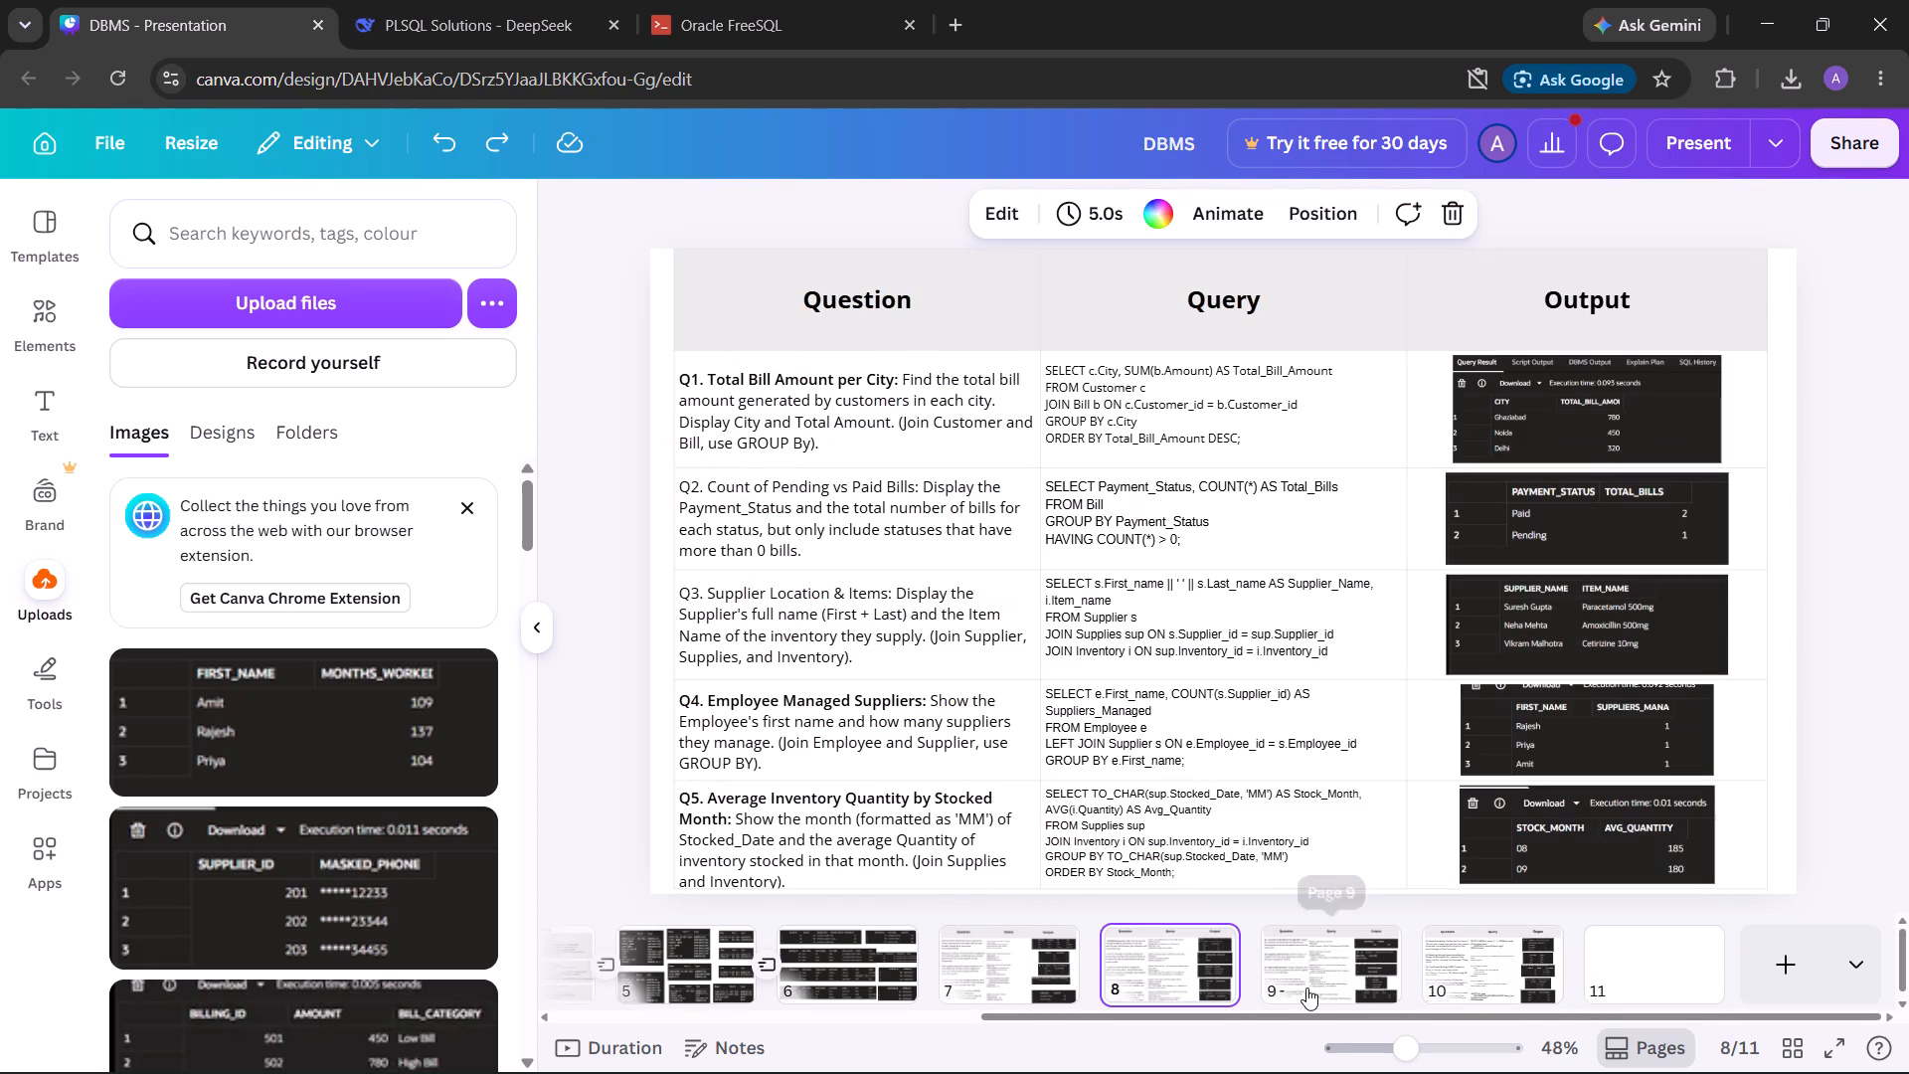
click(1316, 989)
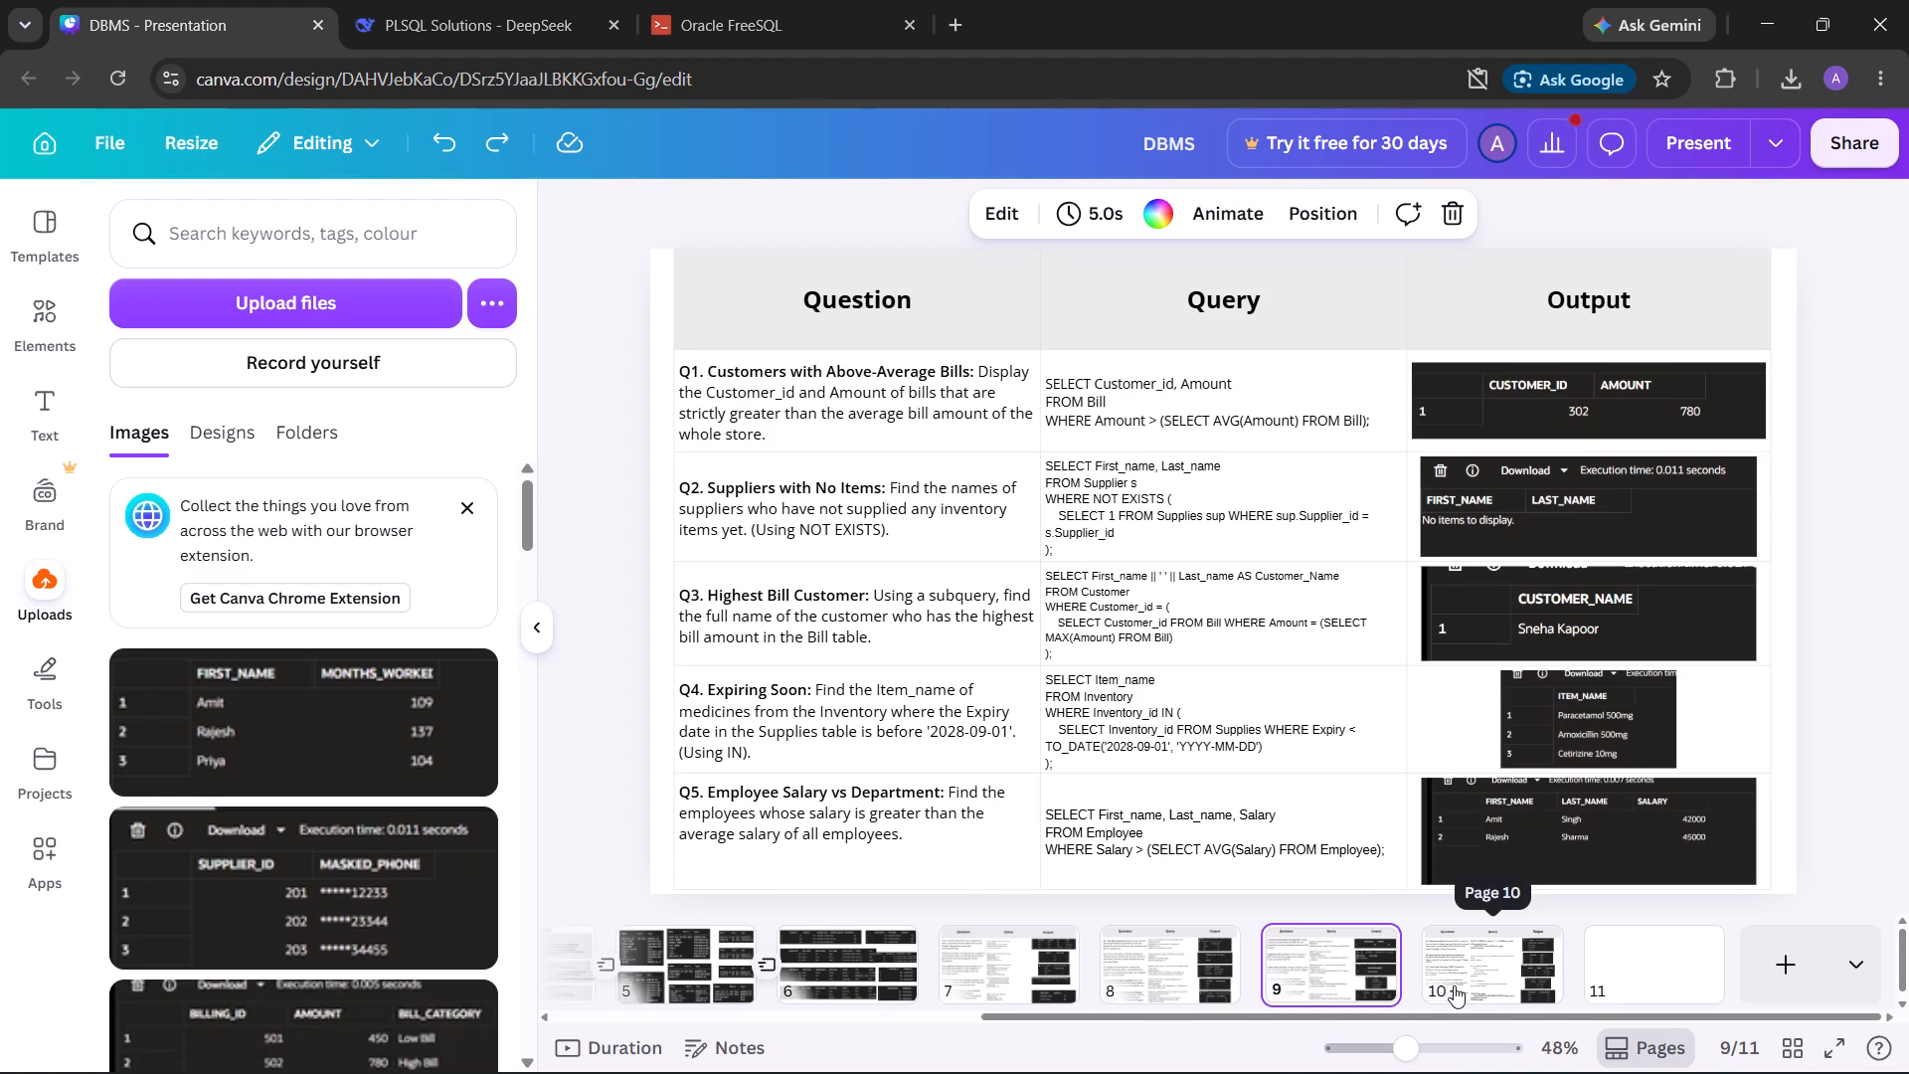
click(1456, 984)
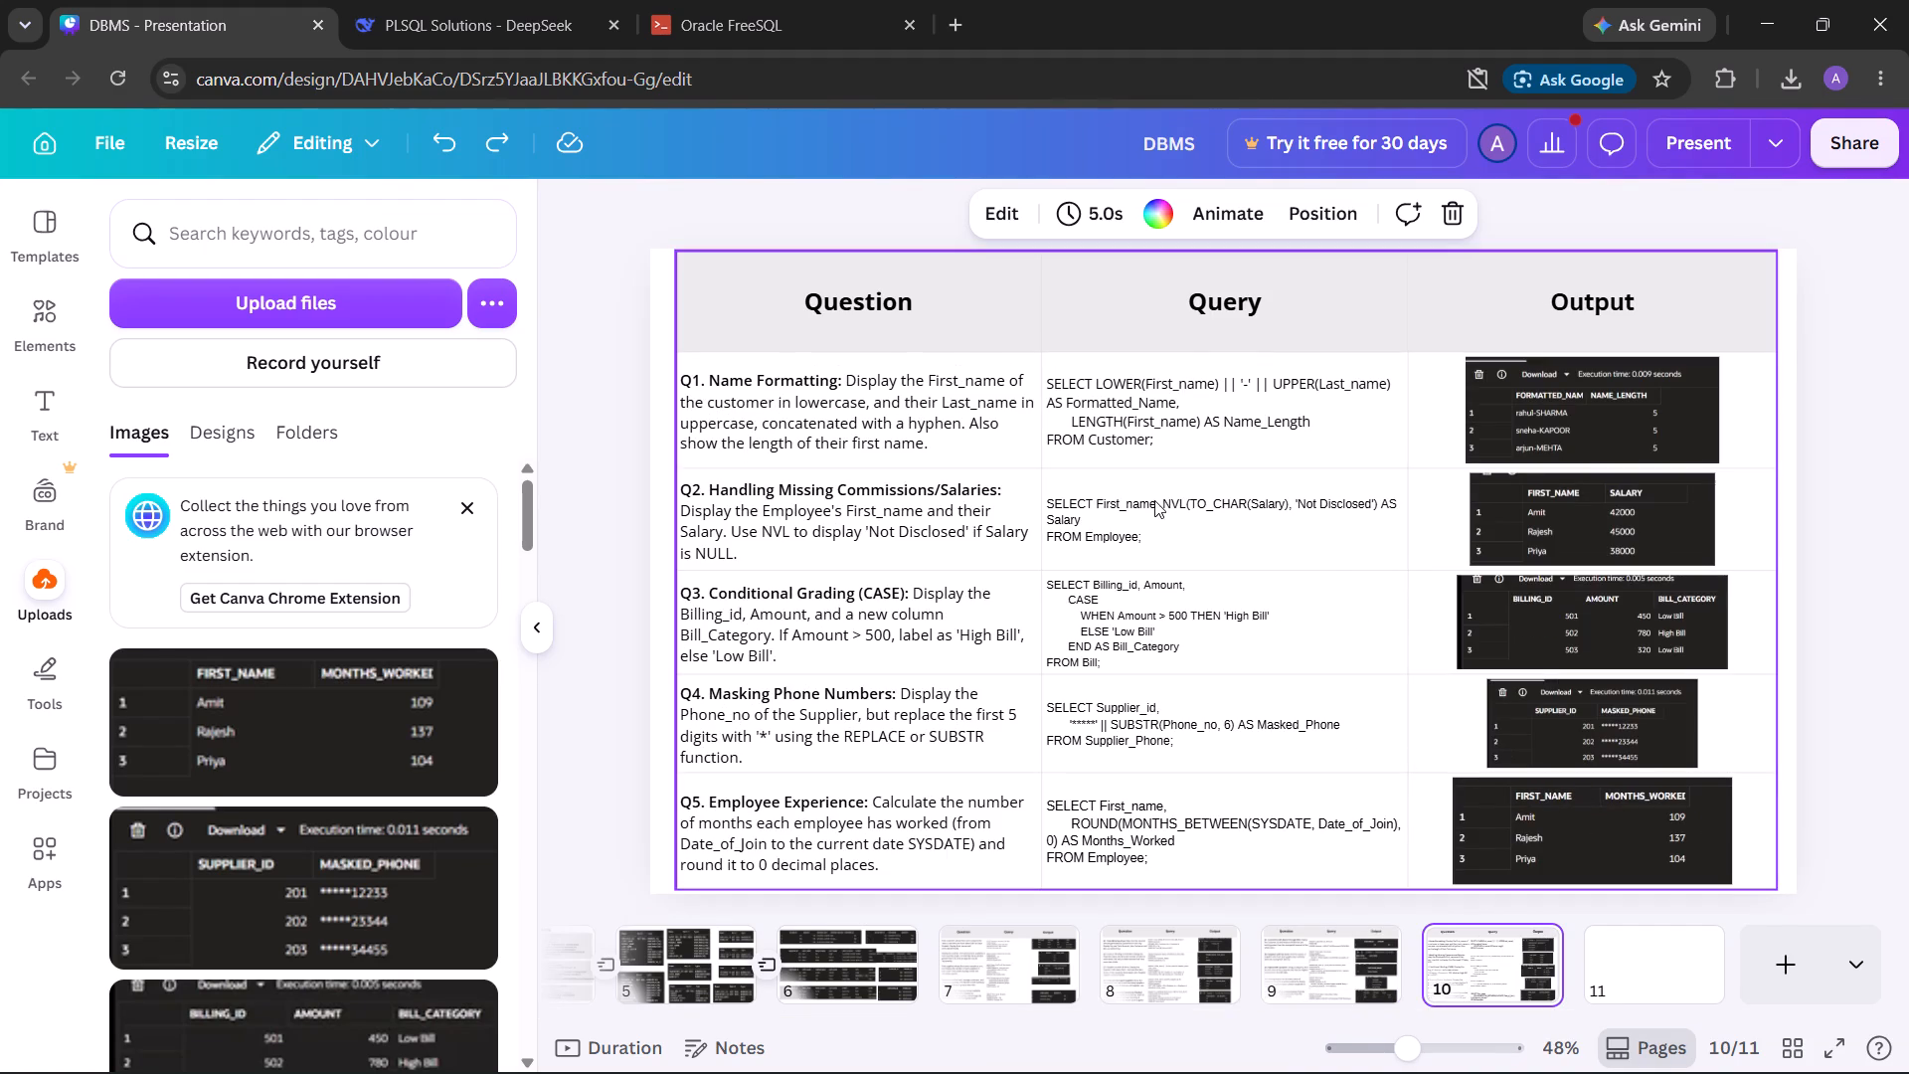
click(1775, 396)
click(1781, 329)
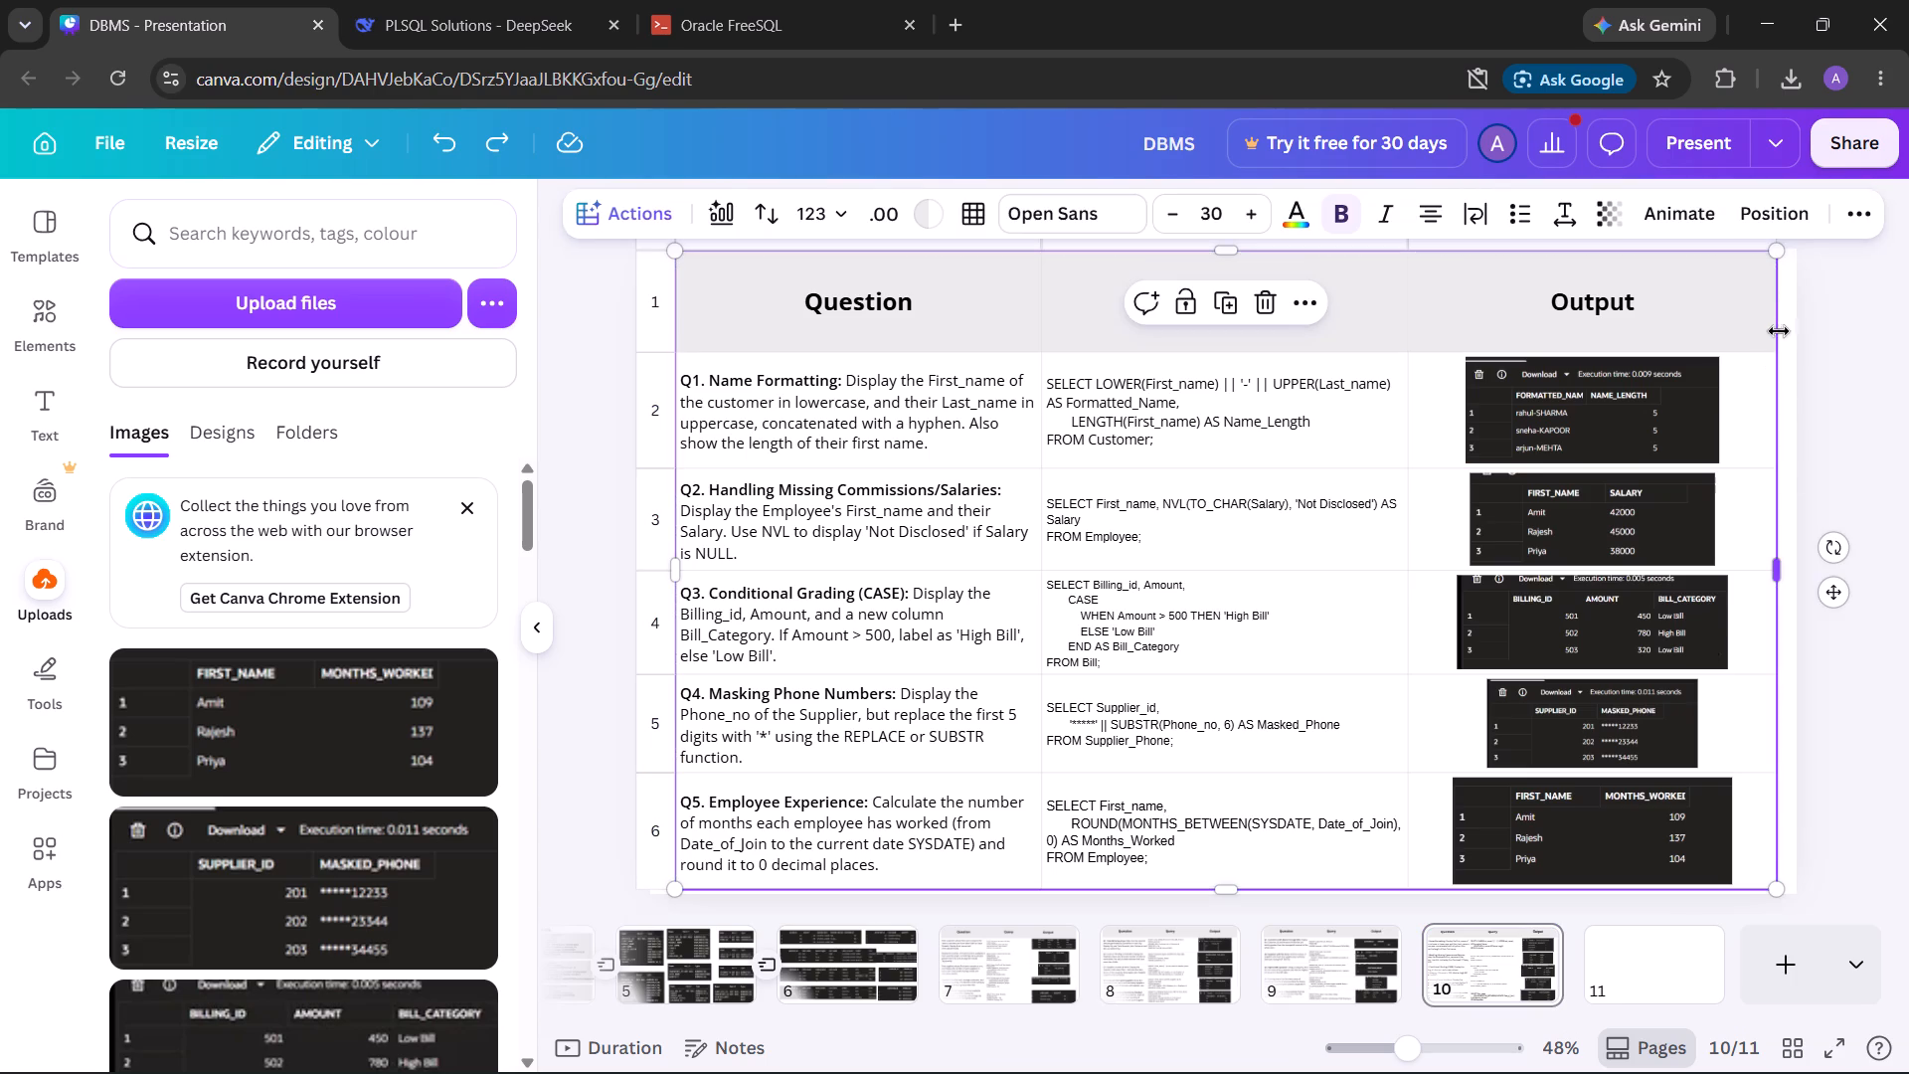
click(1308, 311)
click(1321, 351)
click(1664, 943)
click(1101, 412)
key(ctrl+v)
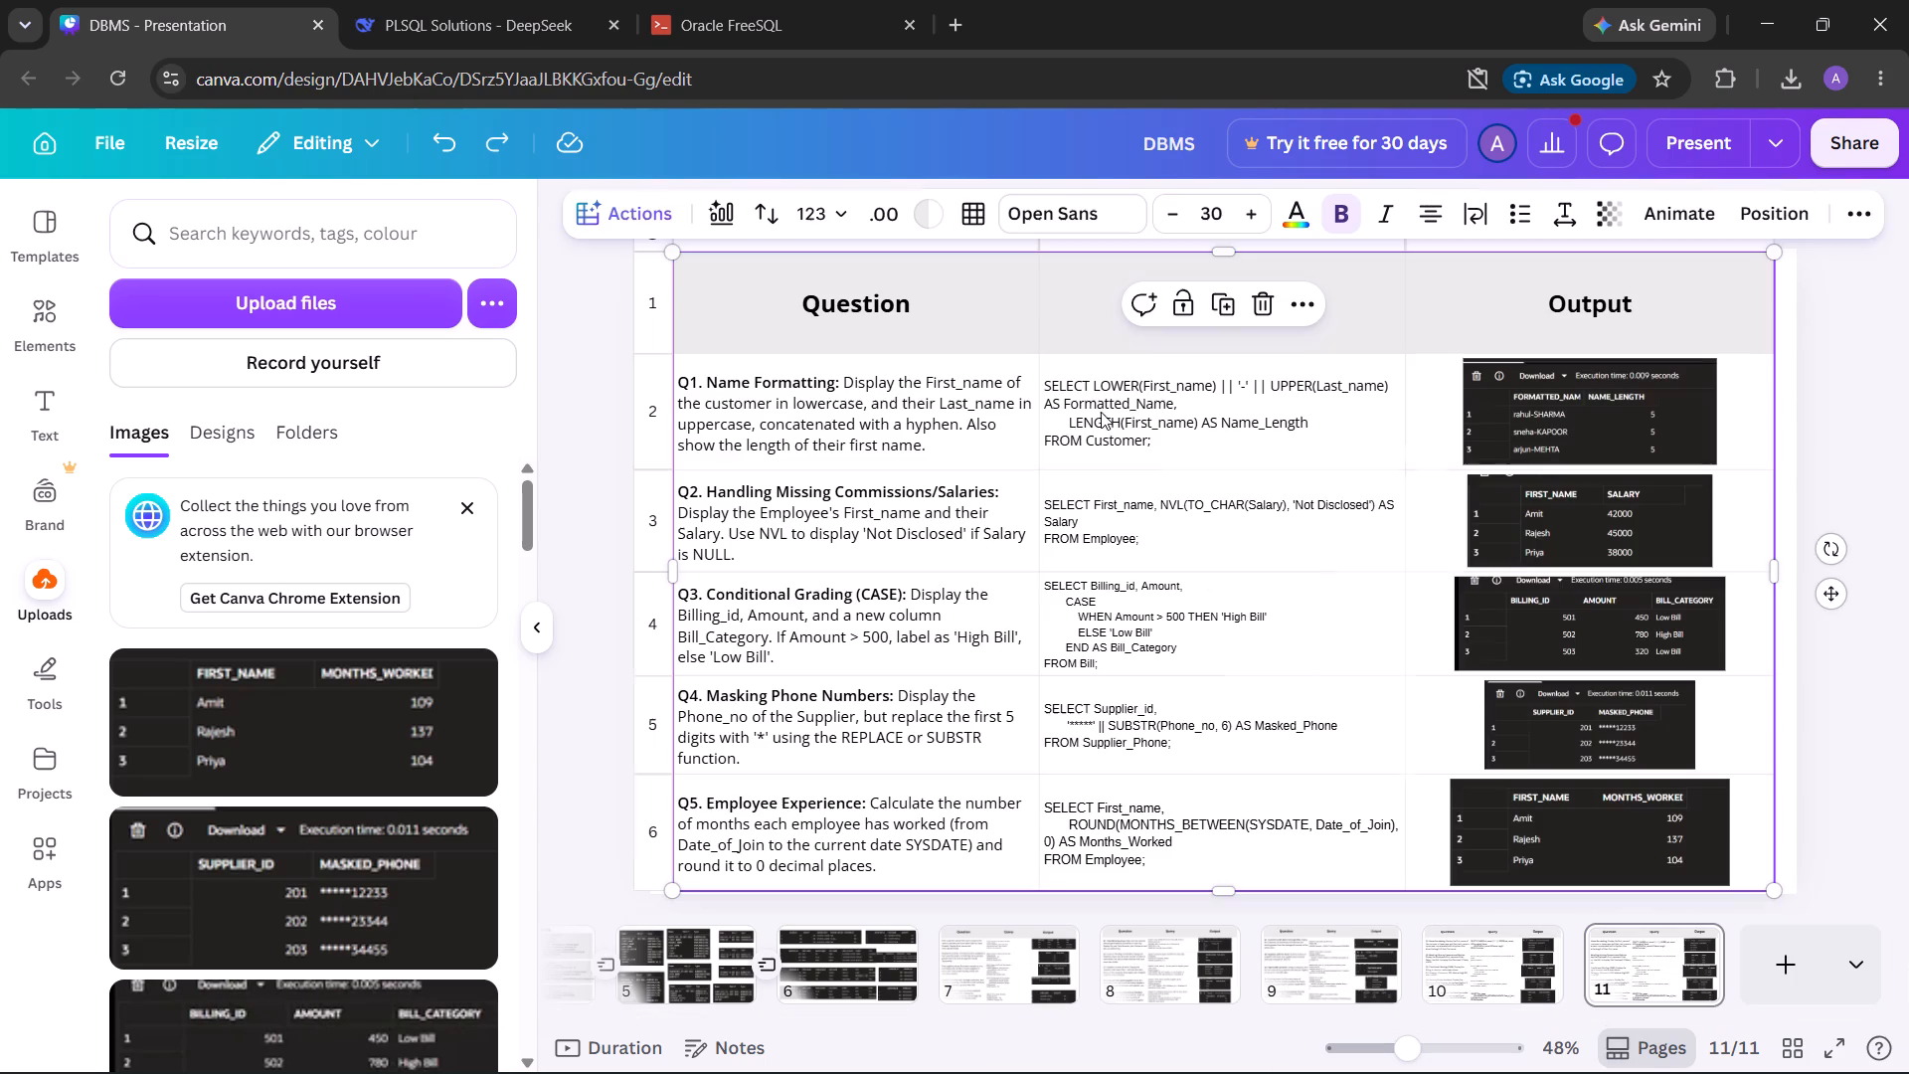
Clear the Q1 to Q5 texts from the Question column of slide 11's table, keeping the header.
click(947, 443)
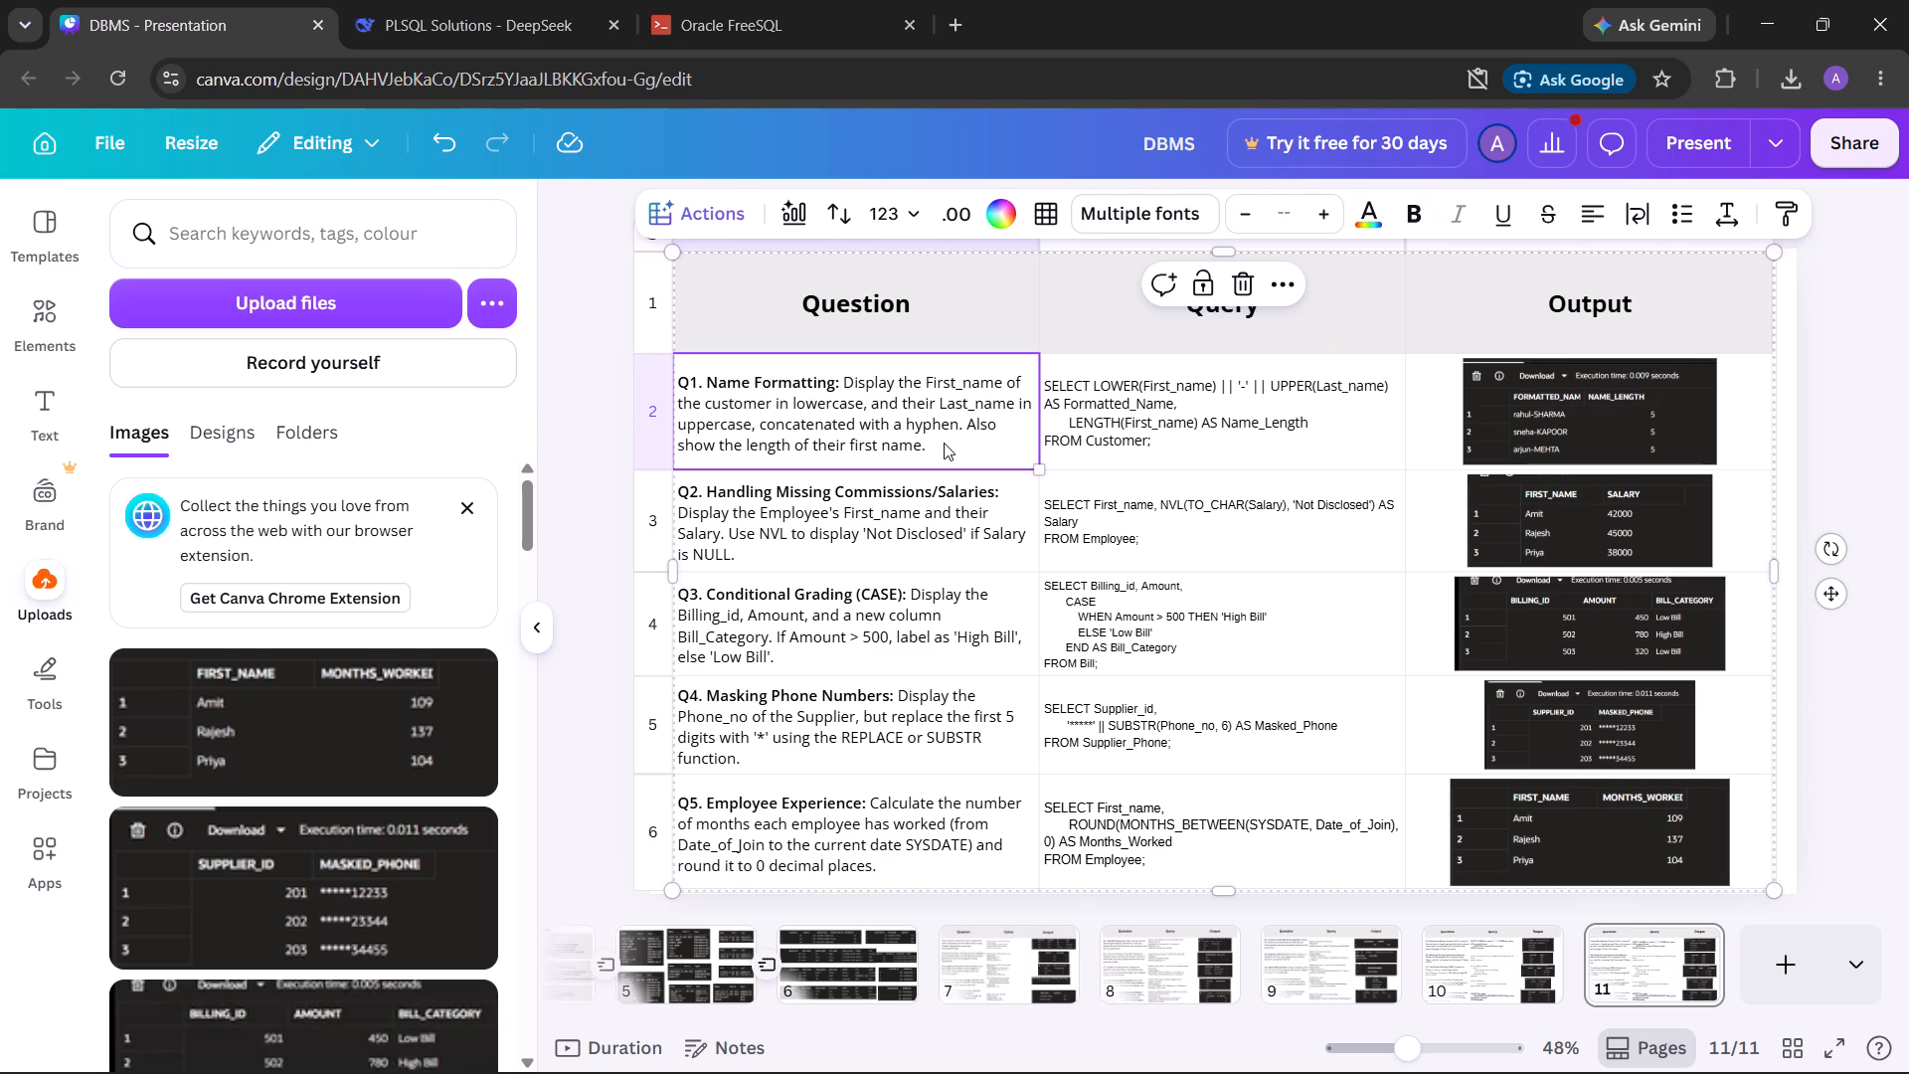
key(BackSpace)
key(Down)
key(BackSpace)
key(Down)
key(BackSpace)
key(Down)
key(BackSpace)
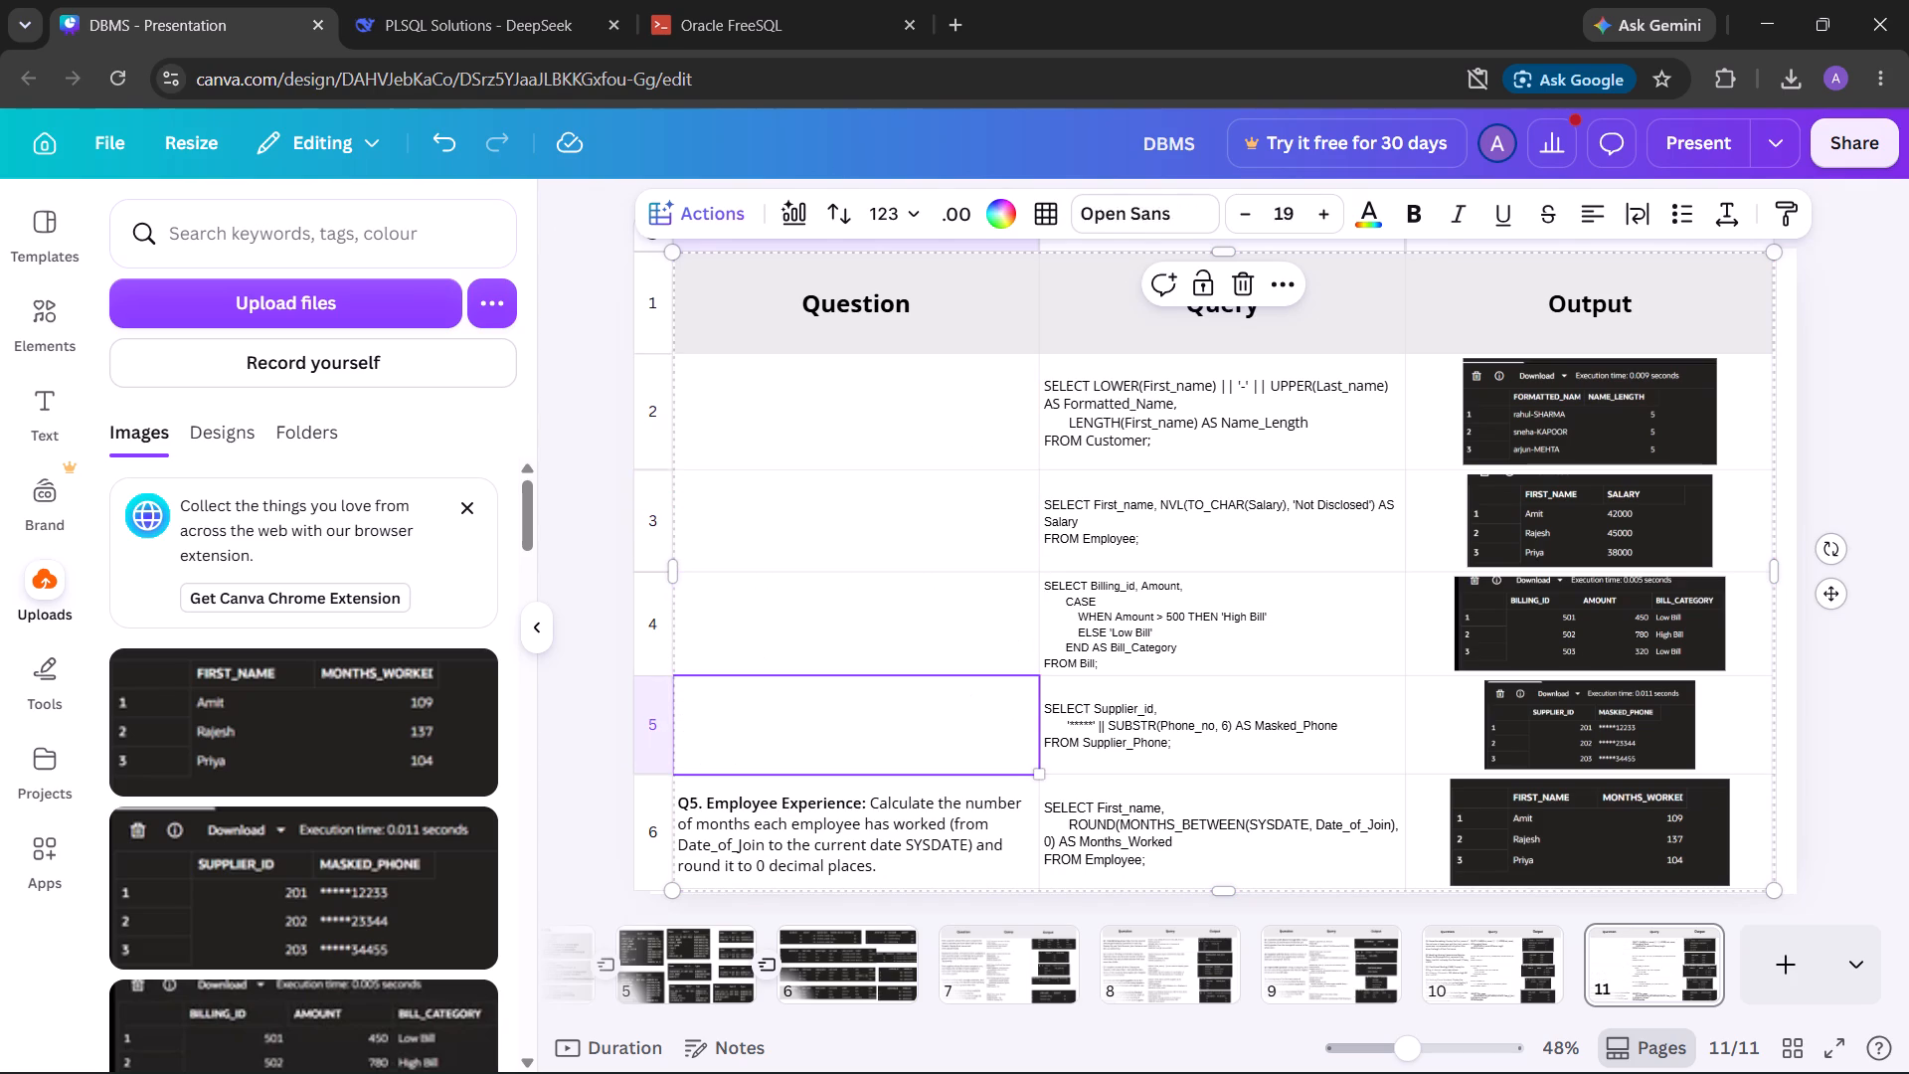
key(Down)
key(BackSpace)
Clear all five SQL statements from the Query column of slide 11's table, keeping the header.
key(Right)
key(BackSpace)
key(Up)
key(BackSpace)
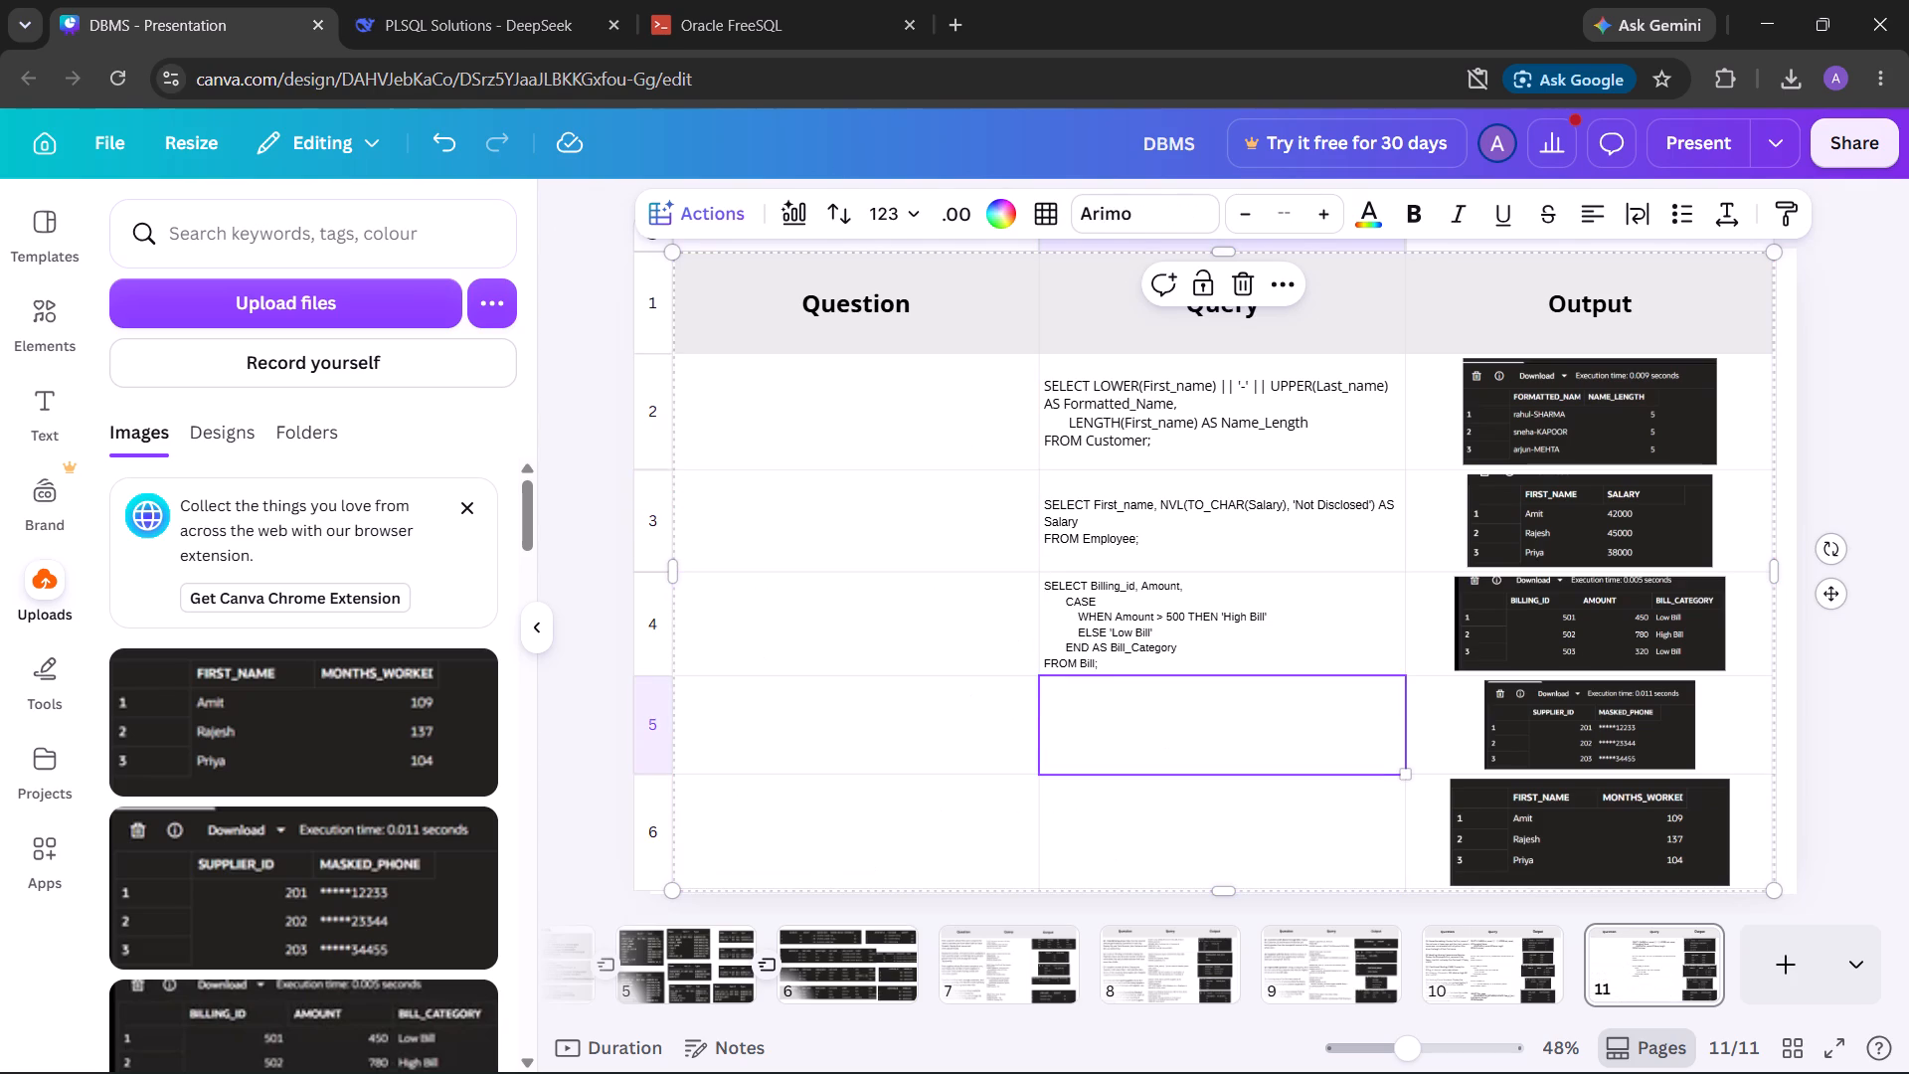
key(Up)
key(BackSpace)
key(Up)
key(BackSpace)
key(Up)
key(BackSpace)
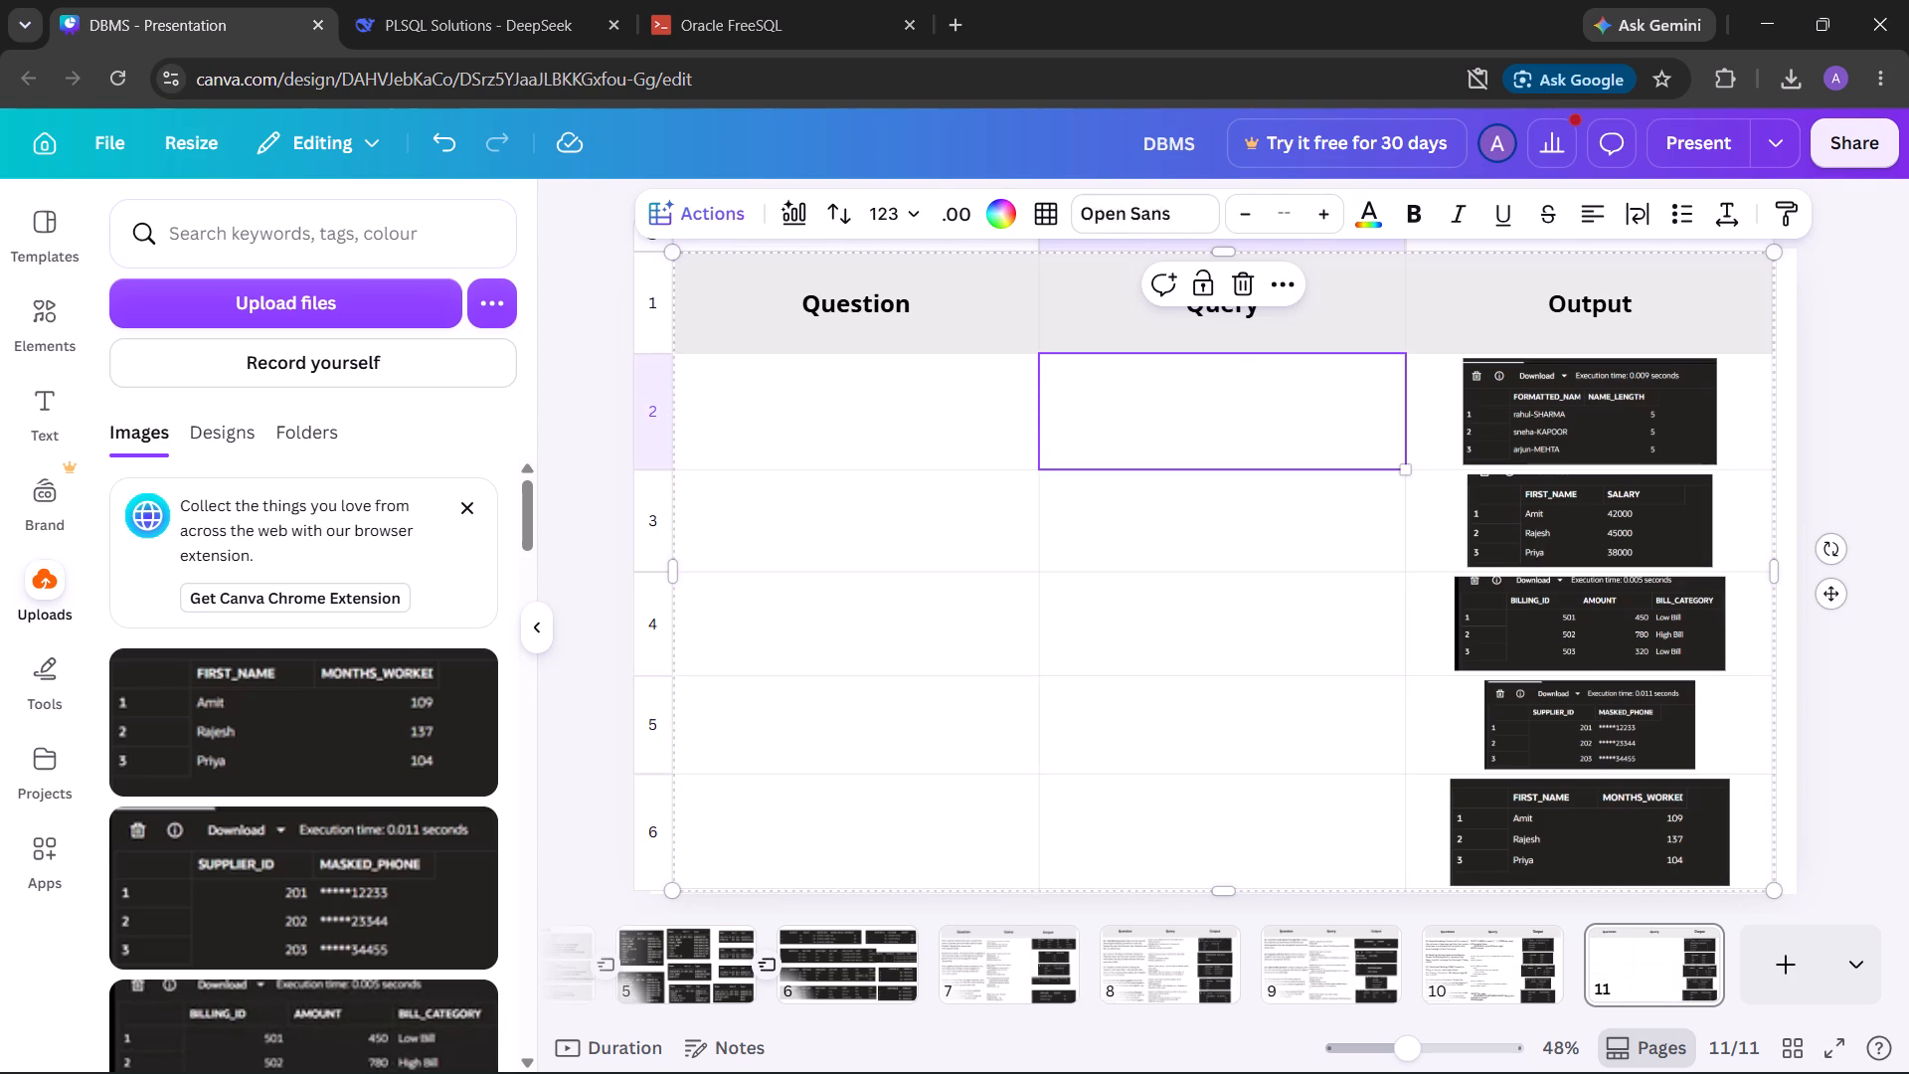
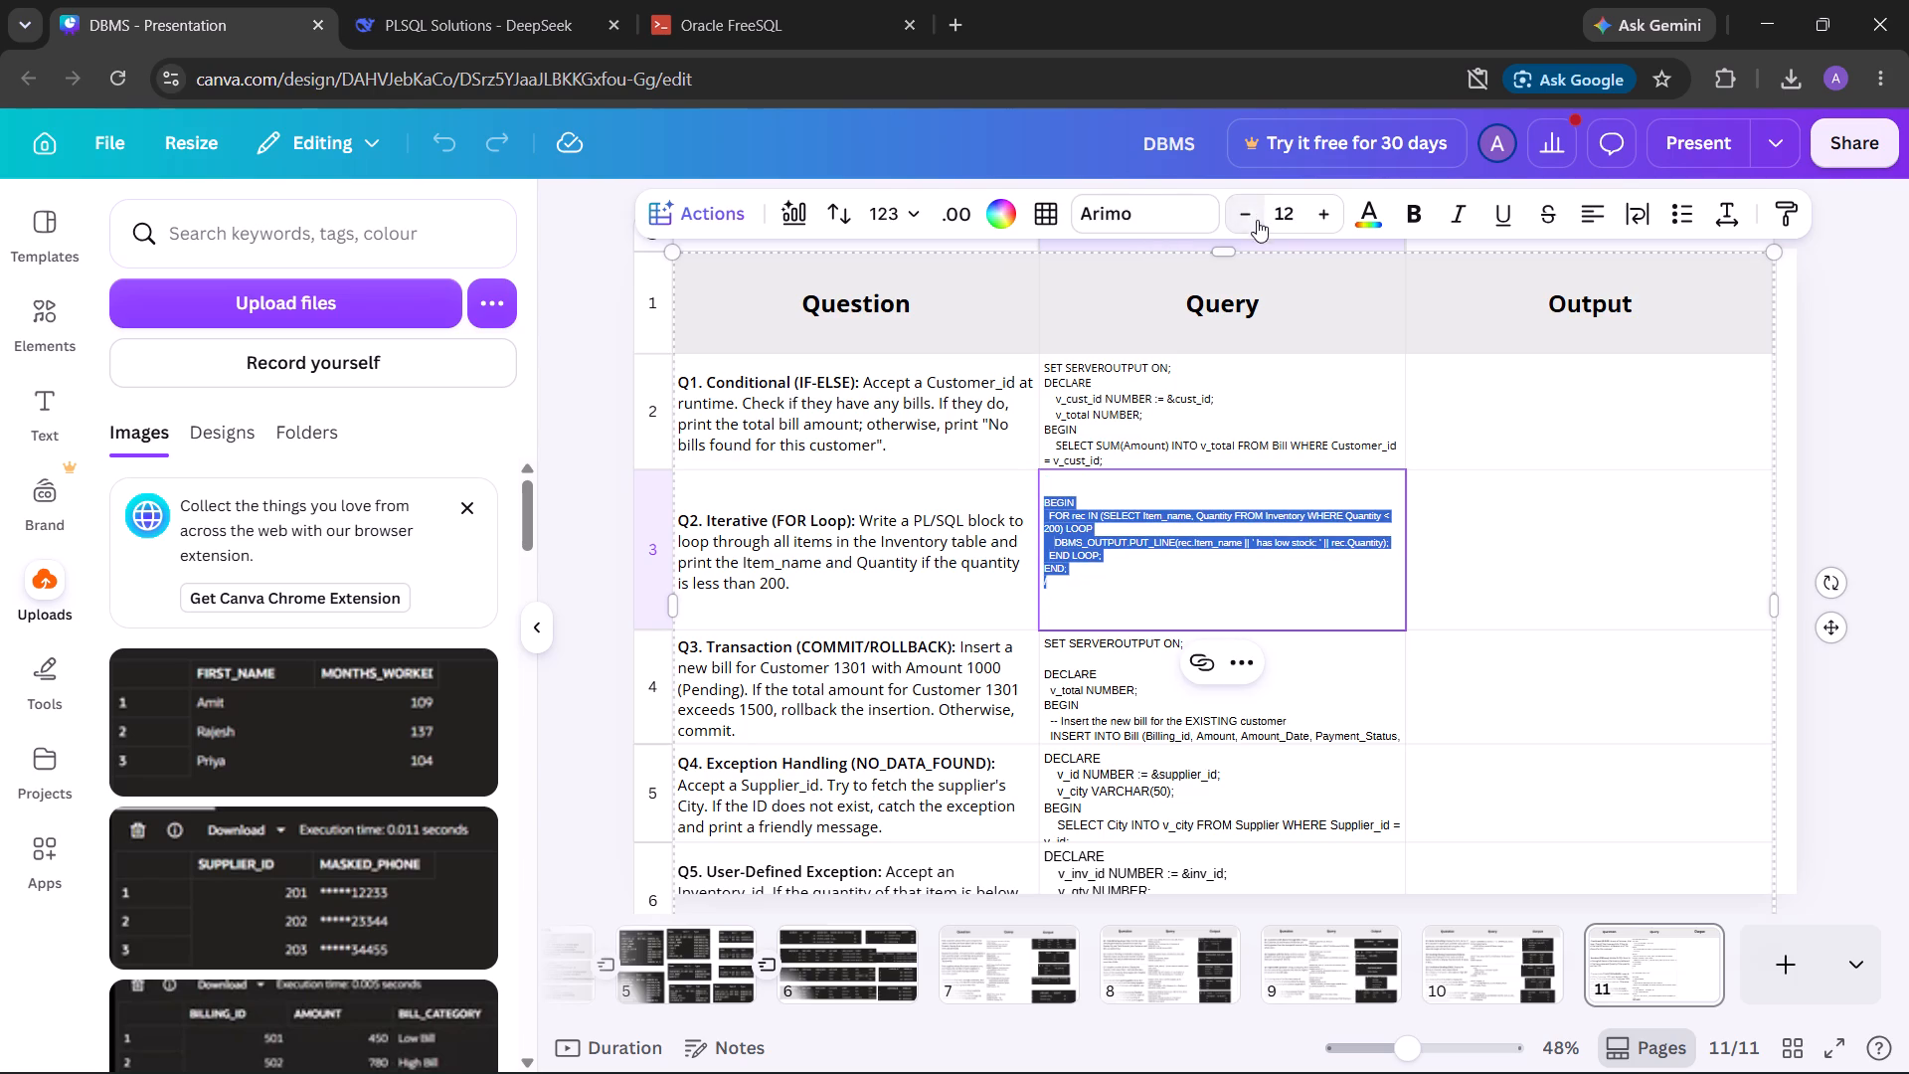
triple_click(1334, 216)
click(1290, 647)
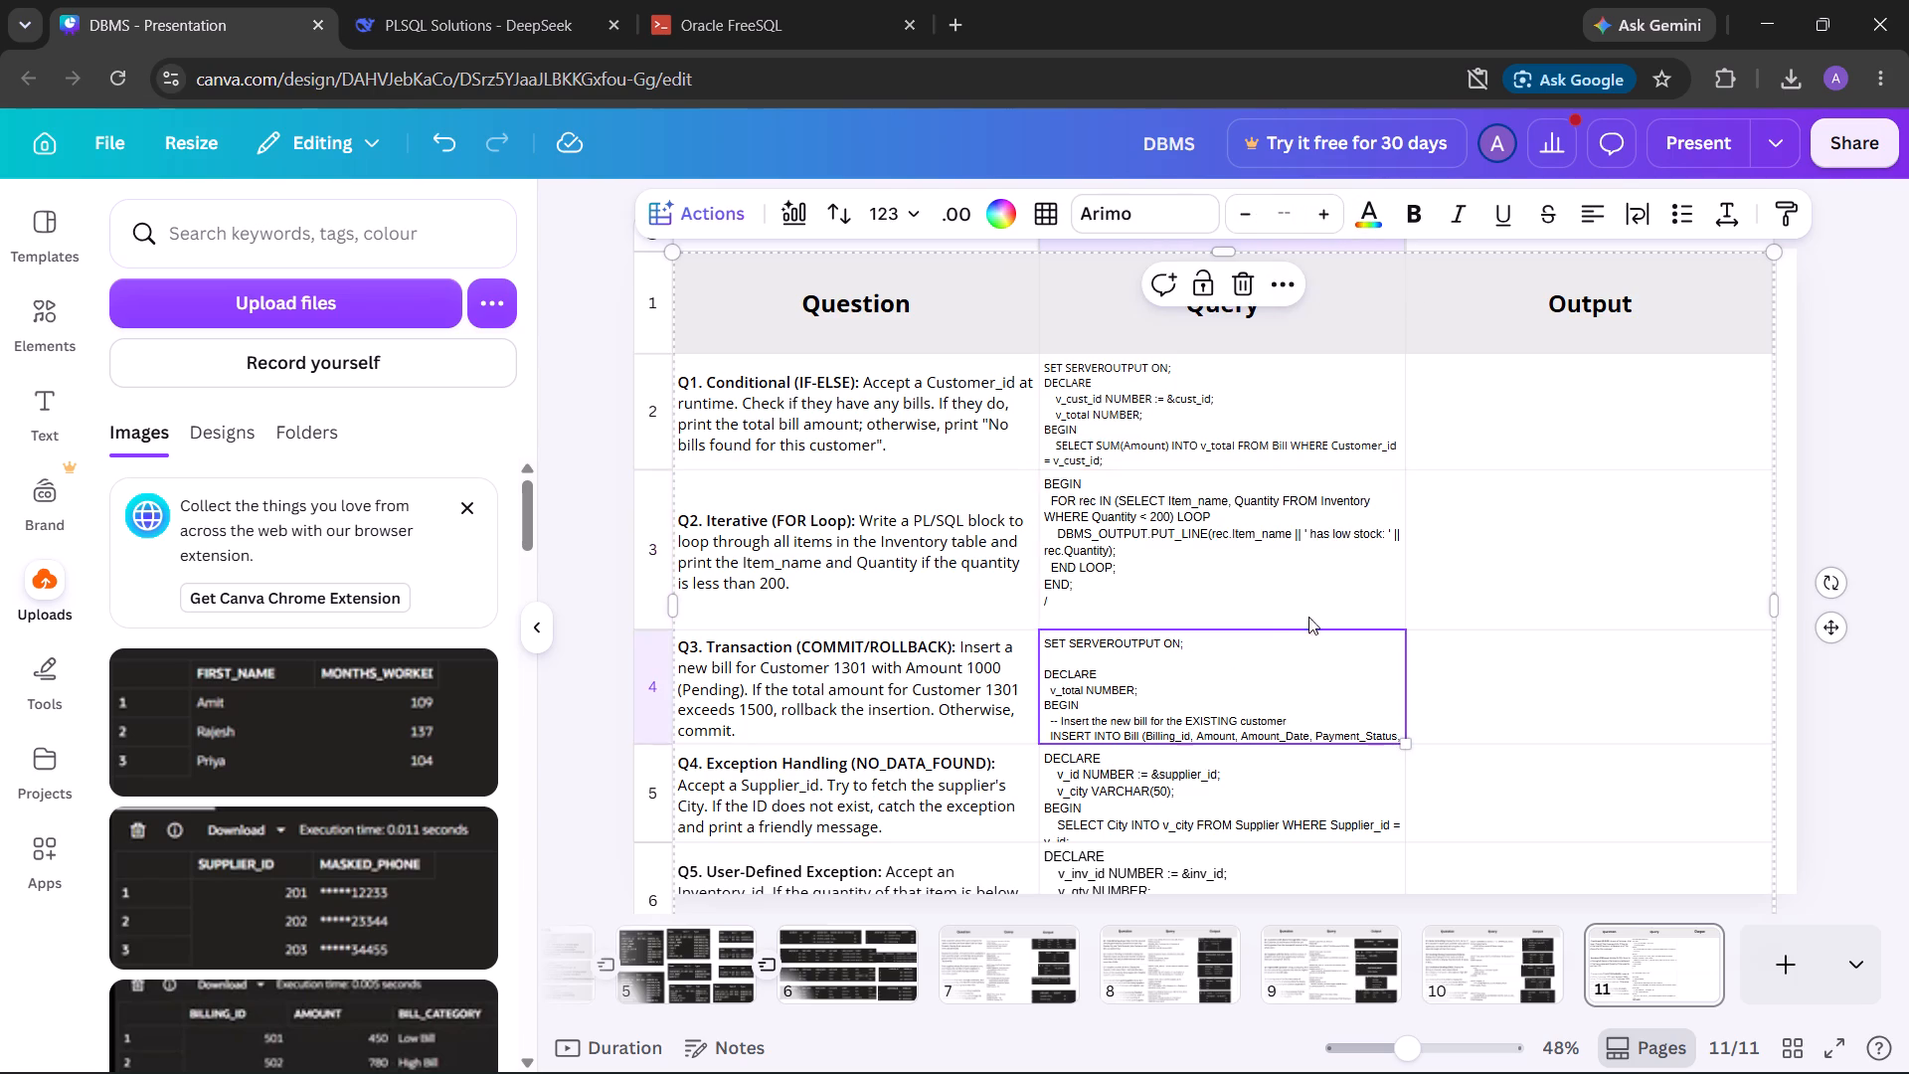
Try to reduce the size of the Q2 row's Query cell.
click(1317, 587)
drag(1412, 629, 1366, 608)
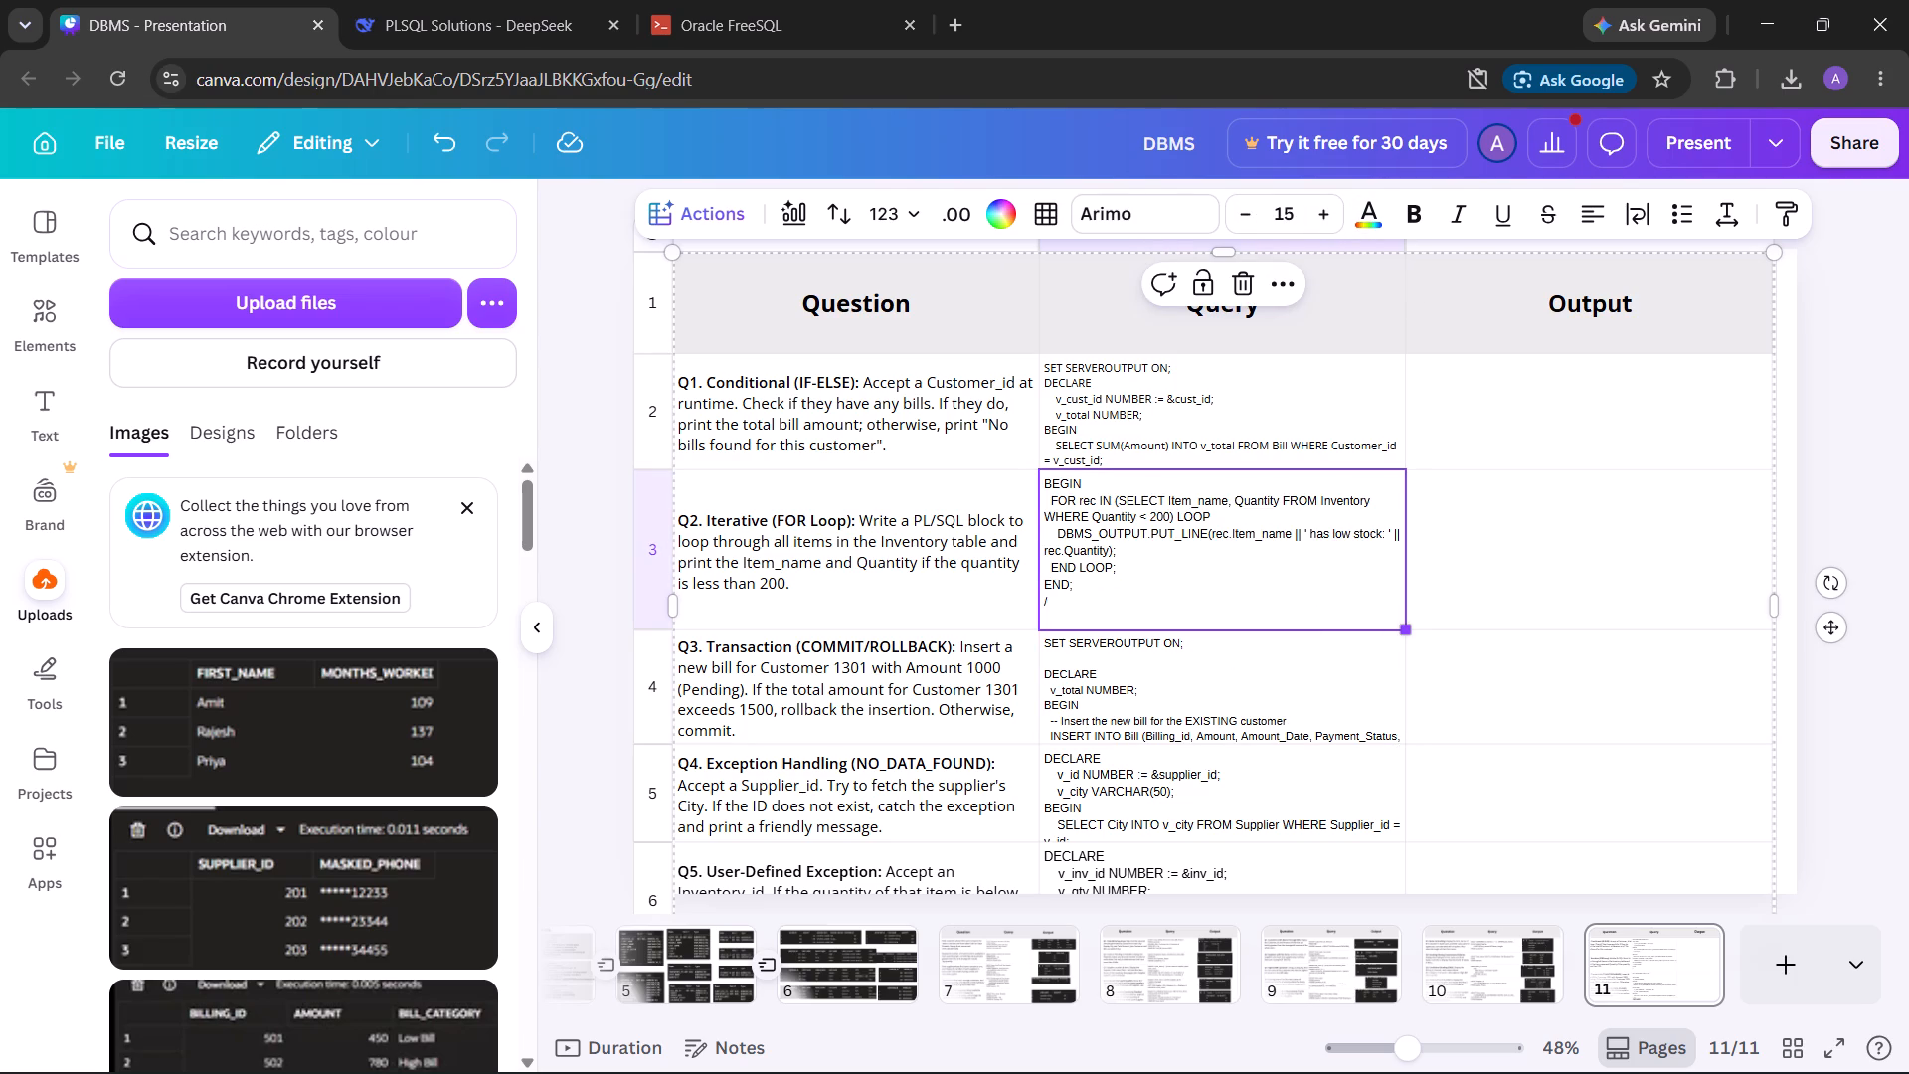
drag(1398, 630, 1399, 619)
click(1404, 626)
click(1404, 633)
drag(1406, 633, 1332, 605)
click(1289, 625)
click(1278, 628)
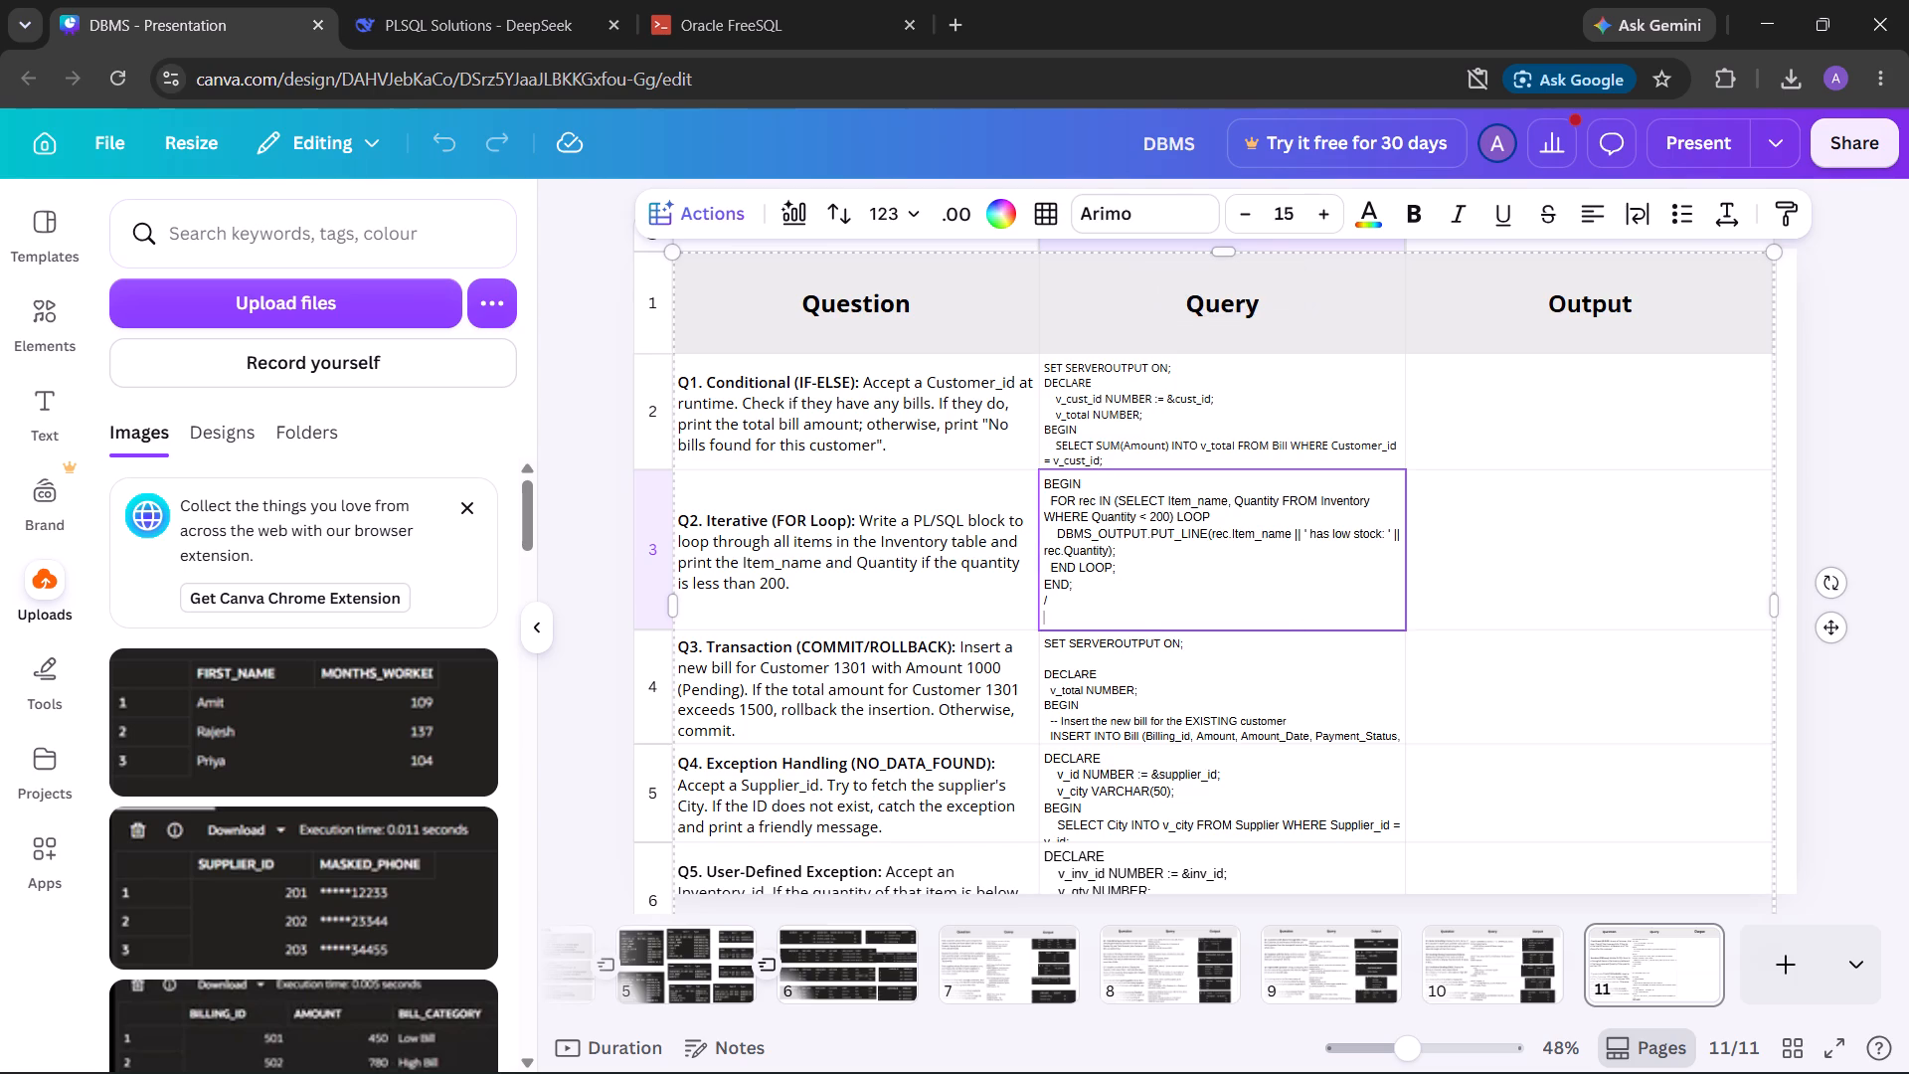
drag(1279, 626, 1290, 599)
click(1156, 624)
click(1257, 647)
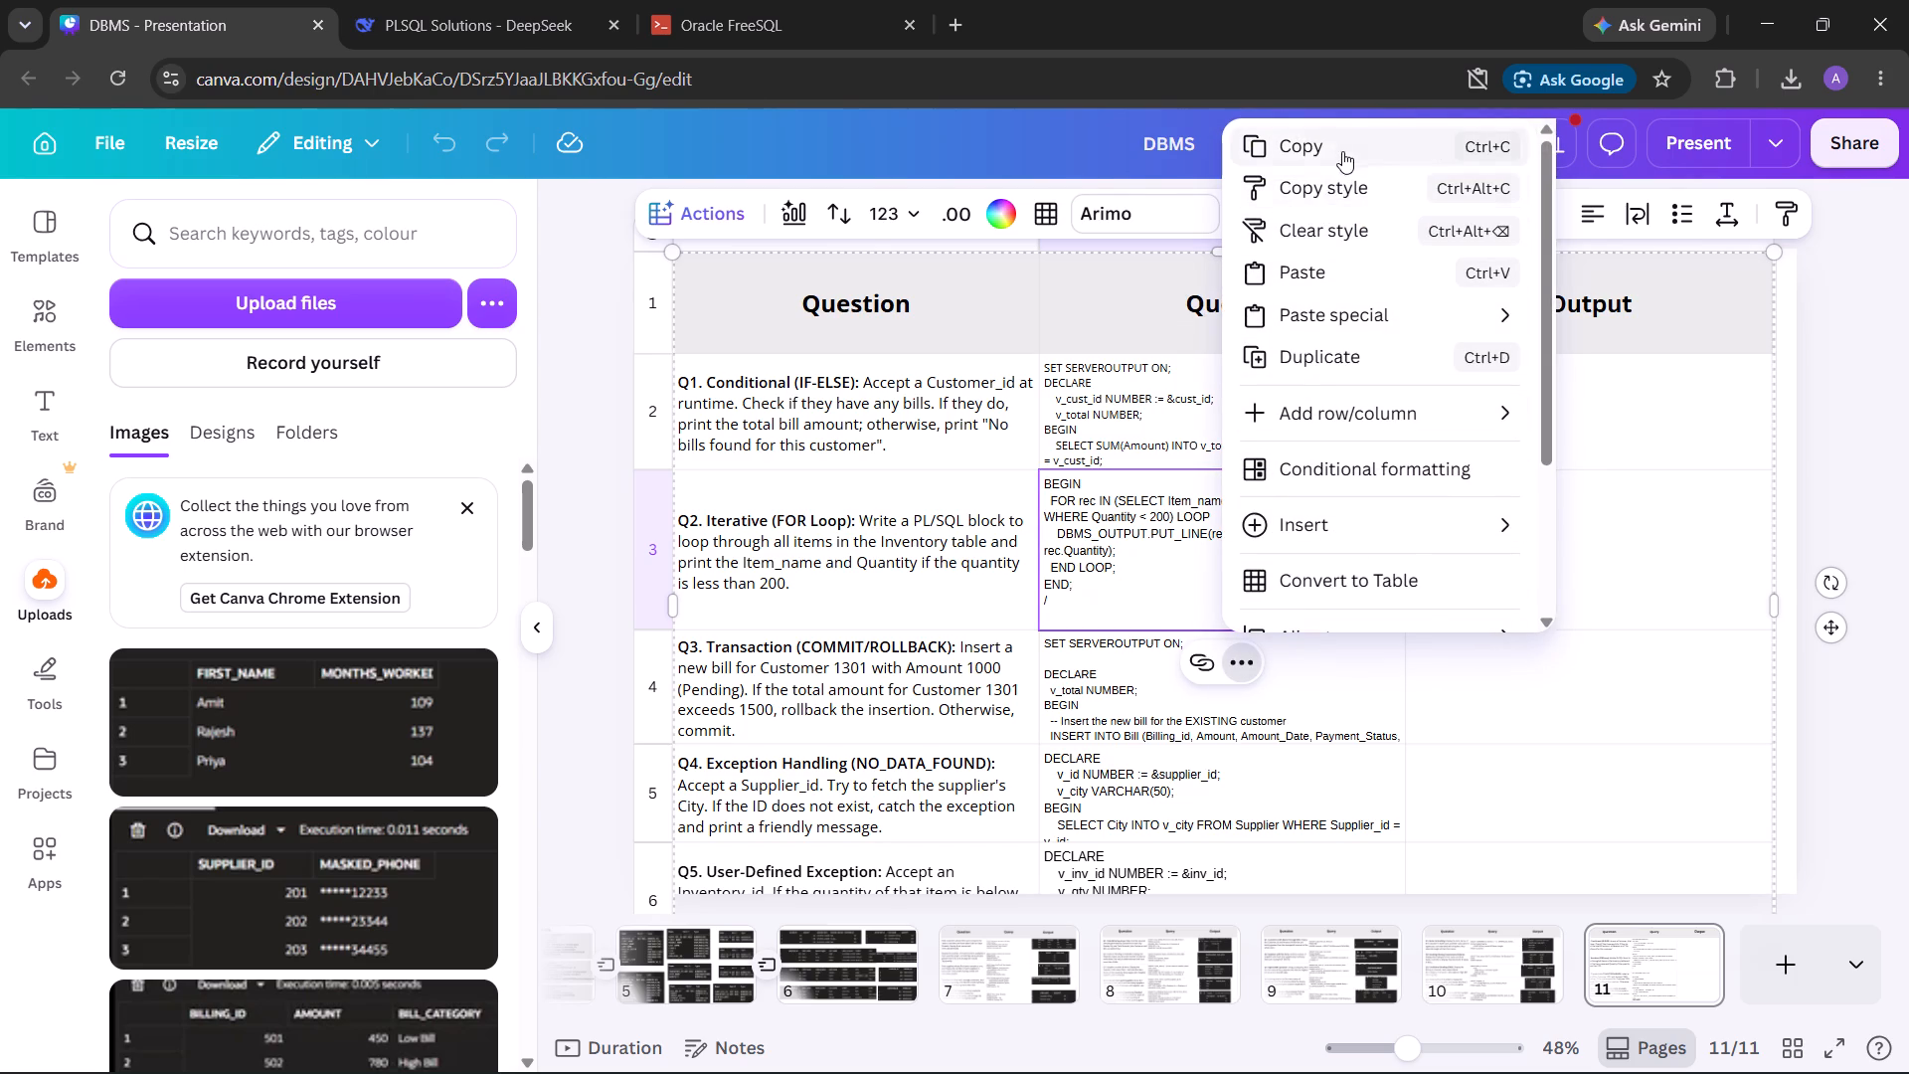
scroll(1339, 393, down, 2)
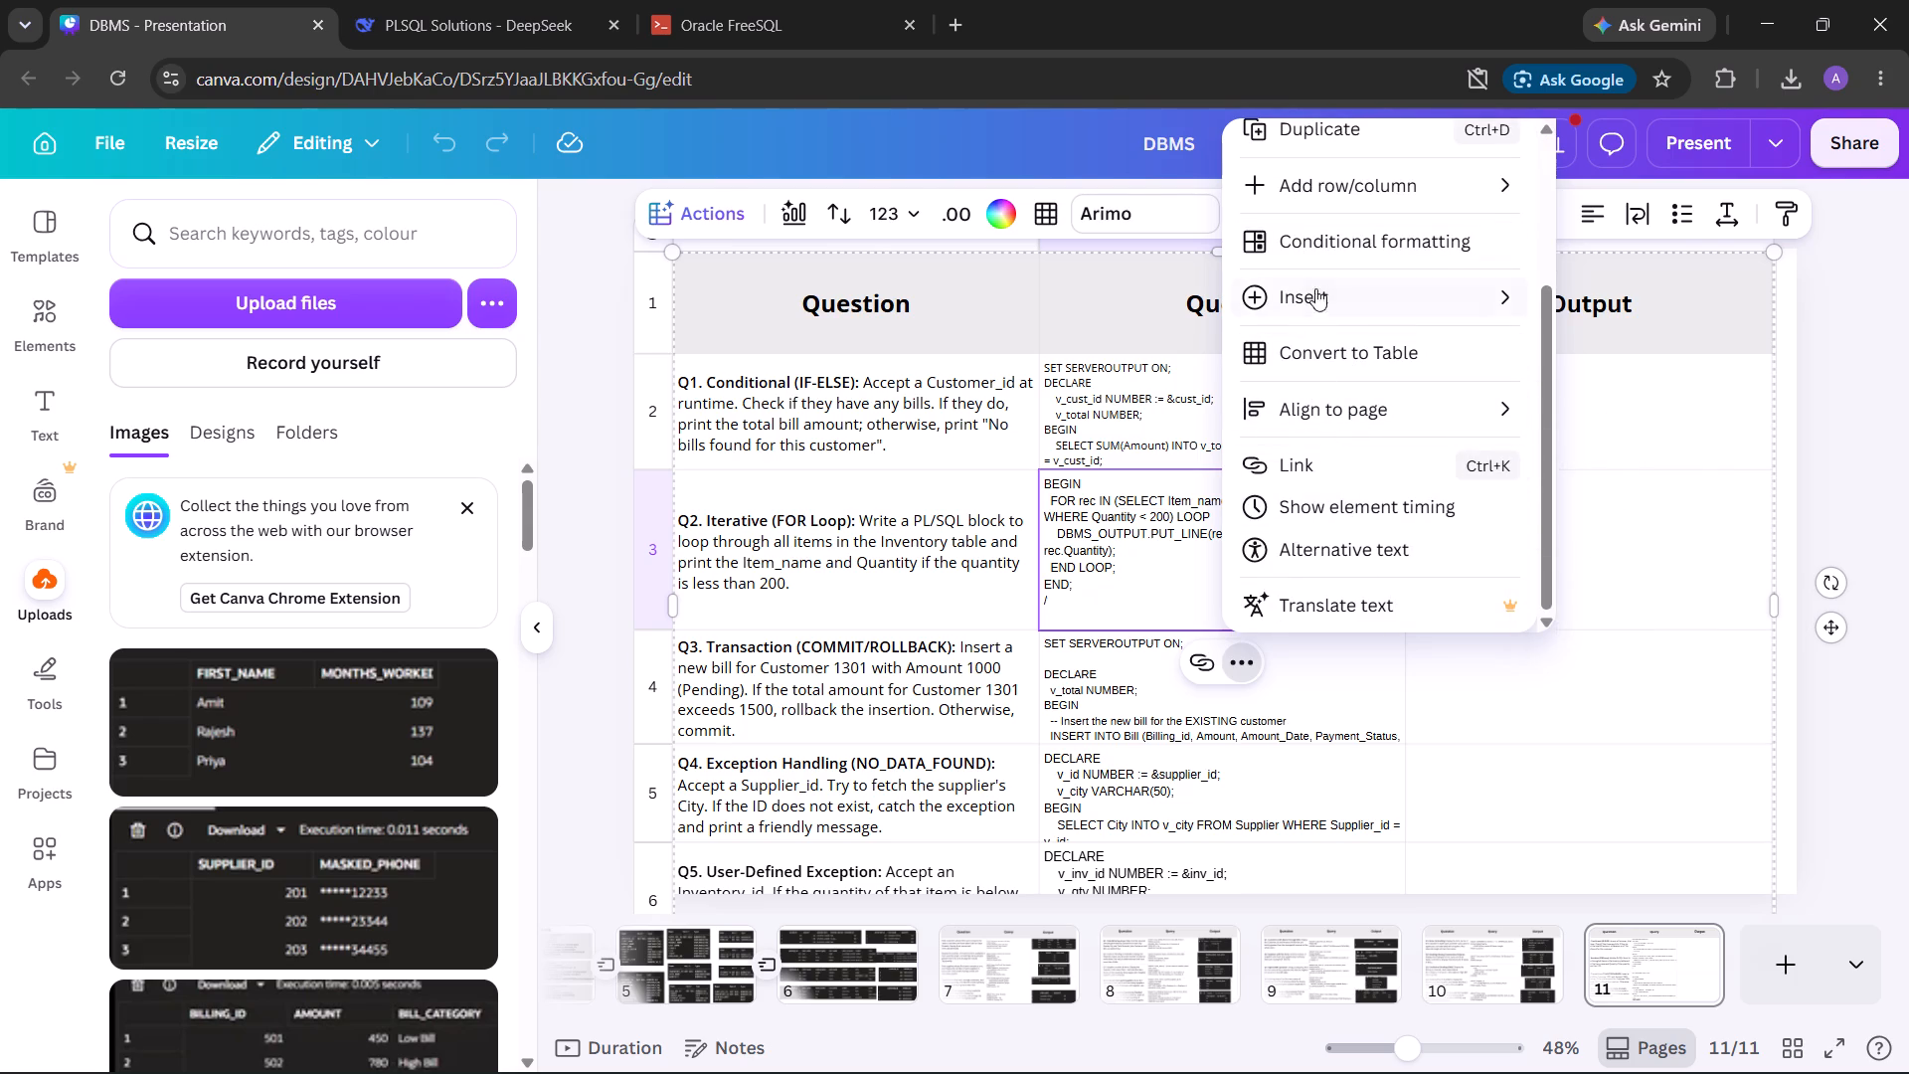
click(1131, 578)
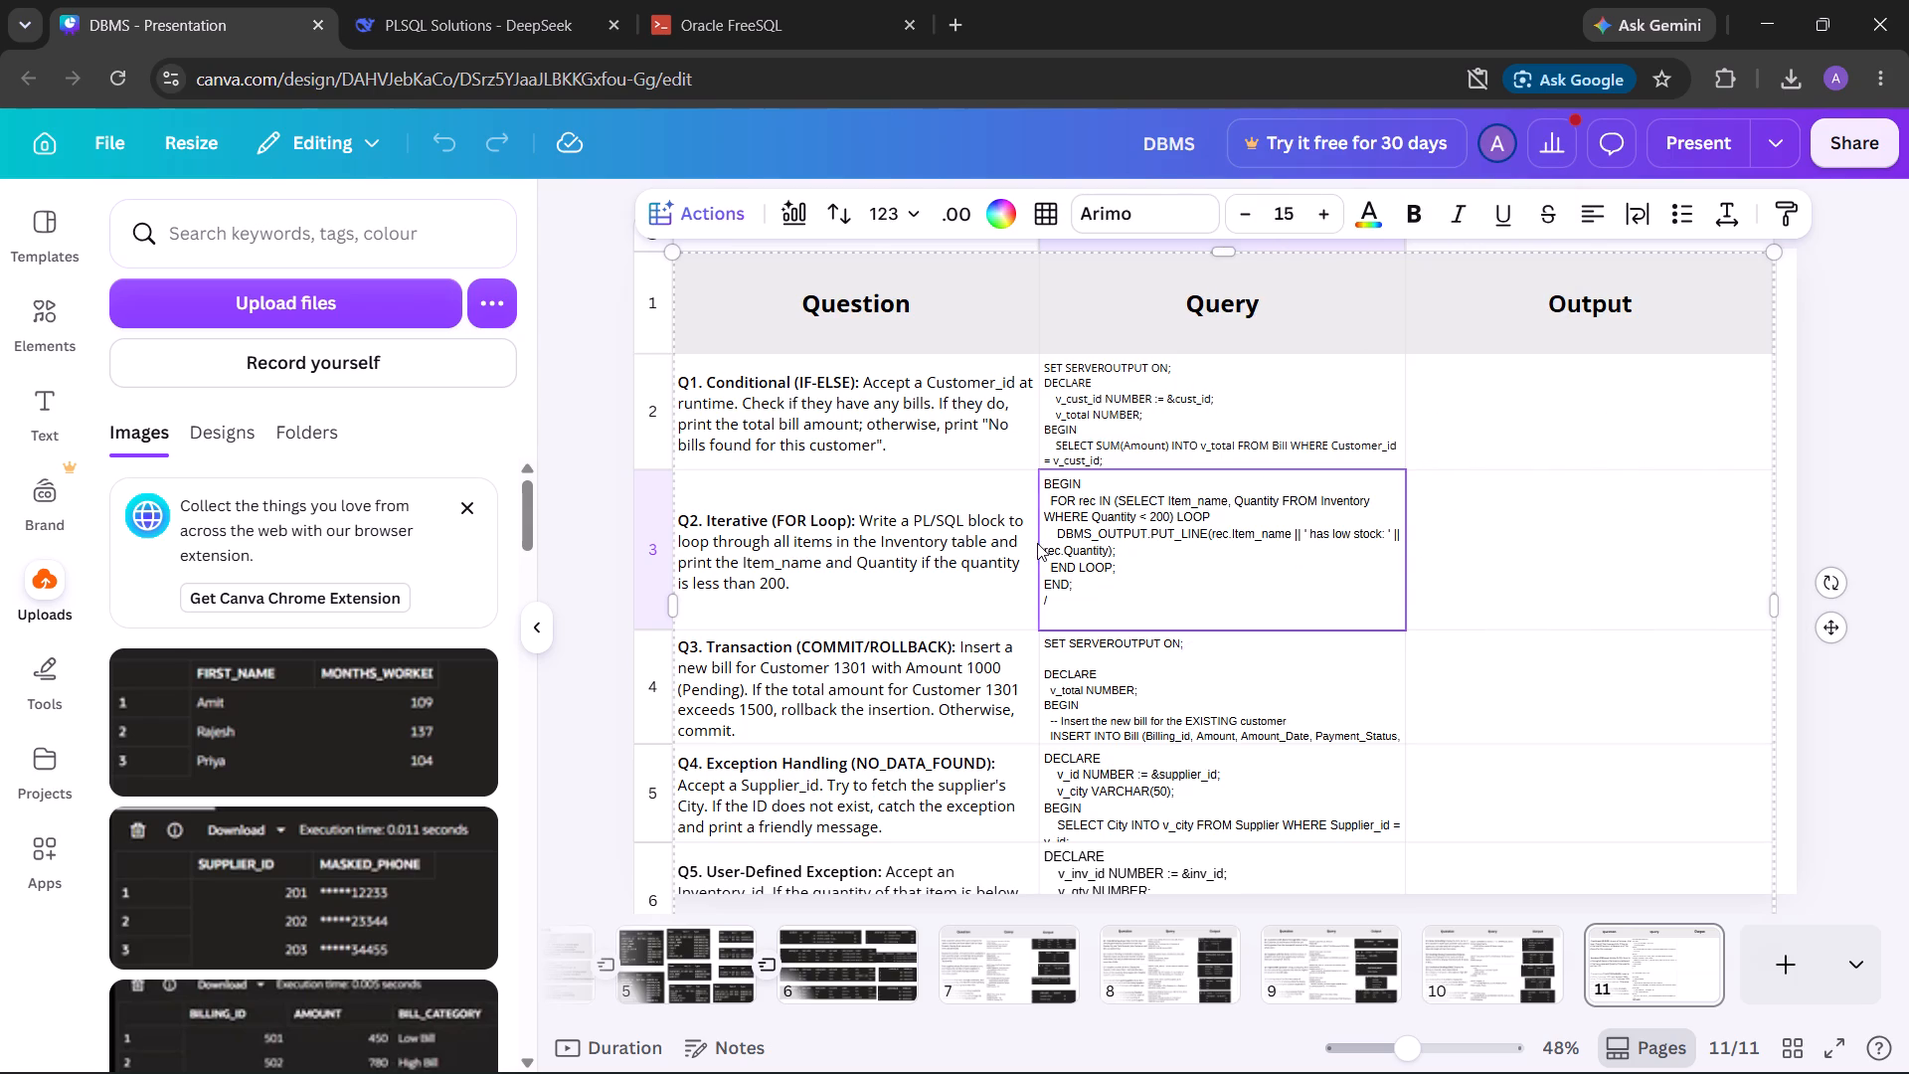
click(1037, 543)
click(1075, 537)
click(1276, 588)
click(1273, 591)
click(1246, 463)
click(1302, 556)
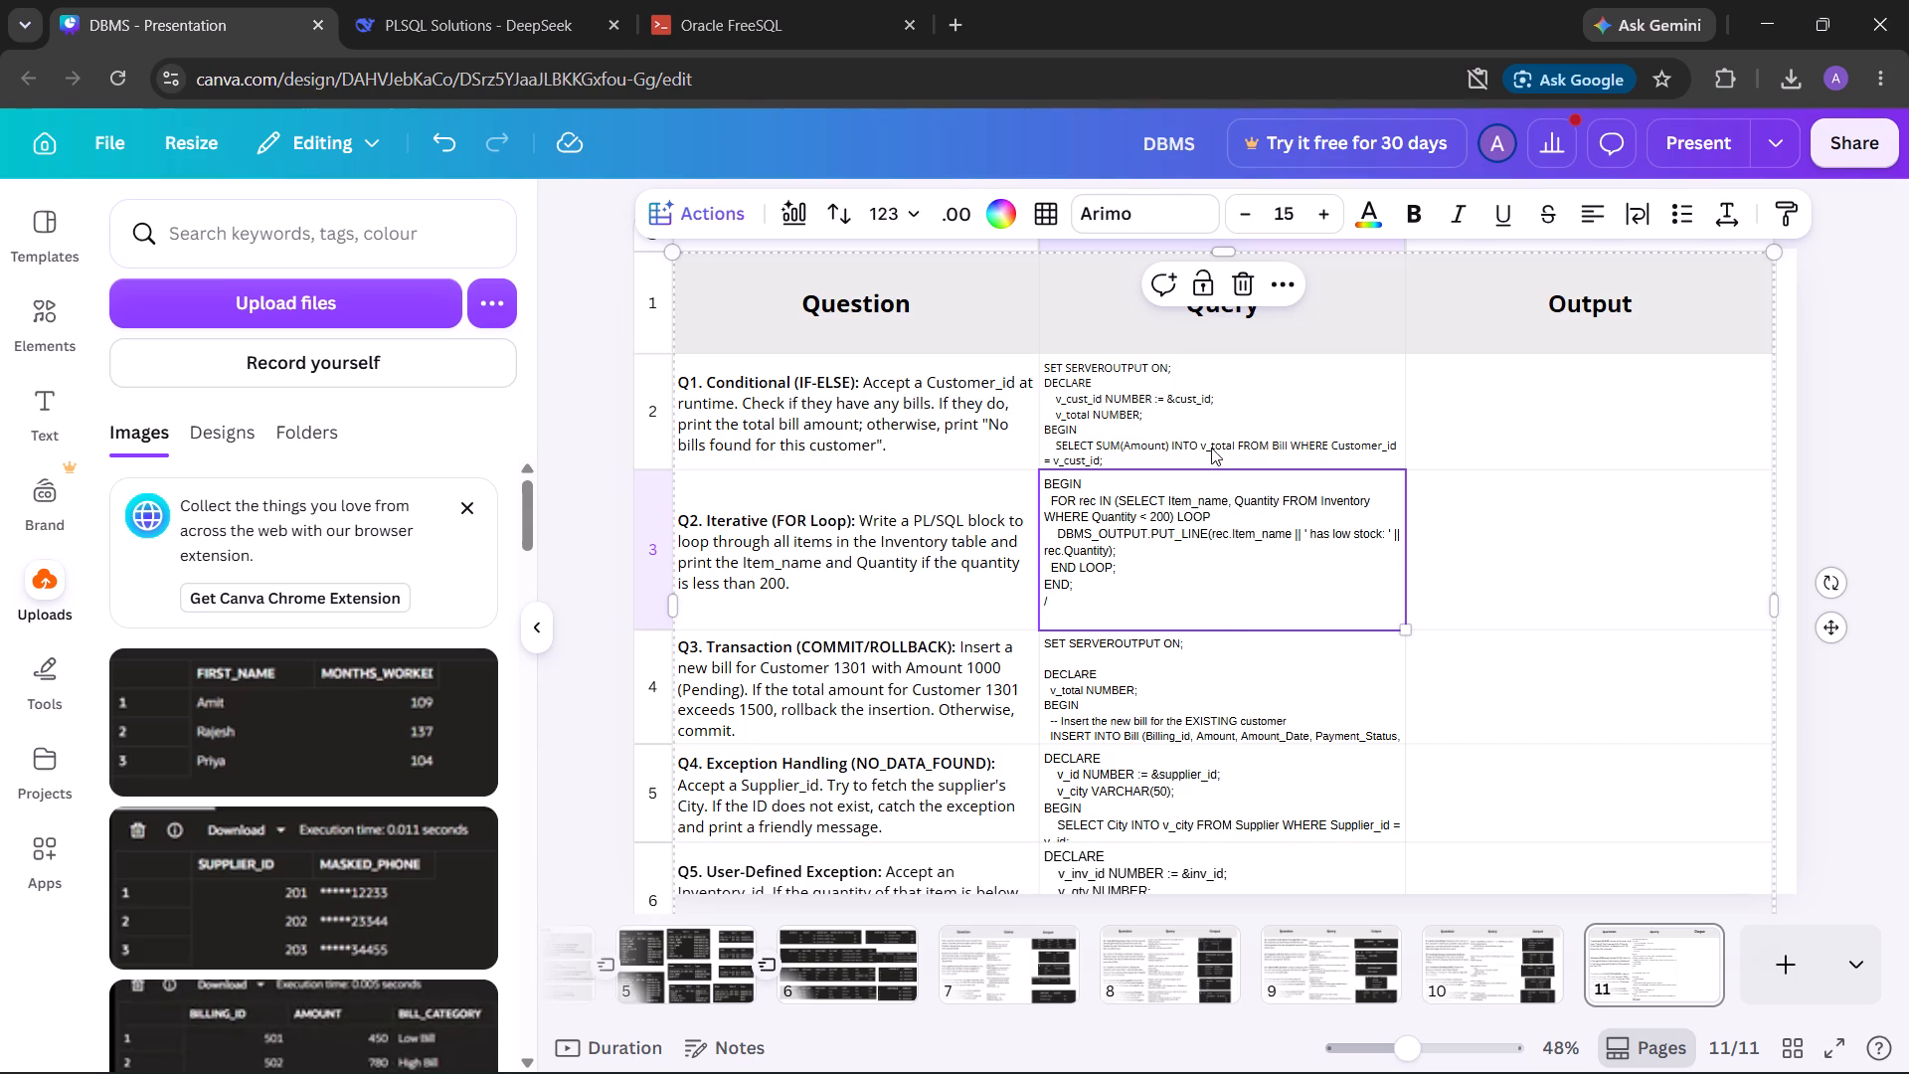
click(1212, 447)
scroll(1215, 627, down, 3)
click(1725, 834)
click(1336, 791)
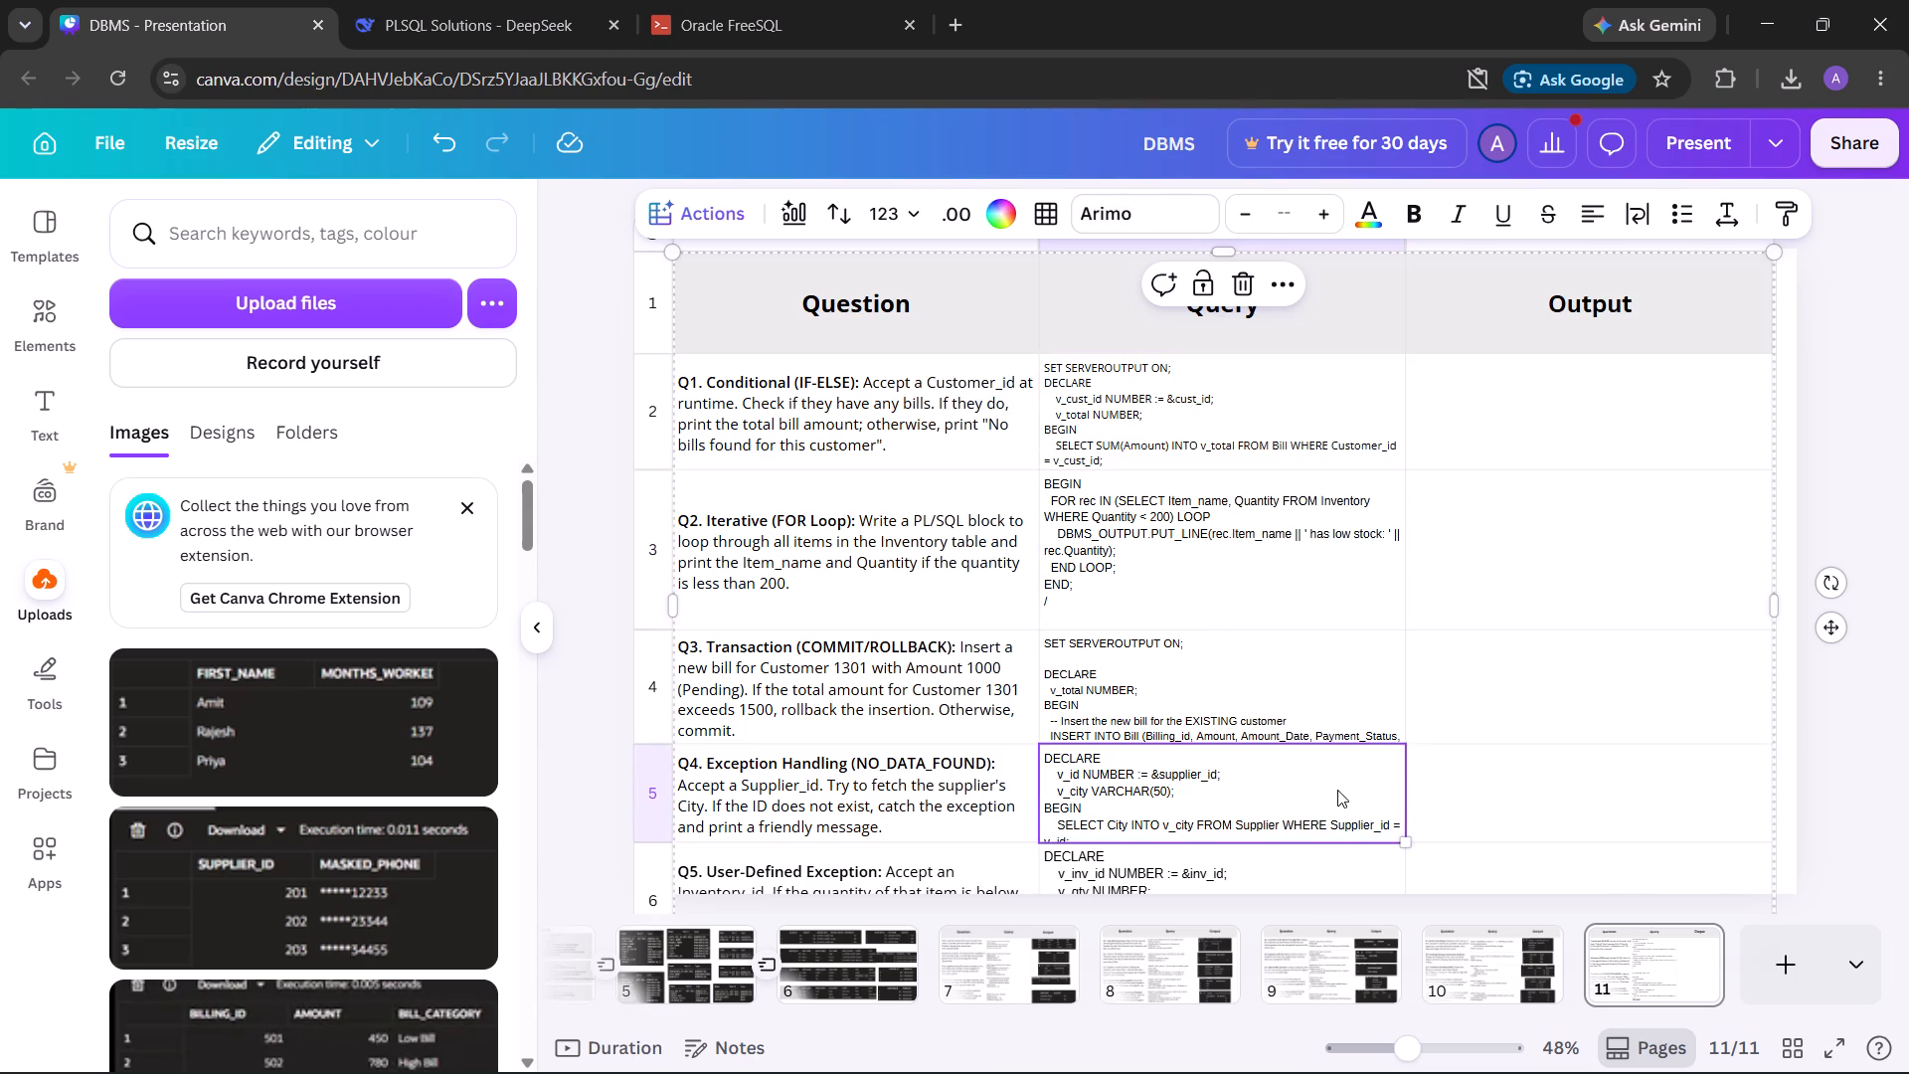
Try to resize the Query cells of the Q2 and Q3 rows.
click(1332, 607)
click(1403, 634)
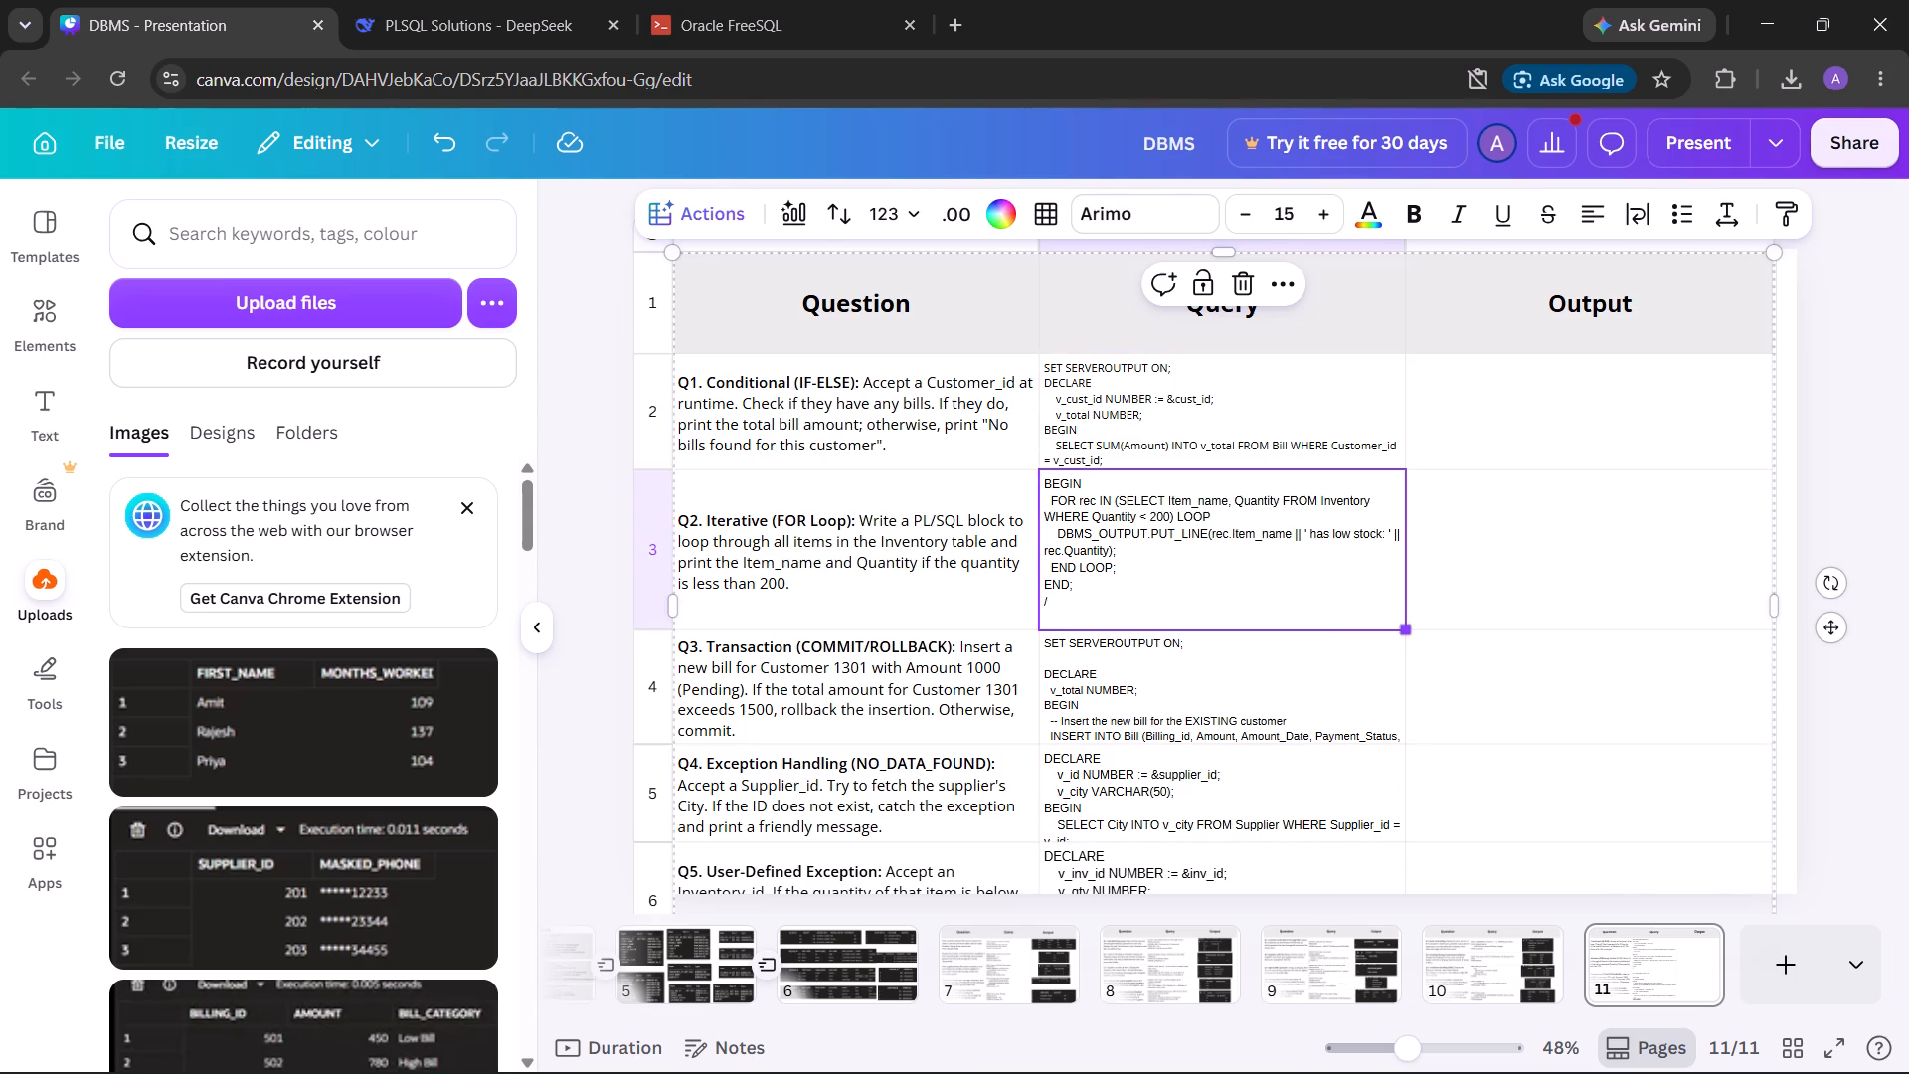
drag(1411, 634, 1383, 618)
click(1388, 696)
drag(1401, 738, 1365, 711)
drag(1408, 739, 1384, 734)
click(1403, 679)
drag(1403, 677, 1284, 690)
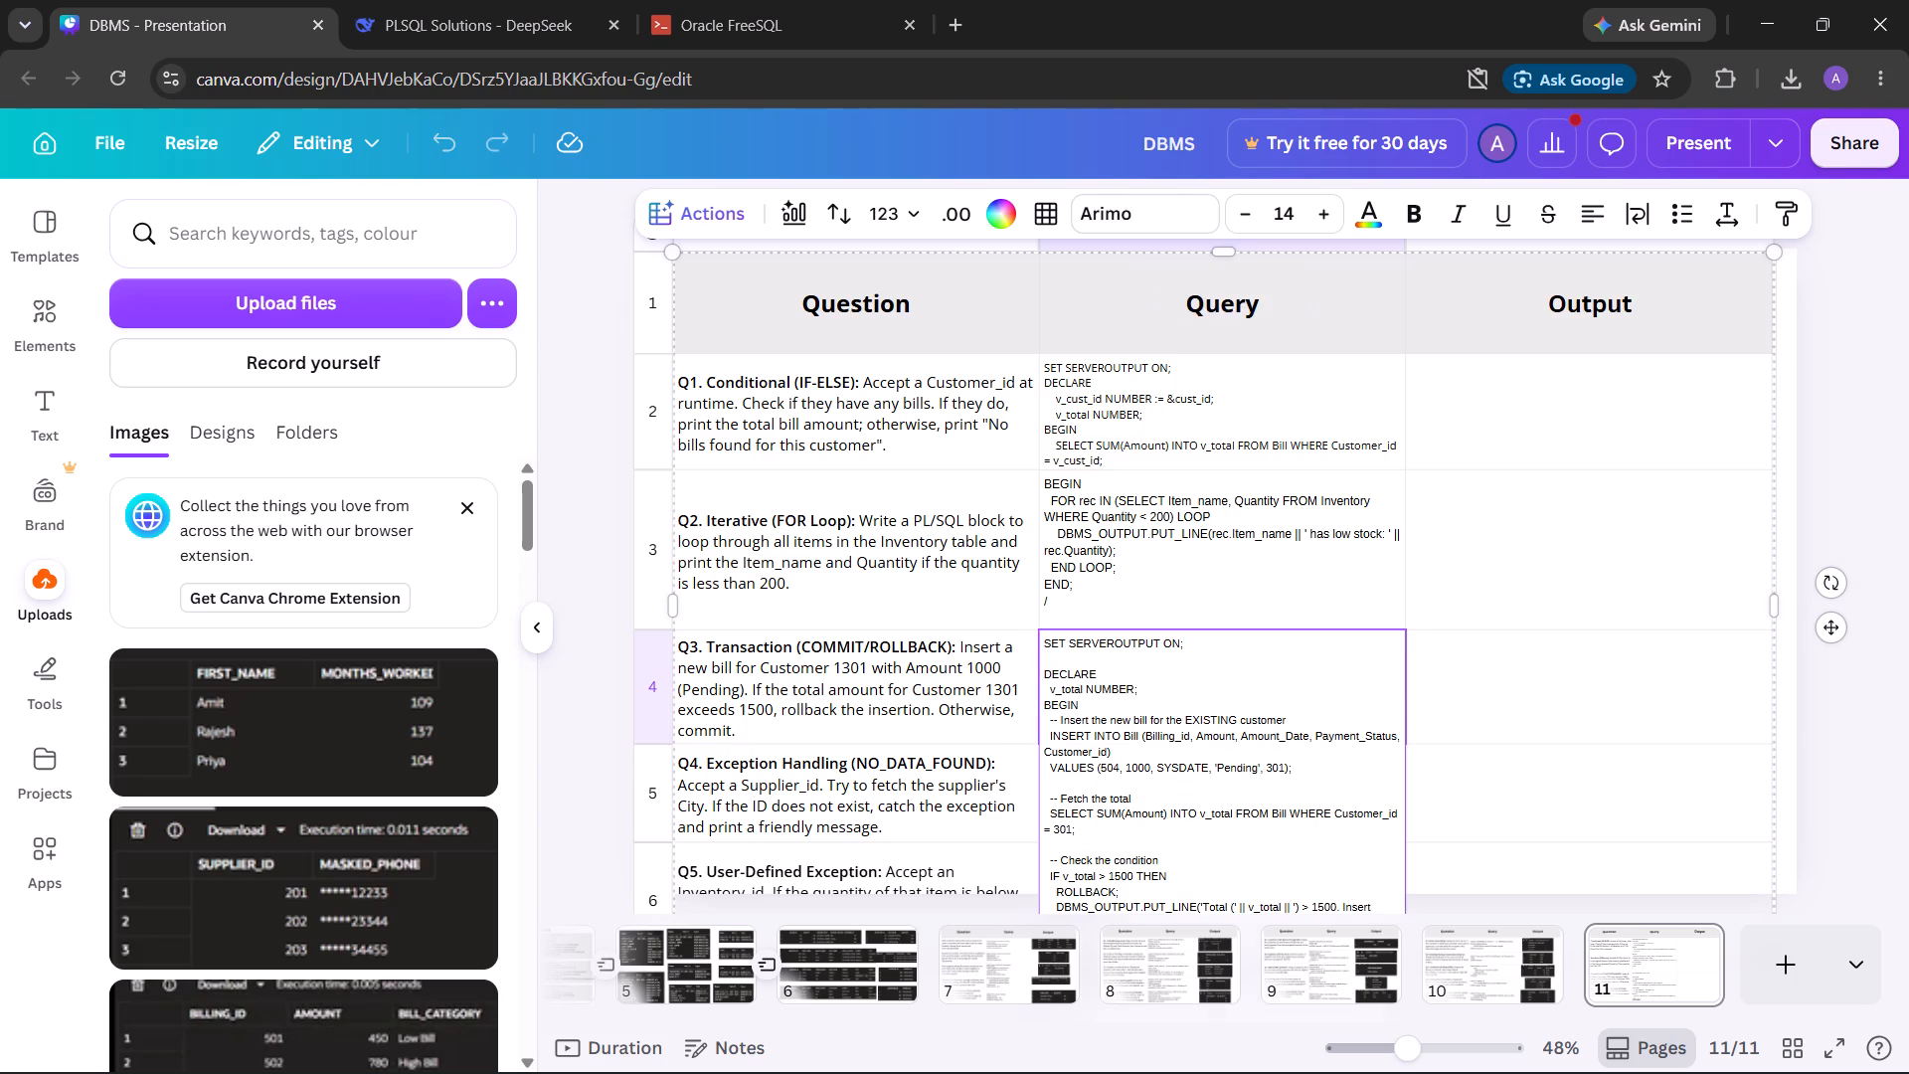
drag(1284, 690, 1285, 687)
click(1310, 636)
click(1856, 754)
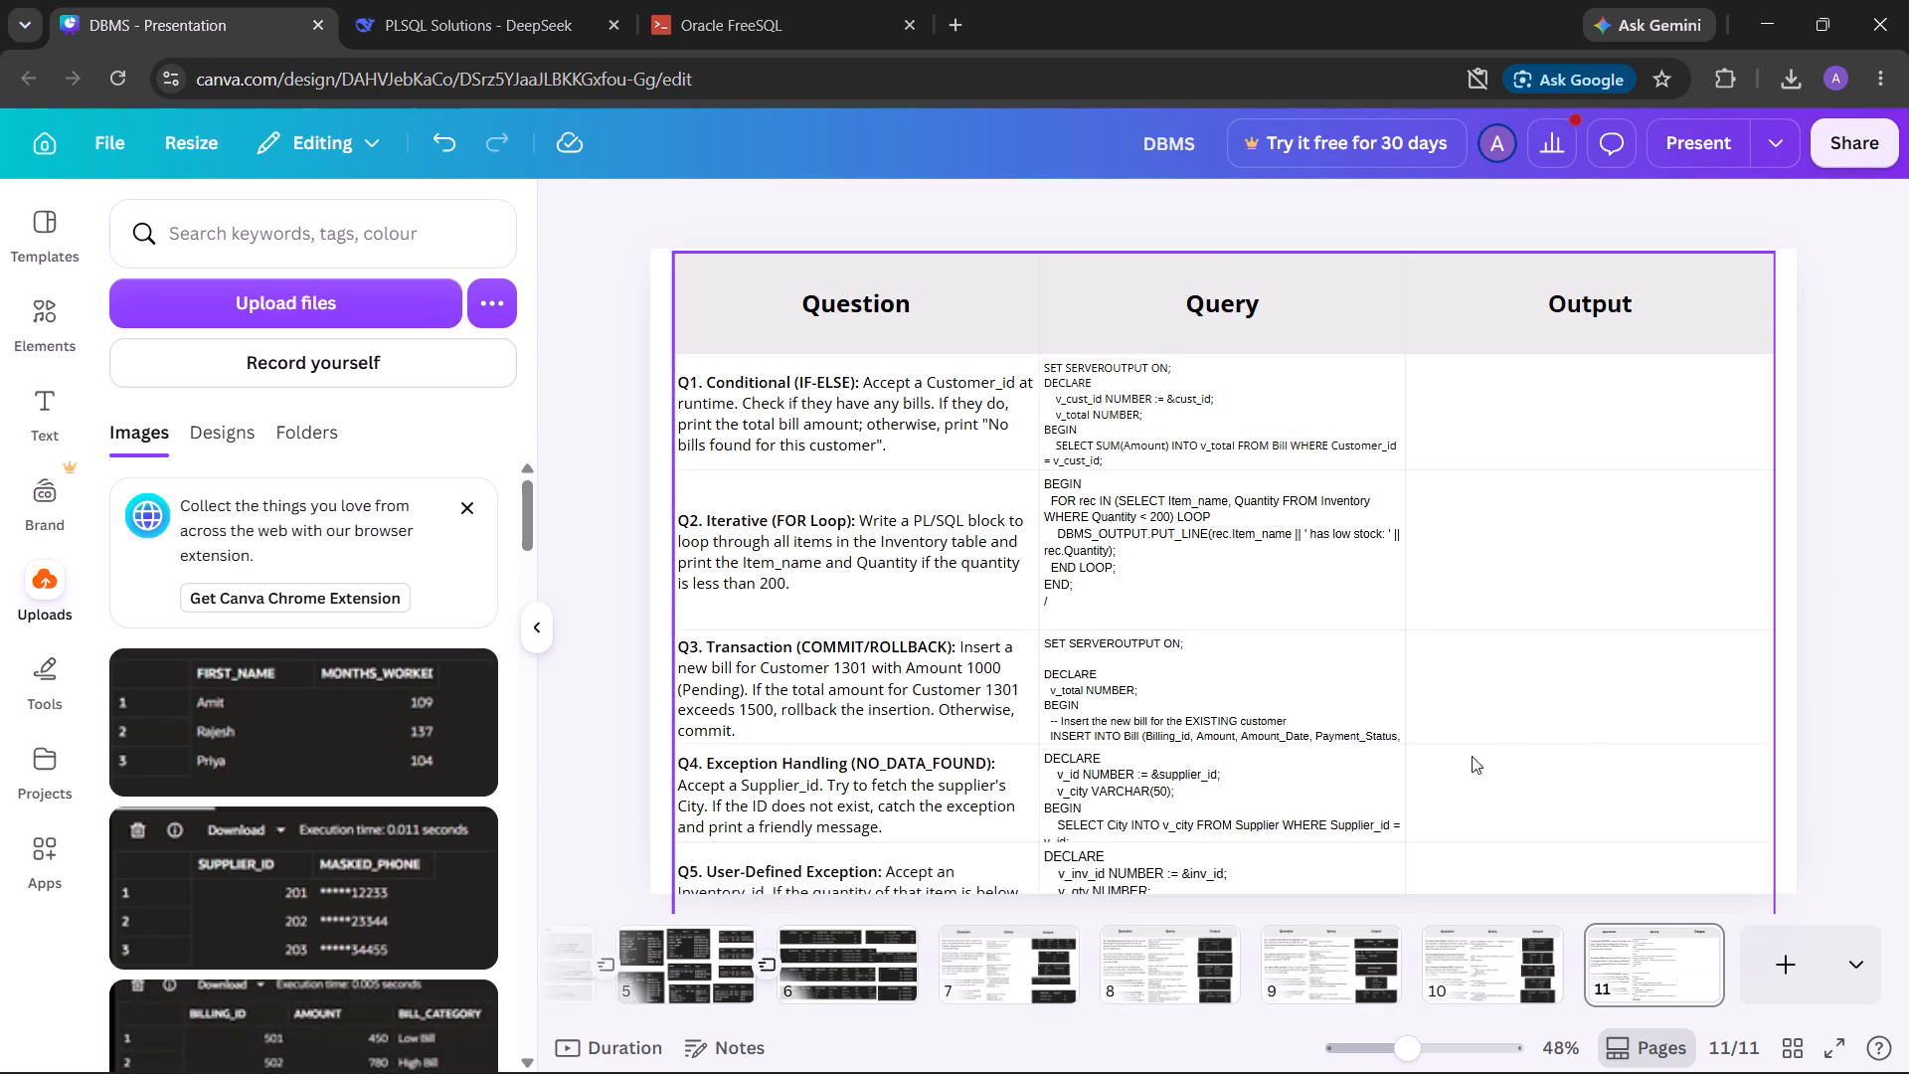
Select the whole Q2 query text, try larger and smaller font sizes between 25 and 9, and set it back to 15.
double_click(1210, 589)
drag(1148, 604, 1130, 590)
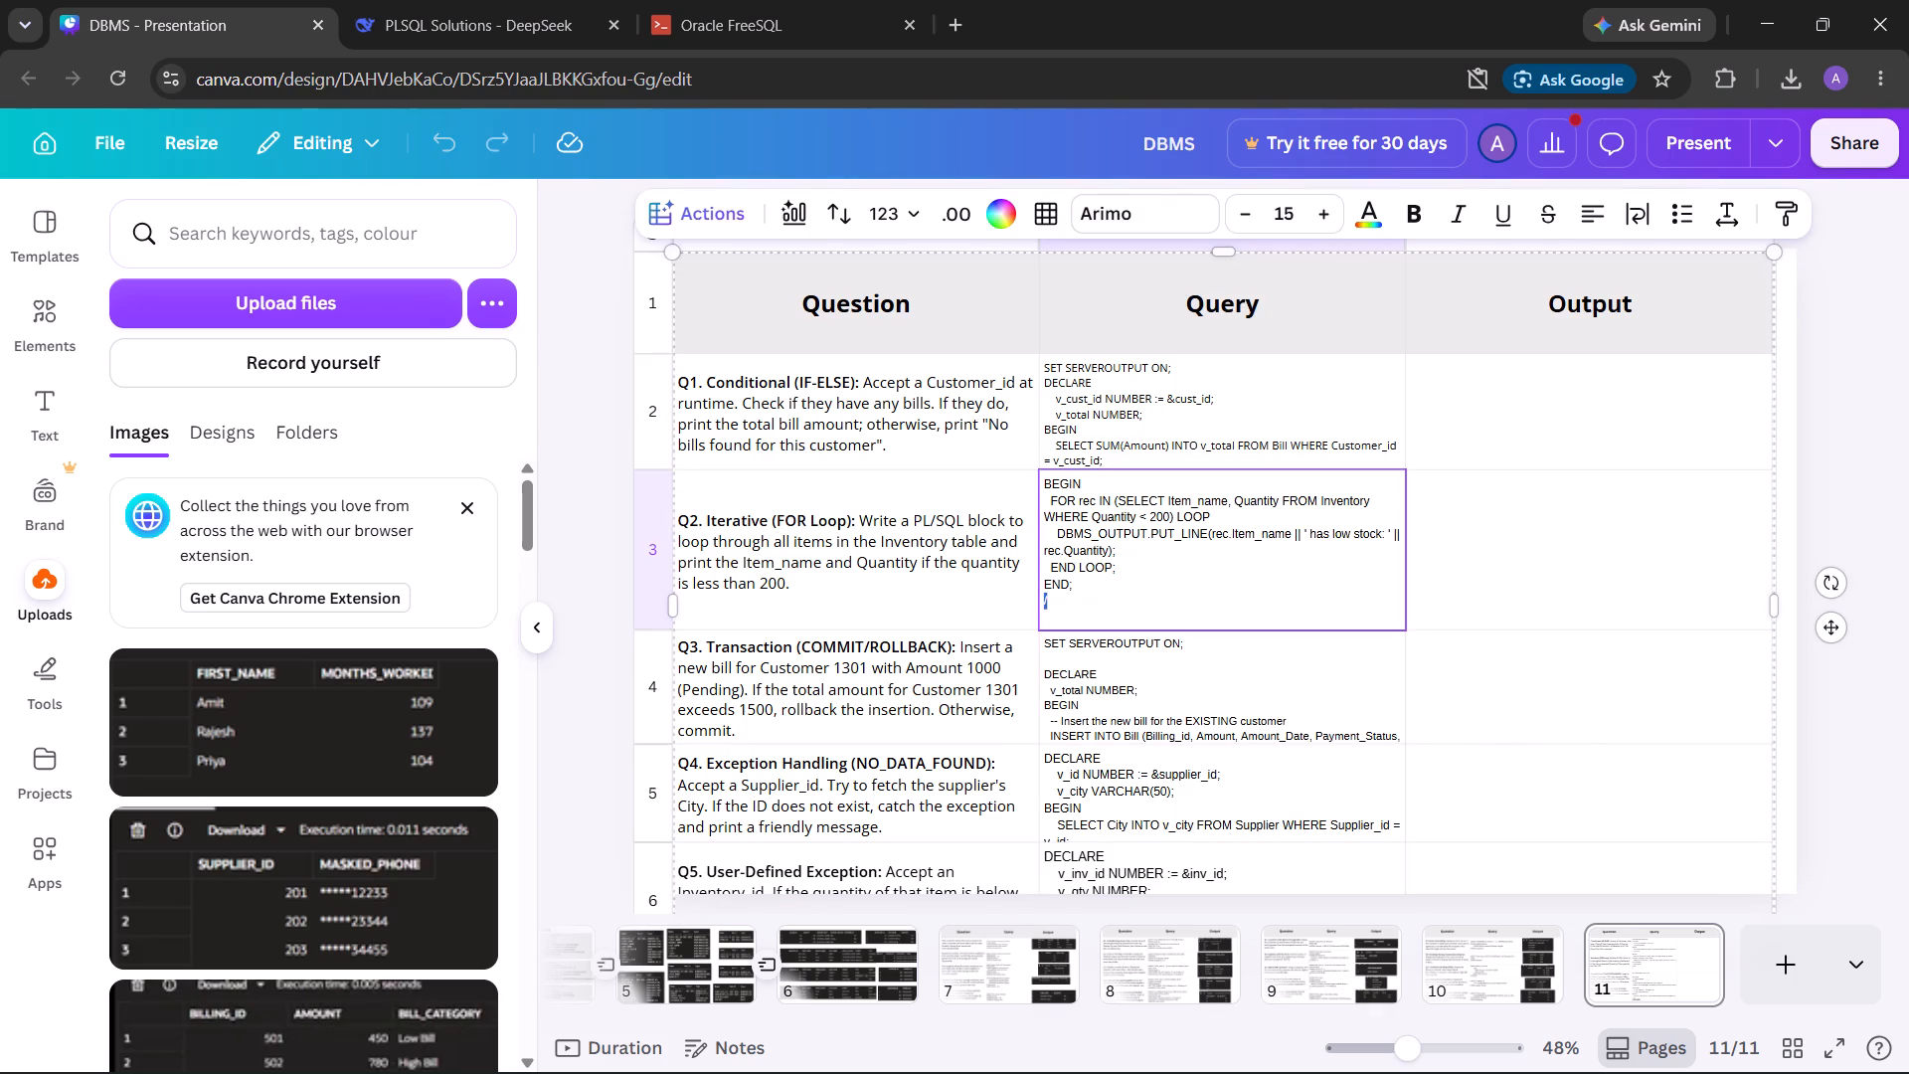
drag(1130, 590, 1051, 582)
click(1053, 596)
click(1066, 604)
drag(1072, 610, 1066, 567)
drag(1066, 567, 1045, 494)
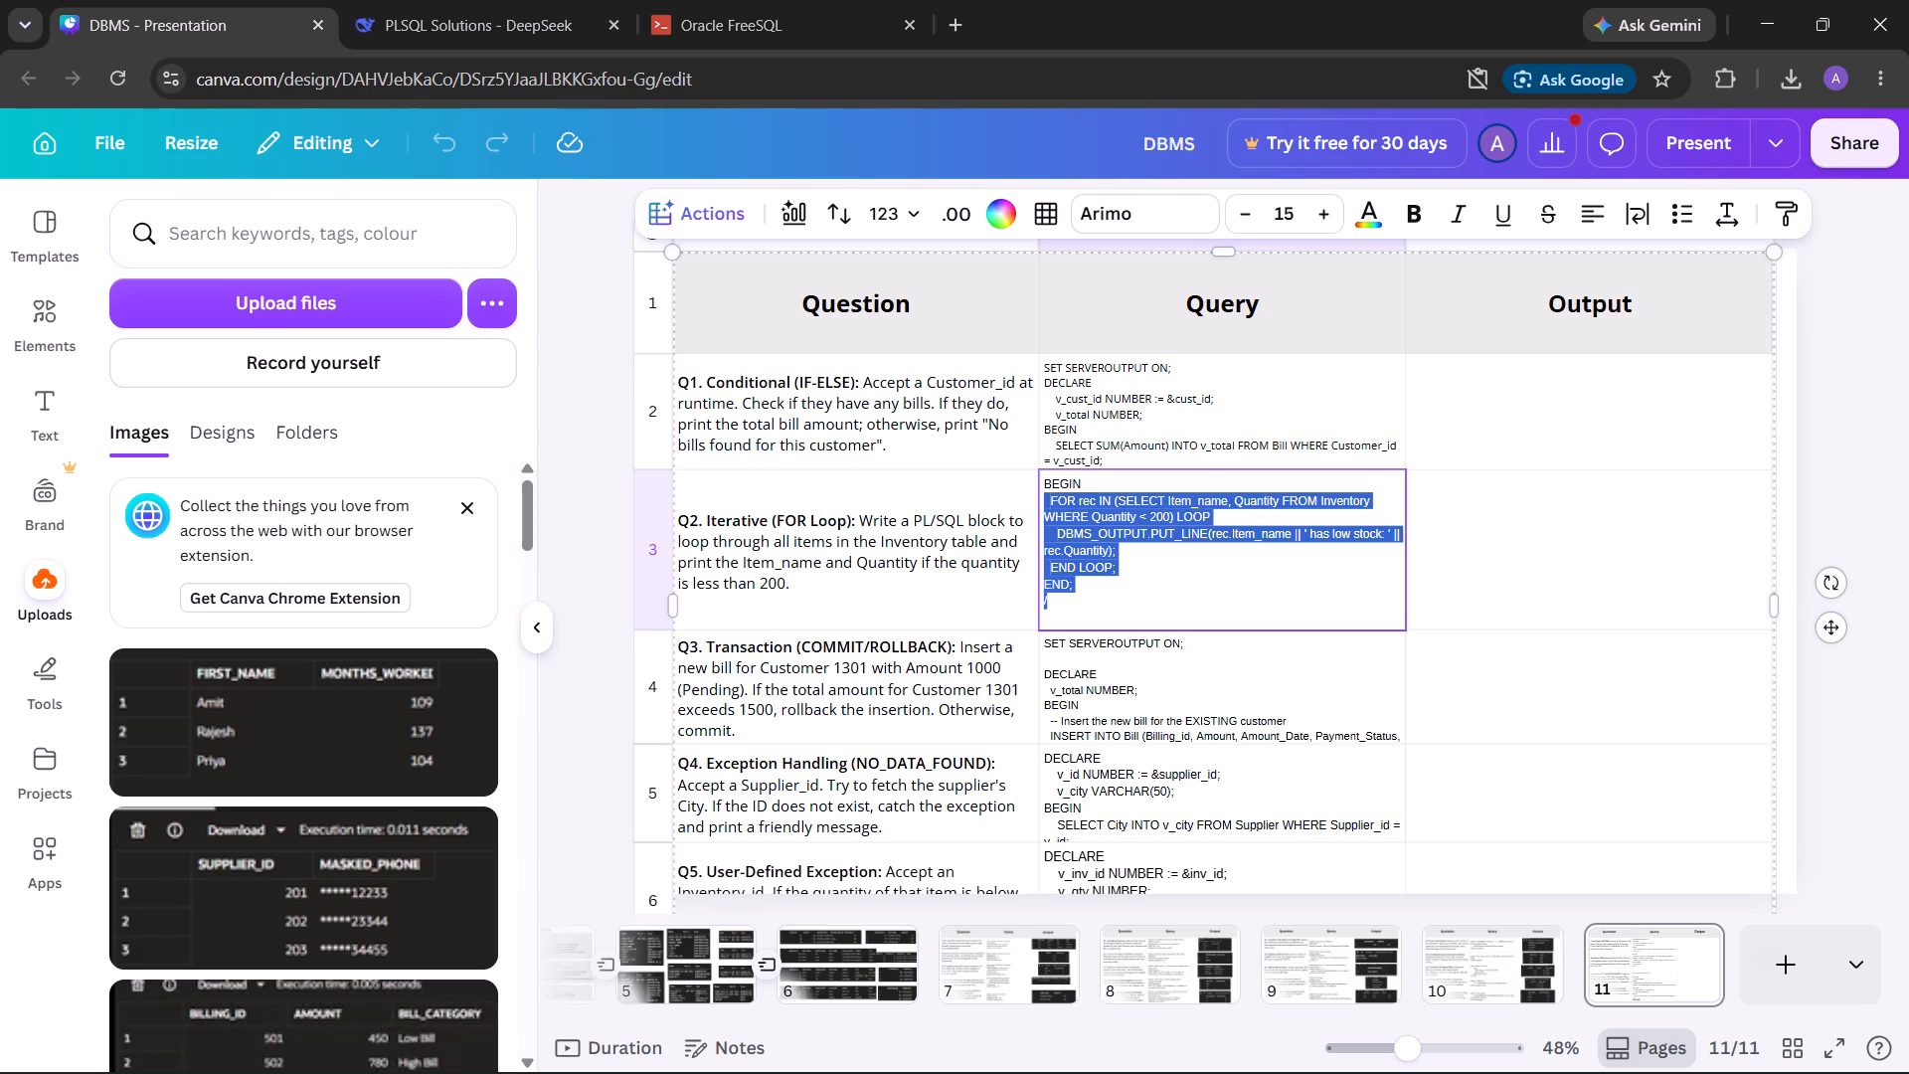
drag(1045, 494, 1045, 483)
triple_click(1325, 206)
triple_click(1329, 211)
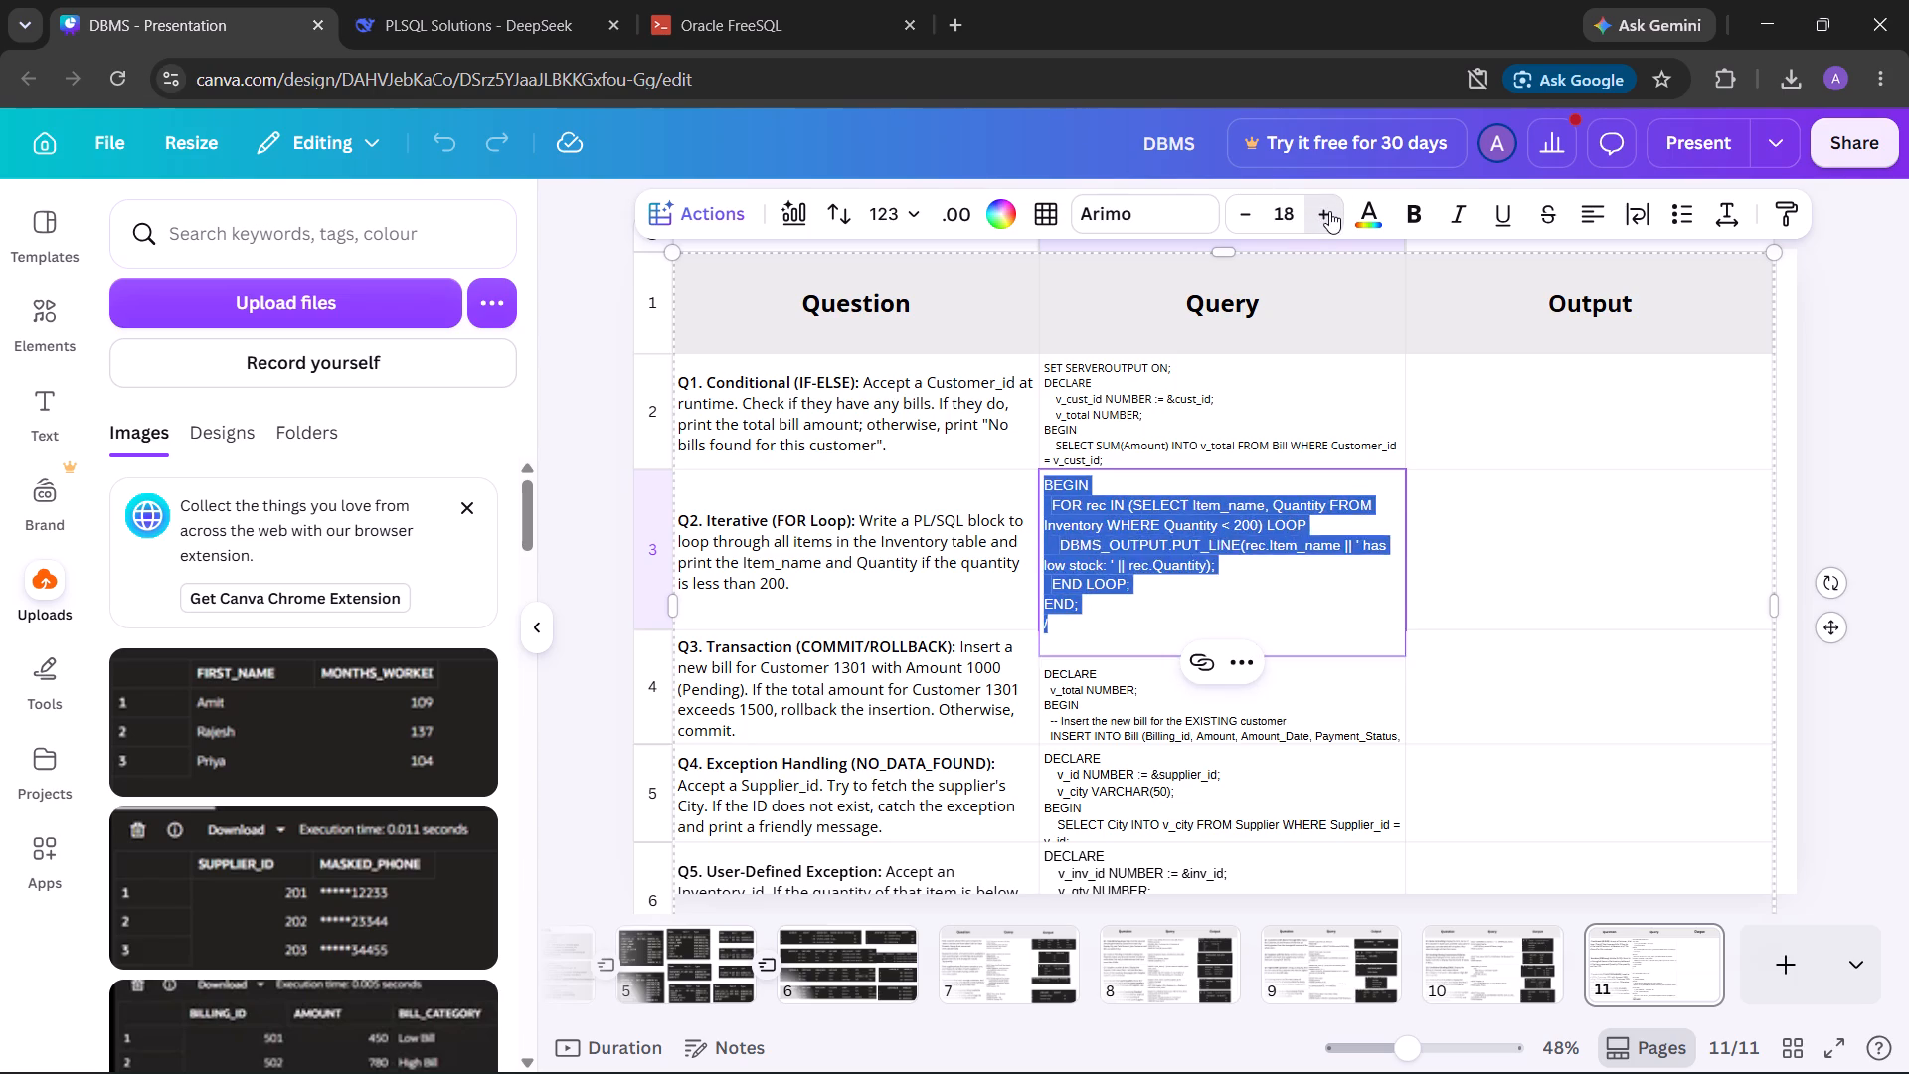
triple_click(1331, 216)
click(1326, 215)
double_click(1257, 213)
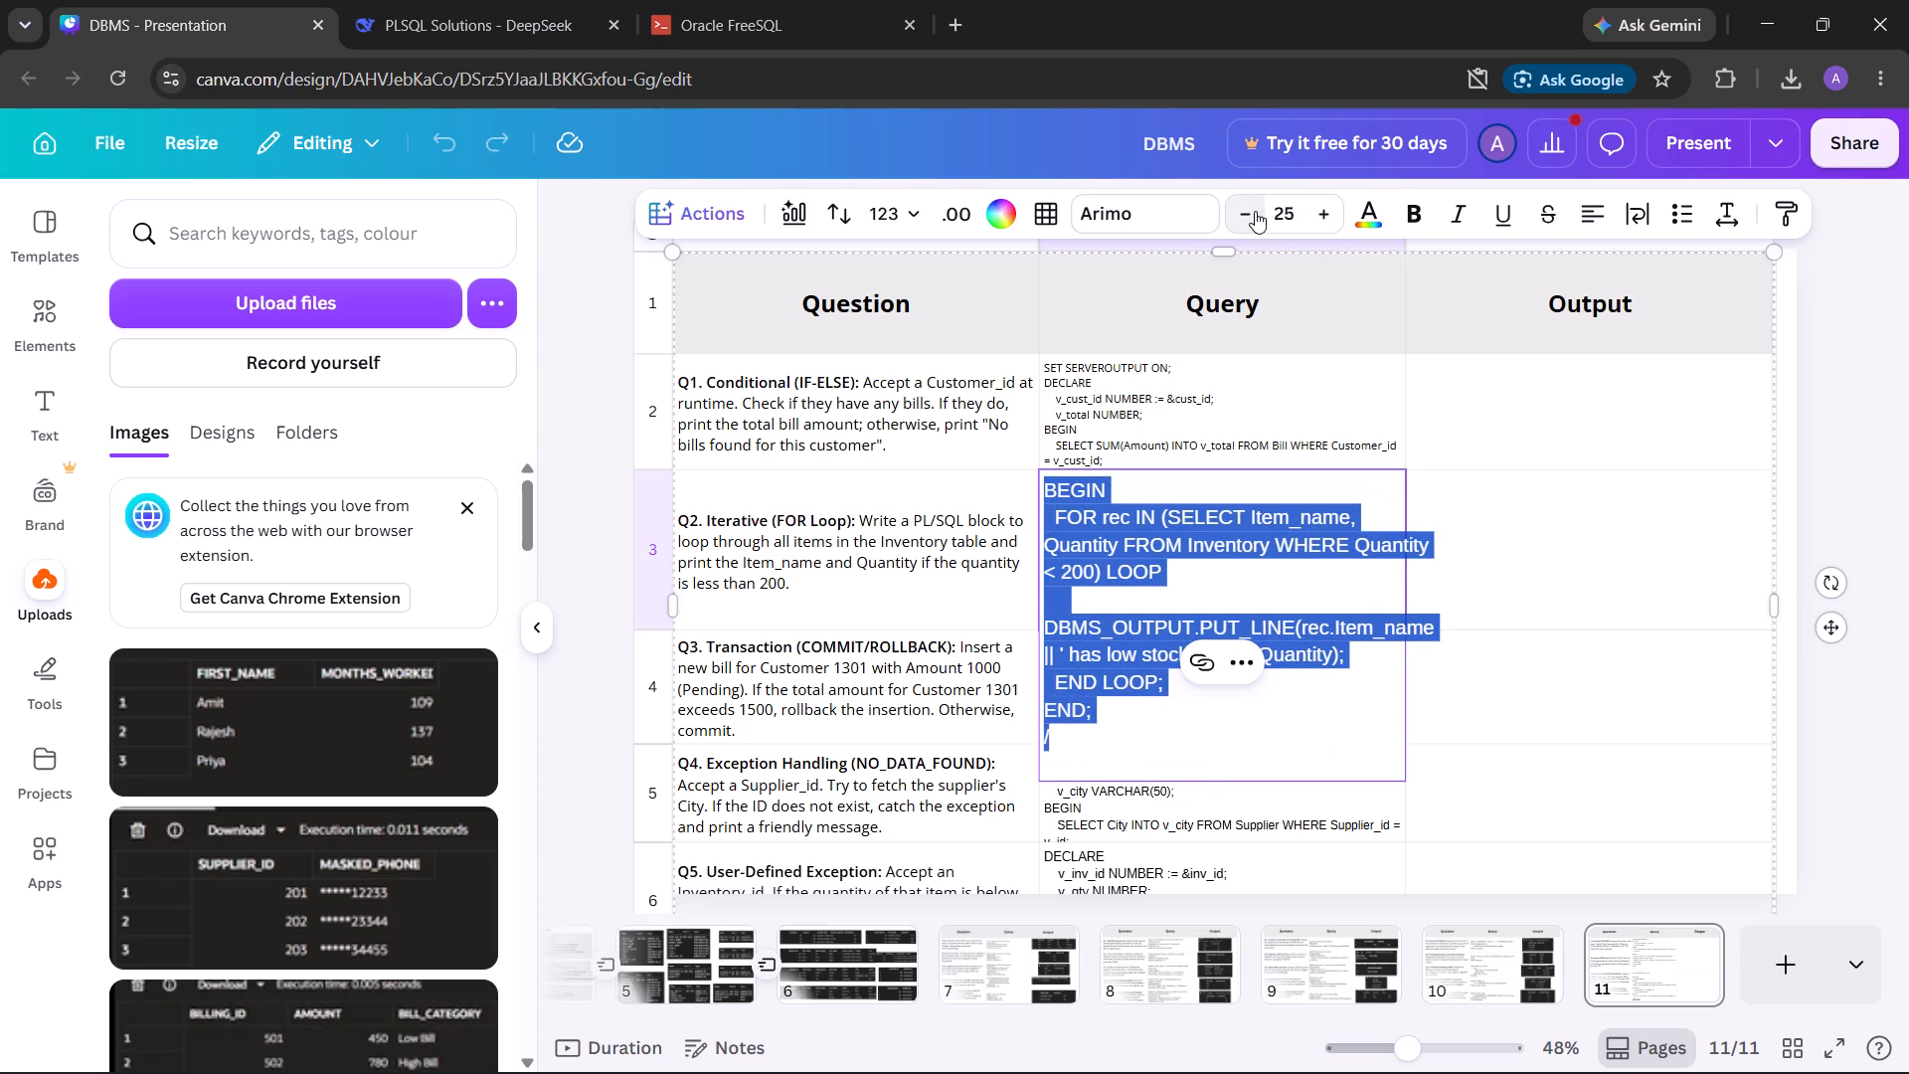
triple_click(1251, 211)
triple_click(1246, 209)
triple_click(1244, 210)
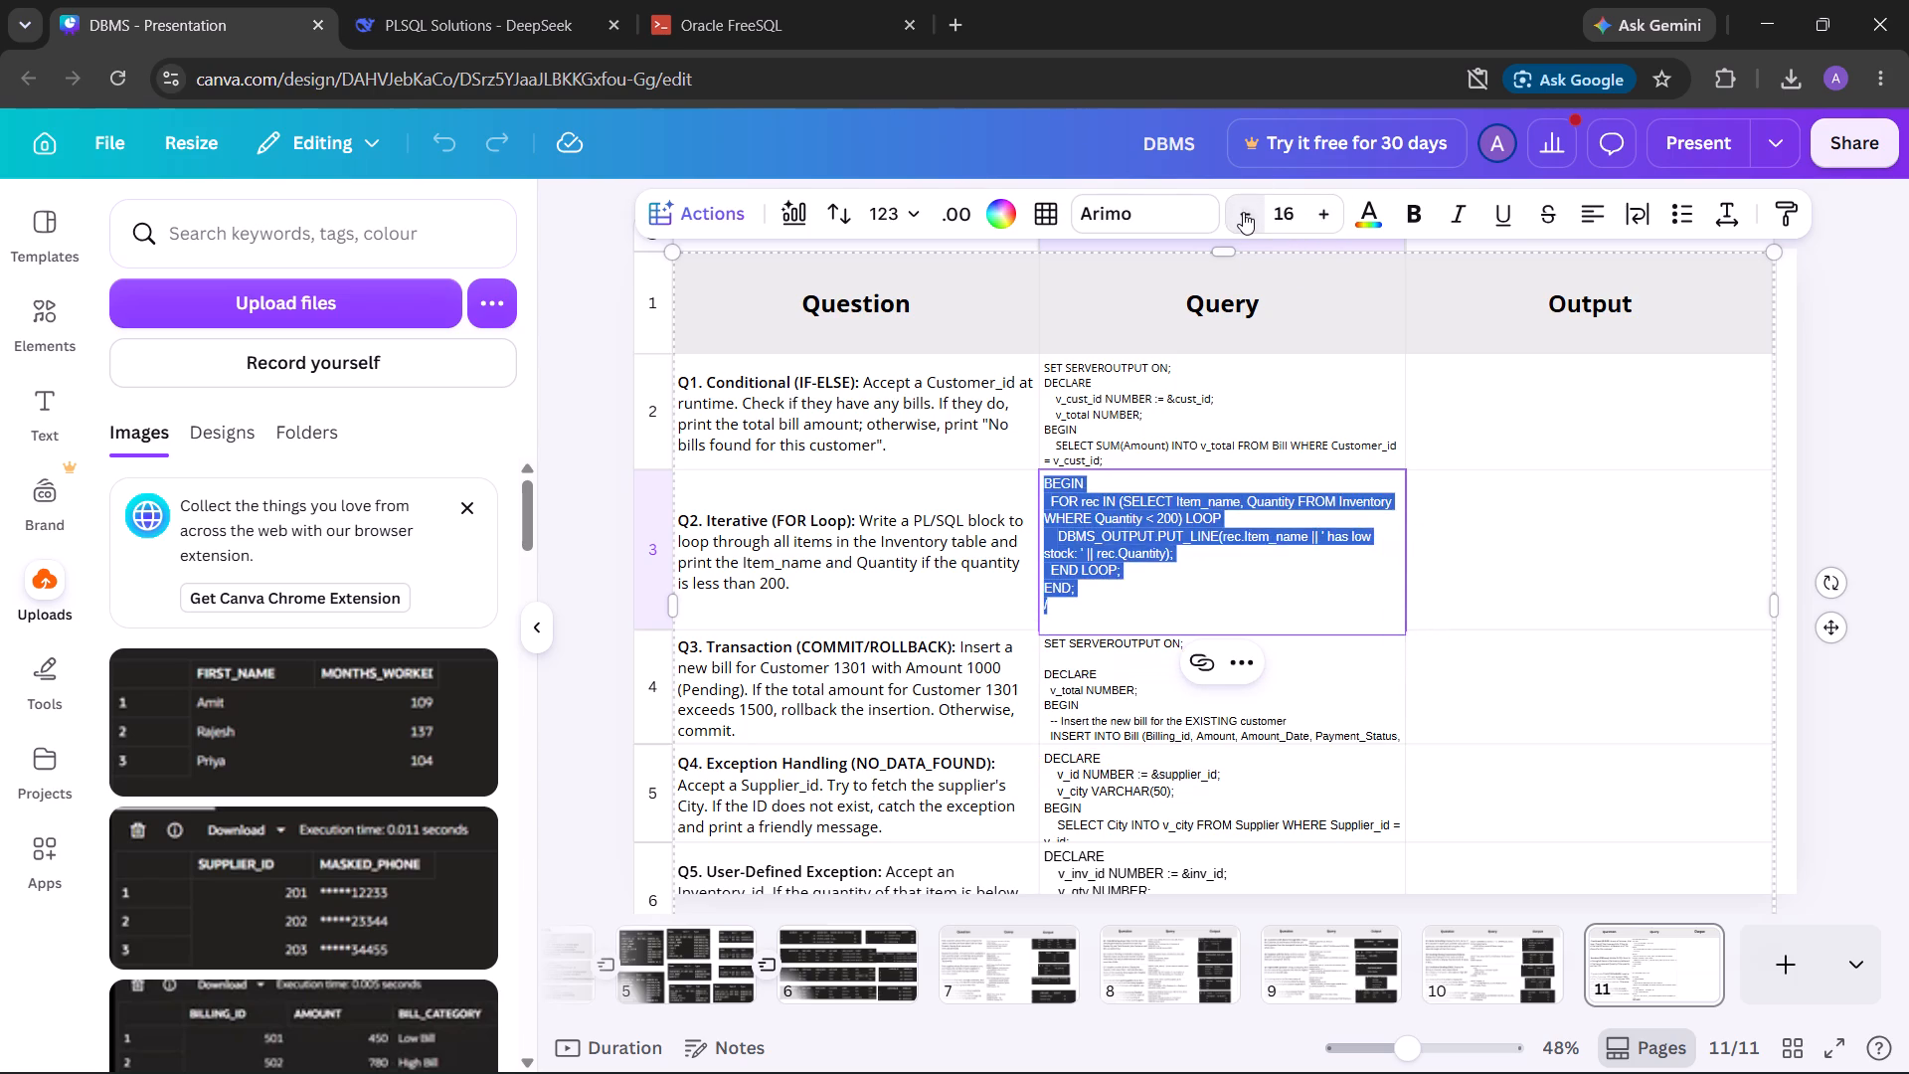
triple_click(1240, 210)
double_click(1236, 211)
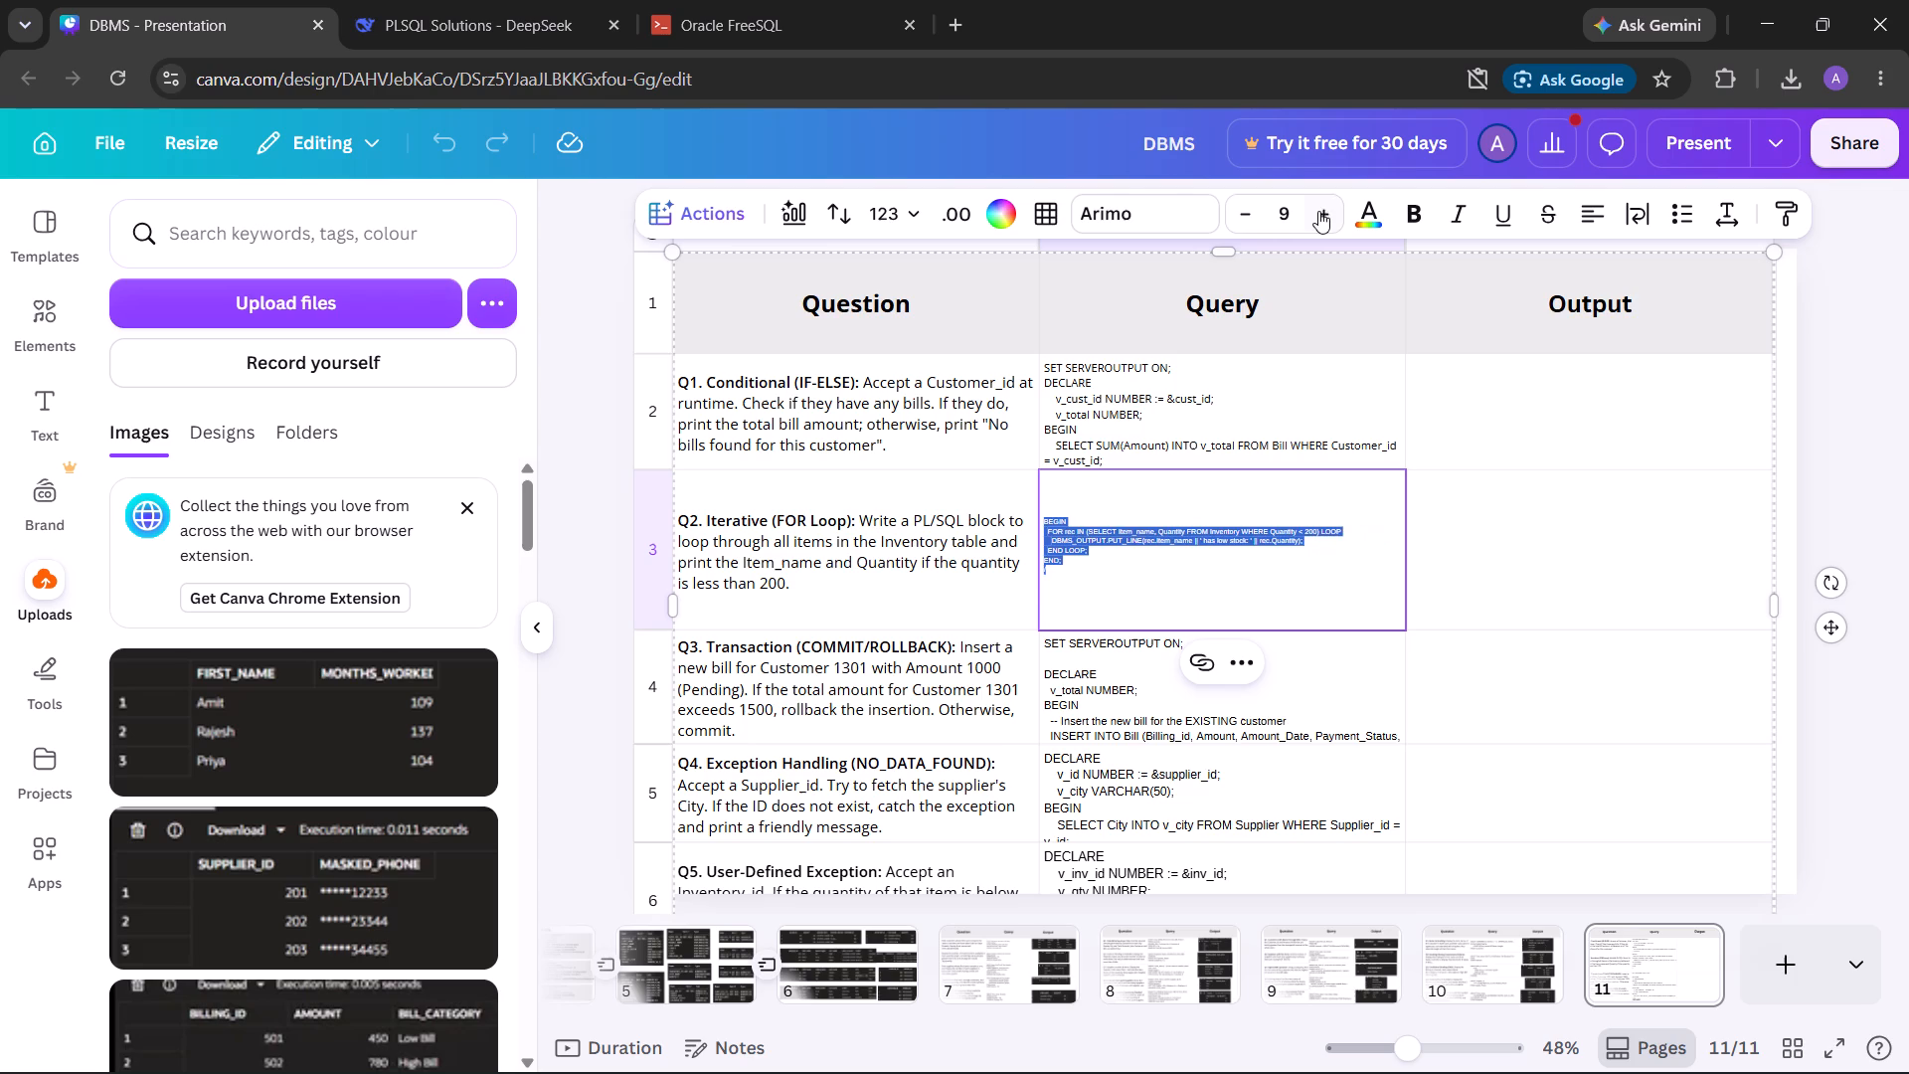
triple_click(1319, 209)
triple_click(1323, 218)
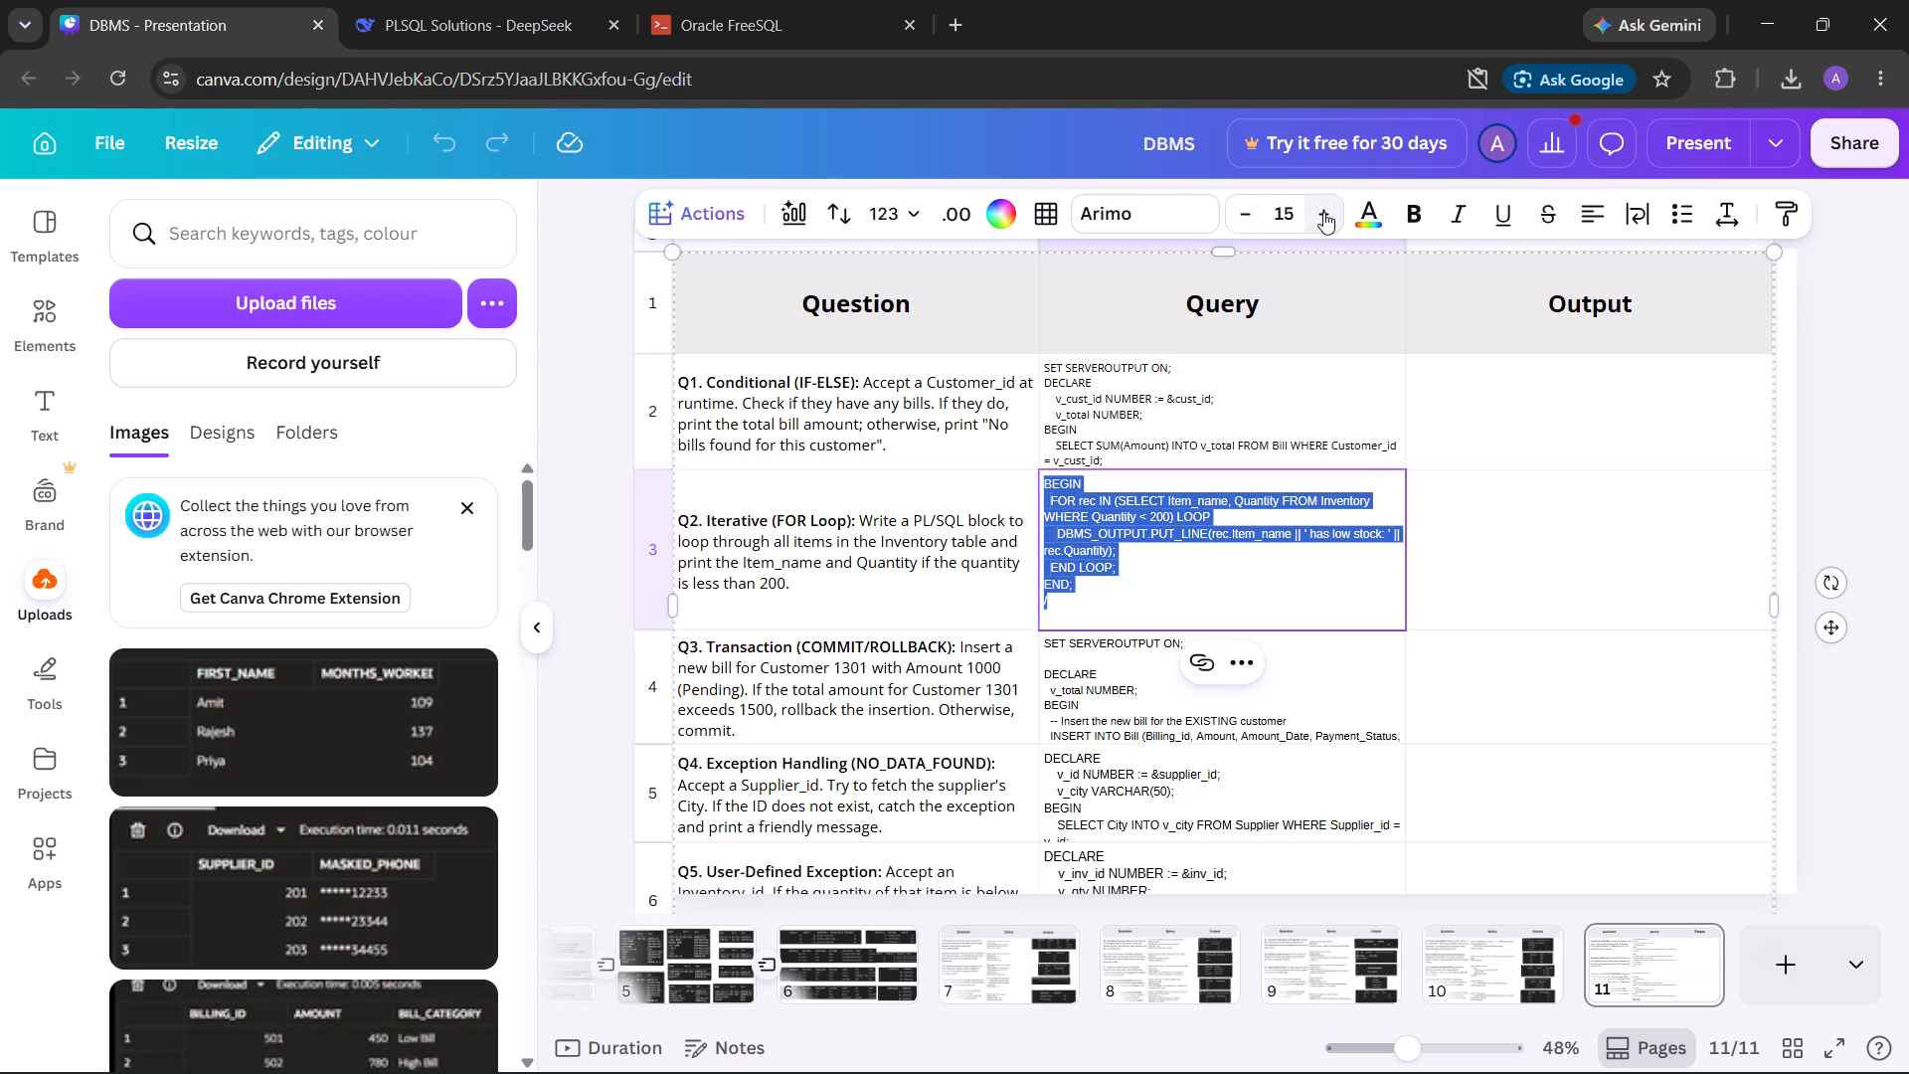
Reduce the Q2 query text to font size 14.
click(1323, 210)
triple_click(1246, 224)
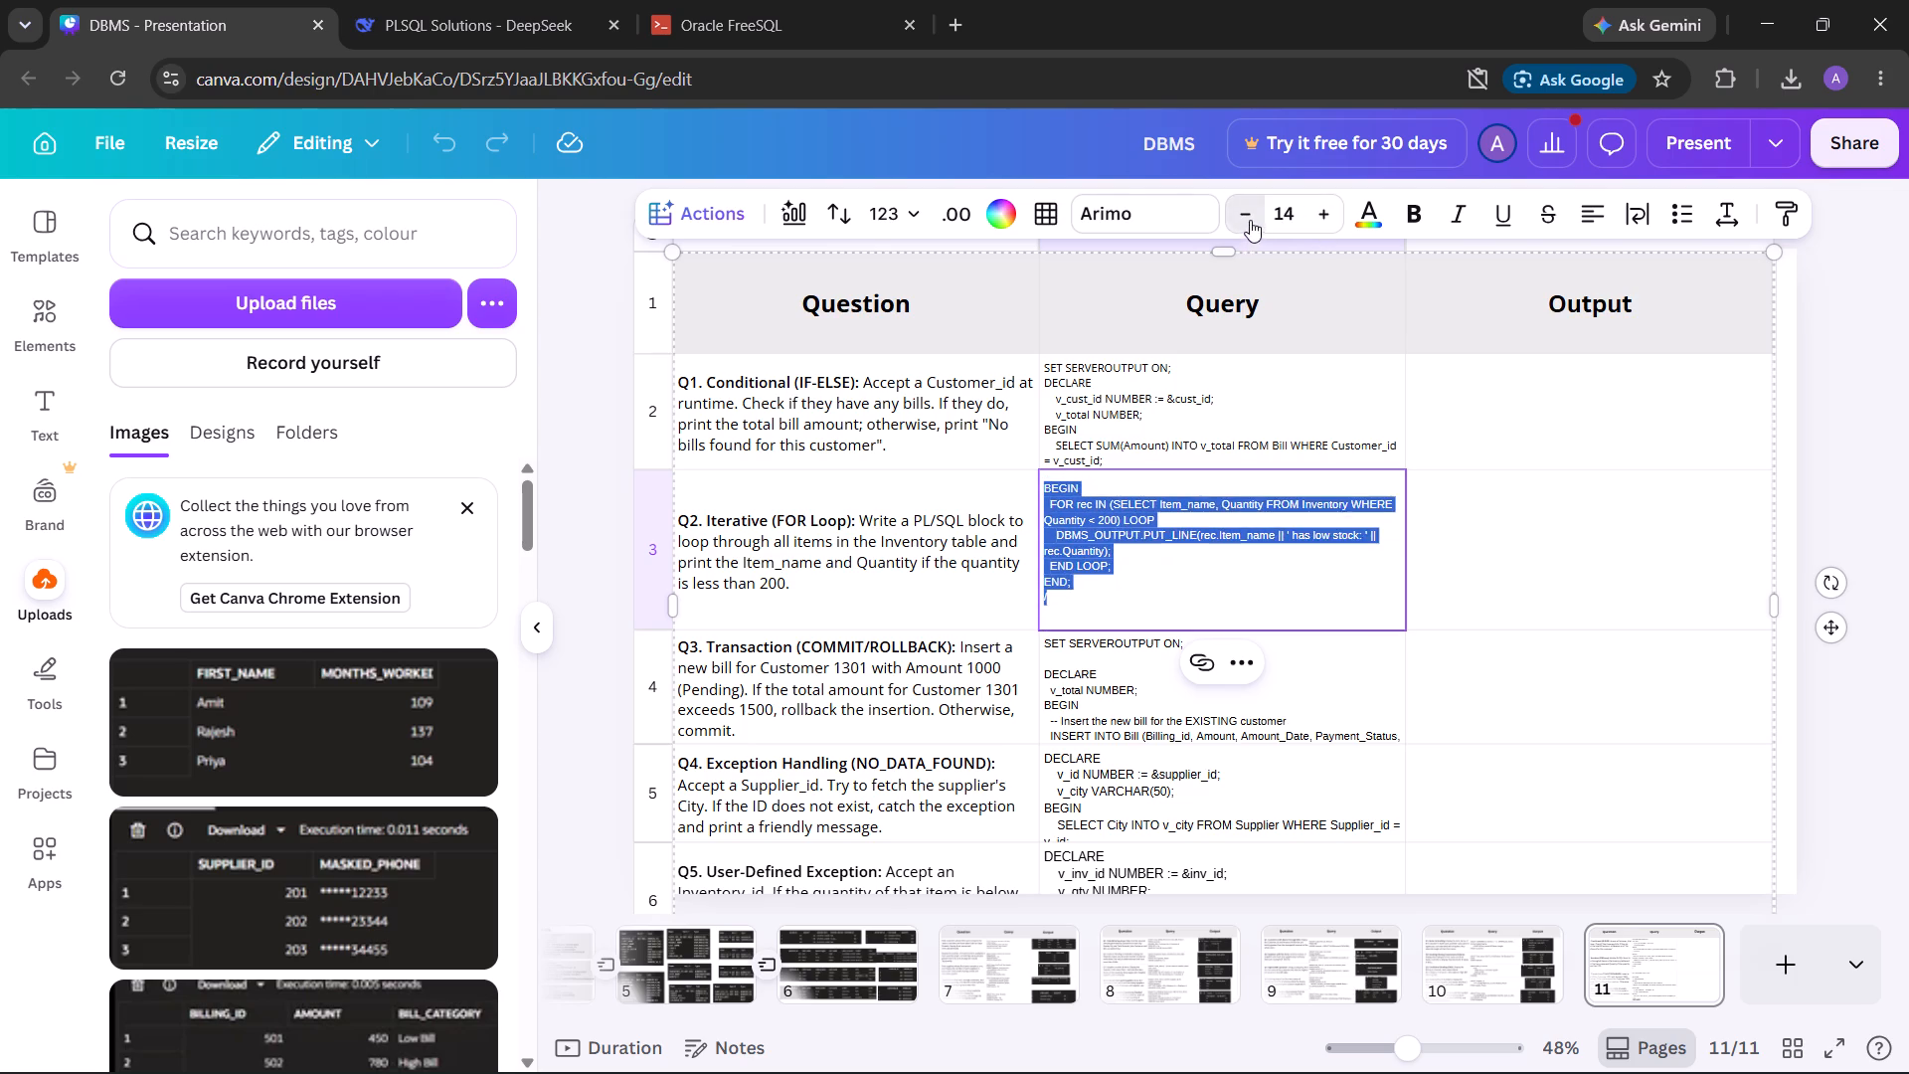
click(1336, 216)
click(1817, 379)
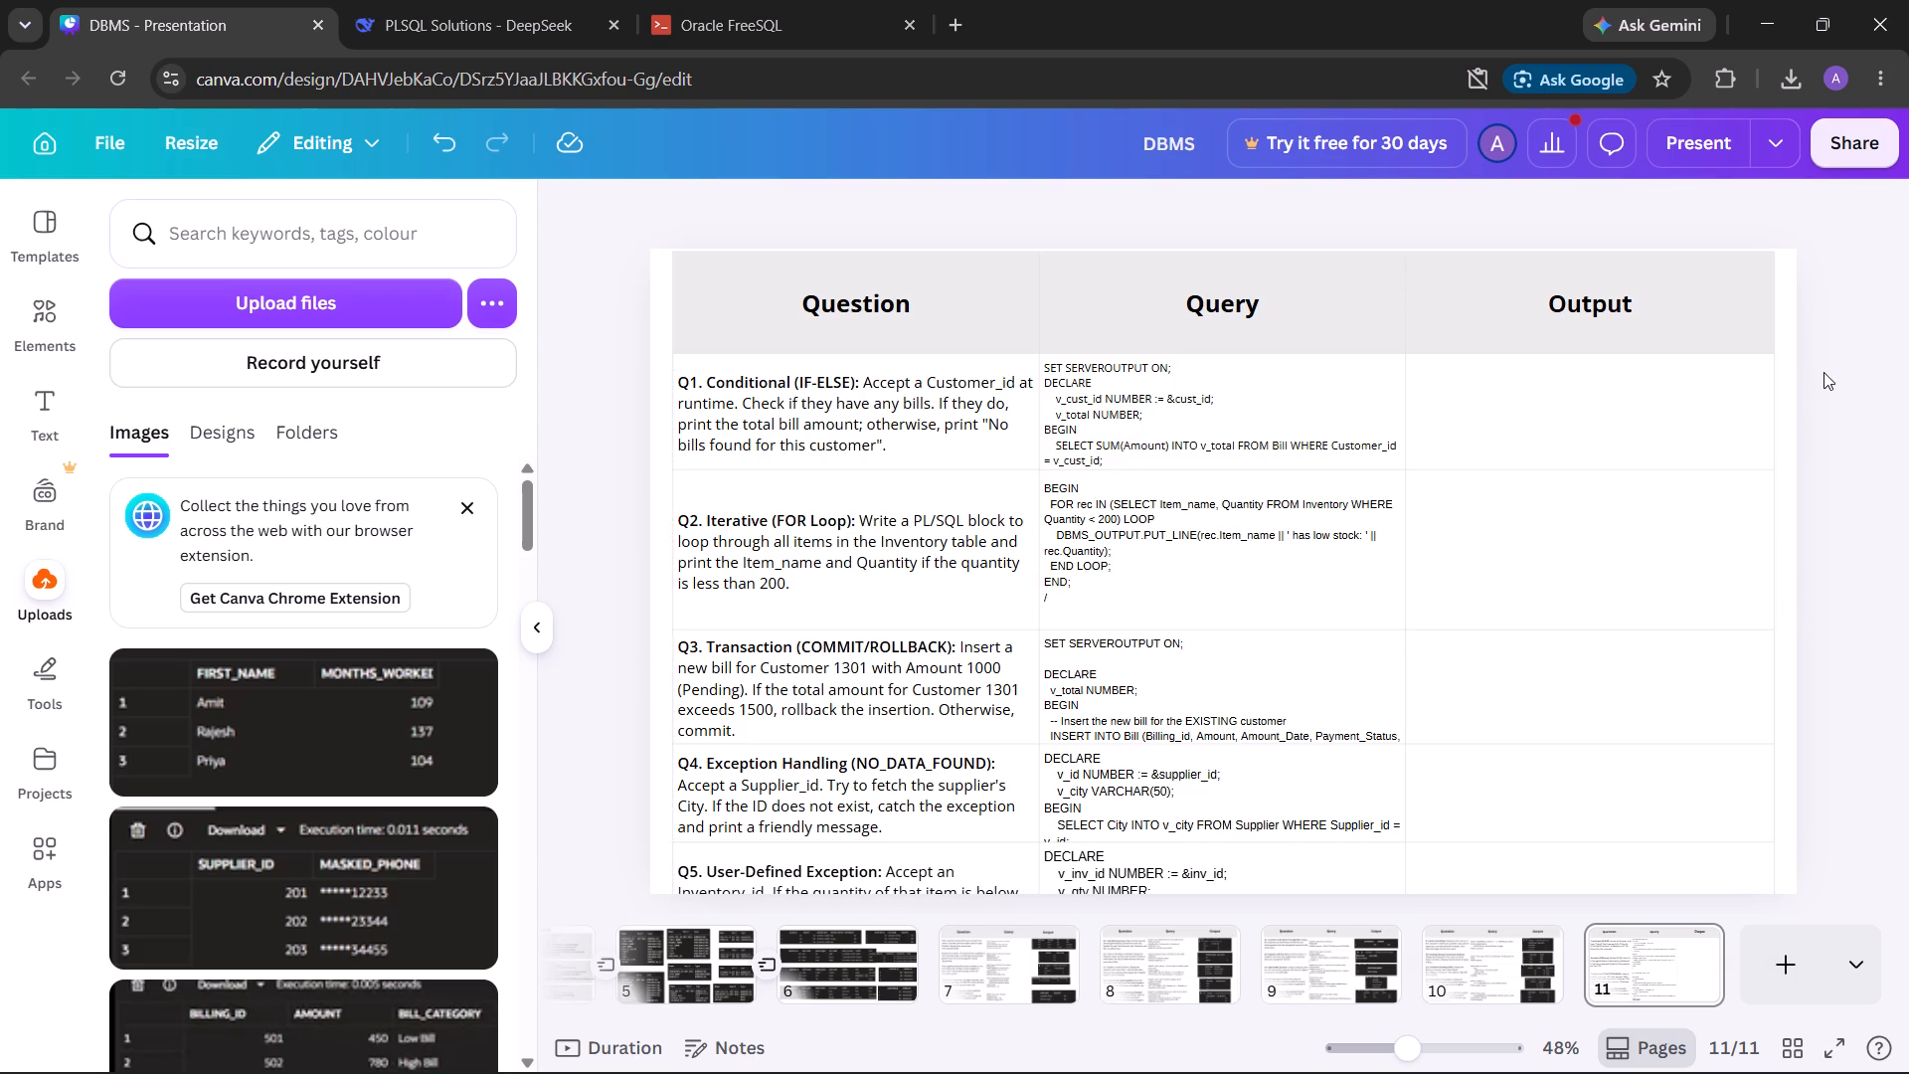
Resize the whole table on page 11 so that it is slightly narrower, keeping its three columns evenly proportioned.
scroll(1143, 839, down, 2)
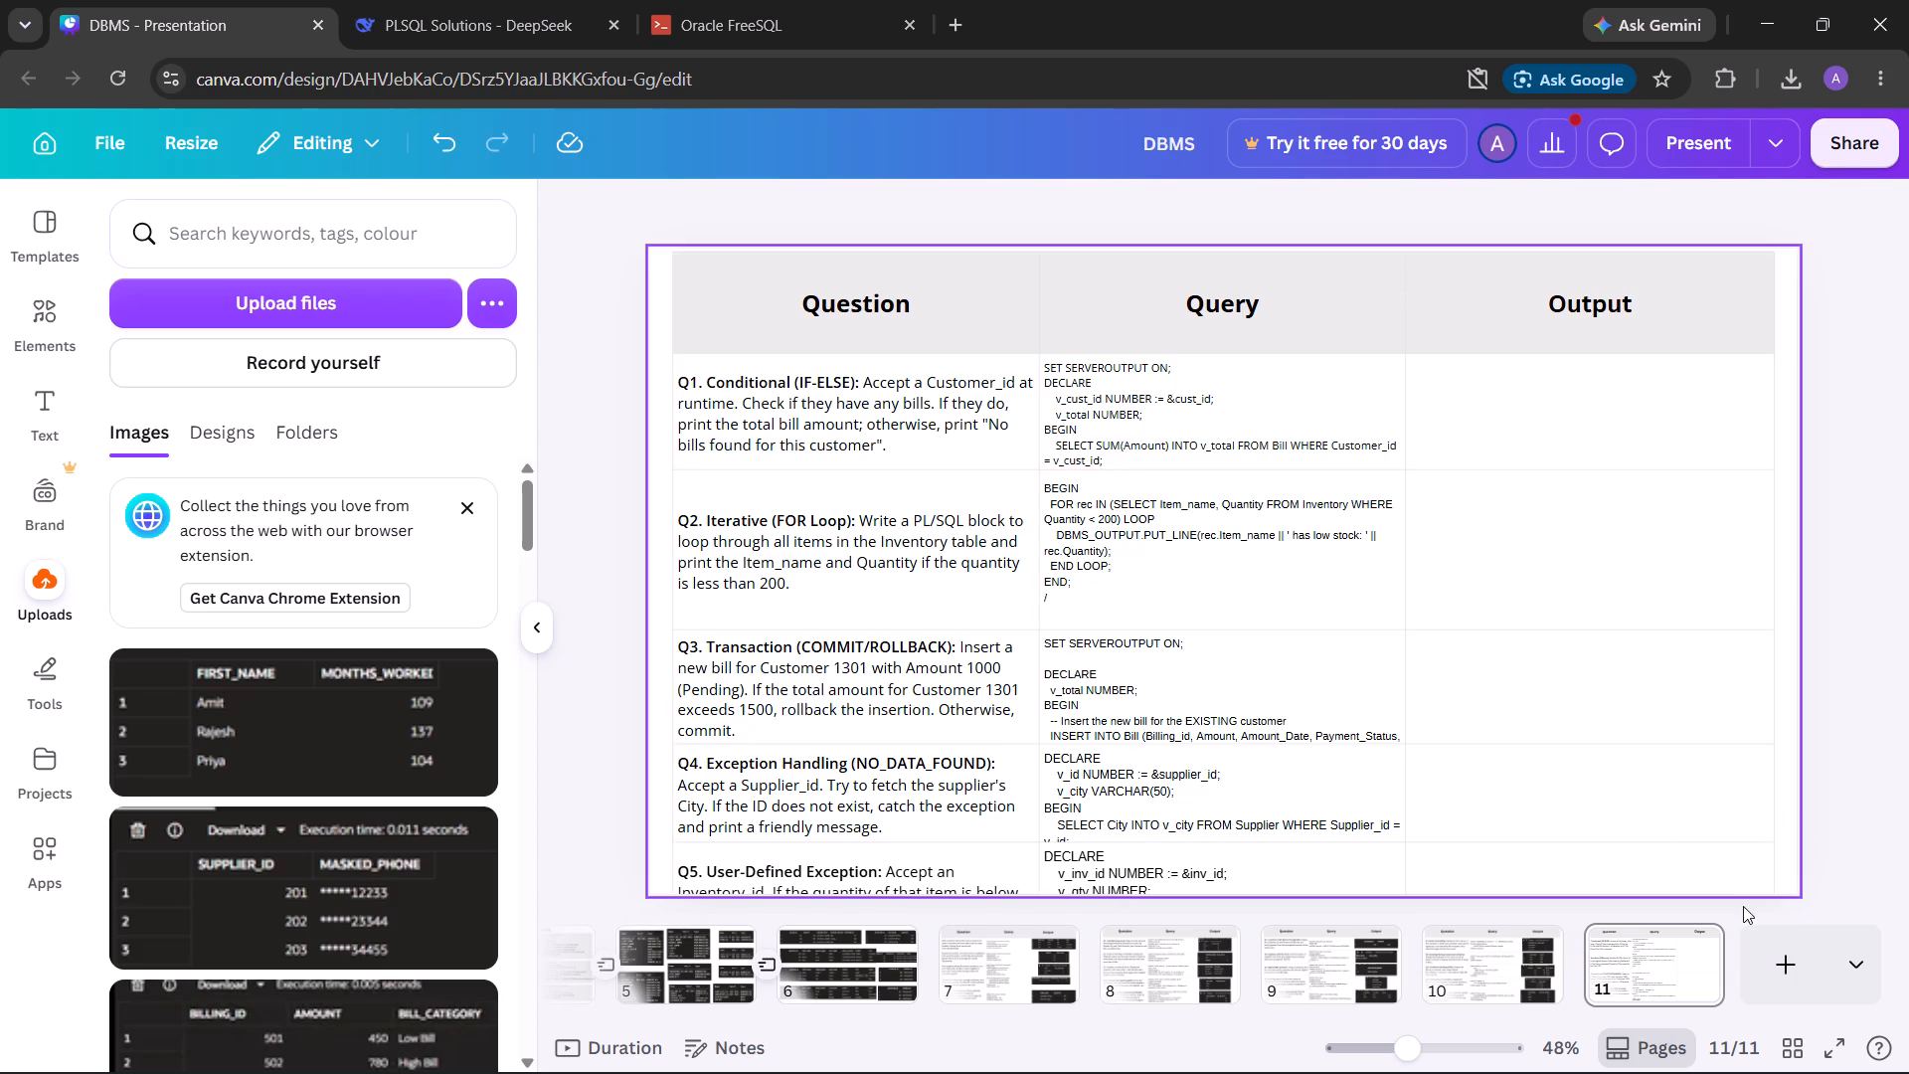
click(1764, 884)
click(1781, 907)
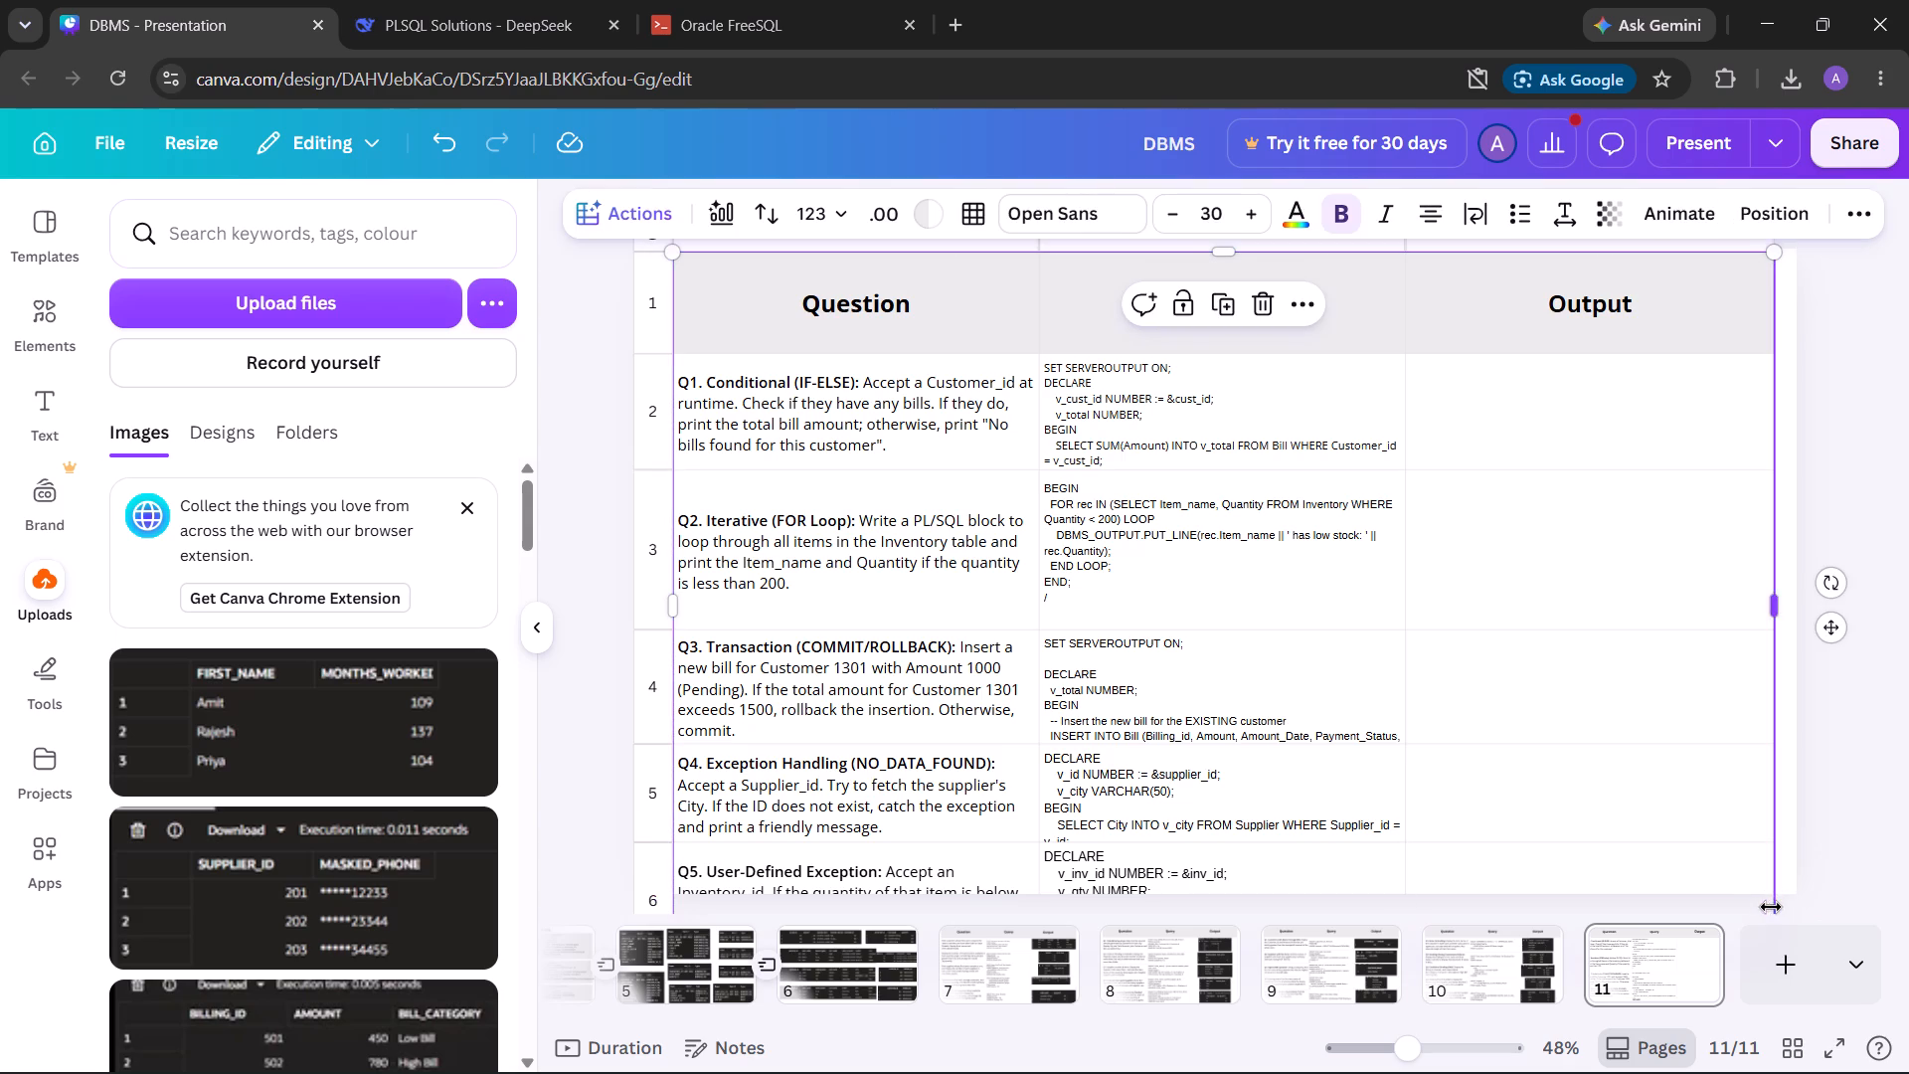
drag(1772, 909, 1151, 782)
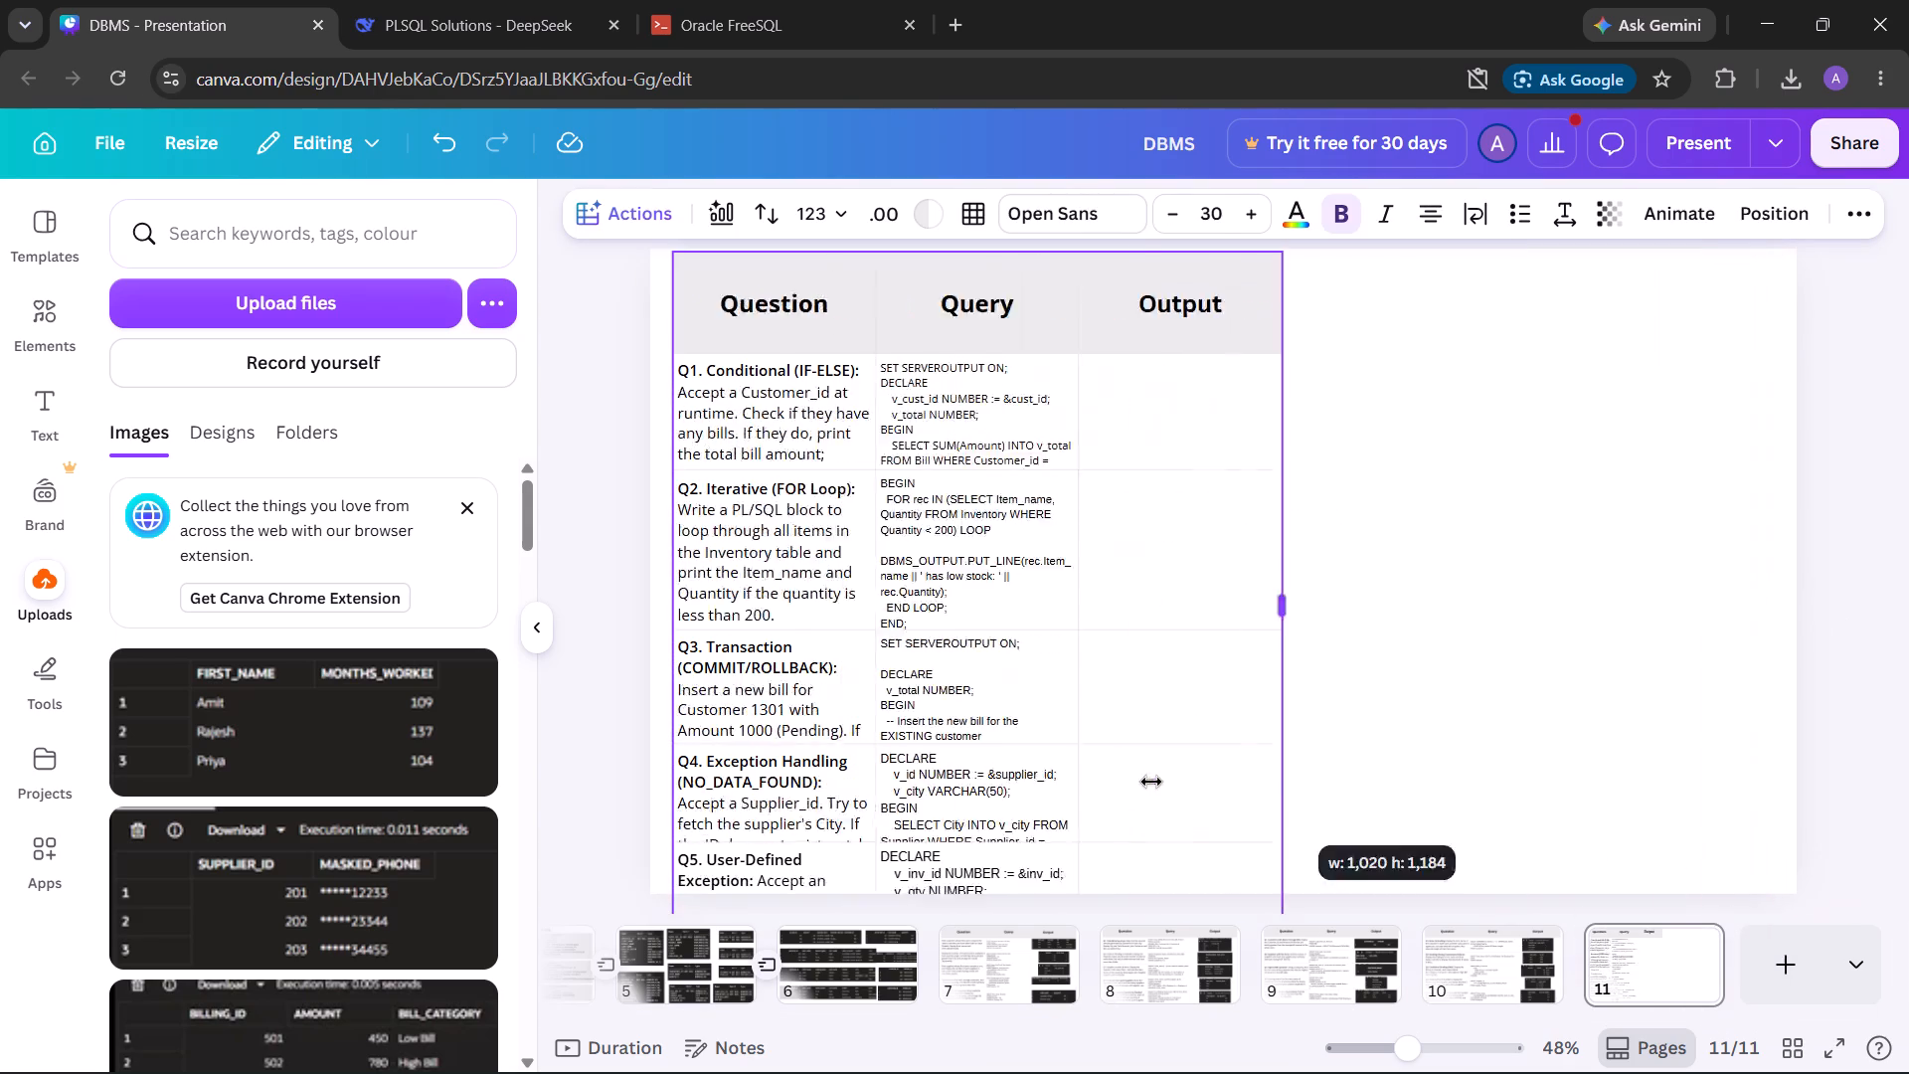
drag(1151, 782, 1753, 688)
click(1857, 787)
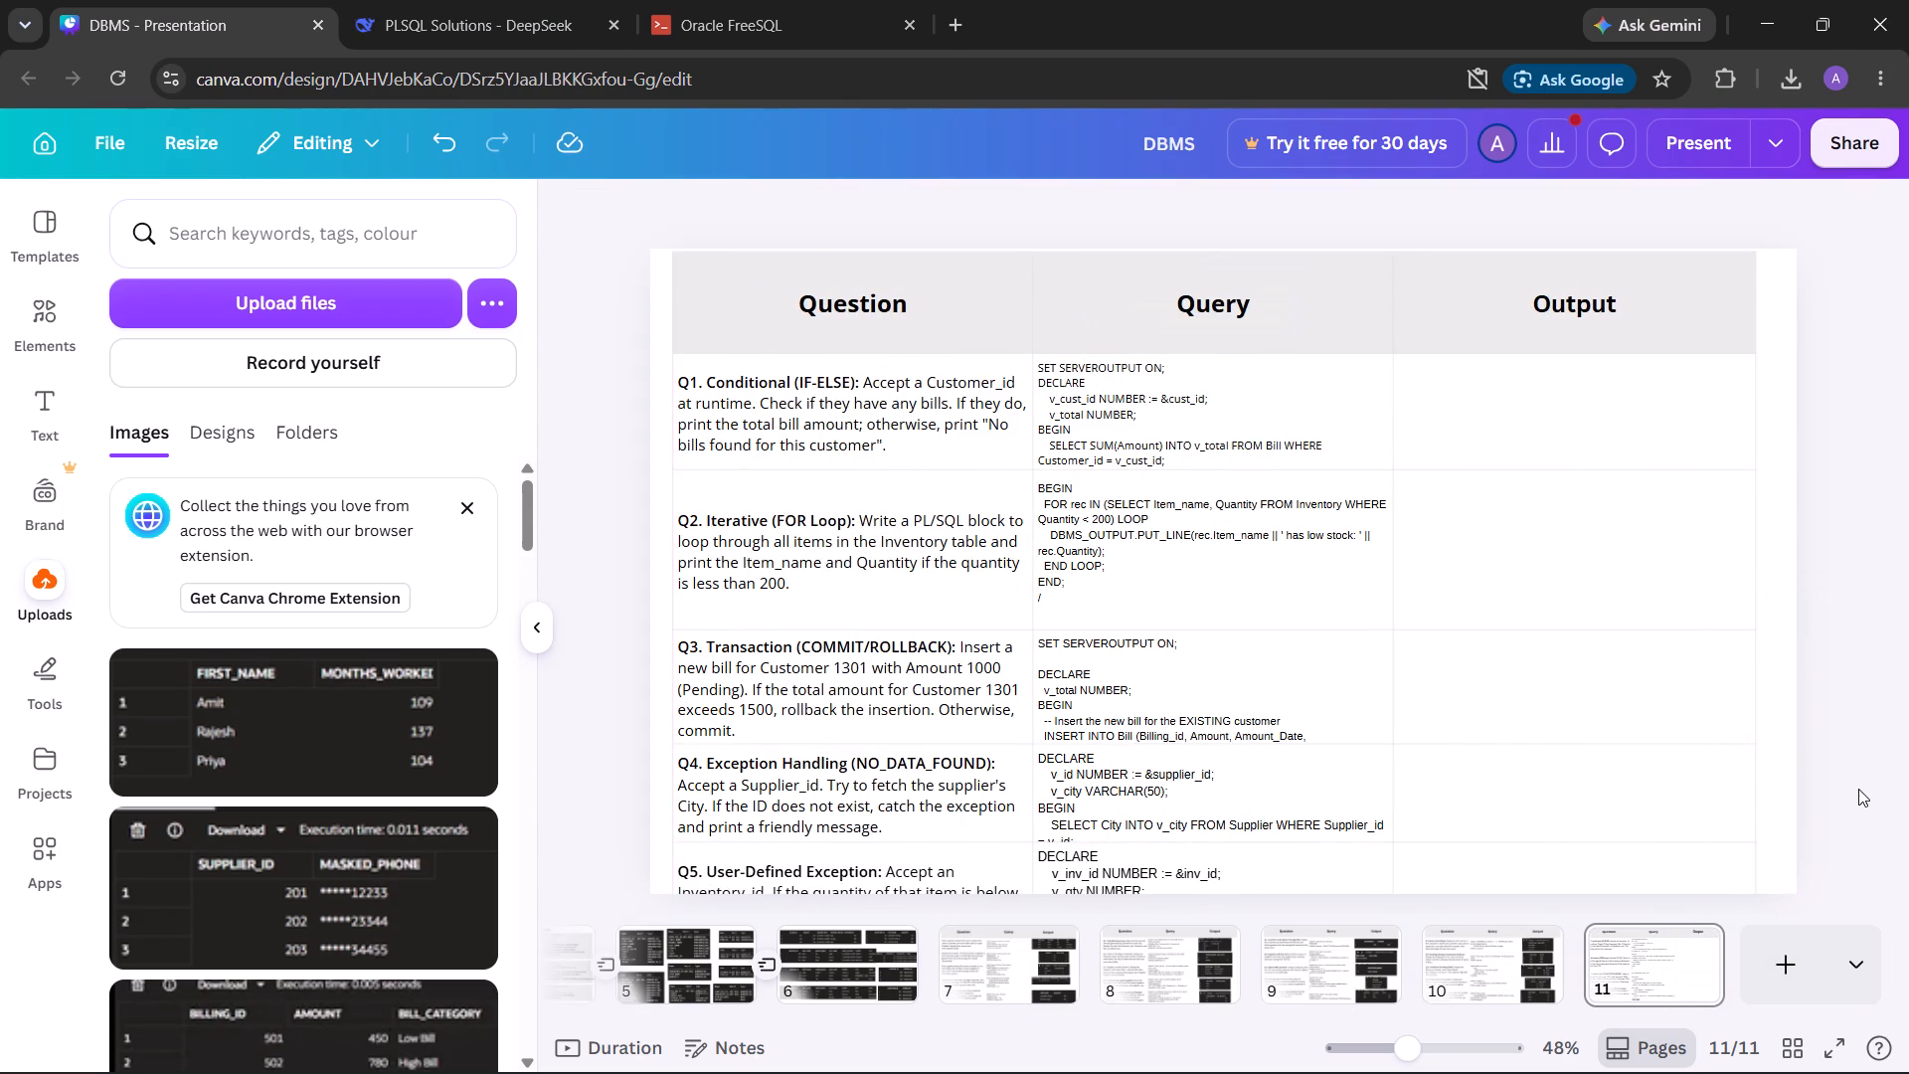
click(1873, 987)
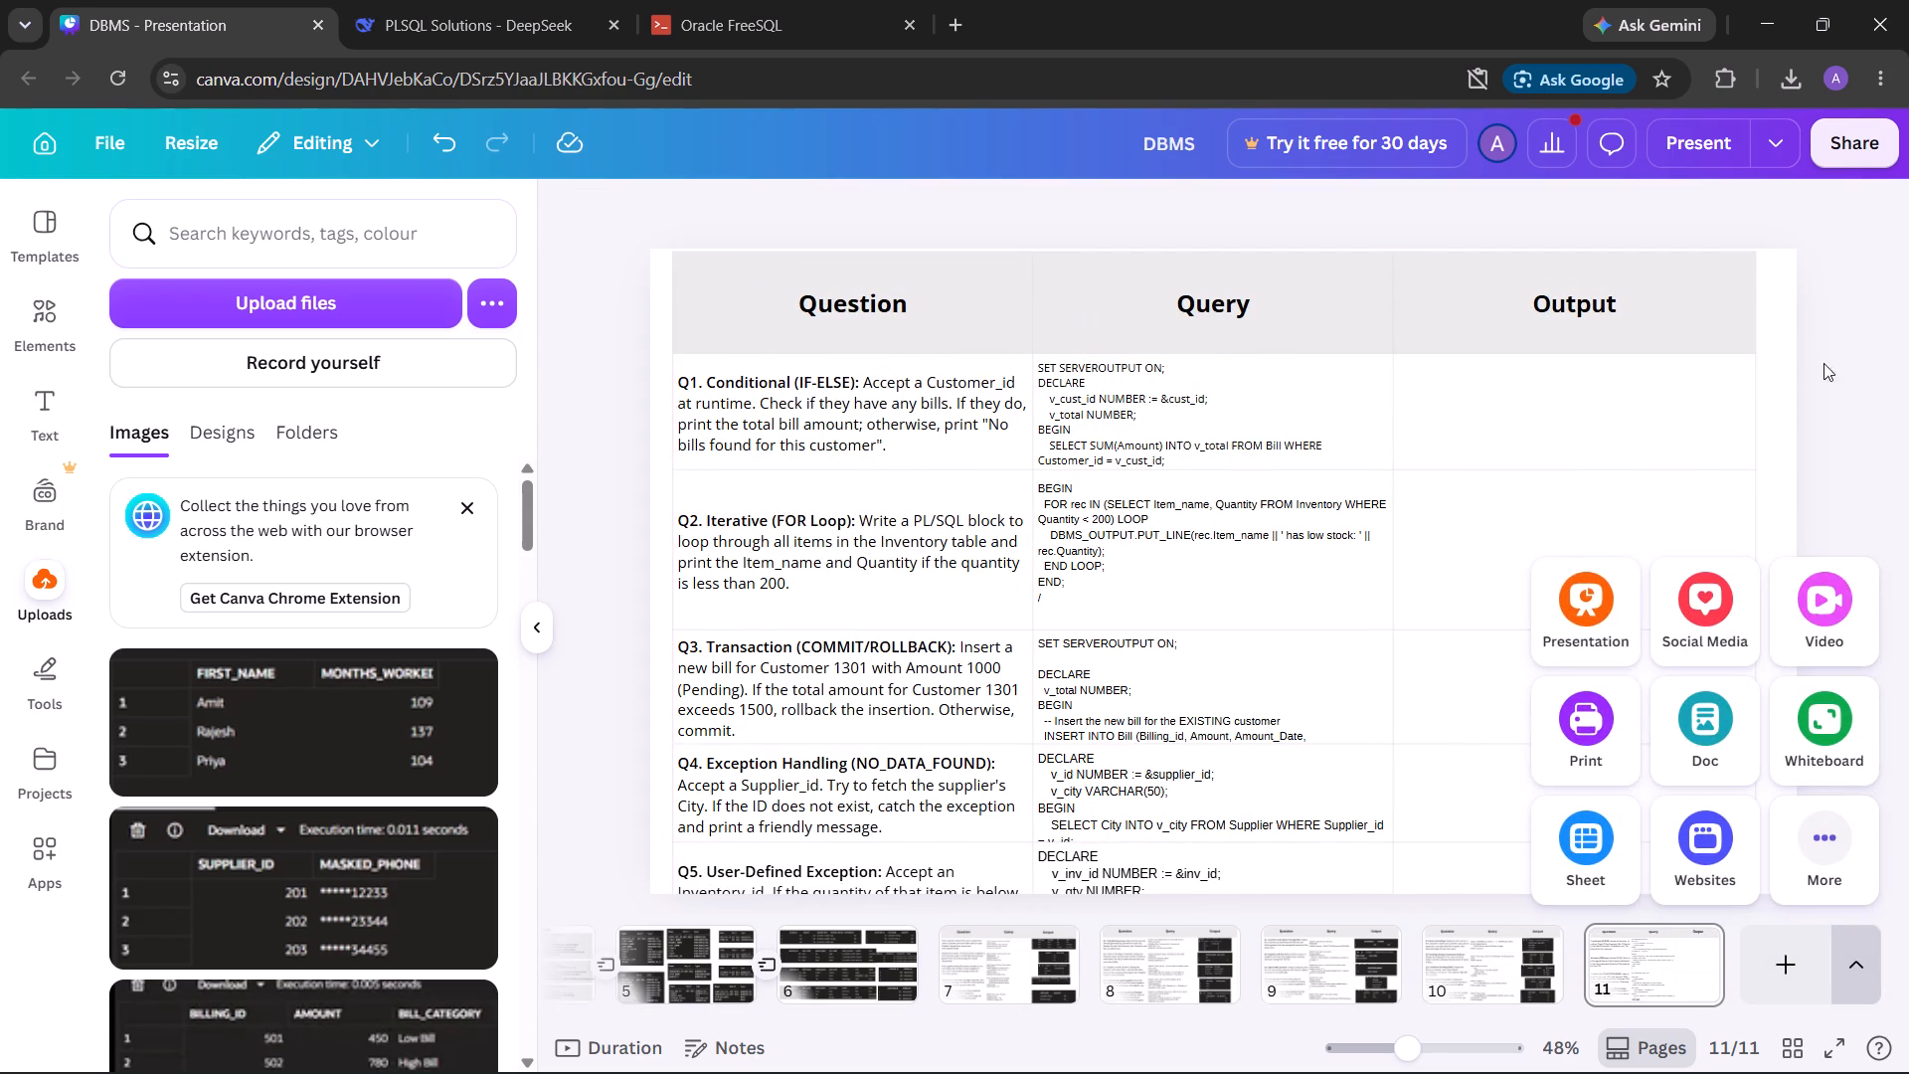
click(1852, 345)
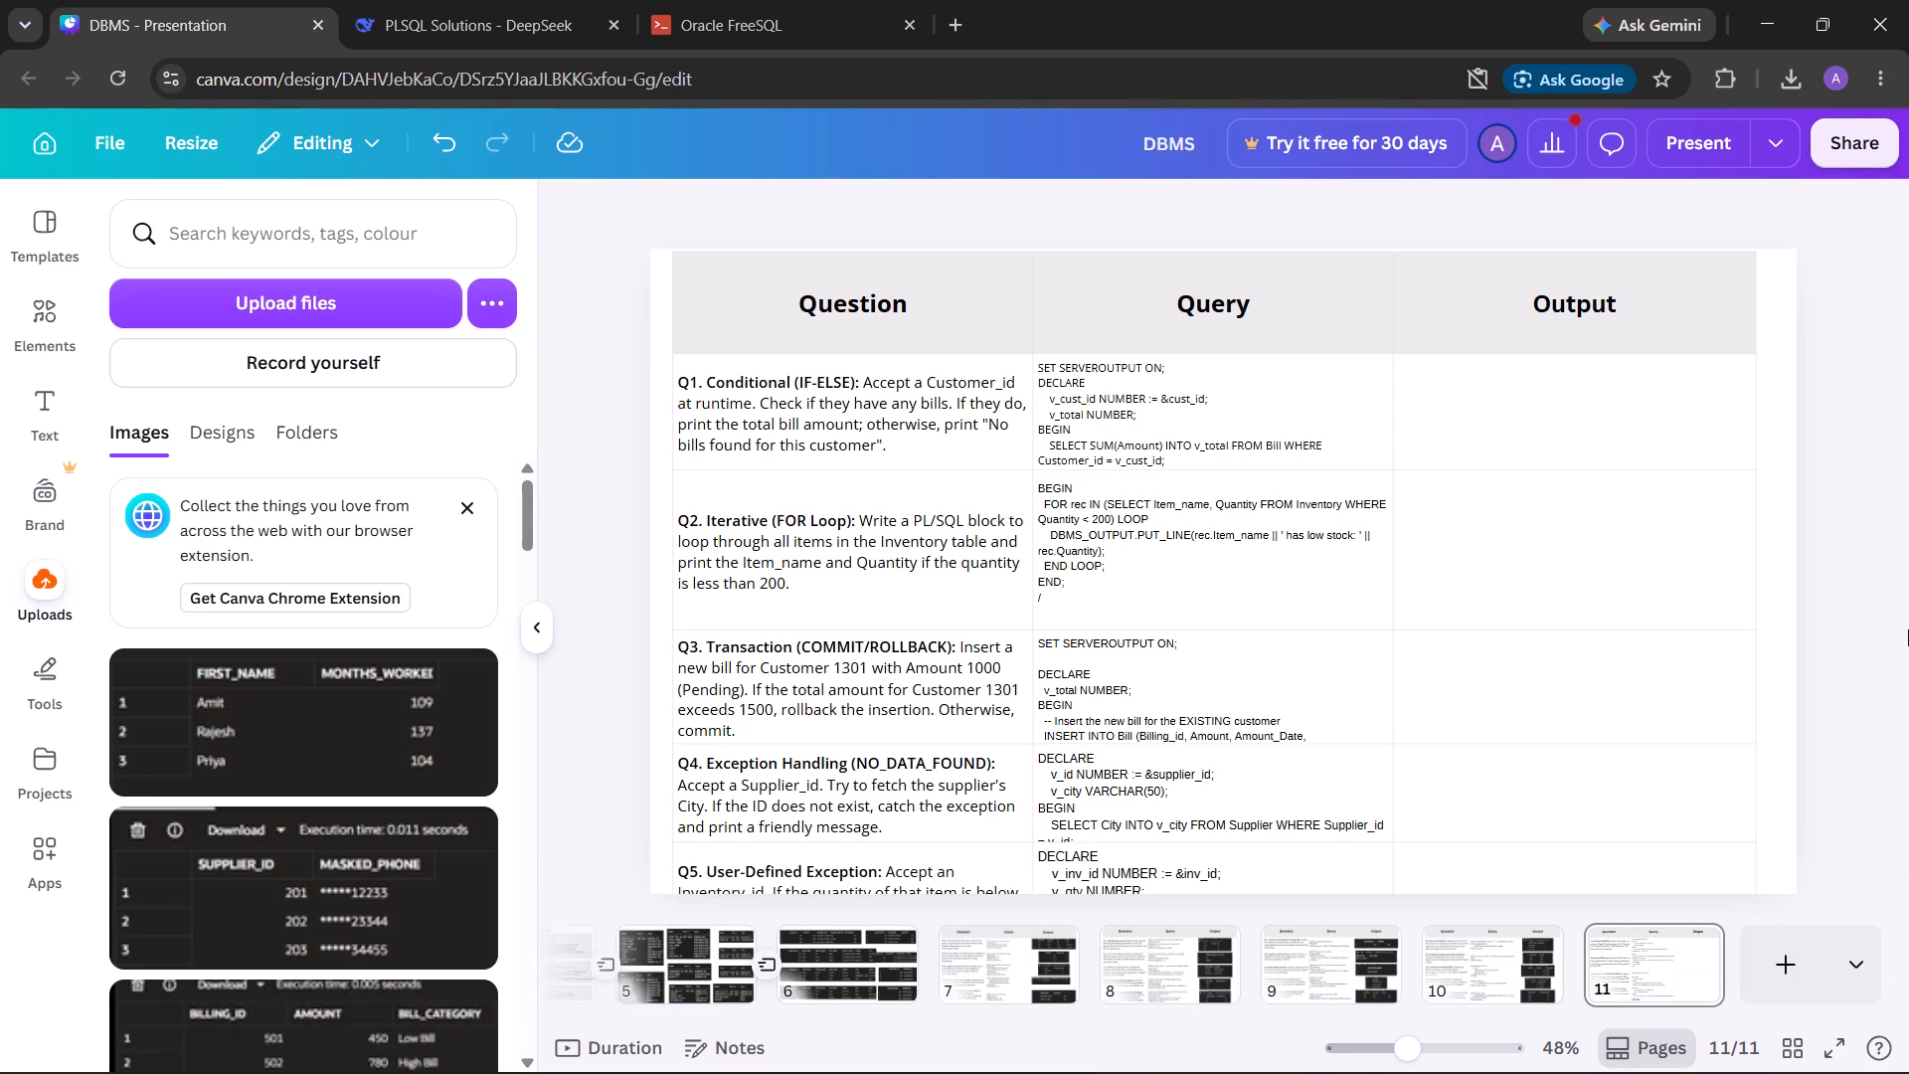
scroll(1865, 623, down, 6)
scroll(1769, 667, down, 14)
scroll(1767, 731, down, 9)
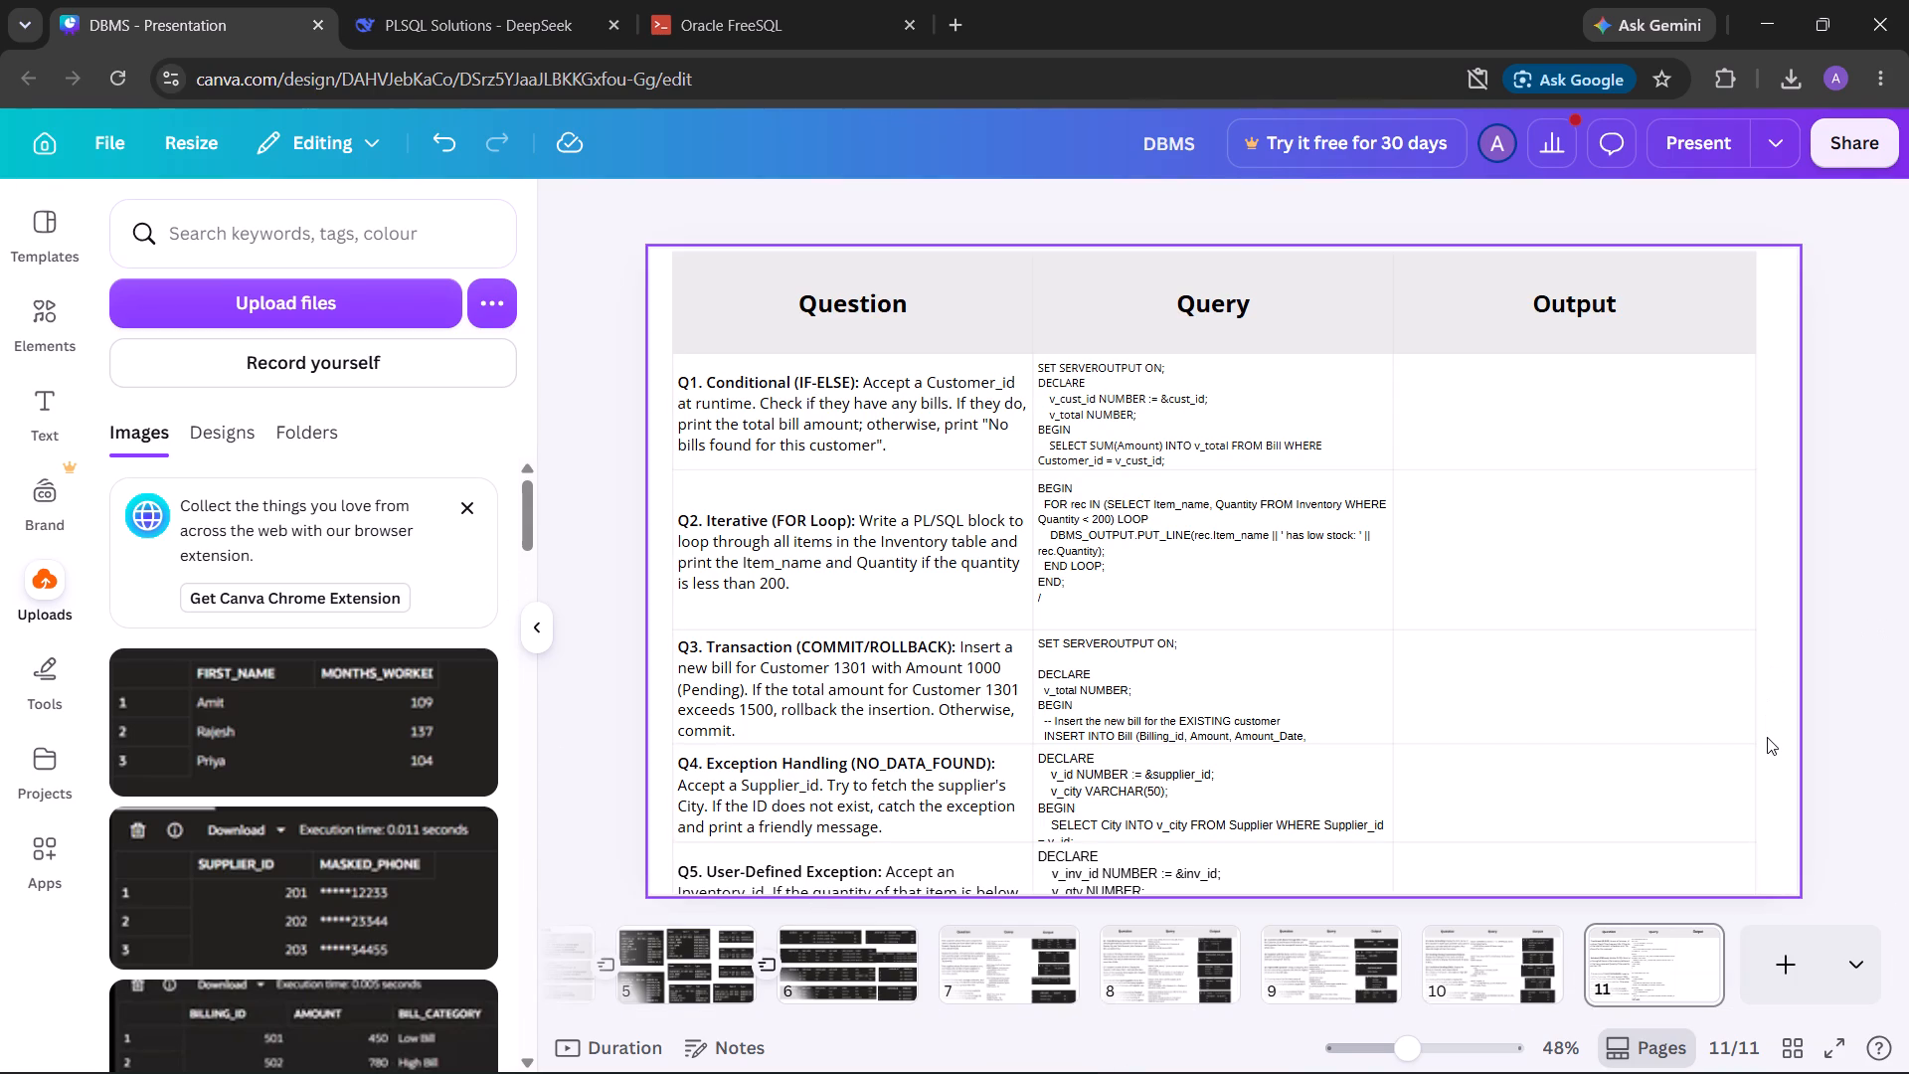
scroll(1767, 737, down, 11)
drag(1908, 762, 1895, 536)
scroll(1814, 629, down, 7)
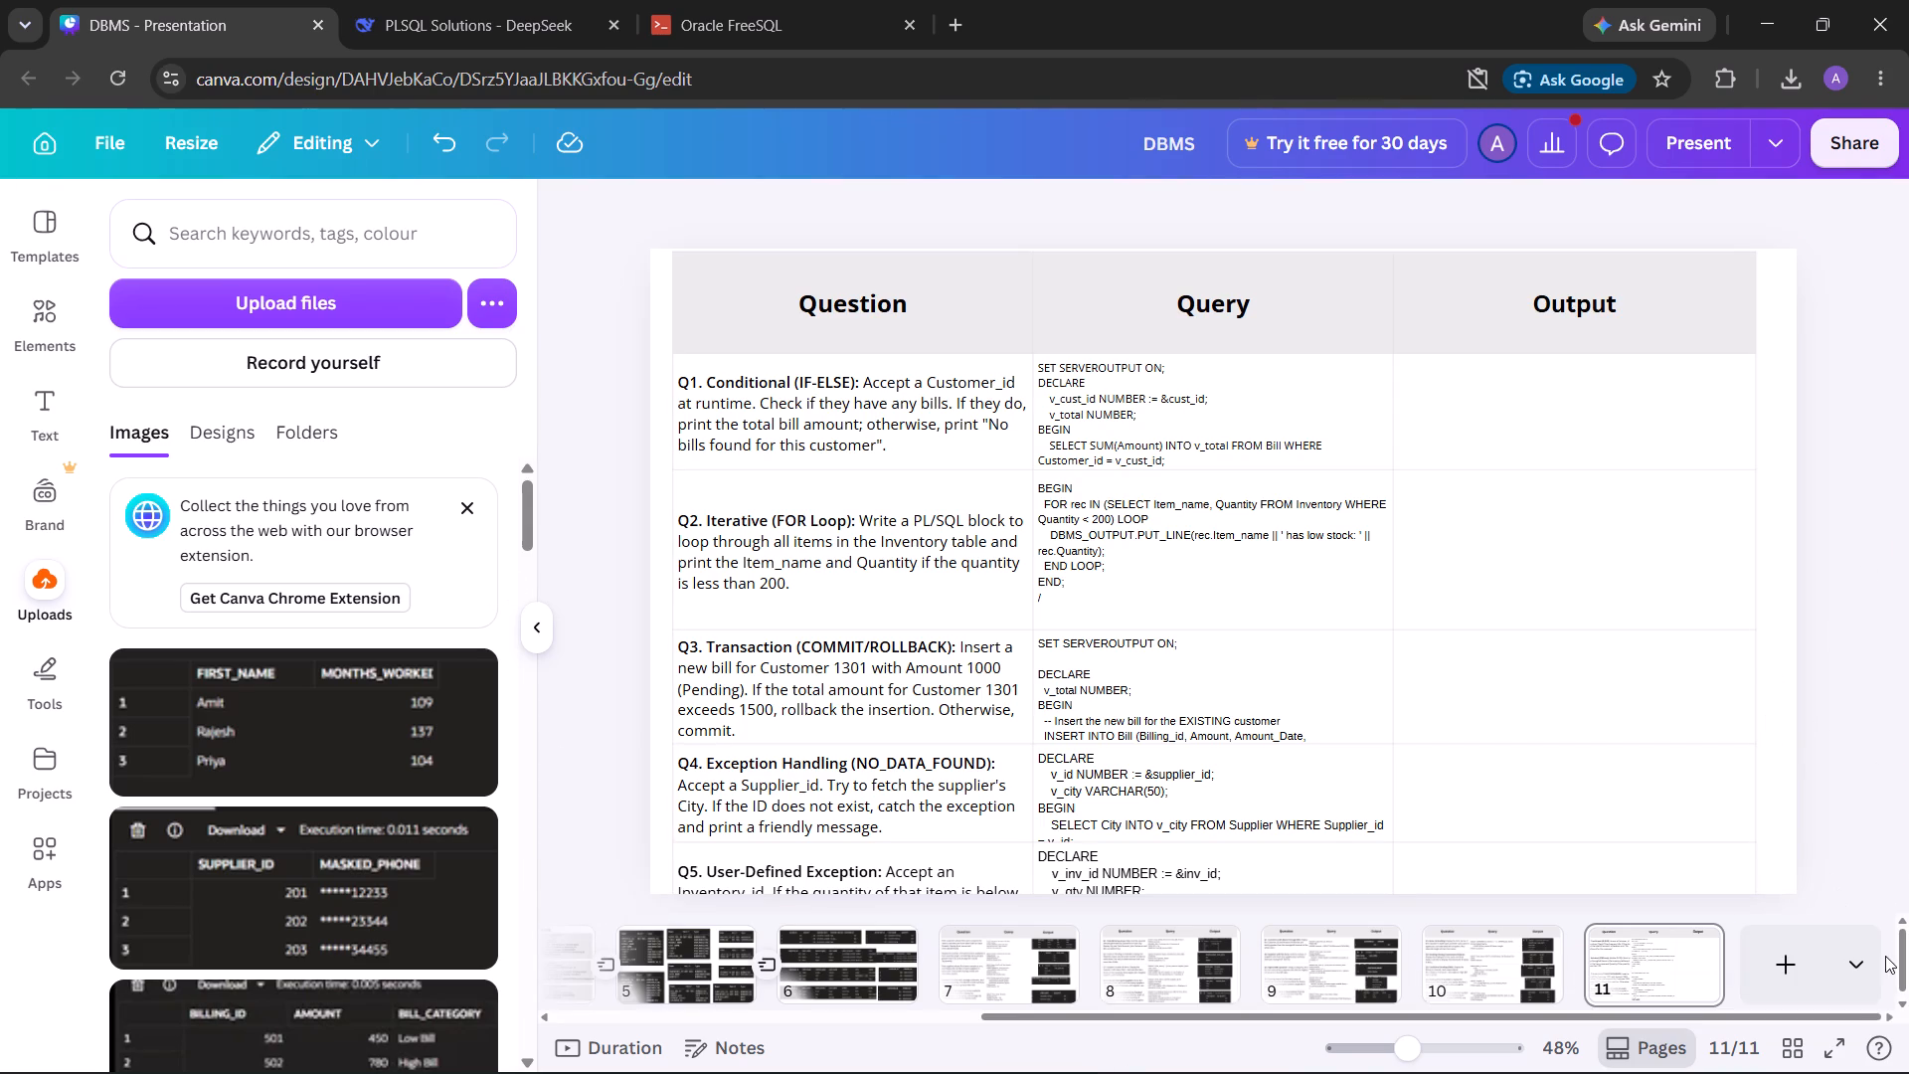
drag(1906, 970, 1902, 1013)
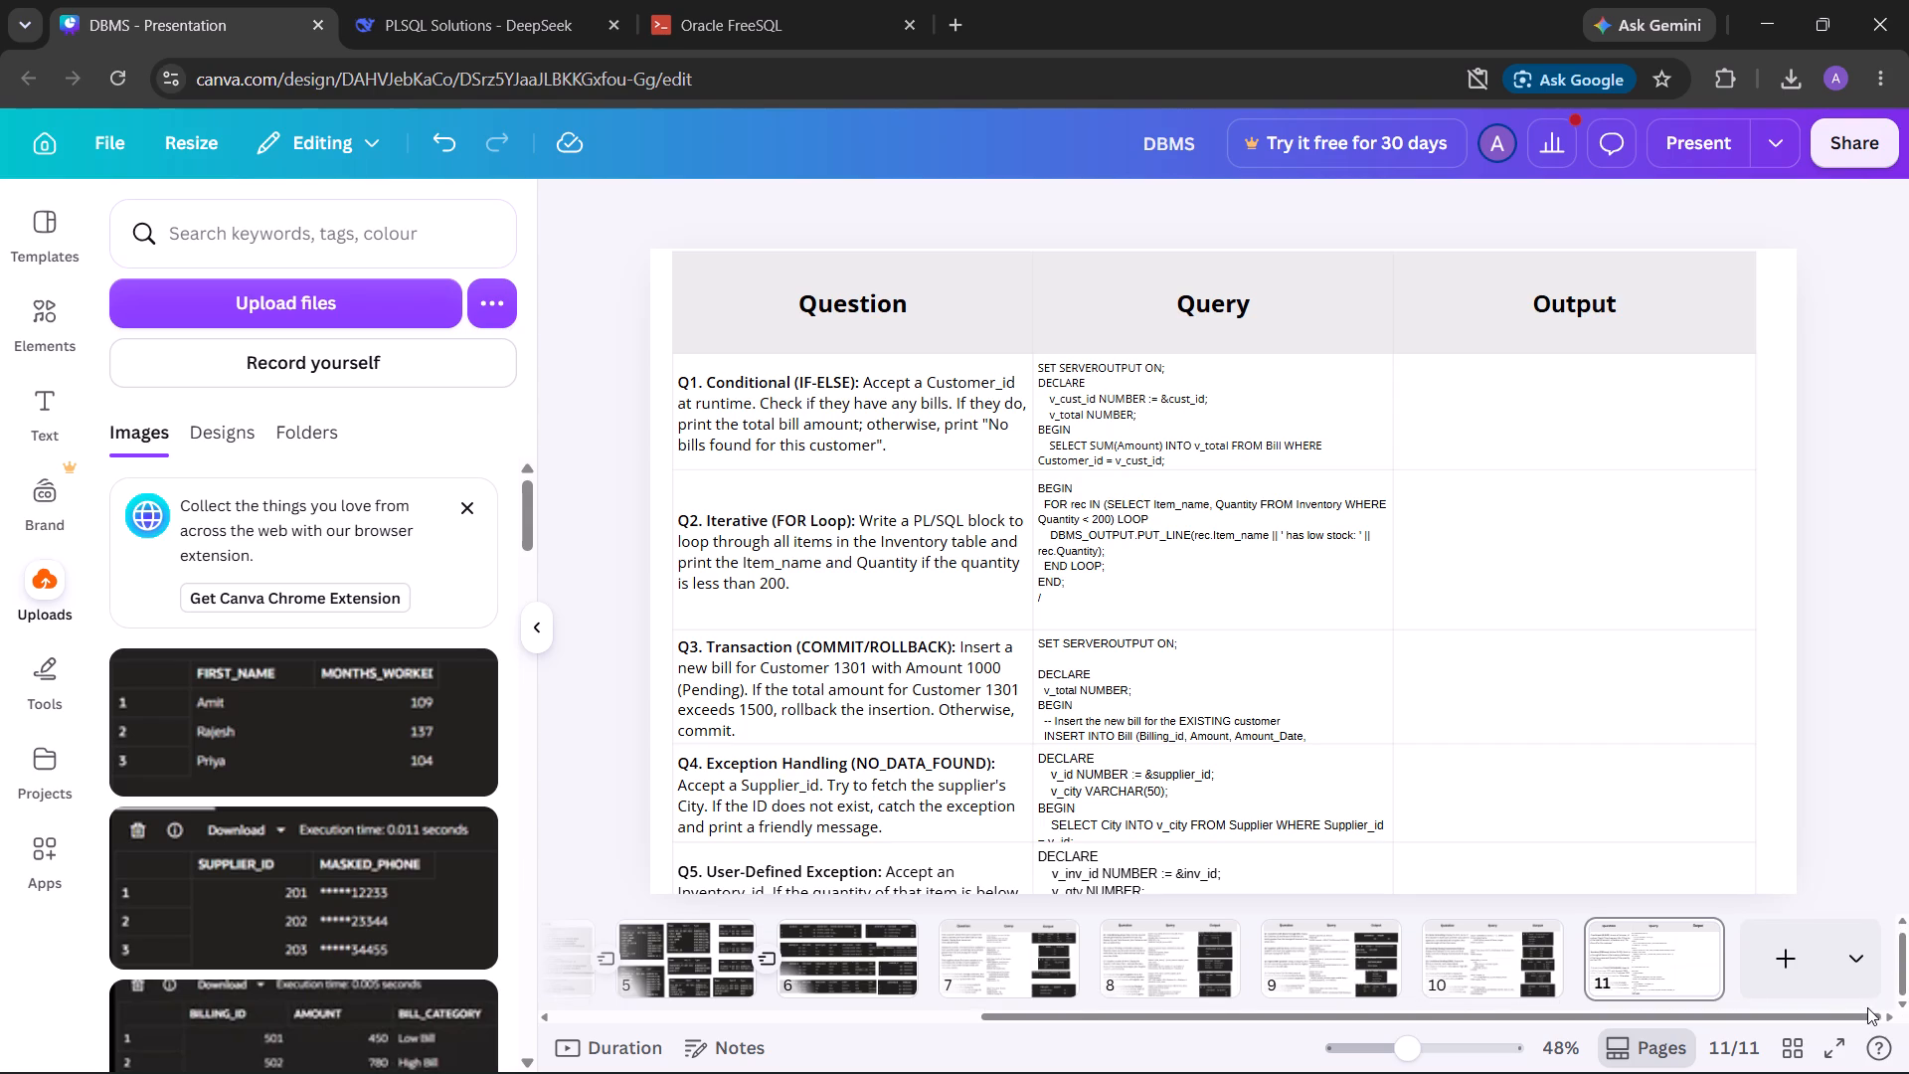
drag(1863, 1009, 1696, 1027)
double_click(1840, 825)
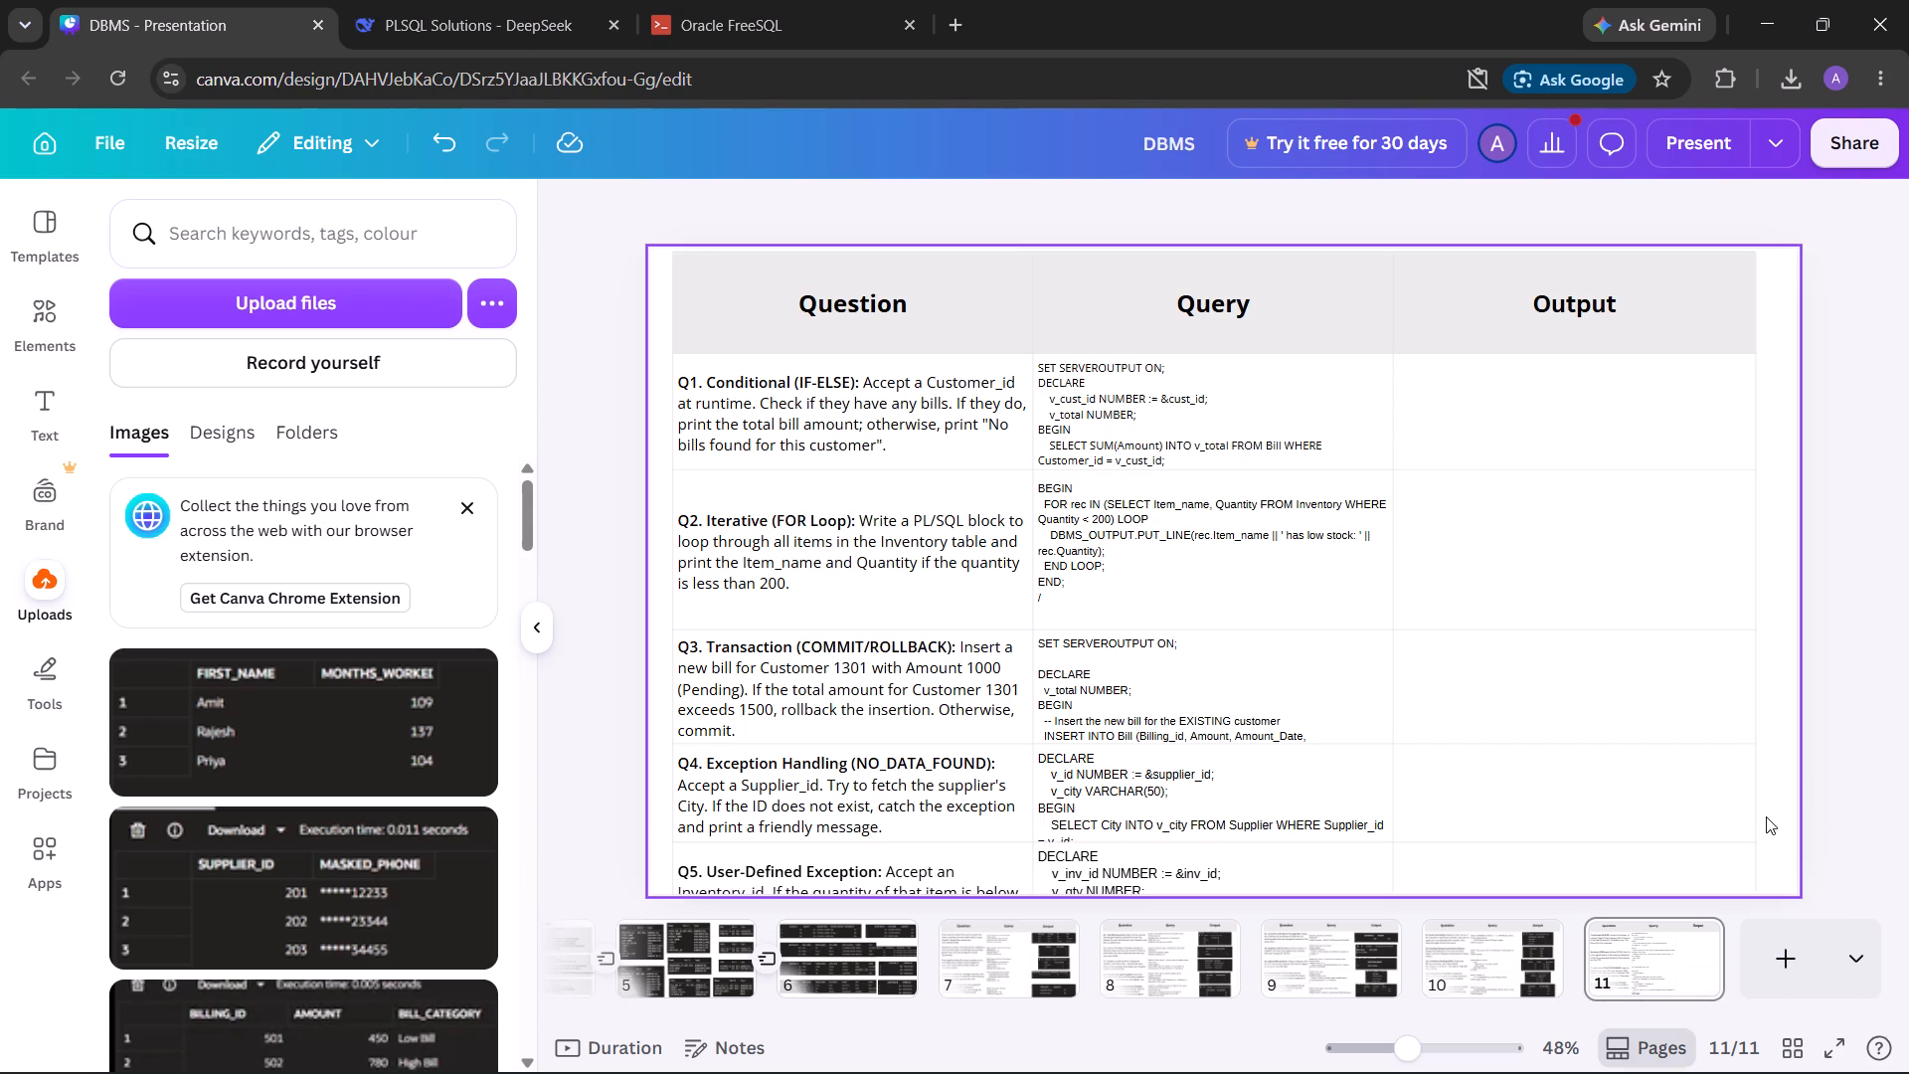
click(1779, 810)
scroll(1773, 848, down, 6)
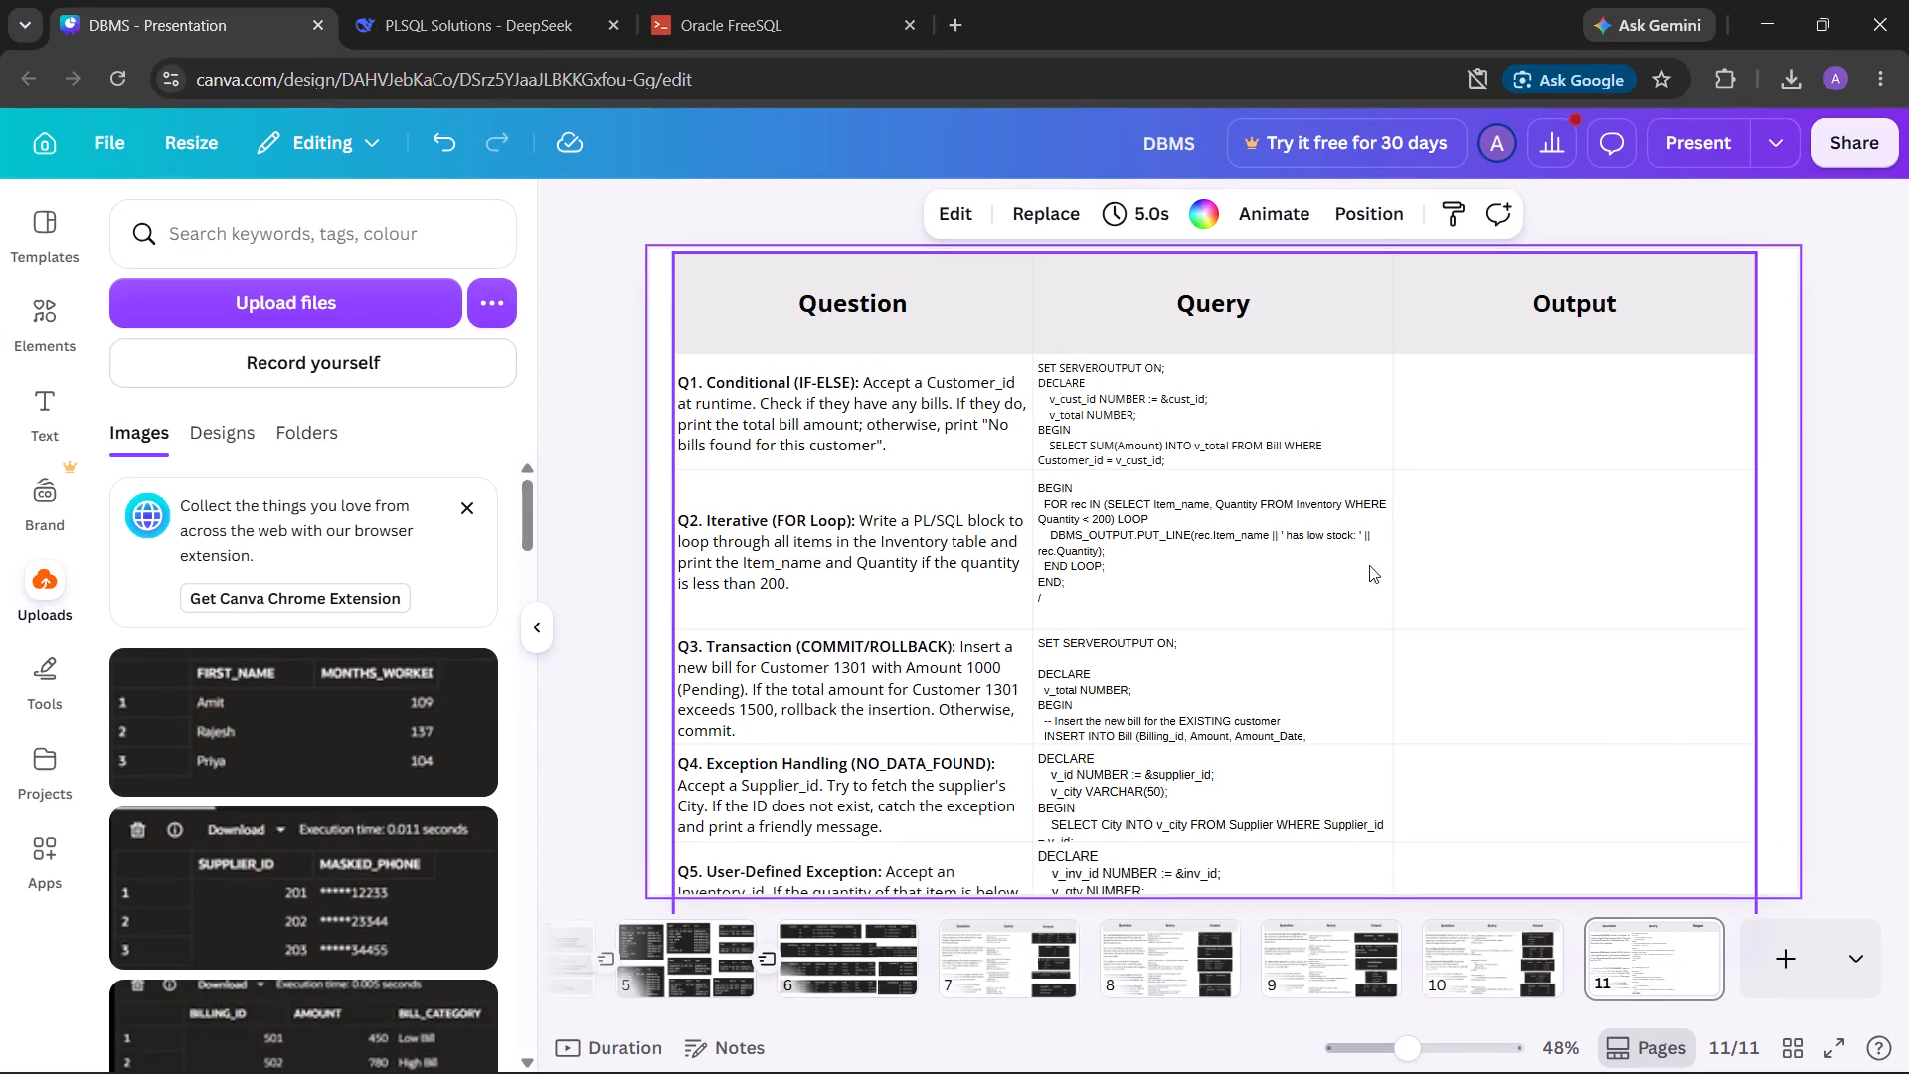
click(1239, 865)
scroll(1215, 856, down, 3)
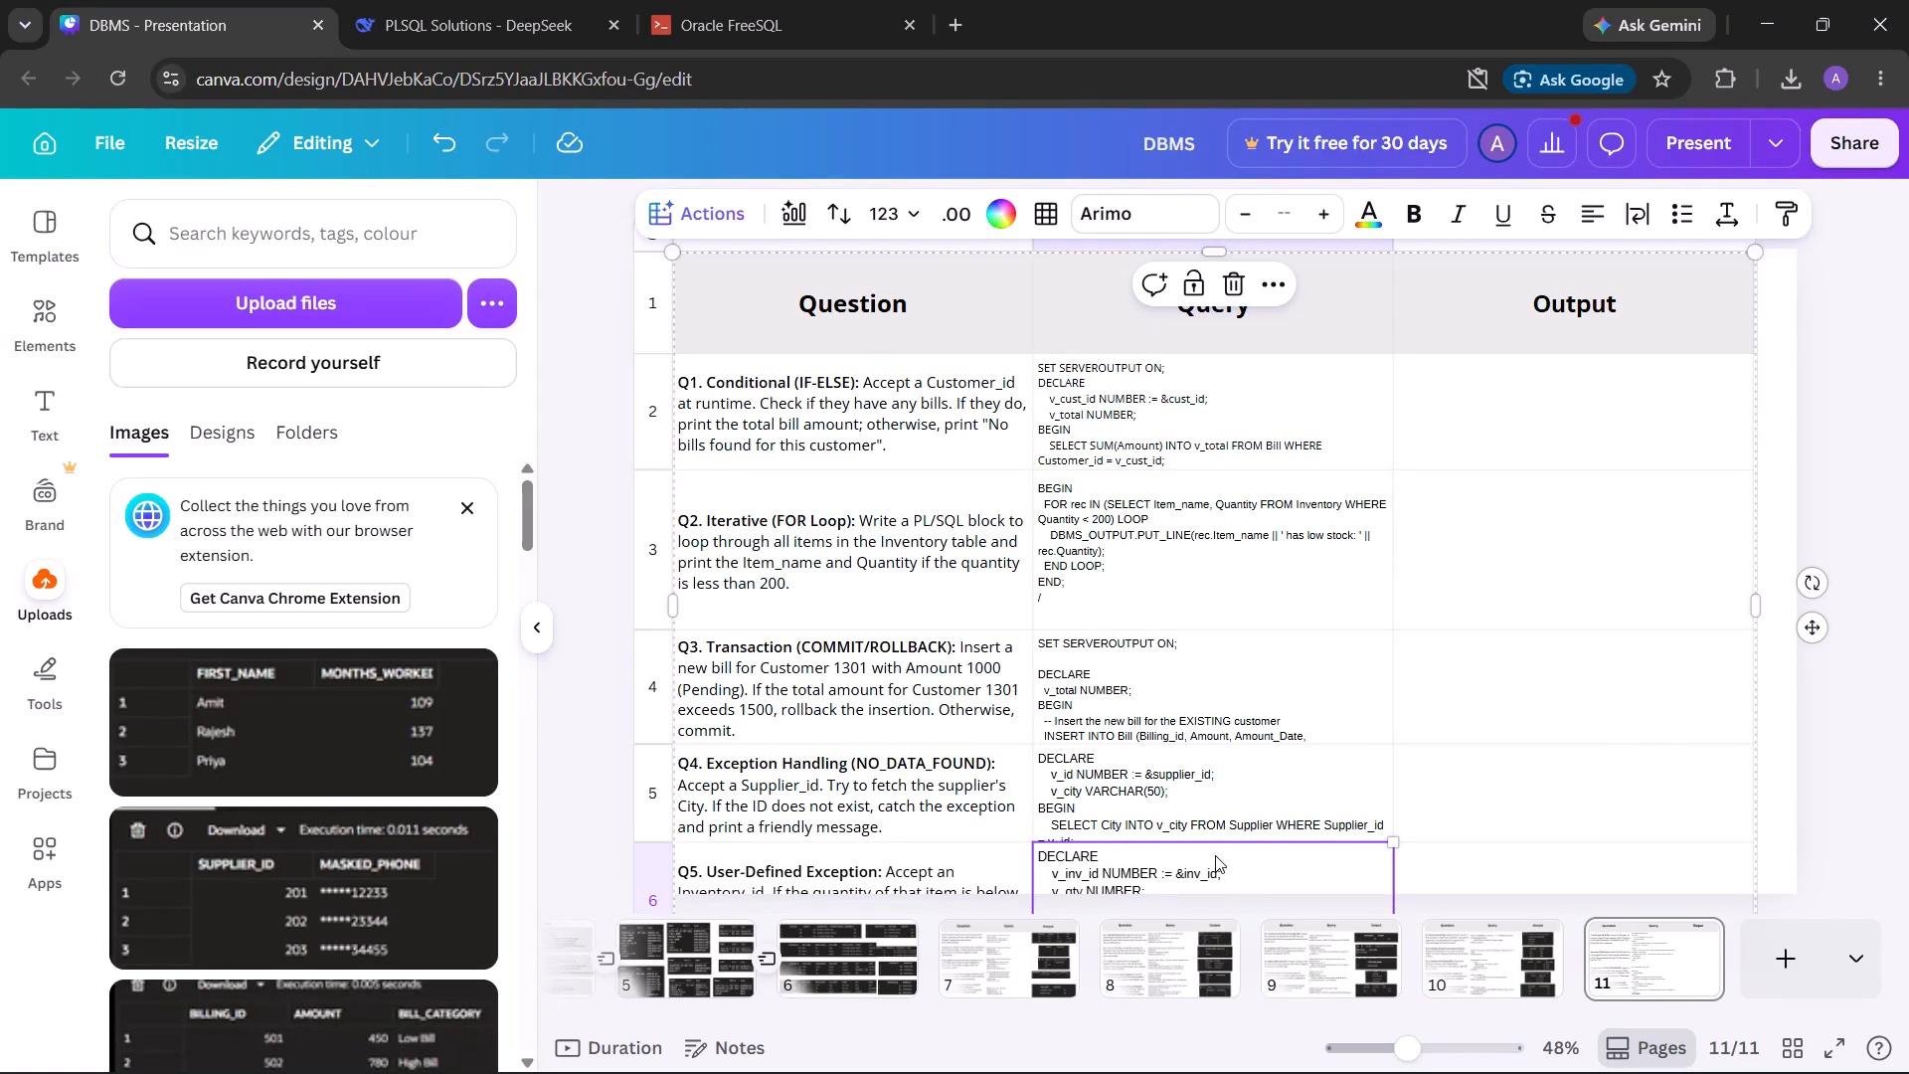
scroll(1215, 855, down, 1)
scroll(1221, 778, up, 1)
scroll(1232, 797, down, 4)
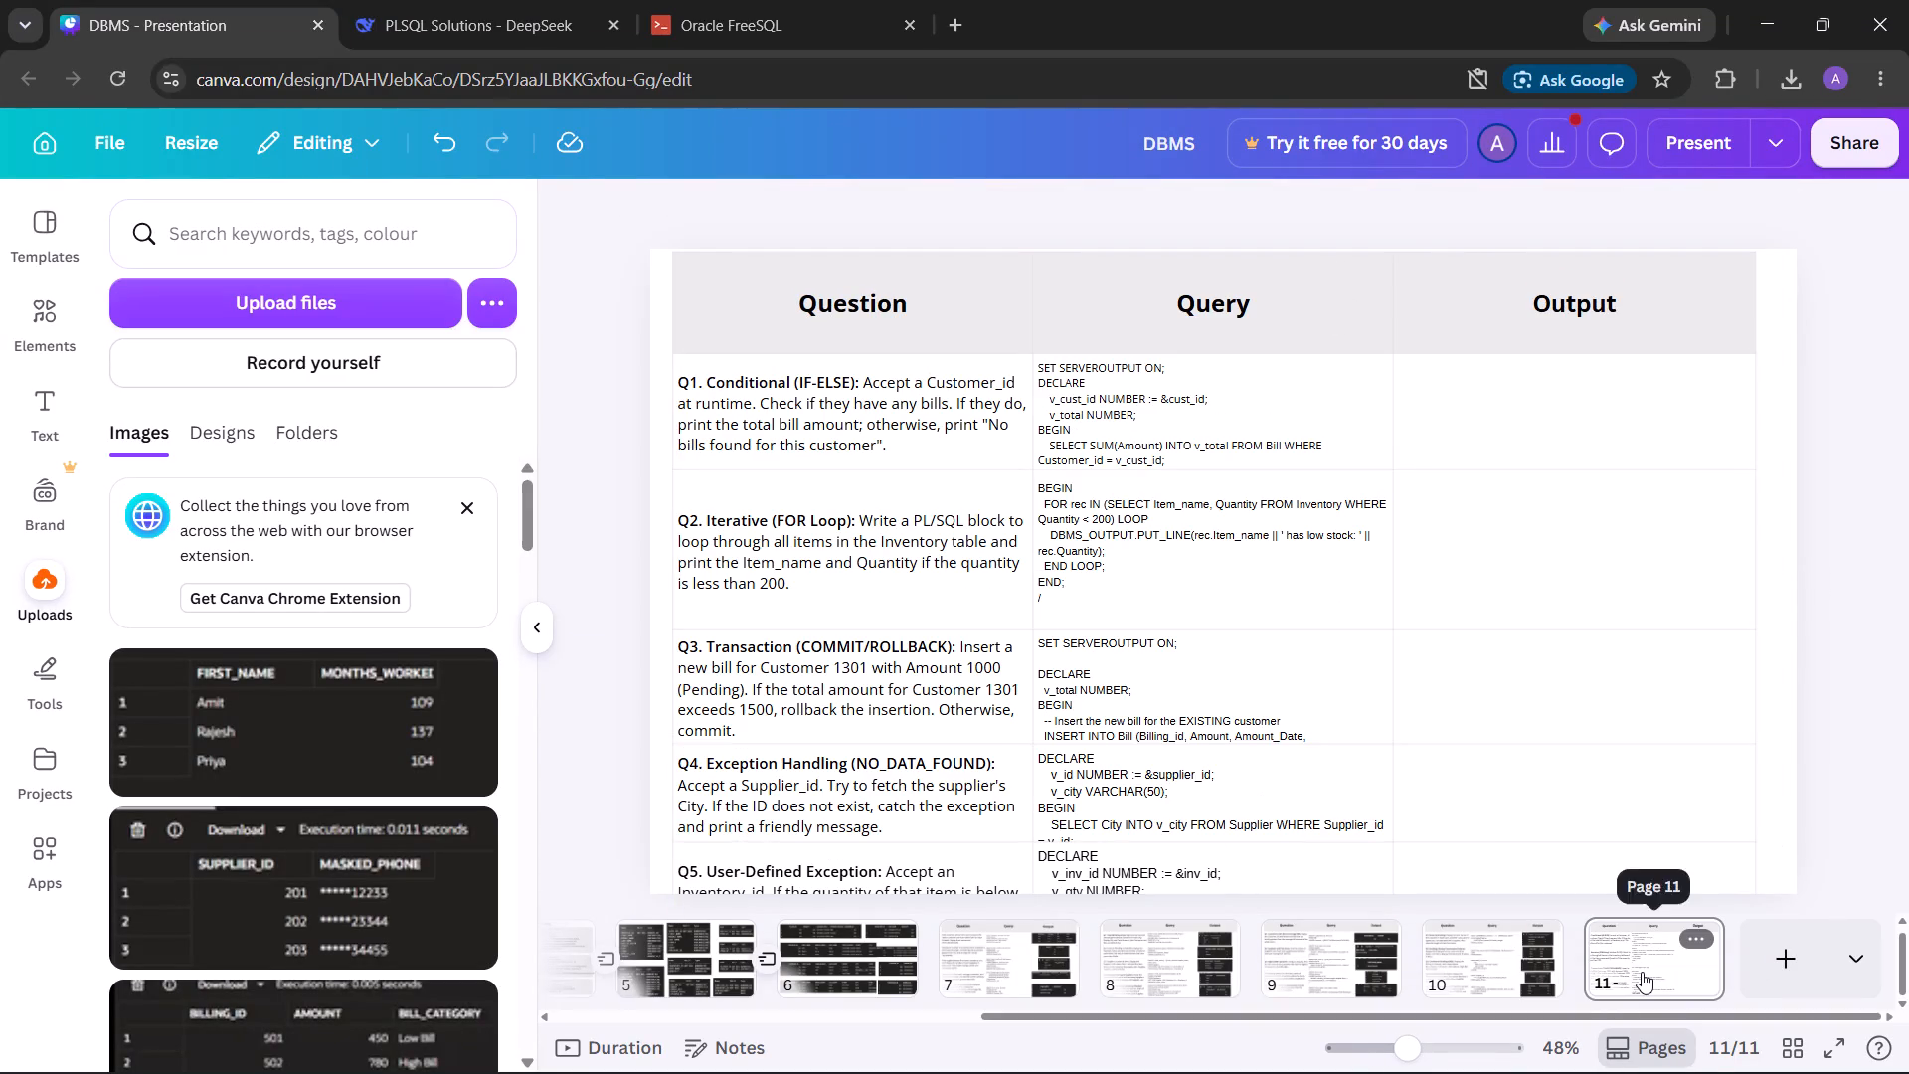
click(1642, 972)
click(1535, 391)
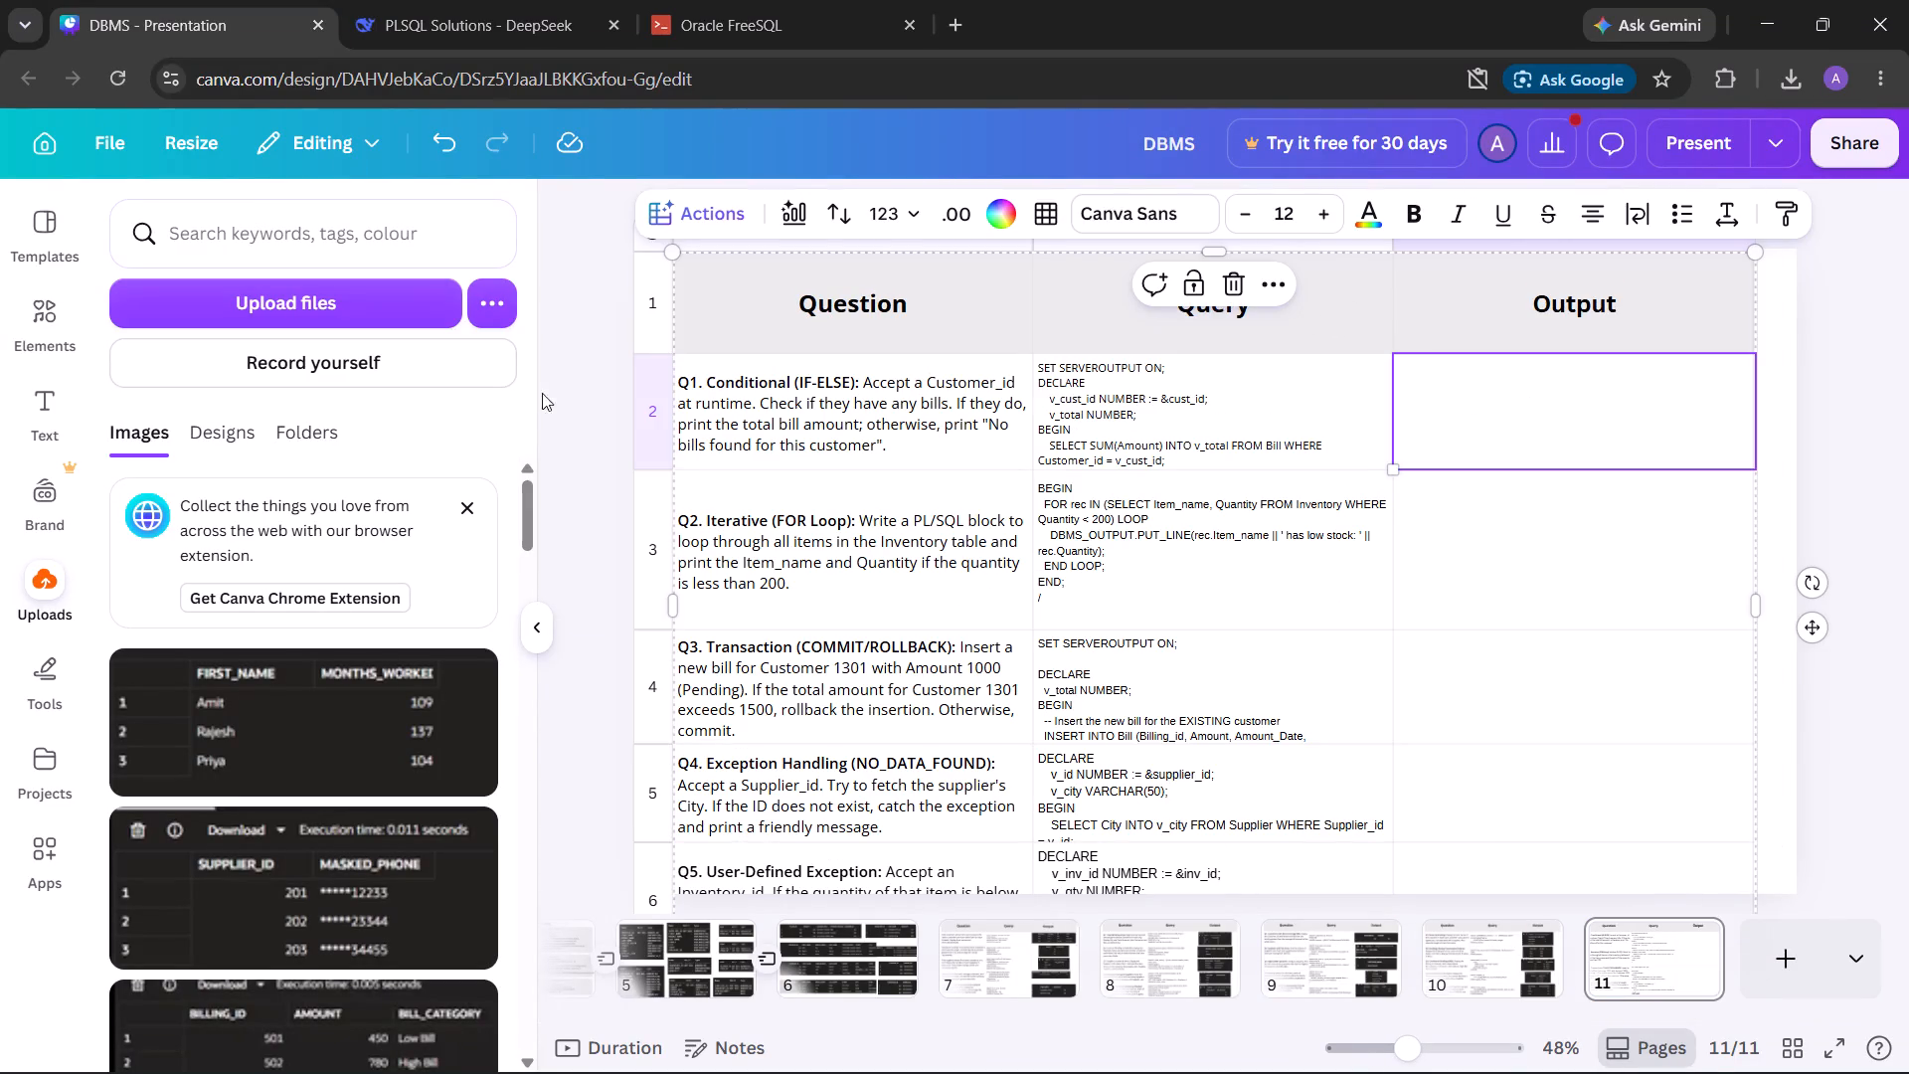
click(380, 322)
scroll(379, 352, down, 8)
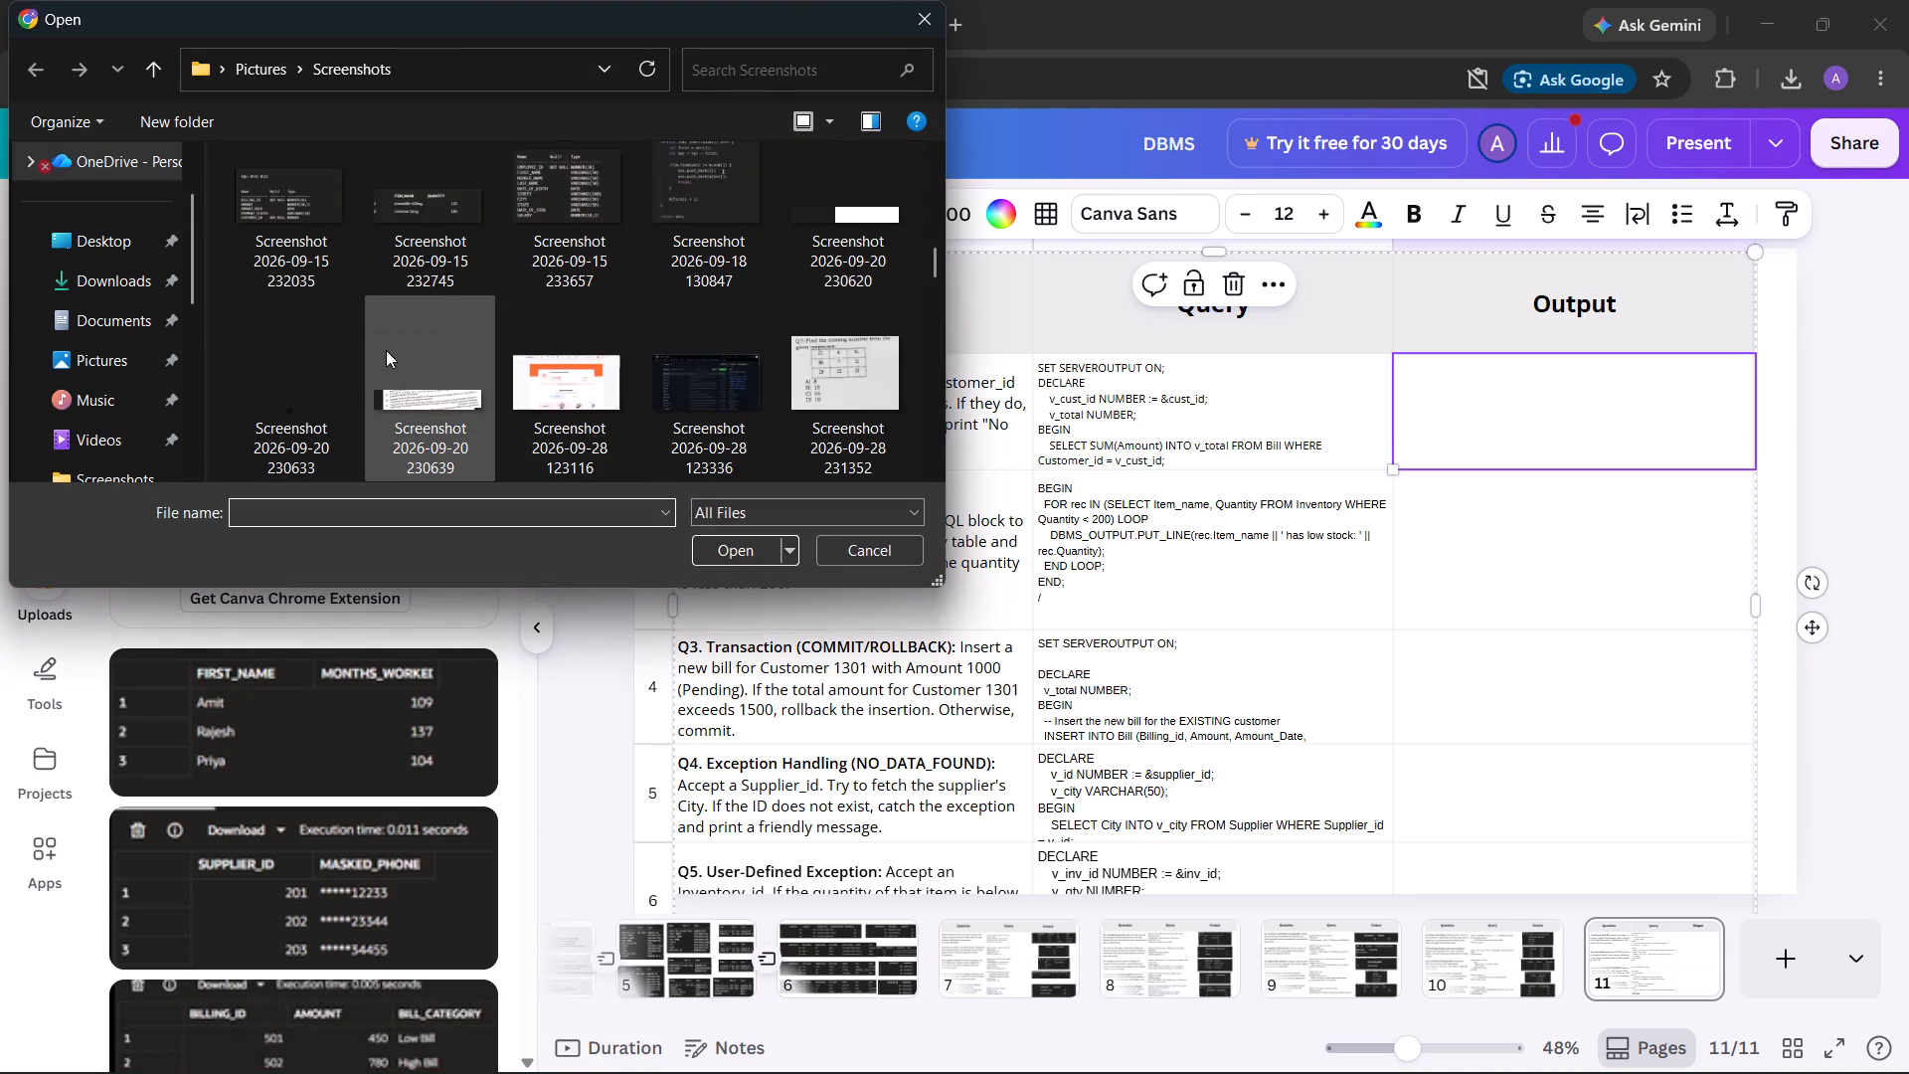
scroll(388, 351, down, 20)
scroll(388, 351, down, 6)
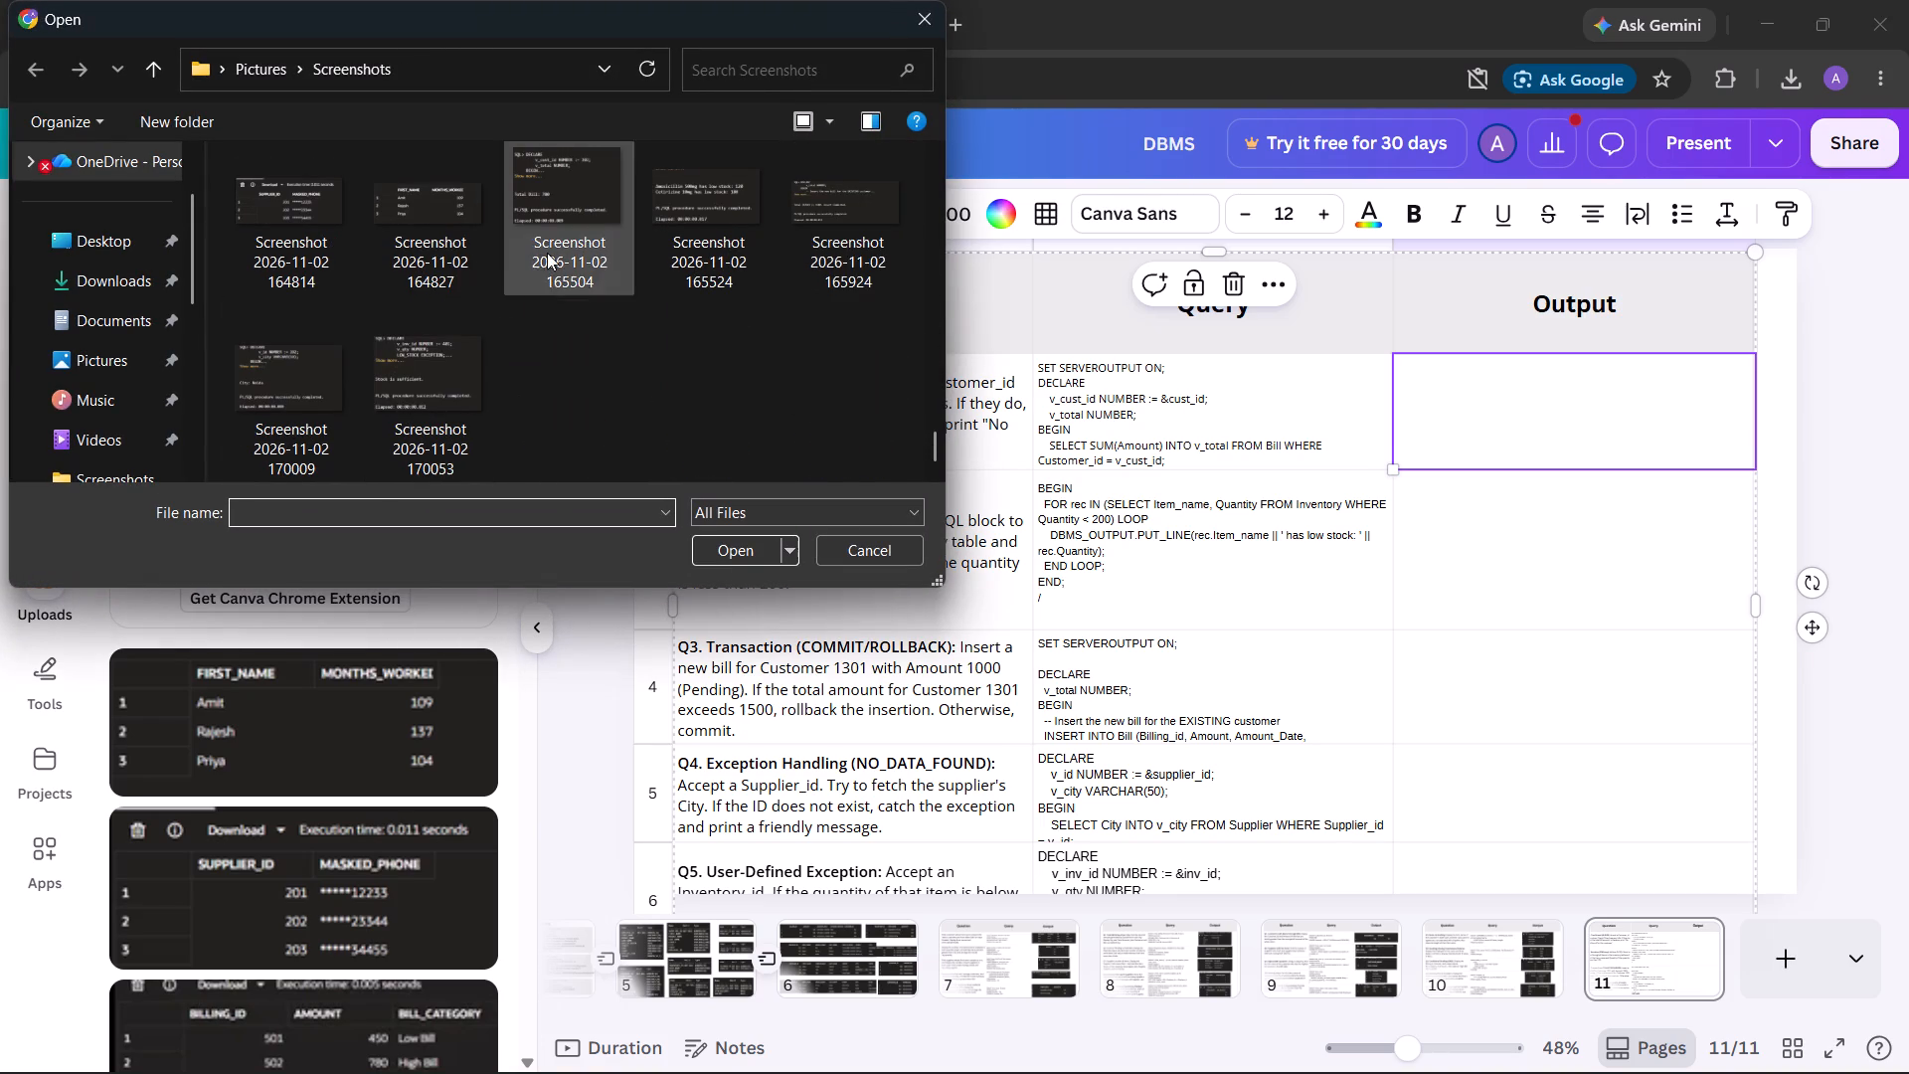
click(547, 253)
click(739, 545)
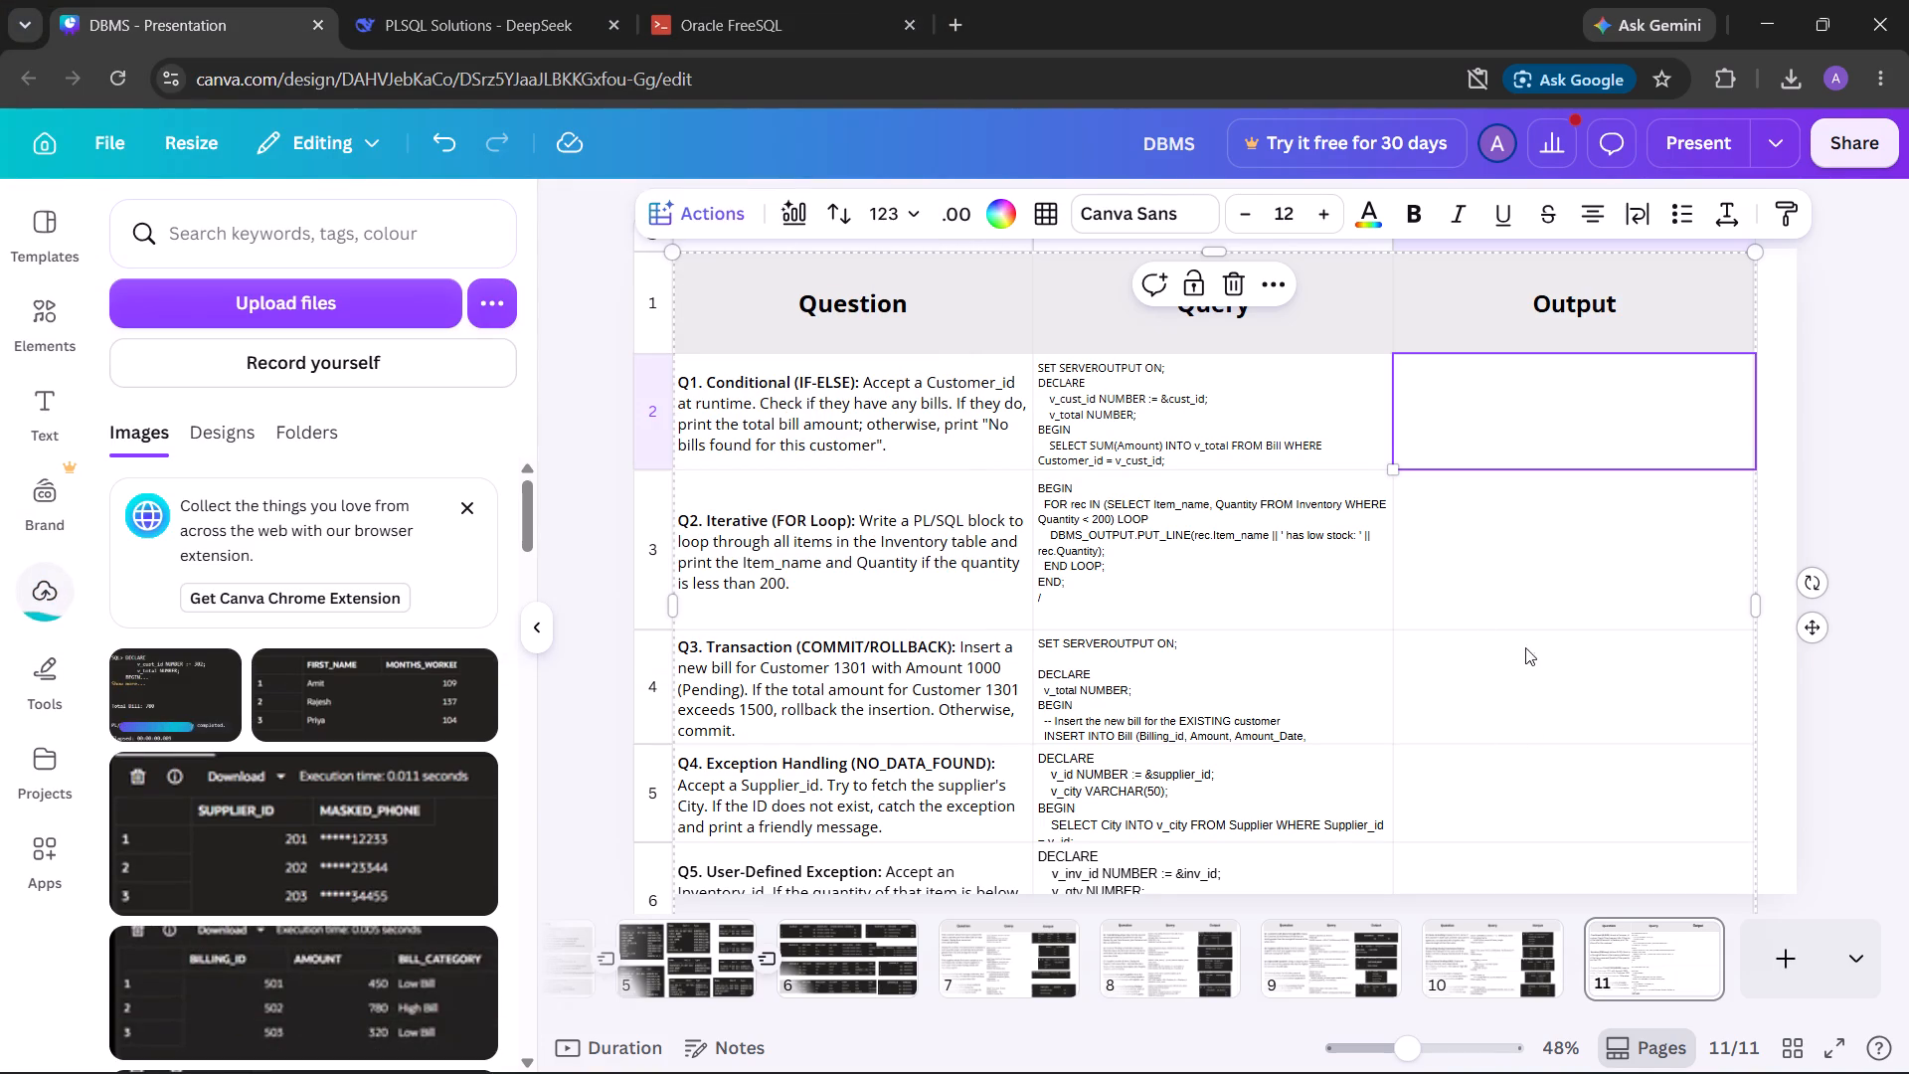
click(309, 305)
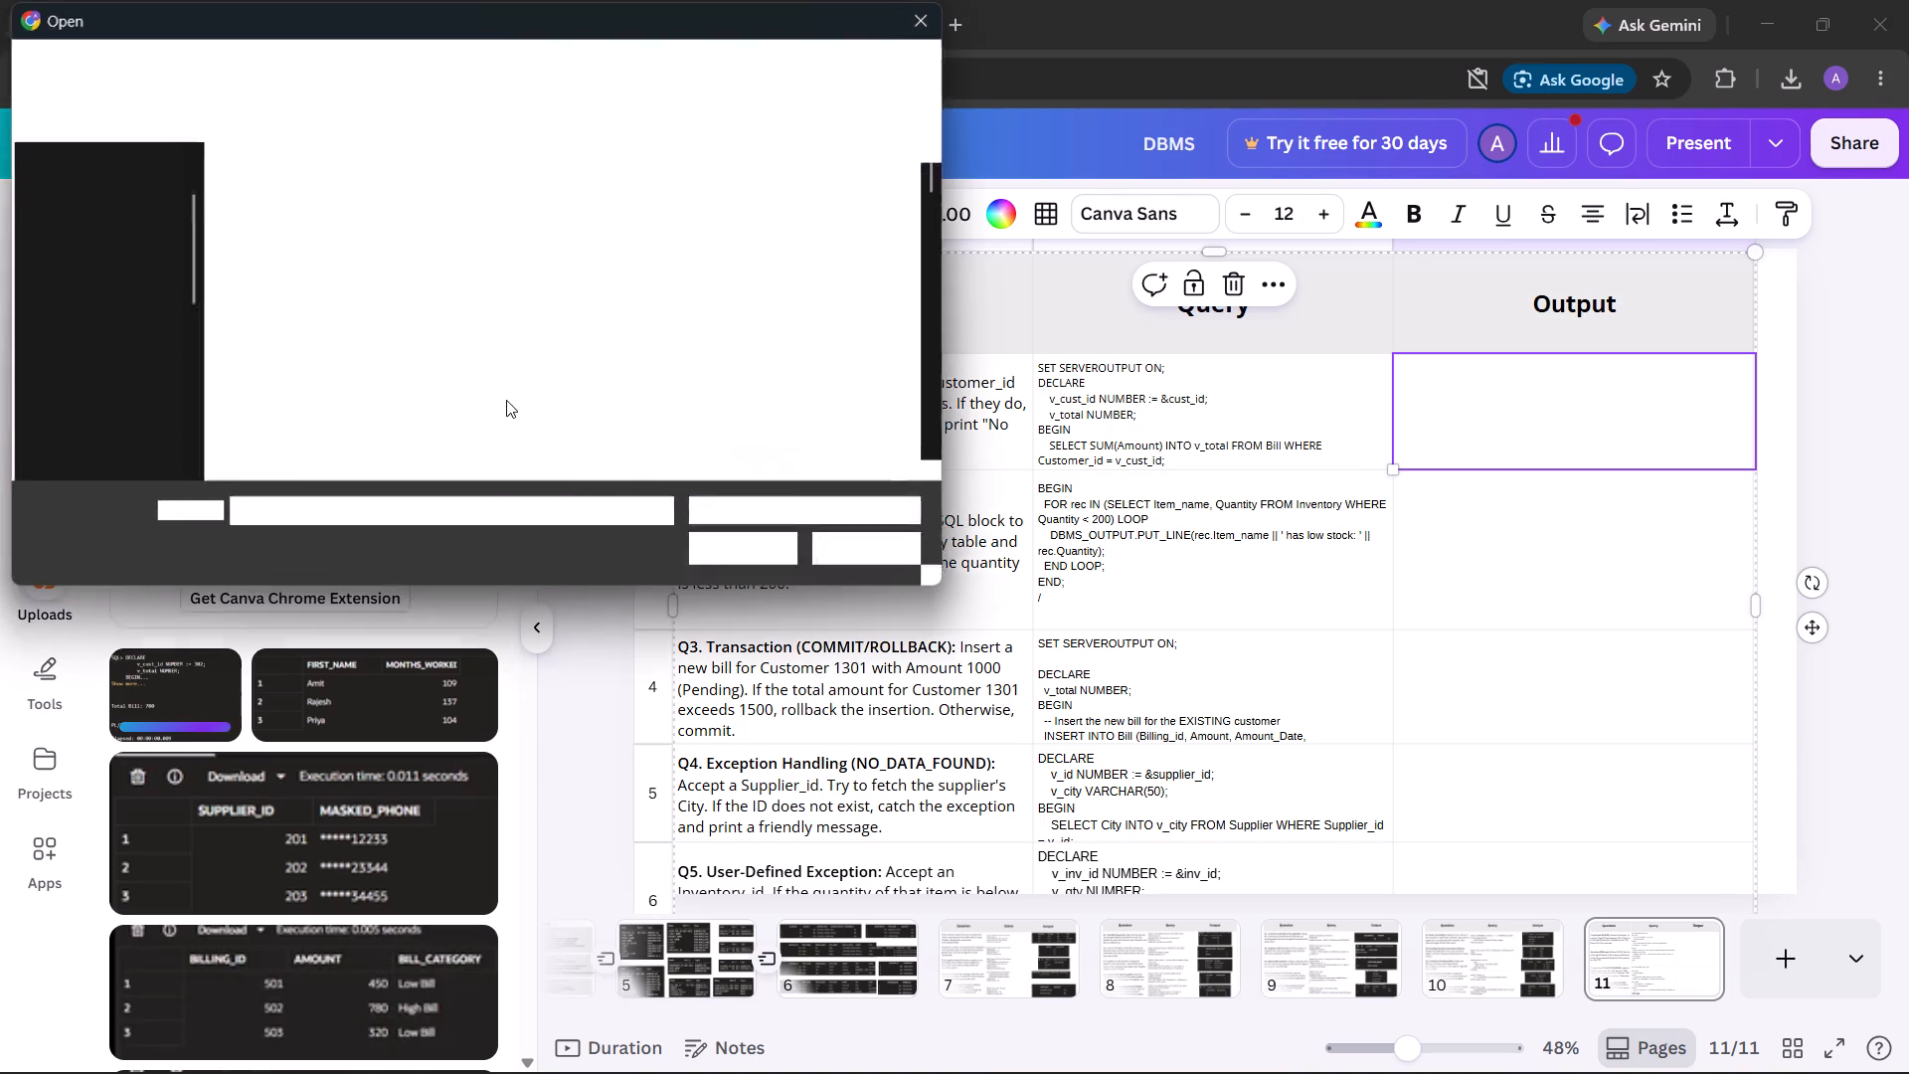
scroll(506, 400, down, 20)
scroll(506, 400, down, 9)
click(753, 242)
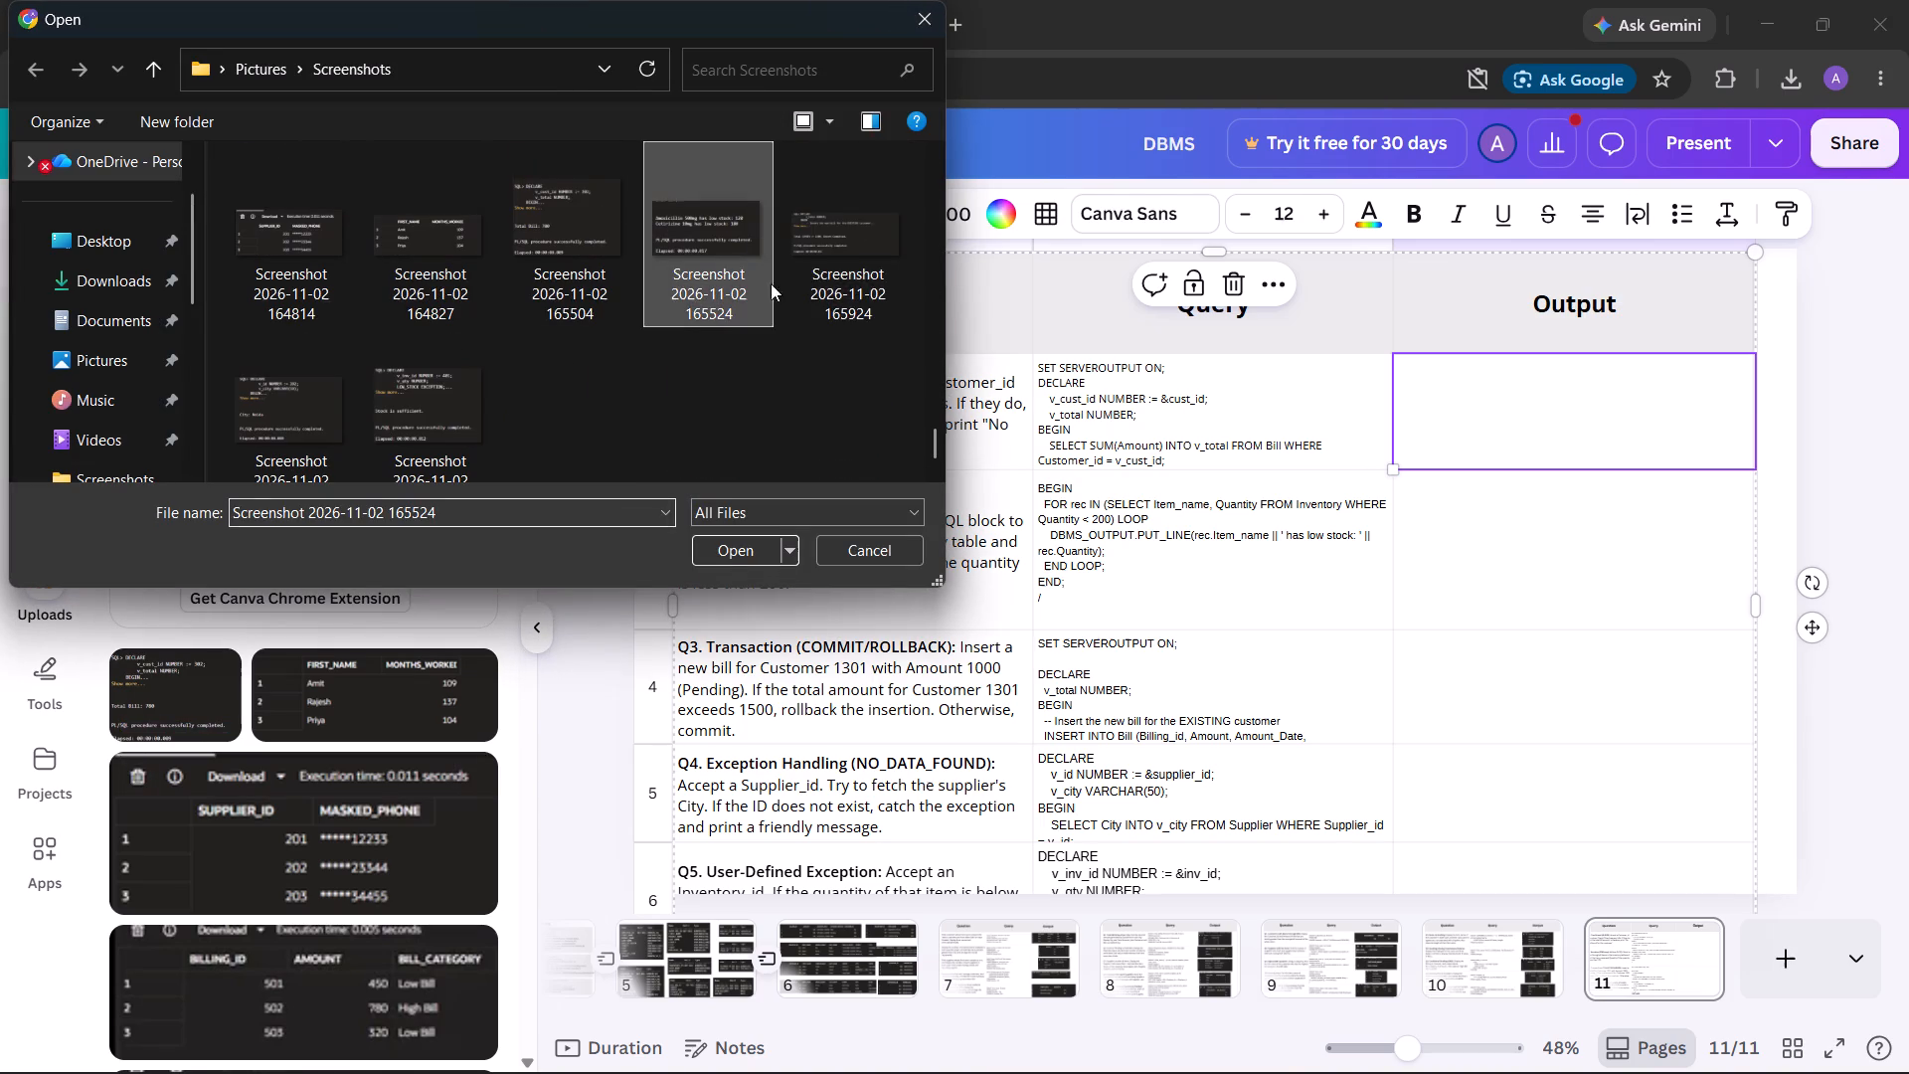
click(741, 562)
click(224, 306)
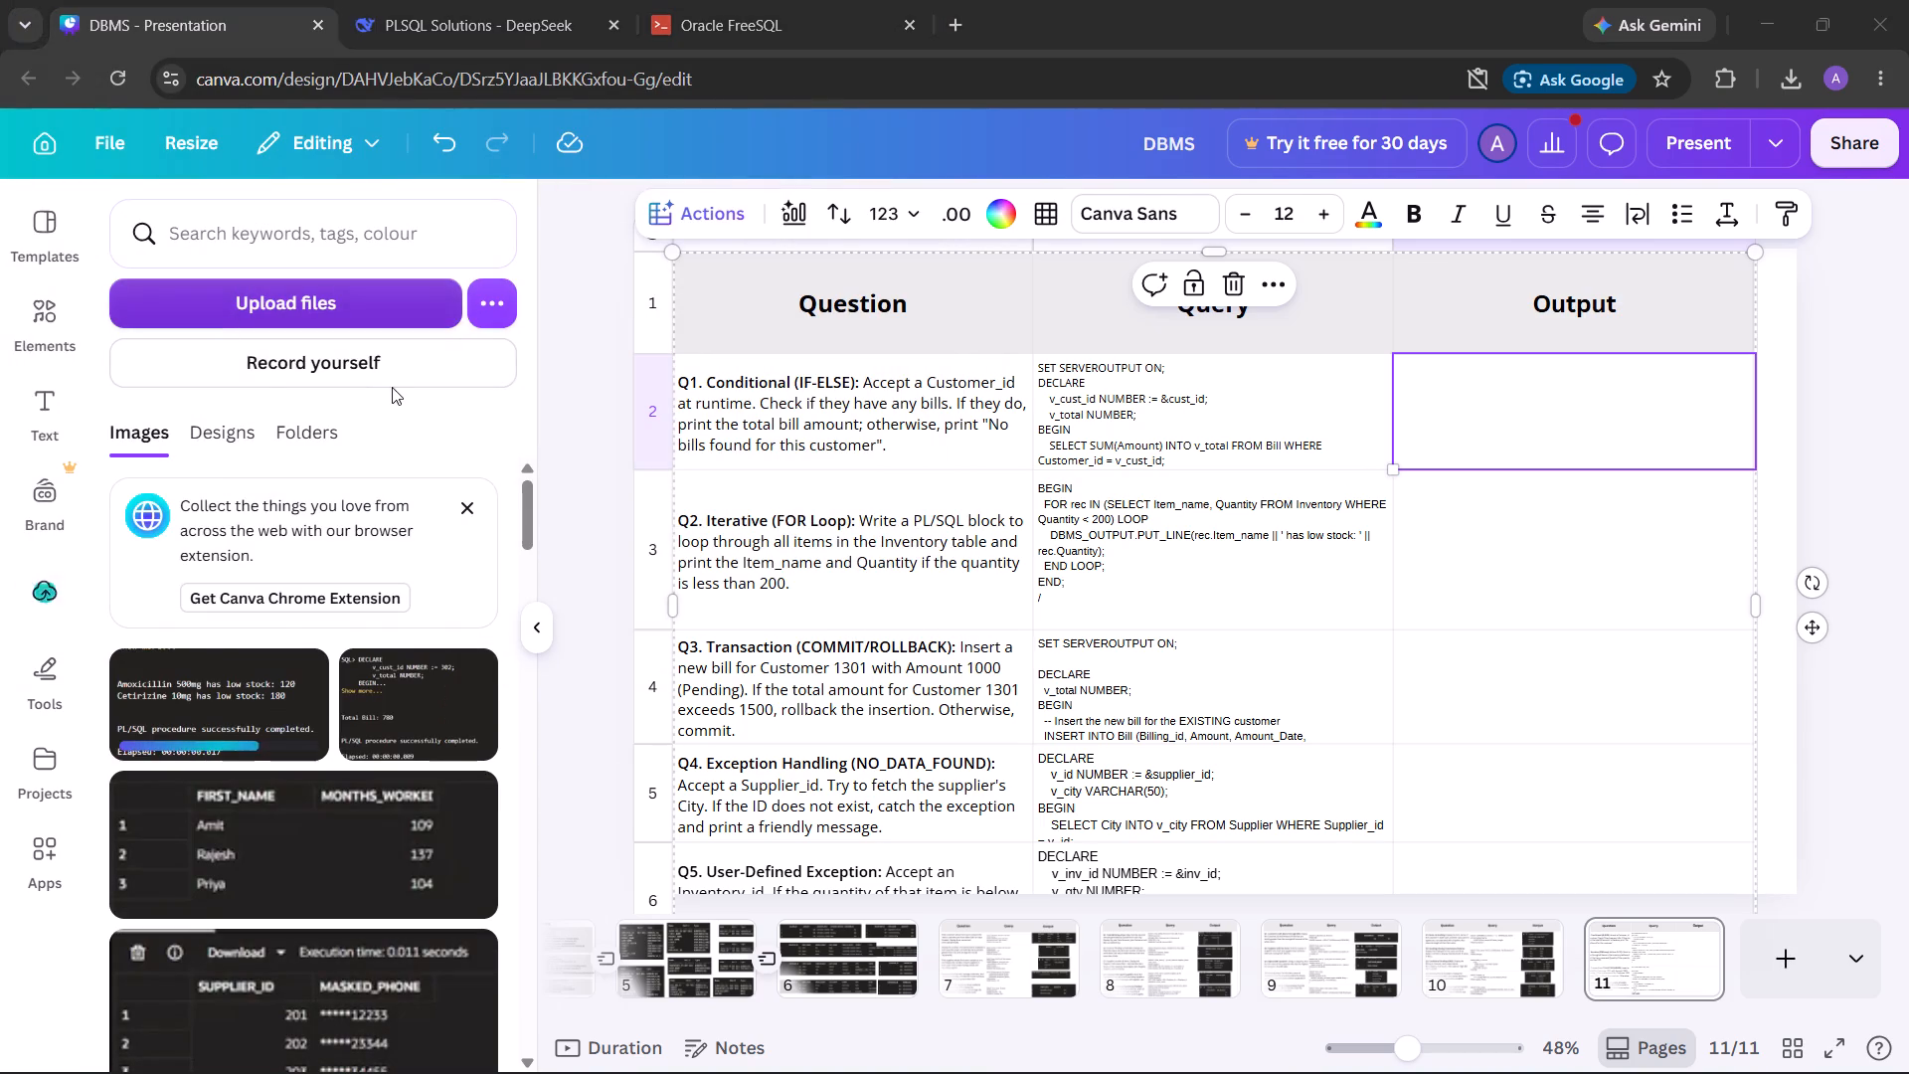
scroll(397, 390, down, 20)
scroll(397, 390, down, 15)
click(889, 205)
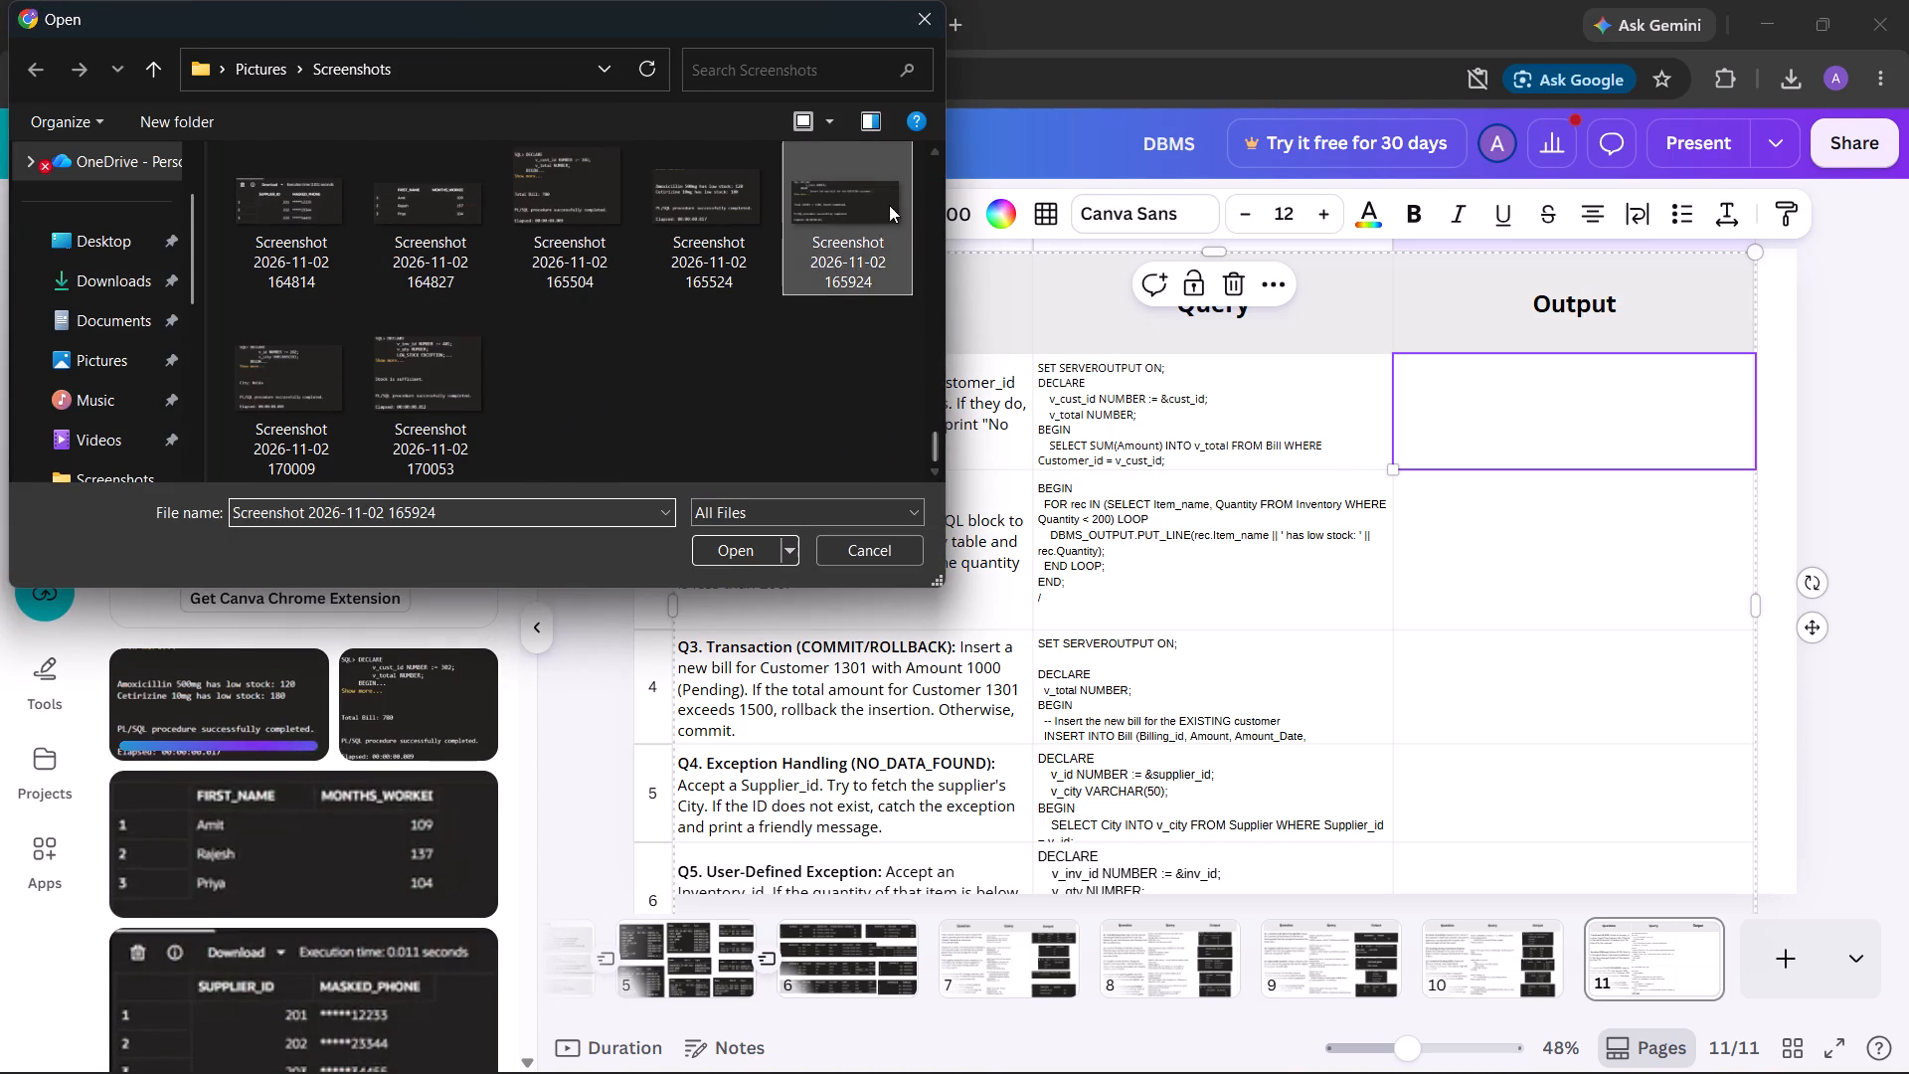
click(737, 554)
scroll(156, 584, down, 9)
click(298, 300)
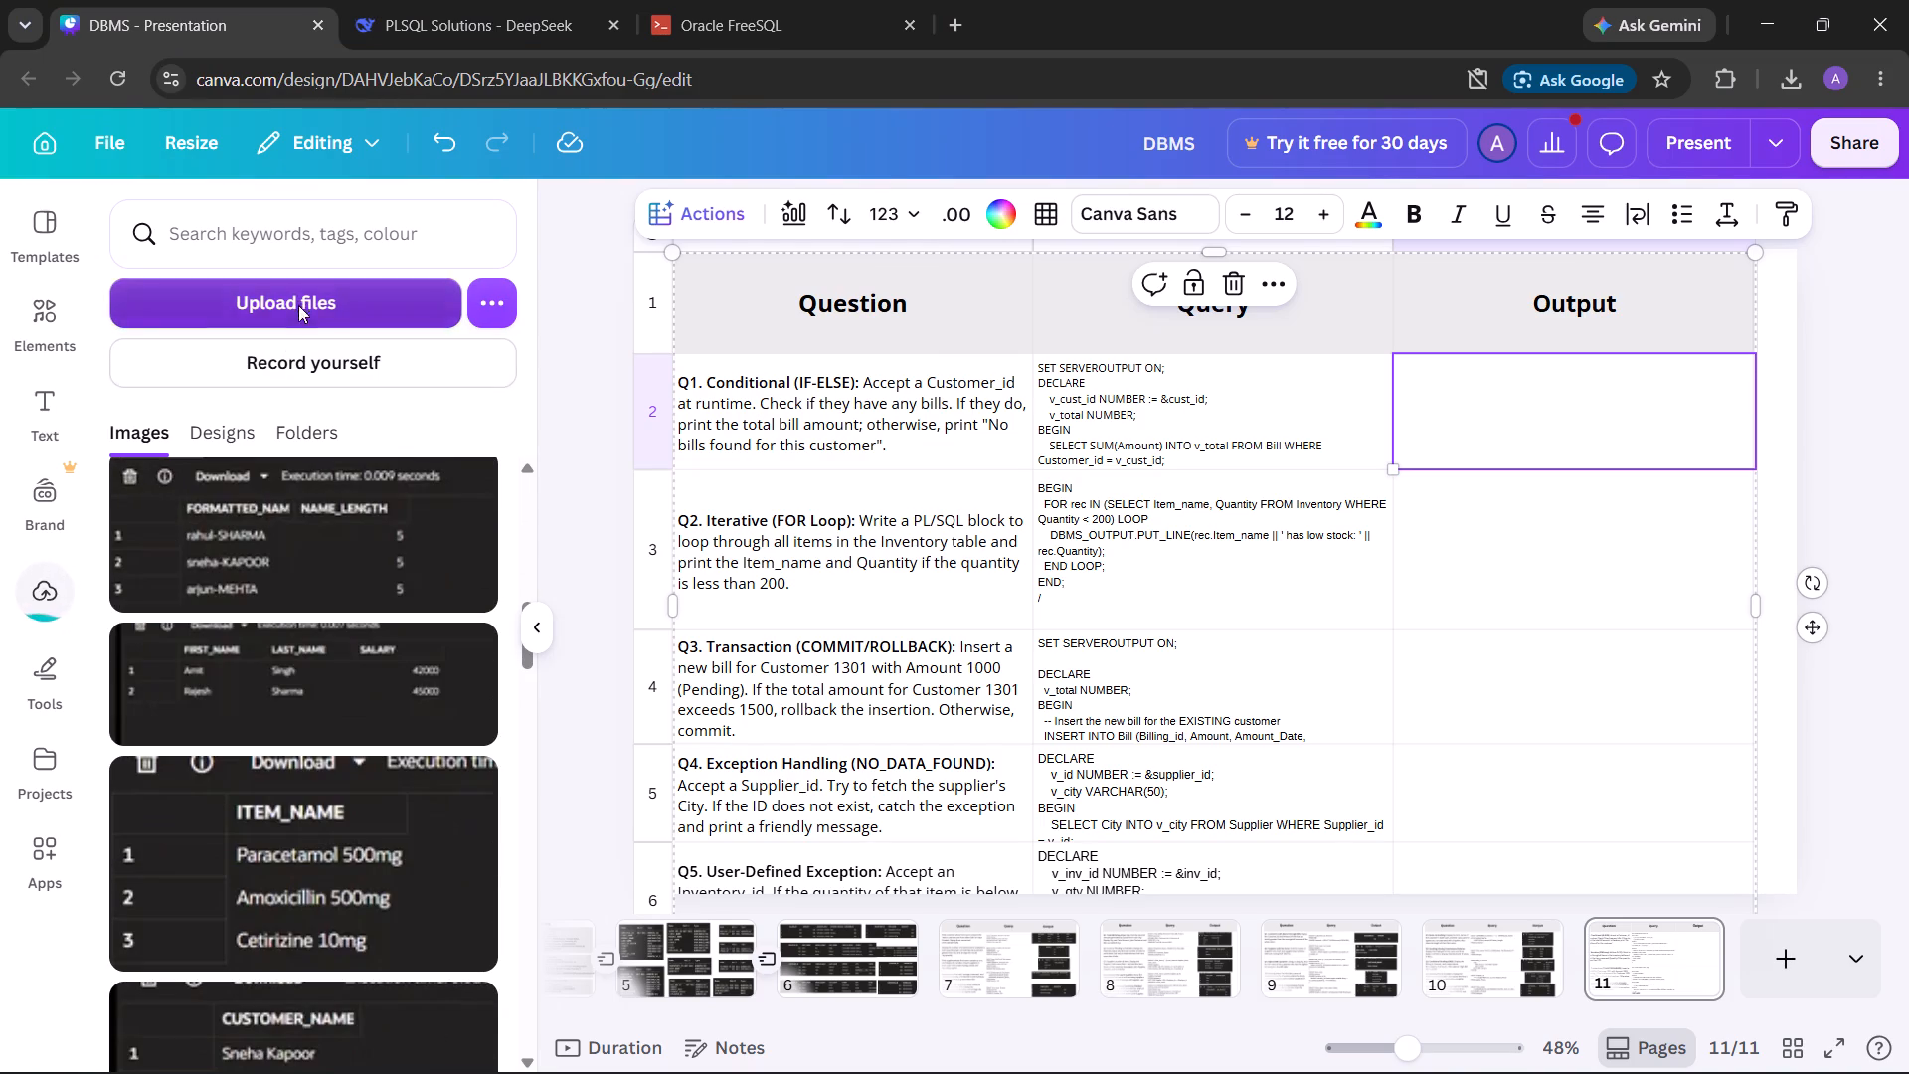
scroll(662, 421, down, 20)
scroll(662, 421, down, 20)
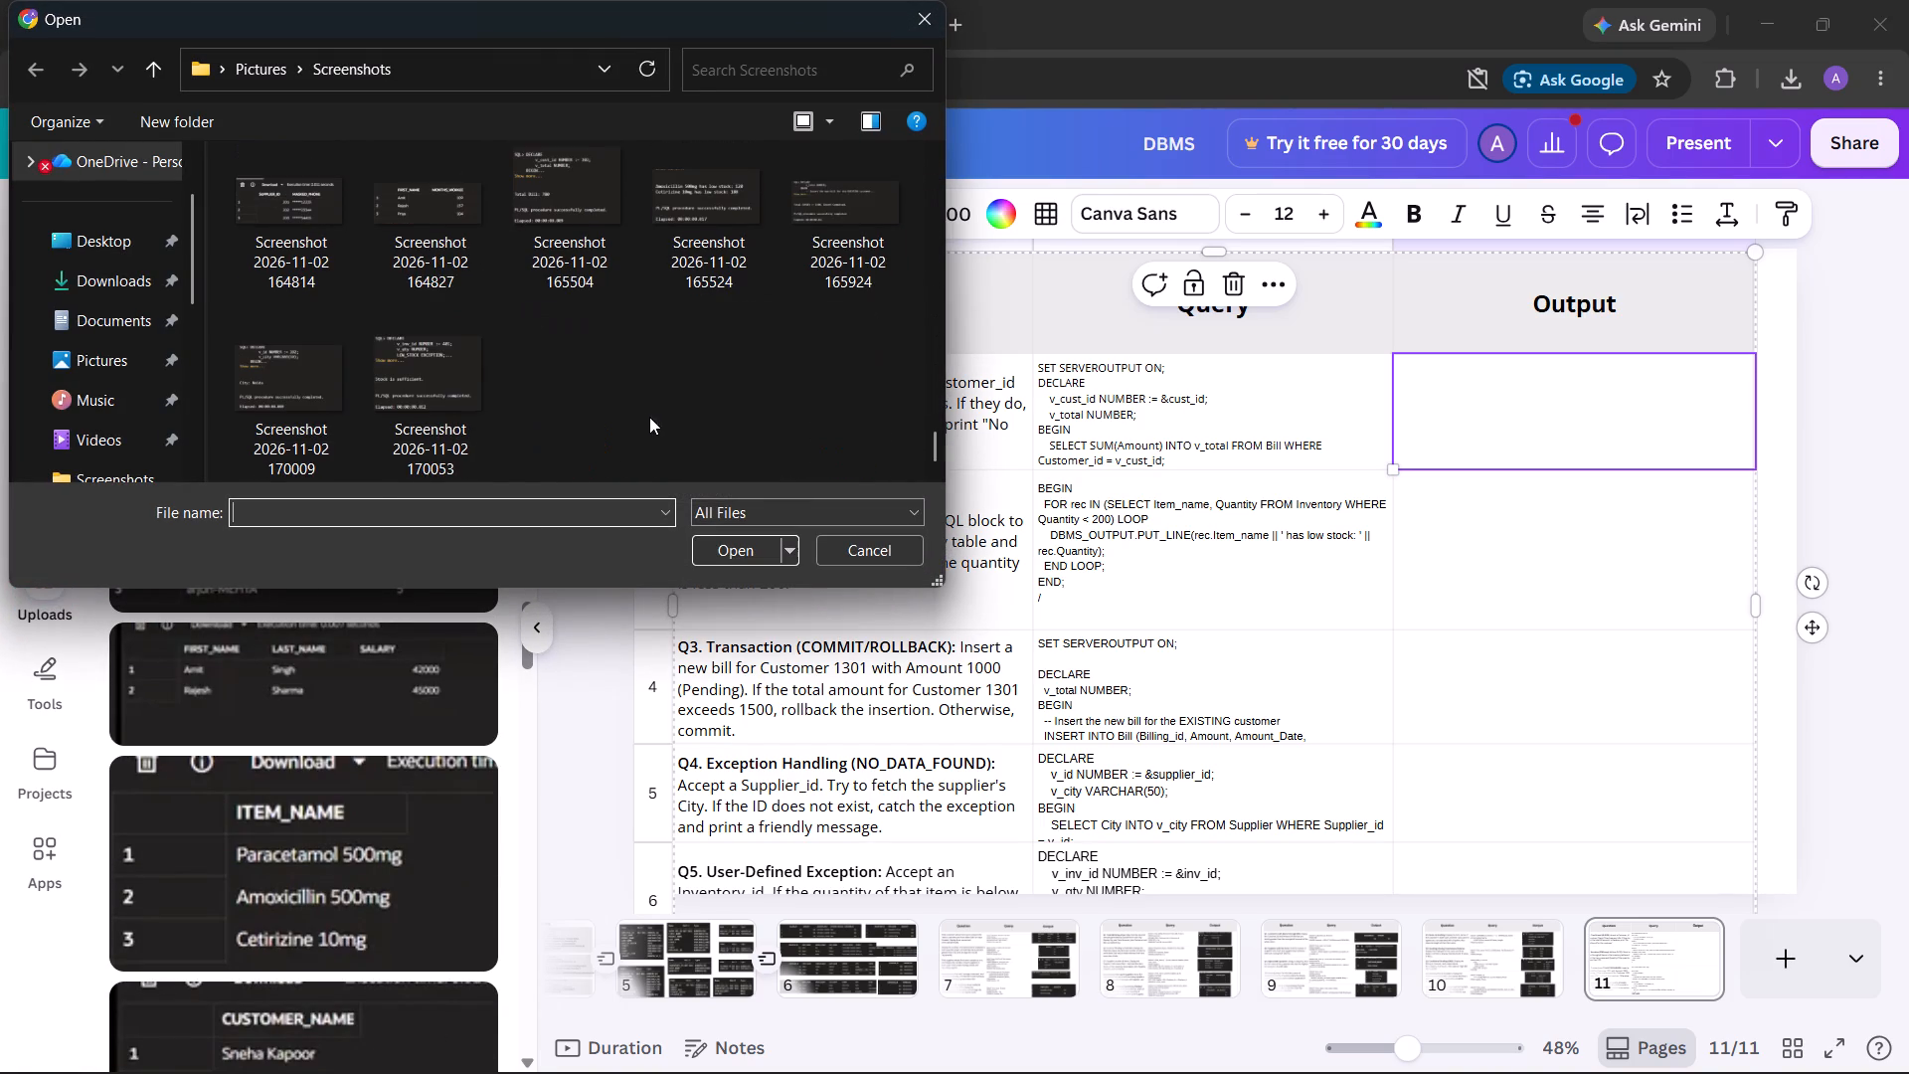
scroll(649, 417, down, 1)
click(297, 406)
click(757, 567)
click(740, 546)
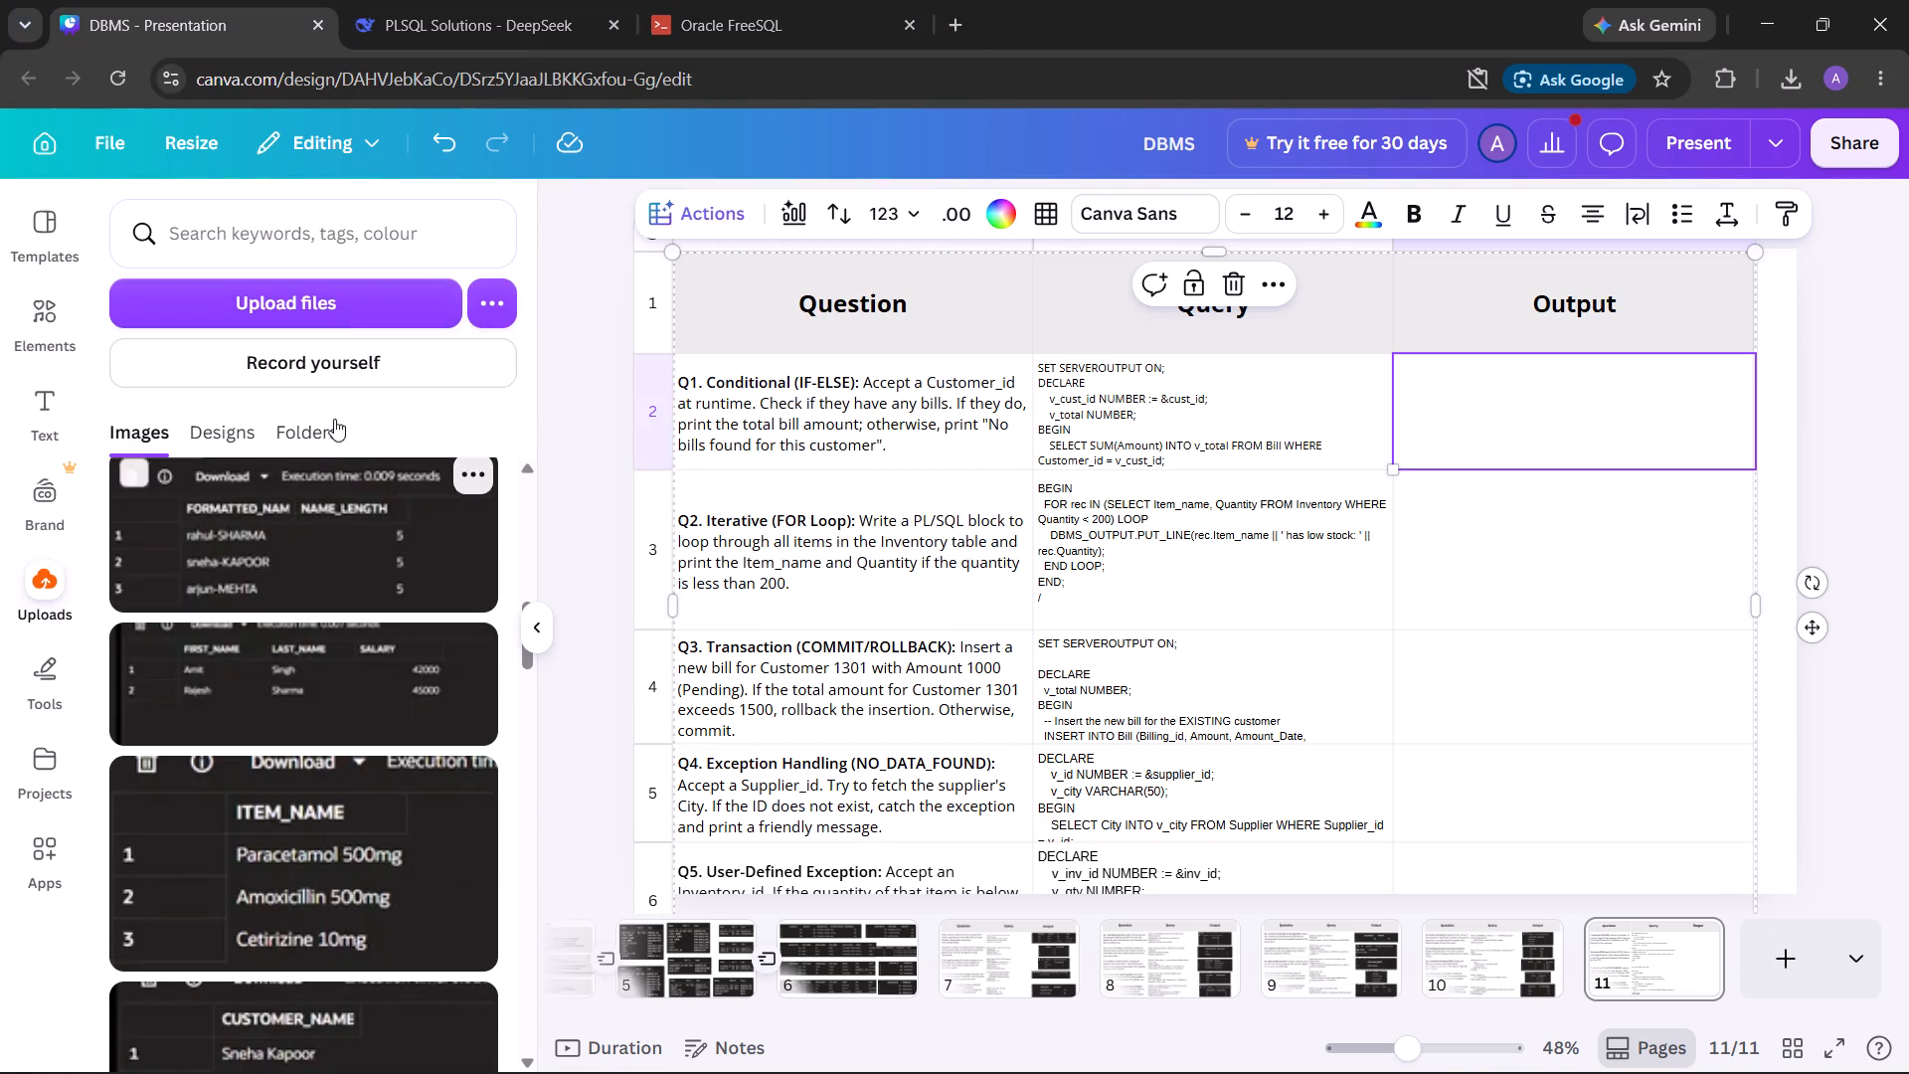
click(356, 281)
scroll(546, 344, down, 20)
scroll(546, 344, down, 12)
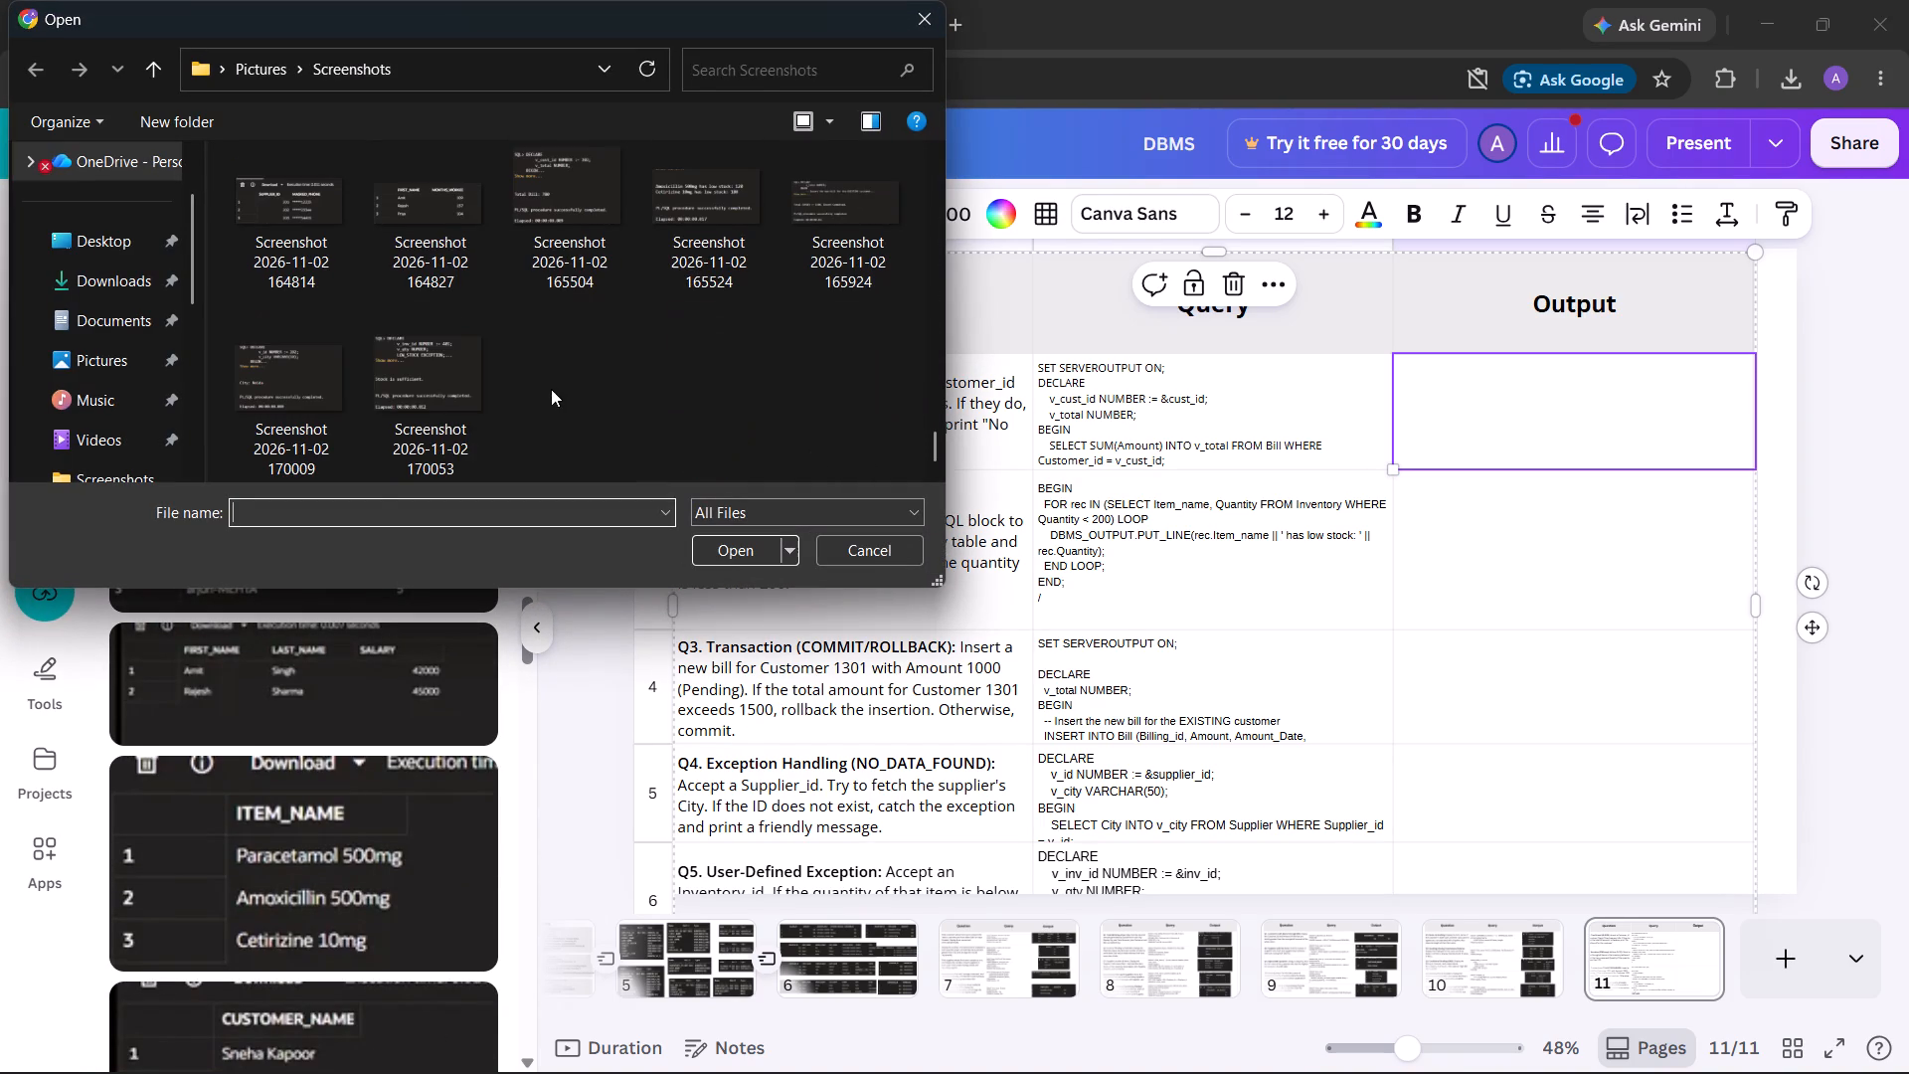
scroll(551, 389, down, 3)
click(423, 387)
click(758, 558)
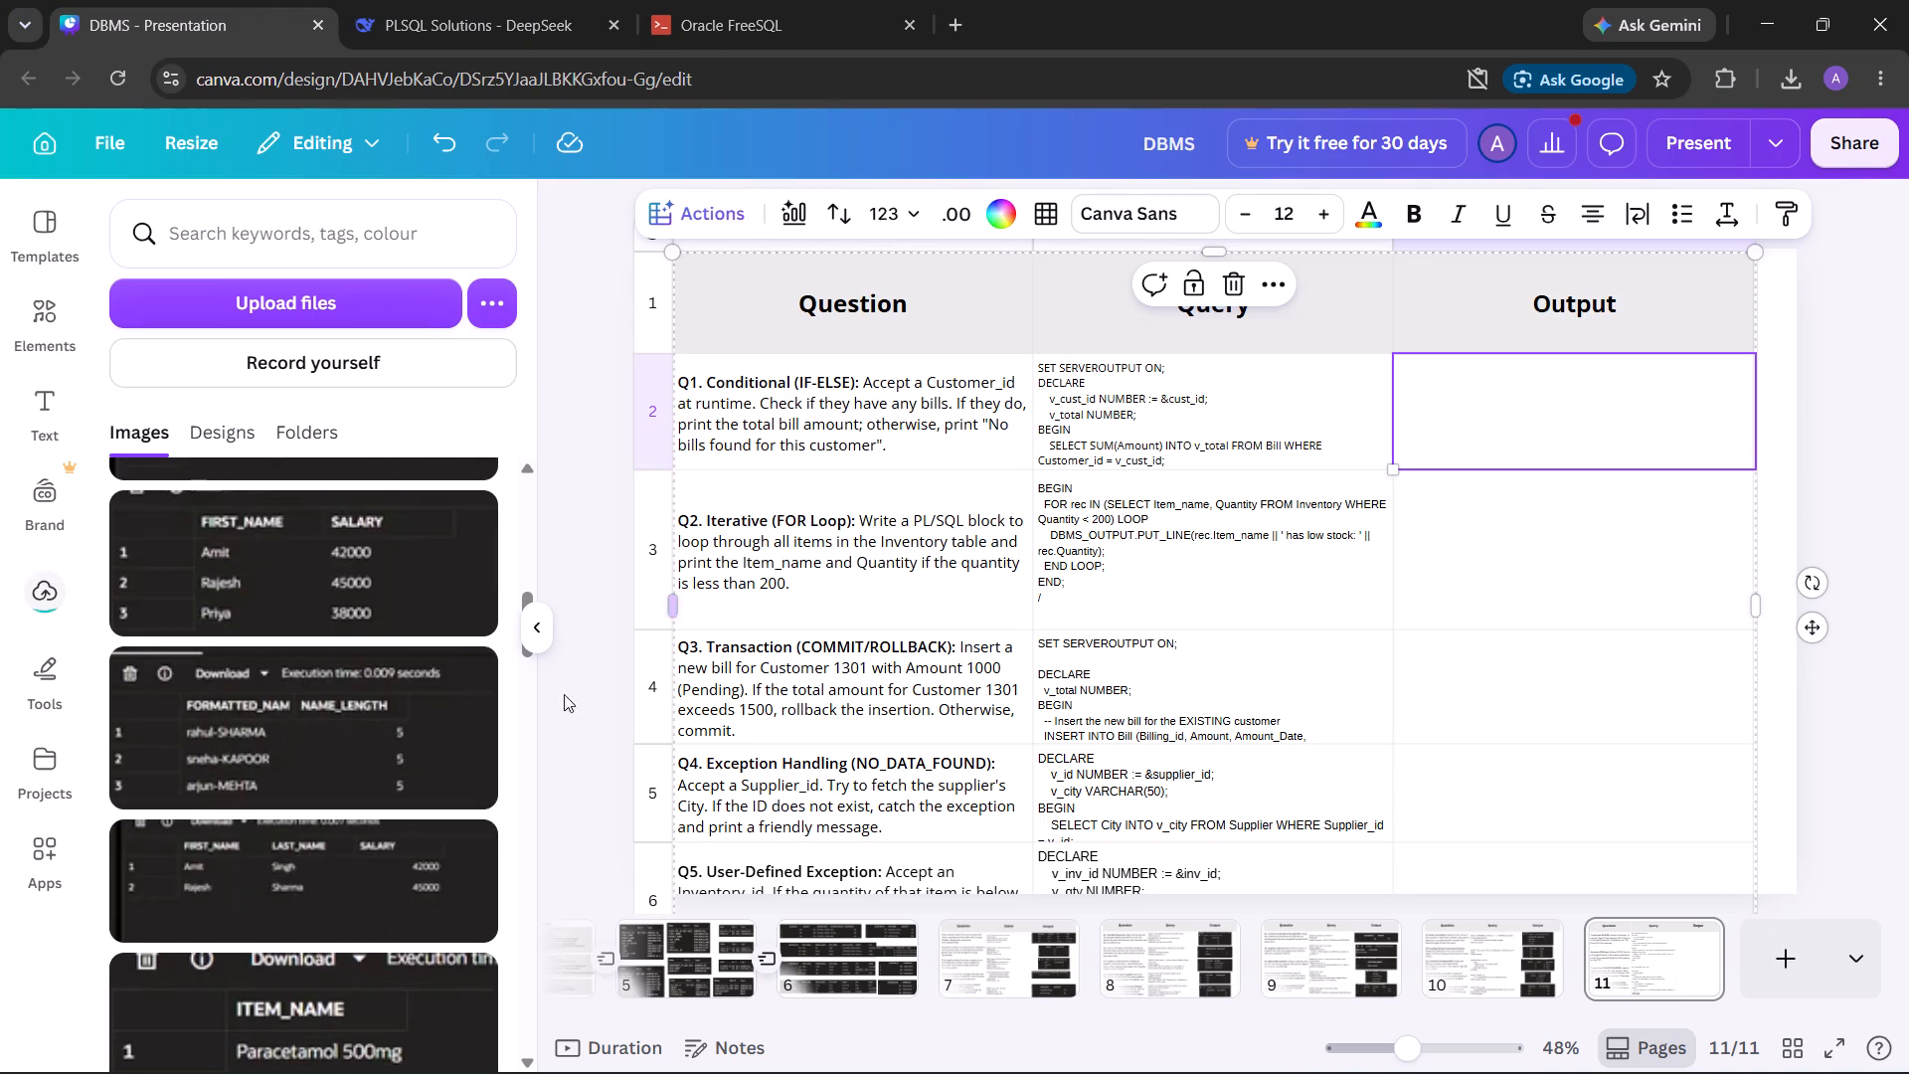
Insert the uploaded Total Bill output screenshot into the Q1 row's Output cell and enlarge it slightly.
scroll(409, 582, up, 14)
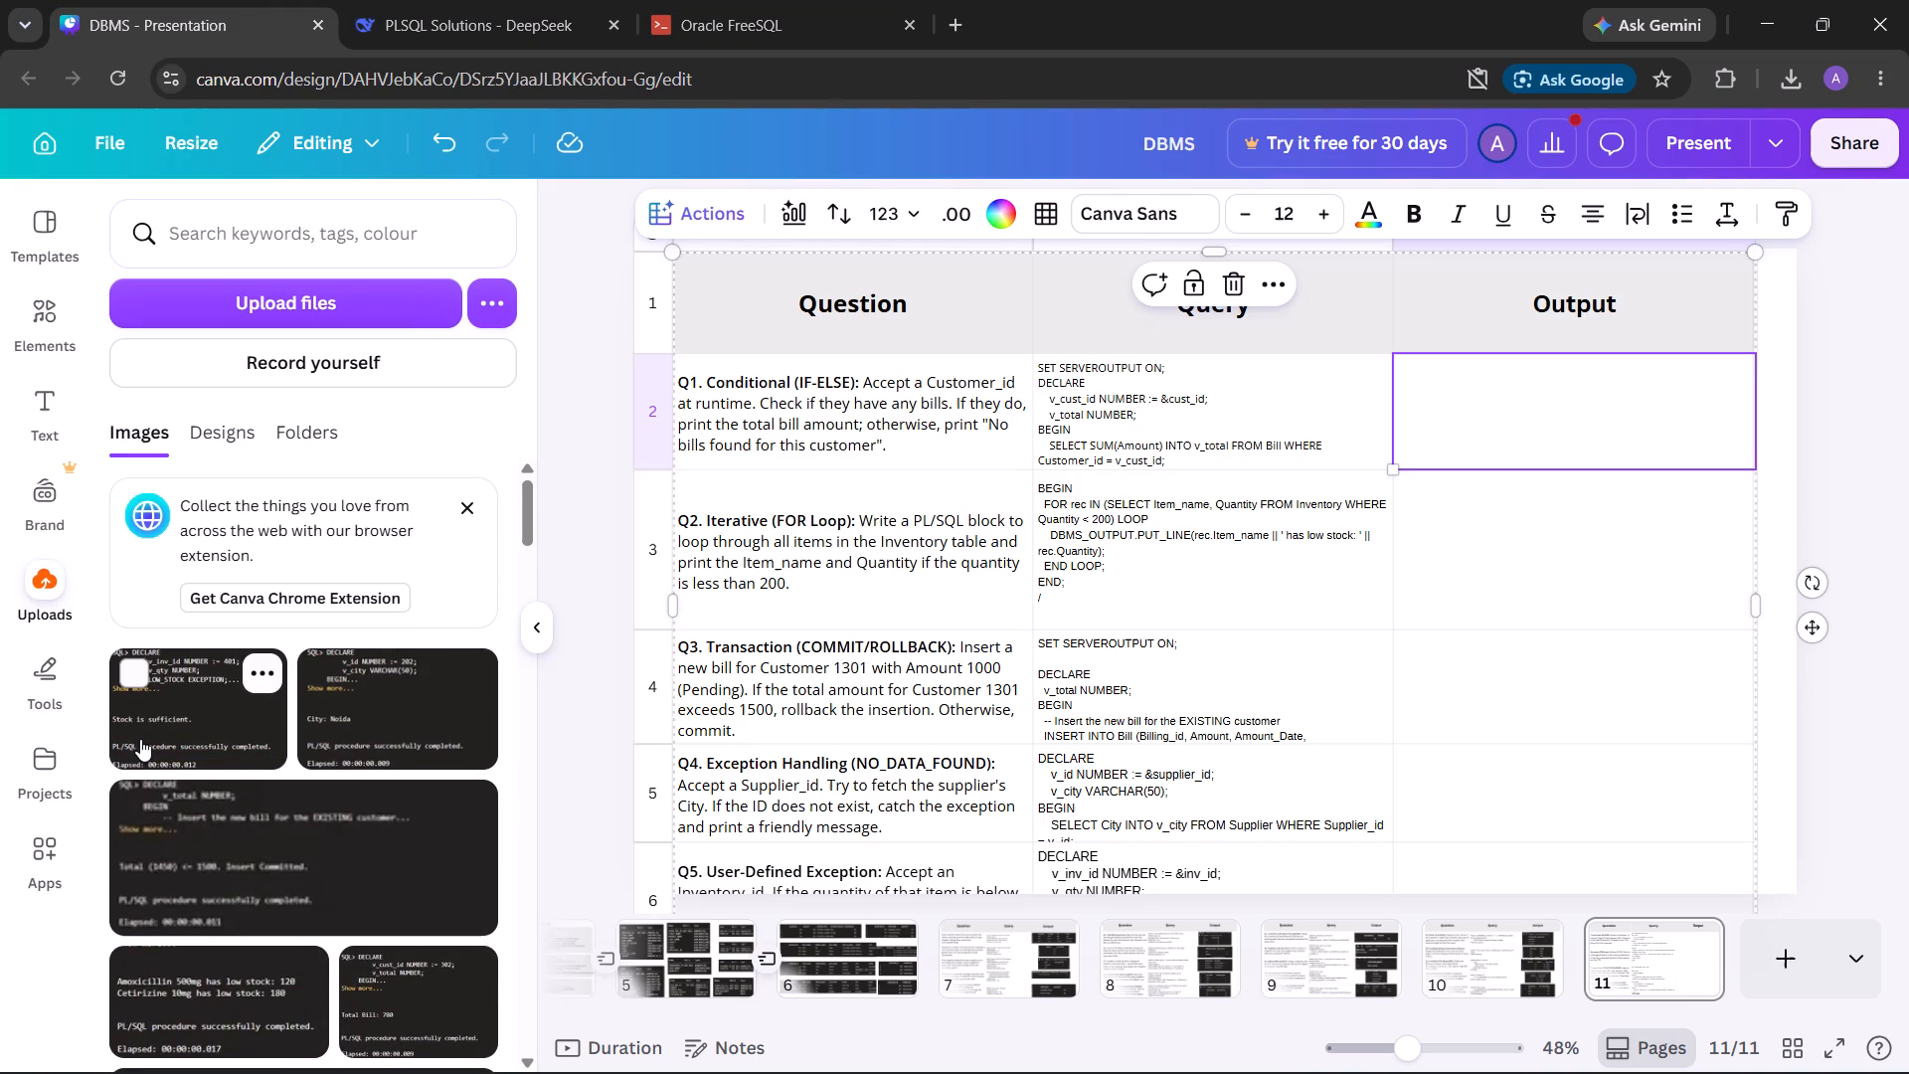
scroll(430, 983, down, 2)
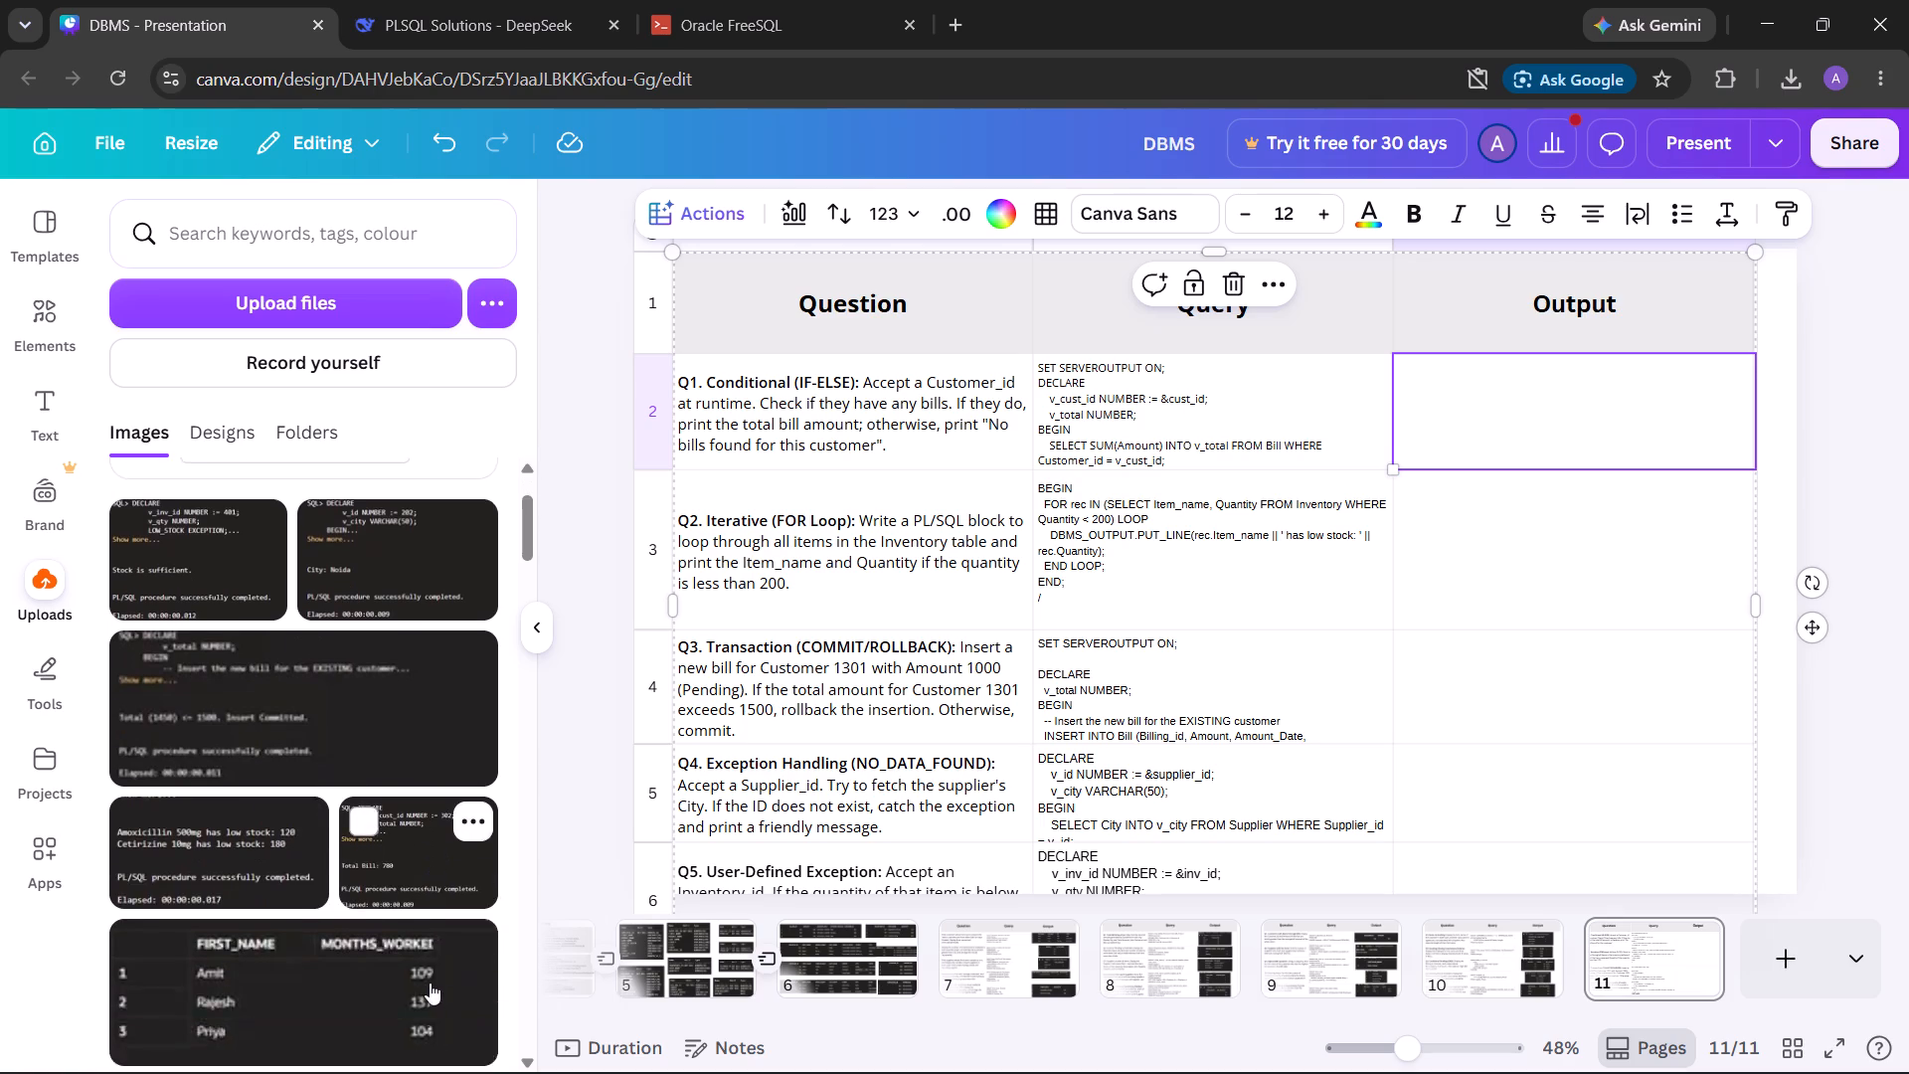
click(434, 764)
click(1581, 412)
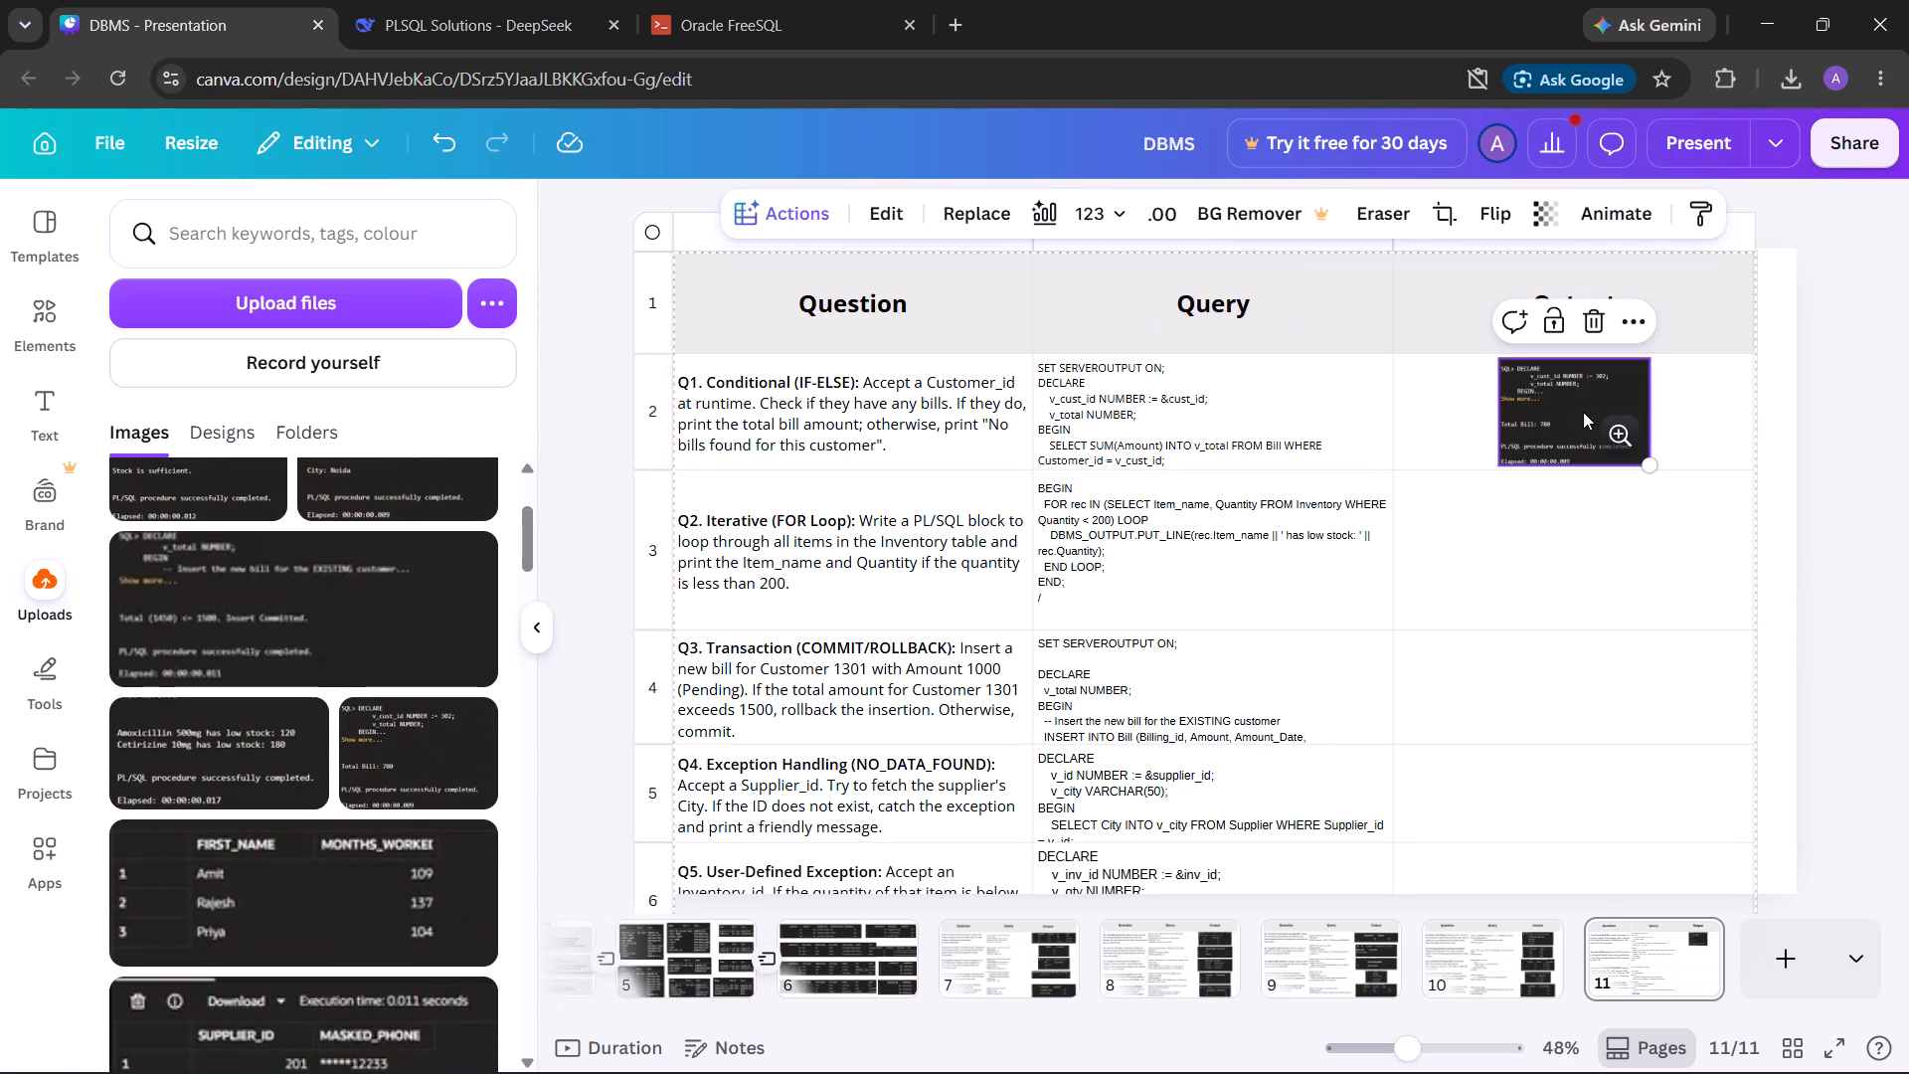
drag(1652, 469, 1676, 455)
click(1656, 410)
click(1547, 415)
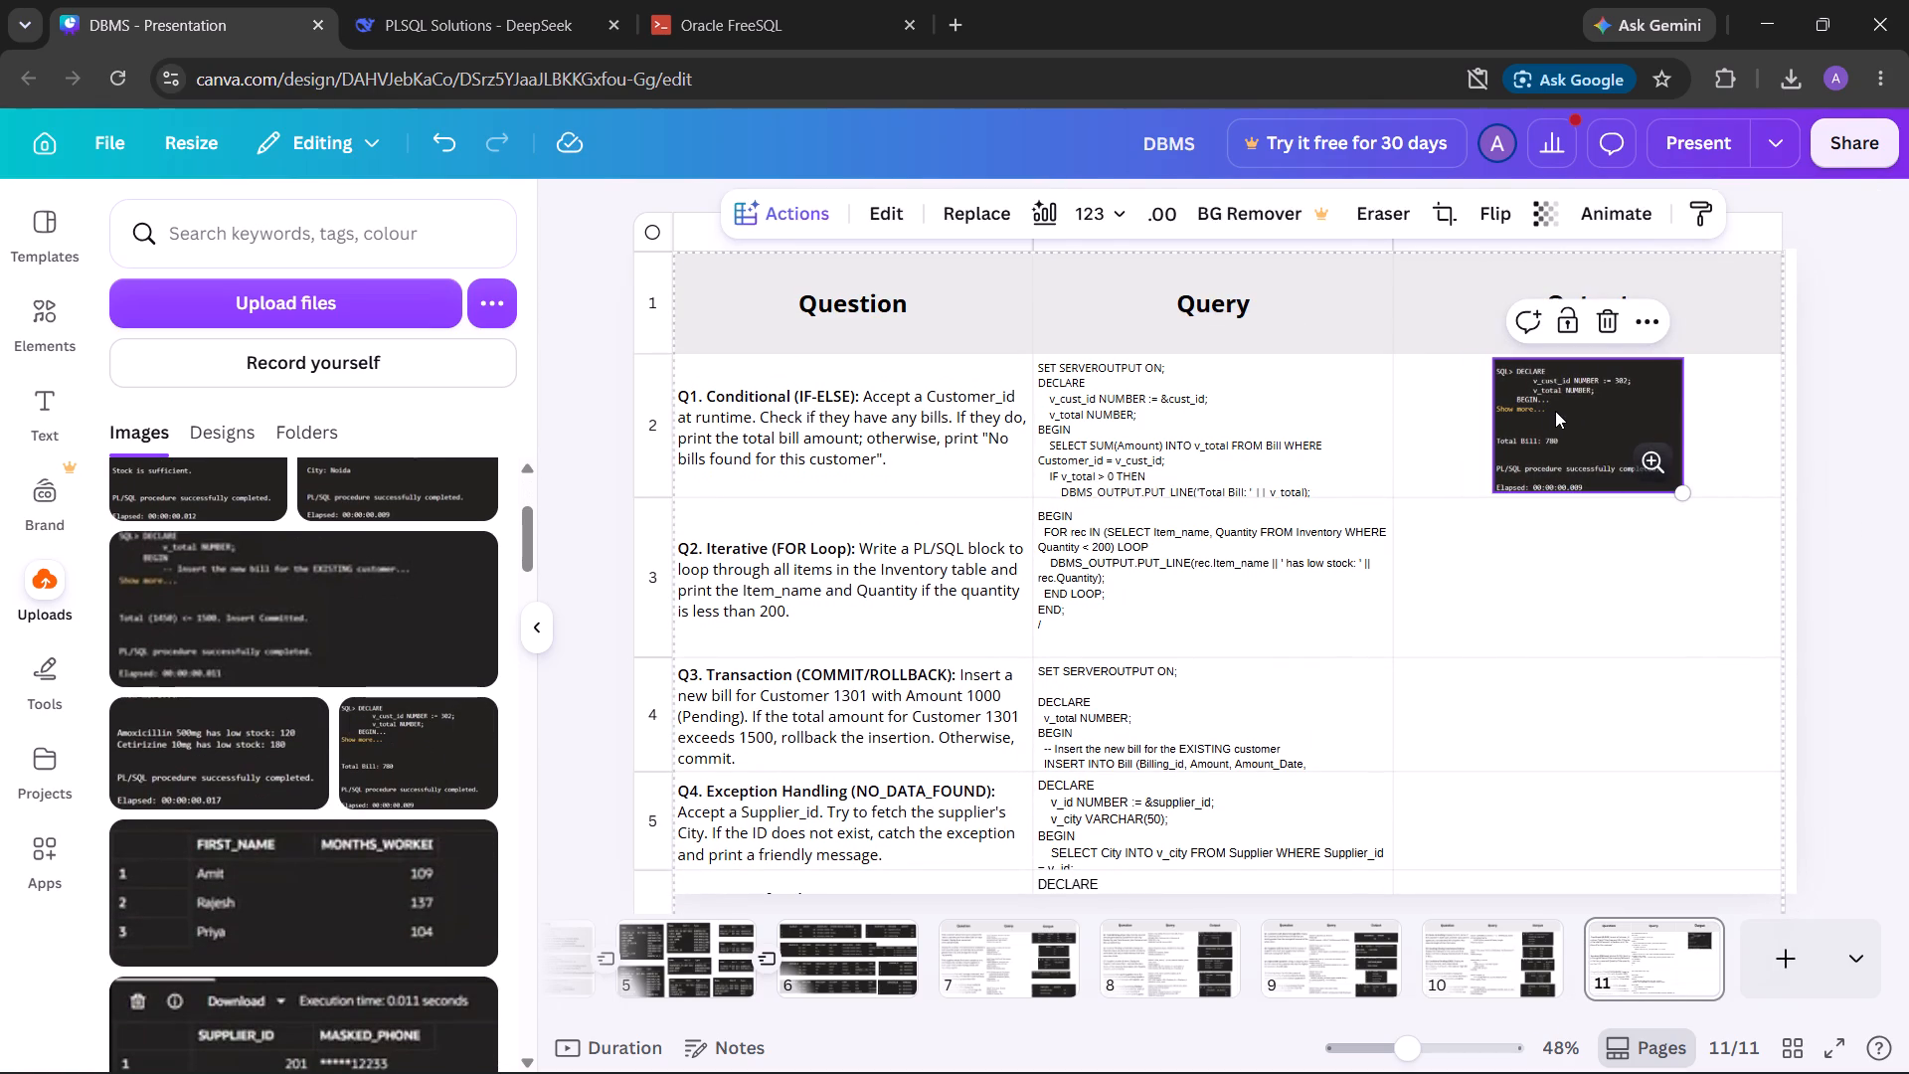
click(1649, 327)
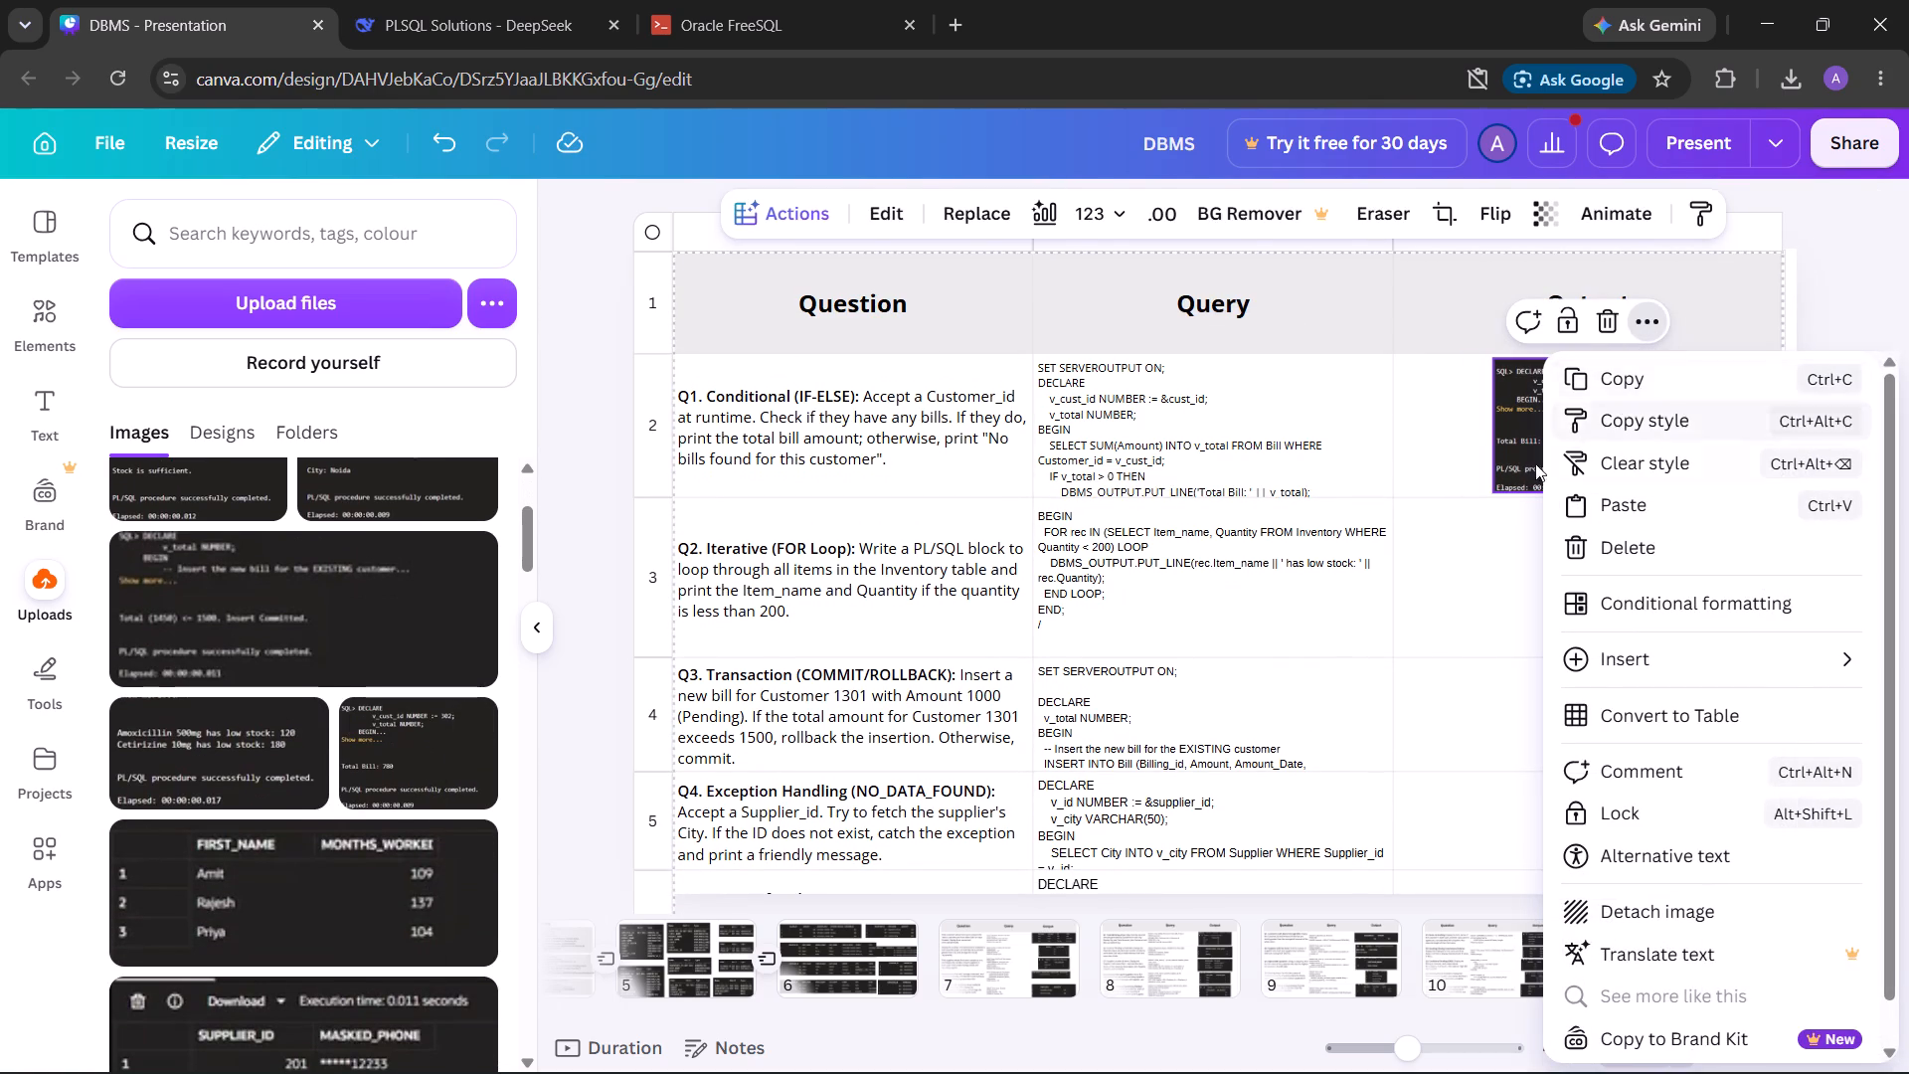
click(1497, 476)
Insert the uploaded Amoxicillin and Cetirizine low-stock screenshot into the Q2 row's Output cell.
click(1516, 526)
click(1495, 537)
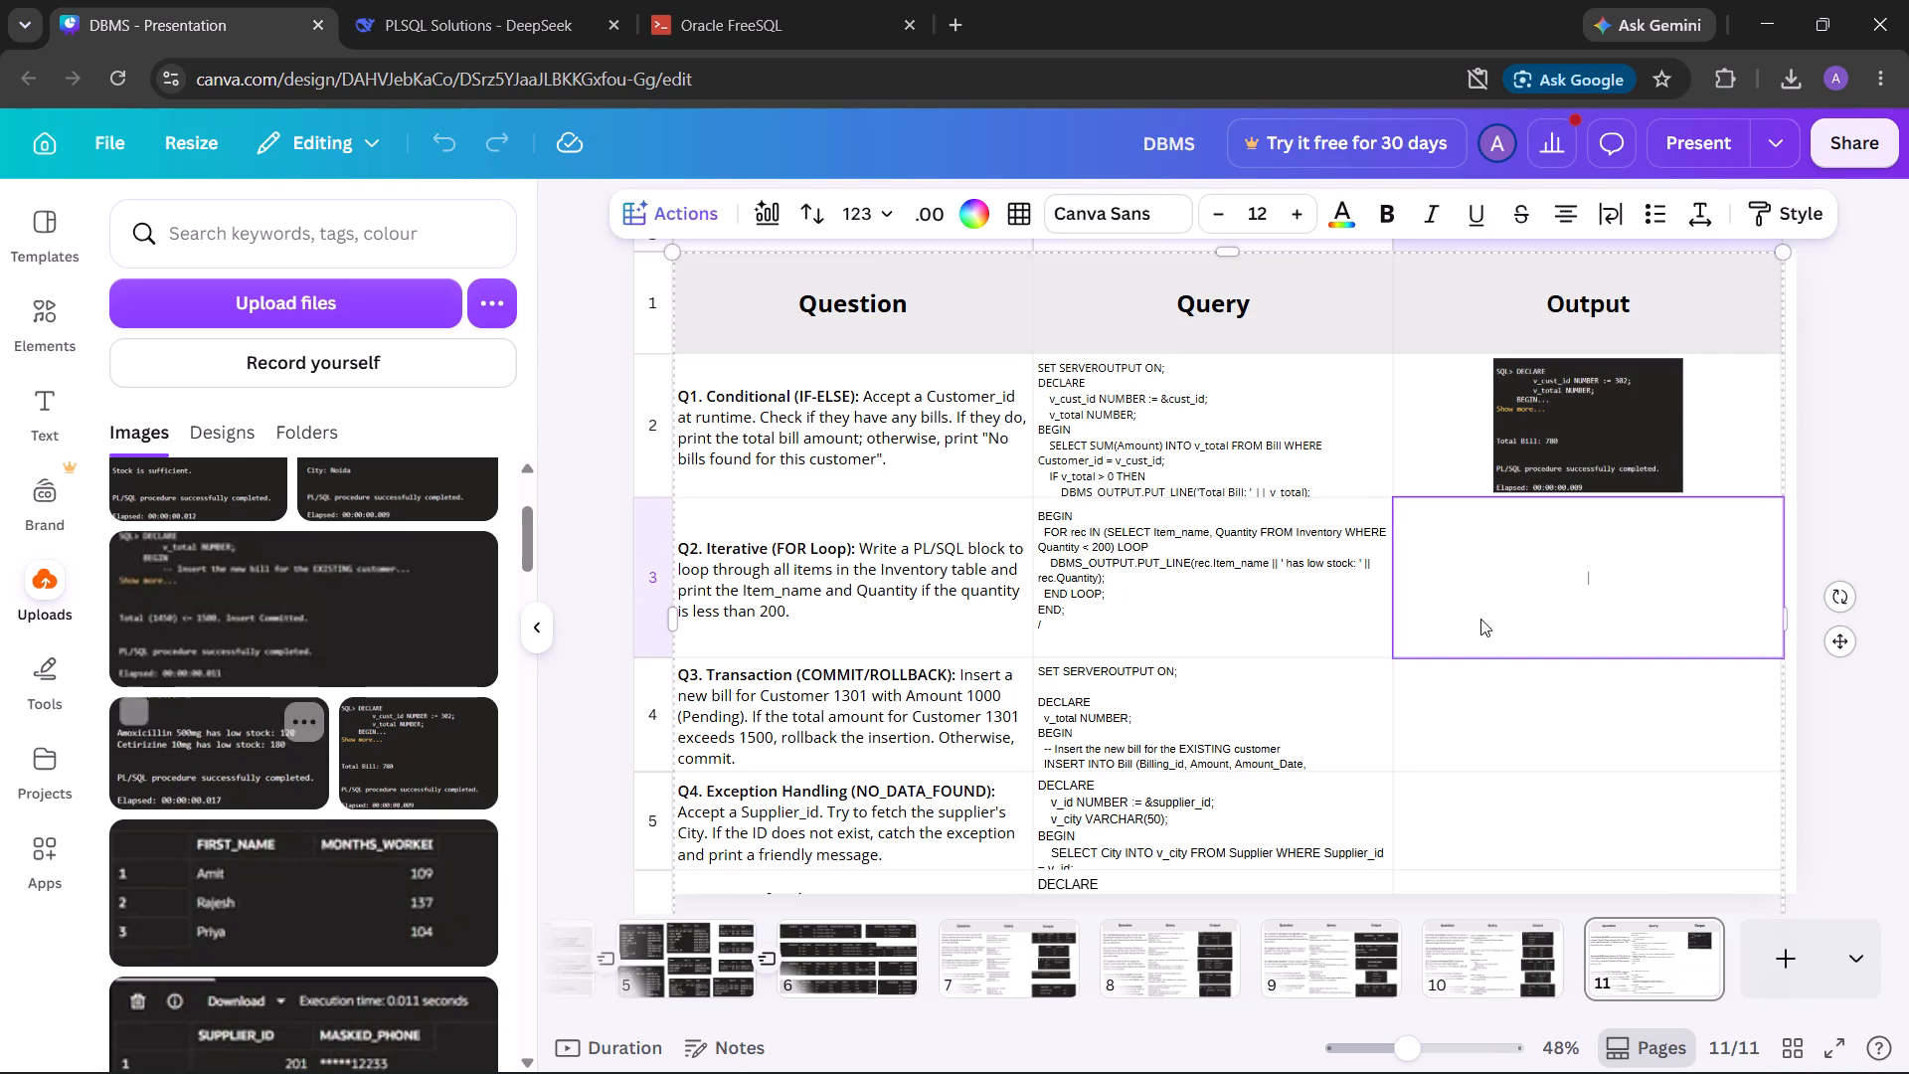
click(246, 731)
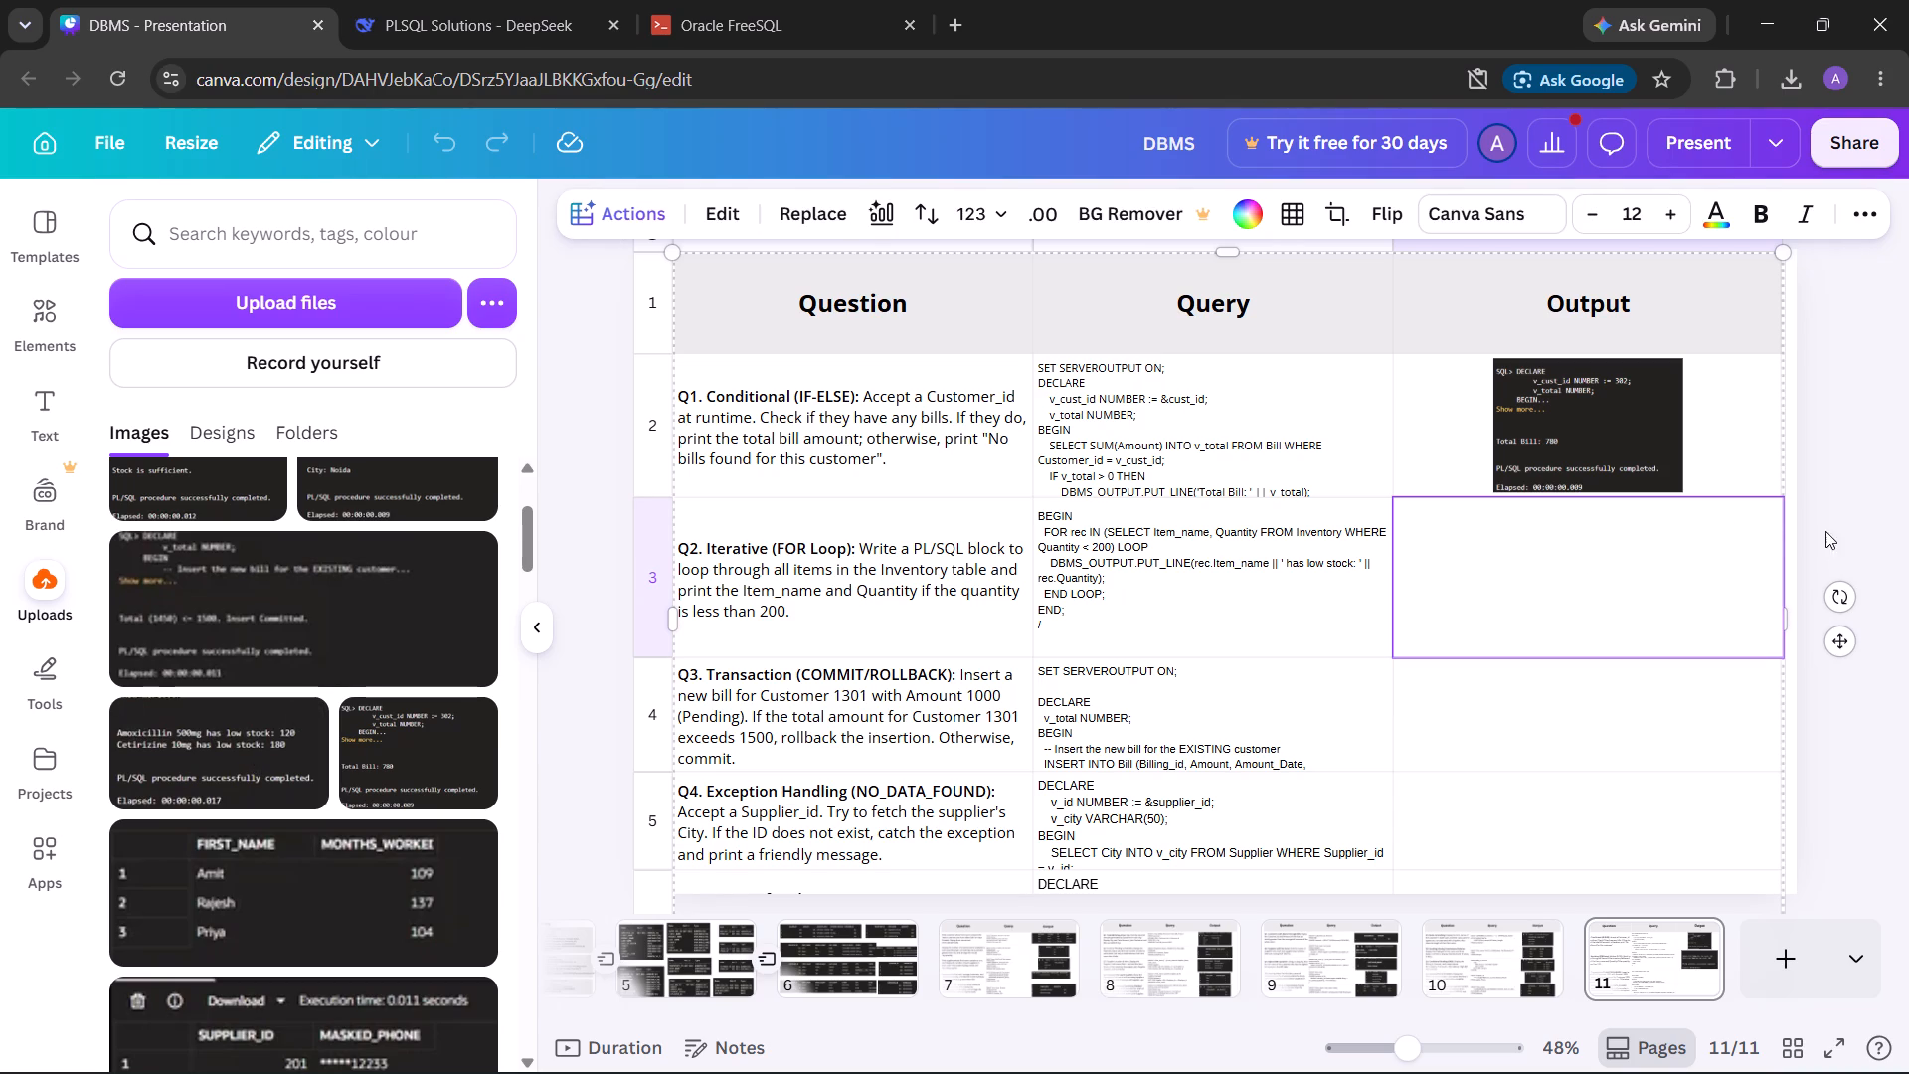
Insert the uploaded "Insert Committed" output screenshot into the Q3 Transaction row's Output cell.
click(1616, 977)
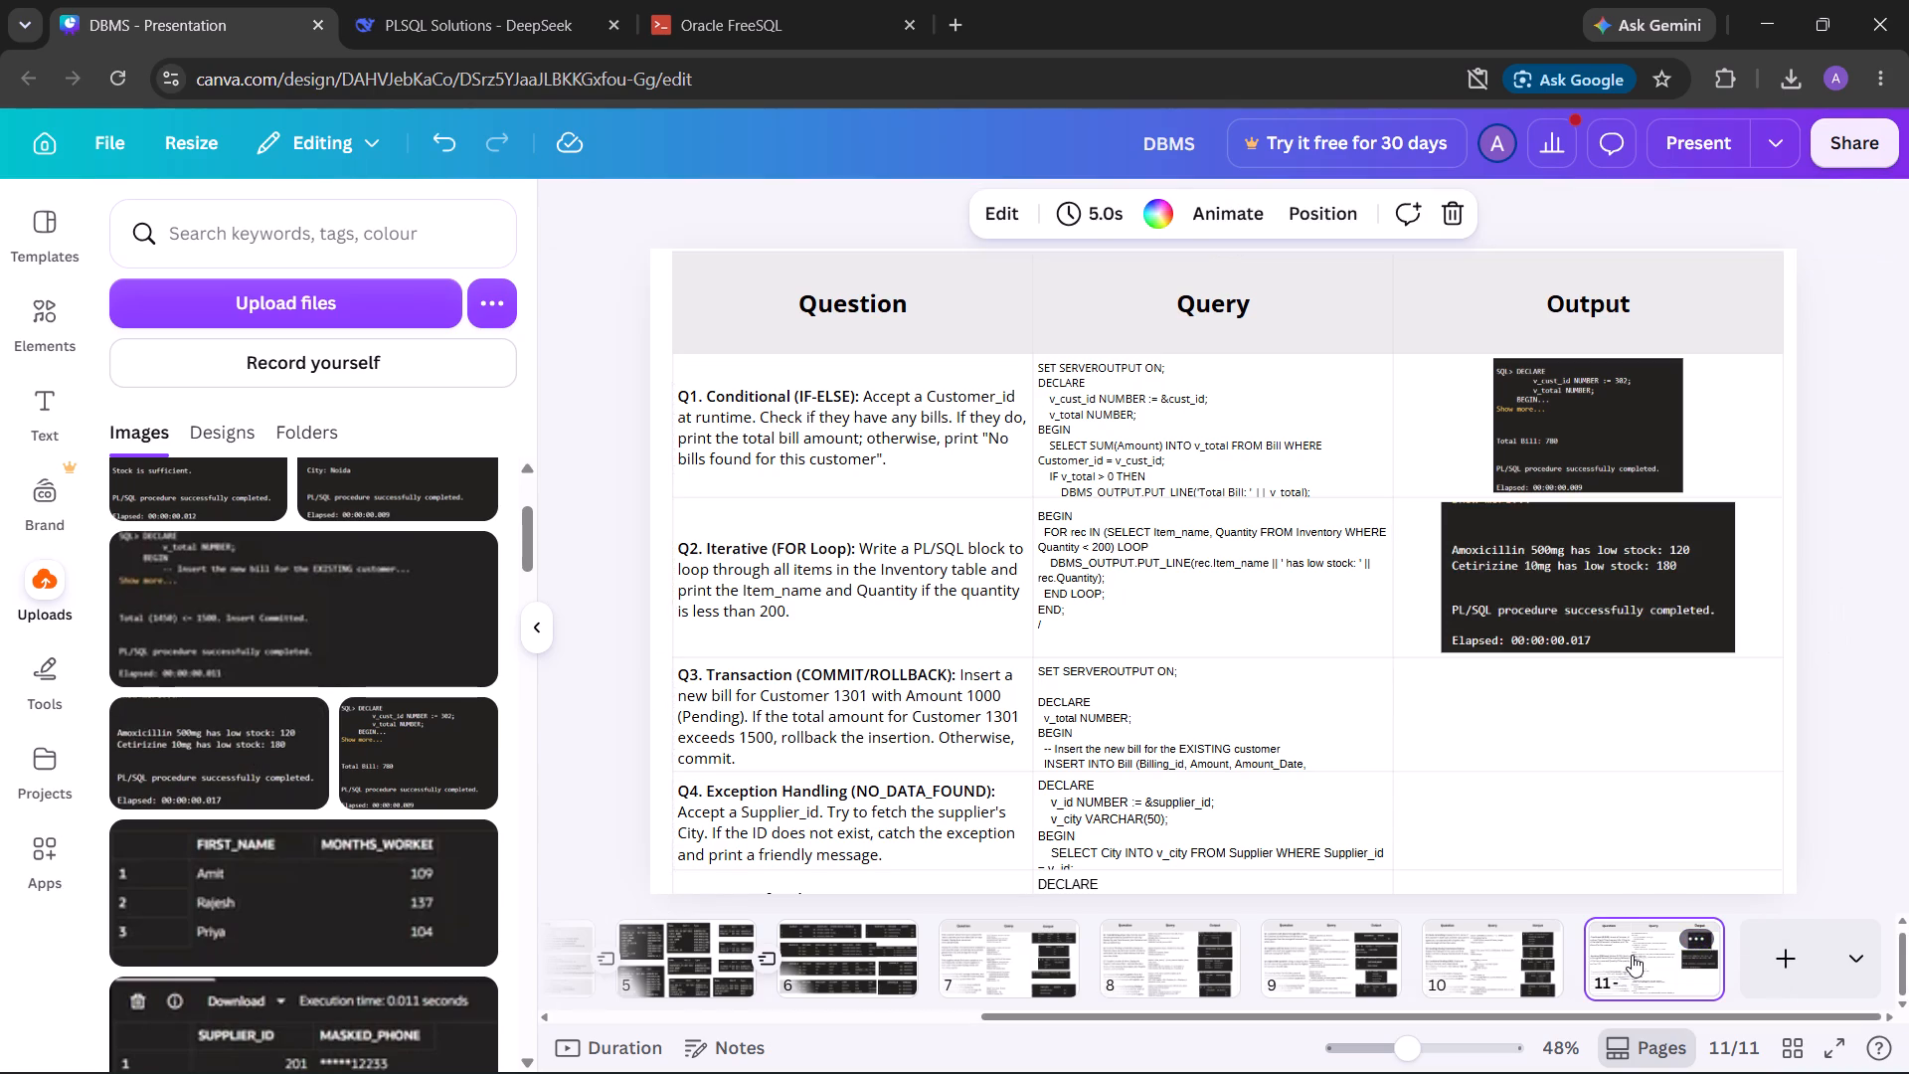
double_click(1489, 703)
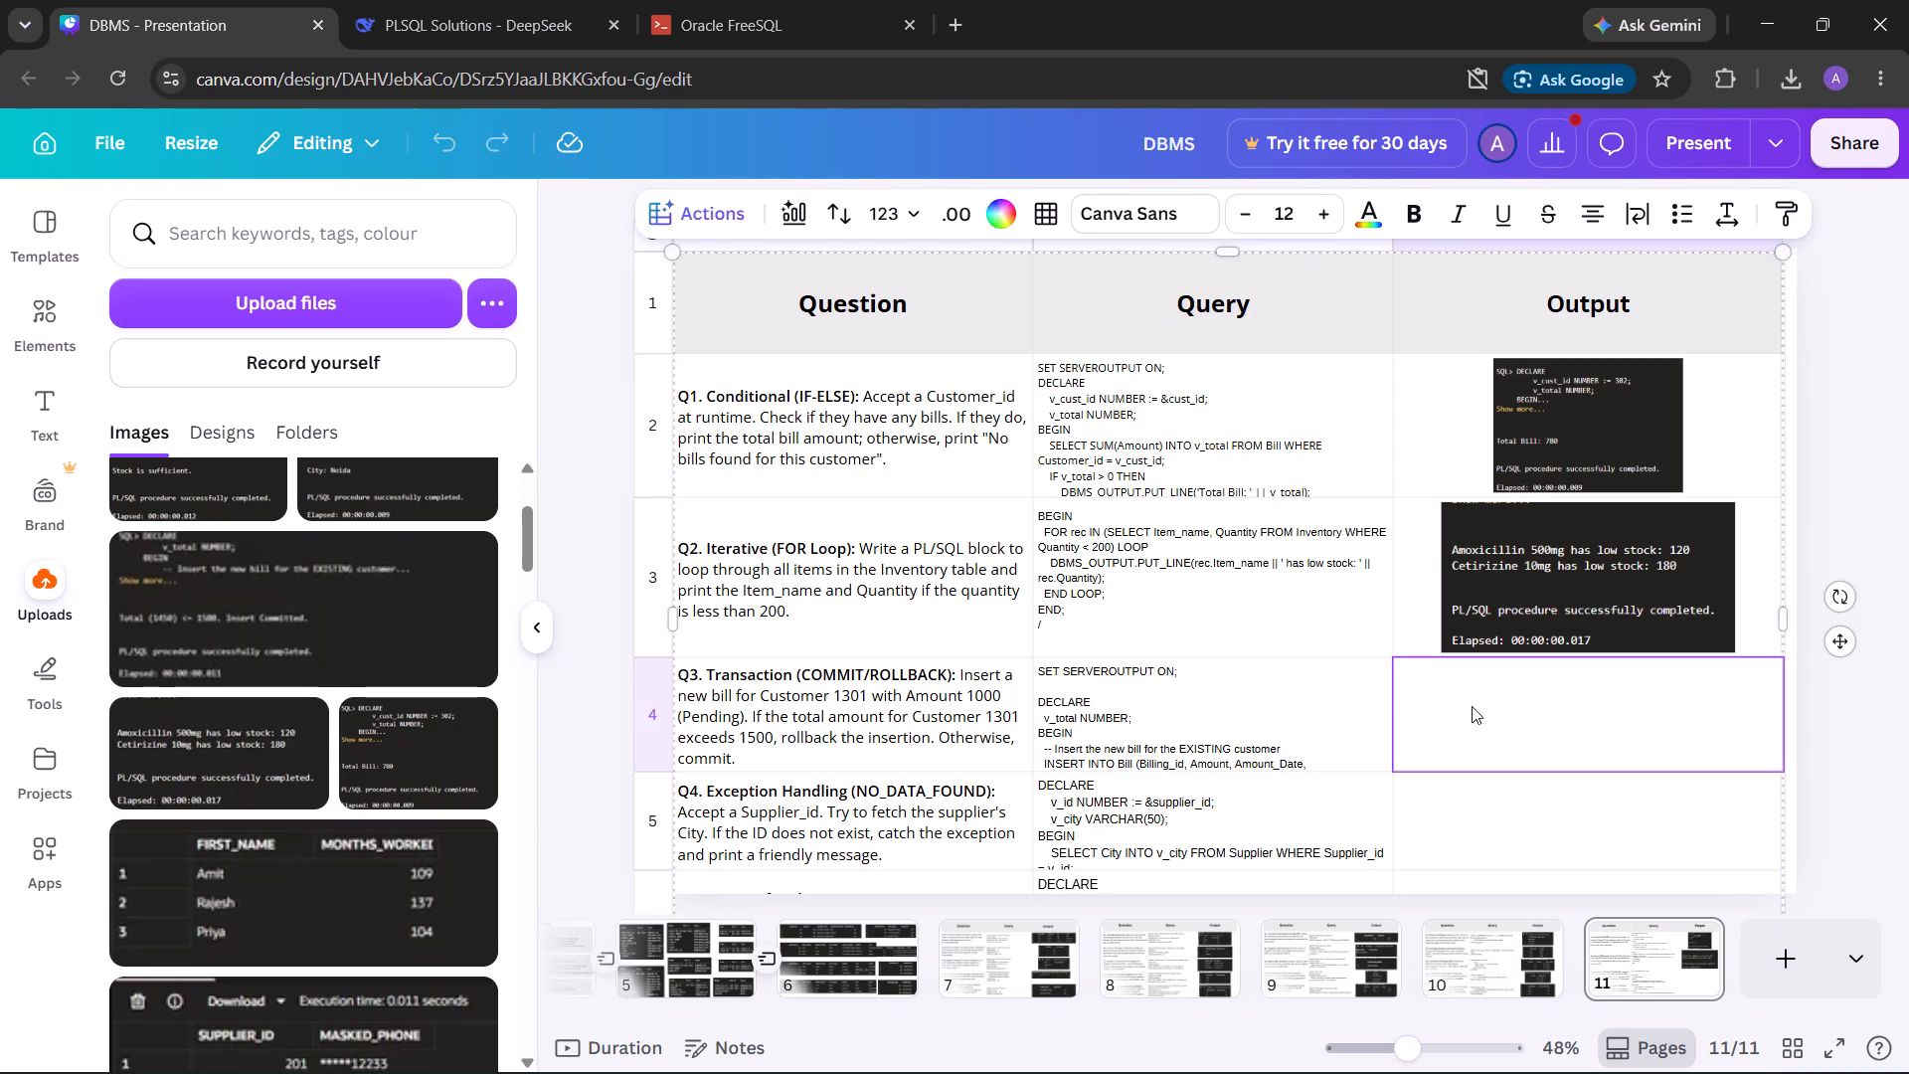
click(301, 587)
click(1619, 952)
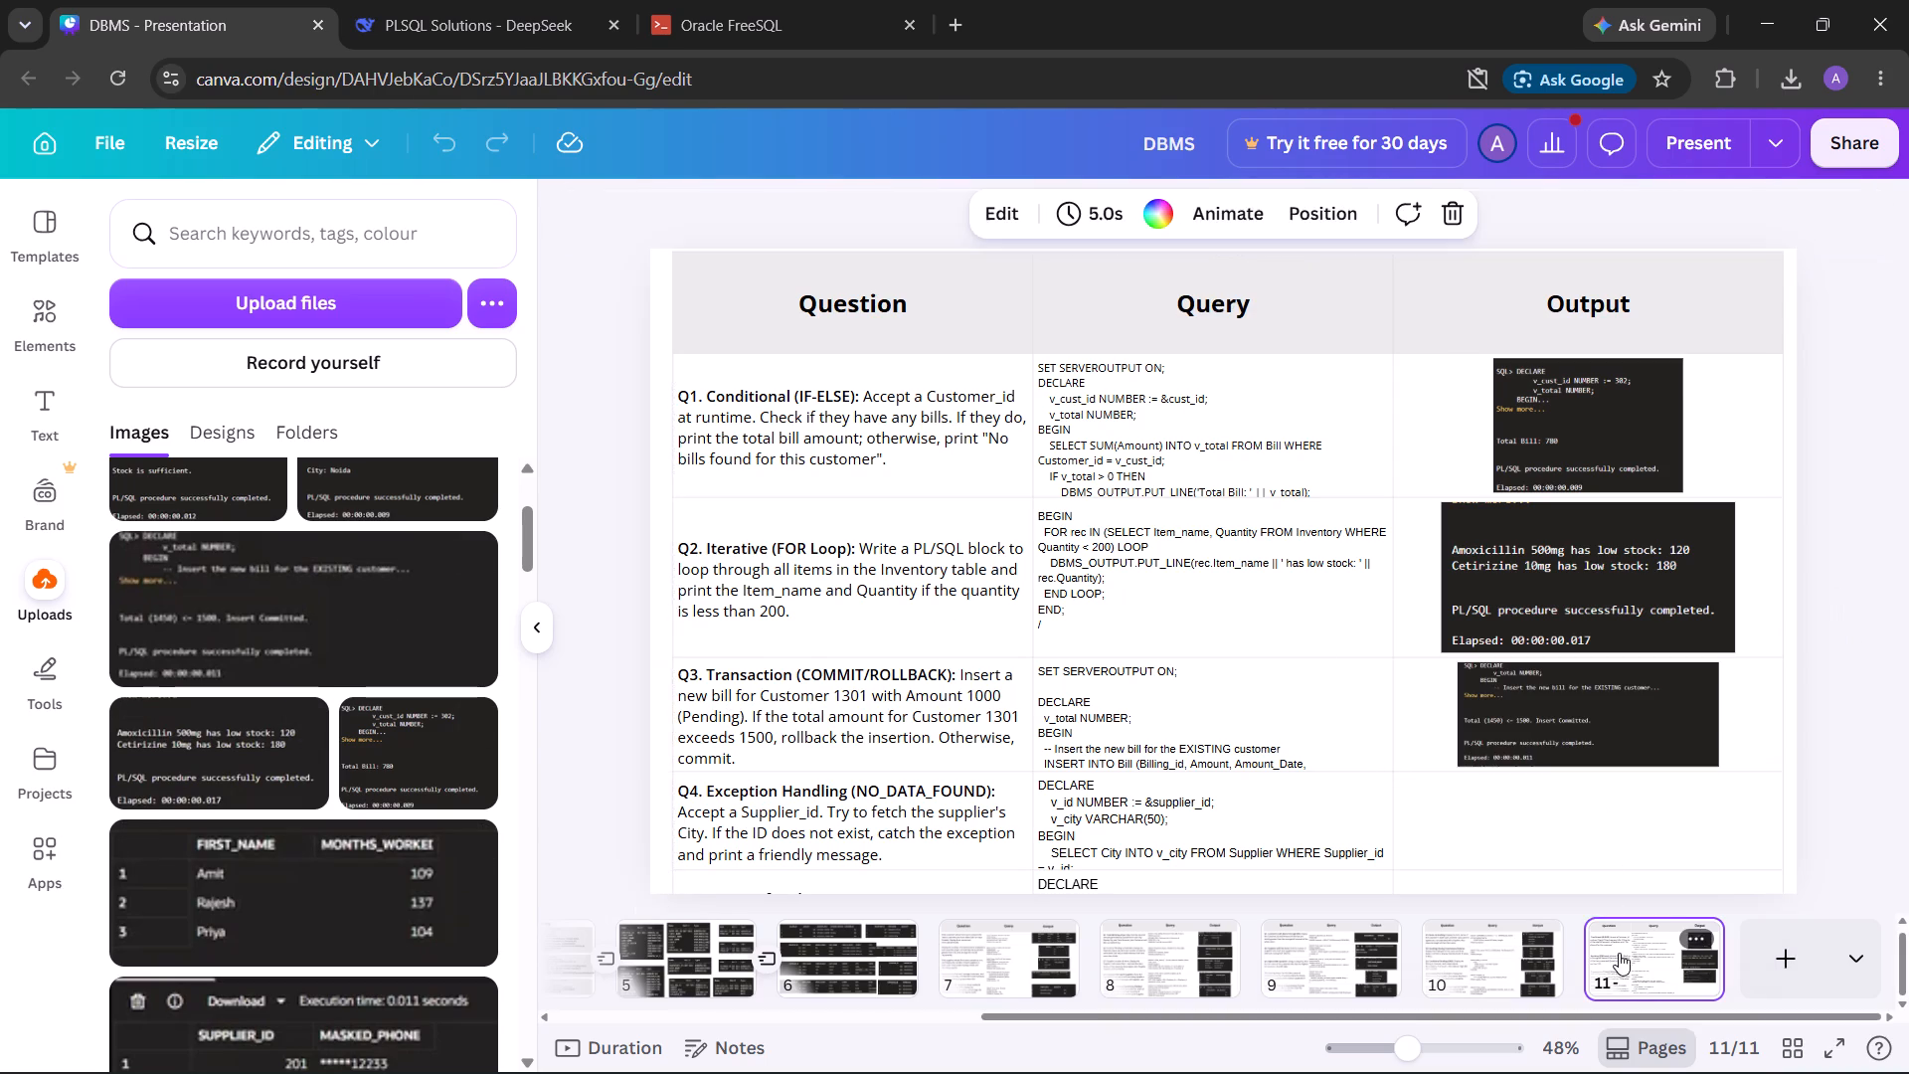
Insert the uploaded "City: Noida" output screenshot into the Q4 Exception Handling row's Output cell.
scroll(145, 632, up, 2)
click(1612, 828)
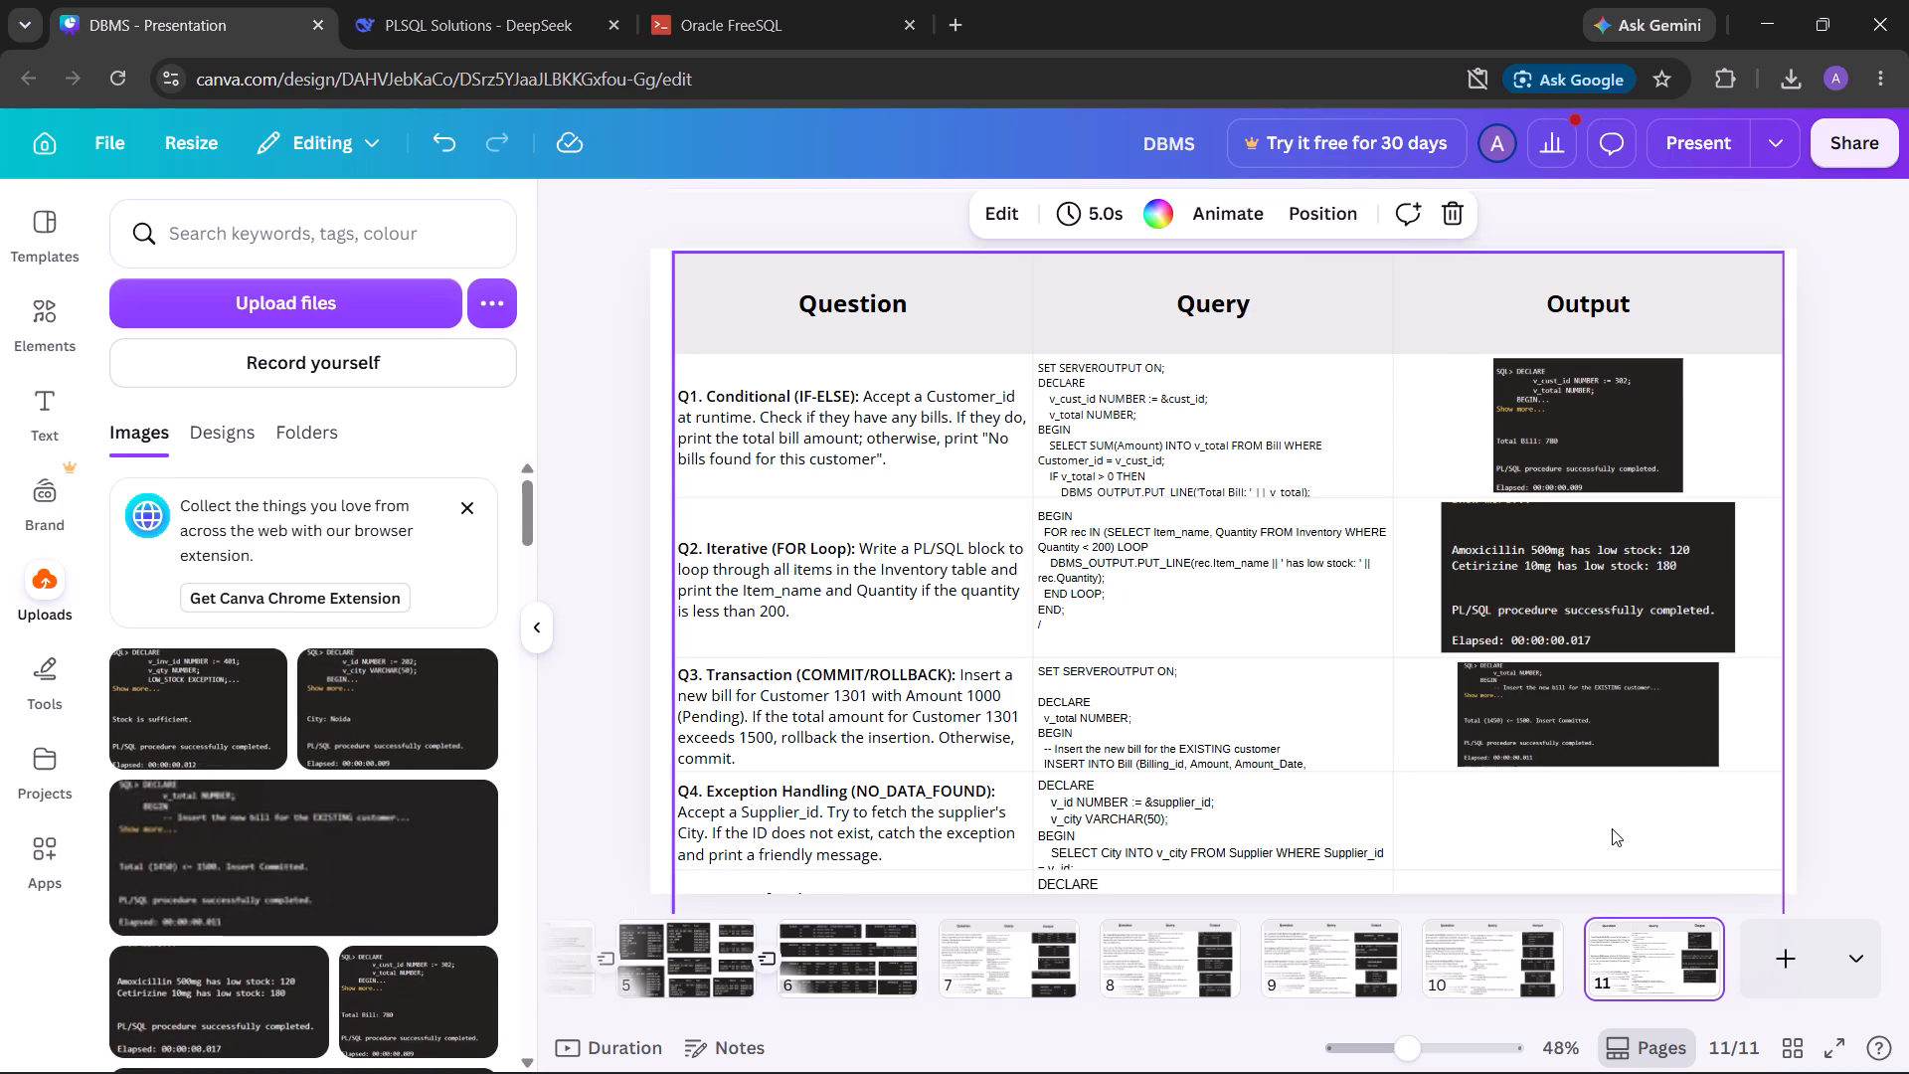
click(357, 718)
scroll(1723, 748, down, 2)
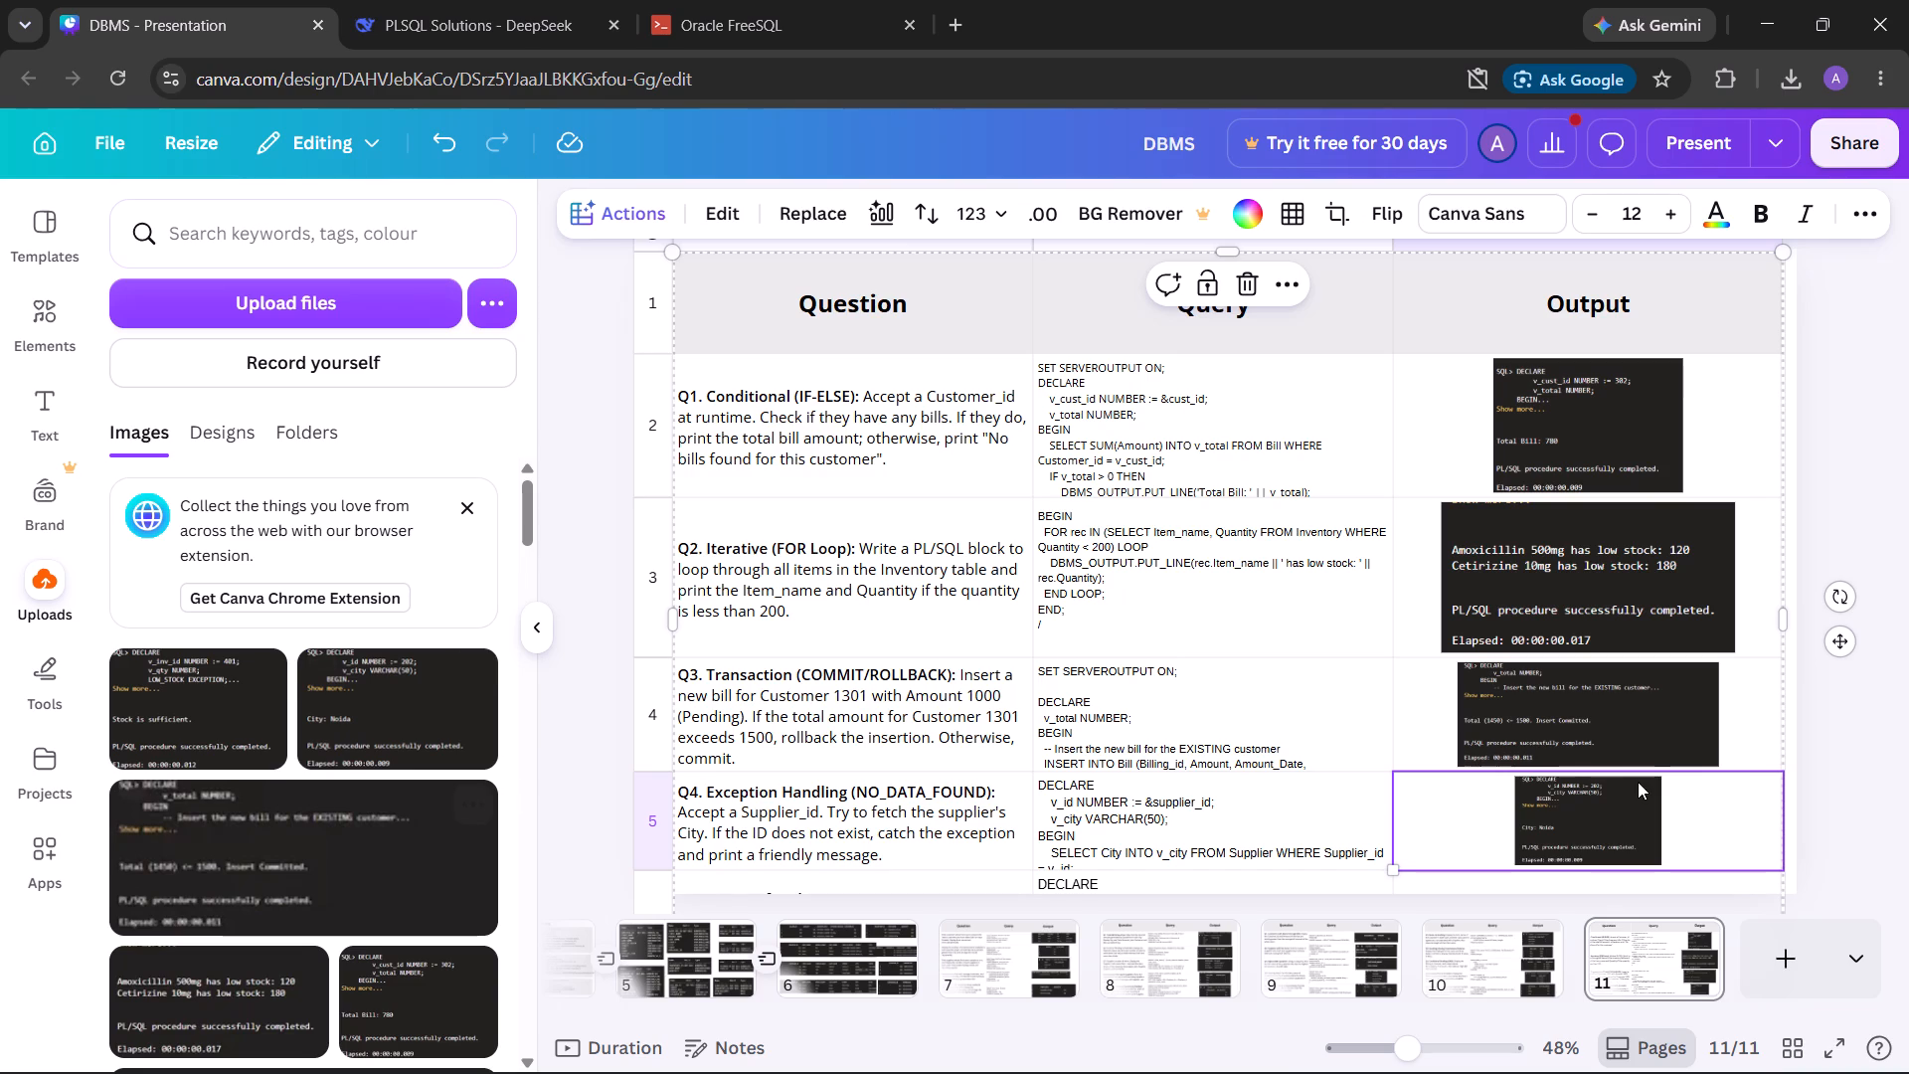
scroll(1637, 782, down, 2)
Insert the uploaded "Stock is sufficient" output screenshot into the Q5 User-Defined Exception row's Output cell.
click(1668, 877)
click(233, 707)
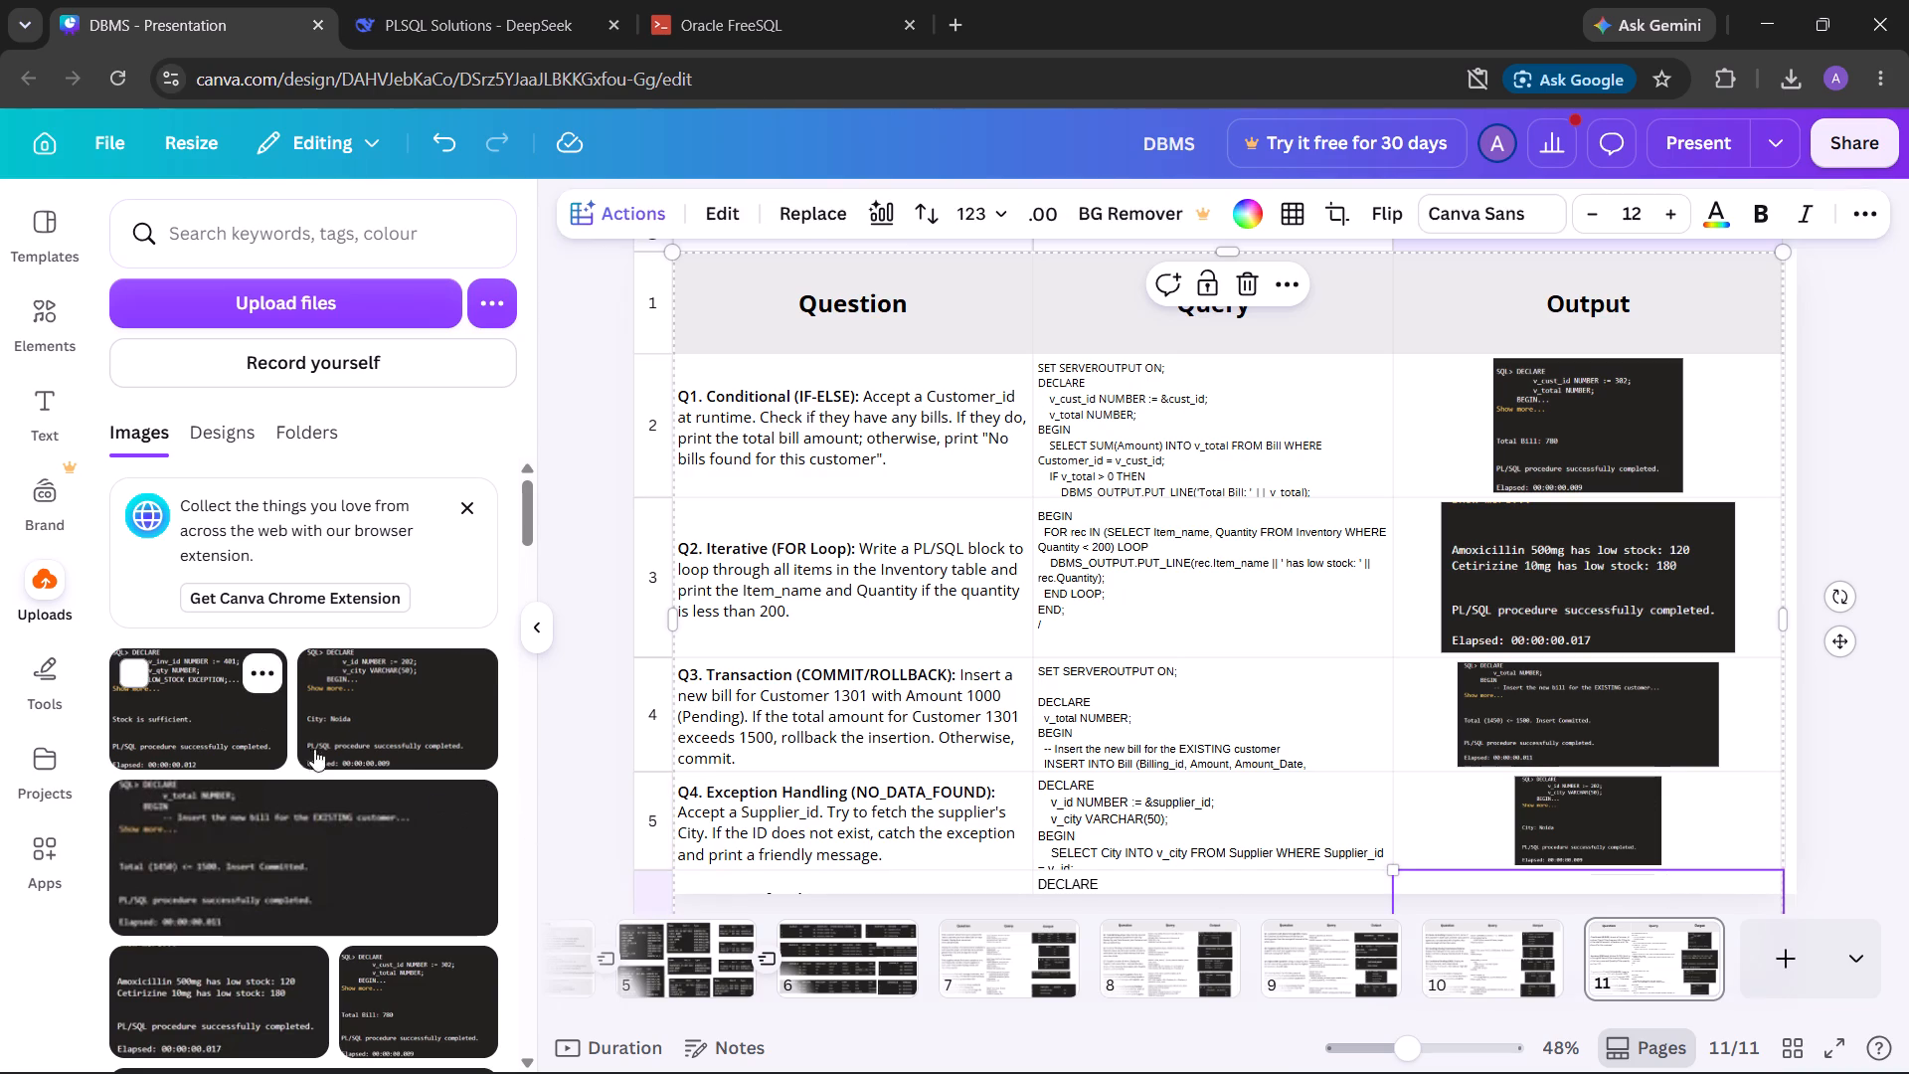
click(1879, 823)
scroll(1748, 793, down, 2)
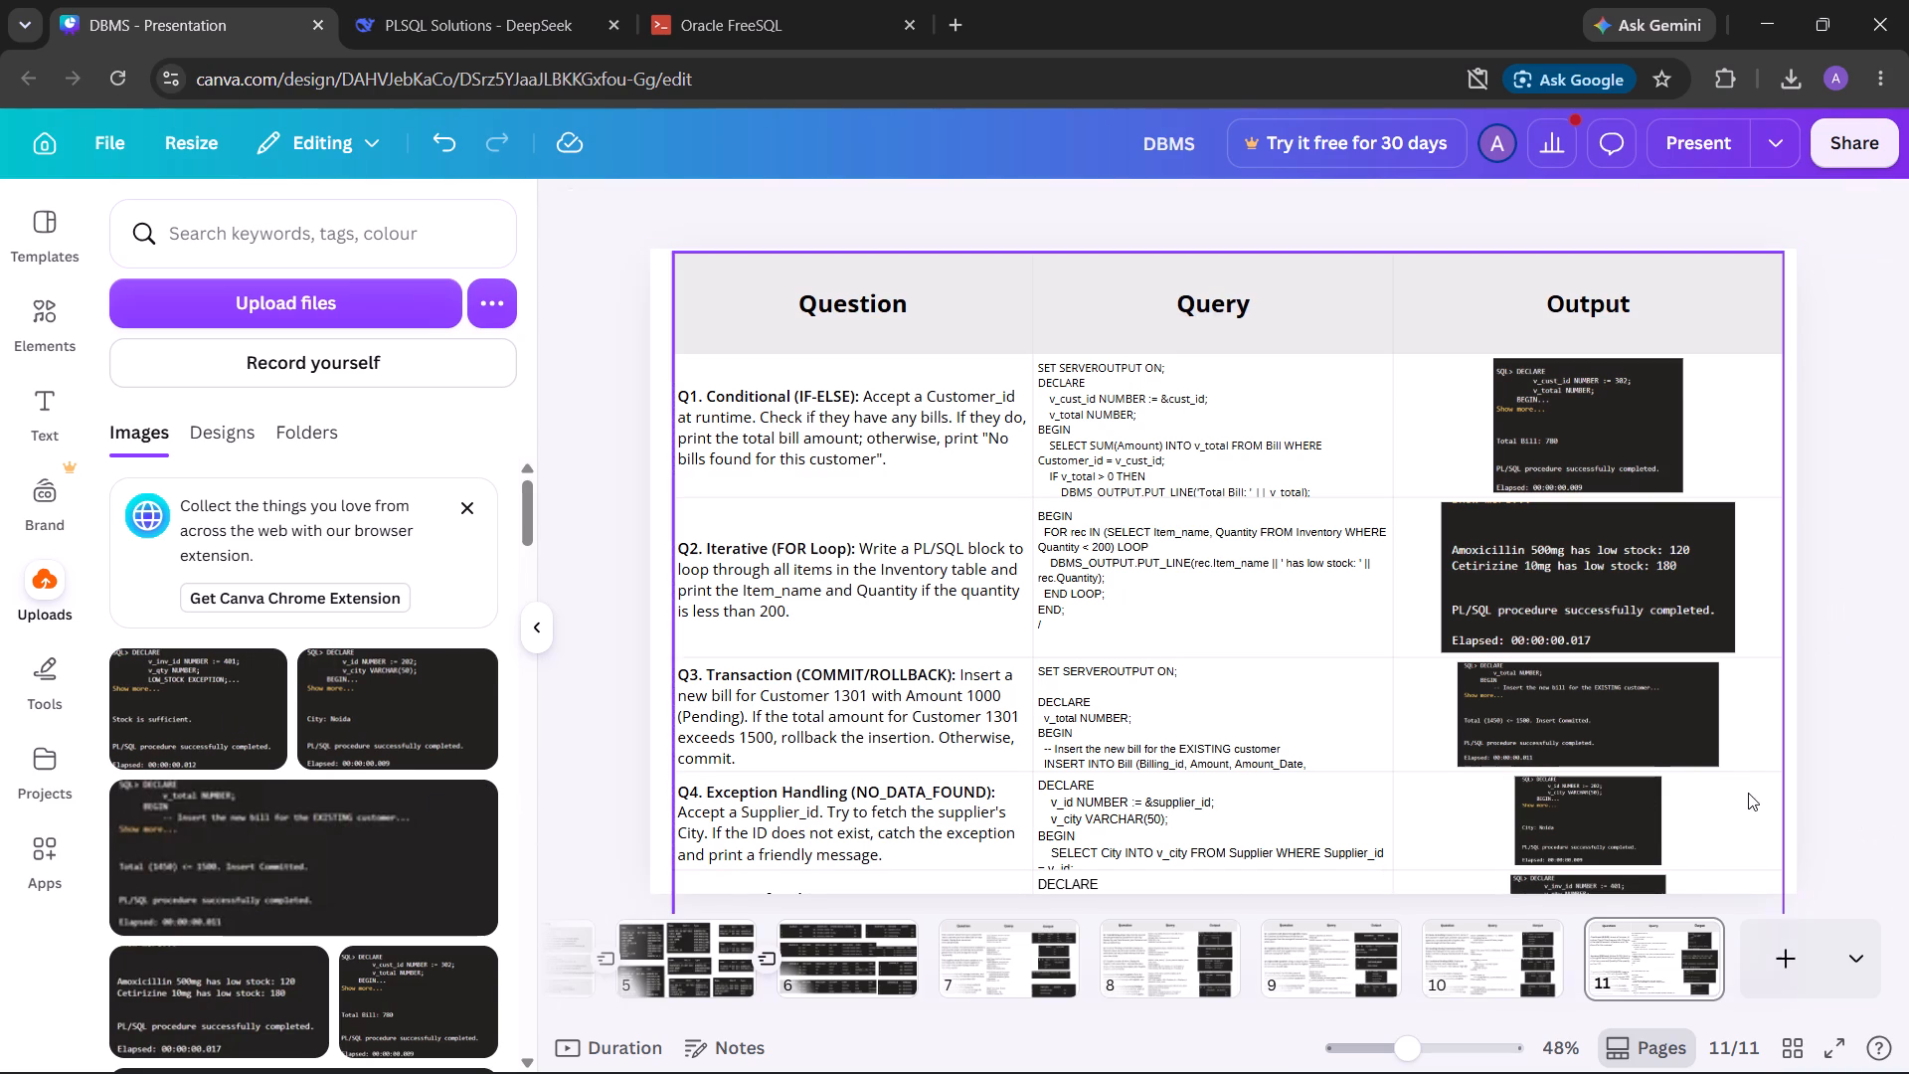
Shrink the "City: Noida" screenshot in the Q4 row's Output cell to about 200 by 120.
click(1656, 822)
drag(1666, 864, 1706, 859)
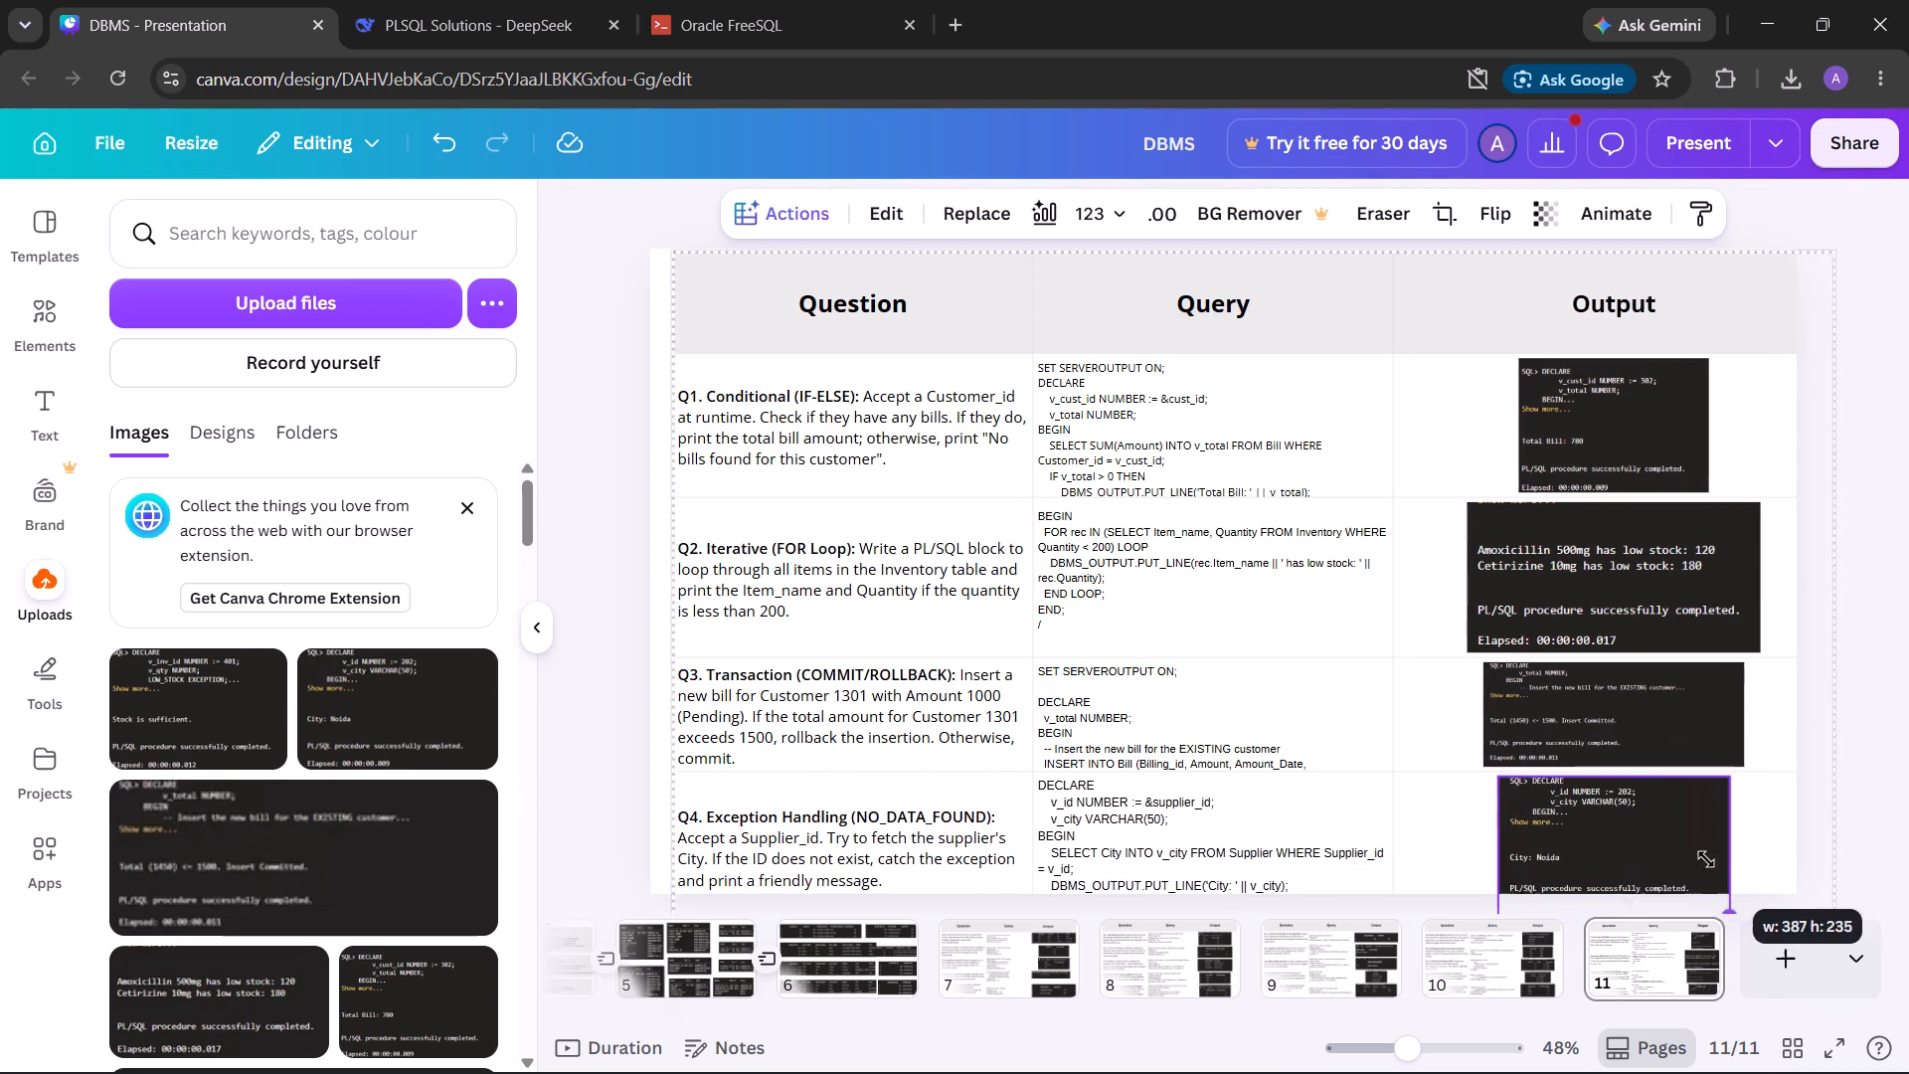
drag(1706, 859, 1673, 830)
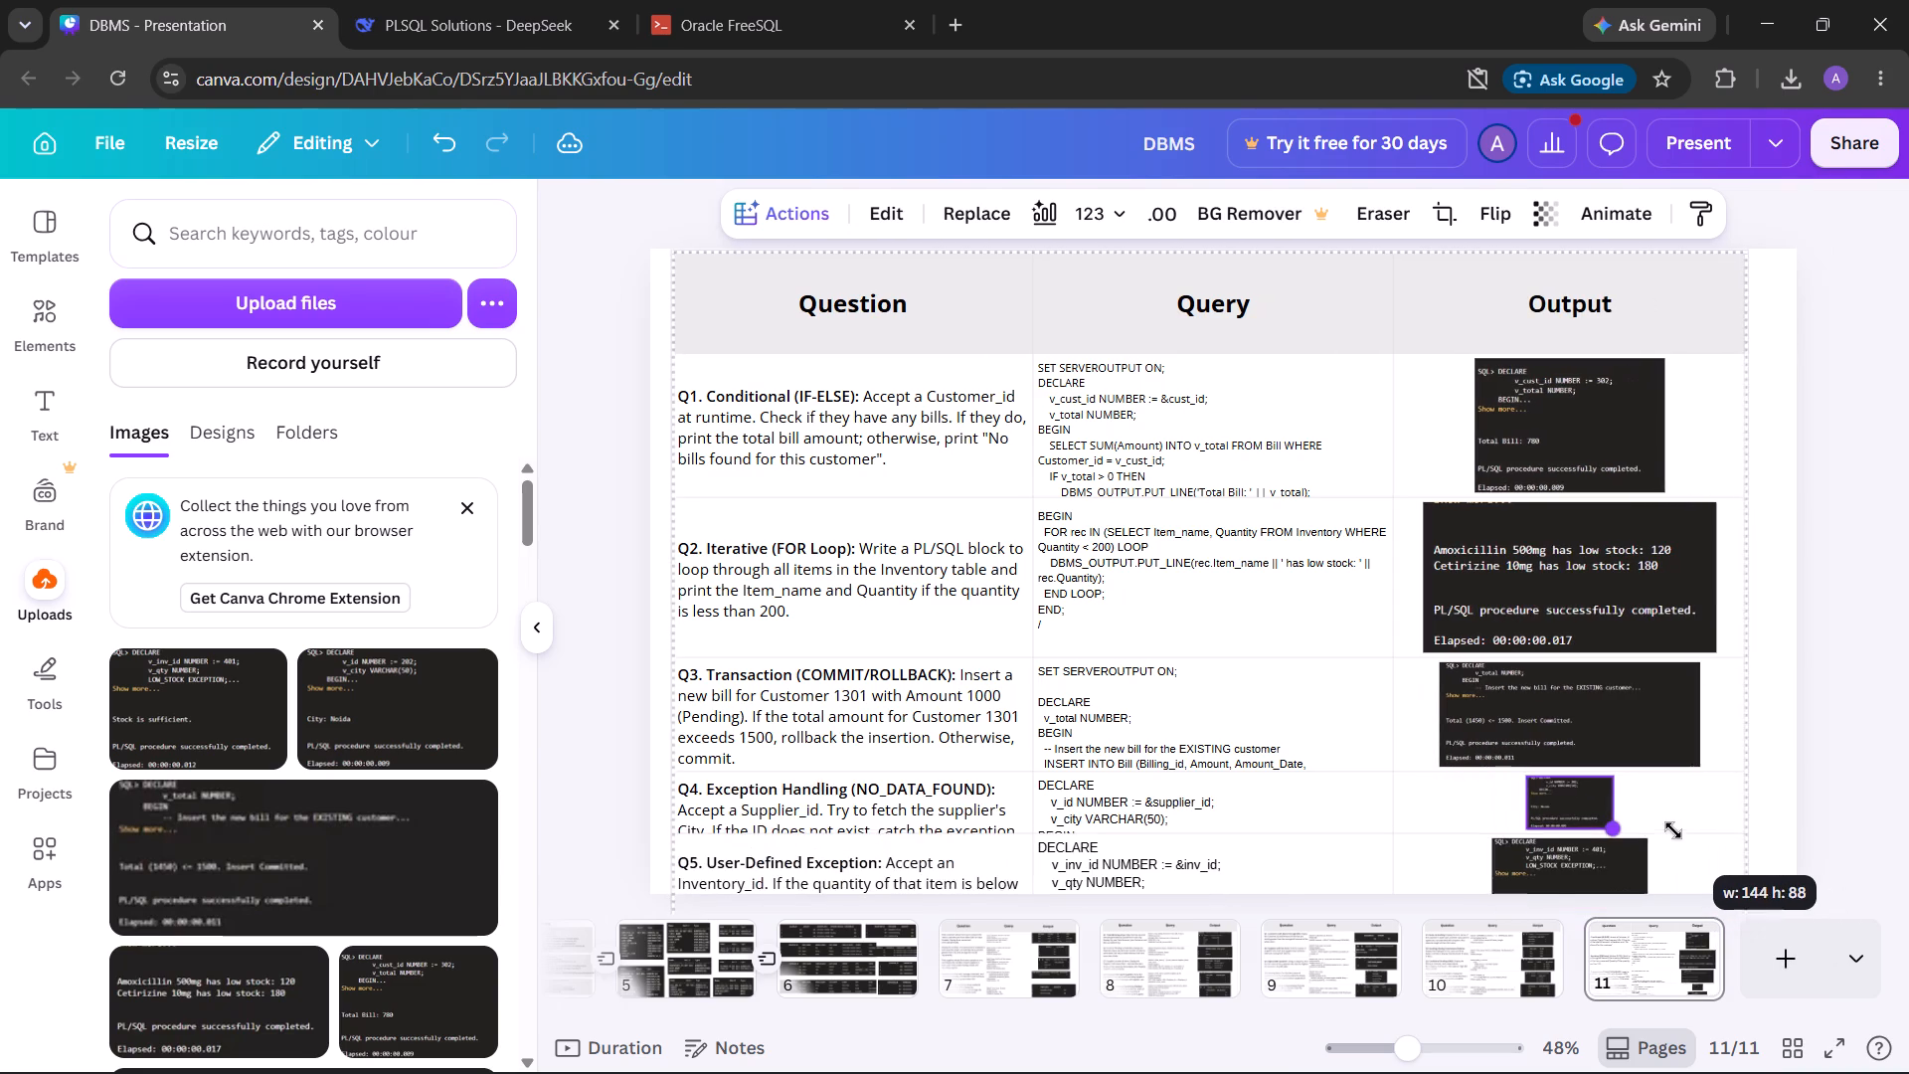
drag(1673, 830, 1702, 829)
click(1901, 827)
scroll(1709, 818, down, 5)
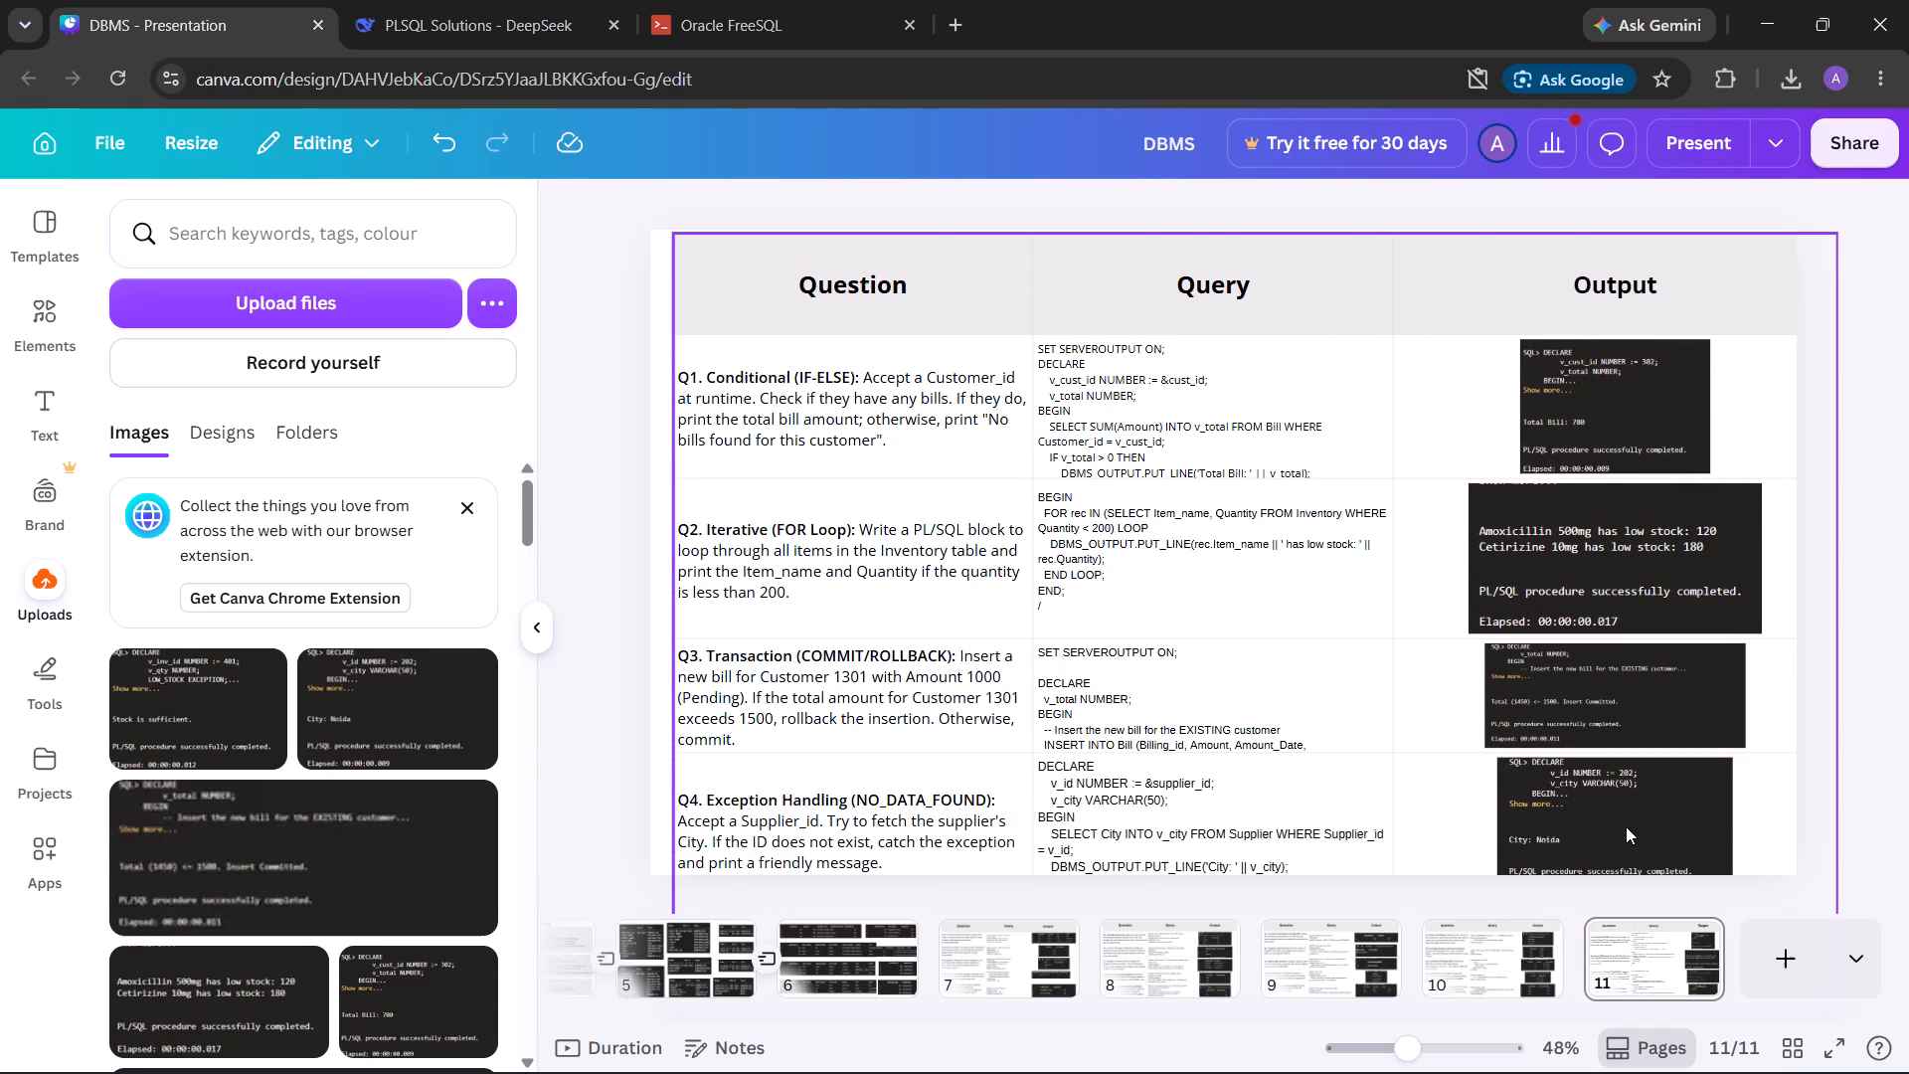
click(1626, 824)
drag(1734, 898, 1681, 860)
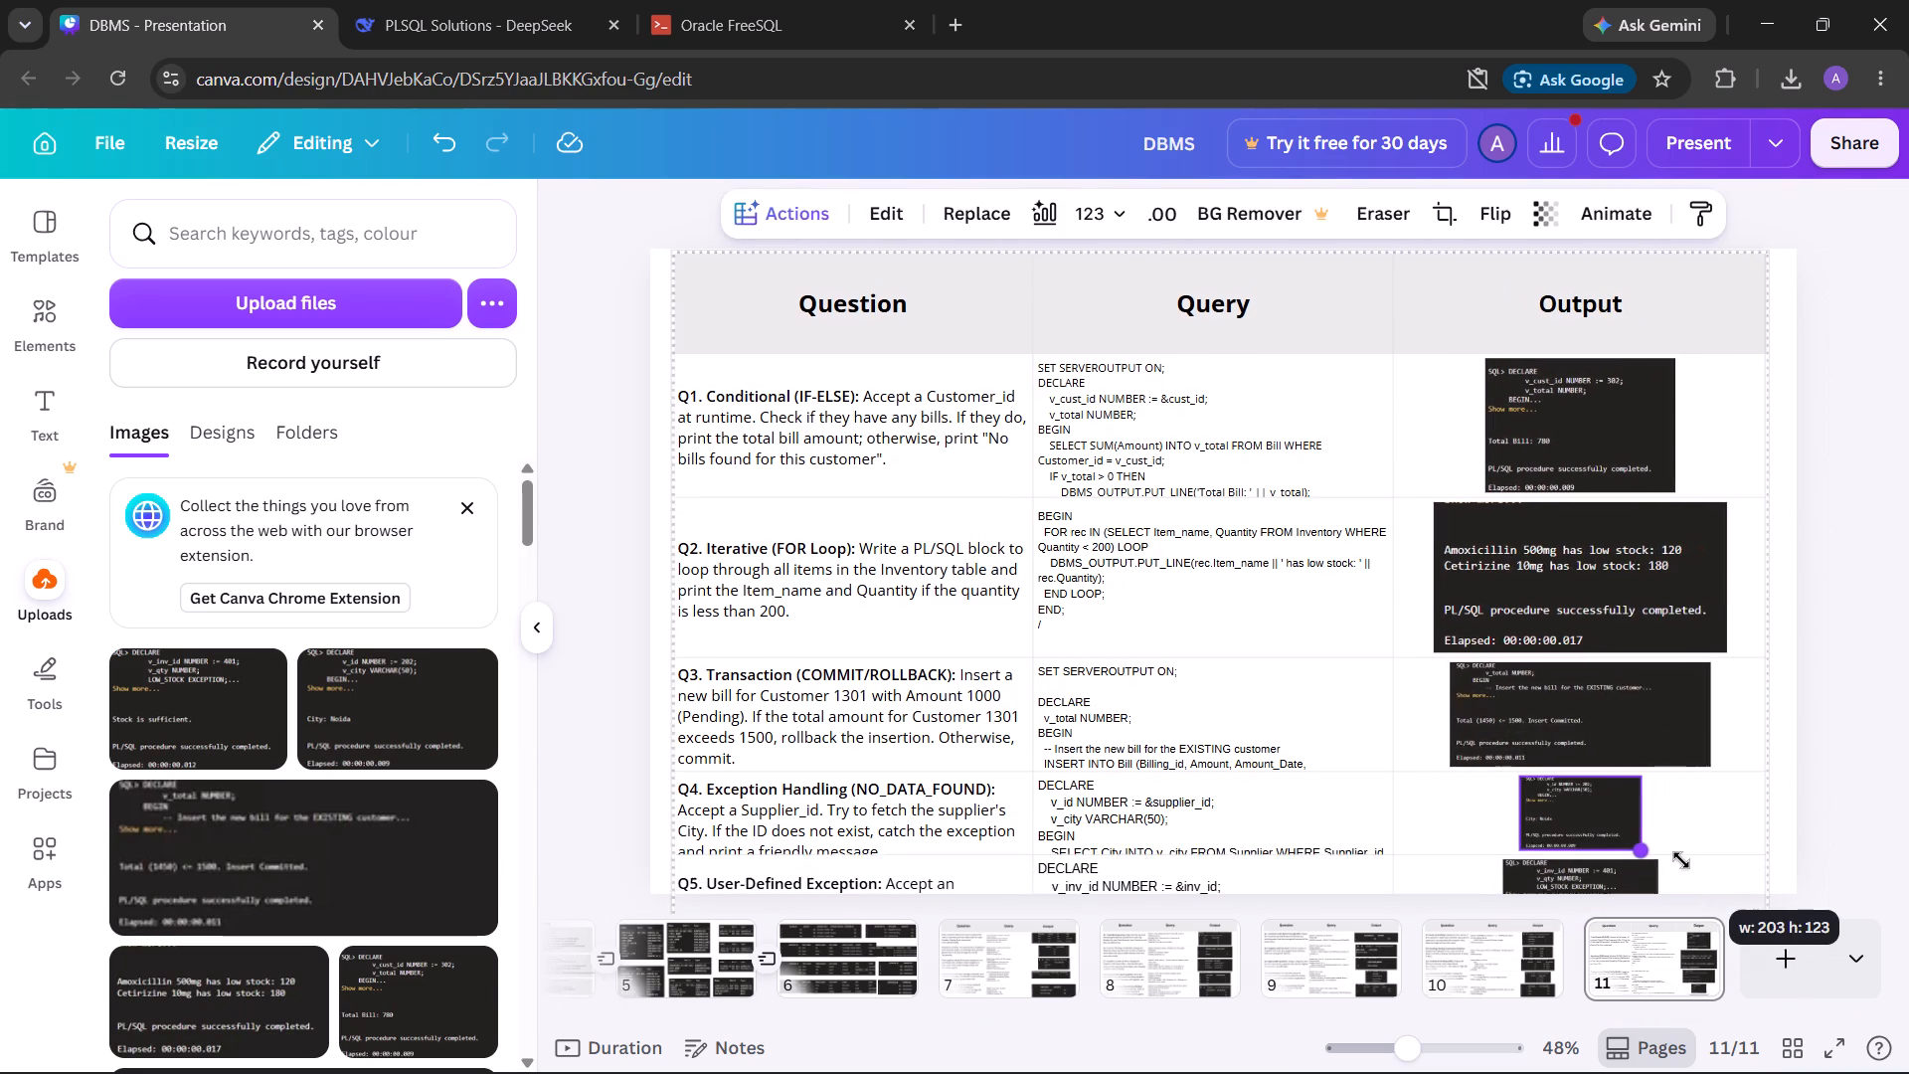
drag(1681, 860, 1693, 860)
click(1616, 876)
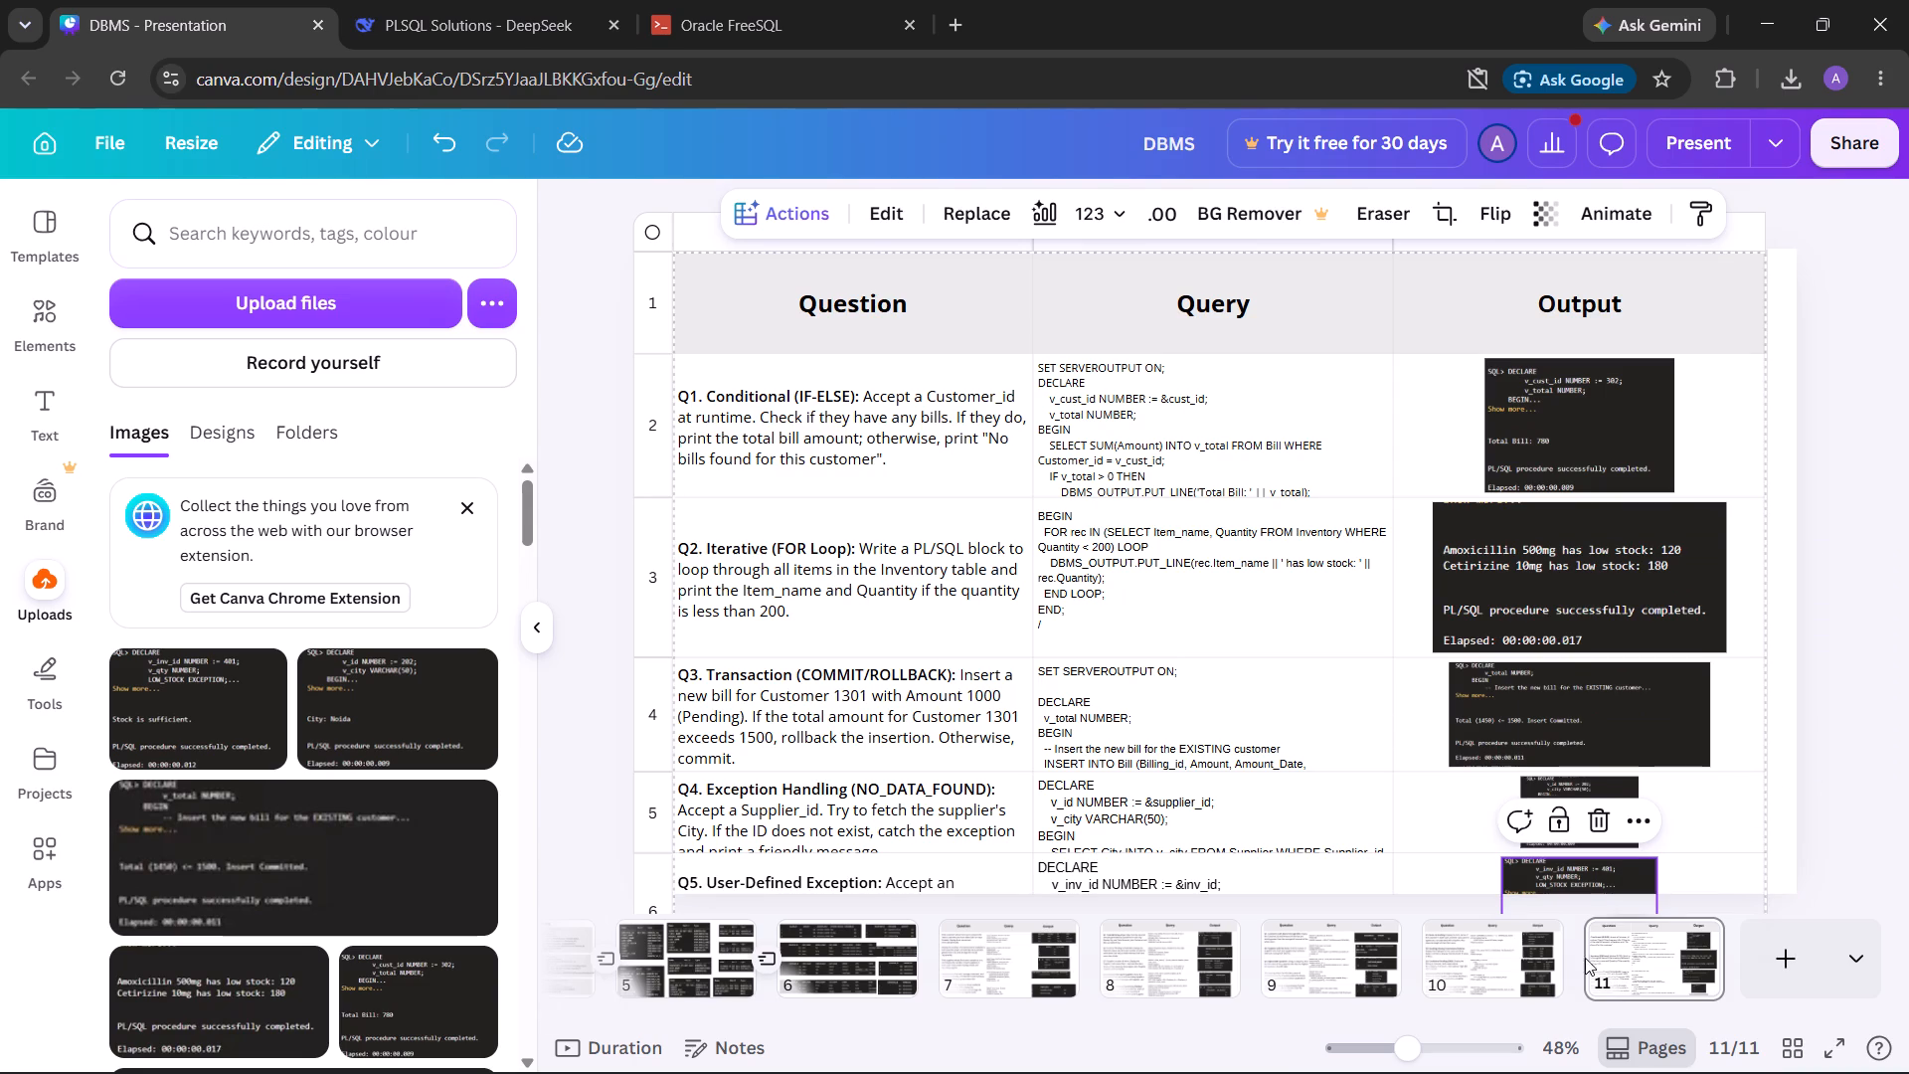
click(989, 870)
scroll(901, 599, down, 6)
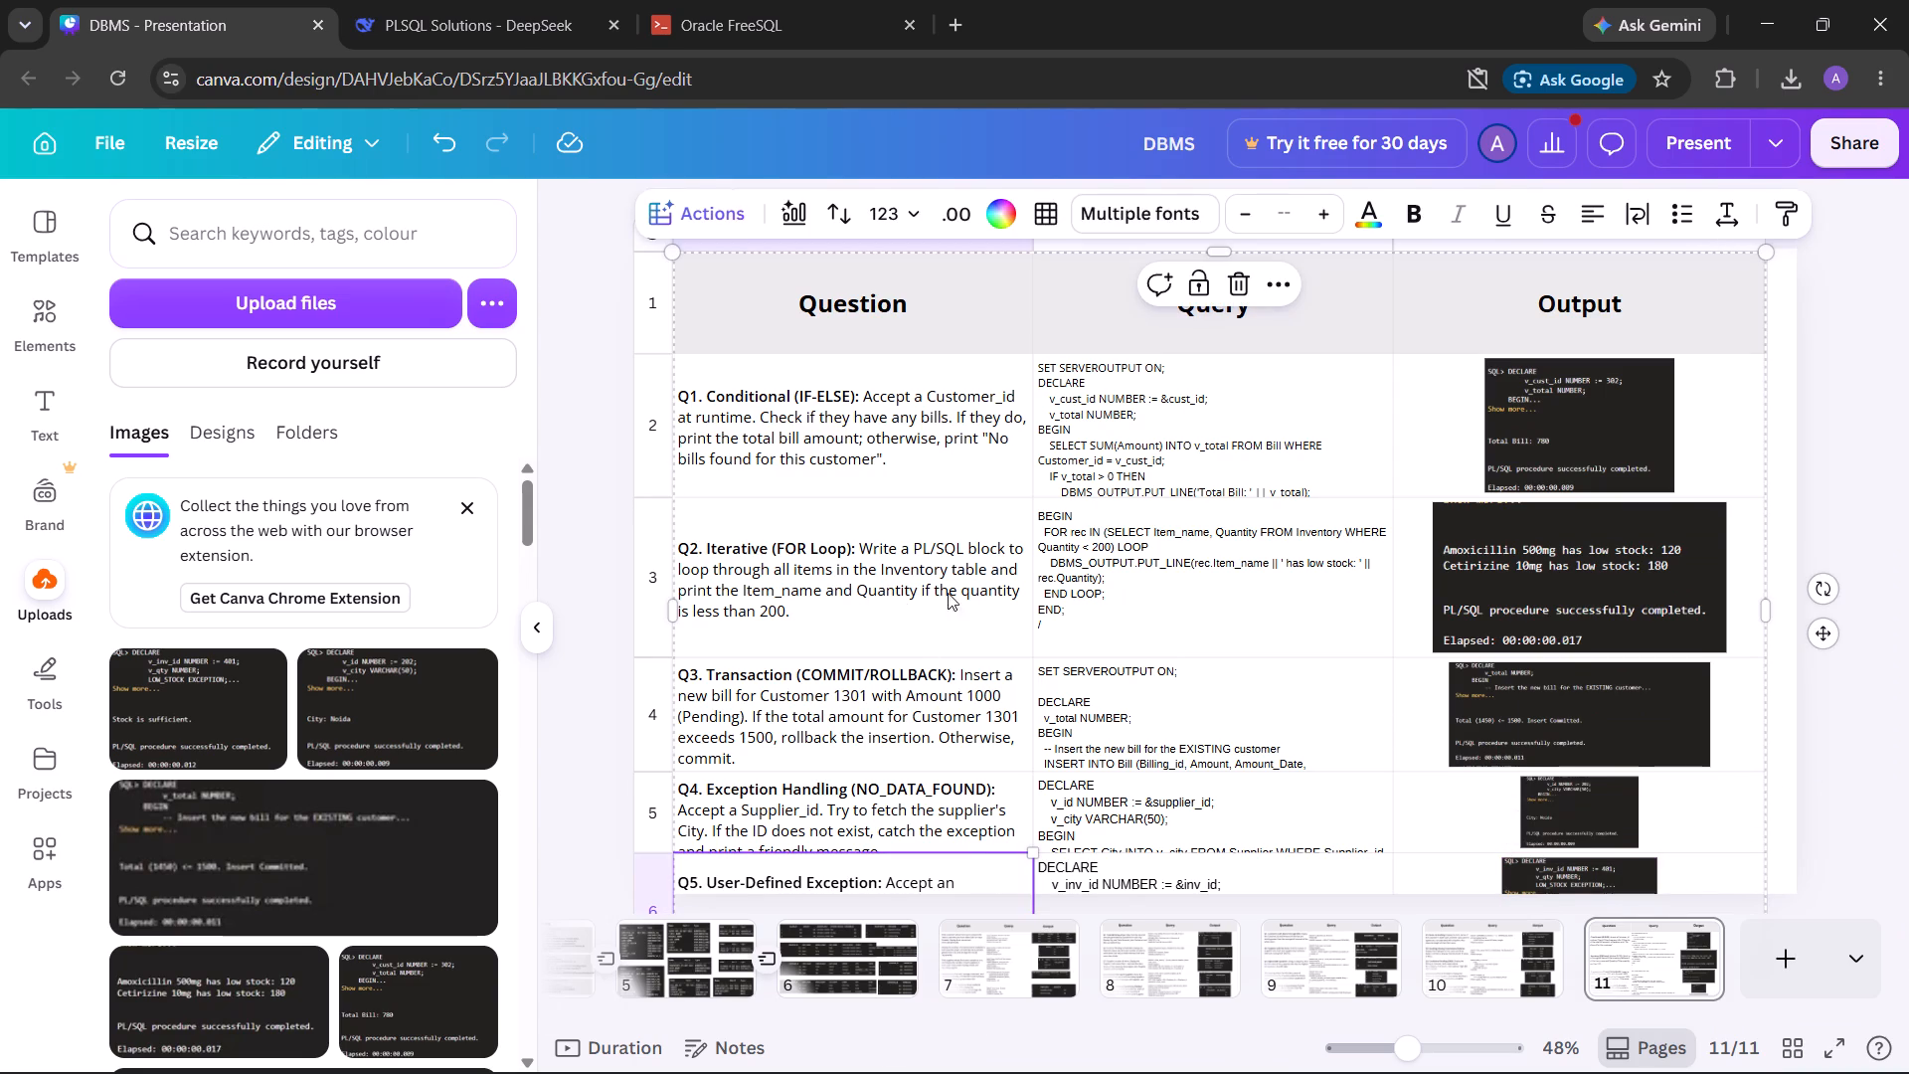
scroll(1908, 229, down, 5)
scroll(1675, 268, down, 6)
click(379, 0)
scroll(1176, 528, down, 4)
scroll(1176, 527, up, 2)
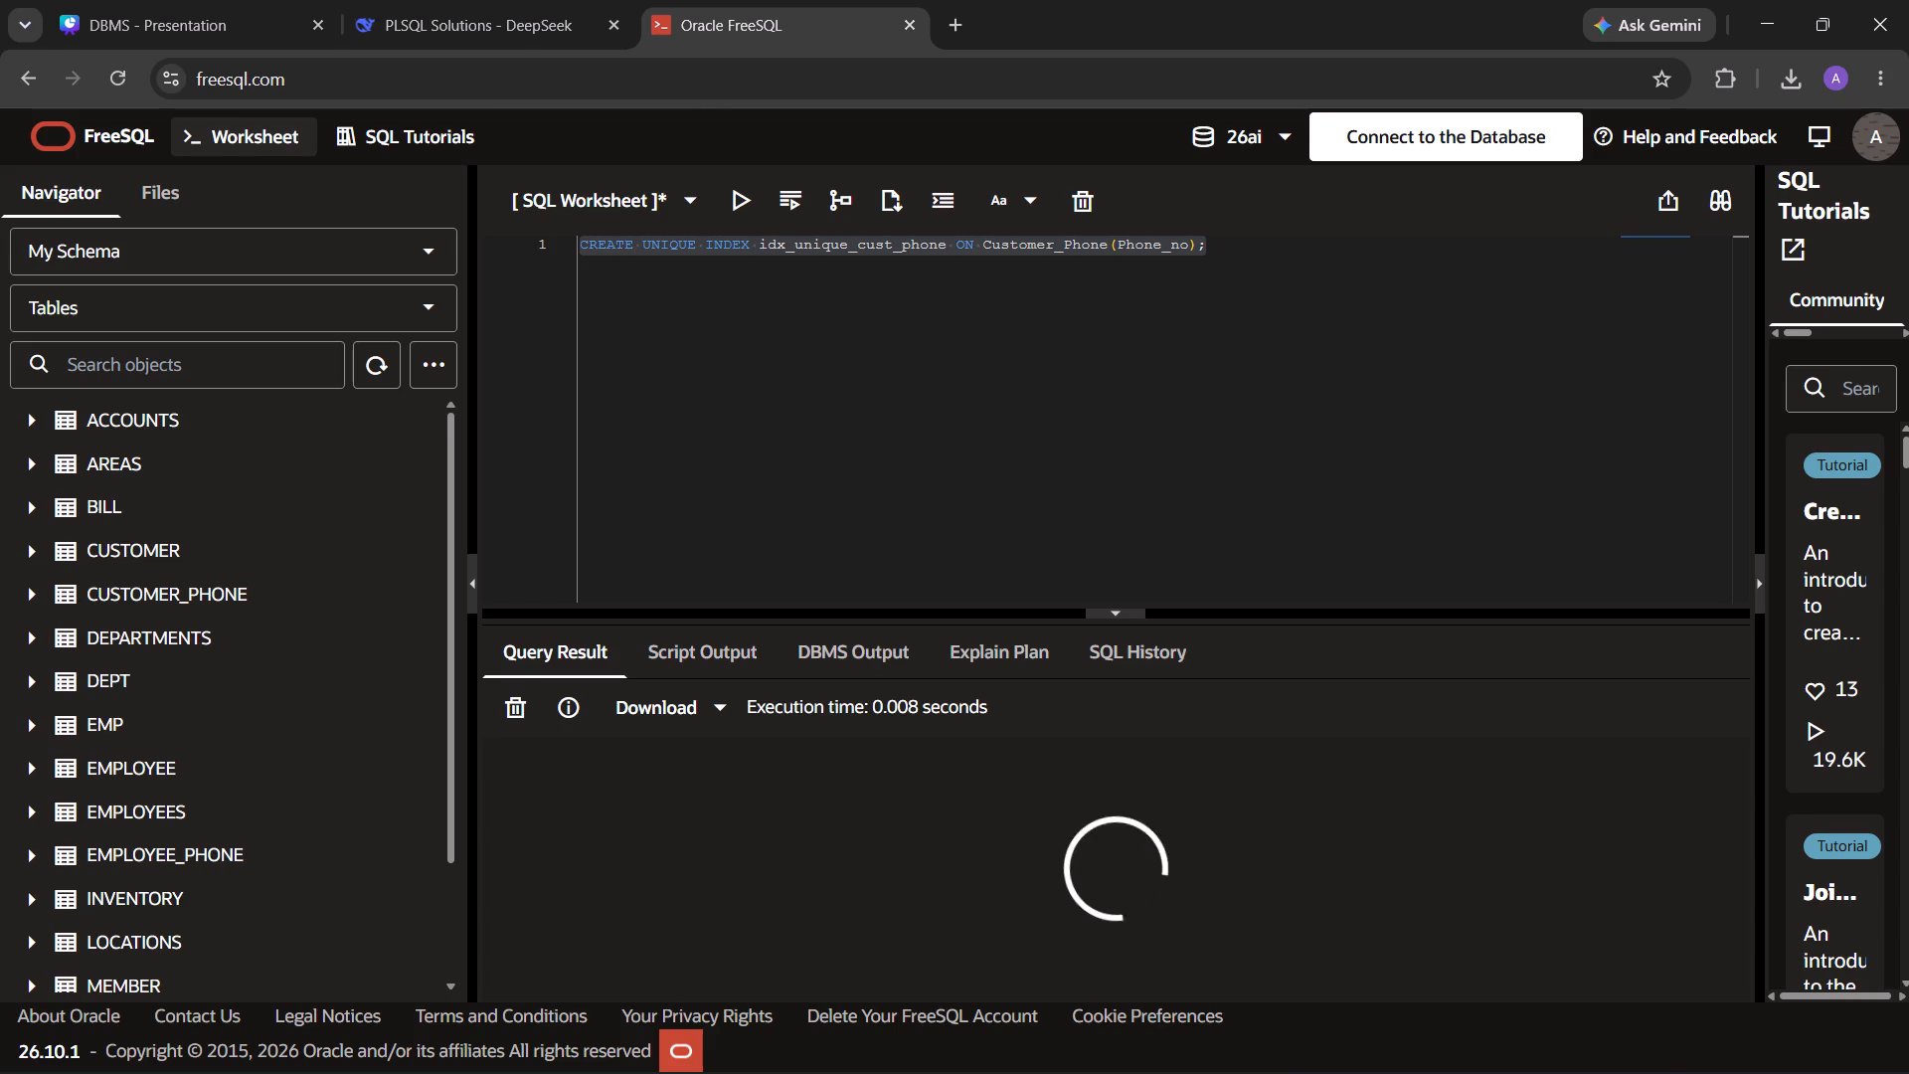
Paste the copied idx_unique_cust_phone unique index statement into row 6's Query cell on Canva page 12.
click(261, 0)
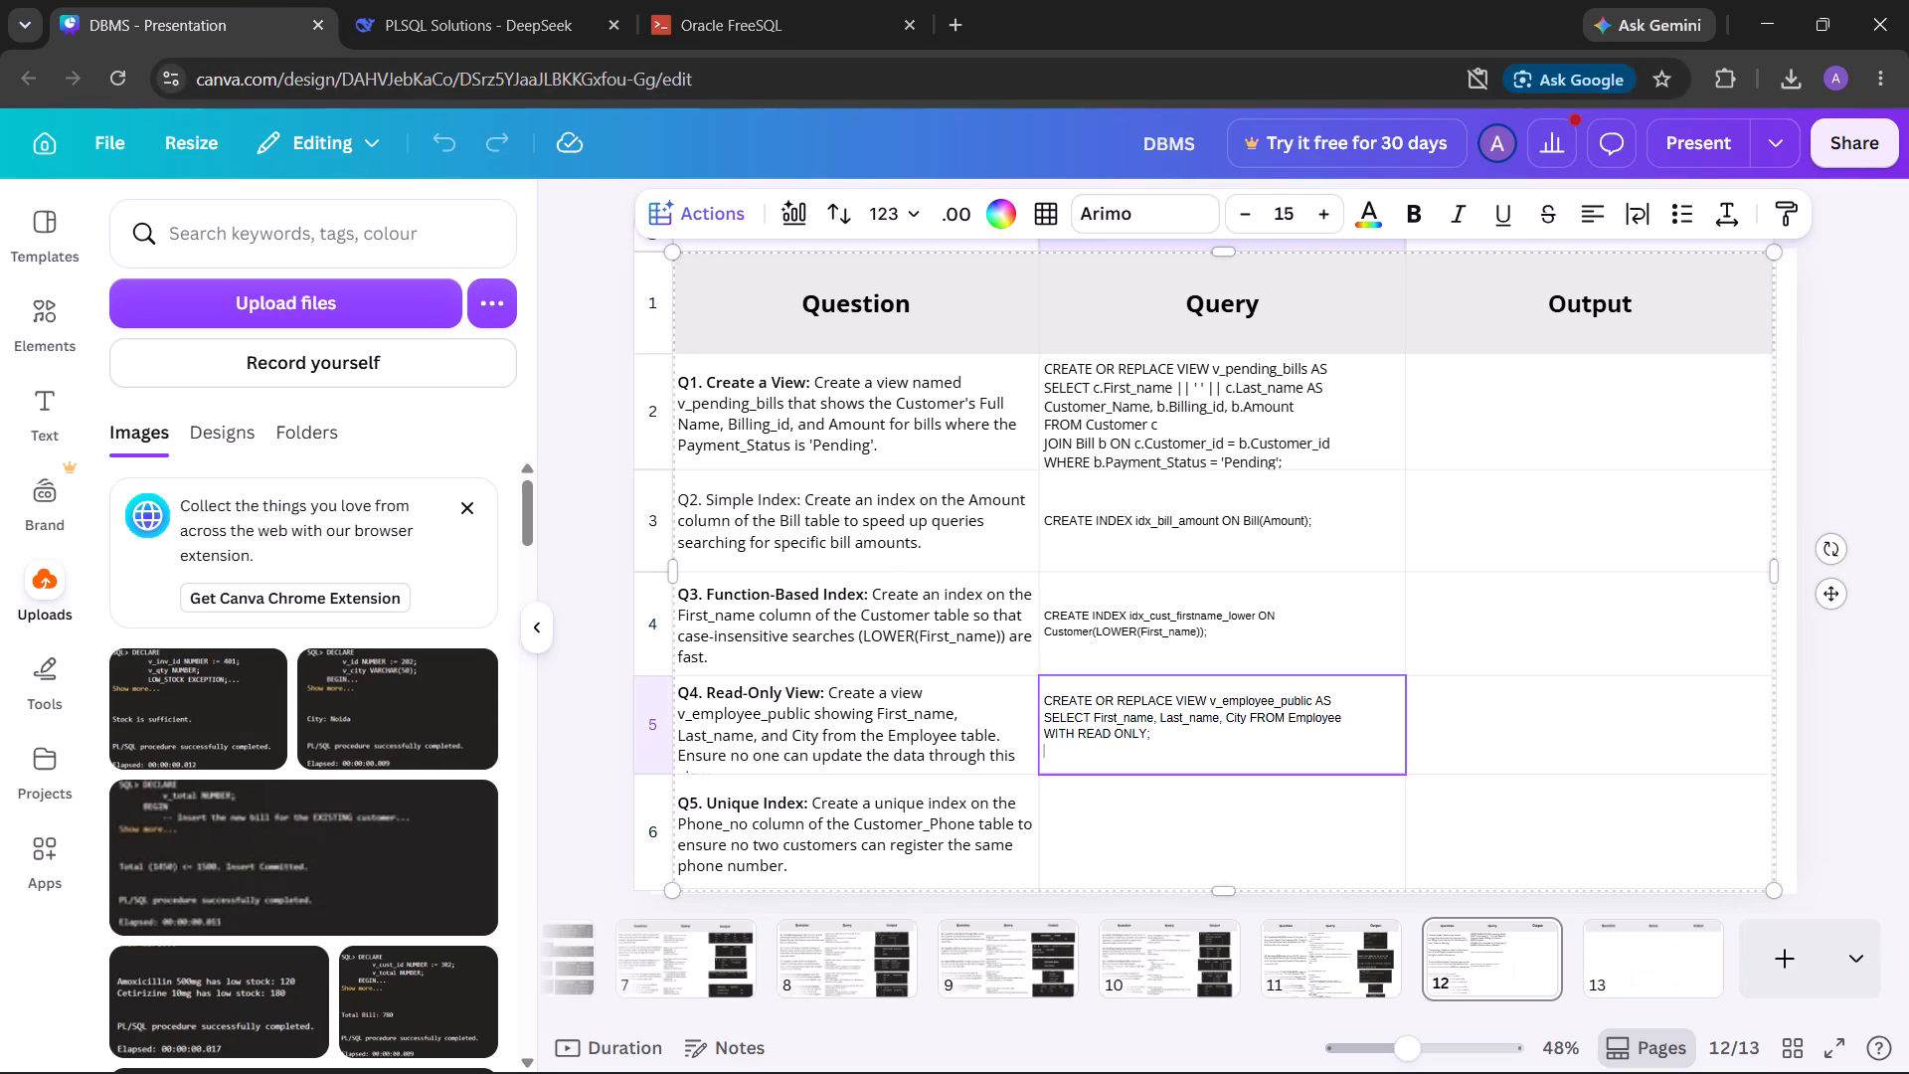
double_click(1143, 841)
key(ctrl+v)
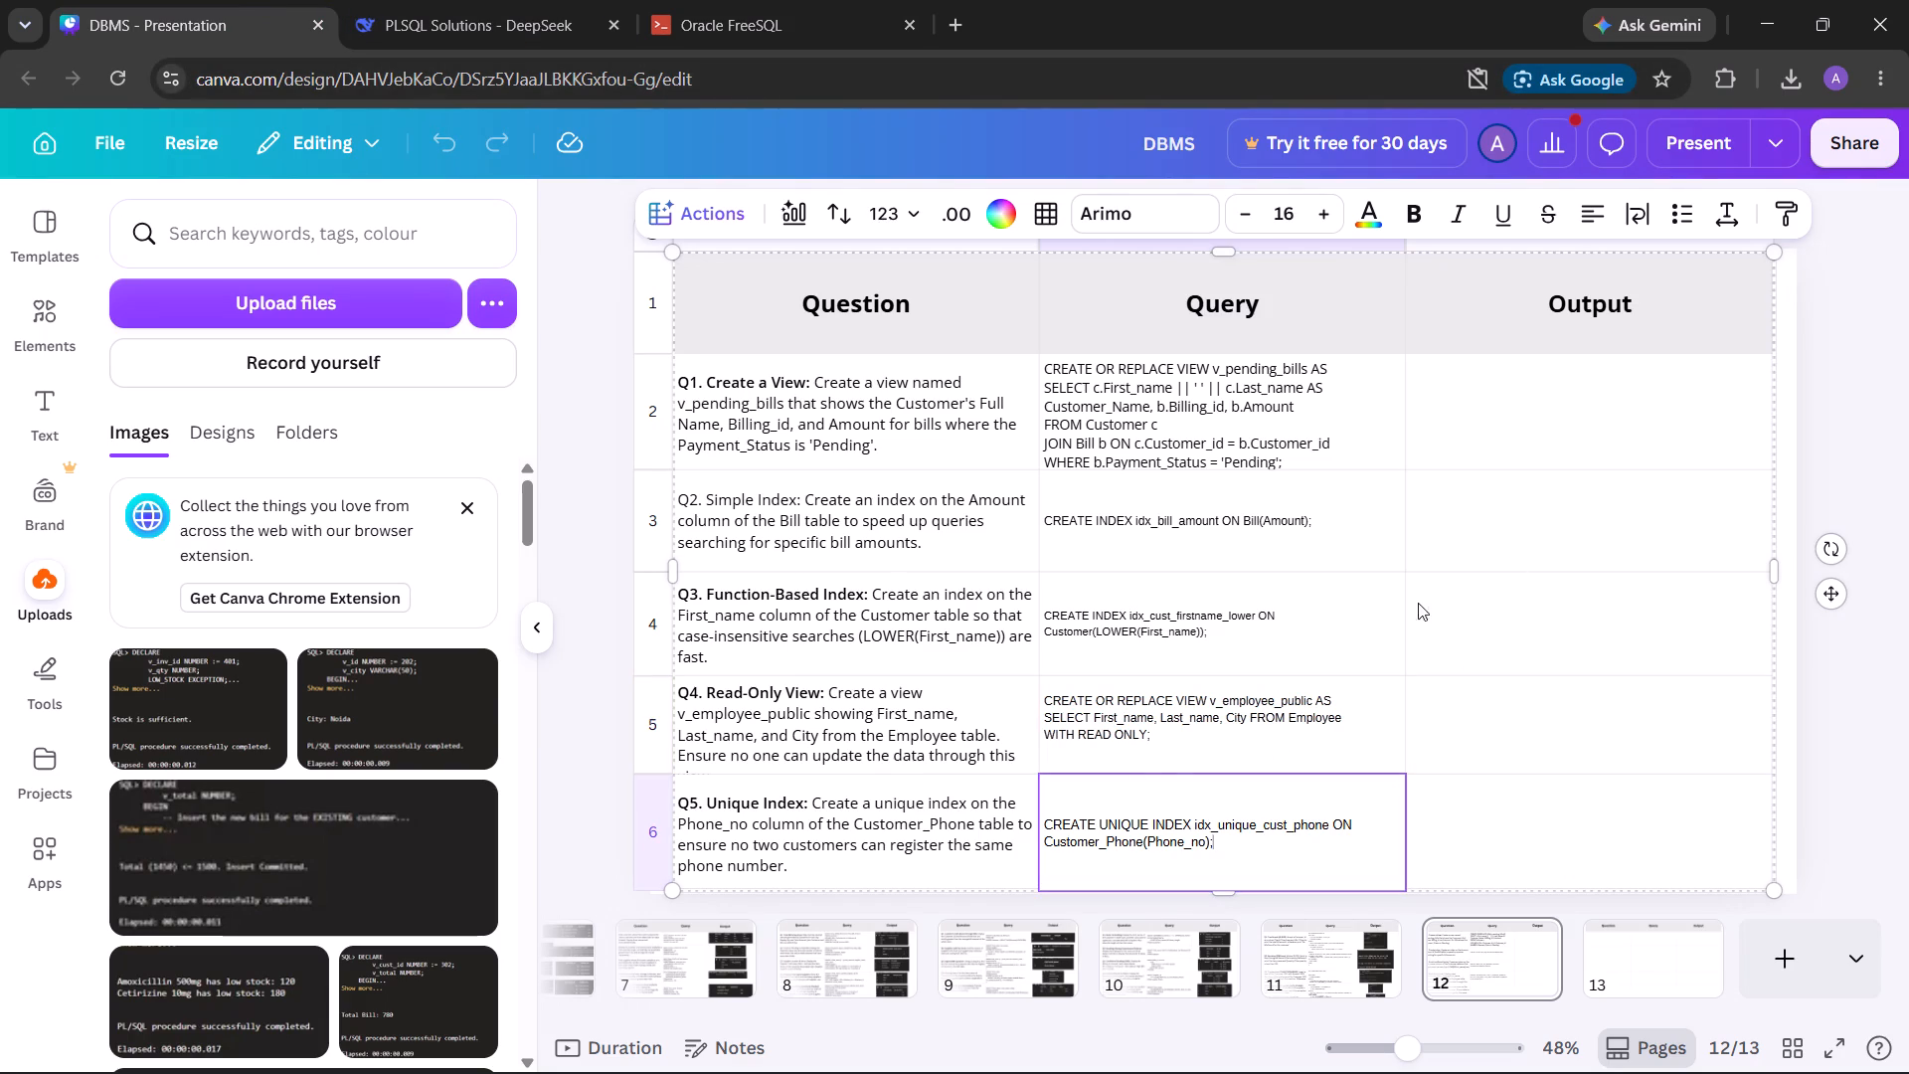
In FreeSQL, capture a screen snip of the script output for the idx_unique_cust_phone index statement.
click(743, 5)
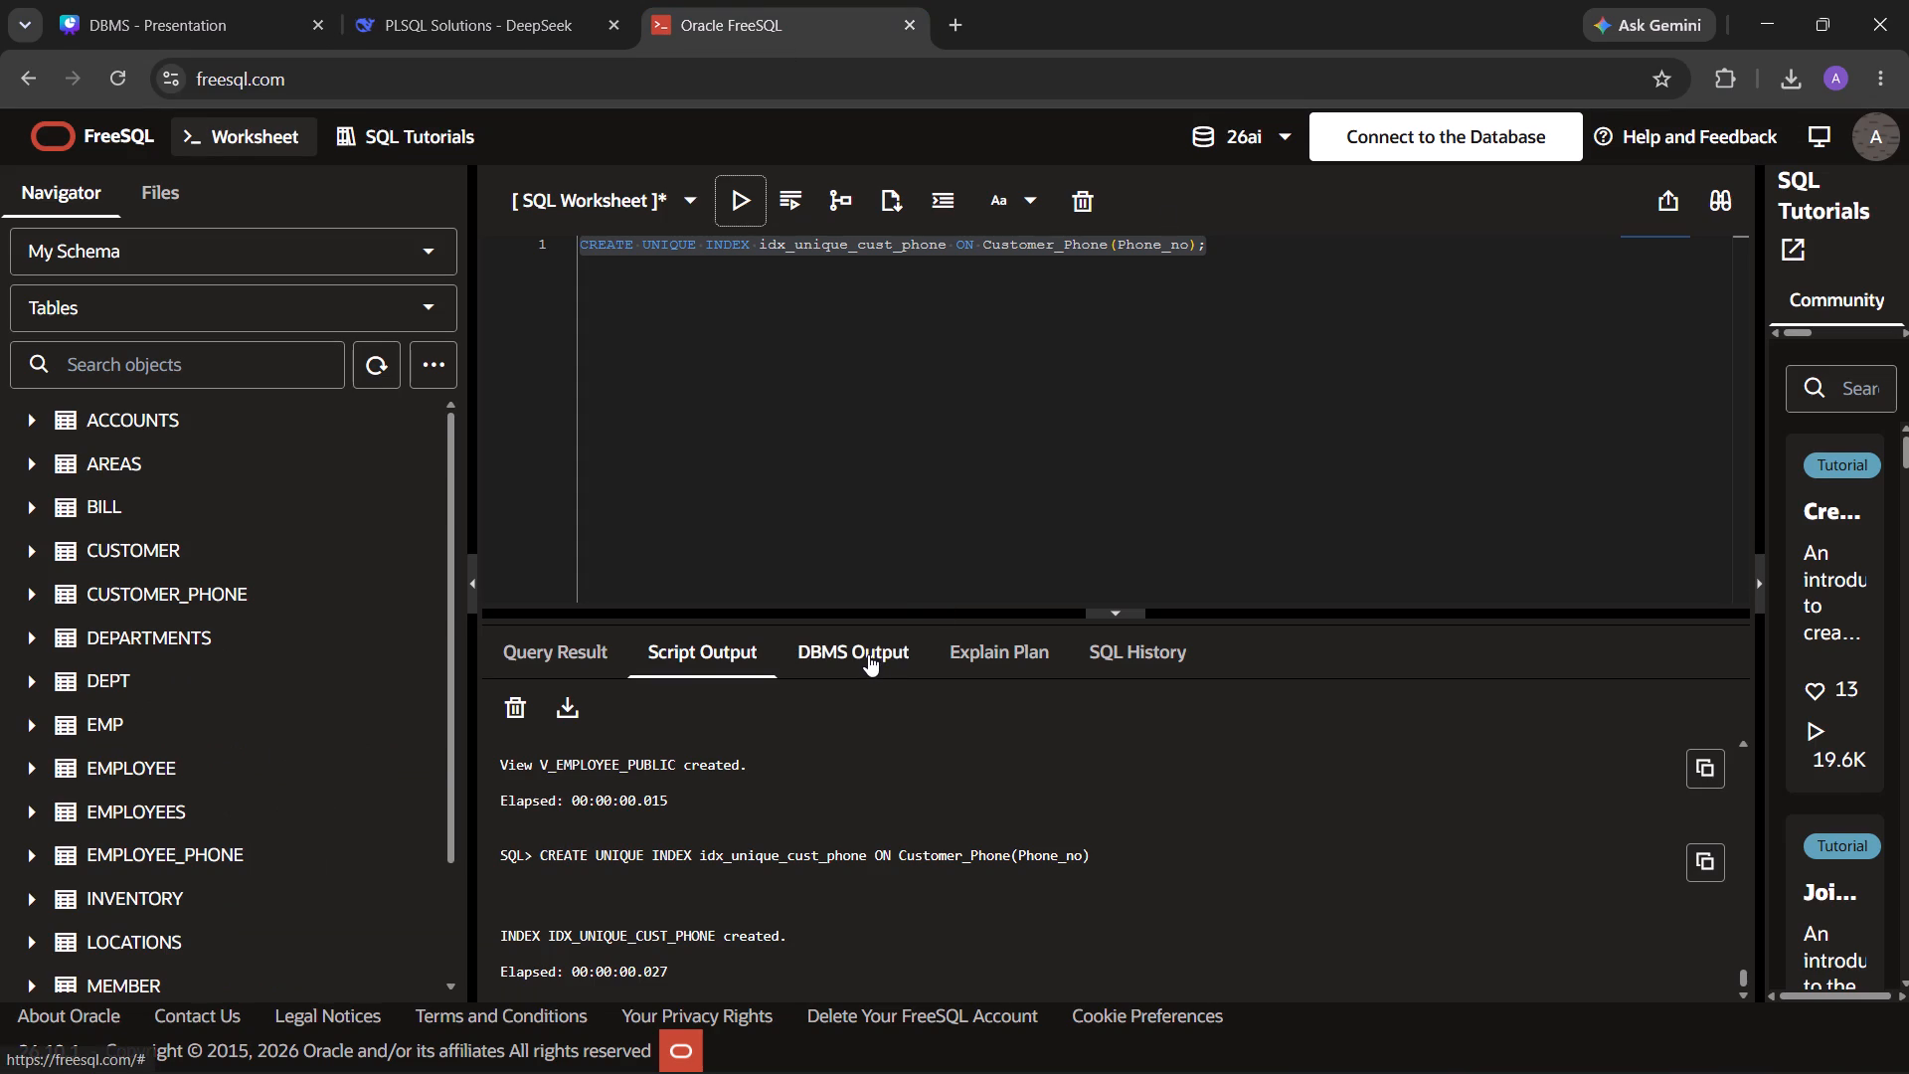
key(shift+super+s)
drag(472, 814, 1046, 977)
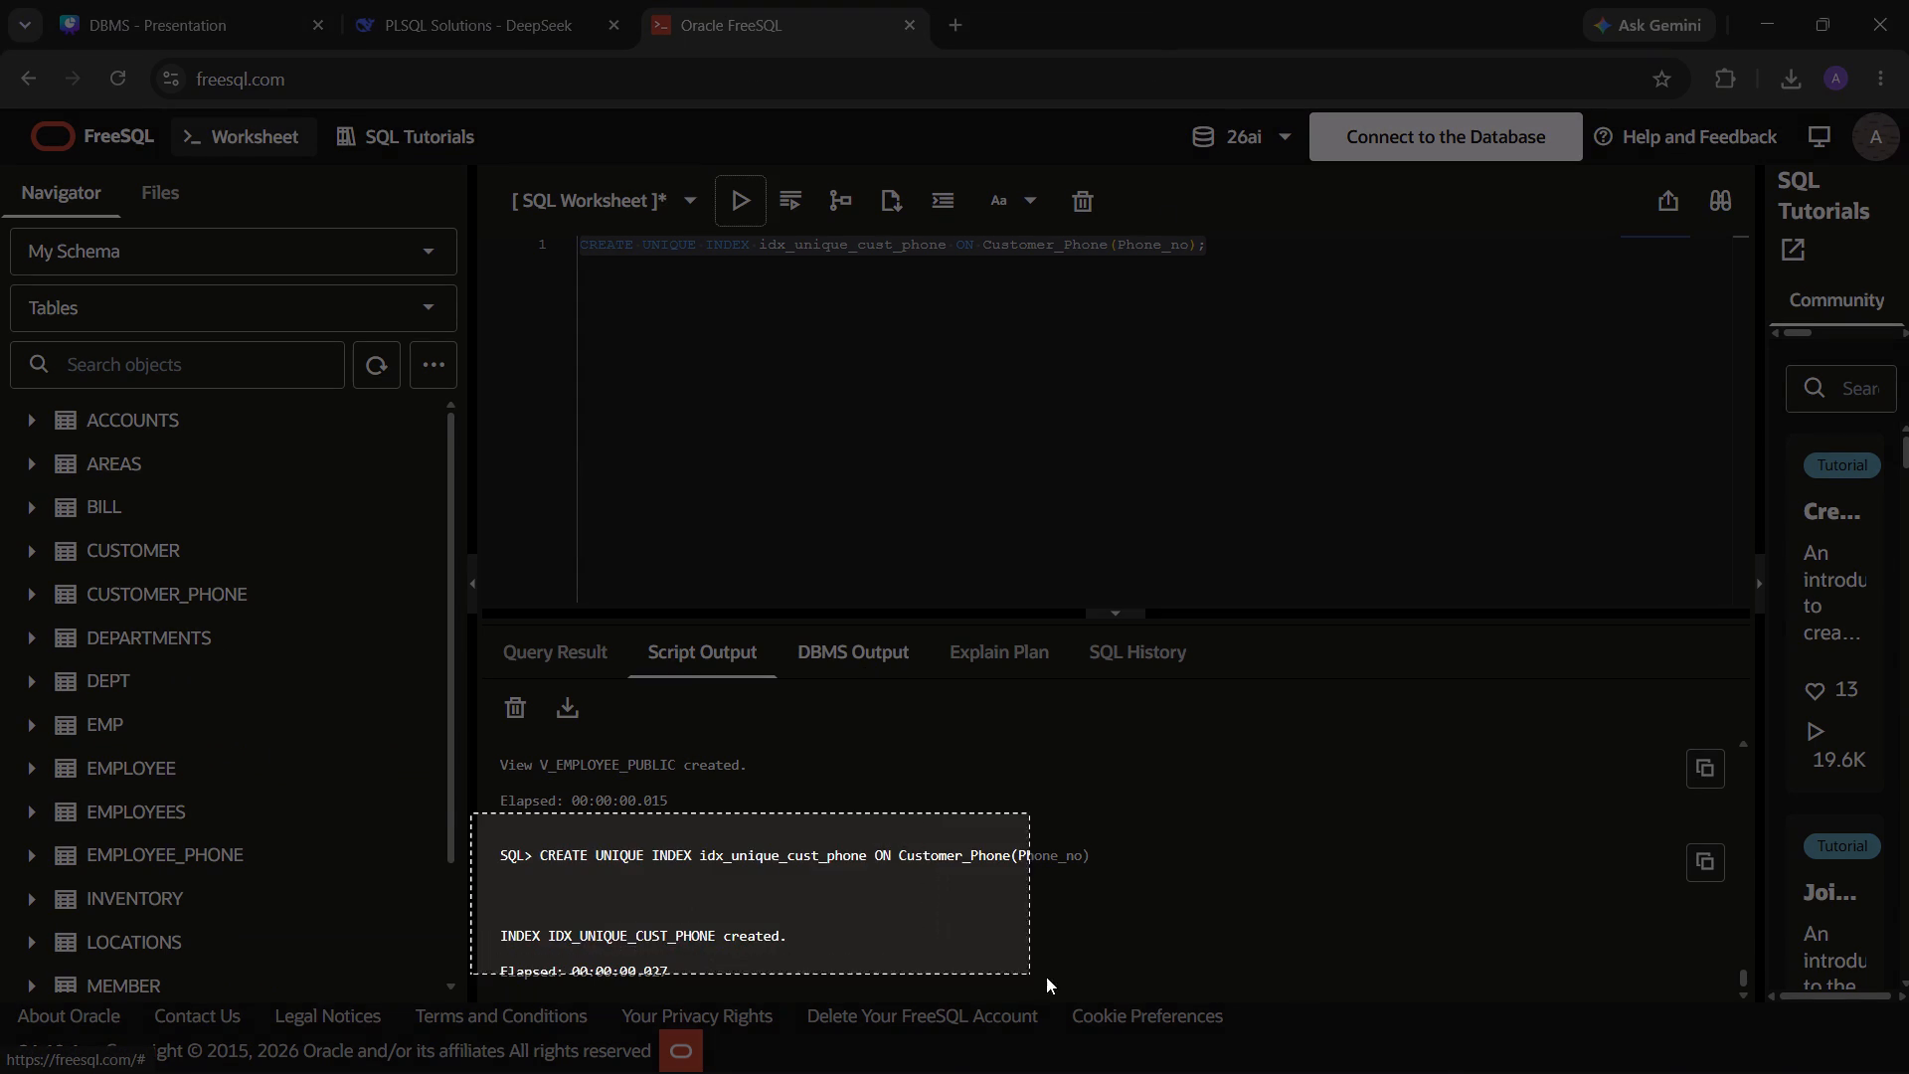
drag(1046, 977, 1127, 994)
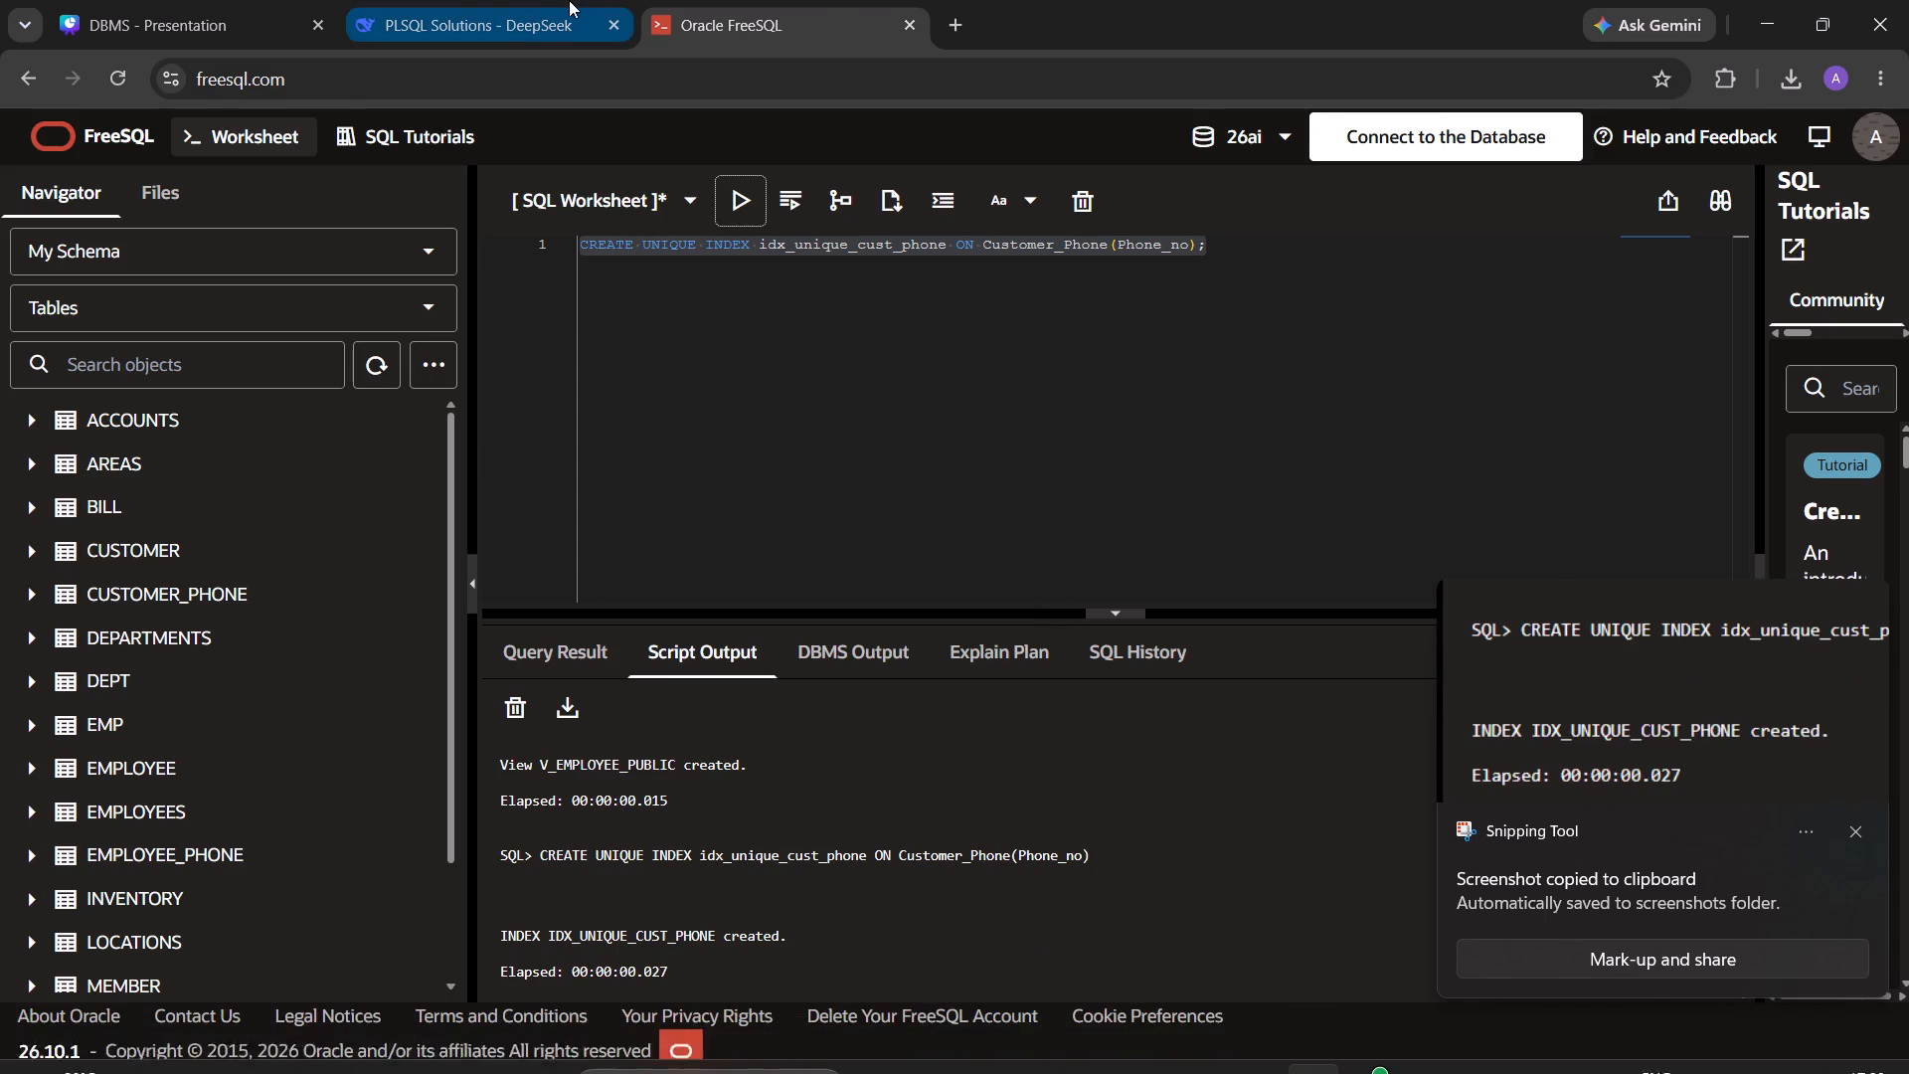
click(569, 0)
click(259, 0)
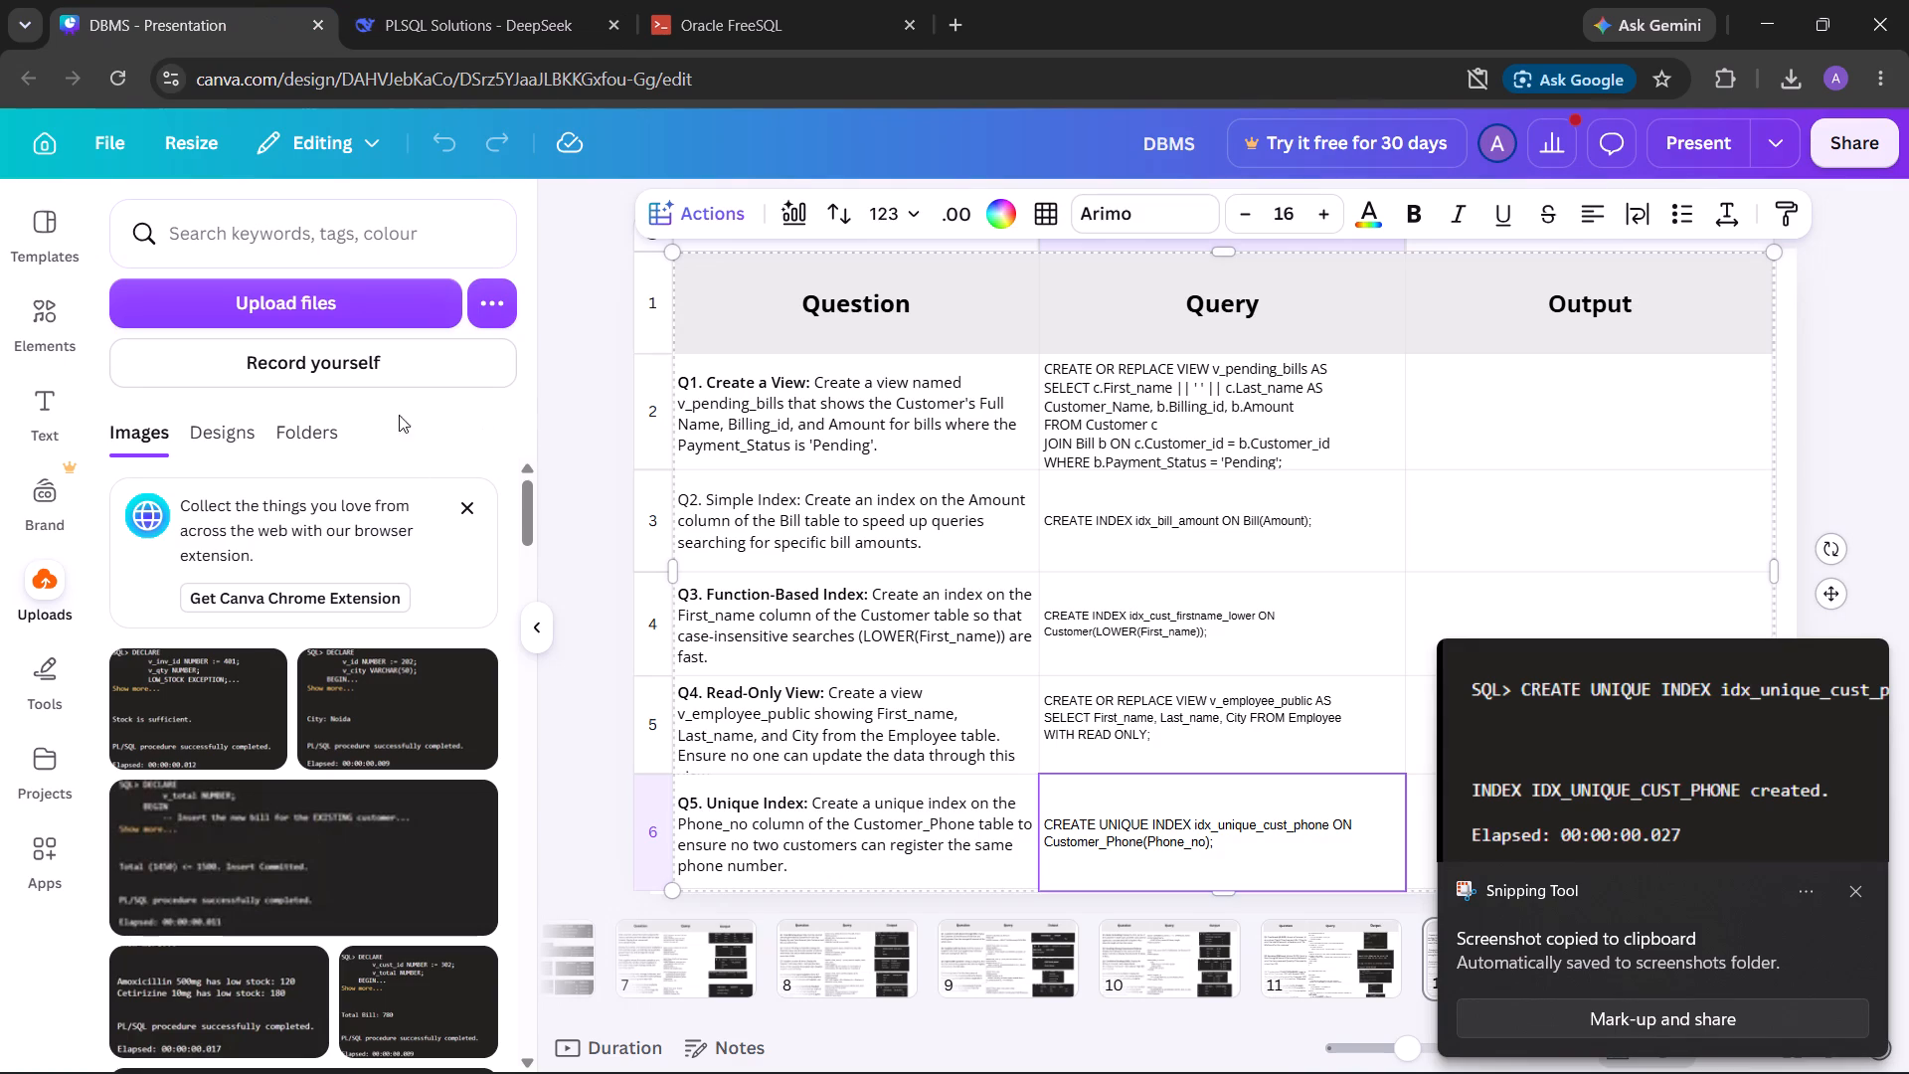
click(370, 296)
scroll(409, 295, down, 20)
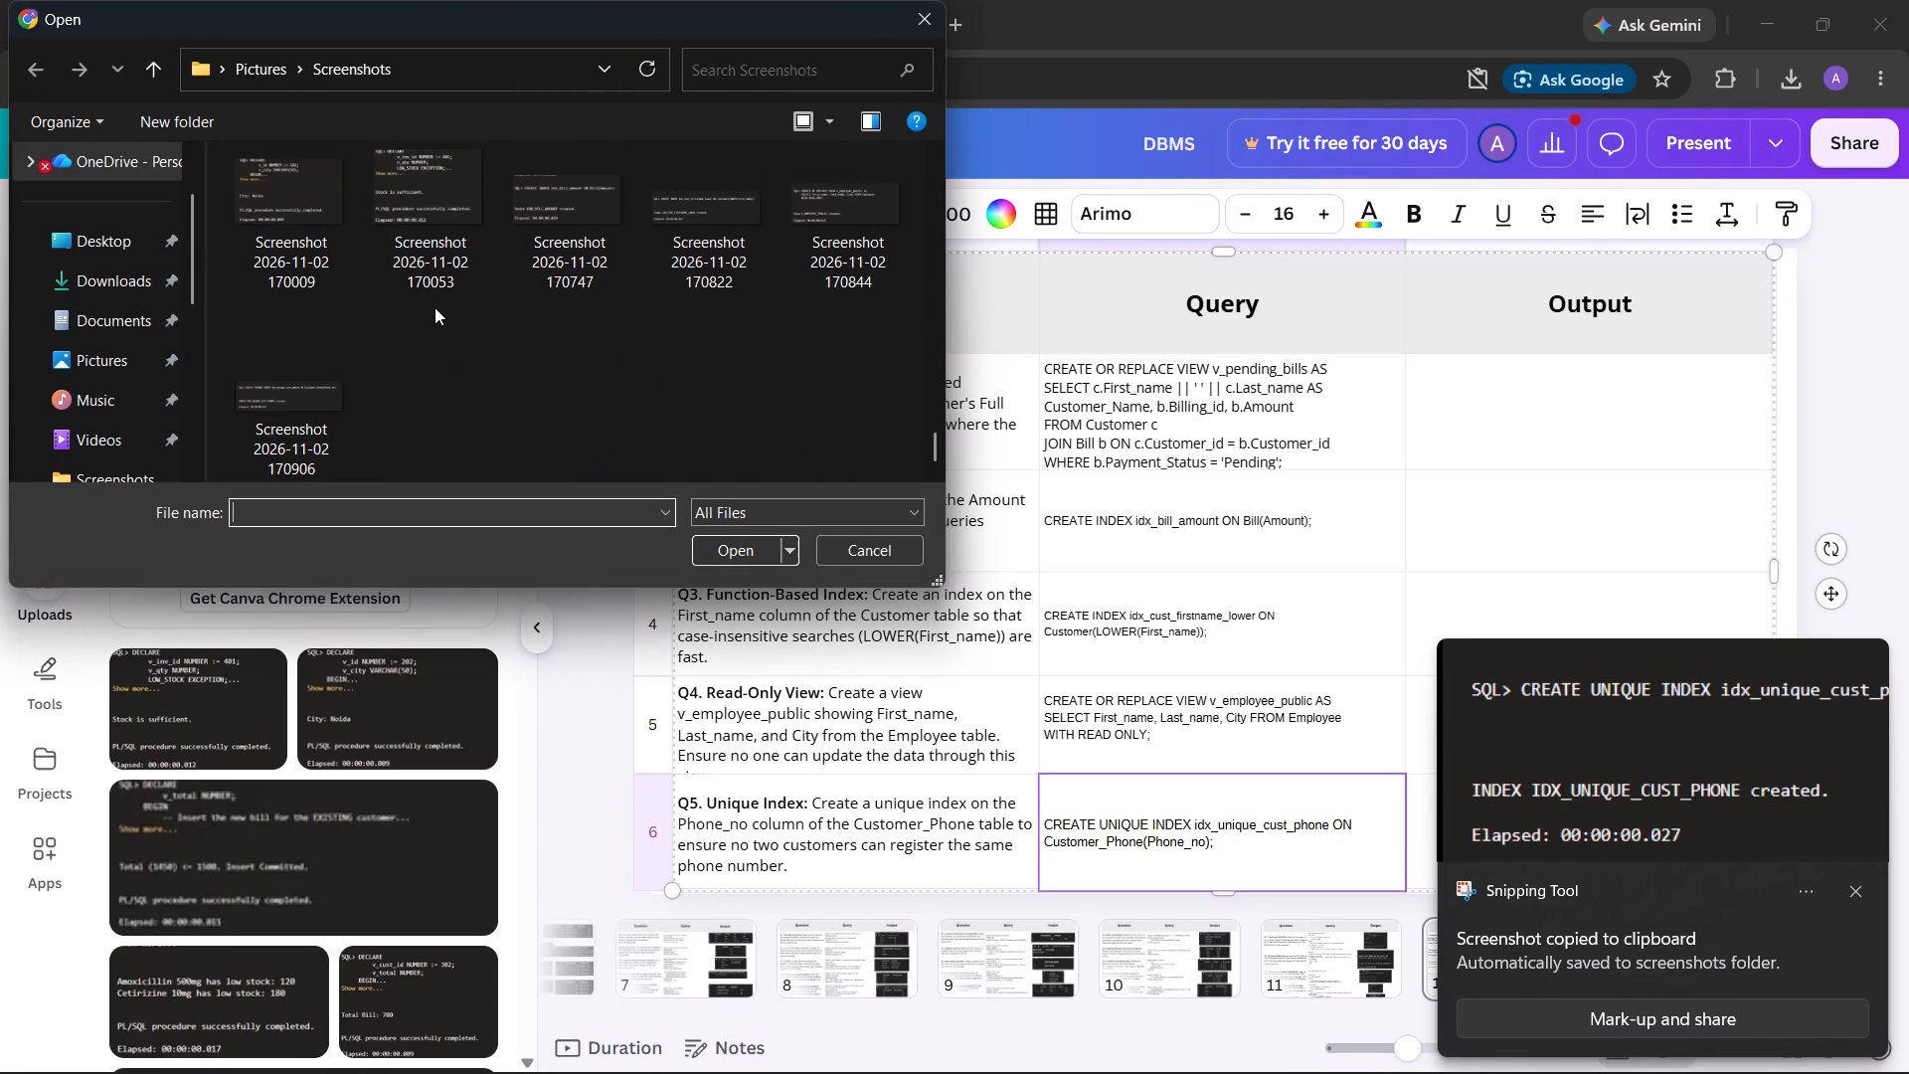
scroll(434, 307, down, 9)
click(571, 223)
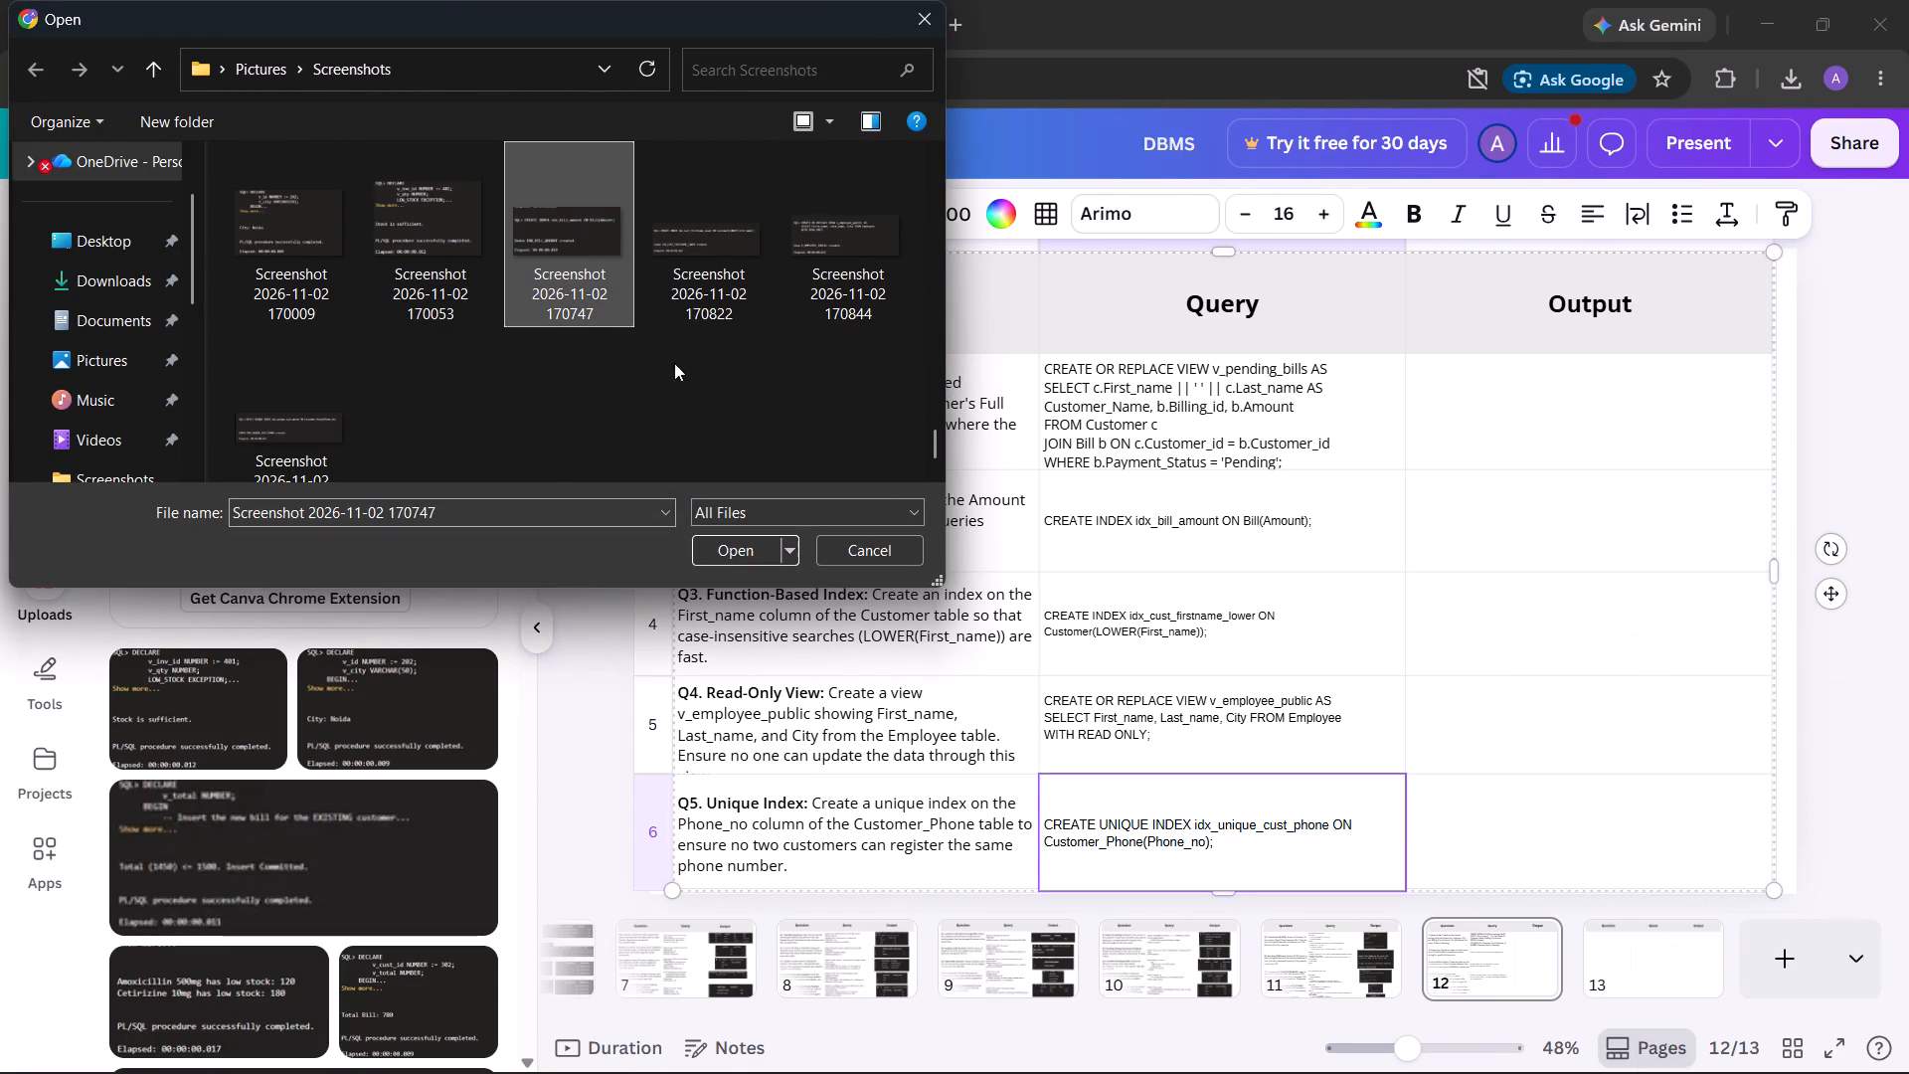
click(672, 391)
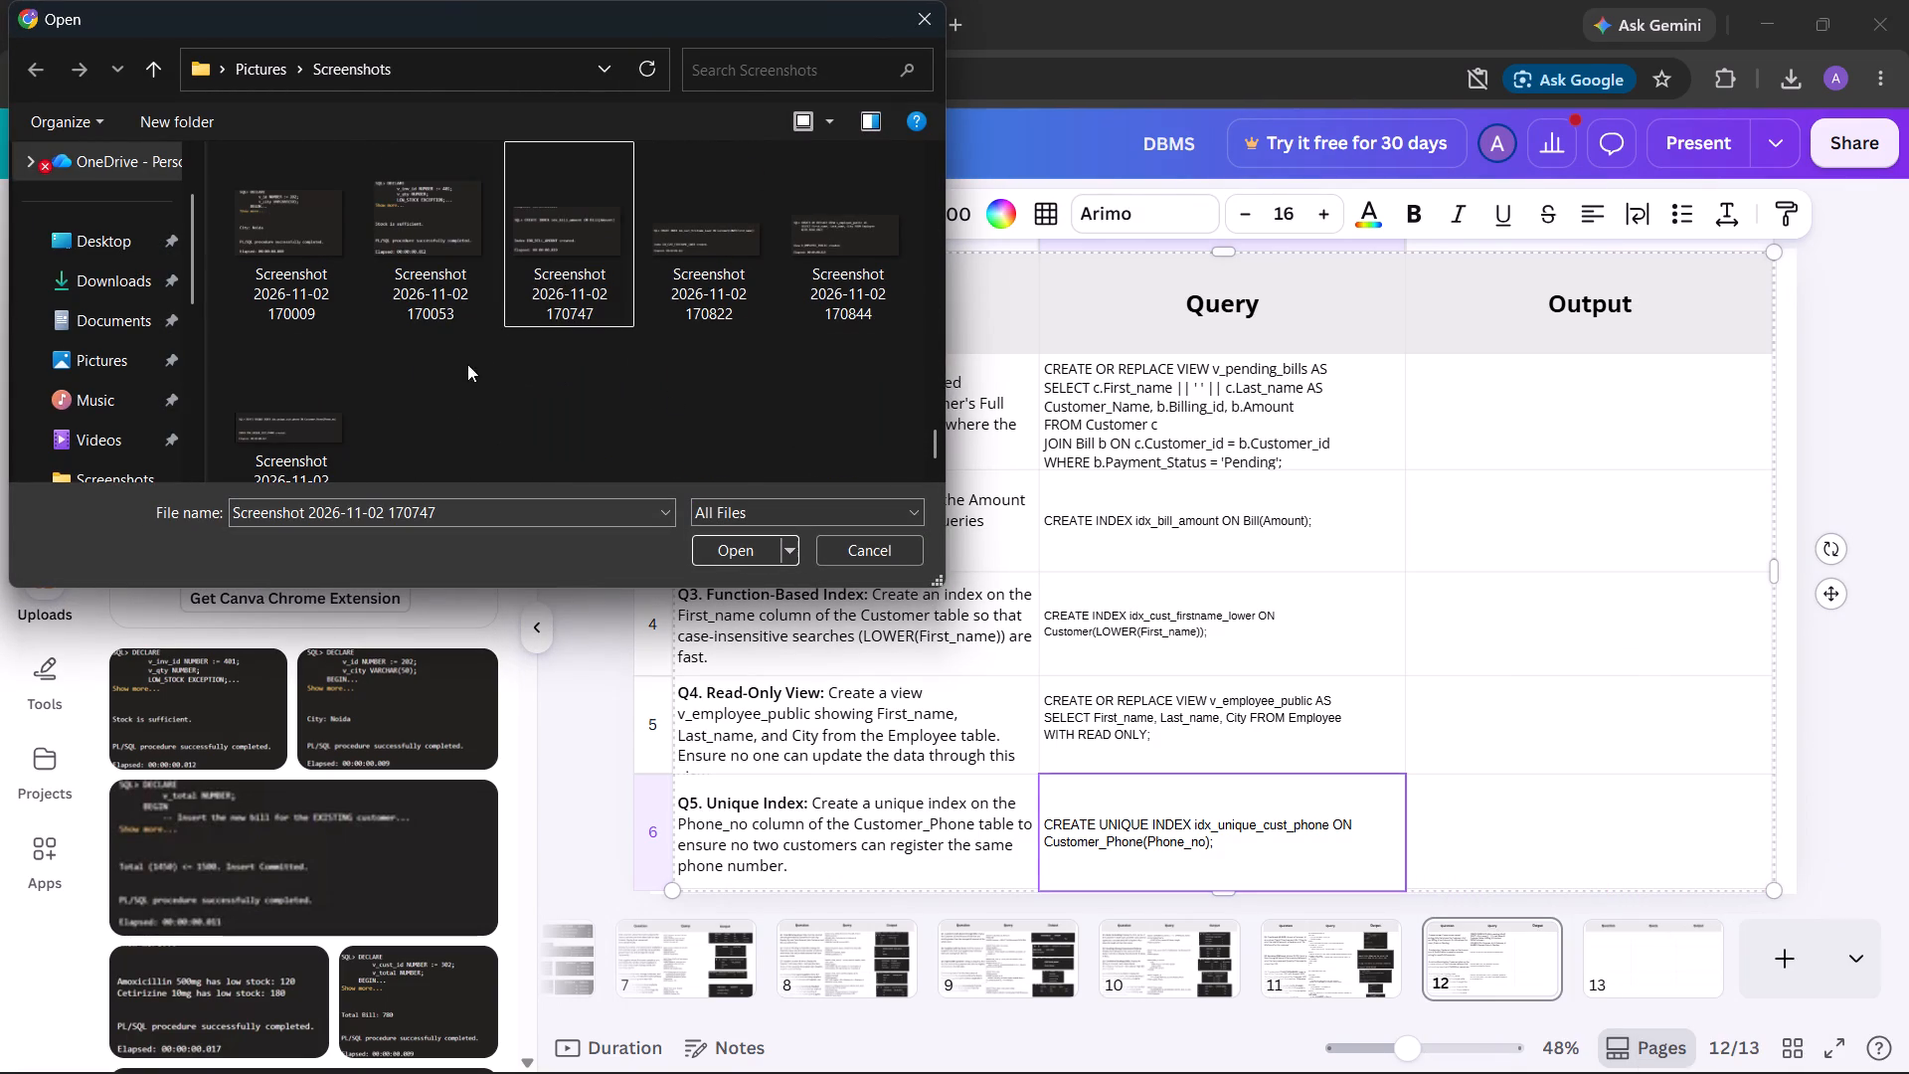
click(424, 318)
scroll(590, 406, down, 4)
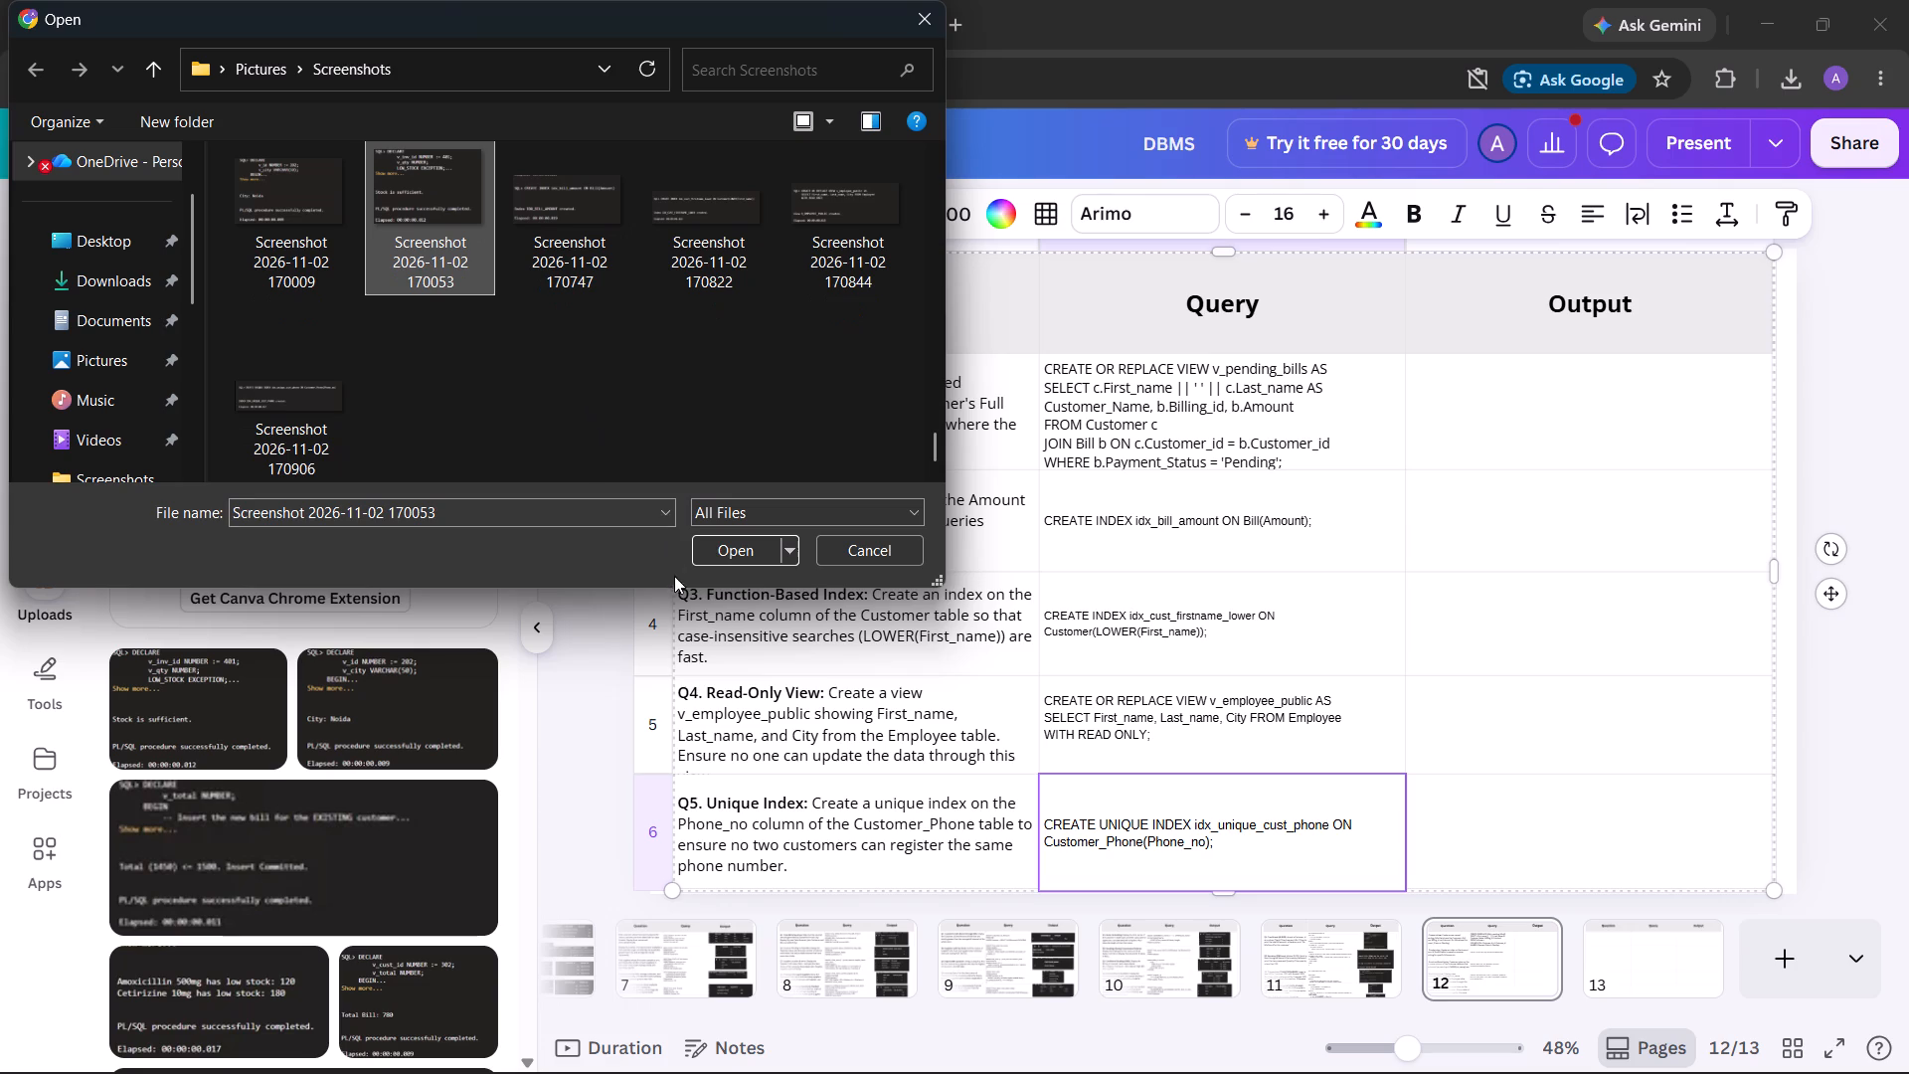
click(711, 562)
click(348, 304)
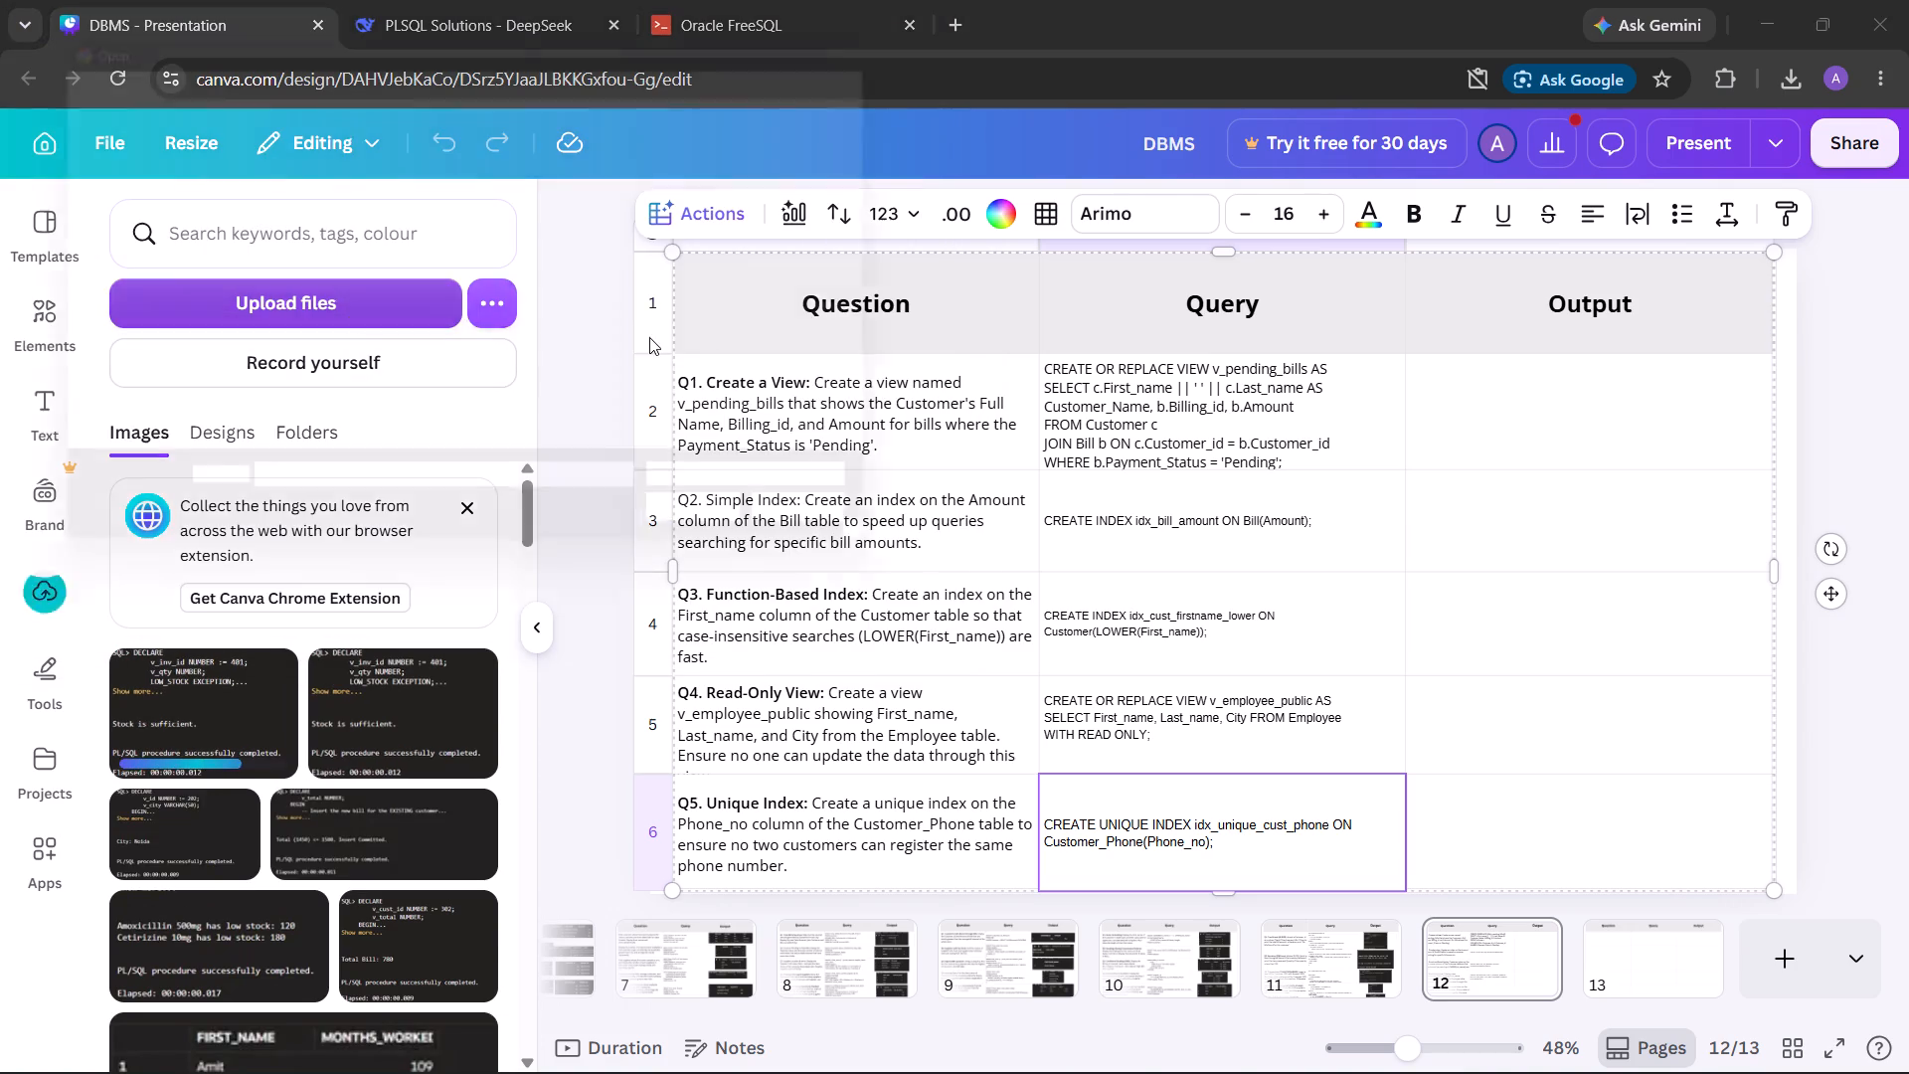
scroll(649, 337, down, 20)
scroll(649, 337, down, 7)
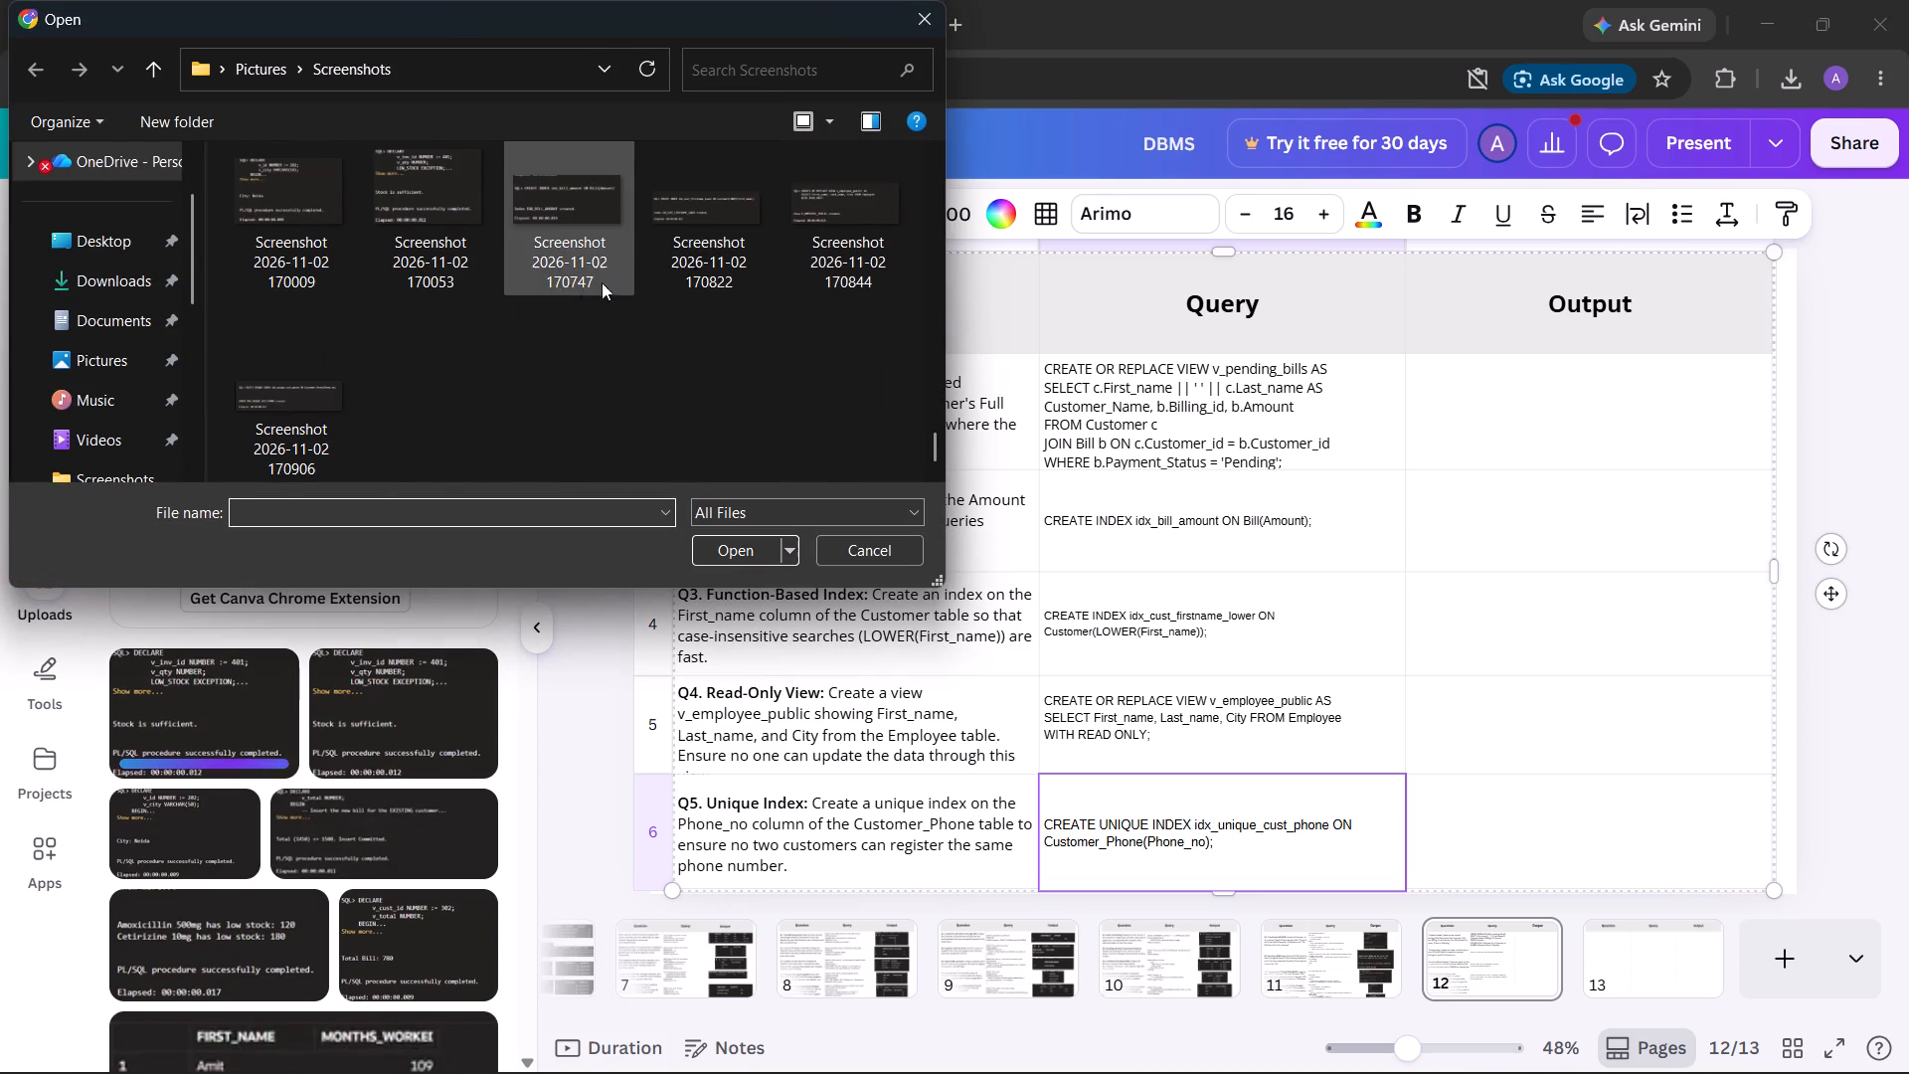
click(574, 277)
click(750, 558)
scroll(343, 403, down, 14)
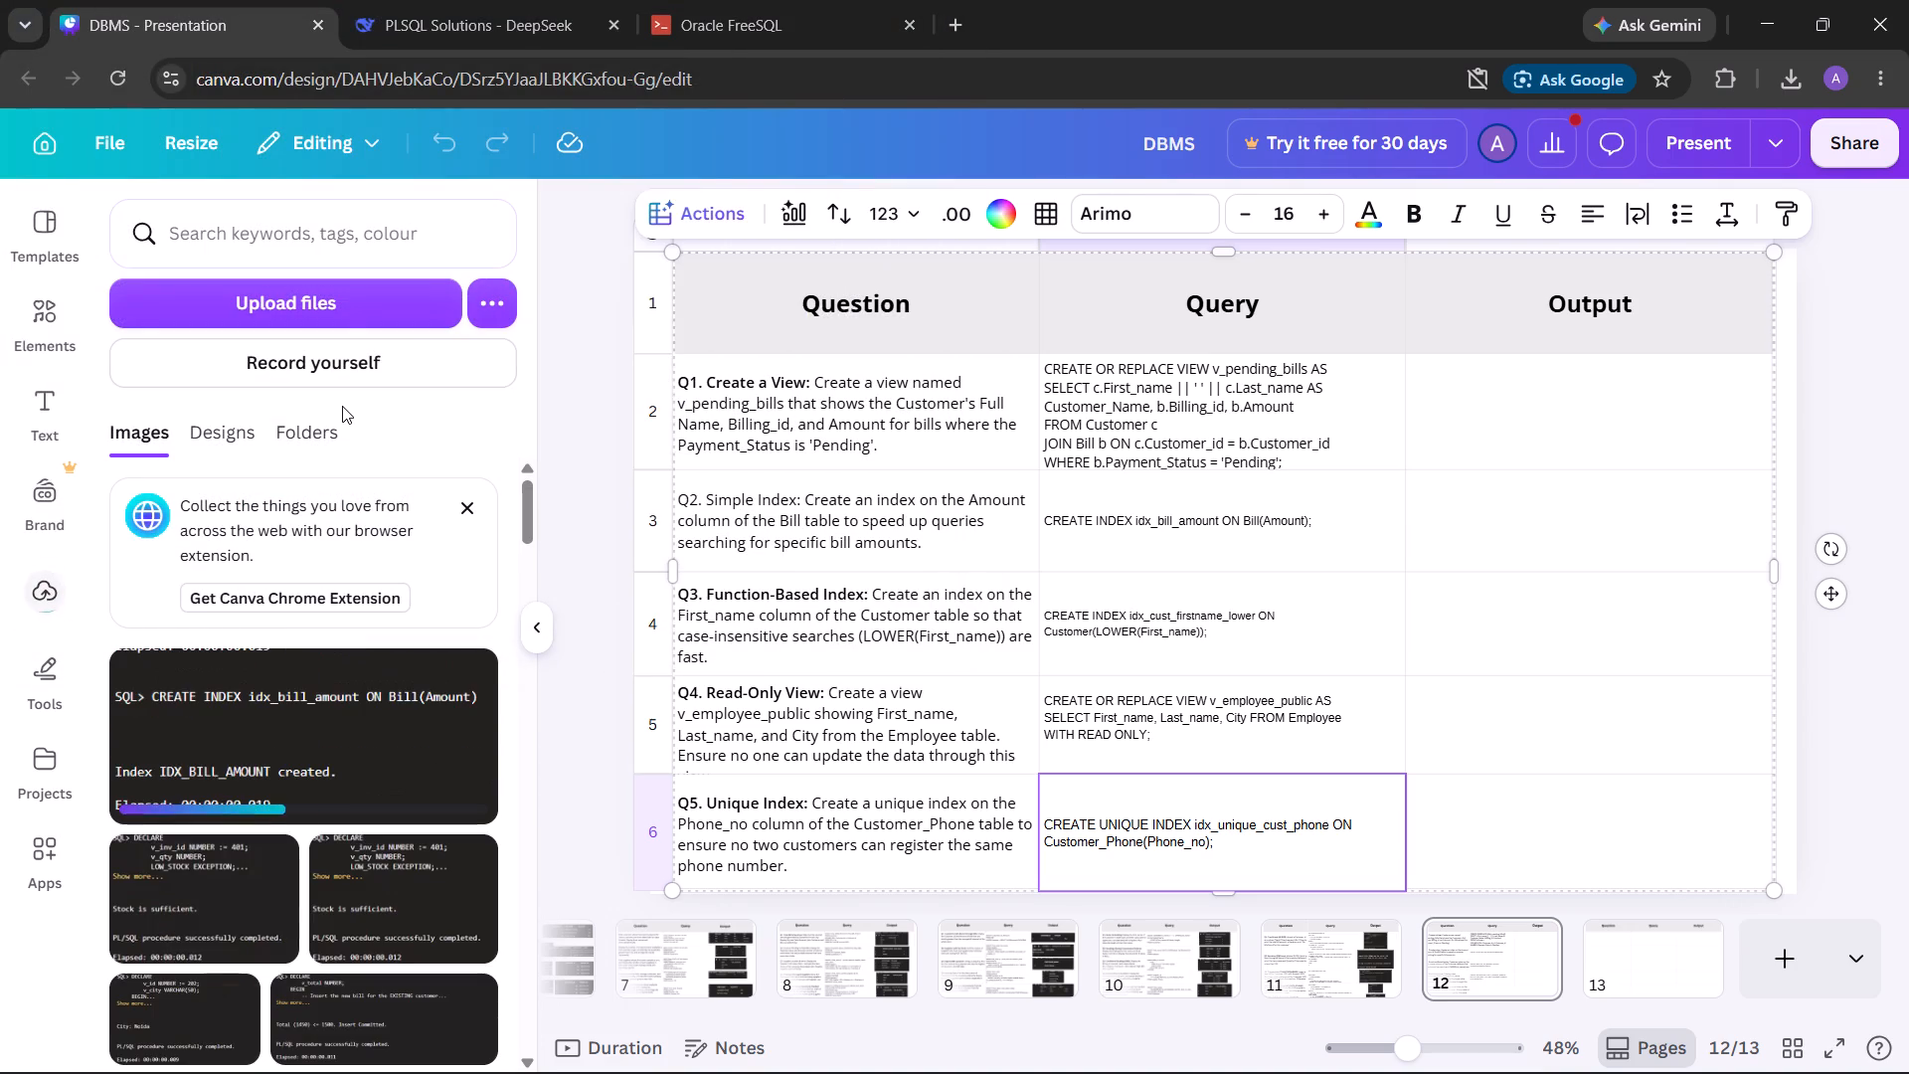
click(350, 310)
scroll(614, 334, down, 15)
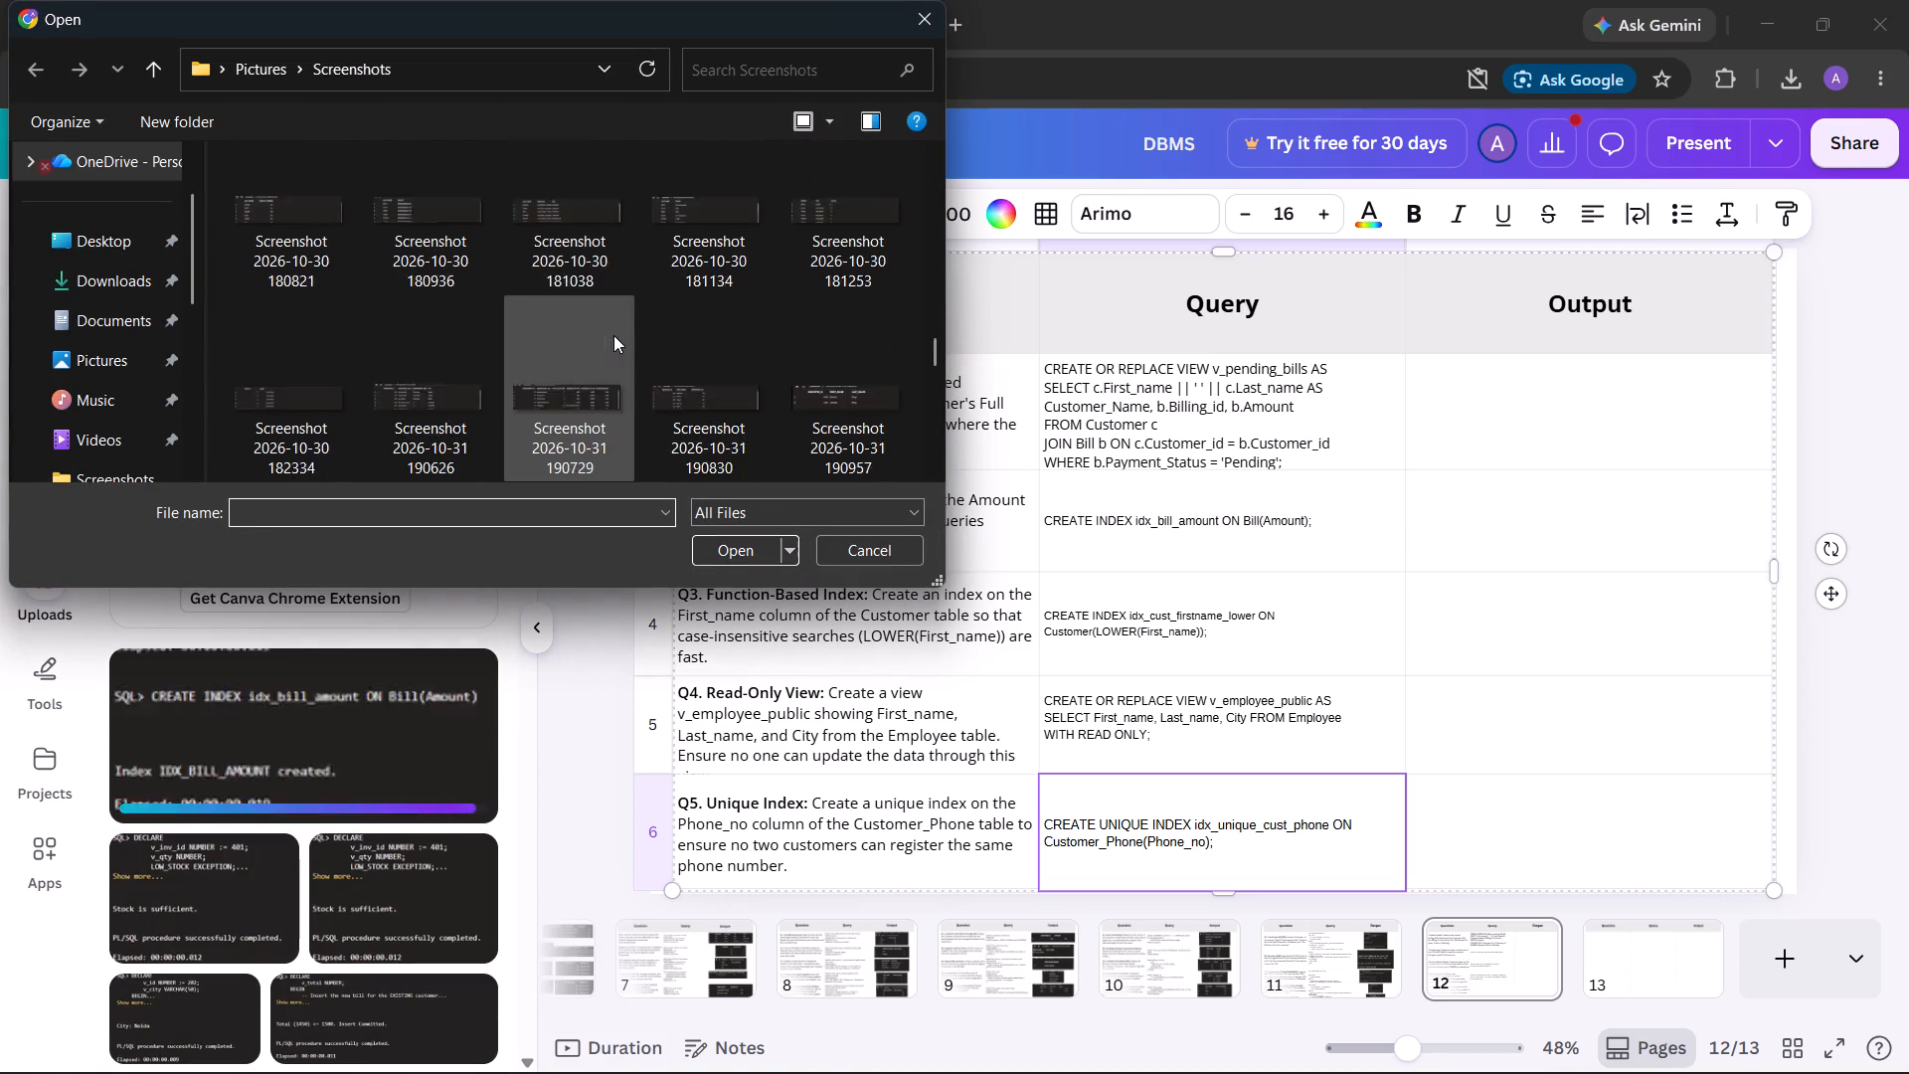
scroll(613, 335, down, 15)
click(675, 242)
click(729, 544)
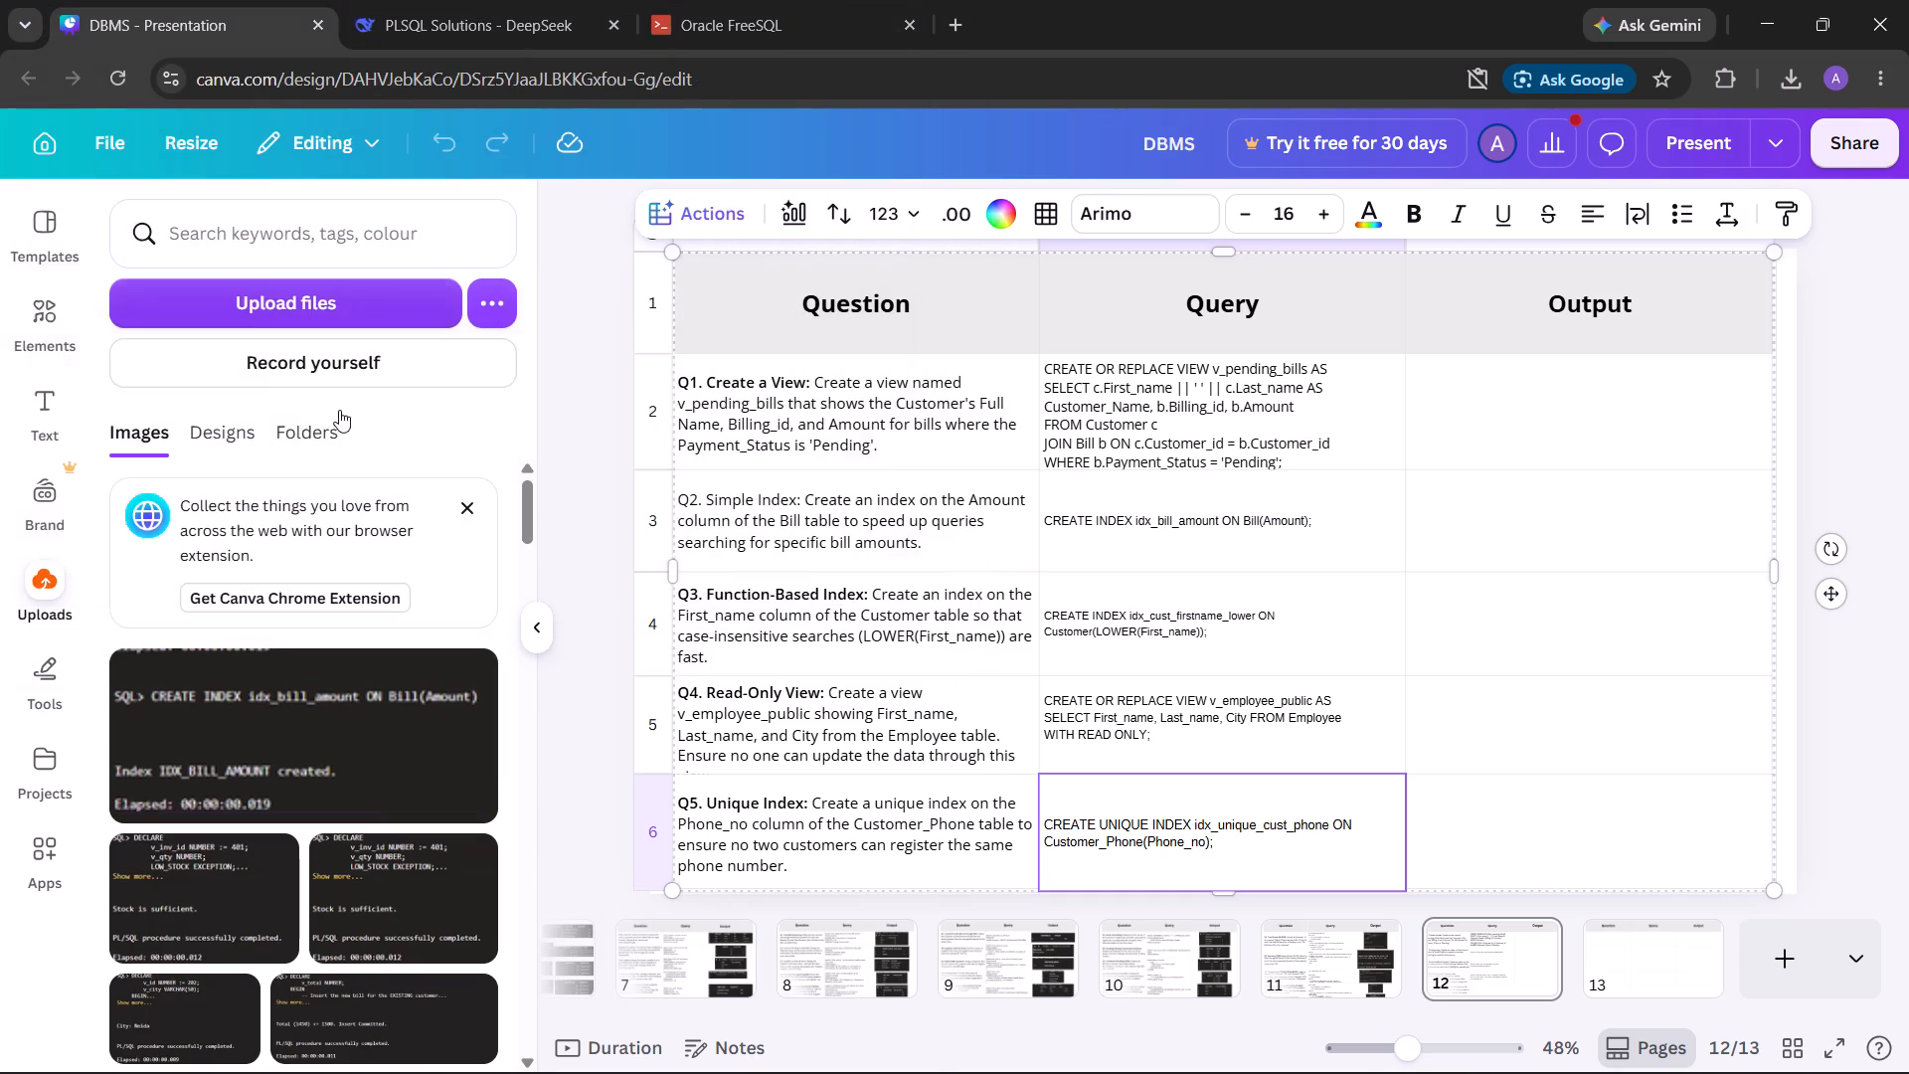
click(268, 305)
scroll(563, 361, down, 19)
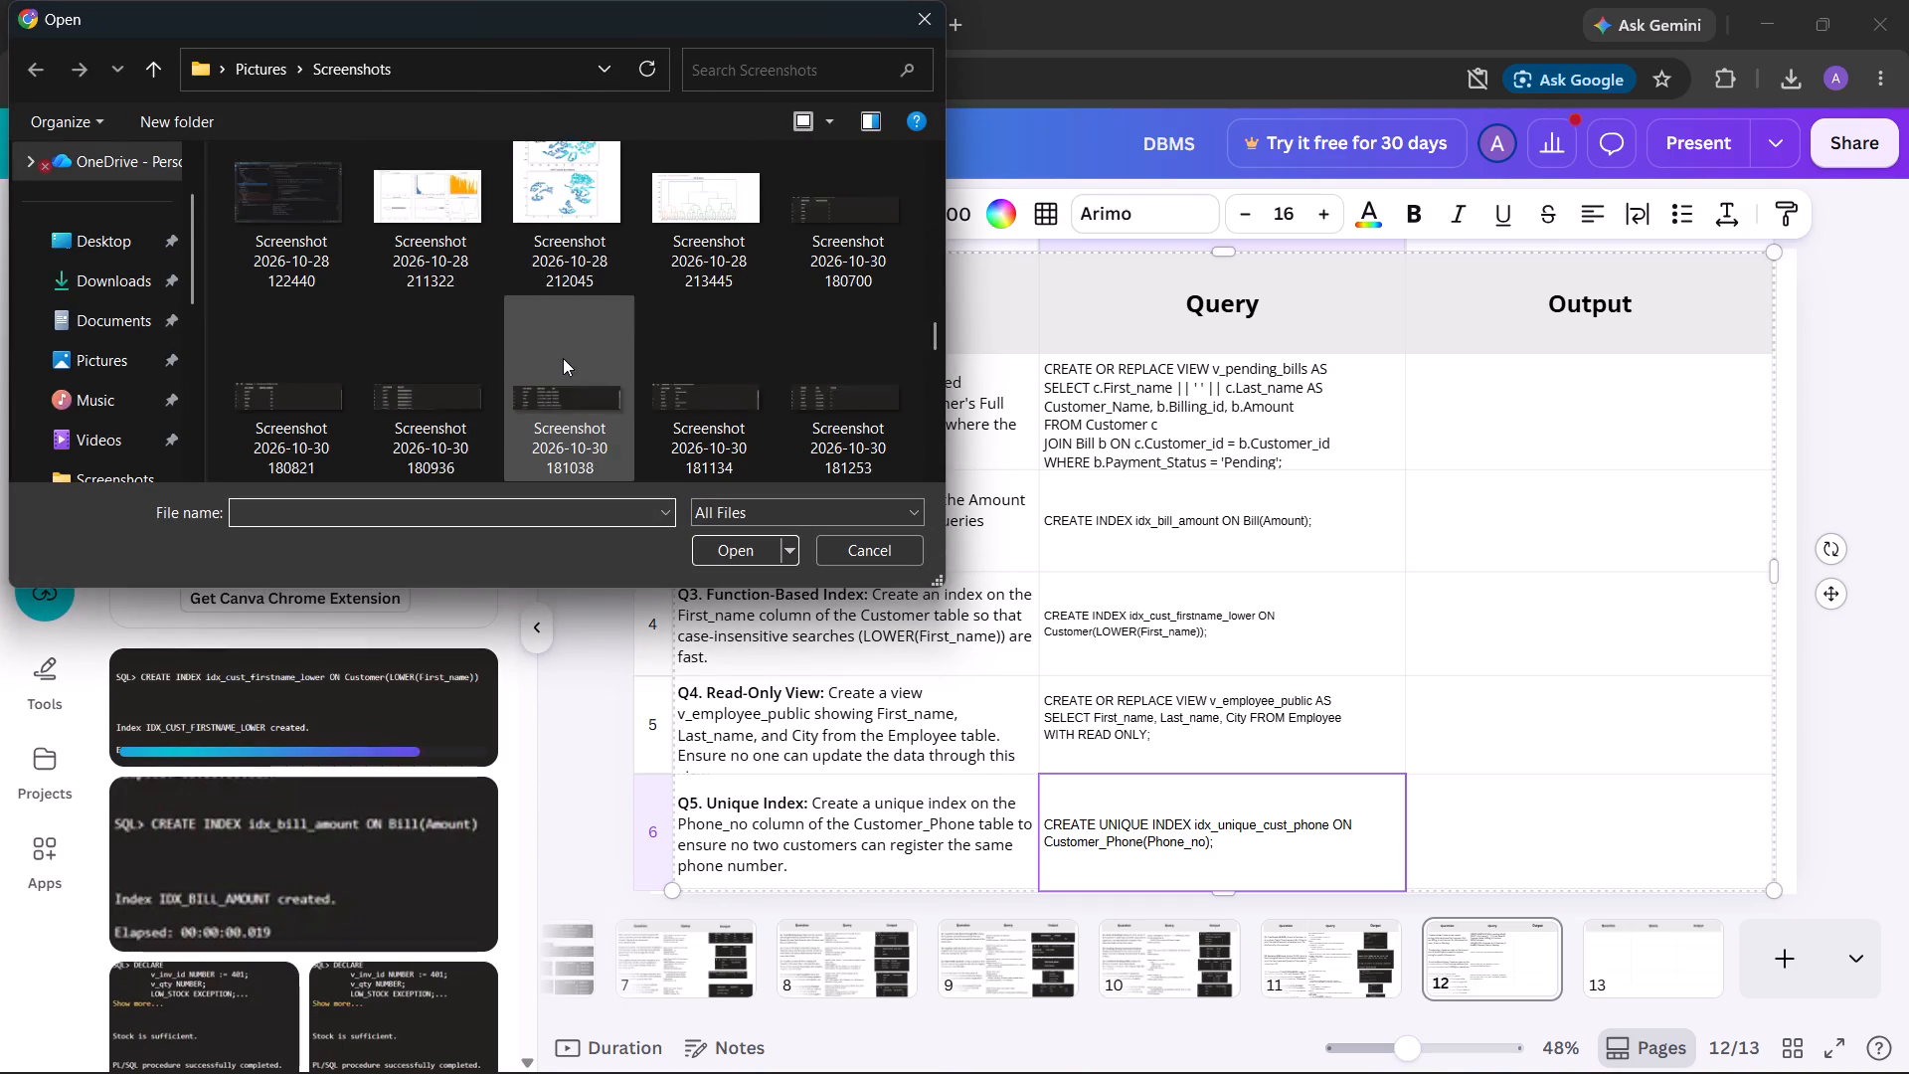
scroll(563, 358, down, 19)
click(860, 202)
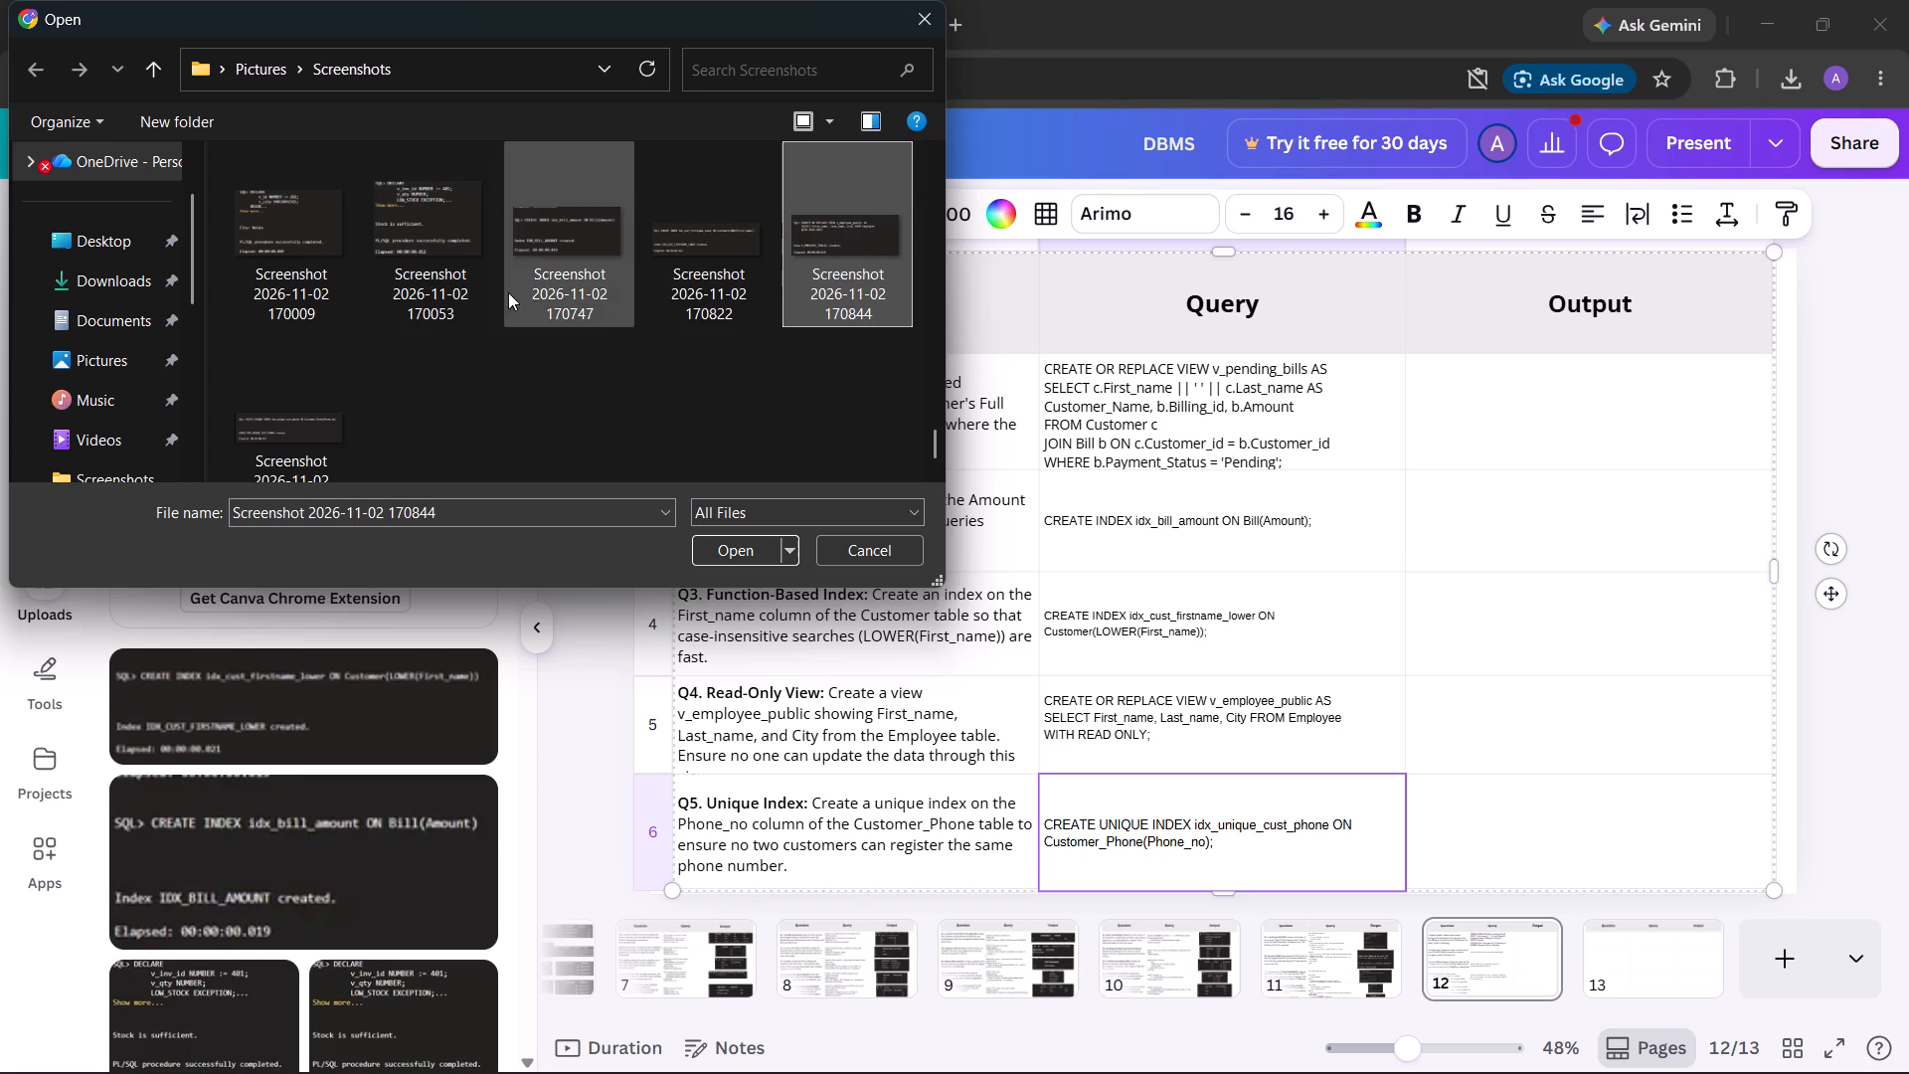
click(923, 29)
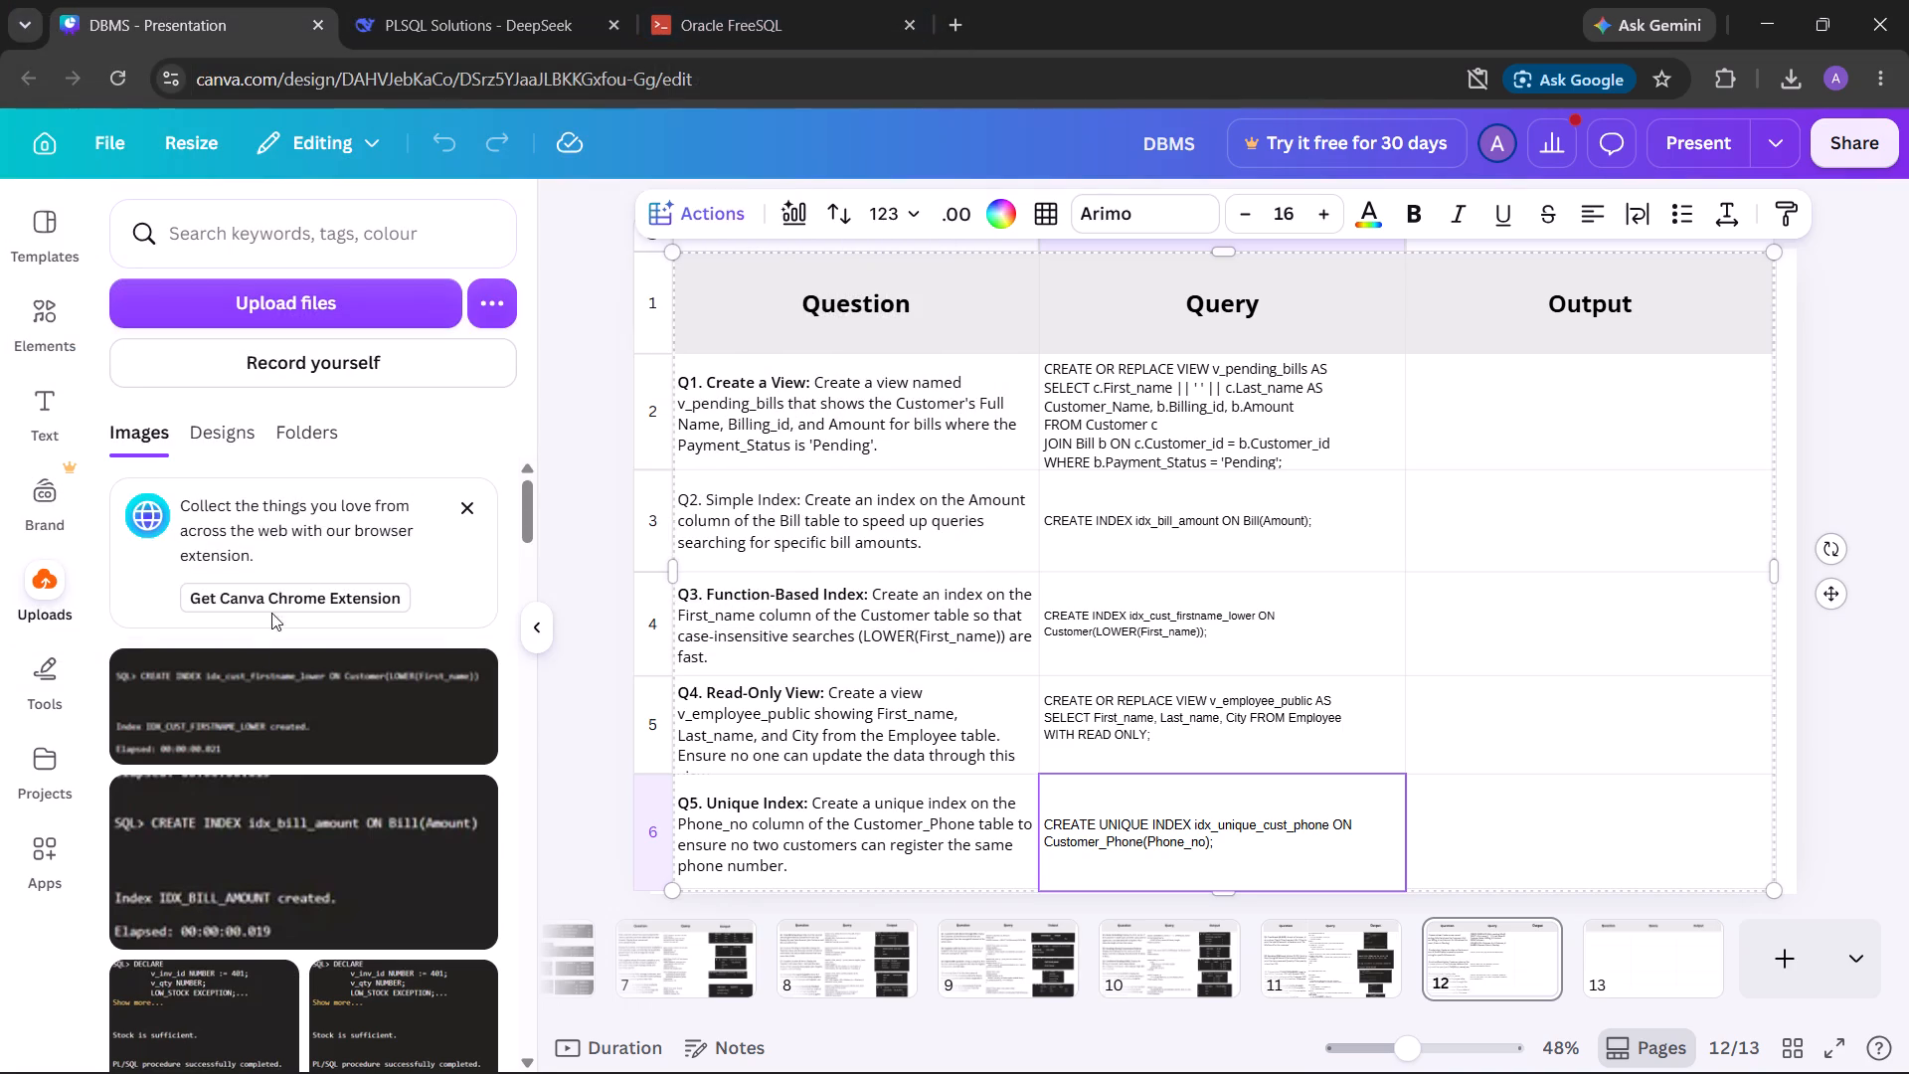
Look through Canva's uploaded images and the Screenshots folder for the output image belonging to Q1's v_pending_bills query.
scroll(239, 719, down, 3)
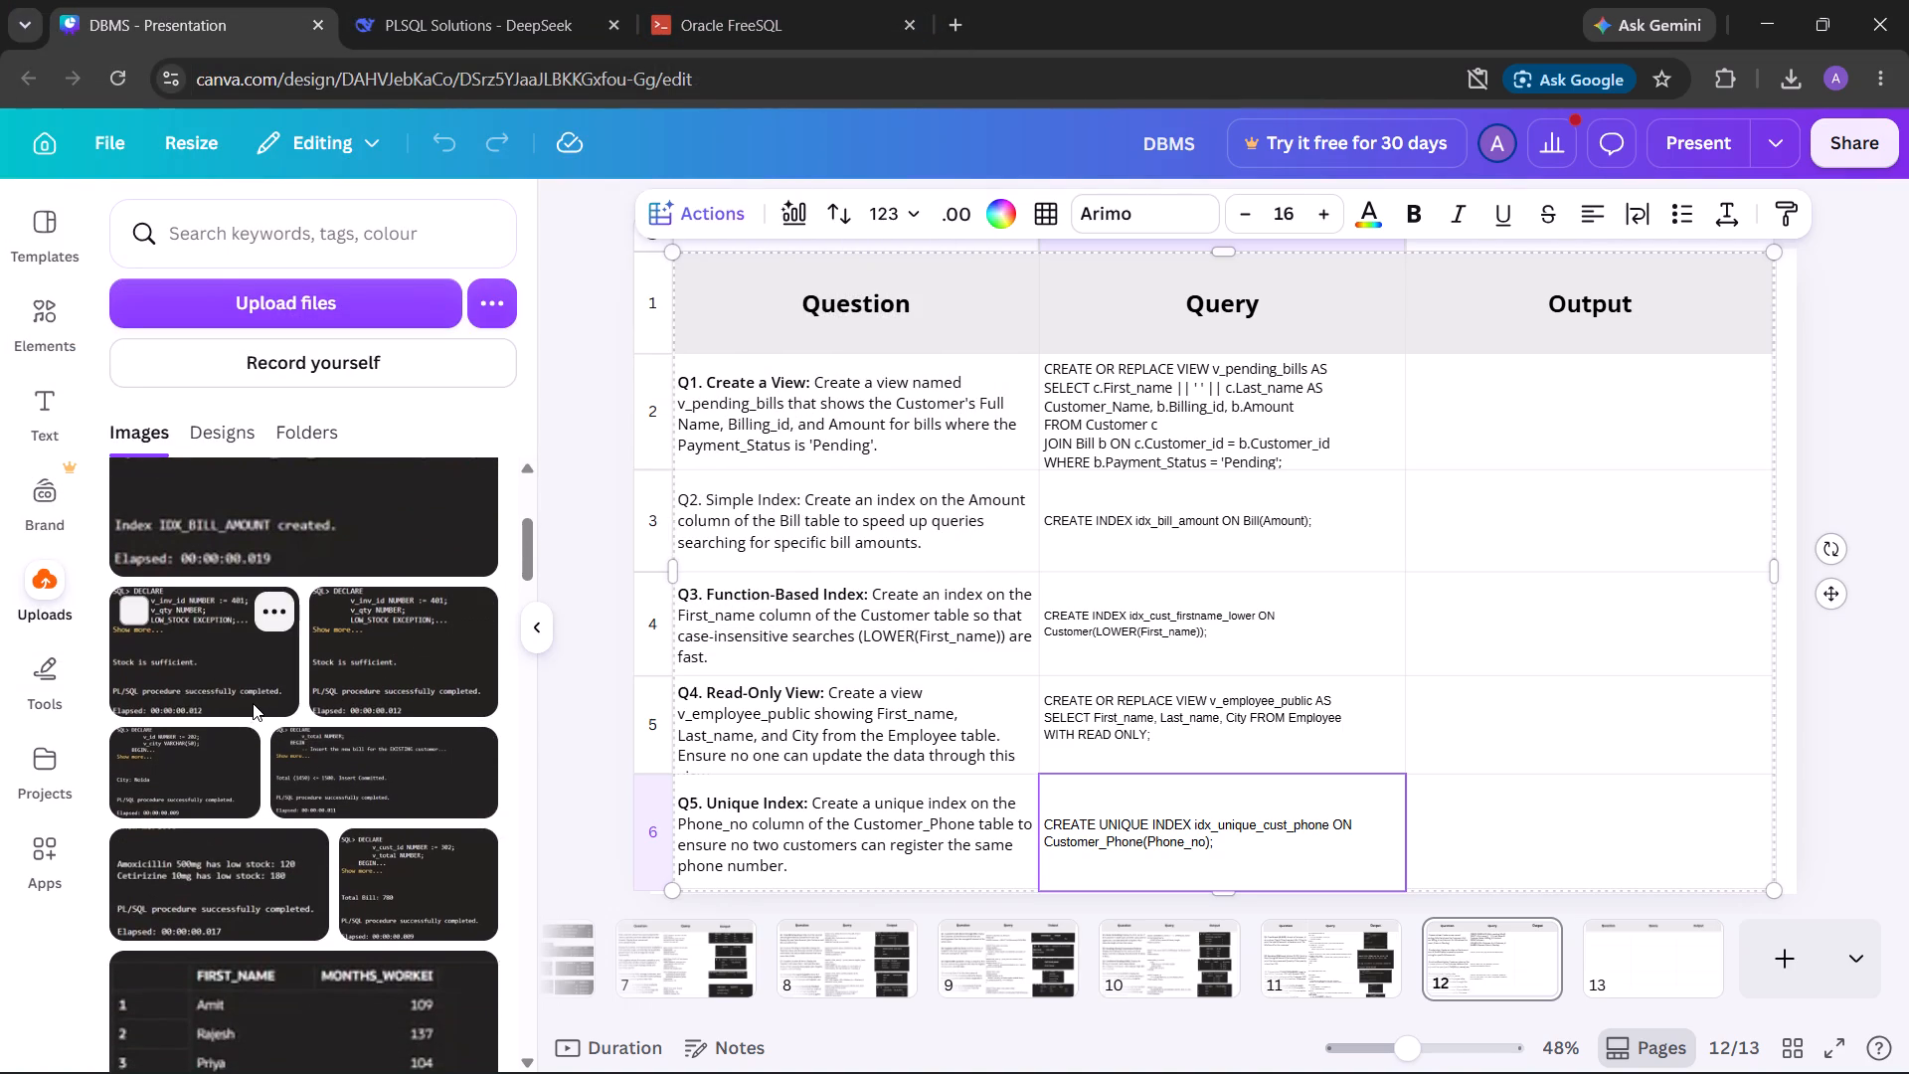
scroll(253, 702, up, 2)
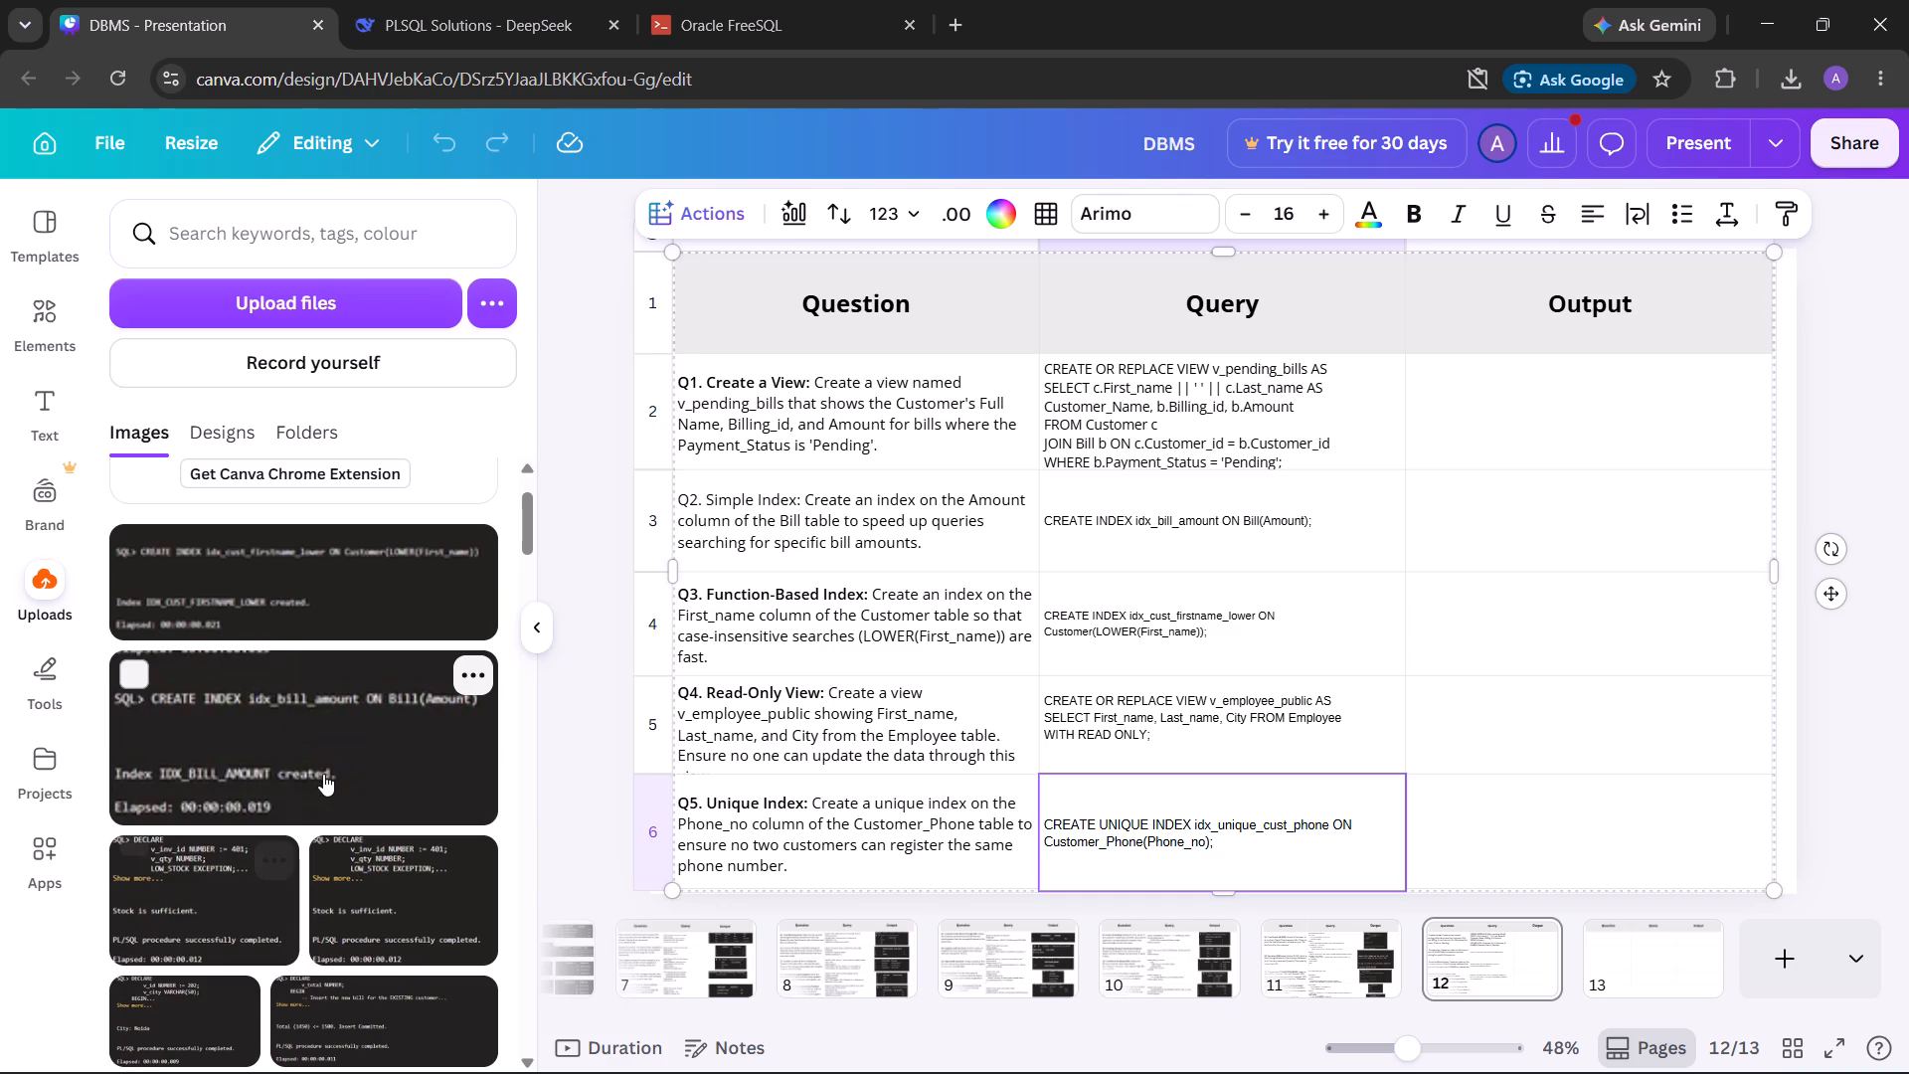
scroll(323, 768, up, 2)
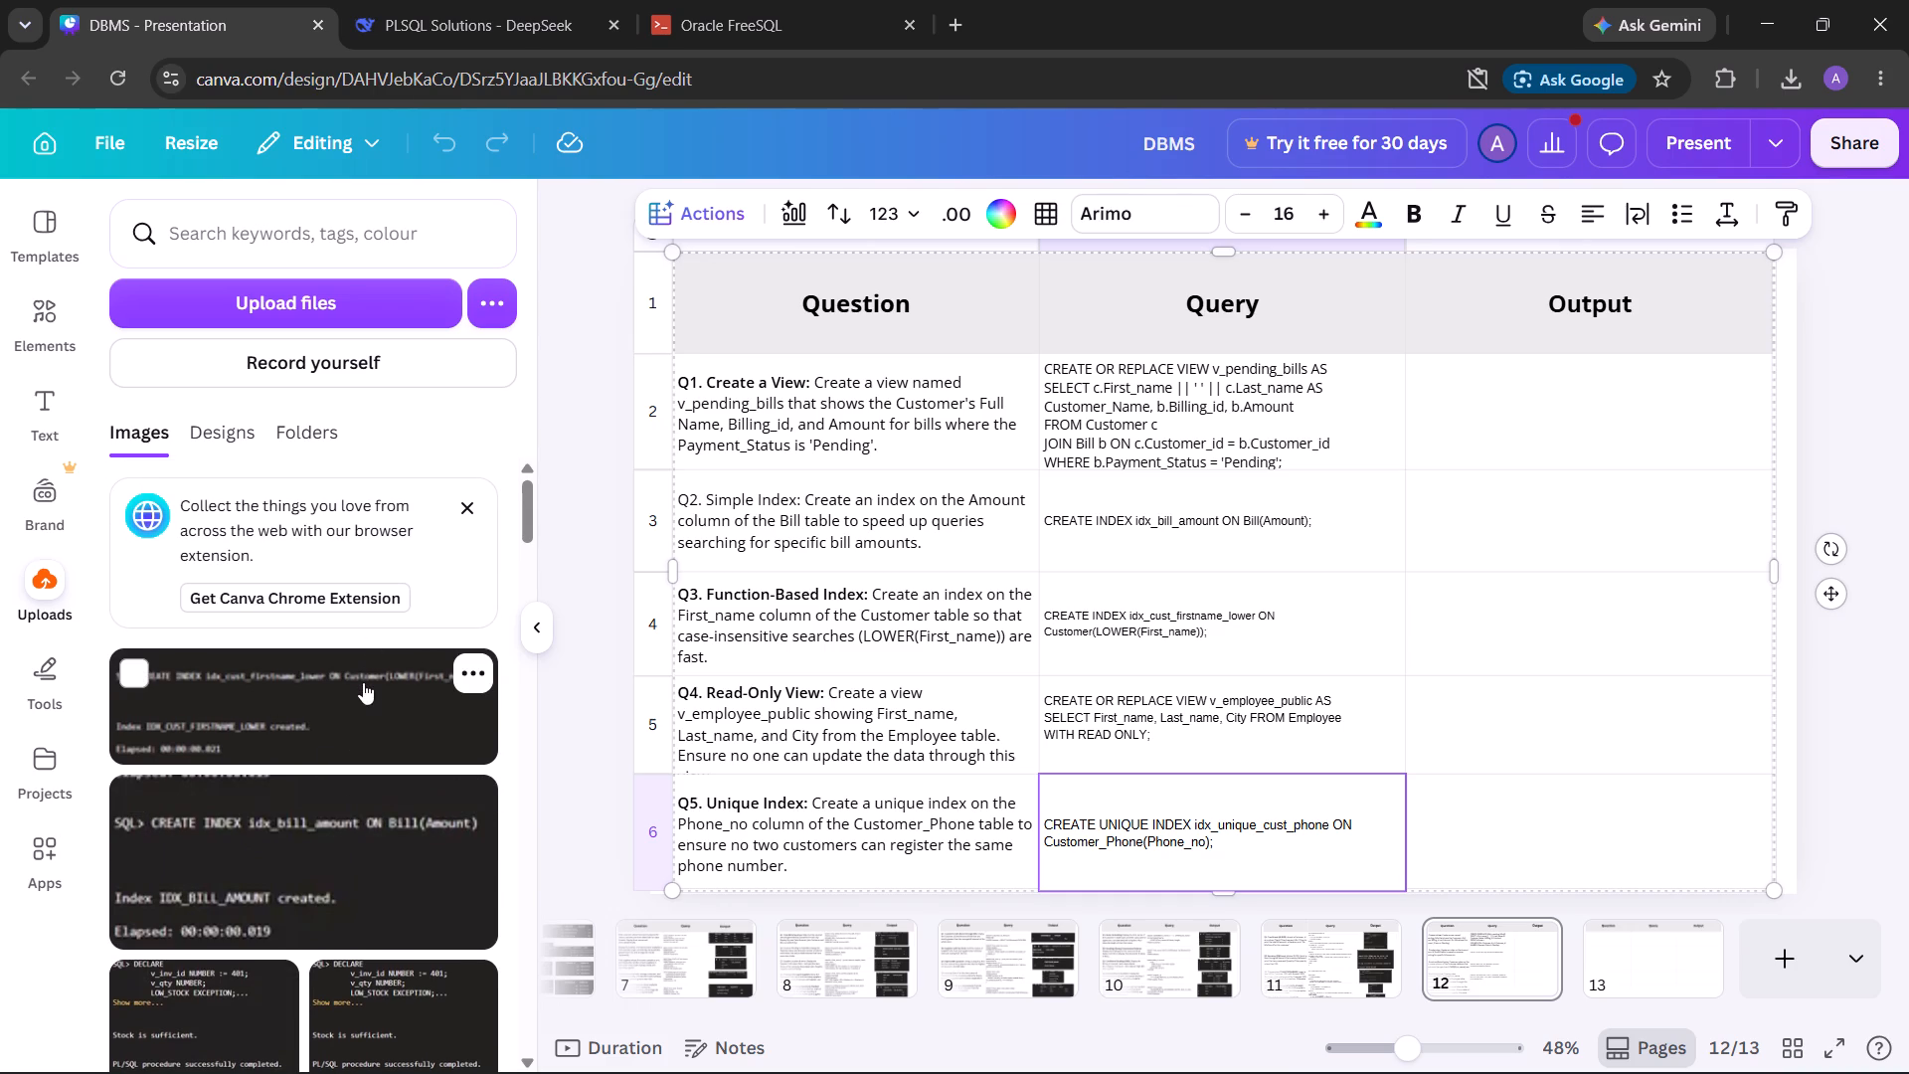
click(386, 313)
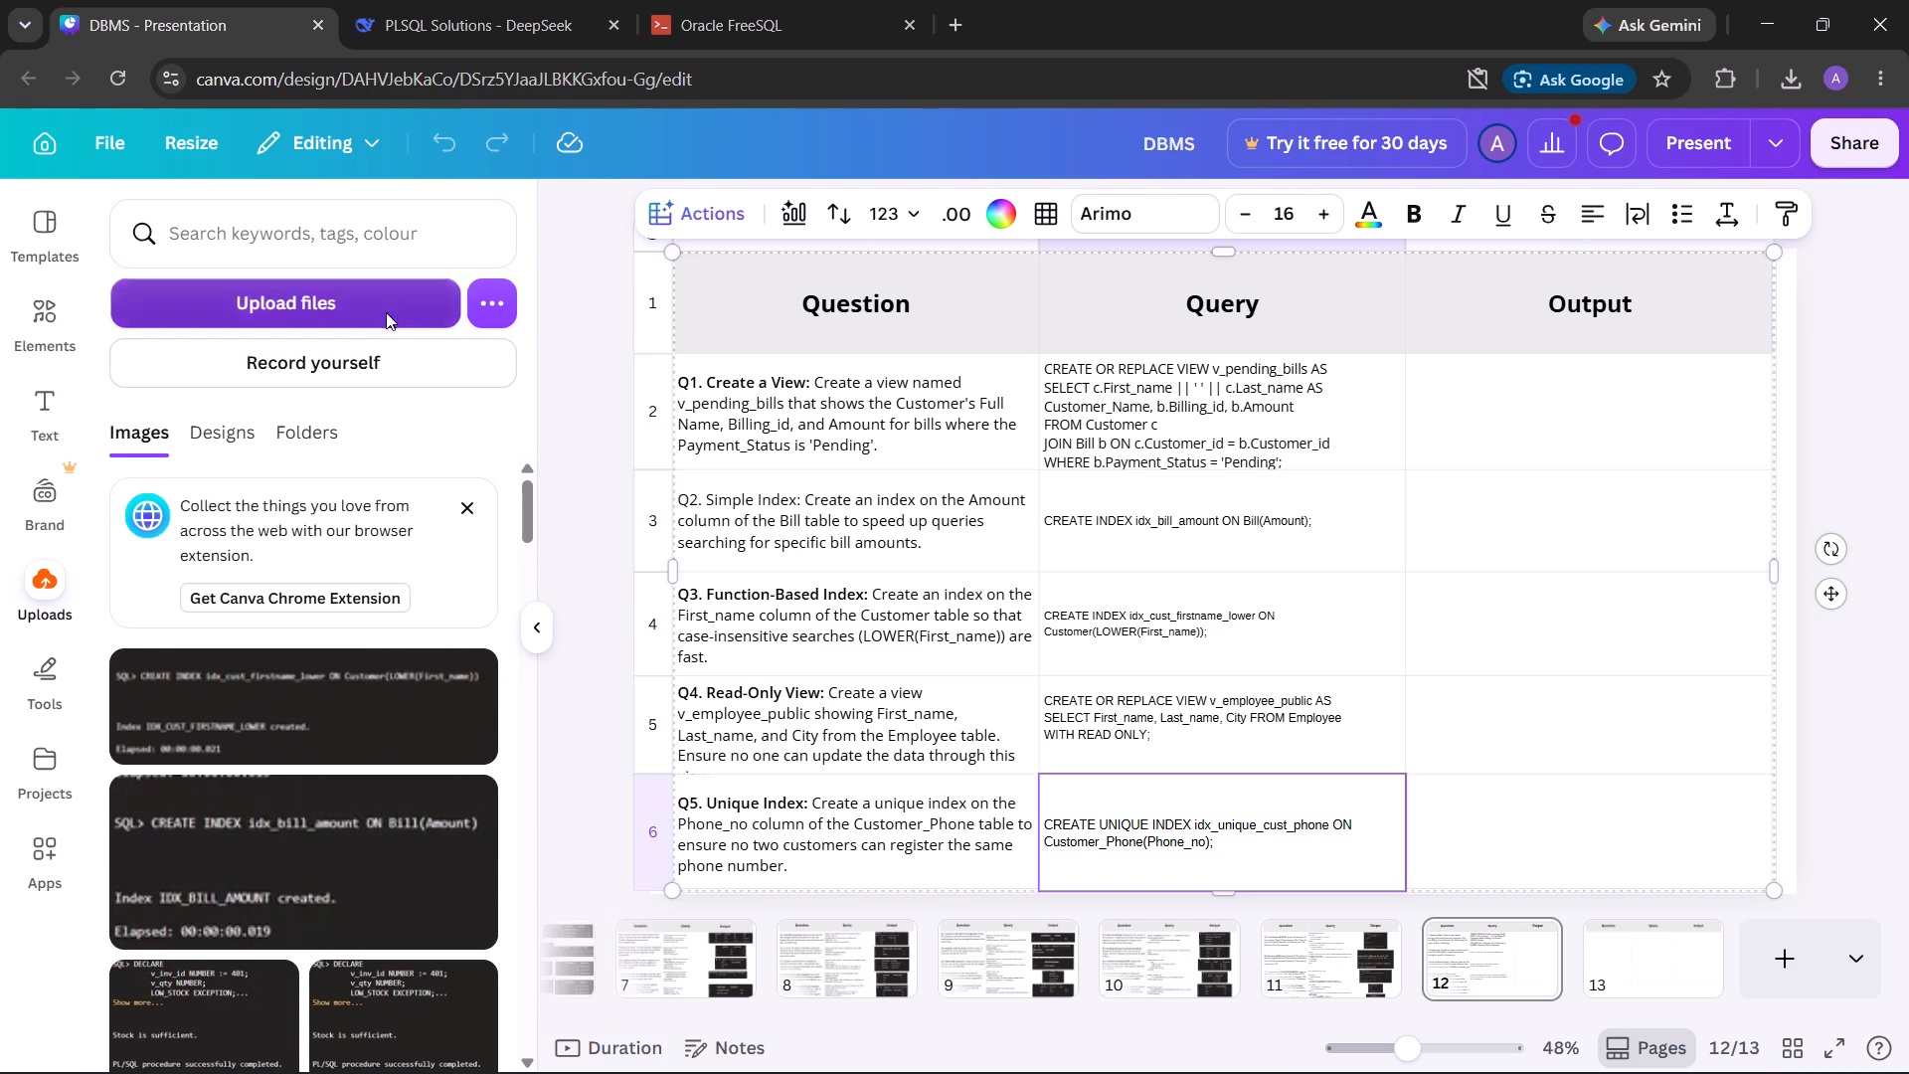
scroll(485, 440, down, 11)
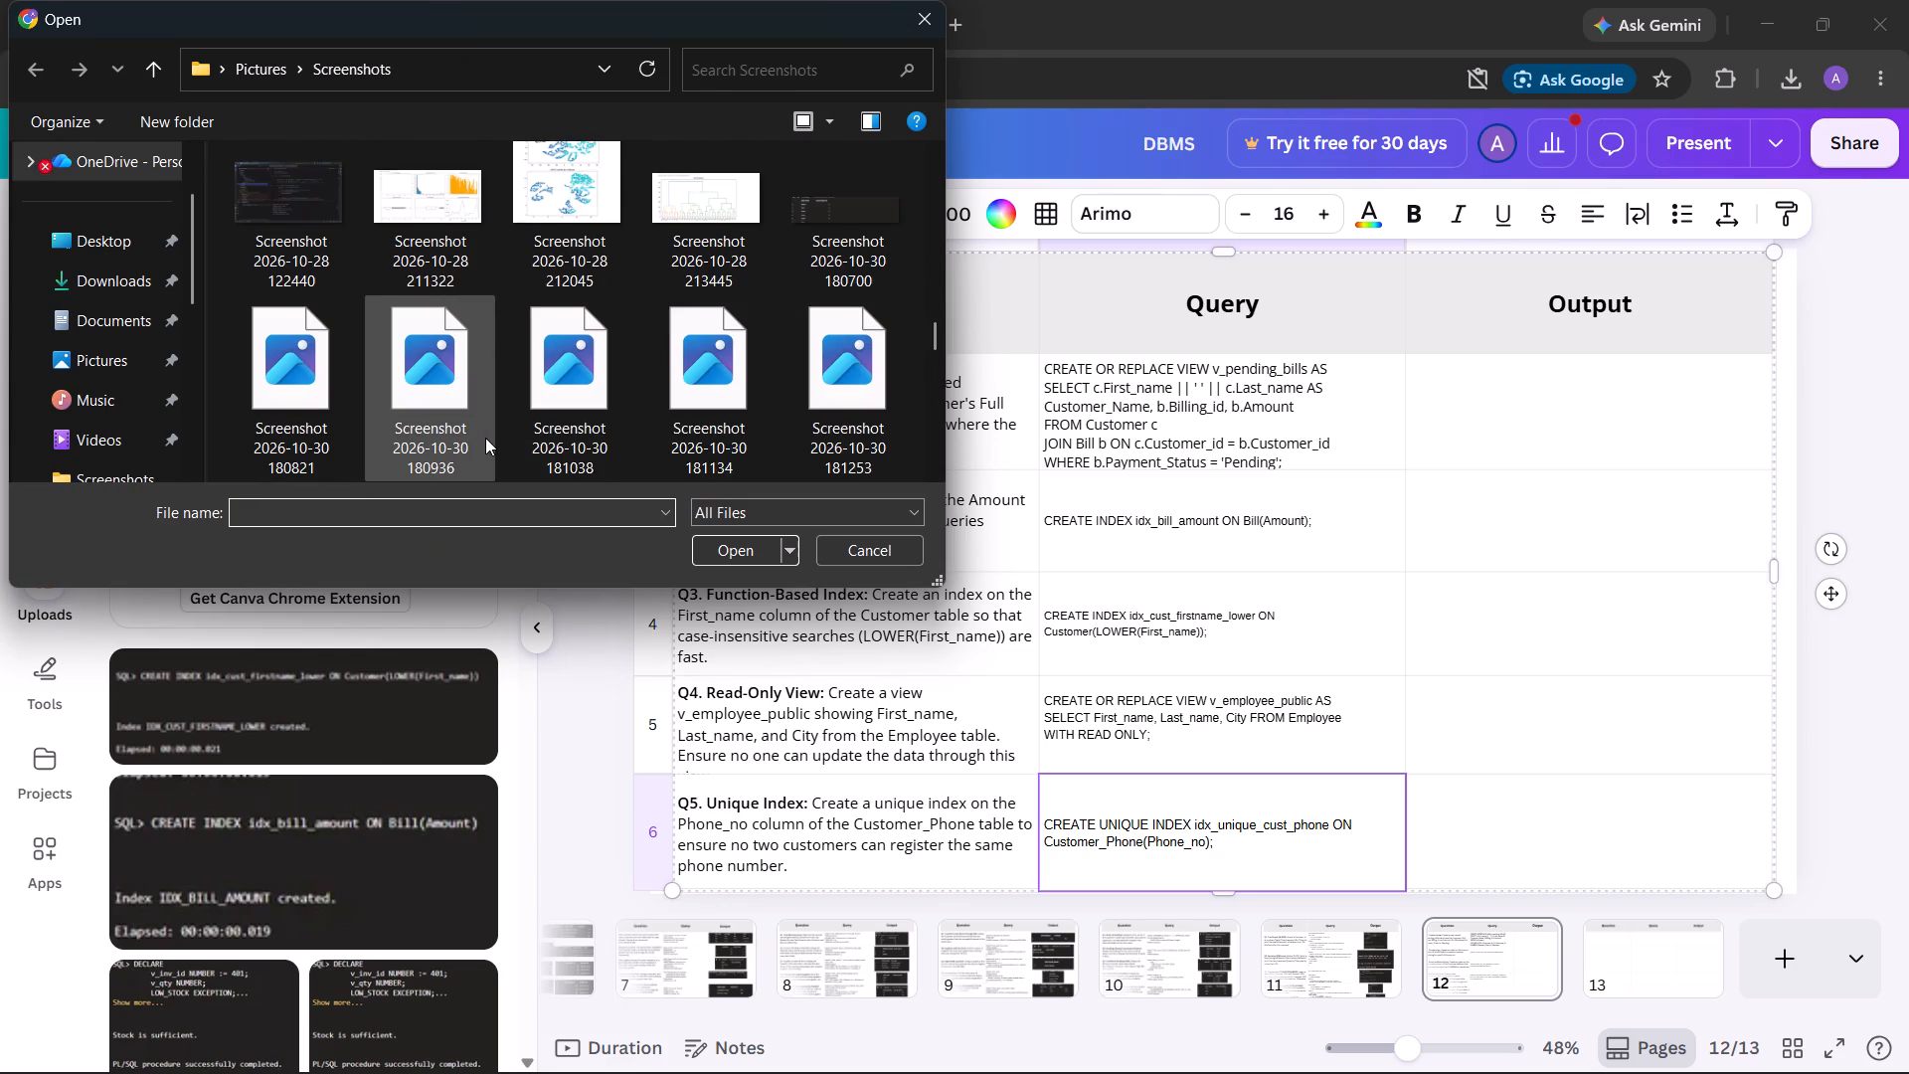
scroll(485, 438, down, 12)
scroll(485, 438, up, 2)
scroll(485, 438, down, 4)
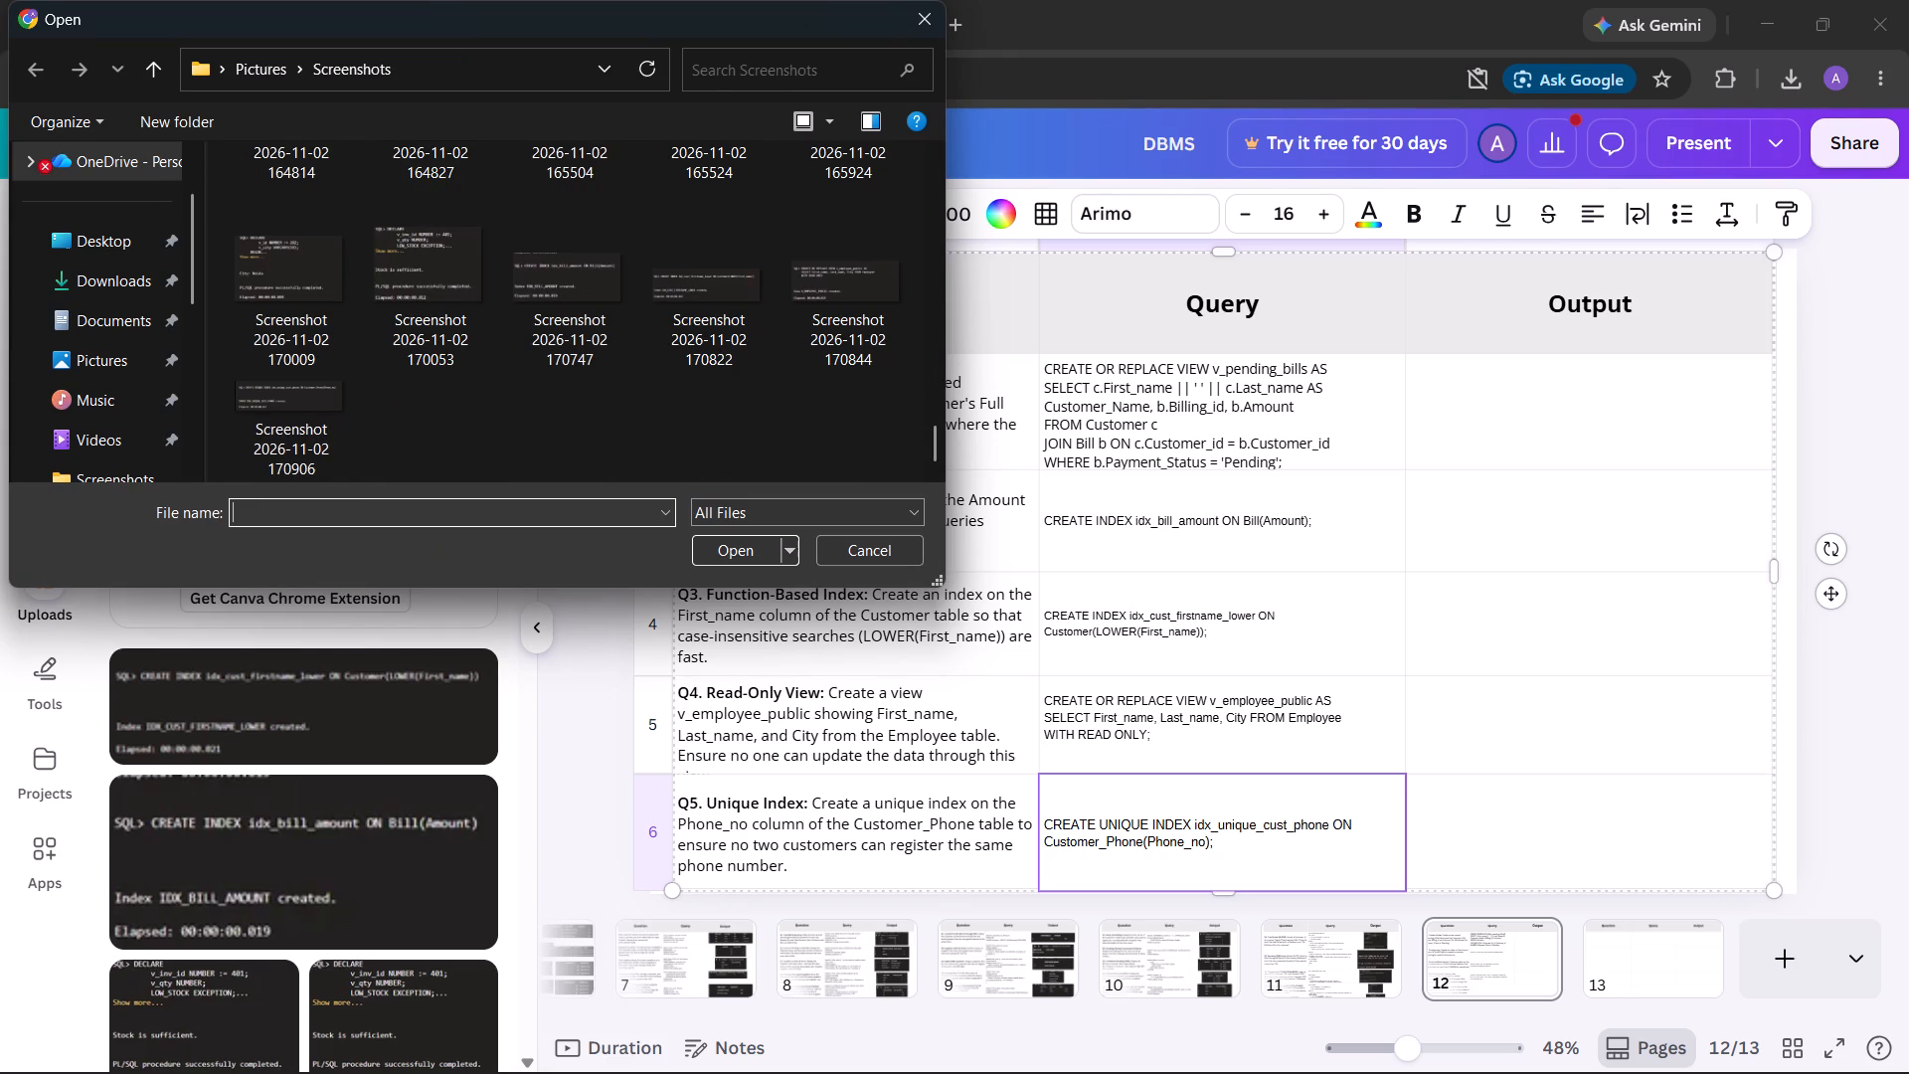
click(923, 10)
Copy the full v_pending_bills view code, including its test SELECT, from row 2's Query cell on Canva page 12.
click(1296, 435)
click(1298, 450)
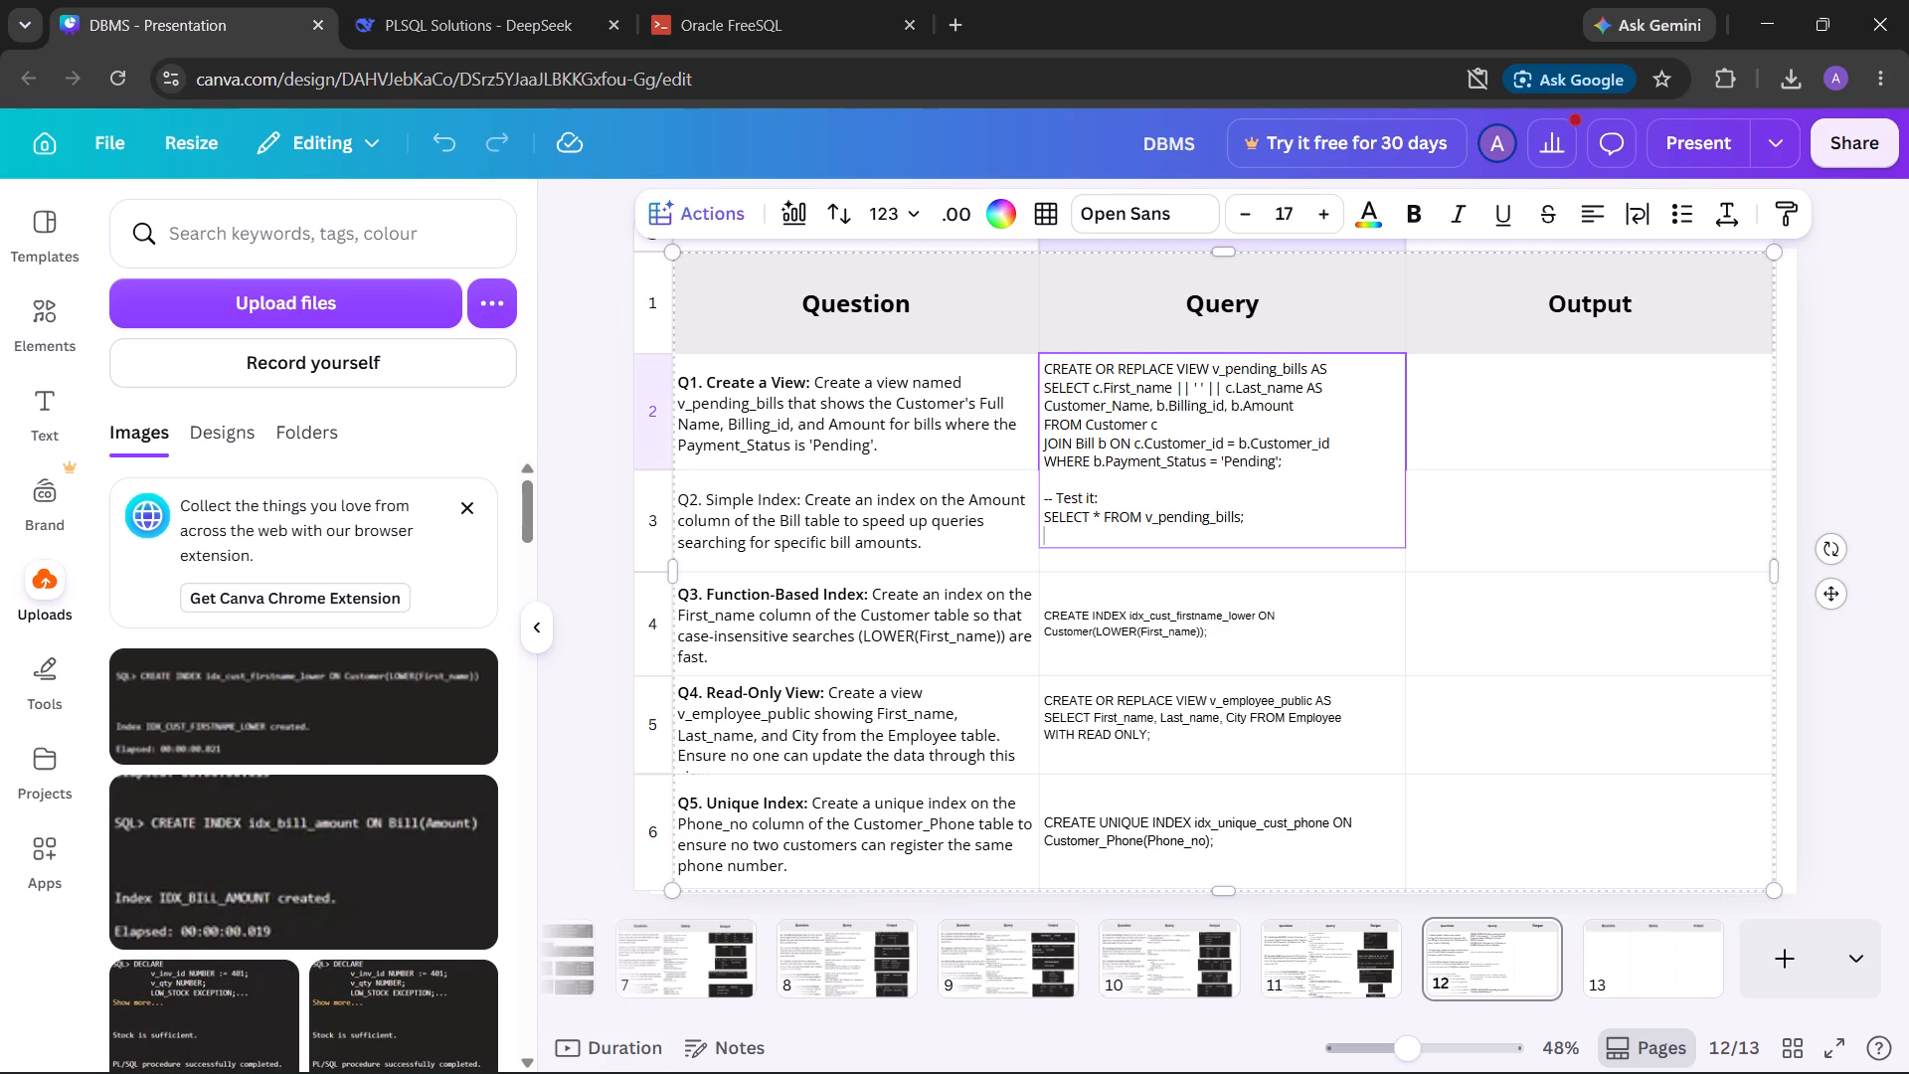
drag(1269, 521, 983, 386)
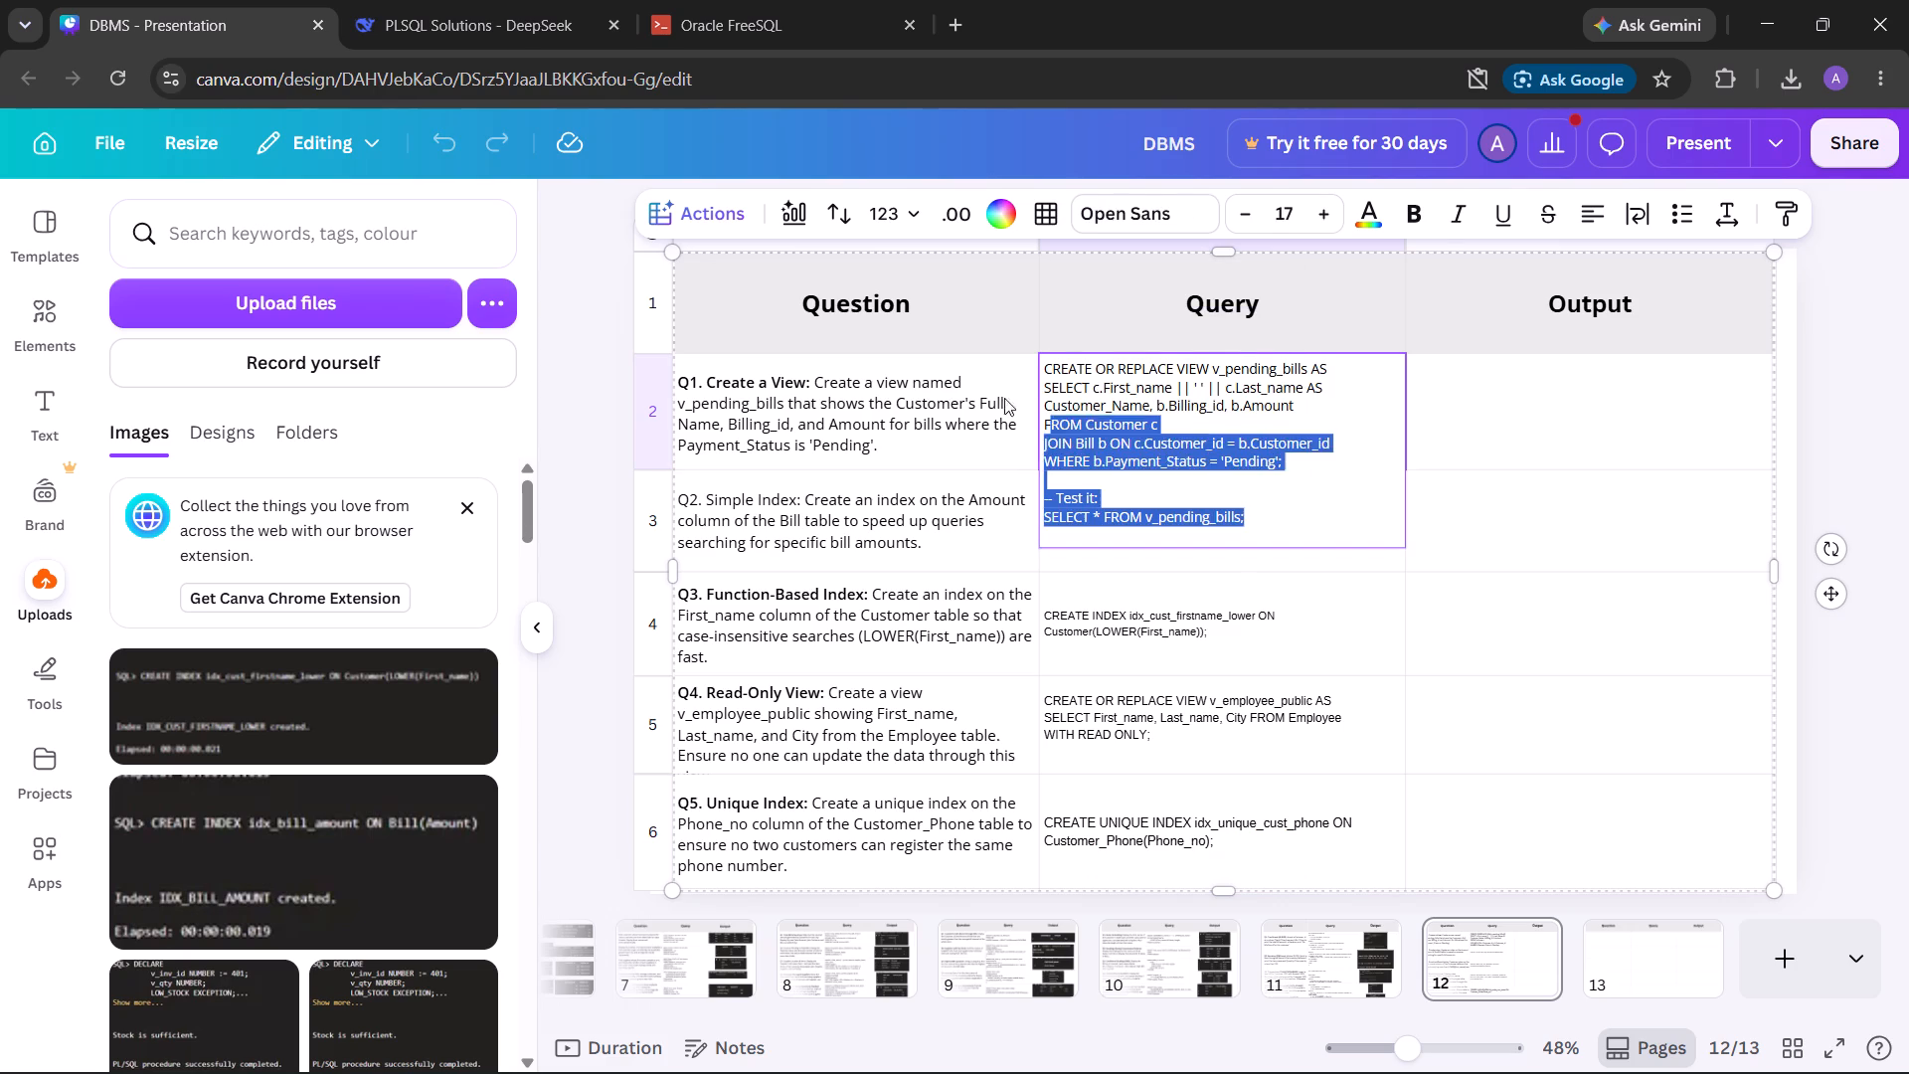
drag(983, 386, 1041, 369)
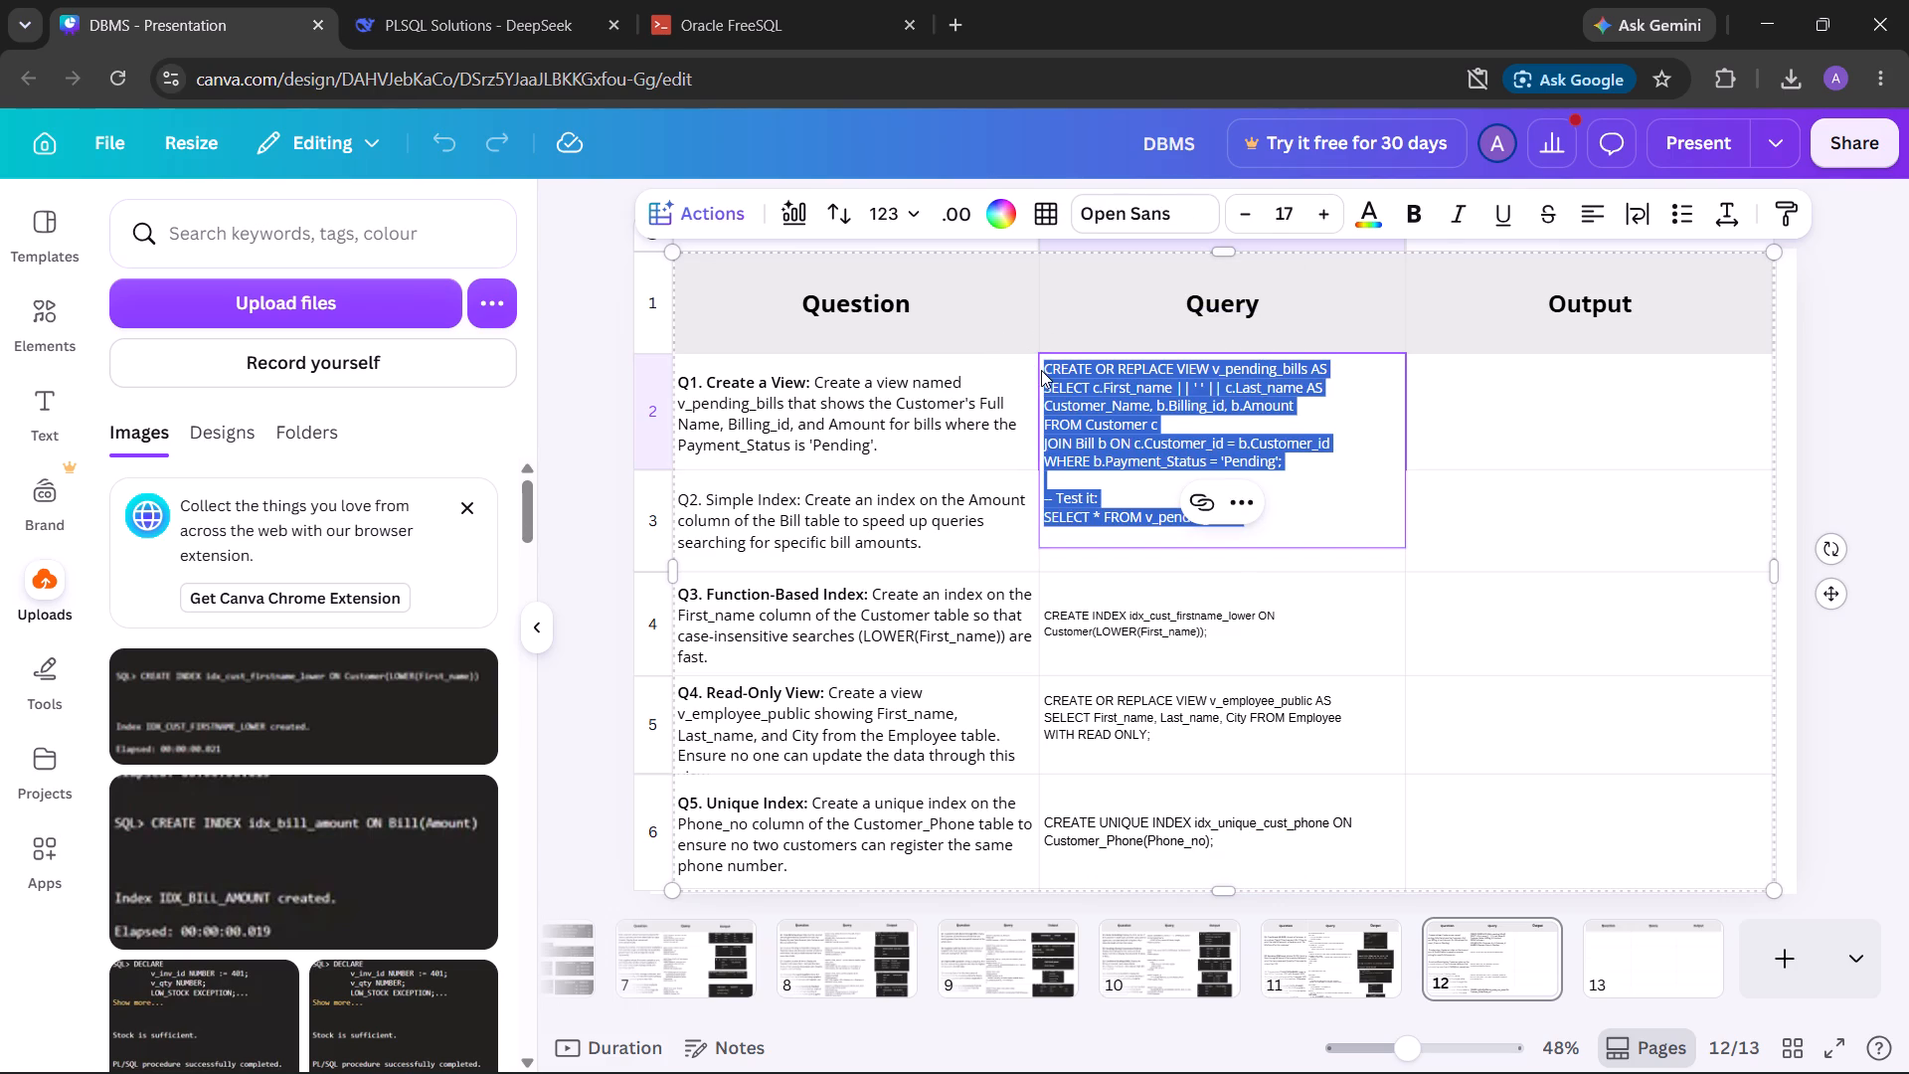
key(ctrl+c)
In FreeSQL, insert the SELECT * FROM v_pending_bills statement from the SQL history into the worksheet.
click(804, 0)
click(1053, 336)
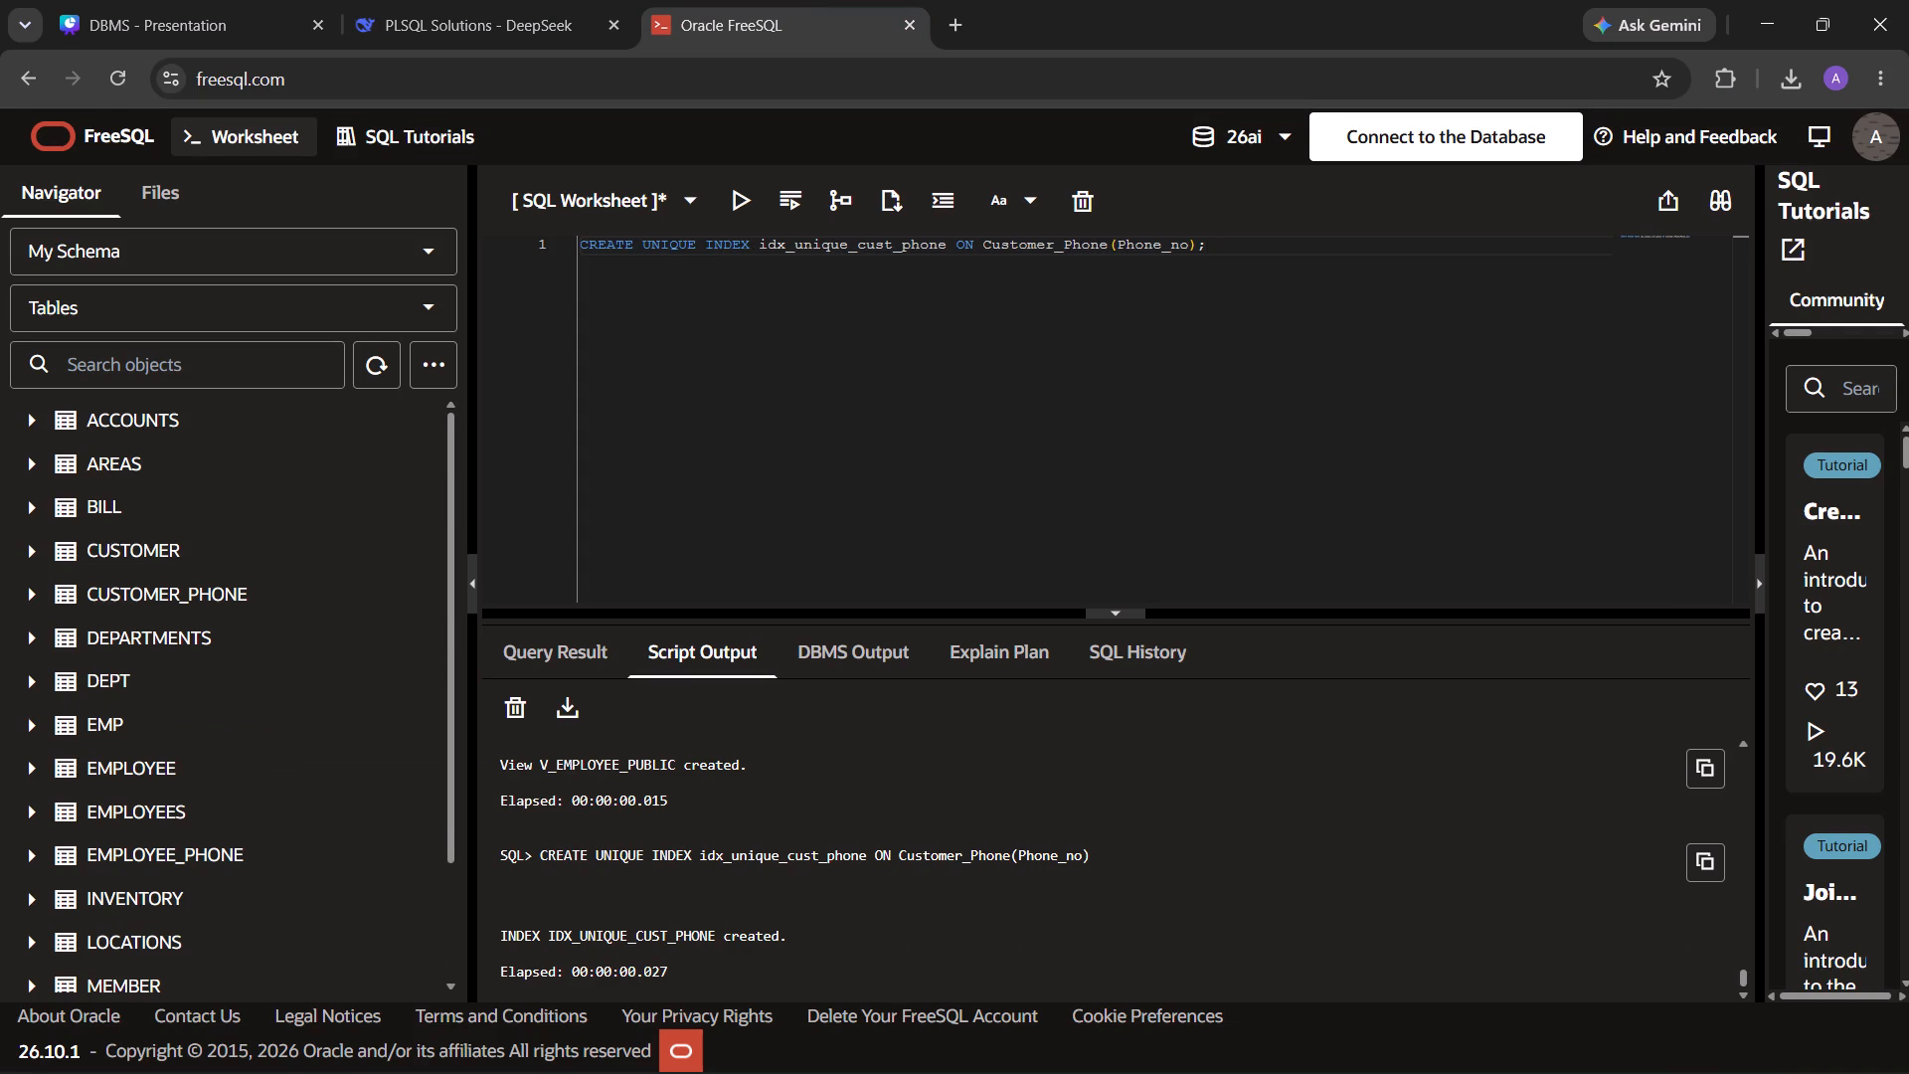
click(1122, 665)
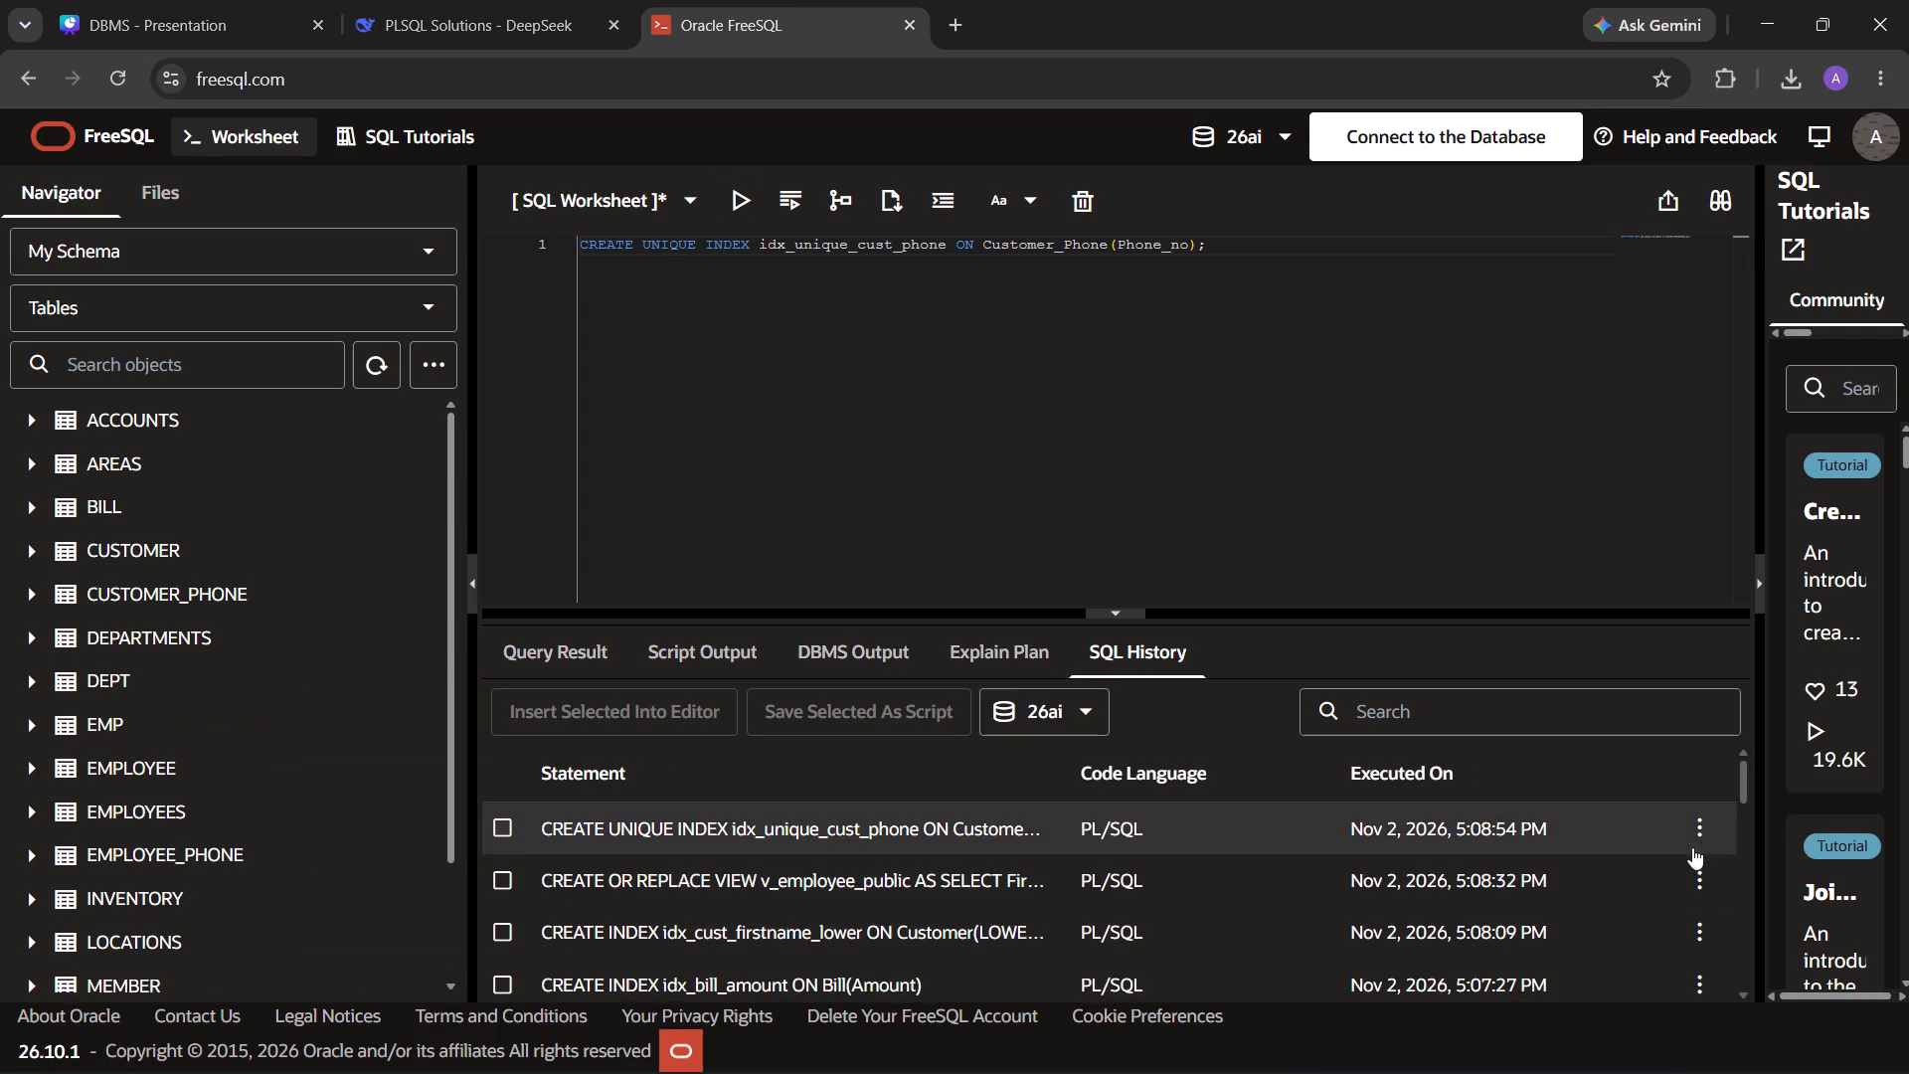
drag(1739, 792, 1741, 819)
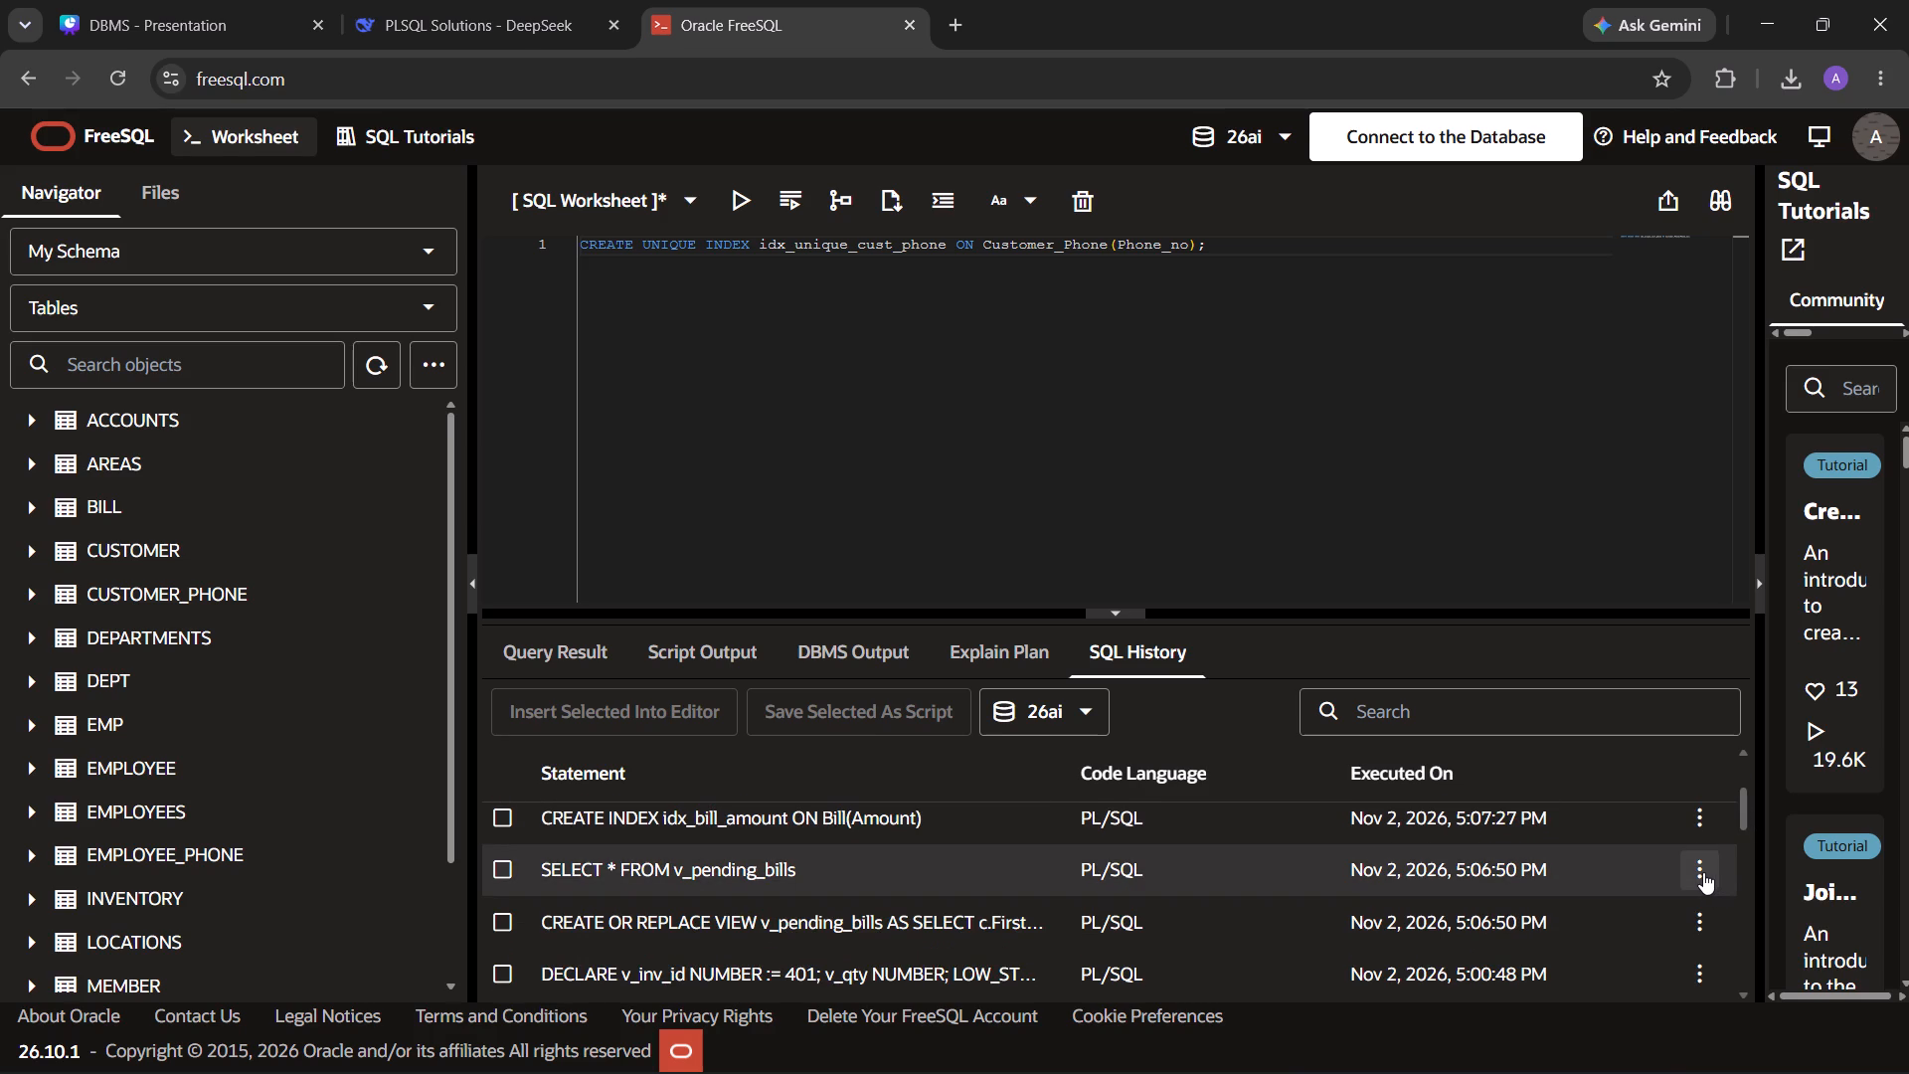
click(513, 870)
click(698, 715)
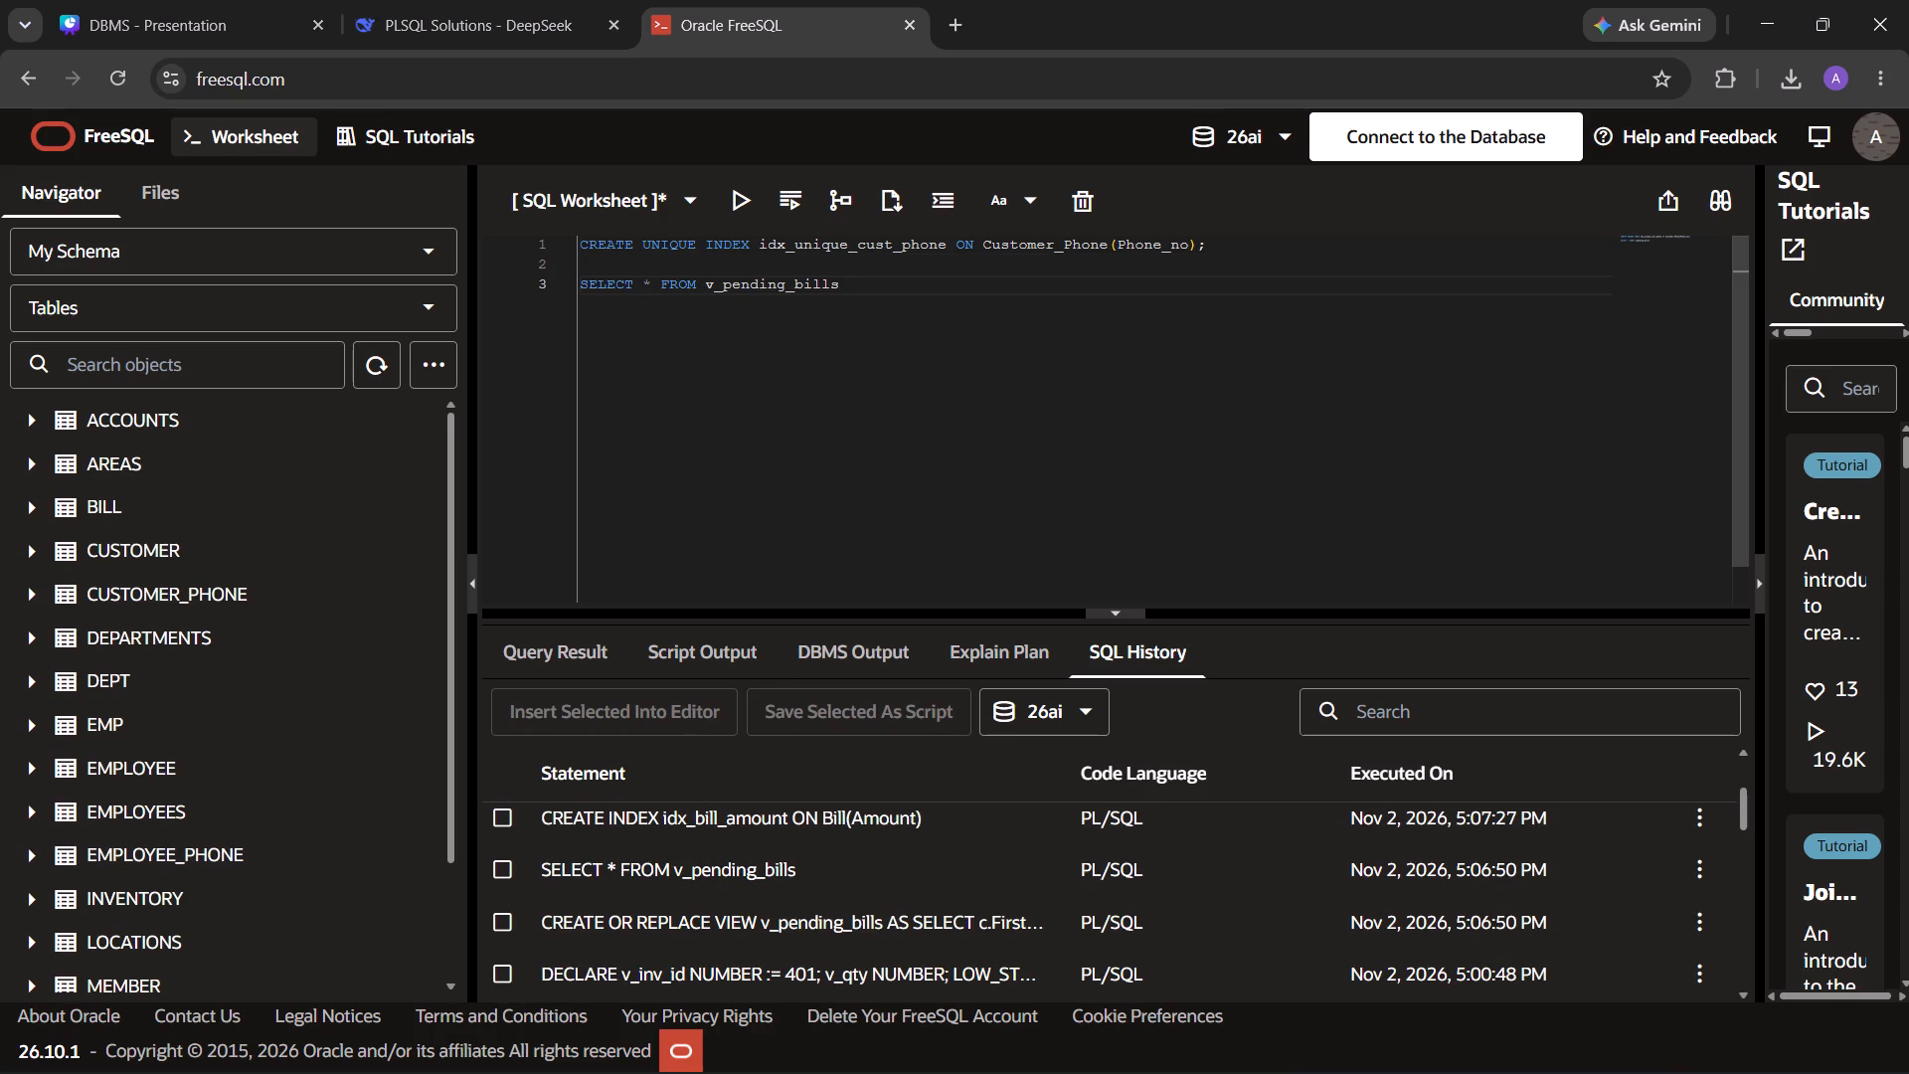
Delete the idx_unique_cust_phone statement from the worksheet and run the SELECT * FROM v_pending_bills statement.
drag(1152, 333, 1193, 294)
drag(1233, 238, 565, 248)
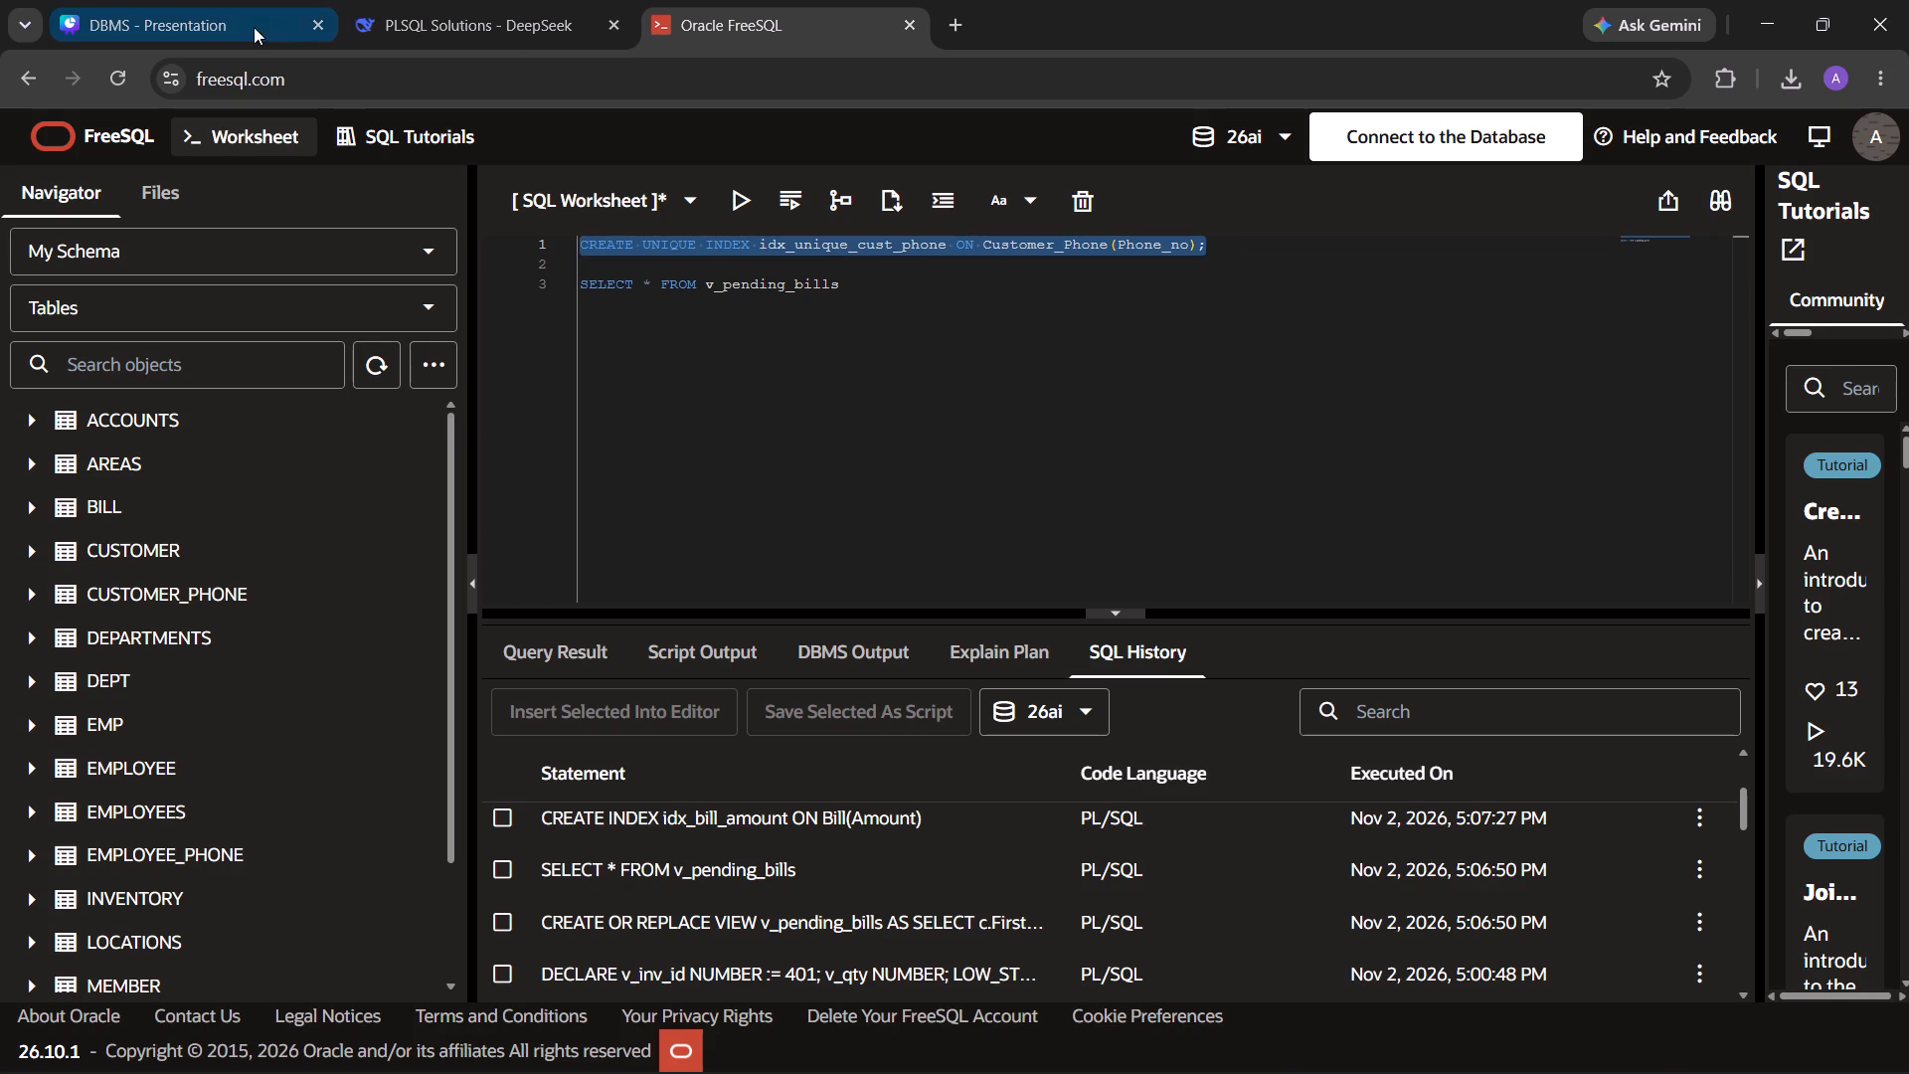
key(BackSpace)
scroll(254, 27, down, 4)
drag(959, 276, 587, 270)
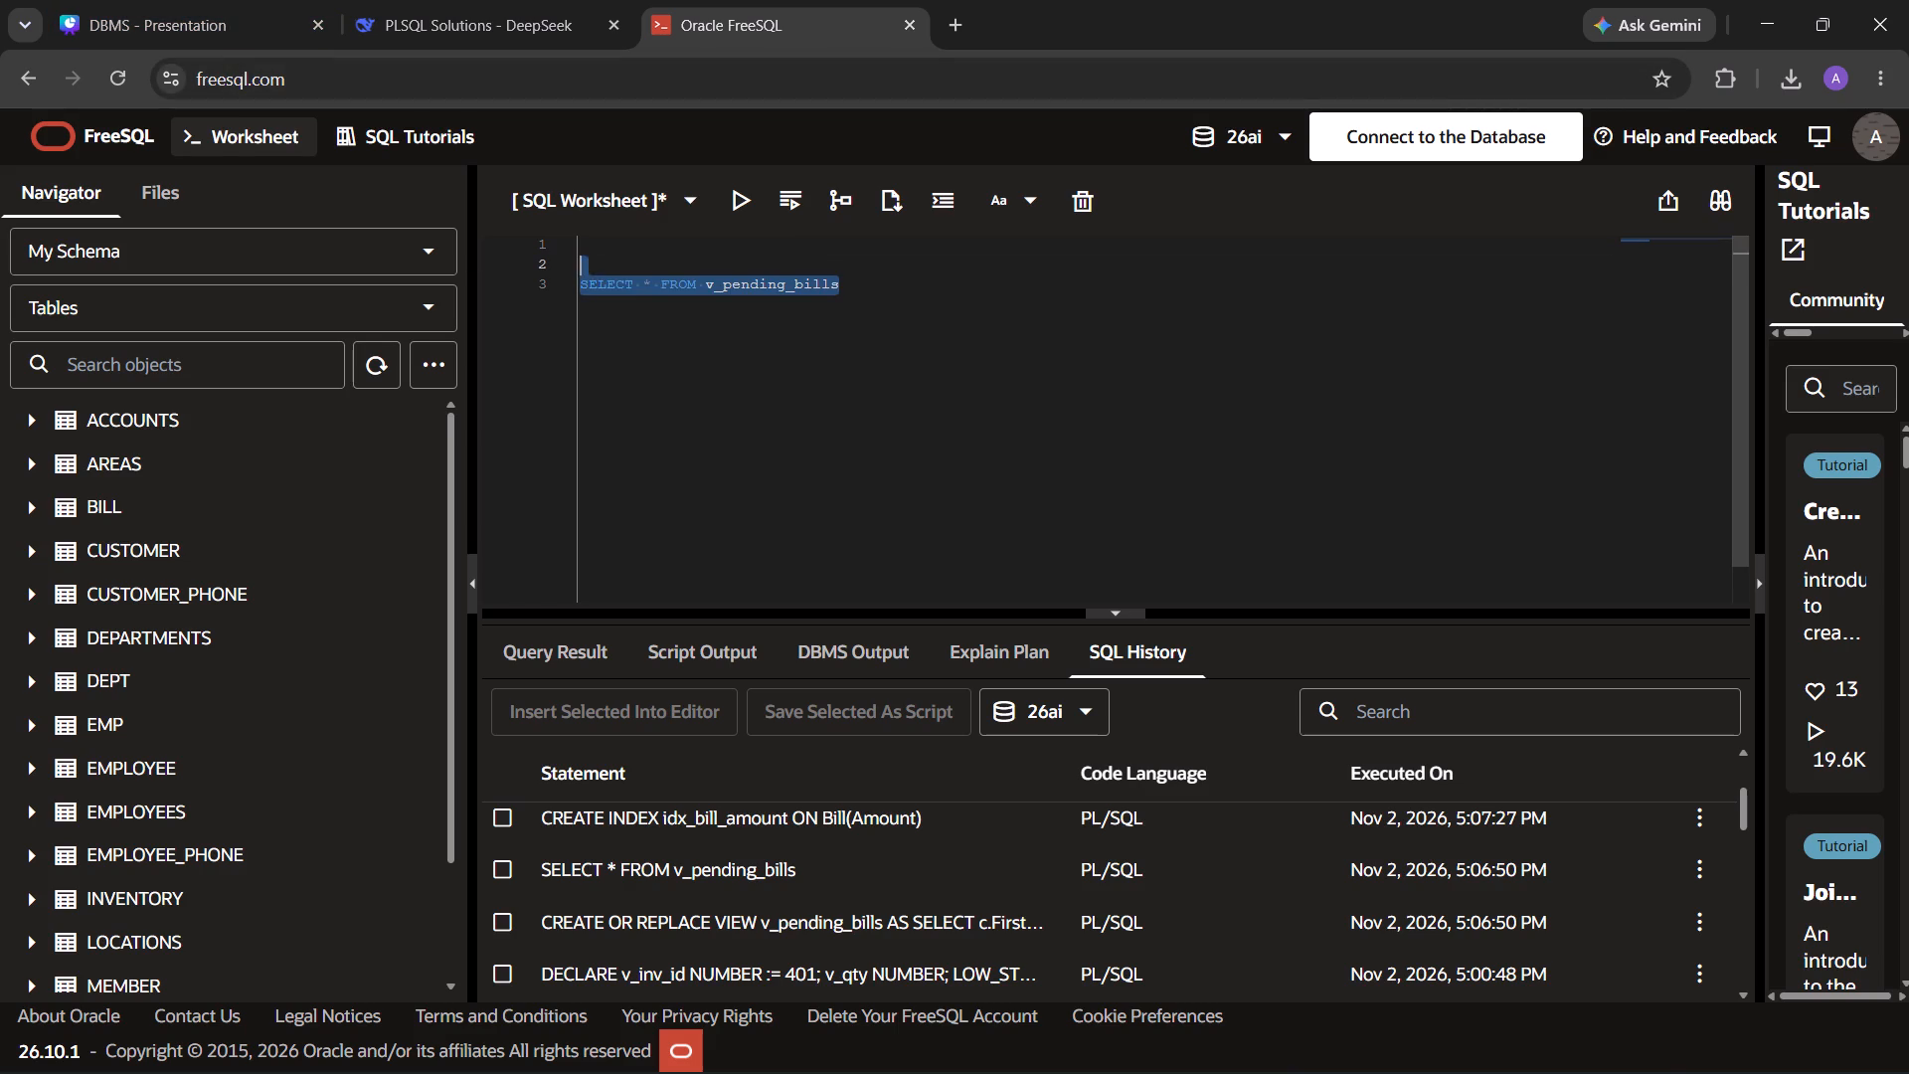
drag(587, 270, 585, 269)
click(752, 194)
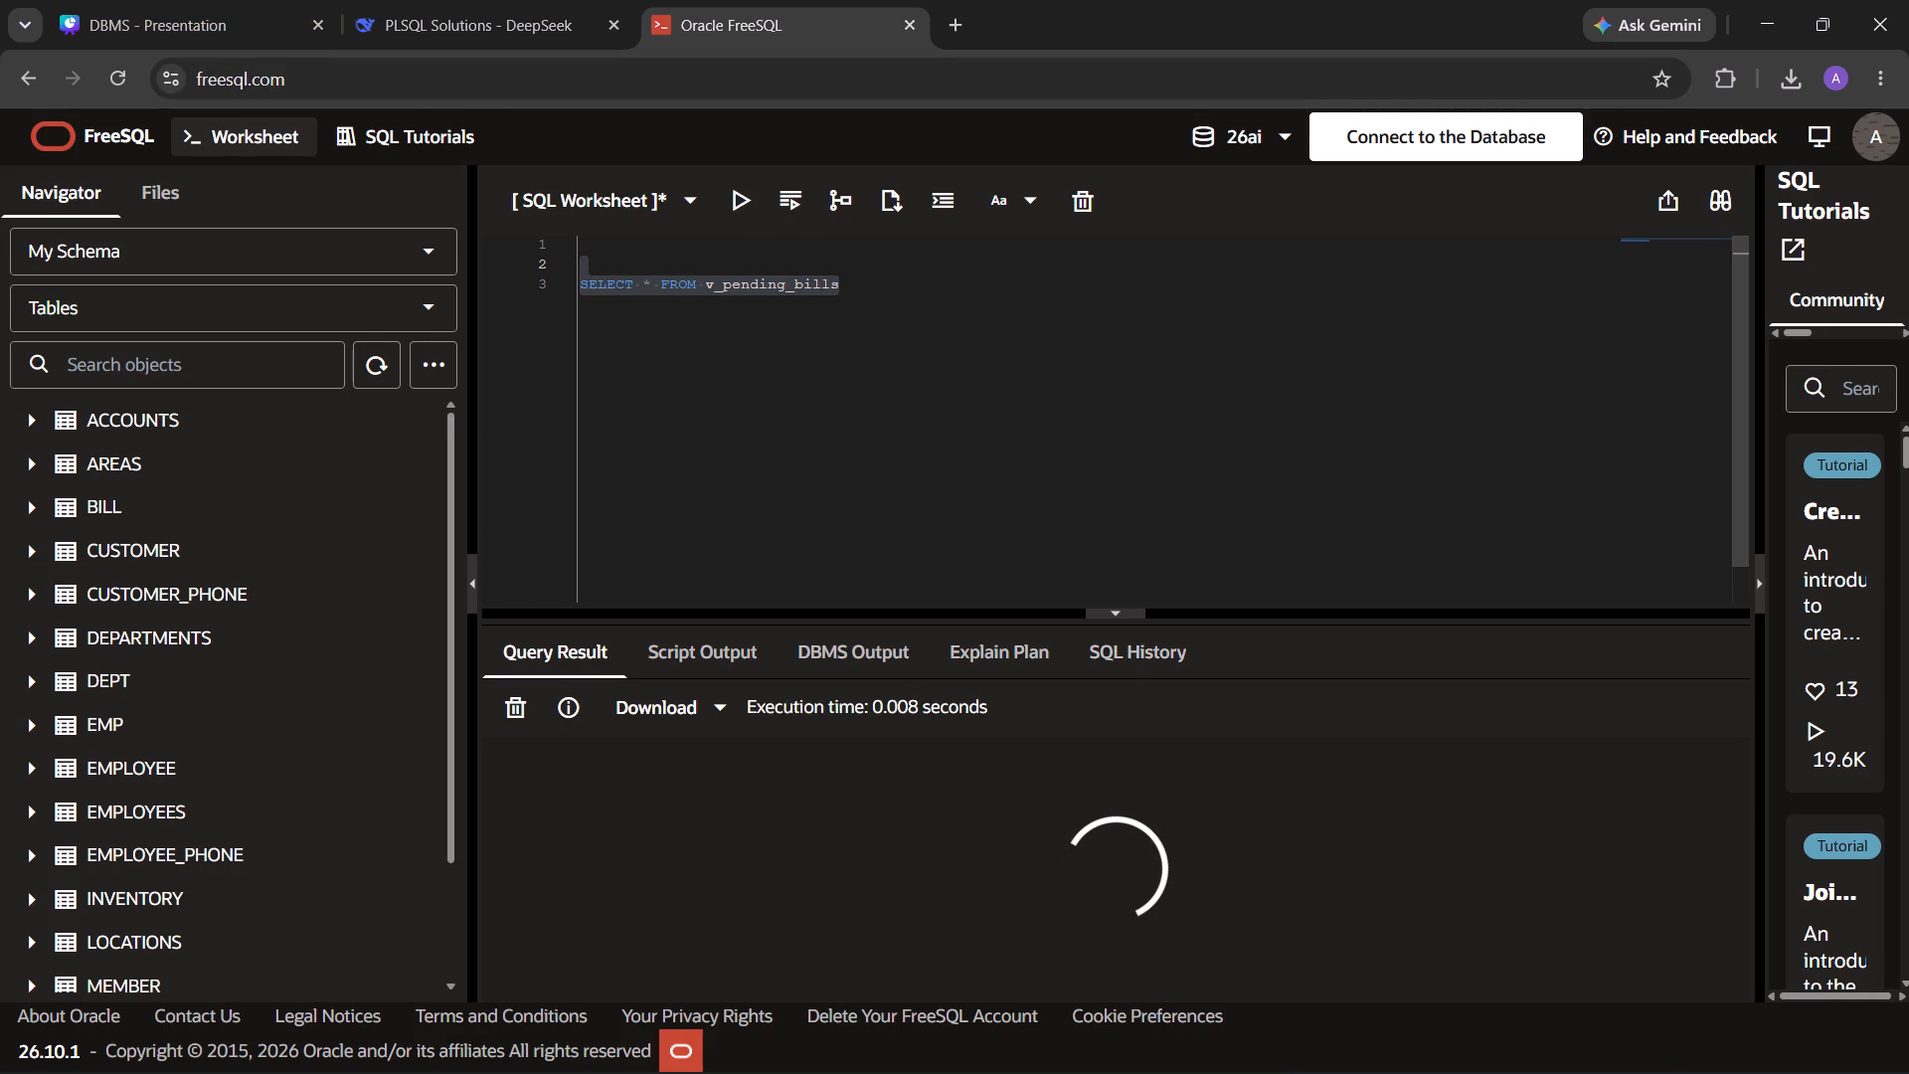
Capture a screen snip of the v_pending_bills query result table in FreeSQL.
key(shift+super+s)
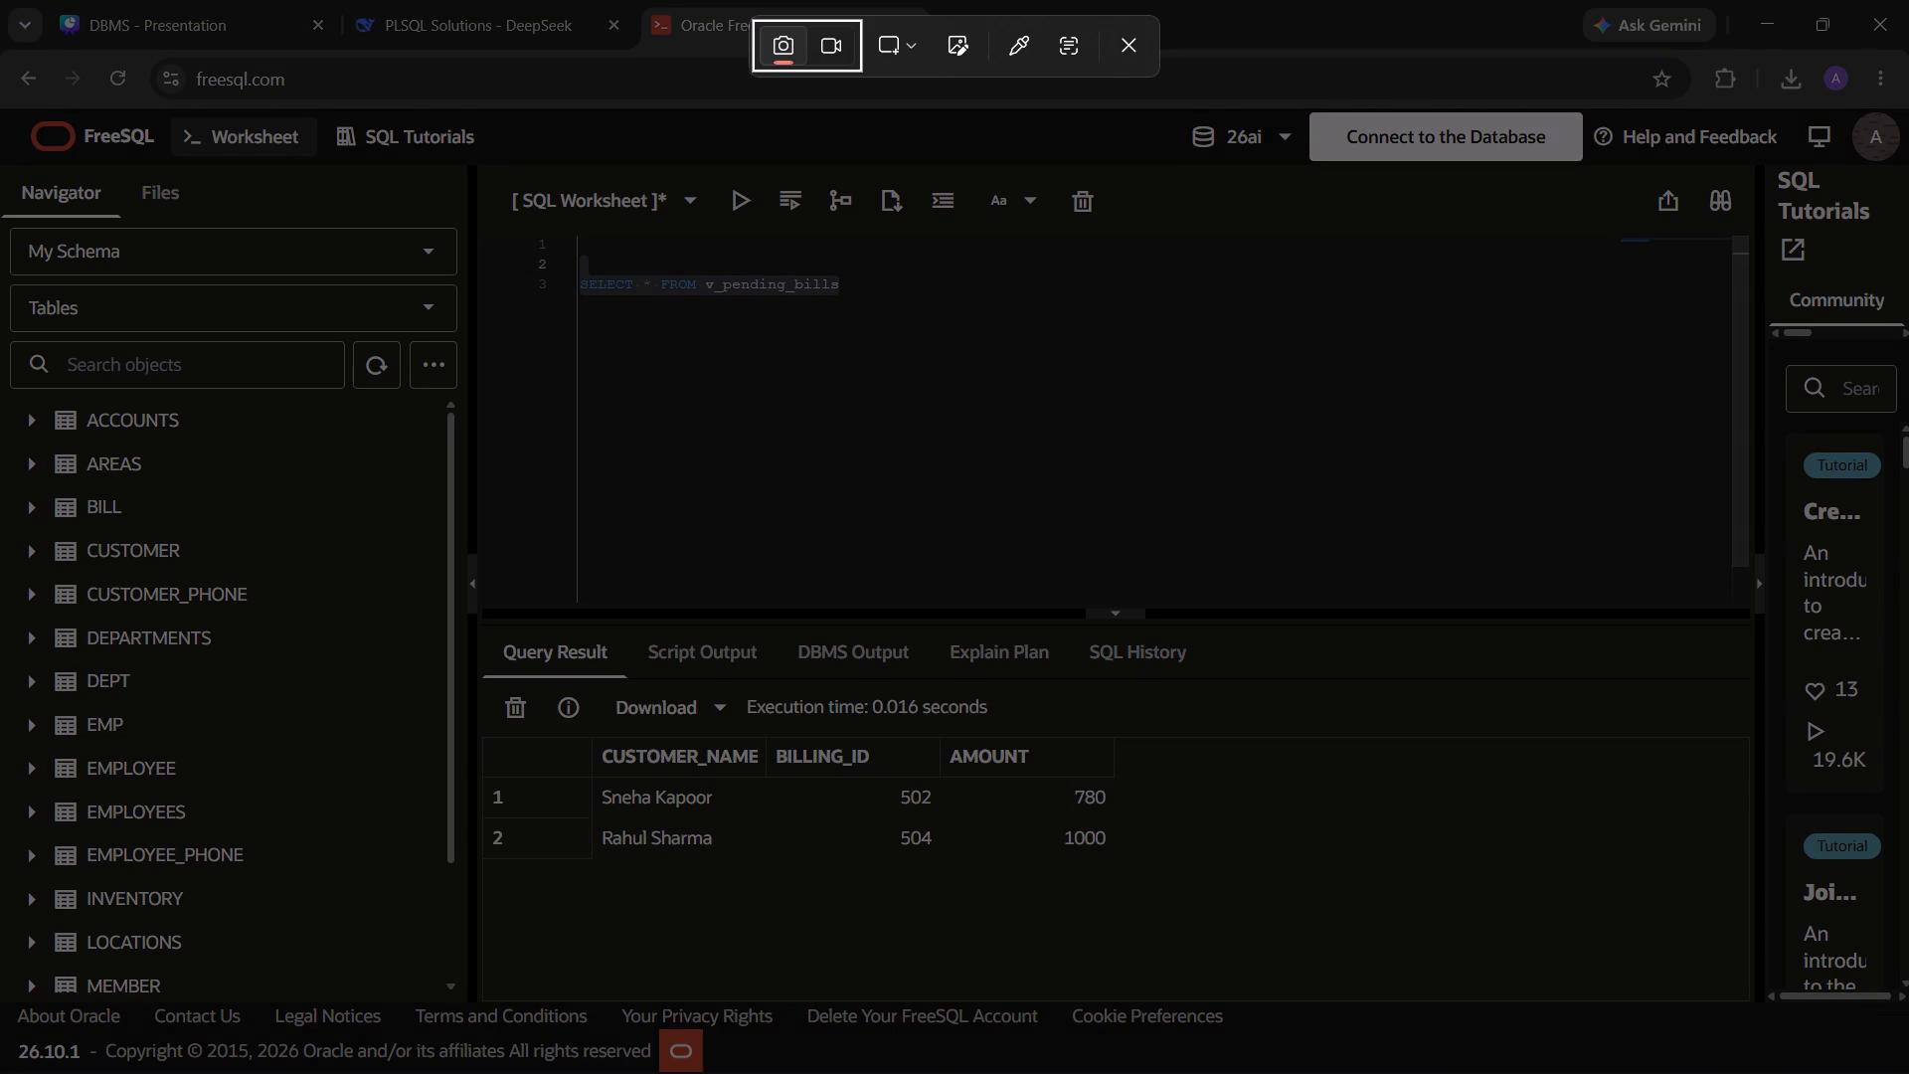
drag(477, 684, 1159, 879)
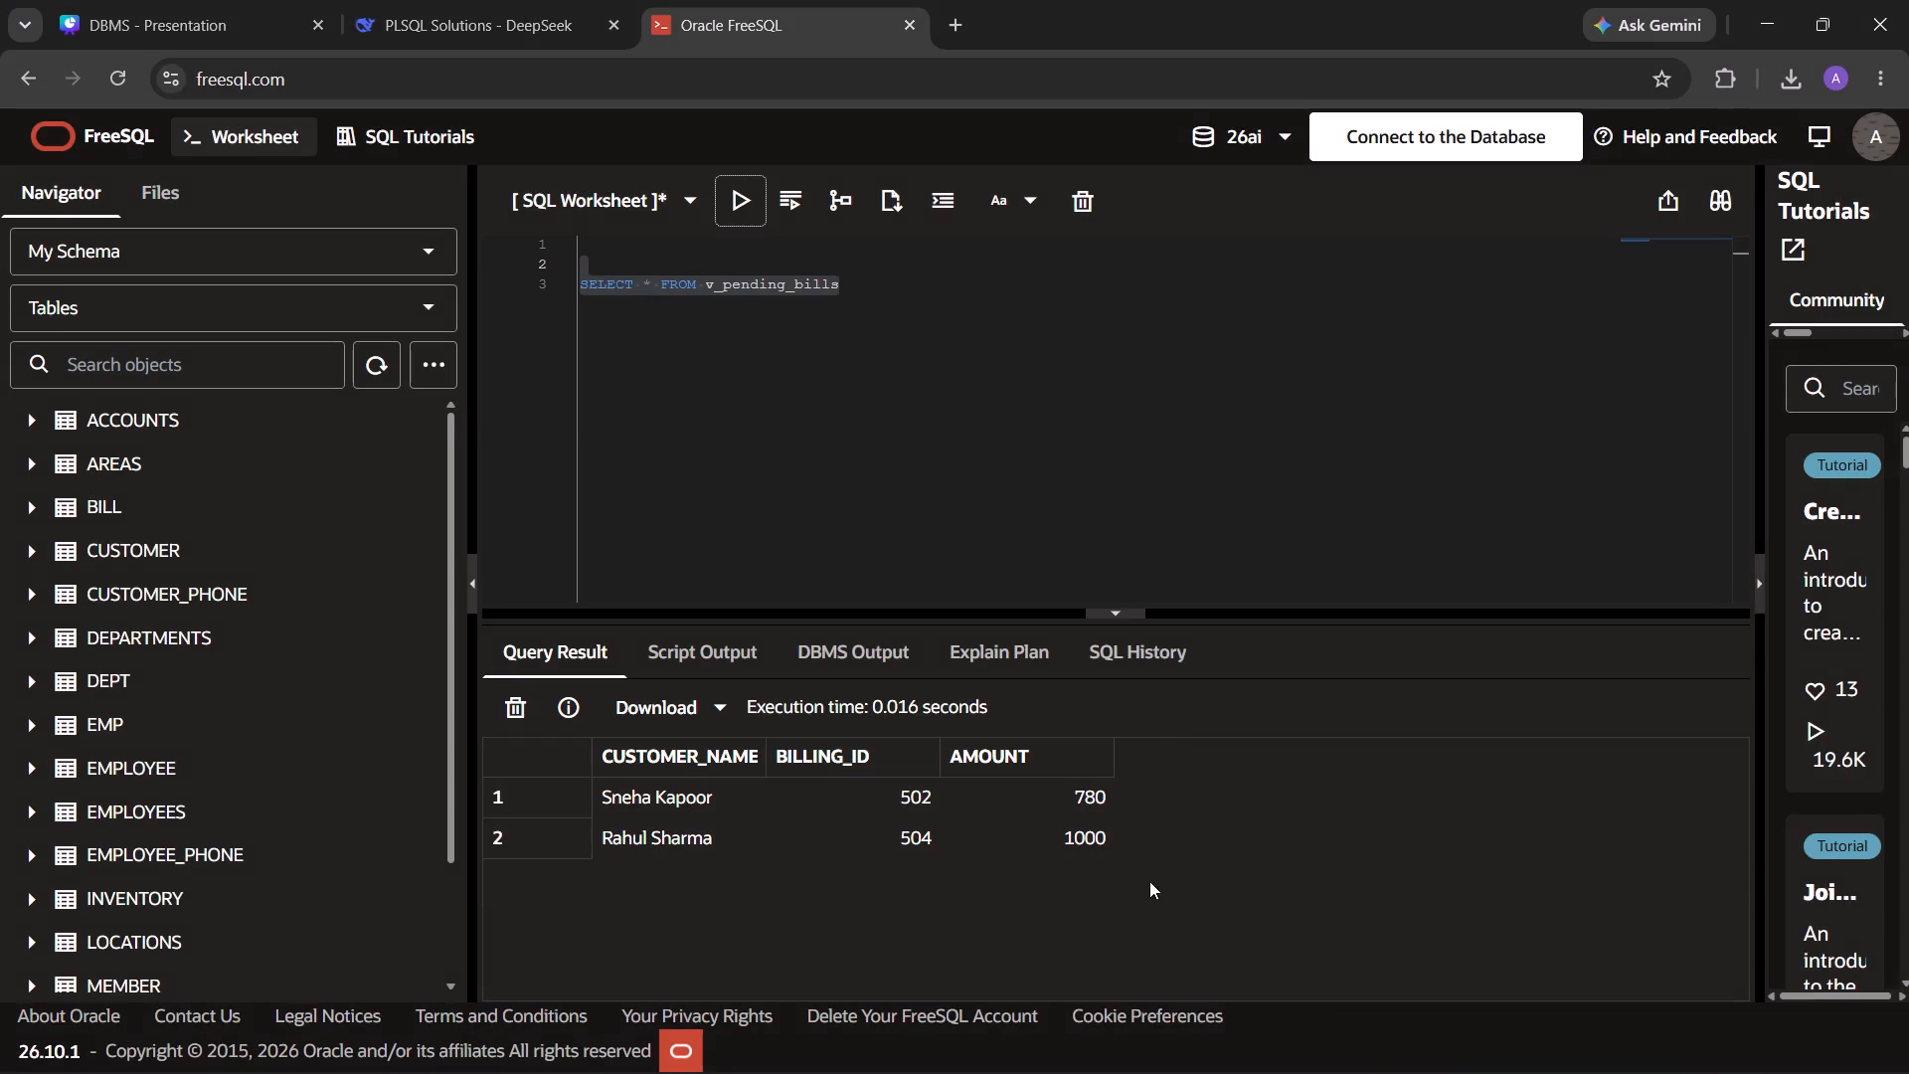
click(519, 2)
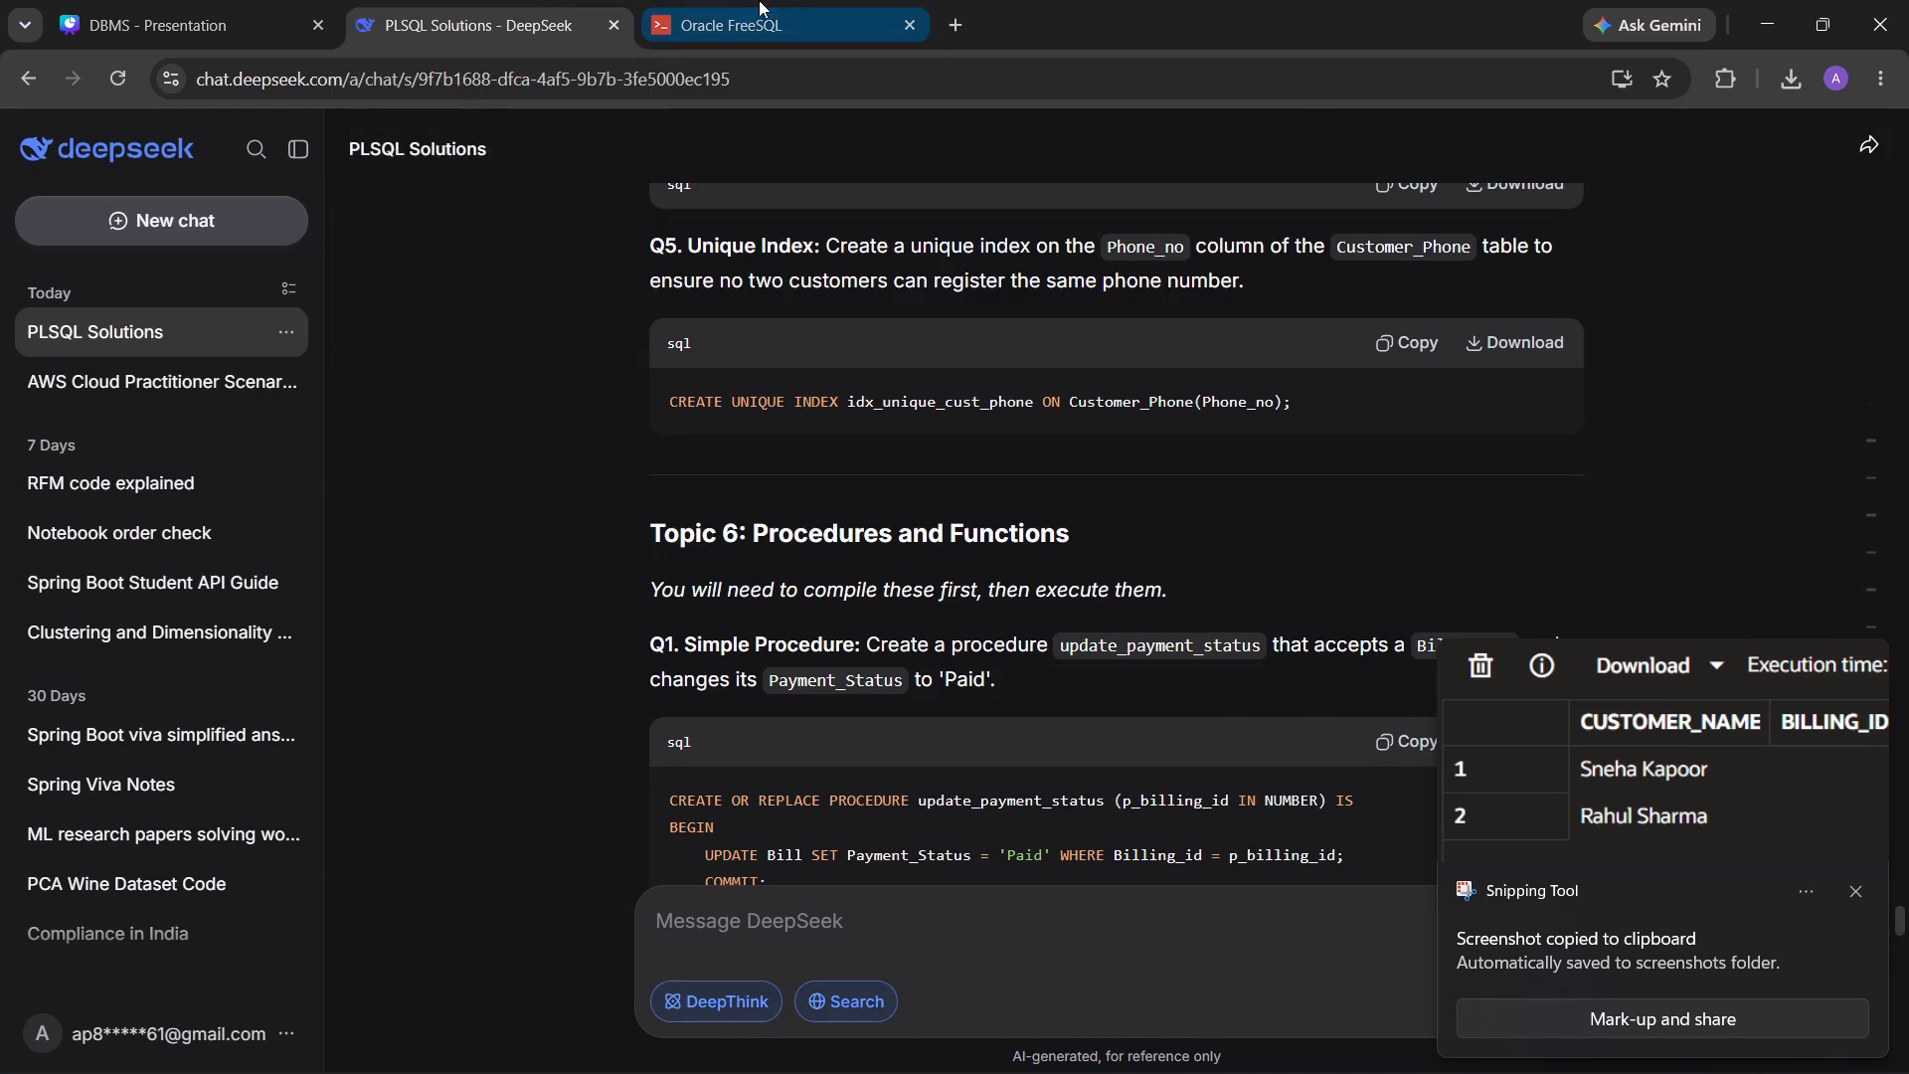
click(769, 0)
click(272, 0)
click(420, 280)
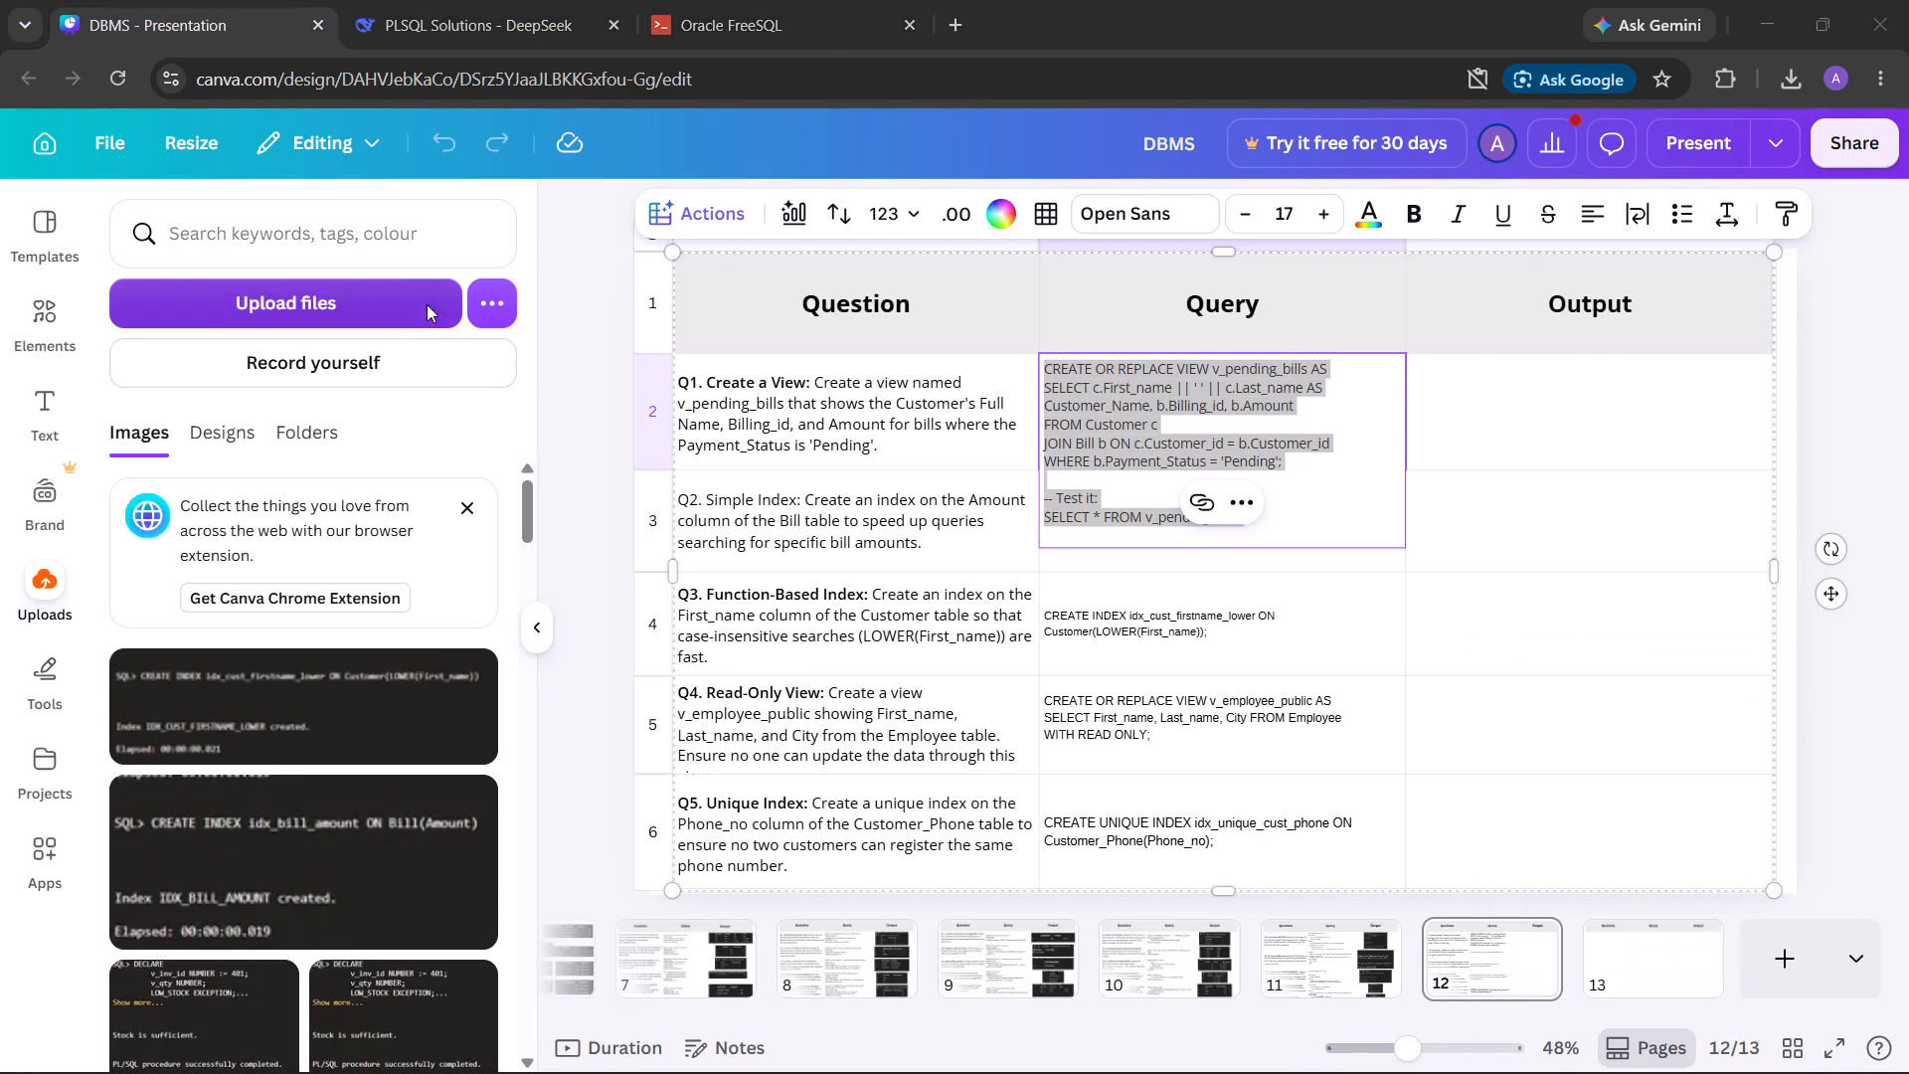
scroll(493, 338, down, 20)
scroll(493, 338, down, 11)
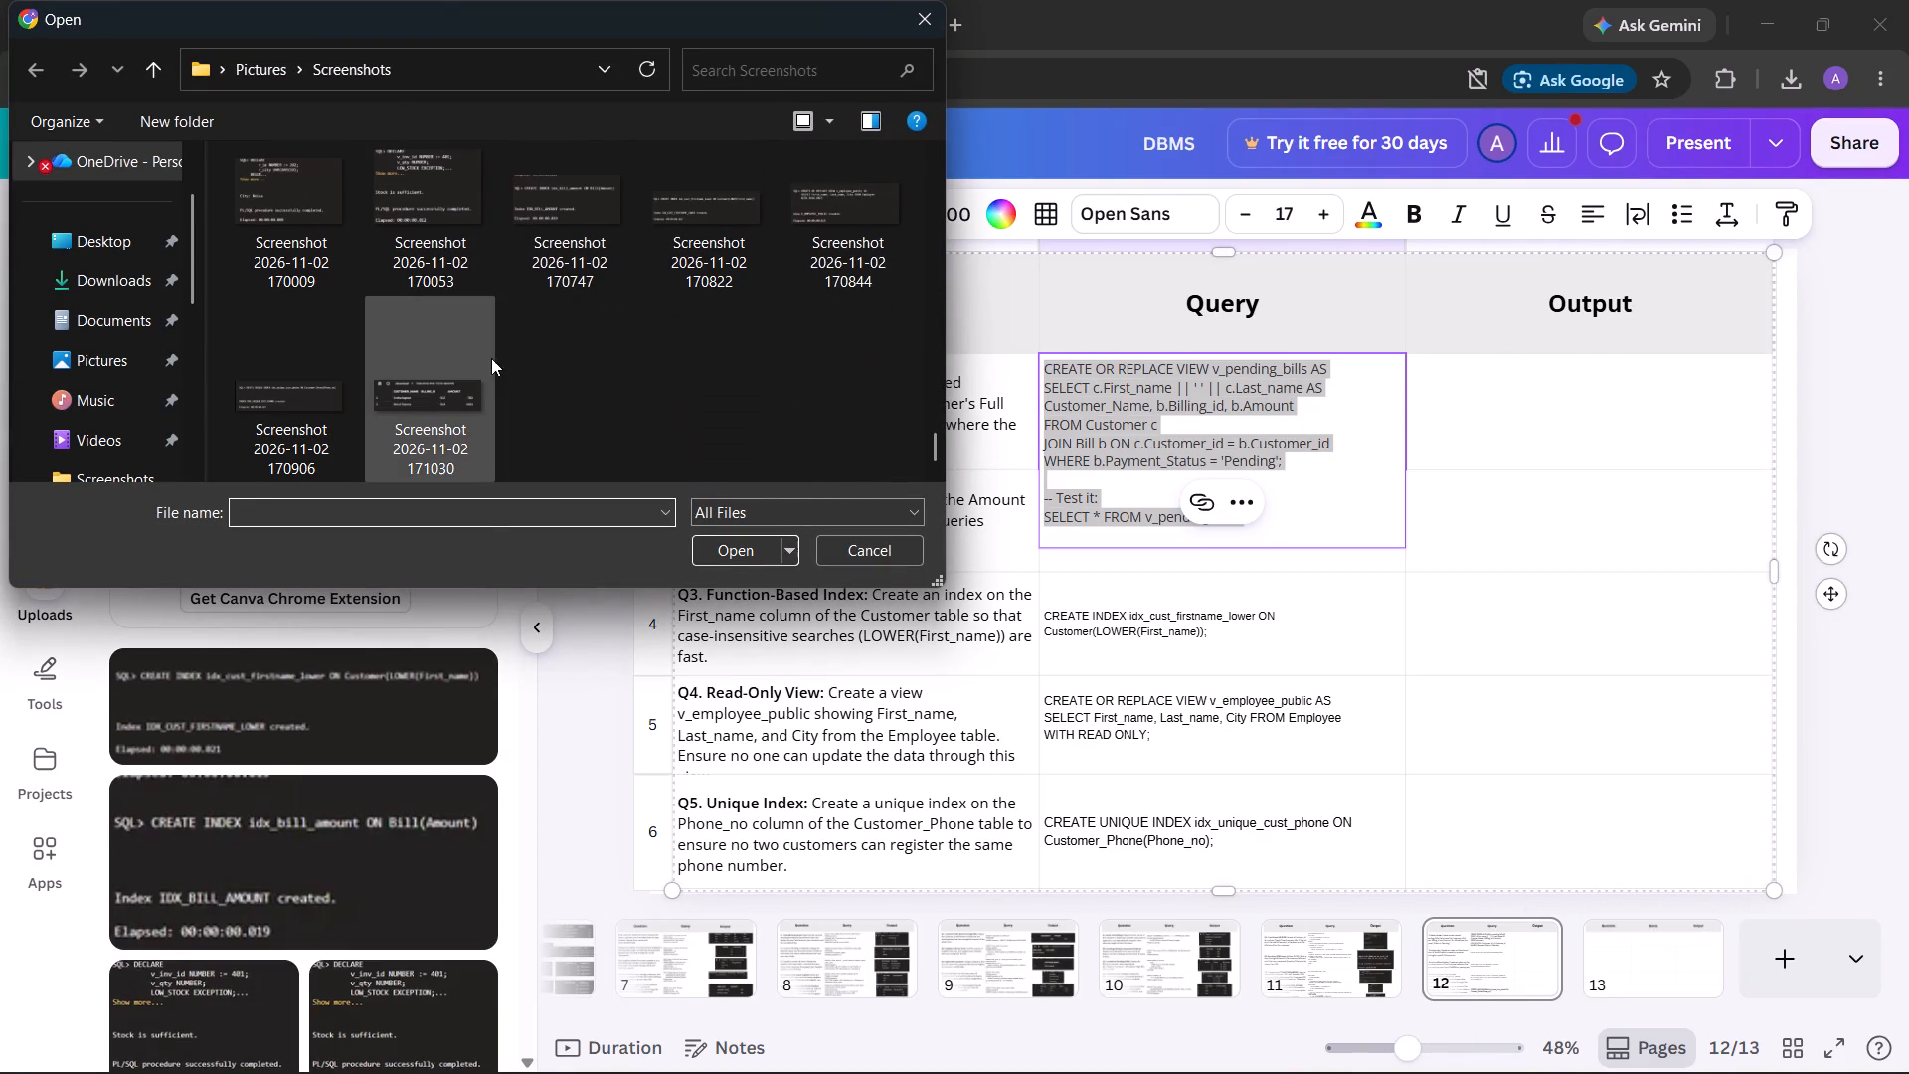
click(448, 389)
click(722, 552)
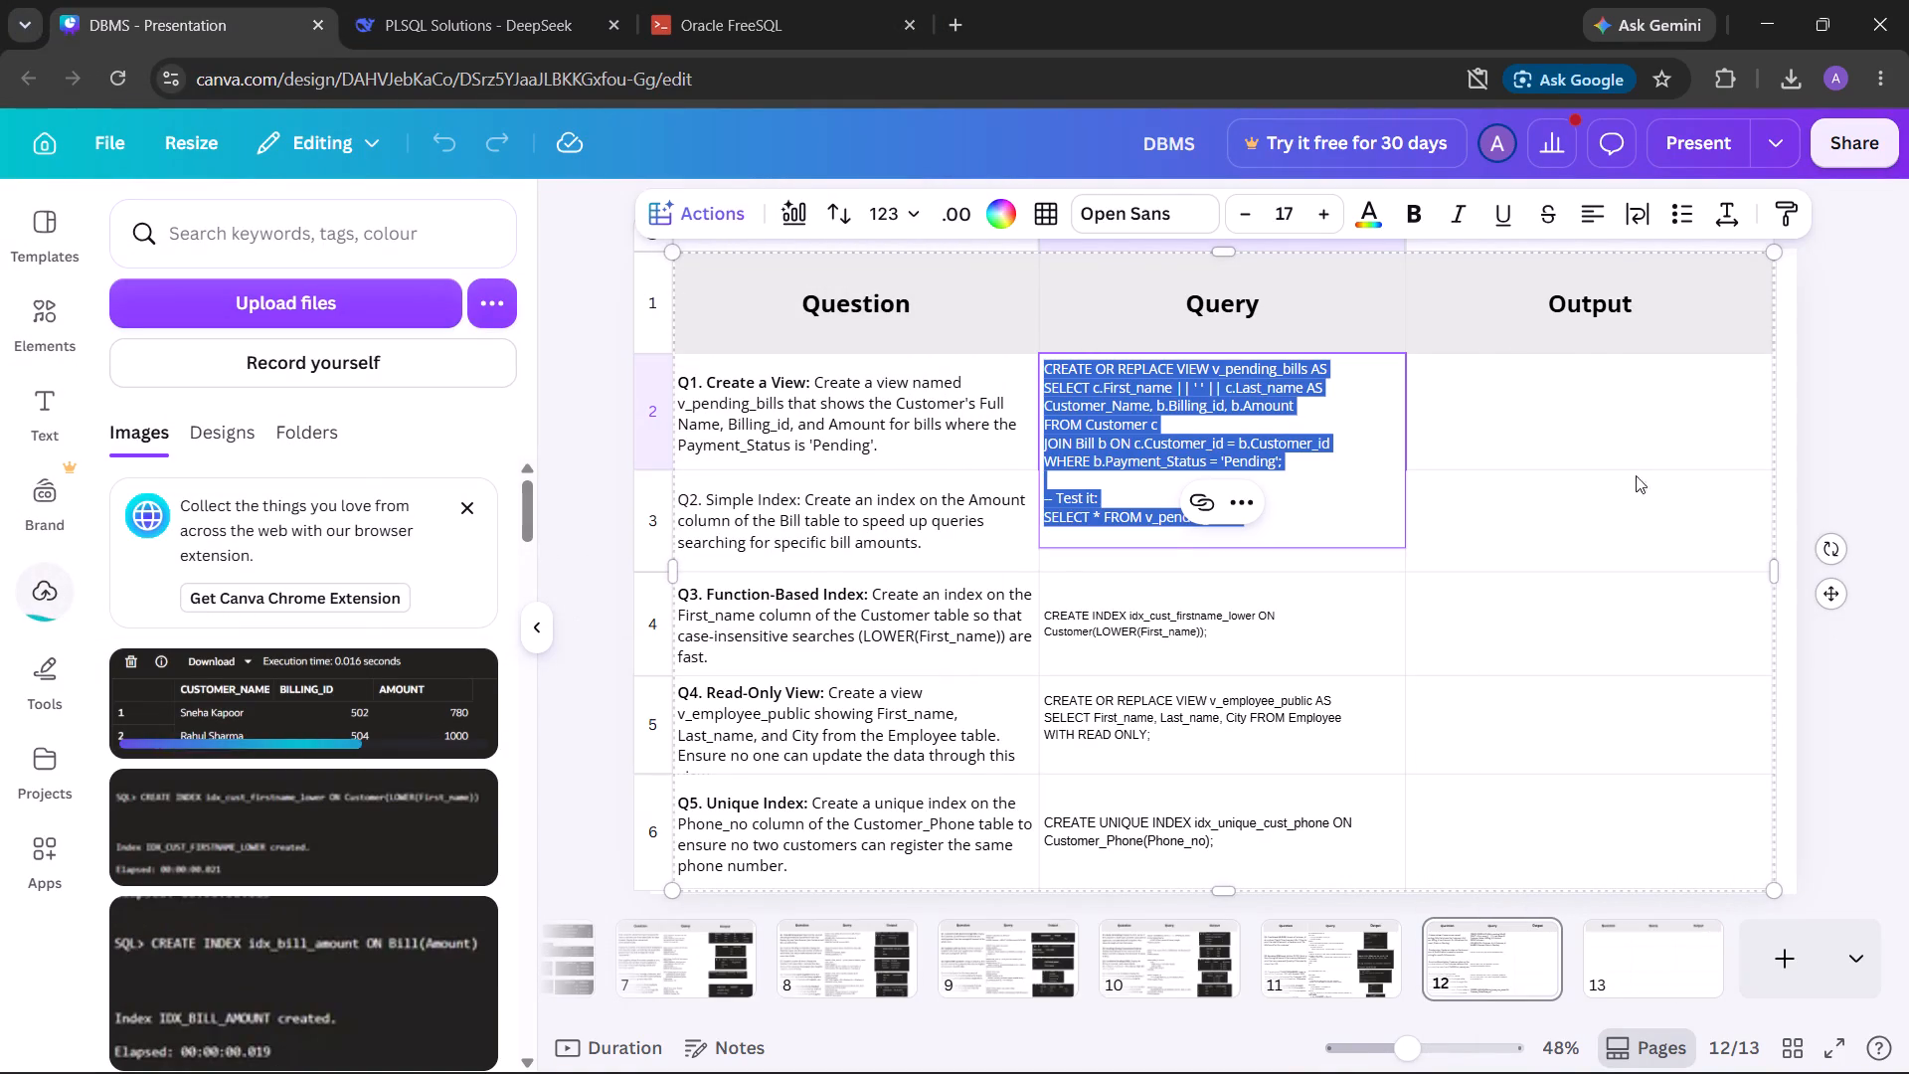
Insert the uploaded v_pending_bills result image into row 2's Output cell on page 12.
click(1825, 466)
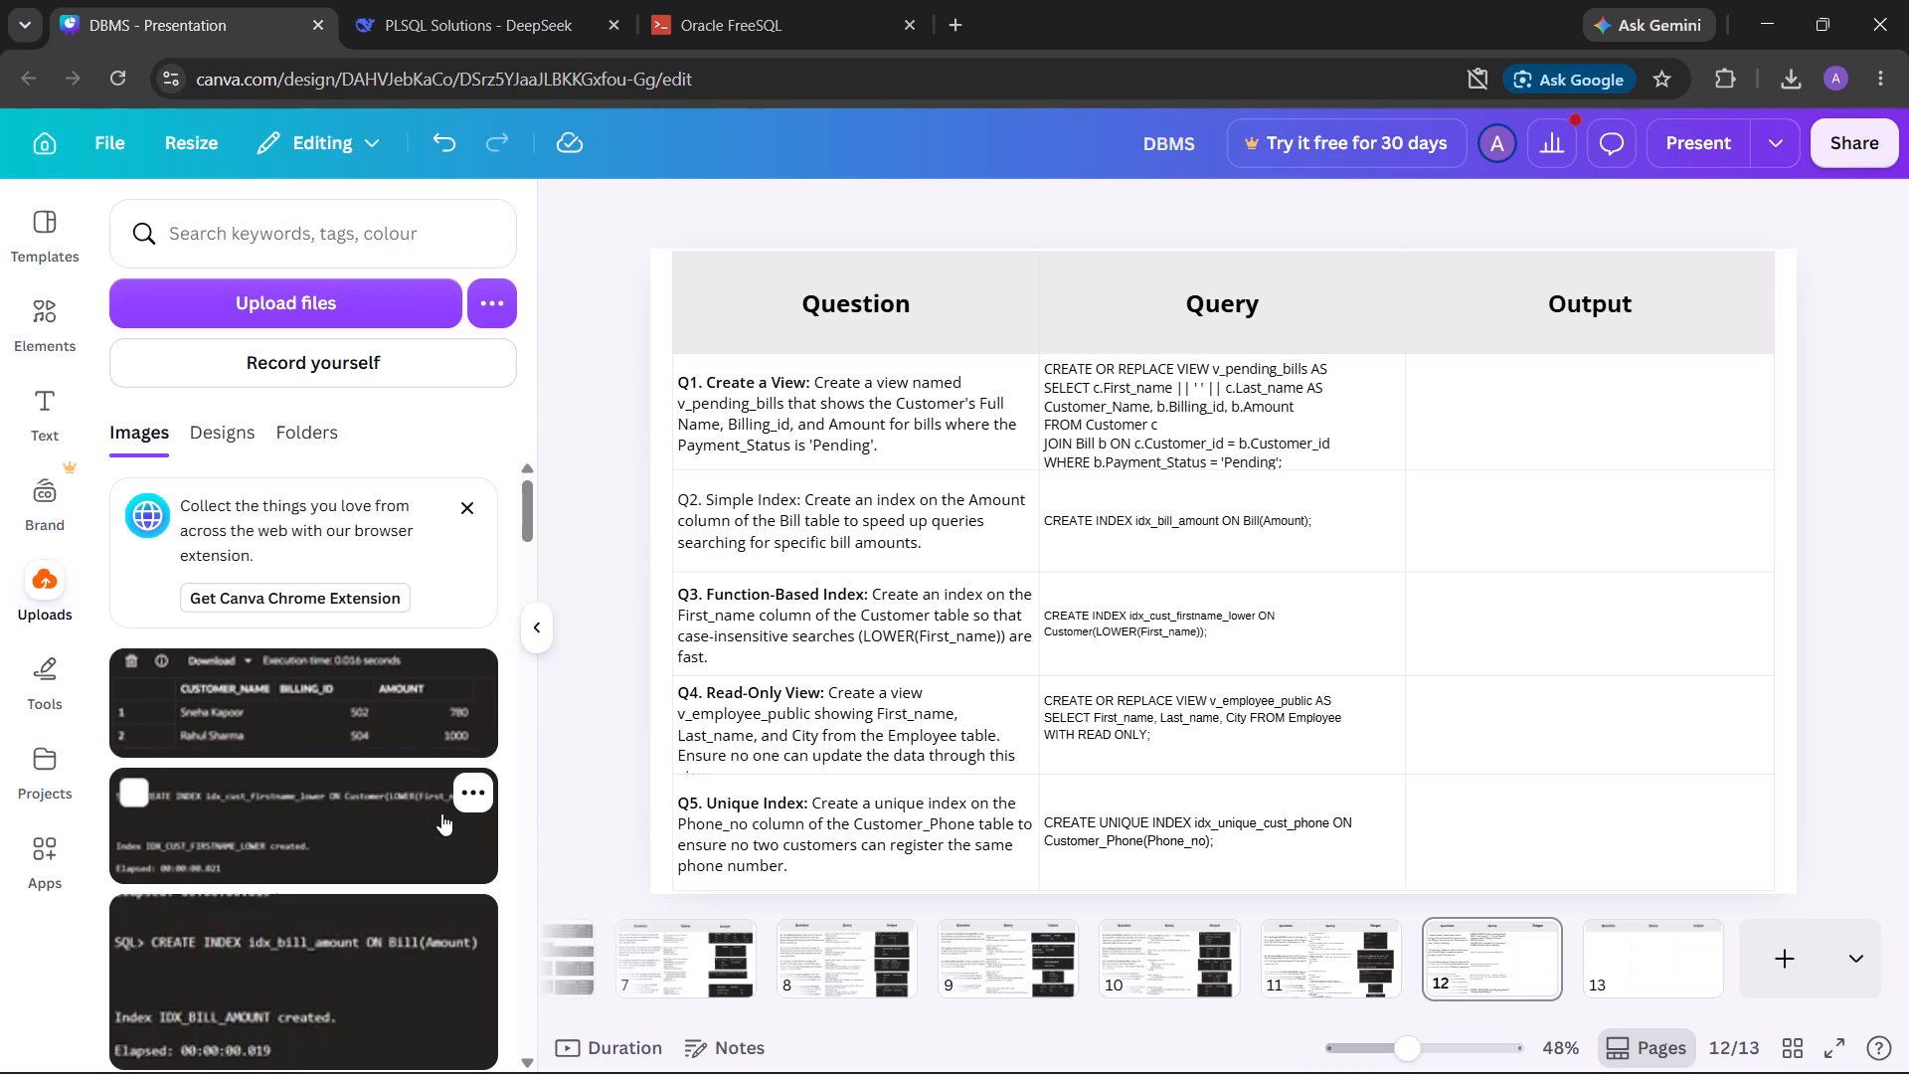
scroll(367, 779, down, 1)
scroll(370, 737, up, 2)
click(353, 688)
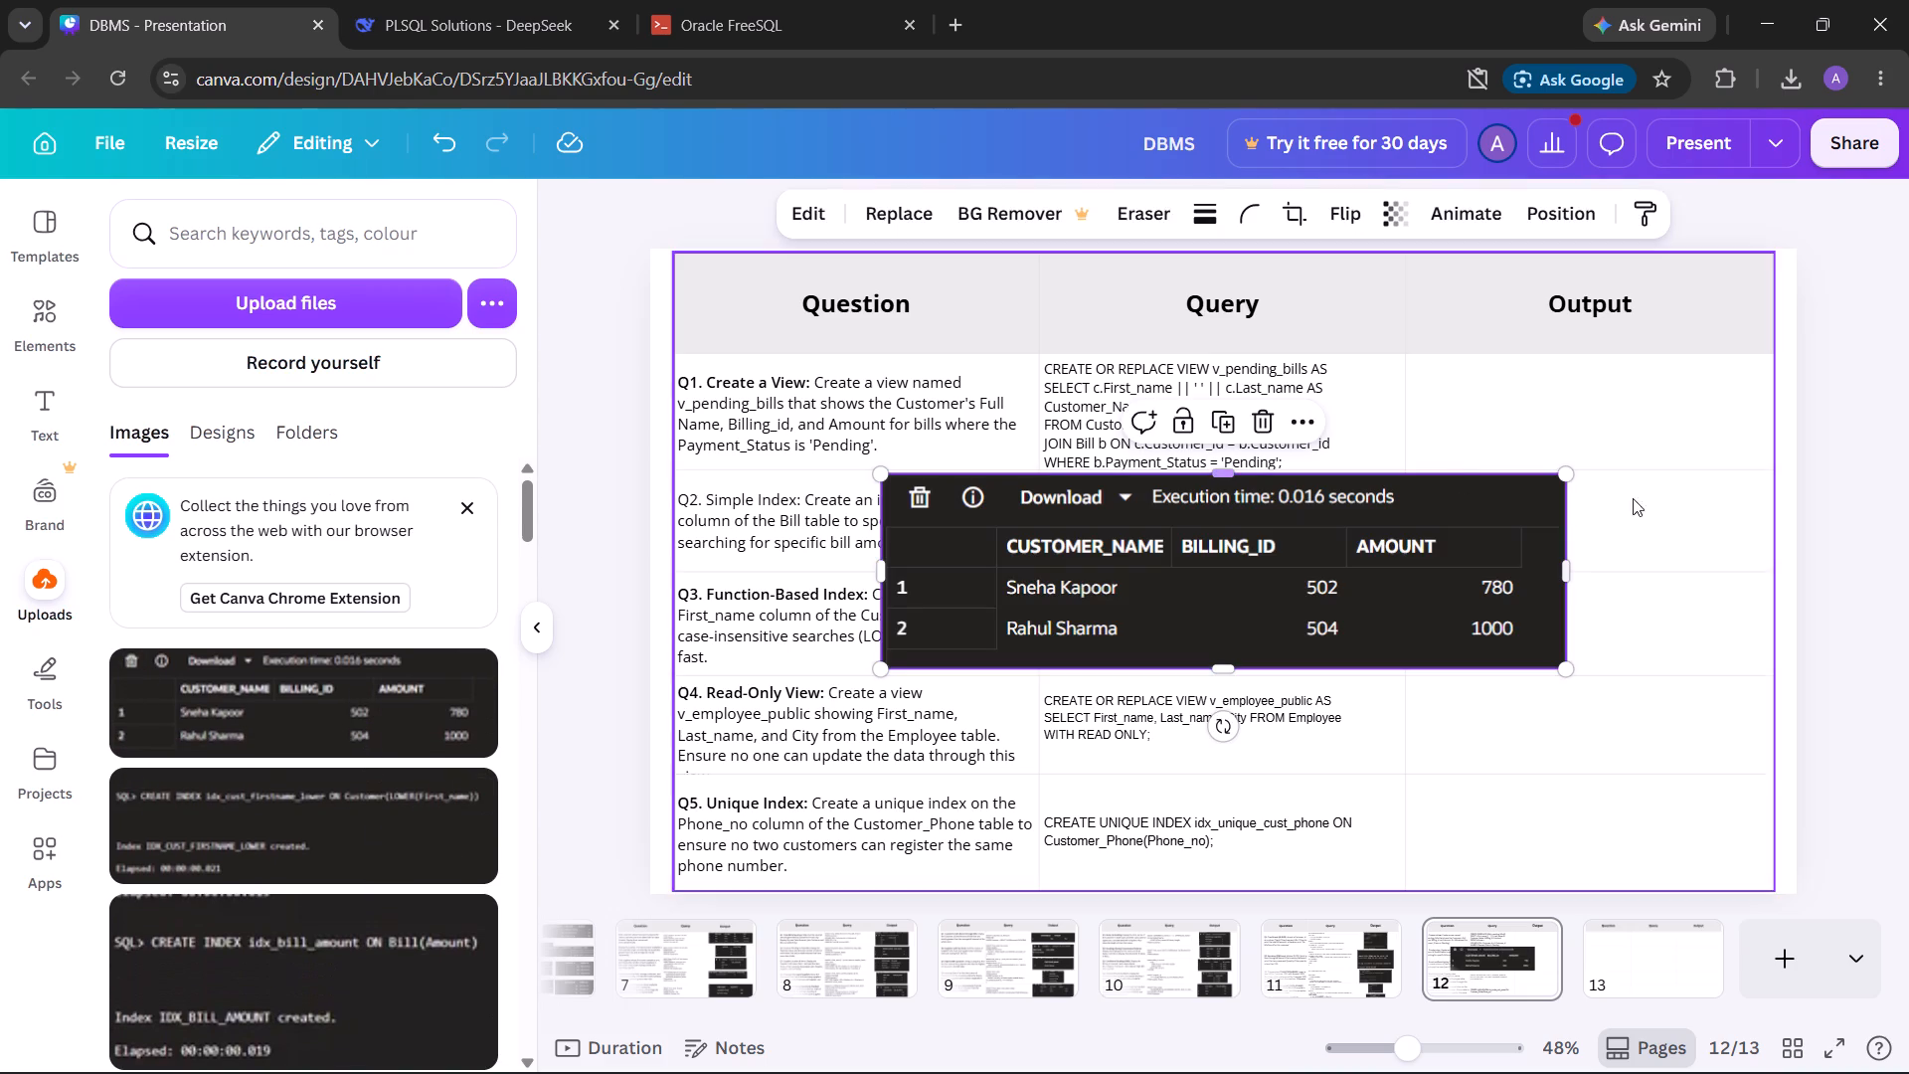
click(1589, 418)
drag(1366, 563, 1497, 464)
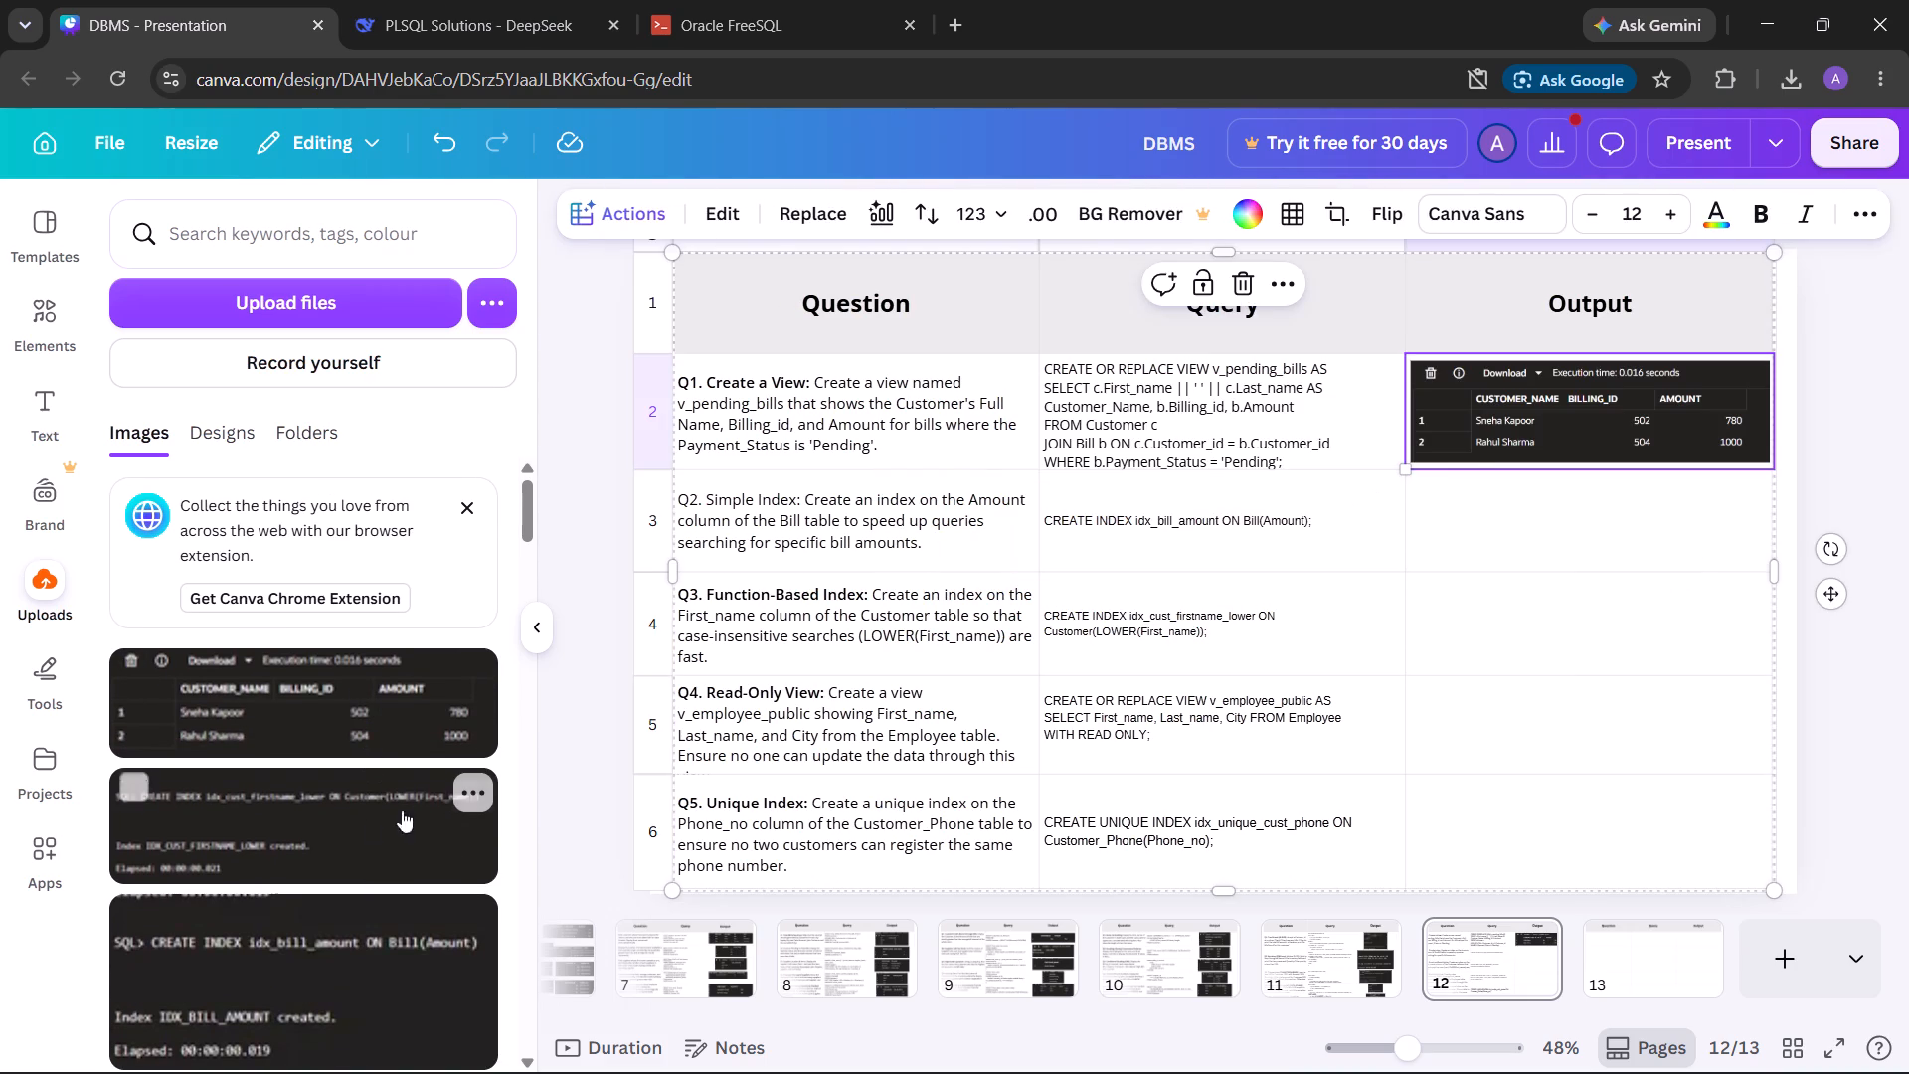
scroll(341, 818, down, 2)
click(377, 287)
scroll(449, 399, down, 3)
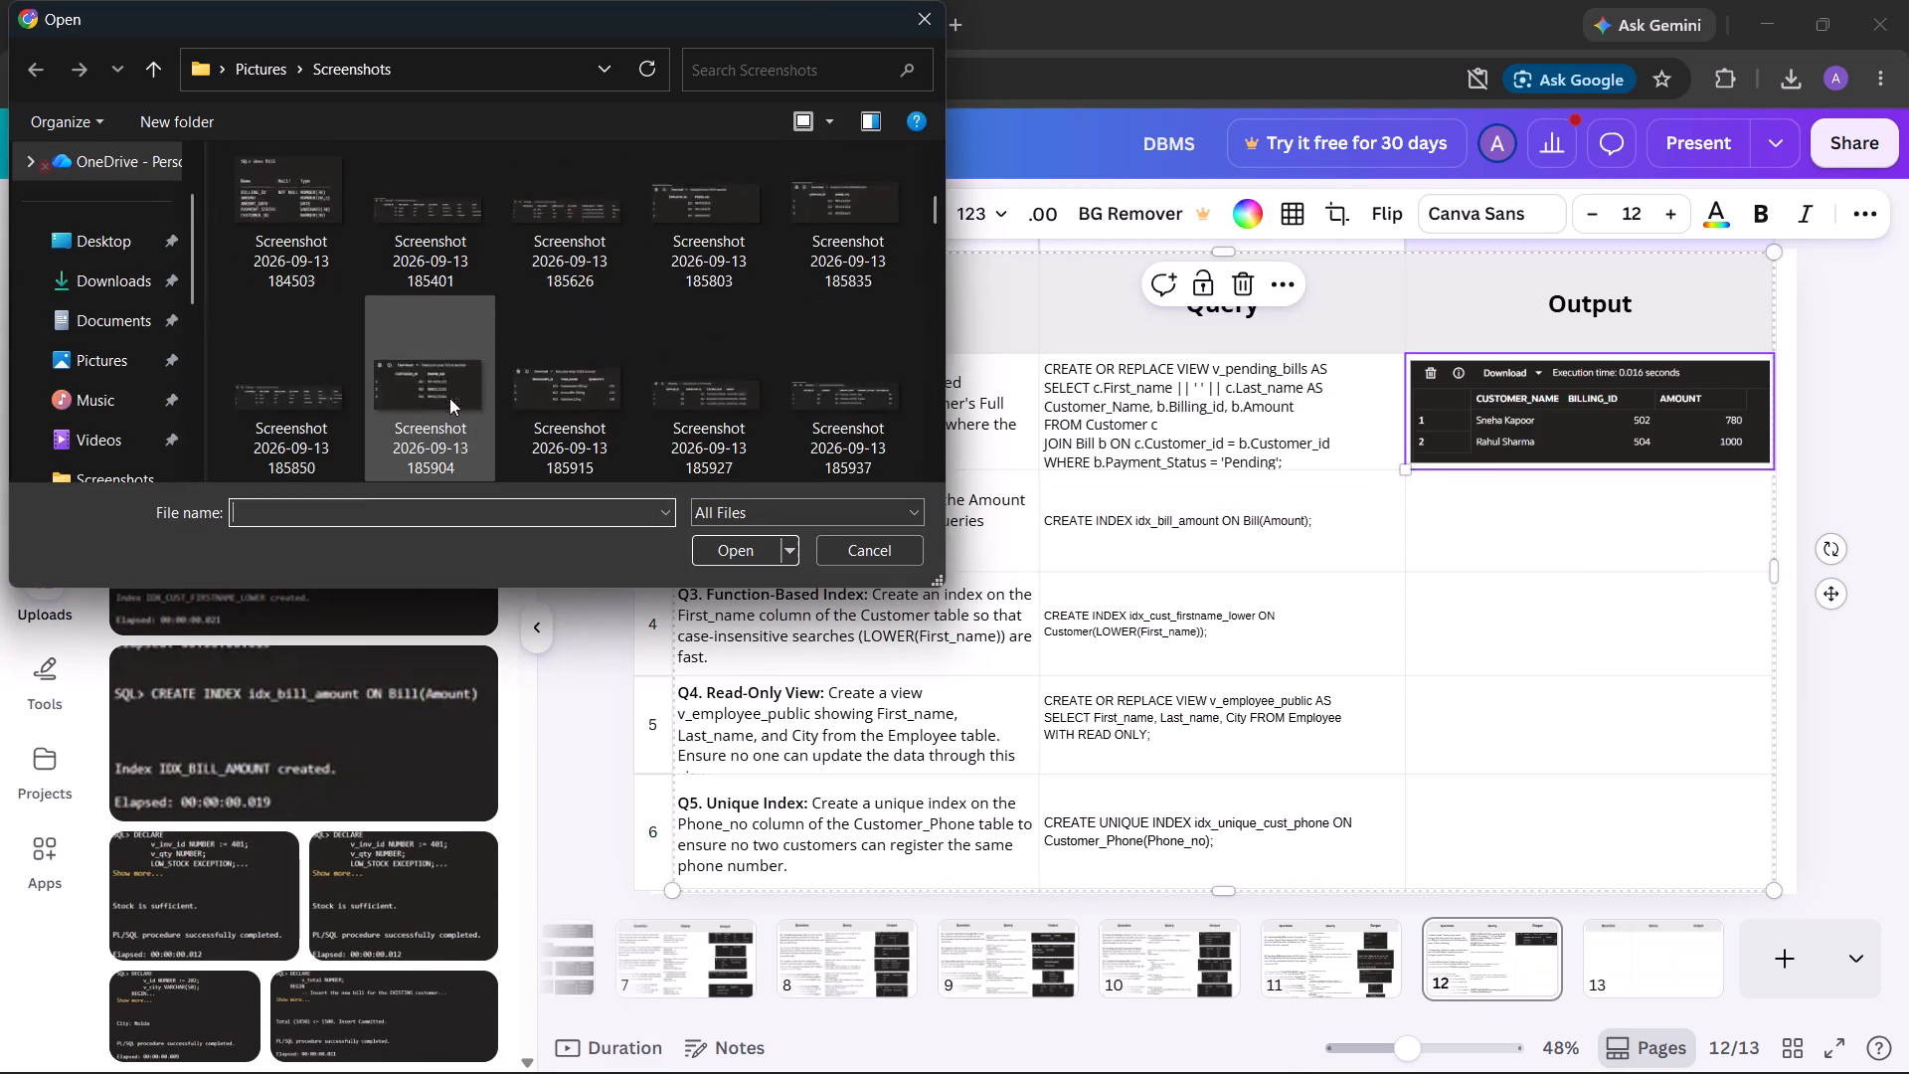
scroll(449, 398, down, 1)
scroll(689, 317, down, 5)
scroll(690, 317, up, 3)
scroll(690, 315, down, 15)
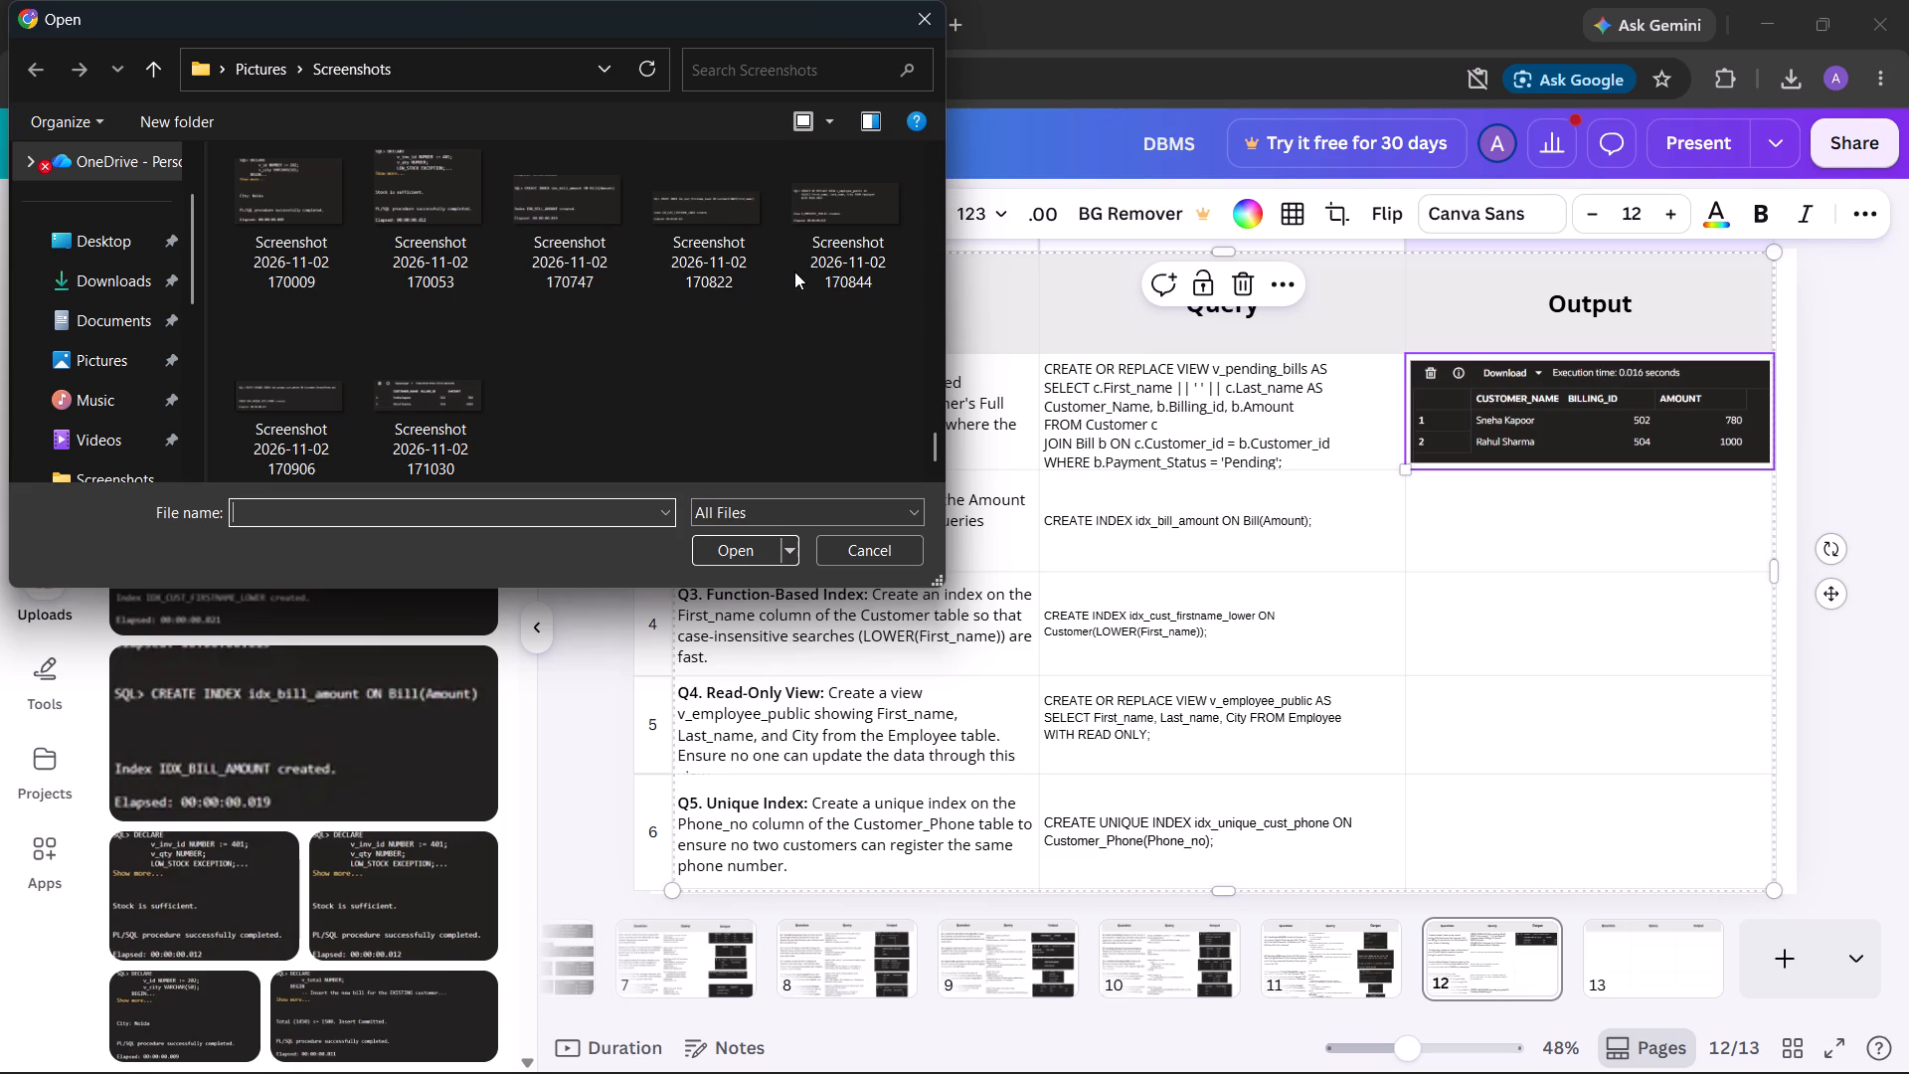
click(277, 424)
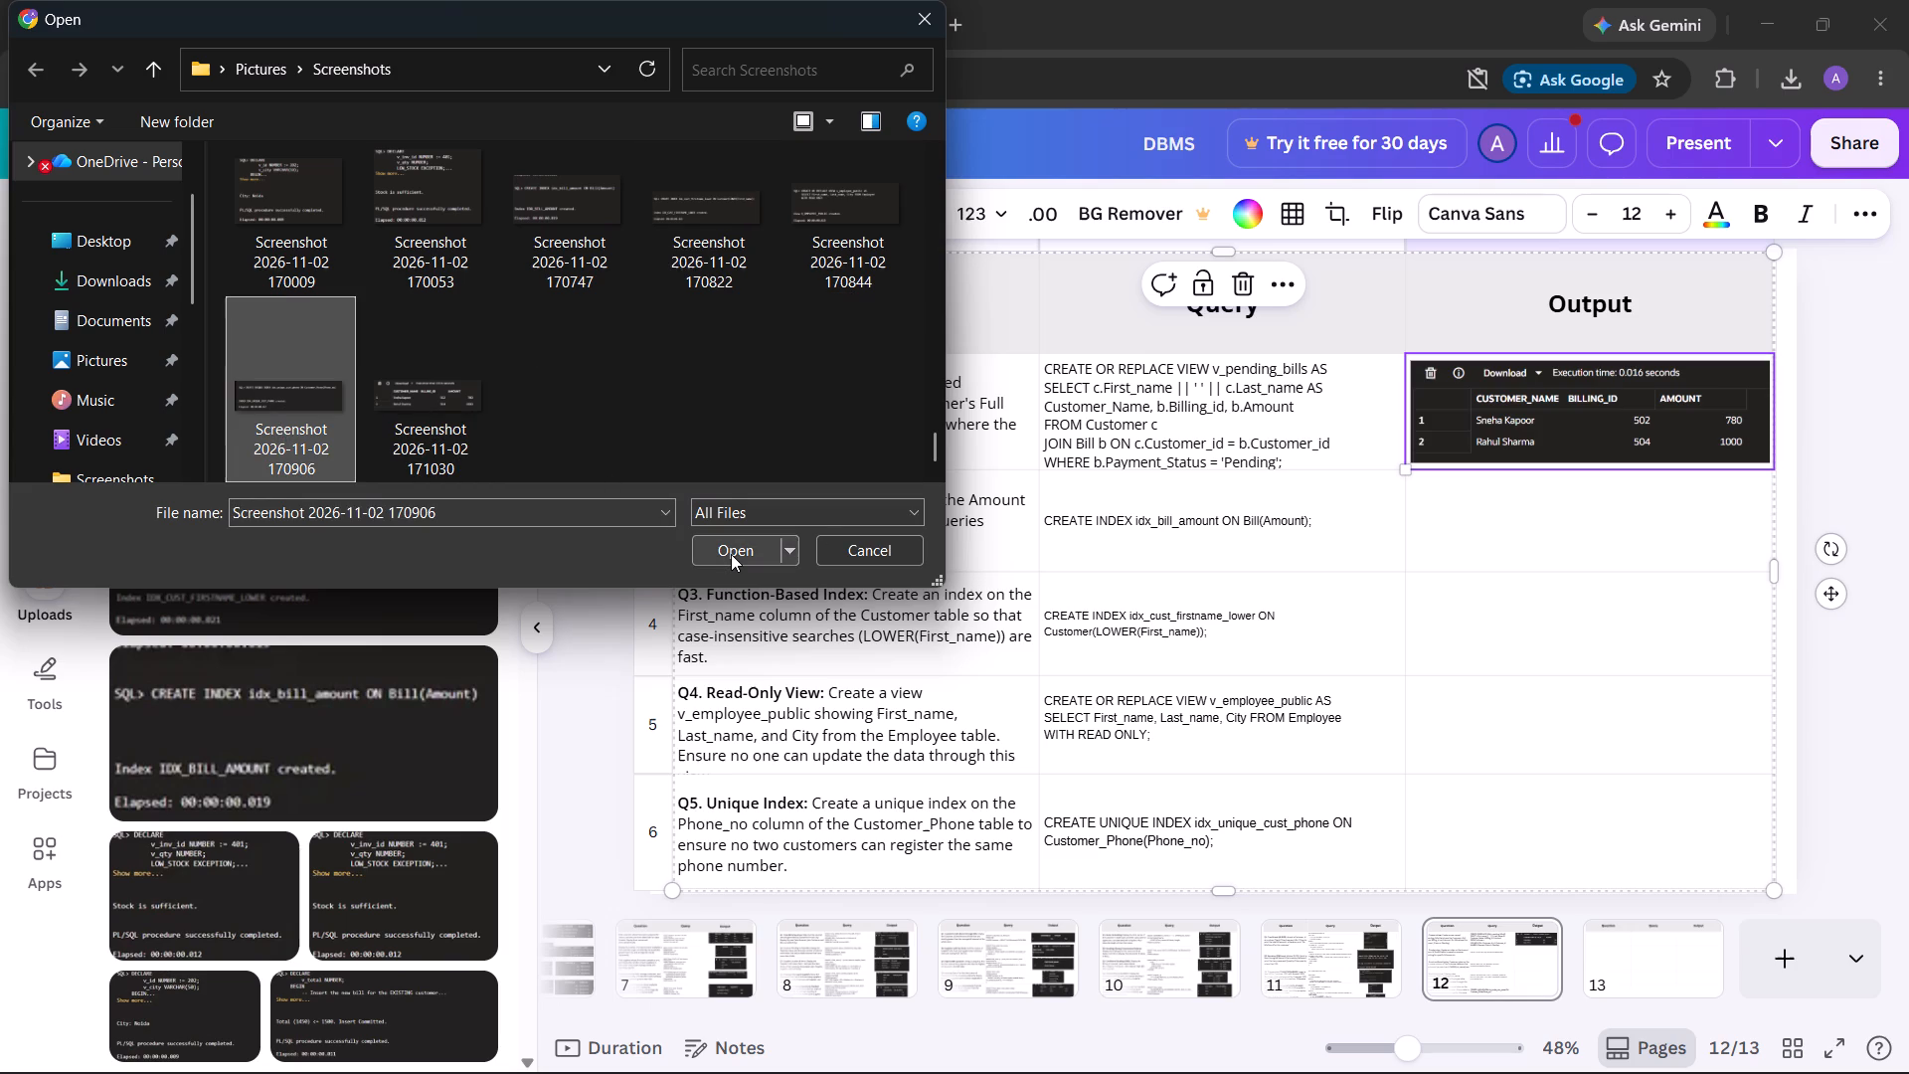
click(731, 554)
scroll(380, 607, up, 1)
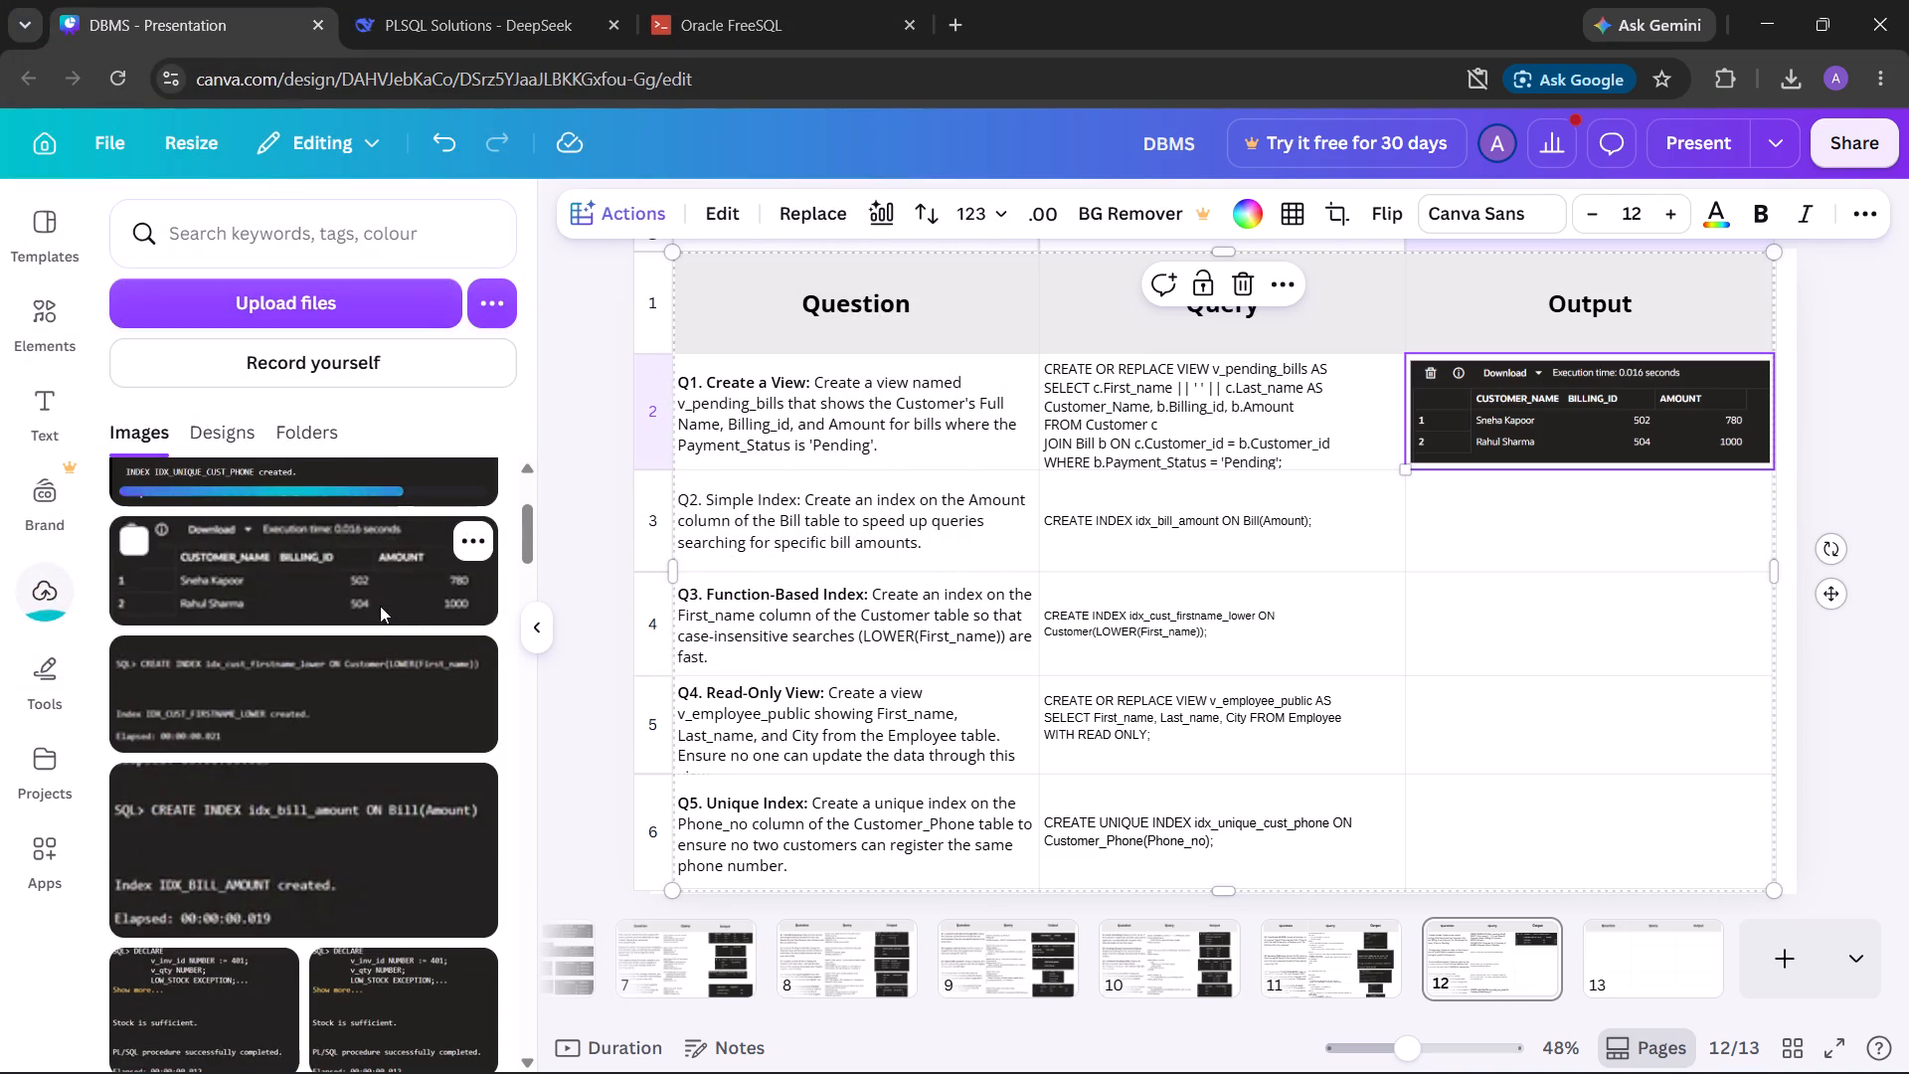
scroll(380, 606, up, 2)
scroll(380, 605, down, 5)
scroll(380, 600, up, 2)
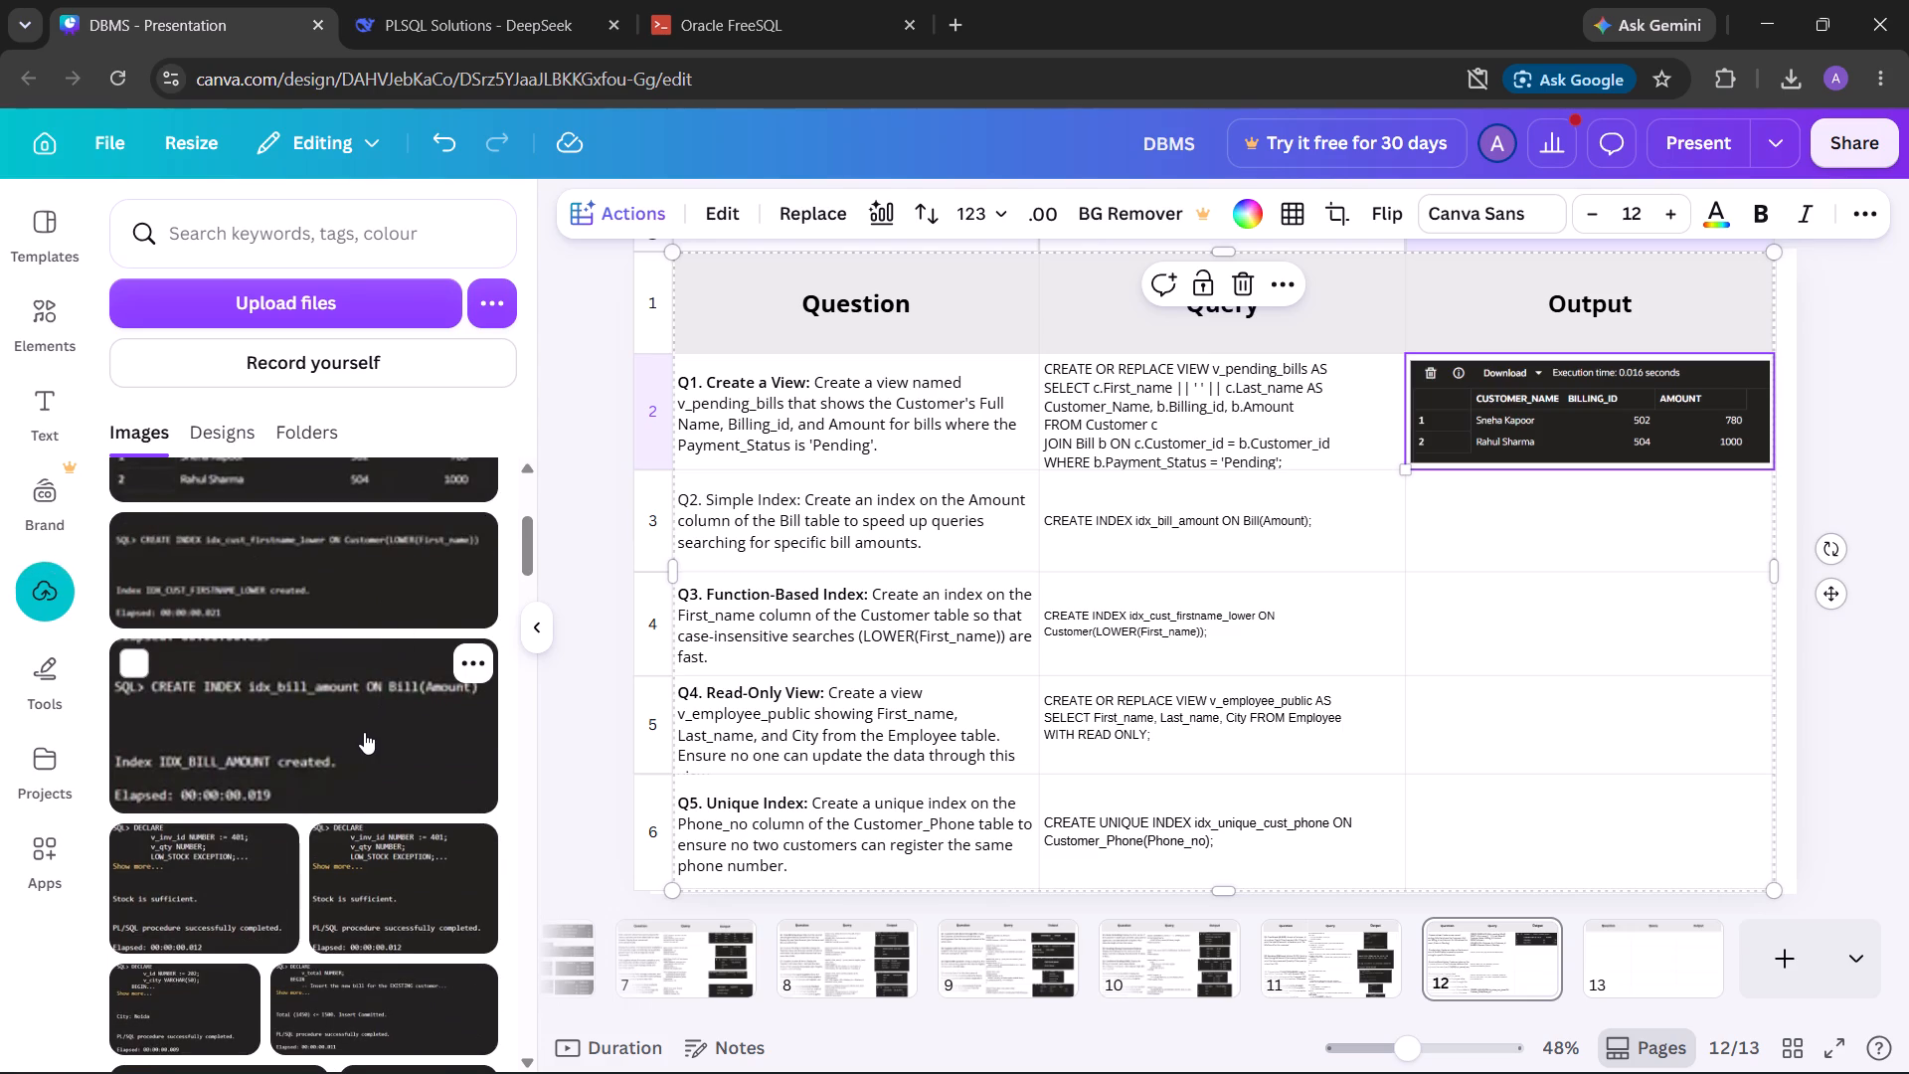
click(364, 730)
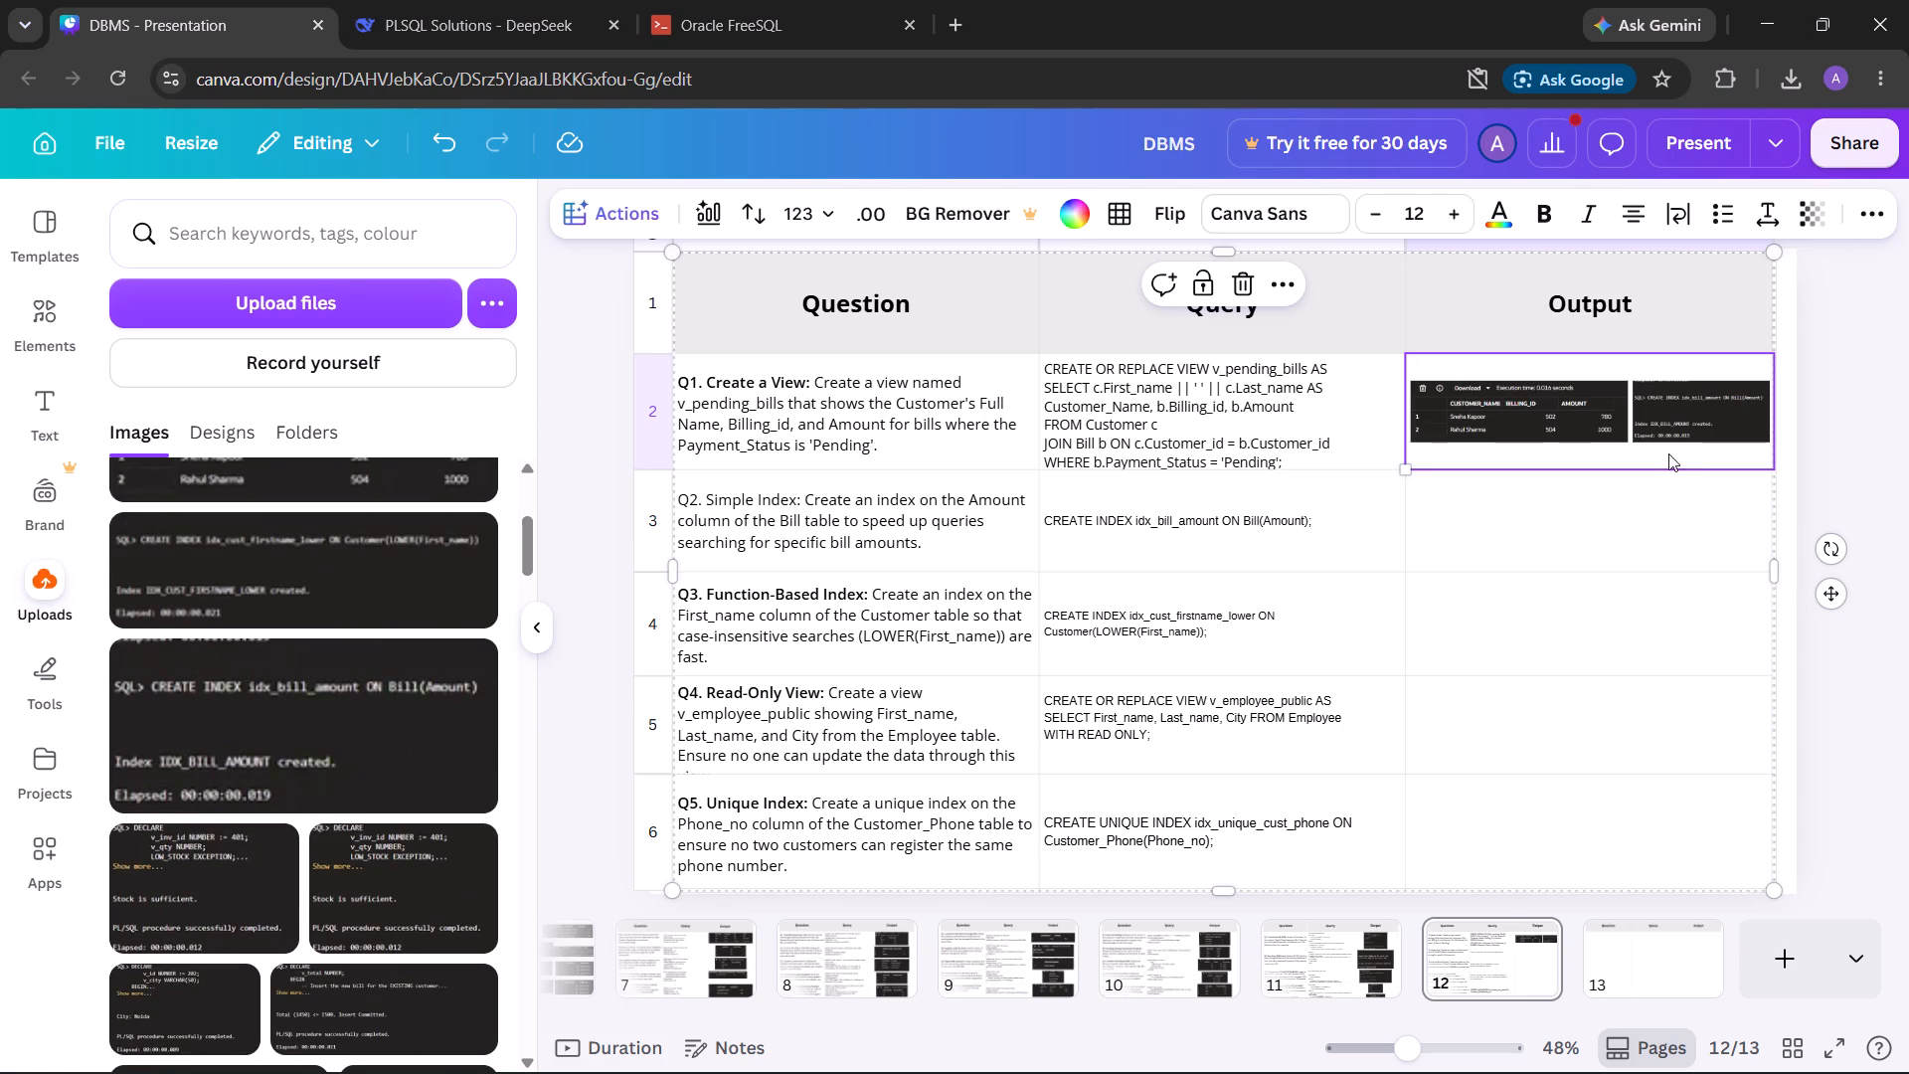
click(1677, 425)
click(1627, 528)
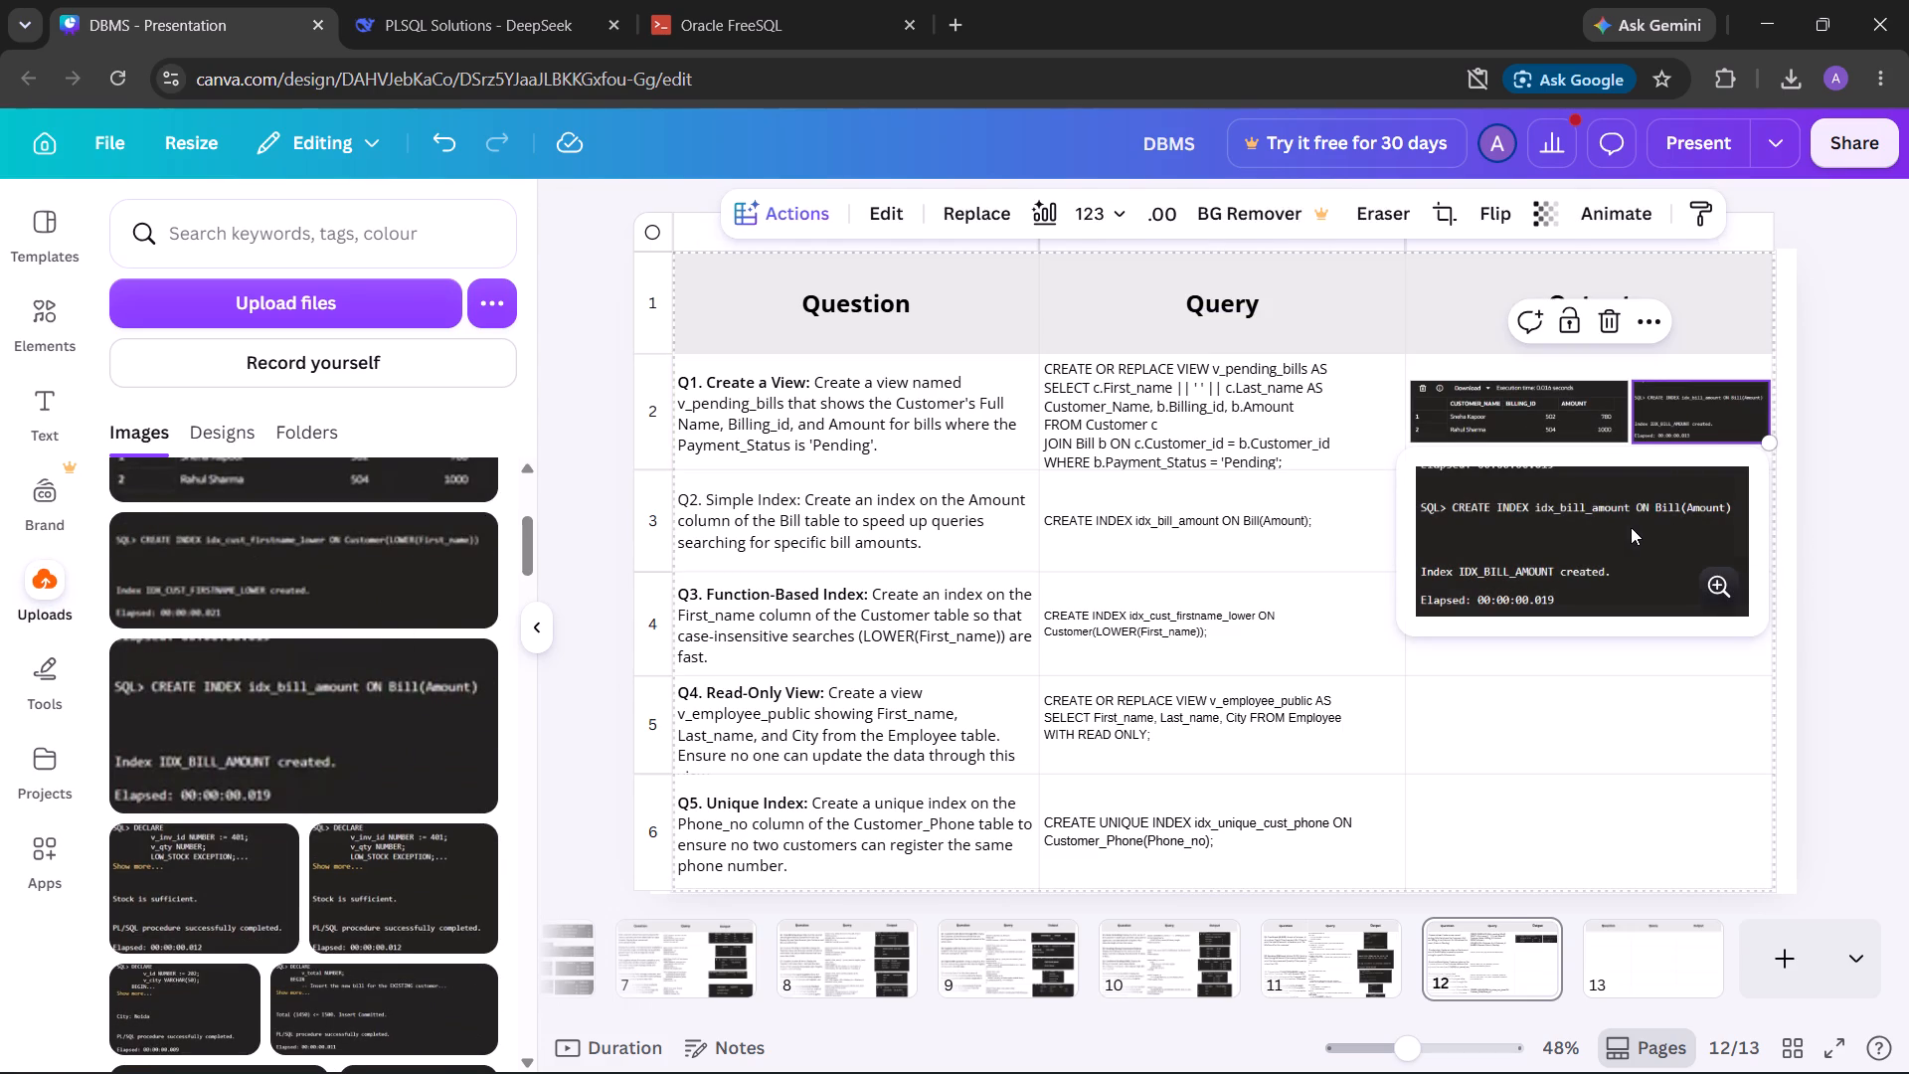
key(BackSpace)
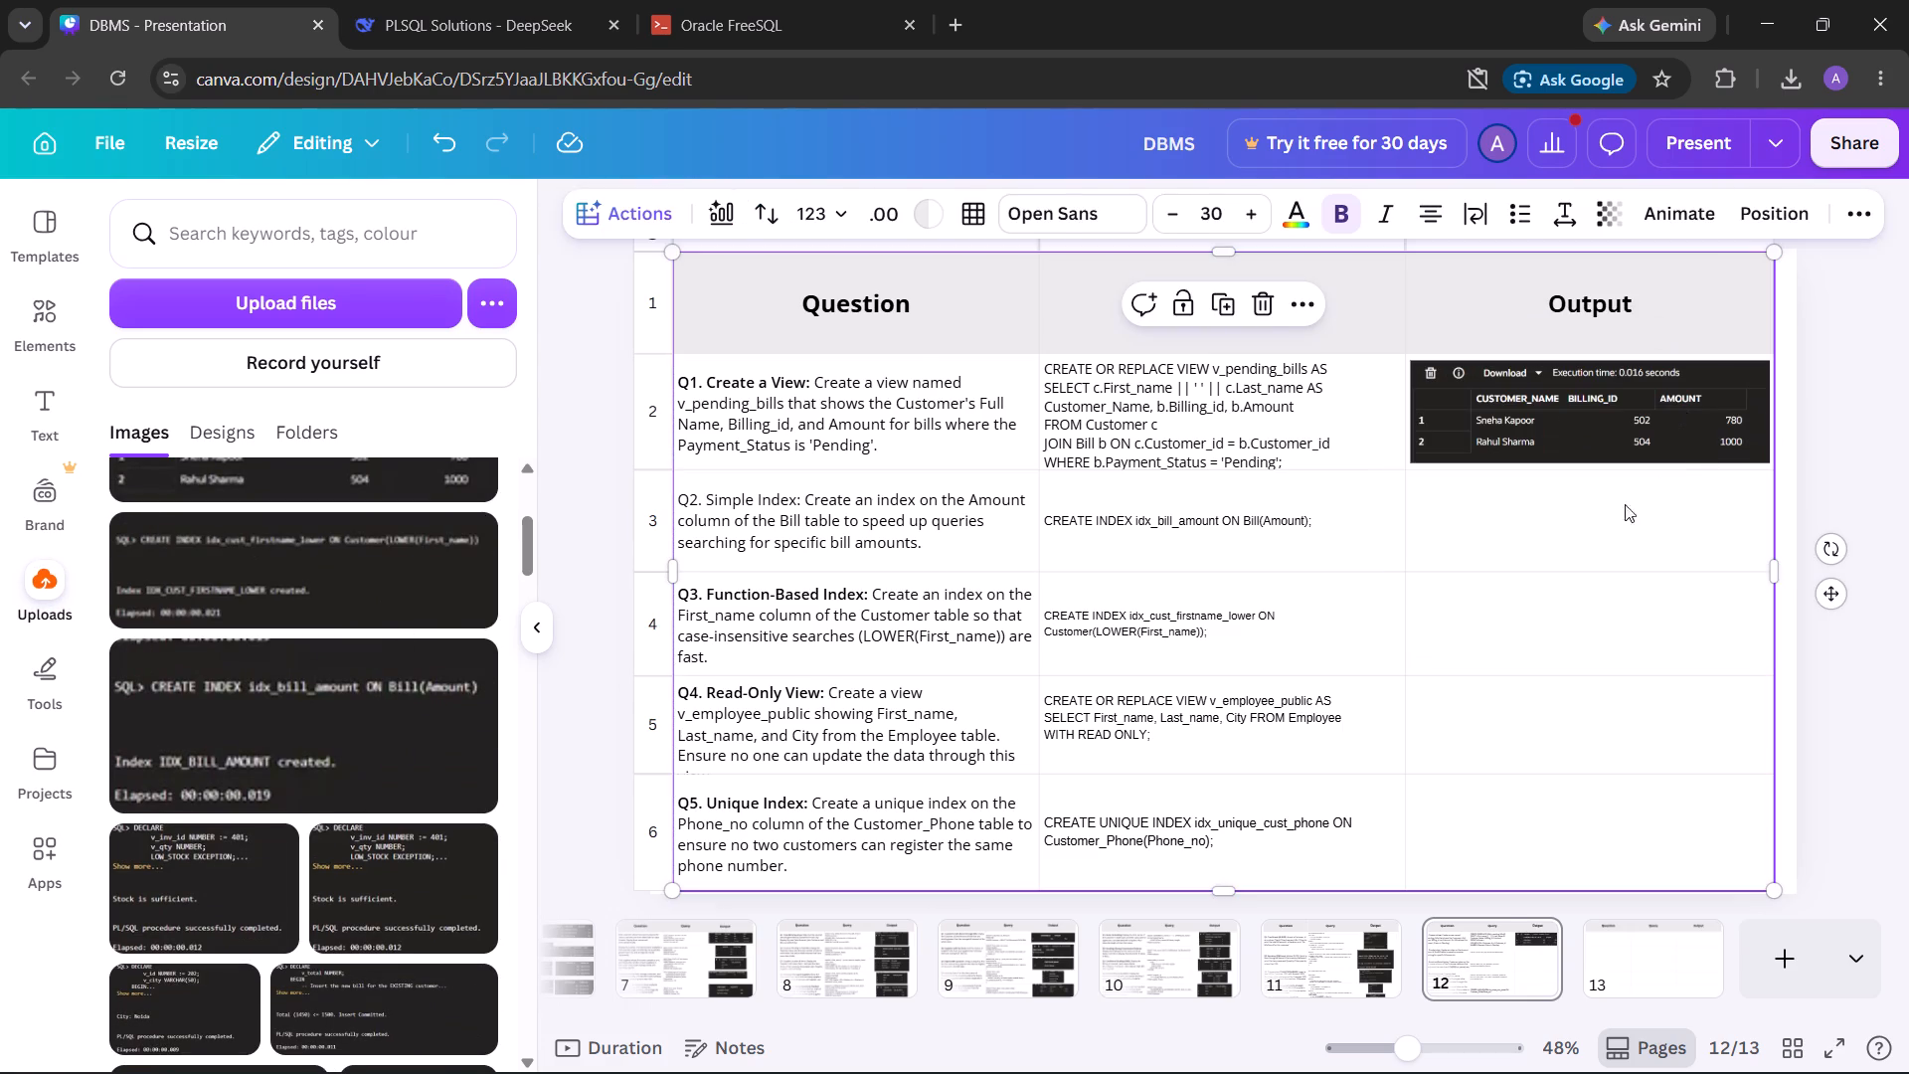
Insert the idx_bill_amount output image into row 3's Output cell for Q2.
click(1604, 511)
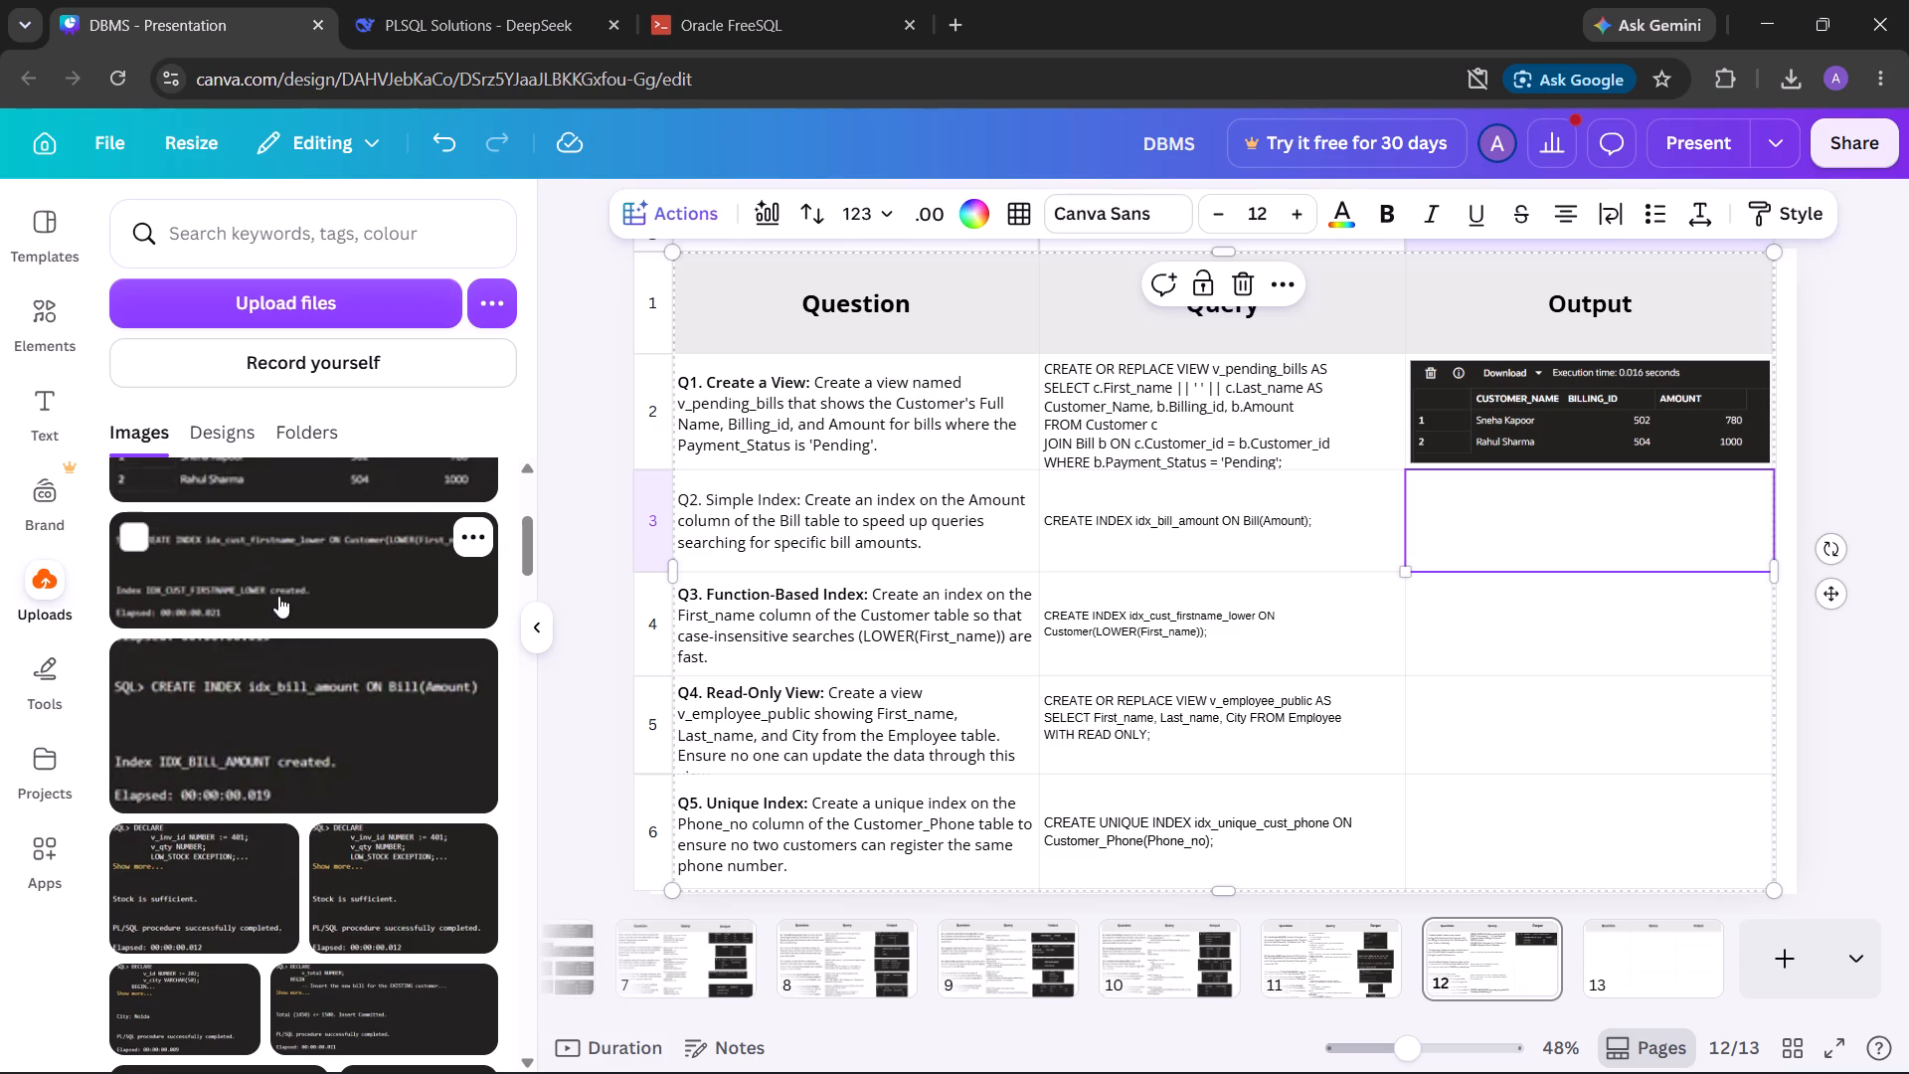
click(249, 737)
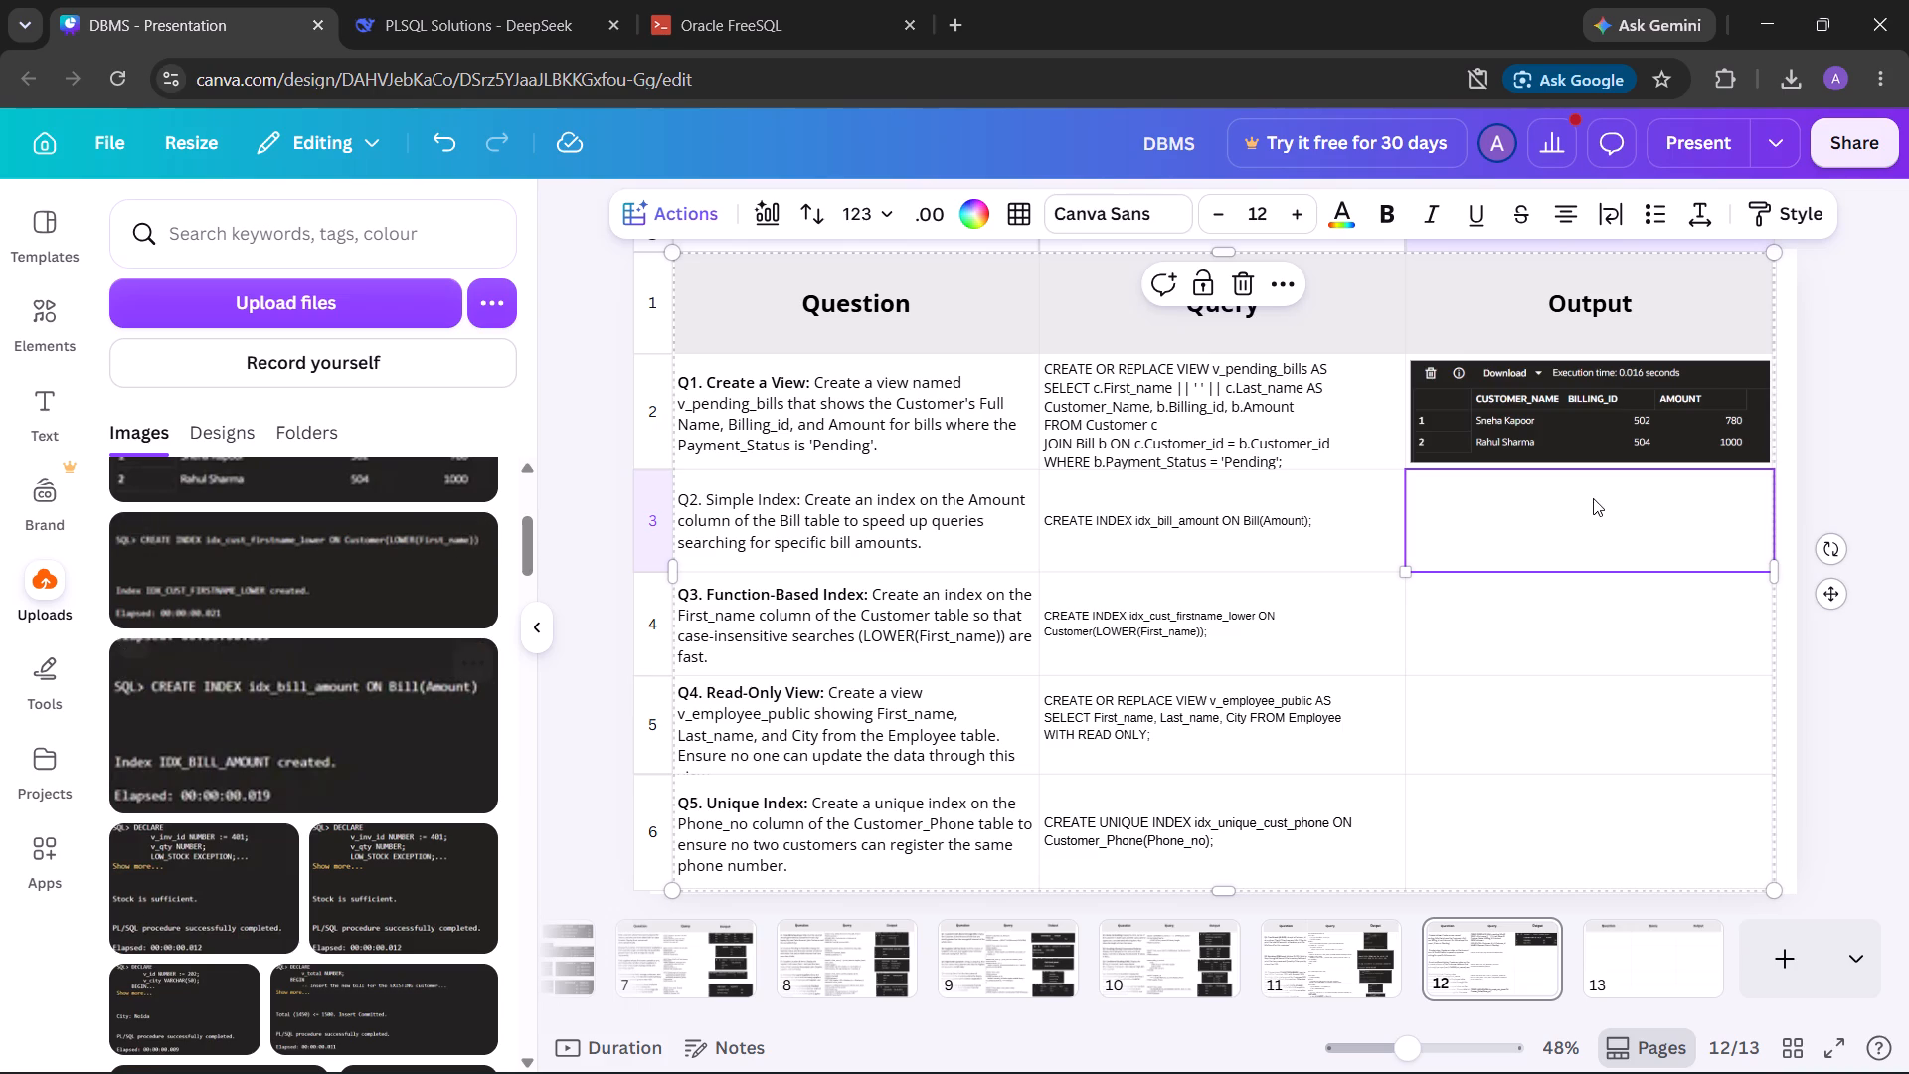
click(1593, 497)
drag(401, 689, 420, 681)
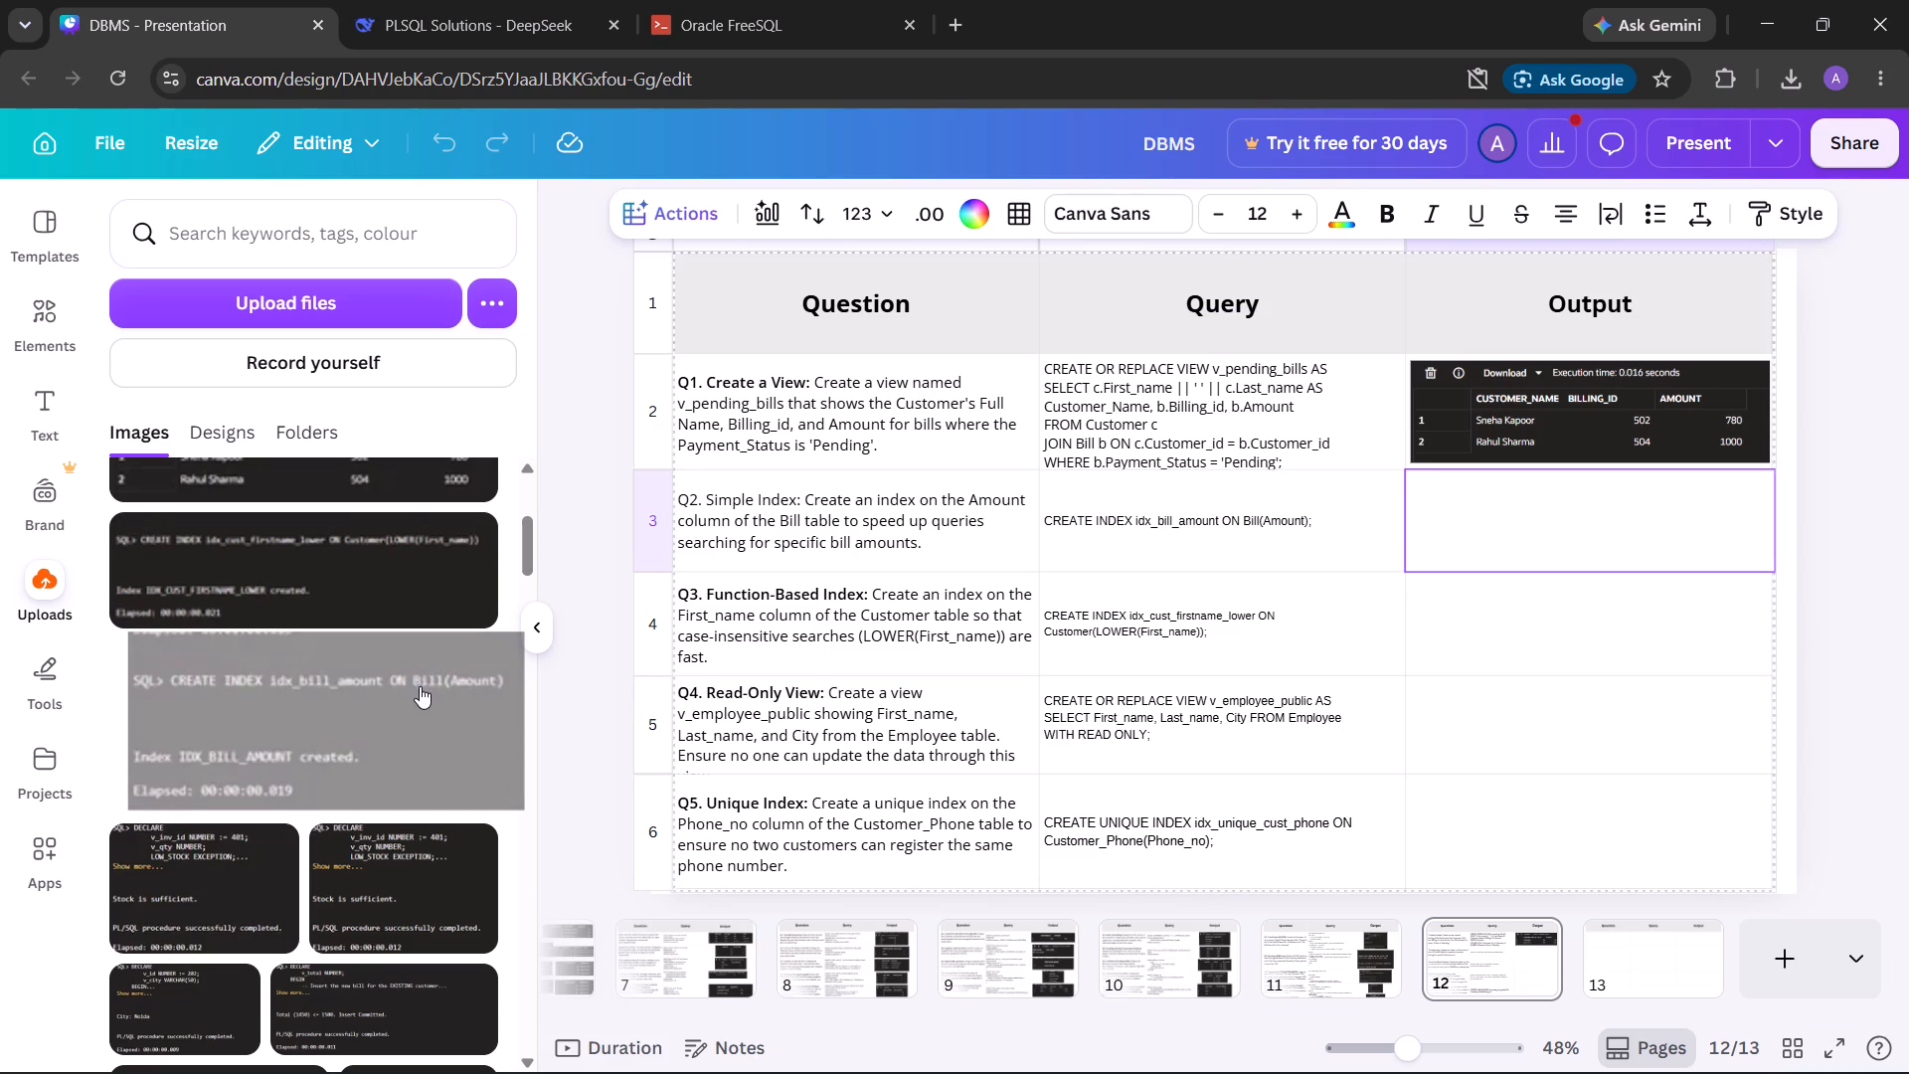
click(420, 690)
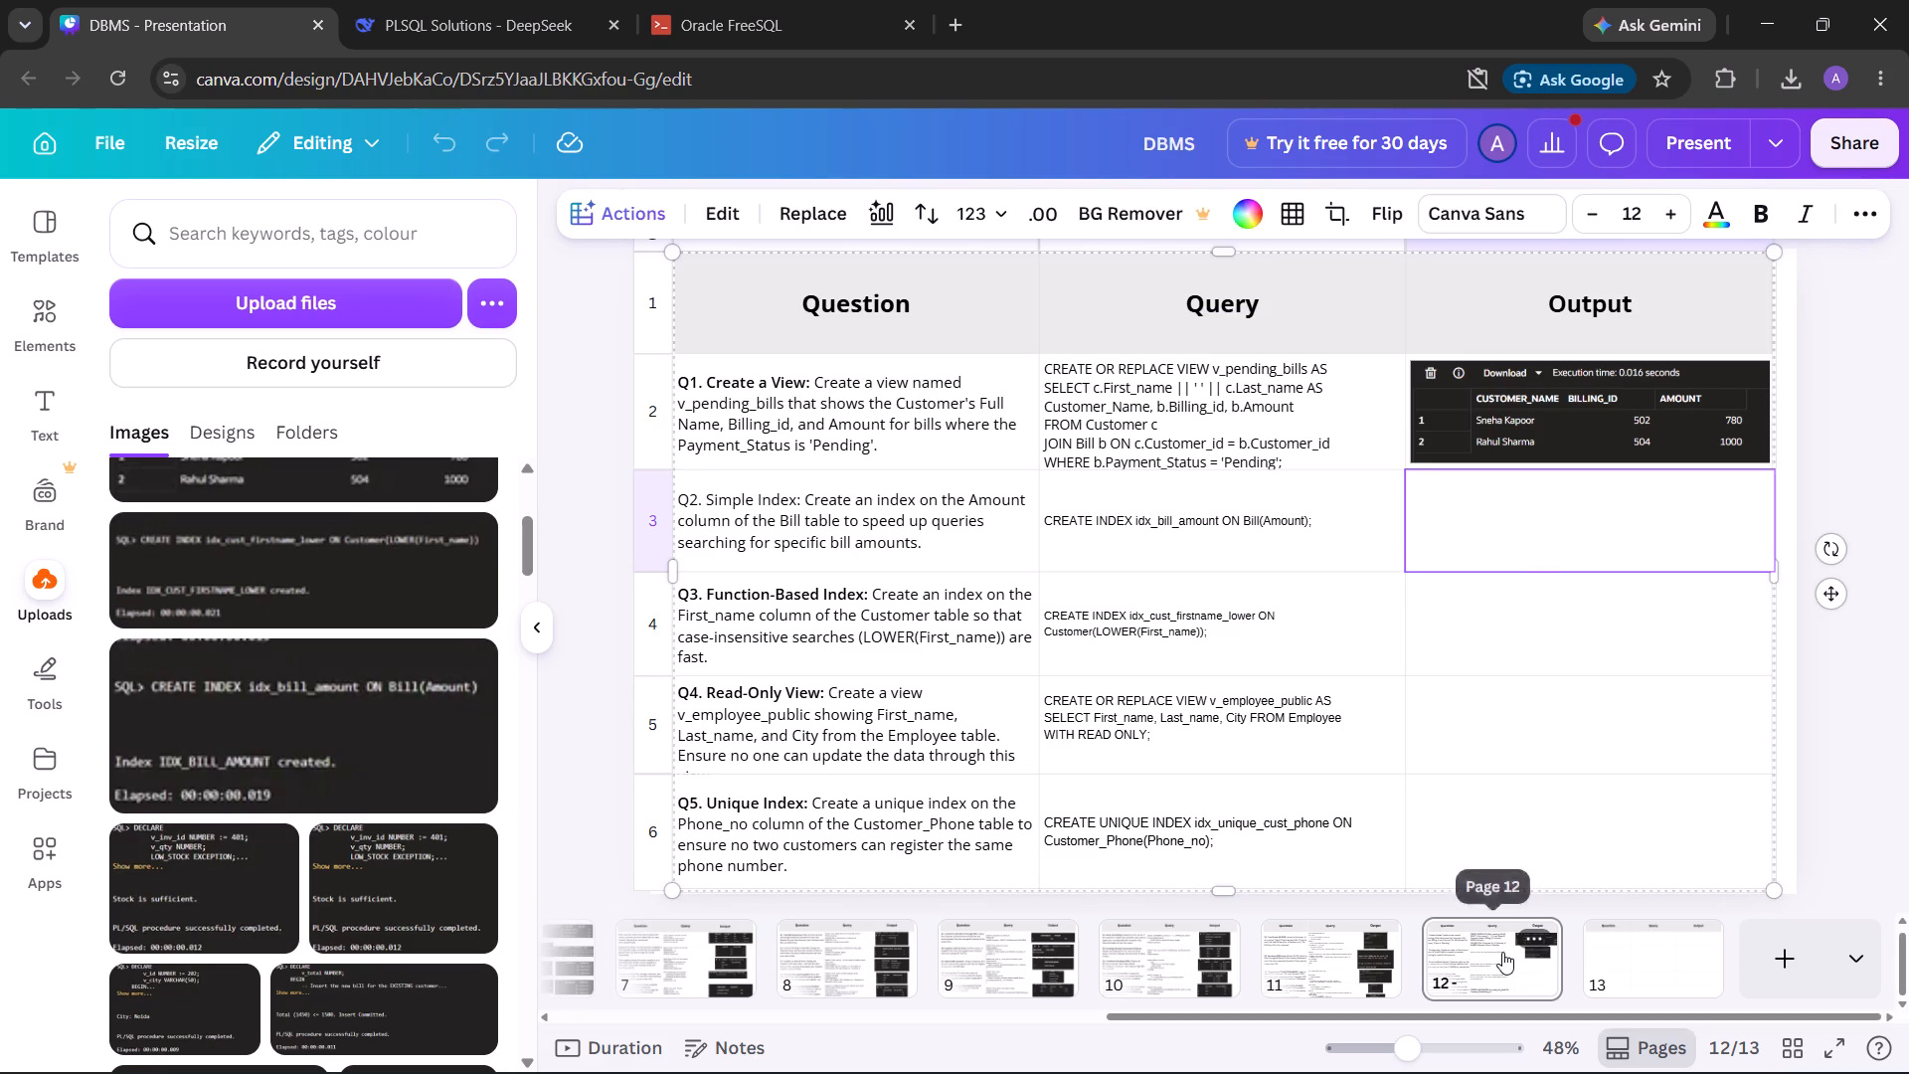
click(1504, 950)
click(1580, 515)
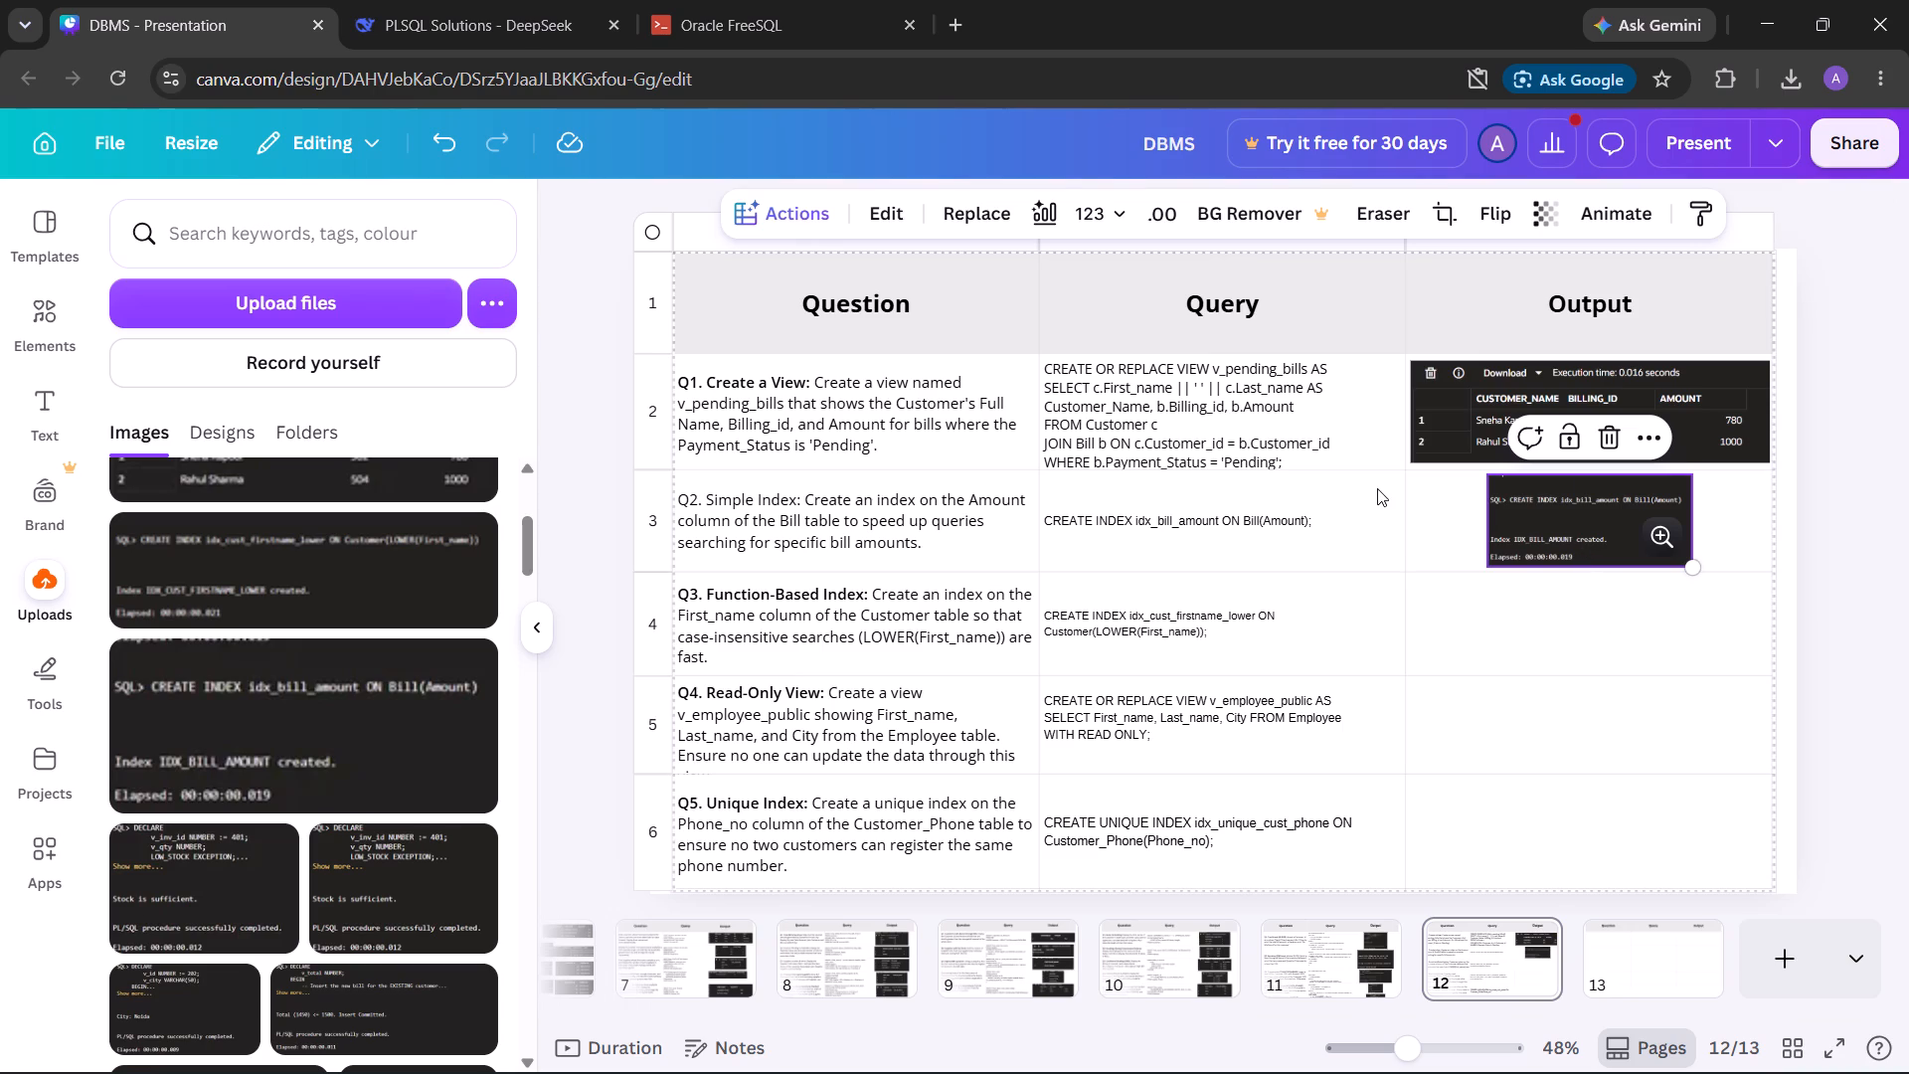
Insert the idx_cust_firstname_lower output image into row 4's Output cell for Q3.
double_click(1478, 606)
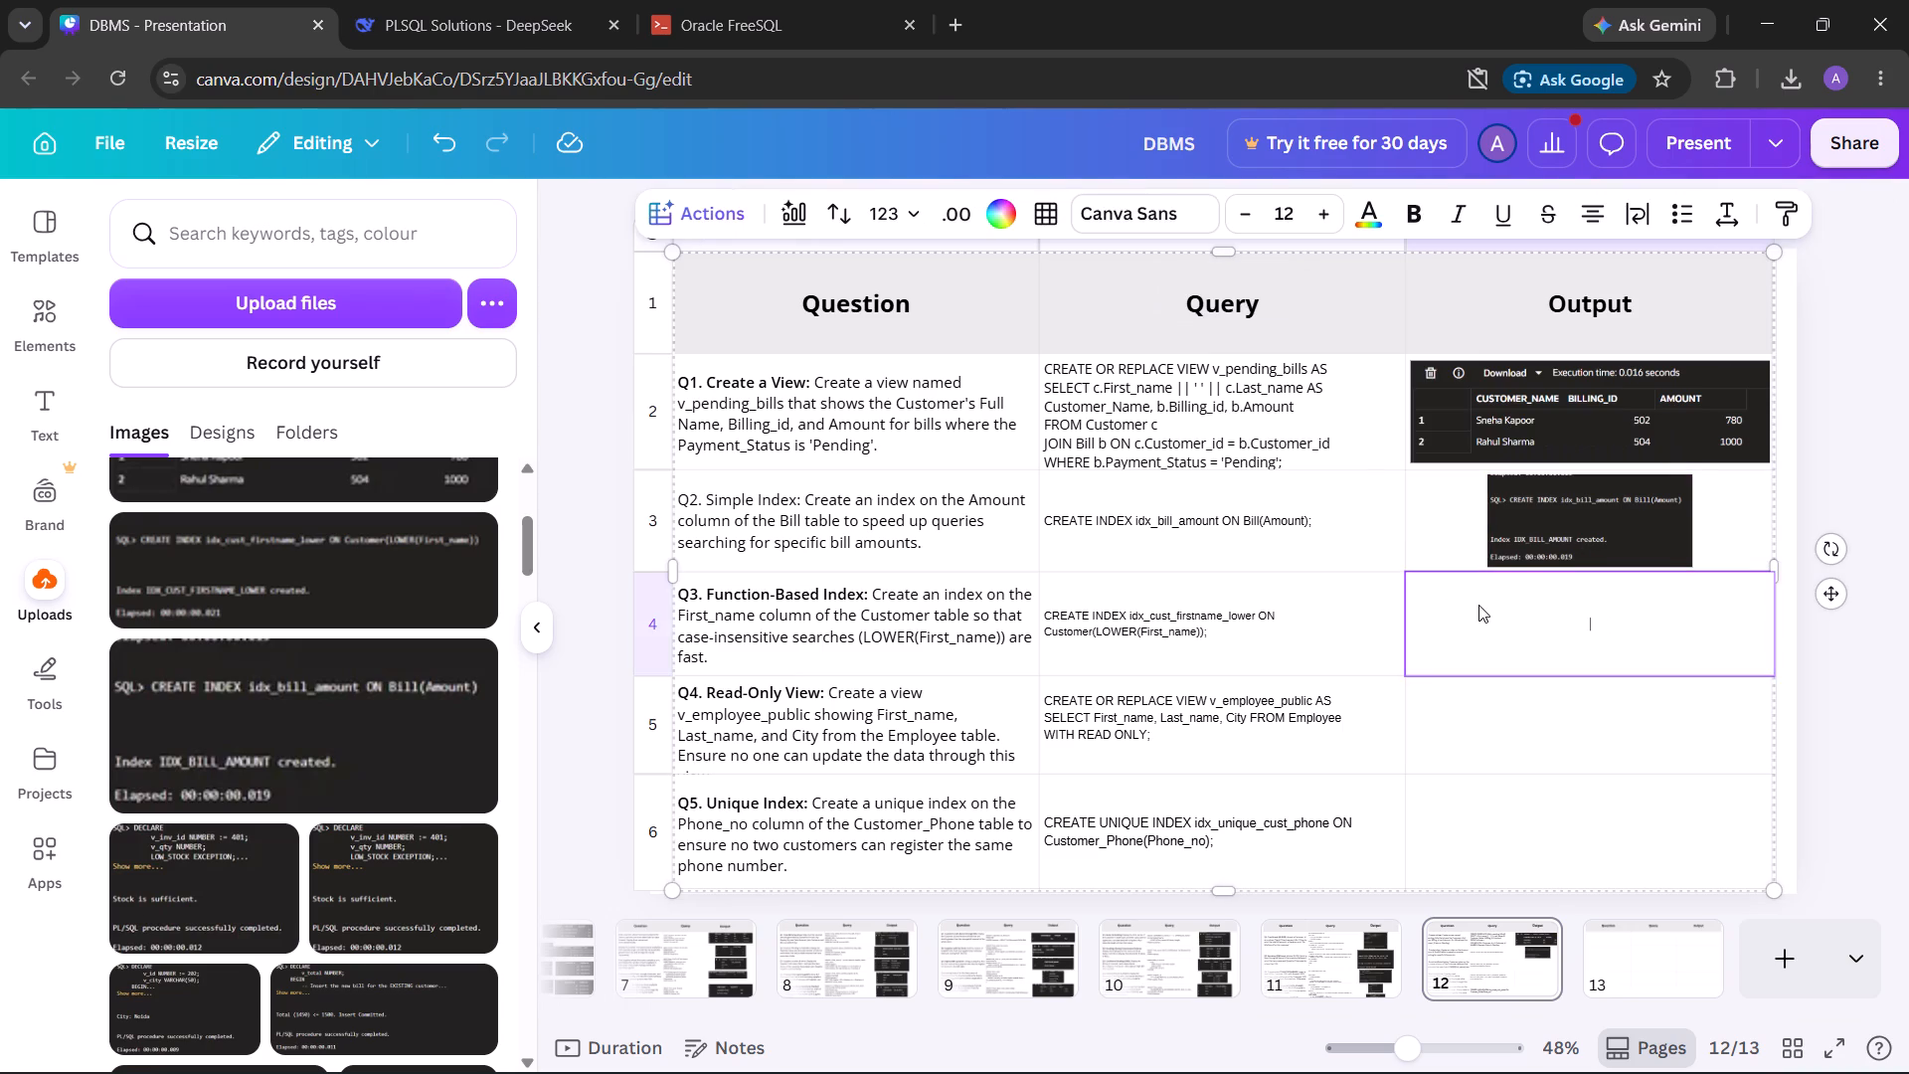
scroll(218, 634, up, 1)
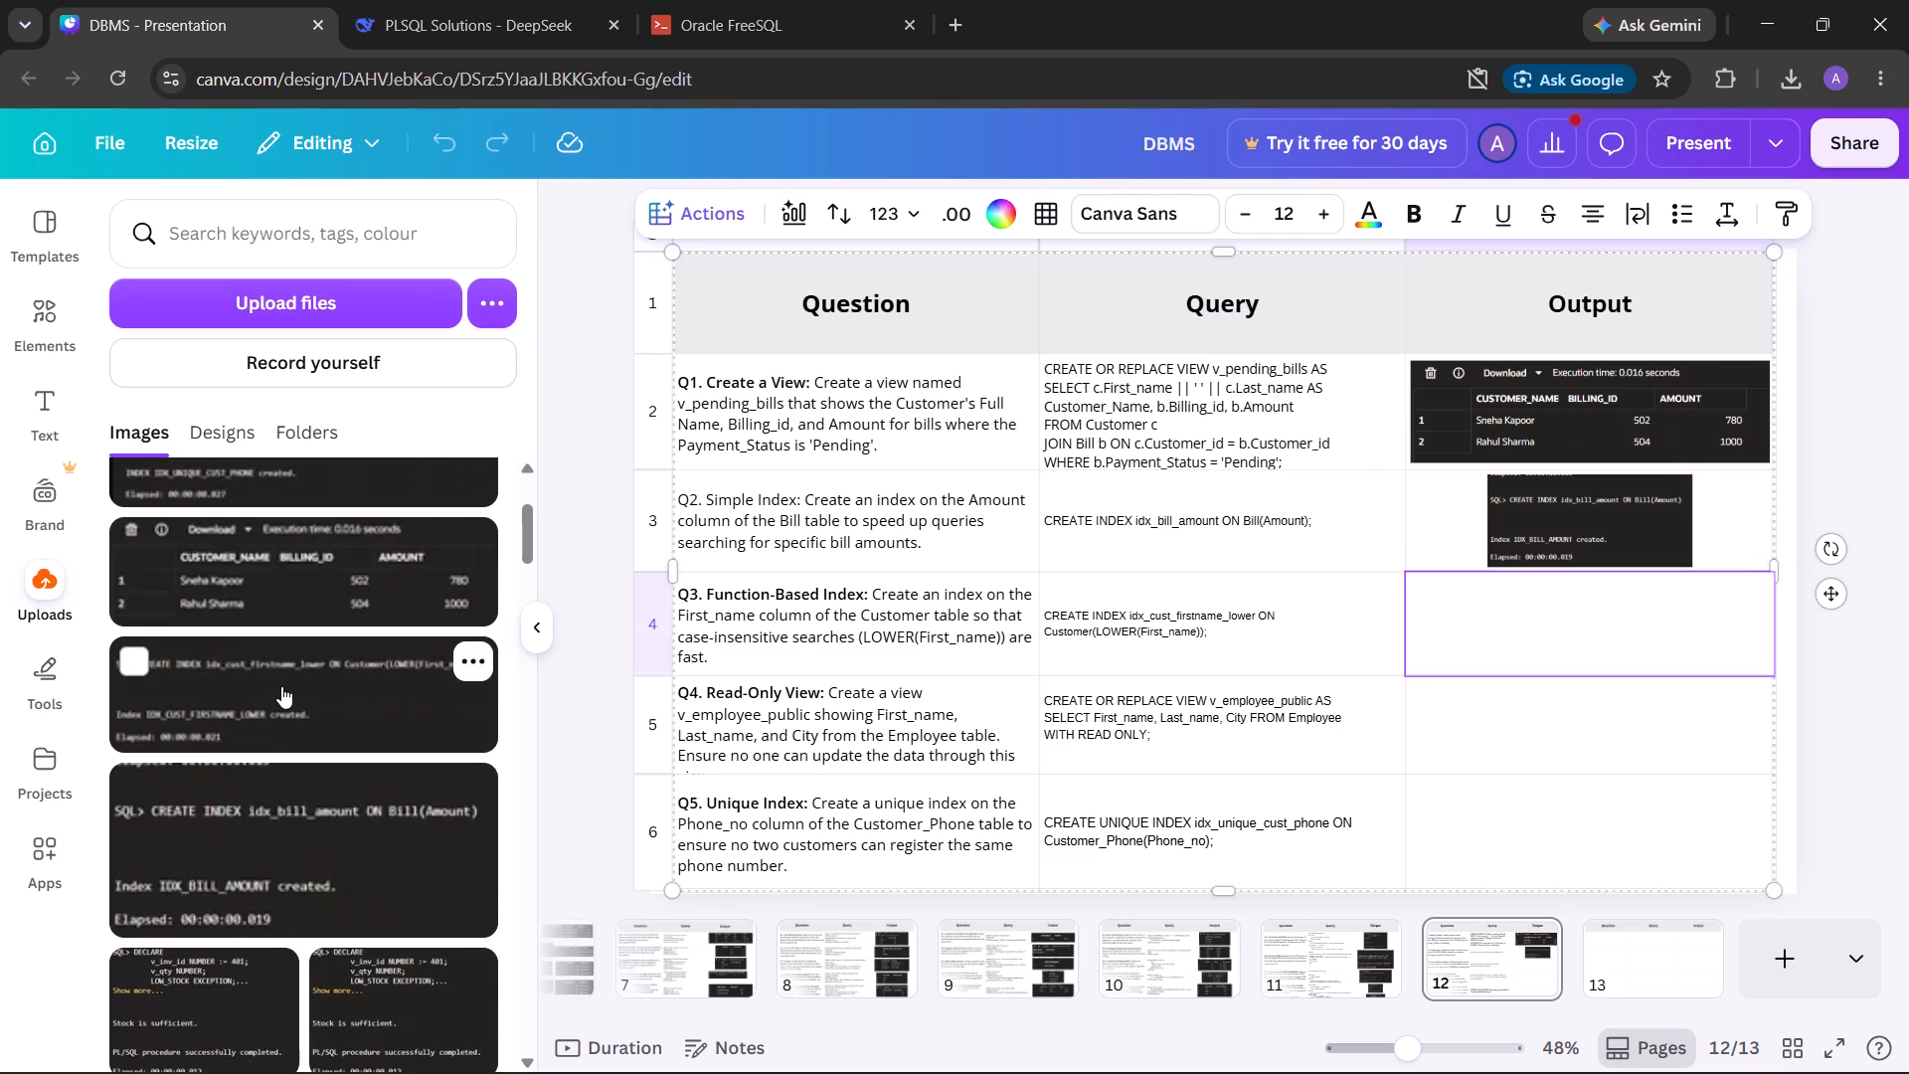
click(281, 681)
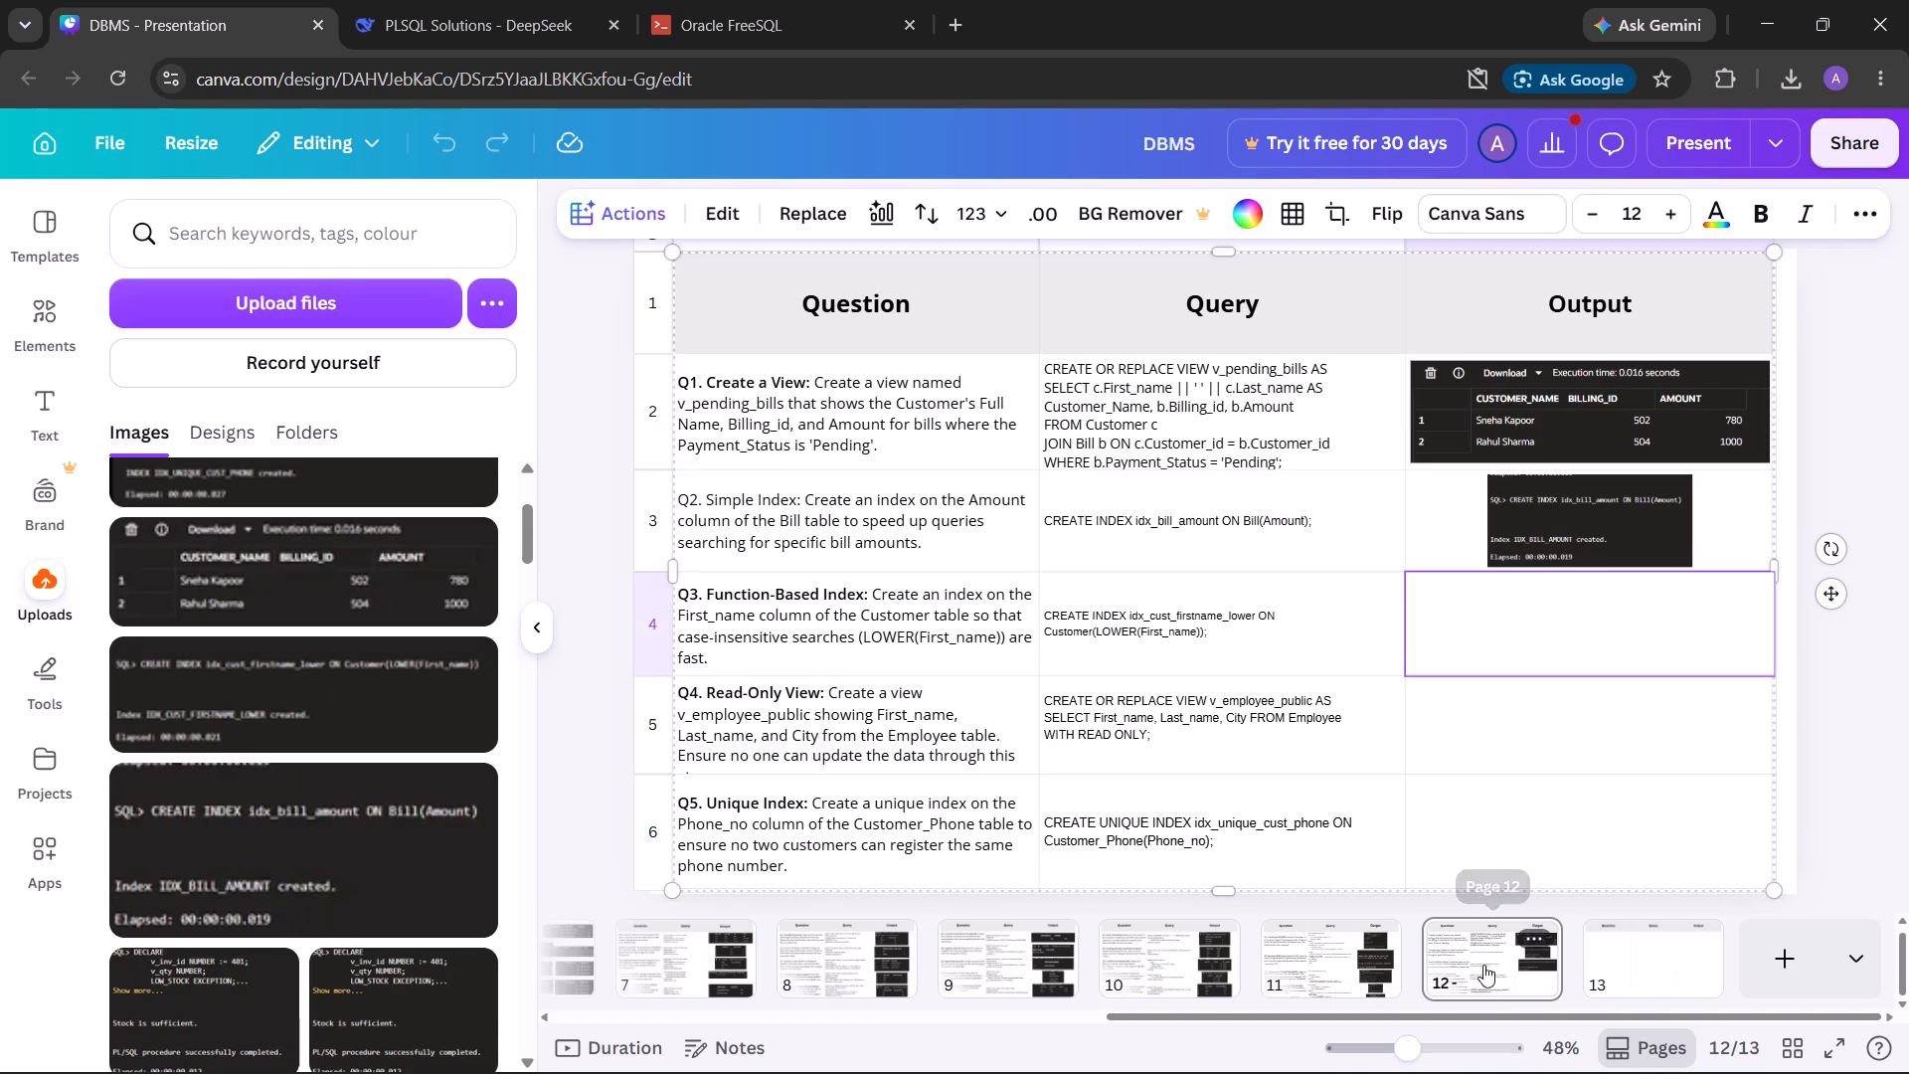
click(1484, 964)
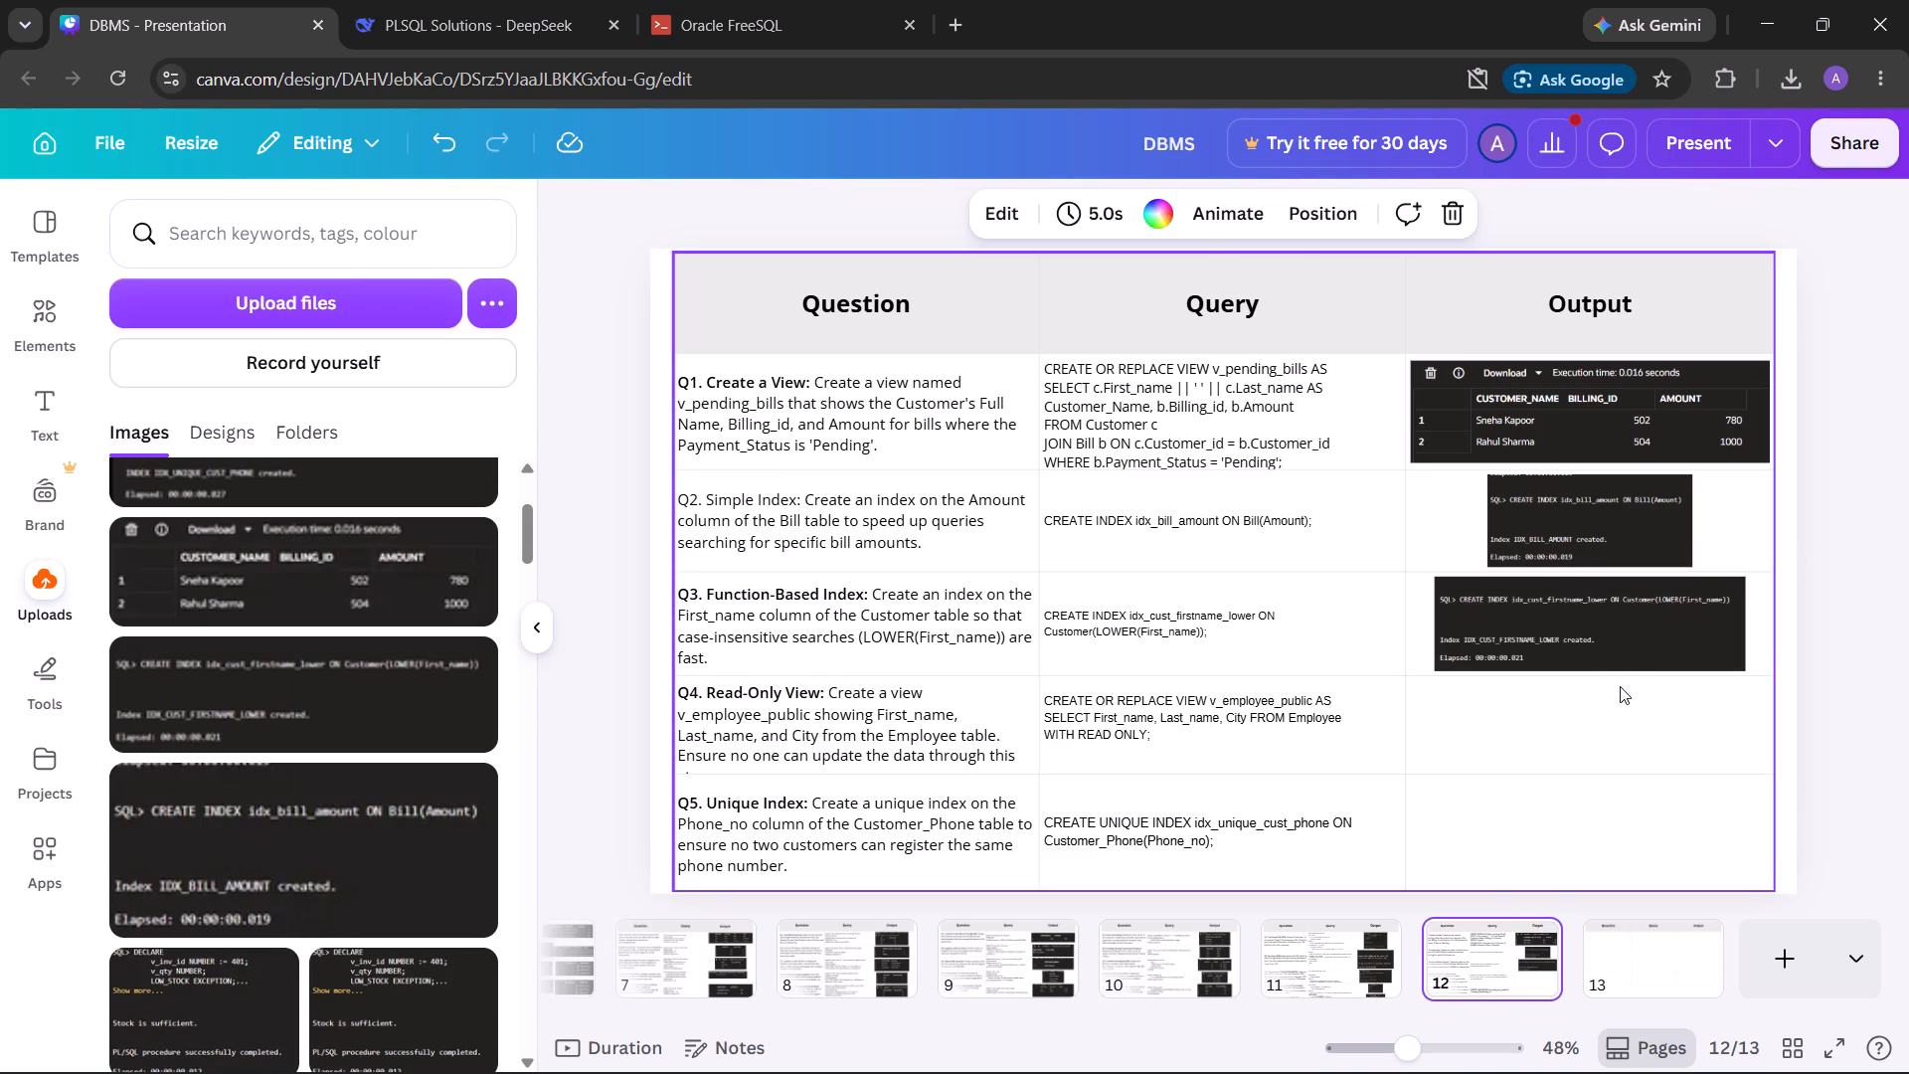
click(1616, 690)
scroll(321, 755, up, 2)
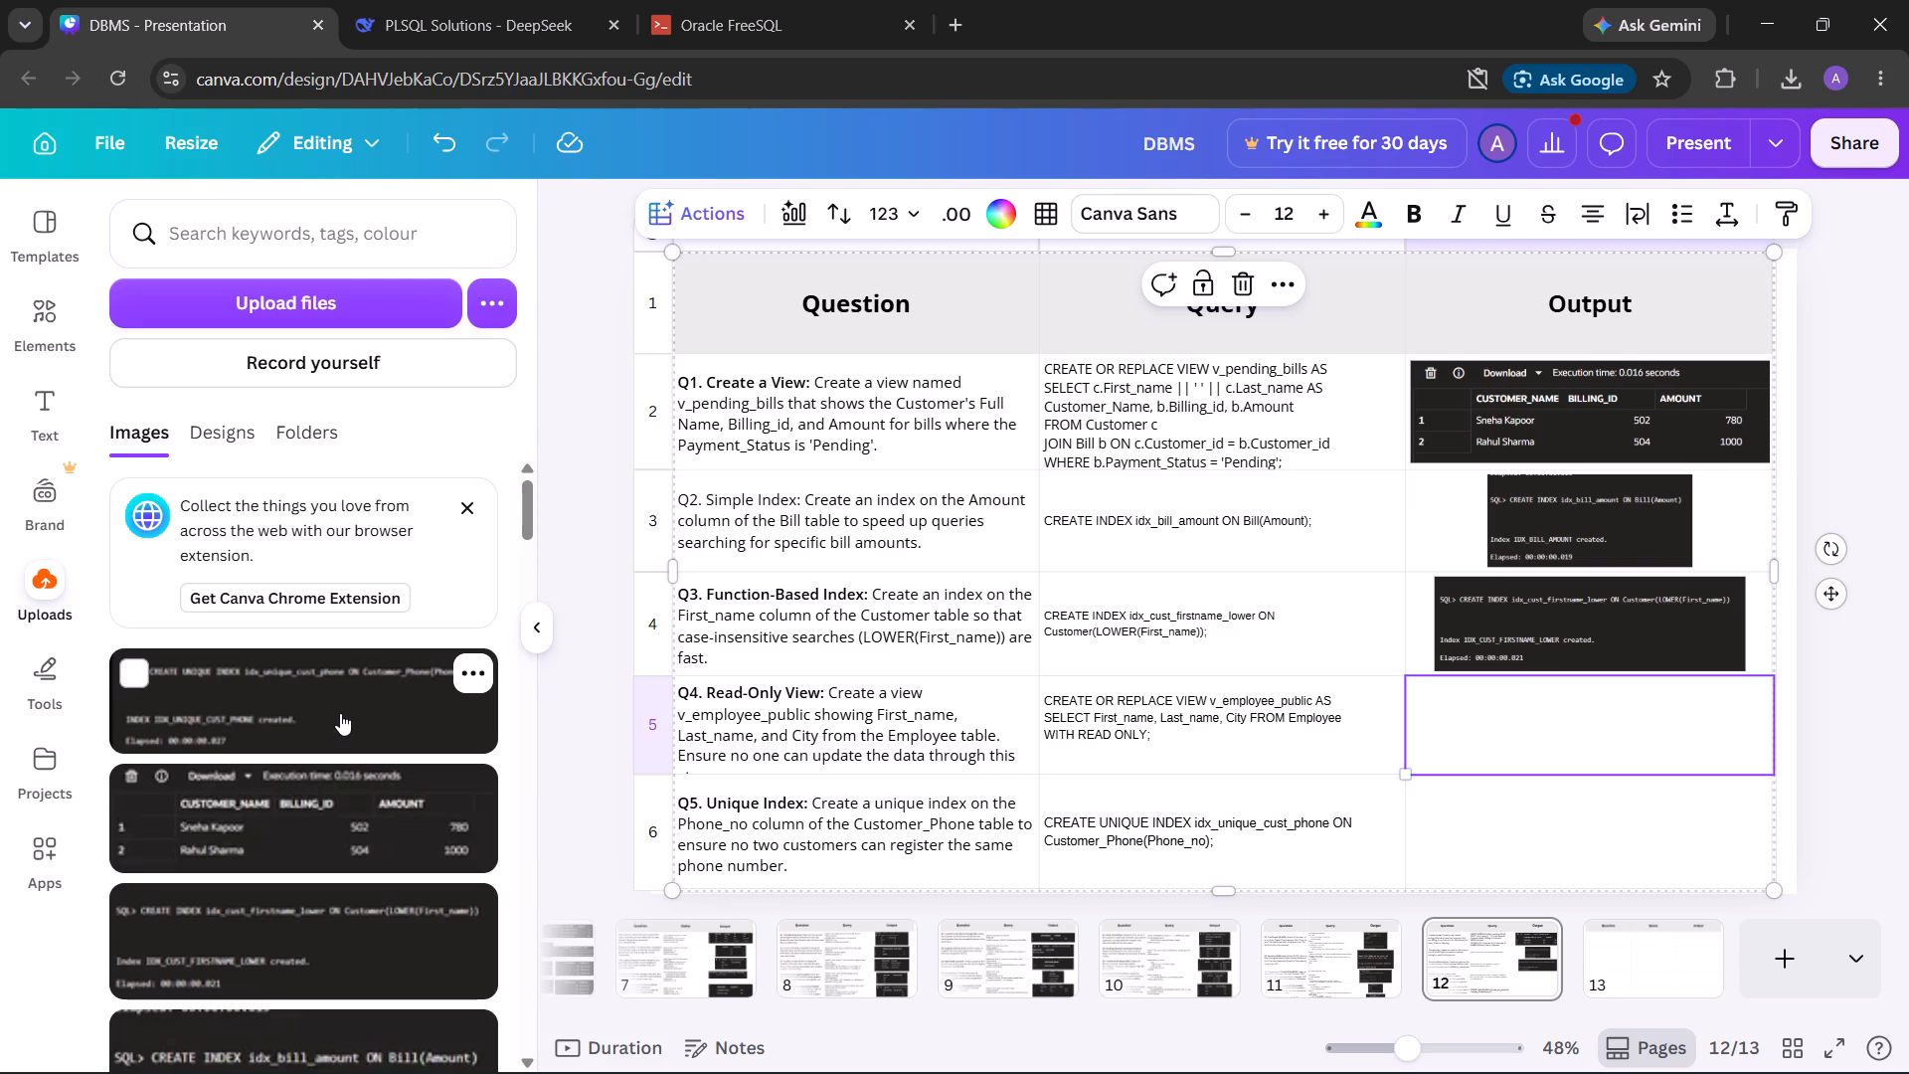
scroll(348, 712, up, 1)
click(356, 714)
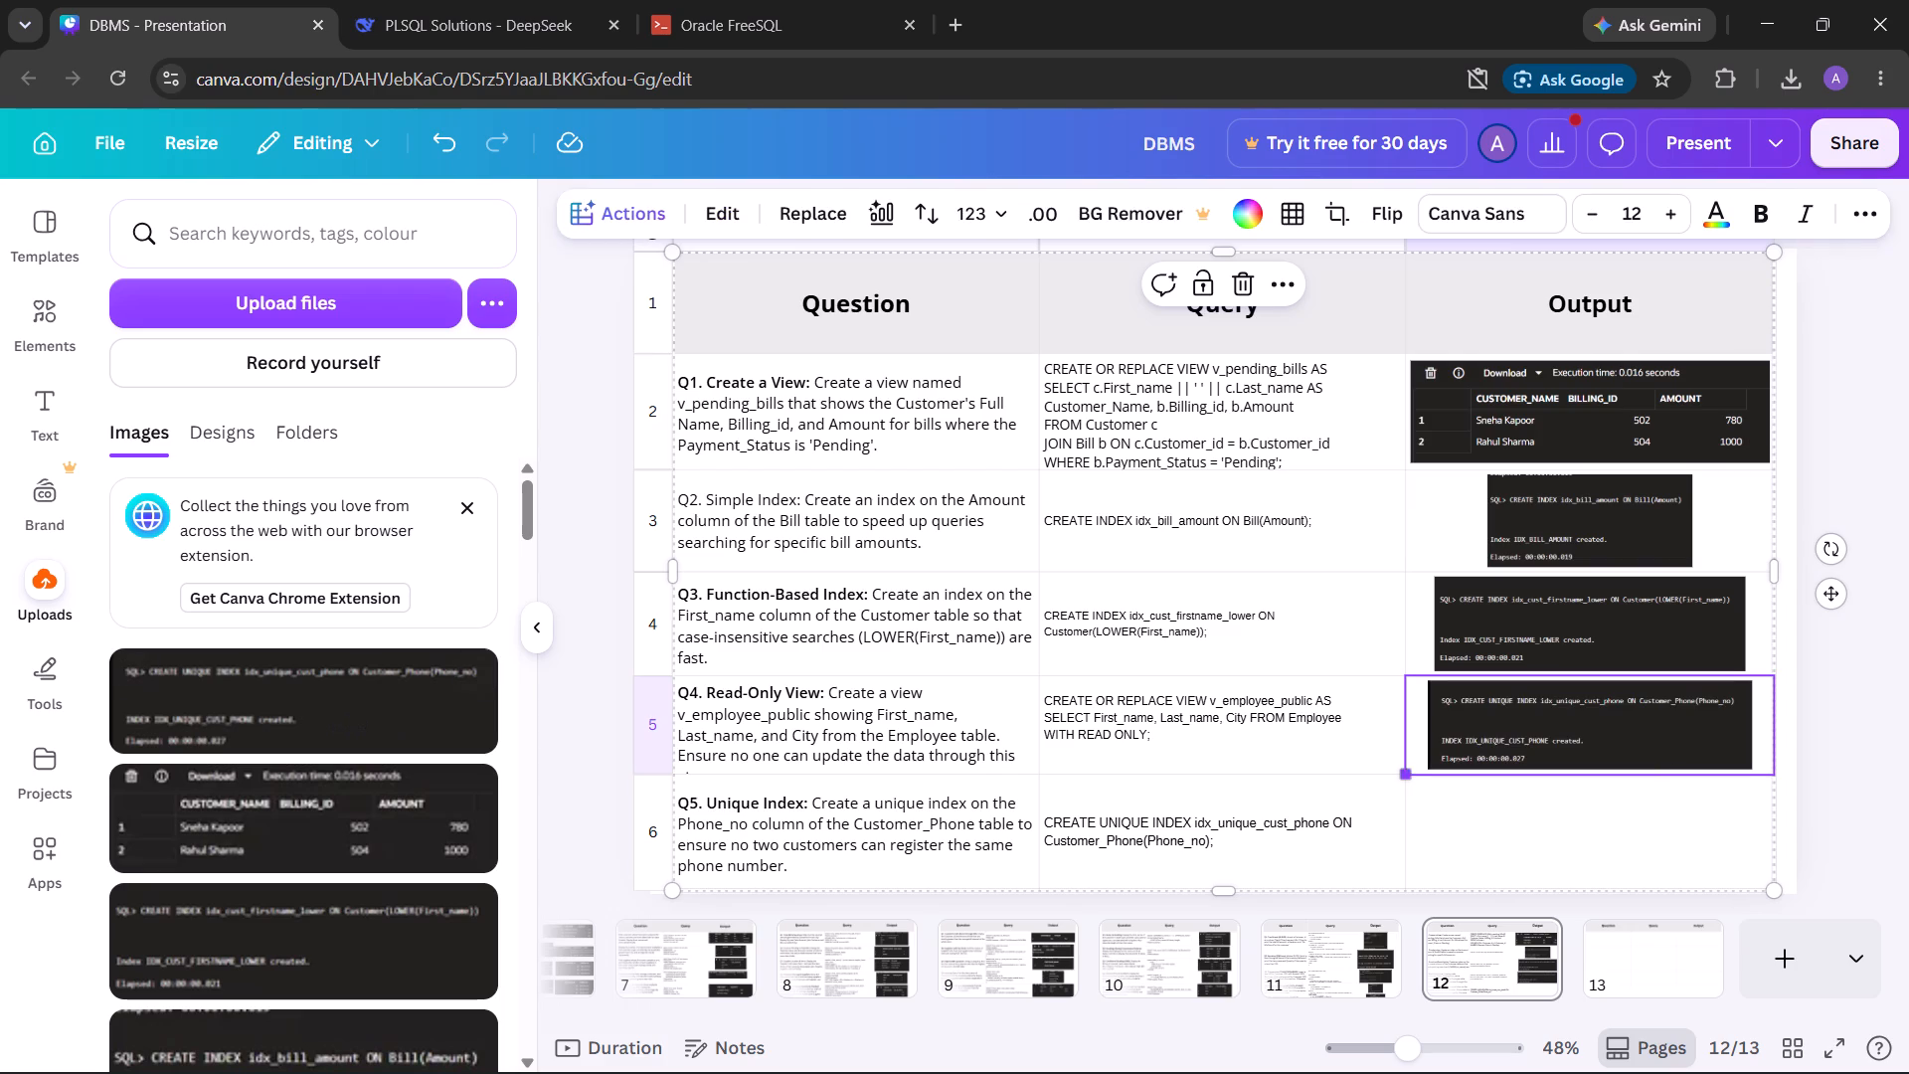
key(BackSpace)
Insert the idx_unique_cust_phone output image into row 6's Output cell for Q5.
click(1637, 843)
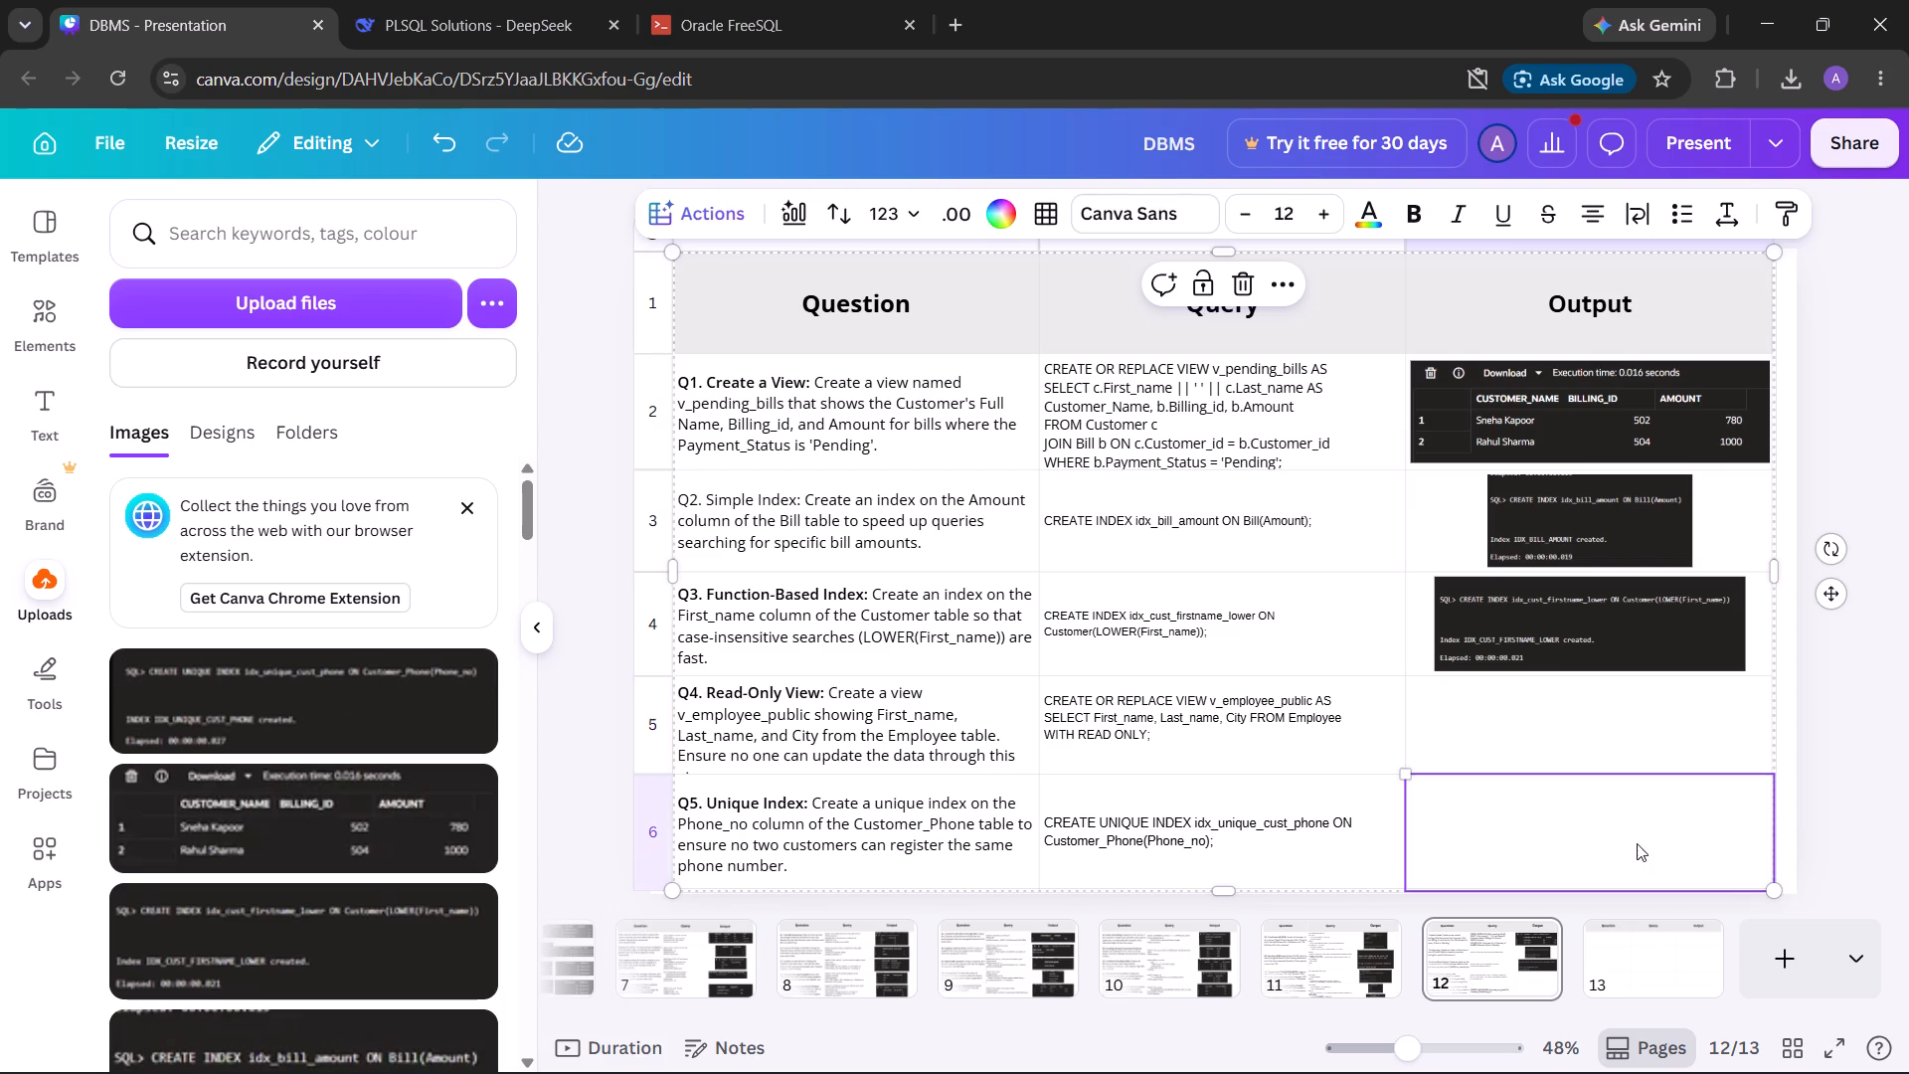
click(269, 680)
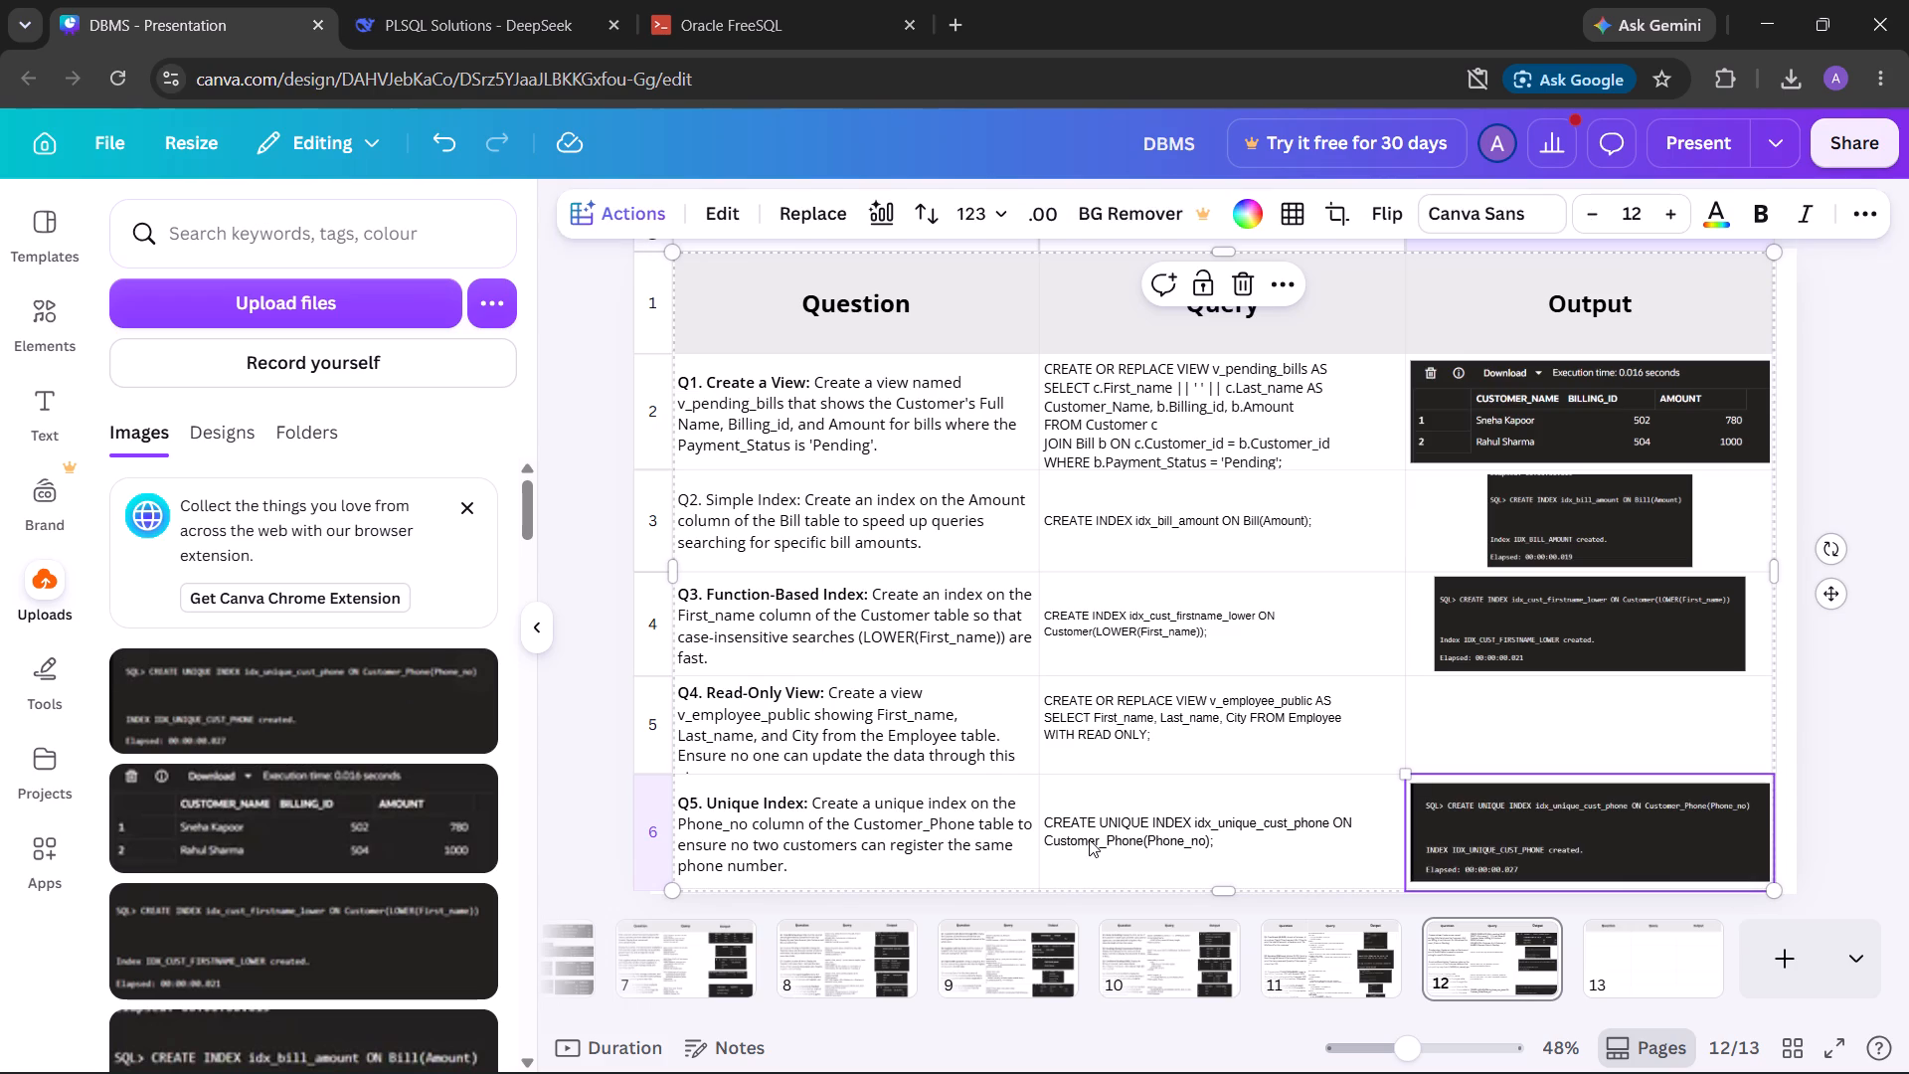
Check row 5's v_employee_public query, switch to FreeSQL and insert that CREATE OR REPLACE VIEW statement from the SQL history into the worksheet.
click(1568, 725)
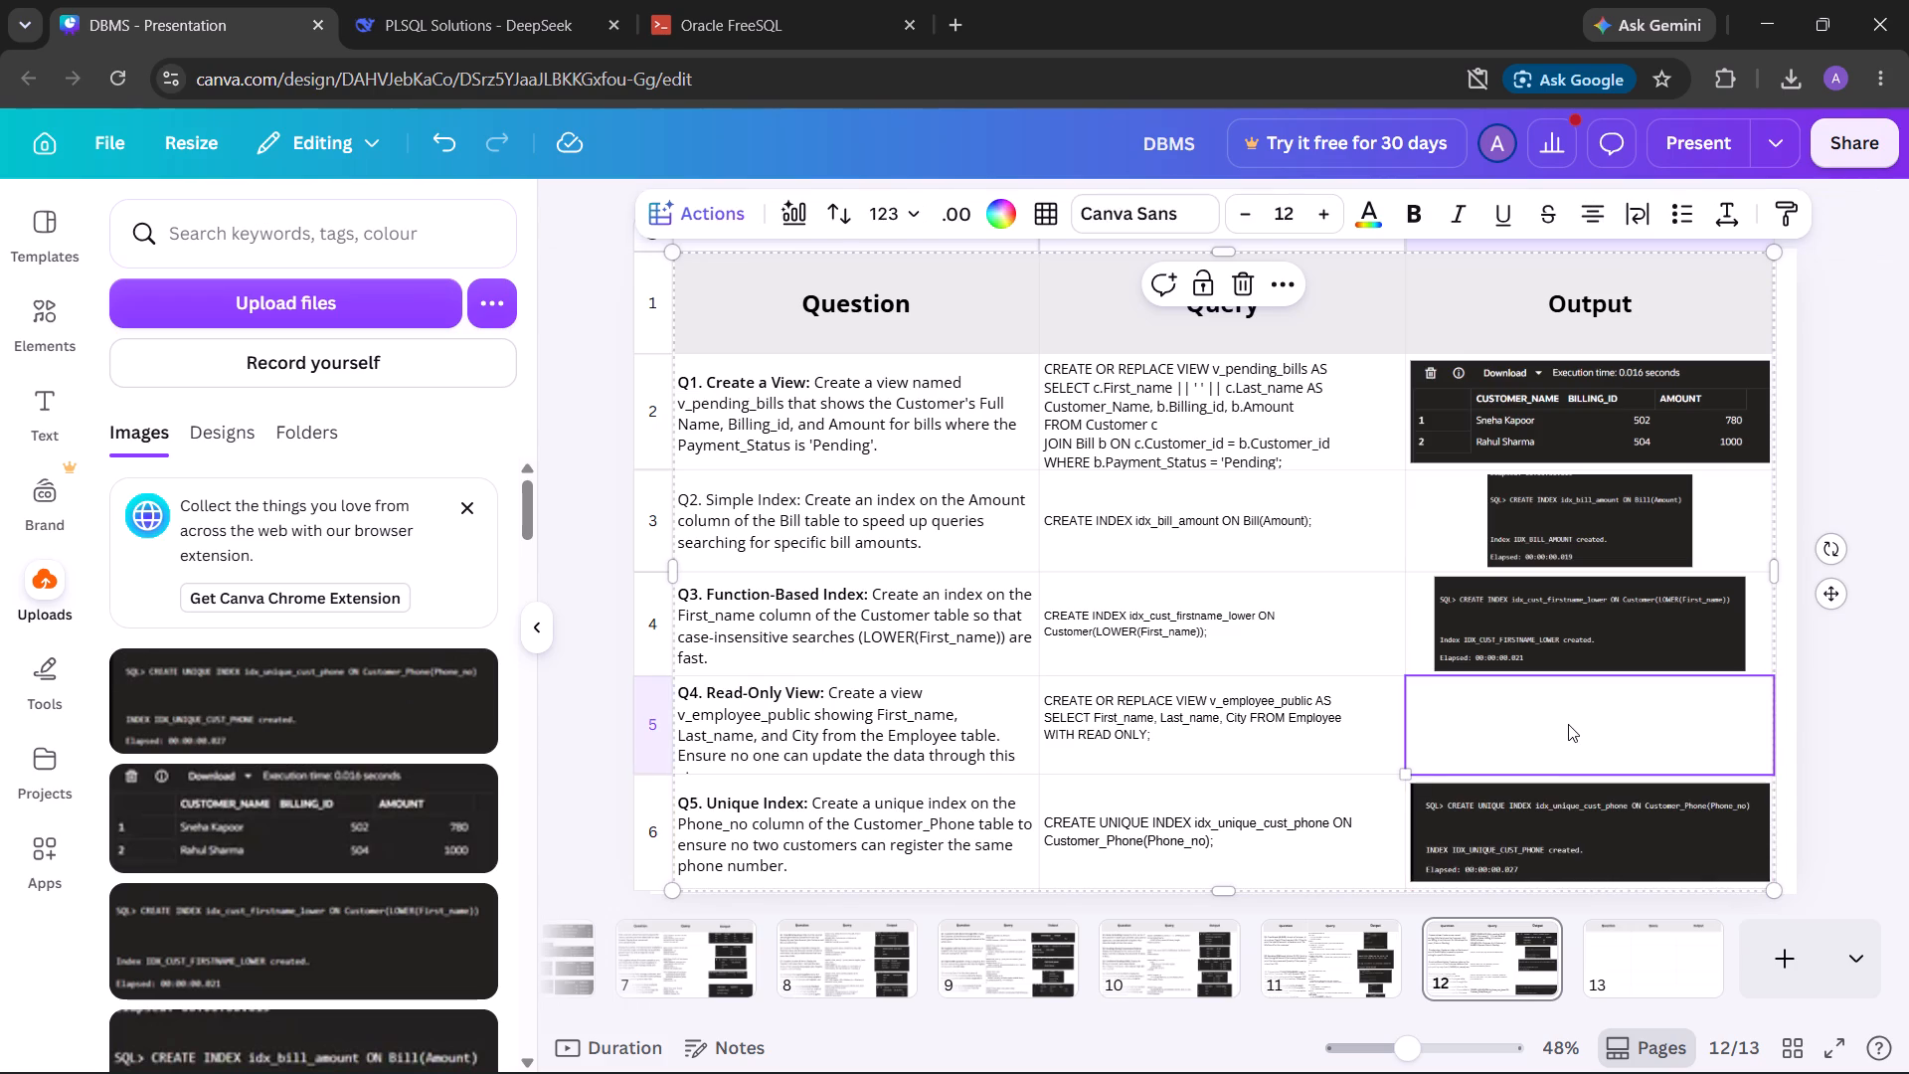
double_click(1253, 727)
click(1219, 732)
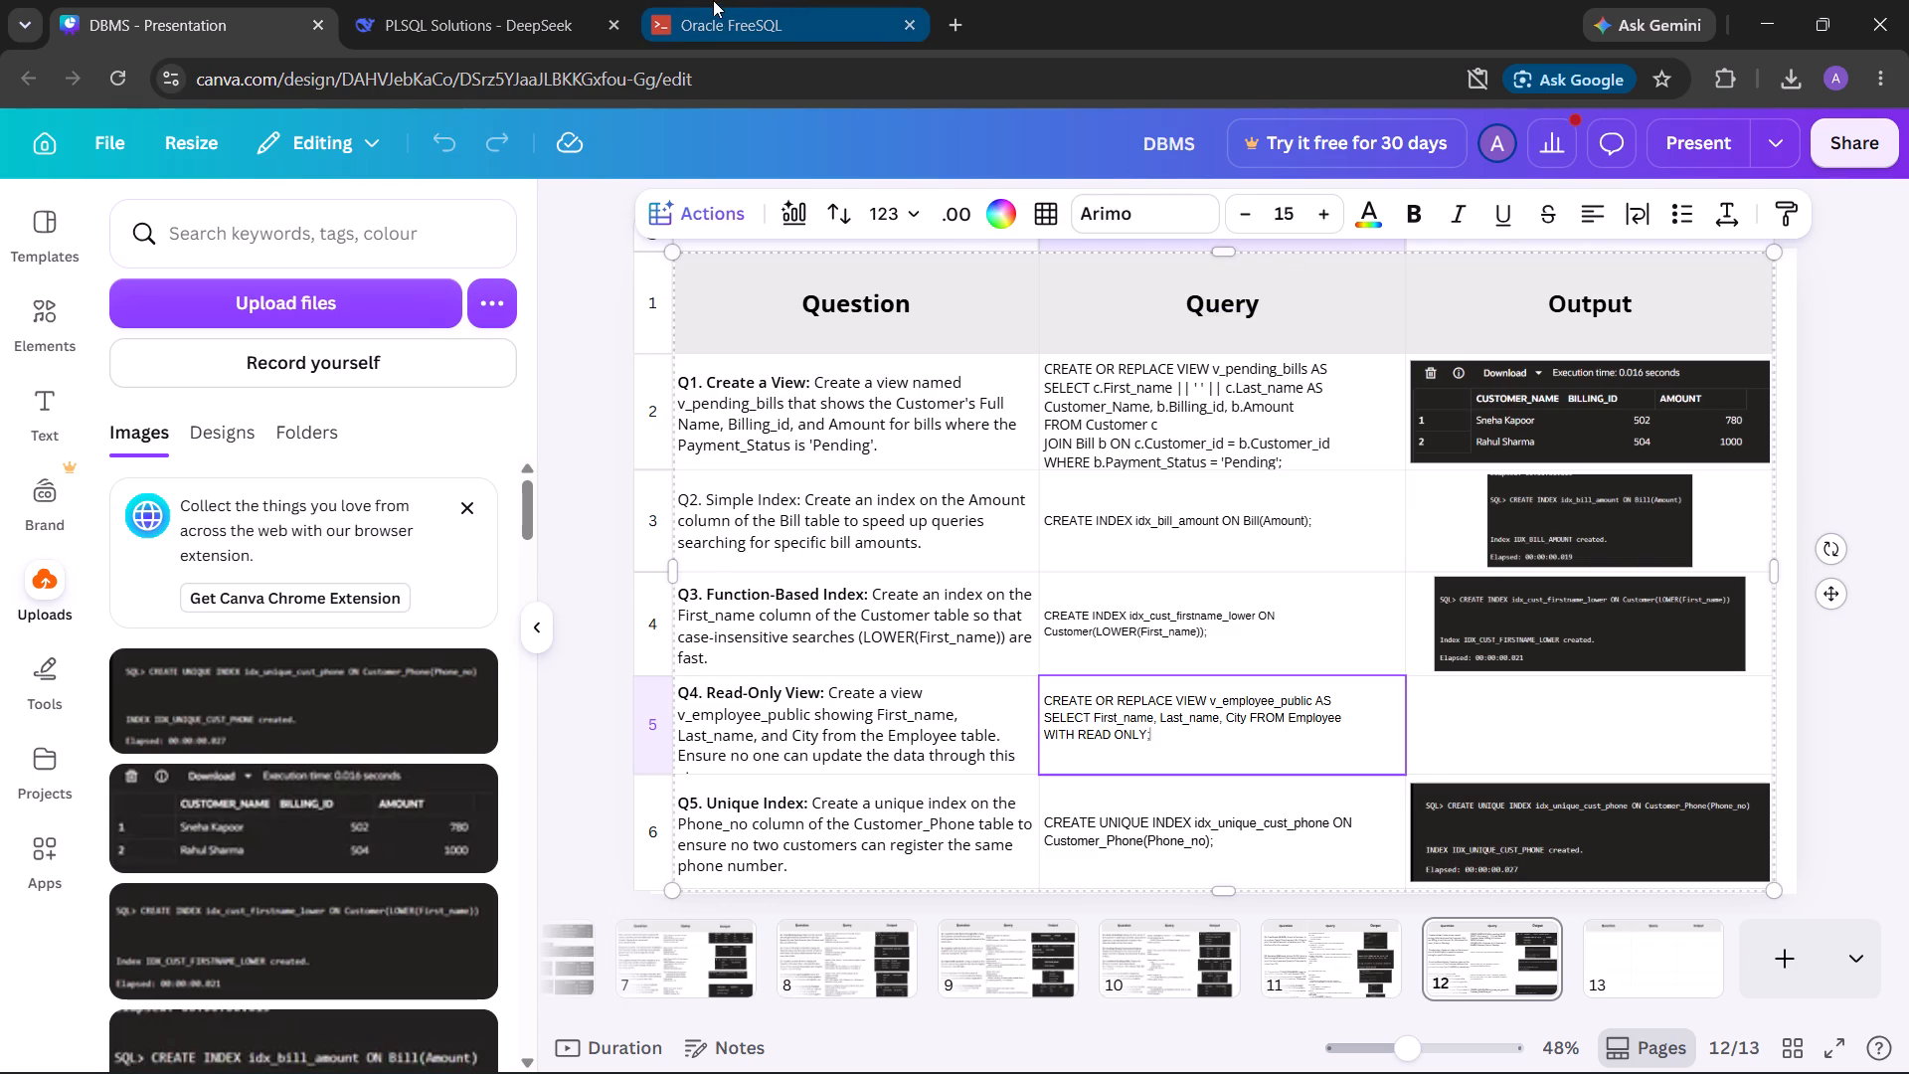
click(753, 0)
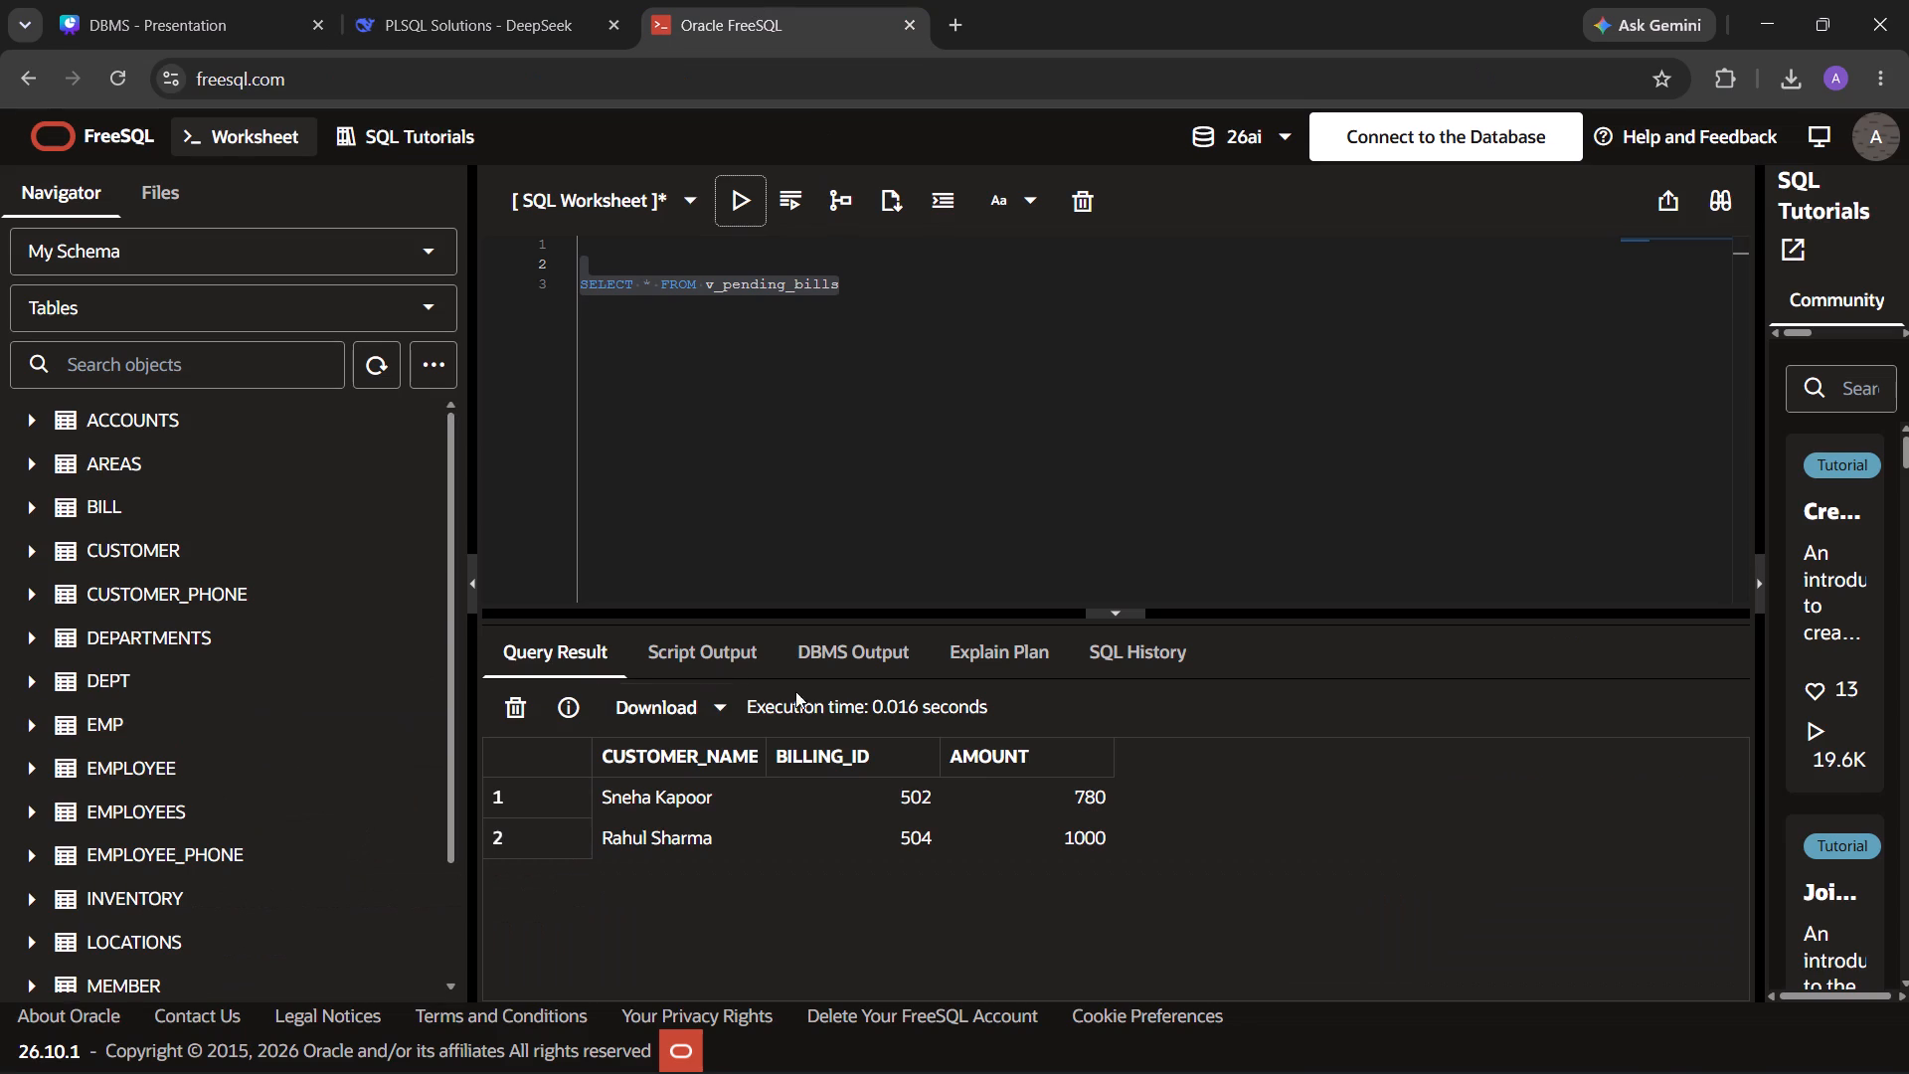
click(1123, 660)
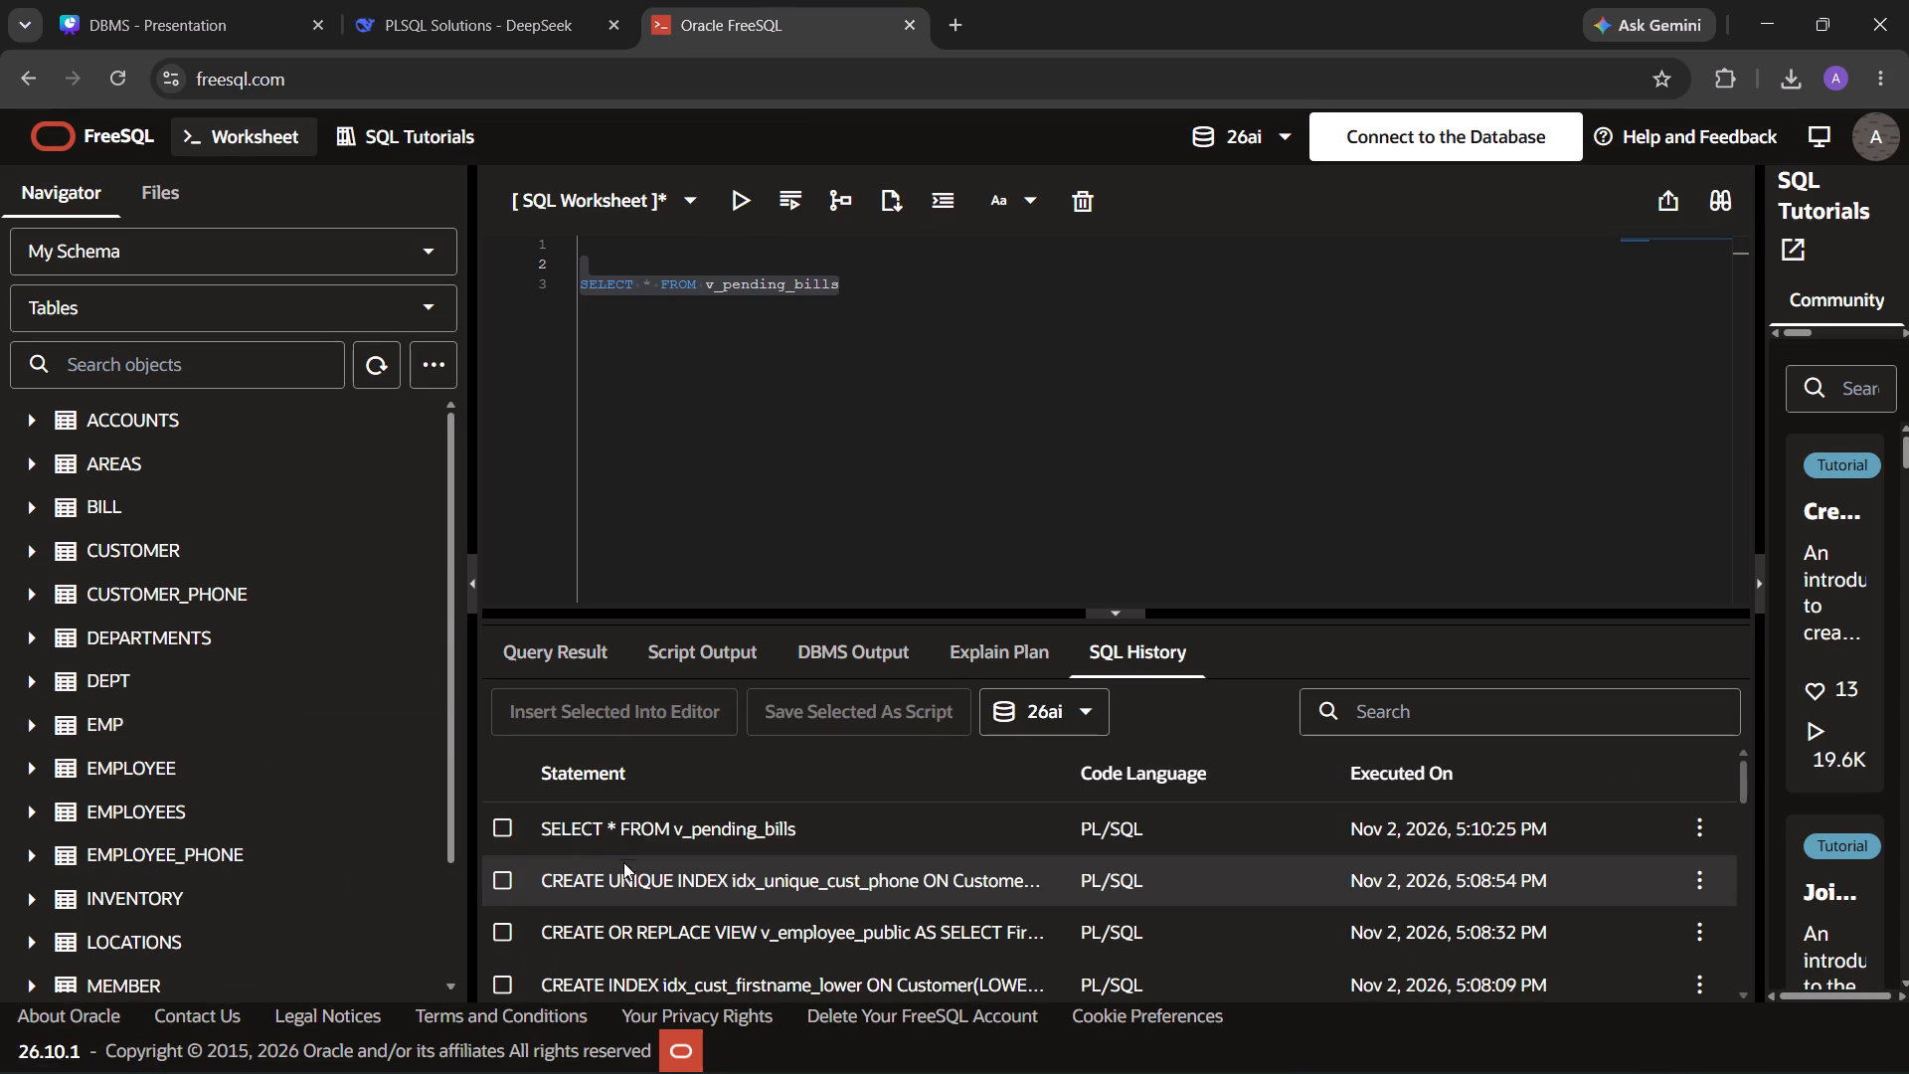
click(521, 927)
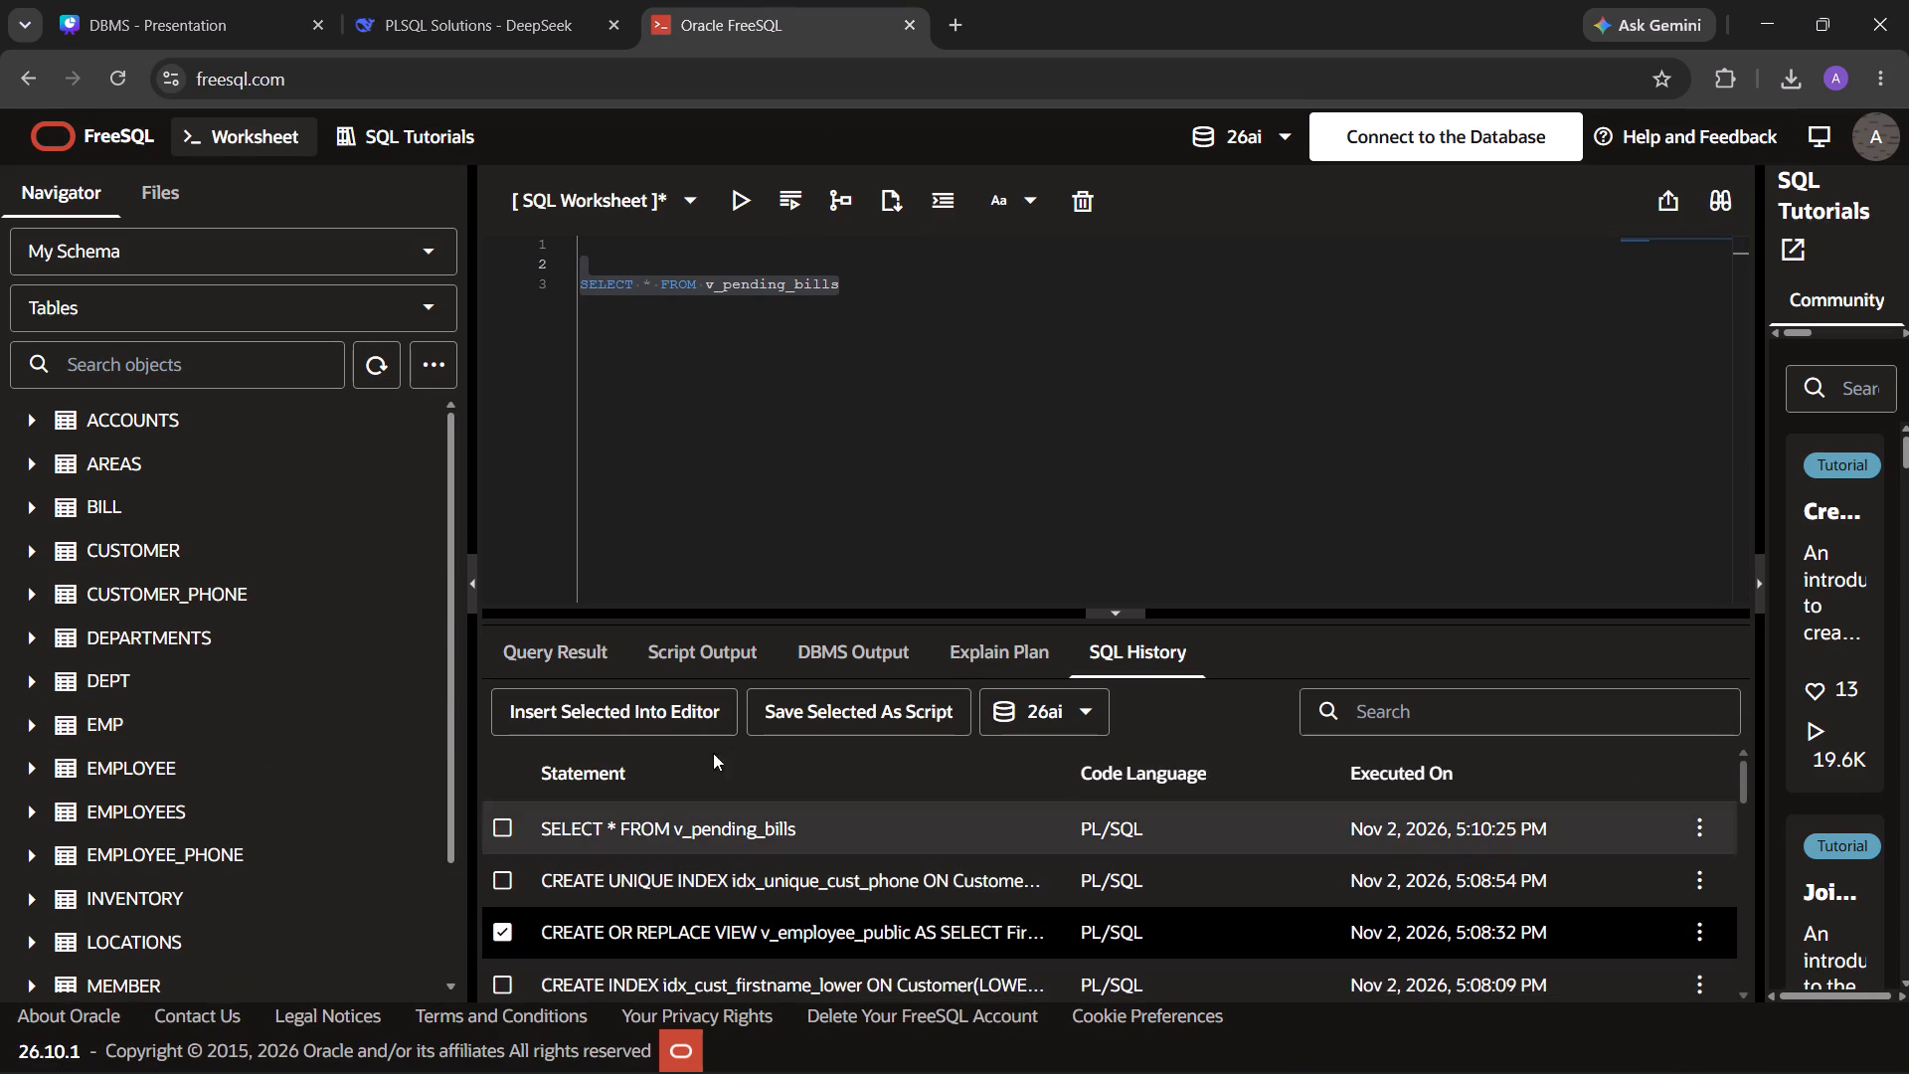
click(642, 719)
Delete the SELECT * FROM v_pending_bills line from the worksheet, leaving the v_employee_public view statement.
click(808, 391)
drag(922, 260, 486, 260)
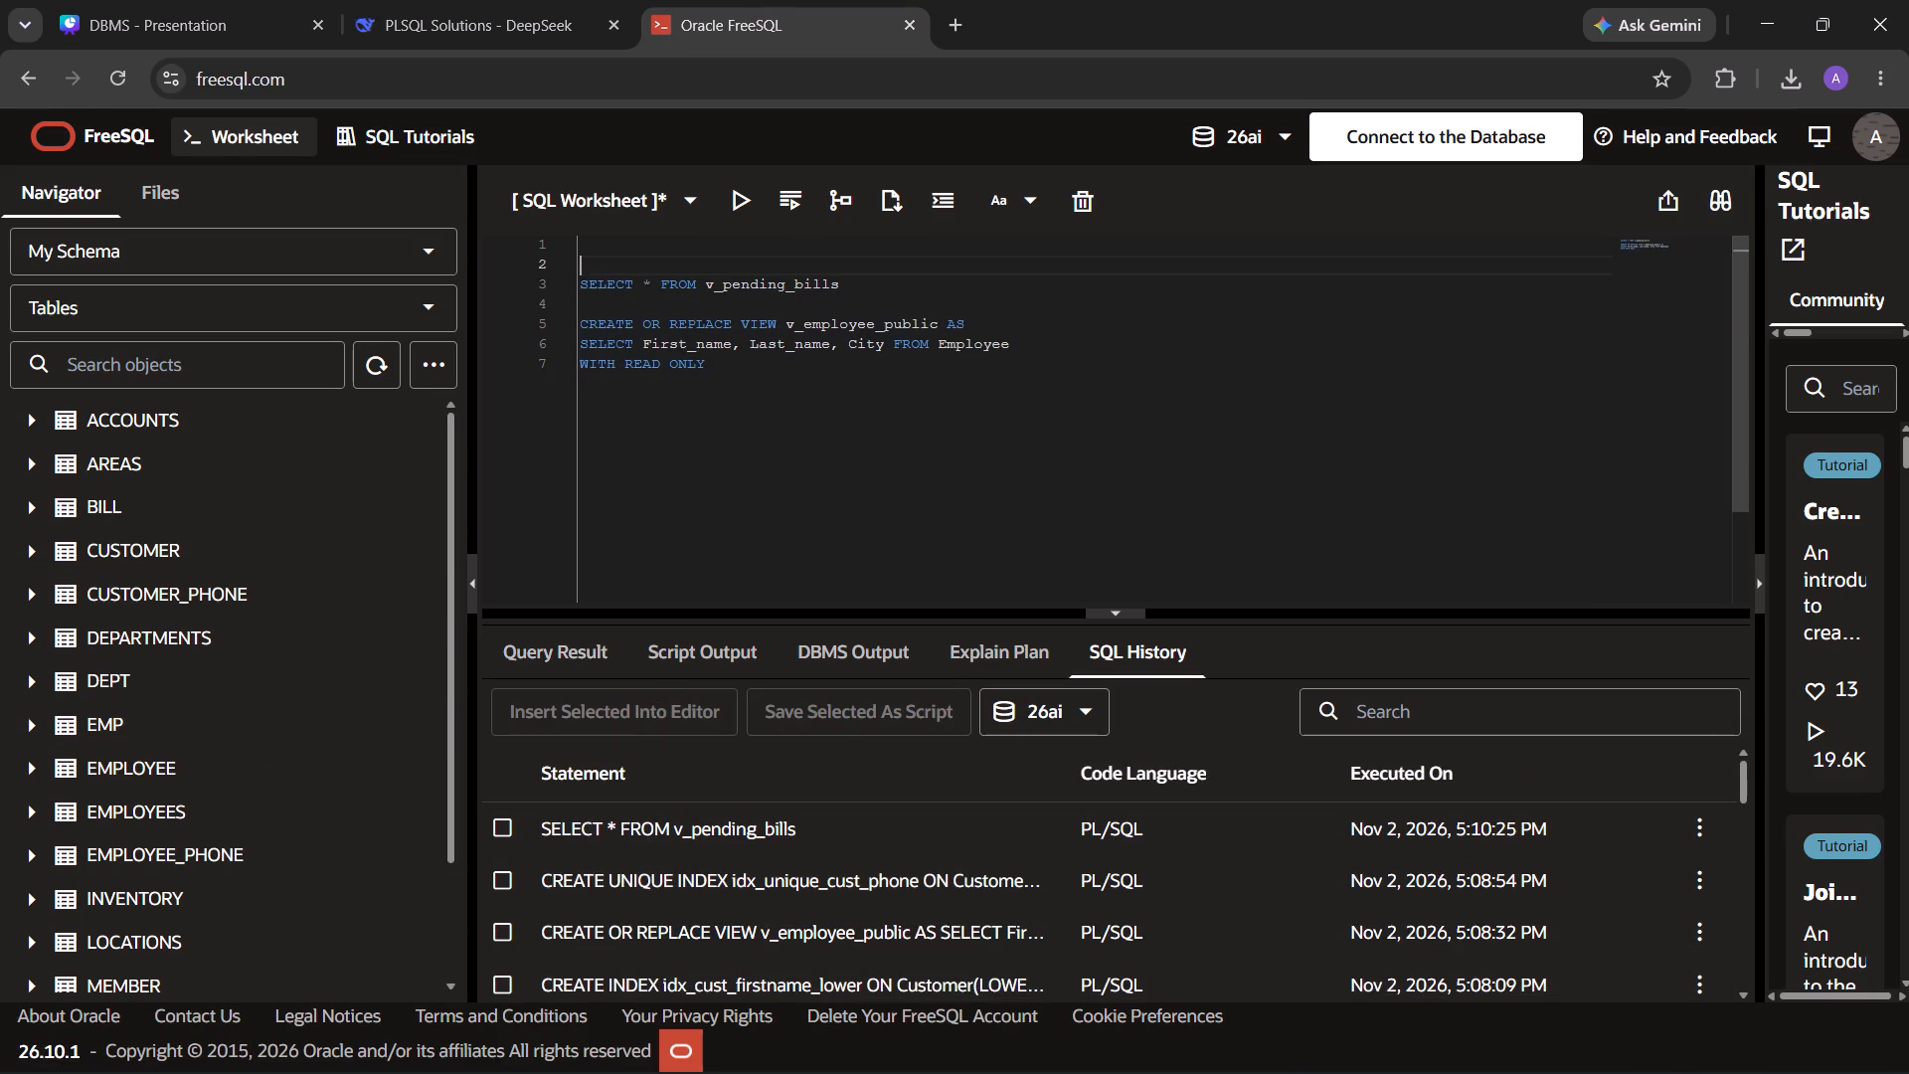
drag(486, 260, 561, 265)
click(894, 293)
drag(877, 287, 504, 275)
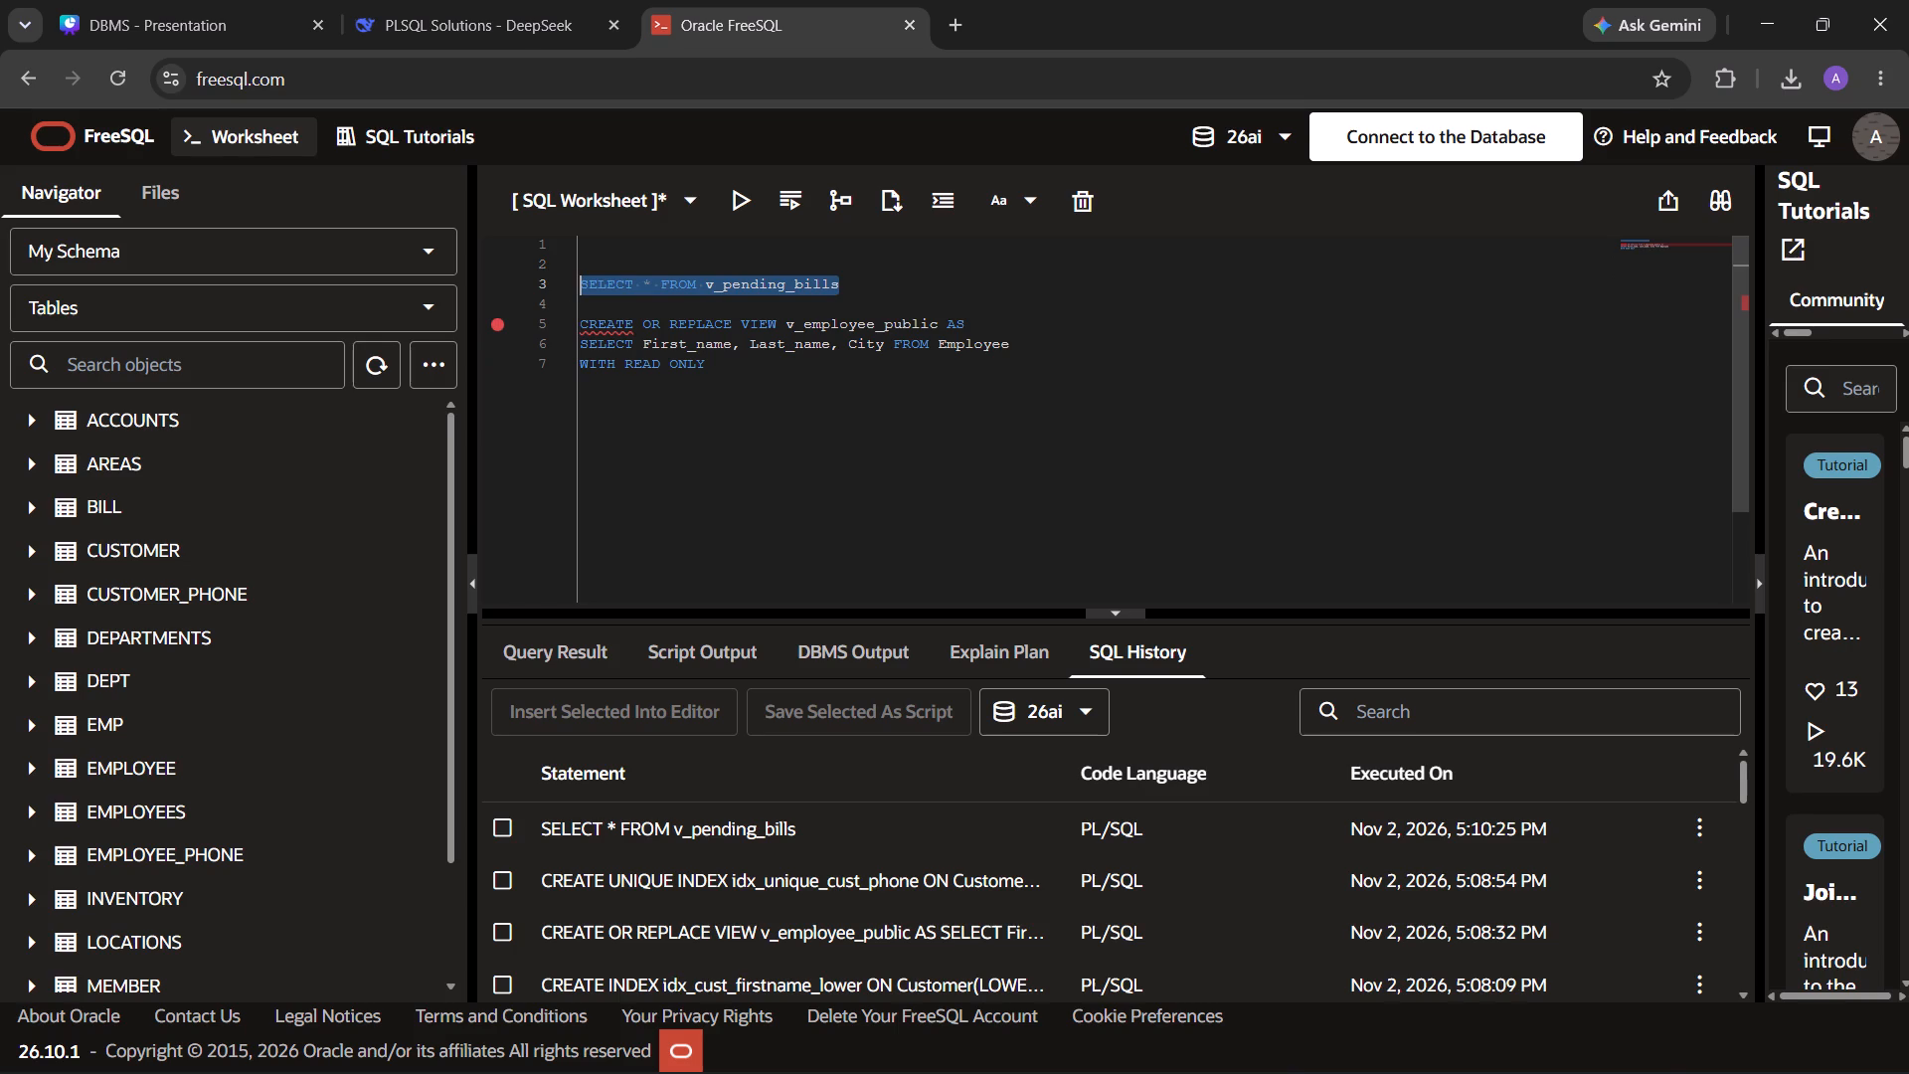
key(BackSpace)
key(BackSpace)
click(232, 0)
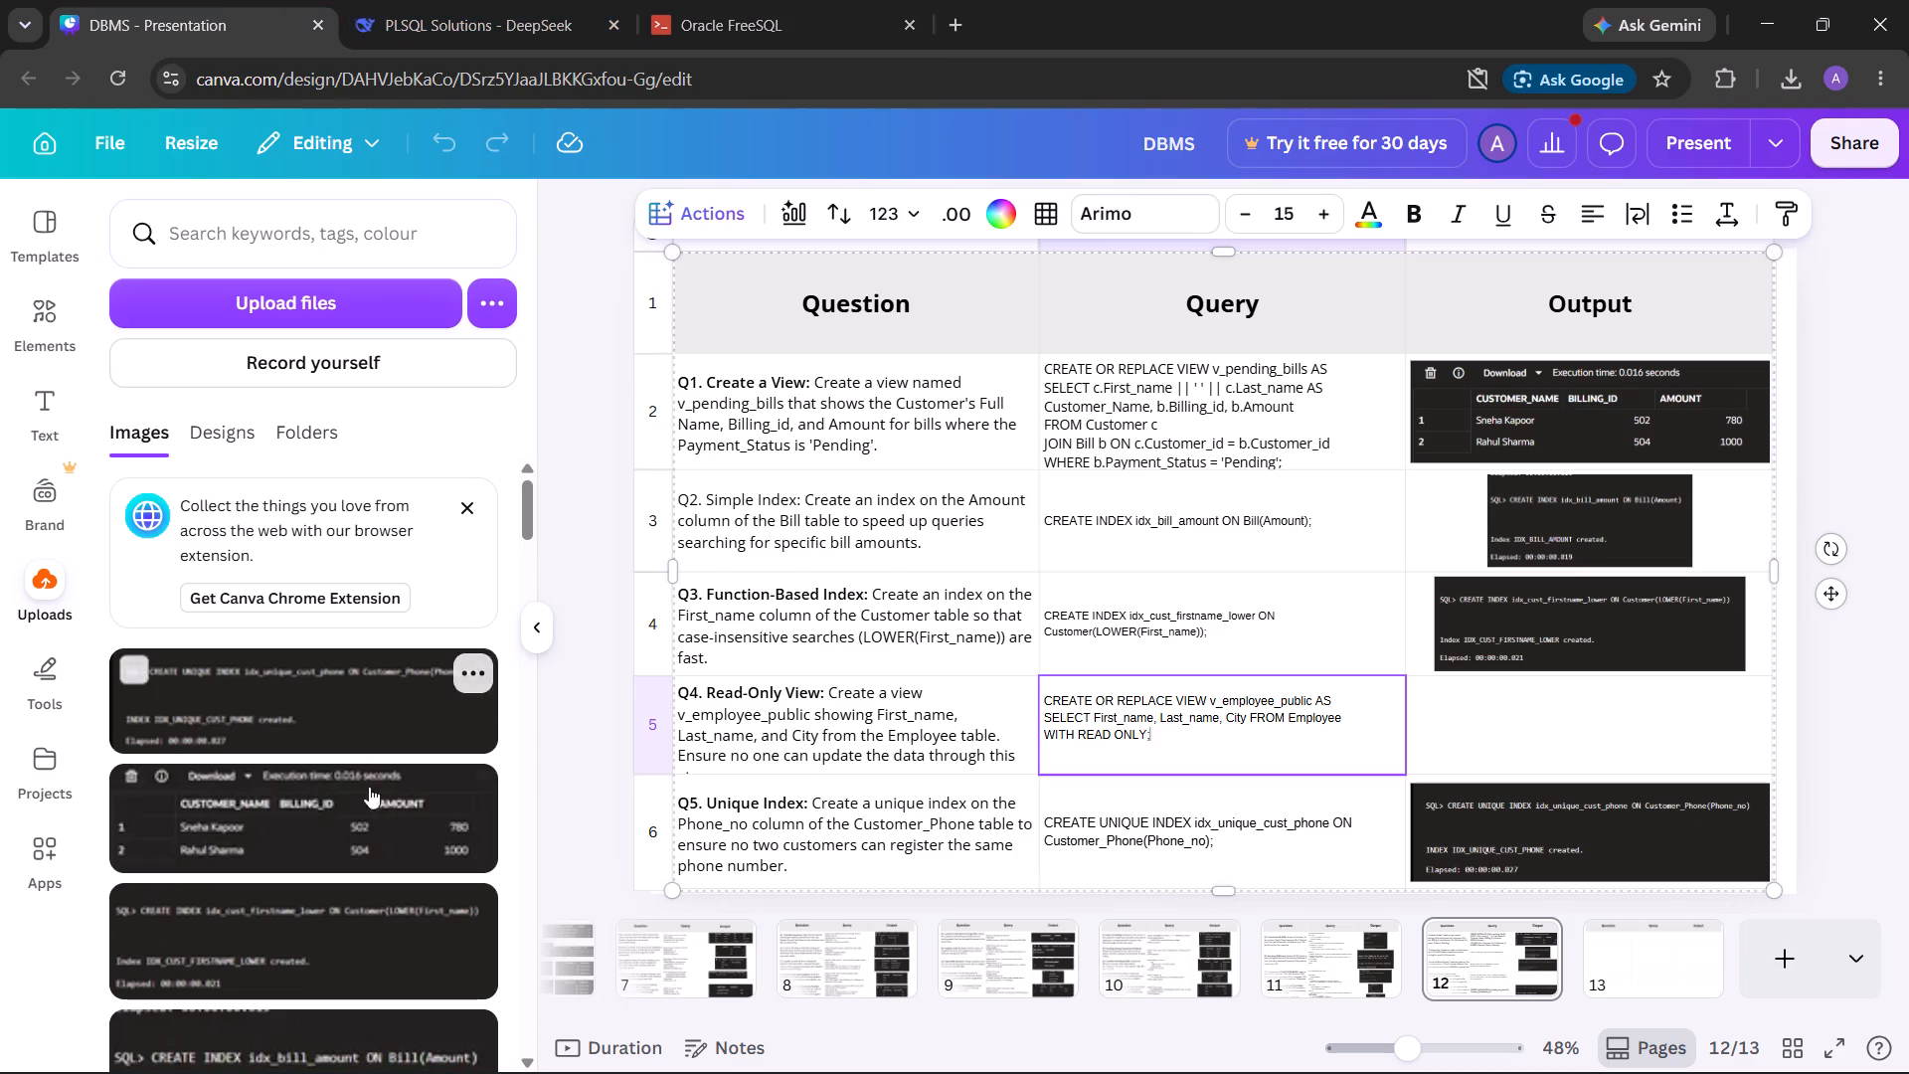
click(248, 316)
scroll(490, 375, down, 3)
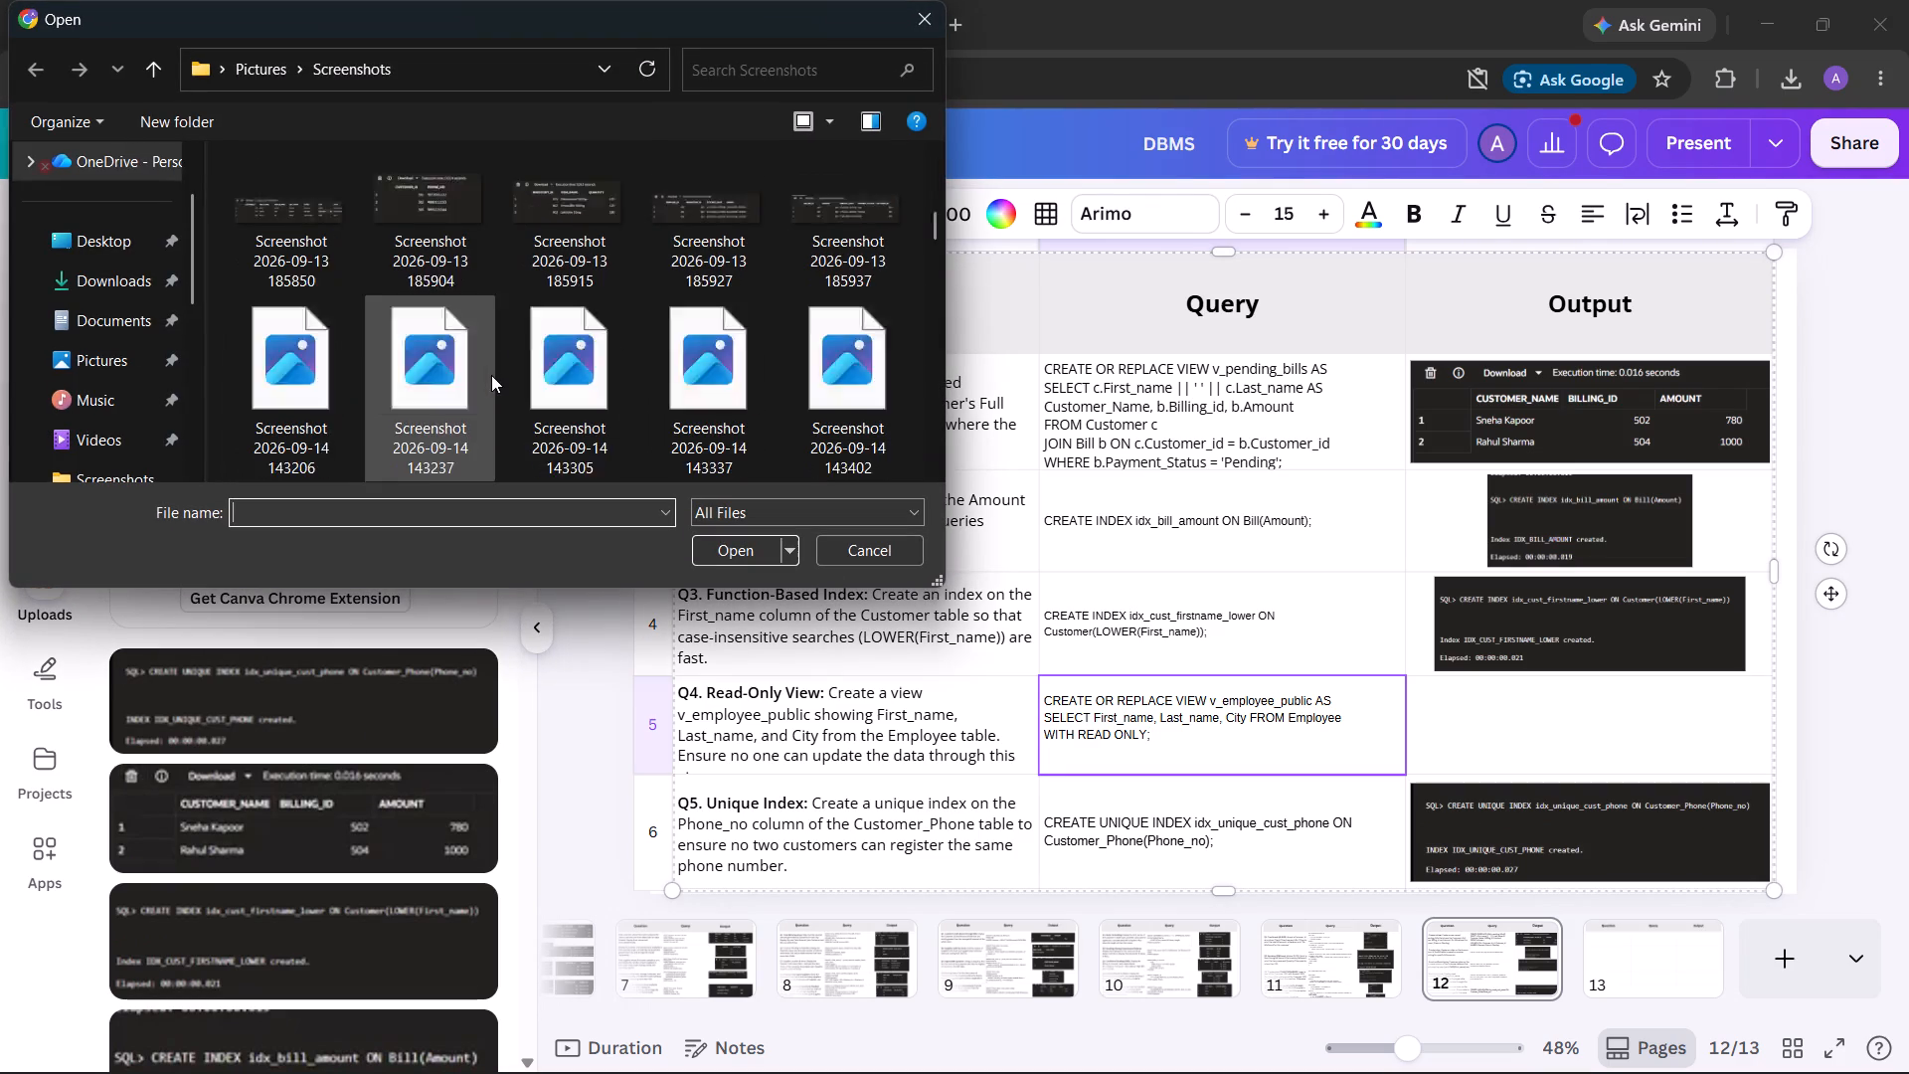
scroll(491, 375, down, 16)
scroll(495, 376, down, 11)
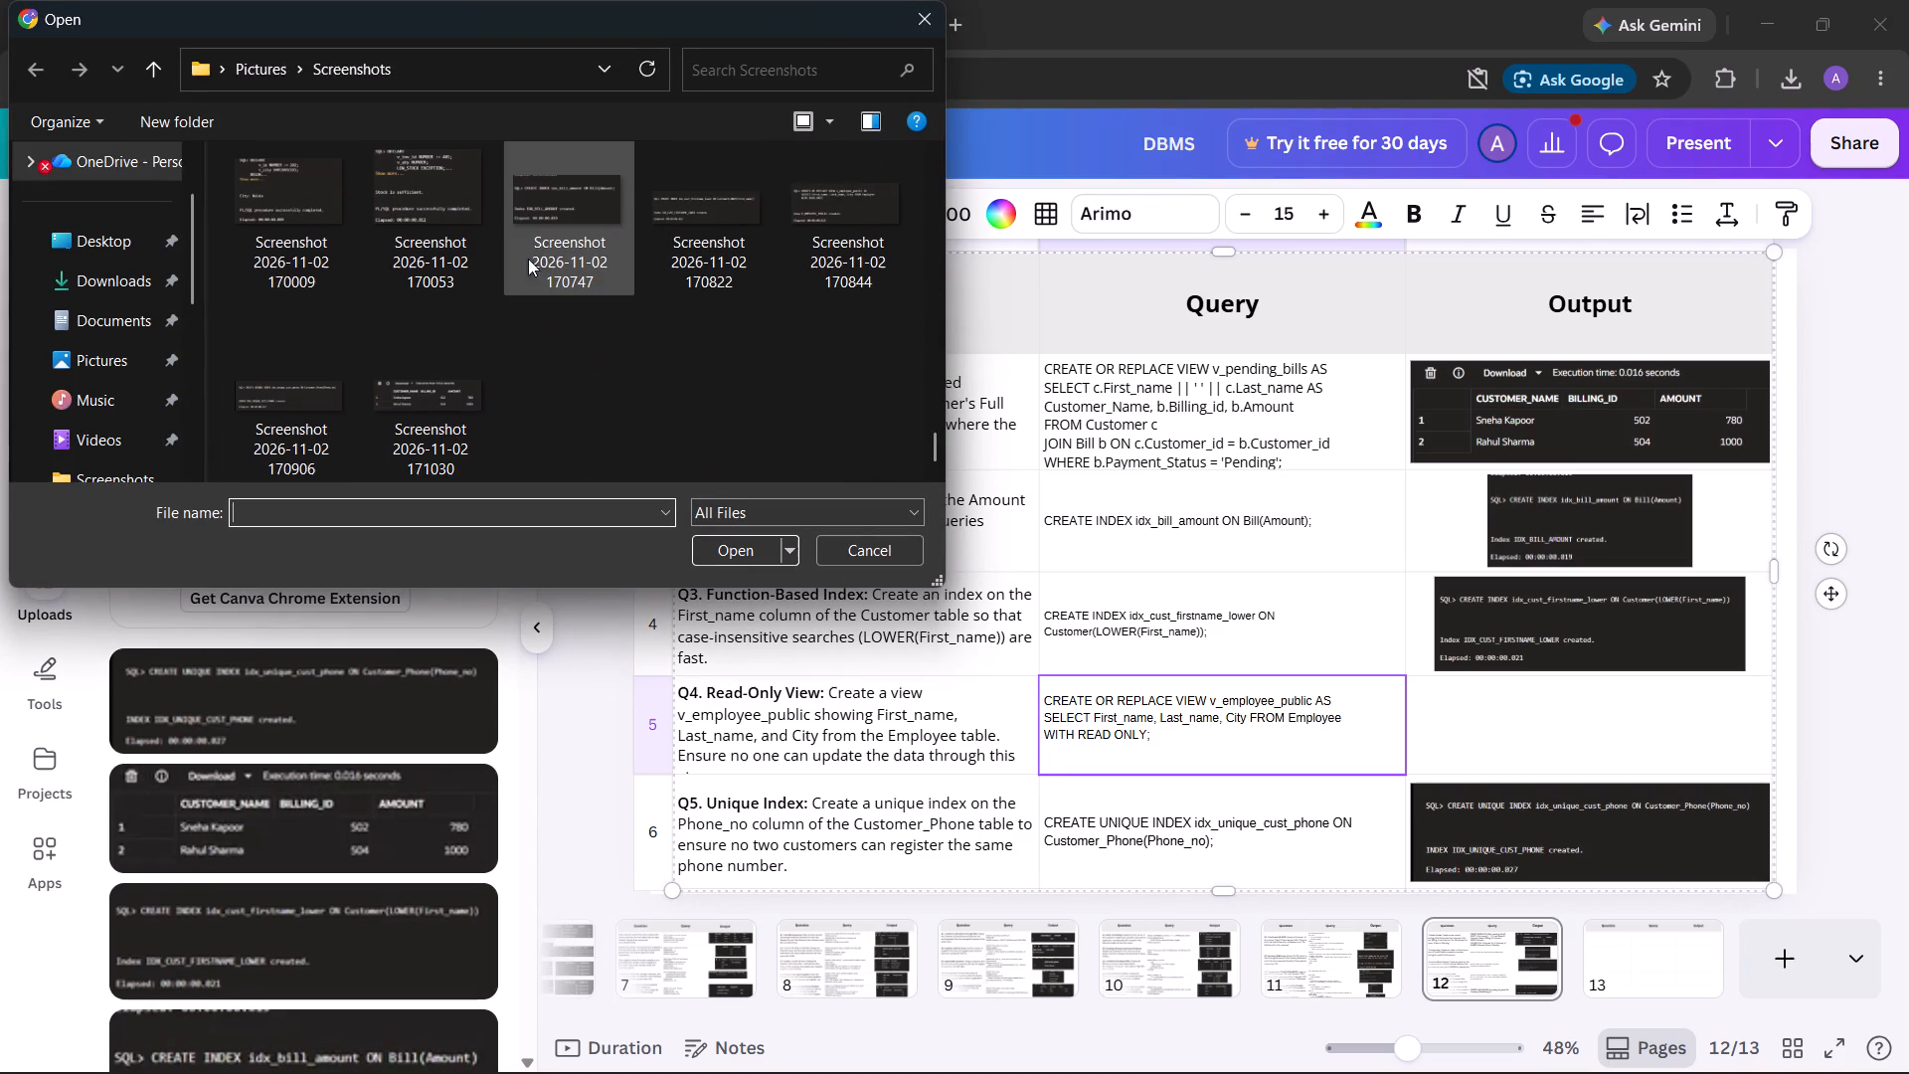
click(805, 259)
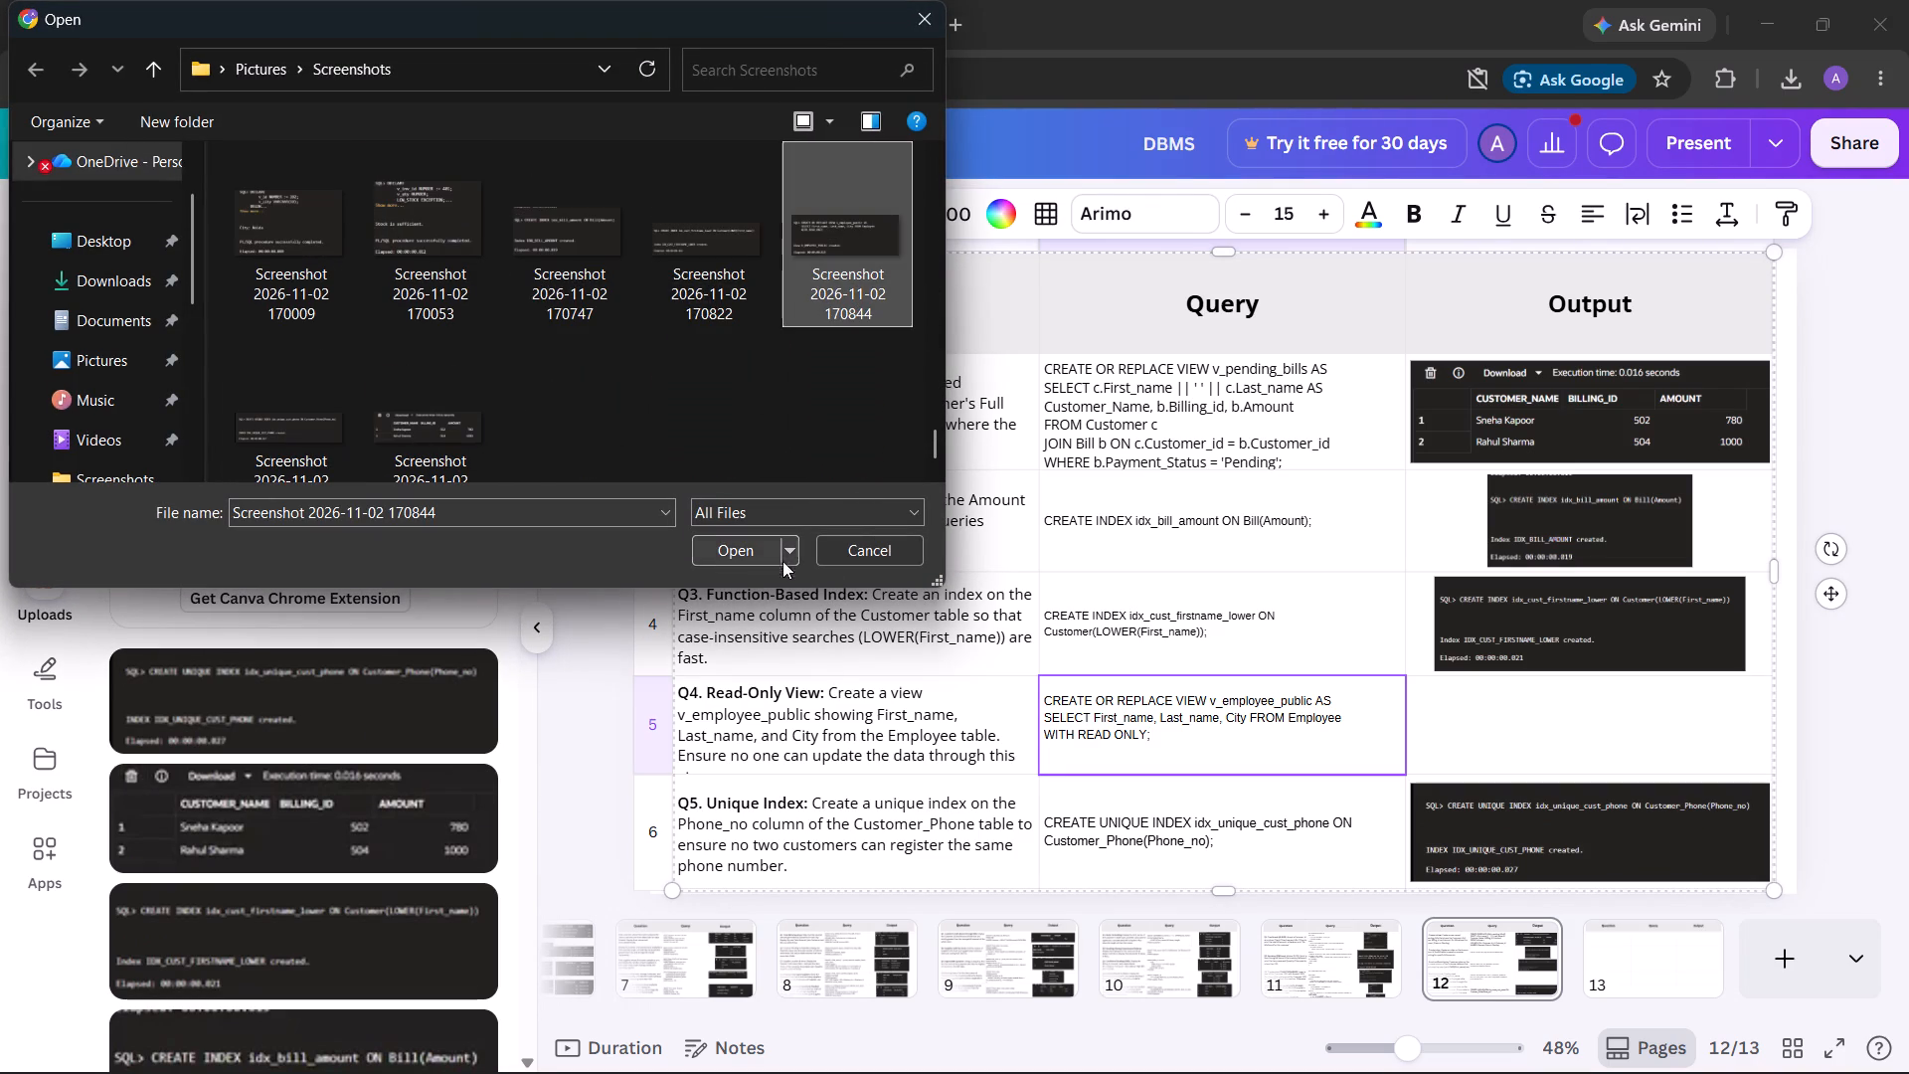
click(749, 551)
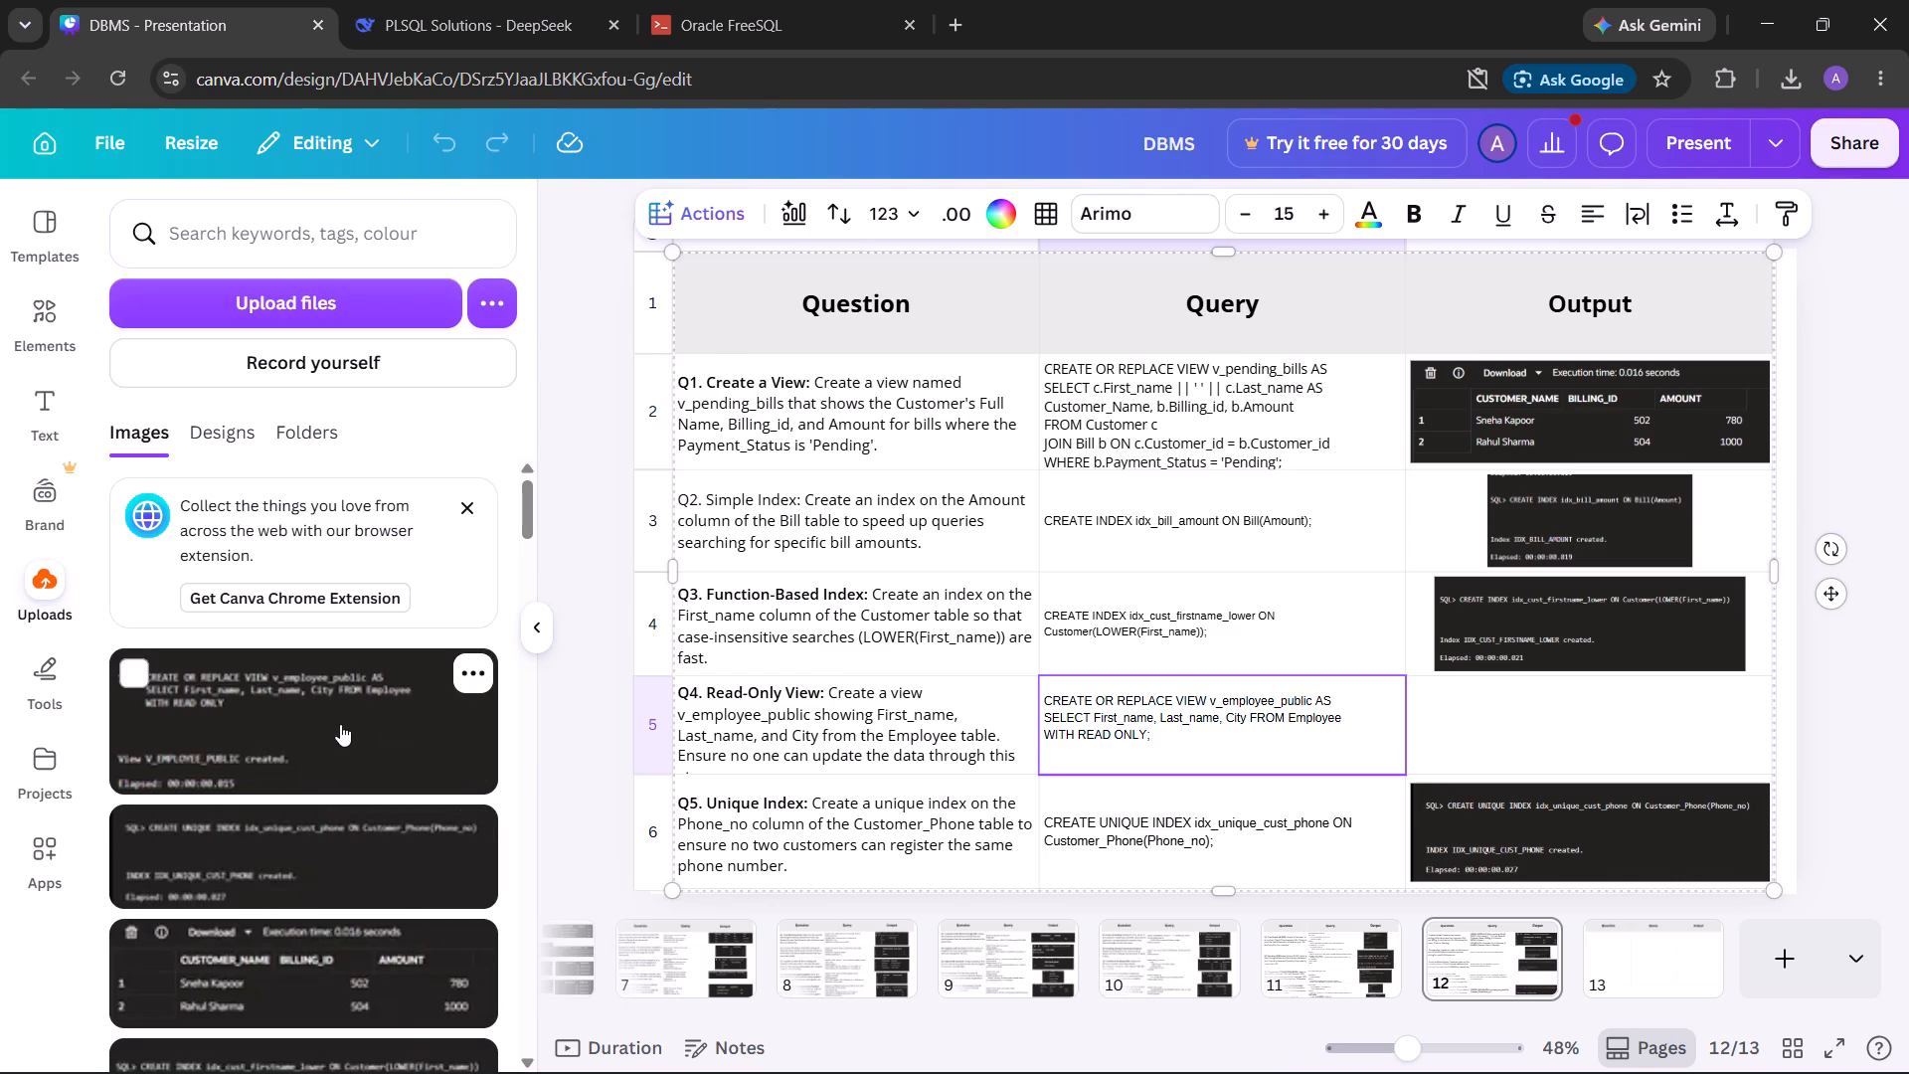
click(1632, 731)
click(338, 698)
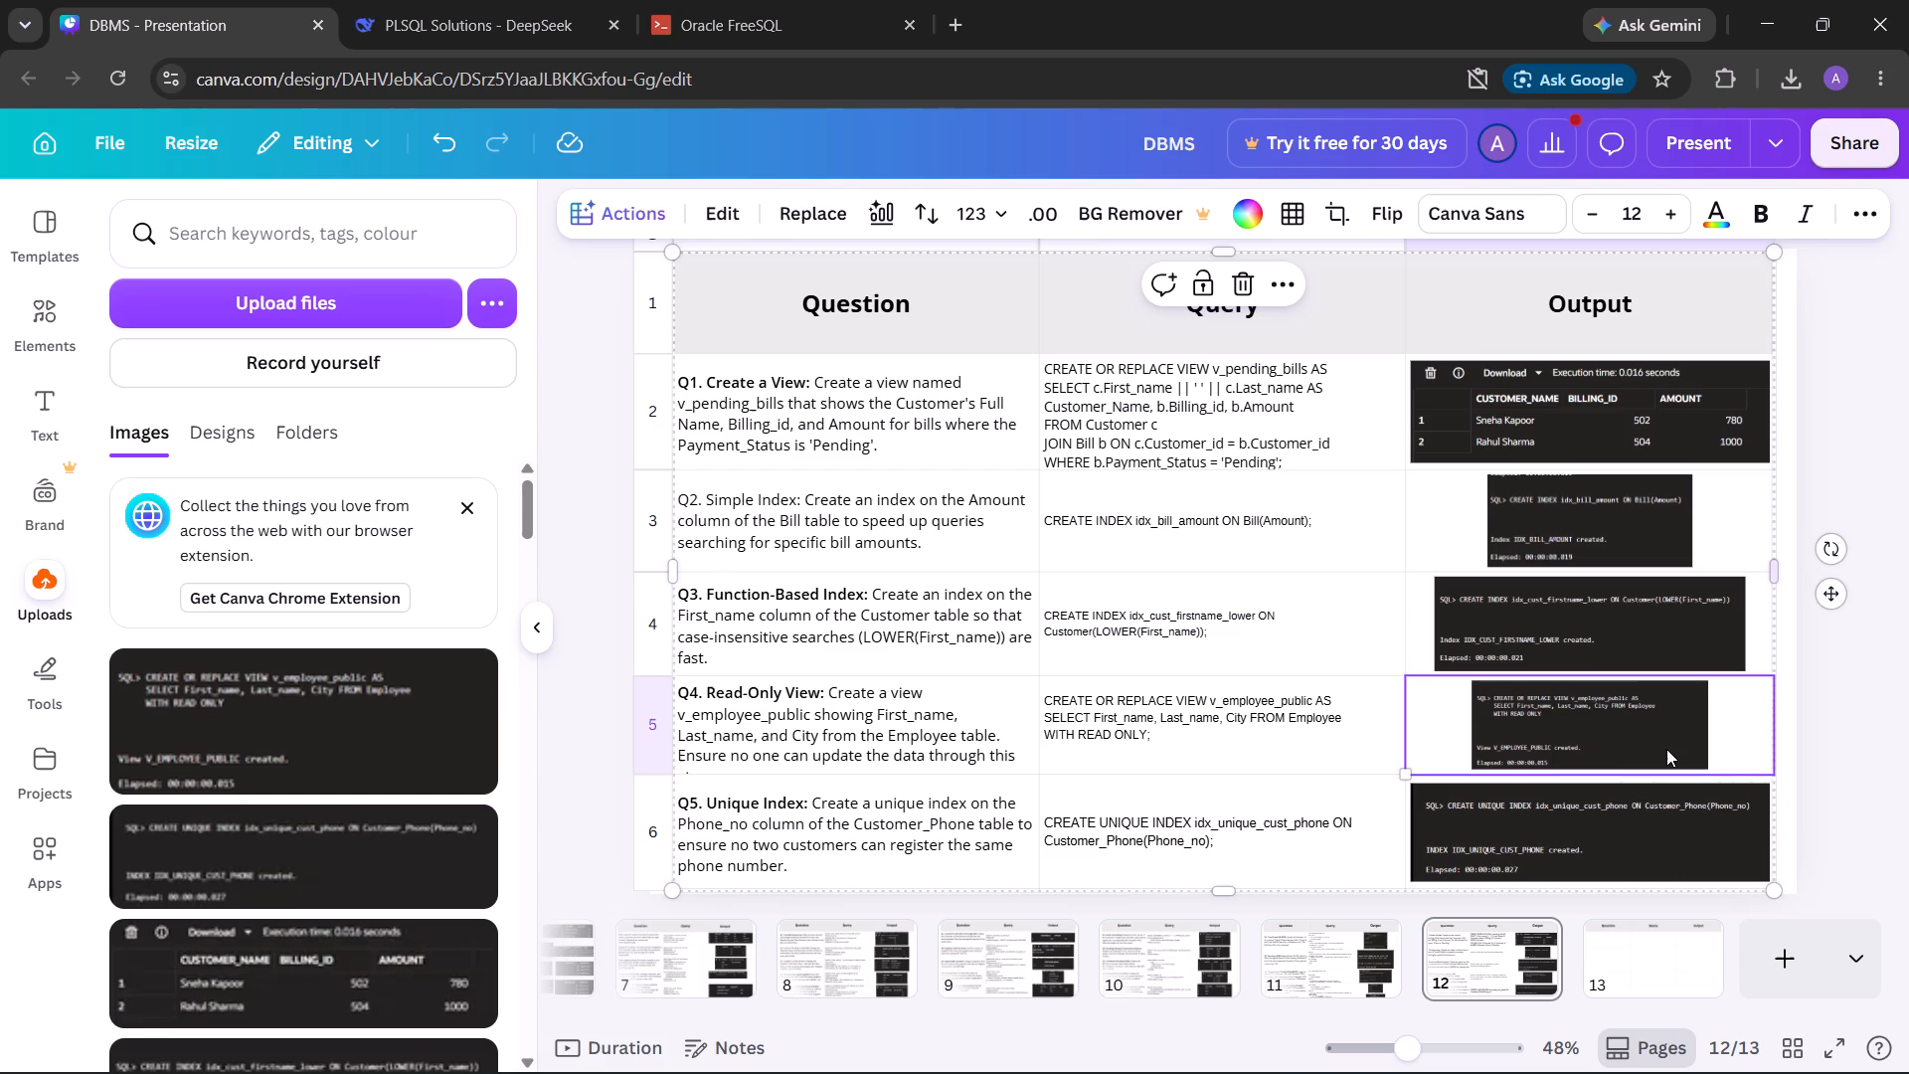
click(1863, 750)
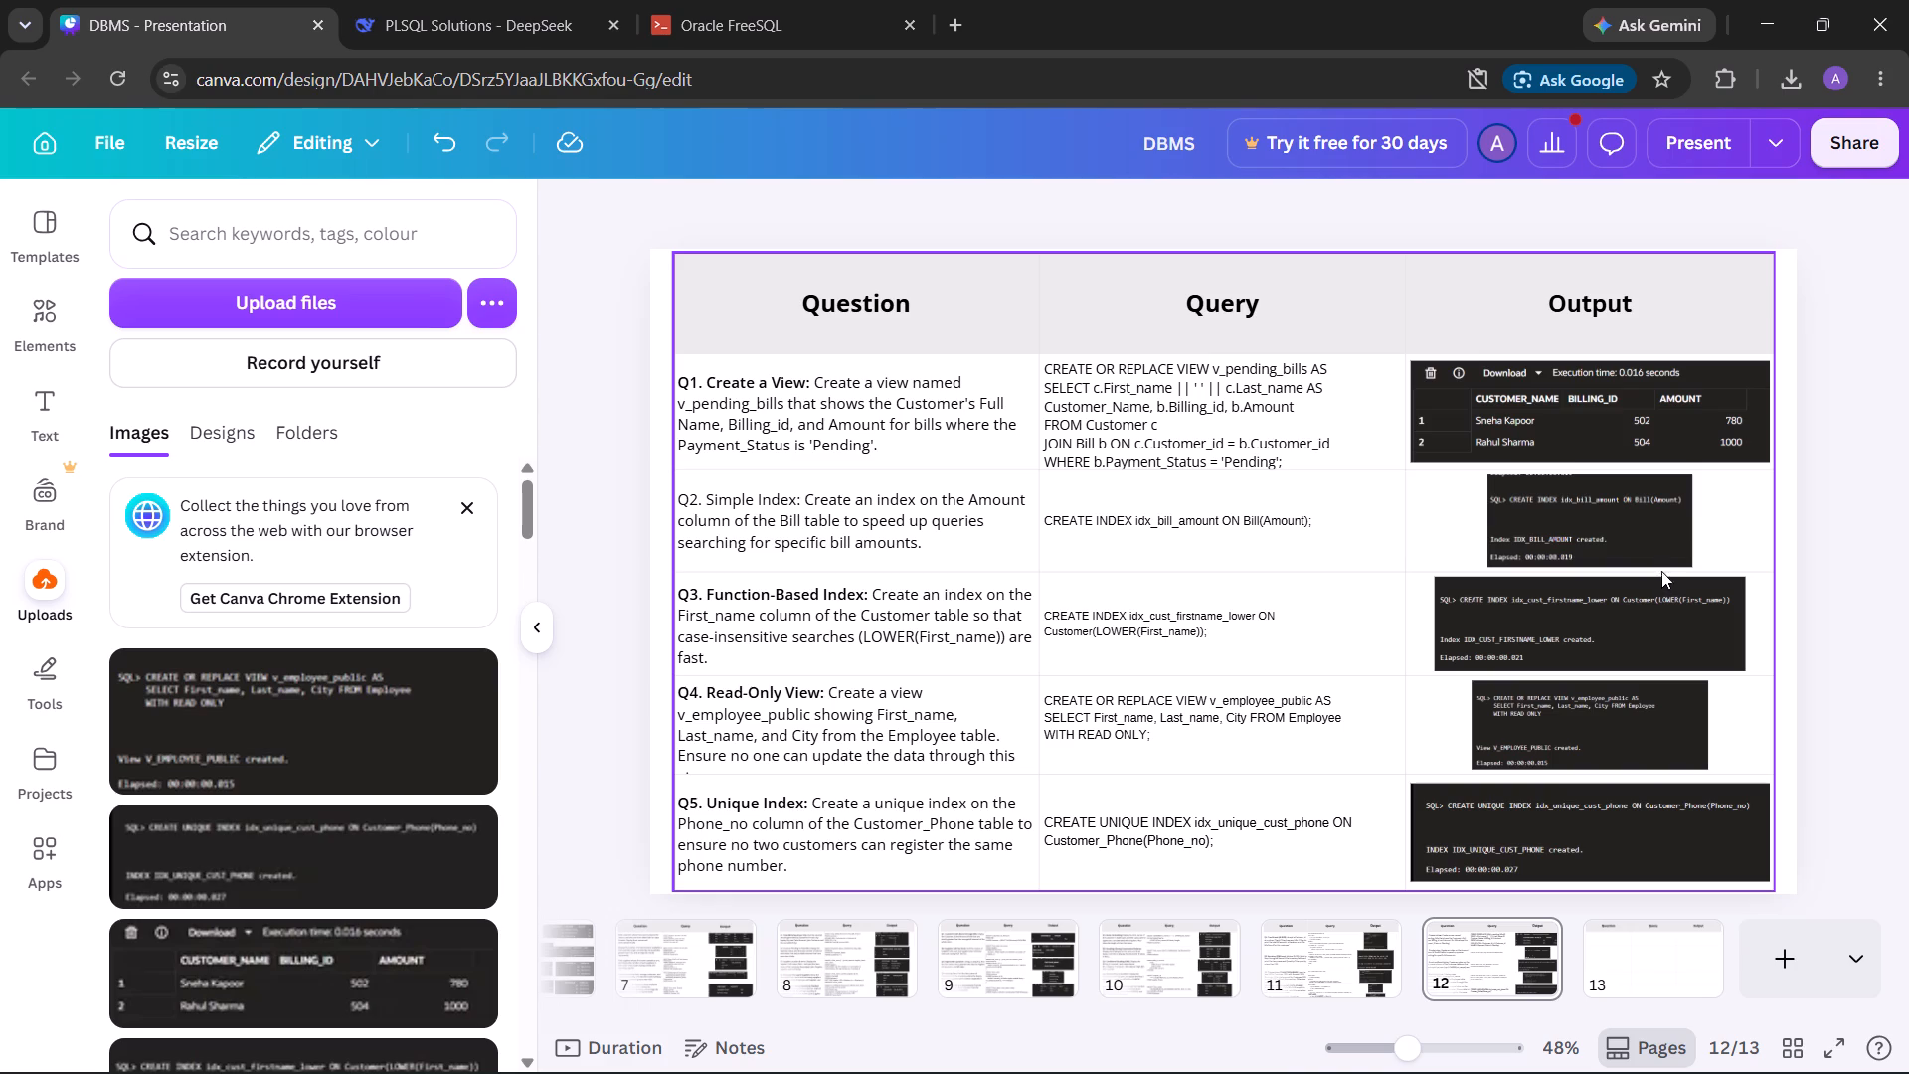
click(1645, 959)
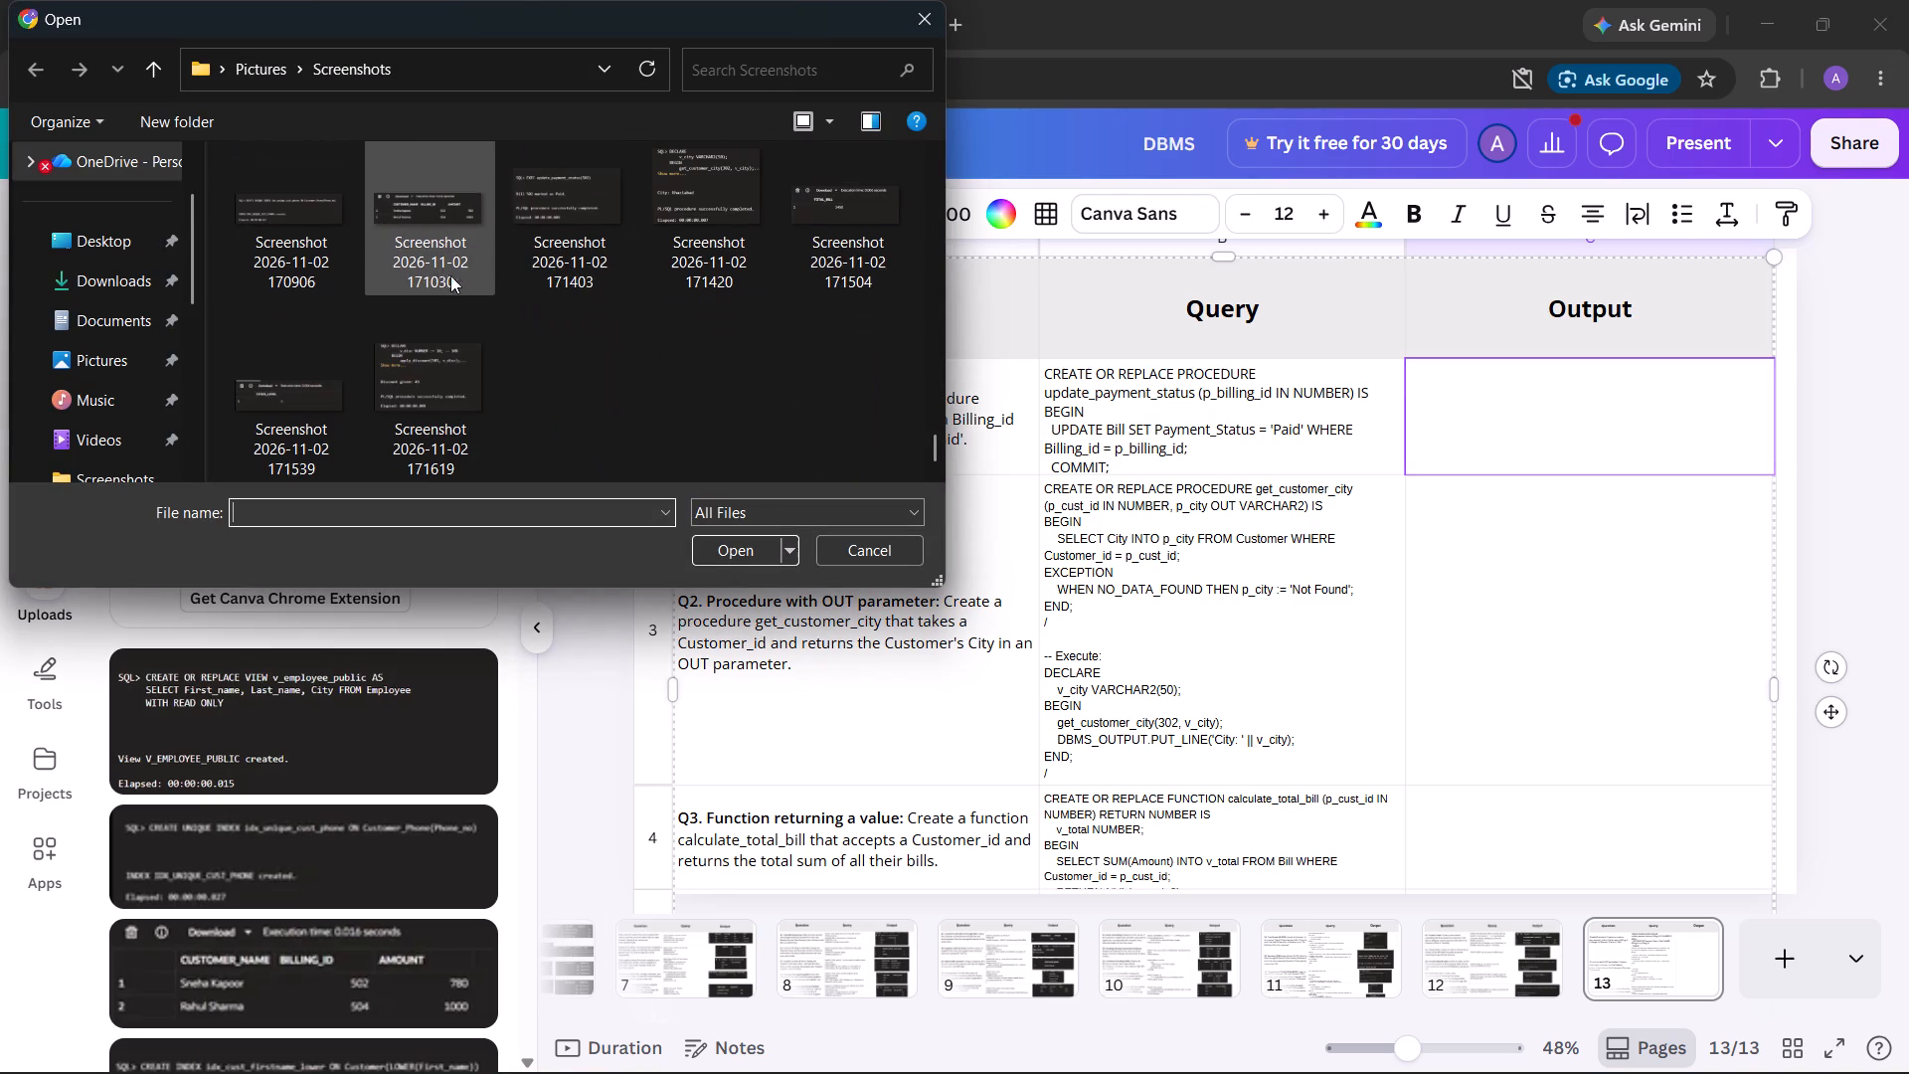
click(548, 259)
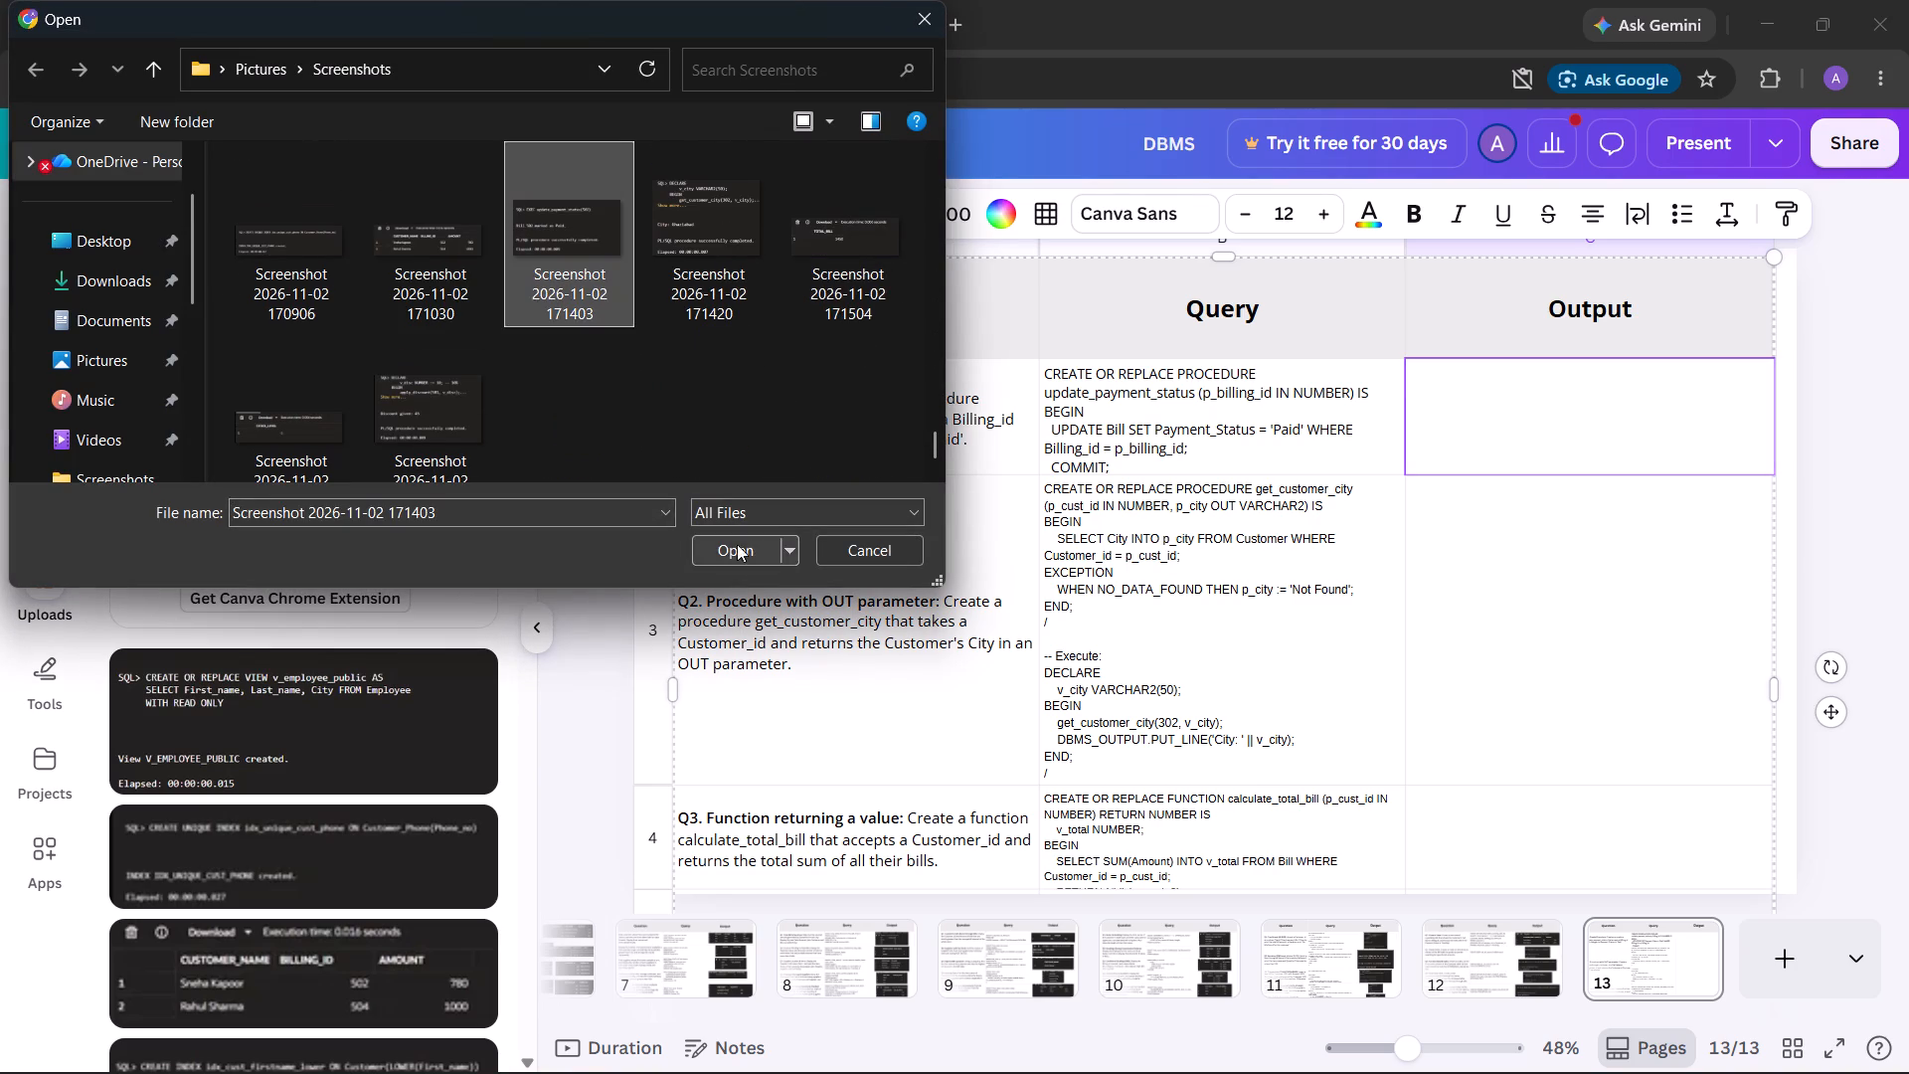
click(734, 546)
click(270, 305)
scroll(619, 439, down, 20)
scroll(619, 439, down, 17)
click(699, 258)
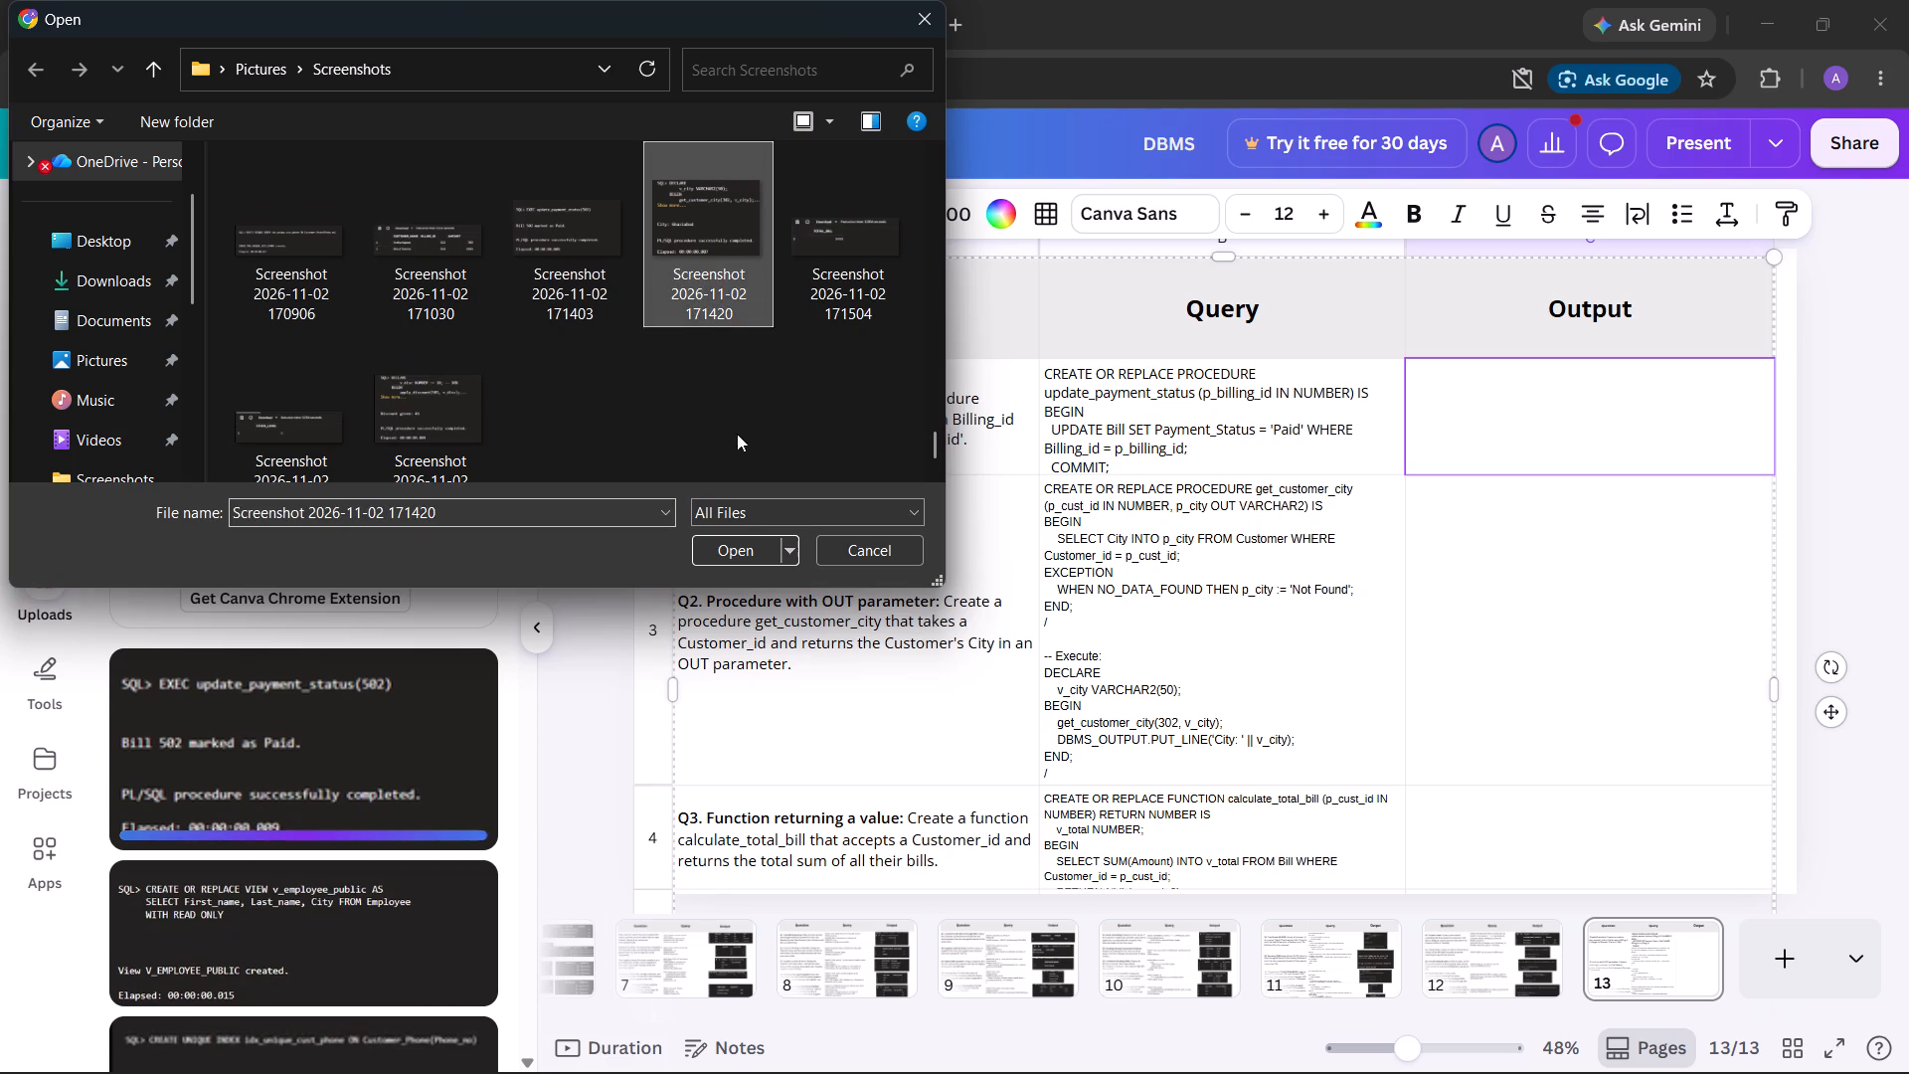
click(743, 539)
Upload the 2026-11-02 screenshots 171504, 171539 and 171619 from the Screenshots folder.
click(200, 291)
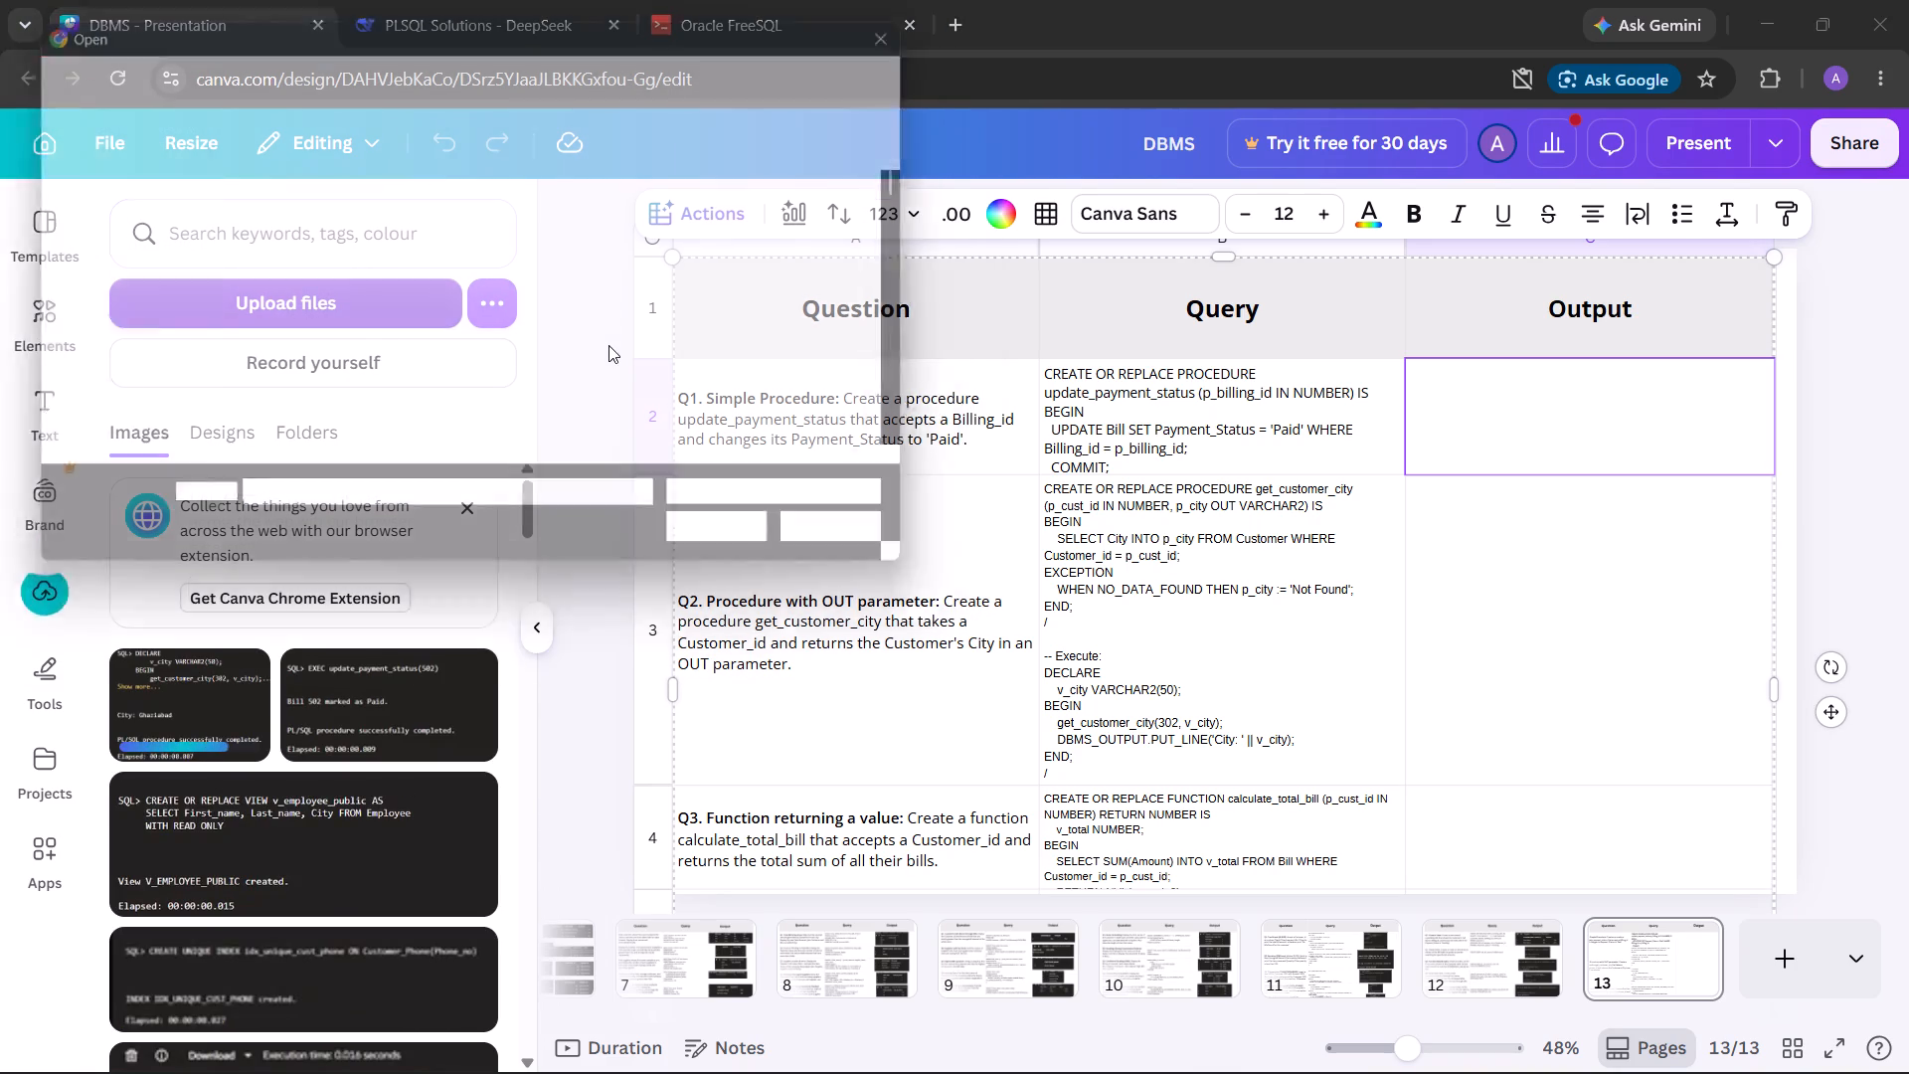
scroll(608, 345, down, 20)
scroll(608, 345, down, 20)
click(863, 240)
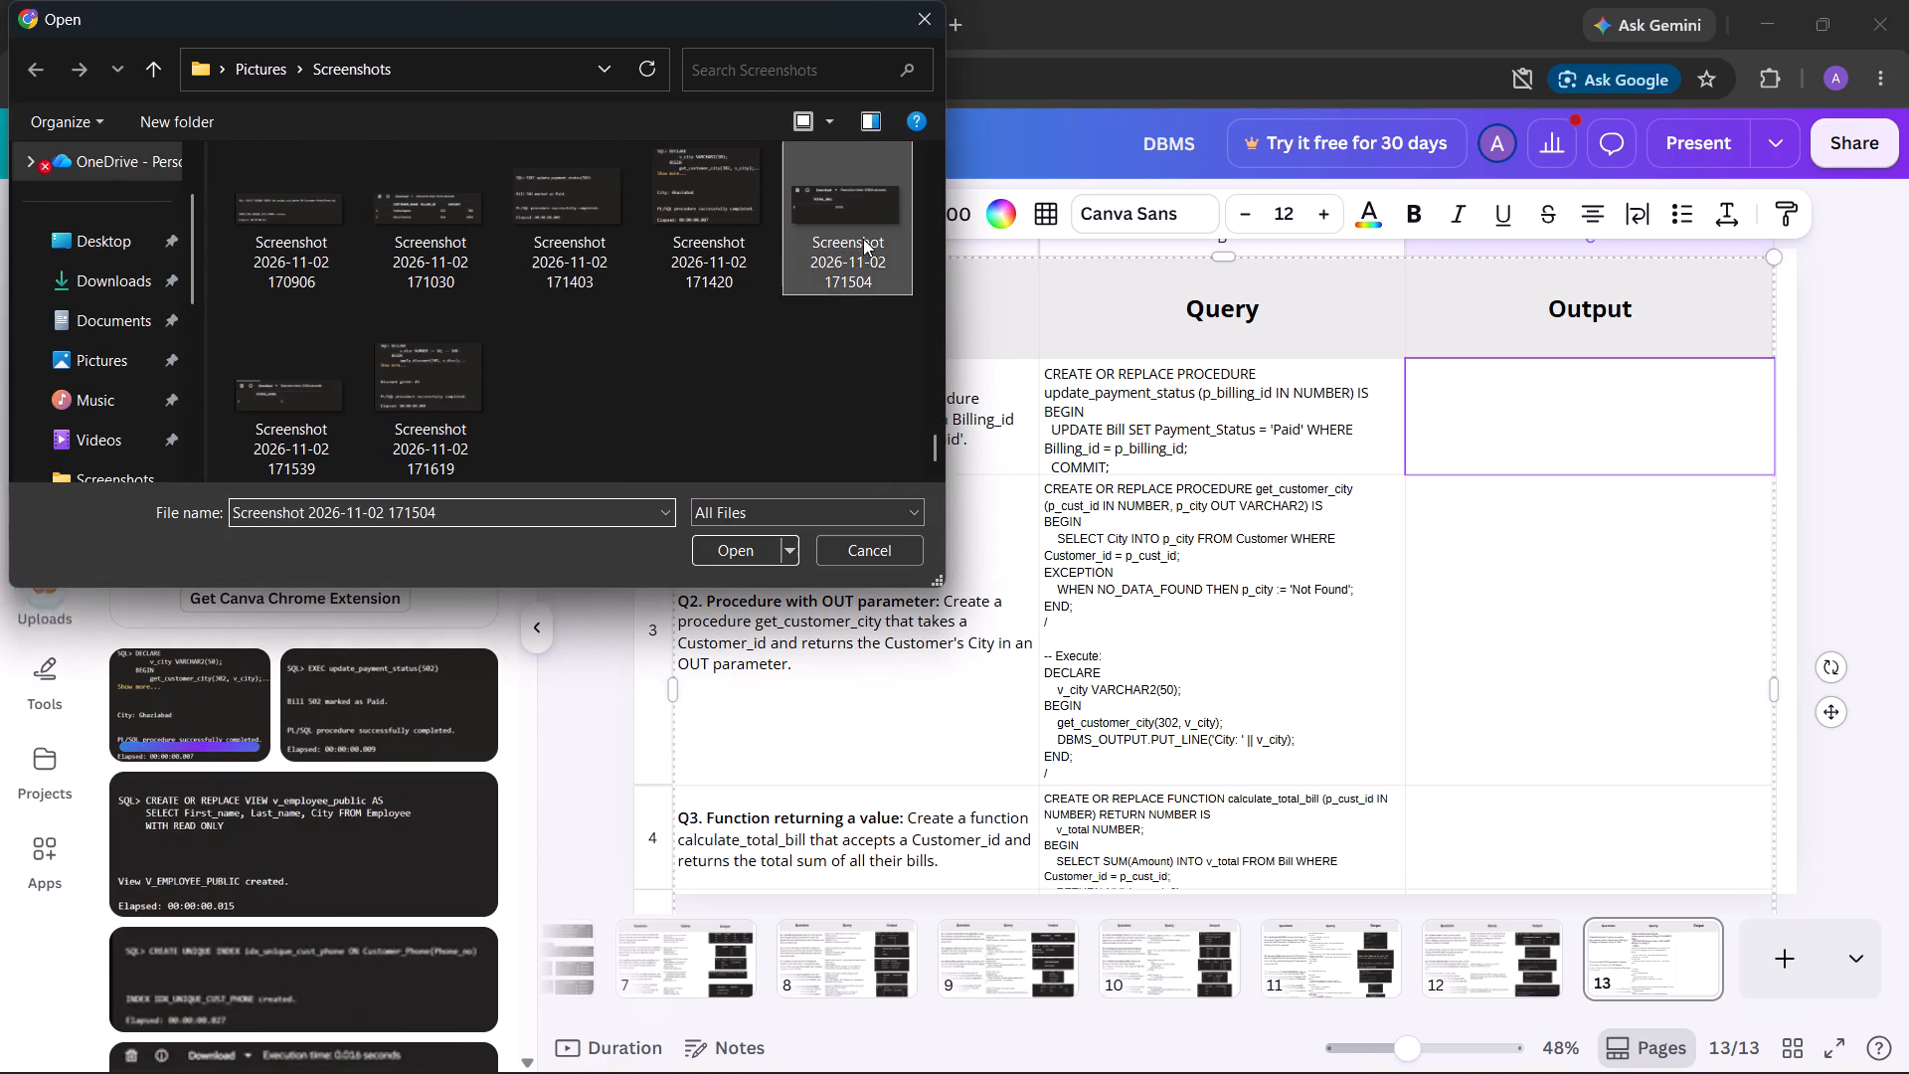
click(738, 542)
click(345, 296)
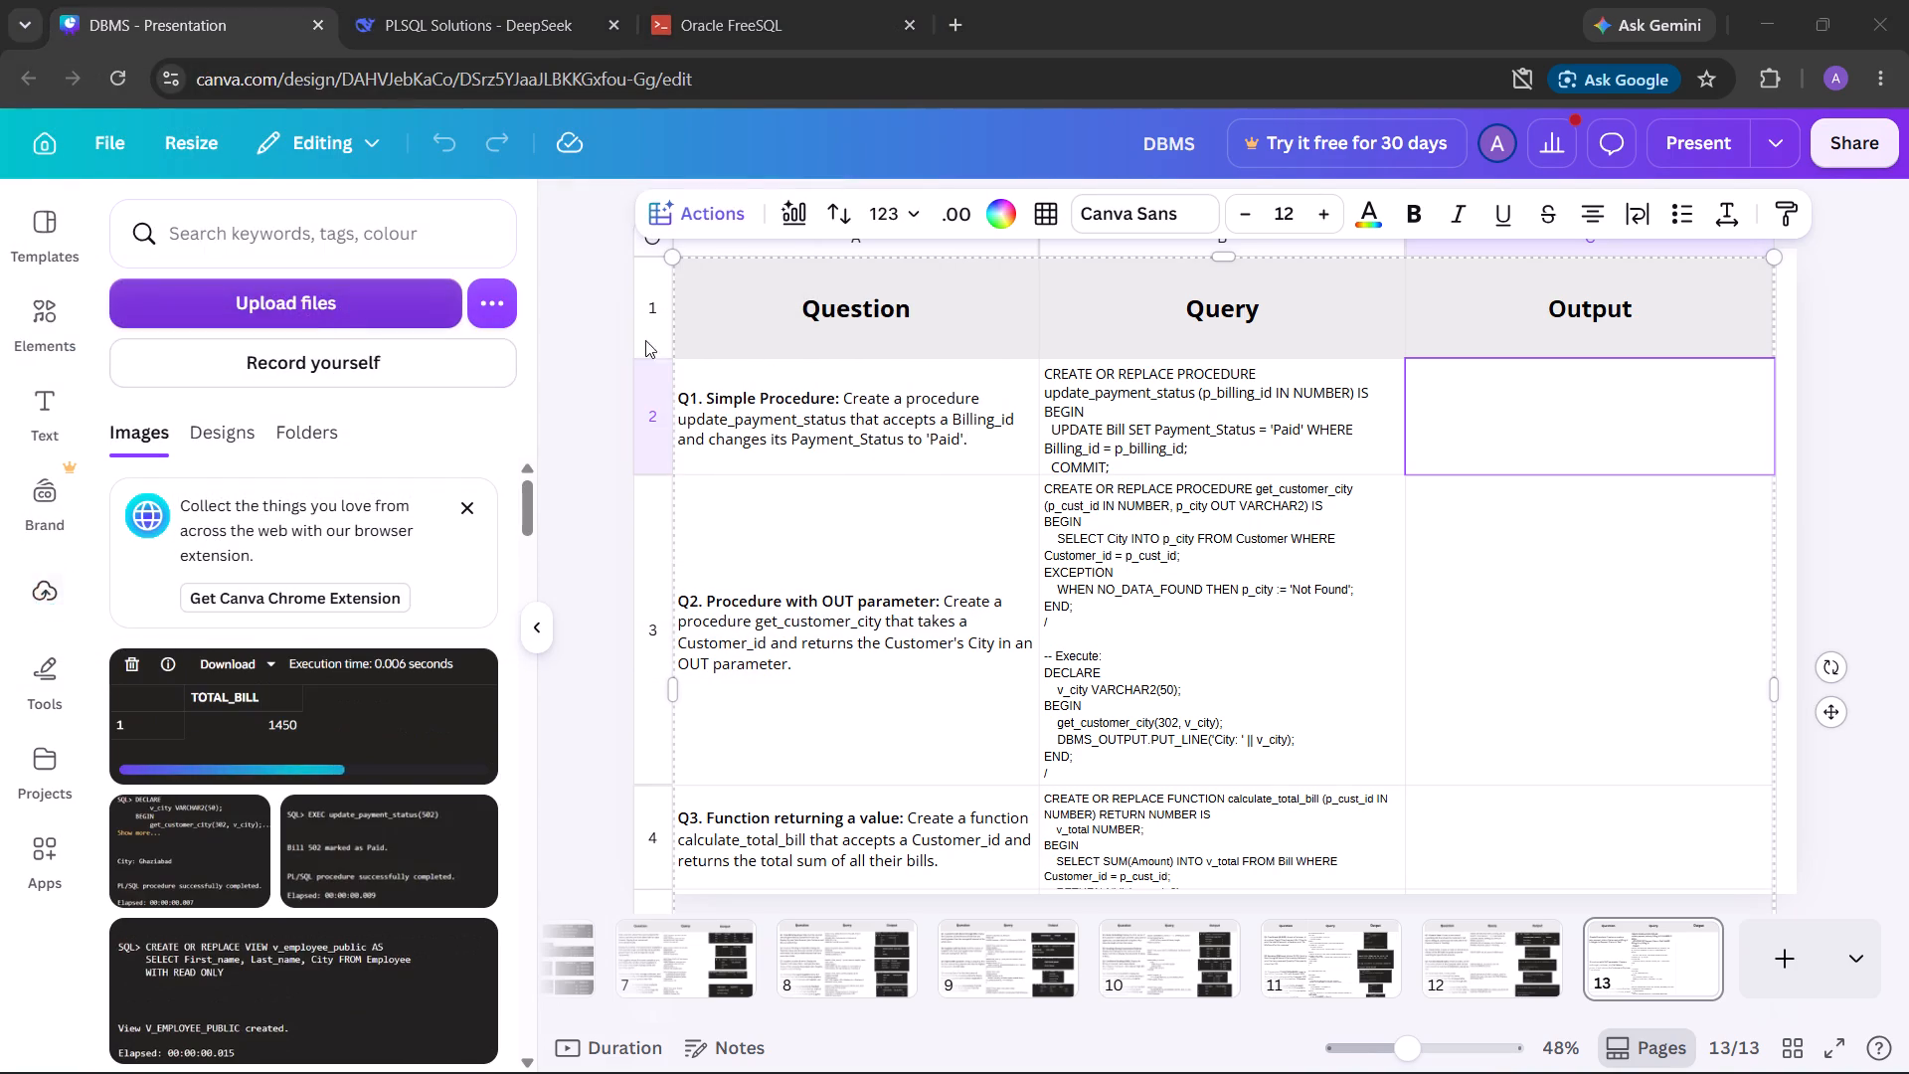
scroll(757, 345, down, 7)
scroll(756, 346, down, 20)
scroll(756, 346, down, 11)
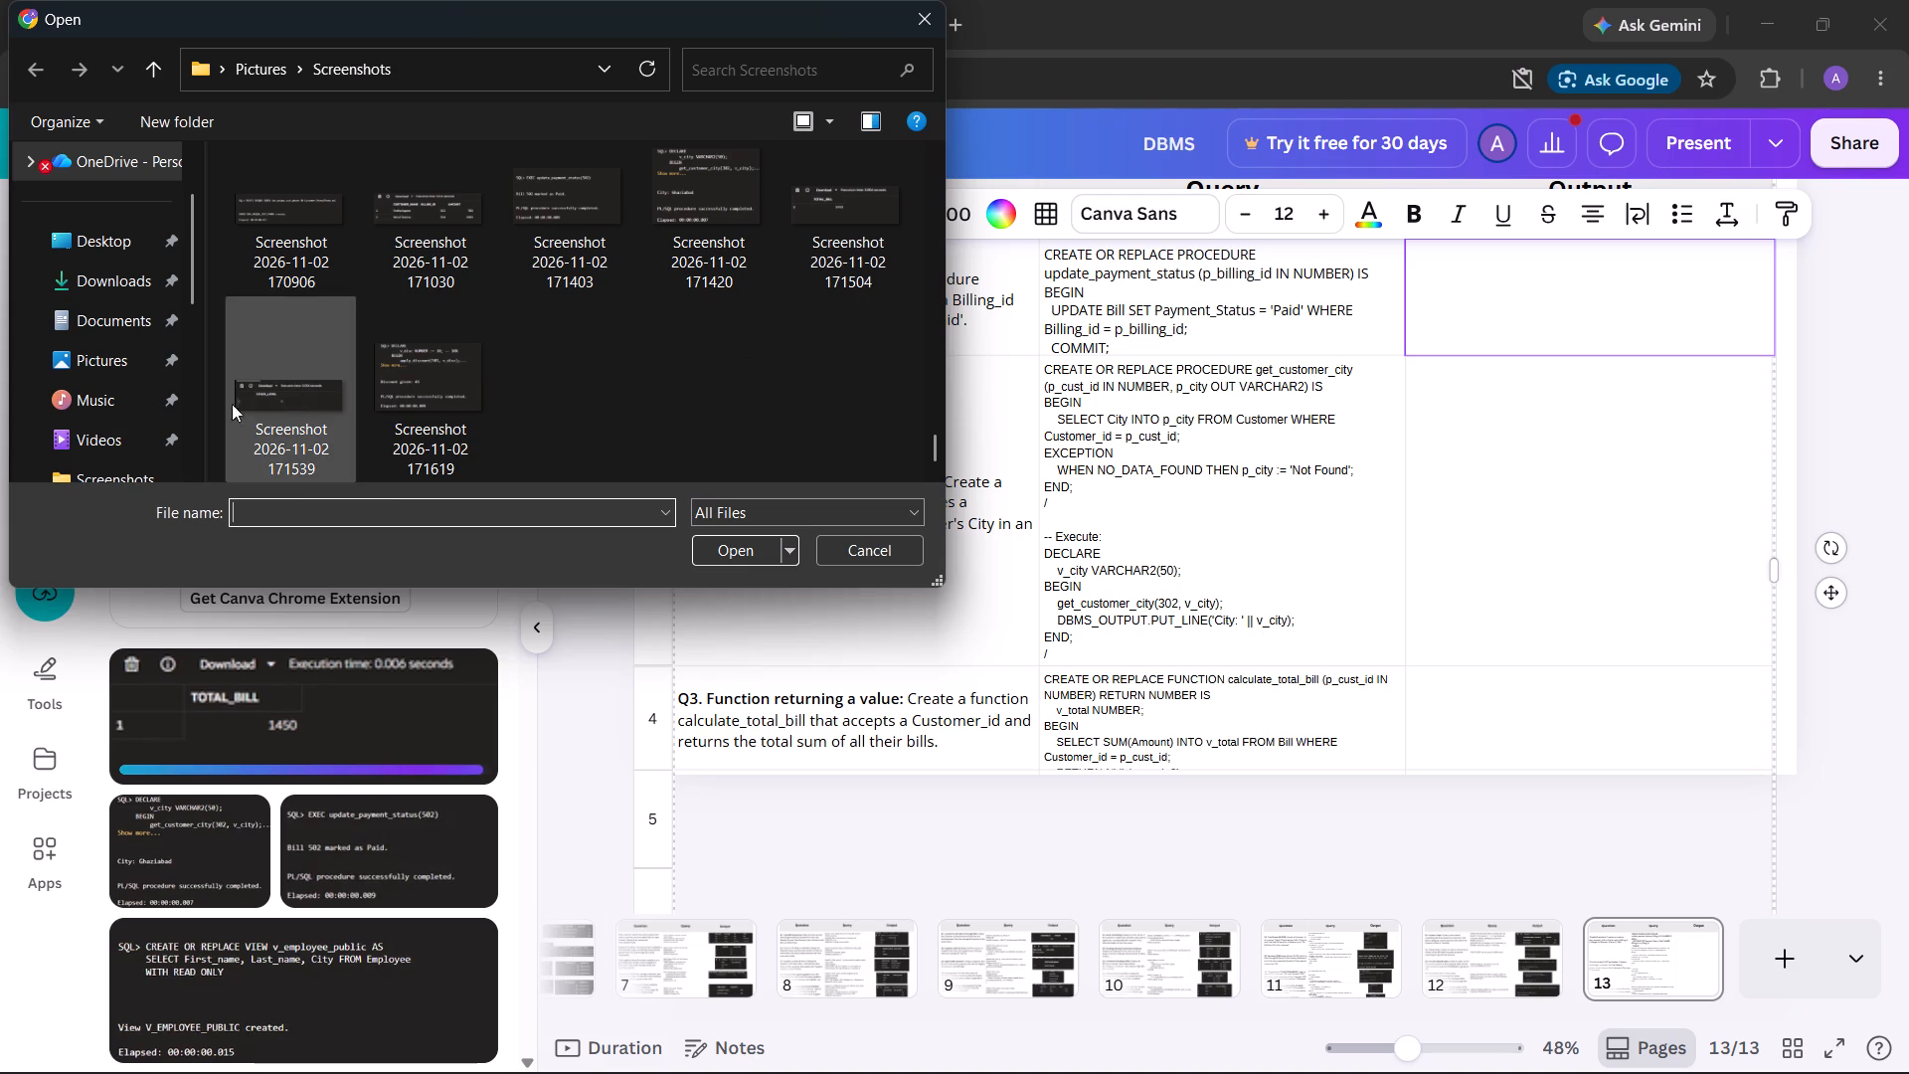
click(224, 407)
click(277, 447)
click(718, 551)
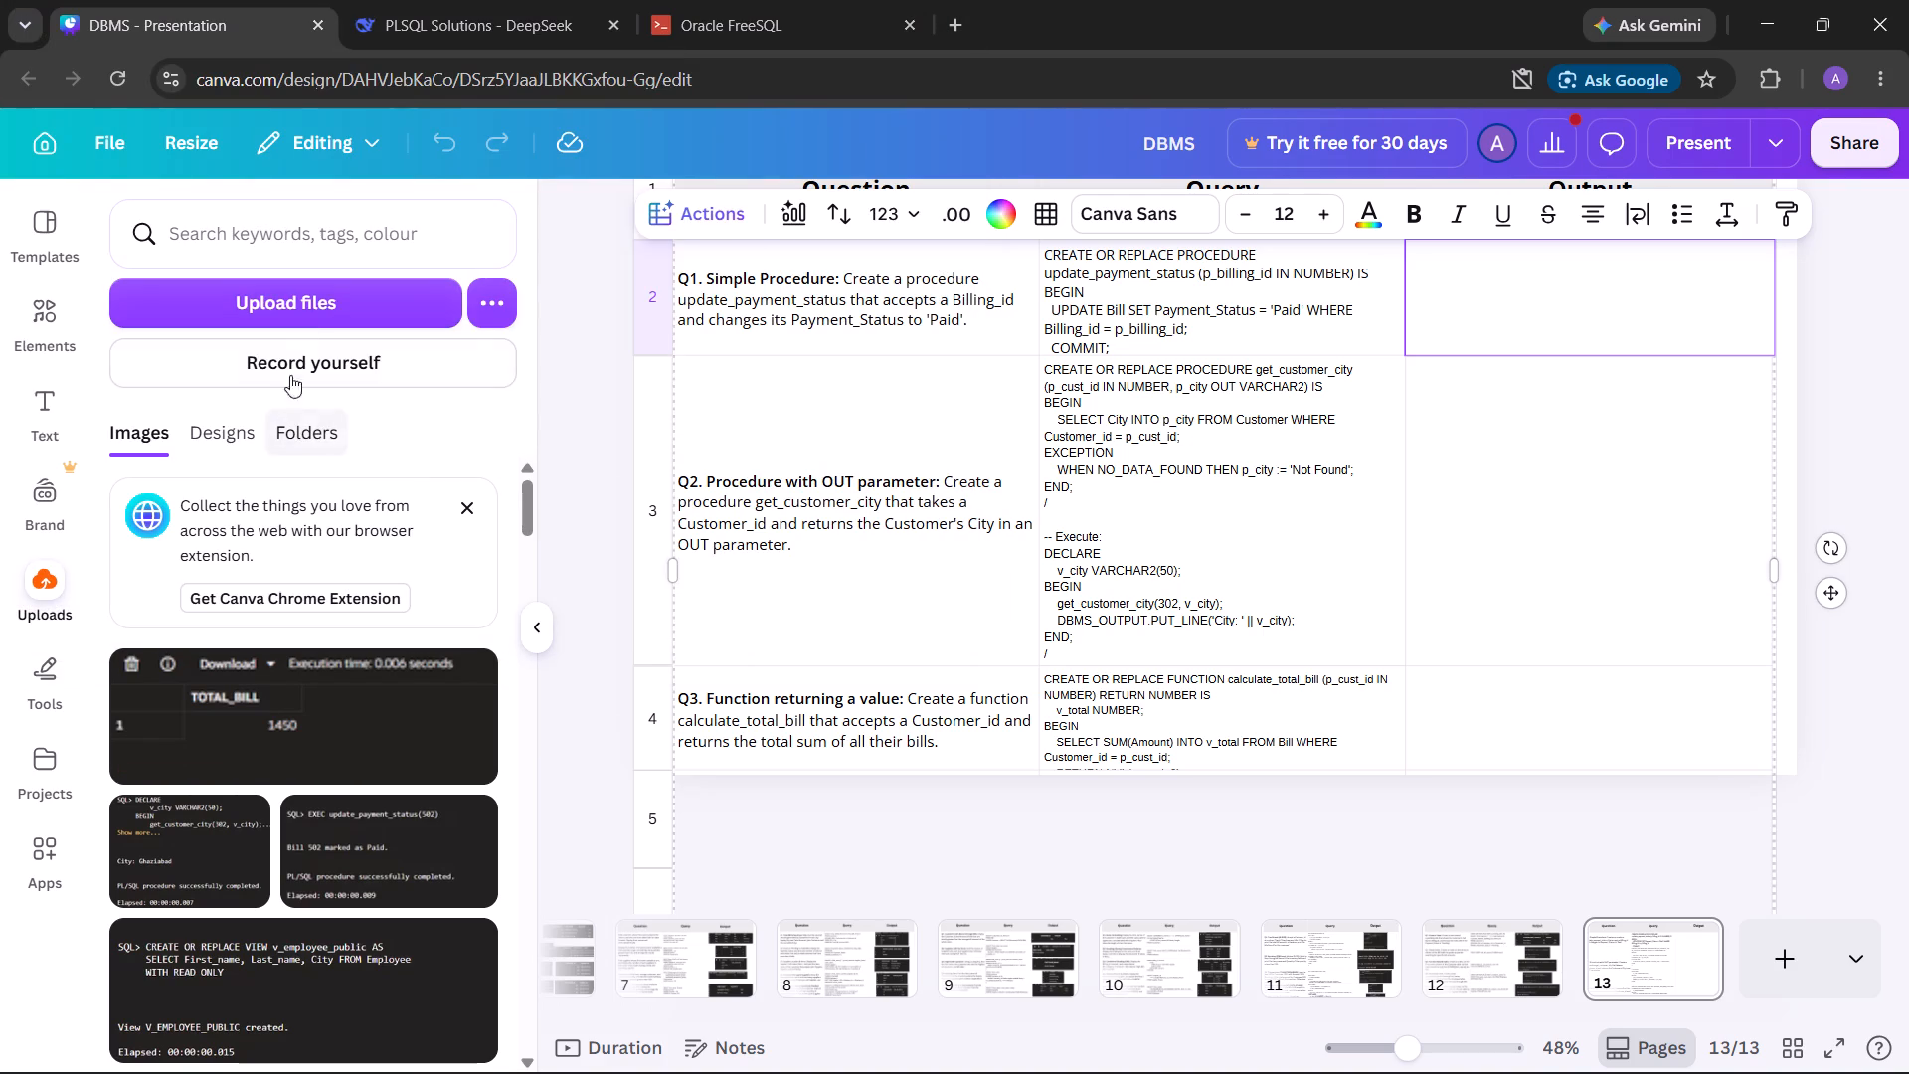
click(313, 301)
scroll(890, 375, down, 20)
scroll(890, 375, down, 7)
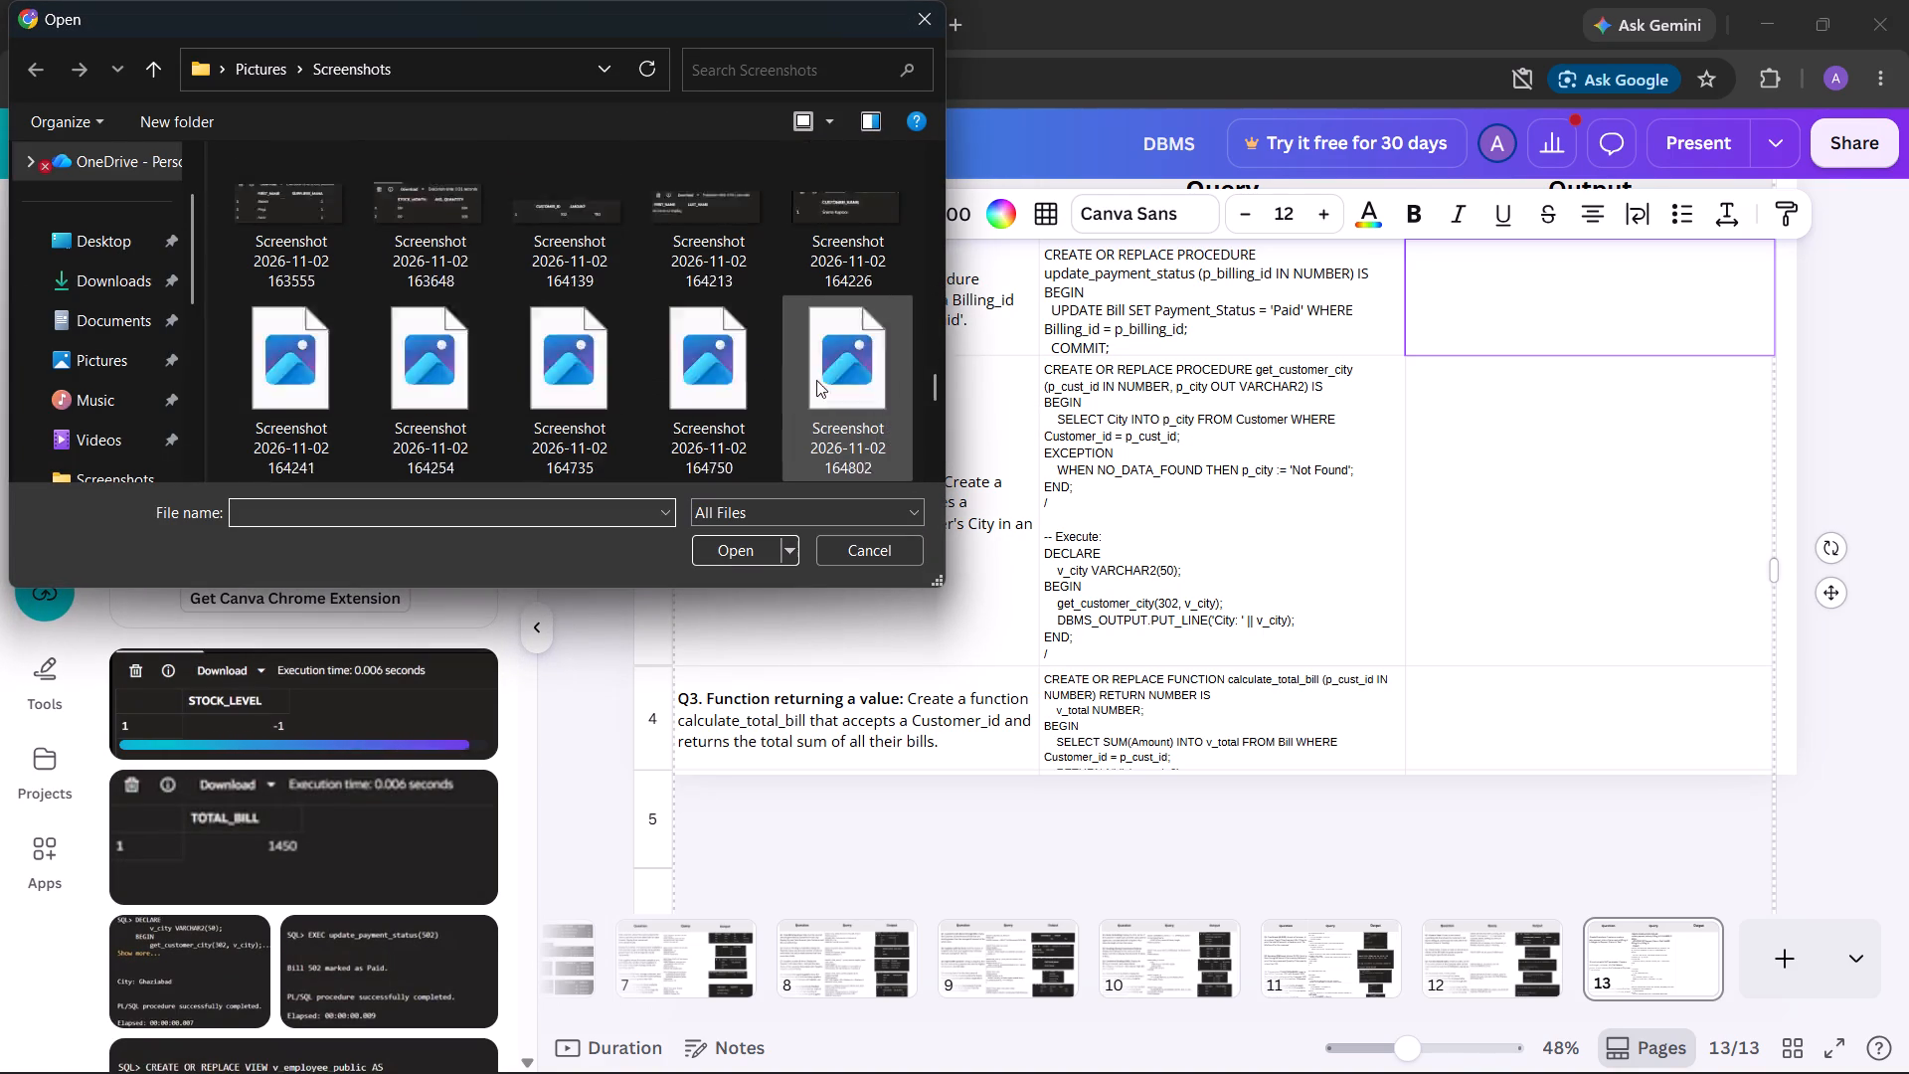
scroll(816, 380, down, 9)
click(475, 412)
click(709, 549)
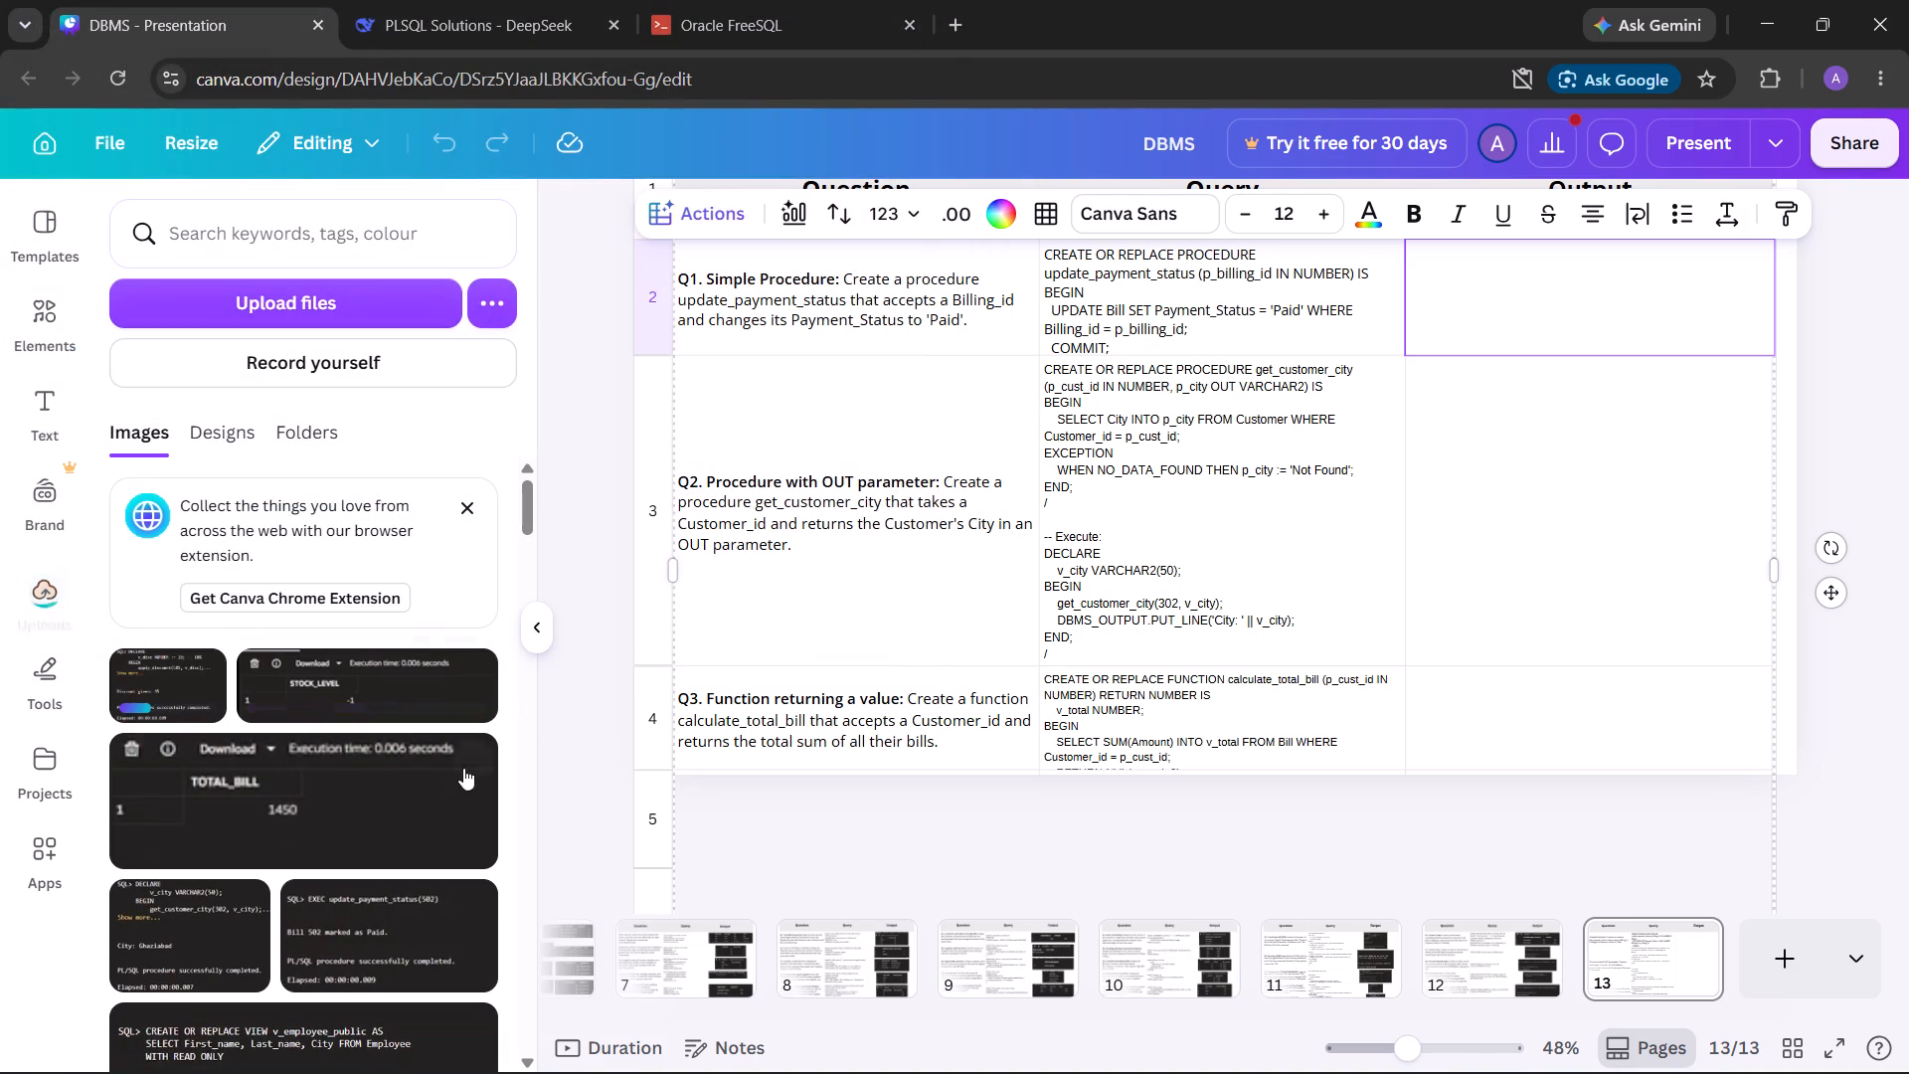
Place the uploaded update_payment_status(502) screenshot in the Q1 Output cell on page 13.
scroll(331, 740, down, 2)
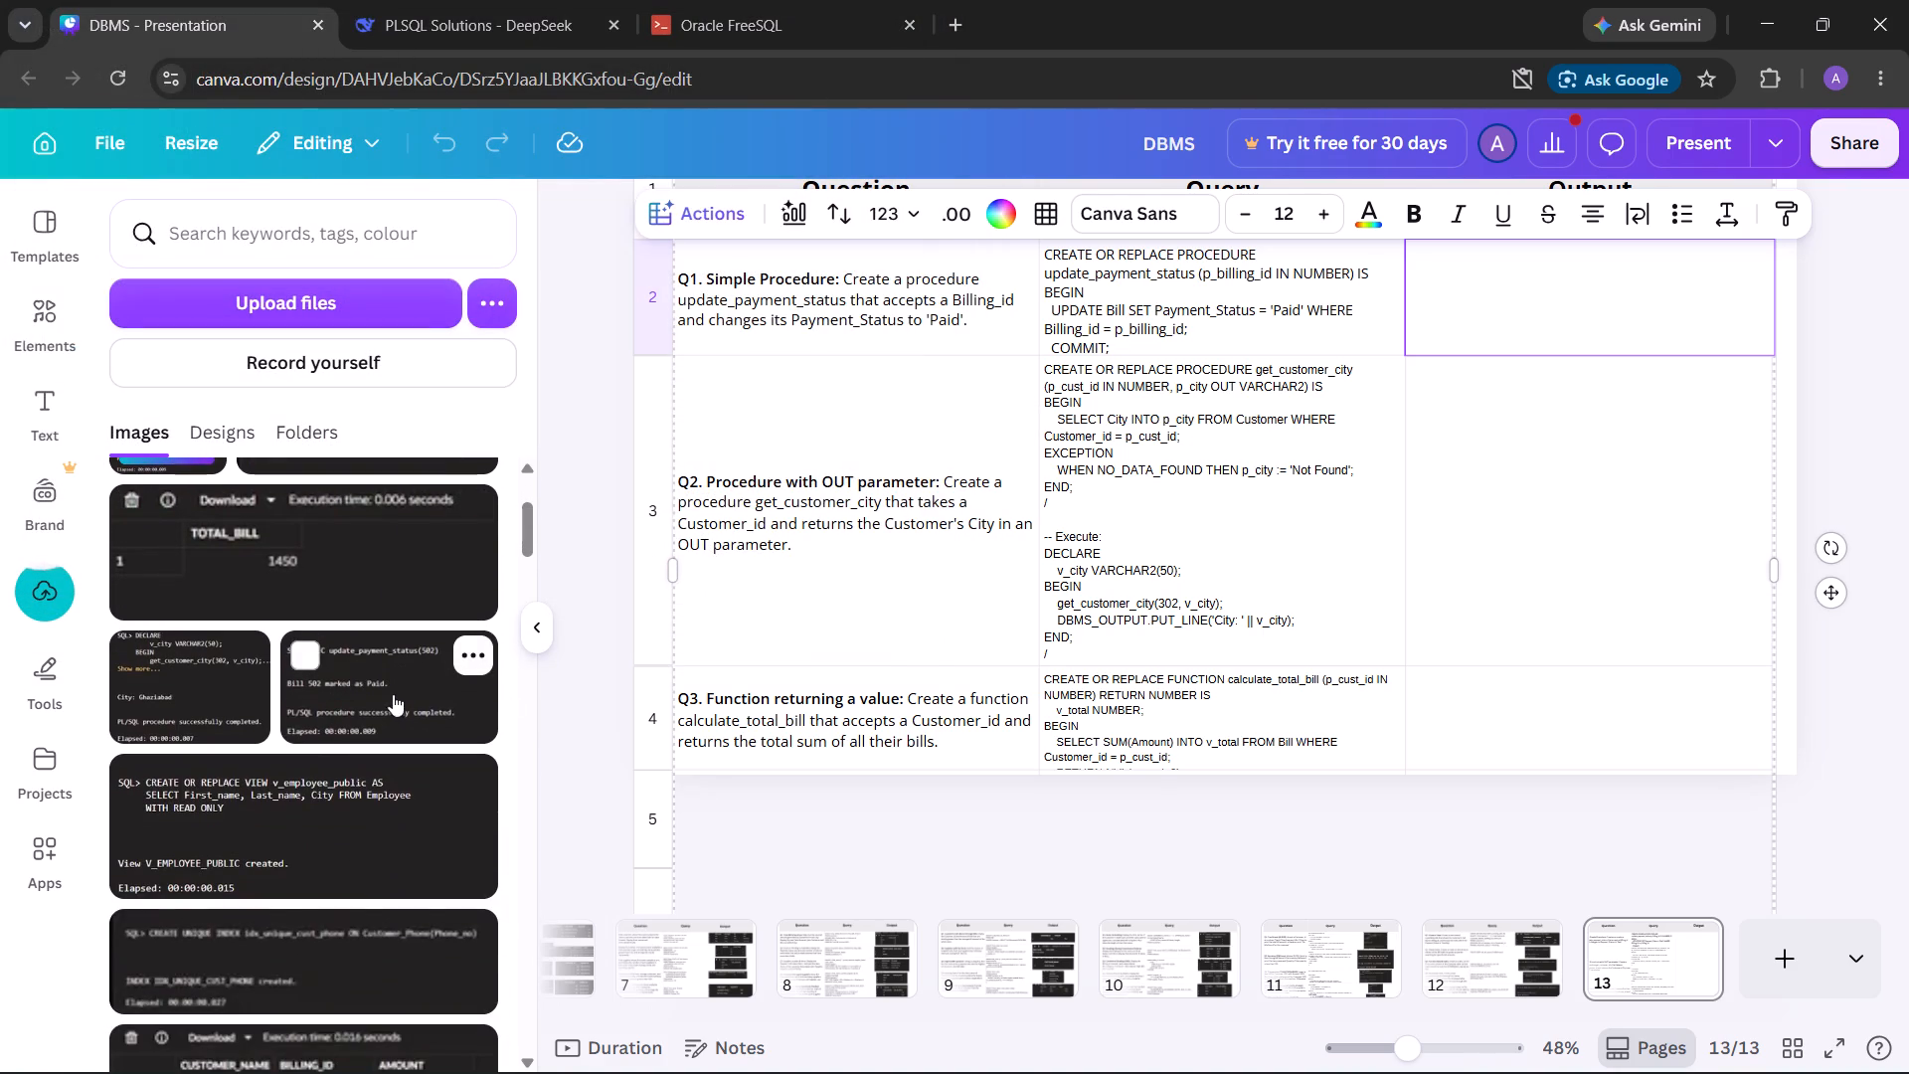
scroll(1134, 671, up, 3)
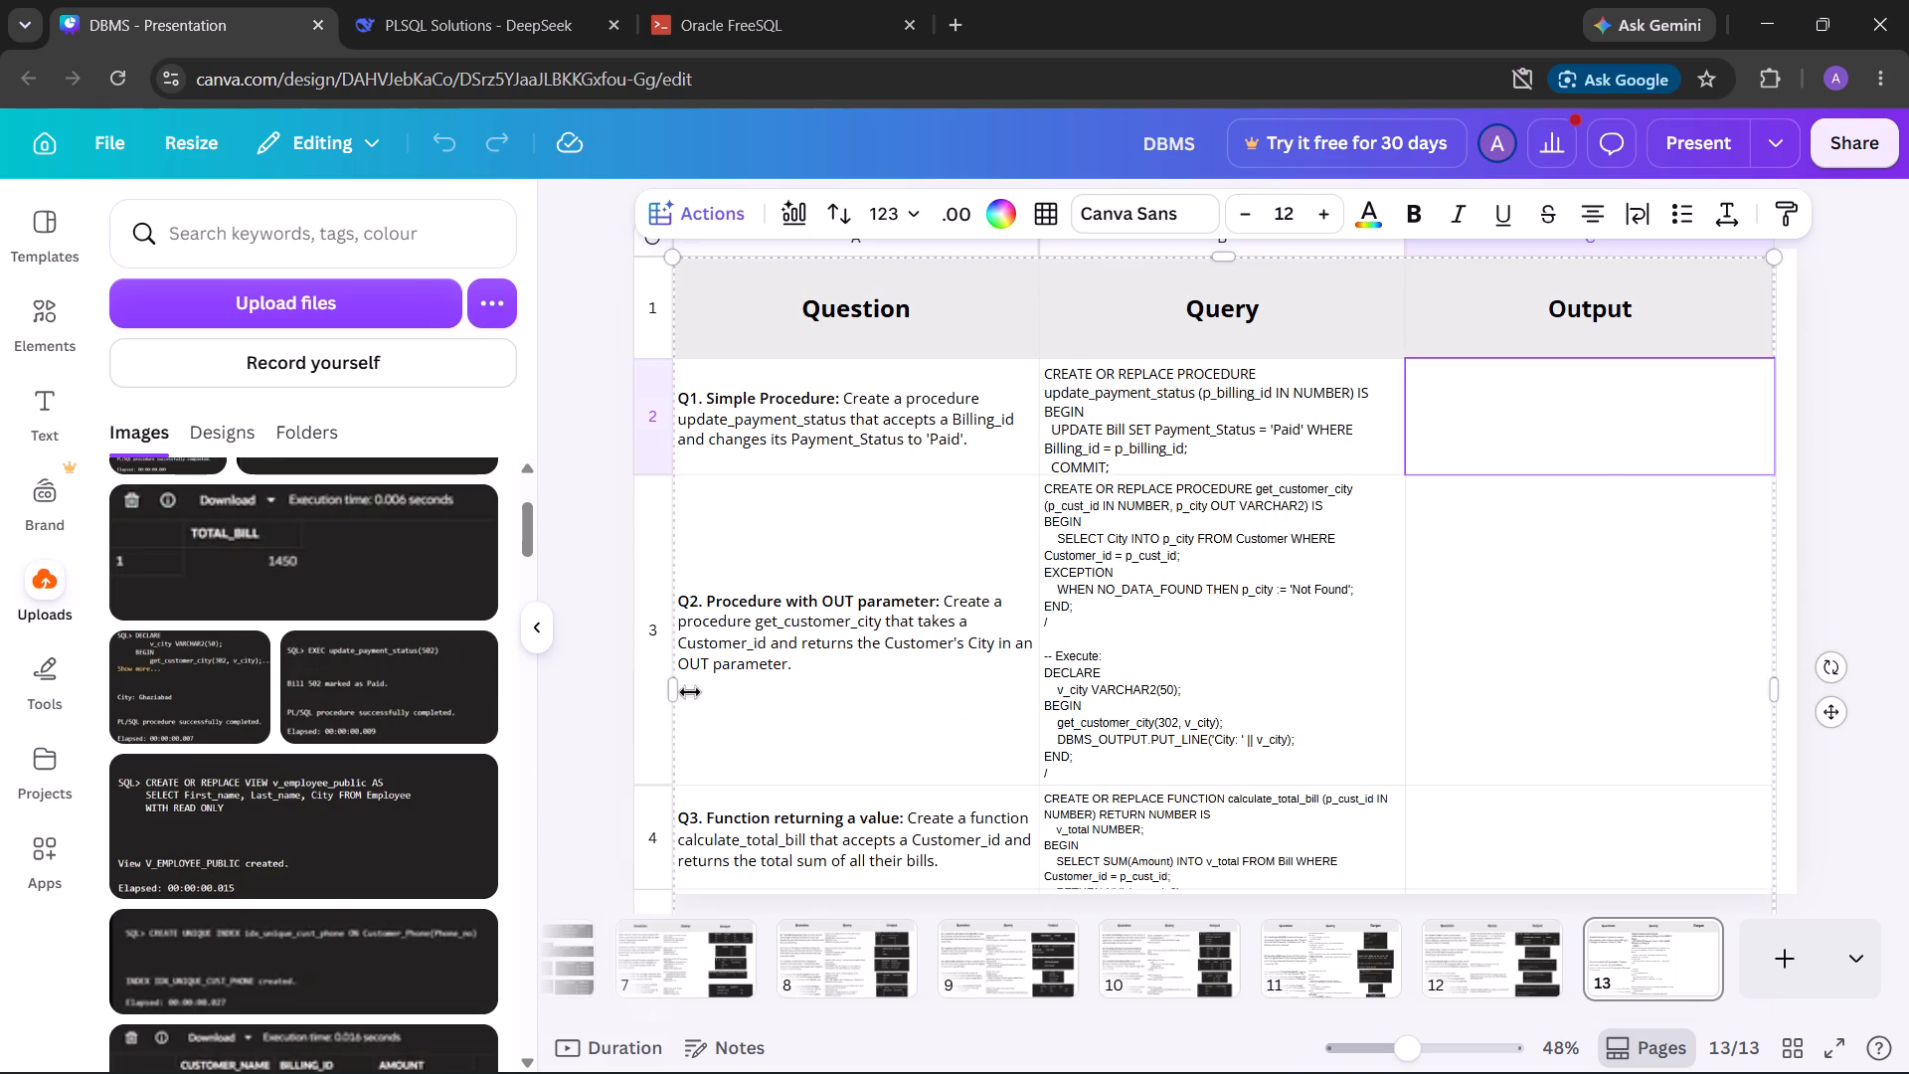
double_click(1565, 440)
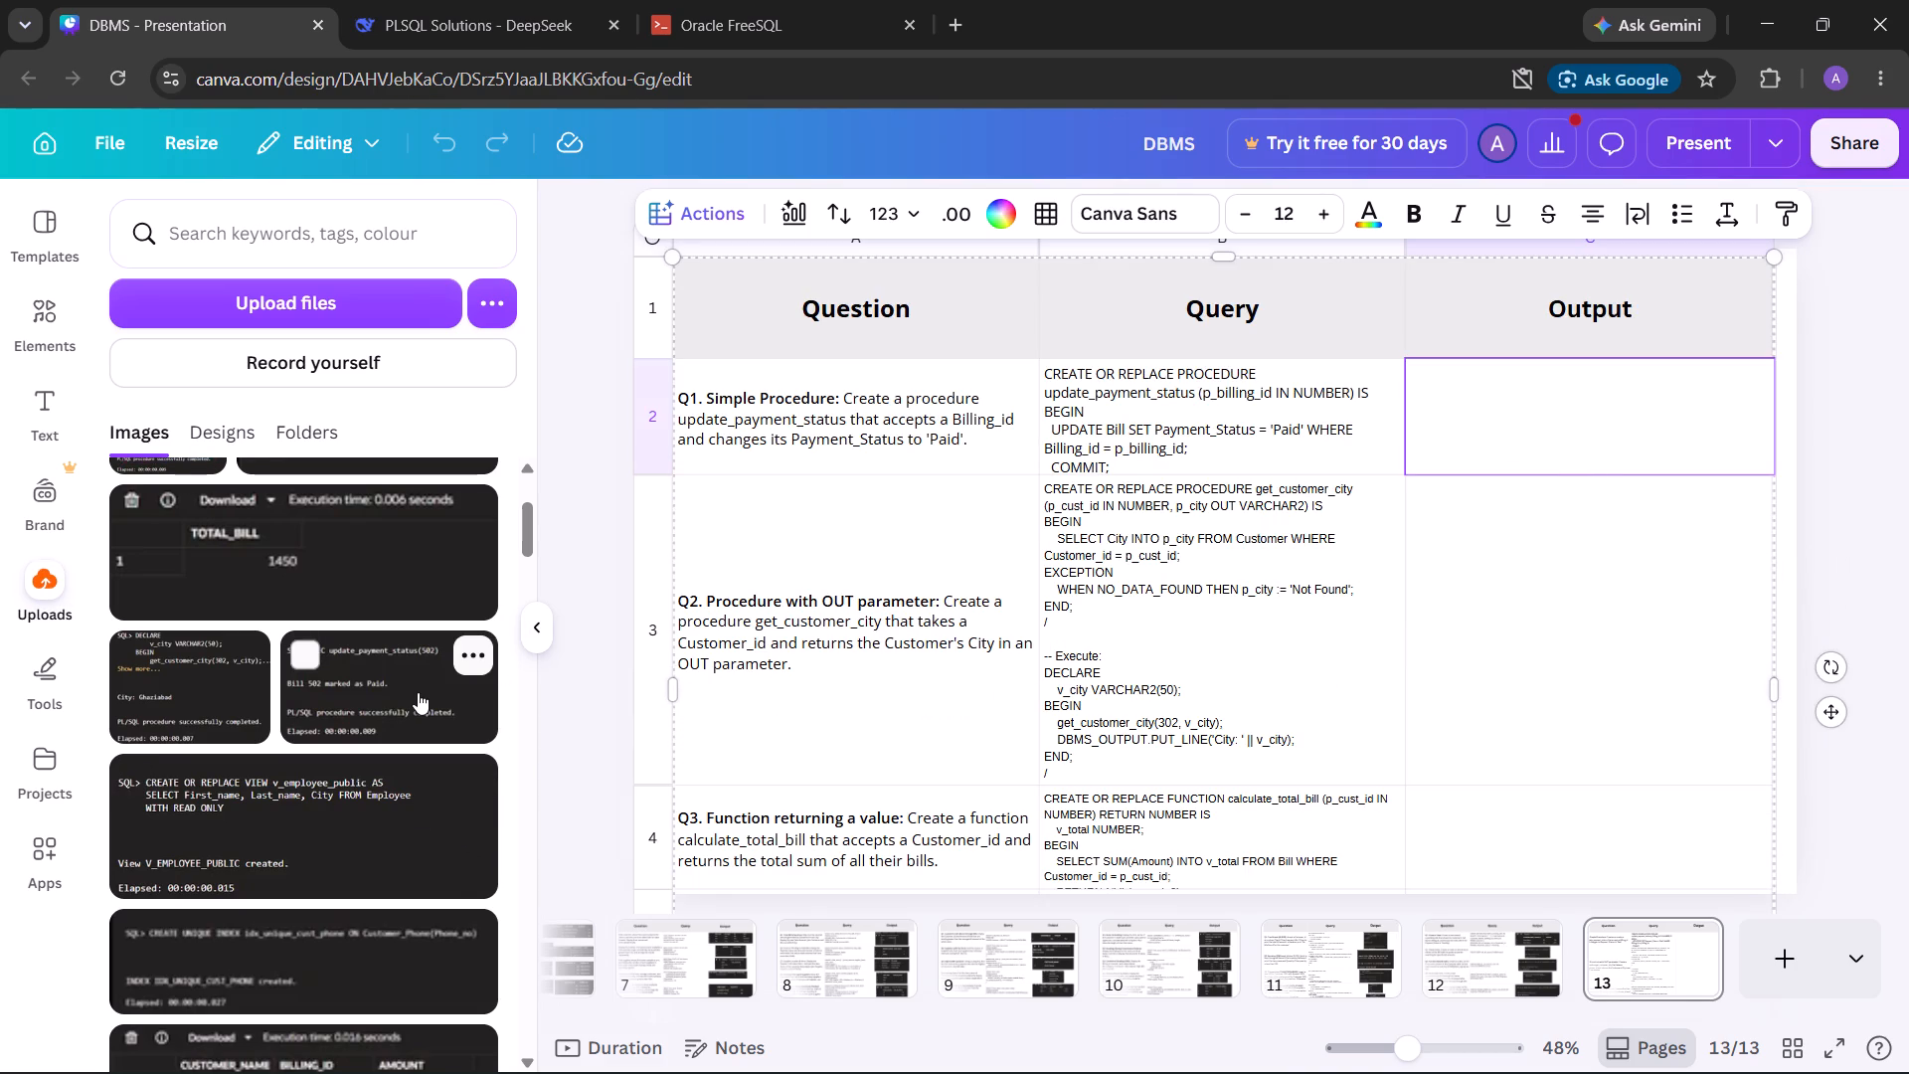
scroll(405, 699, up, 1)
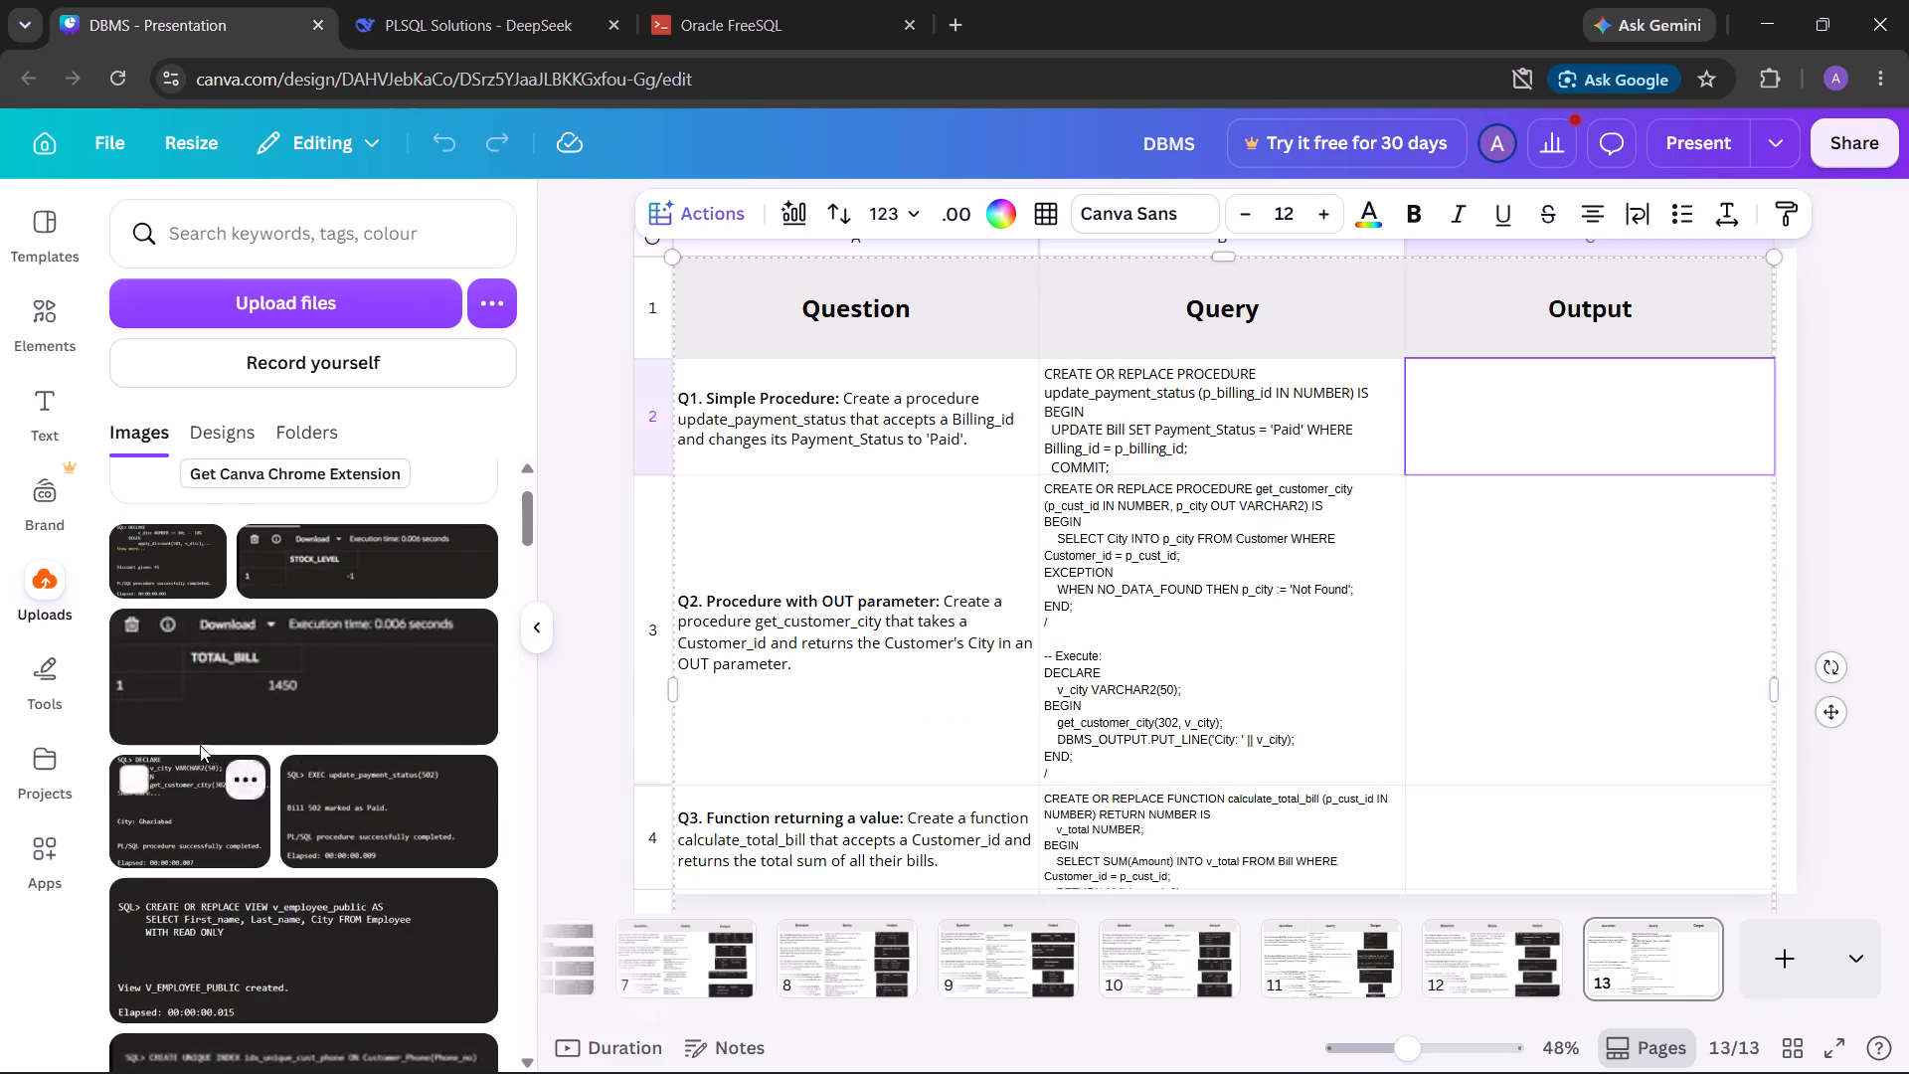
click(375, 808)
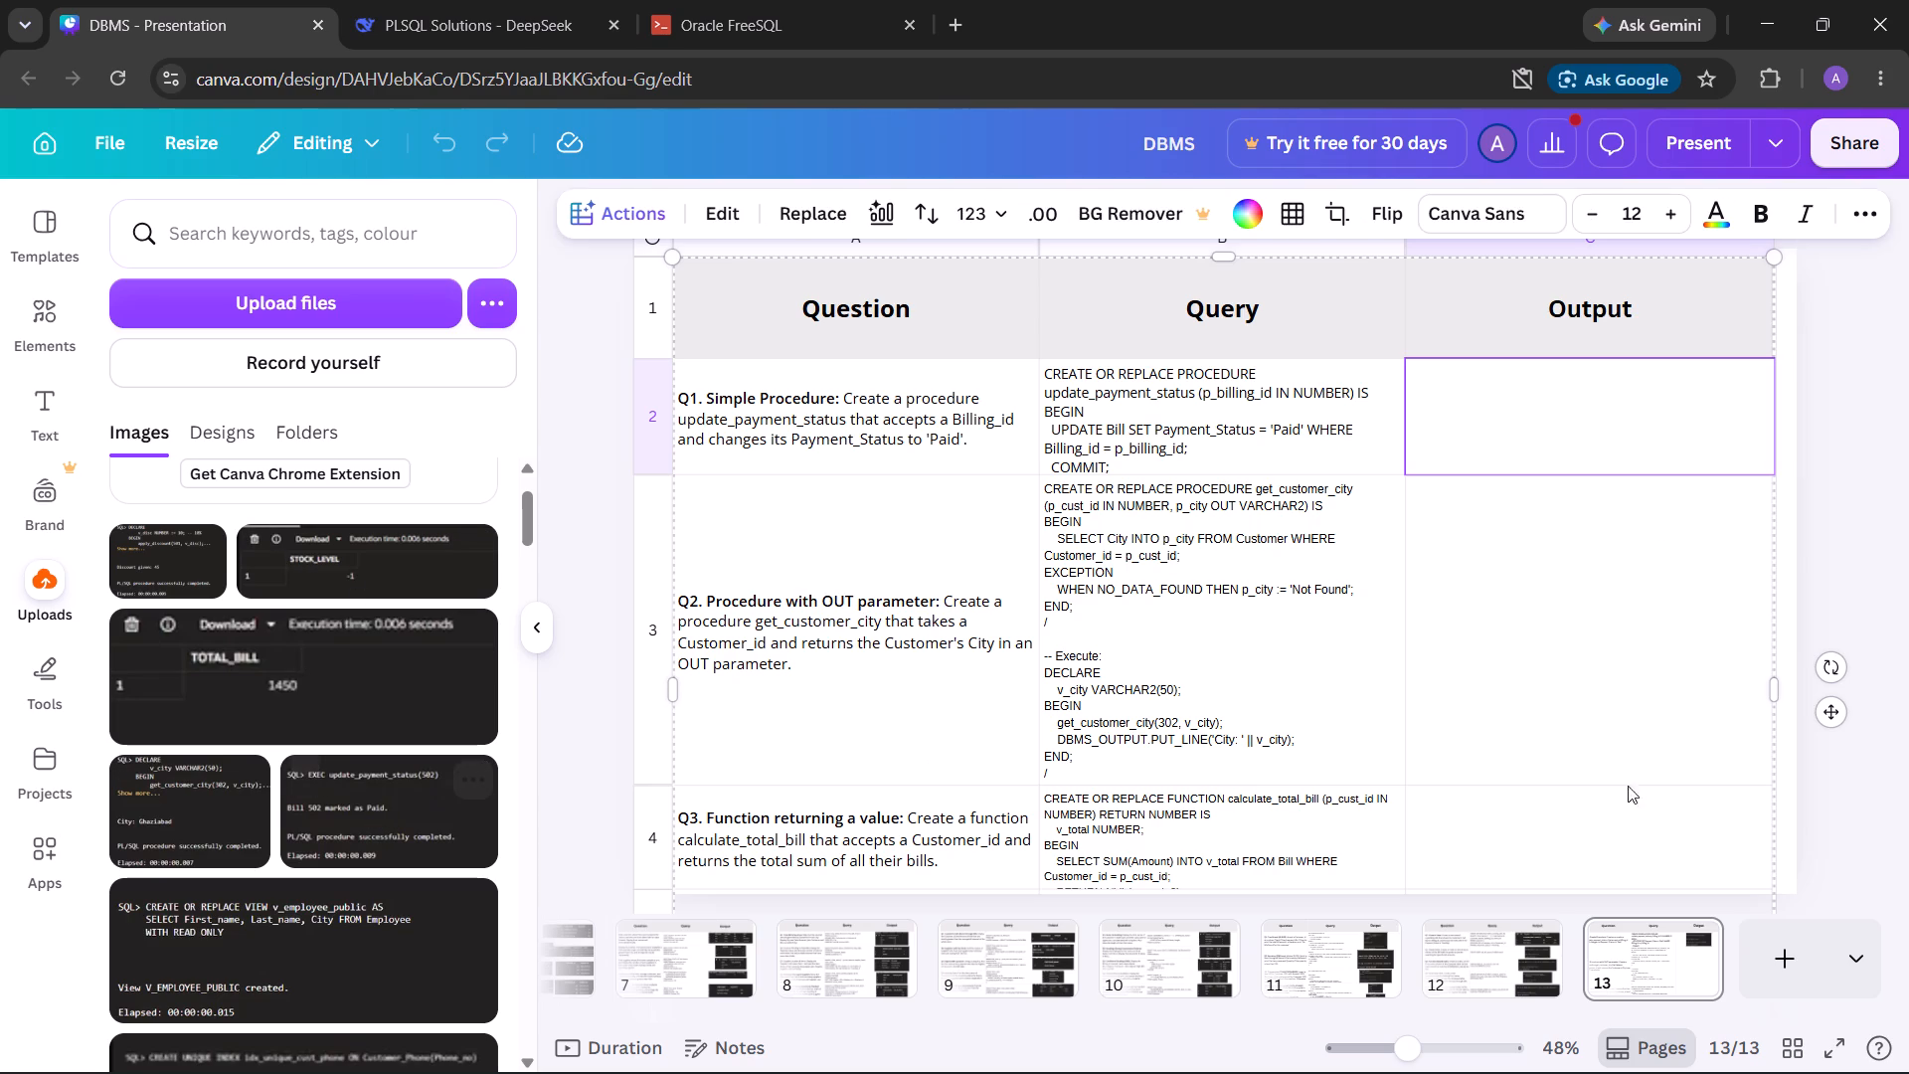
click(1680, 947)
click(1649, 958)
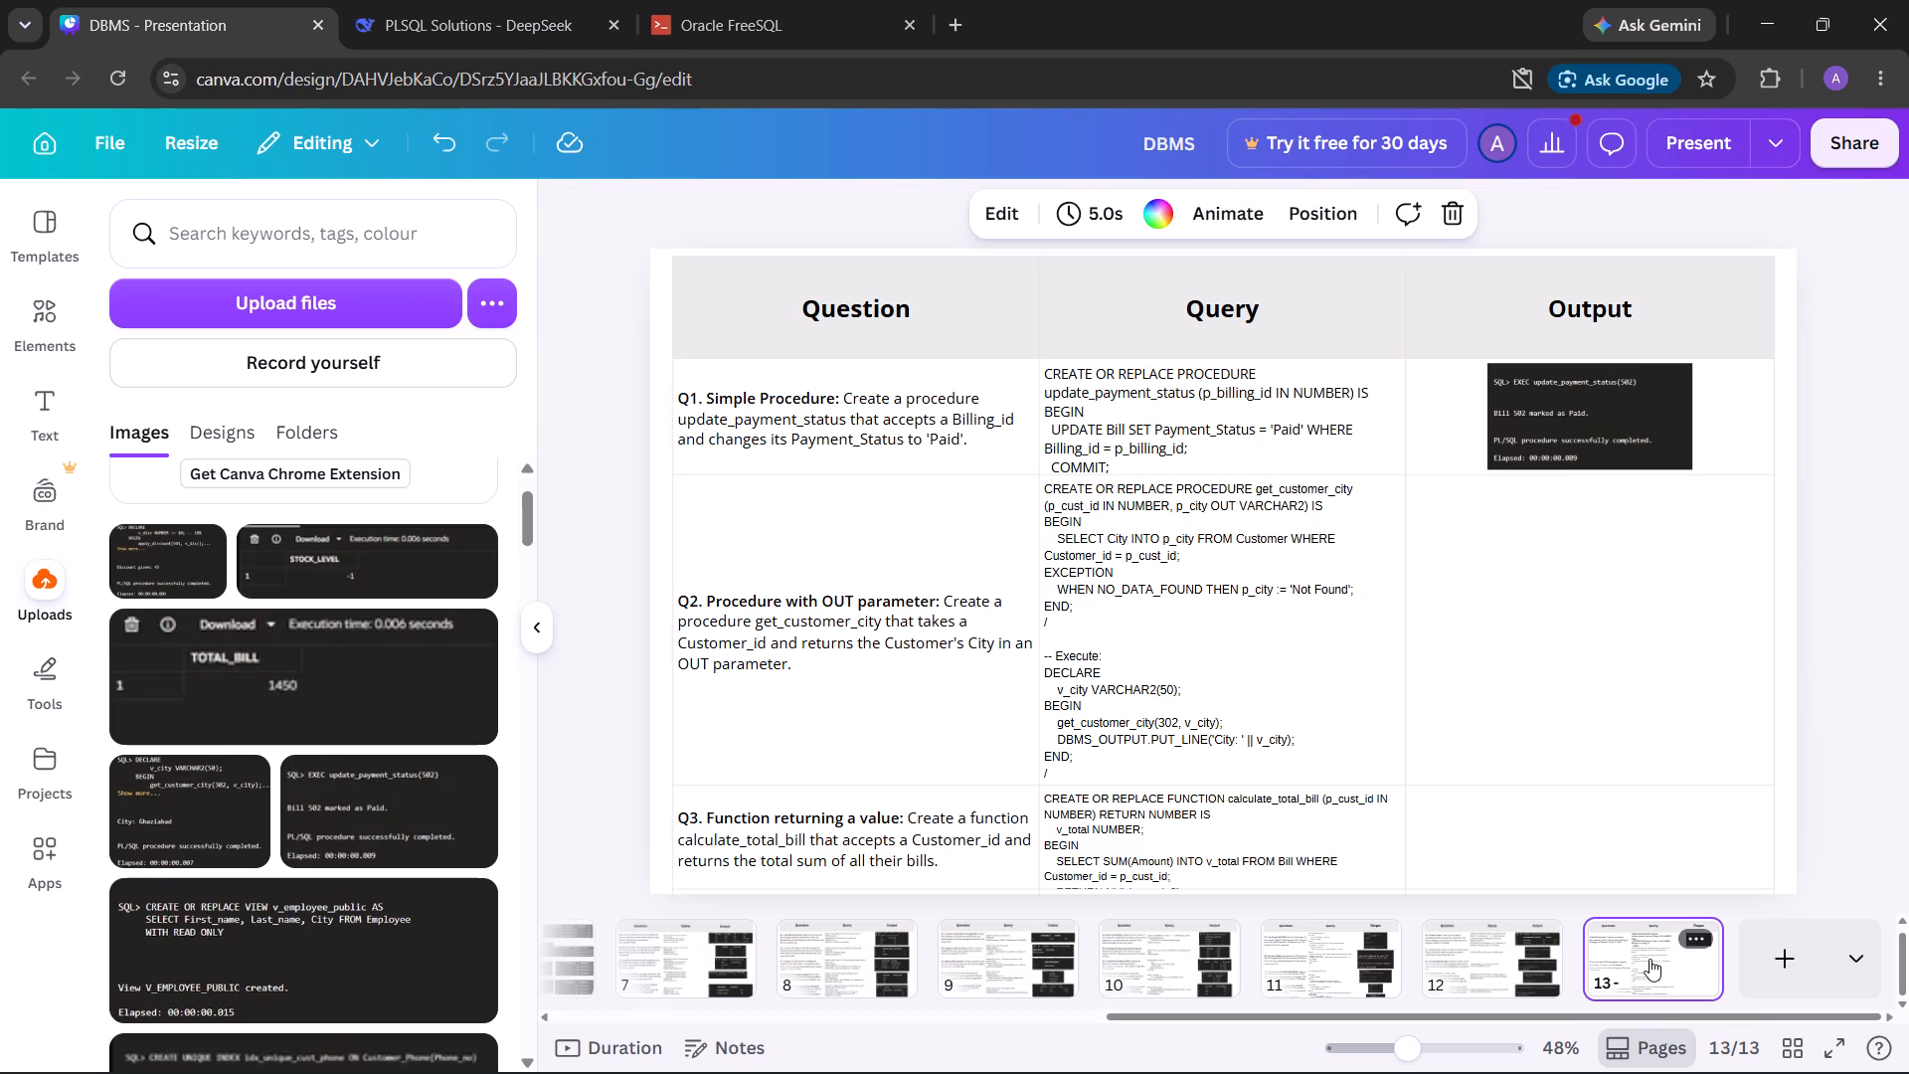
Place the uploaded get_customer_city screenshot in the Q2 Output cell.
double_click(1544, 552)
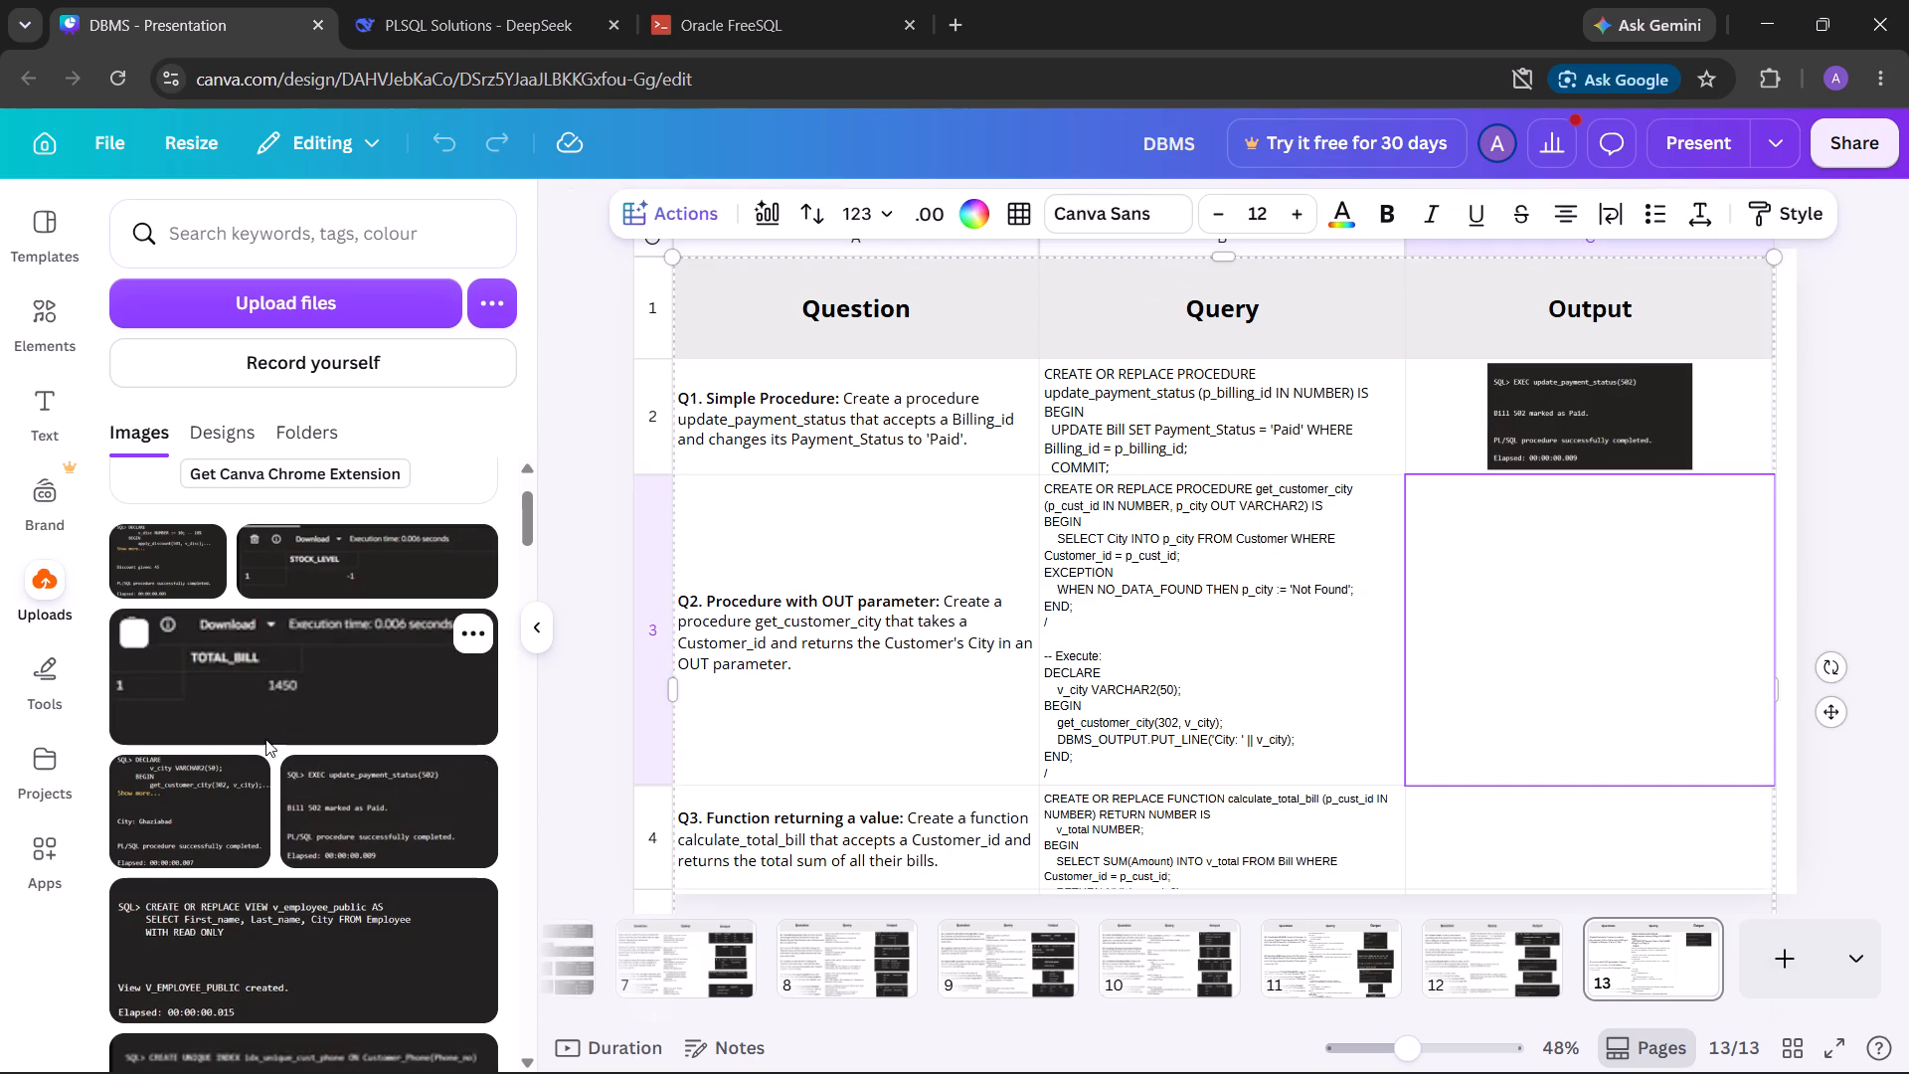
click(213, 796)
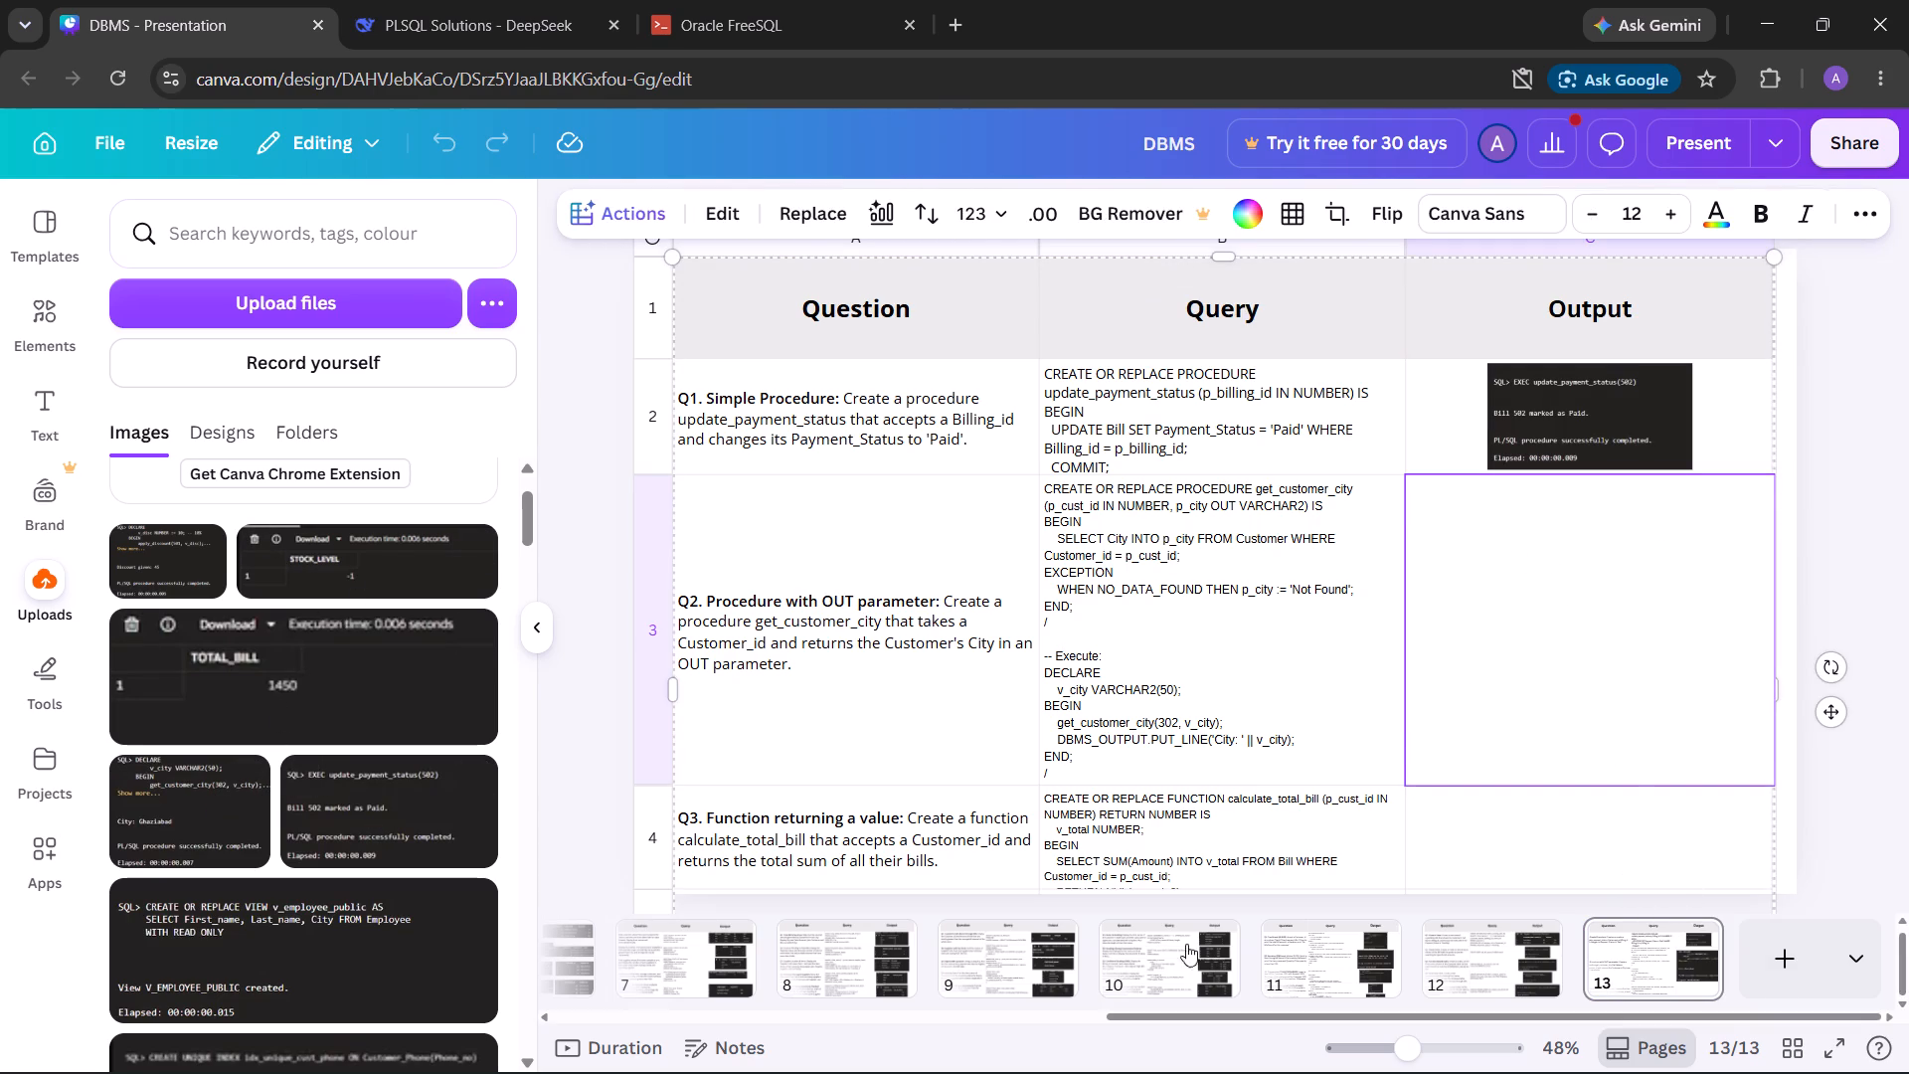
click(1700, 936)
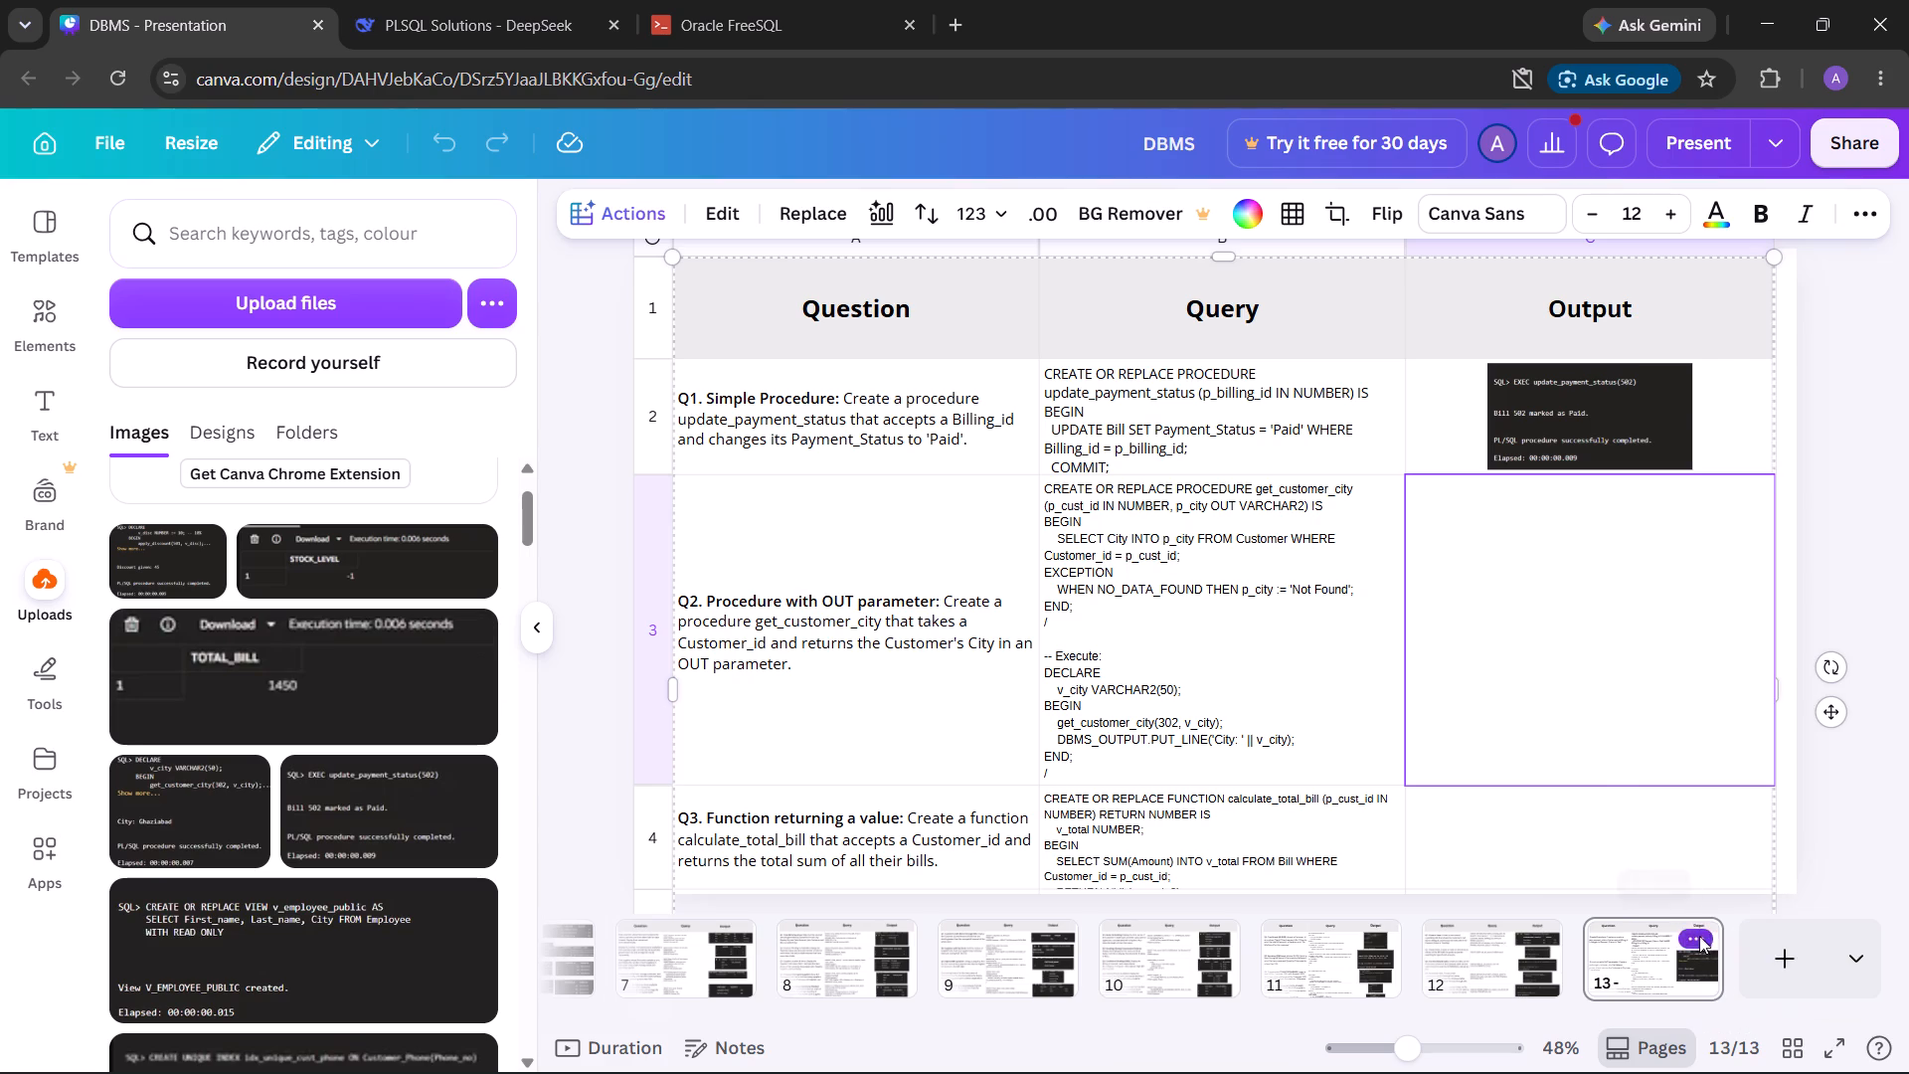
Place the uploaded TOTAL_BILL screenshot in the Q3 Output cell.
click(1435, 819)
click(1462, 822)
click(1464, 843)
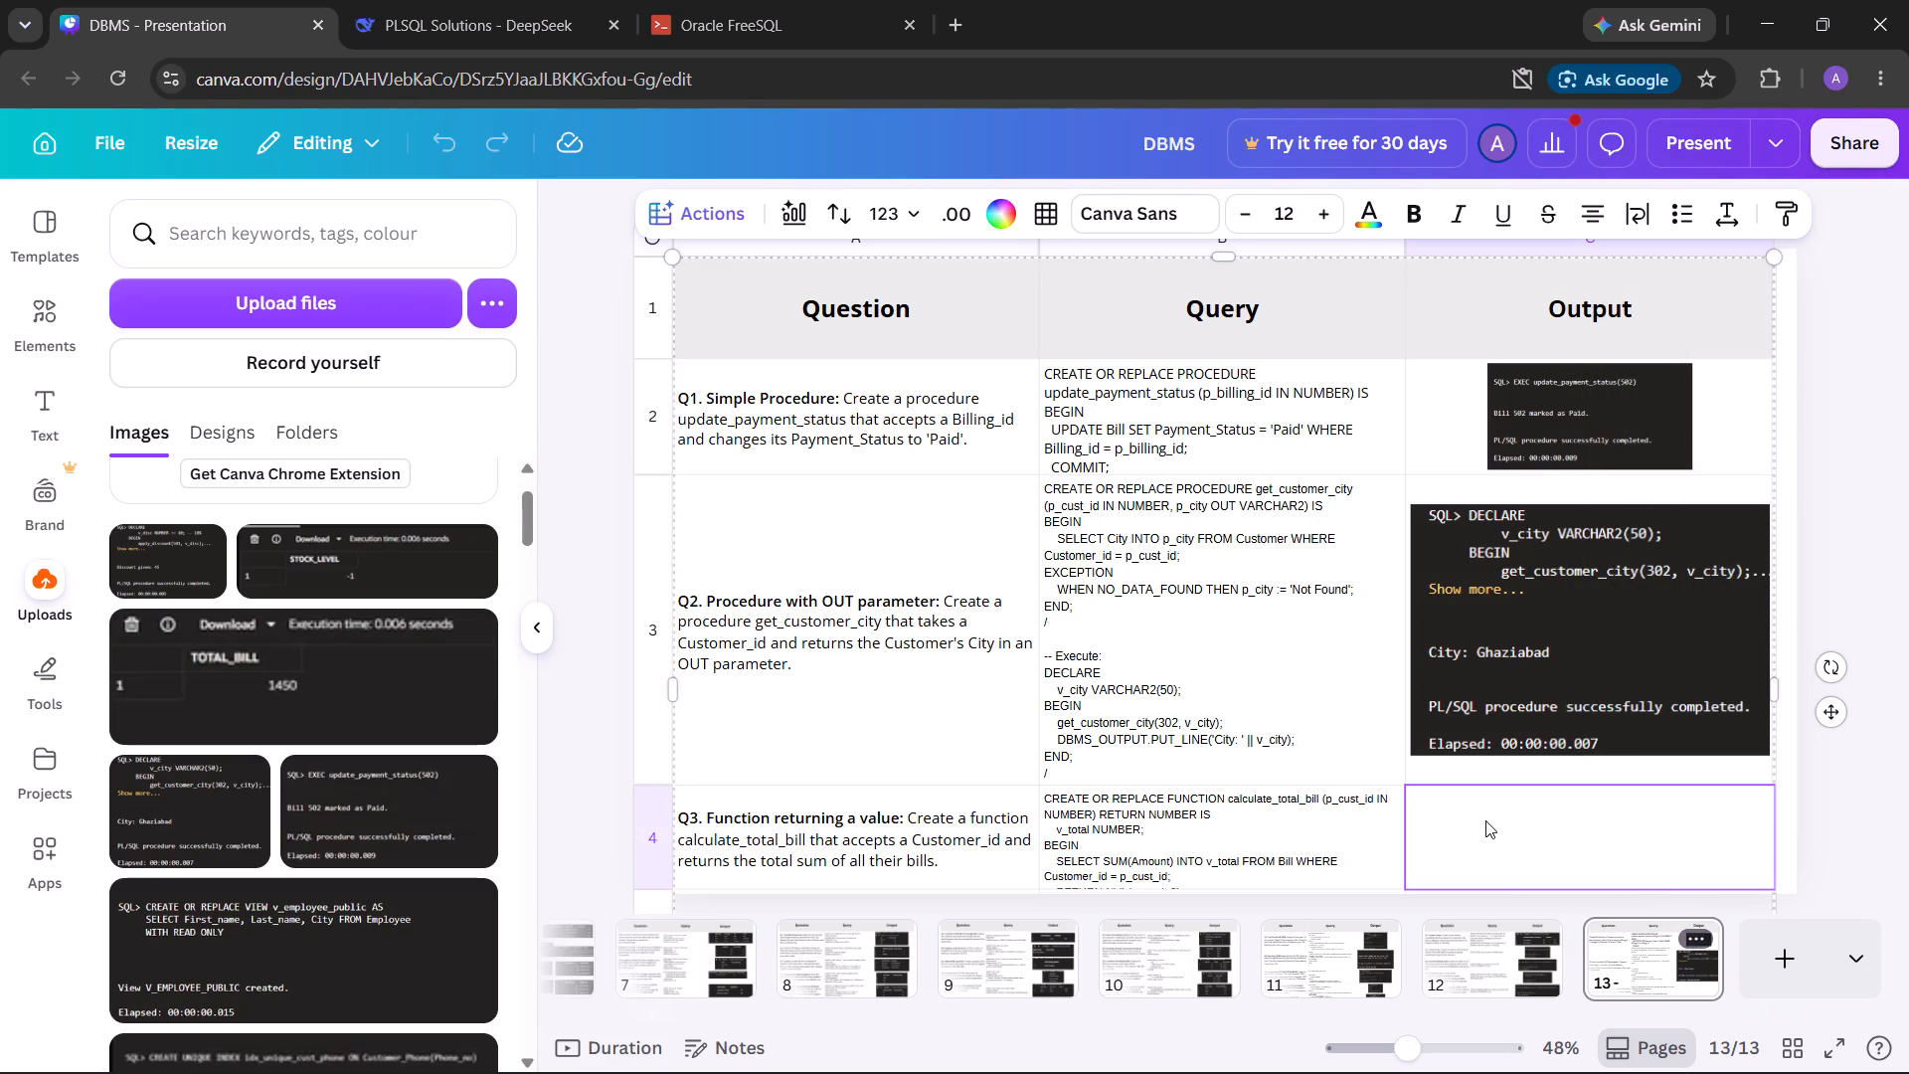
double_click(1461, 811)
triple_click(1544, 831)
click(1546, 828)
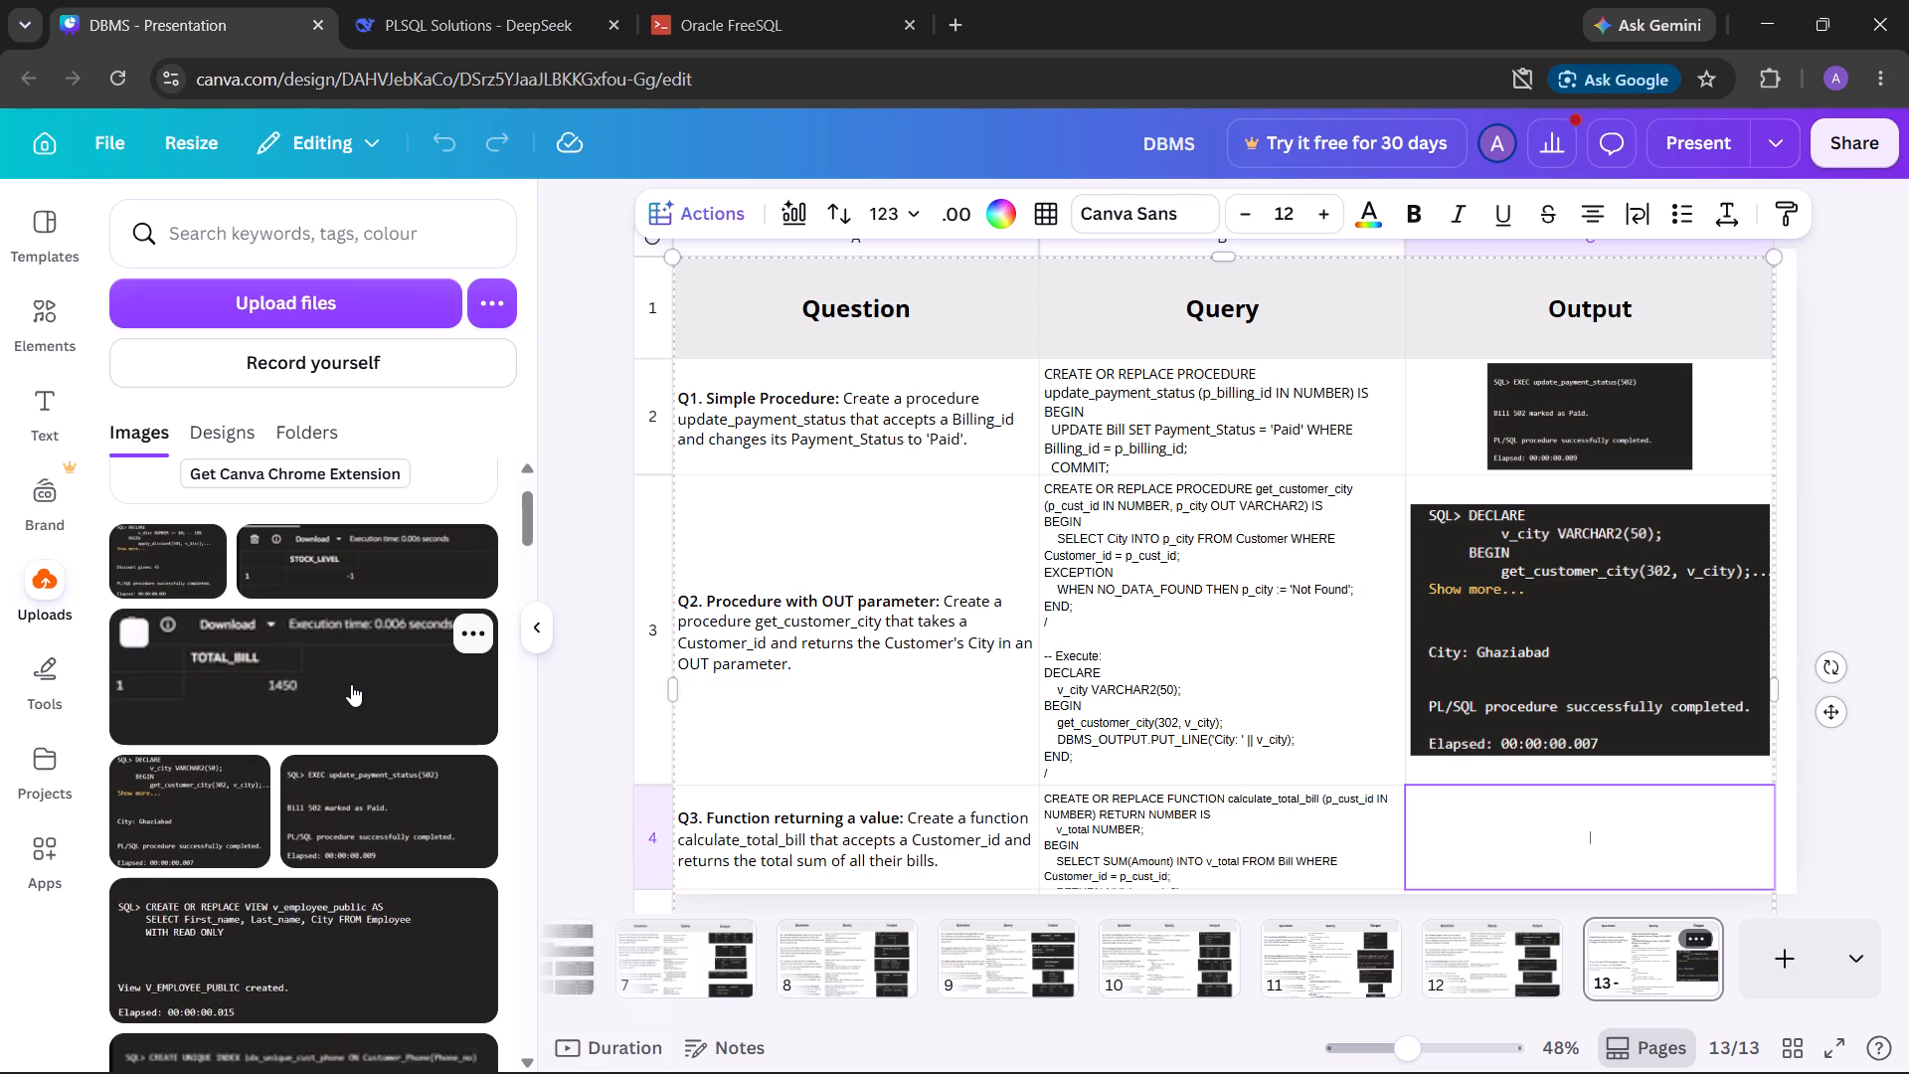
click(351, 681)
click(1668, 977)
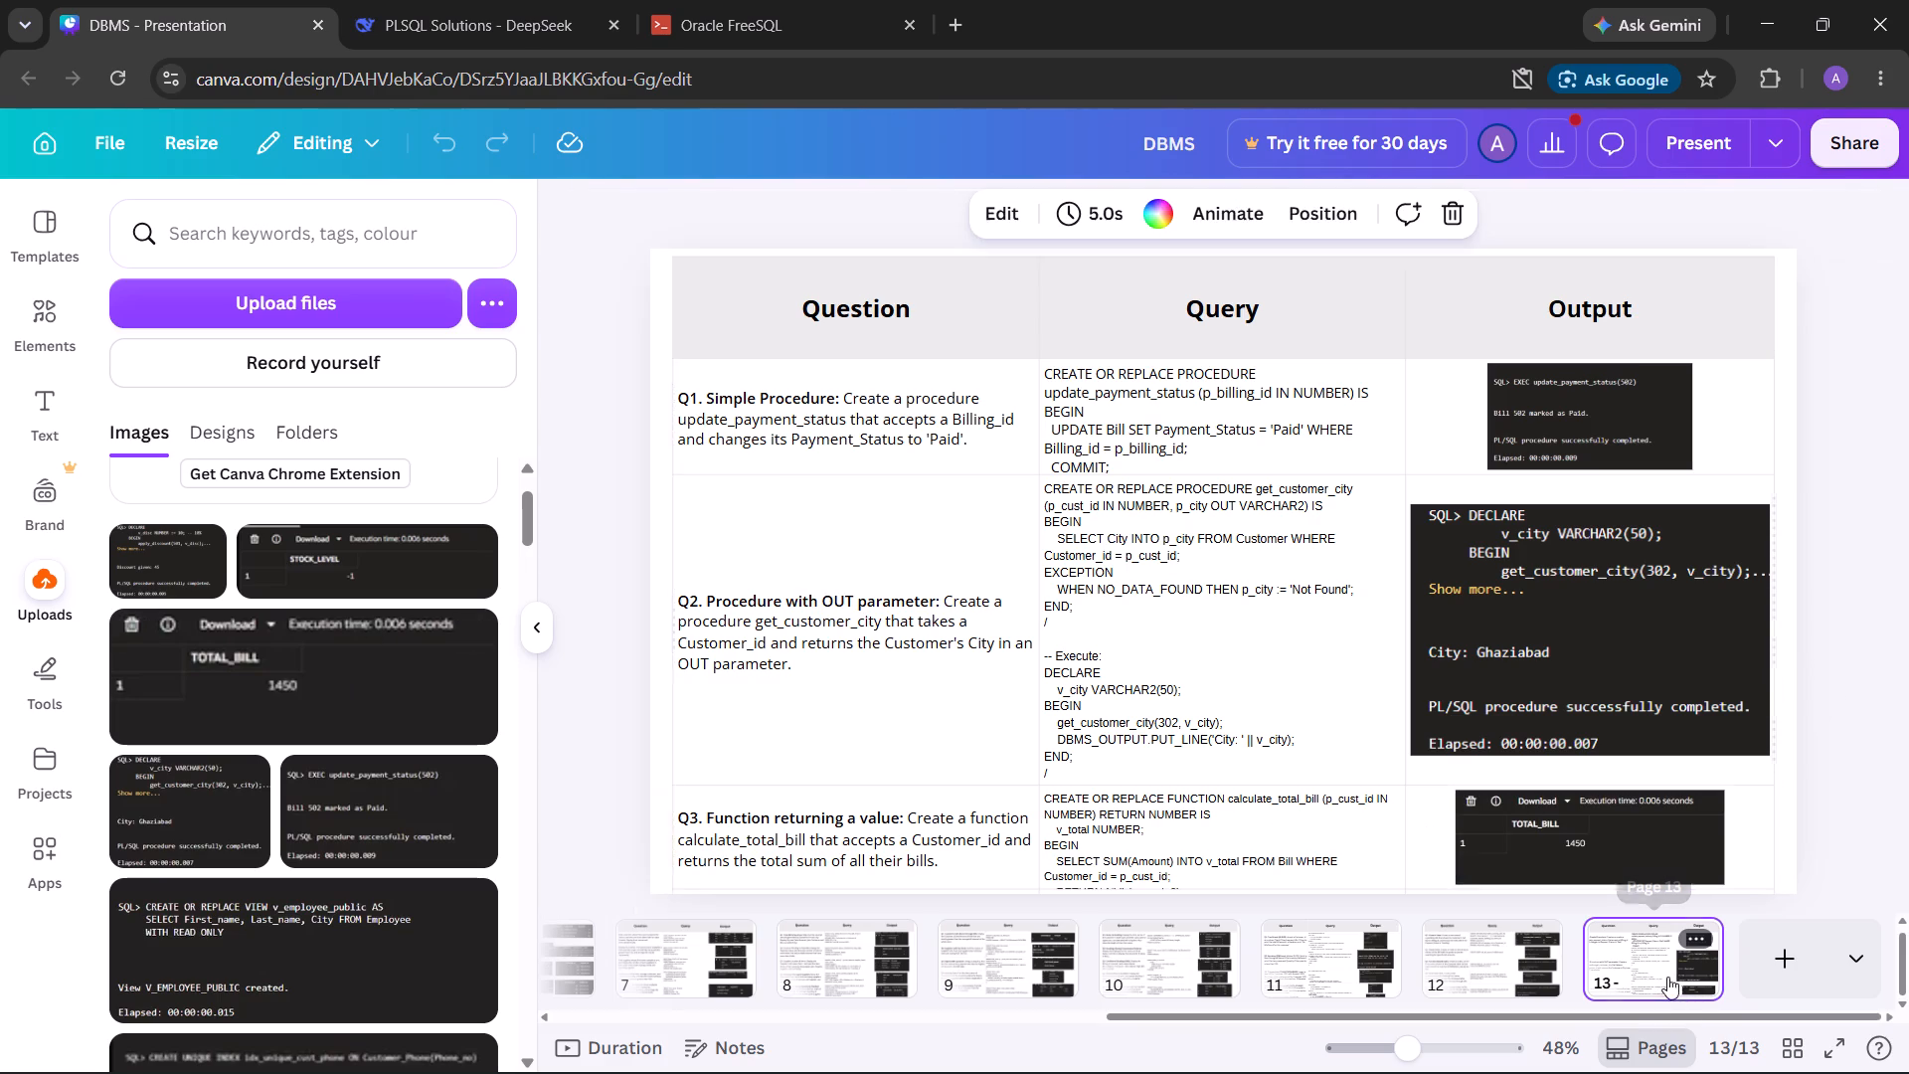
Expand page 13 to a whiteboard.
scroll(1646, 840, down, 3)
click(1700, 936)
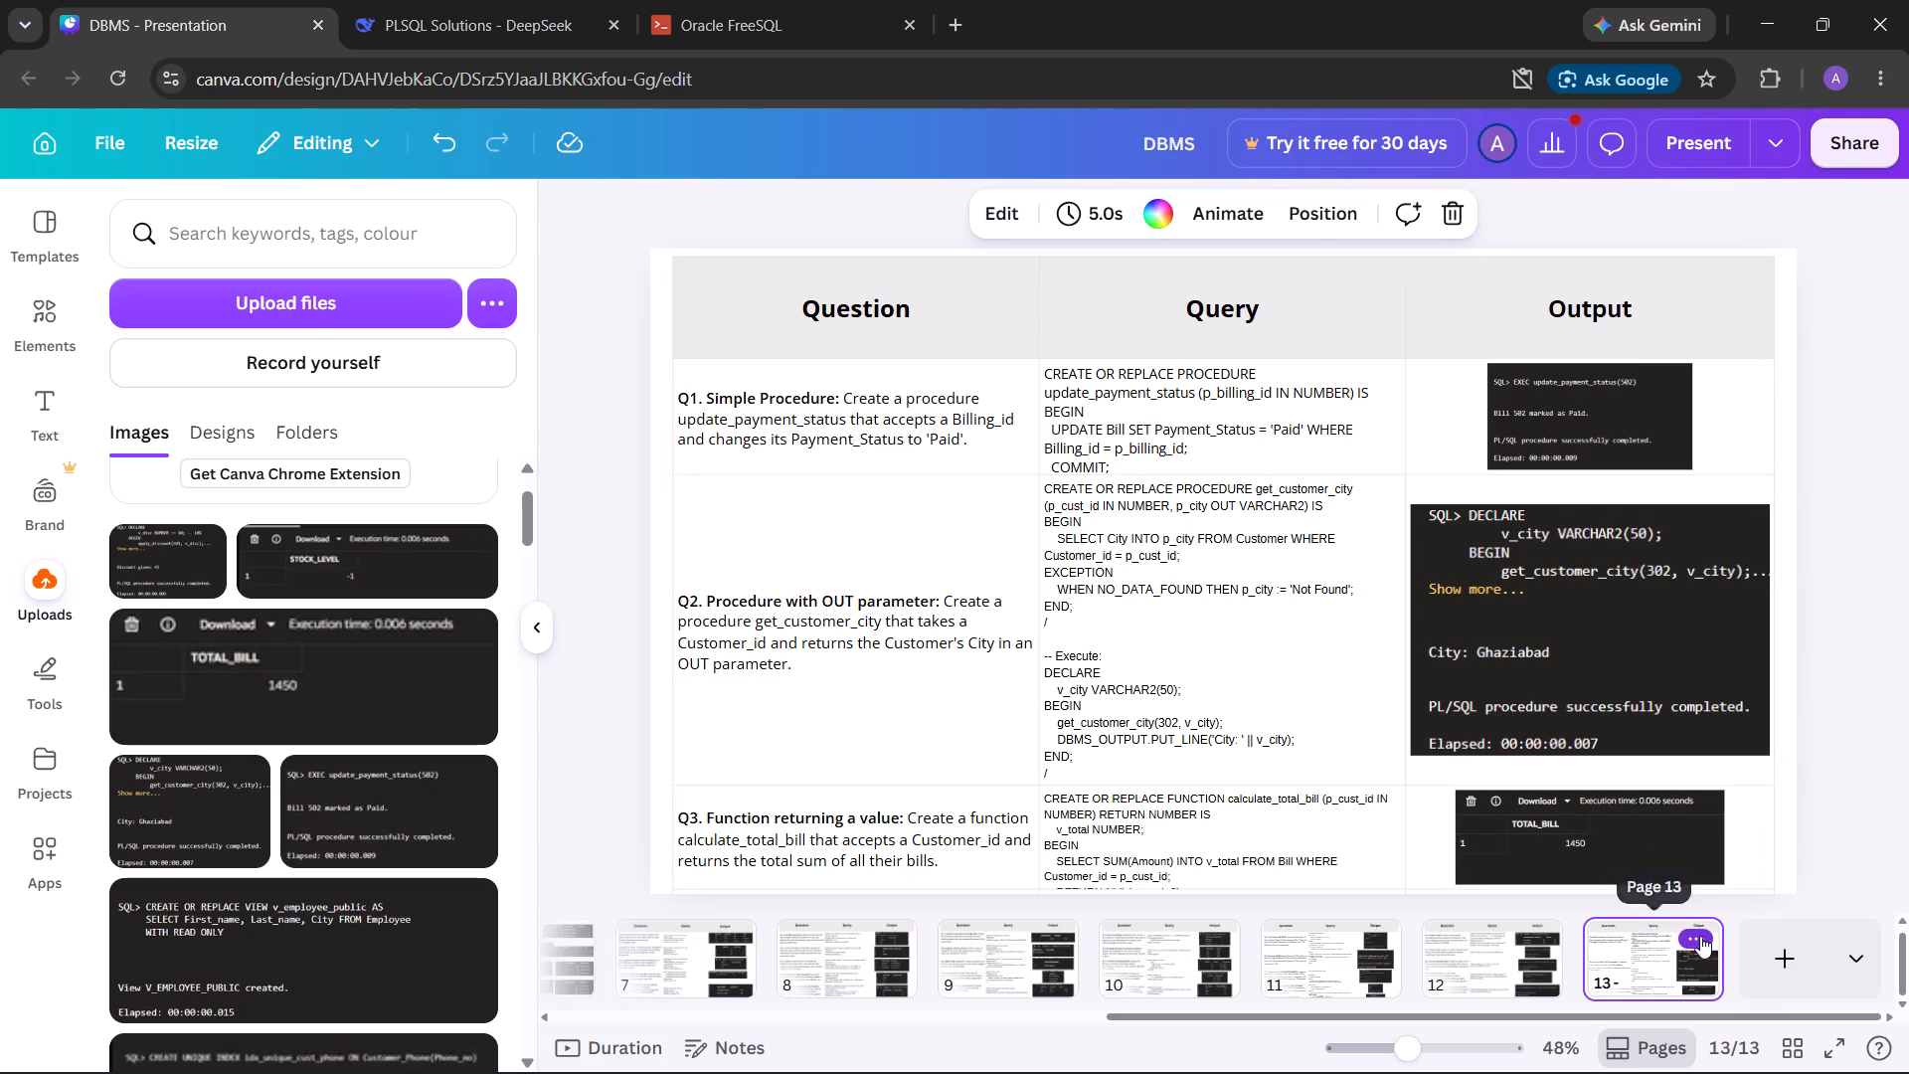
click(1701, 891)
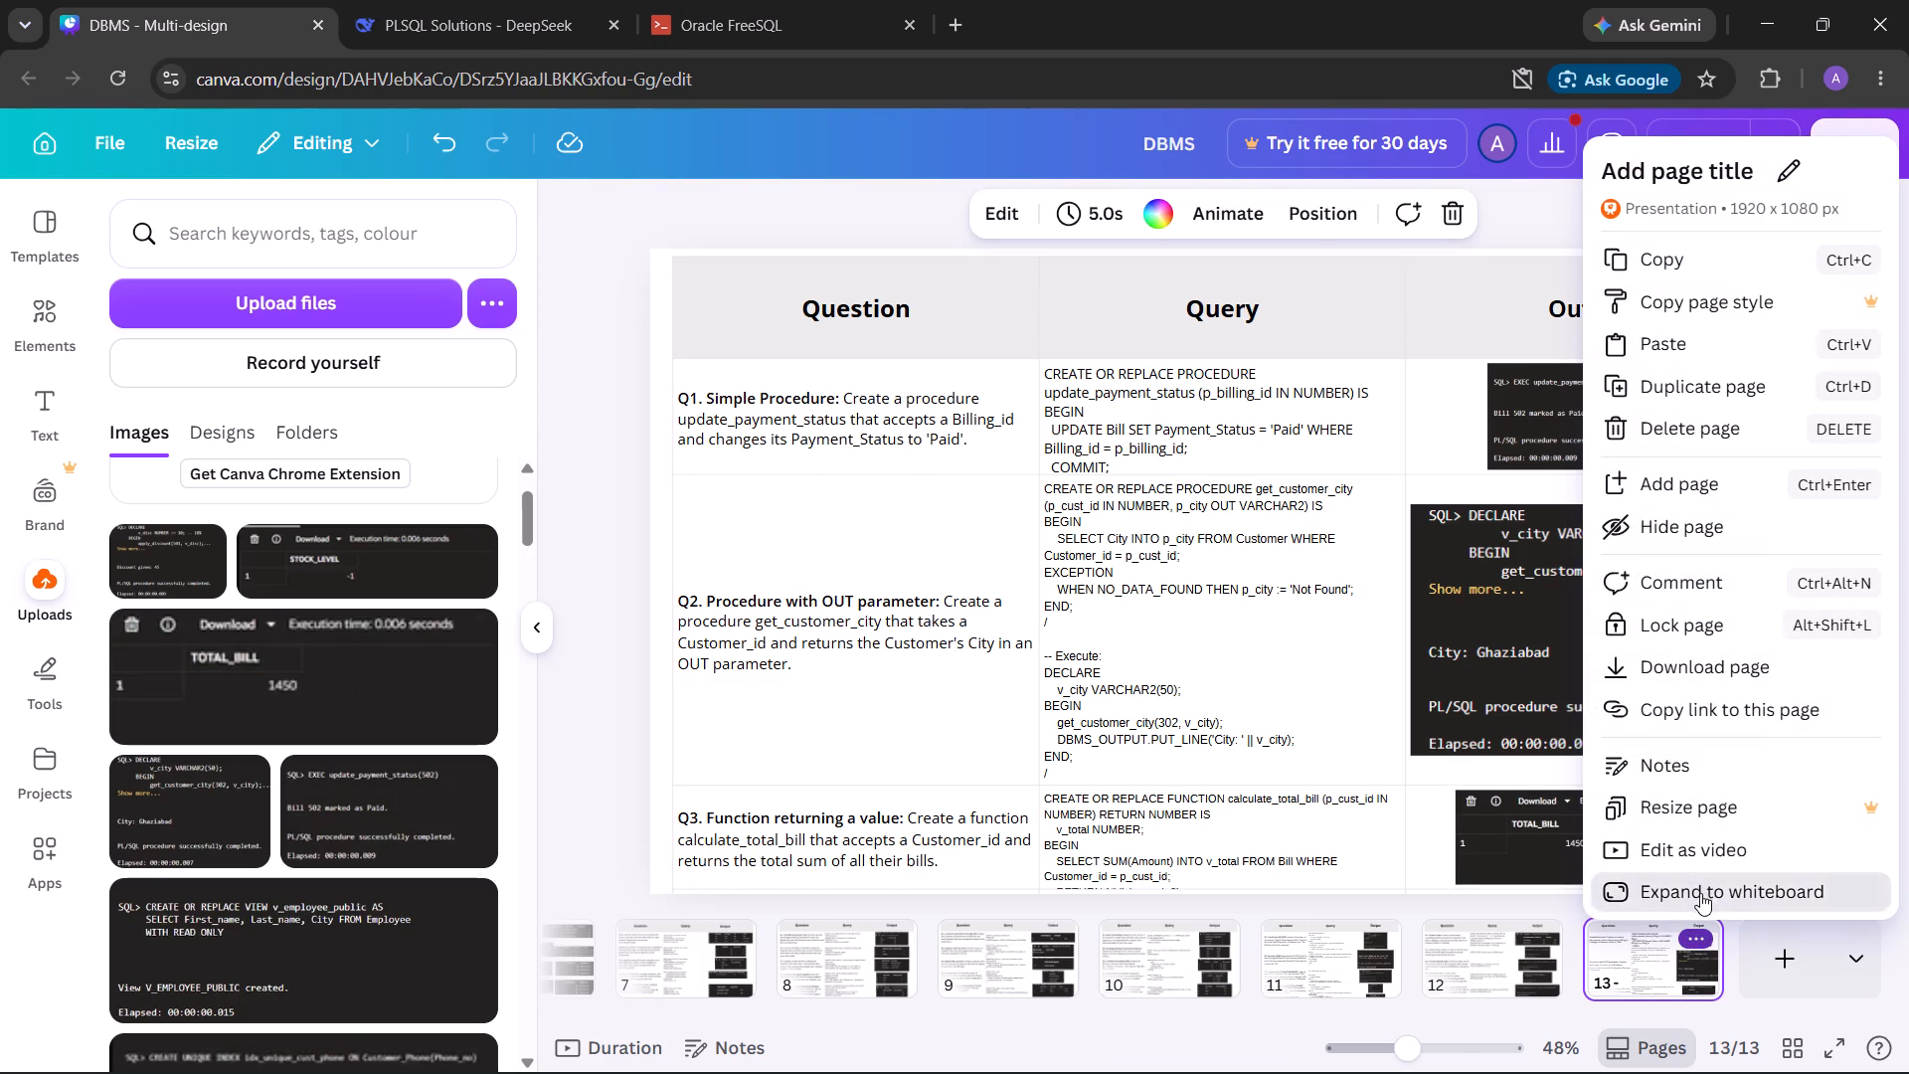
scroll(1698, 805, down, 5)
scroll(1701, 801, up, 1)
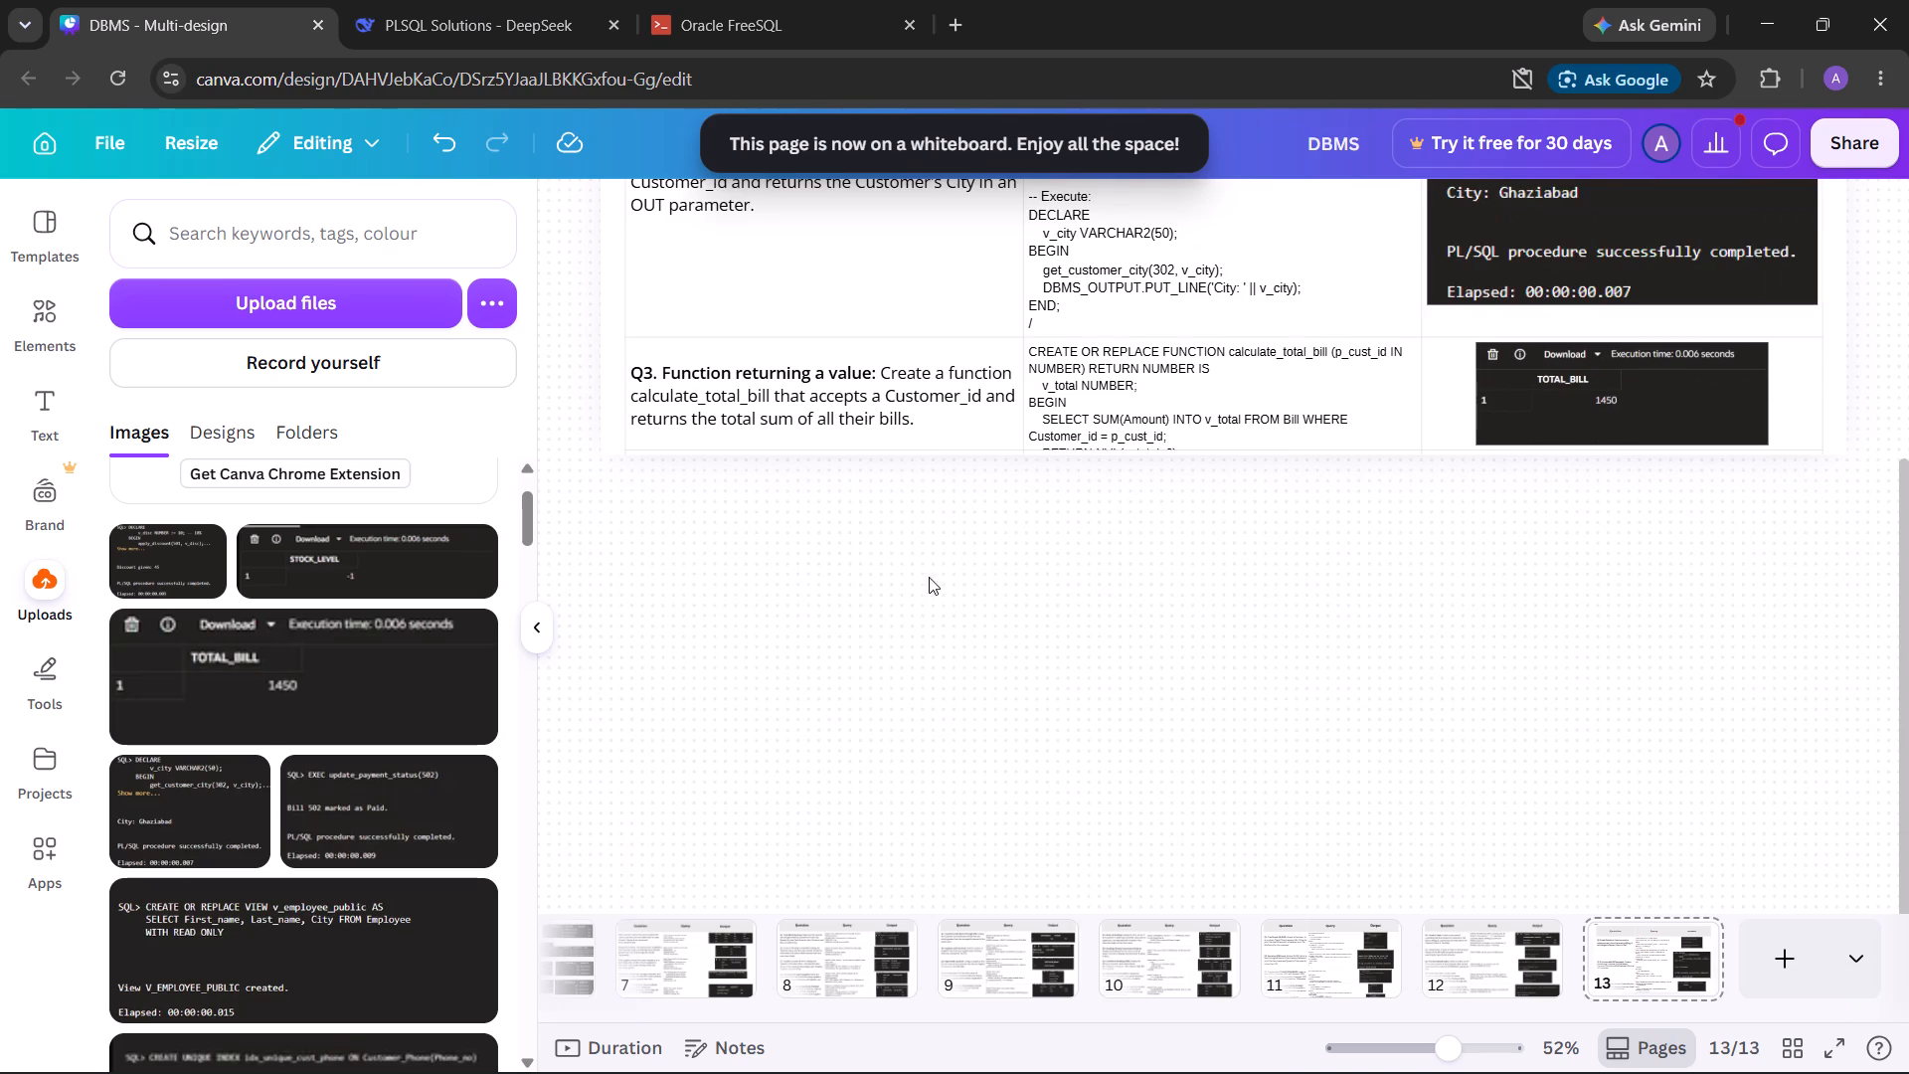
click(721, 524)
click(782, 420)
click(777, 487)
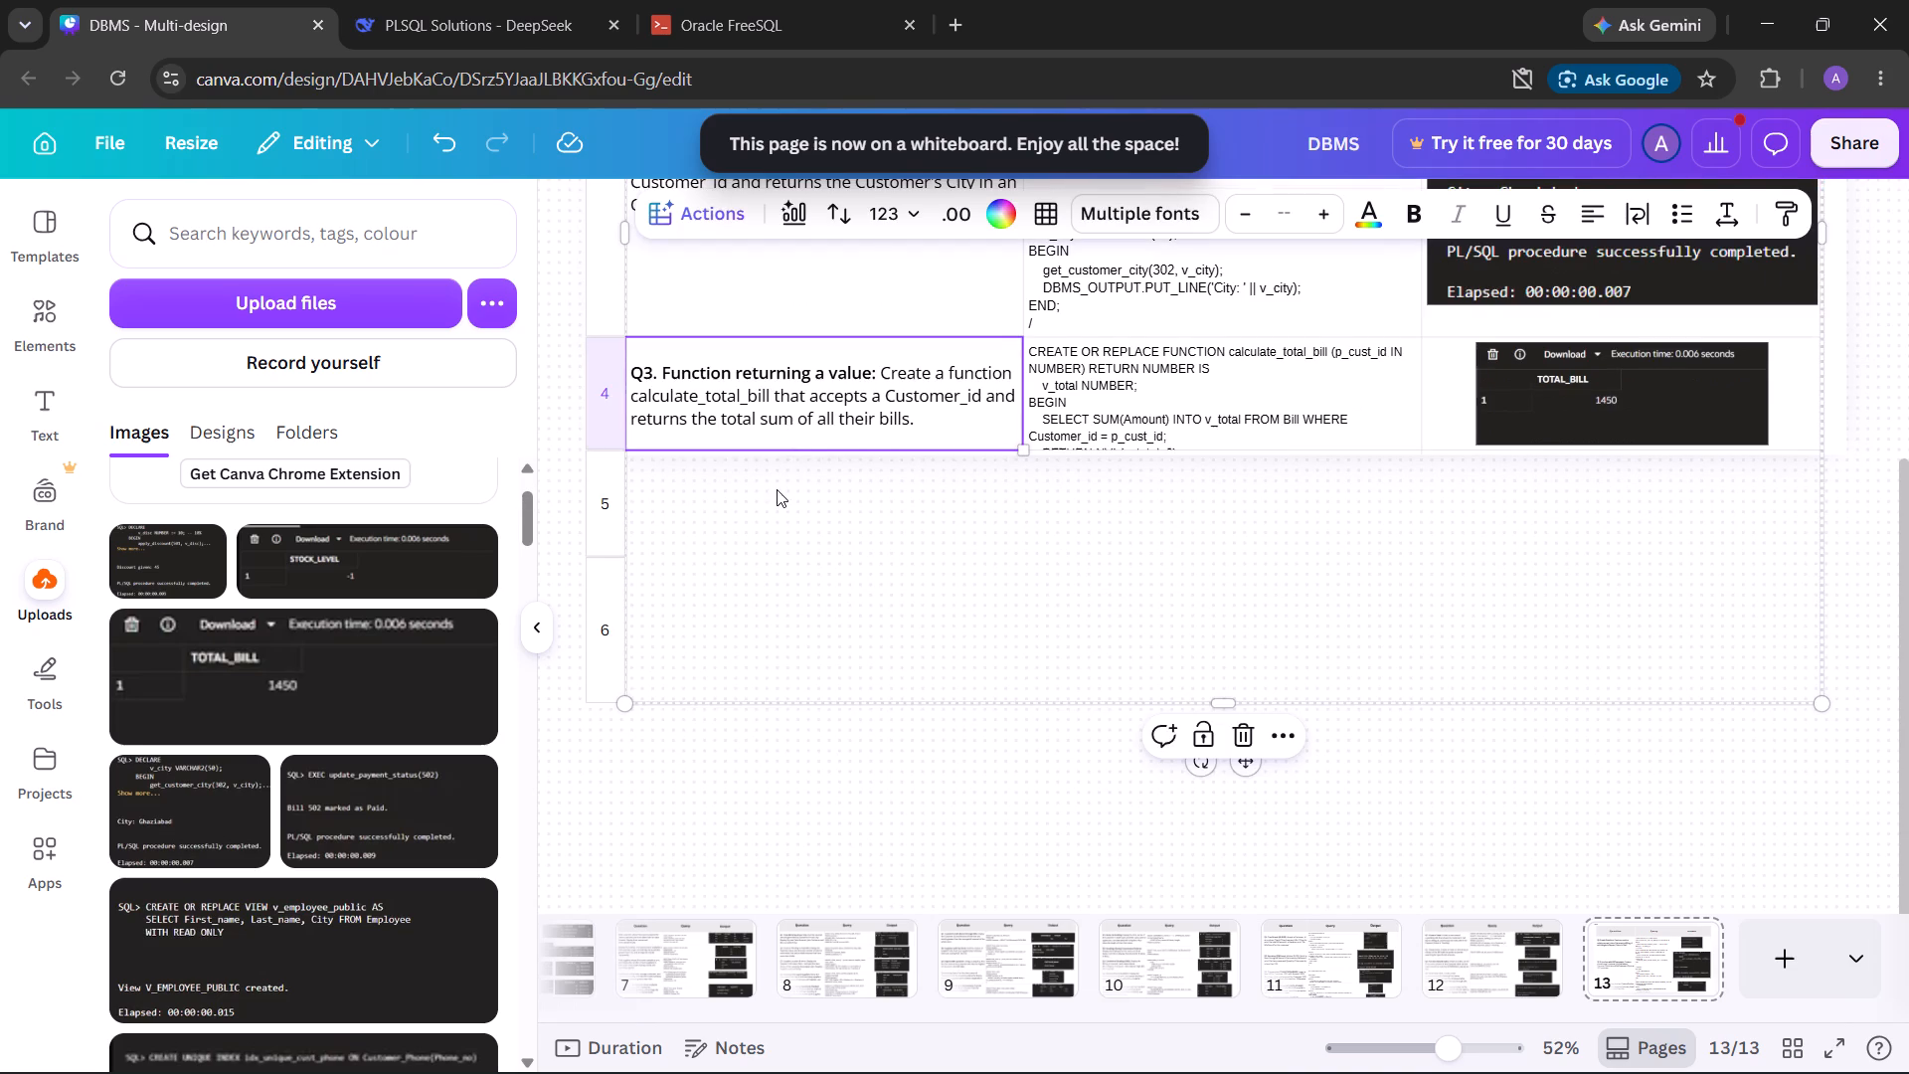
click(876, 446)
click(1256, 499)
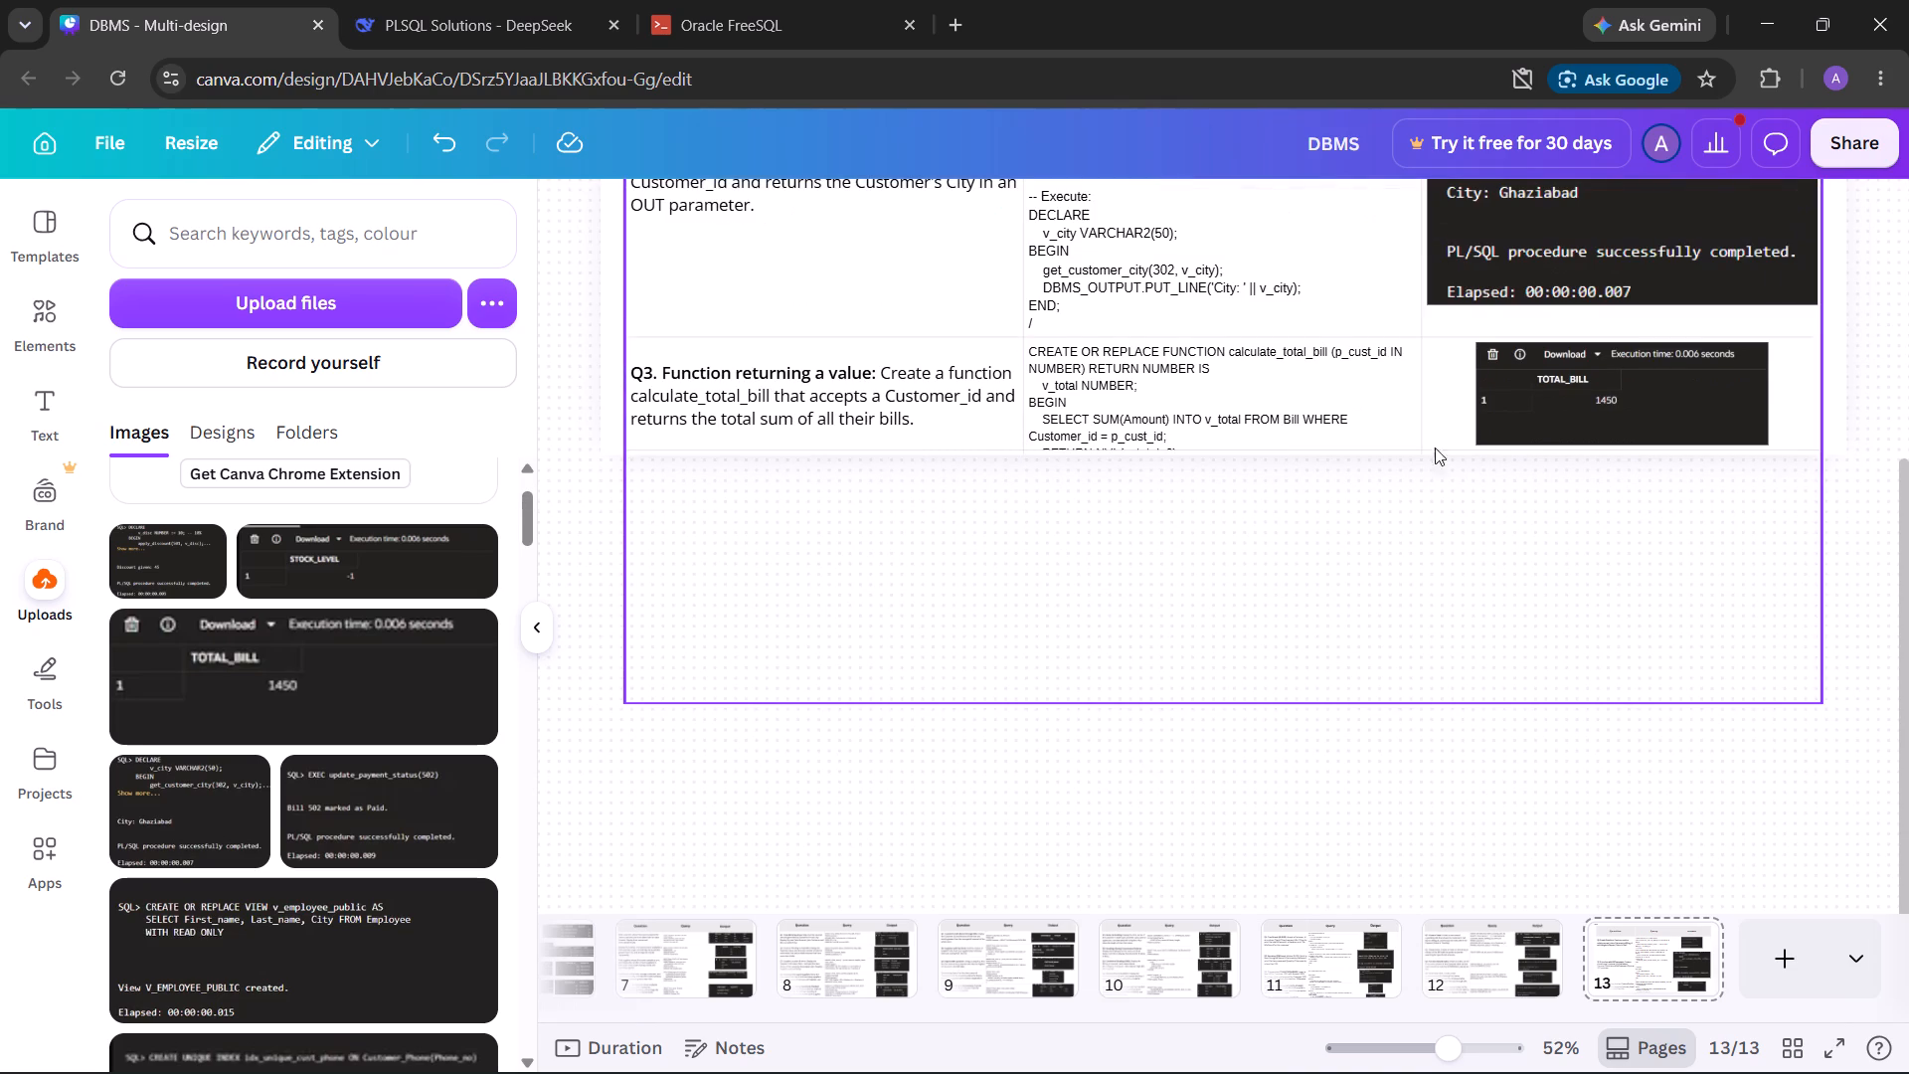
Delete all of the get_customer_city code from the Q2 Query cell, leaving the cell empty.
scroll(1128, 390, up, 3)
click(1236, 650)
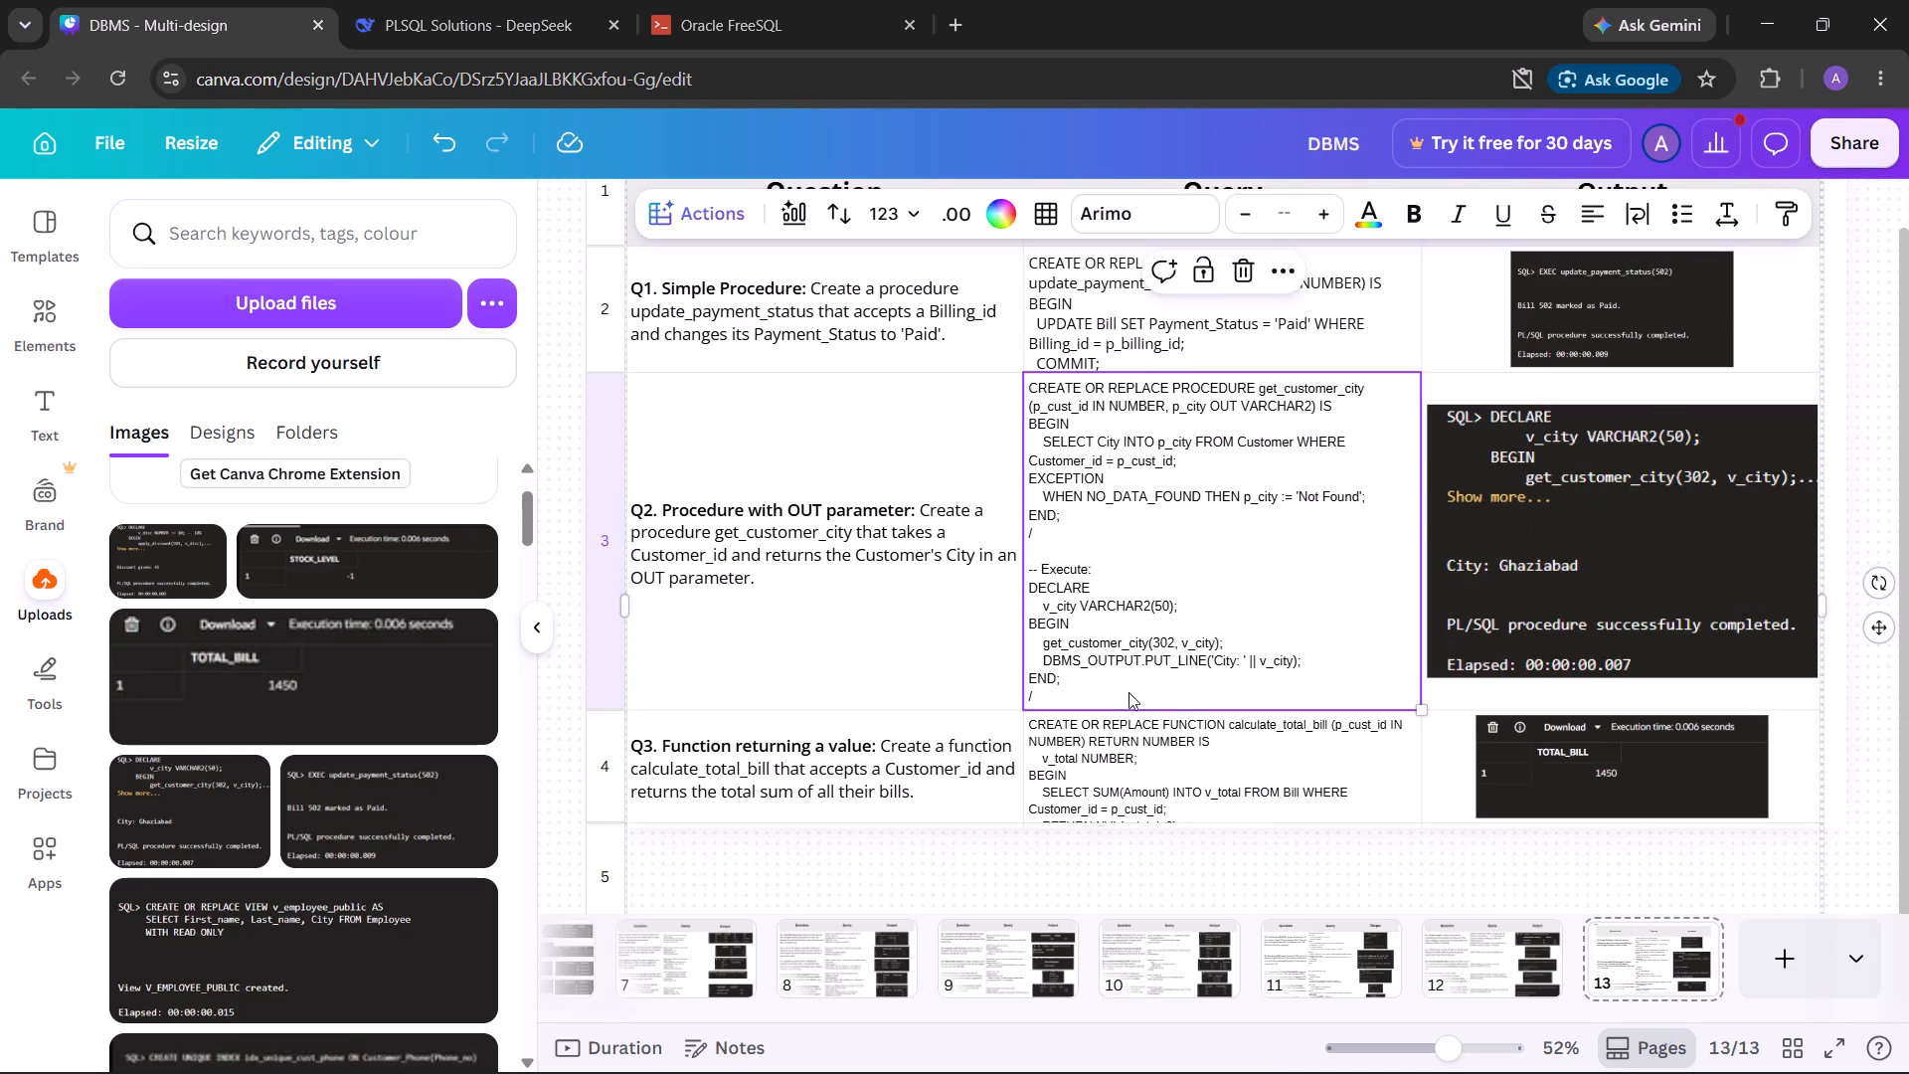
click(1127, 690)
drag(1116, 689, 1000, 375)
key(BackSpace)
key(BackSpace)
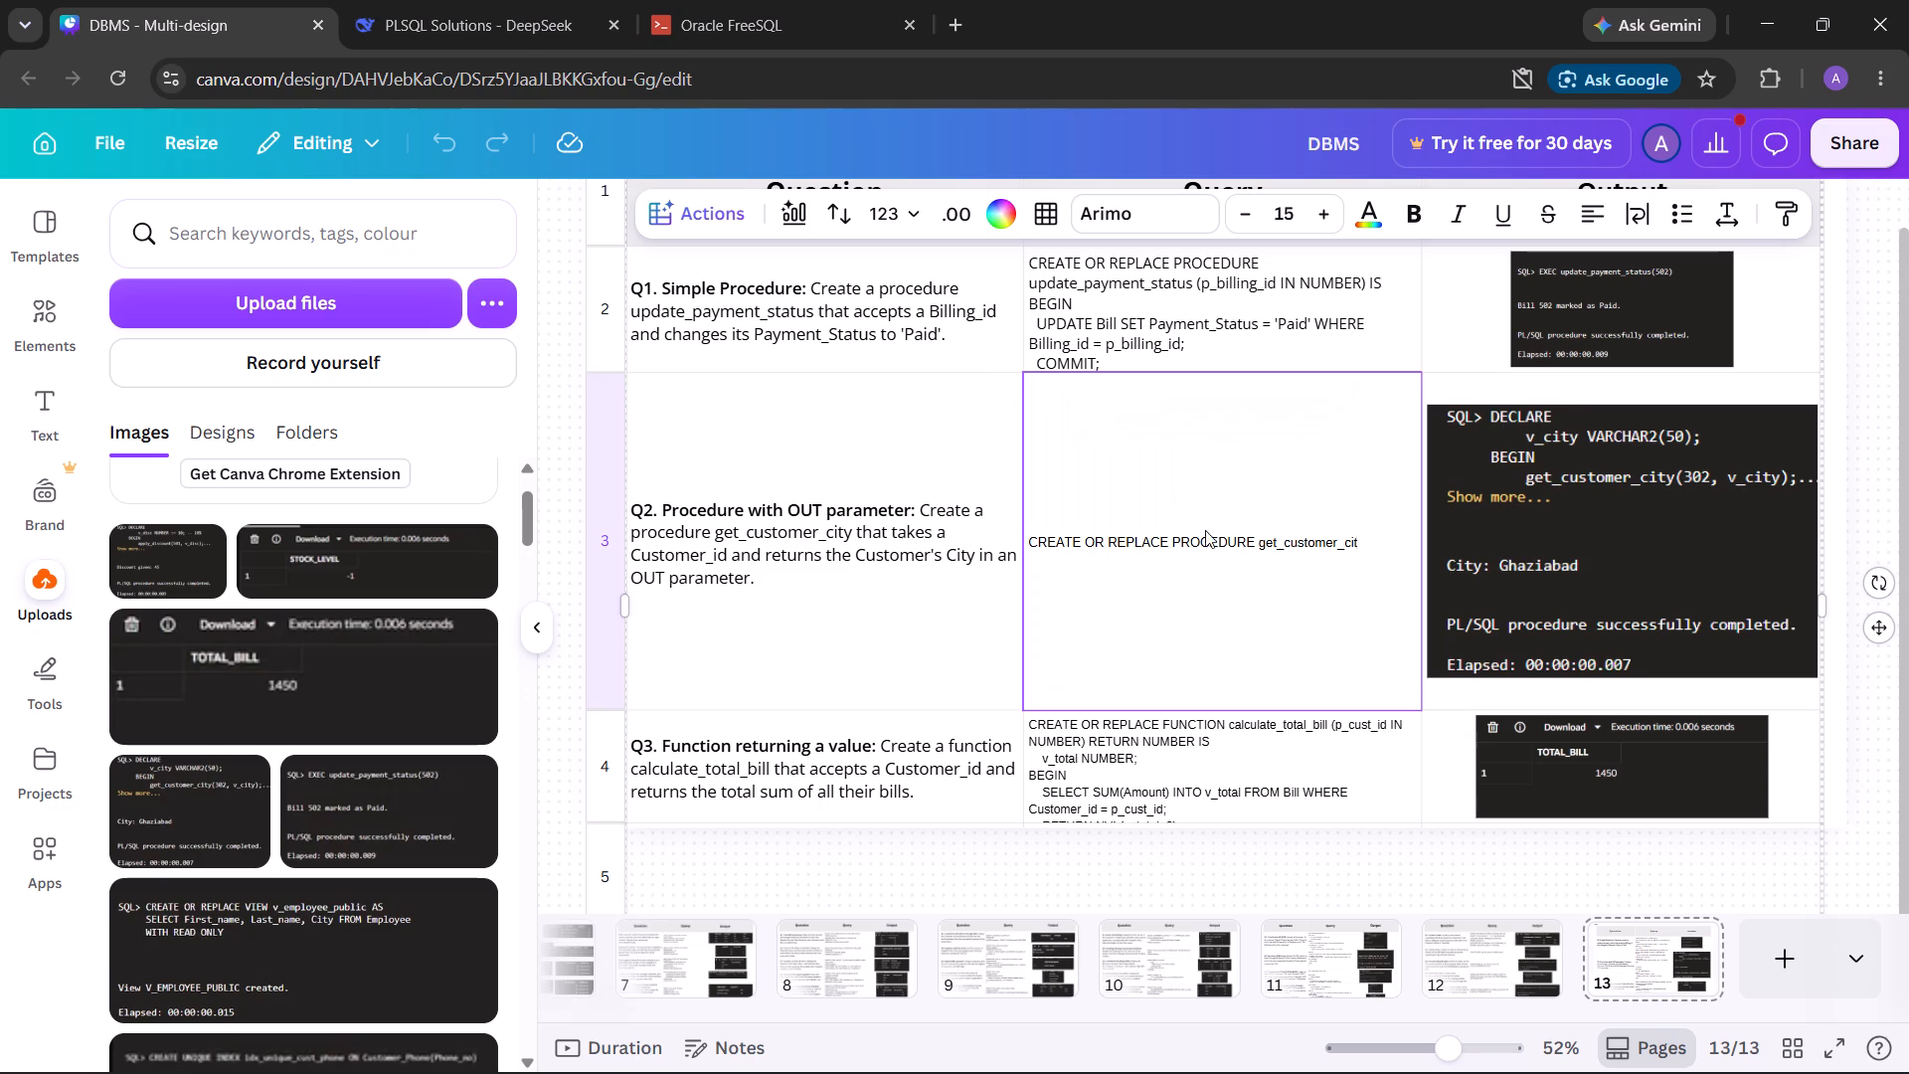
key(BackSpace)
key(BackSpace)
key(BackSpace)
key(BackSpace)
key(BackSpace)
key(BackSpace)
key(BackSpace)
key(BackSpace)
key(BackSpace)
key(BackSpace)
key(BackSpace)
key(BackSpace)
key(BackSpace)
key(BackSpace)
key(BackSpace)
key(BackSpace)
key(BackSpace)
key(BackSpace)
key(BackSpace)
key(BackSpace)
click(852, 417)
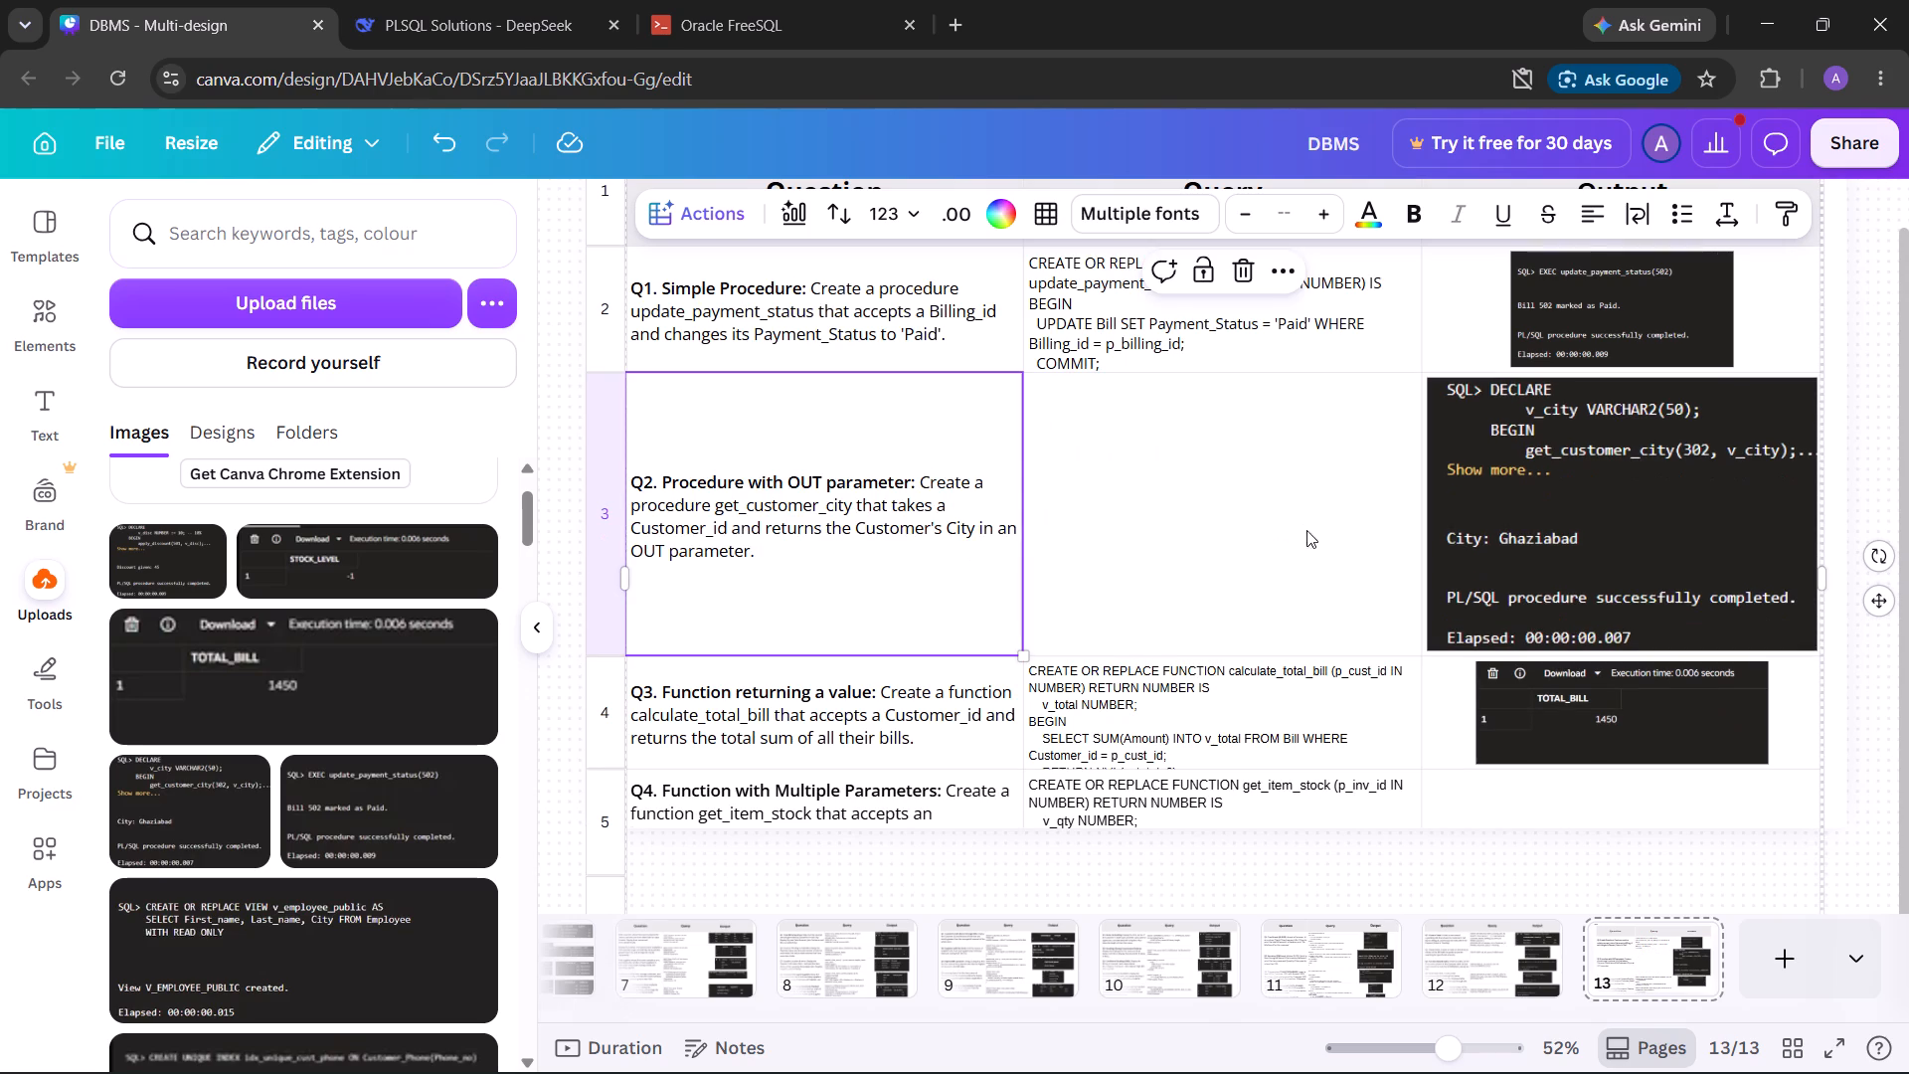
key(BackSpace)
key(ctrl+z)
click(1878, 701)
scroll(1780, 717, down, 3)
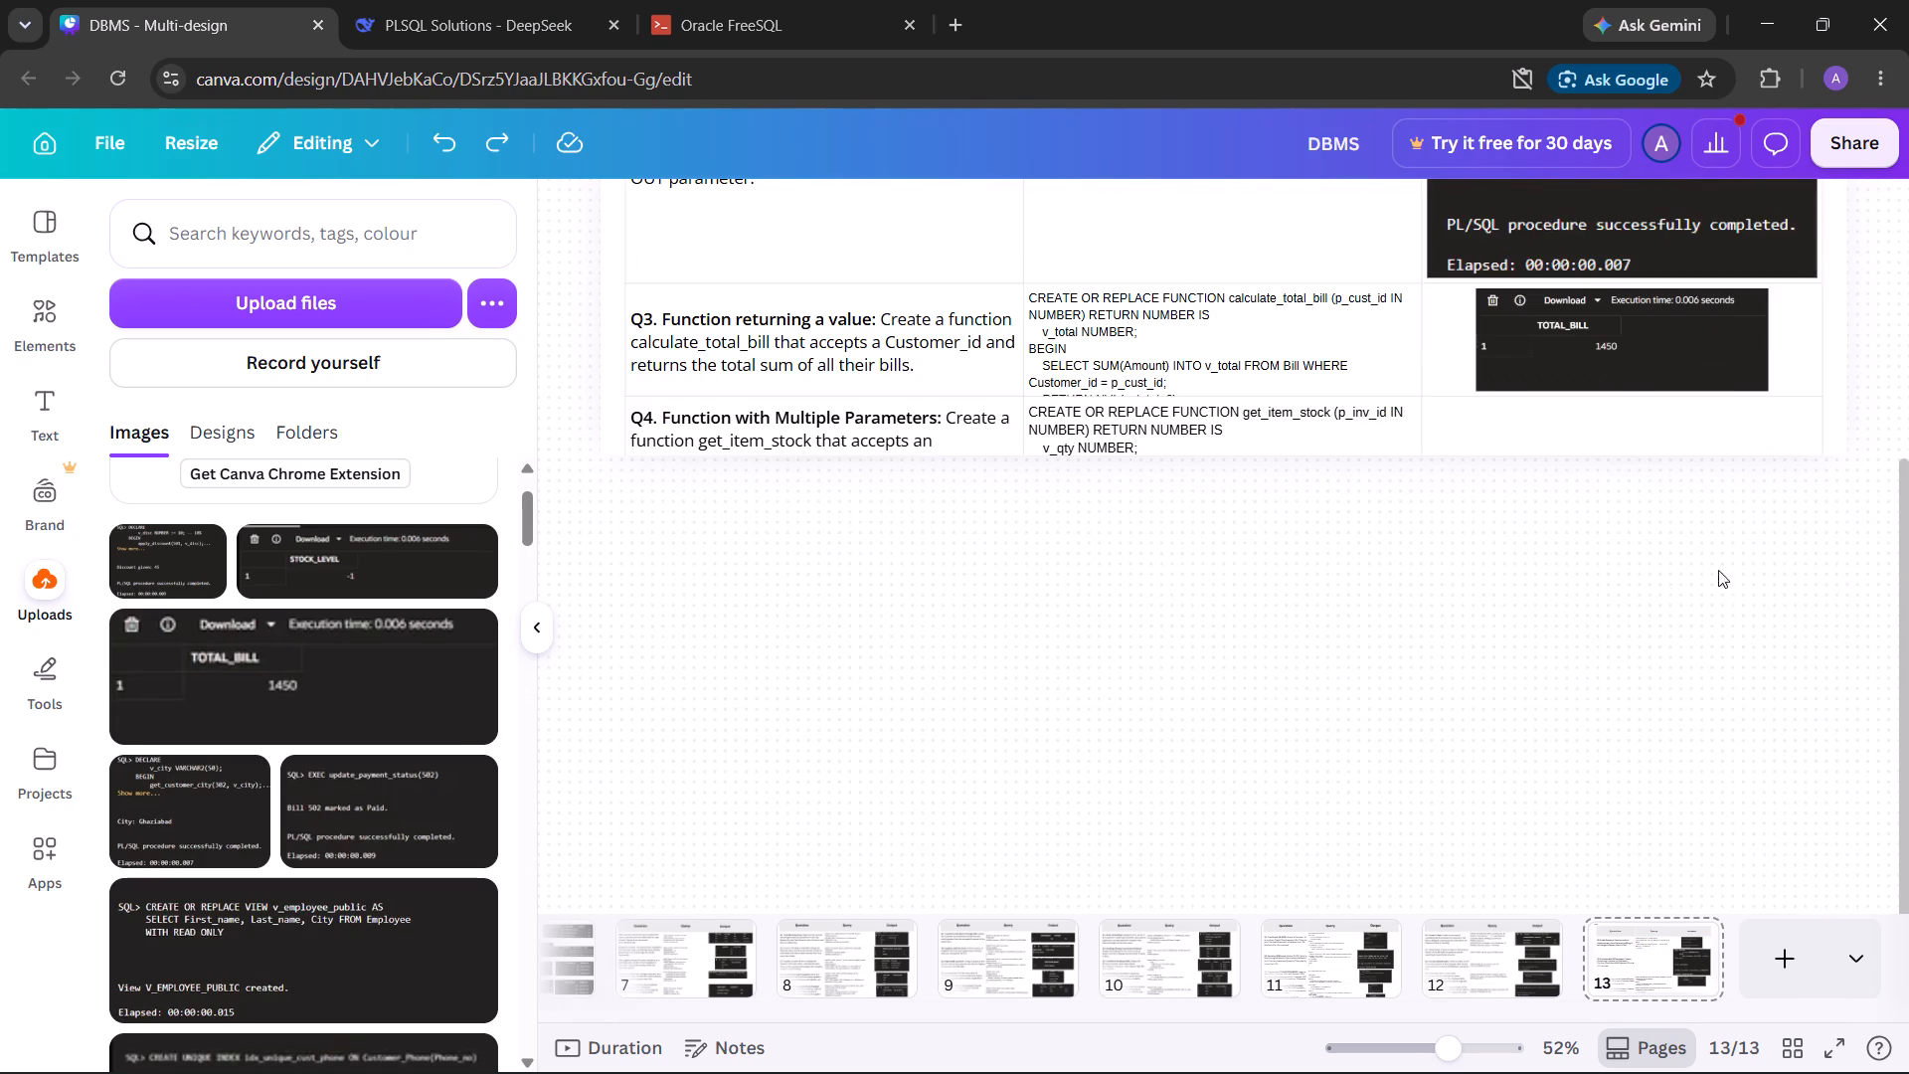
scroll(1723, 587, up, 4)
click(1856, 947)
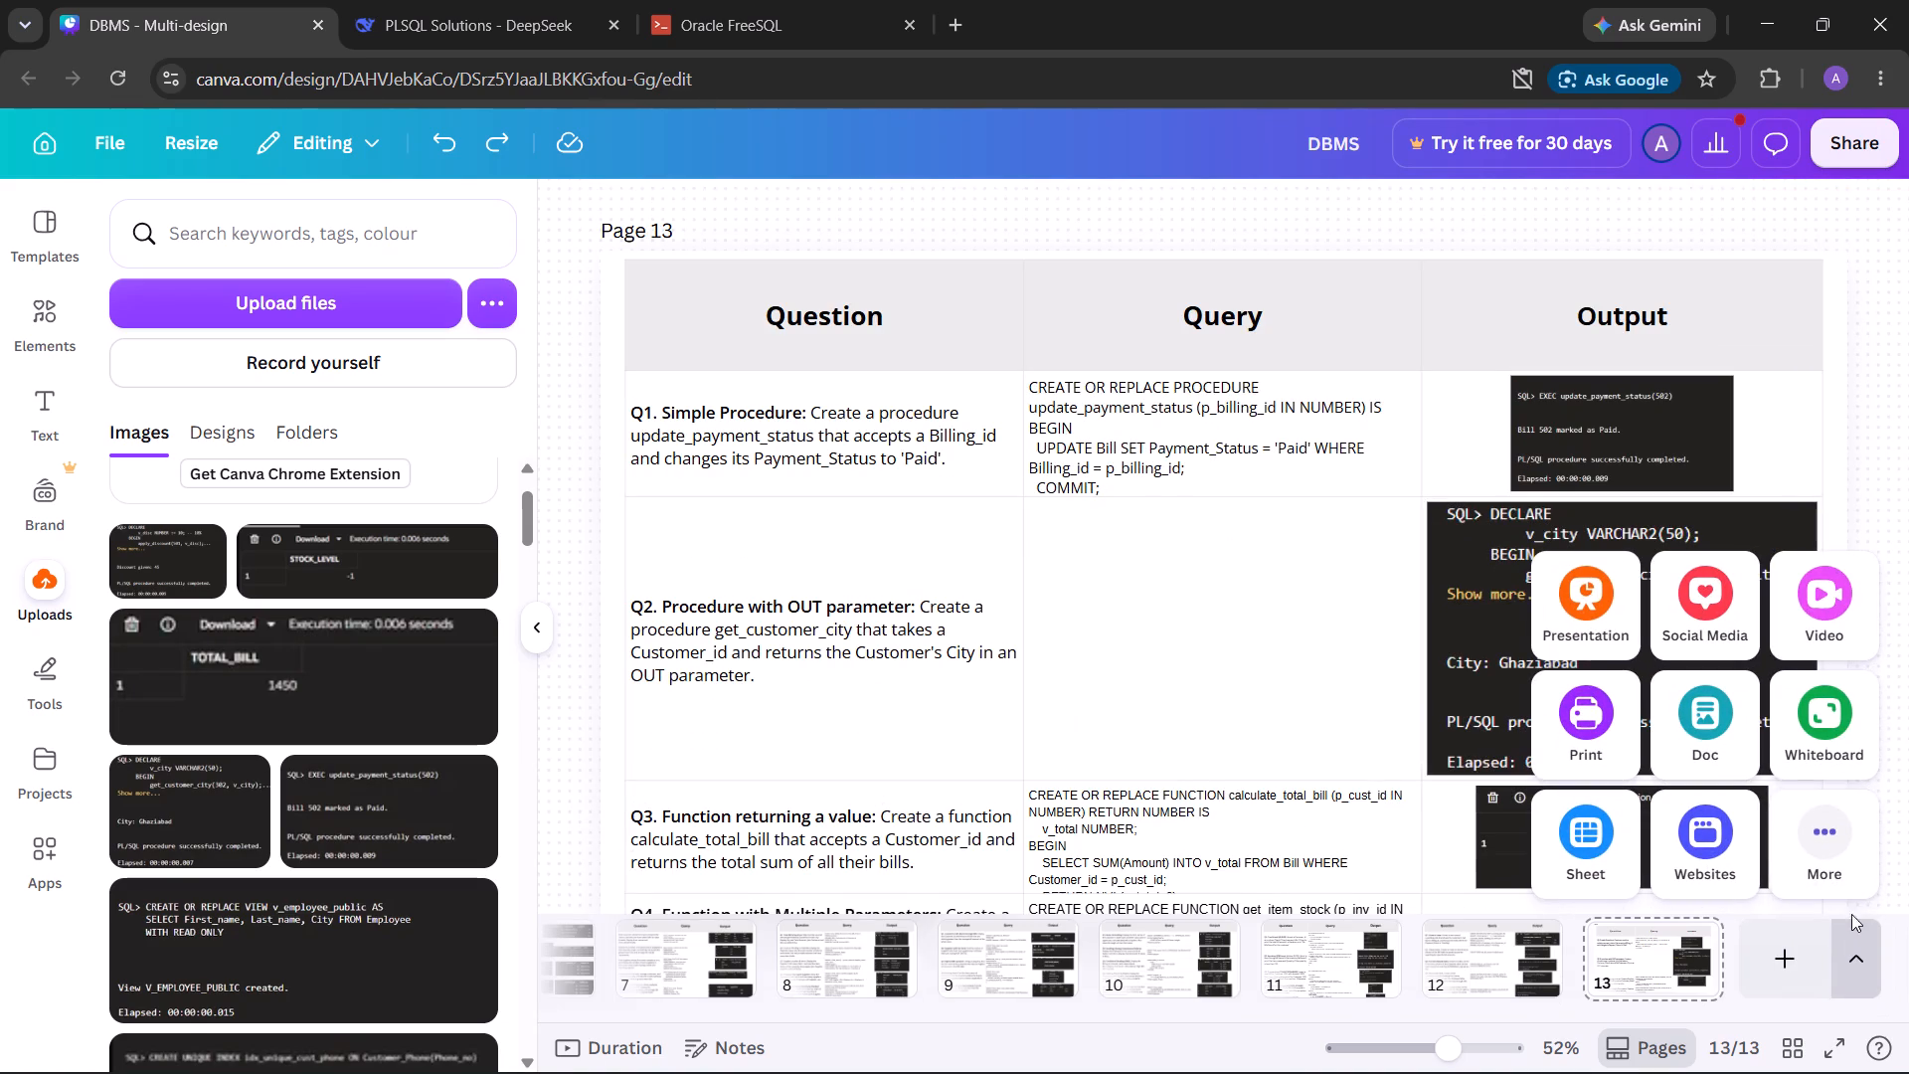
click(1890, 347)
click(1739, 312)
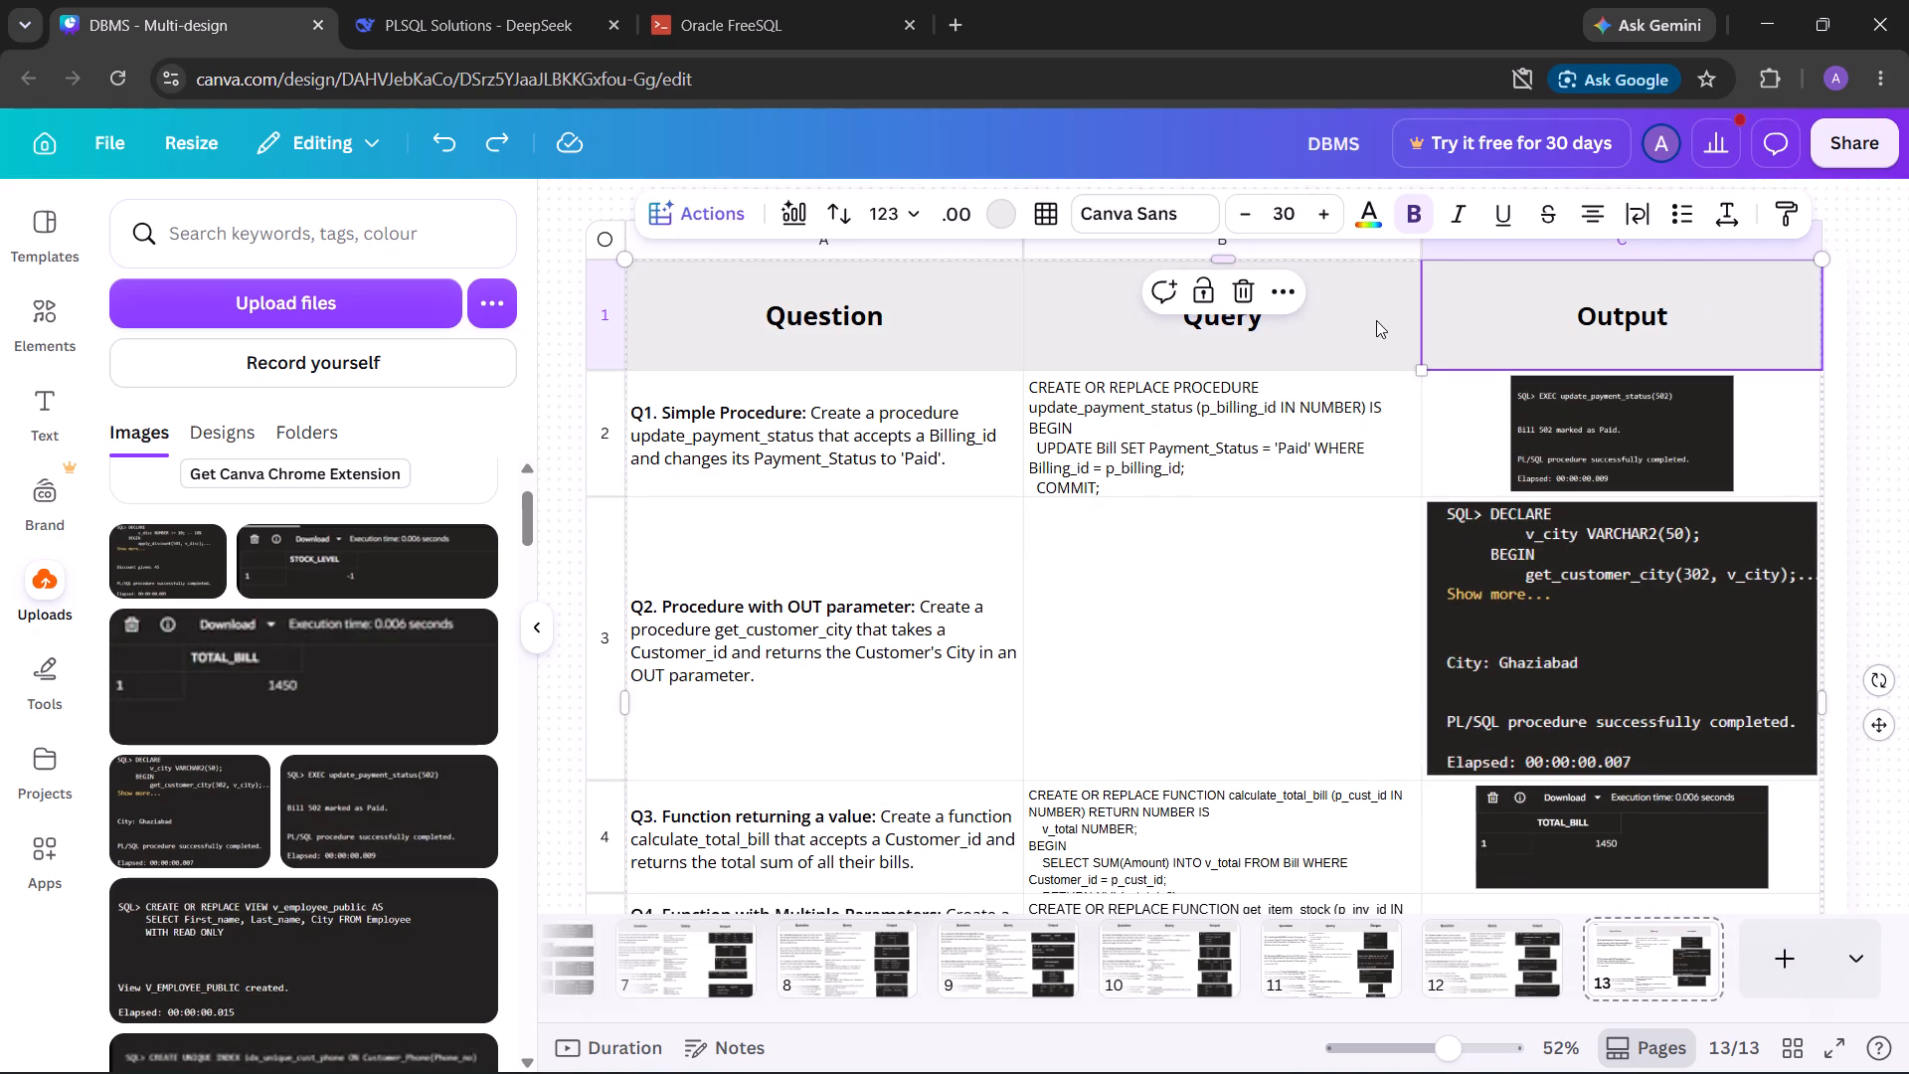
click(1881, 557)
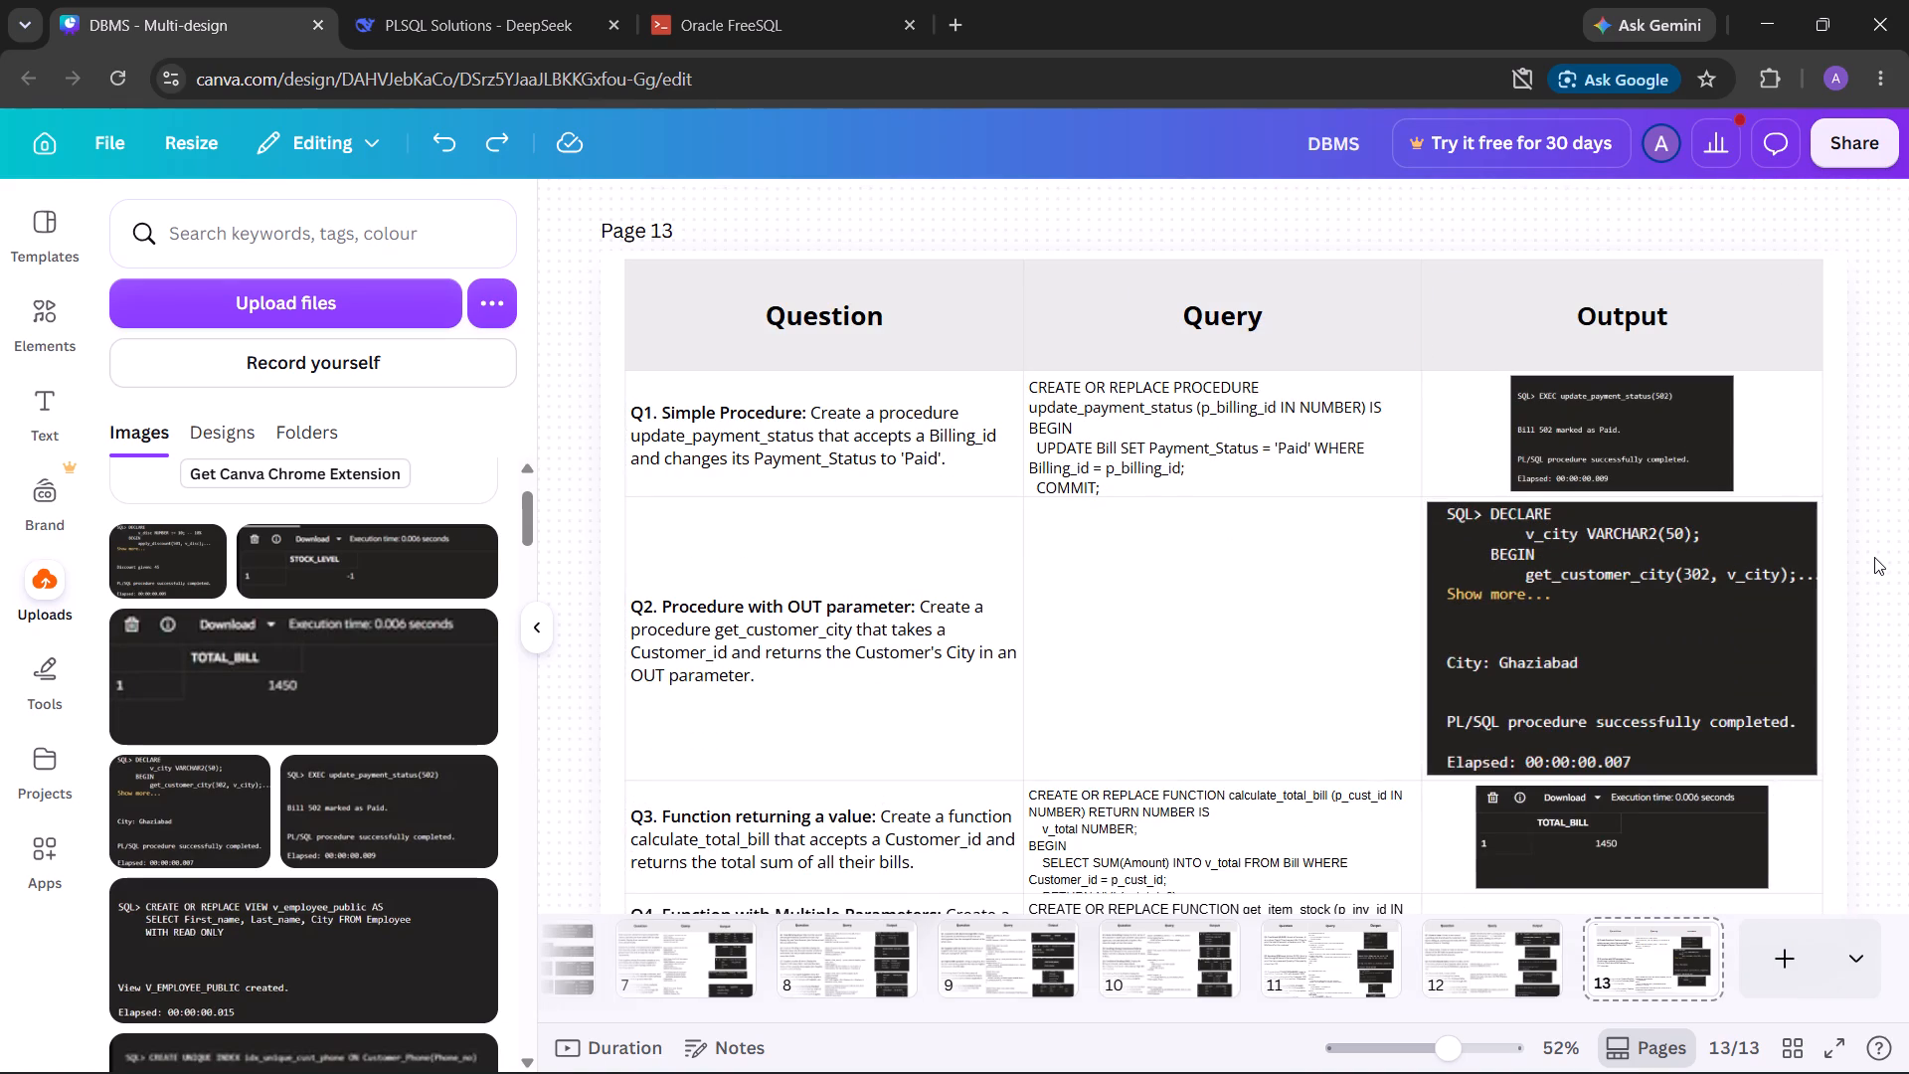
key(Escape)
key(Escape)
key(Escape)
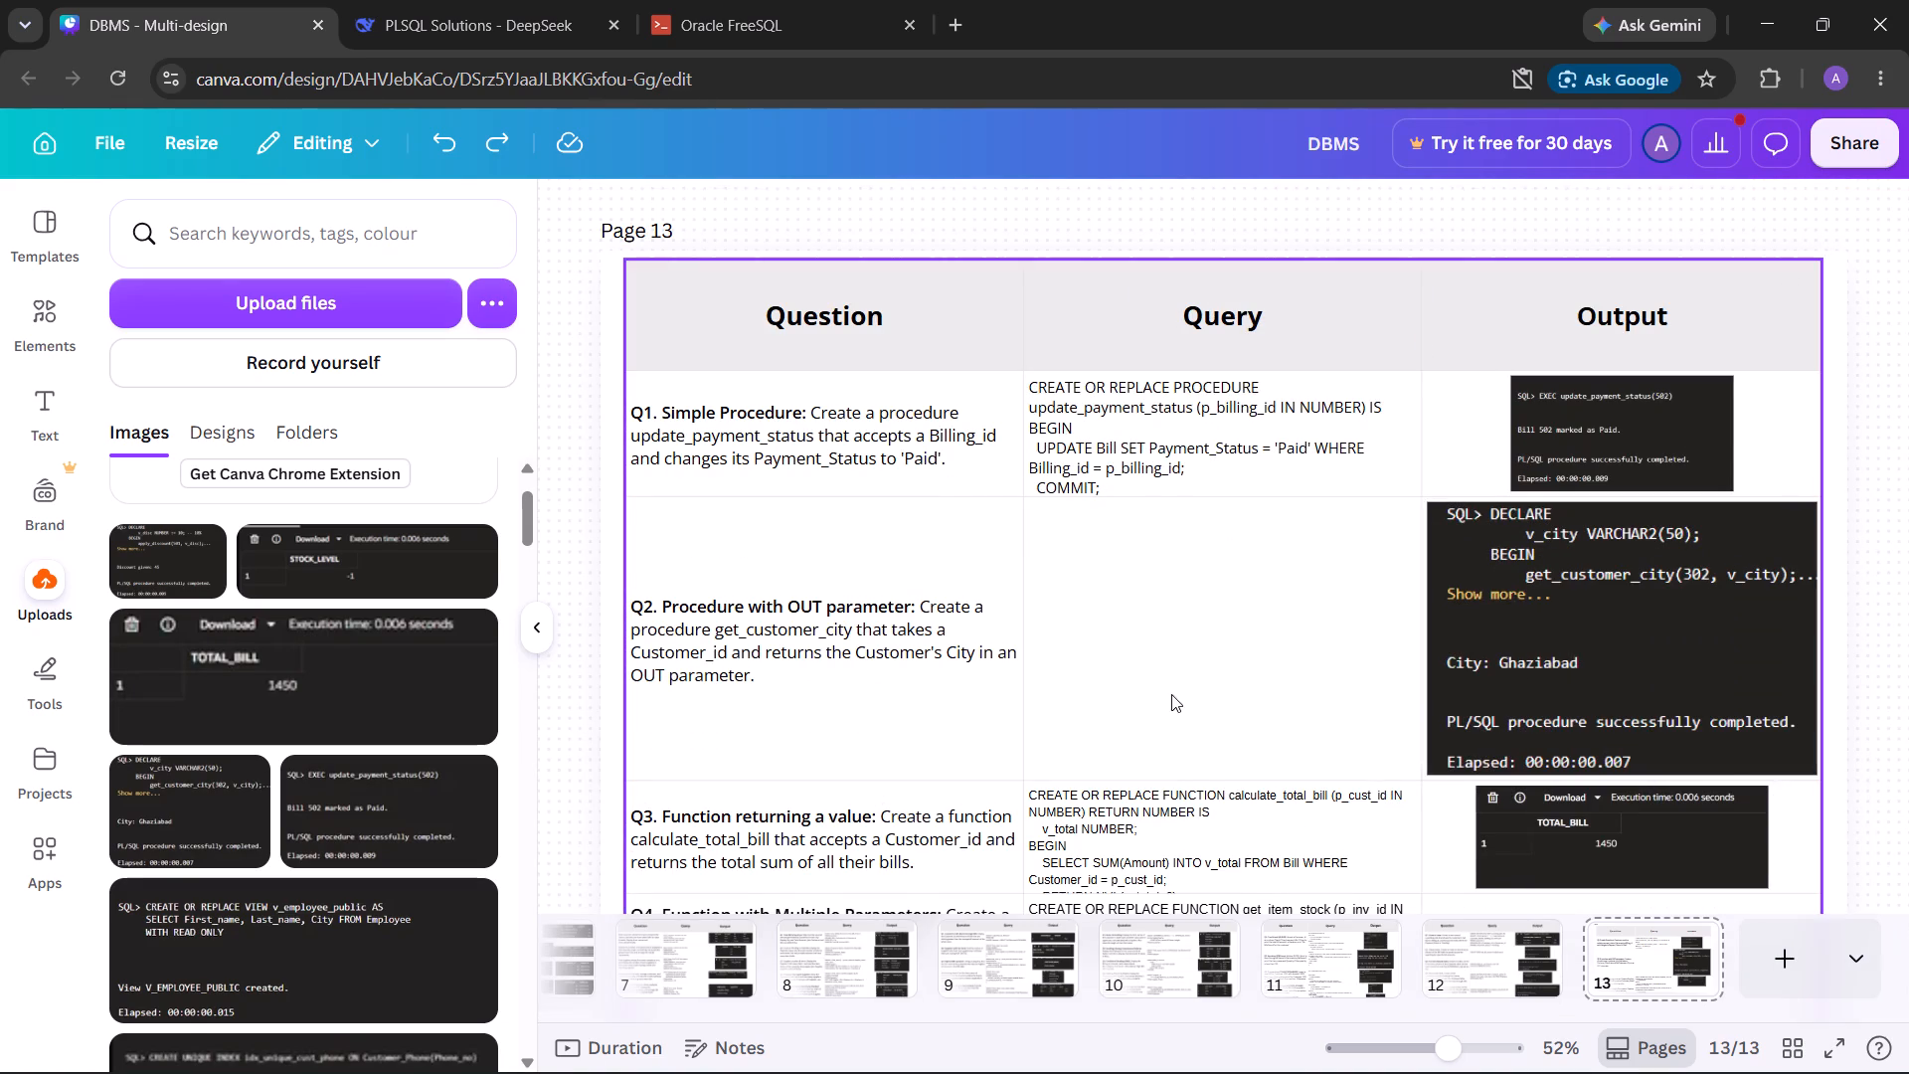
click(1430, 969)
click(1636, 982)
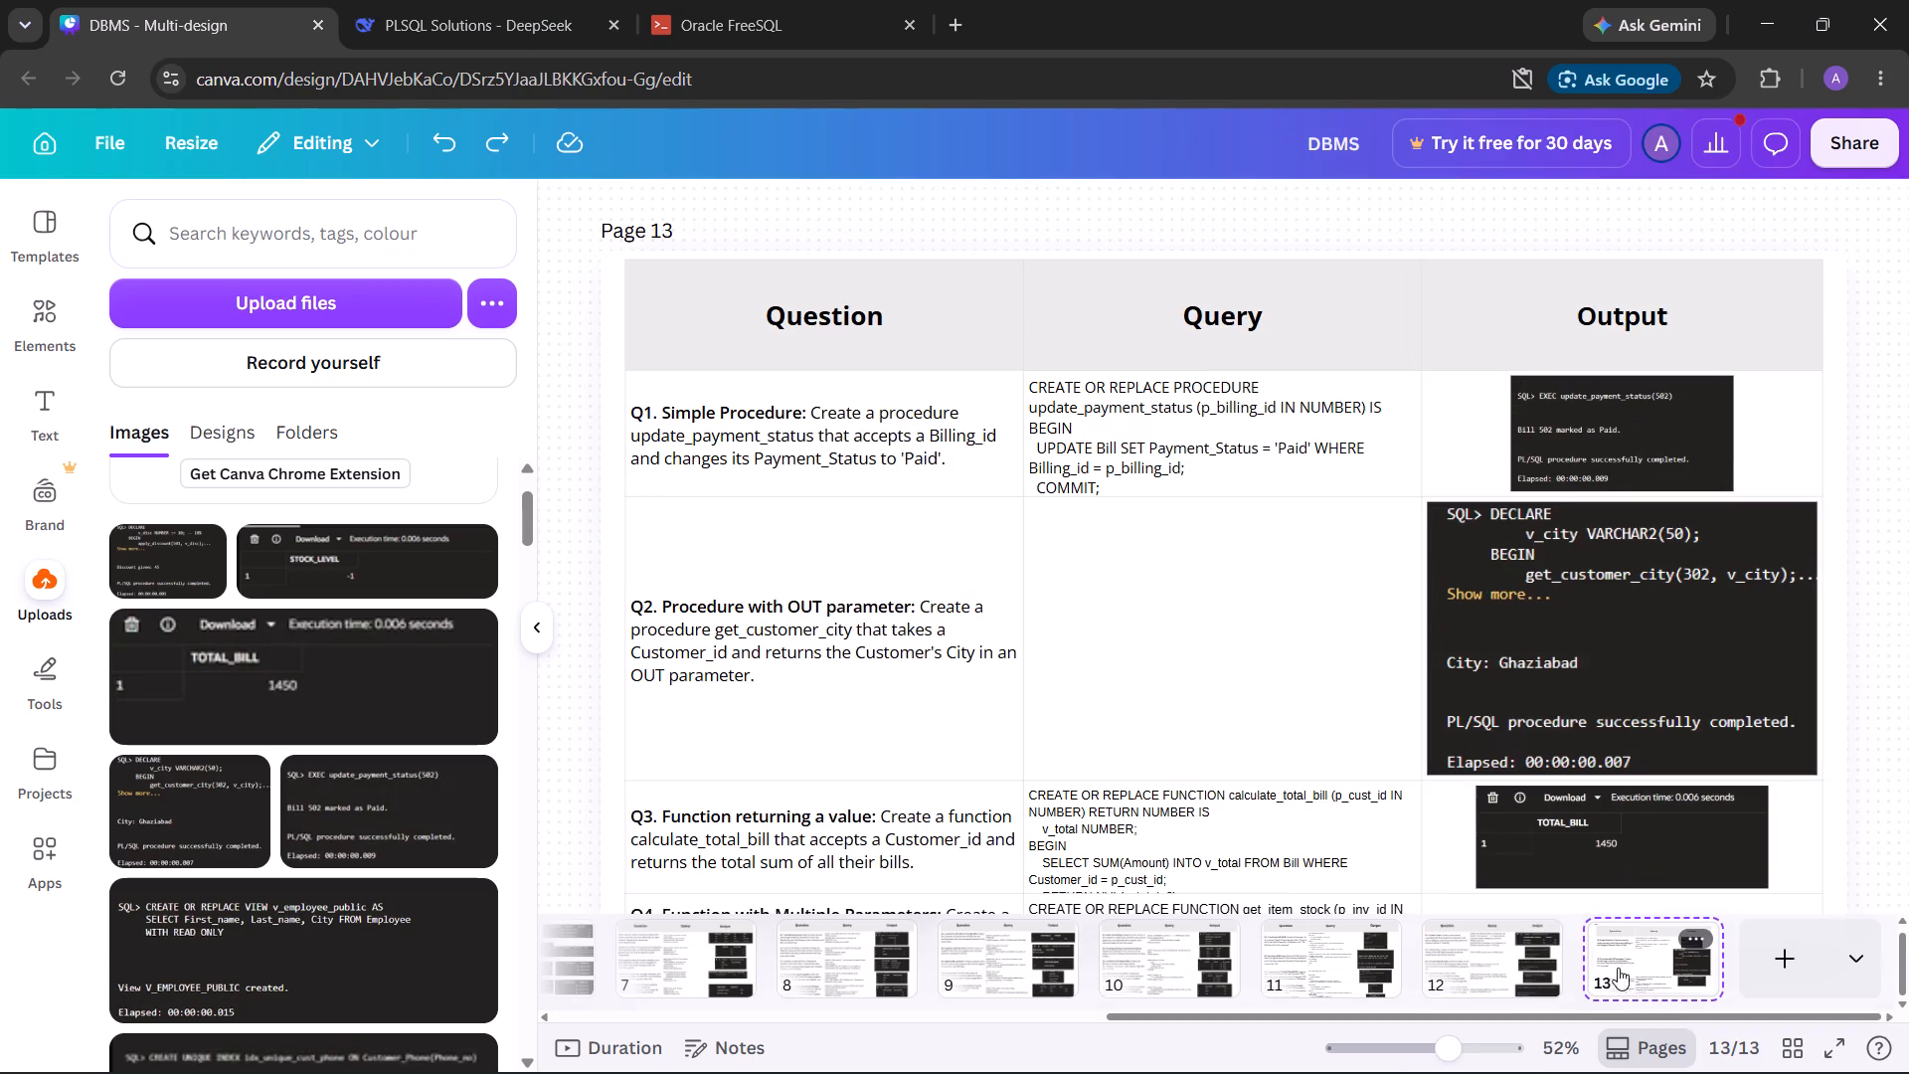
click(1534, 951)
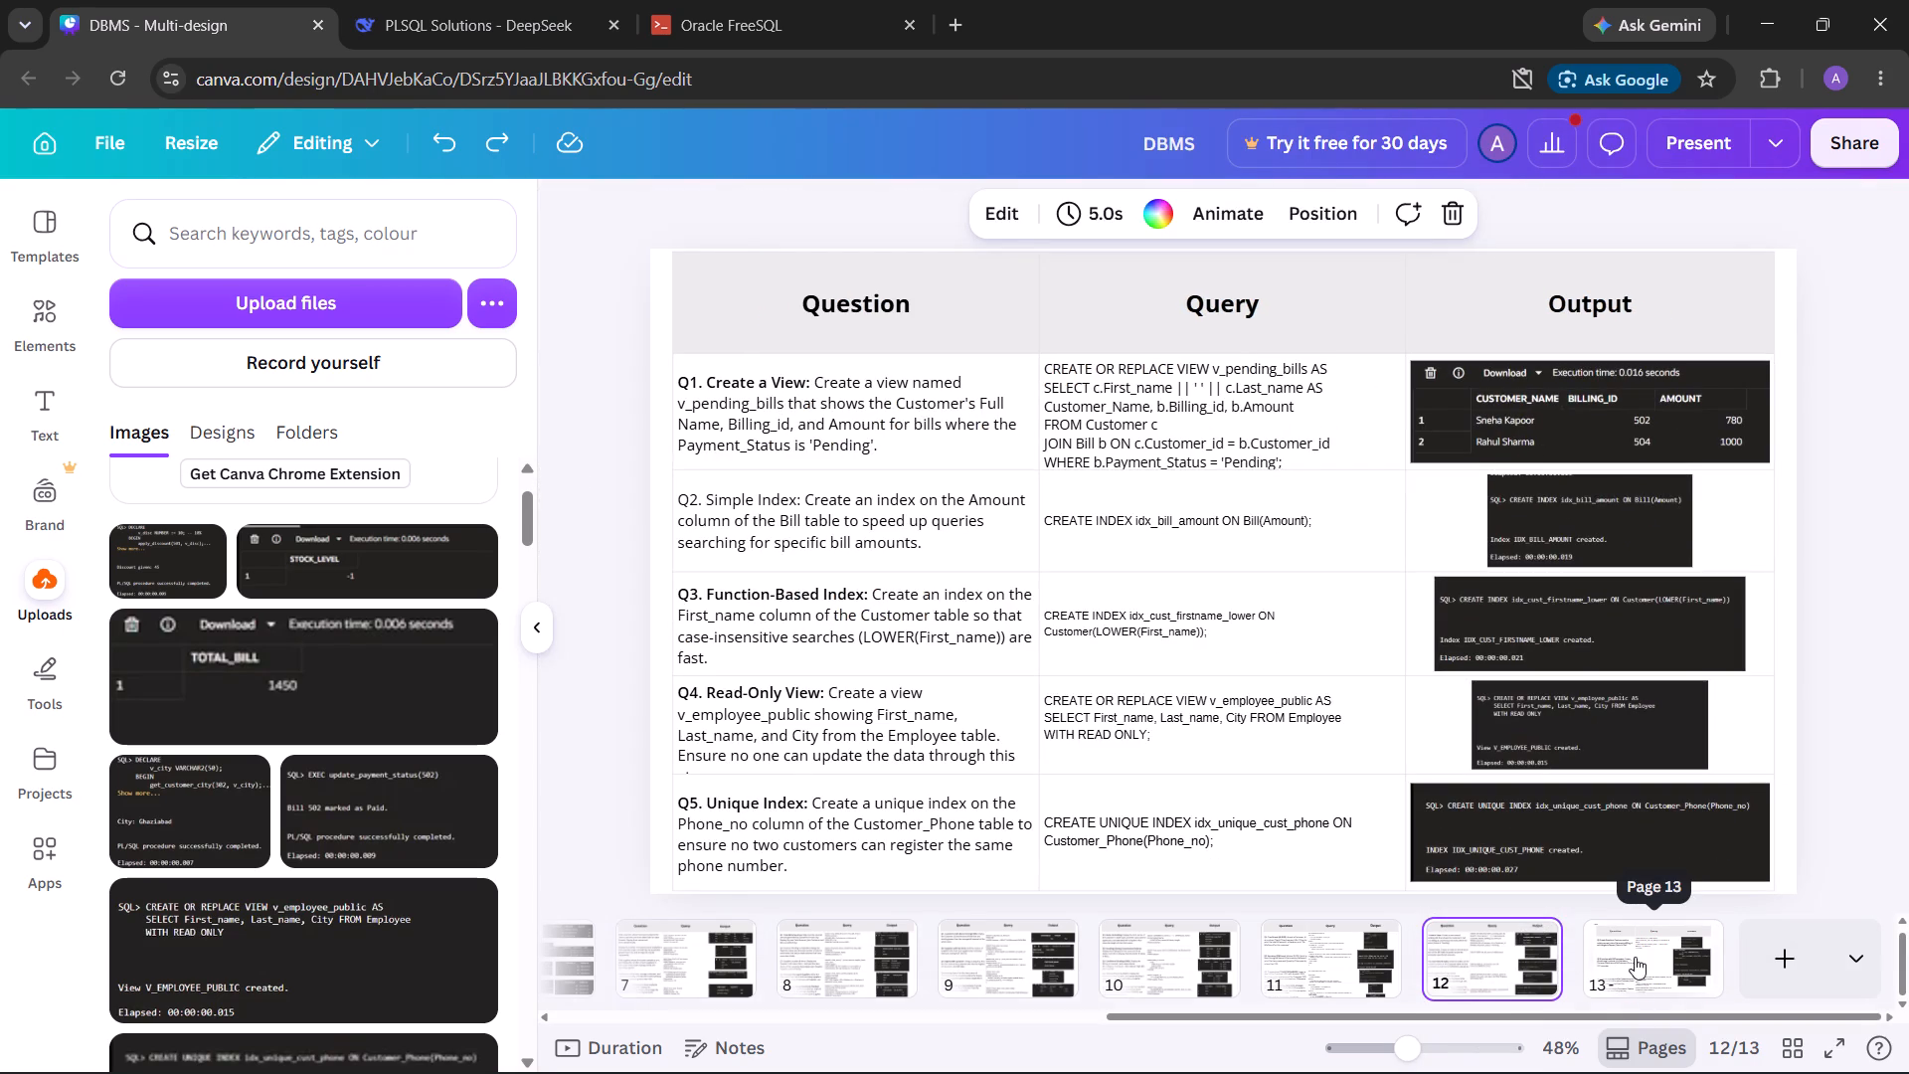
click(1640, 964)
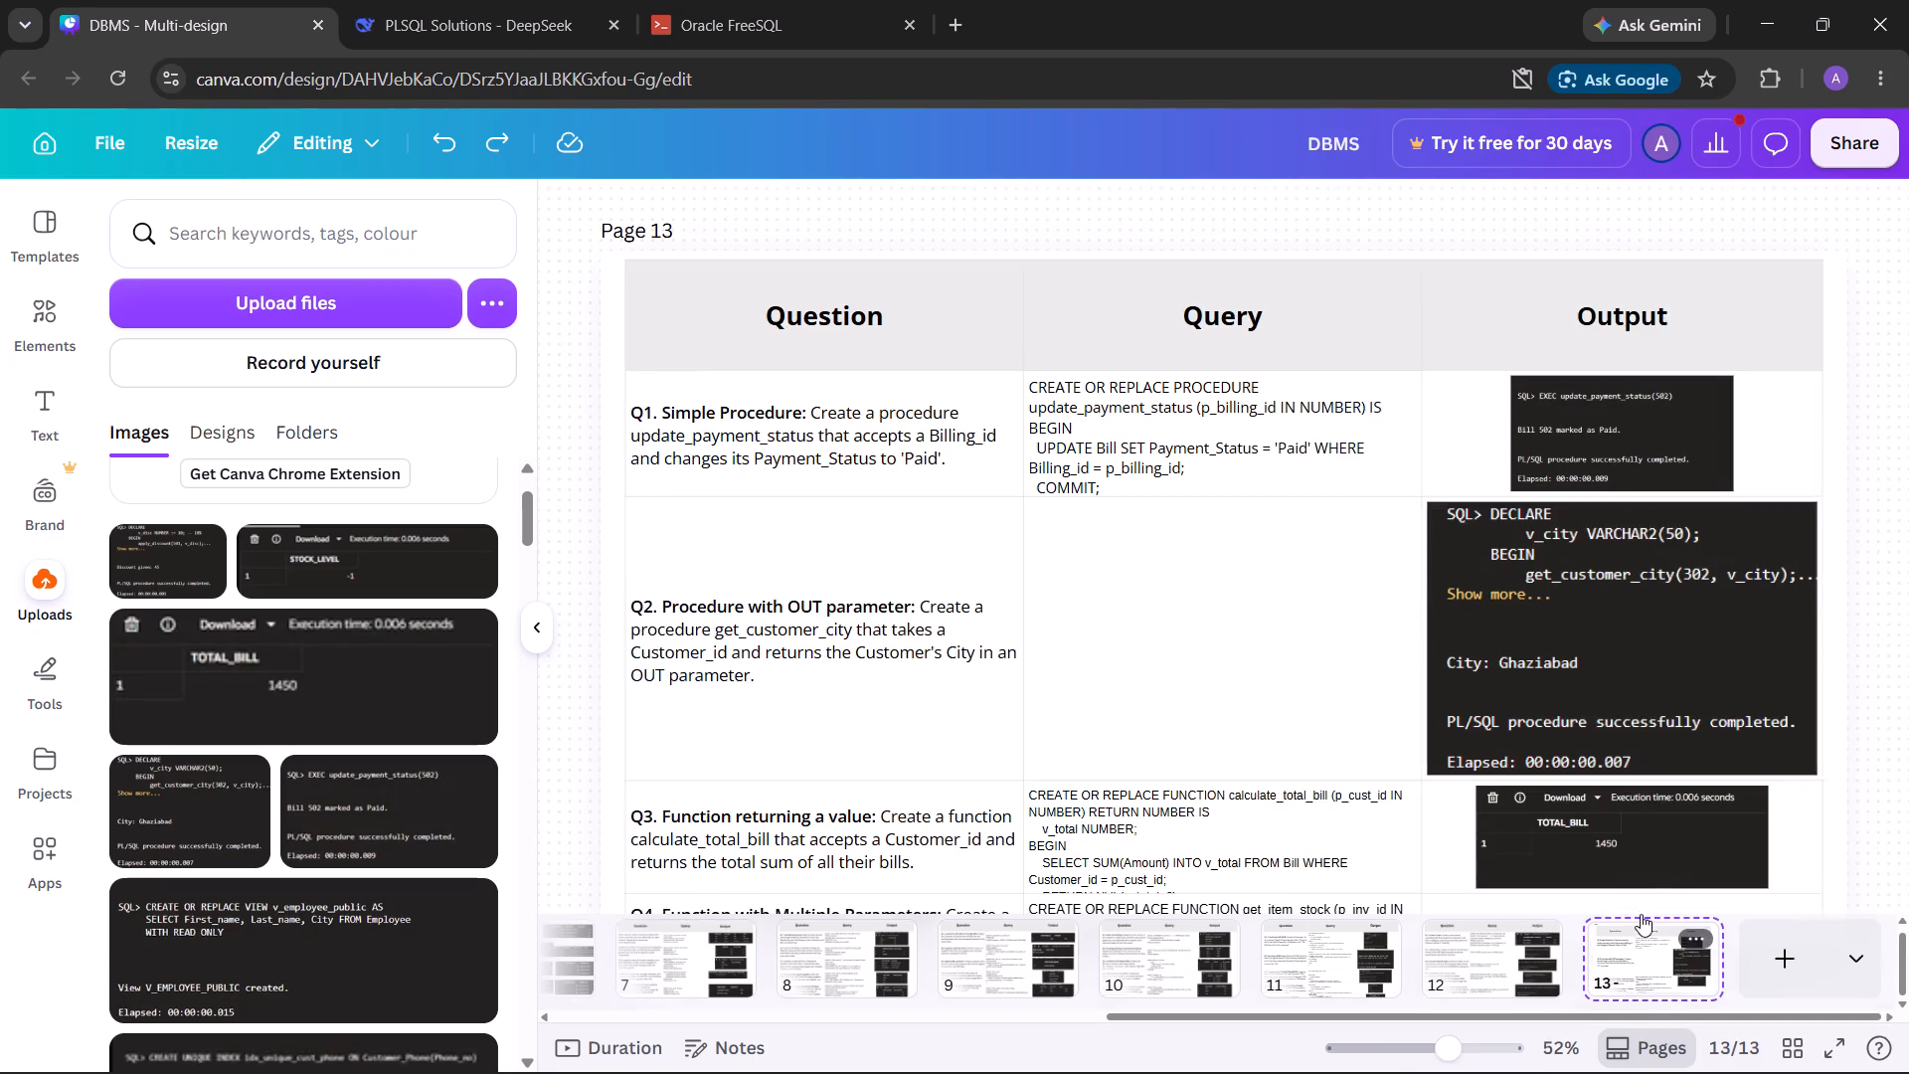
Scale the page 13 table down to about 562 wide so all five question rows fit on the page.
scroll(1636, 810, down, 5)
click(1588, 328)
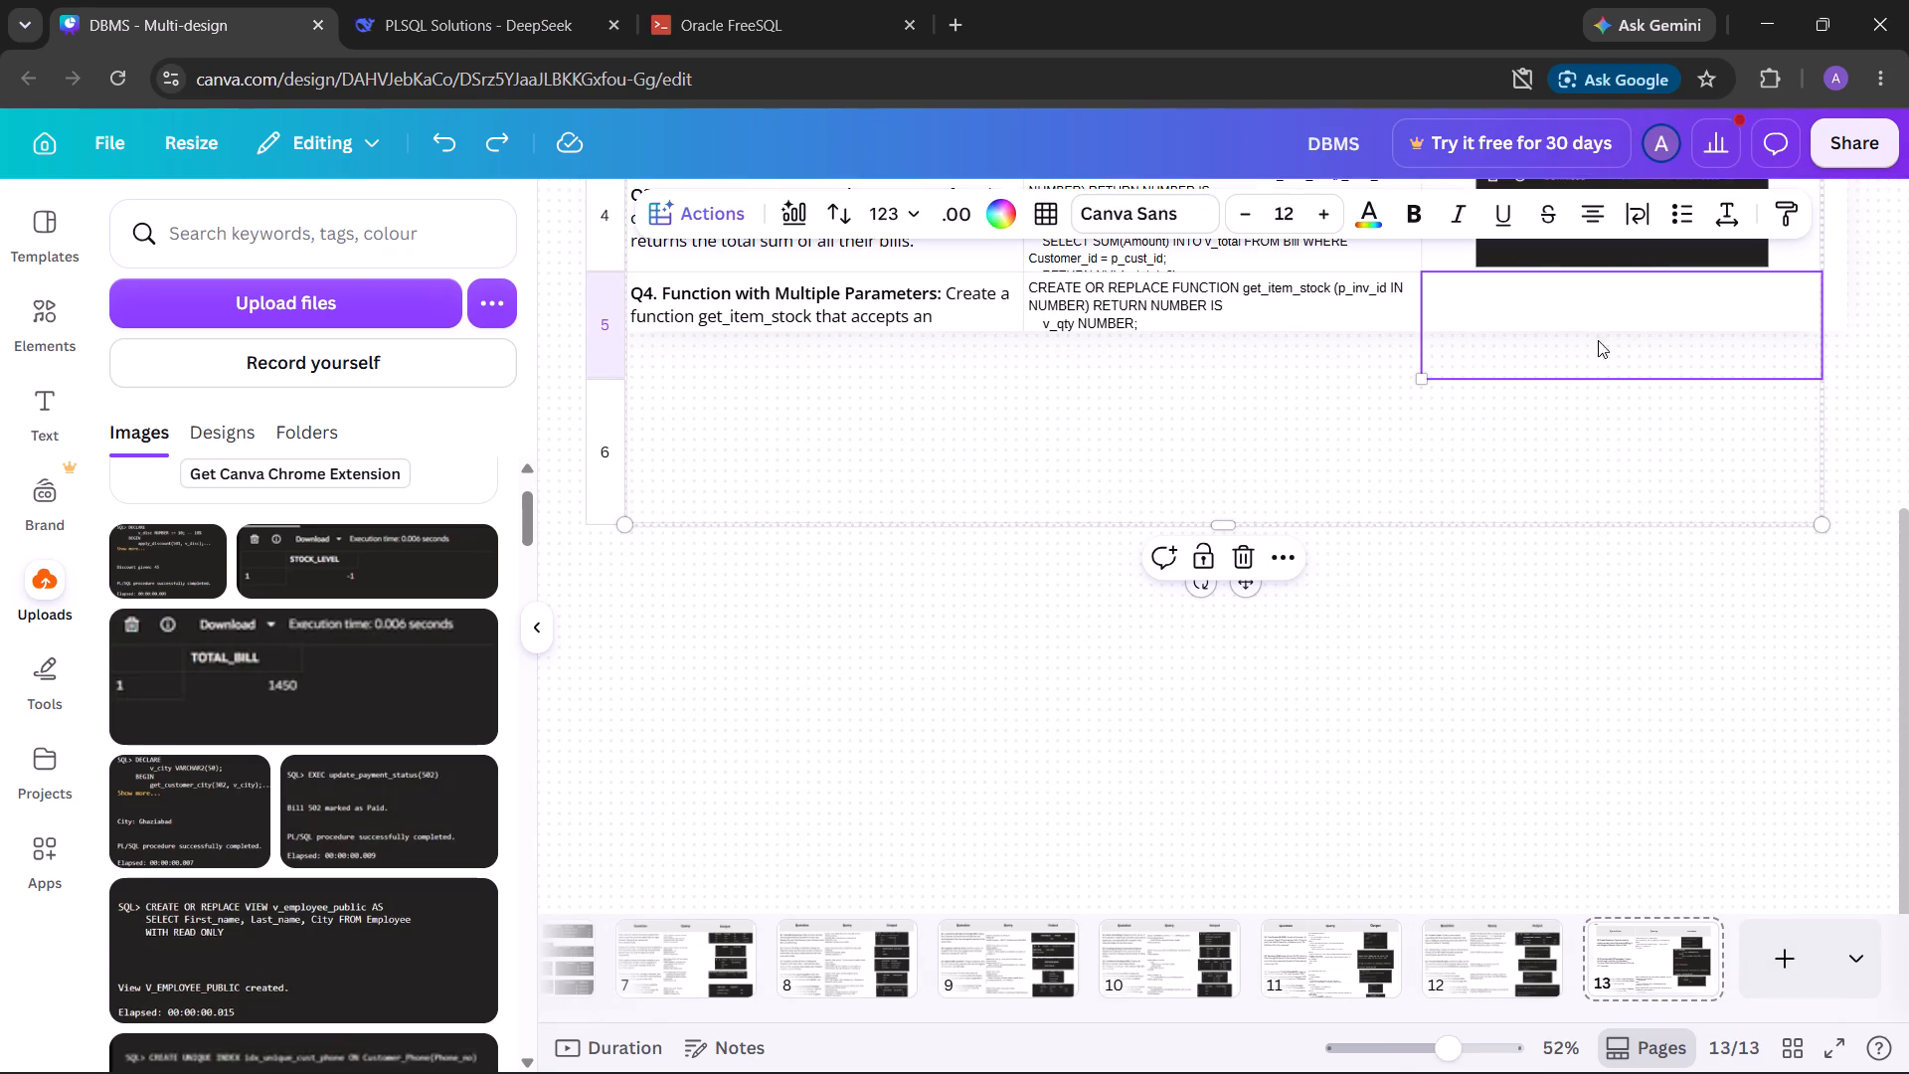
drag(1822, 526, 1716, 303)
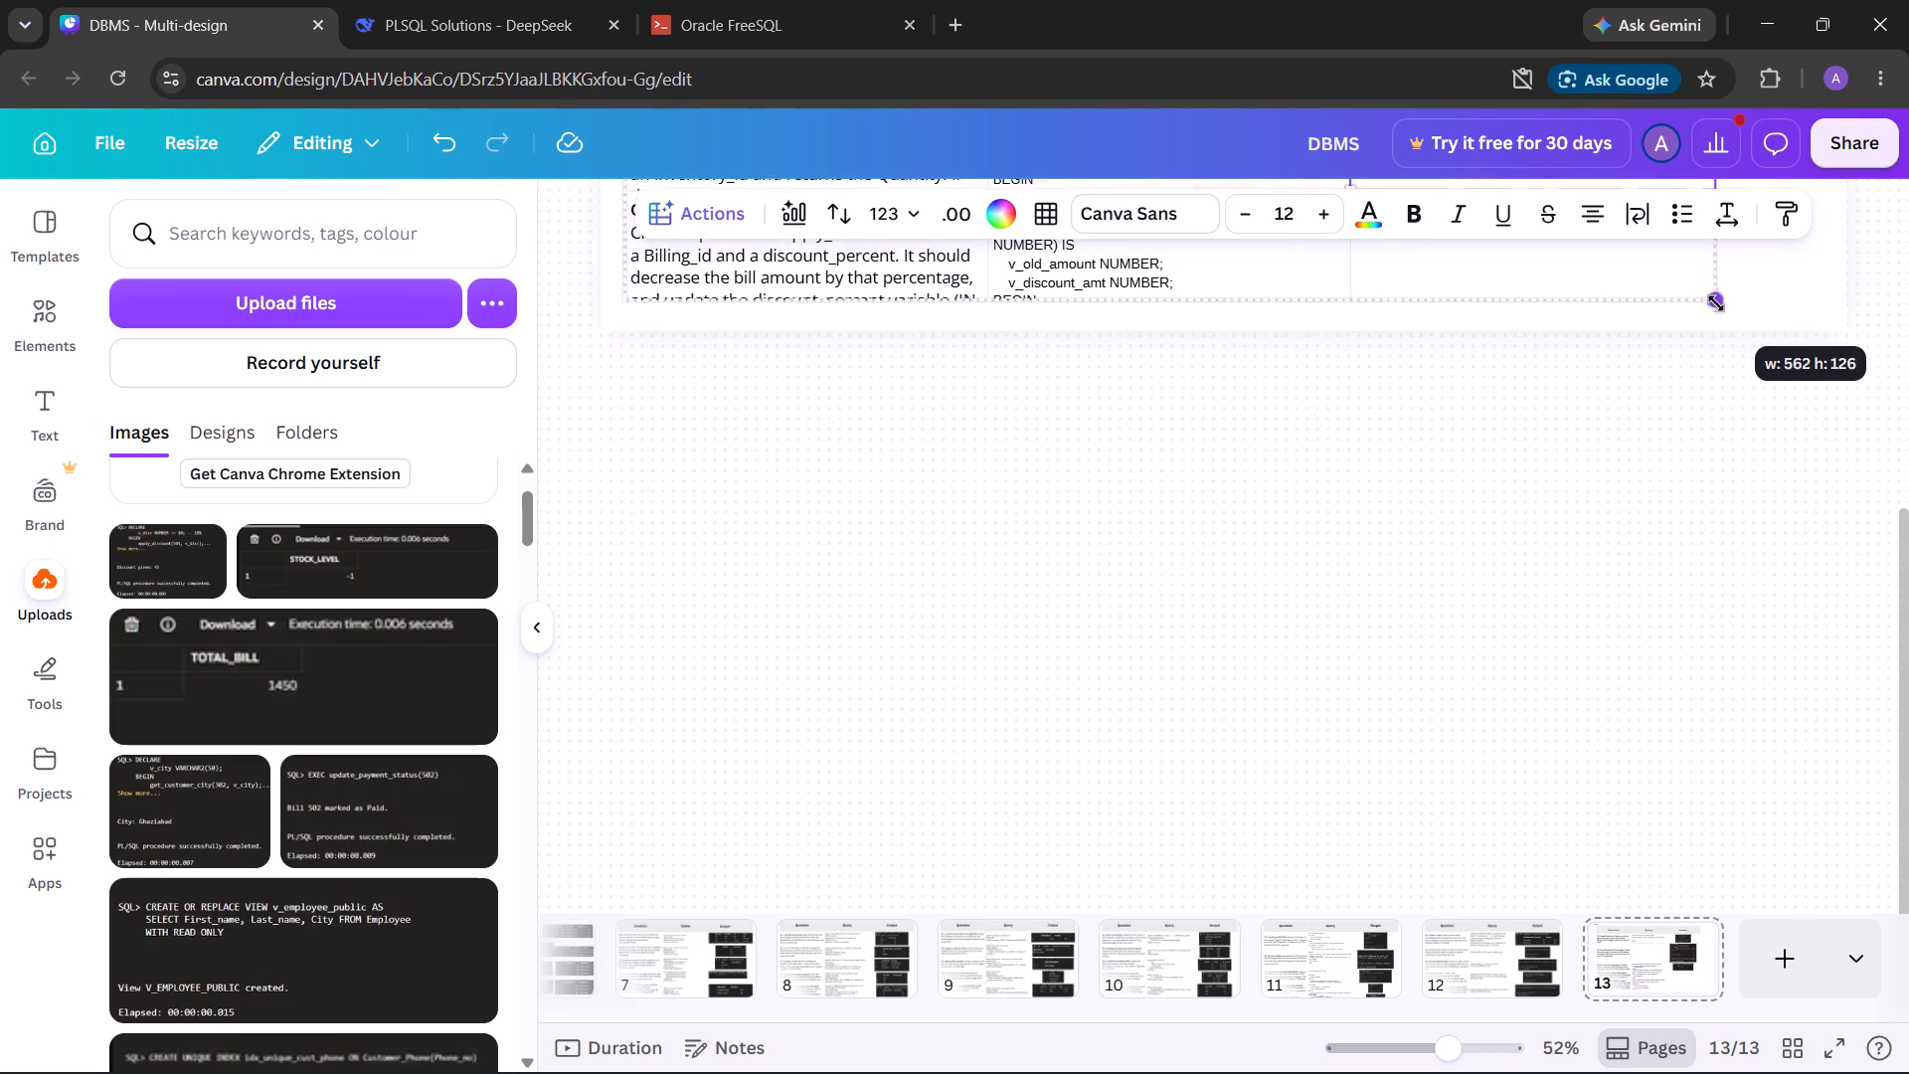
drag(1716, 303, 1716, 306)
scroll(1628, 568, up, 4)
Place the uploaded STOCK_LEVEL screenshot in the Q4 Output cell.
double_click(1471, 663)
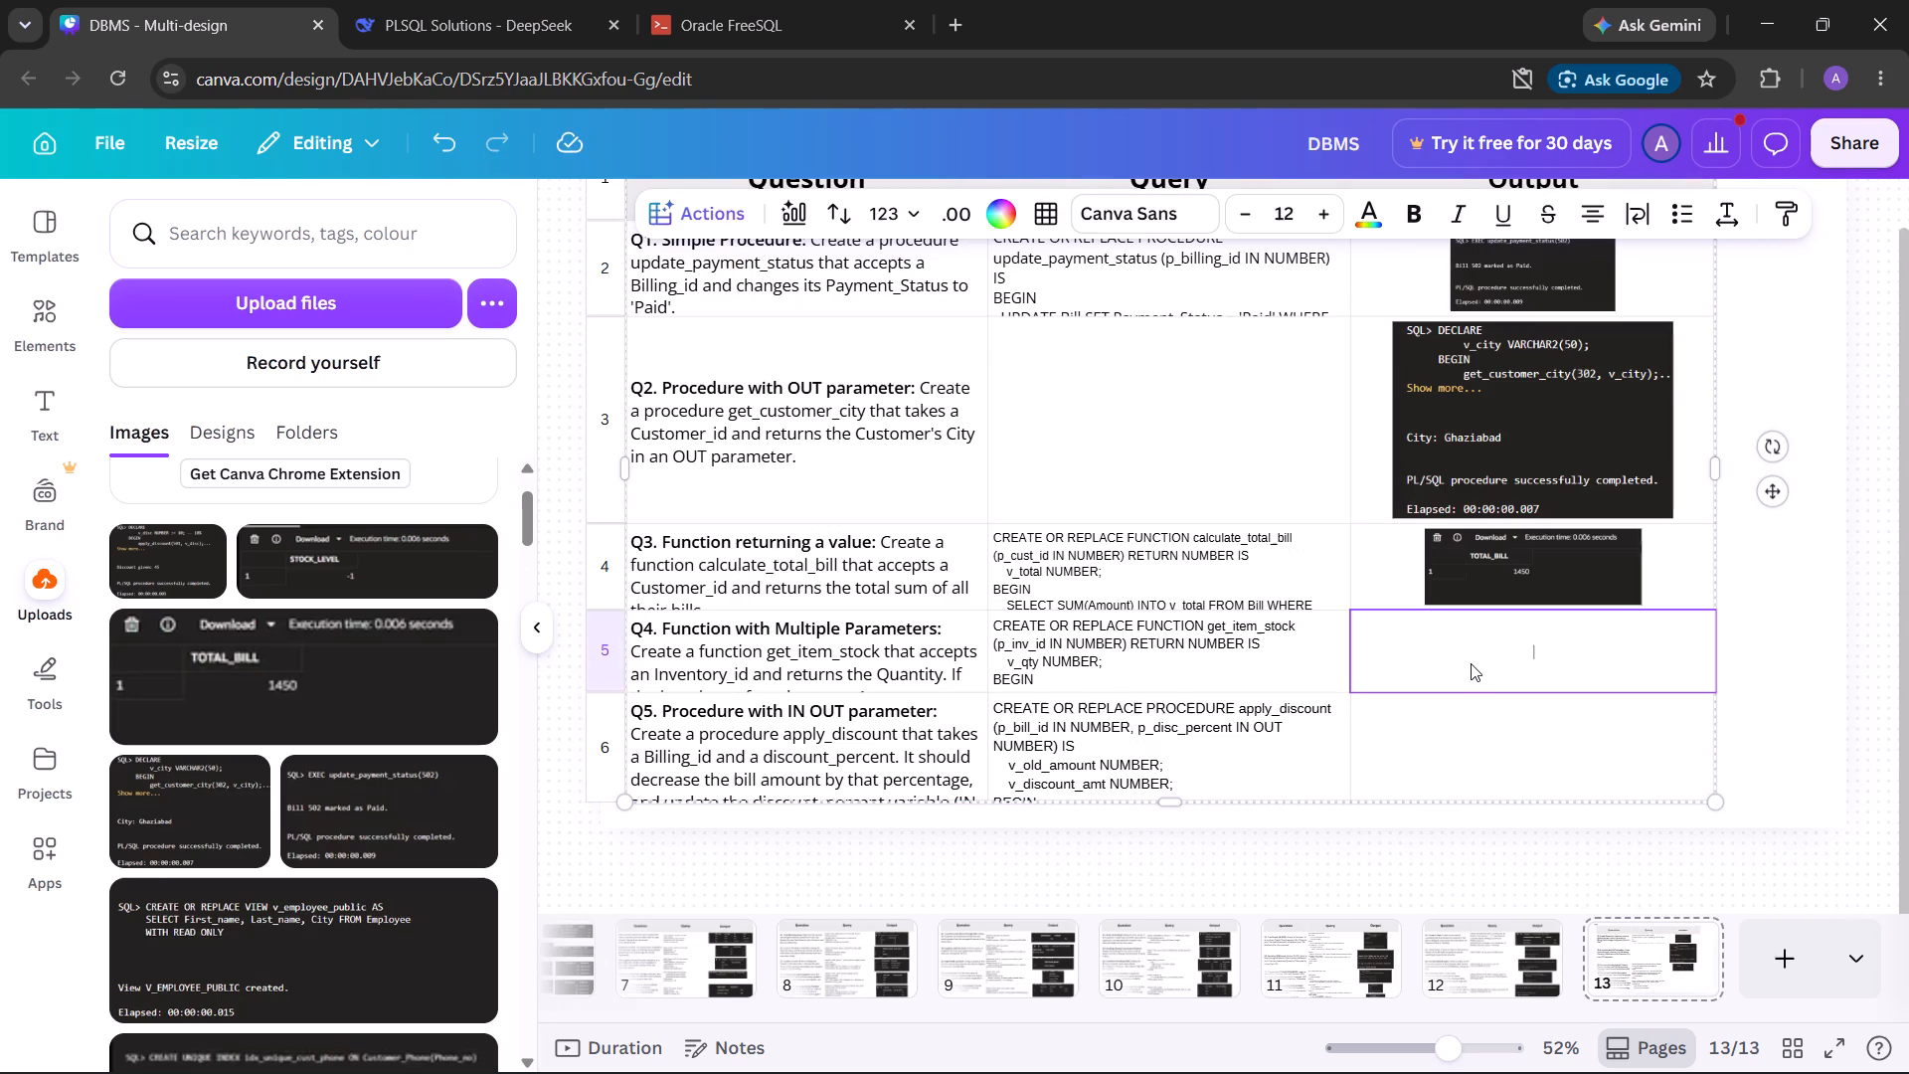
click(370, 562)
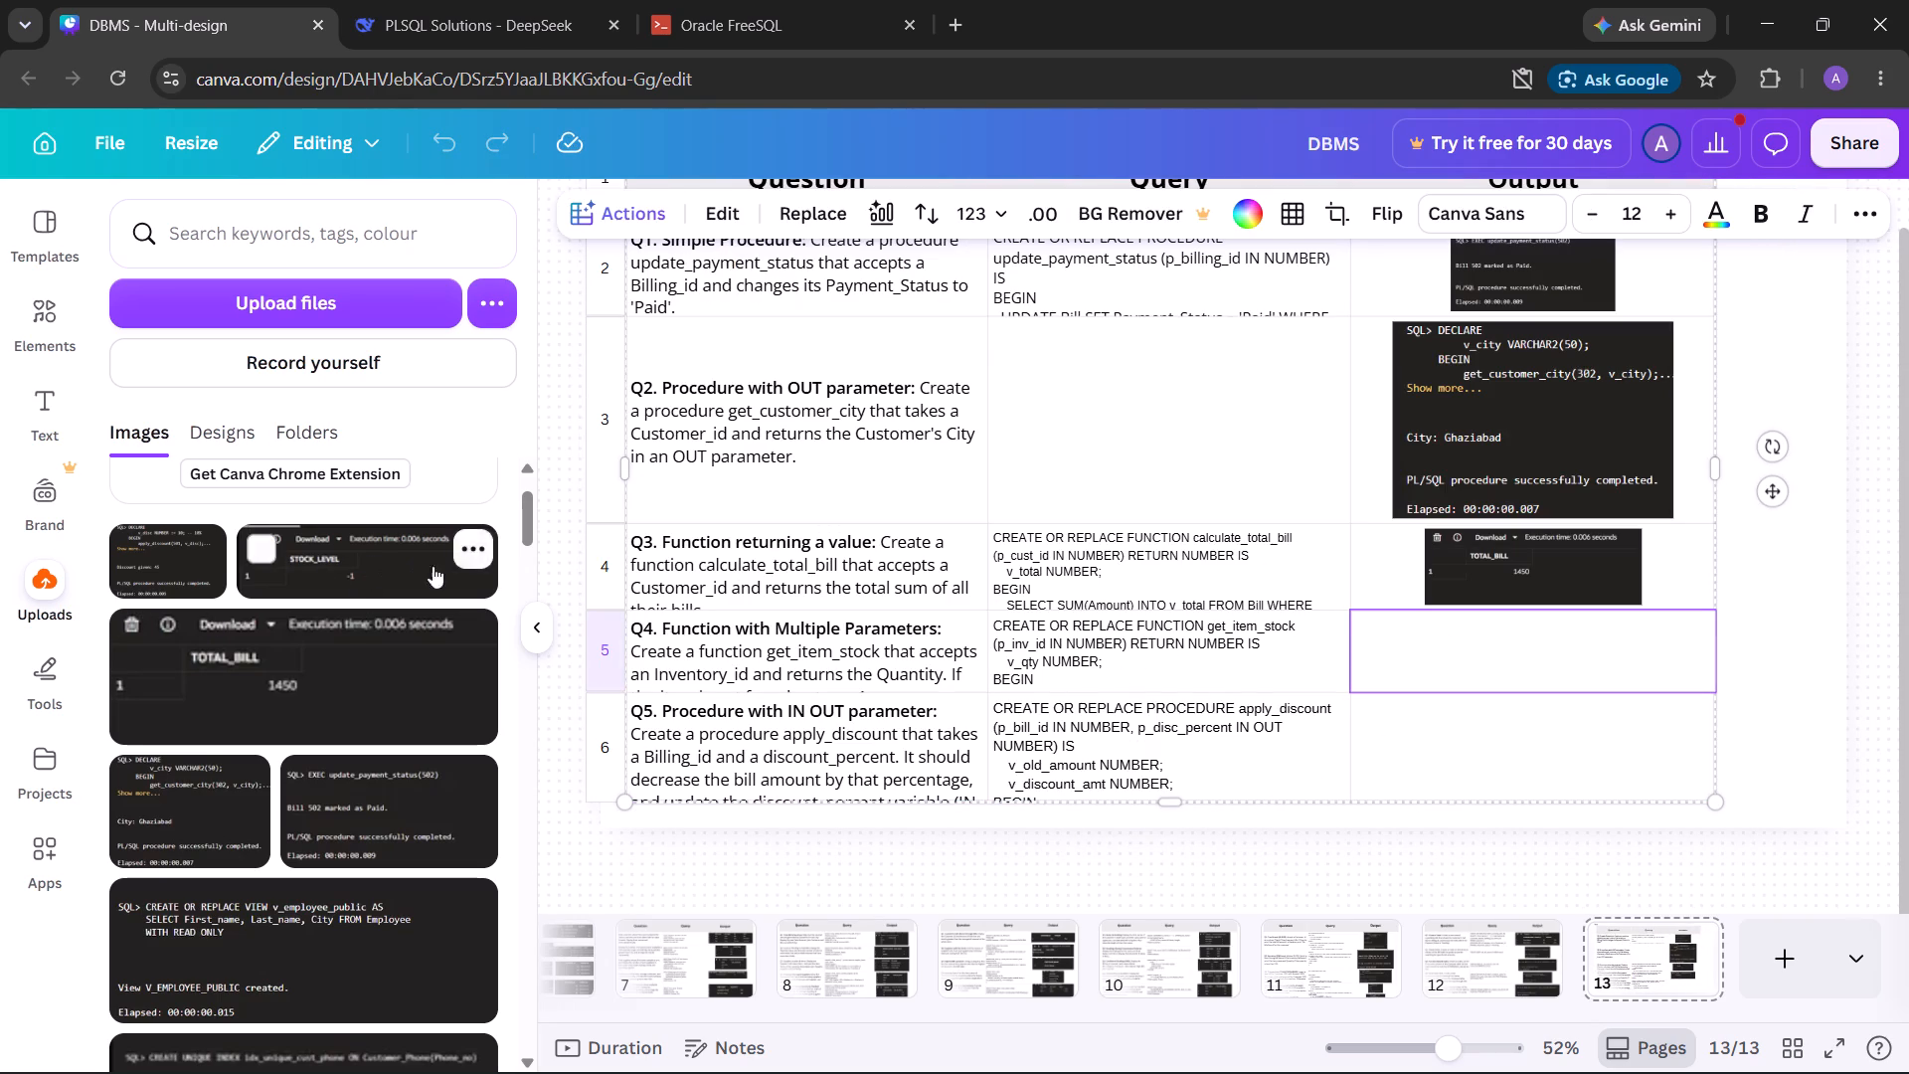
click(1677, 990)
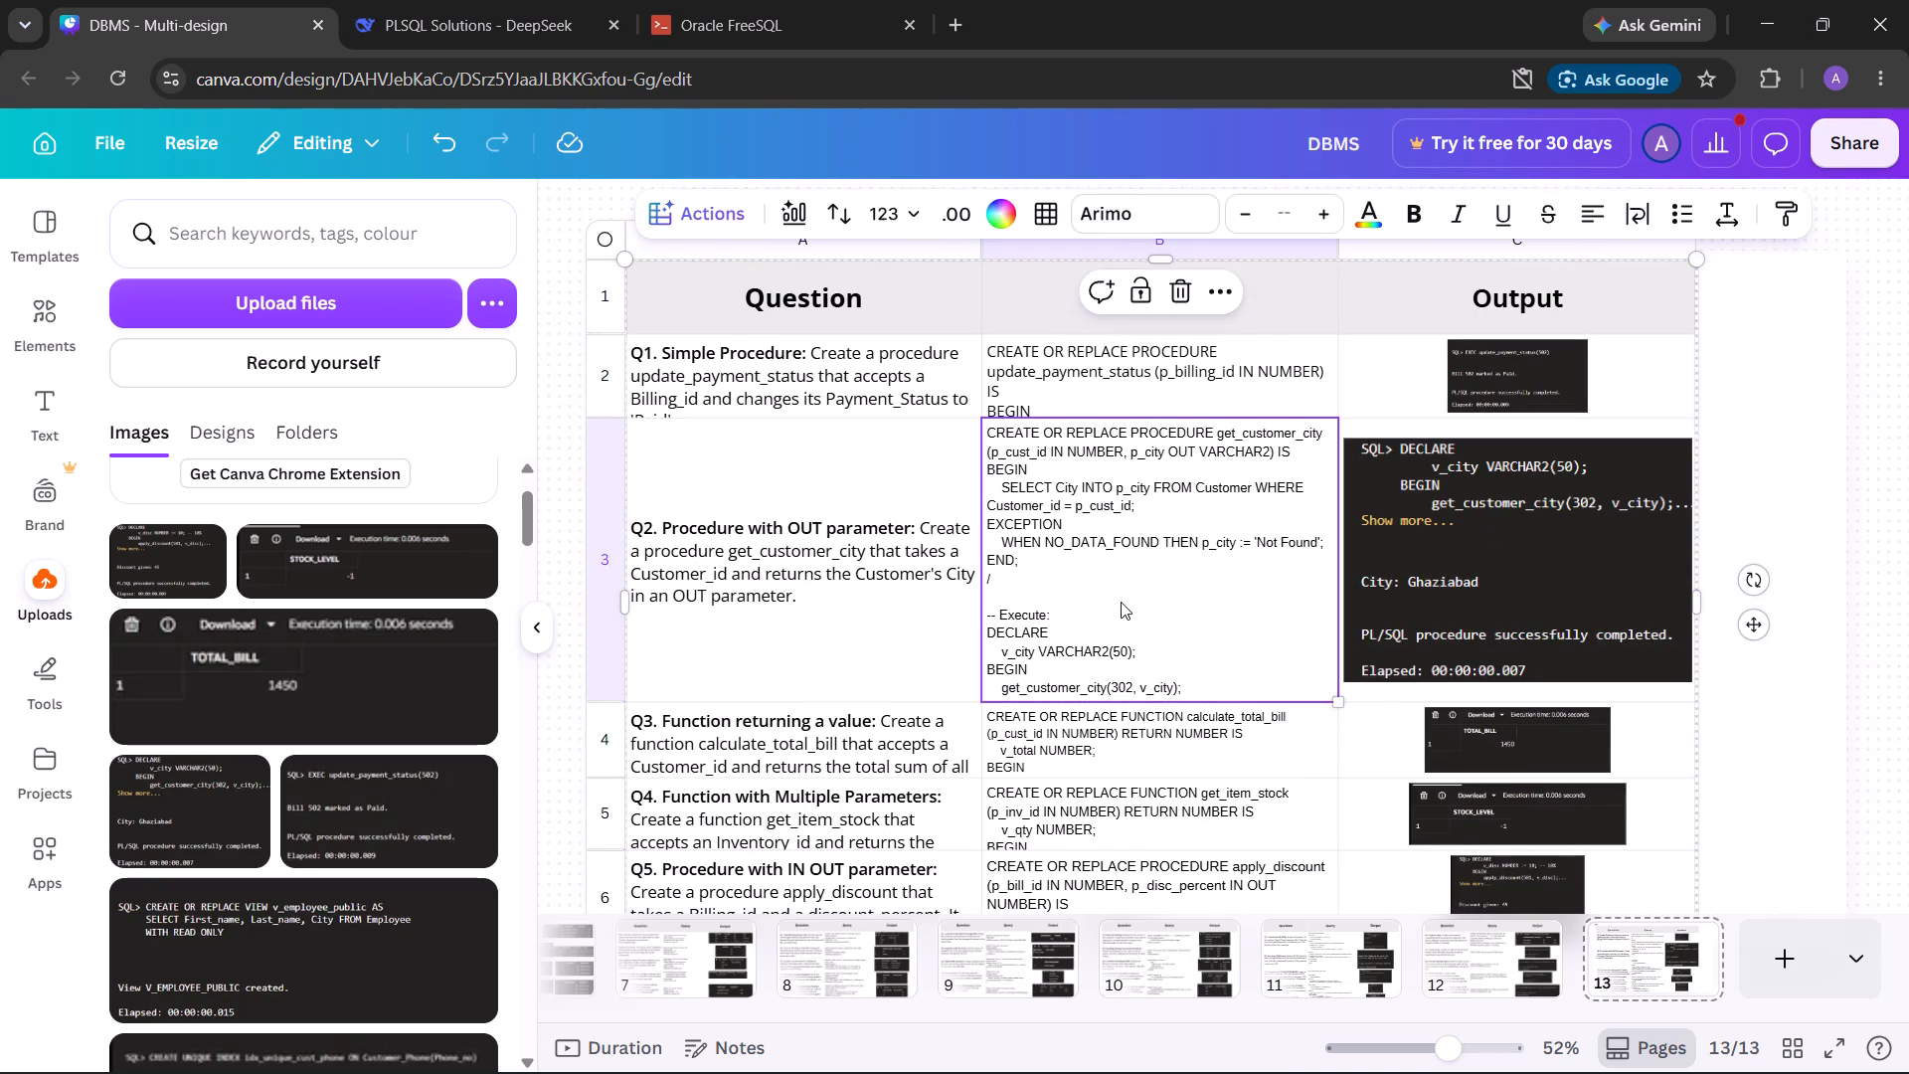
click(1124, 392)
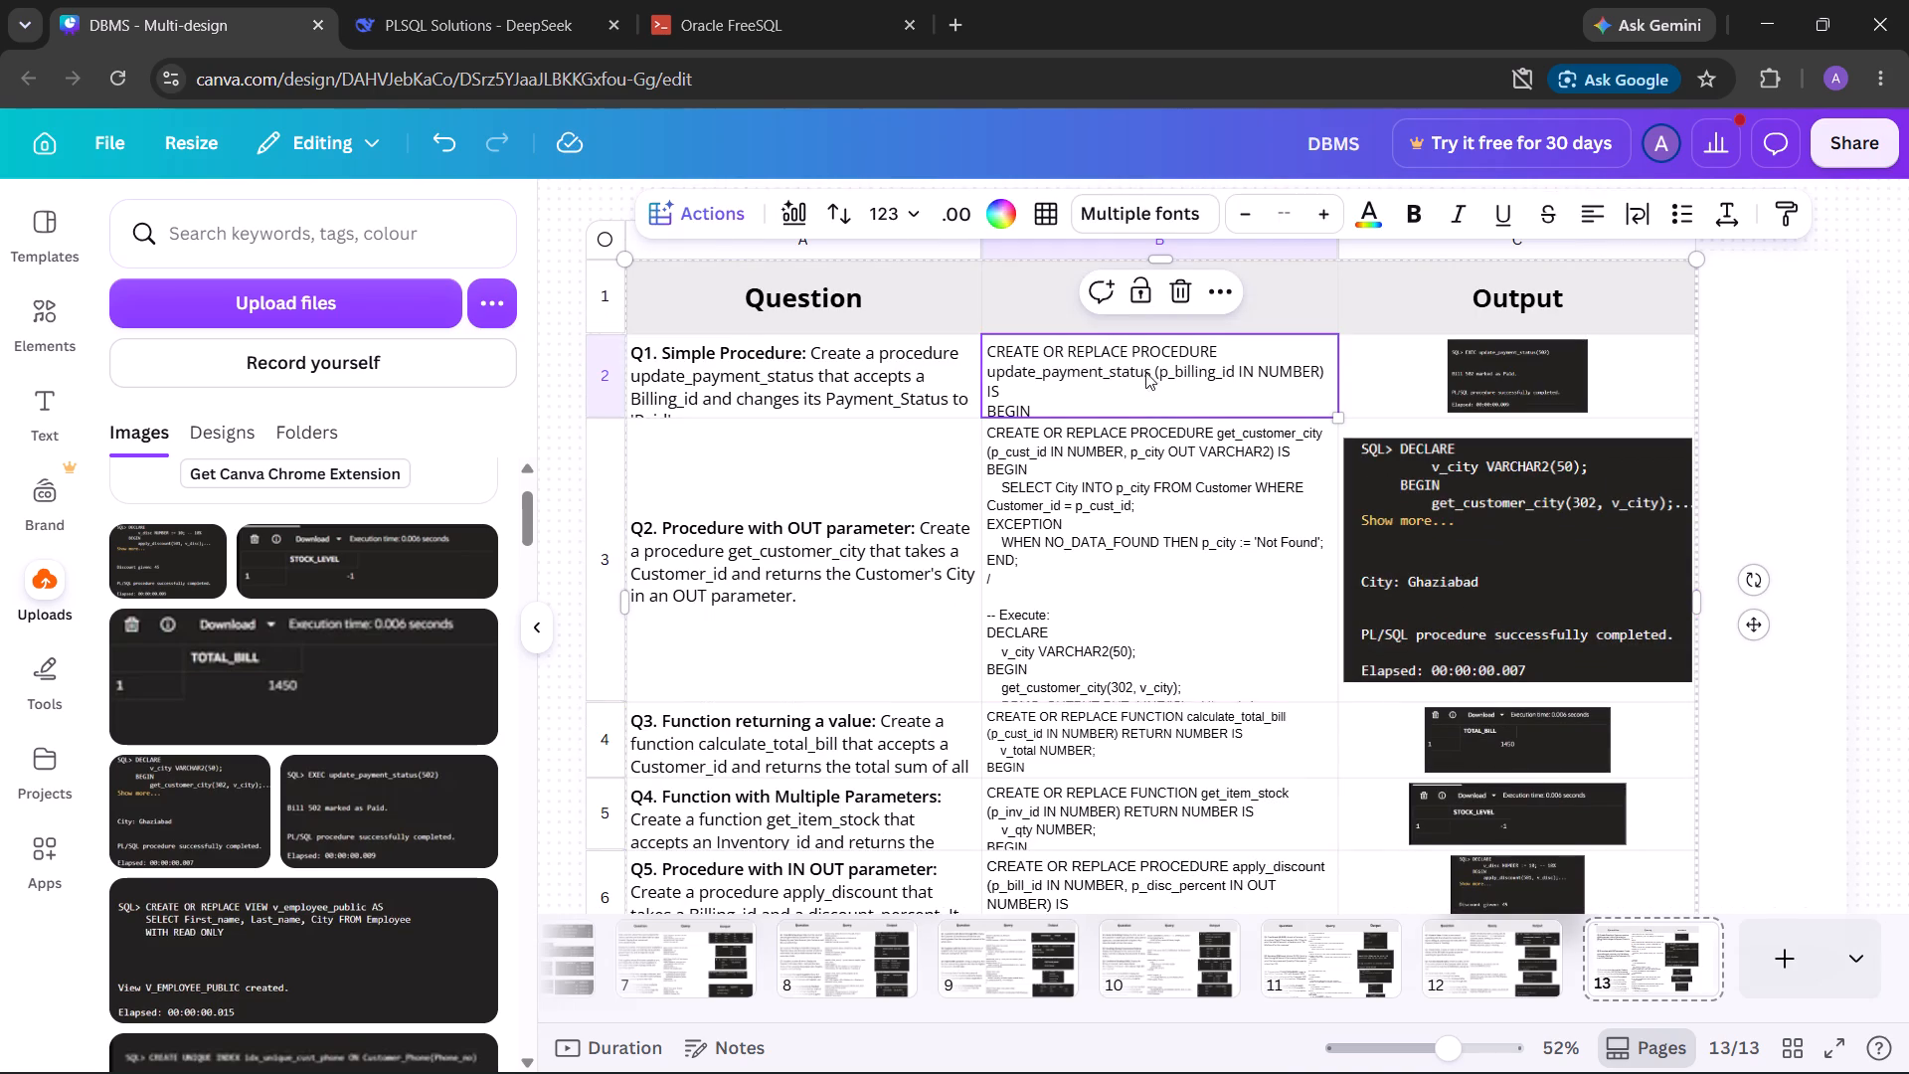
click(1142, 361)
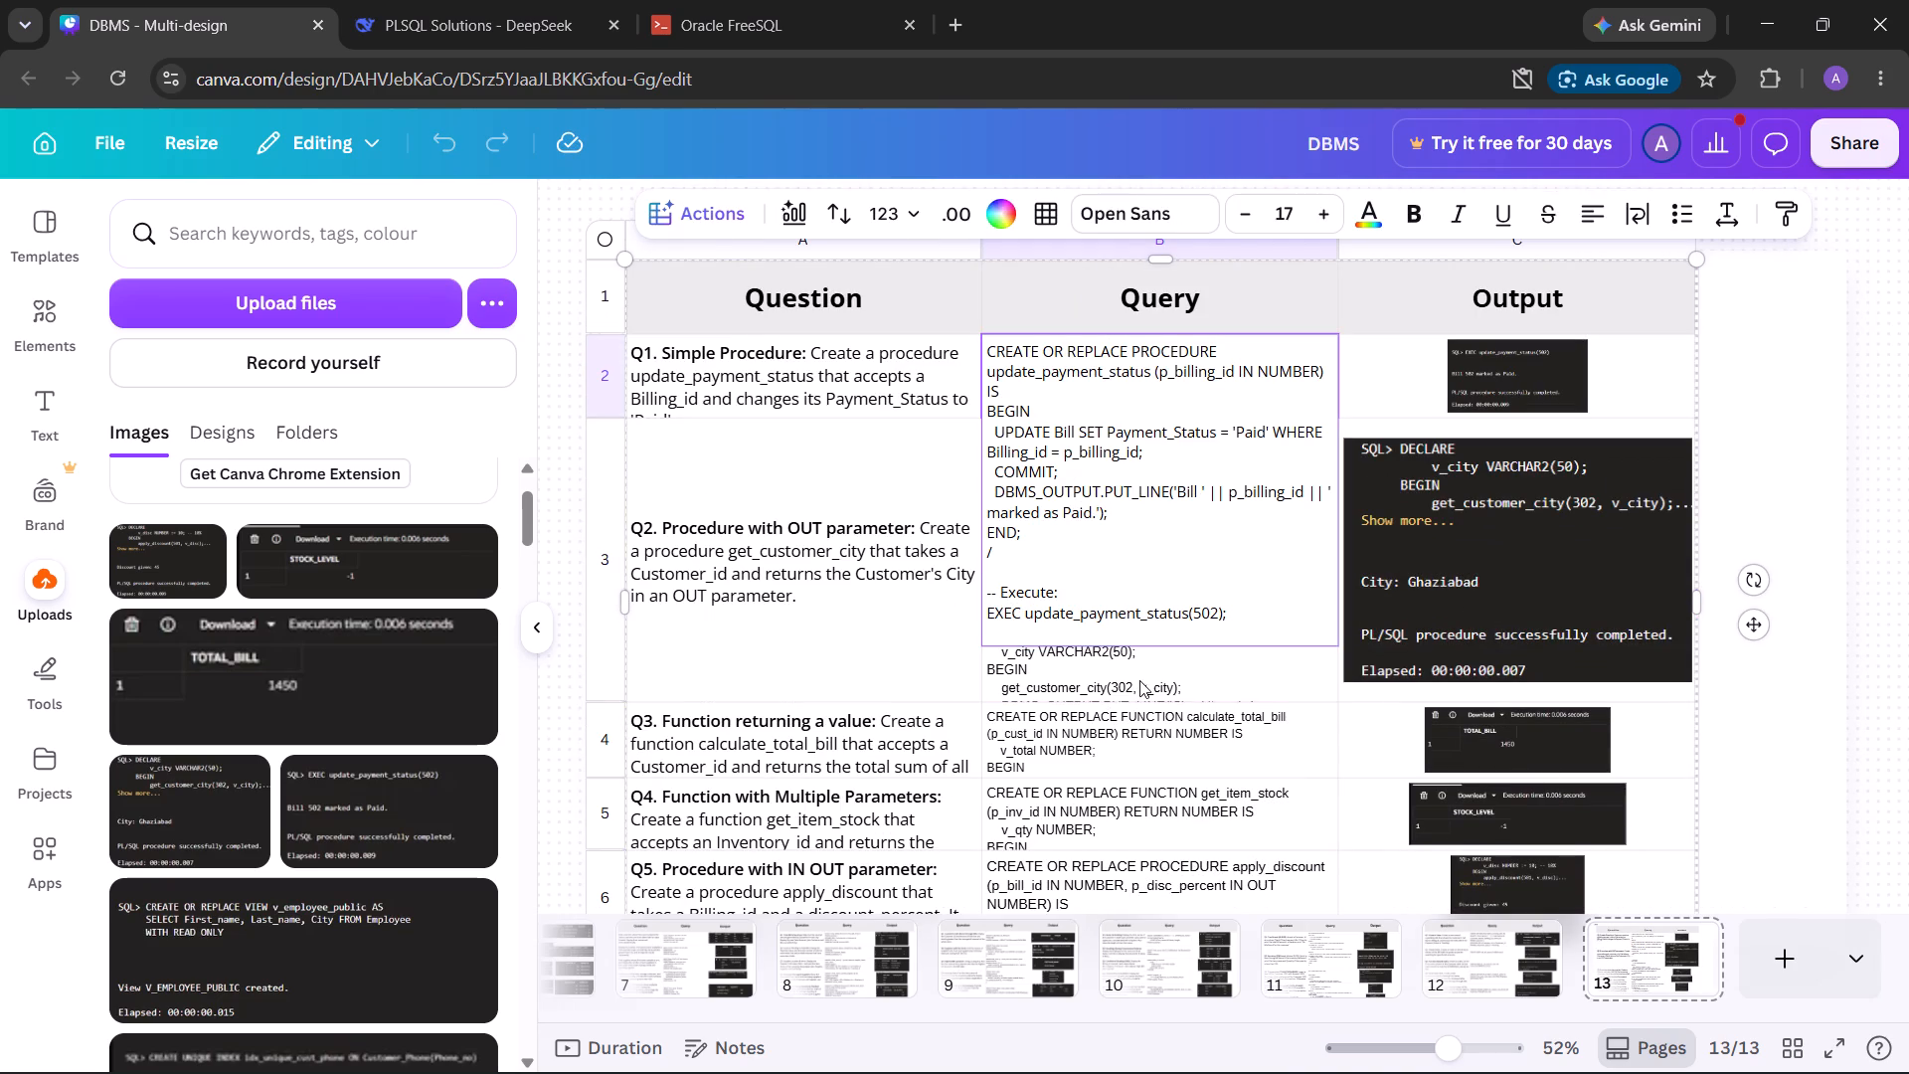
click(1139, 671)
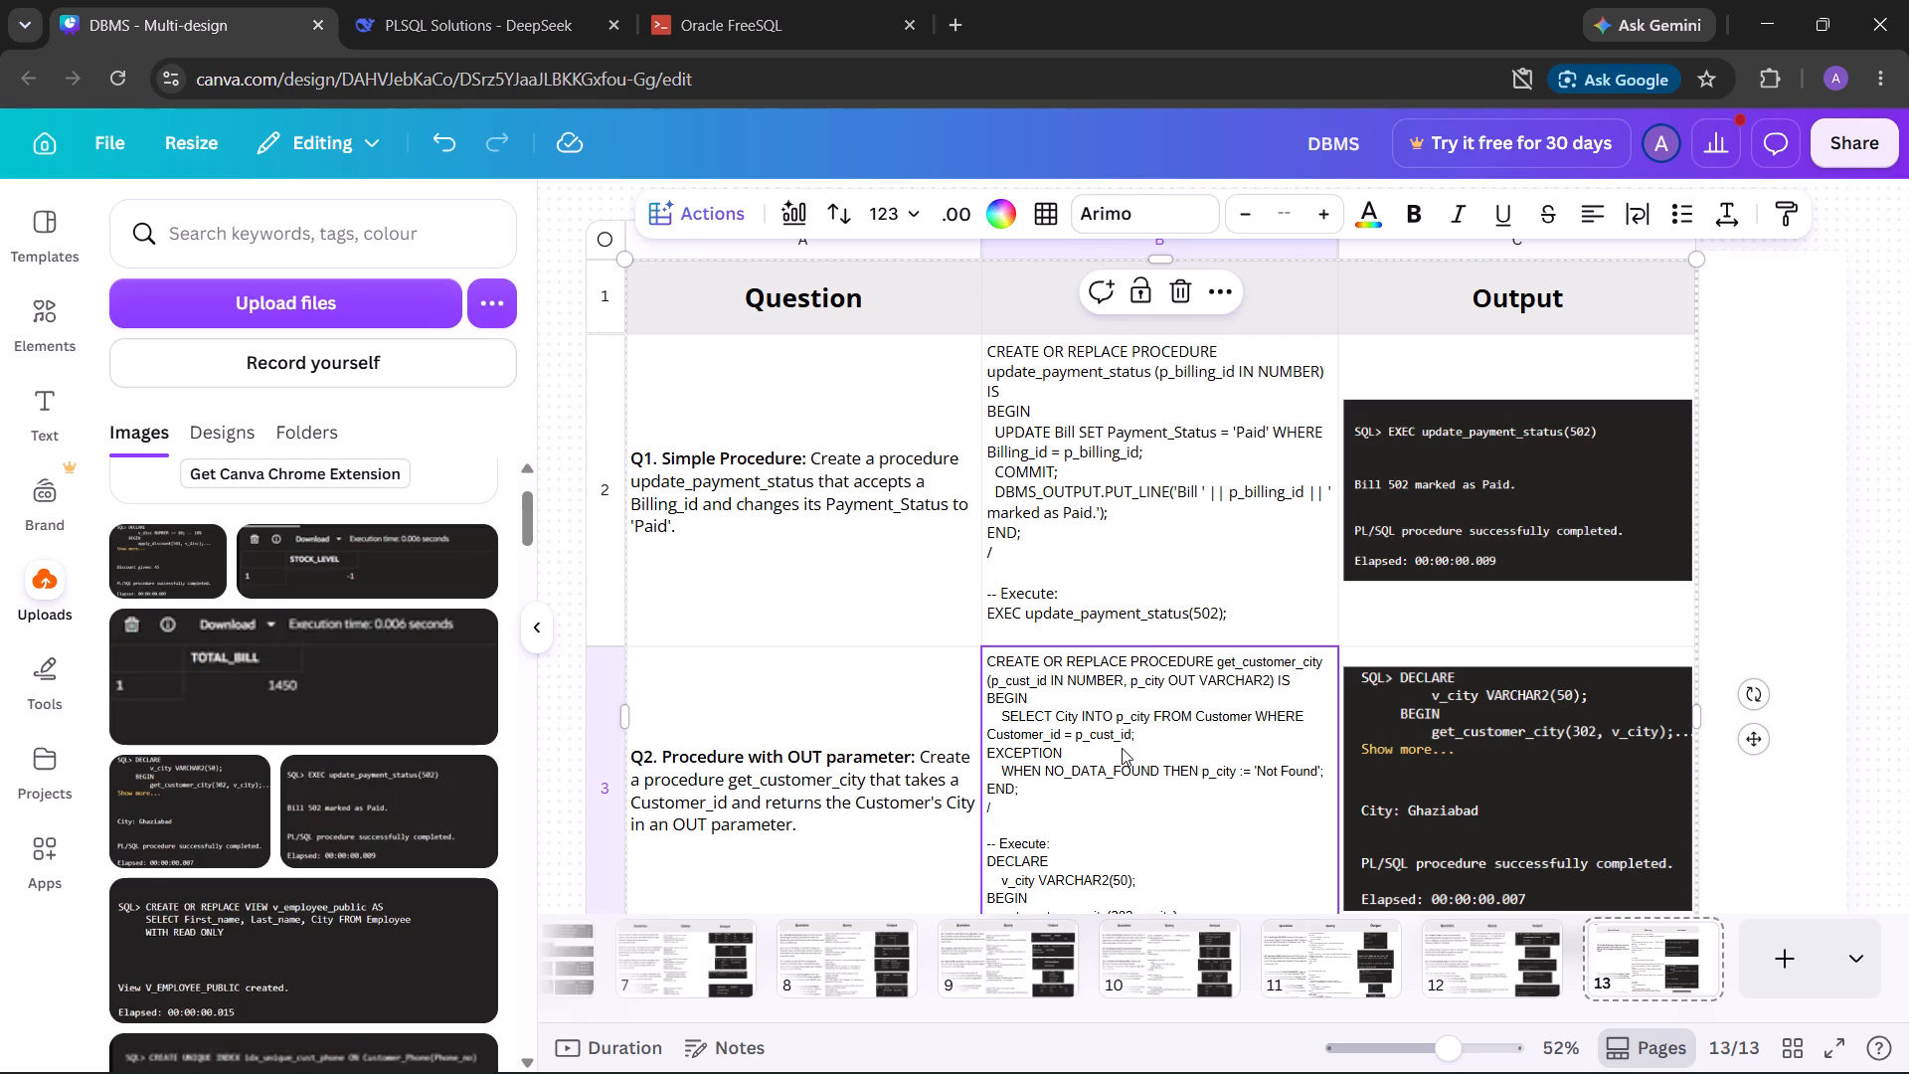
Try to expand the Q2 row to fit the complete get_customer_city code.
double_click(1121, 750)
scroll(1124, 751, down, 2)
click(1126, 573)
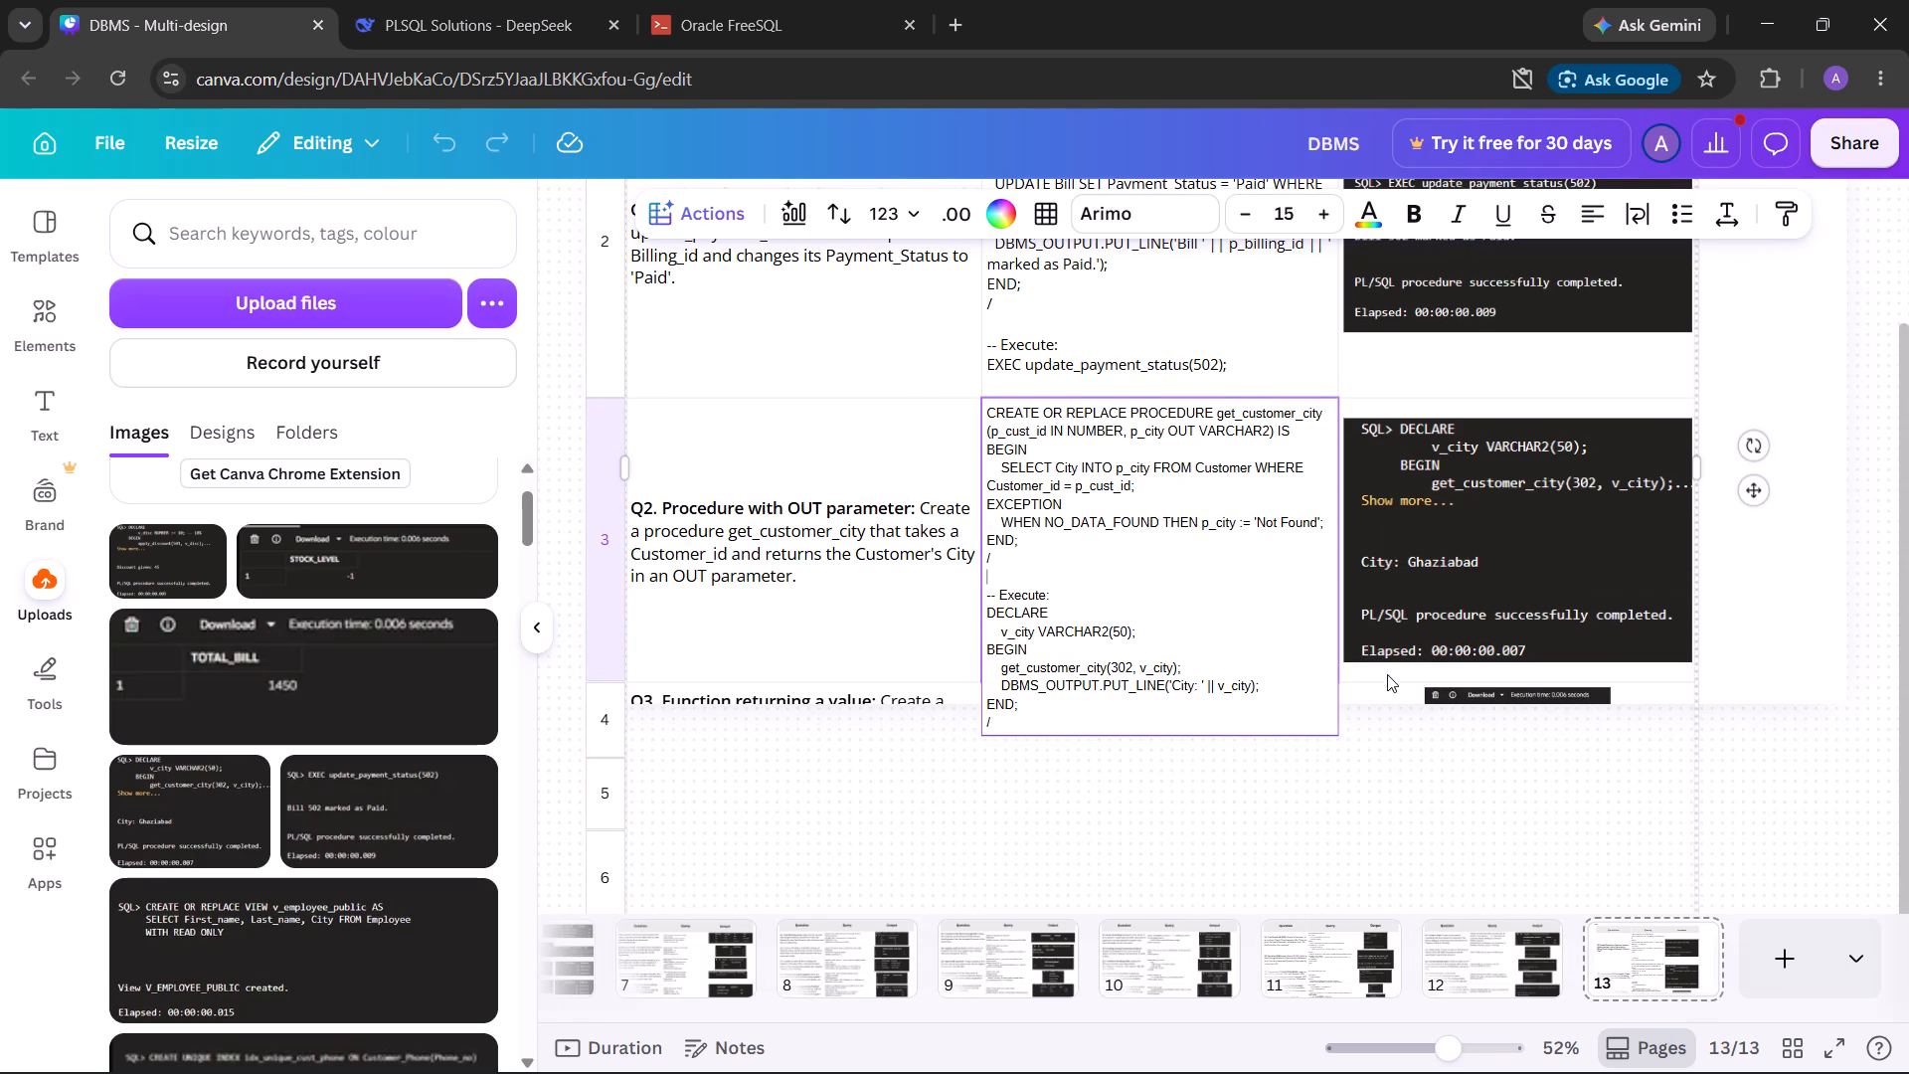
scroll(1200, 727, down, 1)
Scale the whole table down further to bring the Q3, Q4 and Q5 rows back onto page 13.
click(823, 582)
click(830, 573)
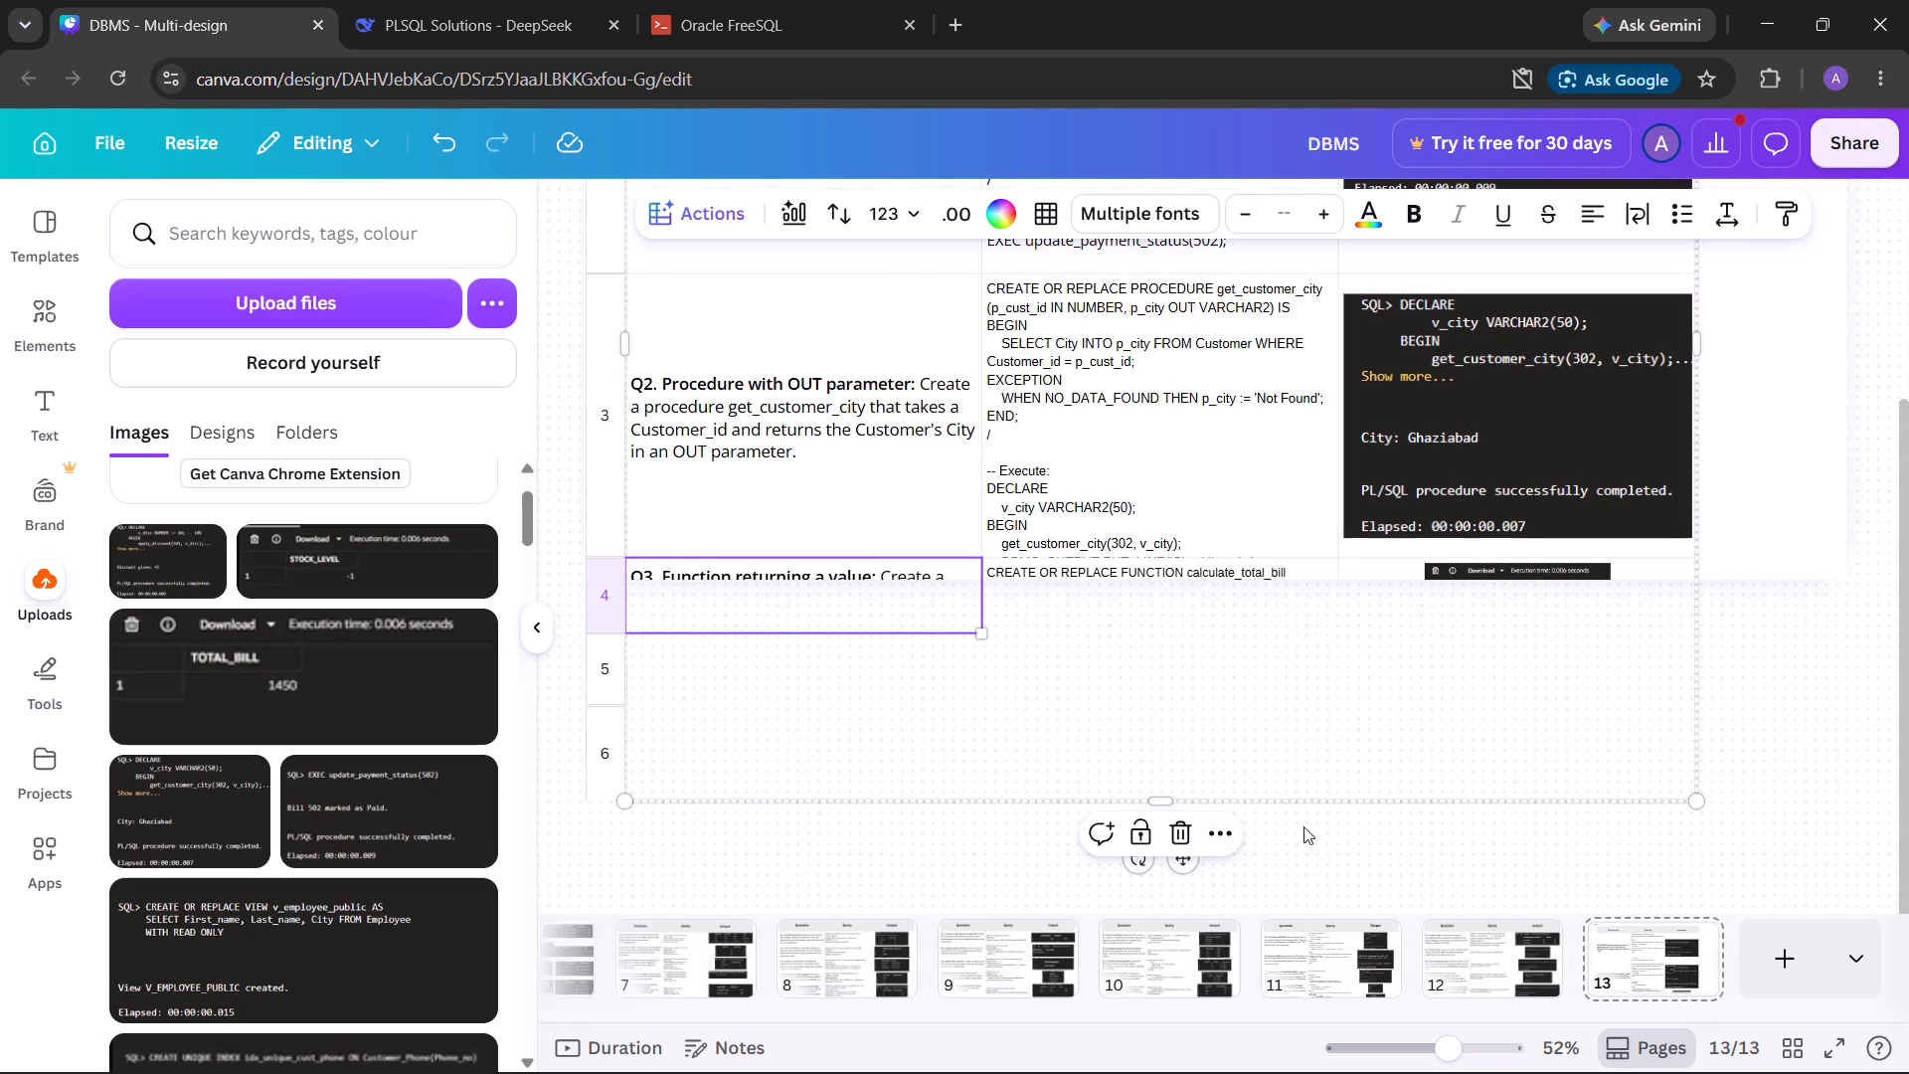
drag(1697, 806, 1605, 614)
scroll(1572, 741, up, 2)
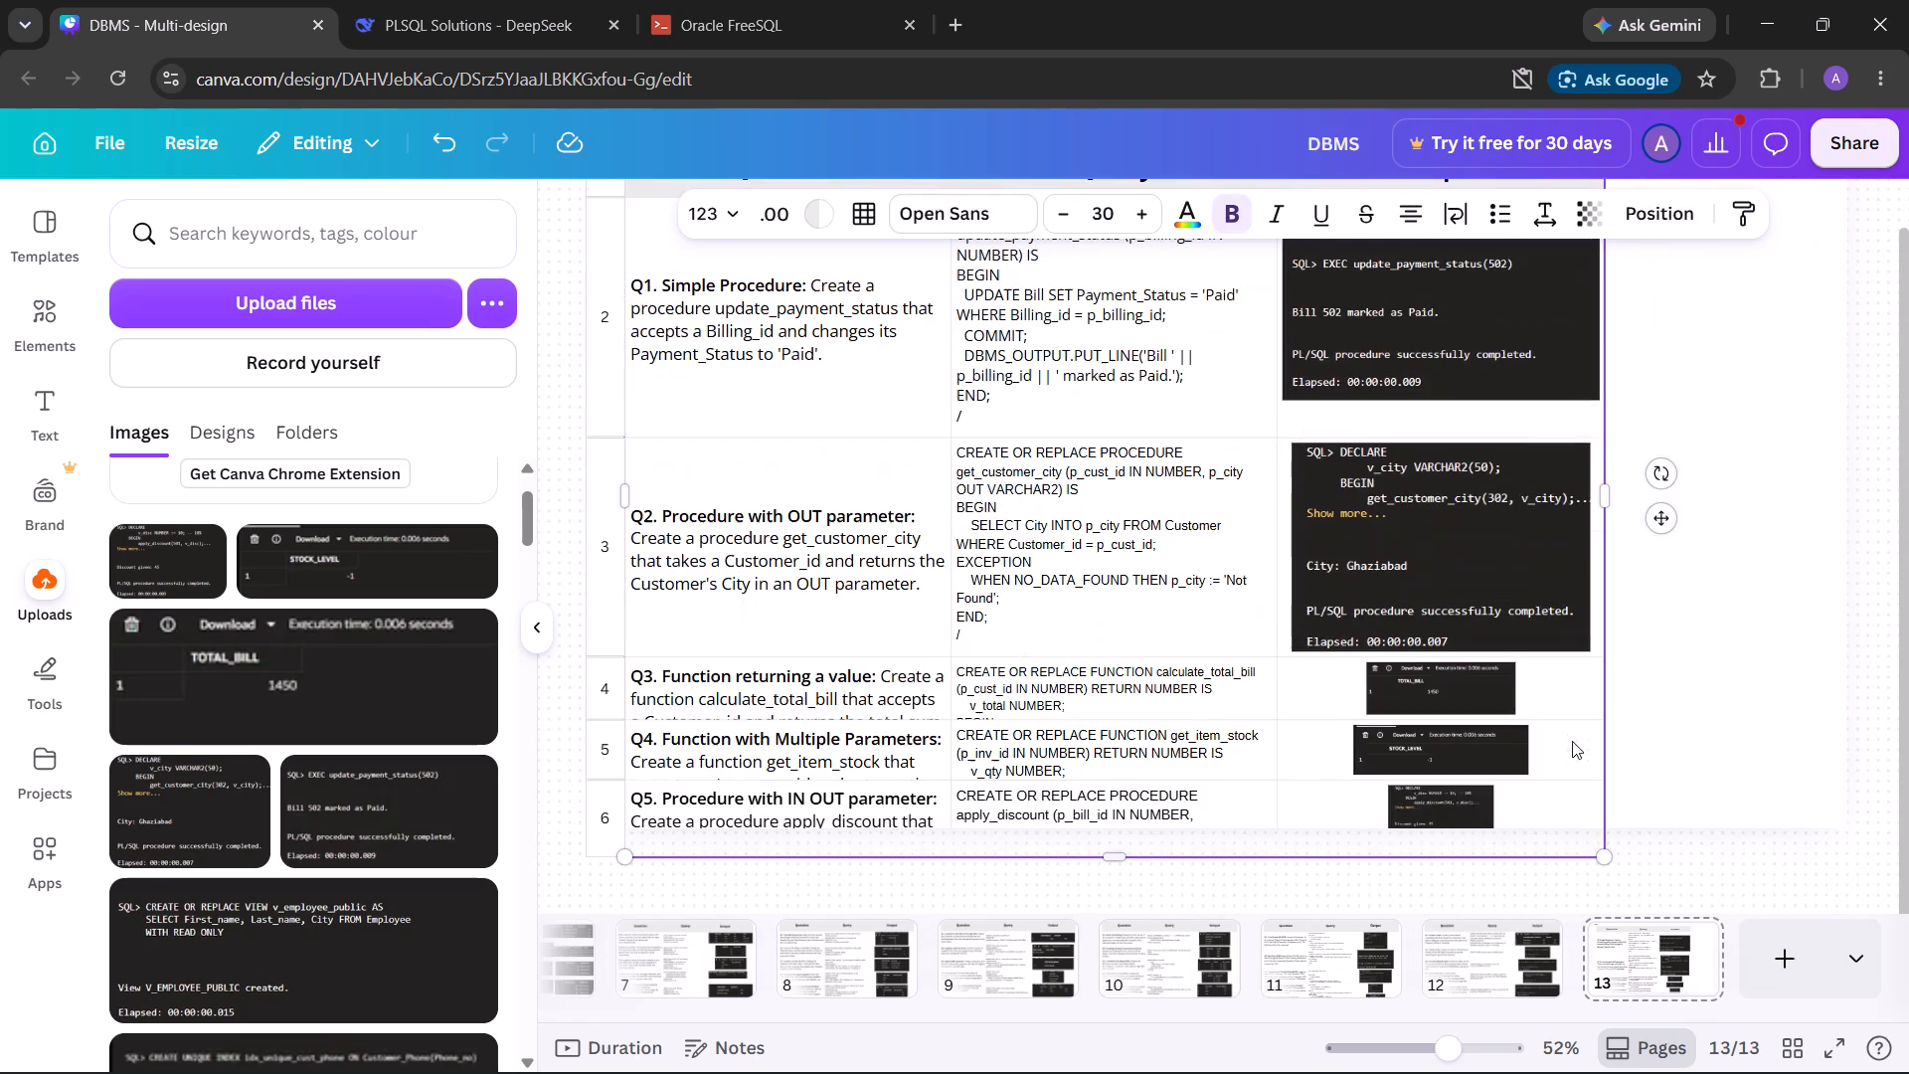
scroll(1101, 582, up, 2)
scroll(1134, 661, down, 2)
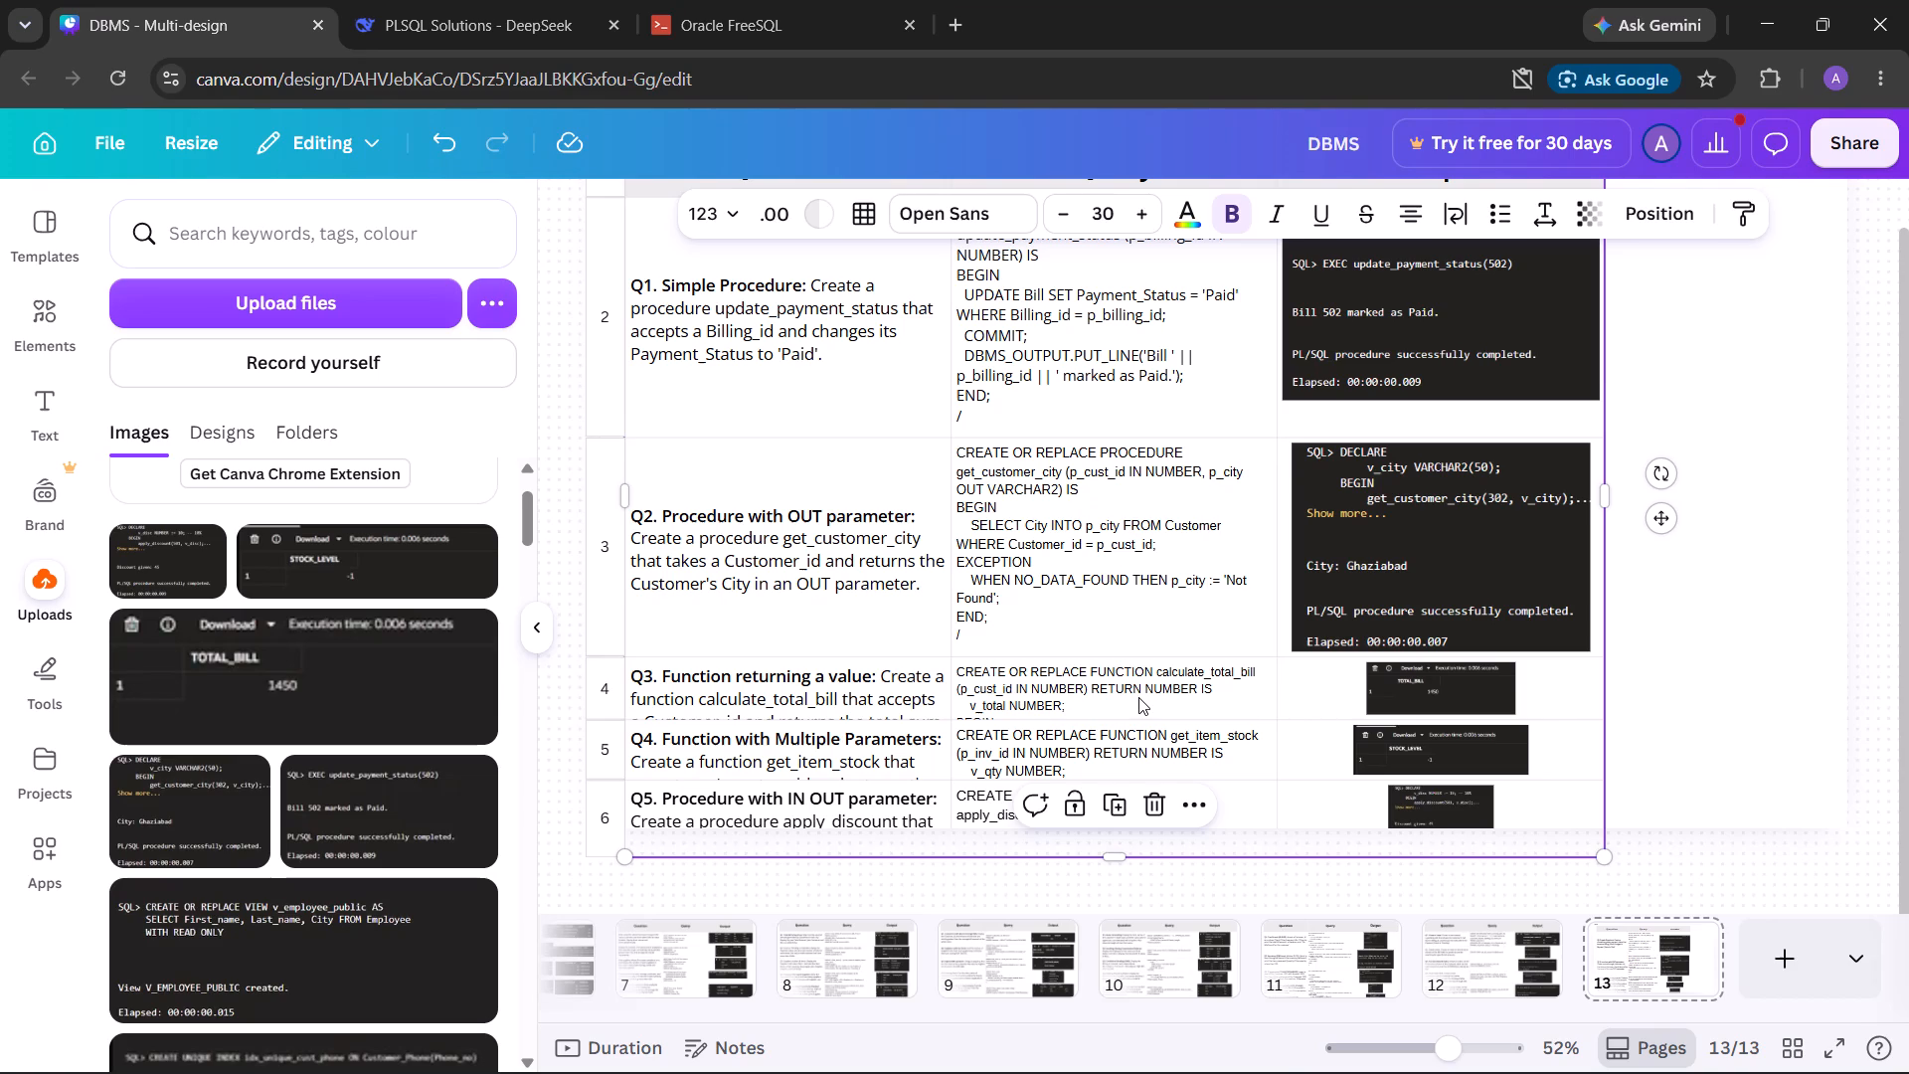
Expand the Q3 and Q1 rows so their Query cells fit the complete calculate_total_bill and update_payment_status code.
click(1138, 693)
click(1138, 693)
triple_click(1129, 409)
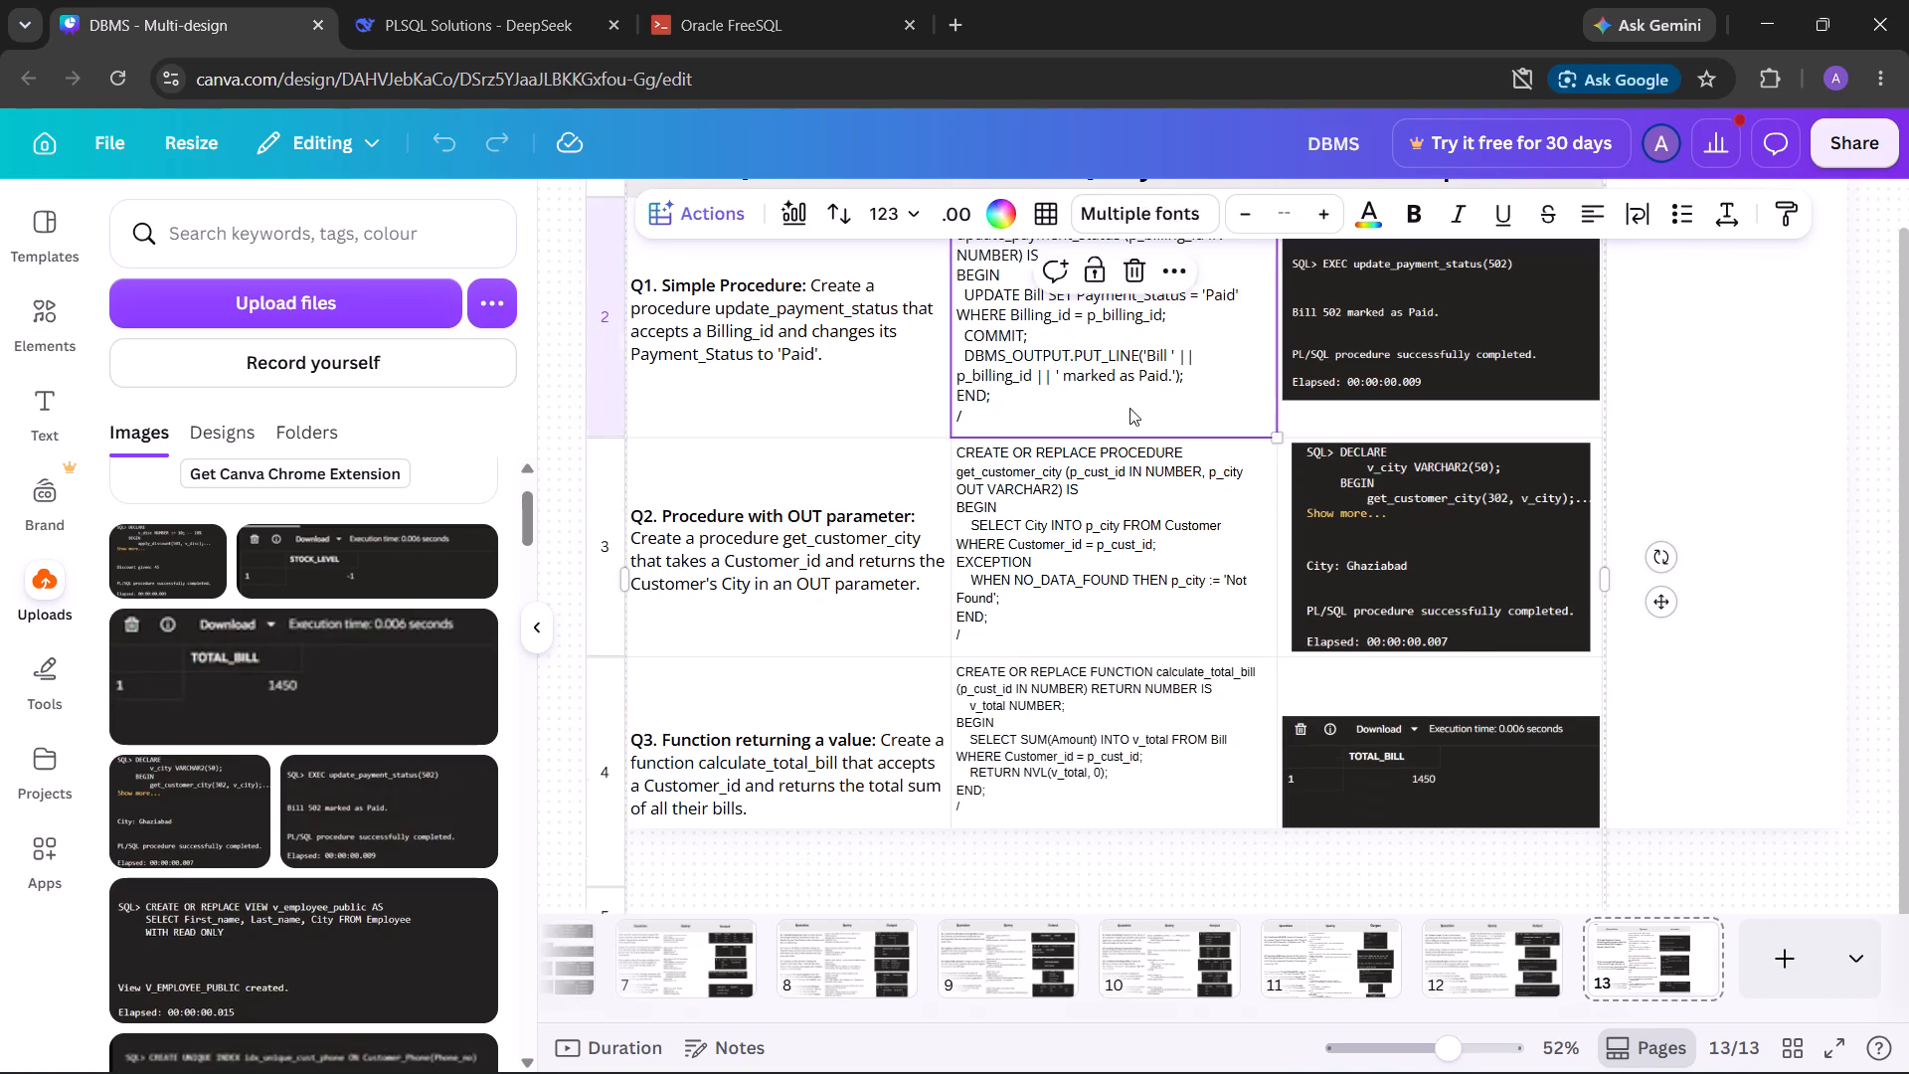
click(1129, 406)
click(874, 467)
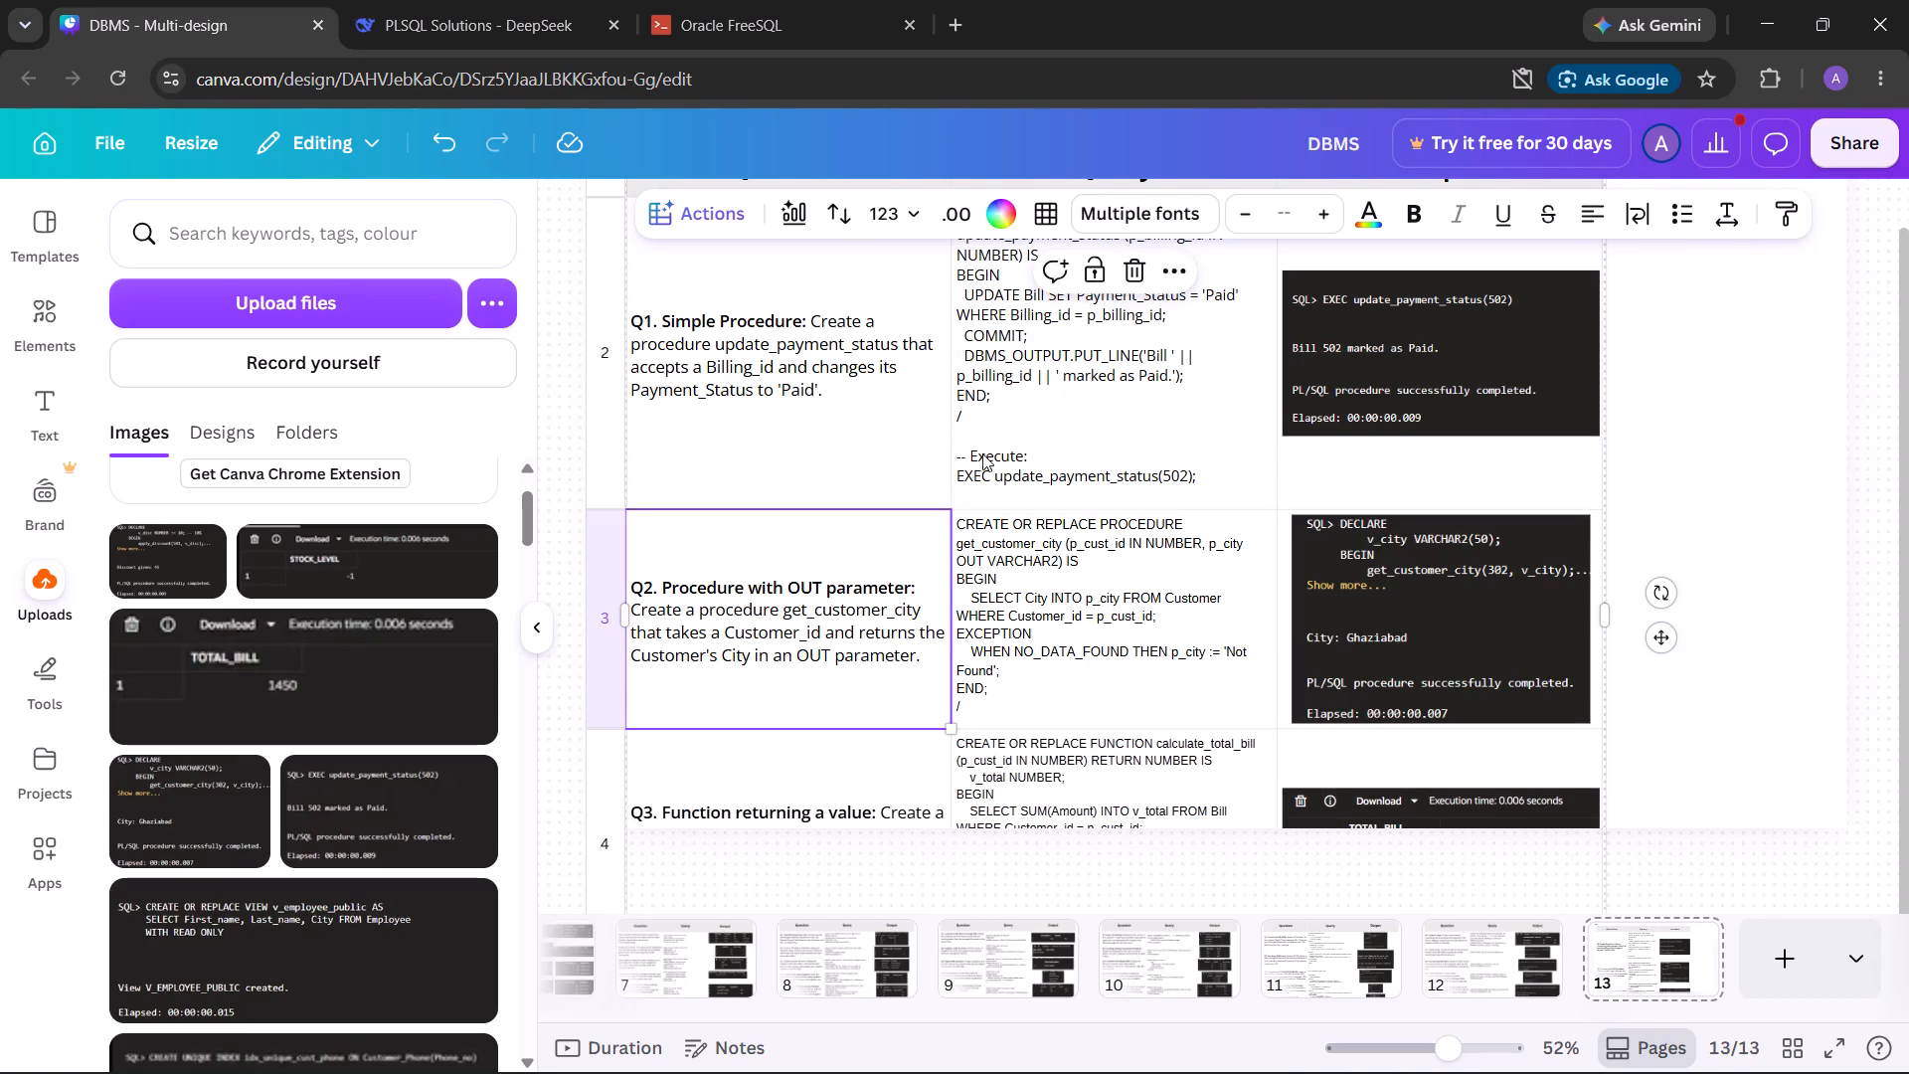
Reduce the table's height so the Q3, Q4 and Q5 rows fit back within page 13.
double_click(1042, 440)
double_click(1192, 597)
double_click(1152, 718)
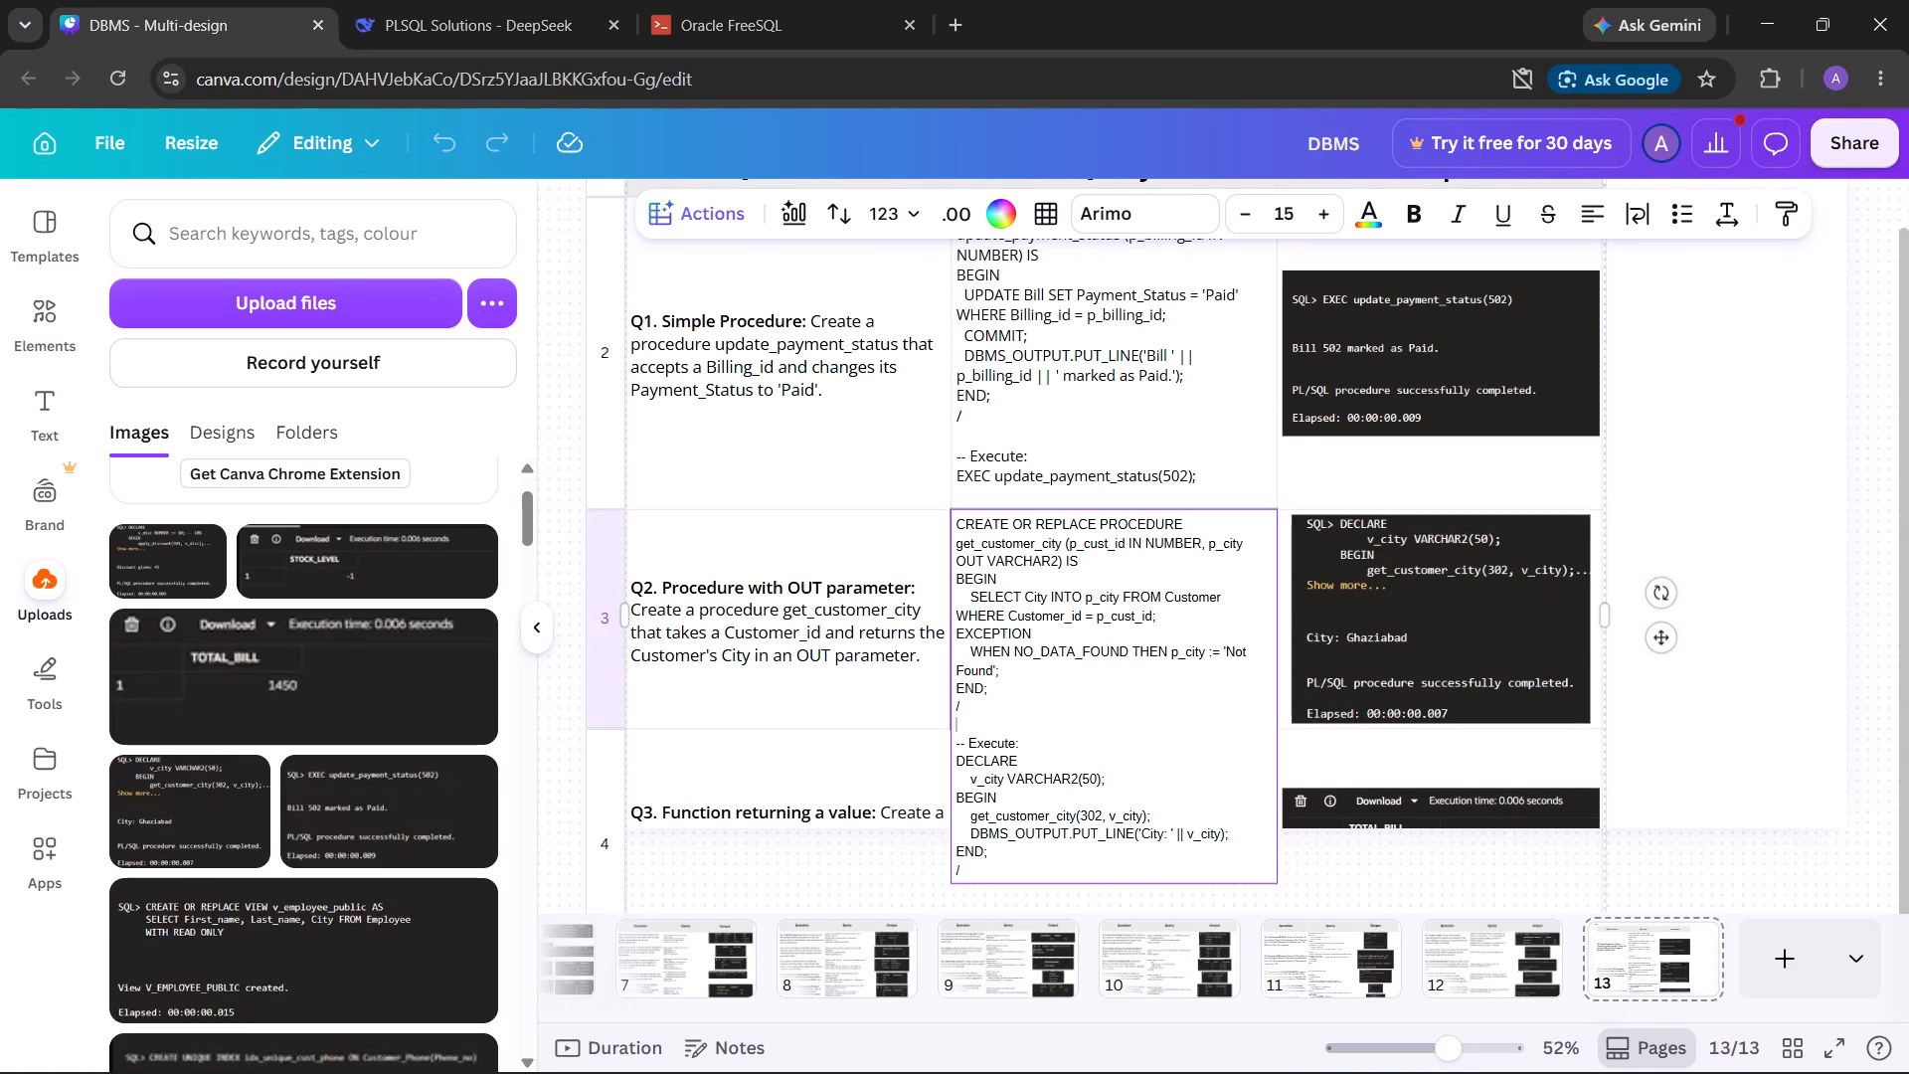
scroll(1117, 728, down, 4)
scroll(1123, 588, up, 2)
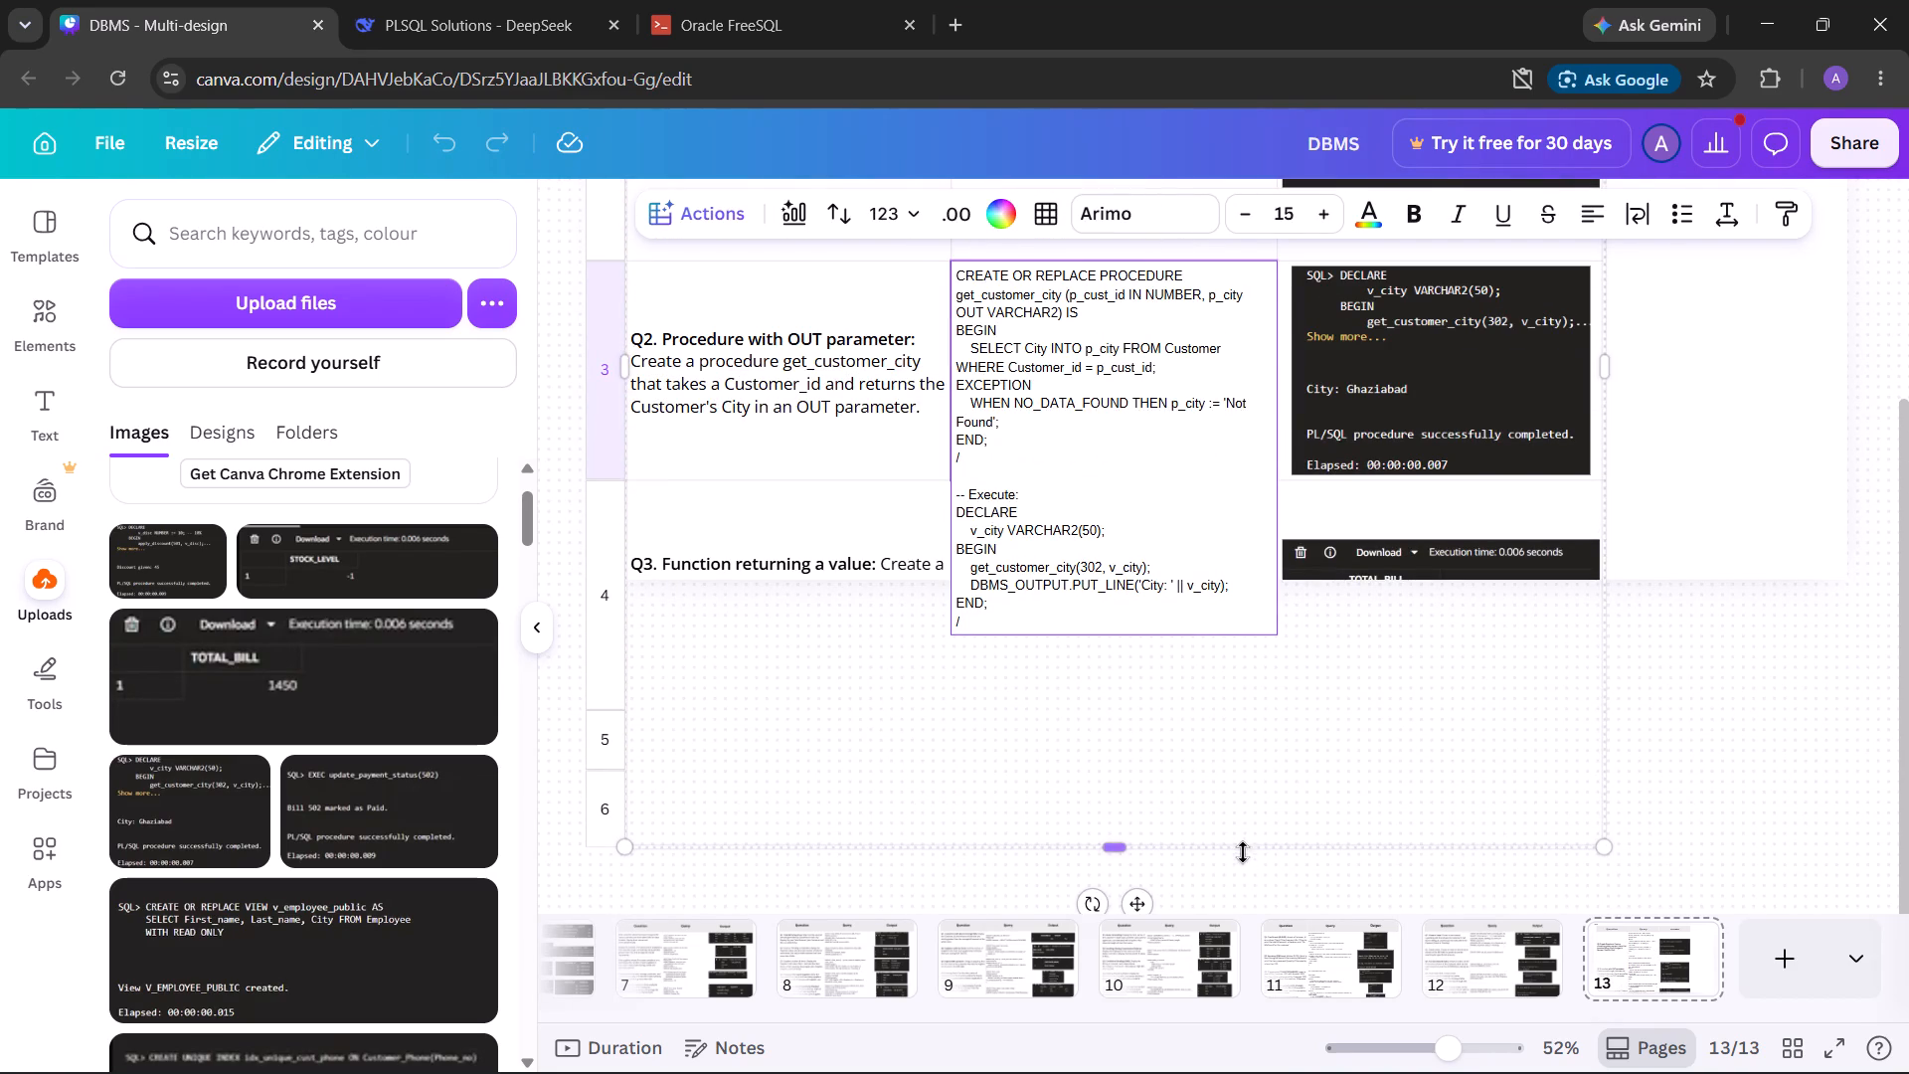
drag(1240, 847, 1231, 539)
click(1281, 700)
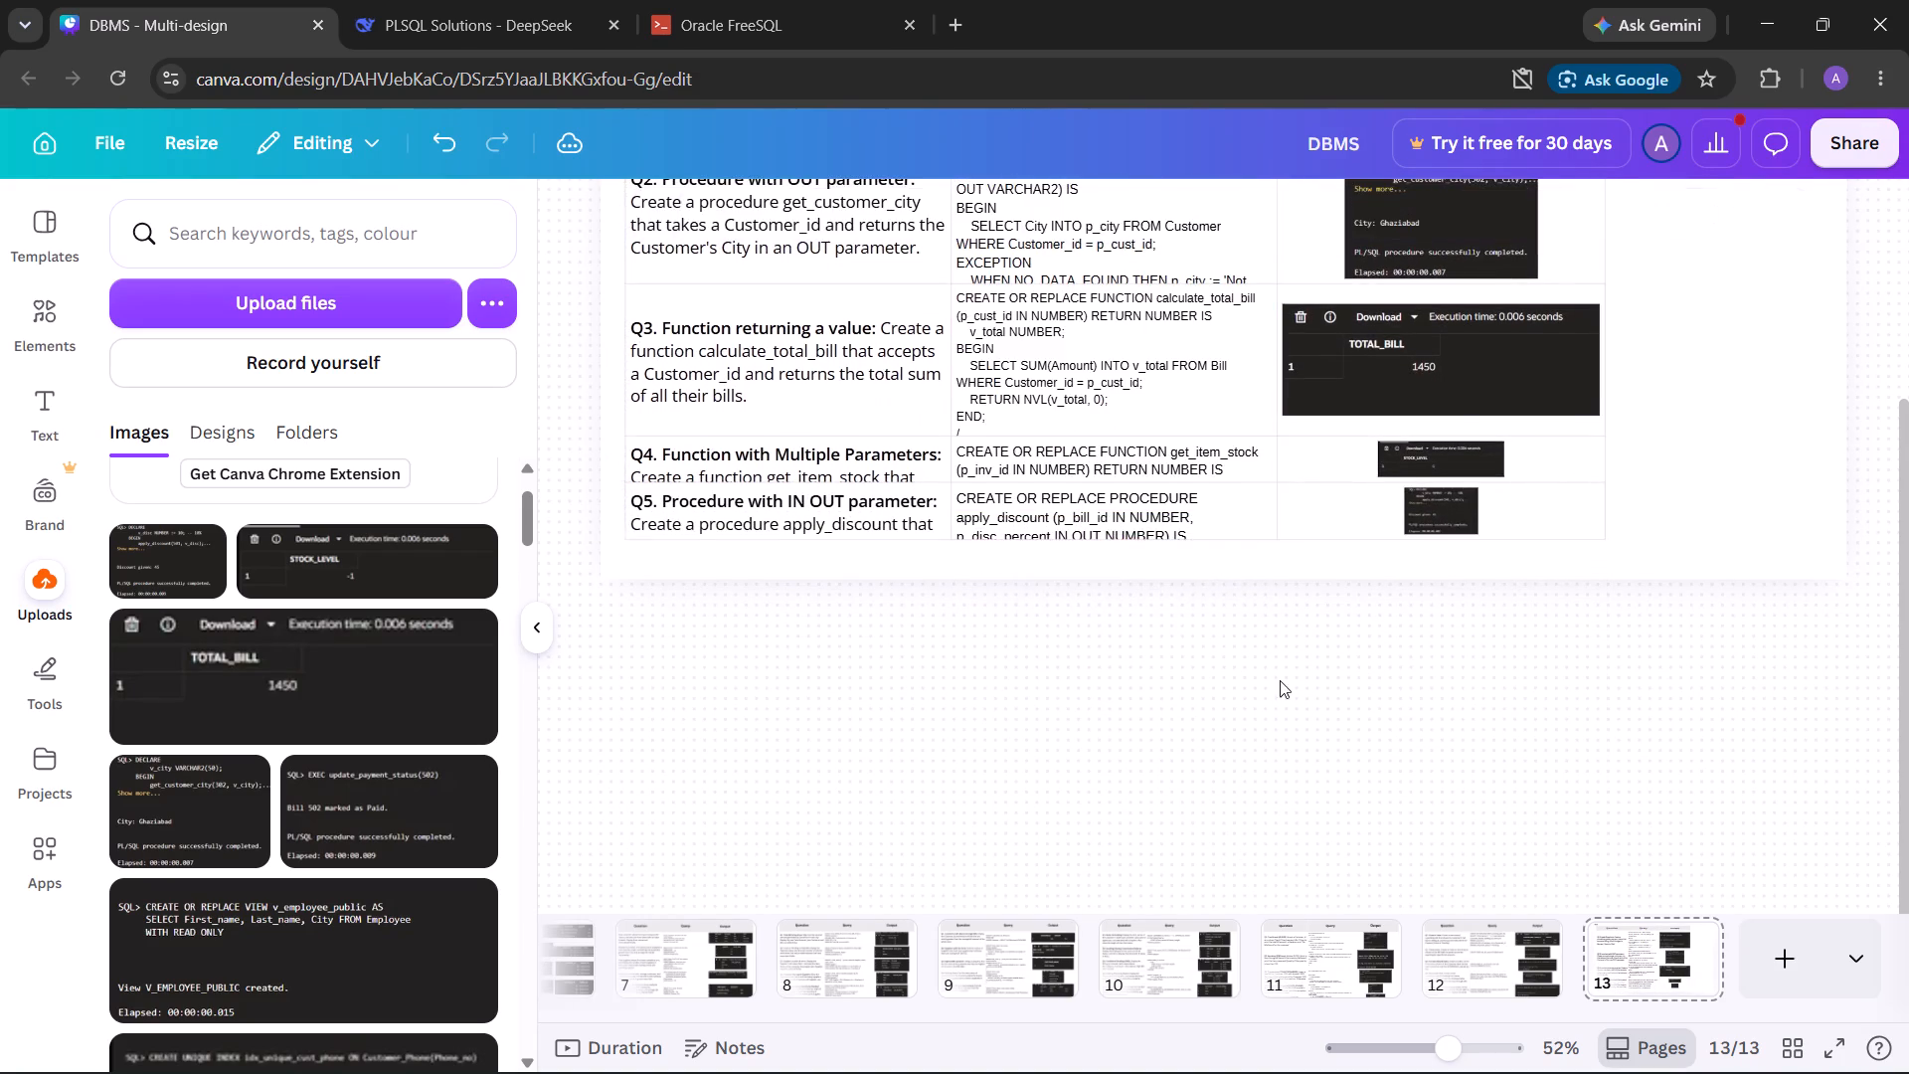
Examine how much of the code in the Q2 to Q5 Query cells fits within their rows.
scroll(1269, 663, up, 2)
scroll(1169, 667, up, 1)
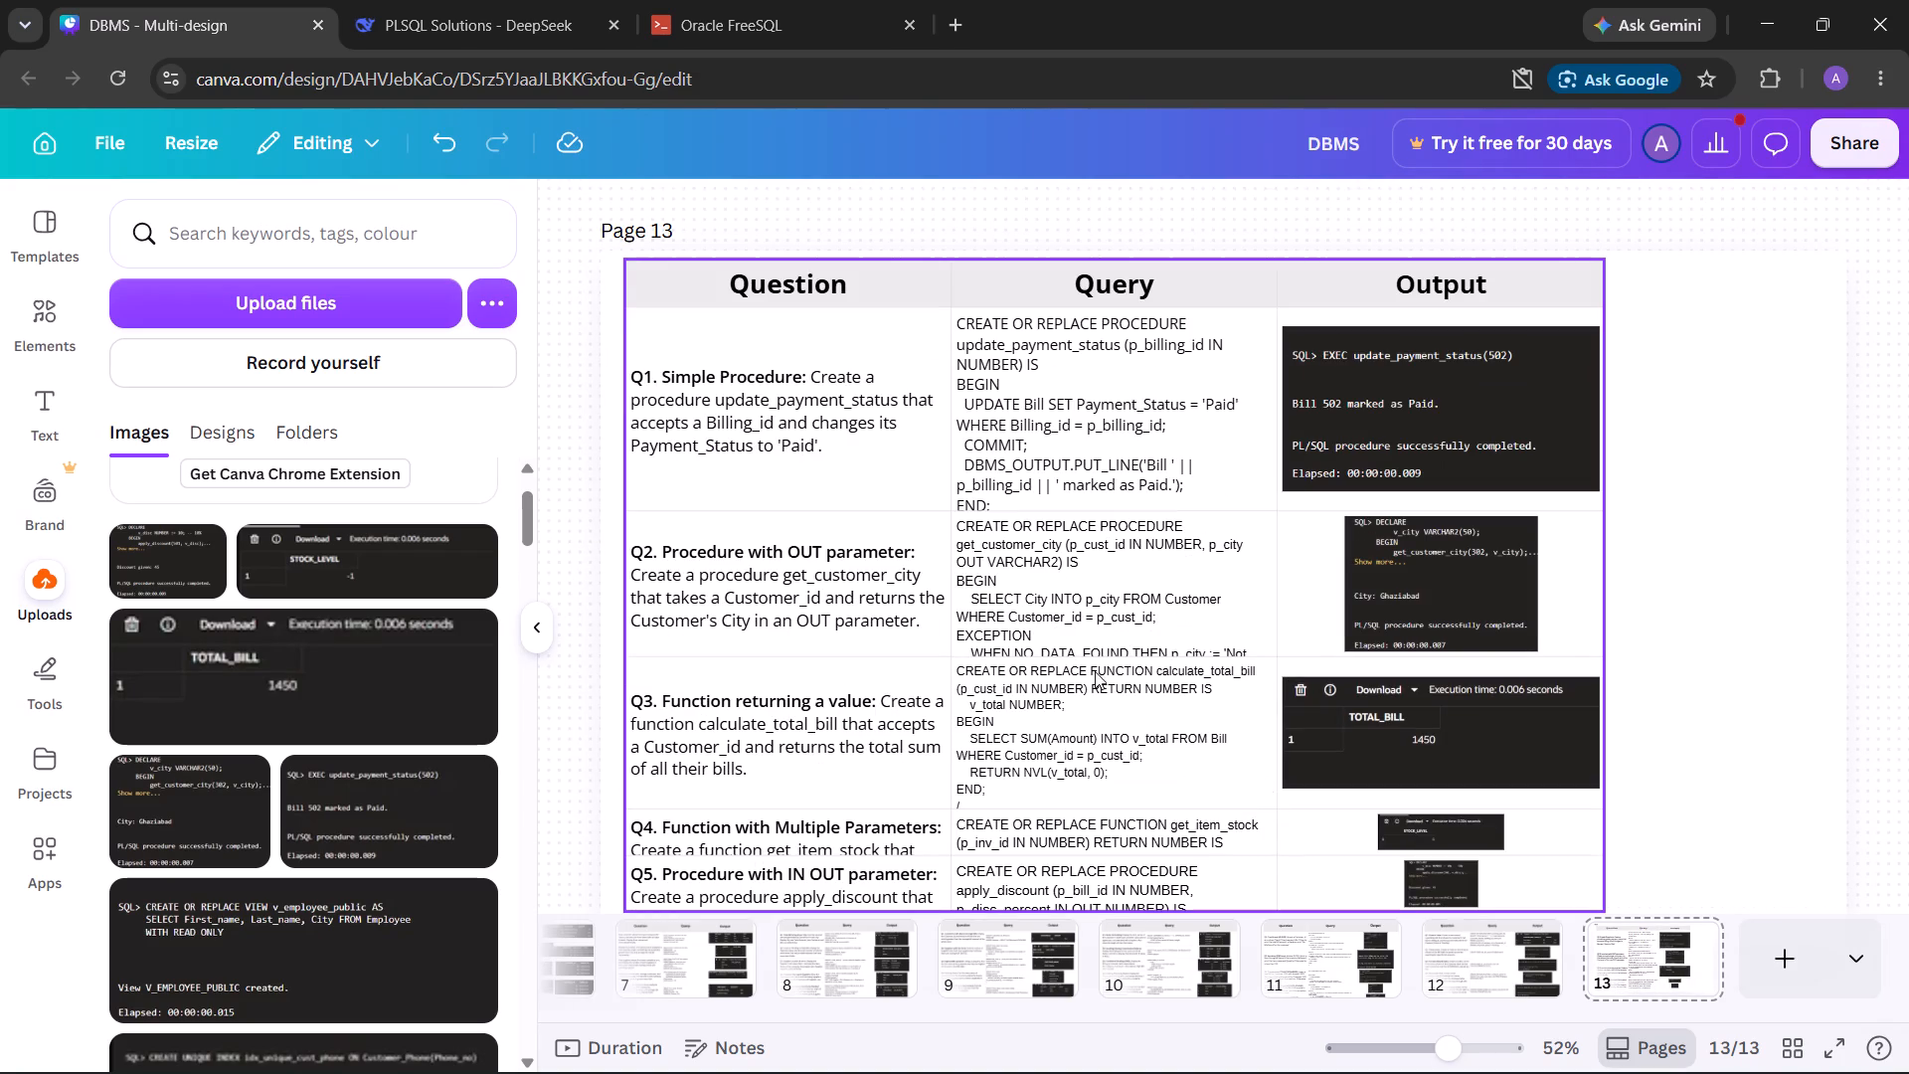
click(1125, 602)
click(1140, 777)
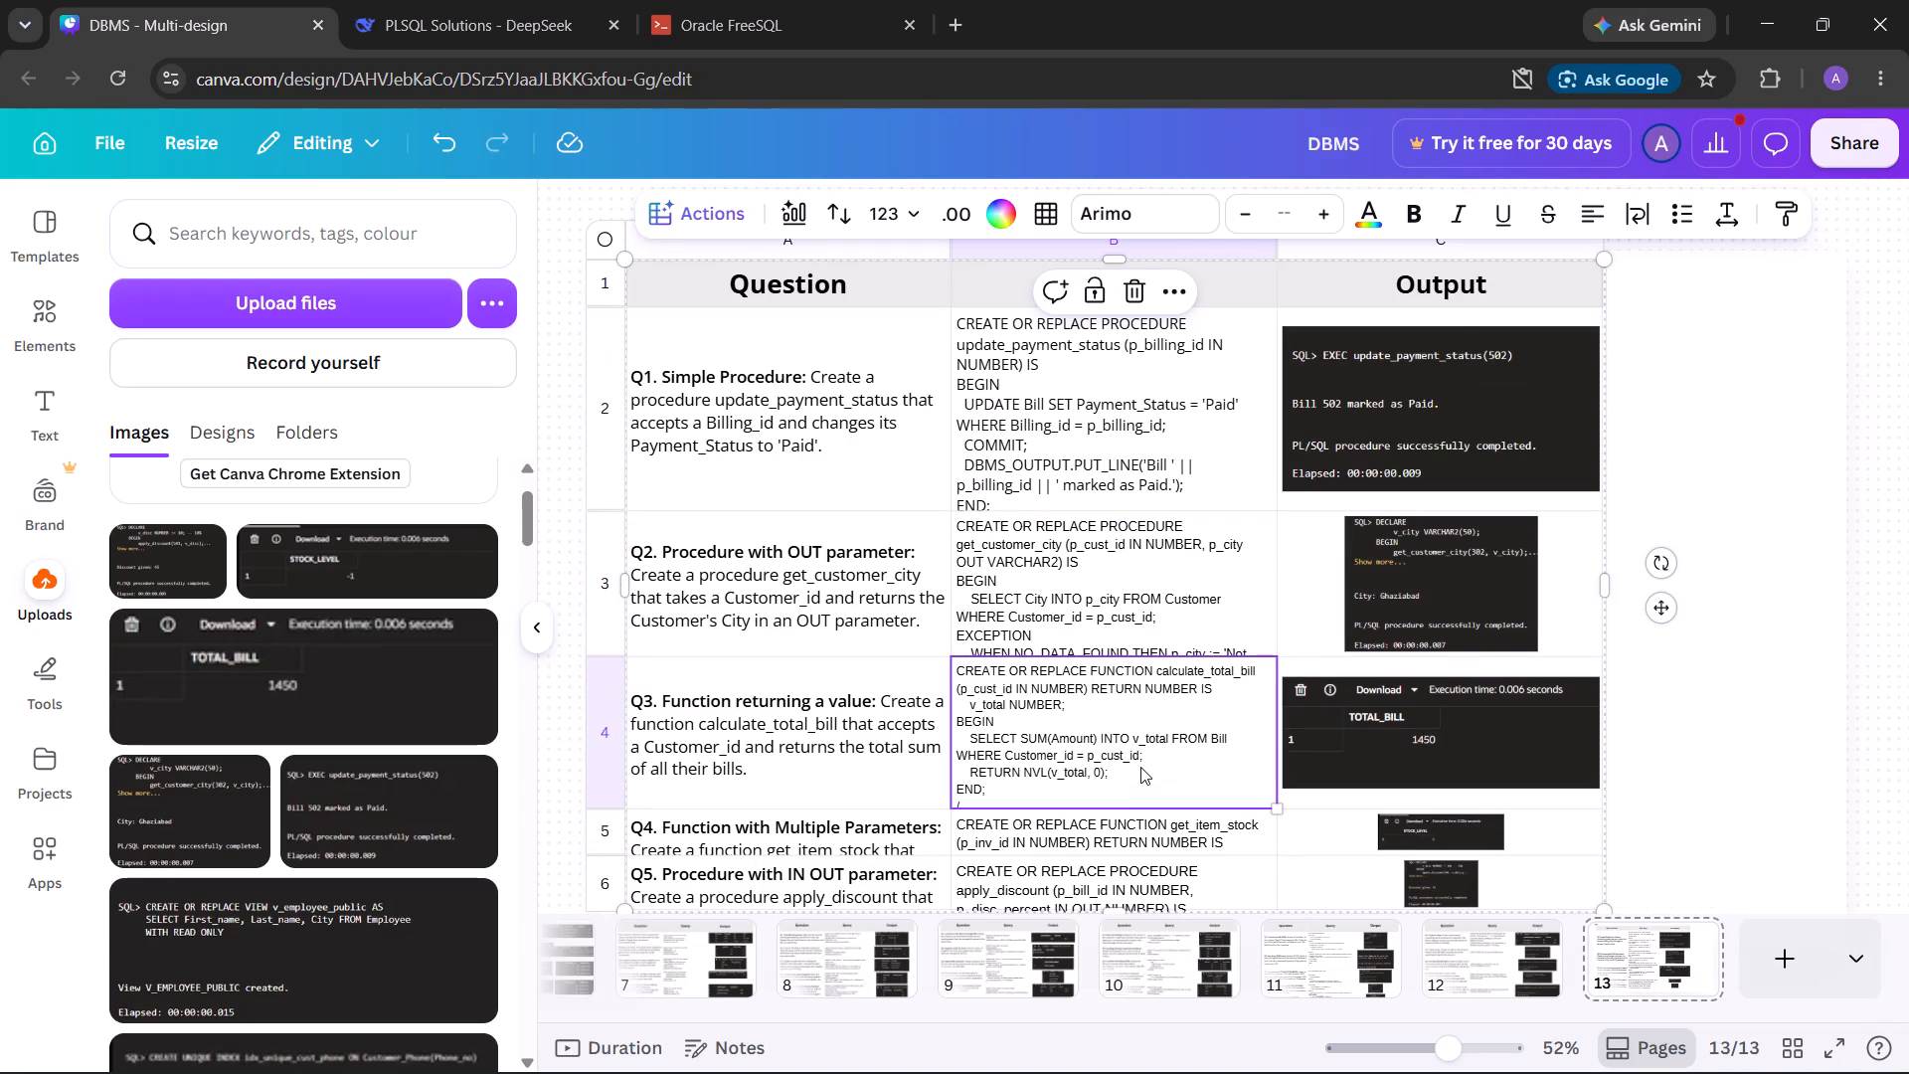
scroll(1138, 753, down, 1)
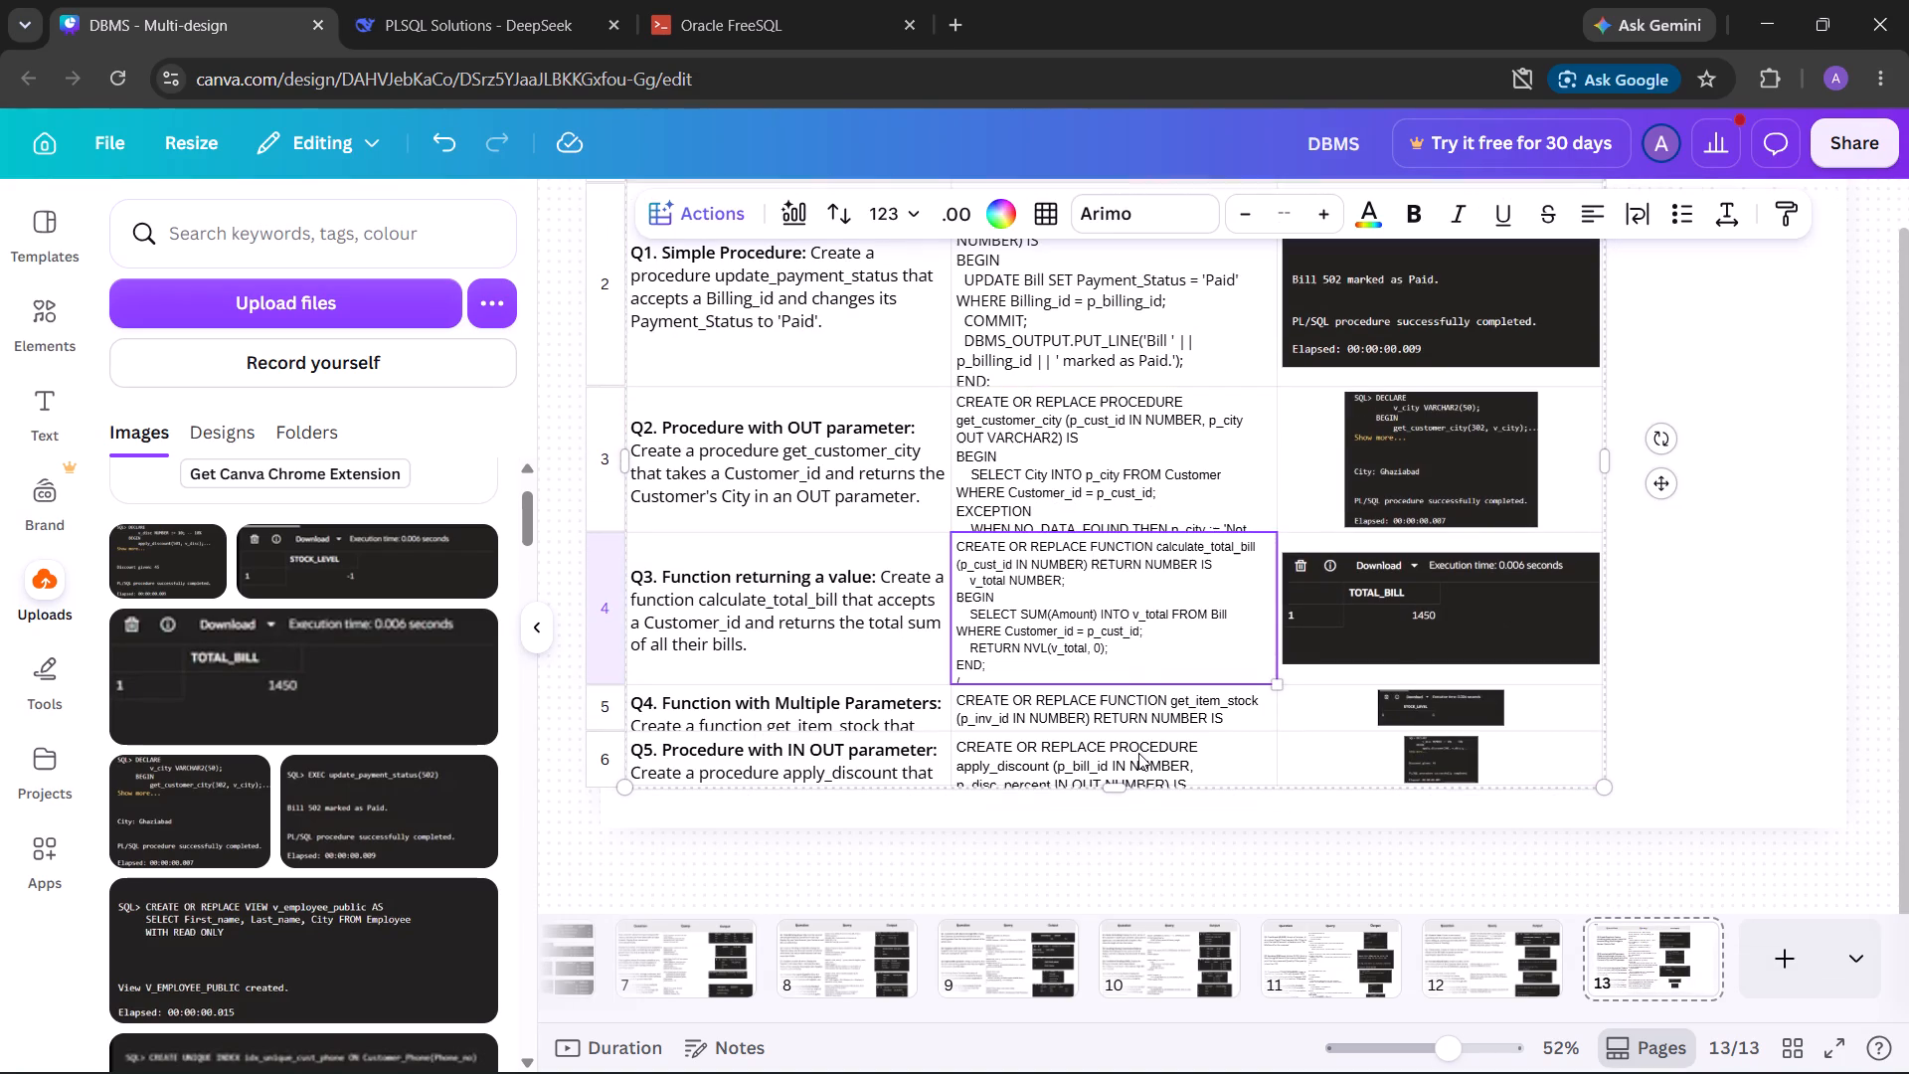
double_click(1121, 719)
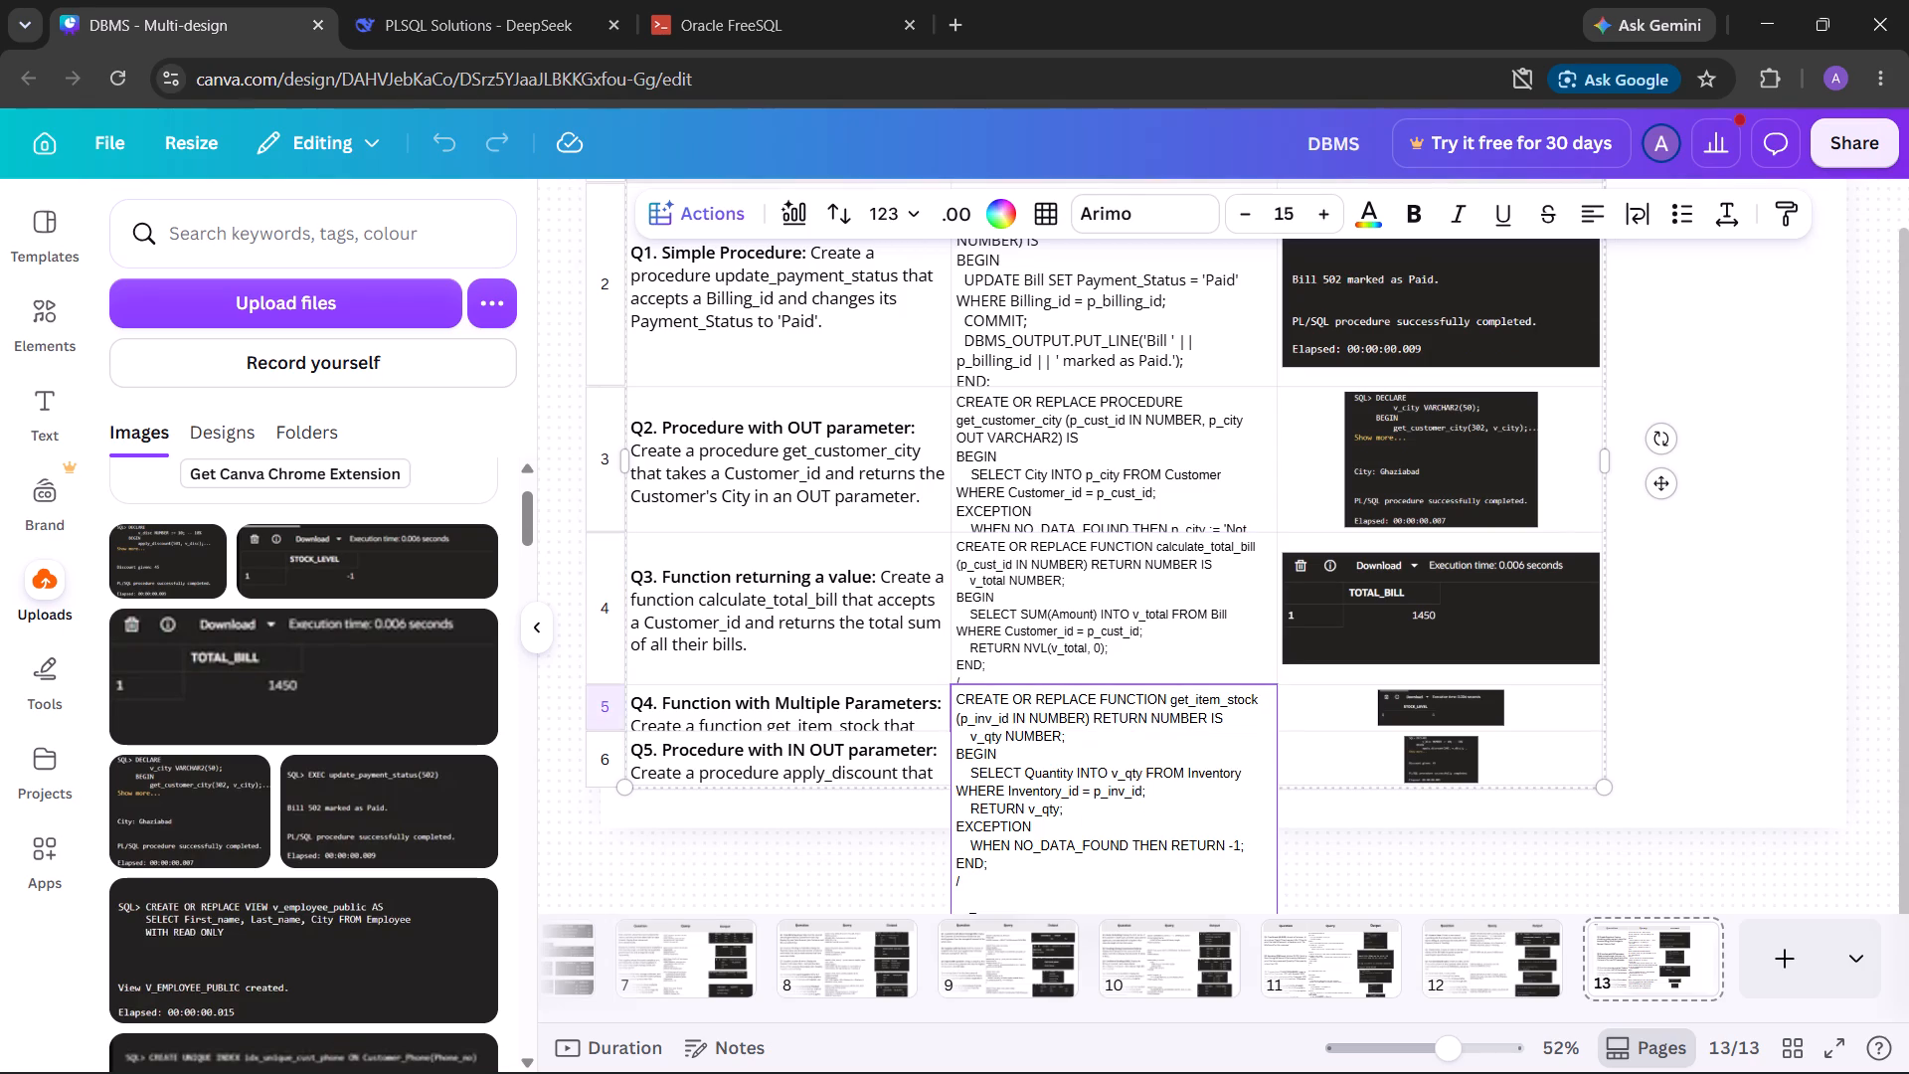
click(1324, 884)
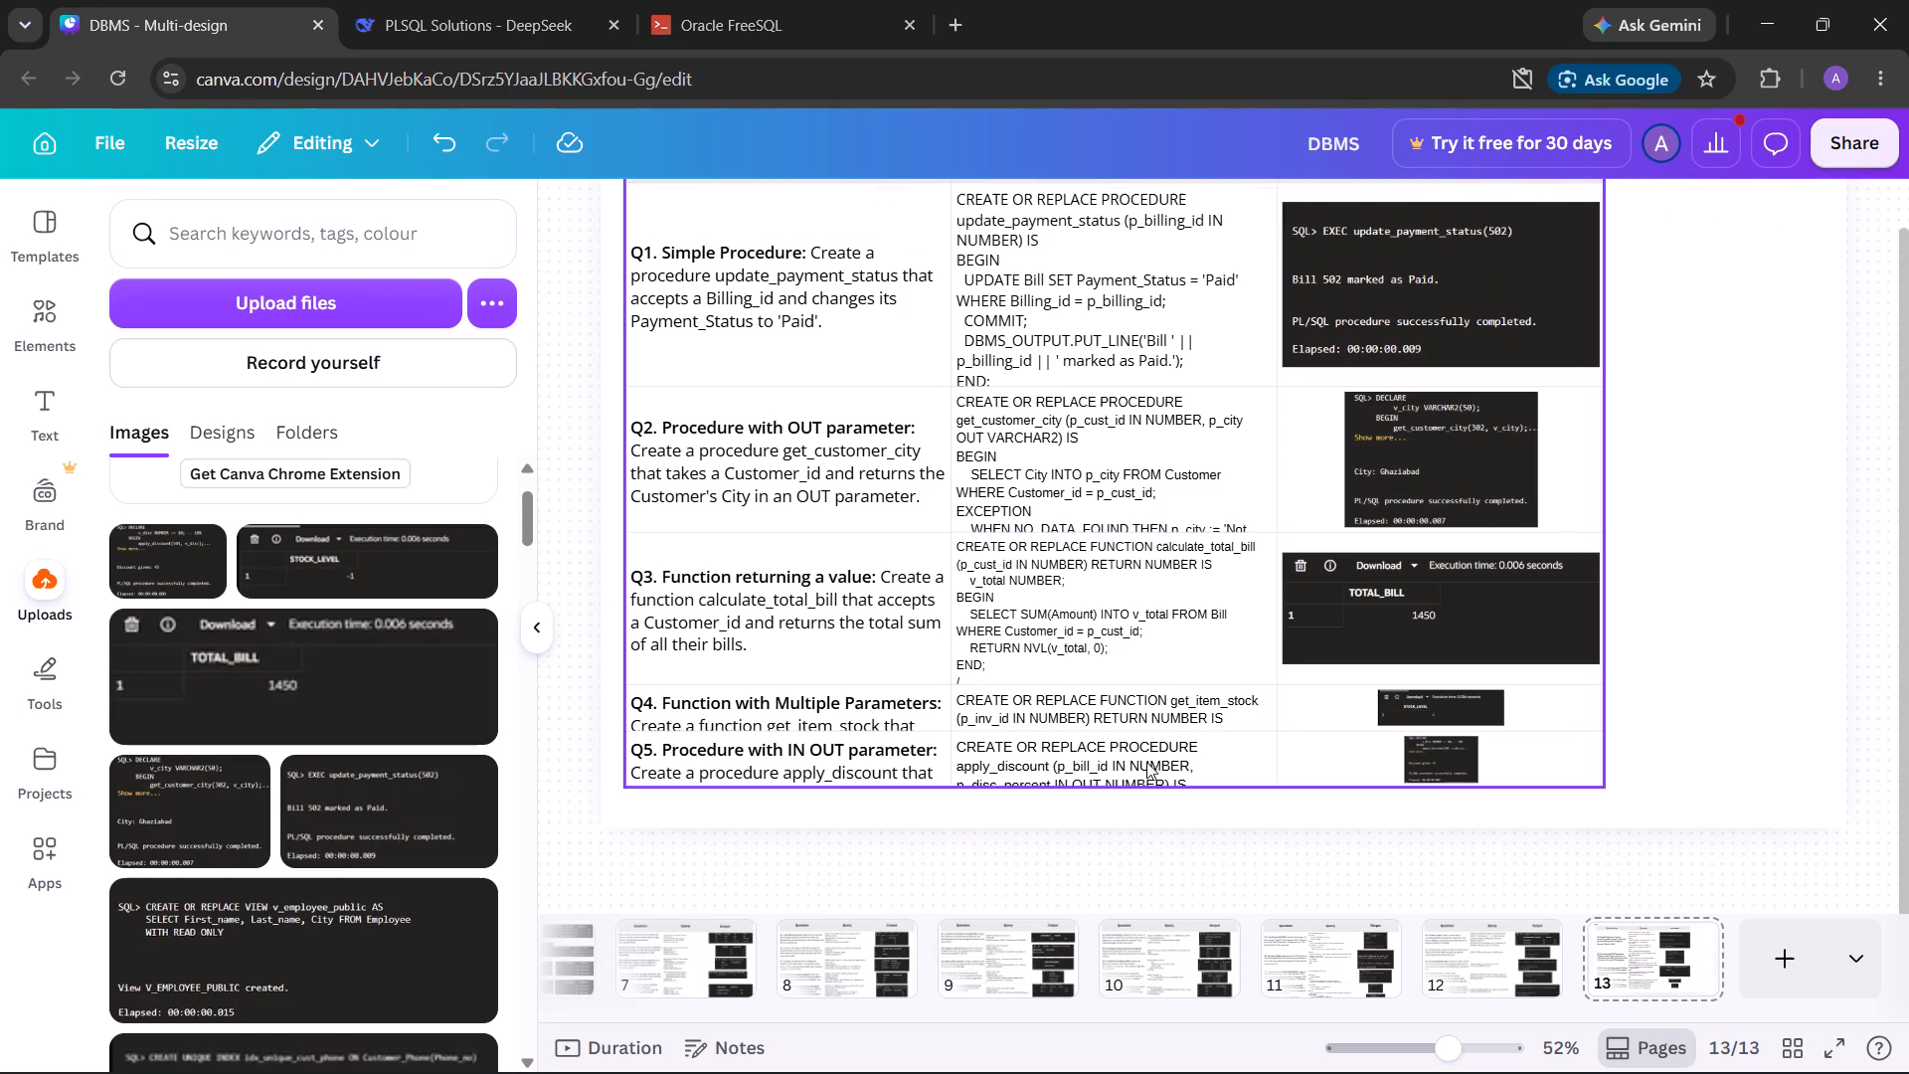
double_click(1125, 758)
click(1320, 841)
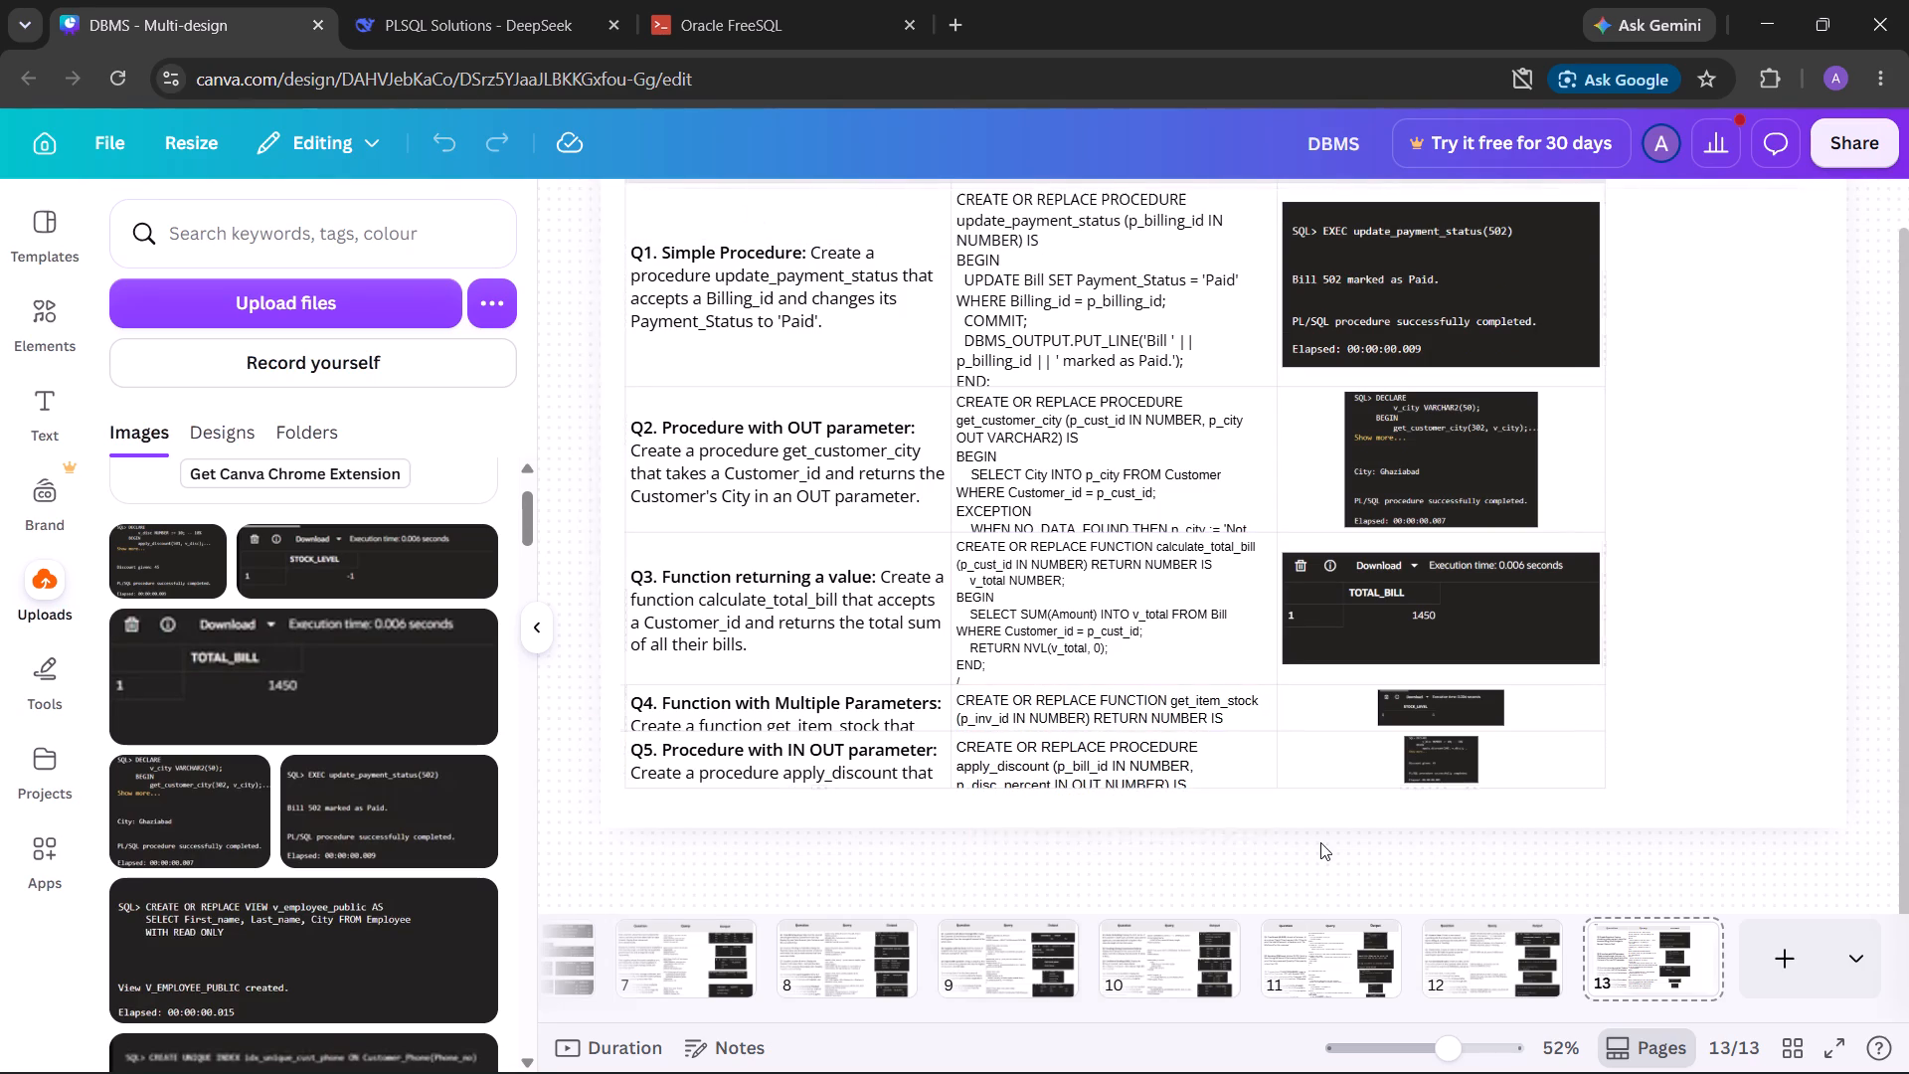
Enlarge the whole table to about 1,882 wide by 1,057 high, reaching page 13's outer edge.
click(1585, 770)
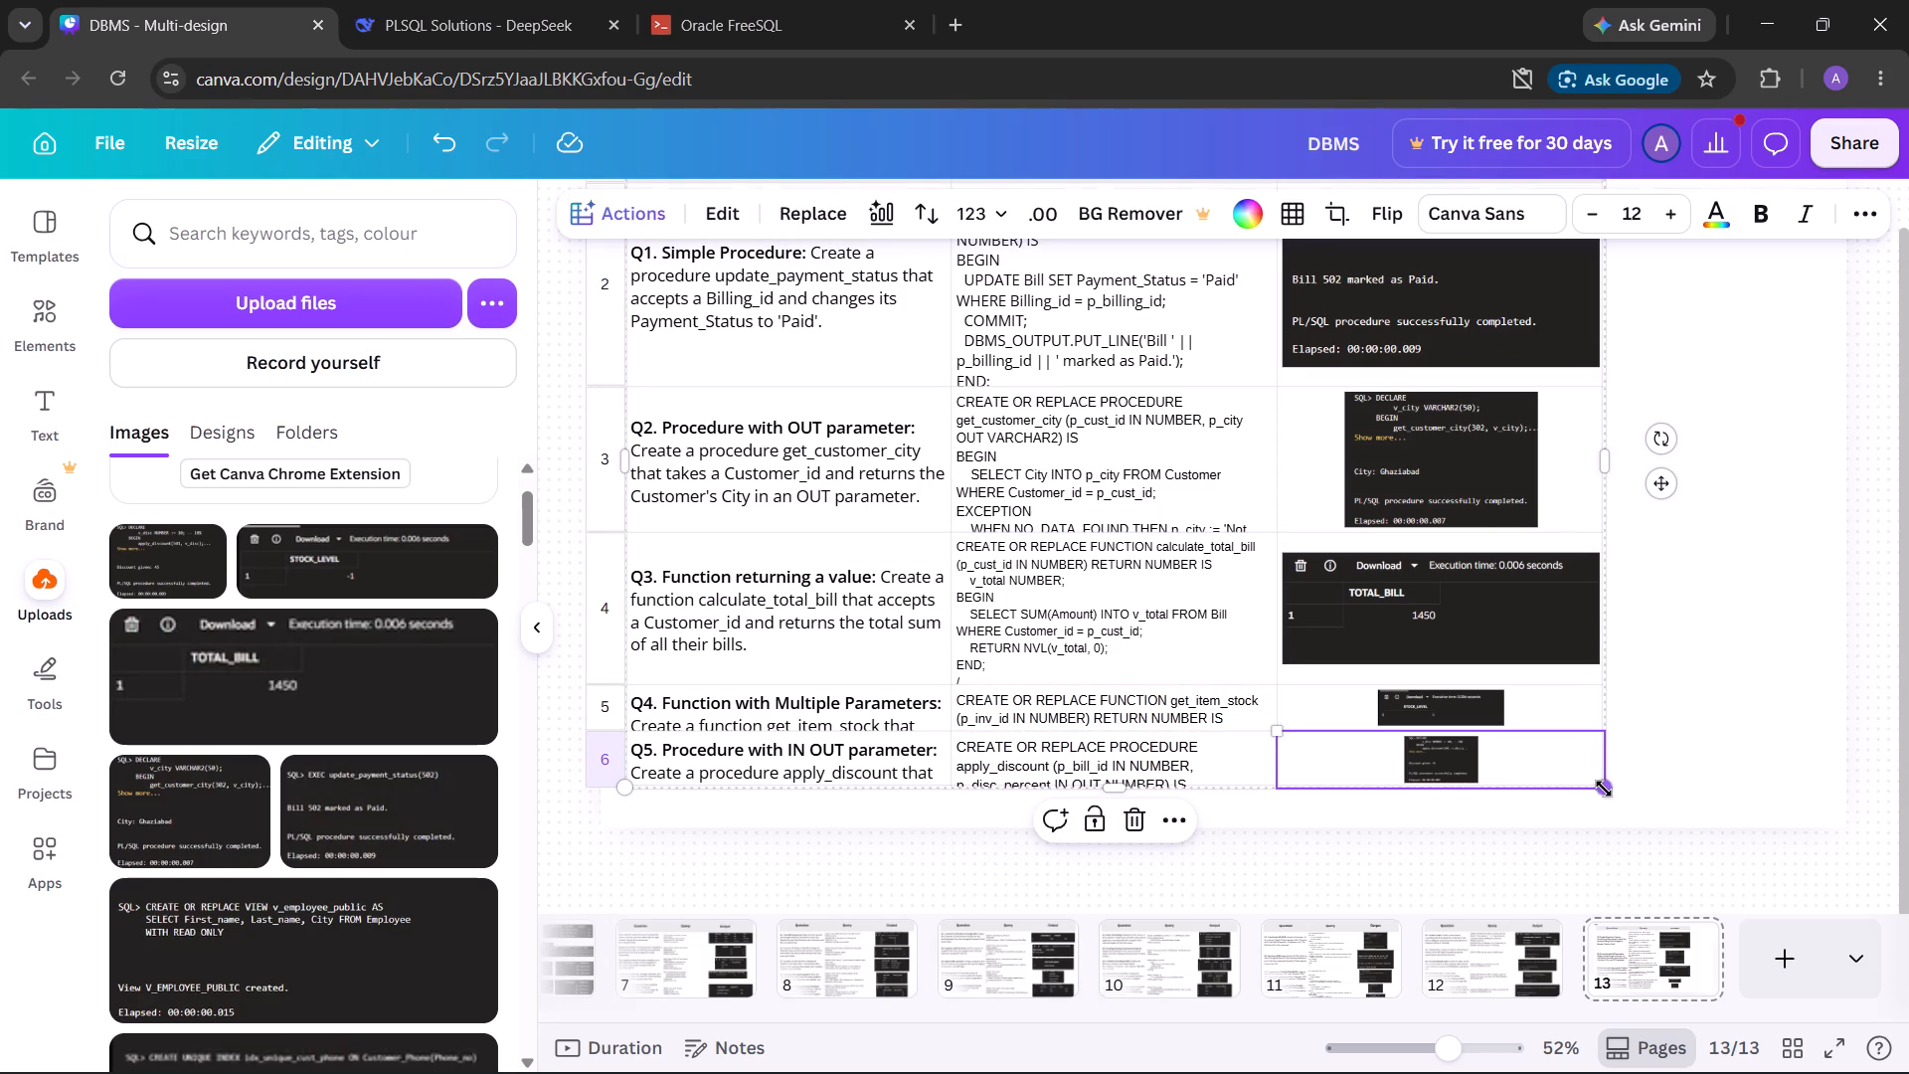
click(1653, 752)
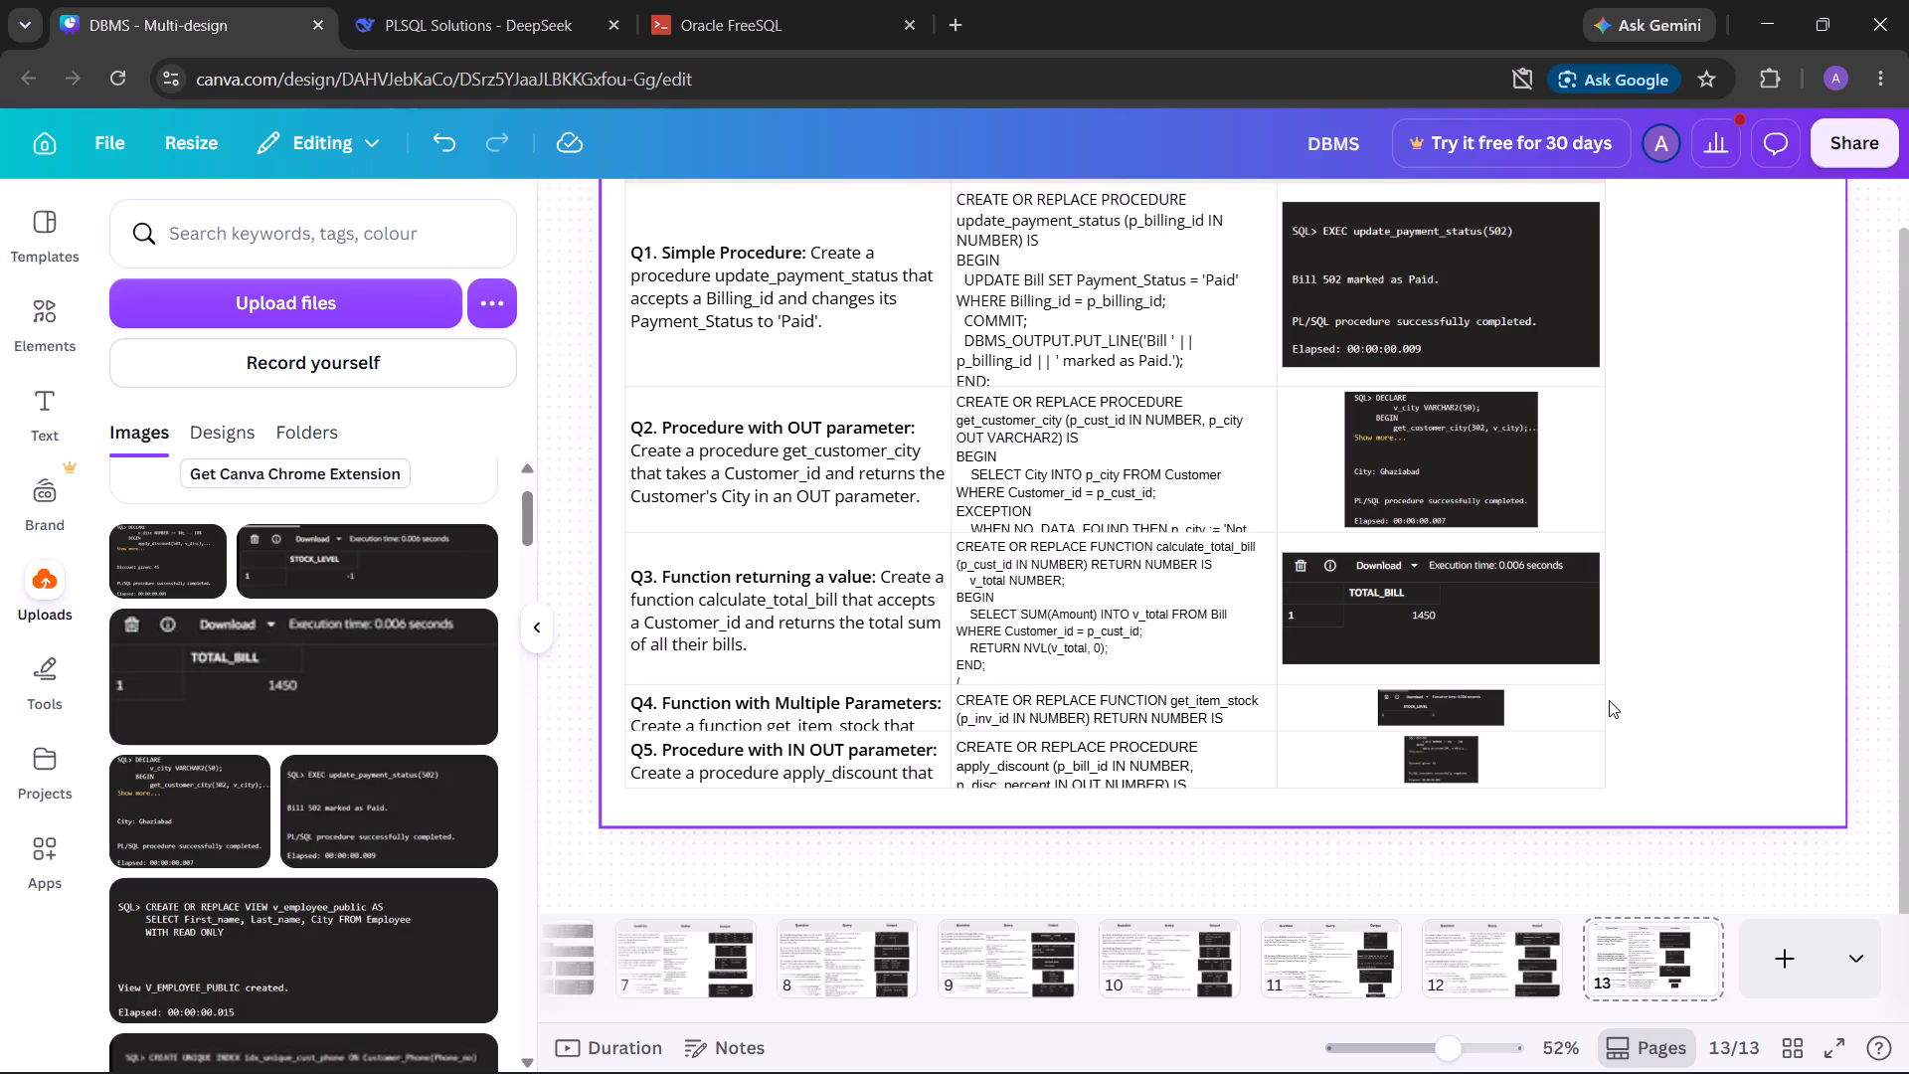
click(1603, 644)
click(1613, 692)
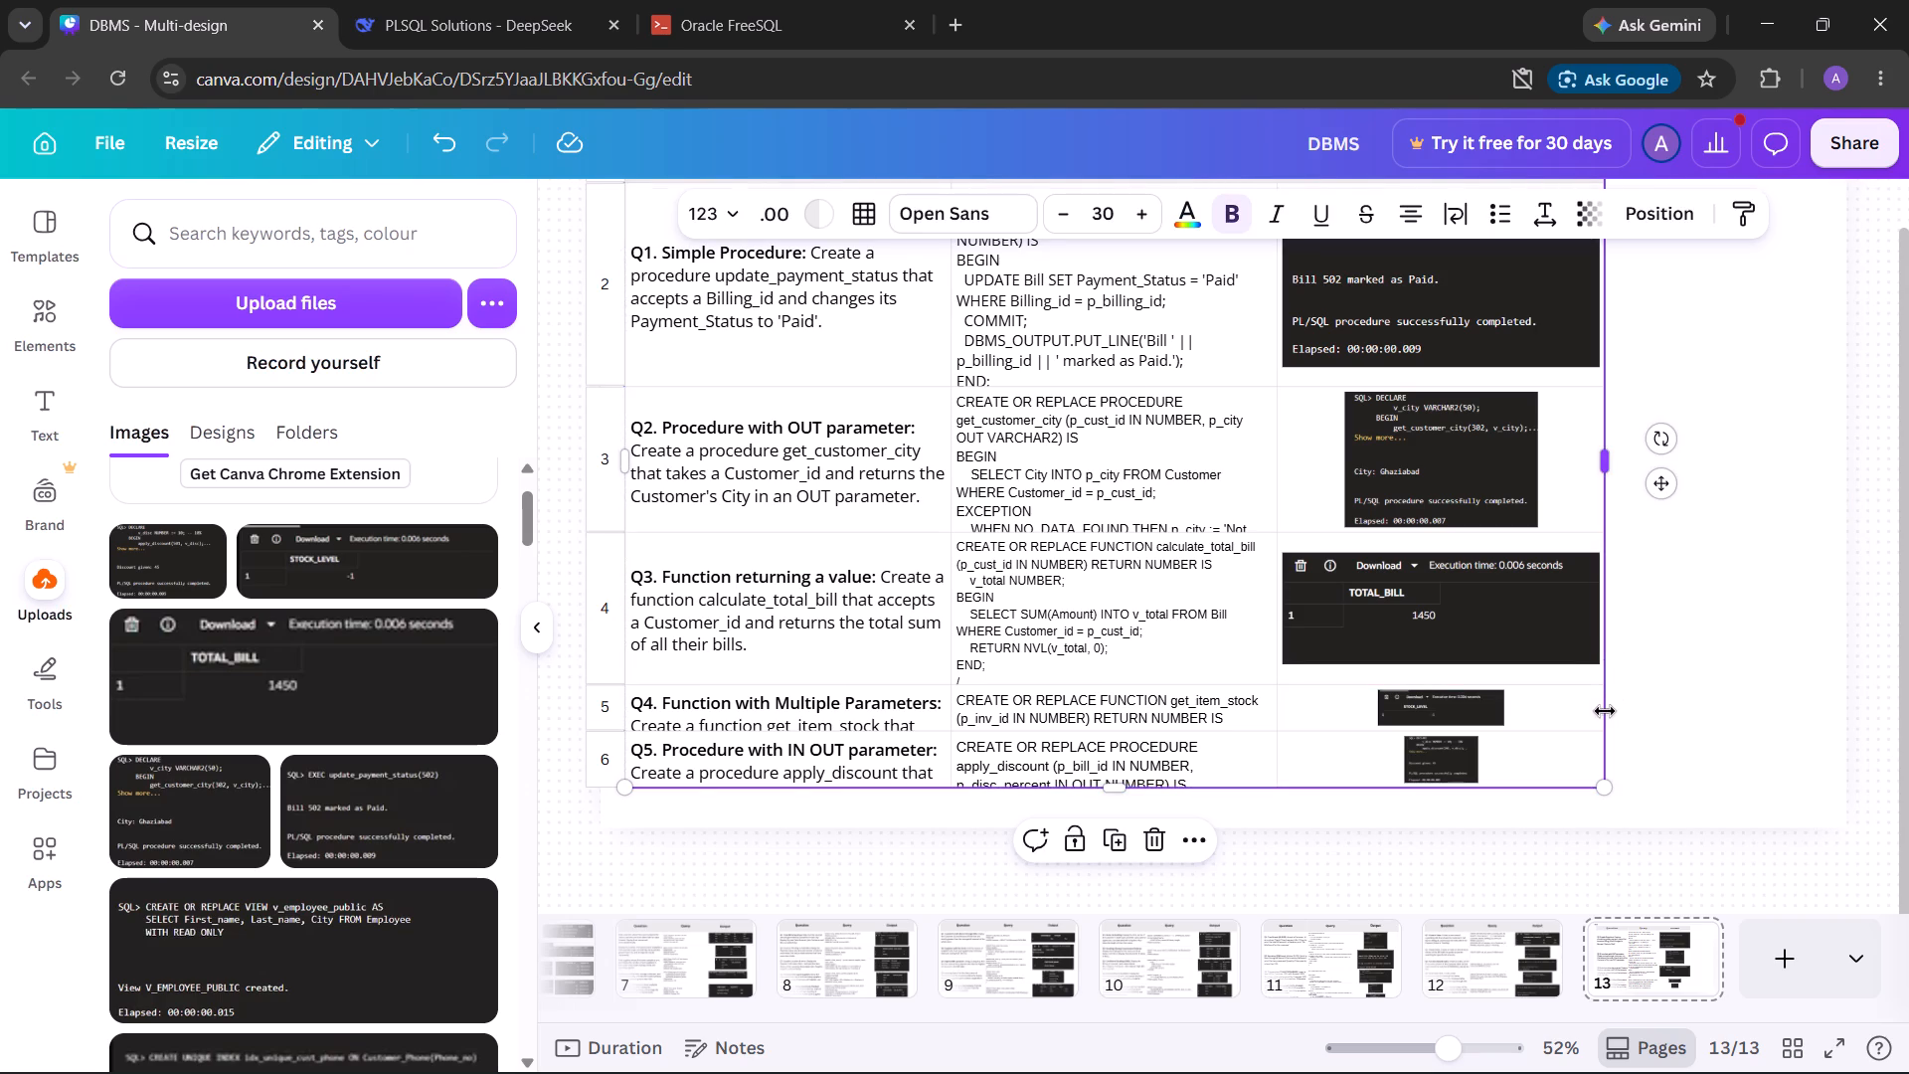
drag(1615, 785, 1798, 814)
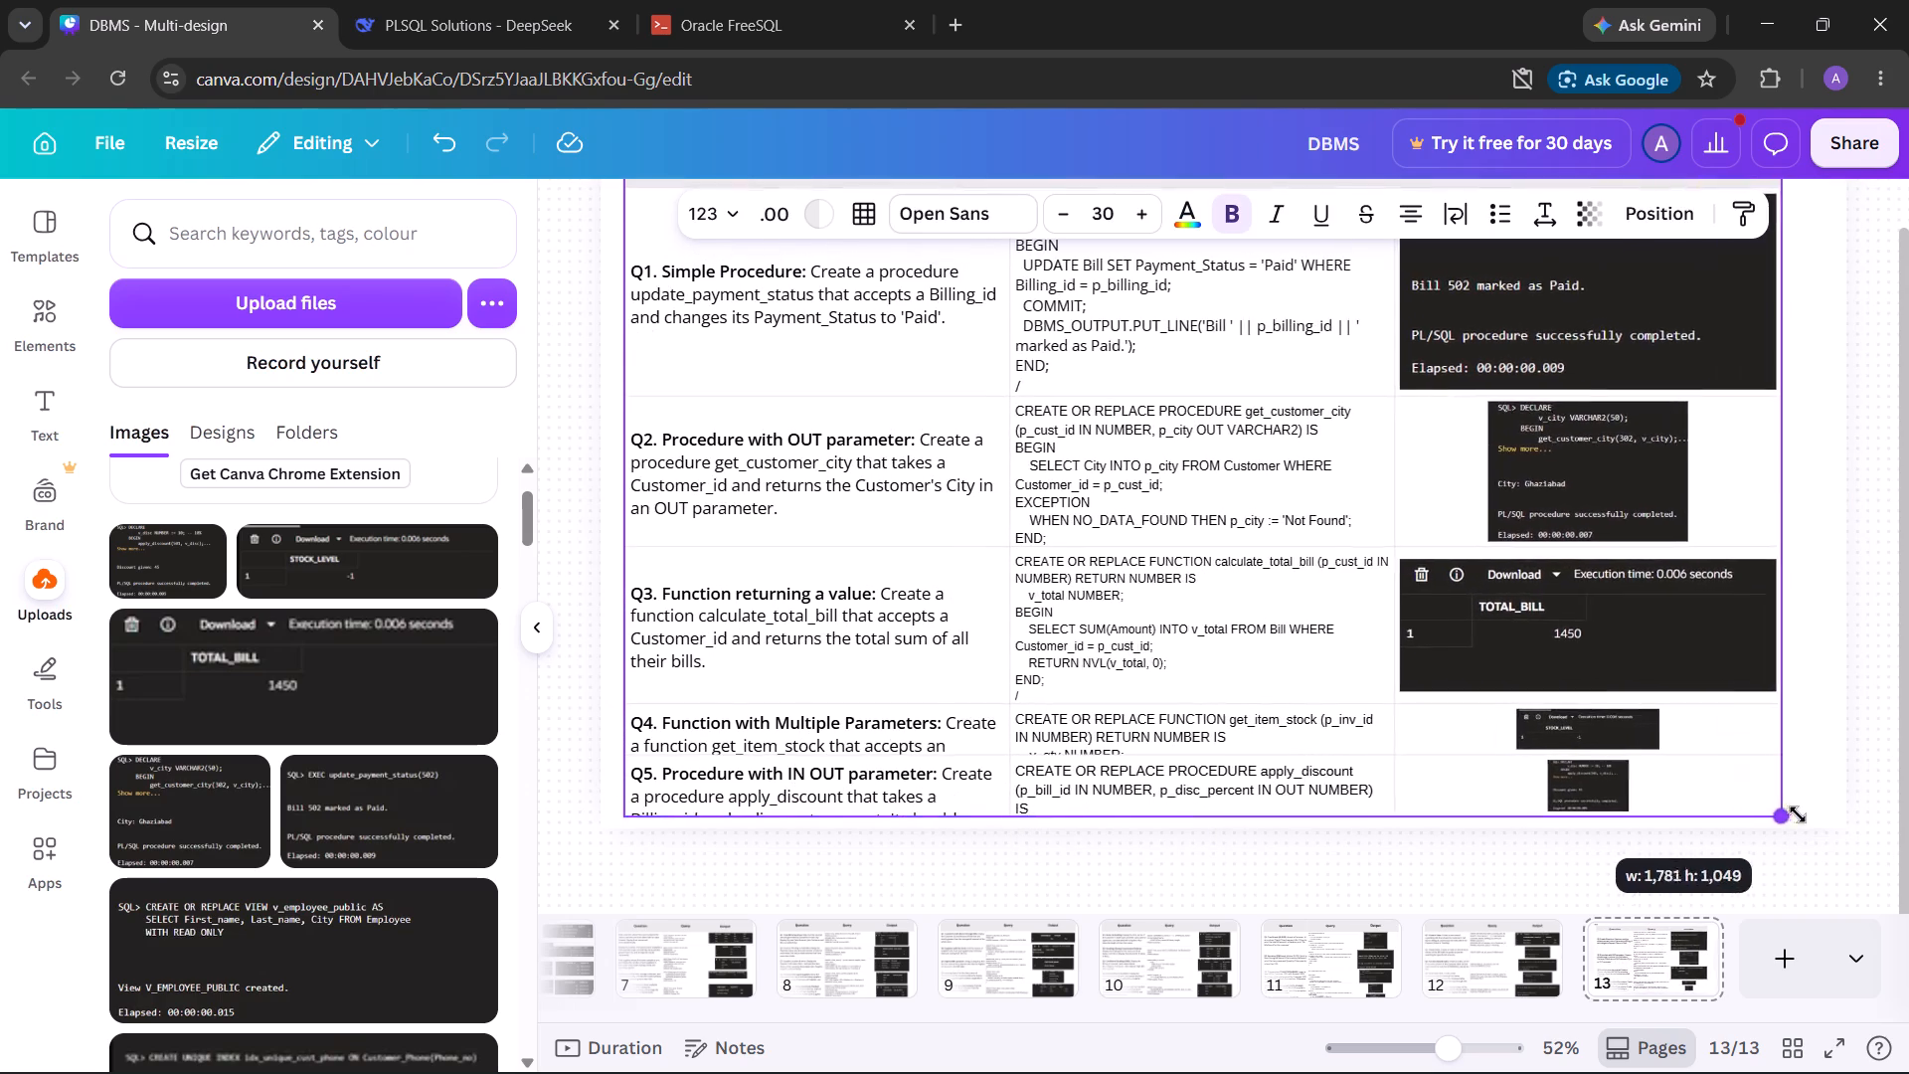
drag(1798, 814, 1858, 820)
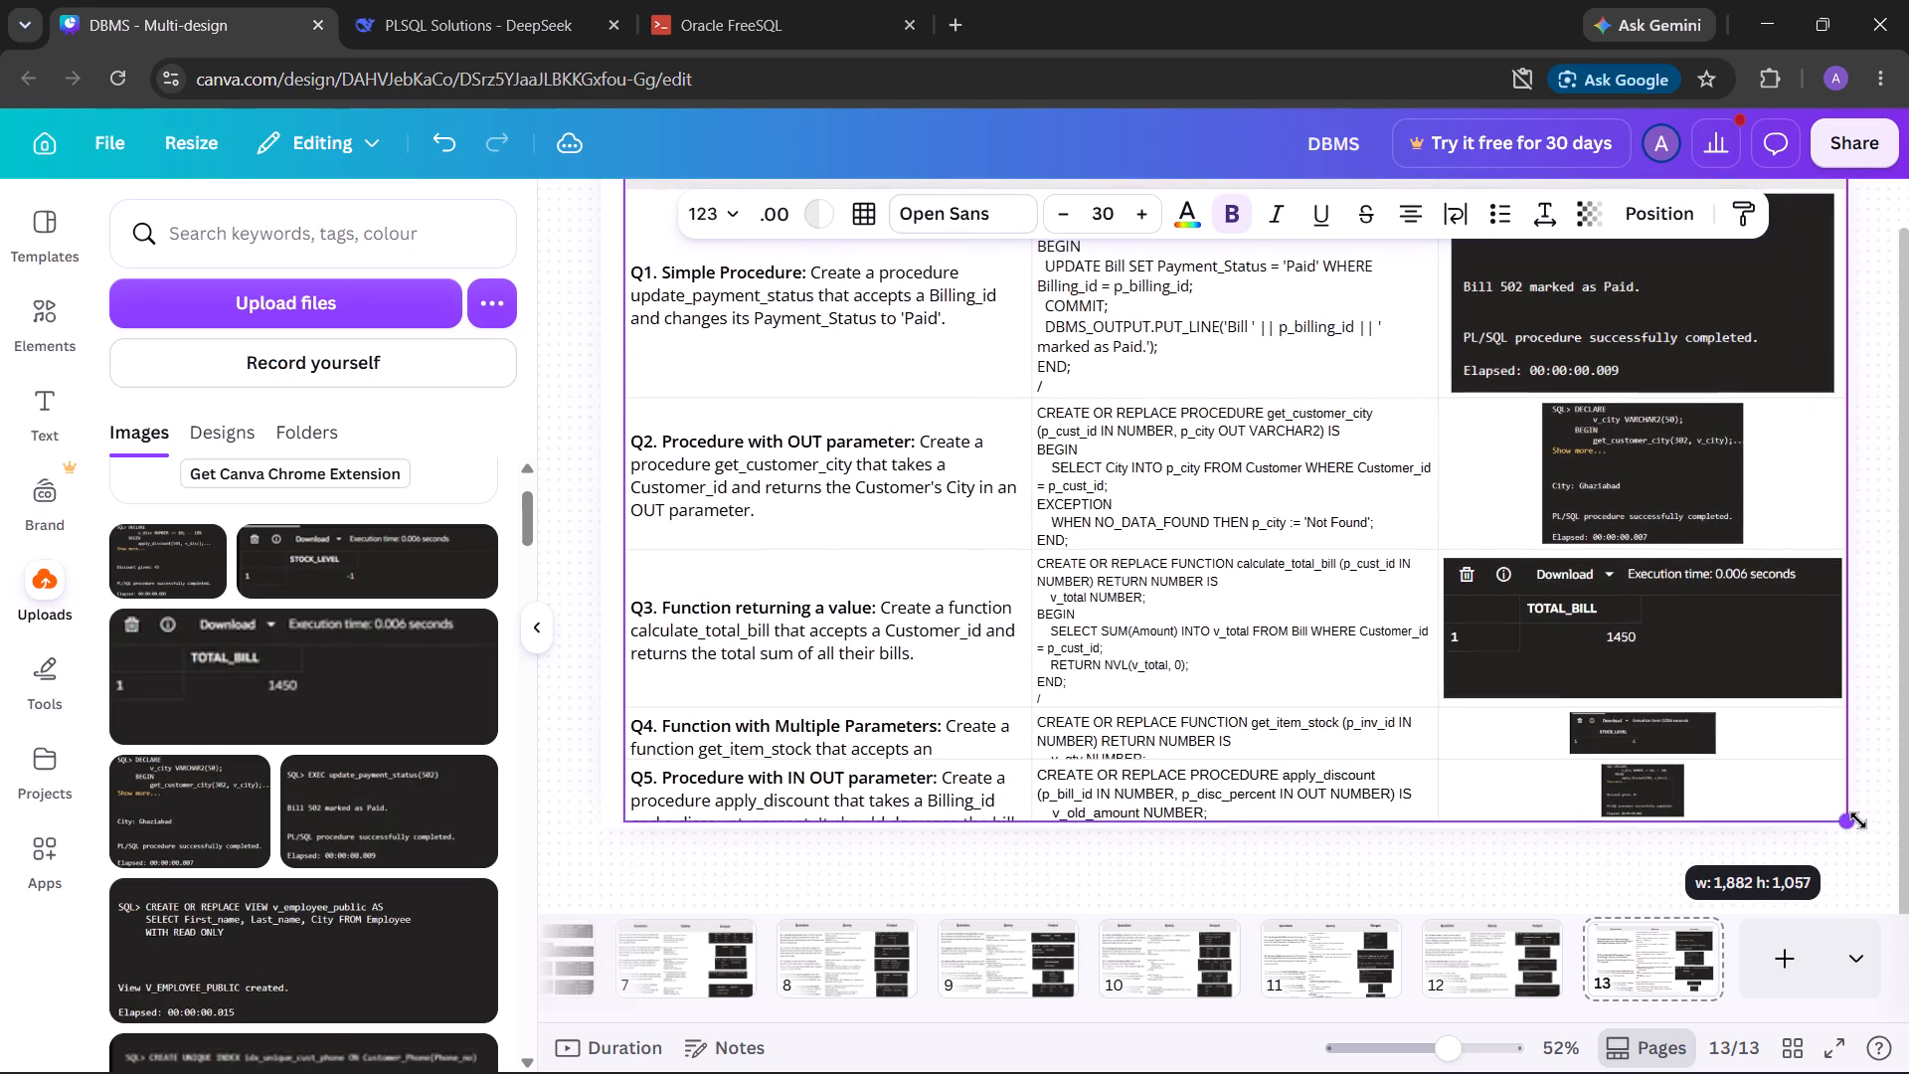
drag(1858, 820, 1857, 820)
scroll(1641, 899, up, 2)
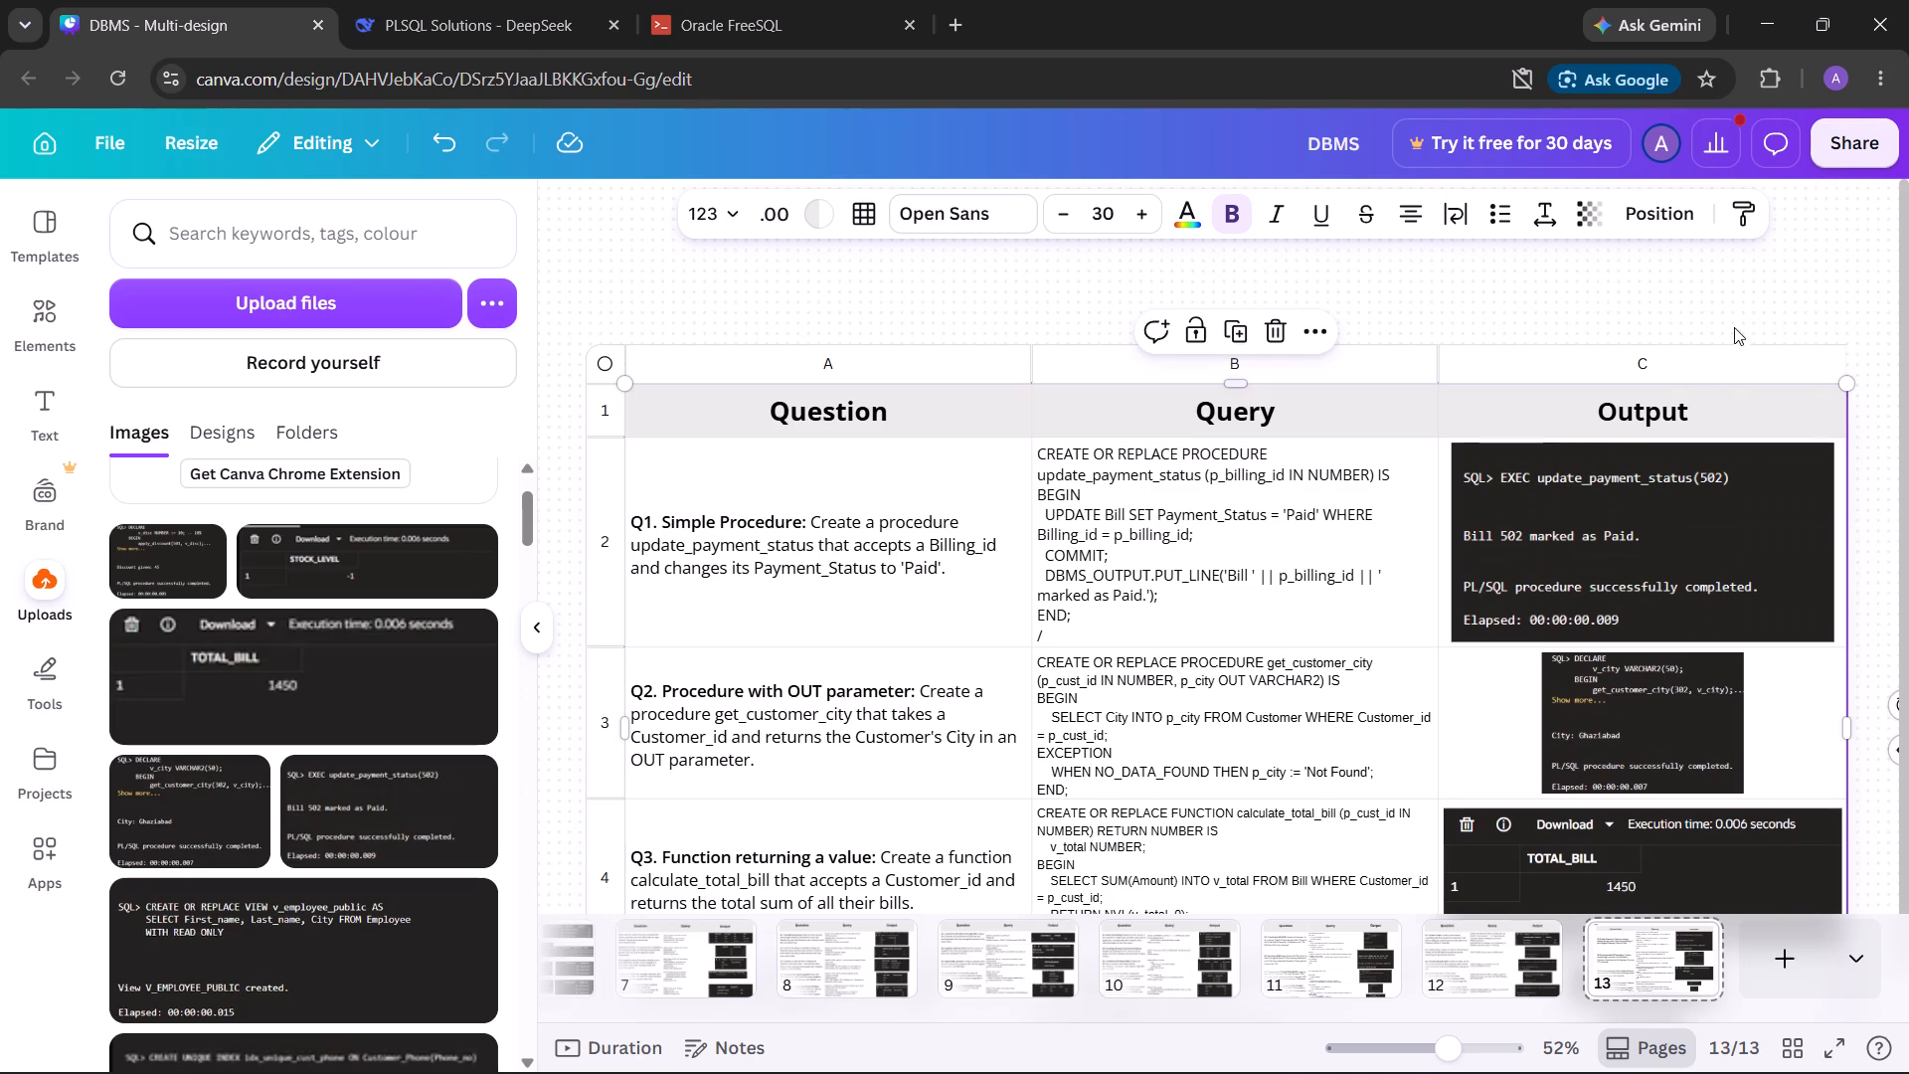
click(1752, 285)
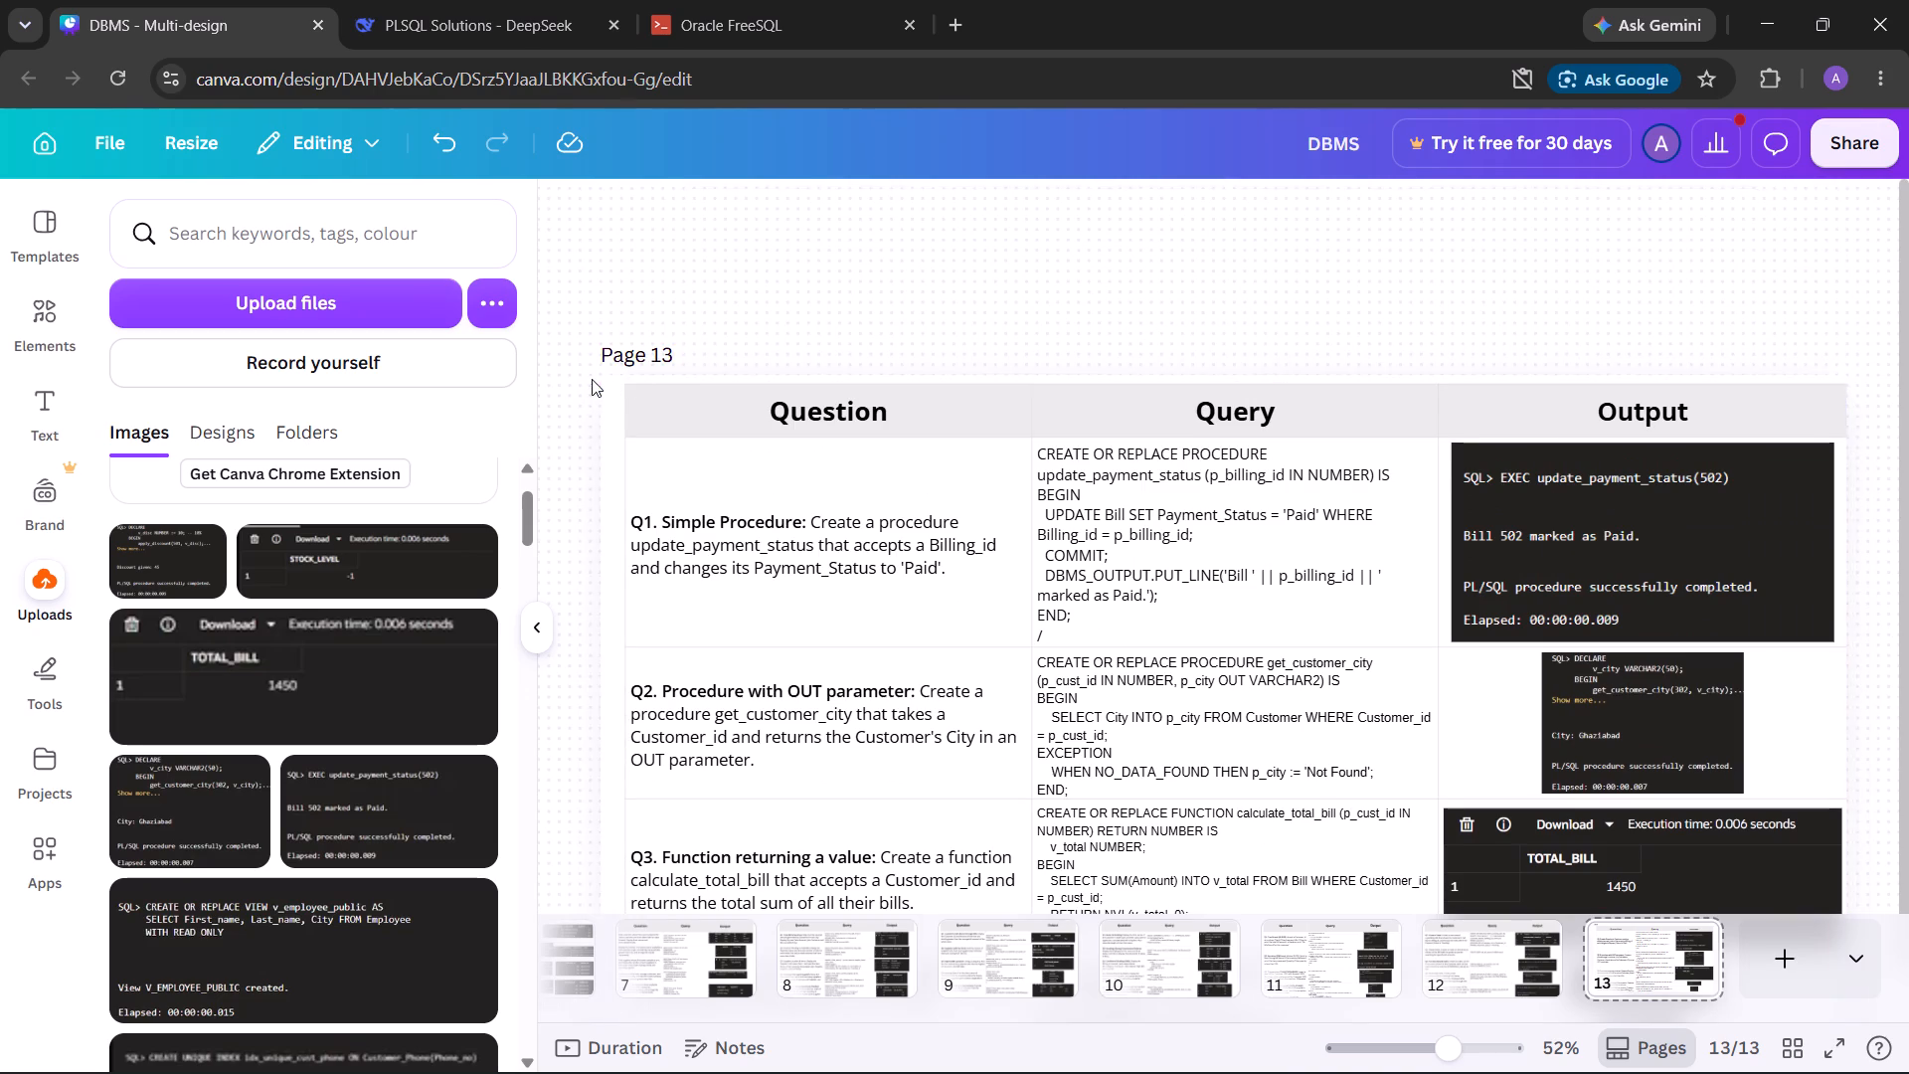
Move the page 13 frame, with its table, slightly upward on the whiteboard canvas.
drag(604, 379, 596, 333)
drag(602, 371, 621, 193)
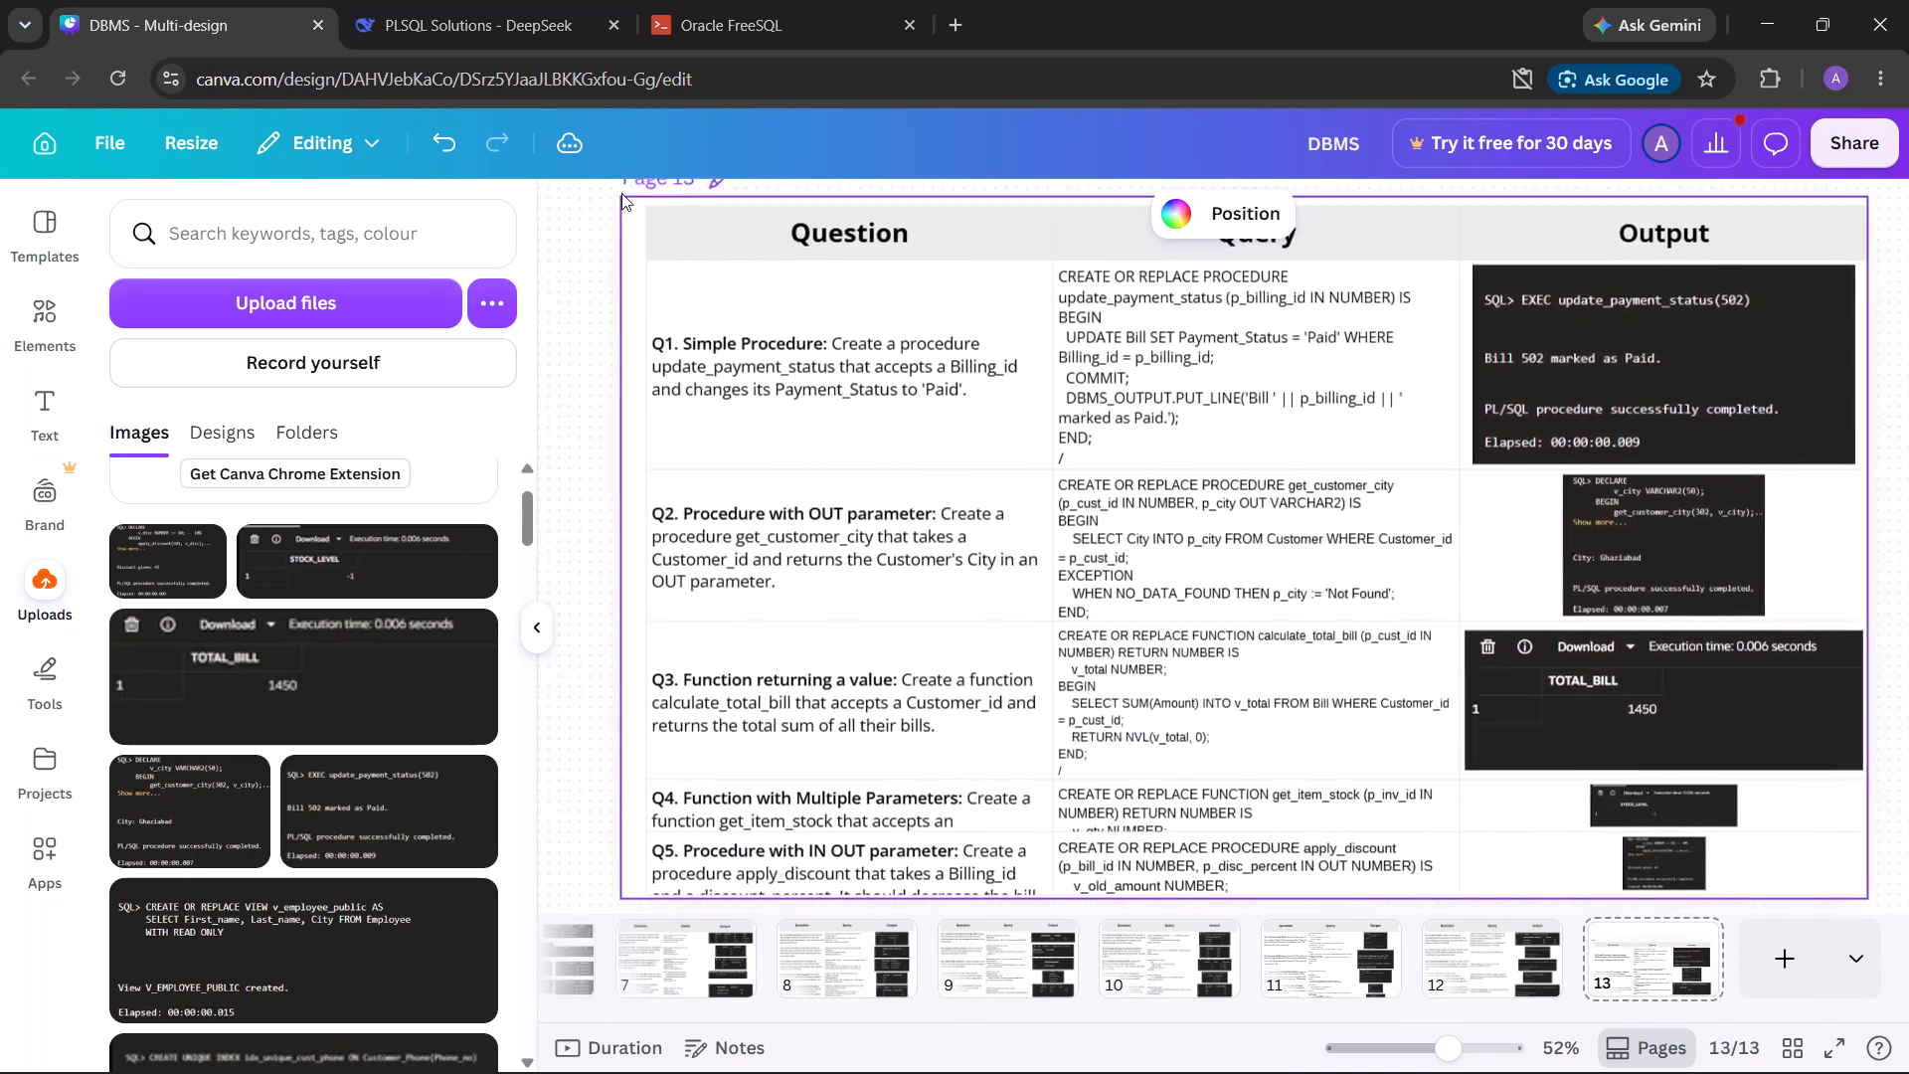
drag(621, 193, 601, 208)
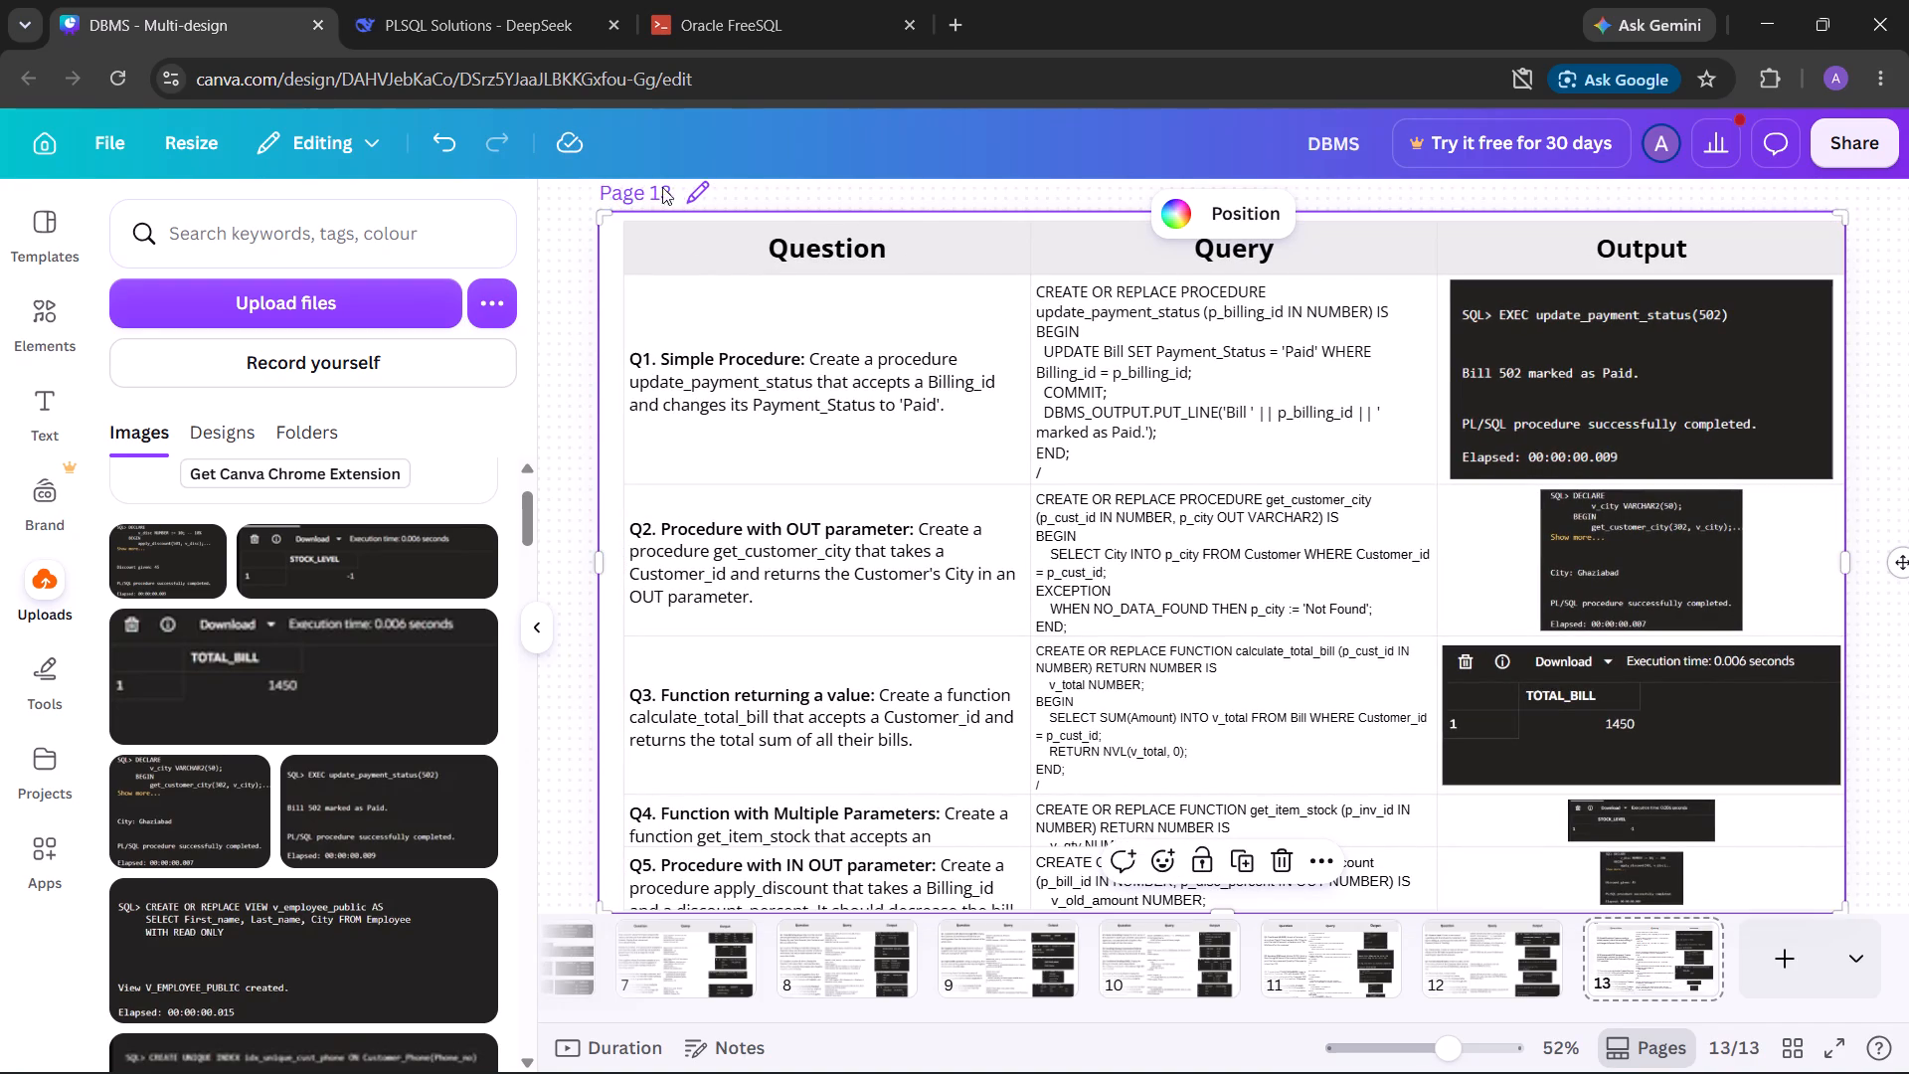
click(683, 194)
click(685, 195)
click(757, 193)
click(567, 382)
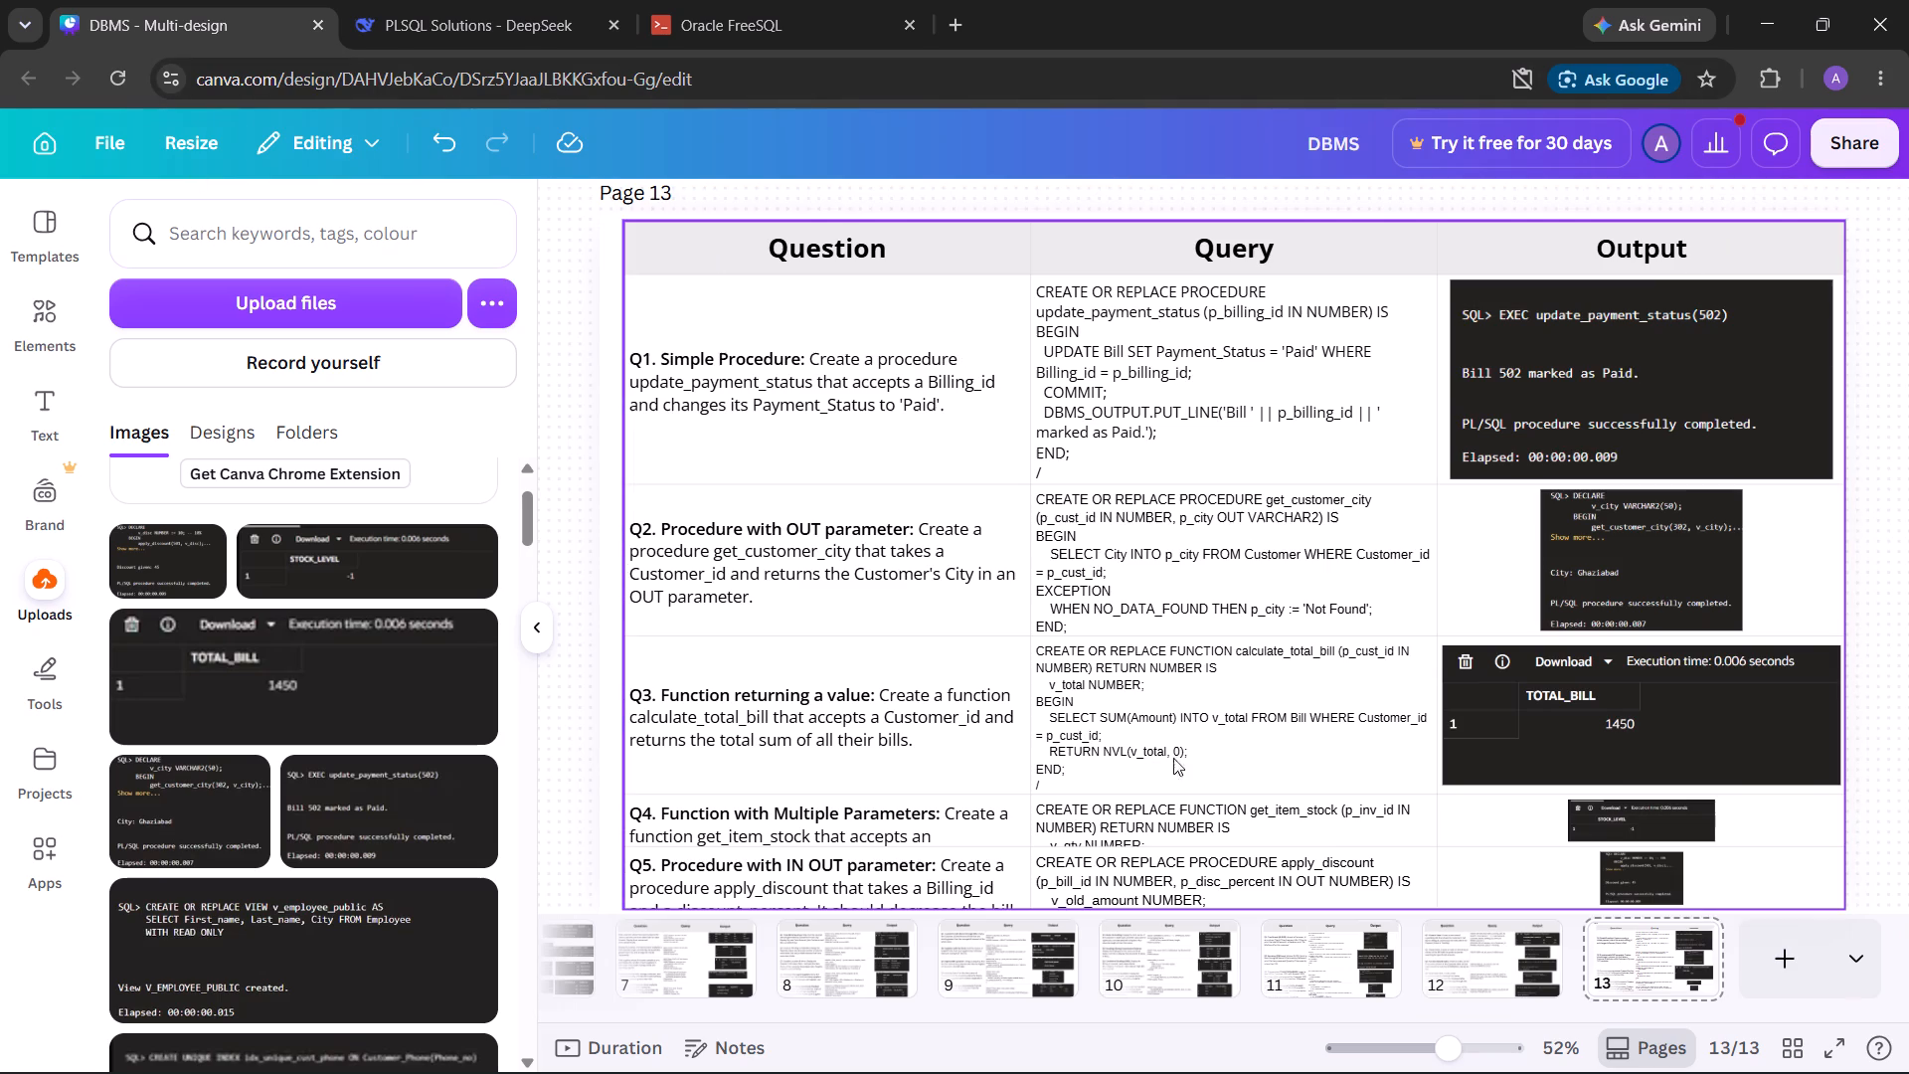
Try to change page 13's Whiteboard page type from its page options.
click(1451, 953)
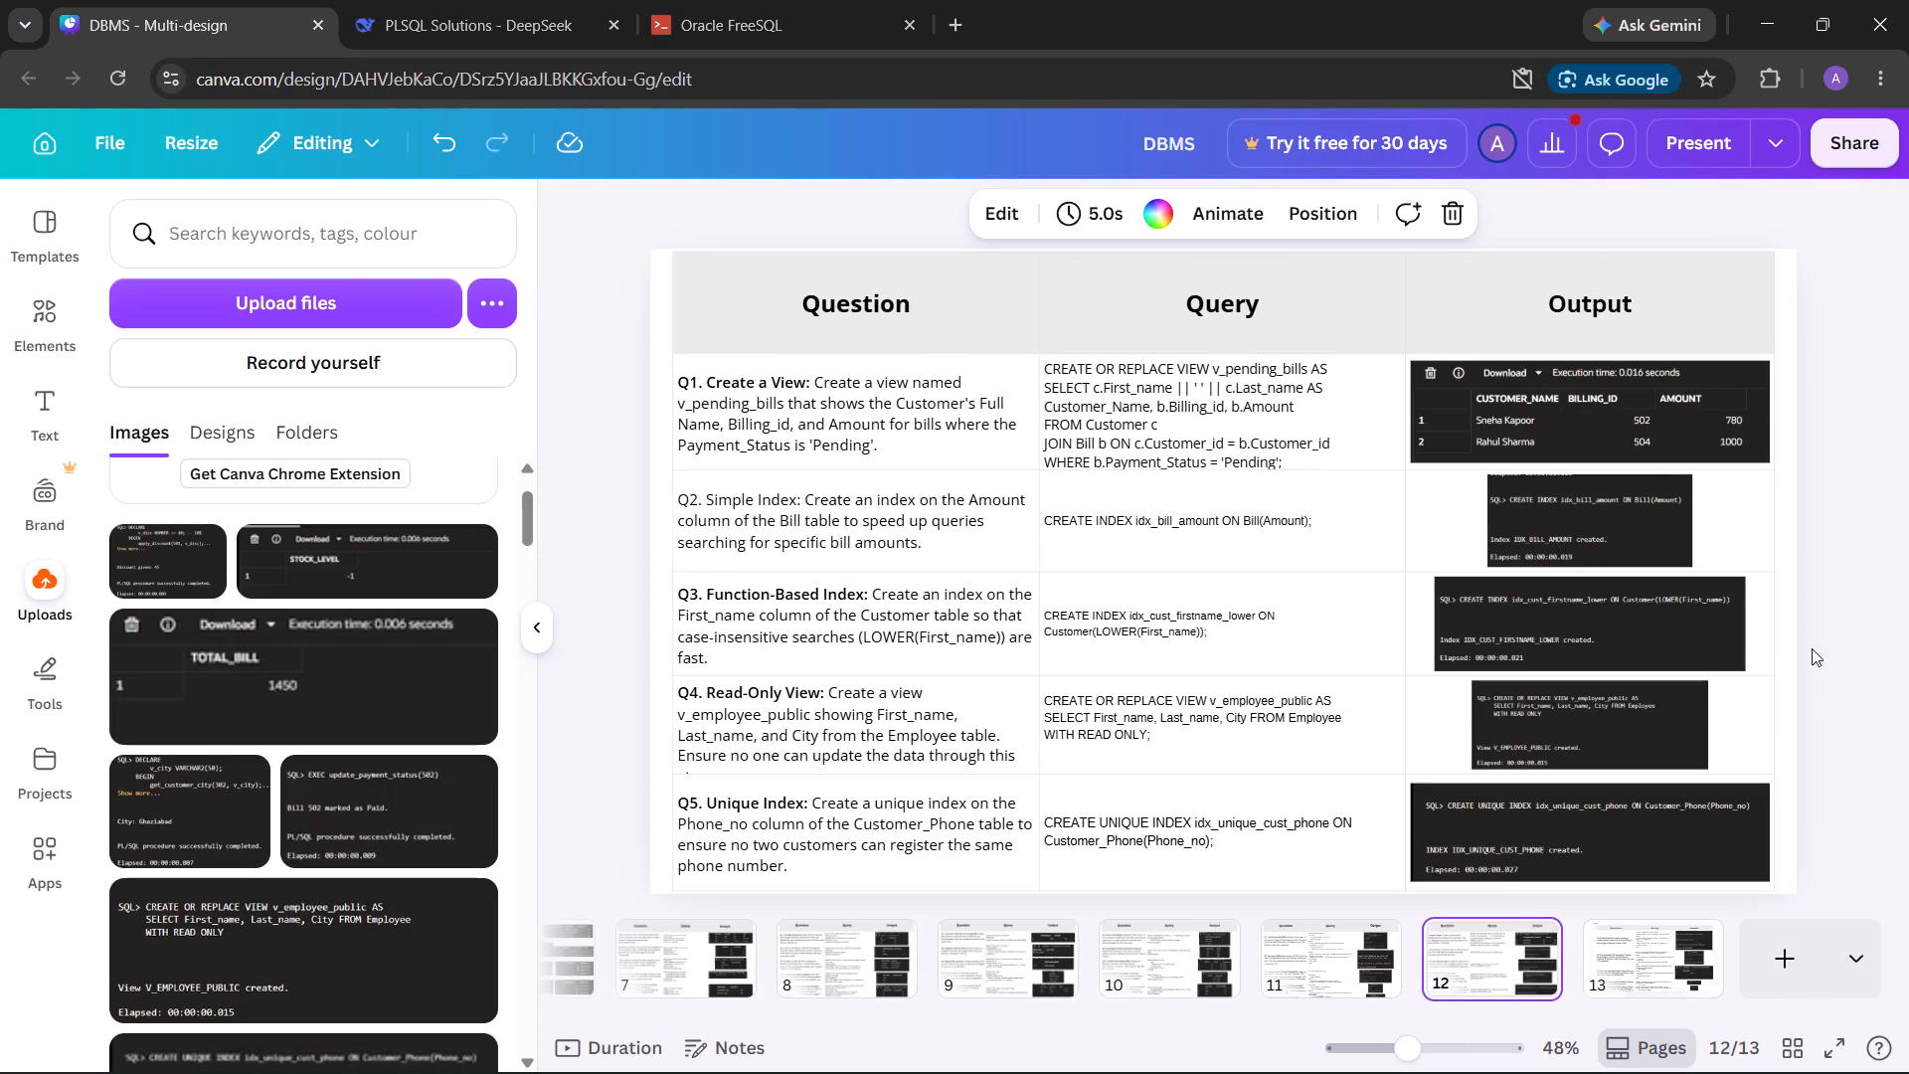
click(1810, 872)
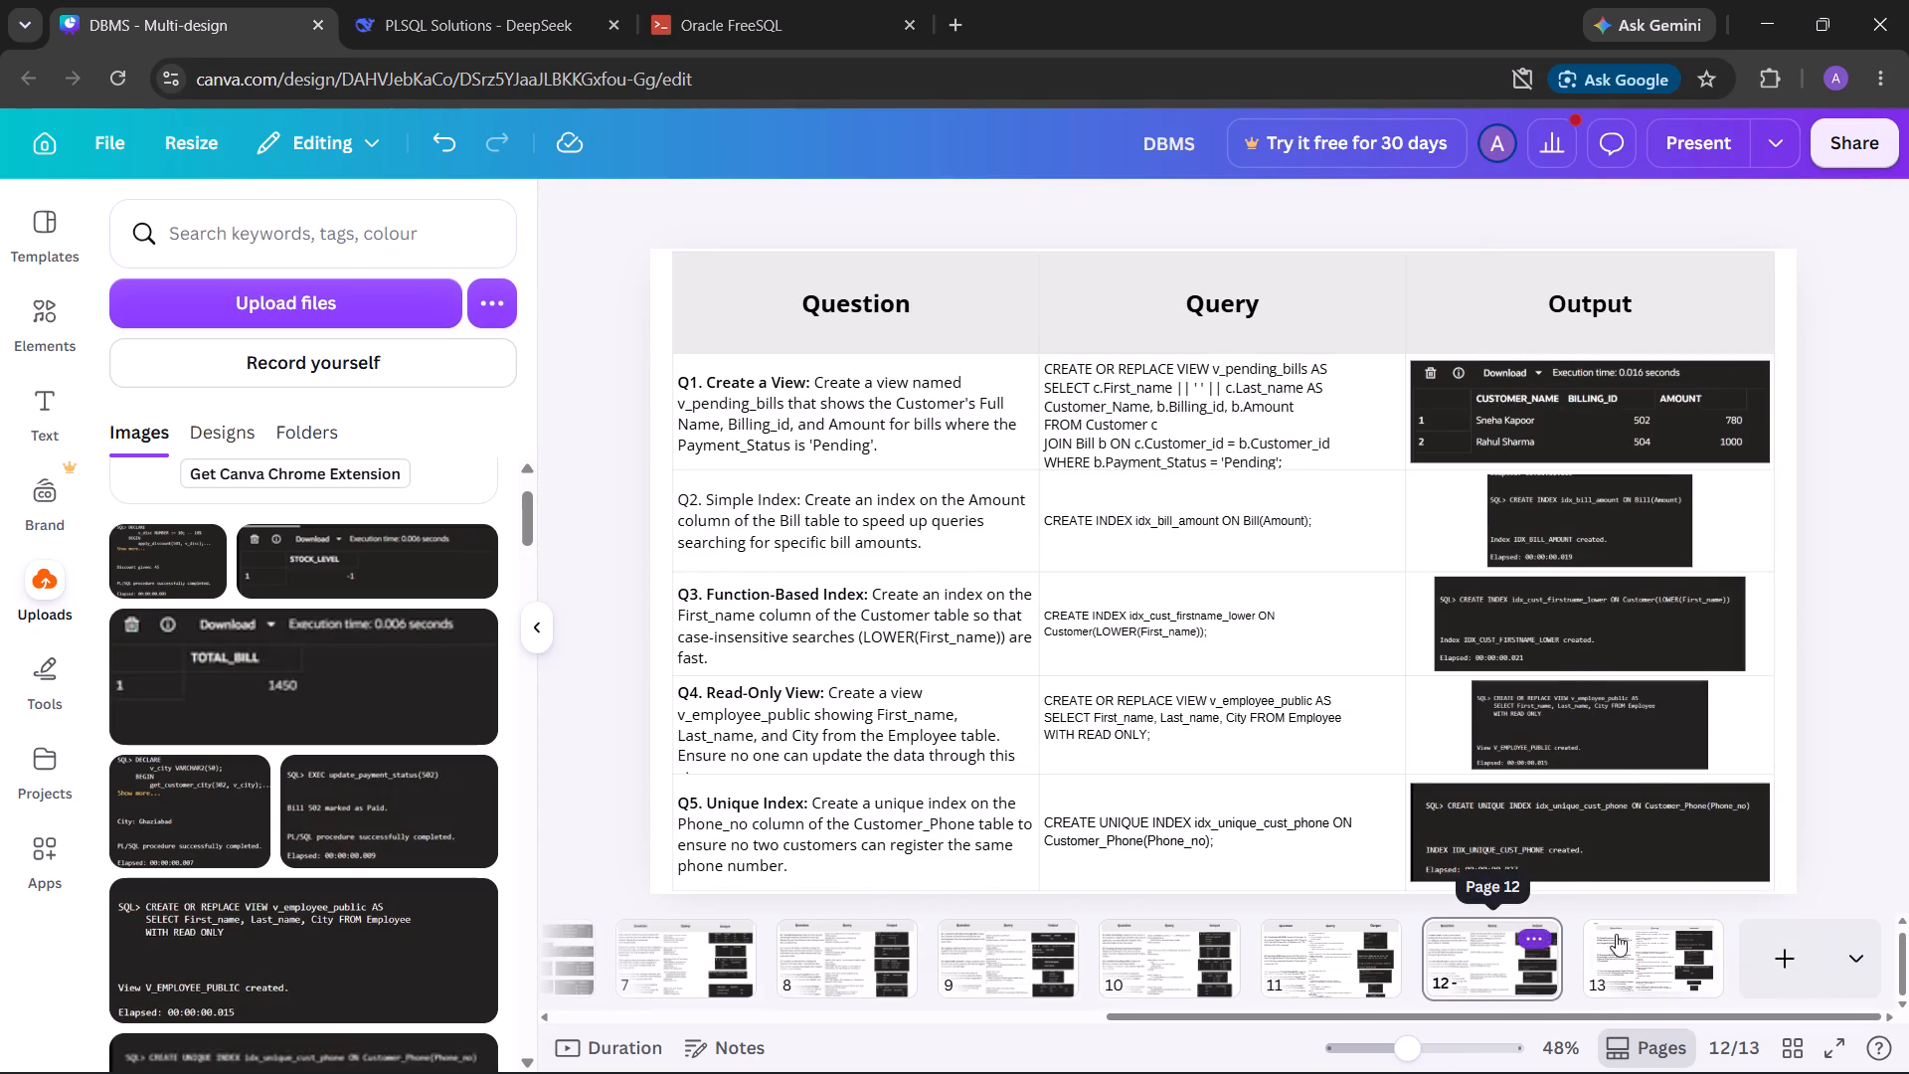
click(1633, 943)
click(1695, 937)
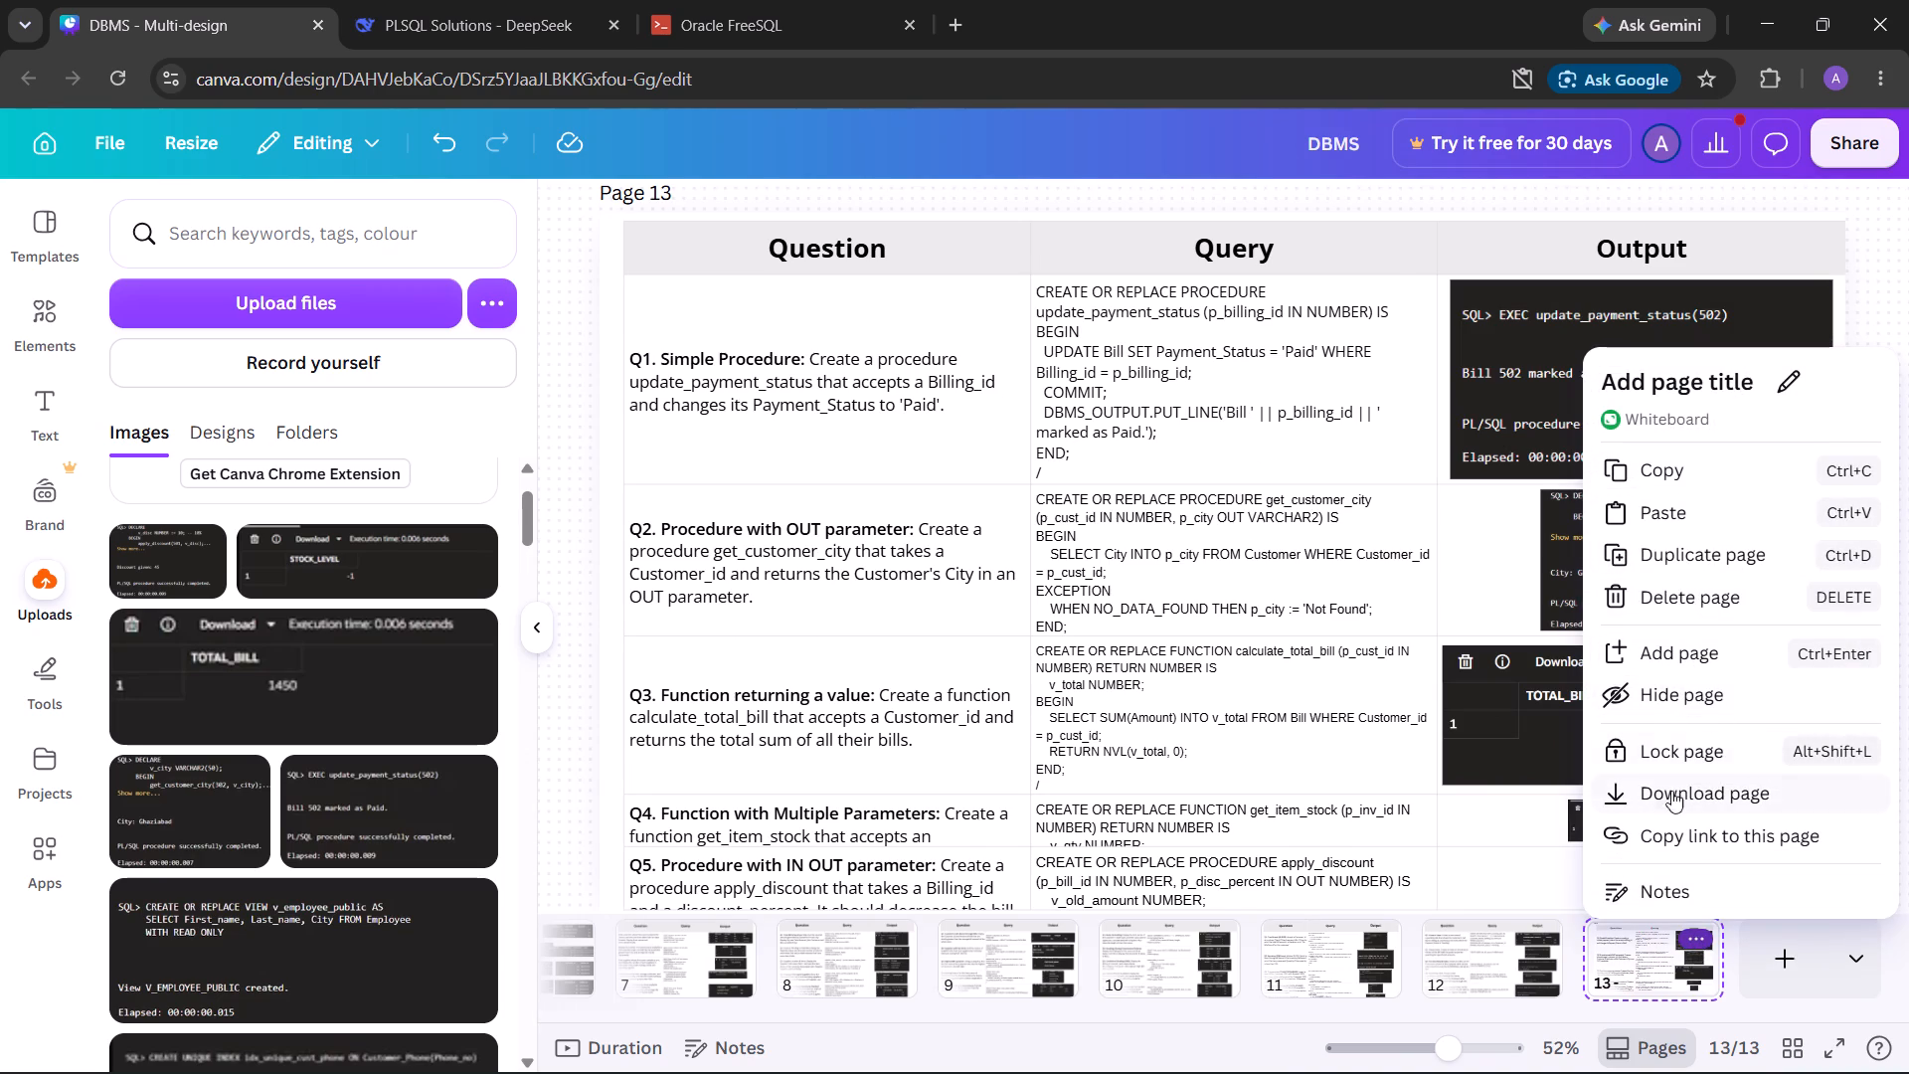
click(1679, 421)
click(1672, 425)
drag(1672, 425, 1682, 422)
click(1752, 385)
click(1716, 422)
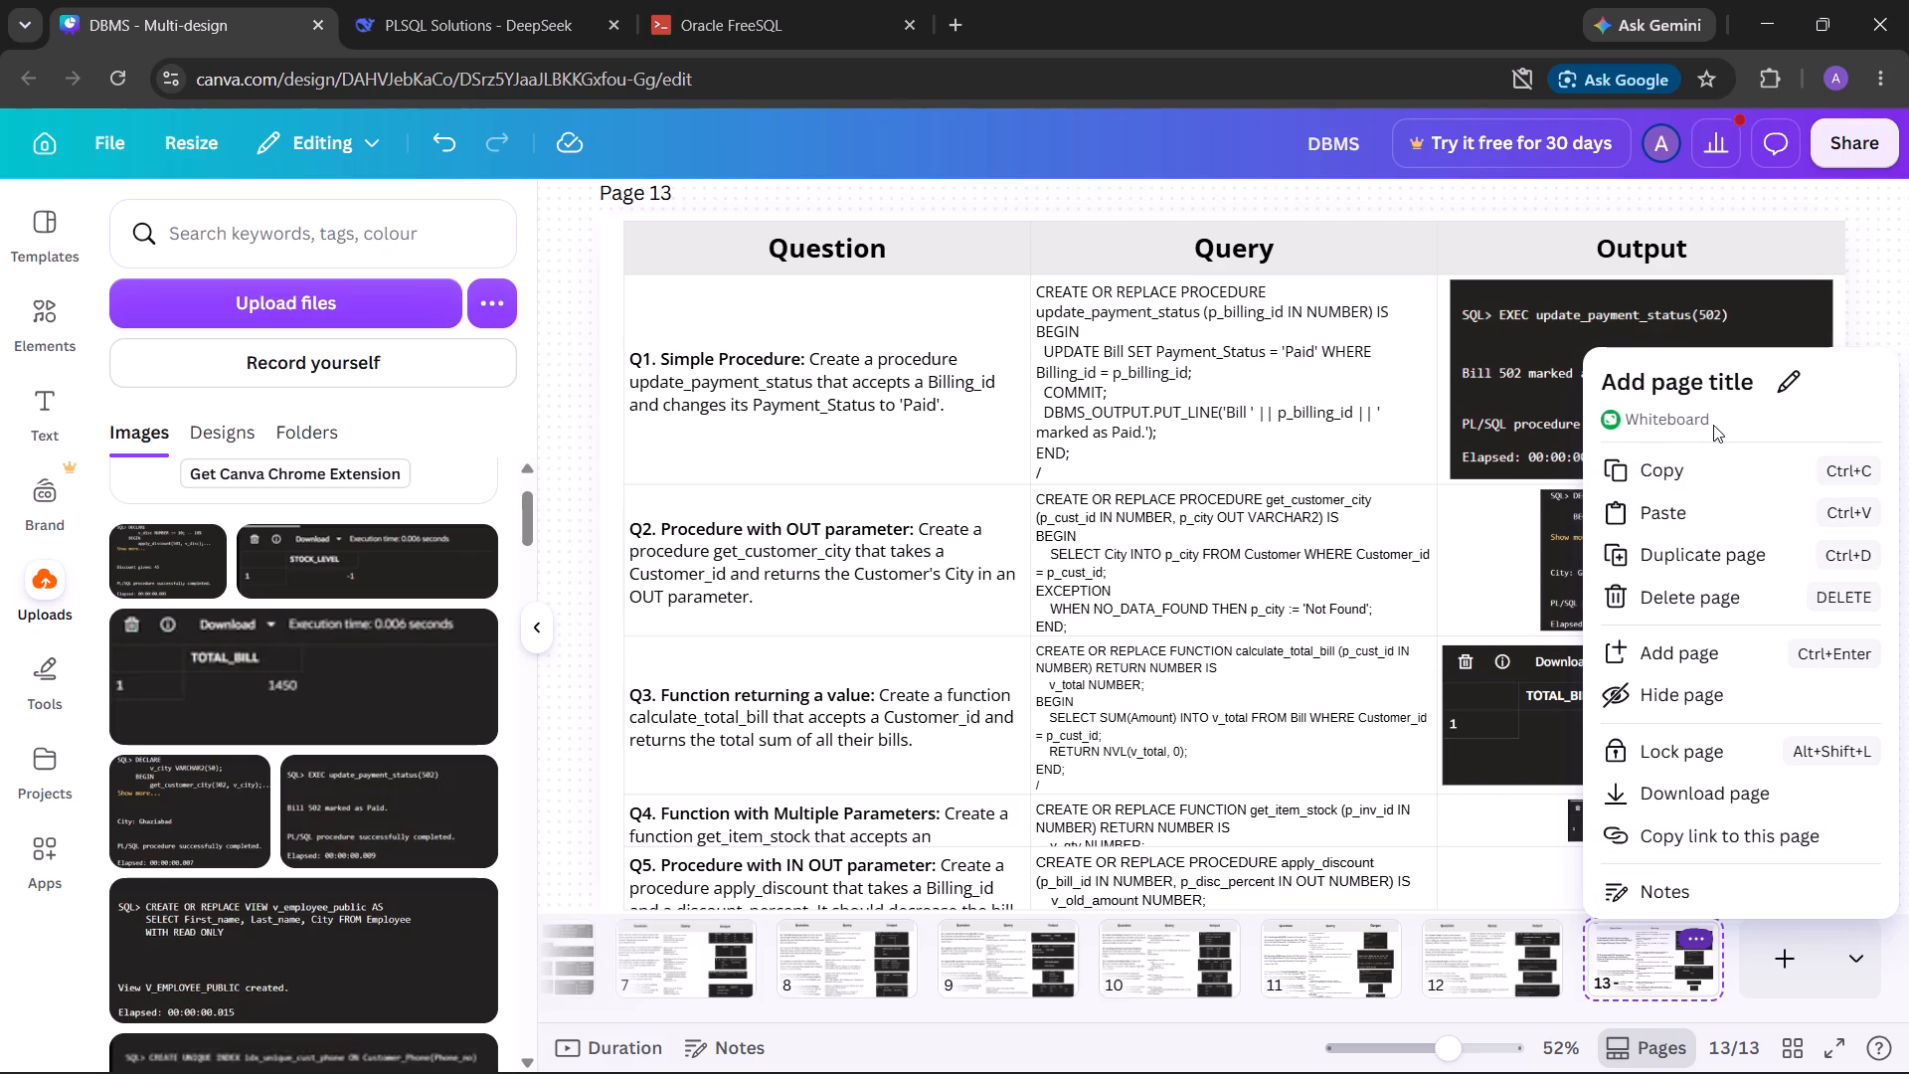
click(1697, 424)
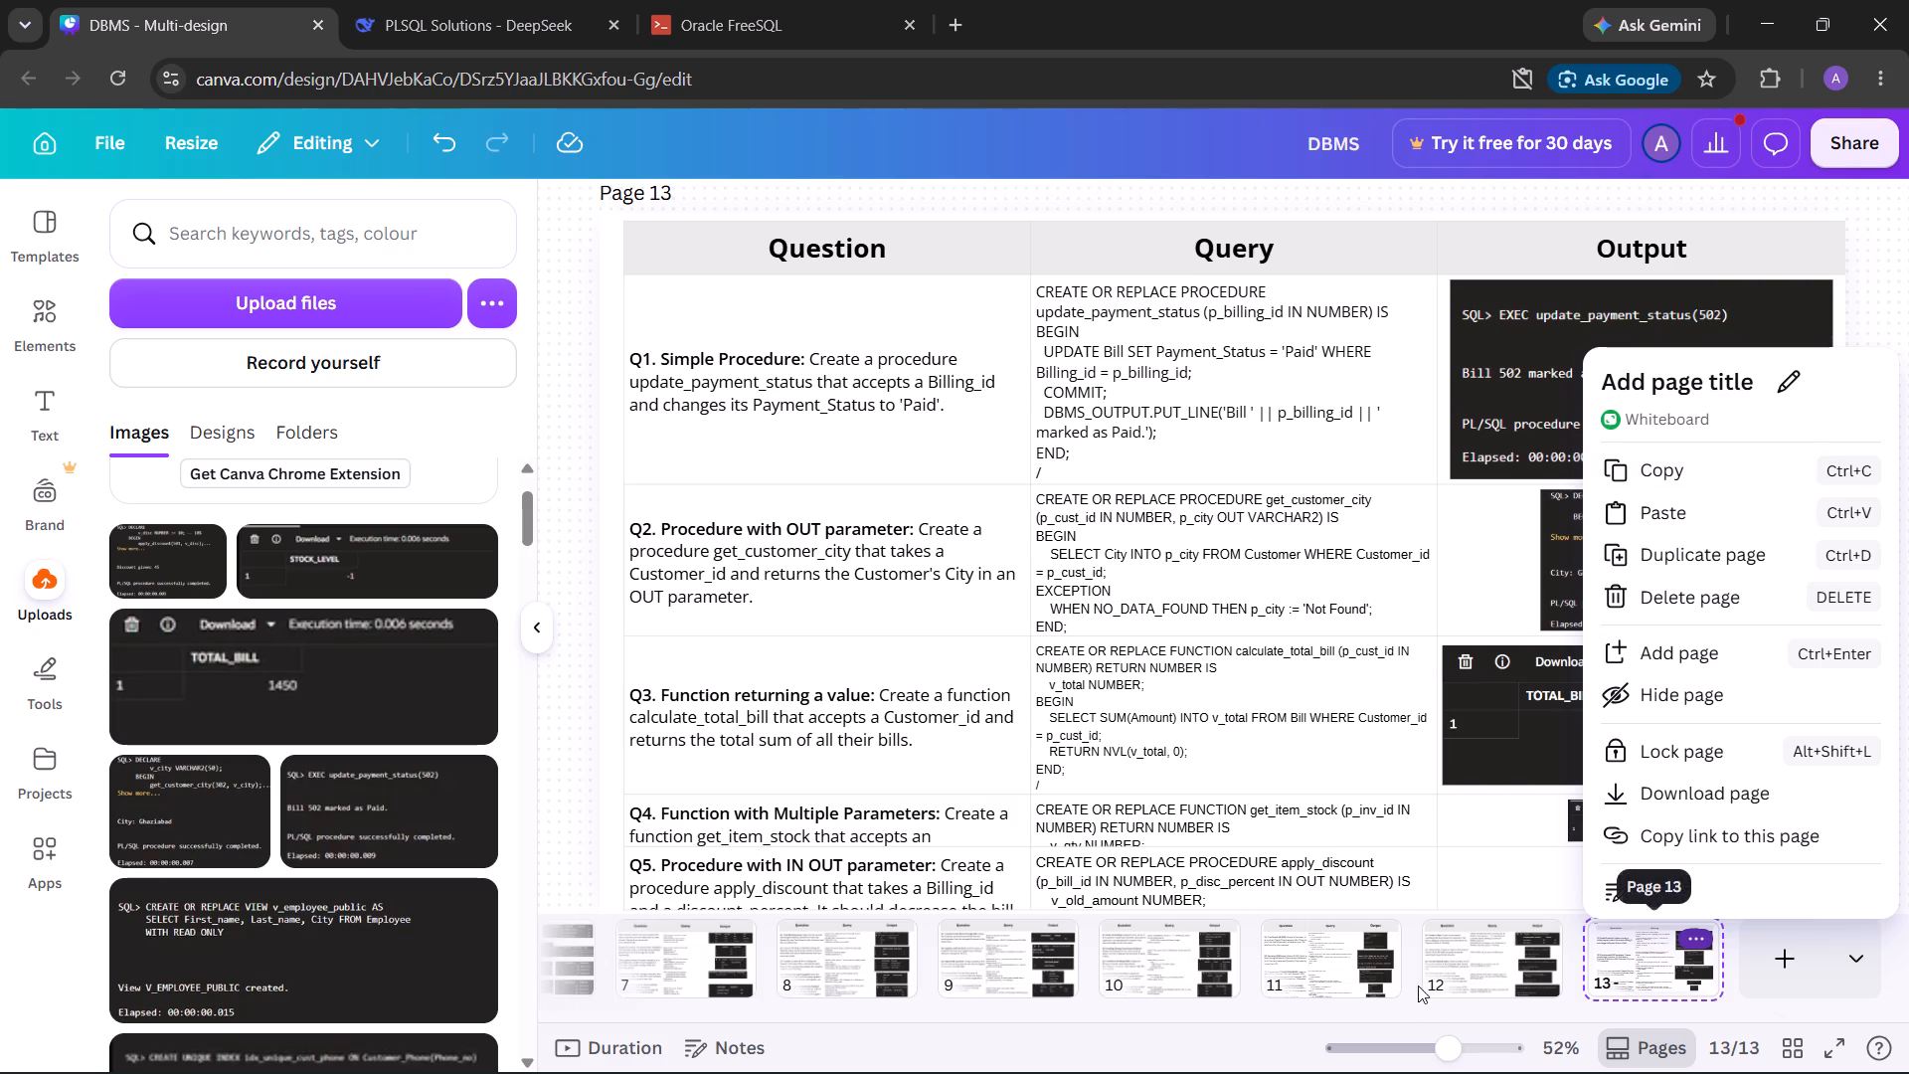
Compare page 12's Presentation page options with page 13's Whiteboard page options.
click(1496, 990)
click(1496, 983)
click(1535, 936)
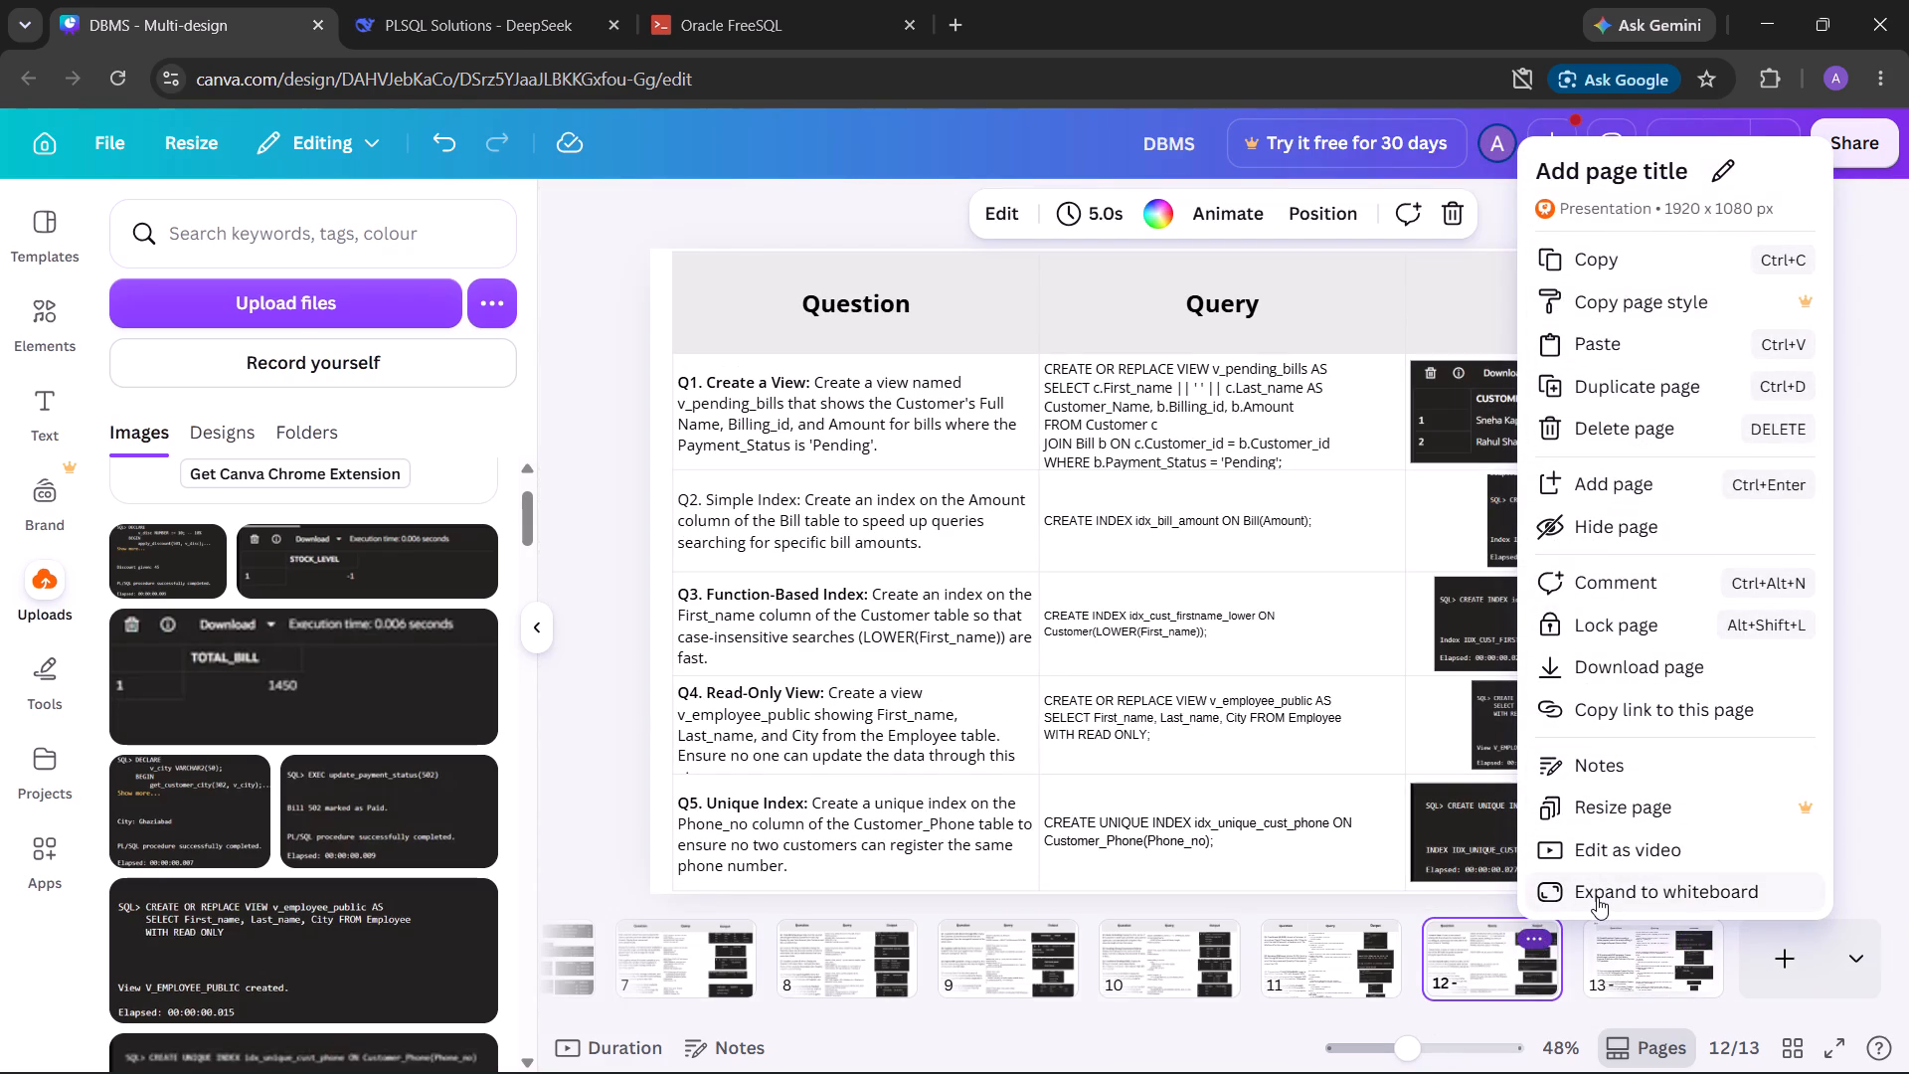
click(1616, 981)
click(1616, 981)
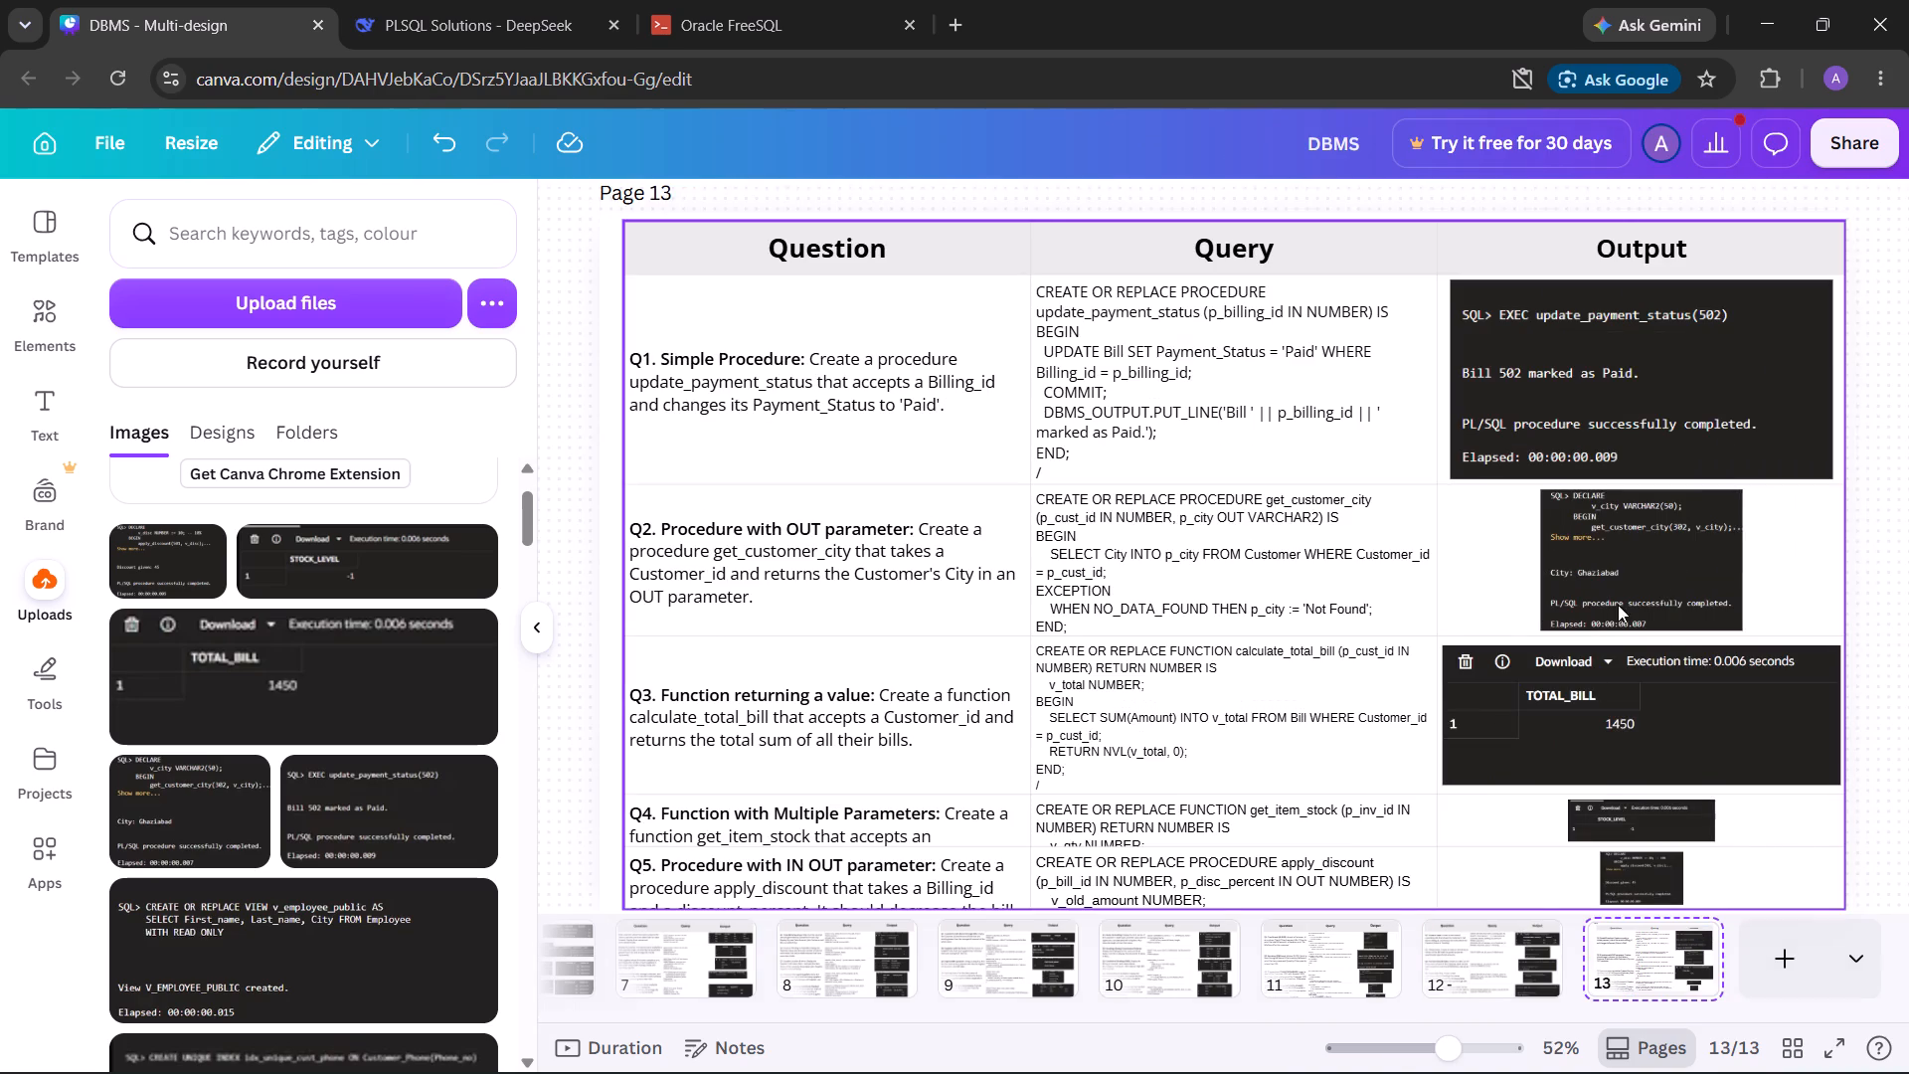
click(1699, 925)
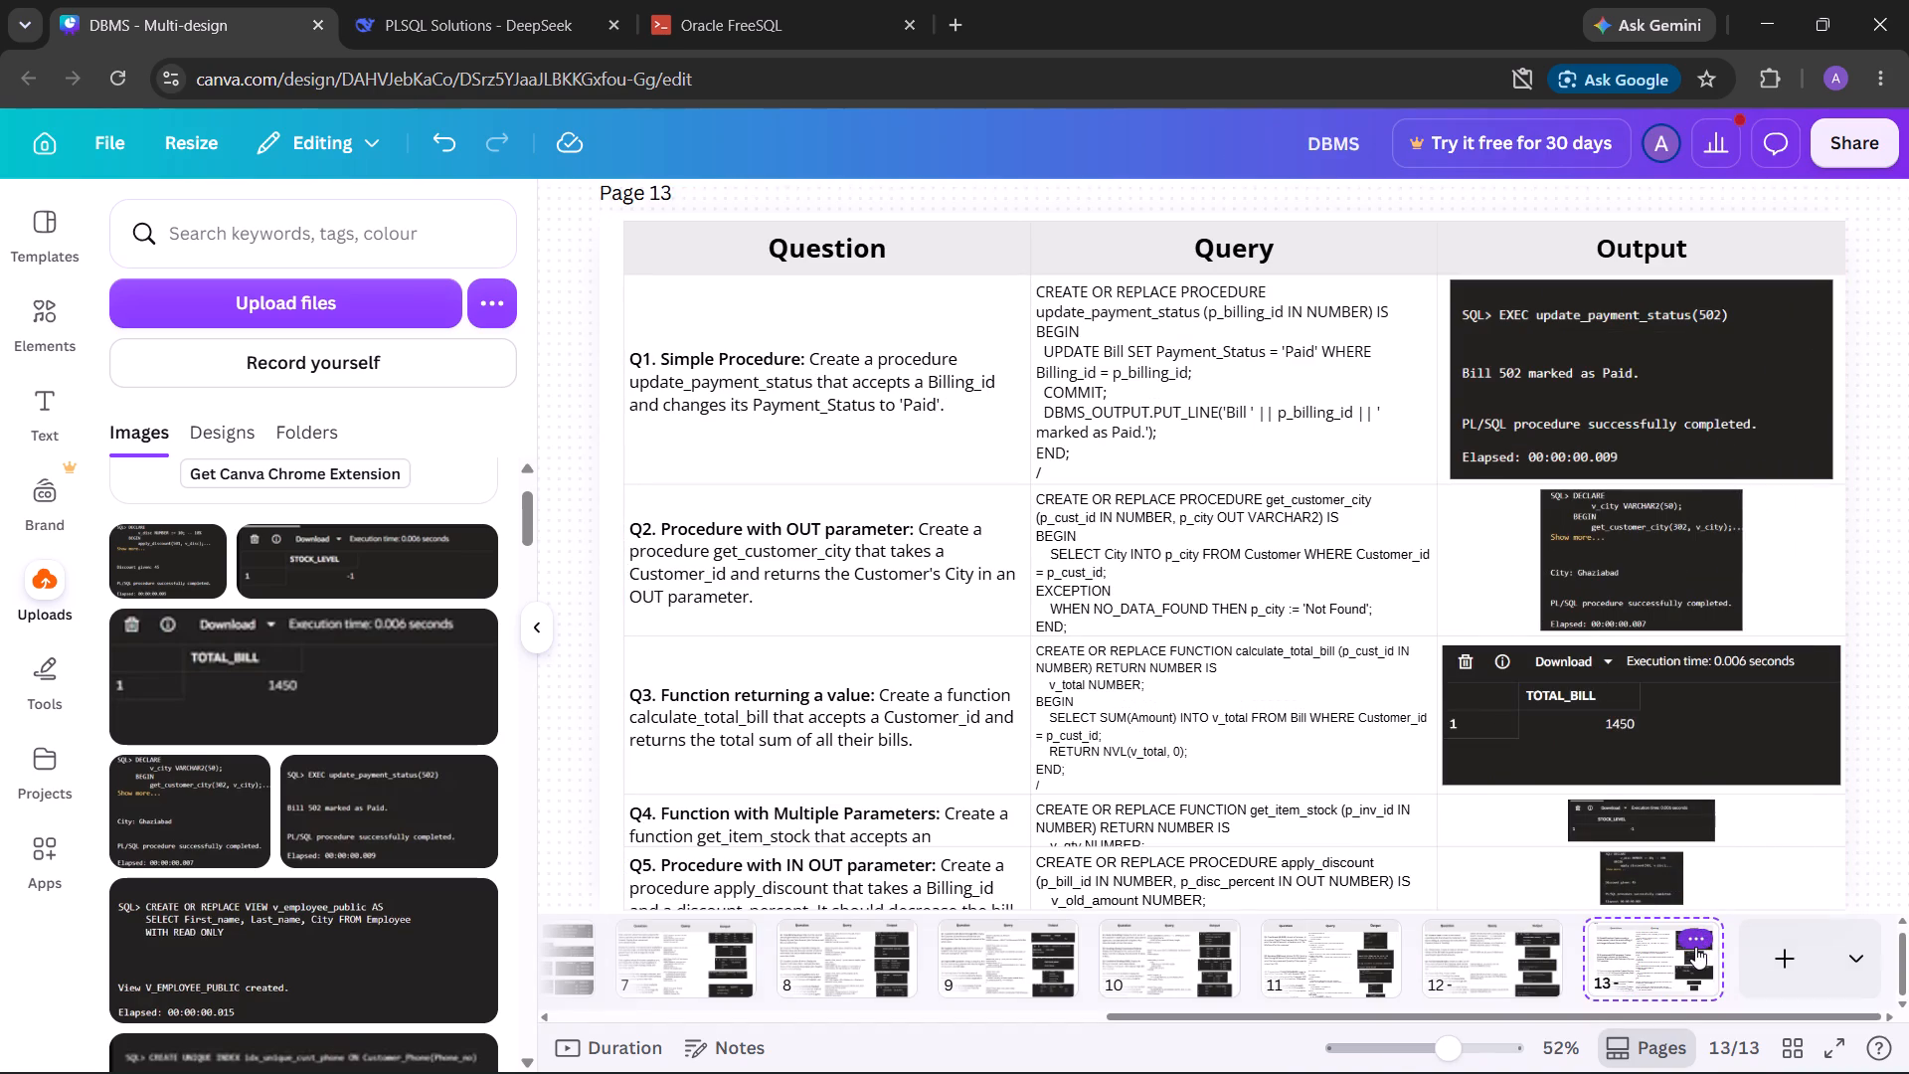
click(1695, 947)
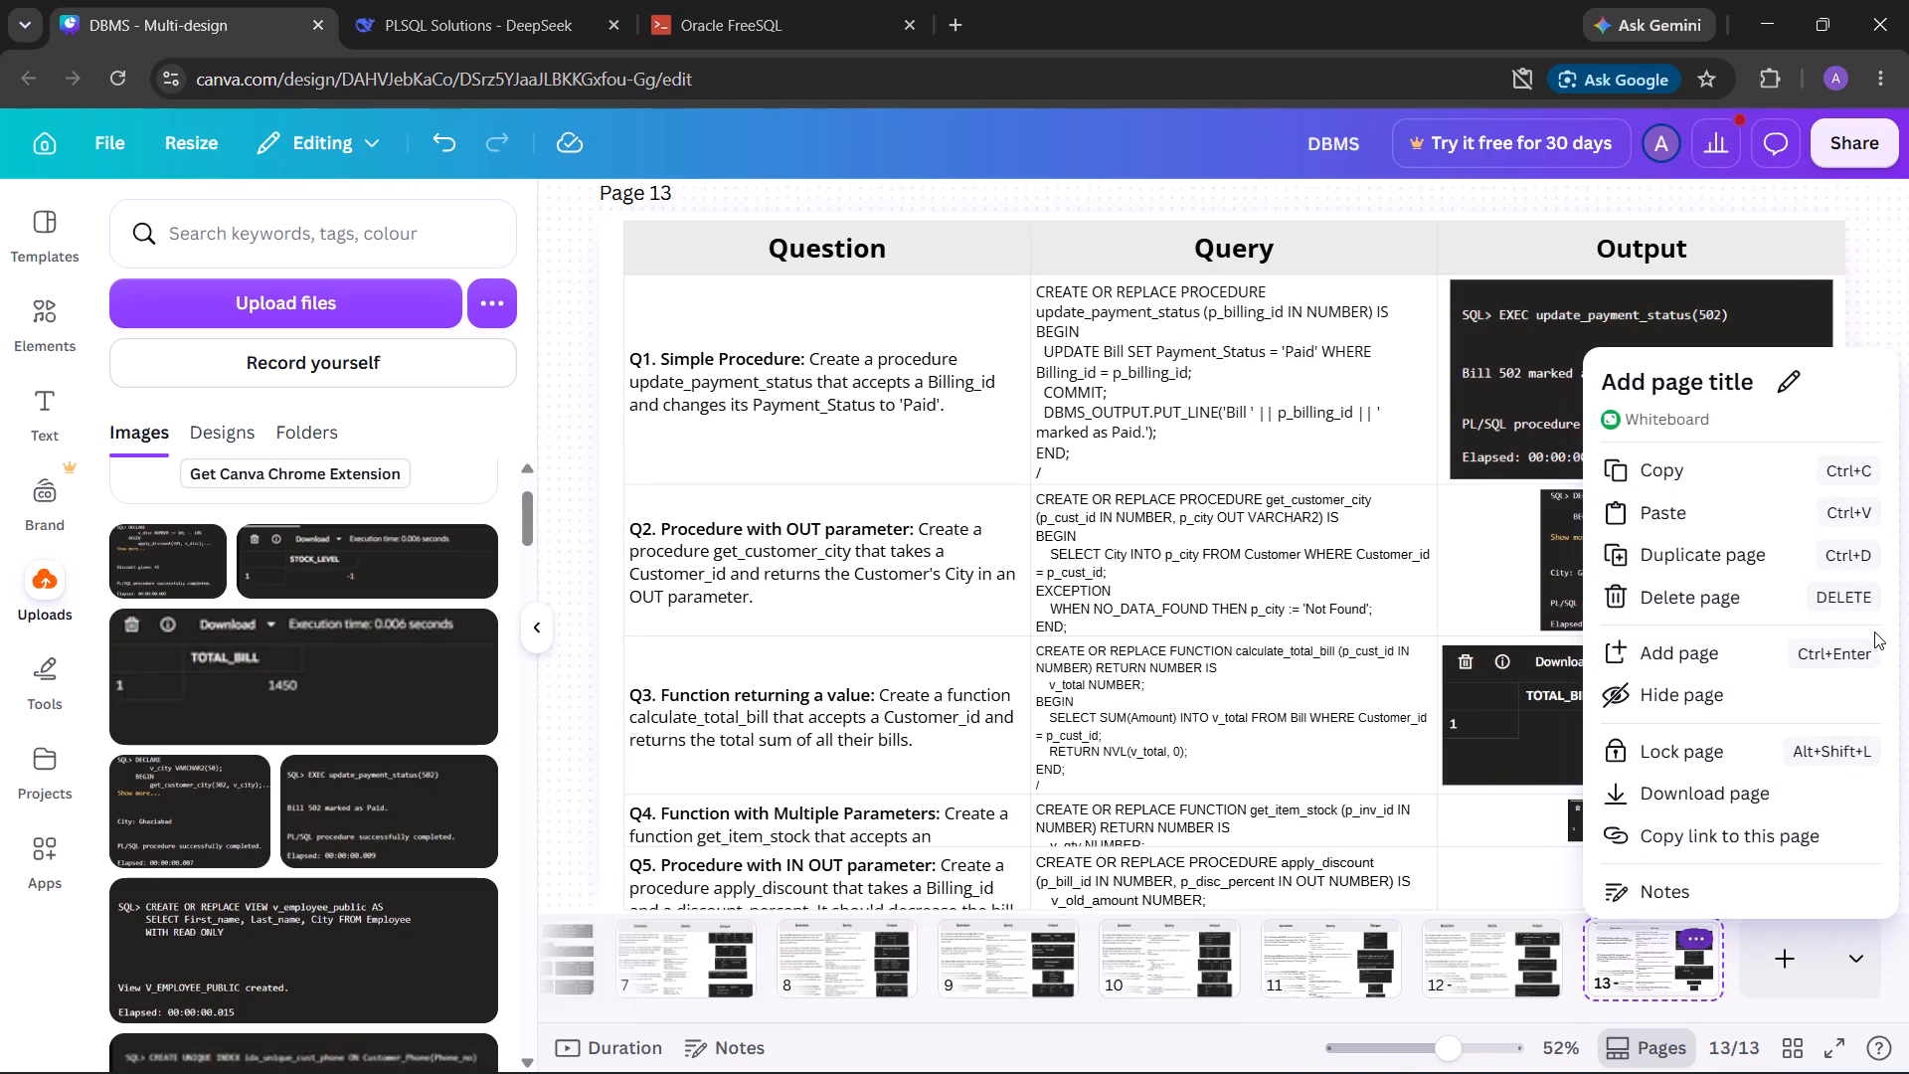
scroll(1853, 891, down, 1)
scroll(1788, 731, down, 4)
double_click(1661, 425)
right_click(1666, 417)
click(577, 641)
Review the lower part of page 13 and the table layouts on the earlier pages back to page 7.
scroll(759, 673, down, 3)
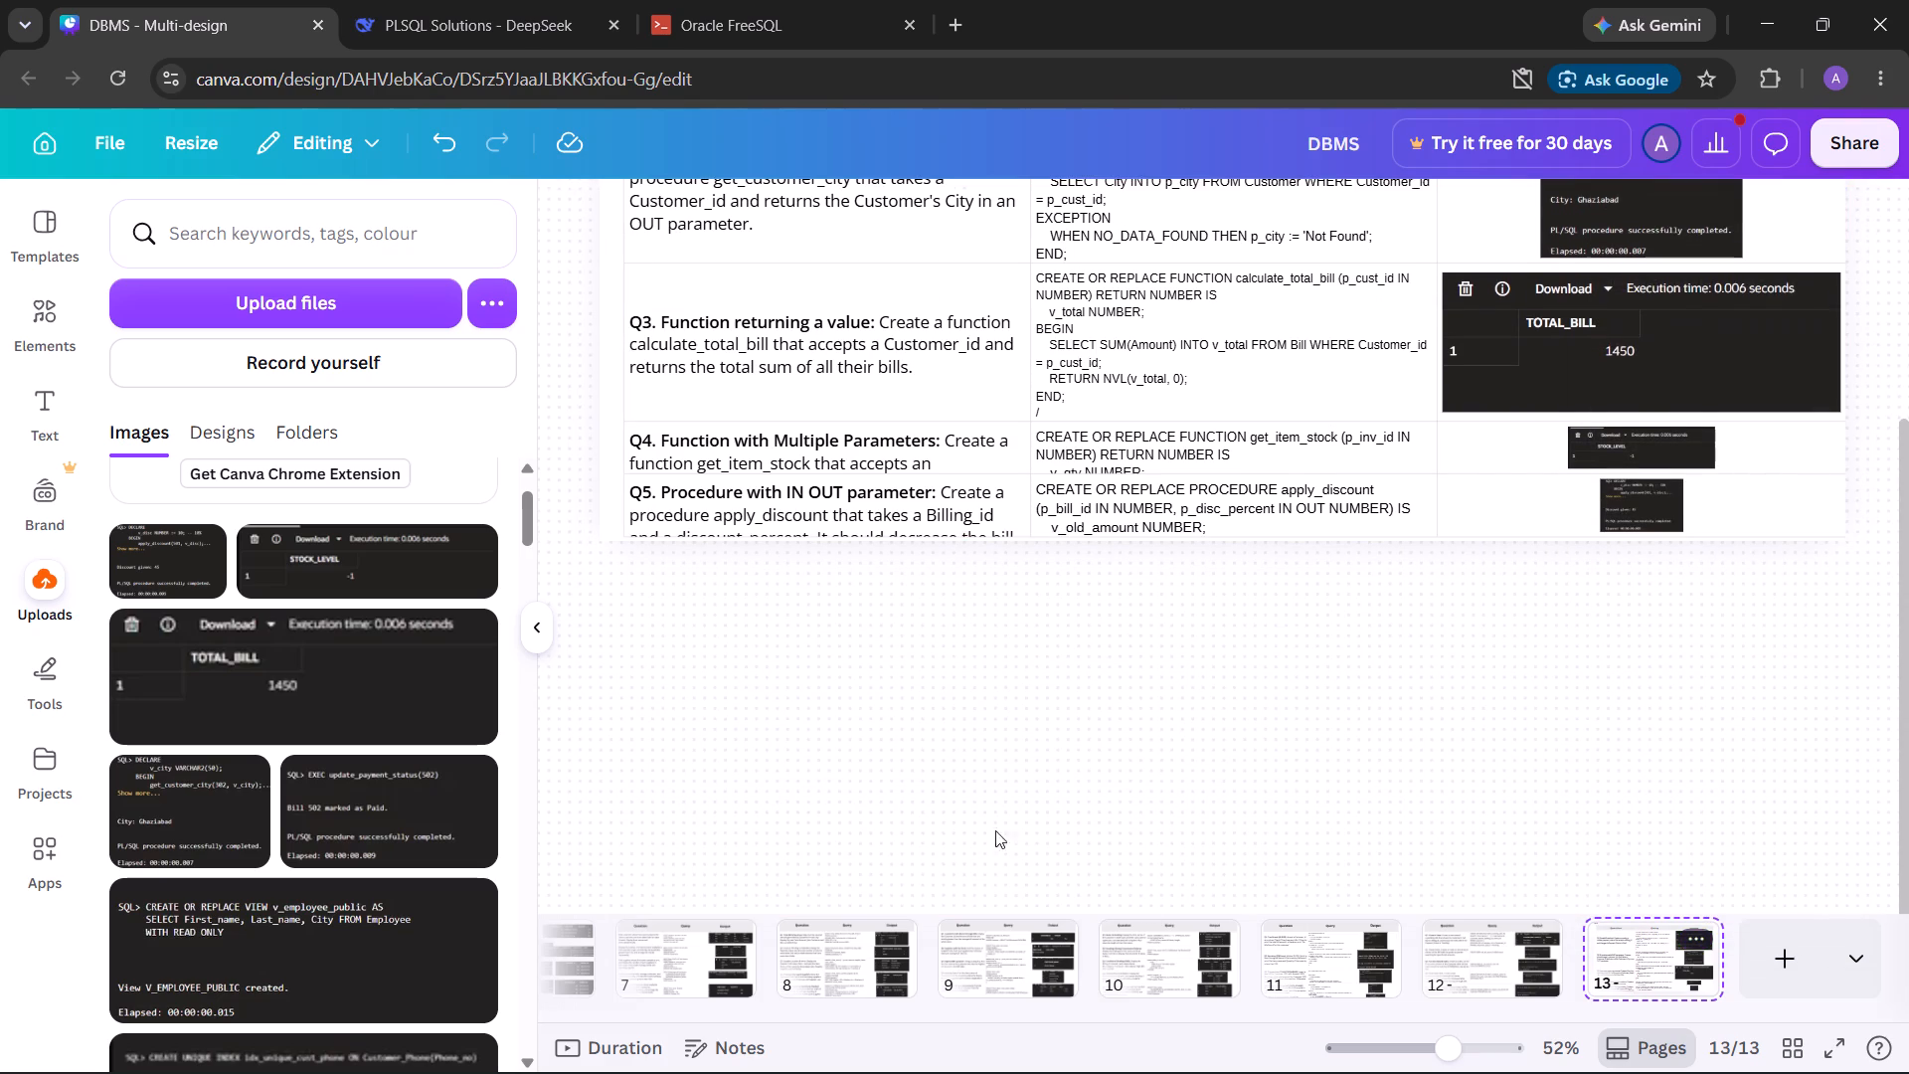
click(1495, 958)
click(1647, 951)
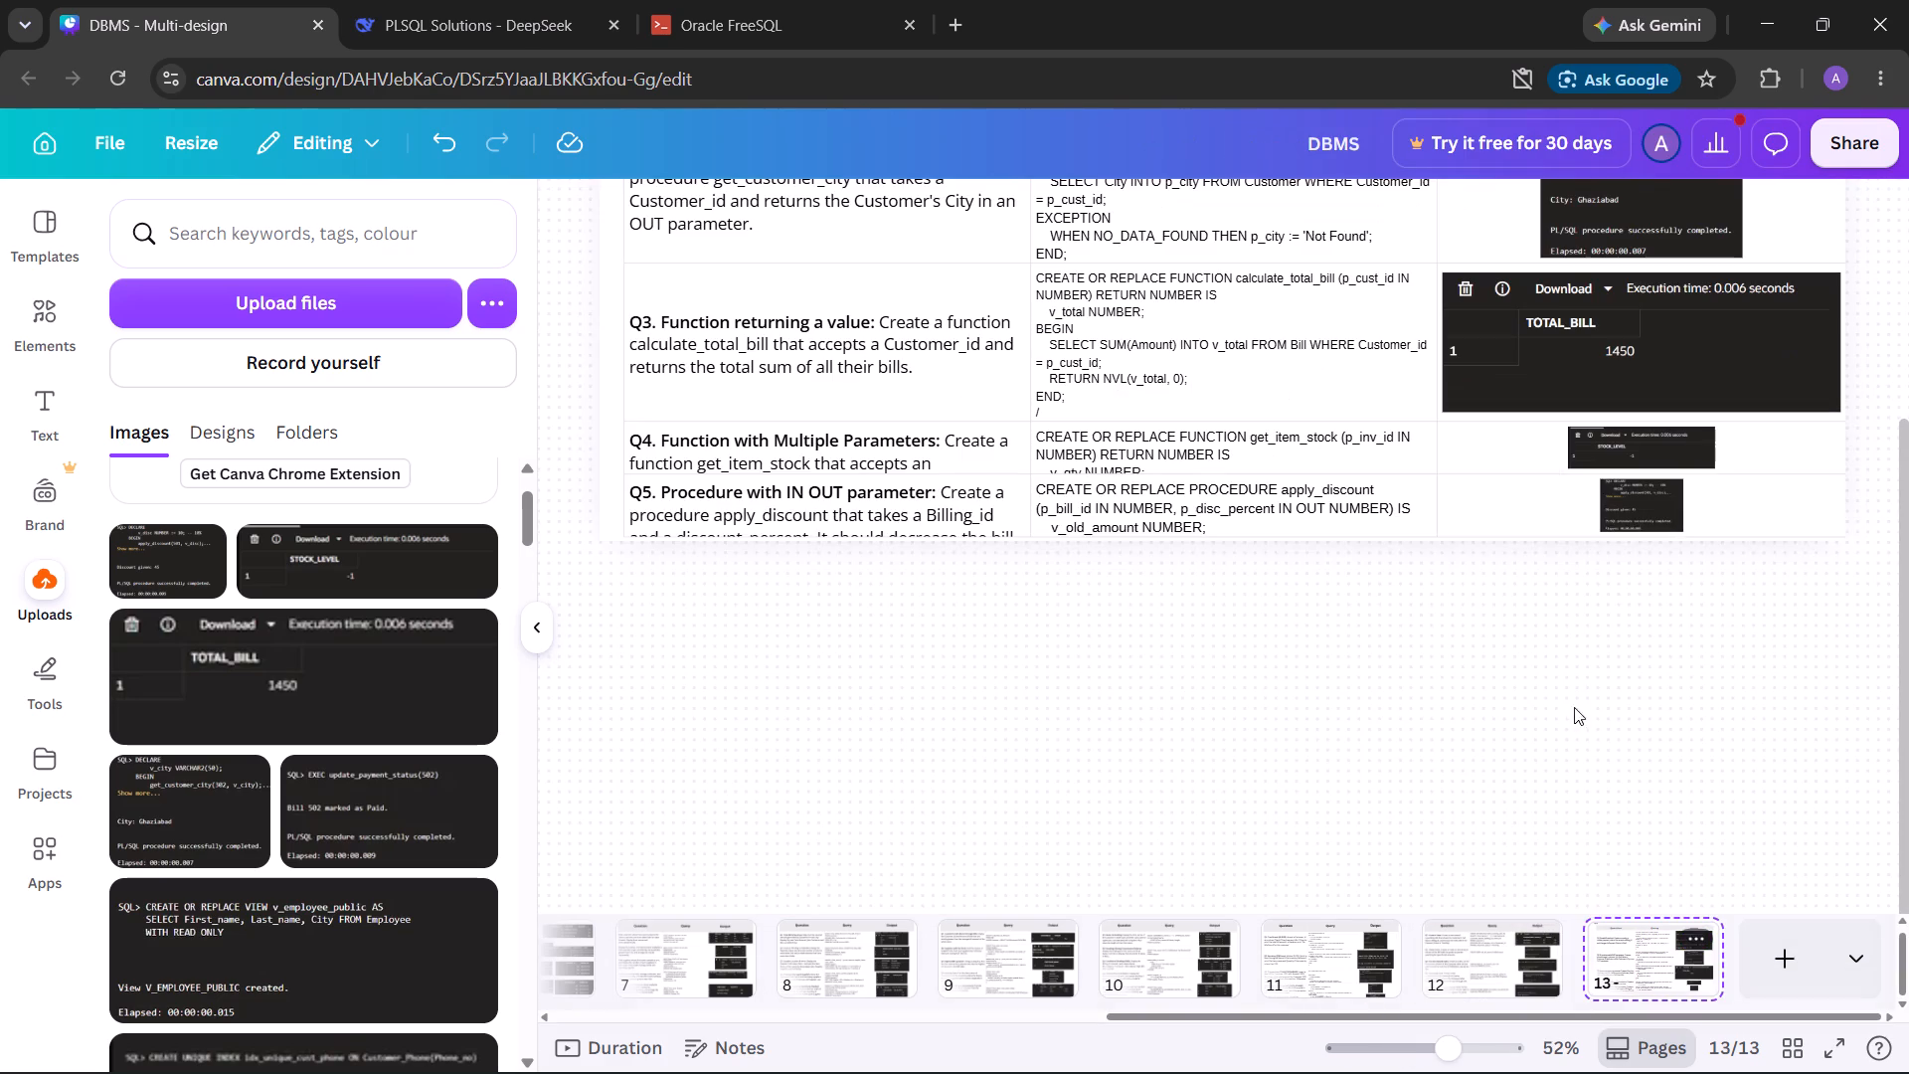
click(1632, 504)
click(1216, 693)
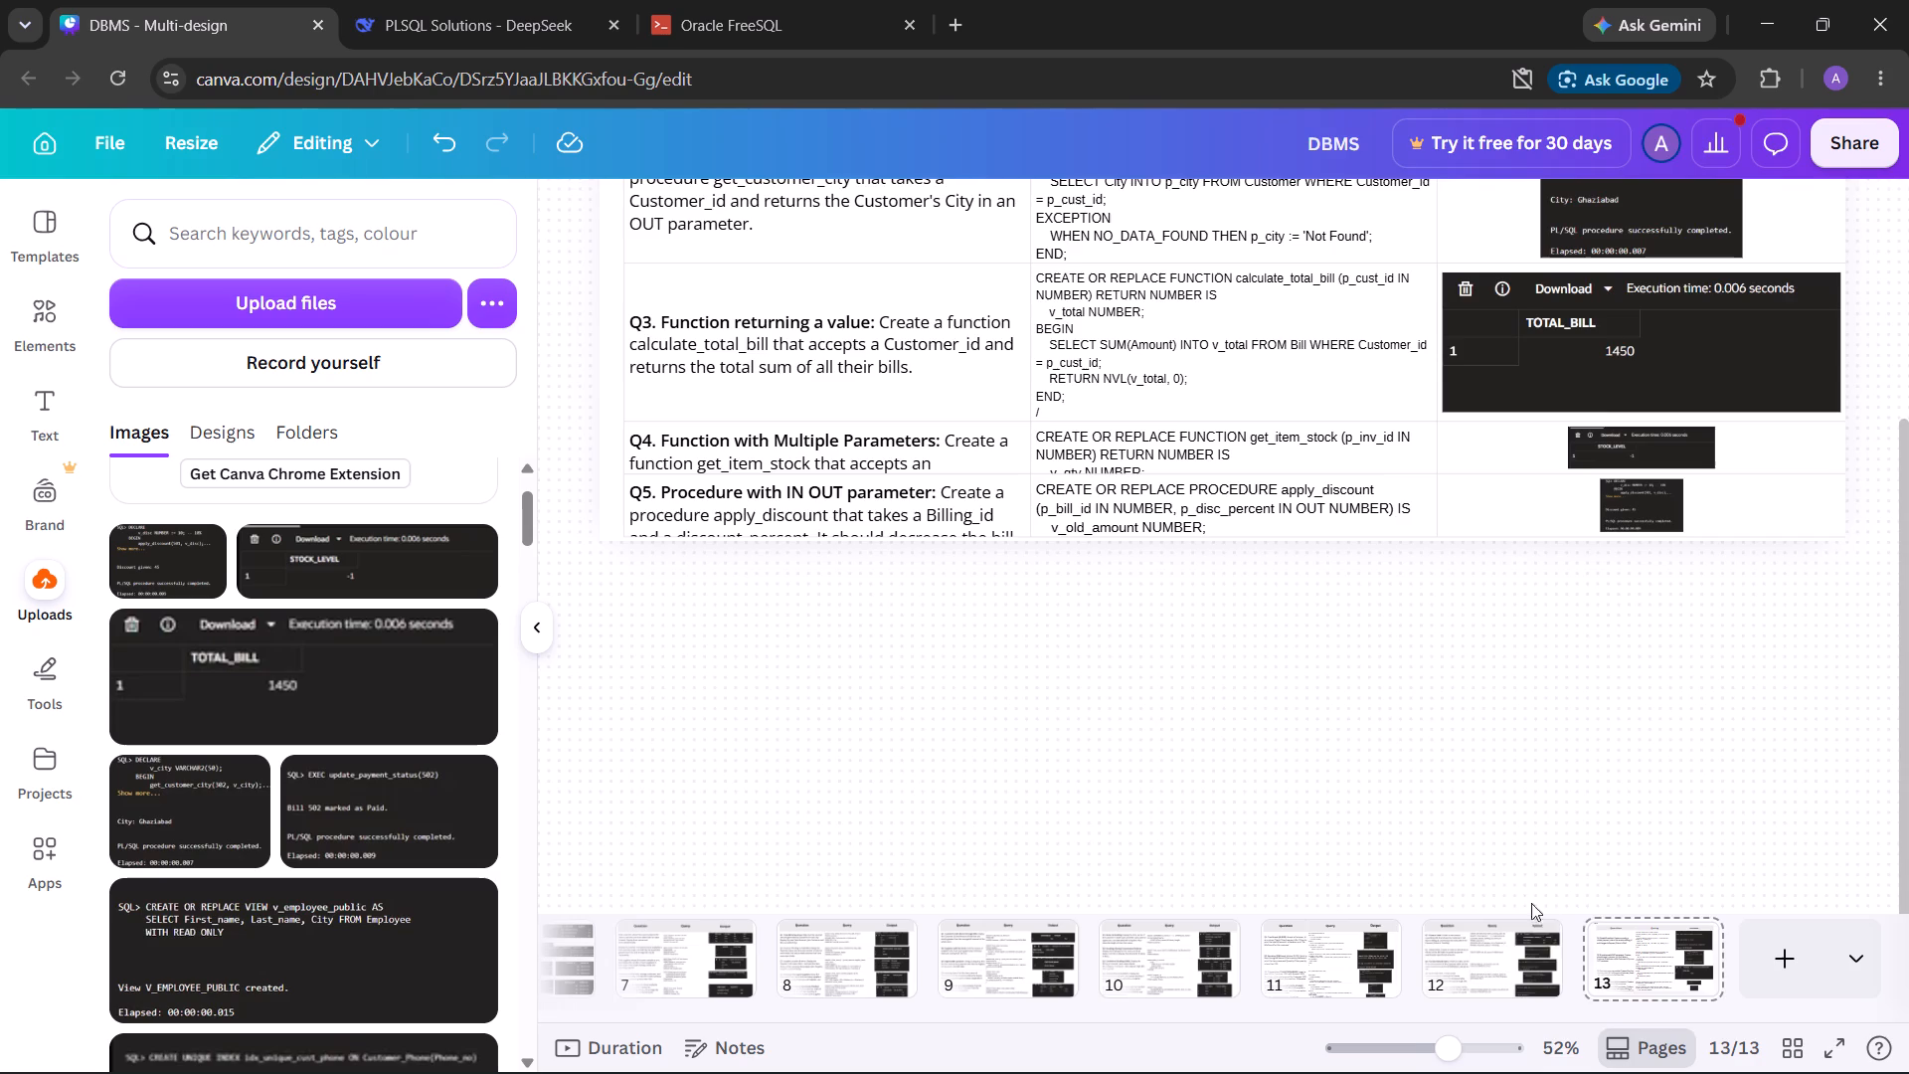
click(1544, 940)
click(1321, 957)
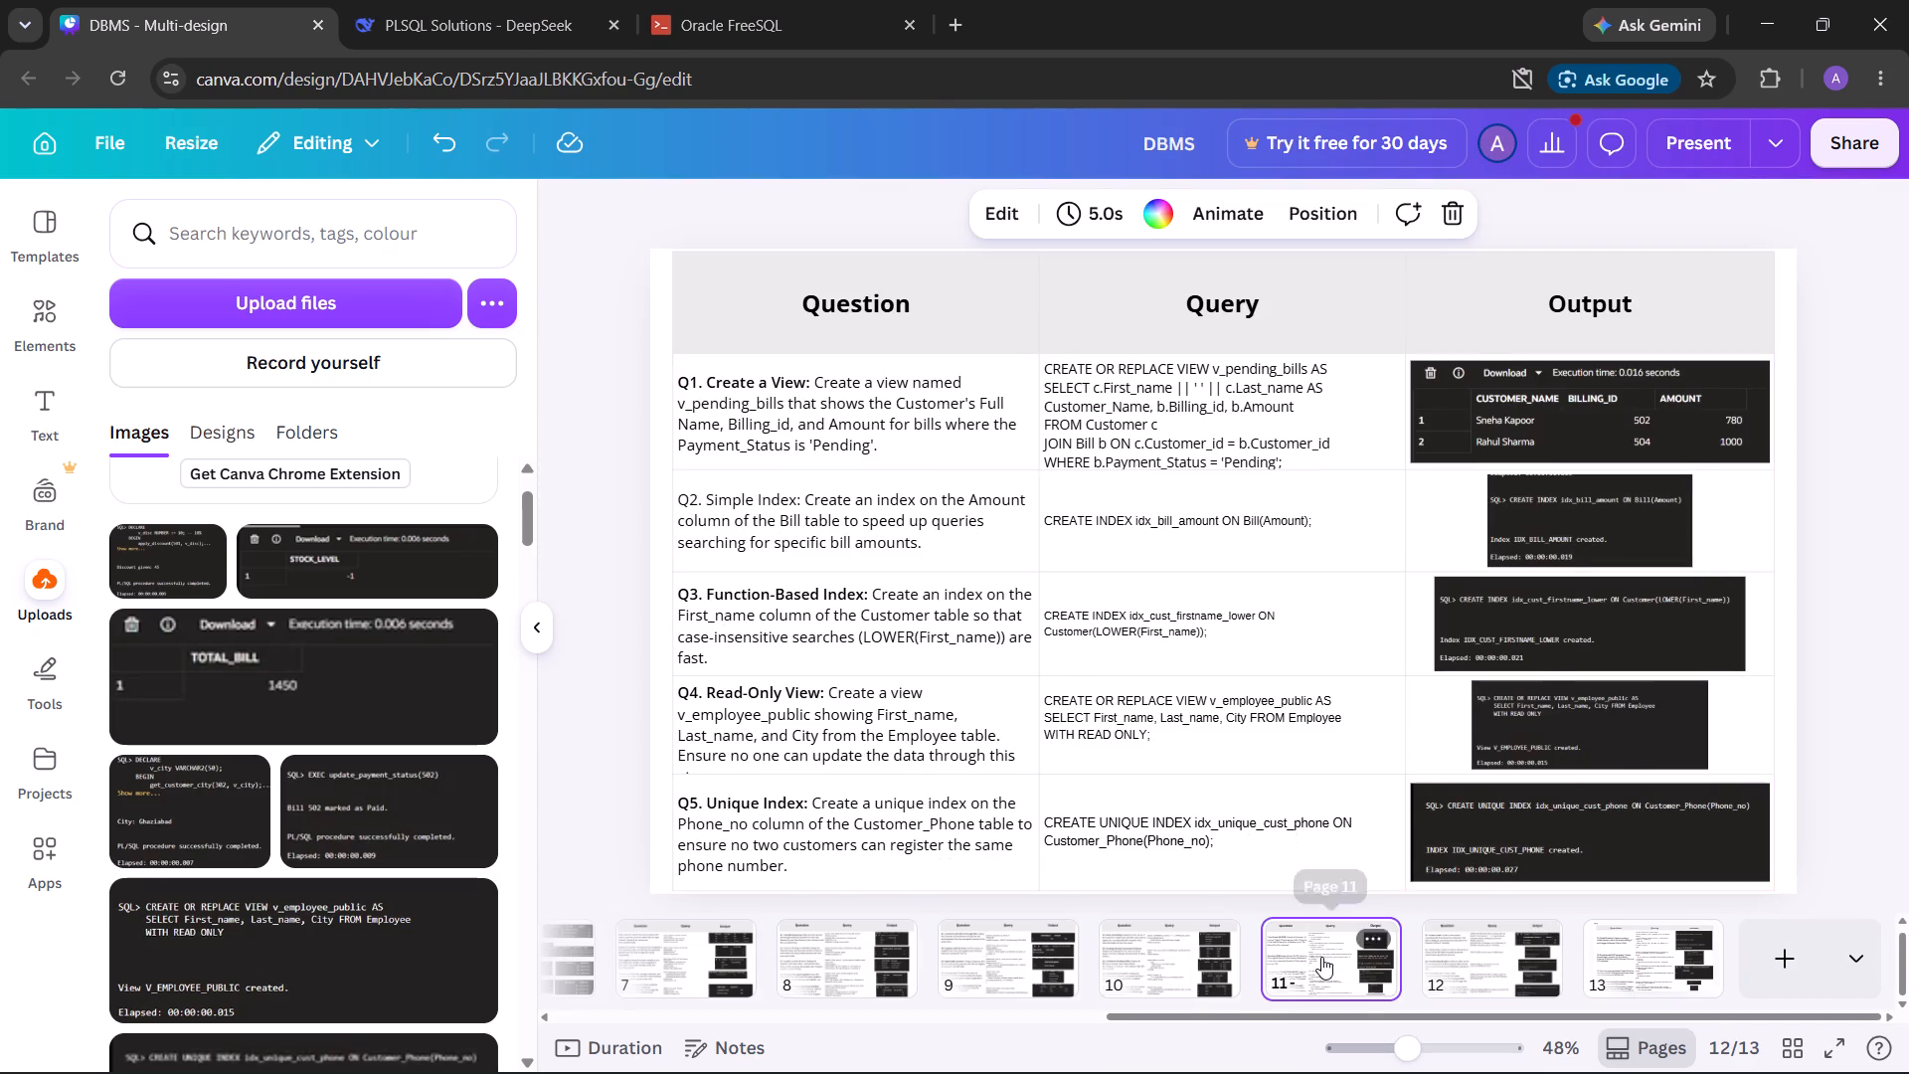
click(1146, 968)
click(968, 986)
click(839, 976)
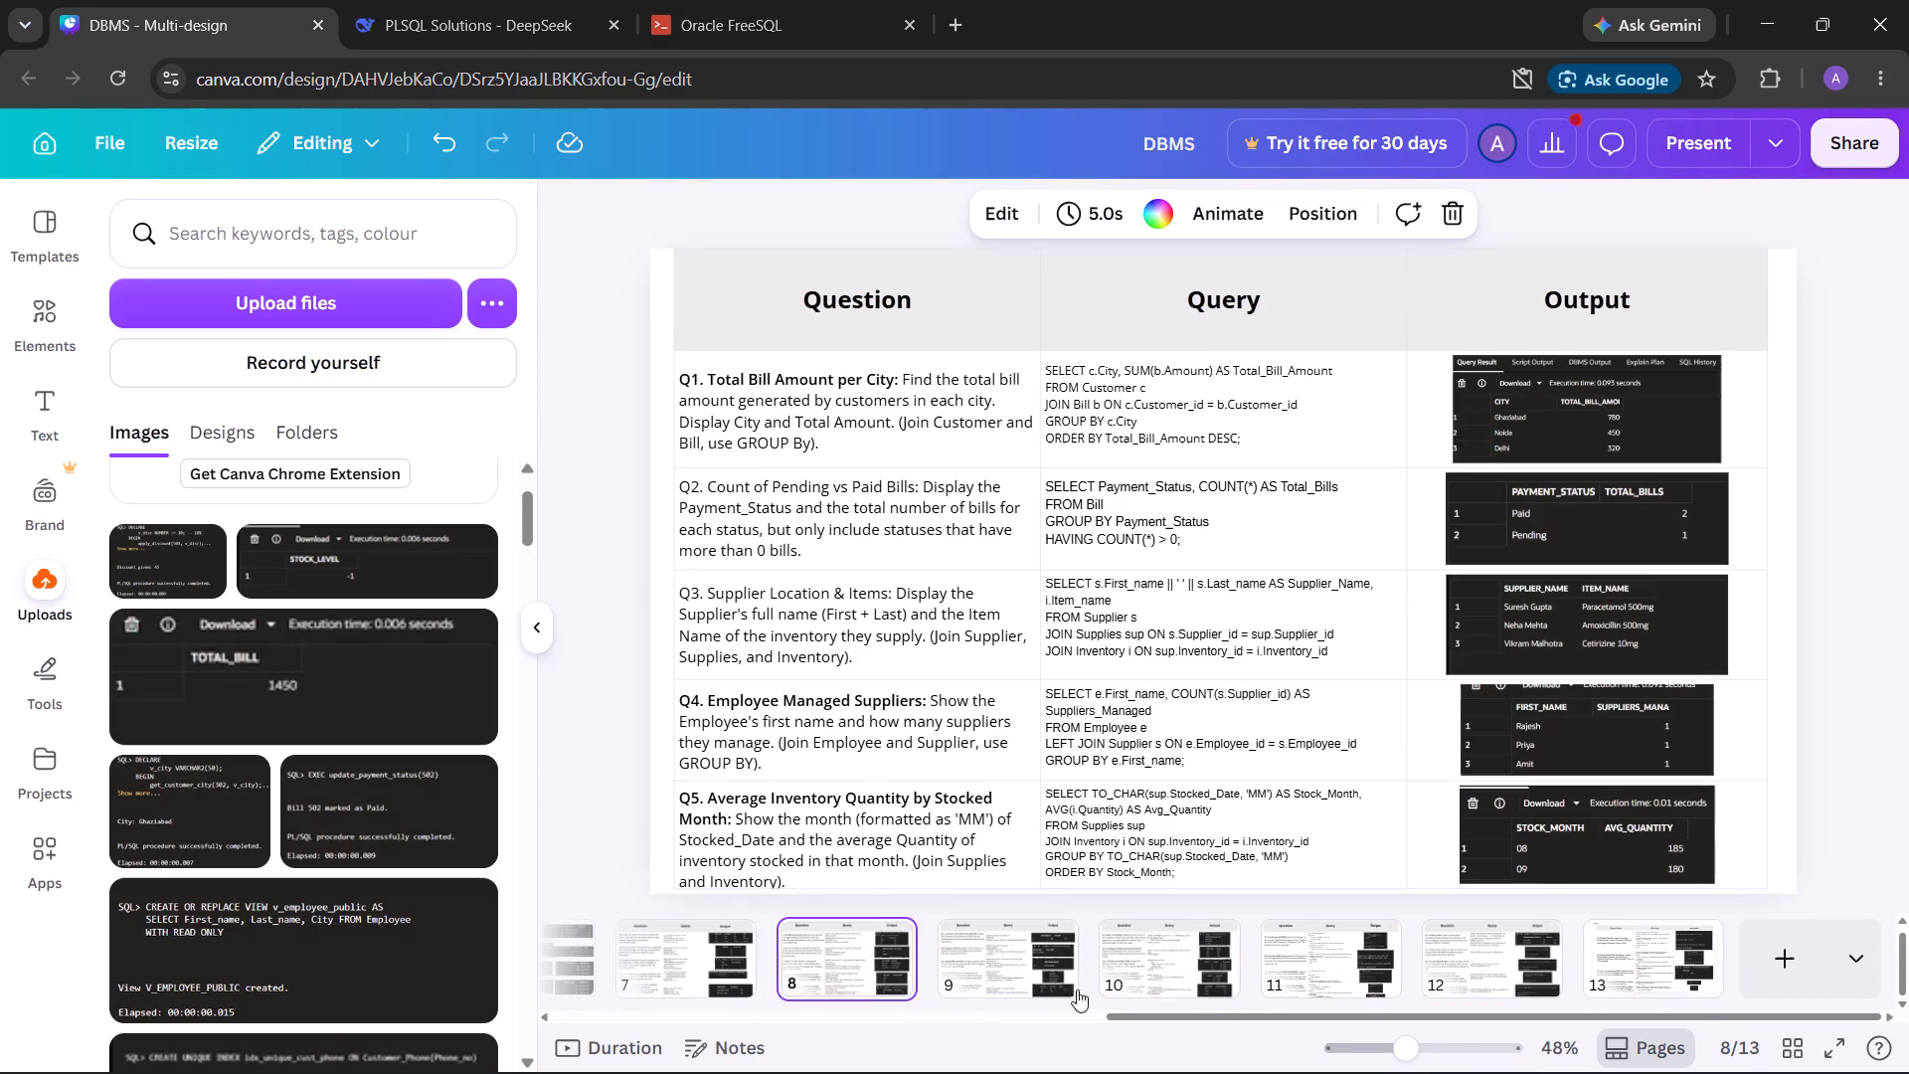
click(1131, 971)
click(823, 970)
click(732, 964)
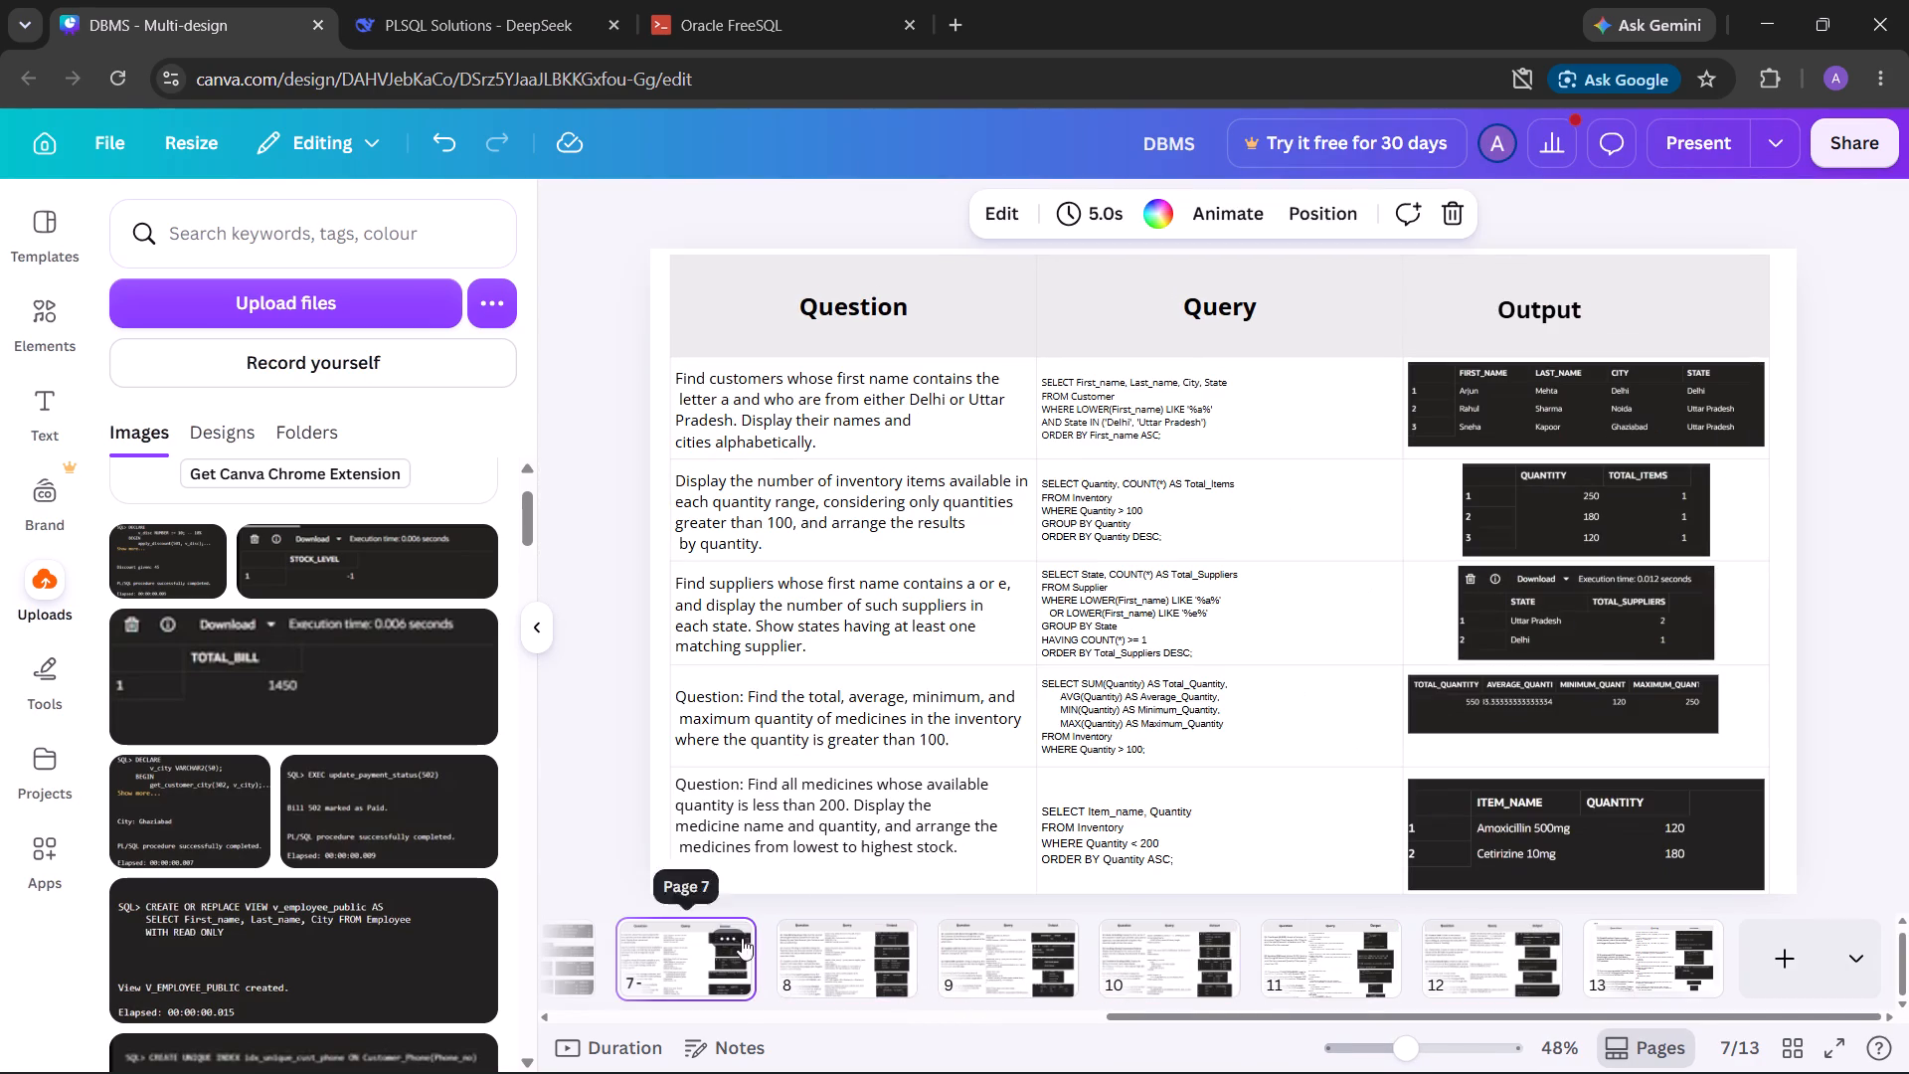
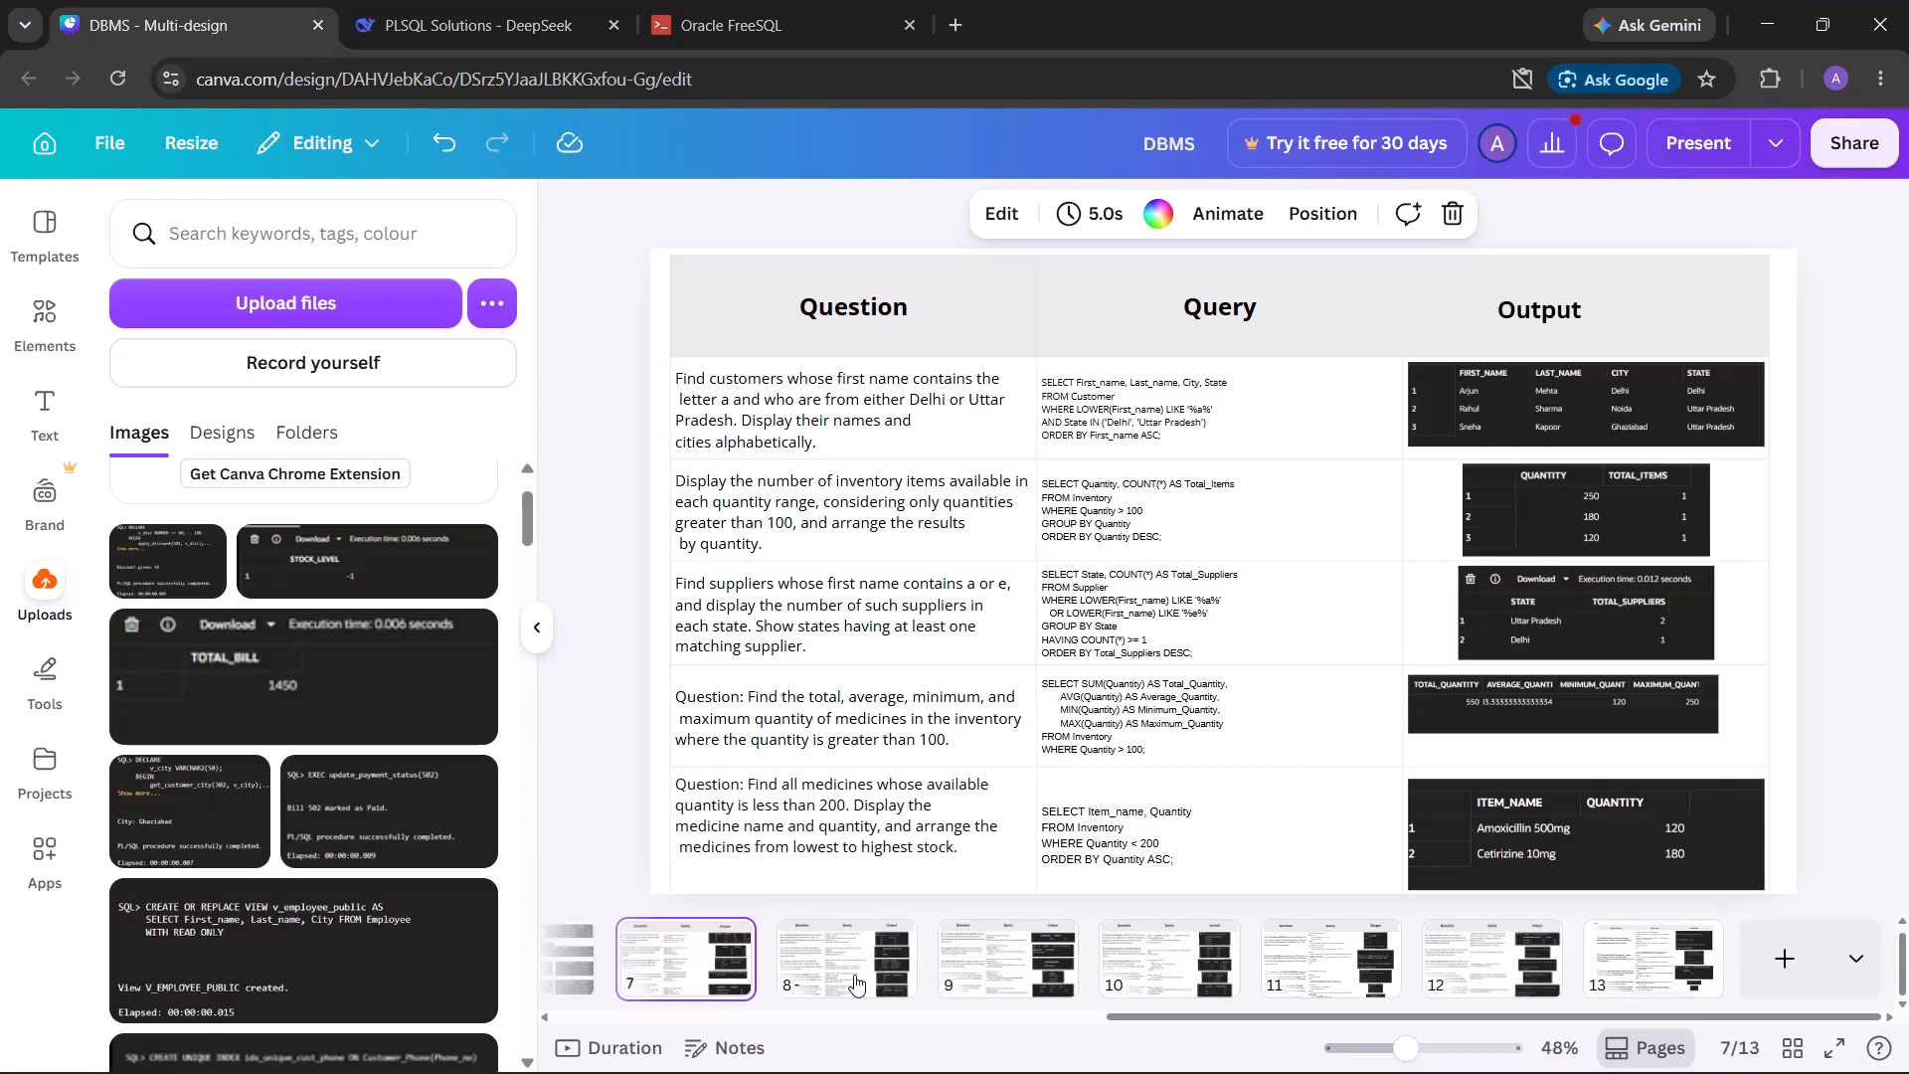
click(1159, 933)
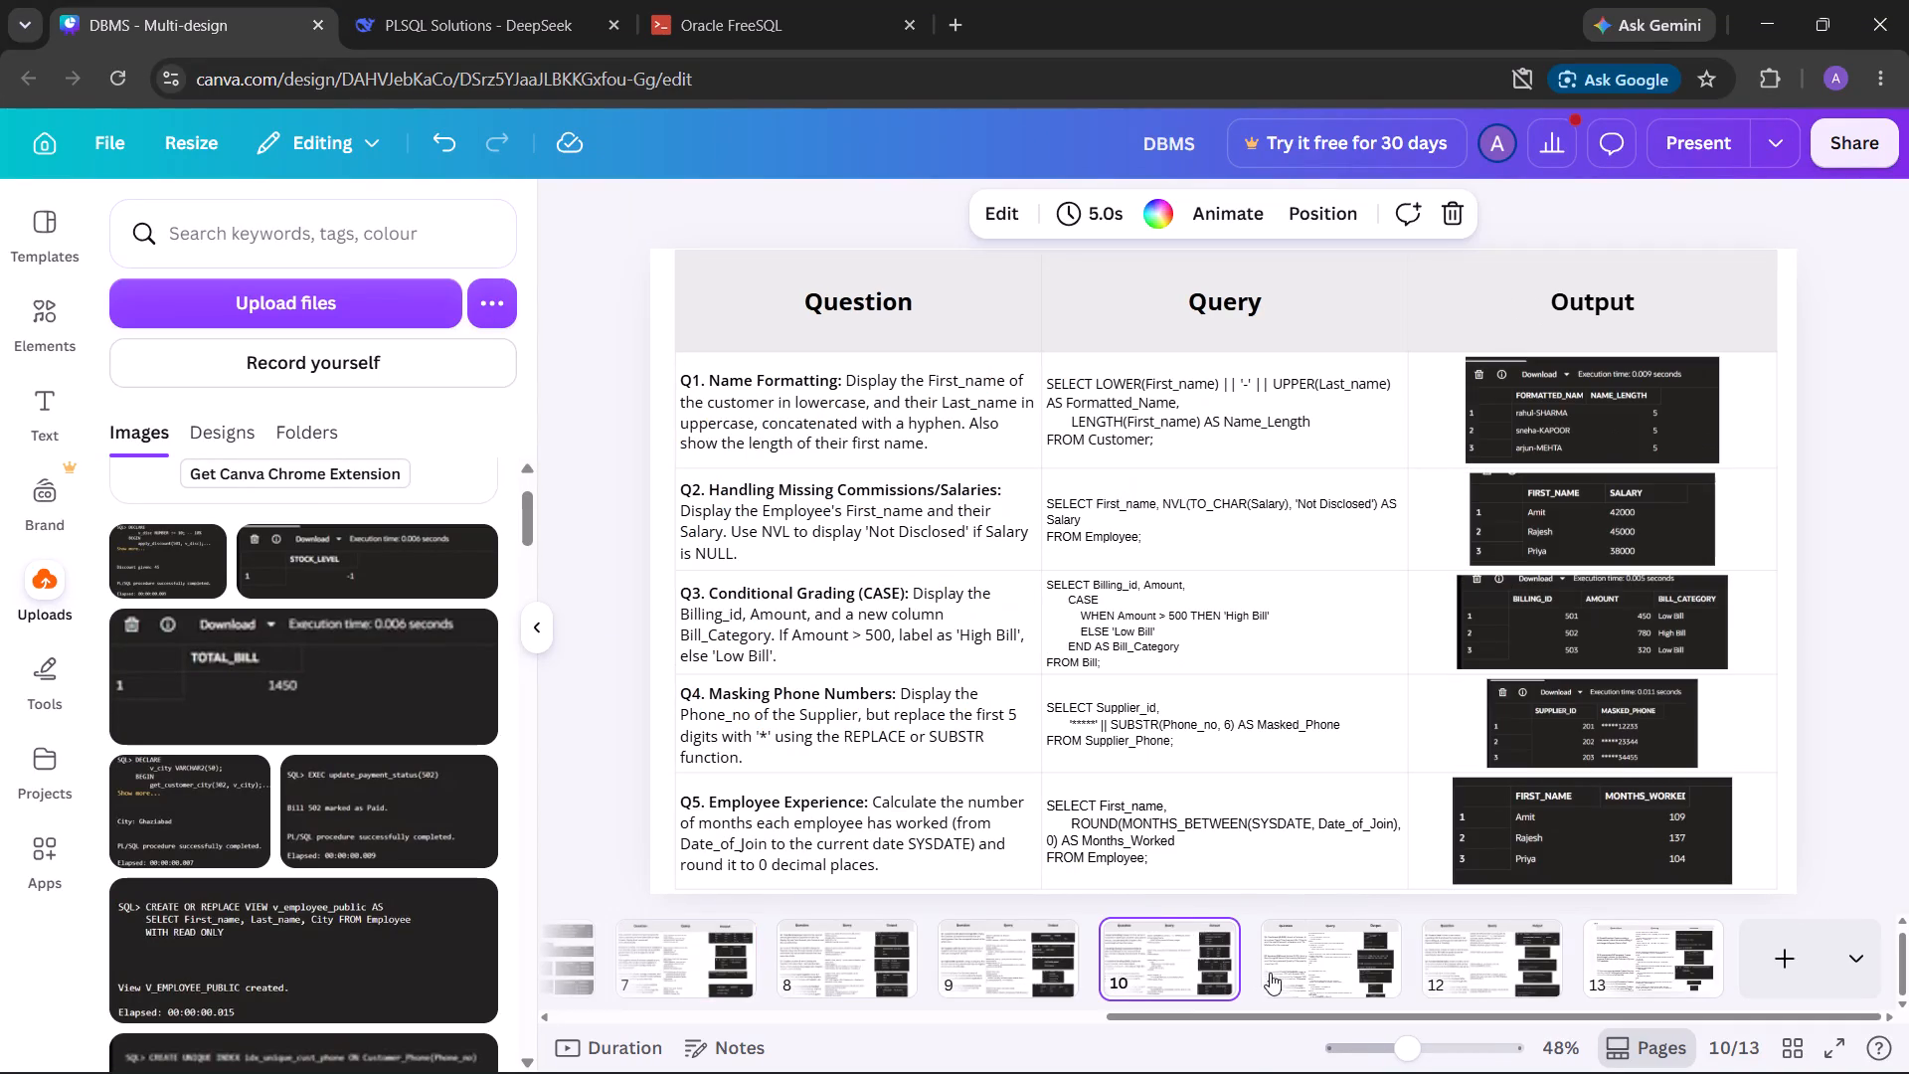
click(1054, 954)
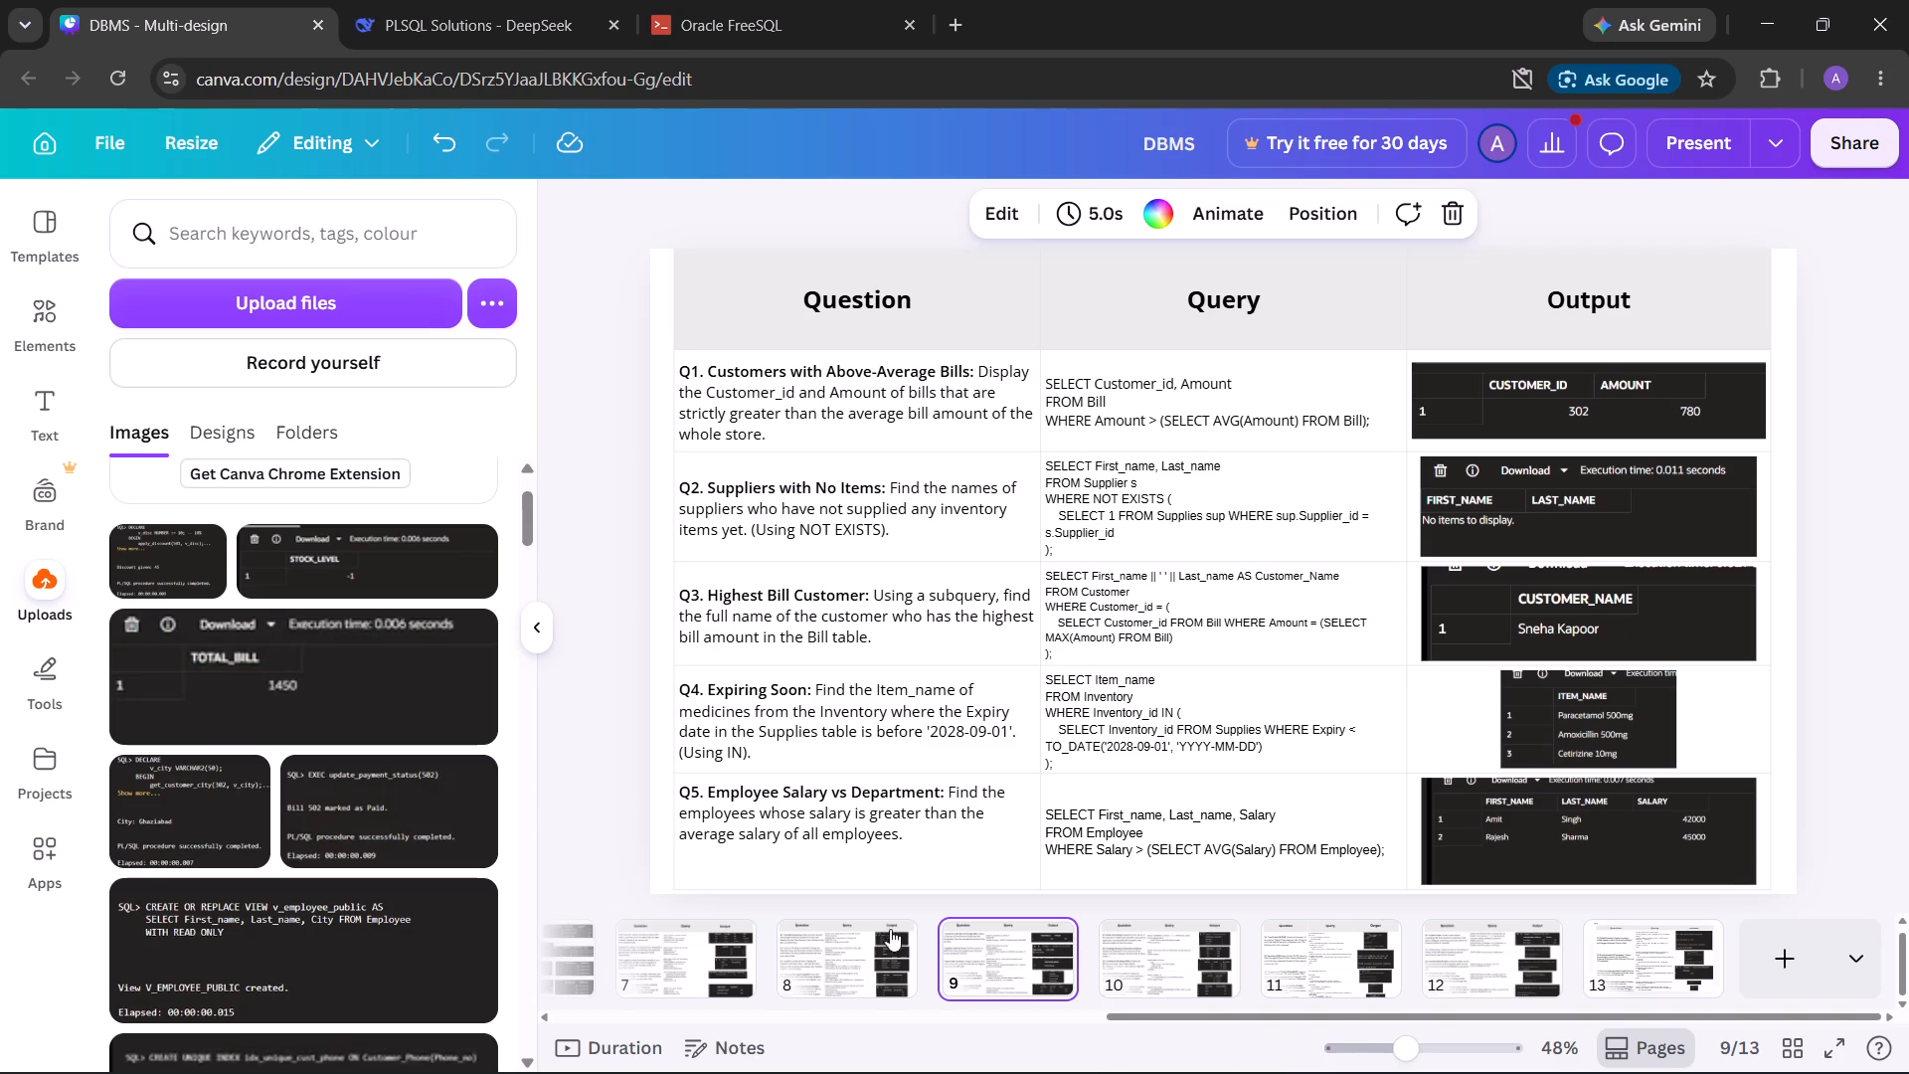
click(861, 934)
click(702, 947)
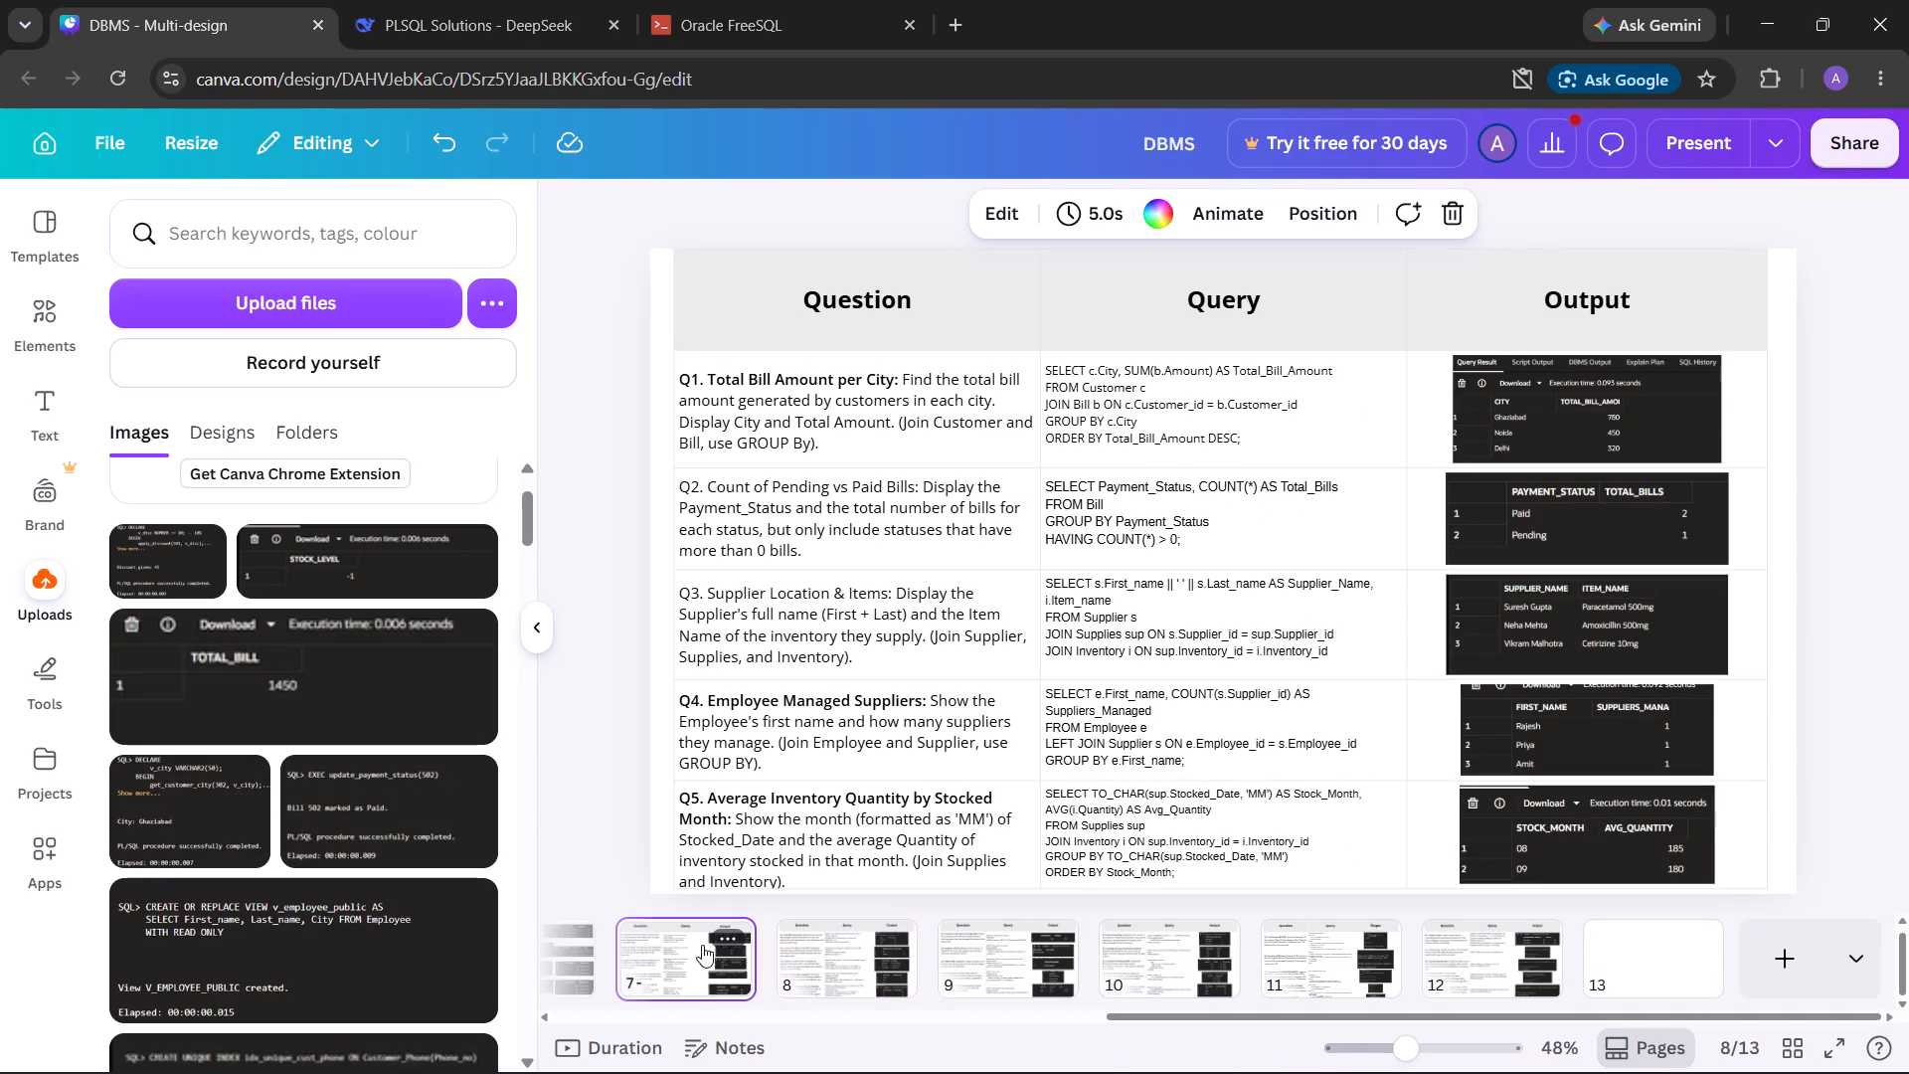
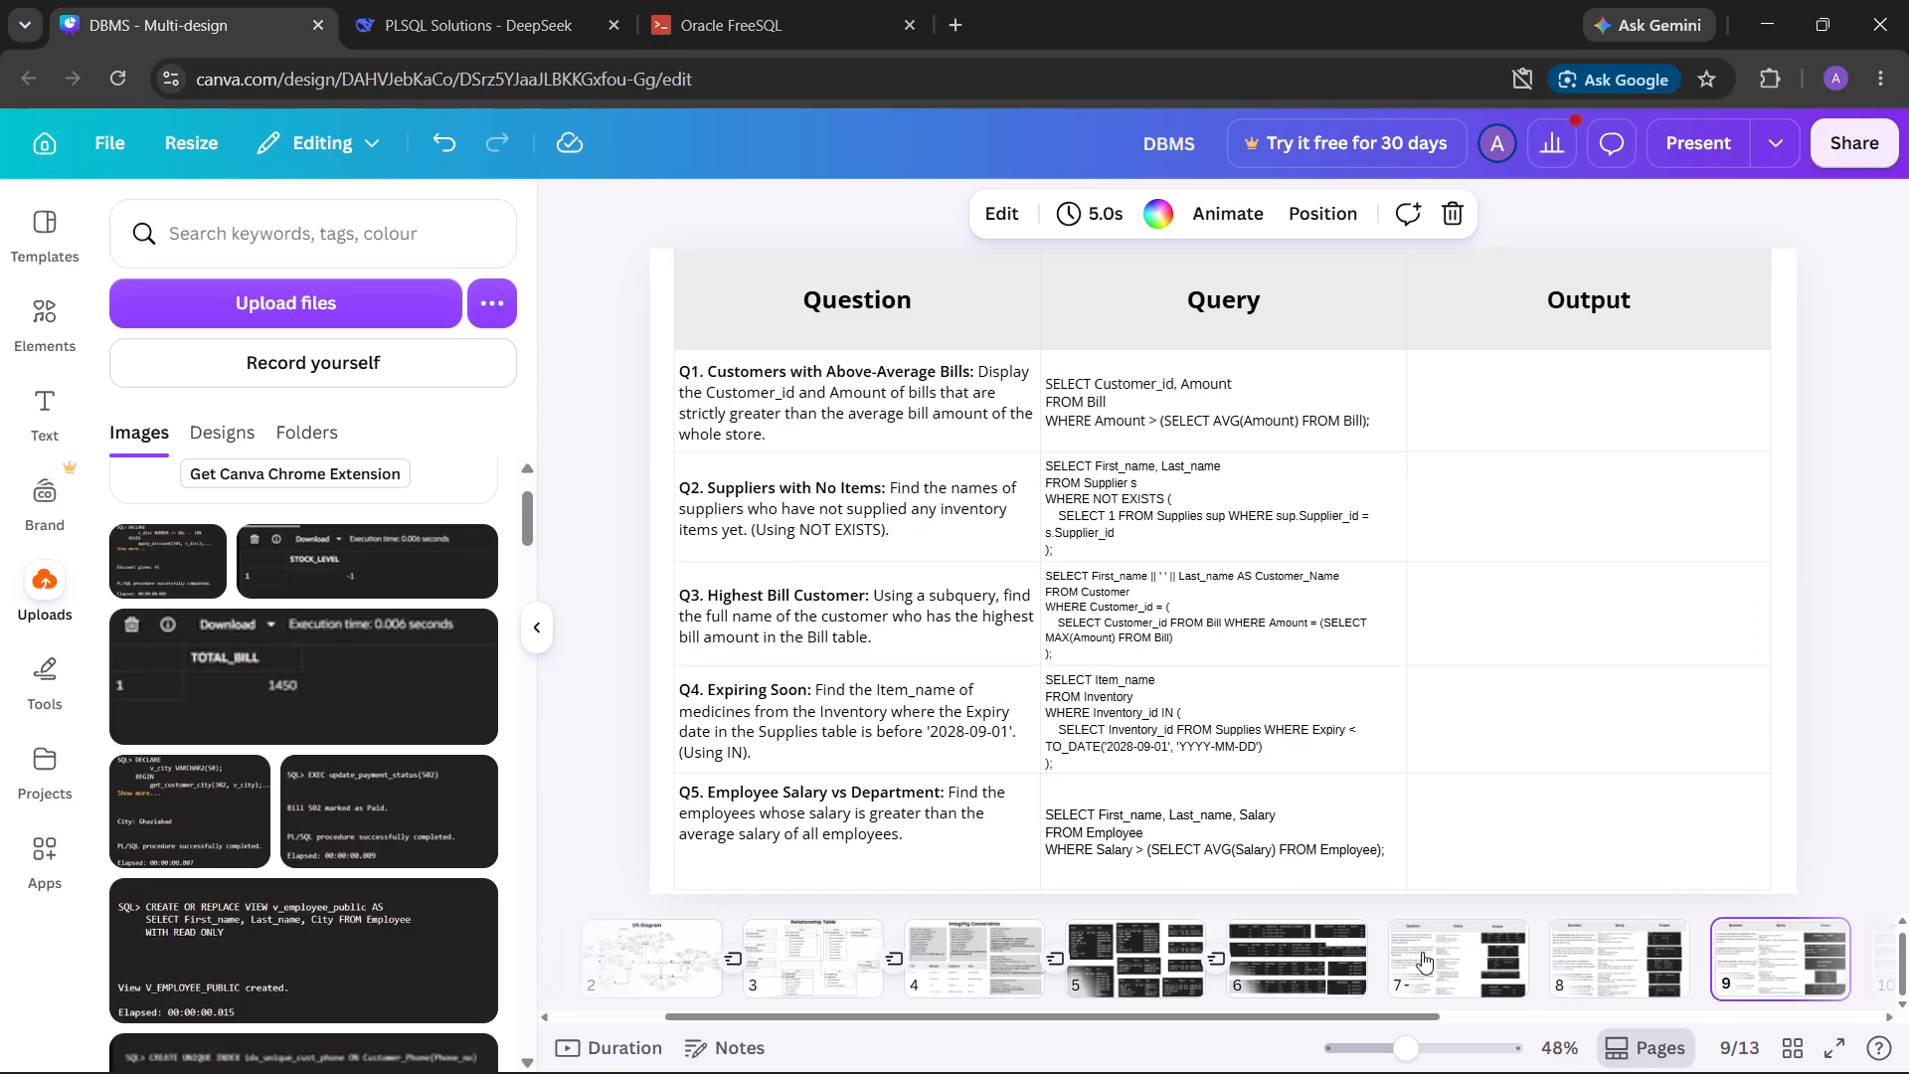
key(Right)
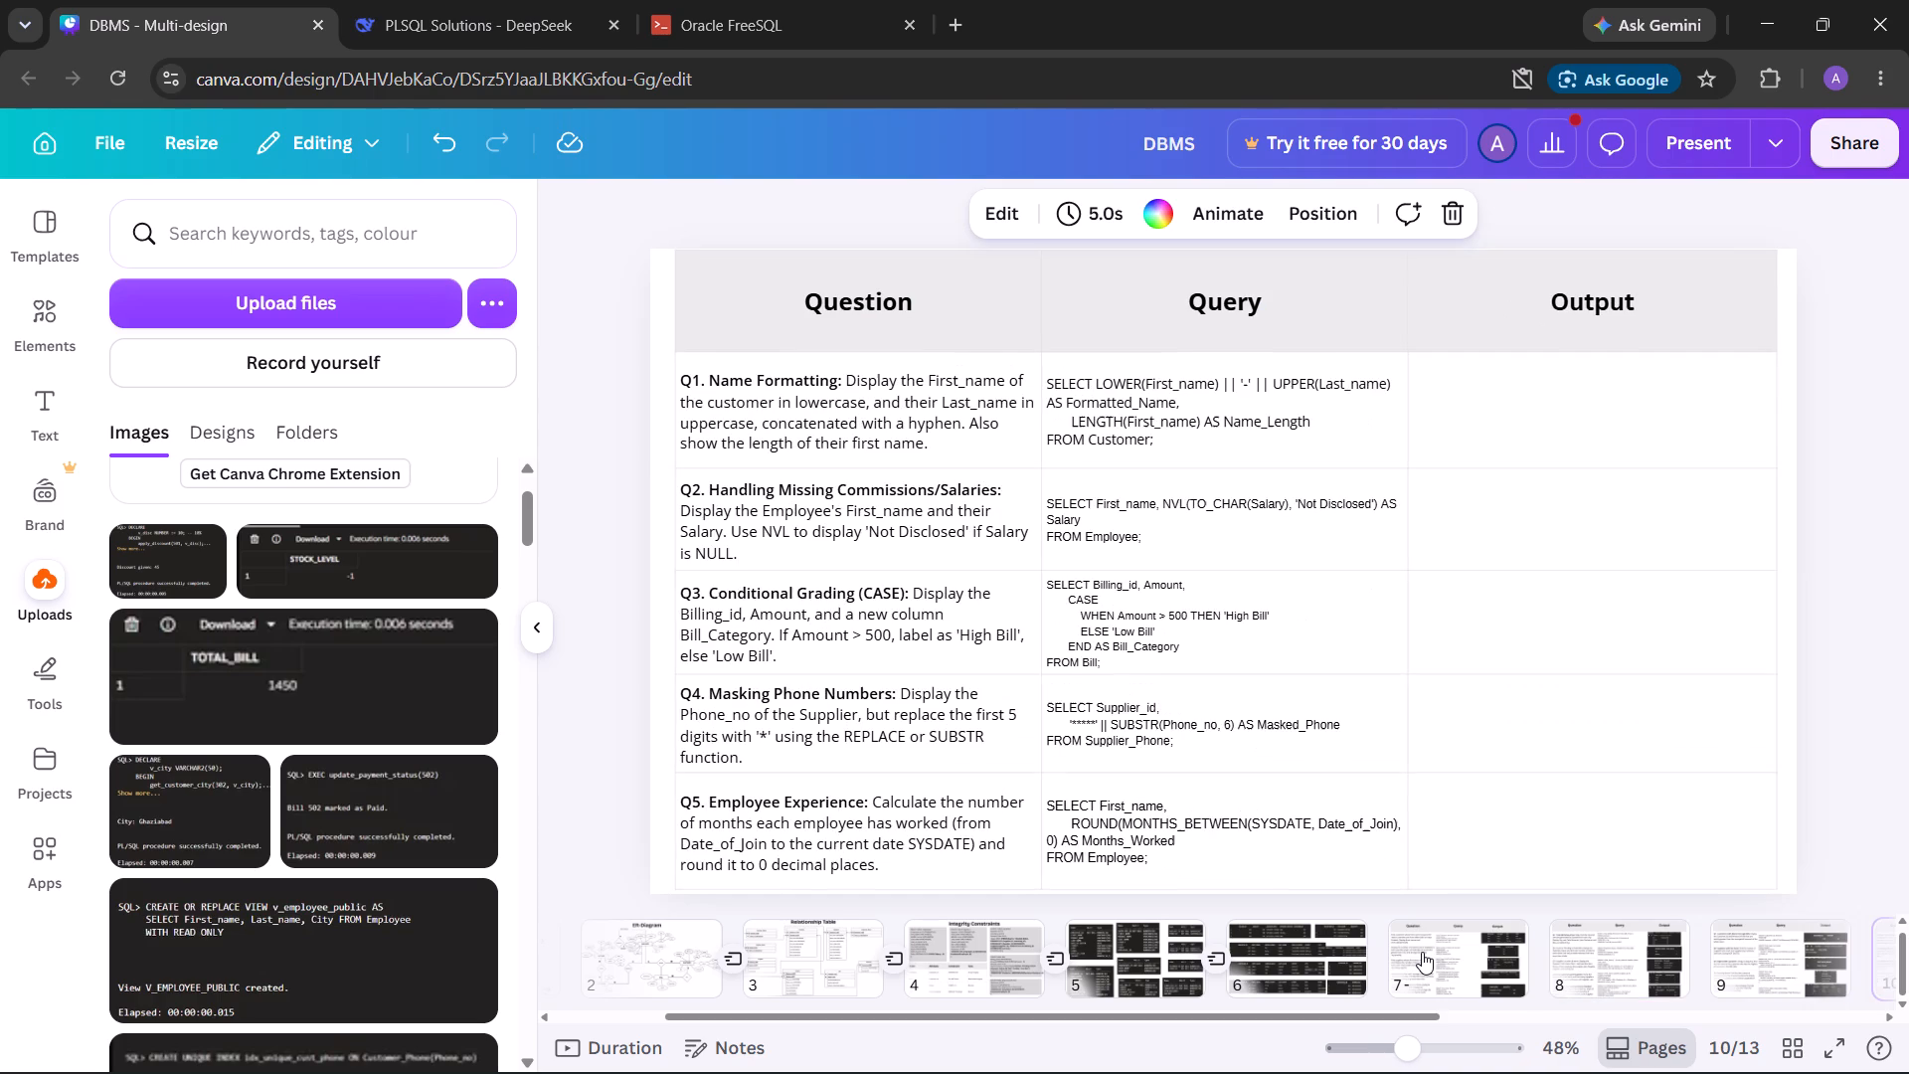
key(Right)
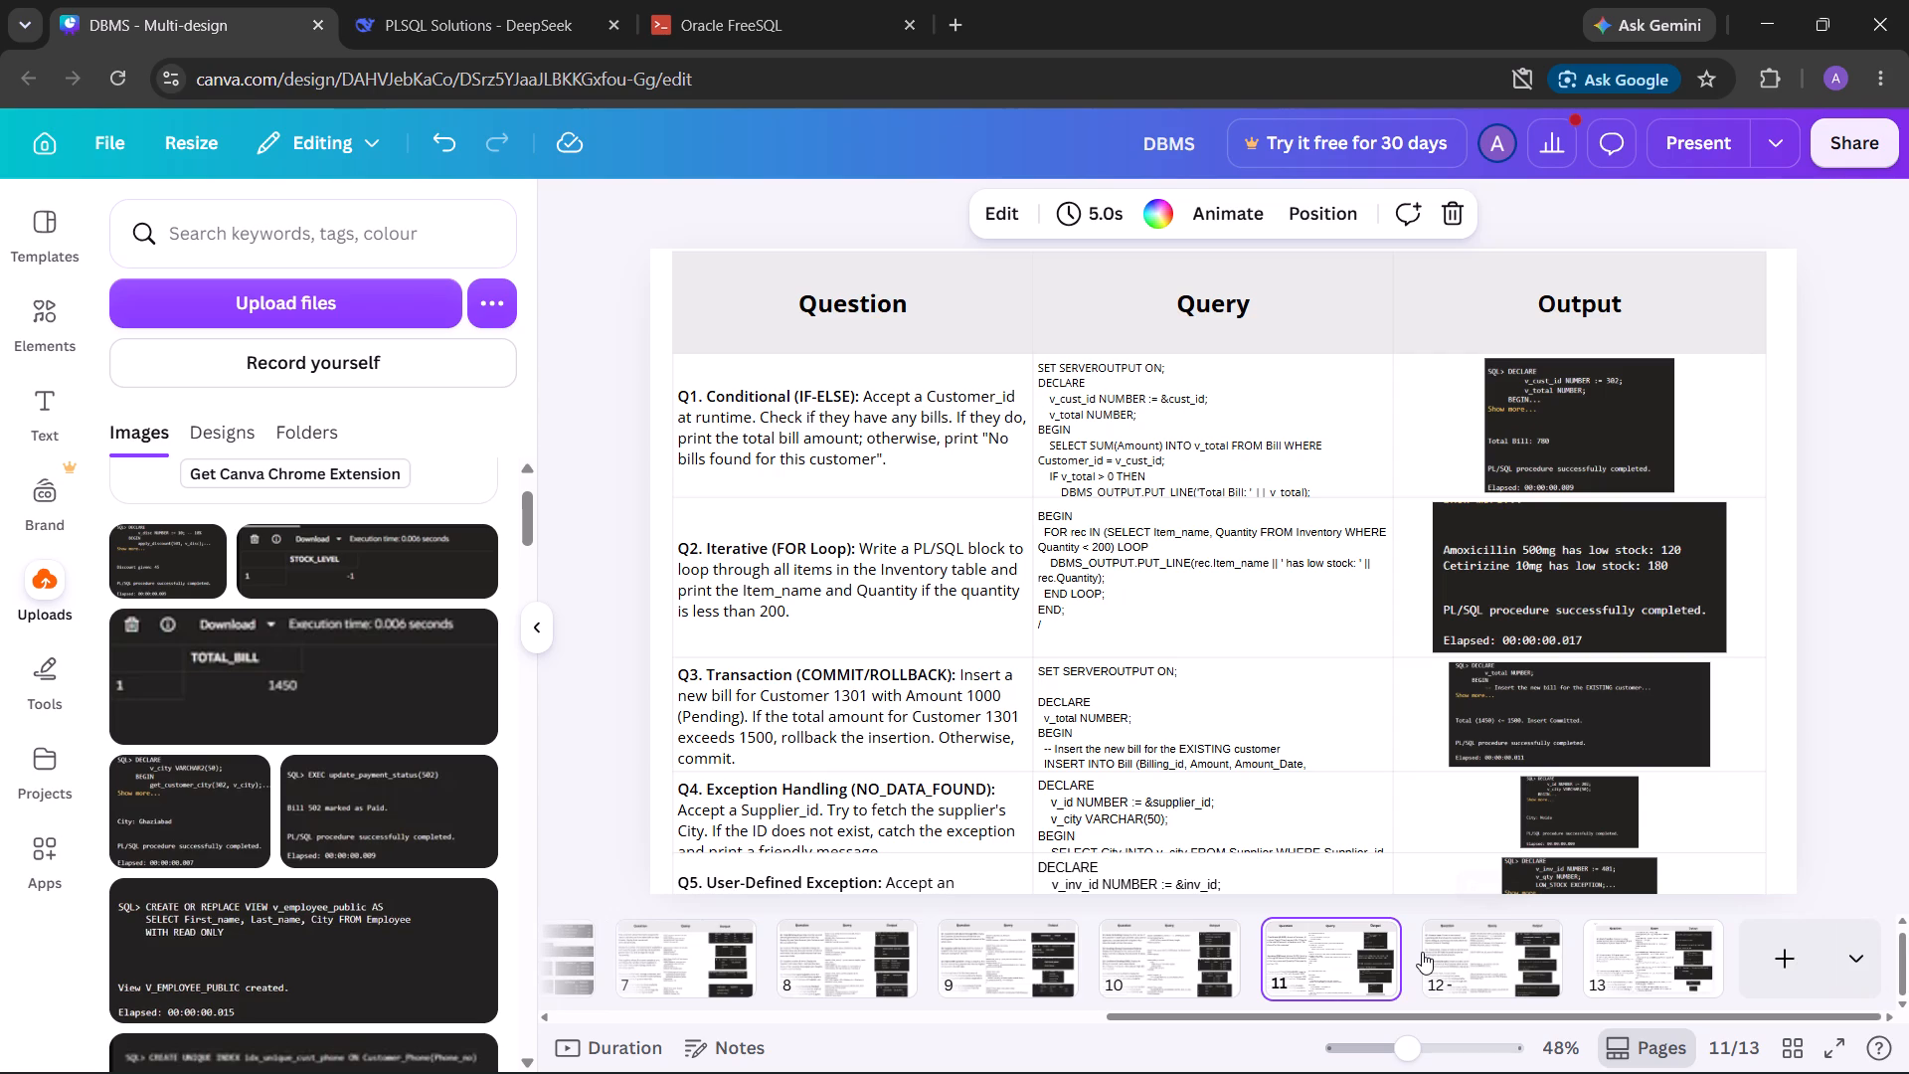
key(Right)
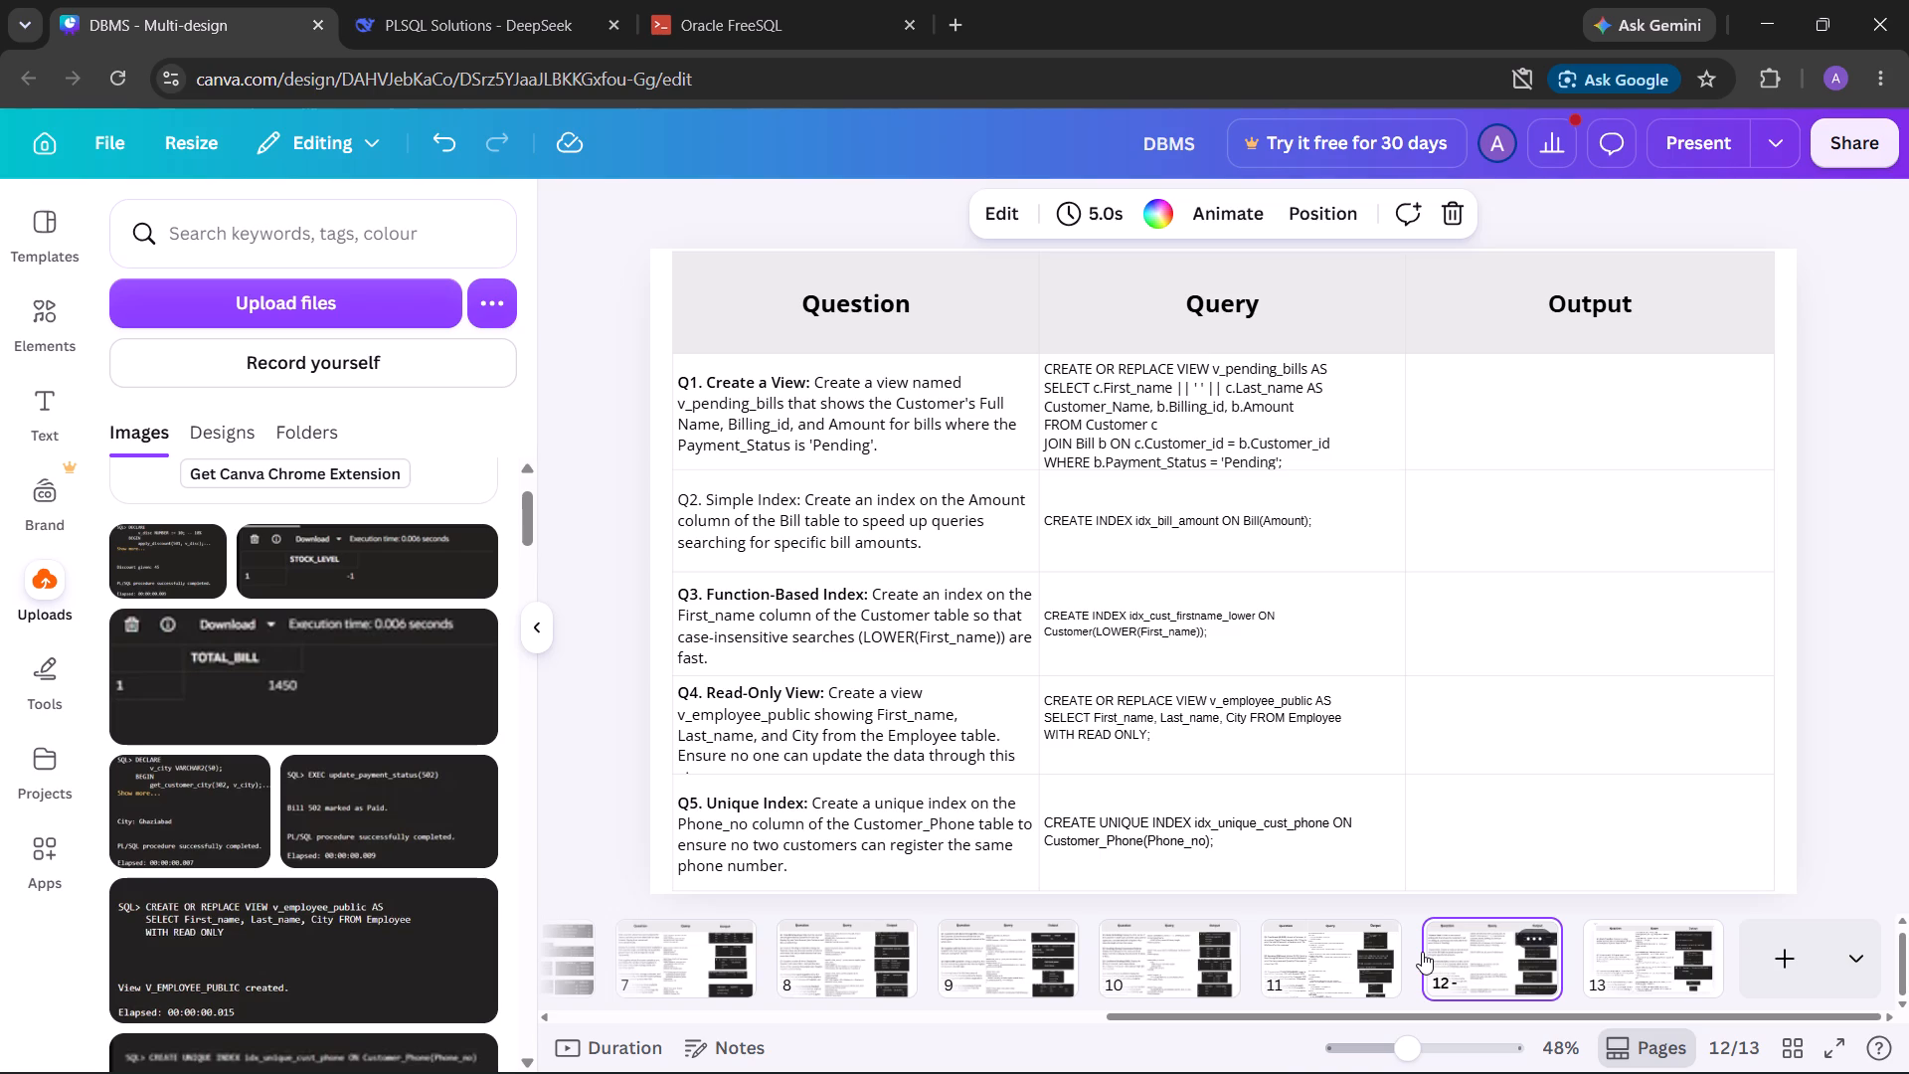
key(Right)
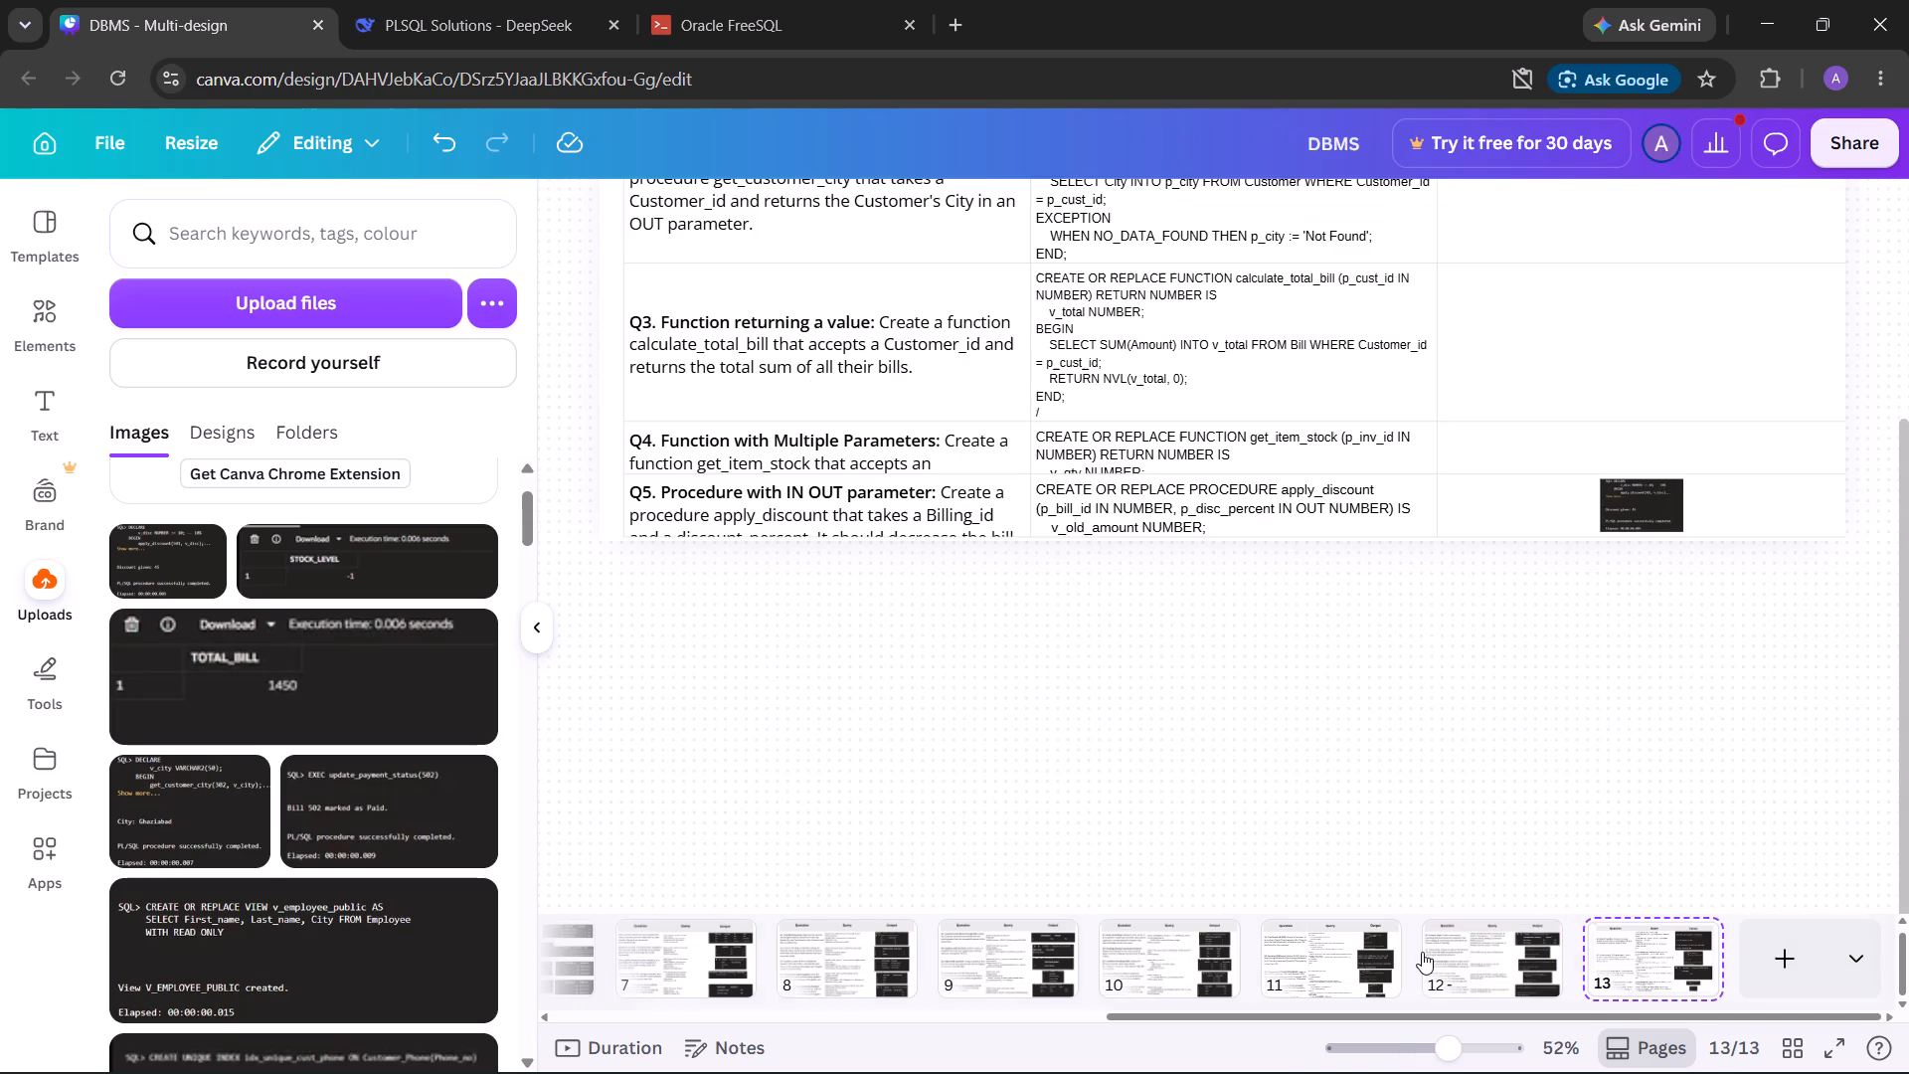
scroll(853, 703, up, 3)
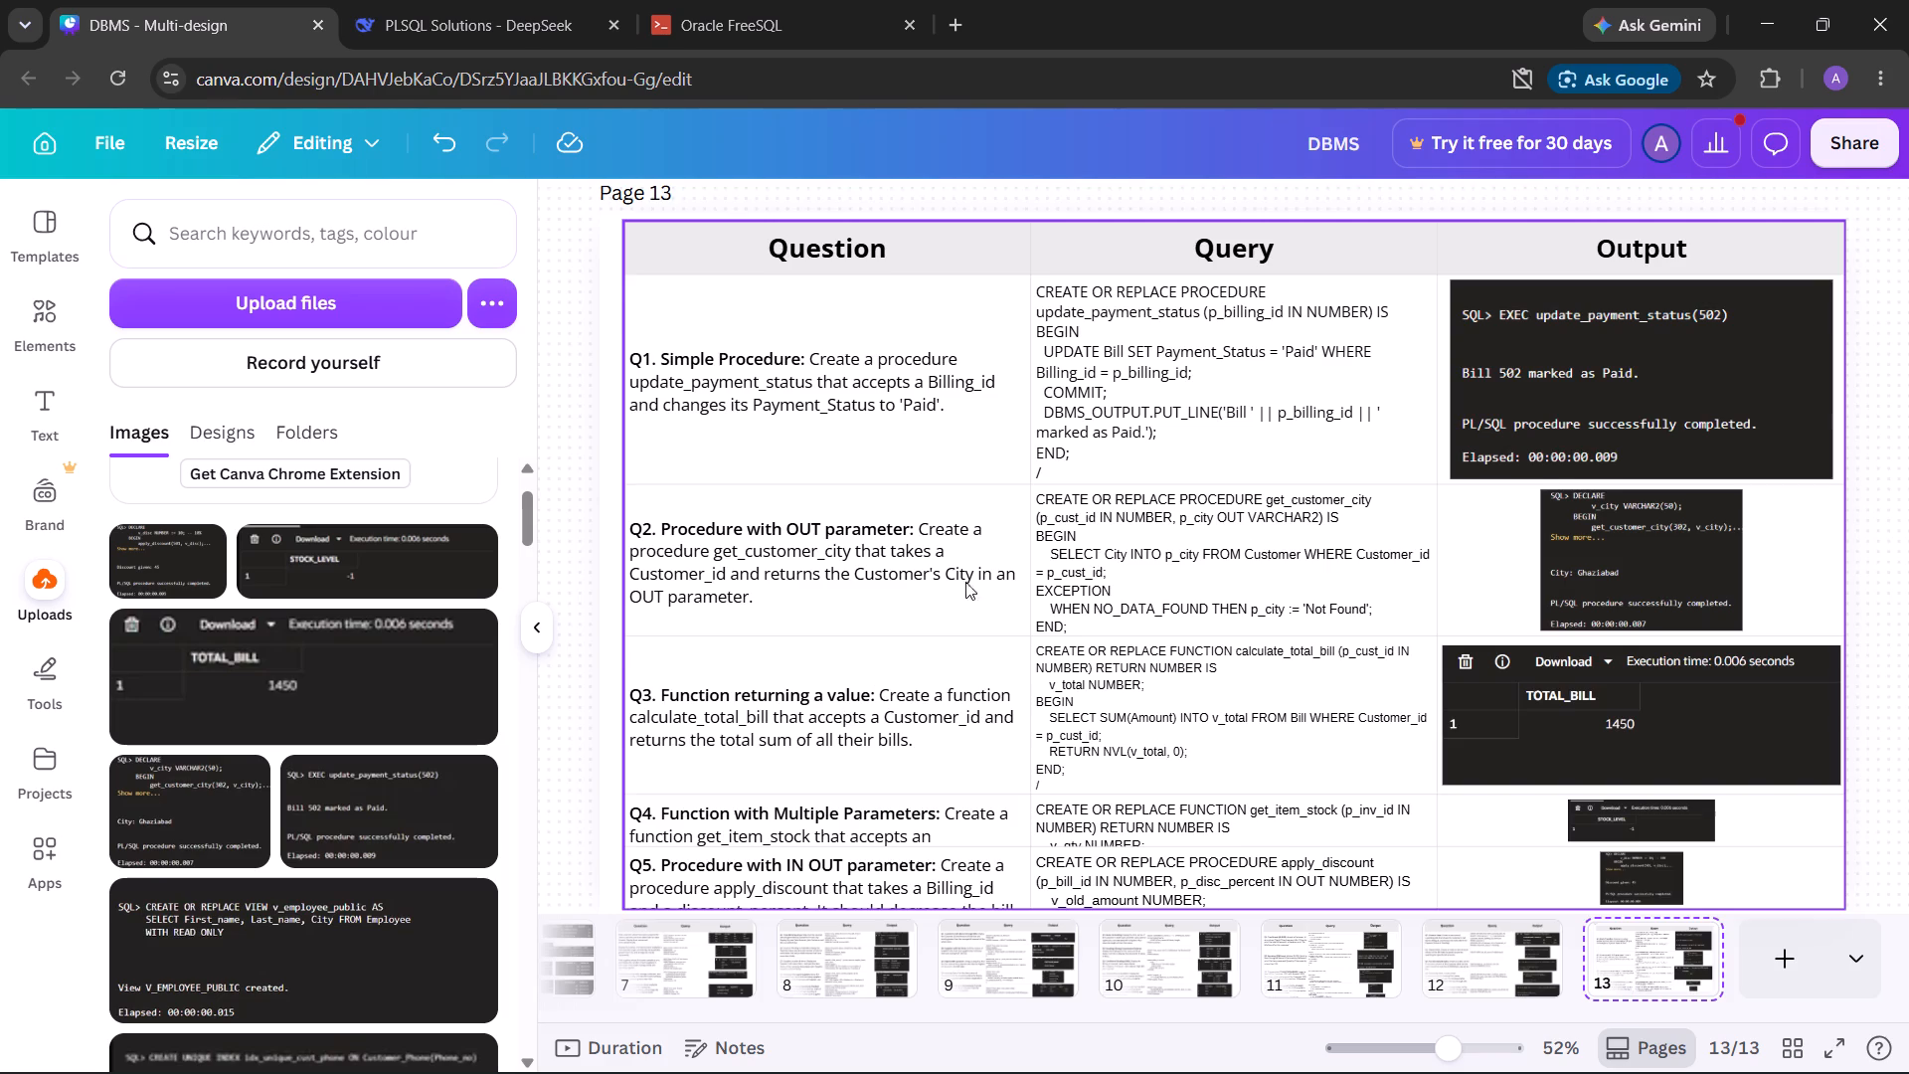
scroll(1011, 524, down, 1)
scroll(1539, 735, down, 2)
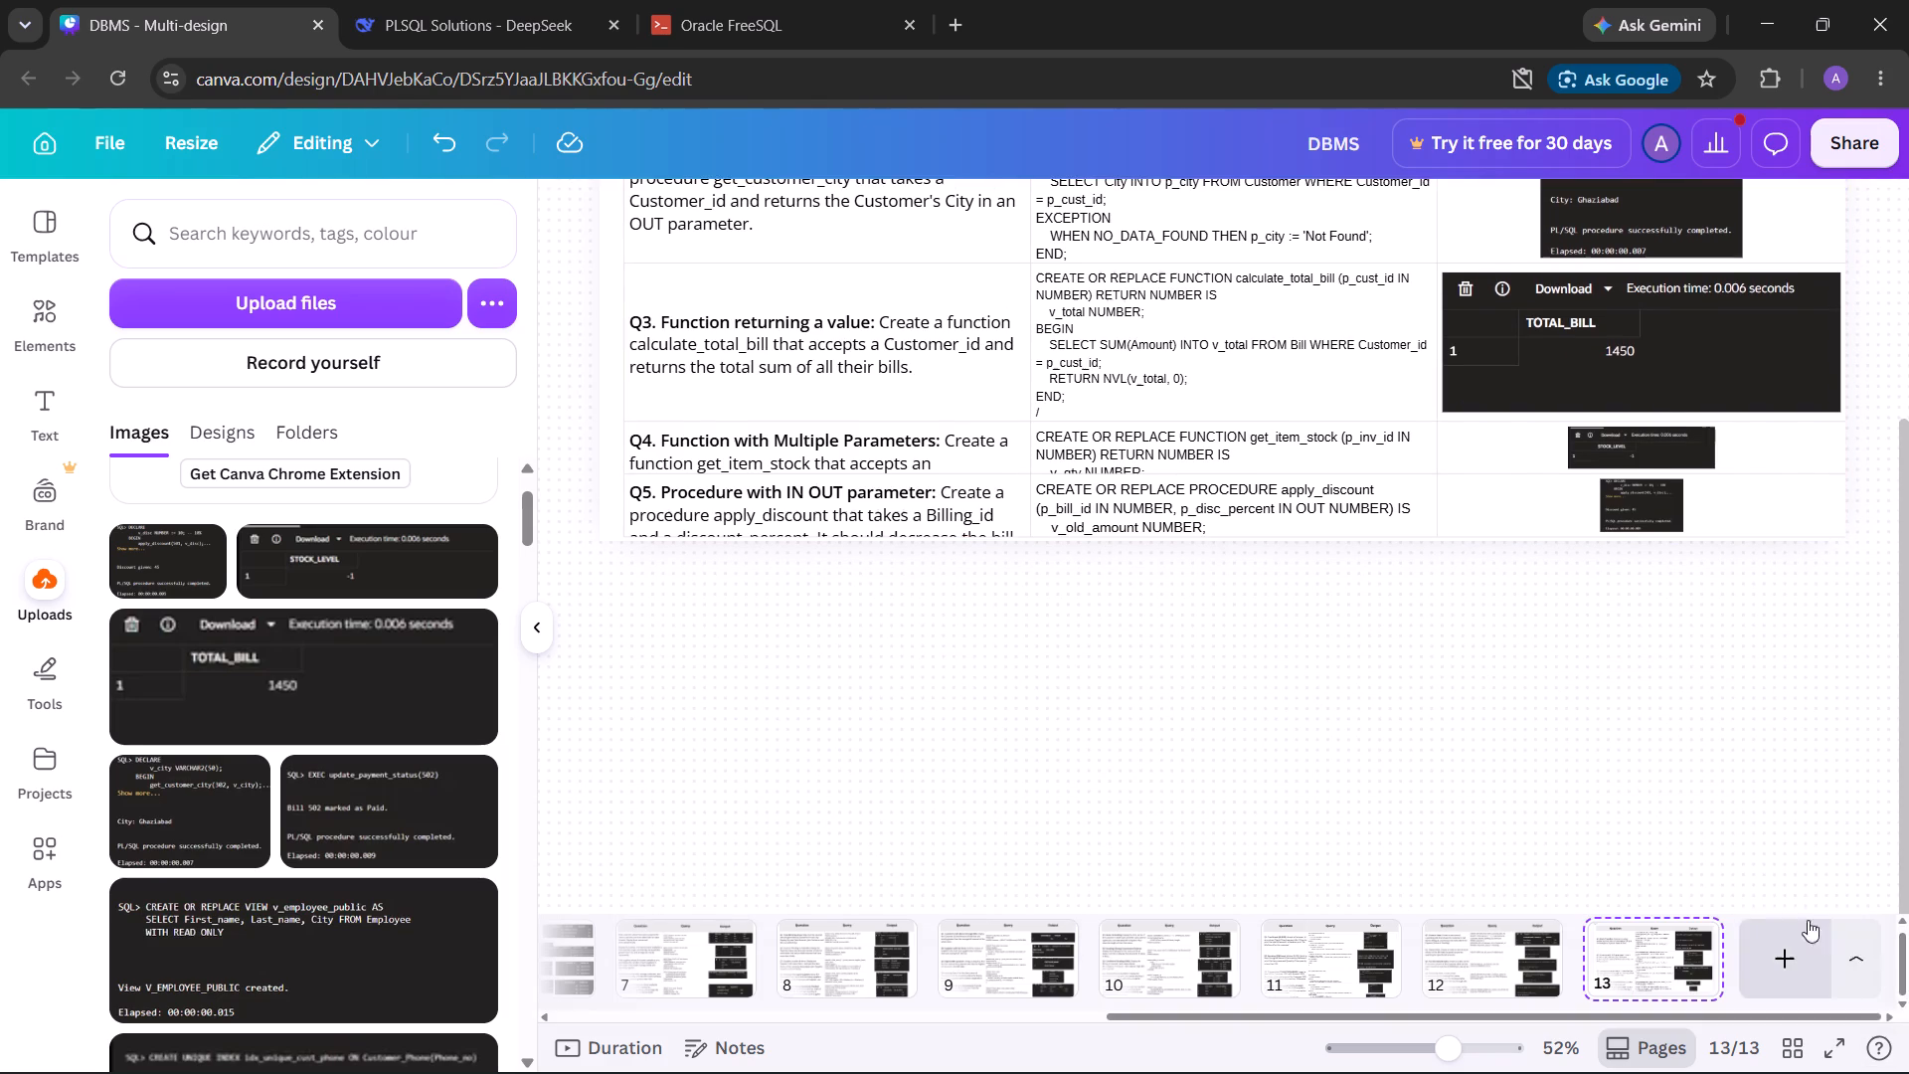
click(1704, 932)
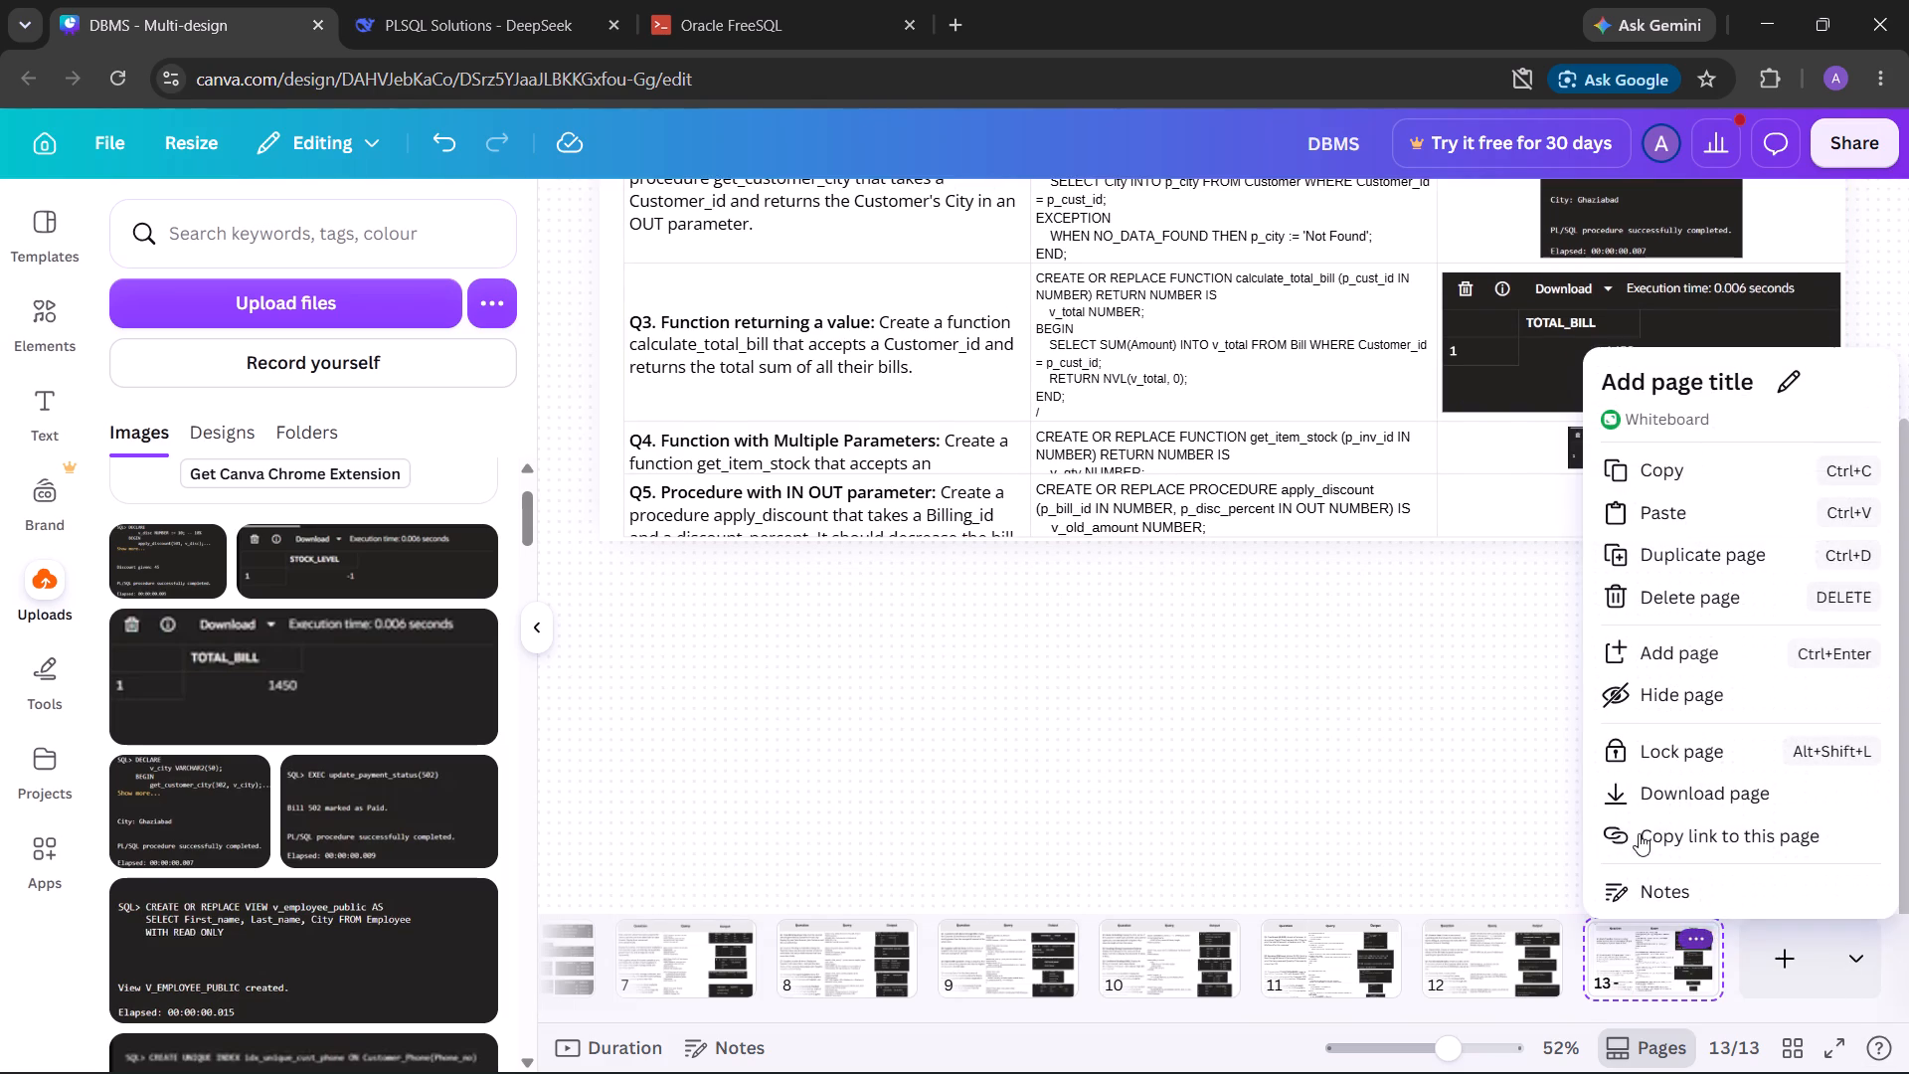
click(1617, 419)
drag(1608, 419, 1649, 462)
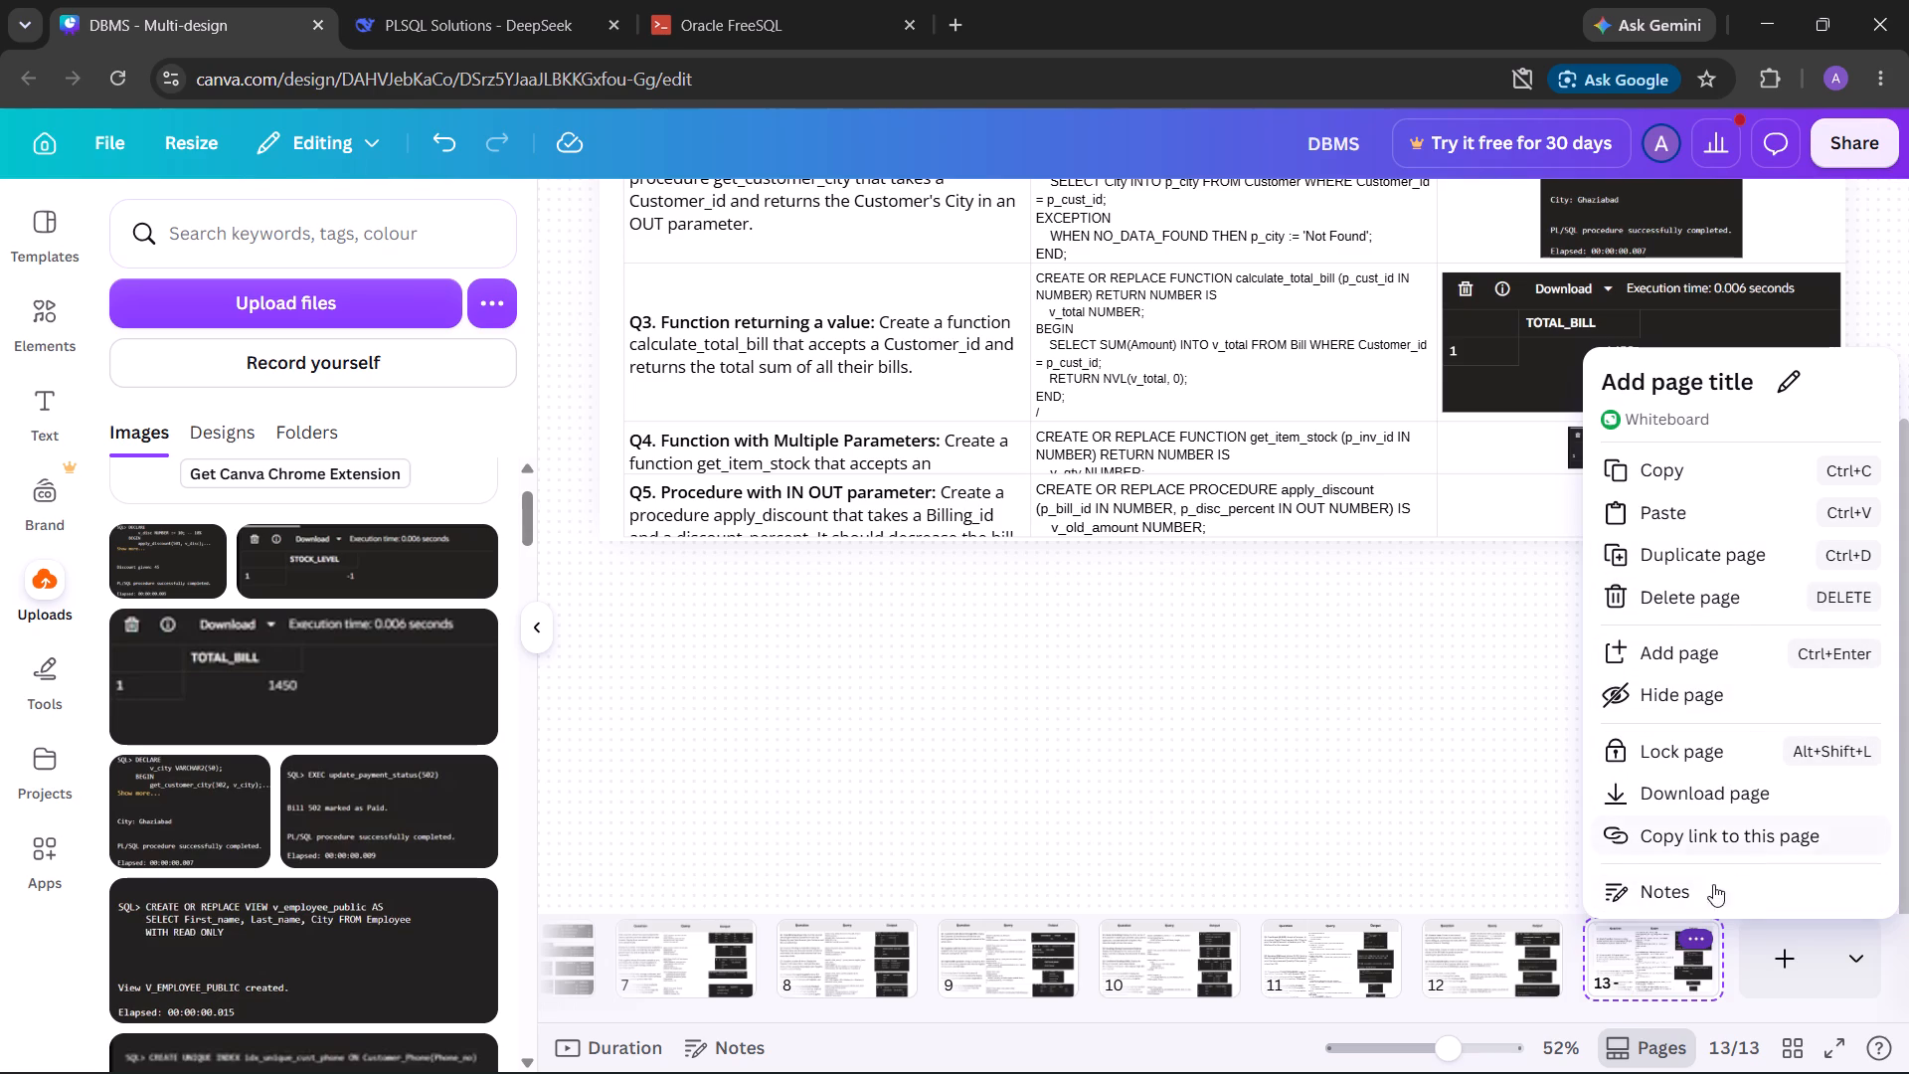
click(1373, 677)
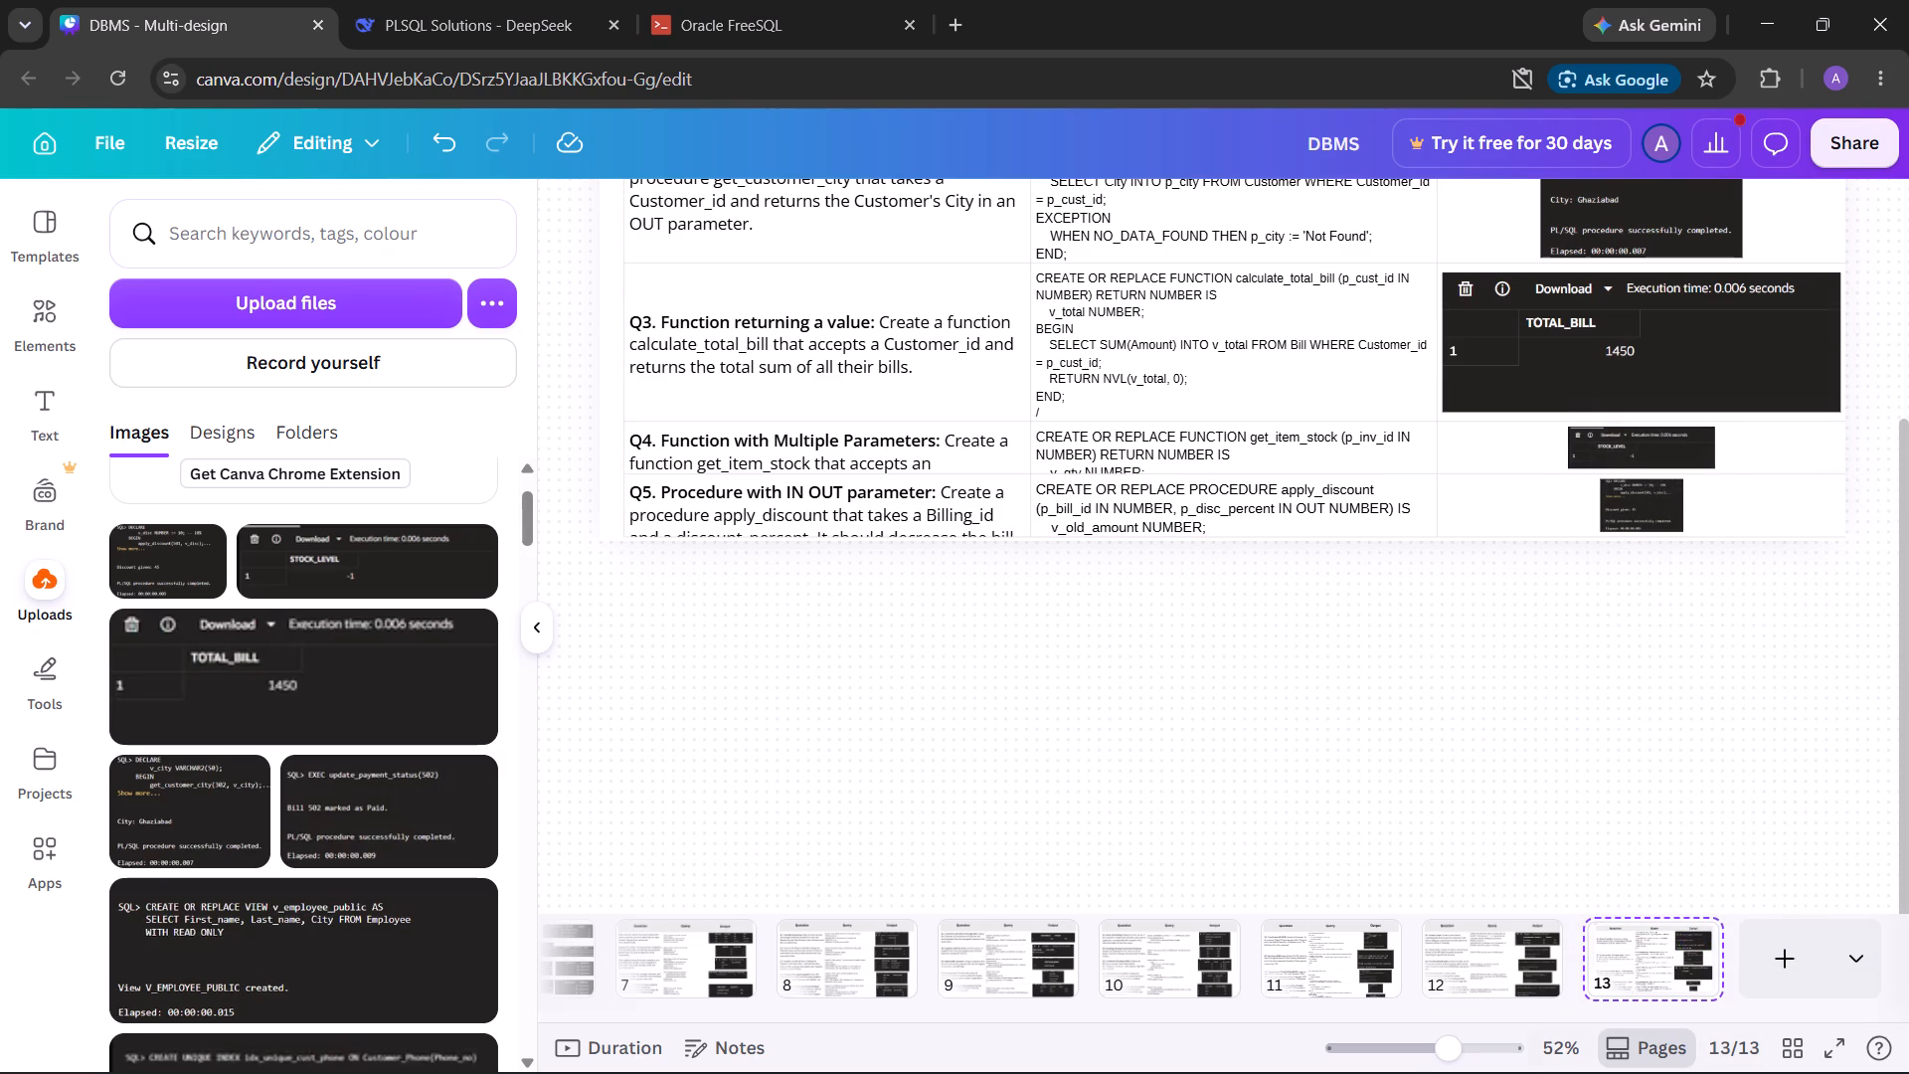
Move the Page 13 section with its table up and slightly to the left on the whiteboard.
scroll(1424, 726, up, 7)
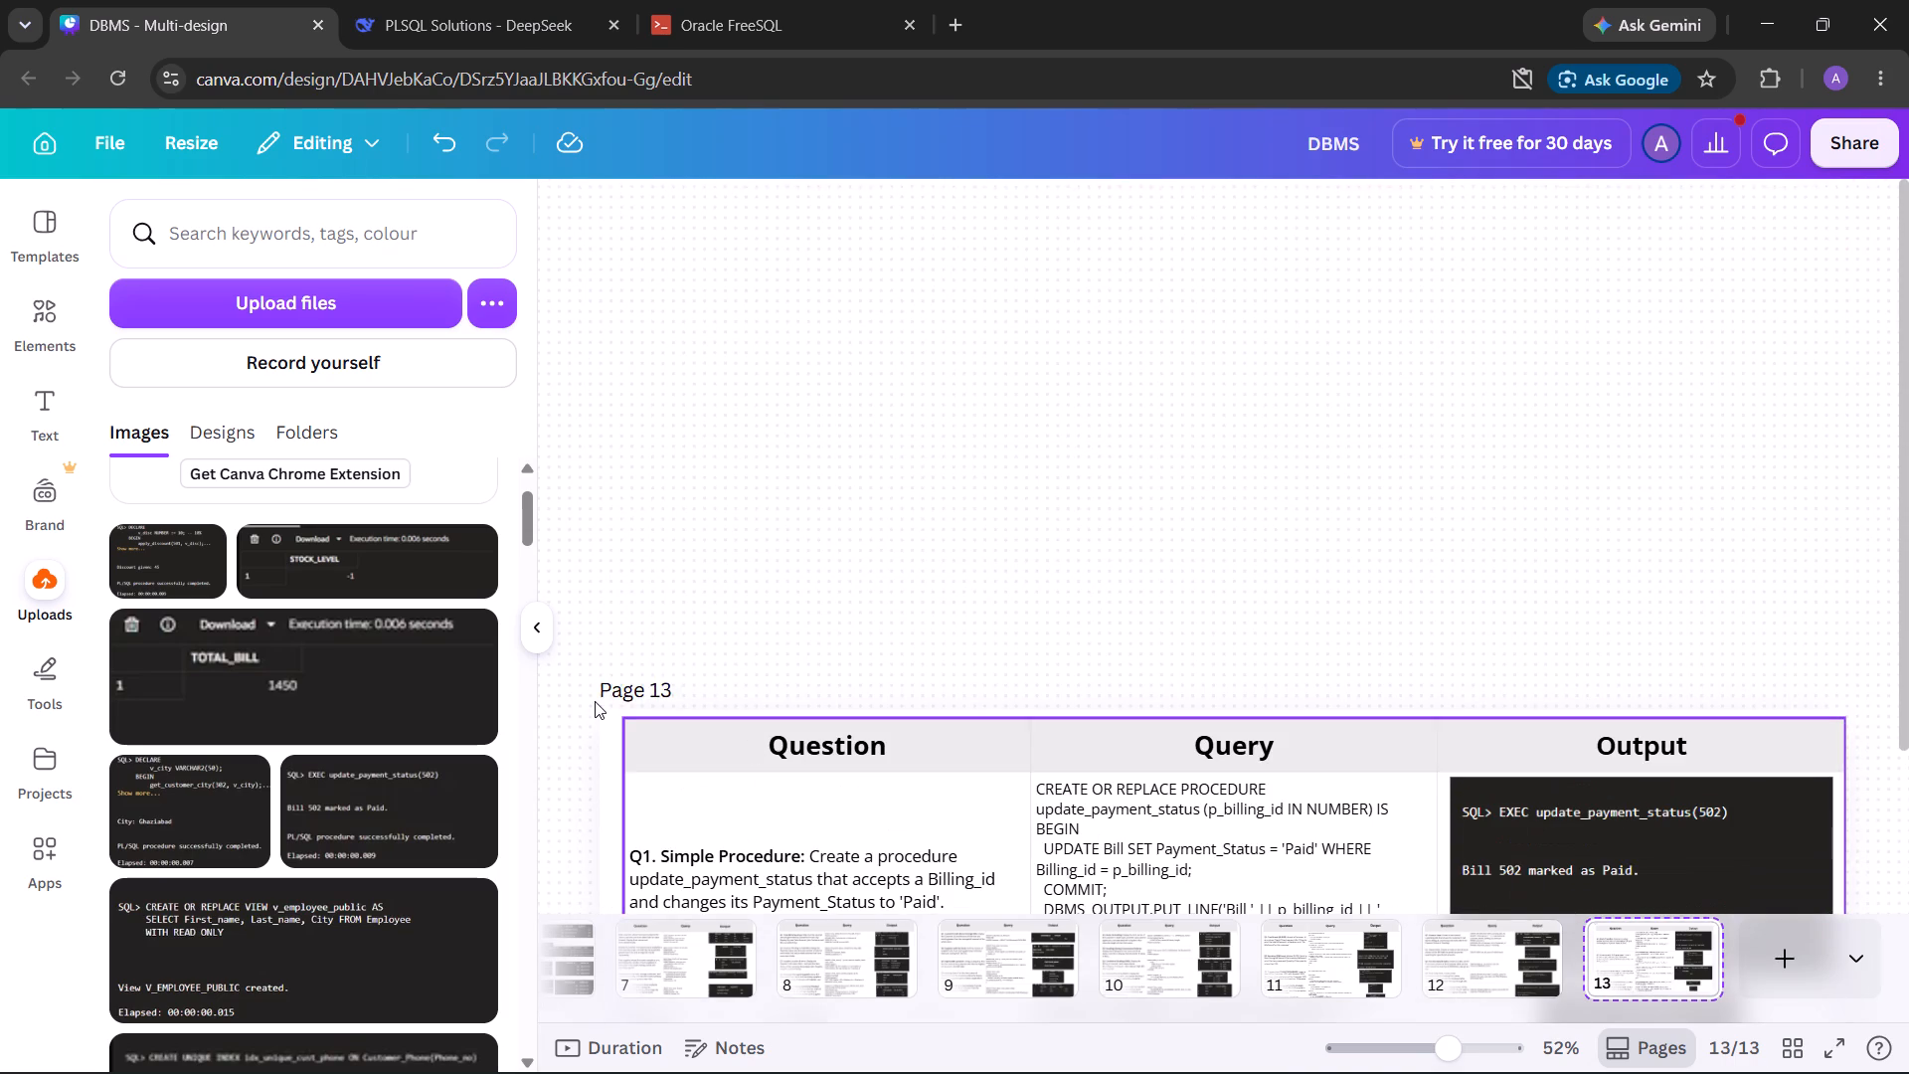
click(548, 621)
drag(397, 691, 379, 451)
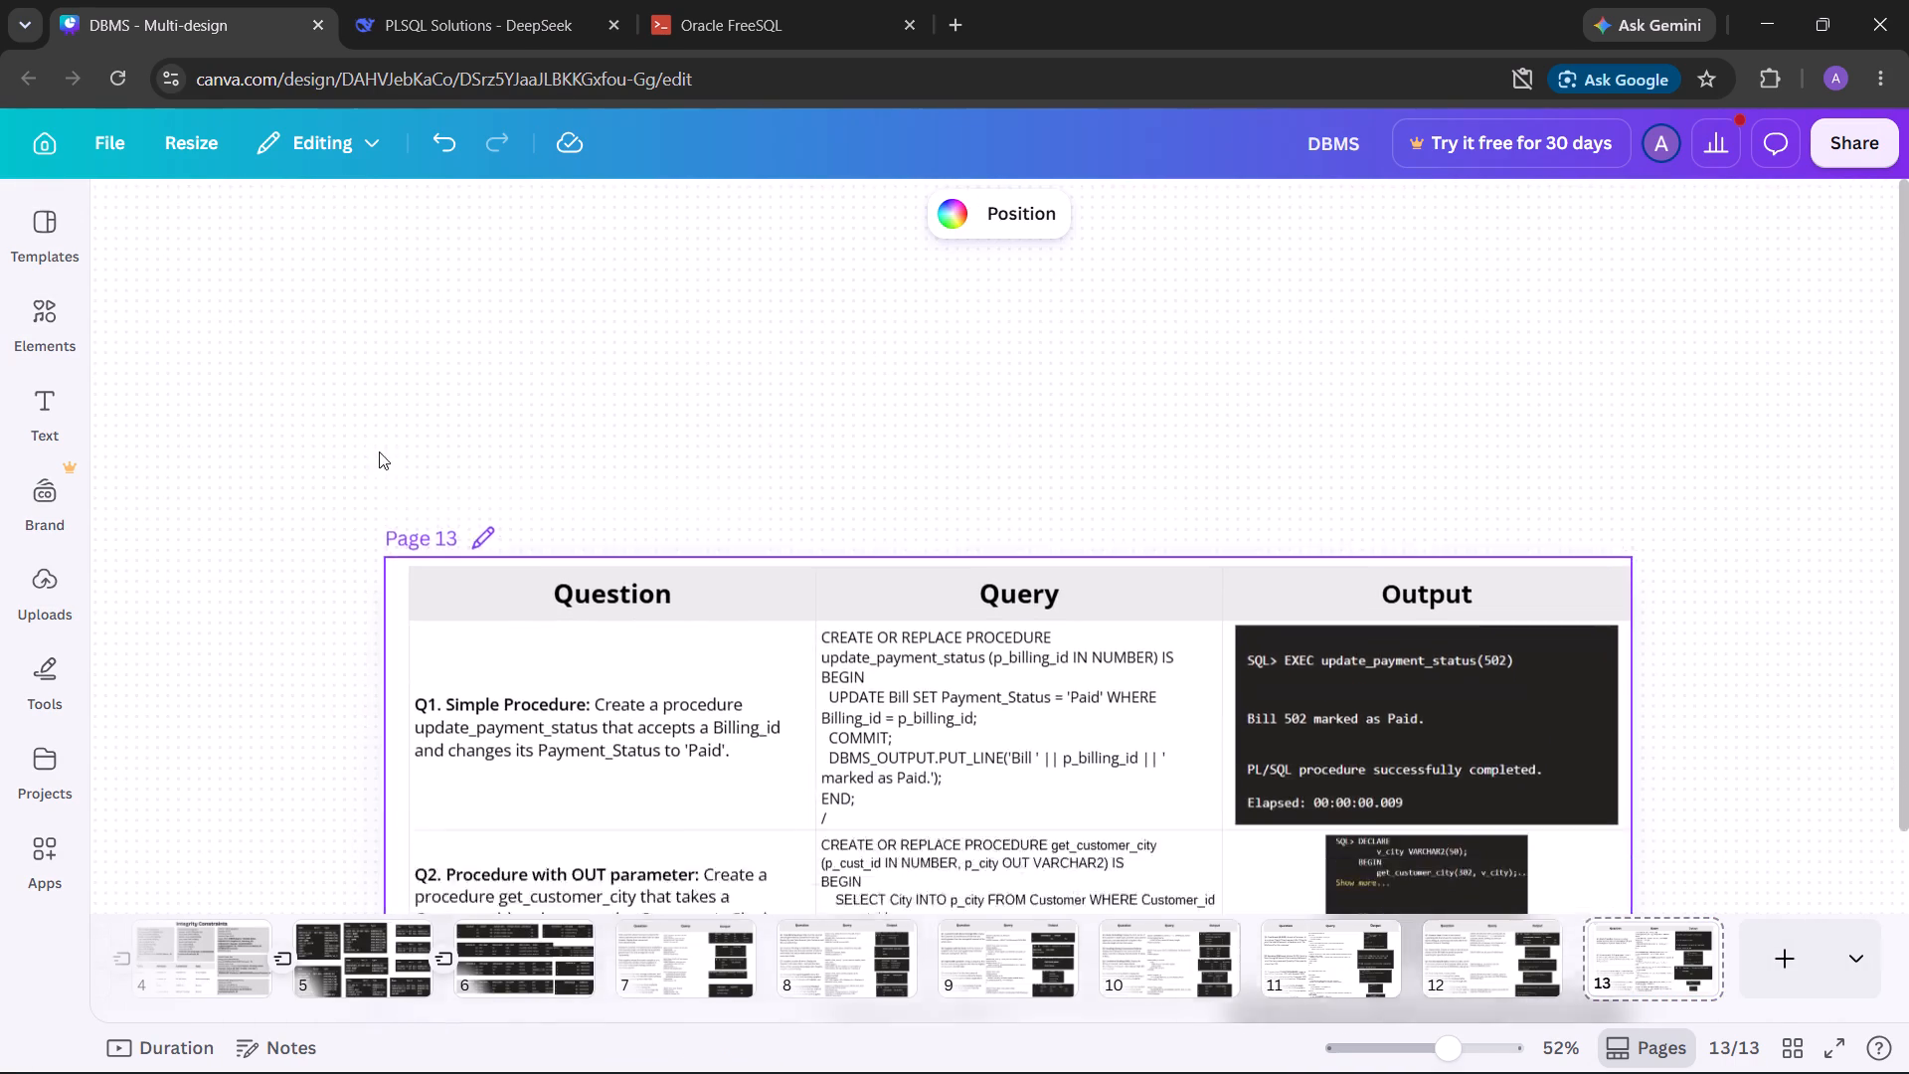
drag(379, 451, 321, 149)
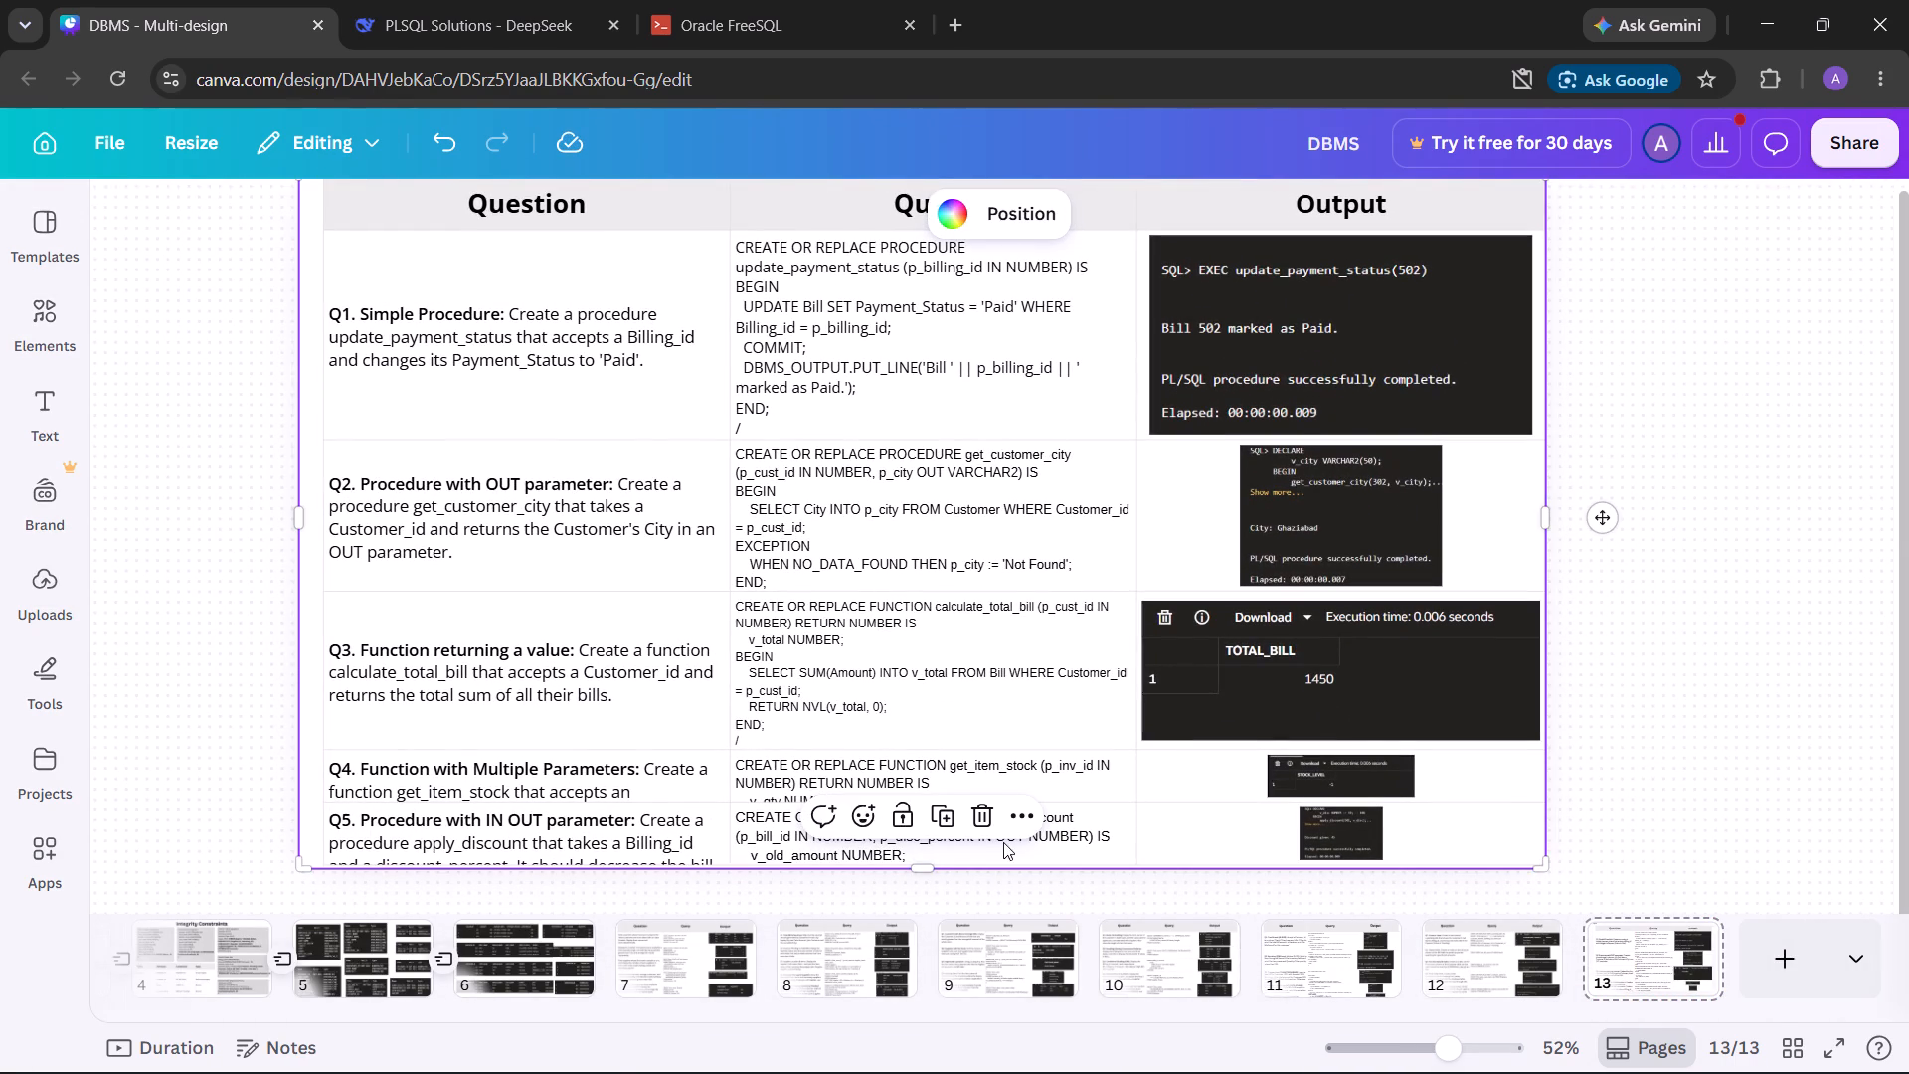
Remove the section around the question, query and output table on page 13.
click(1009, 812)
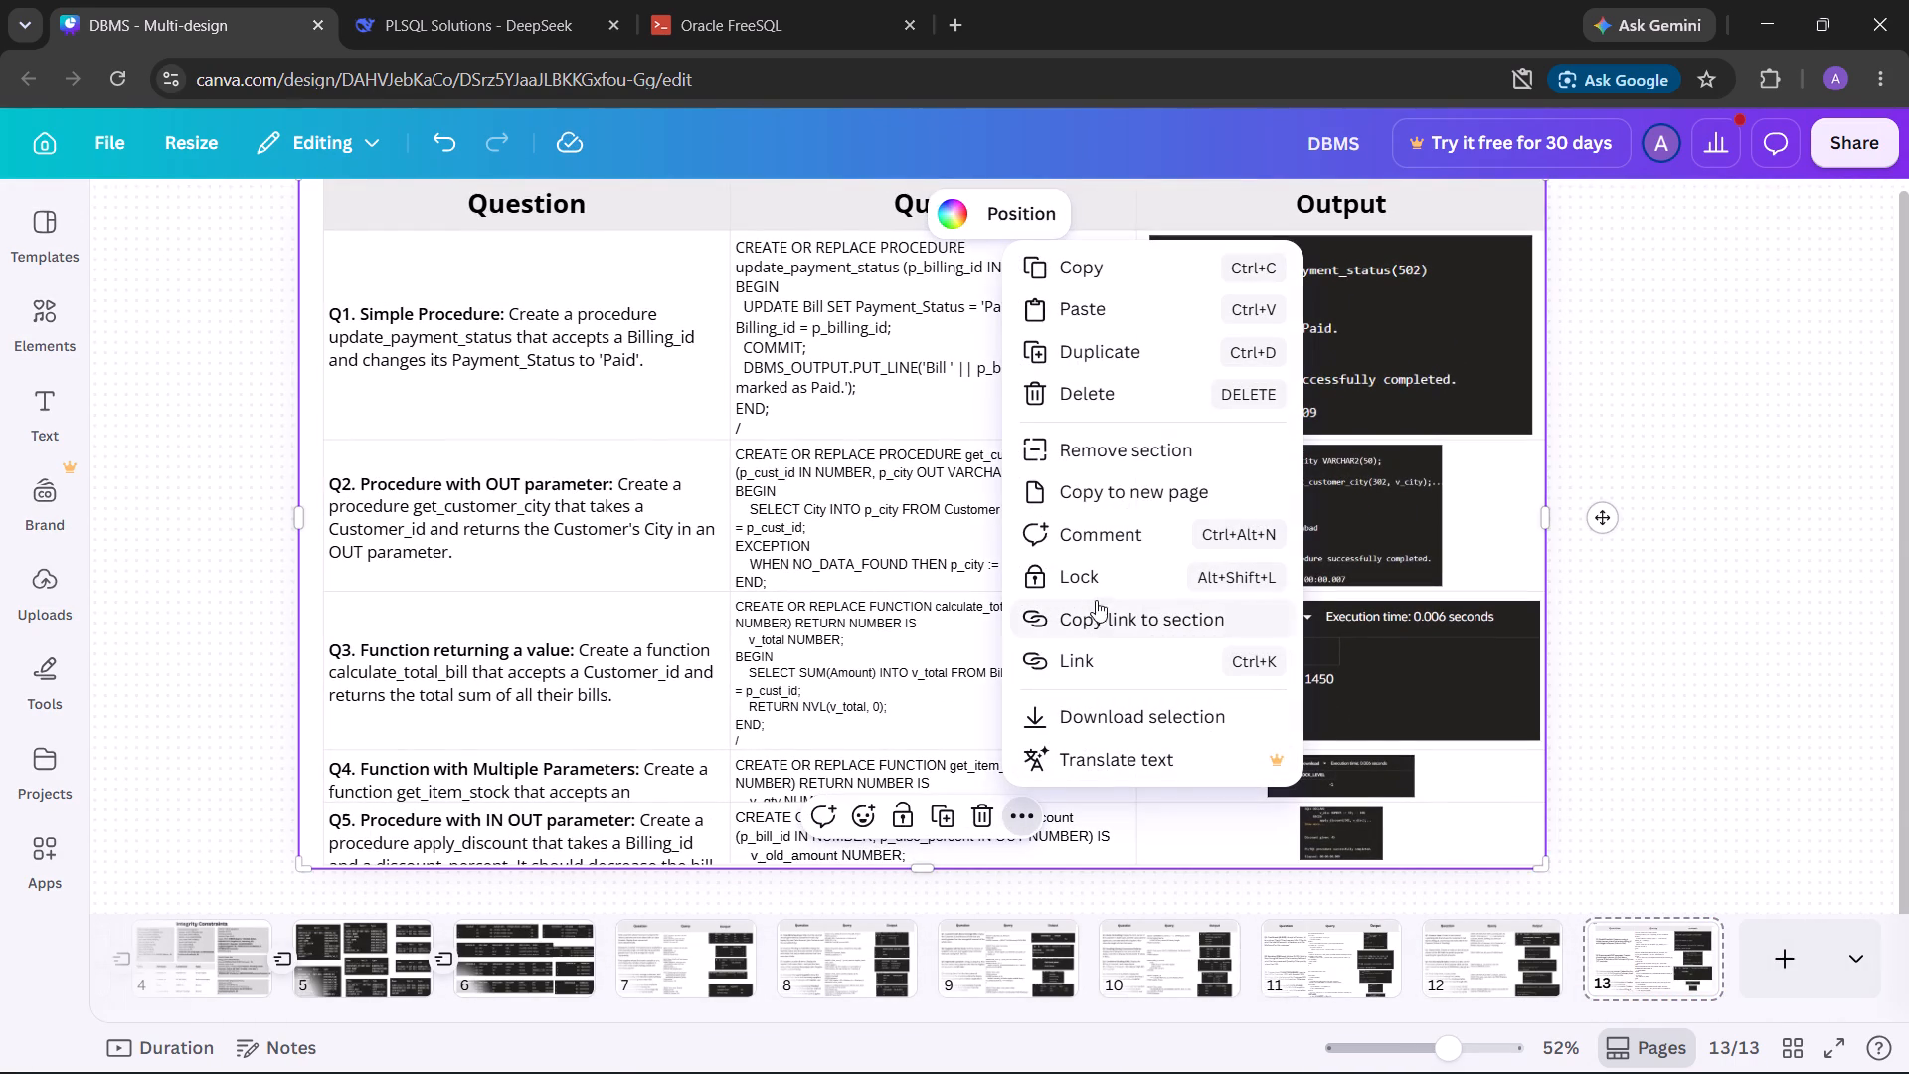
click(1109, 453)
click(1645, 644)
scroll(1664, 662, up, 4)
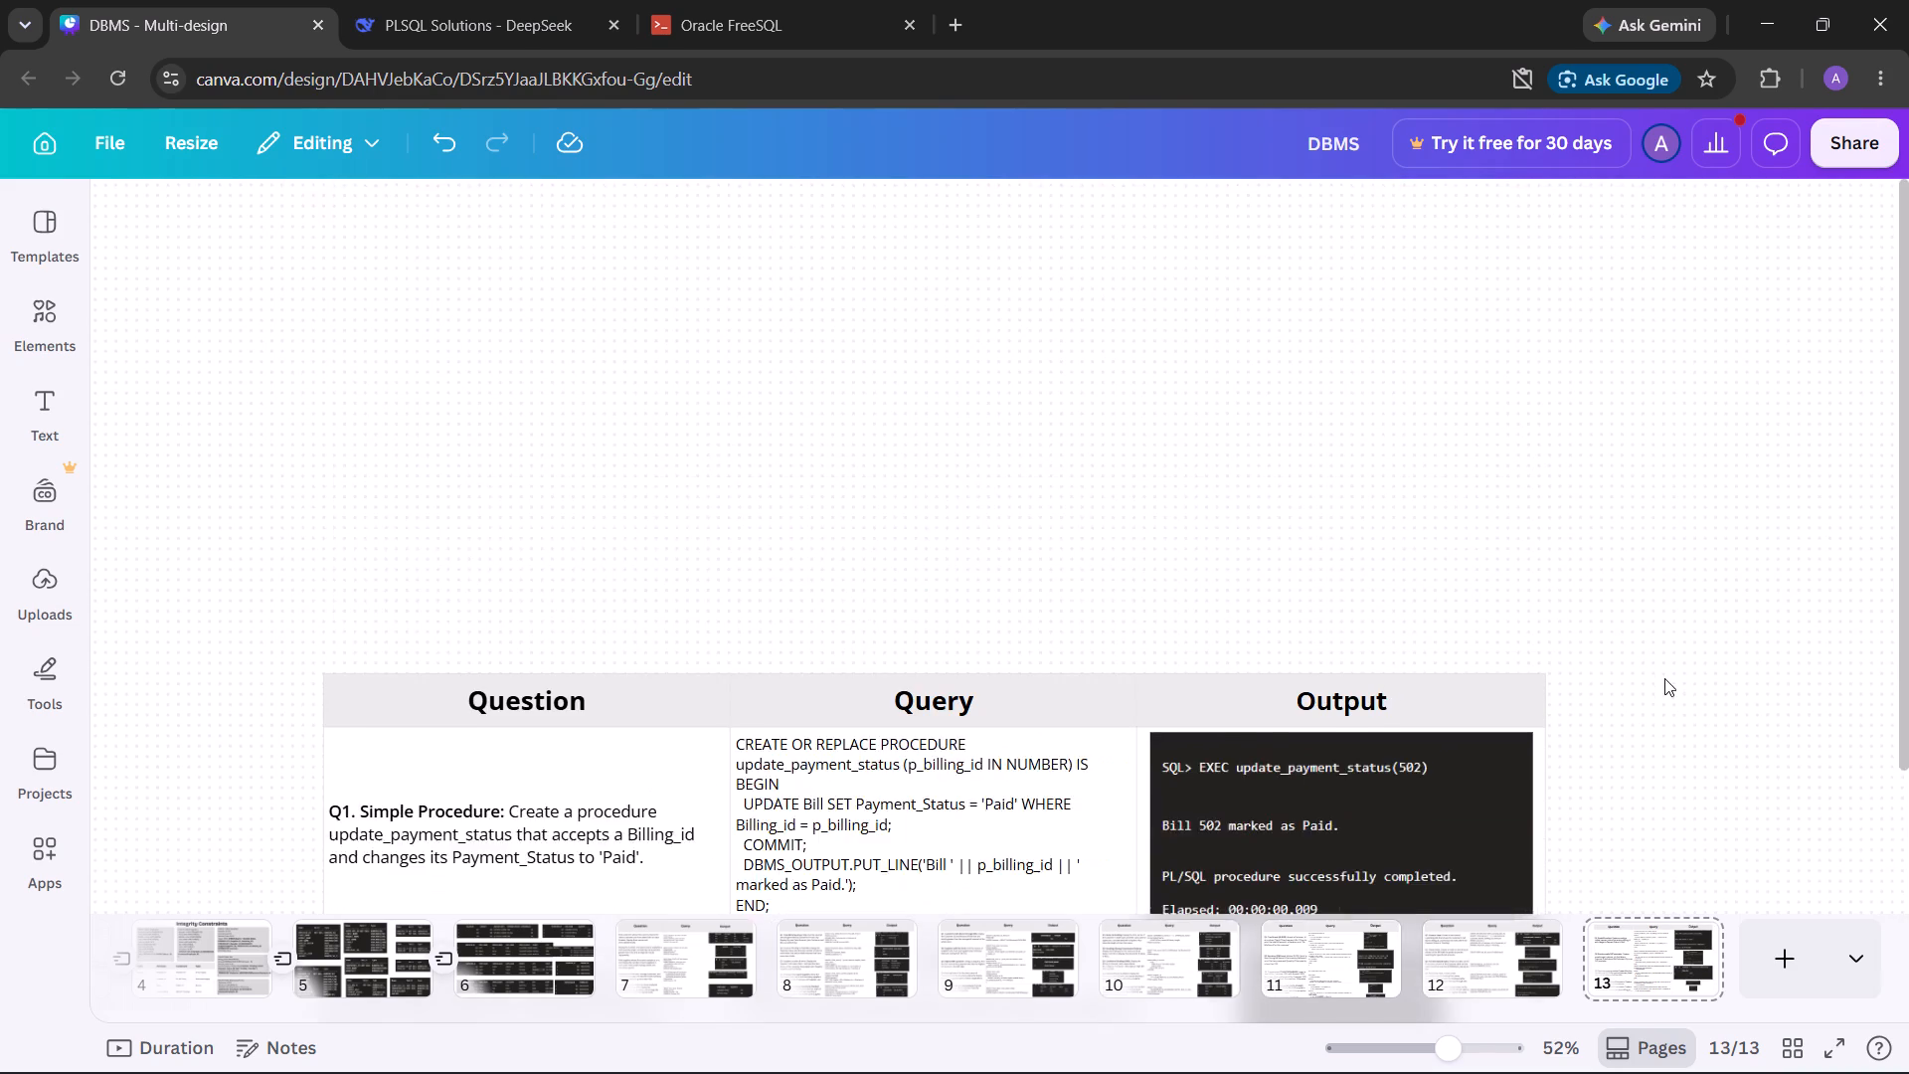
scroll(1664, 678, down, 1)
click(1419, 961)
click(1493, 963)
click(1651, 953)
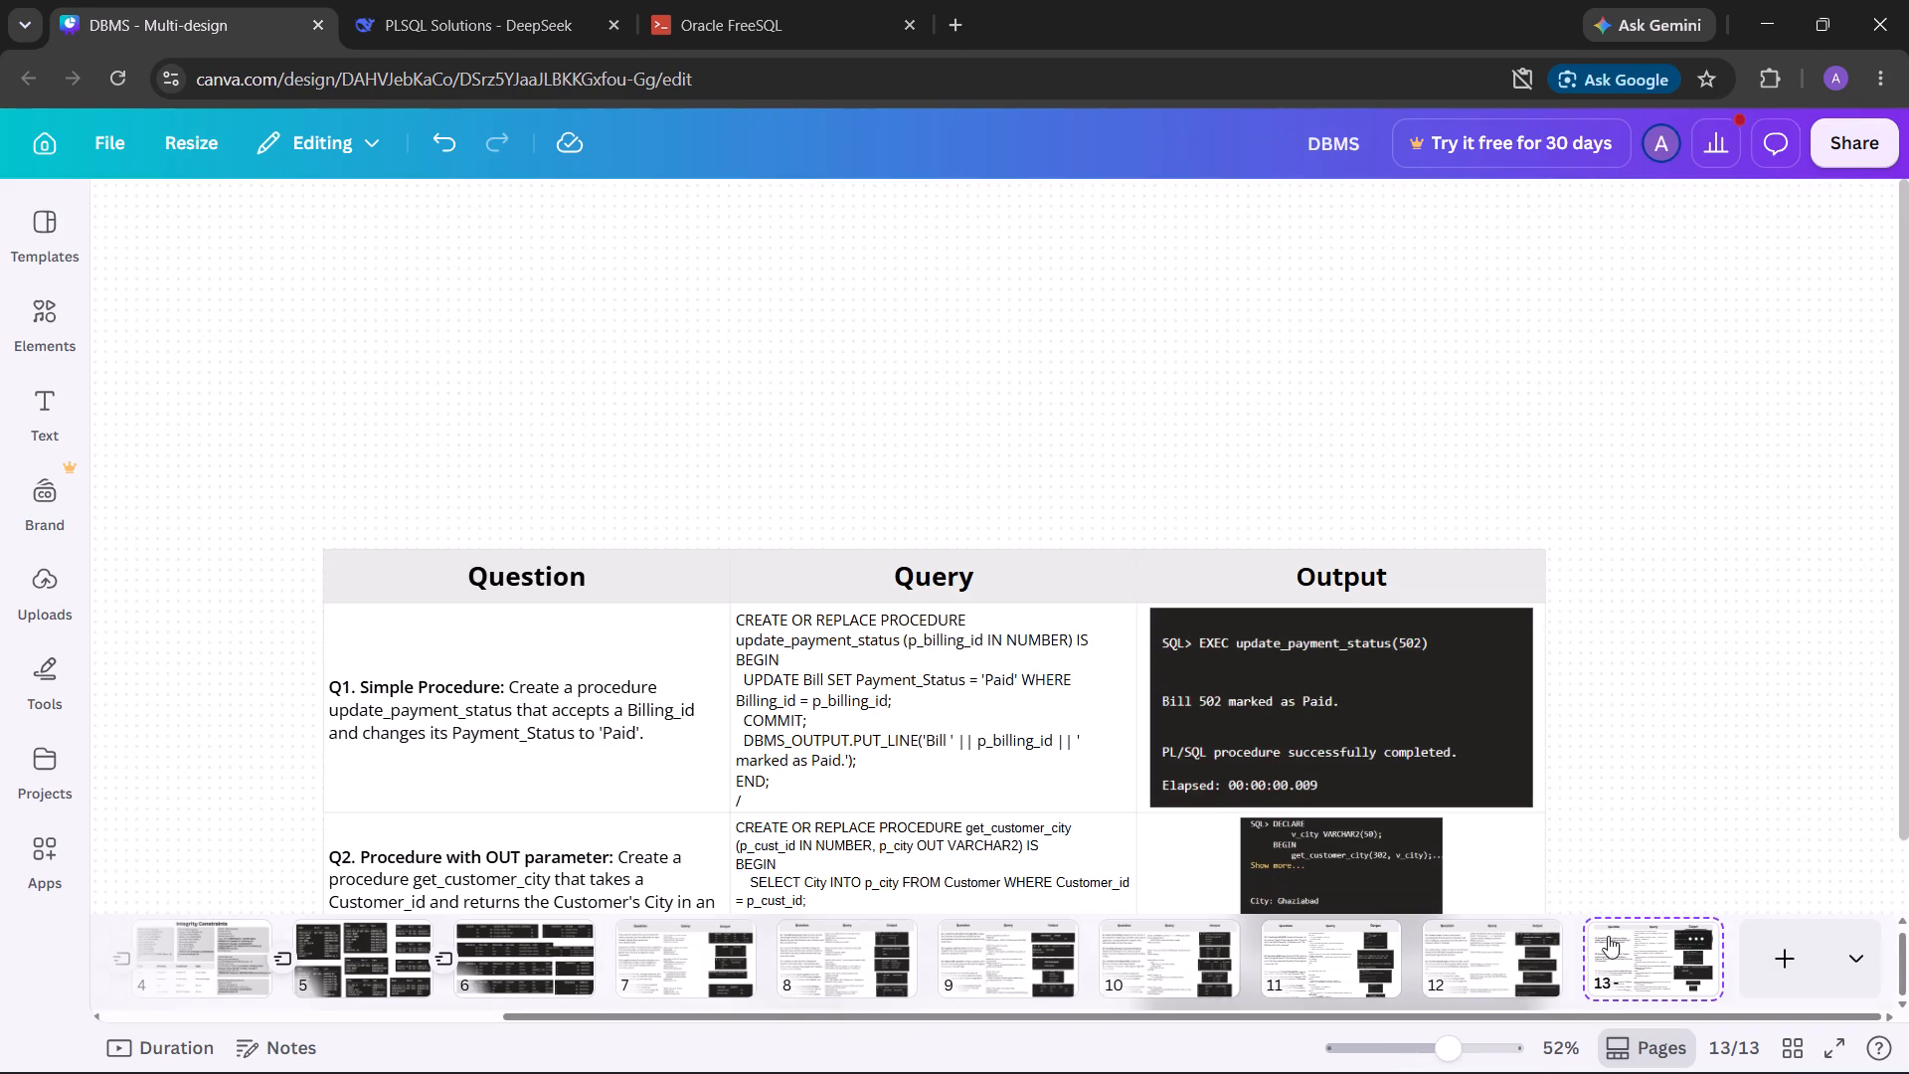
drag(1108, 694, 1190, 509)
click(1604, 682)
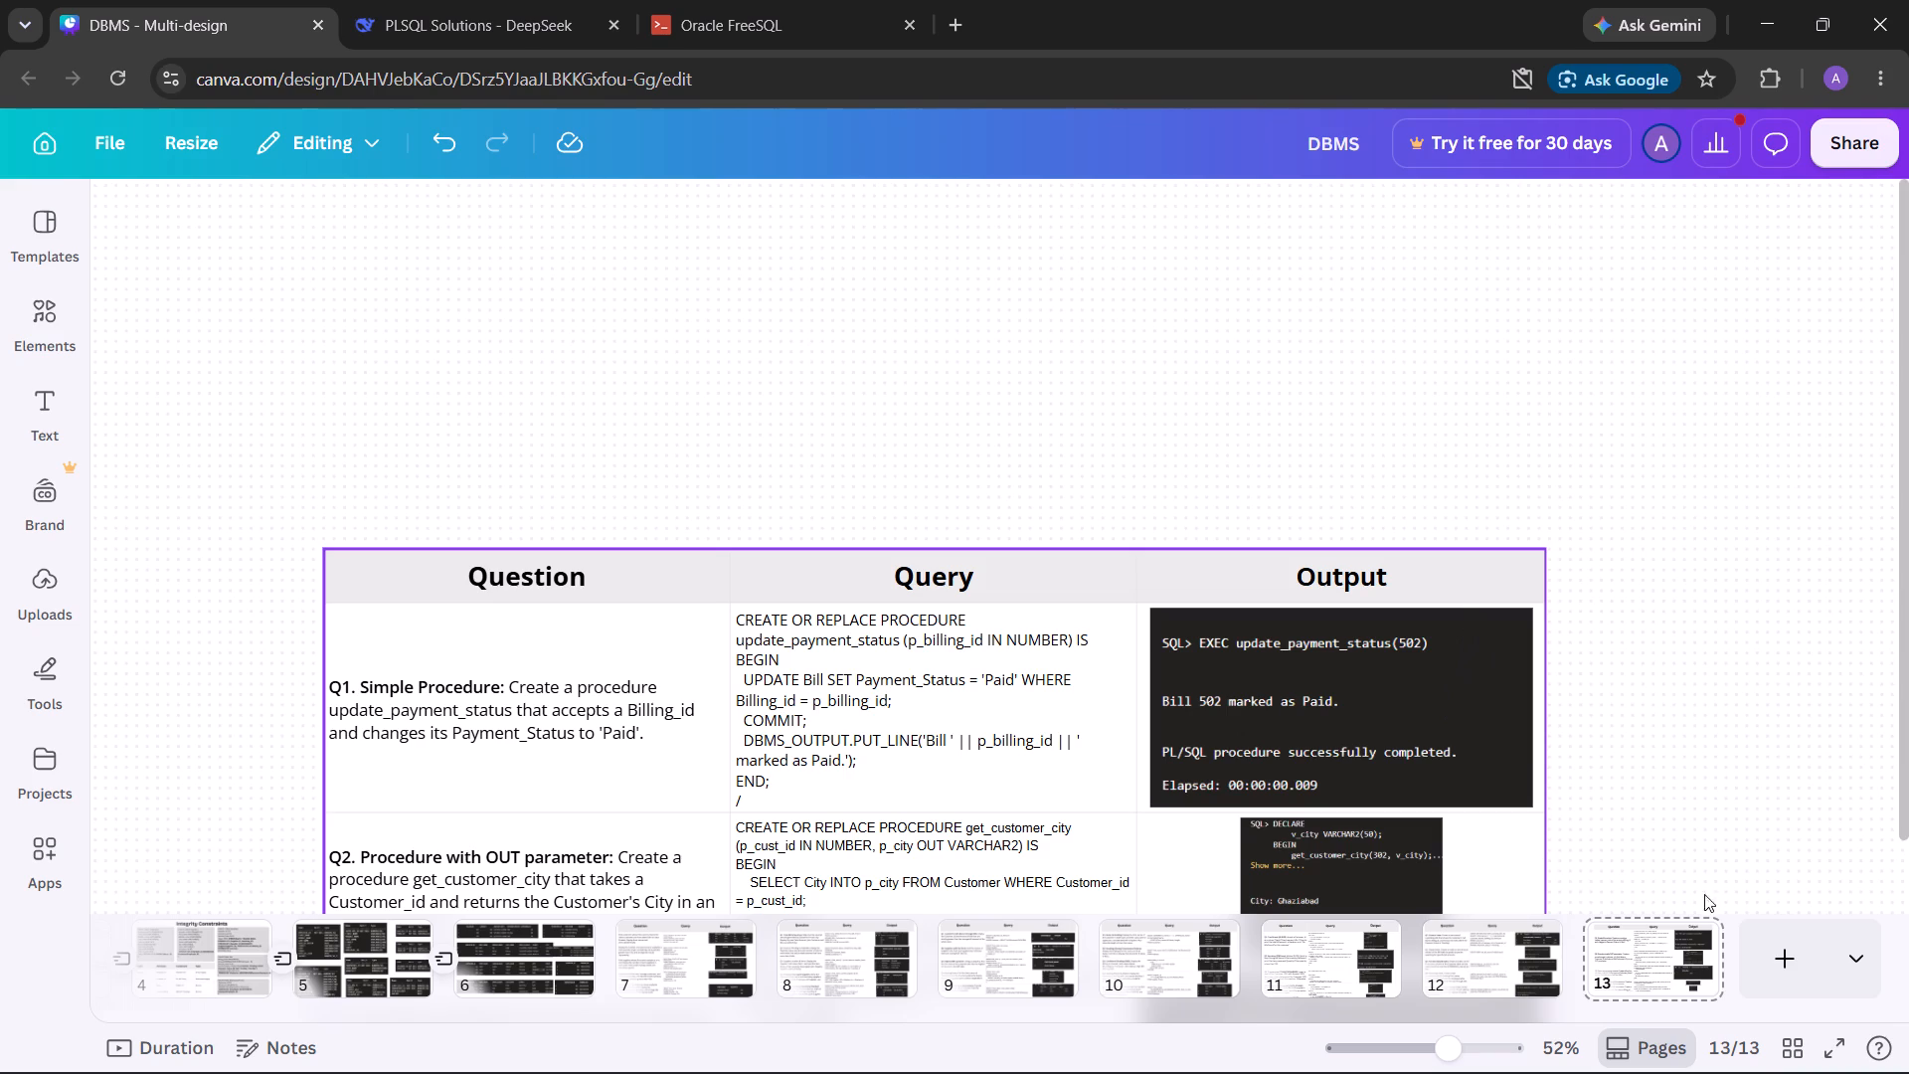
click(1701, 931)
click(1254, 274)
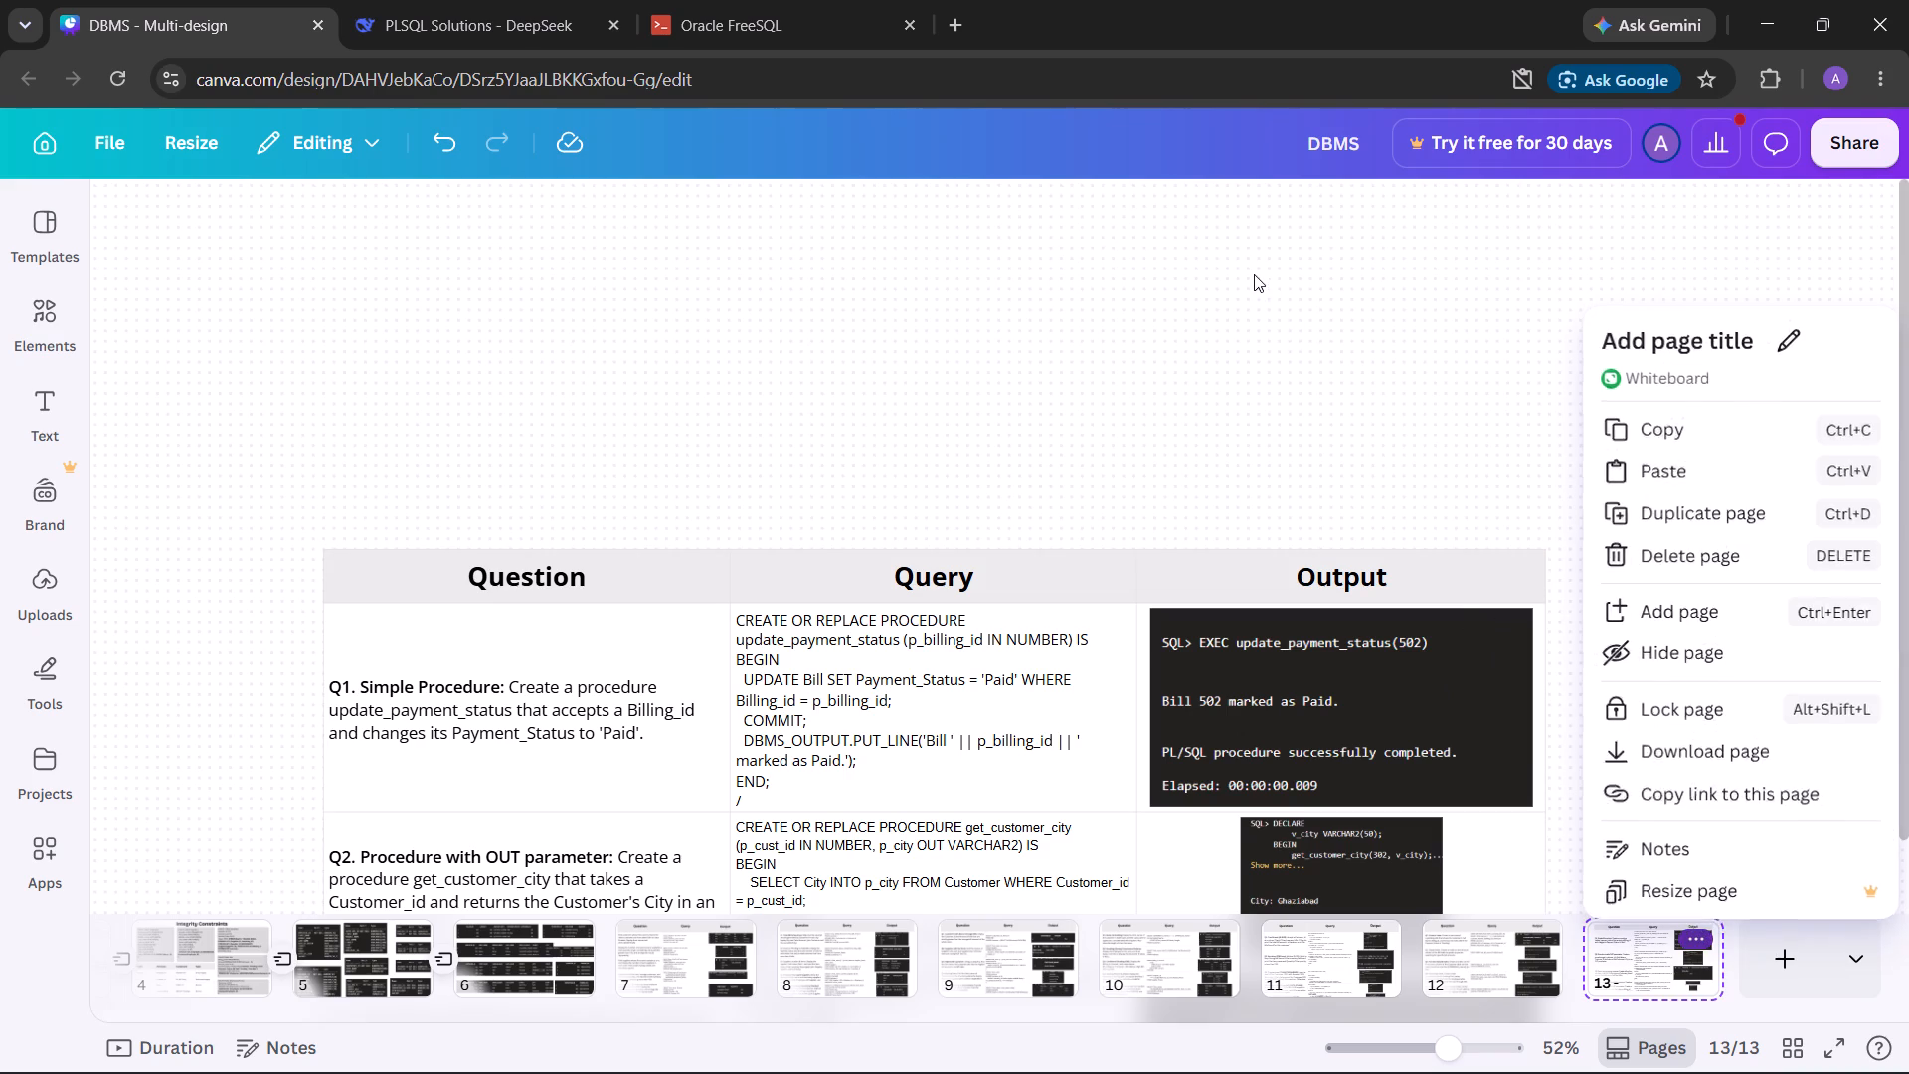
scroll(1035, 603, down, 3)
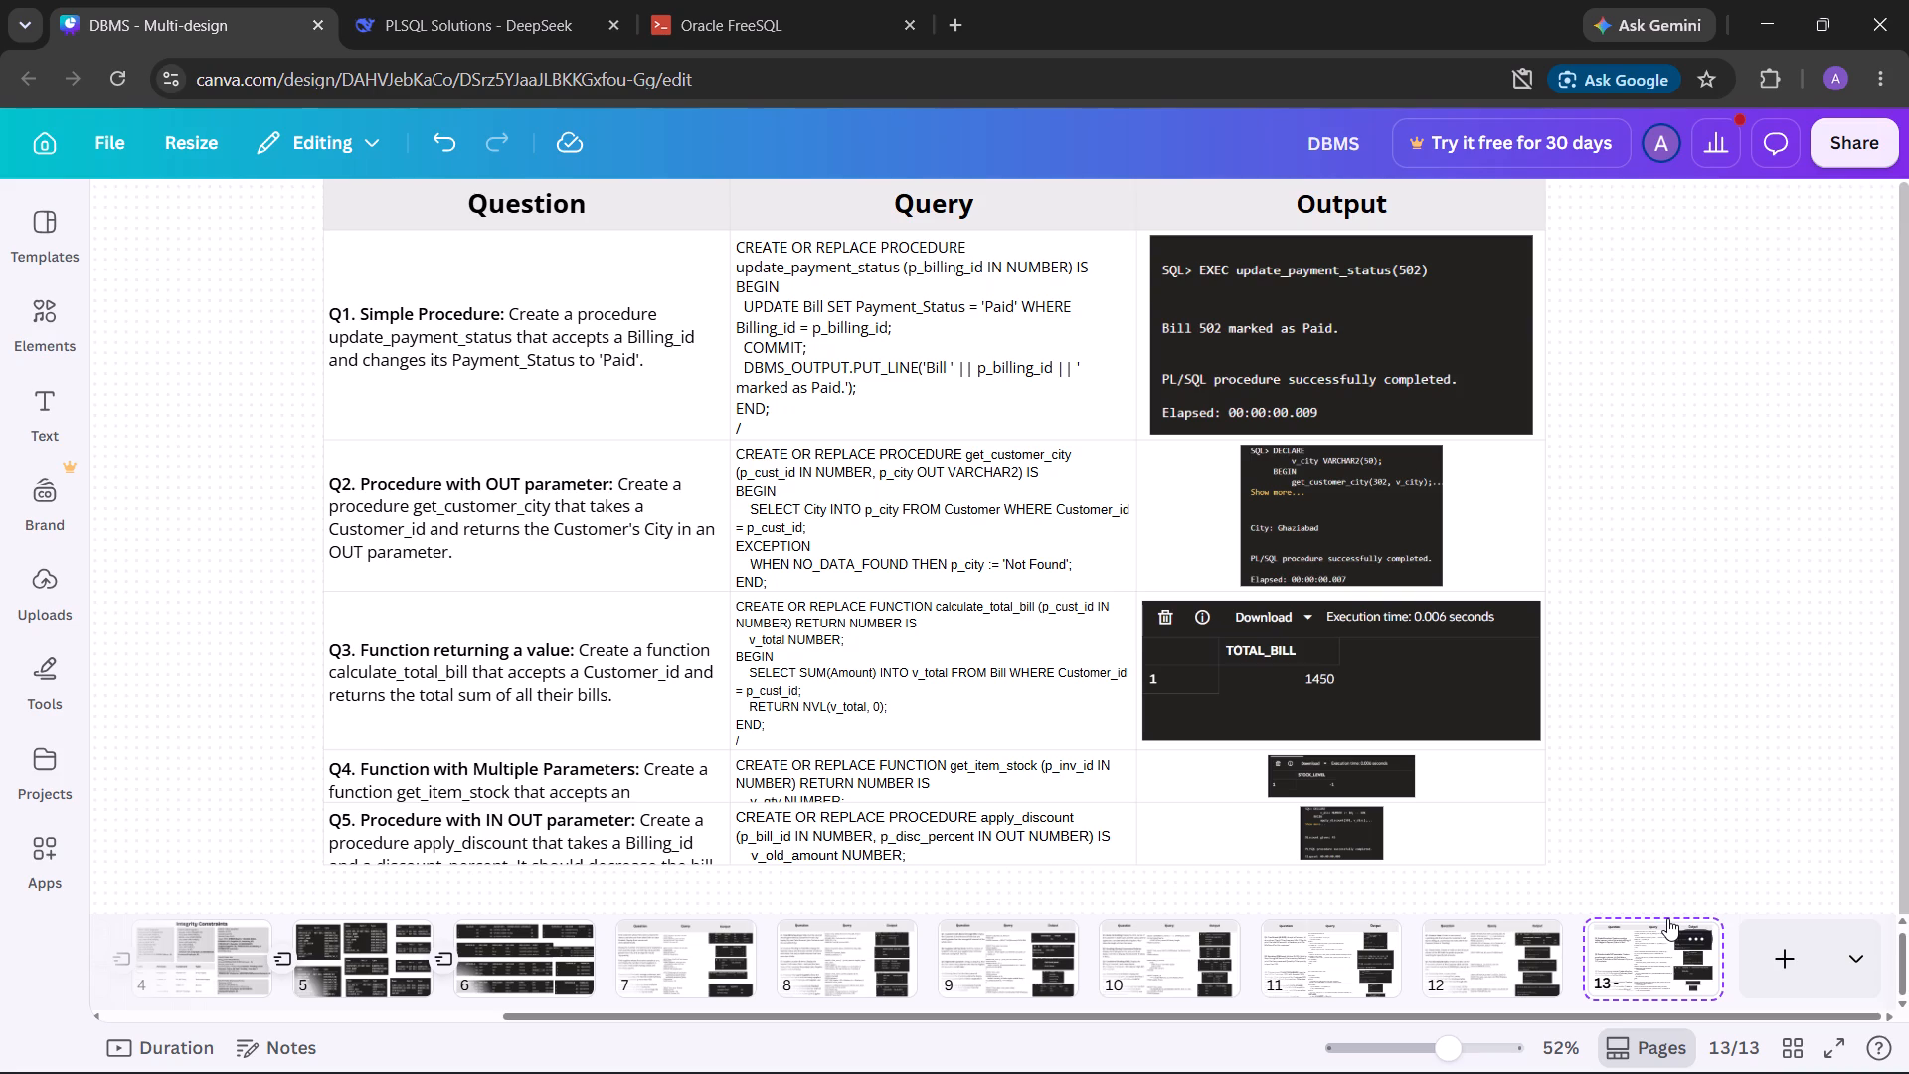
Open the Q4 question cell in page 13's table so its row expands to fit the full question text.
double_click(621, 790)
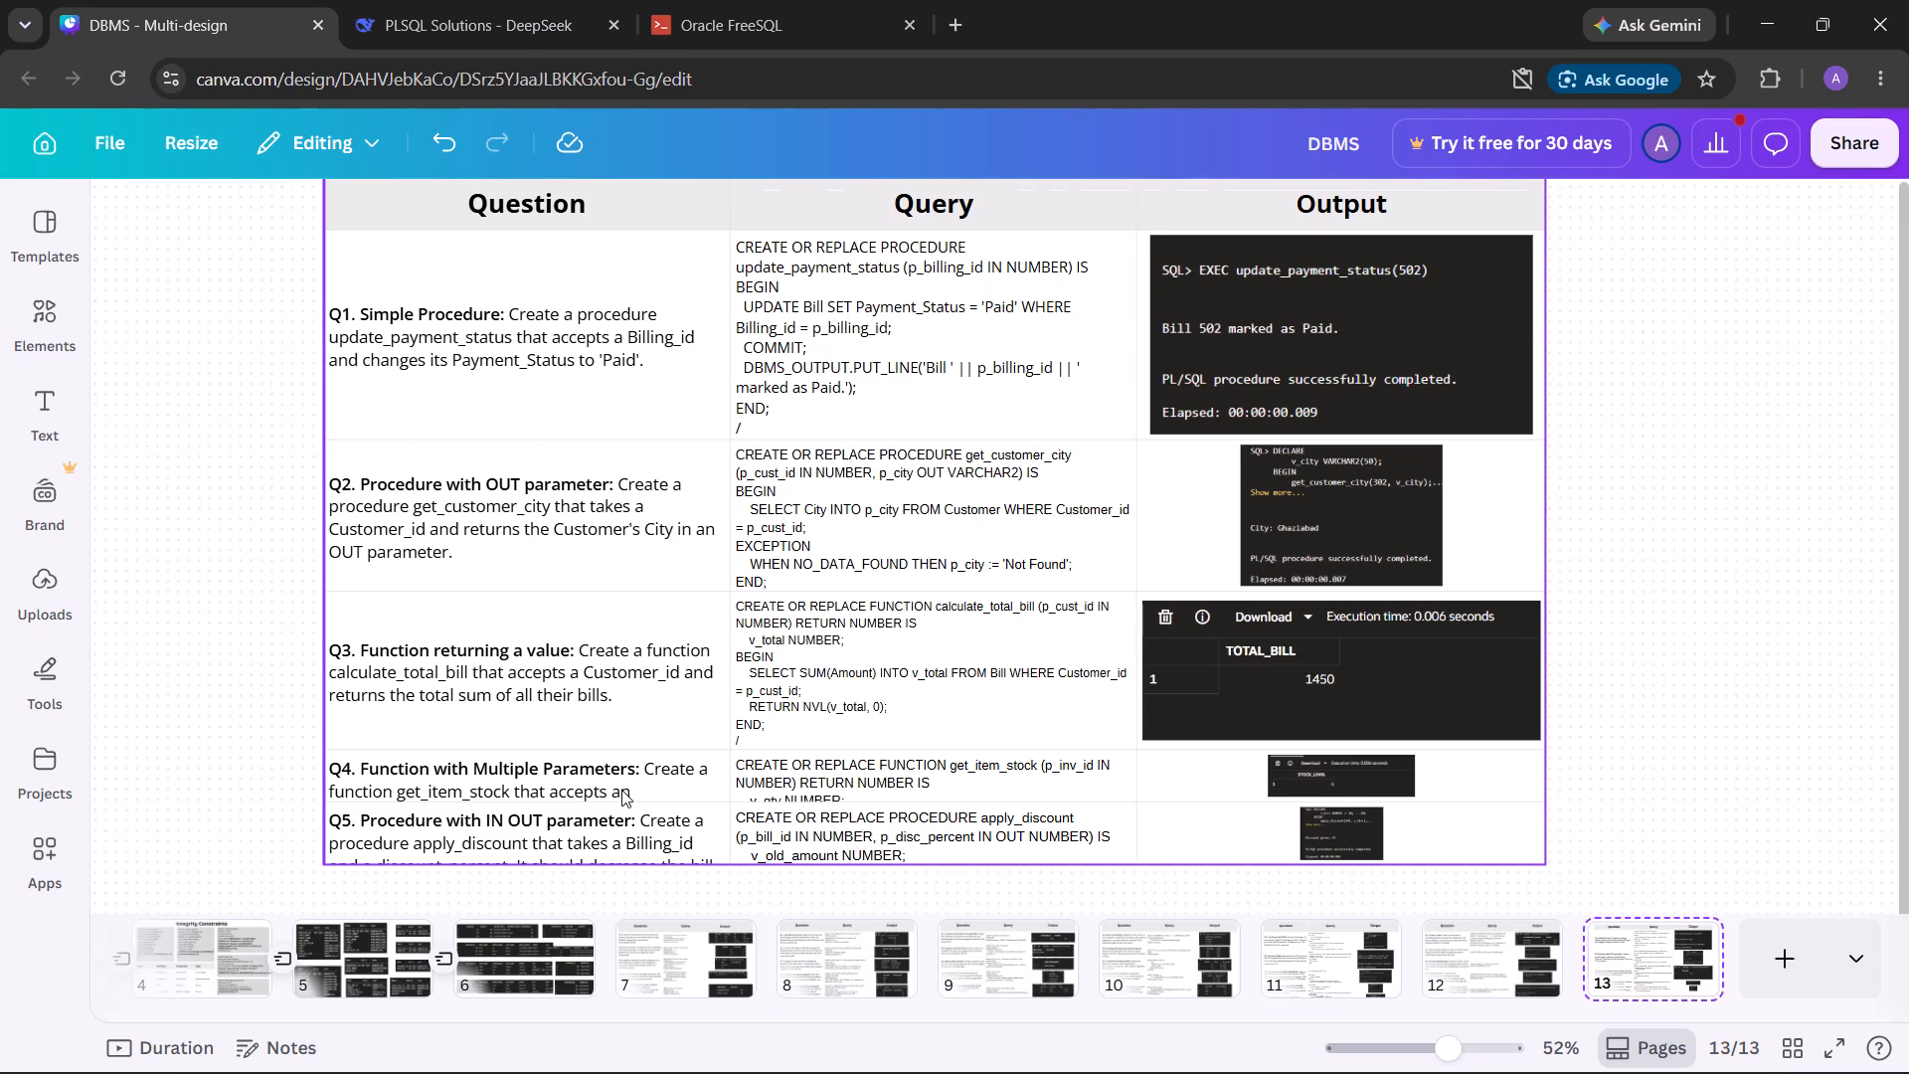
click(832, 780)
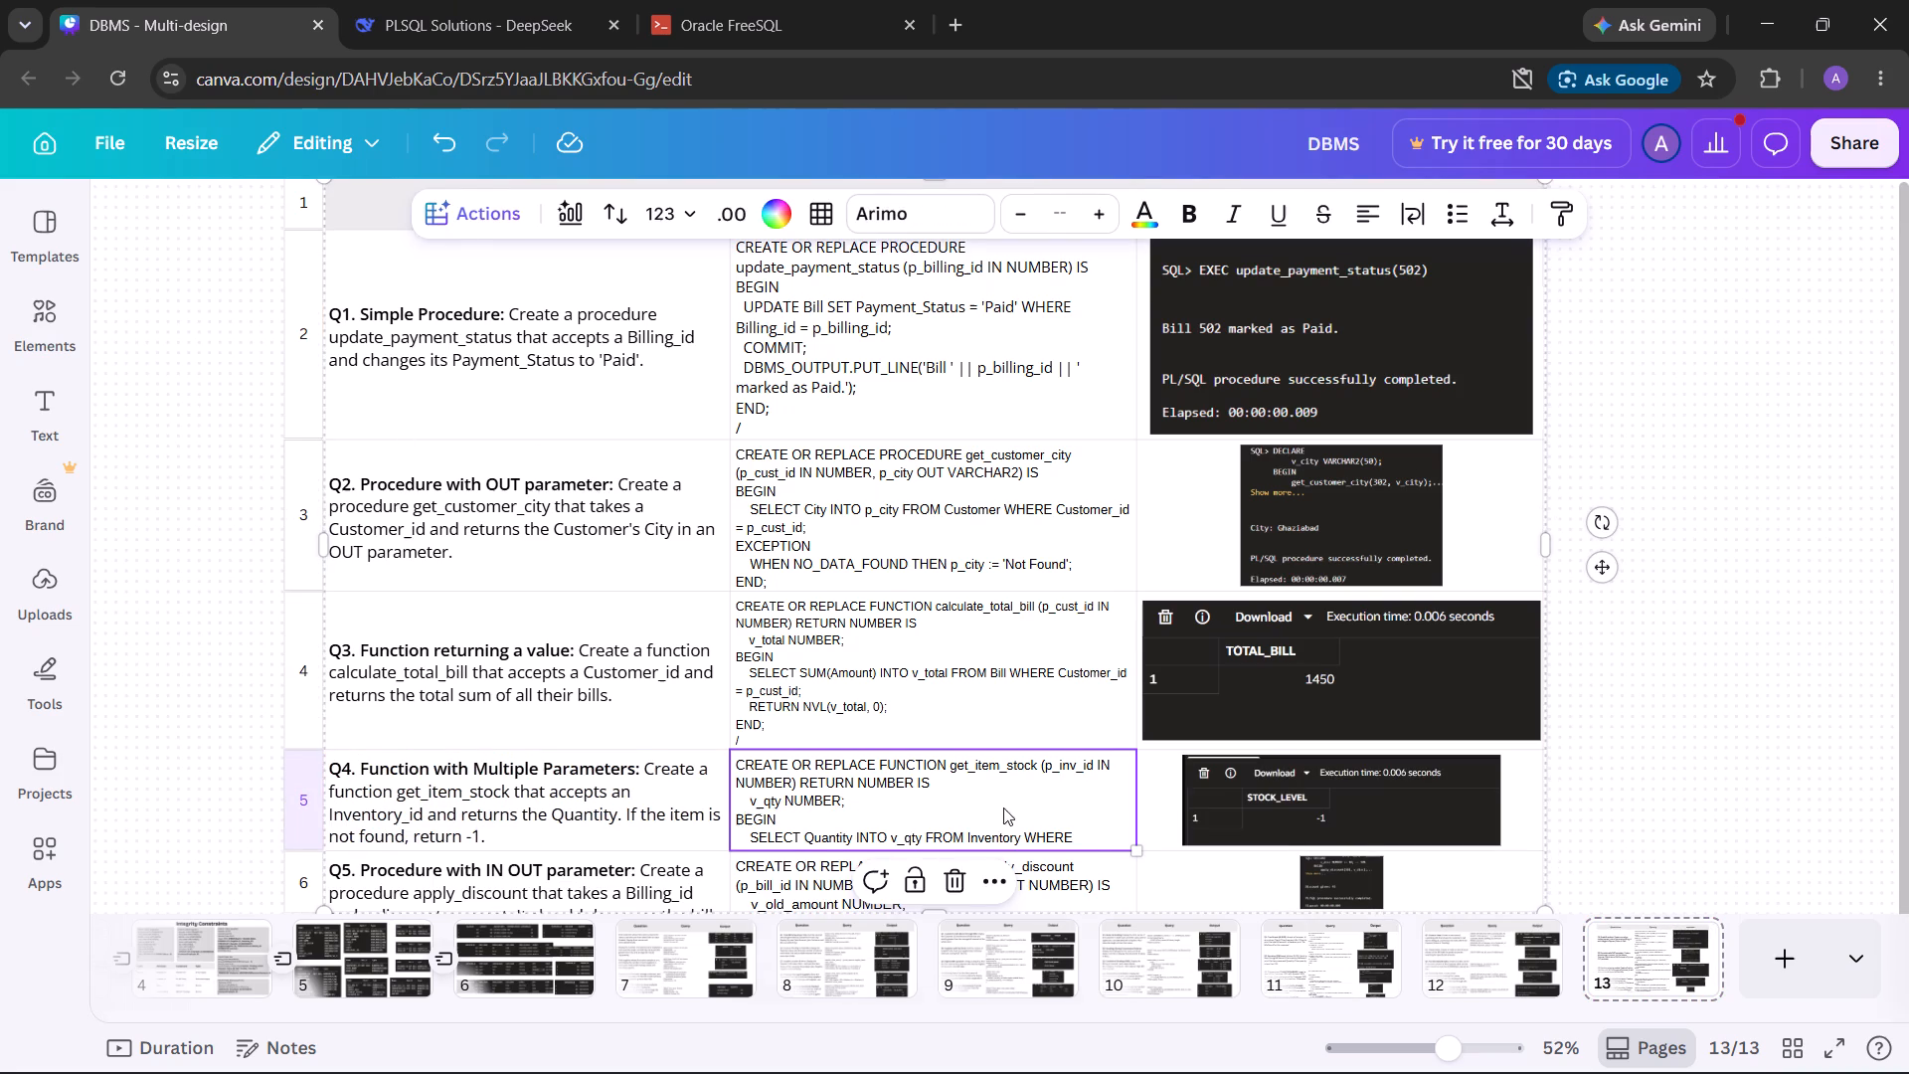
Open the Q4 and Q5 query cells on page 13 to read the full get_item_stock and apply_discount code.
double_click(1003, 807)
scroll(996, 776, down, 2)
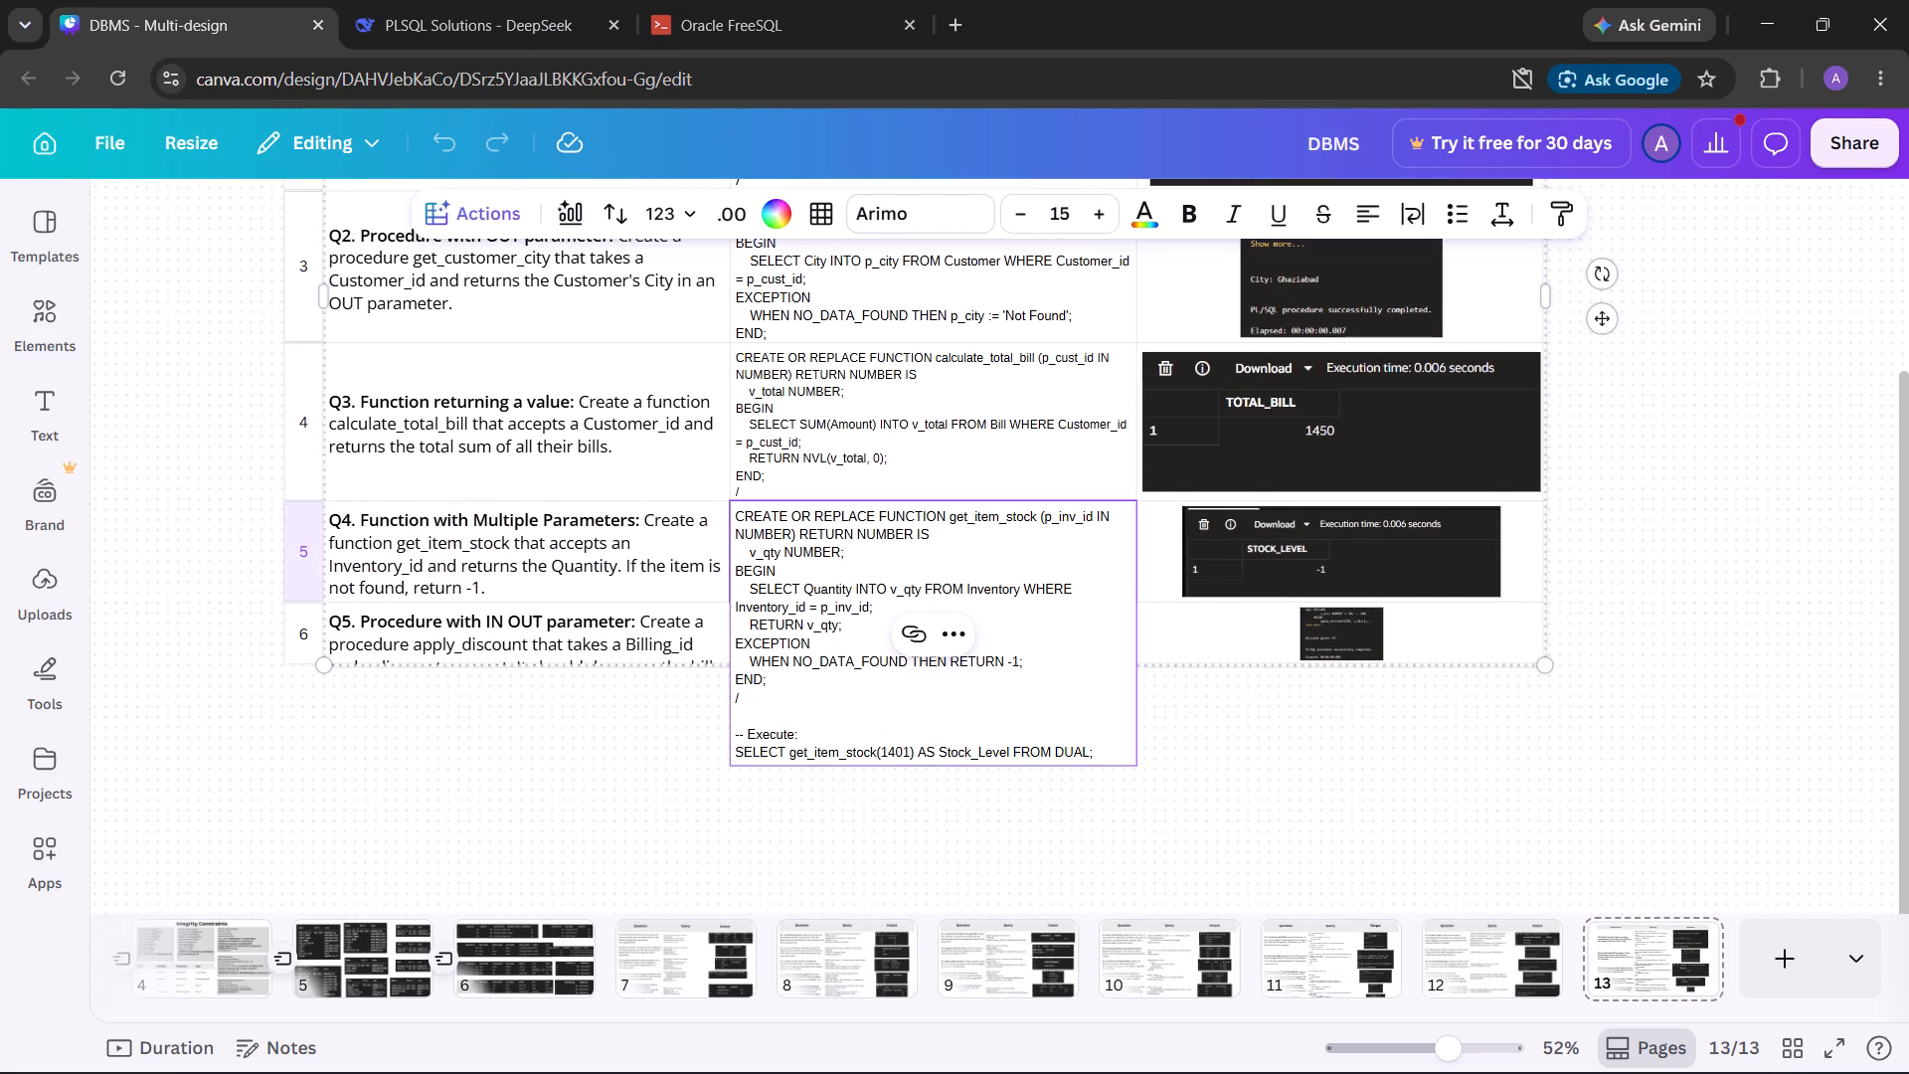
click(852, 851)
double_click(917, 644)
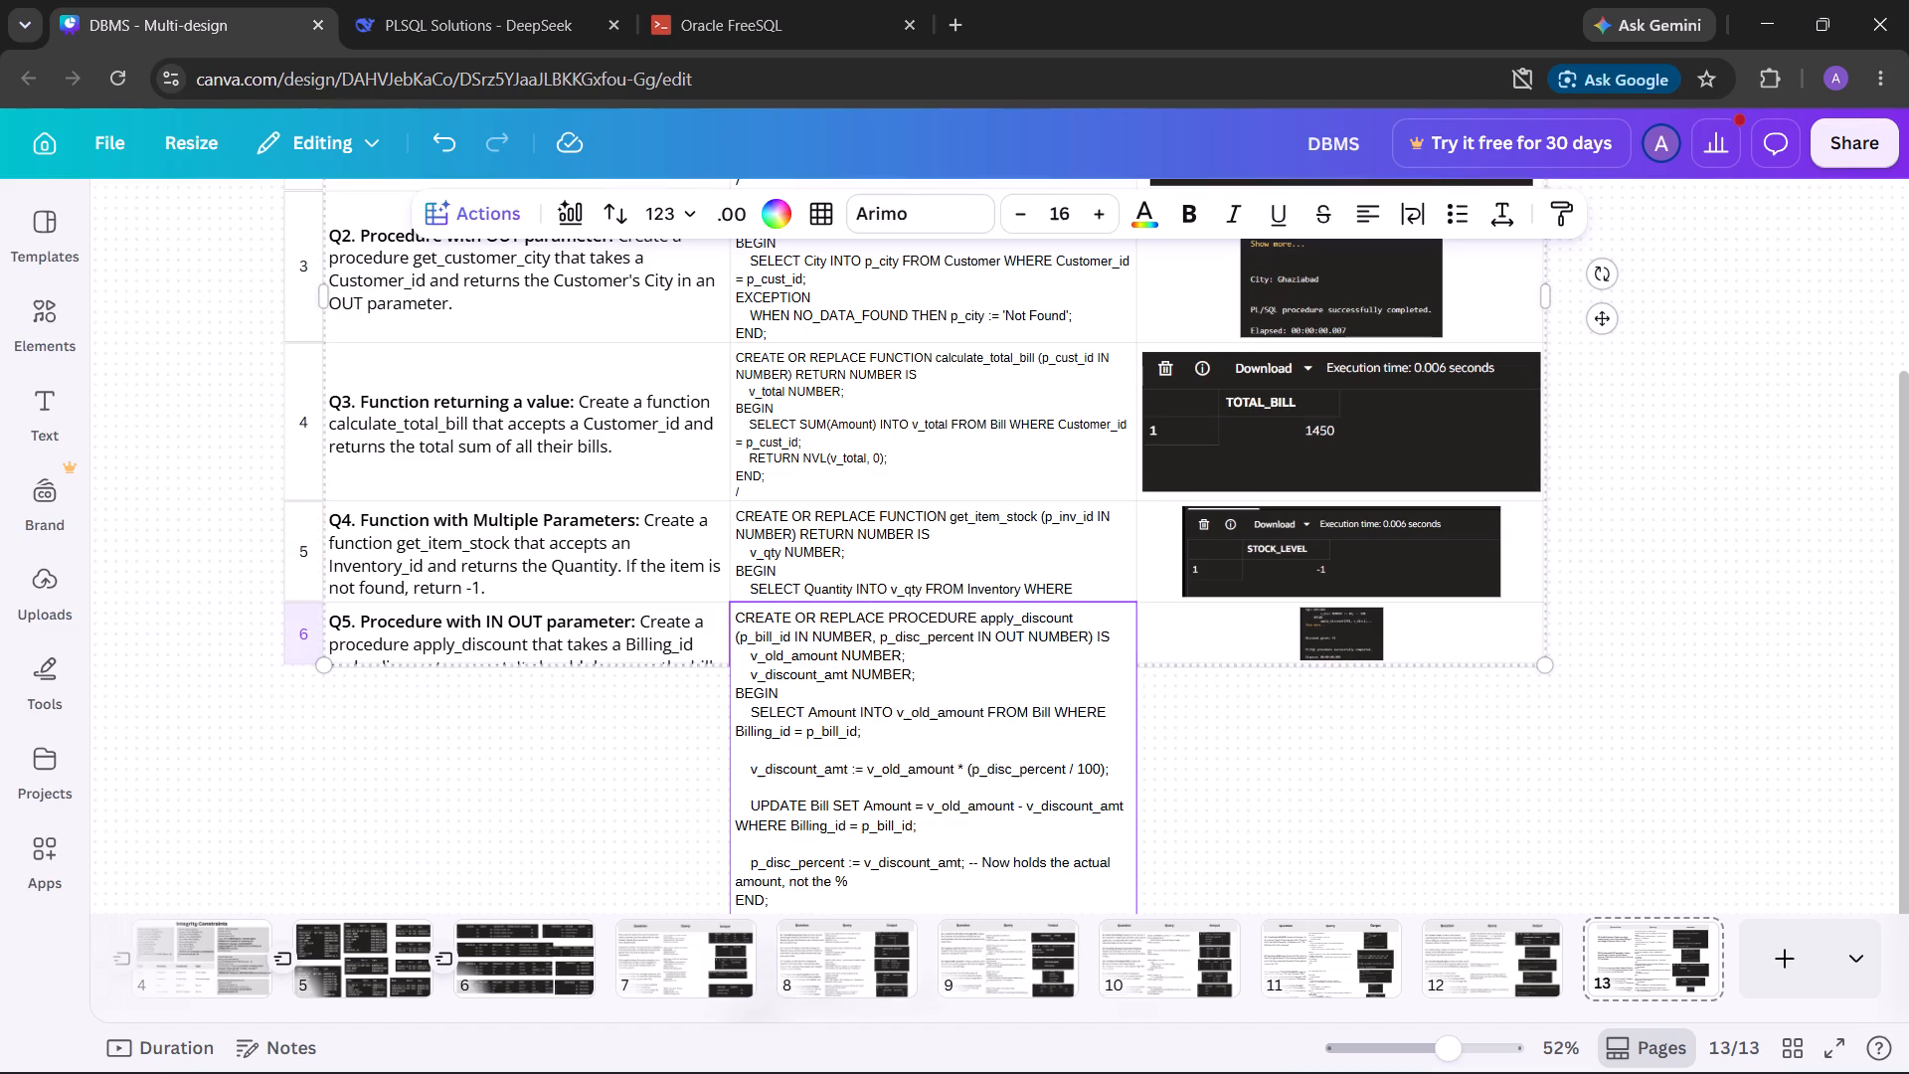
scroll(1201, 826, down, 3)
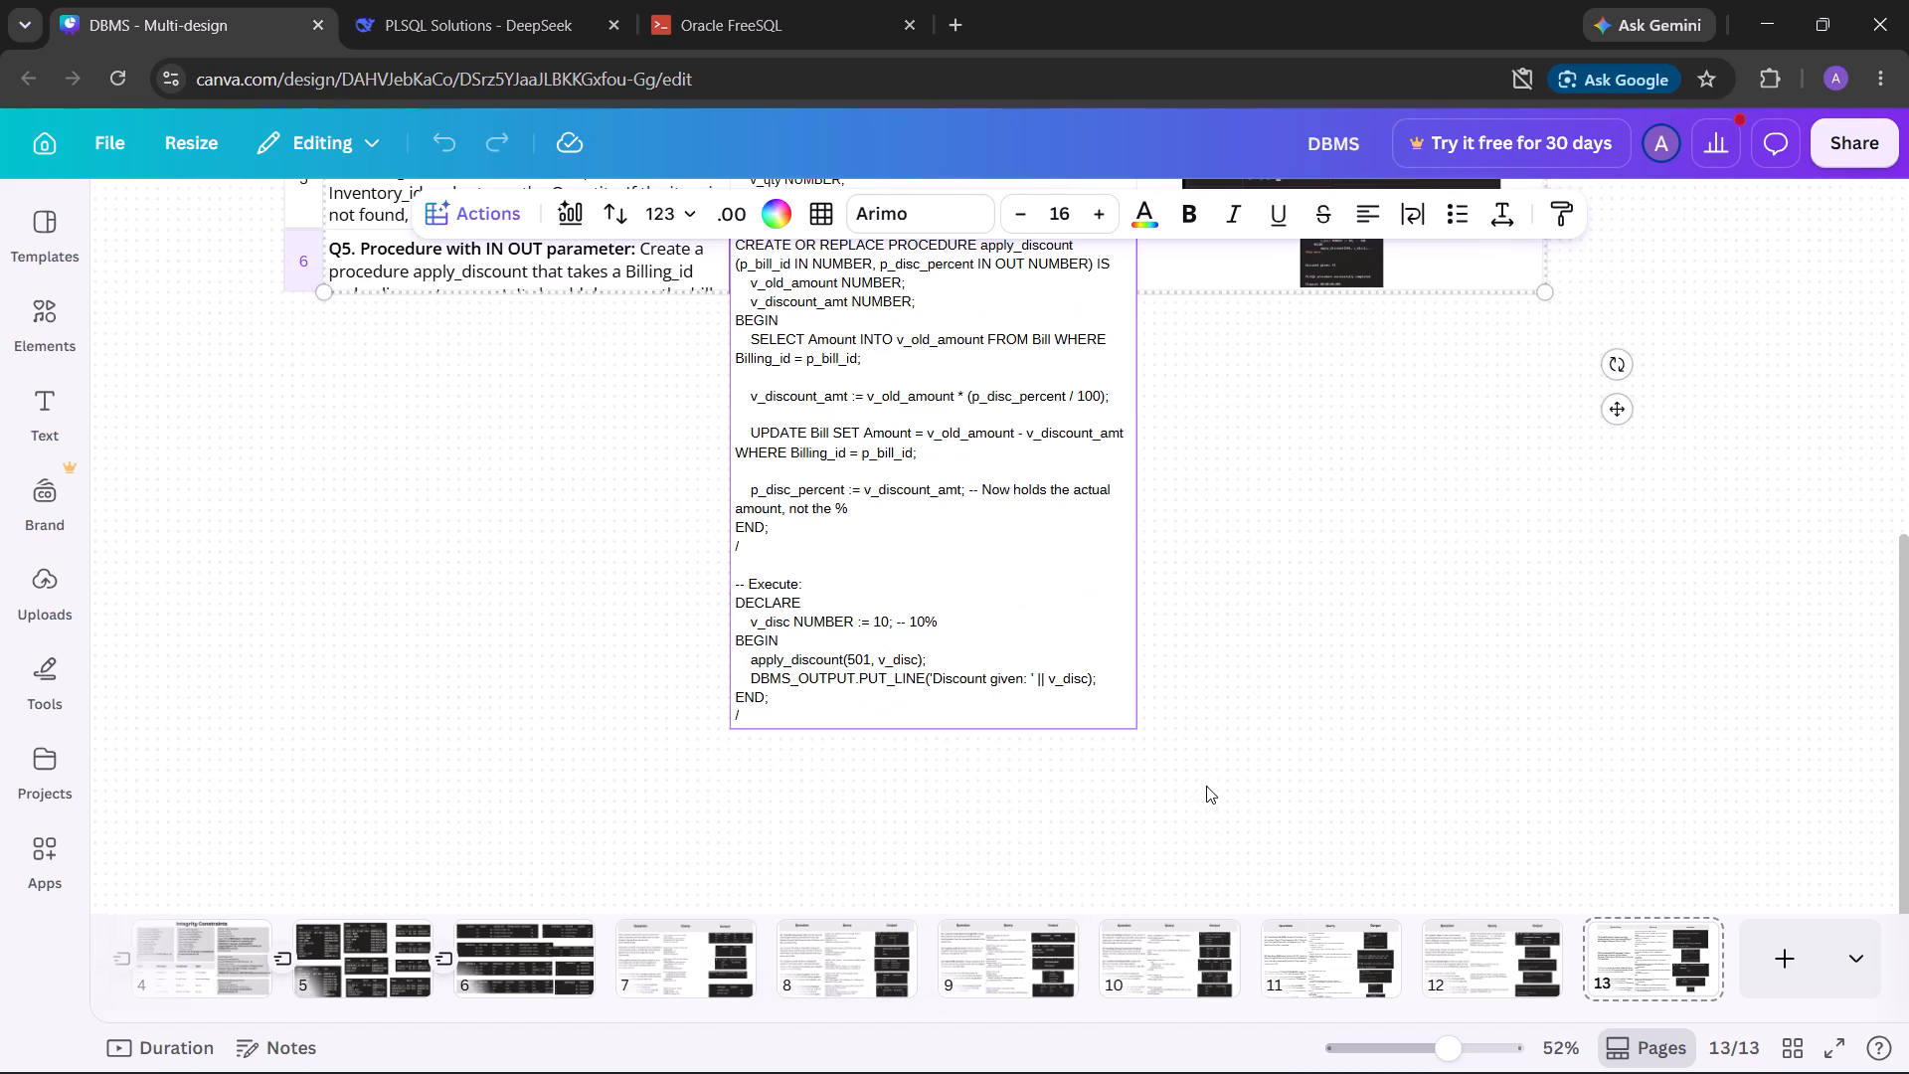
scroll(1206, 777, up, 2)
click(1244, 764)
scroll(1086, 616, up, 3)
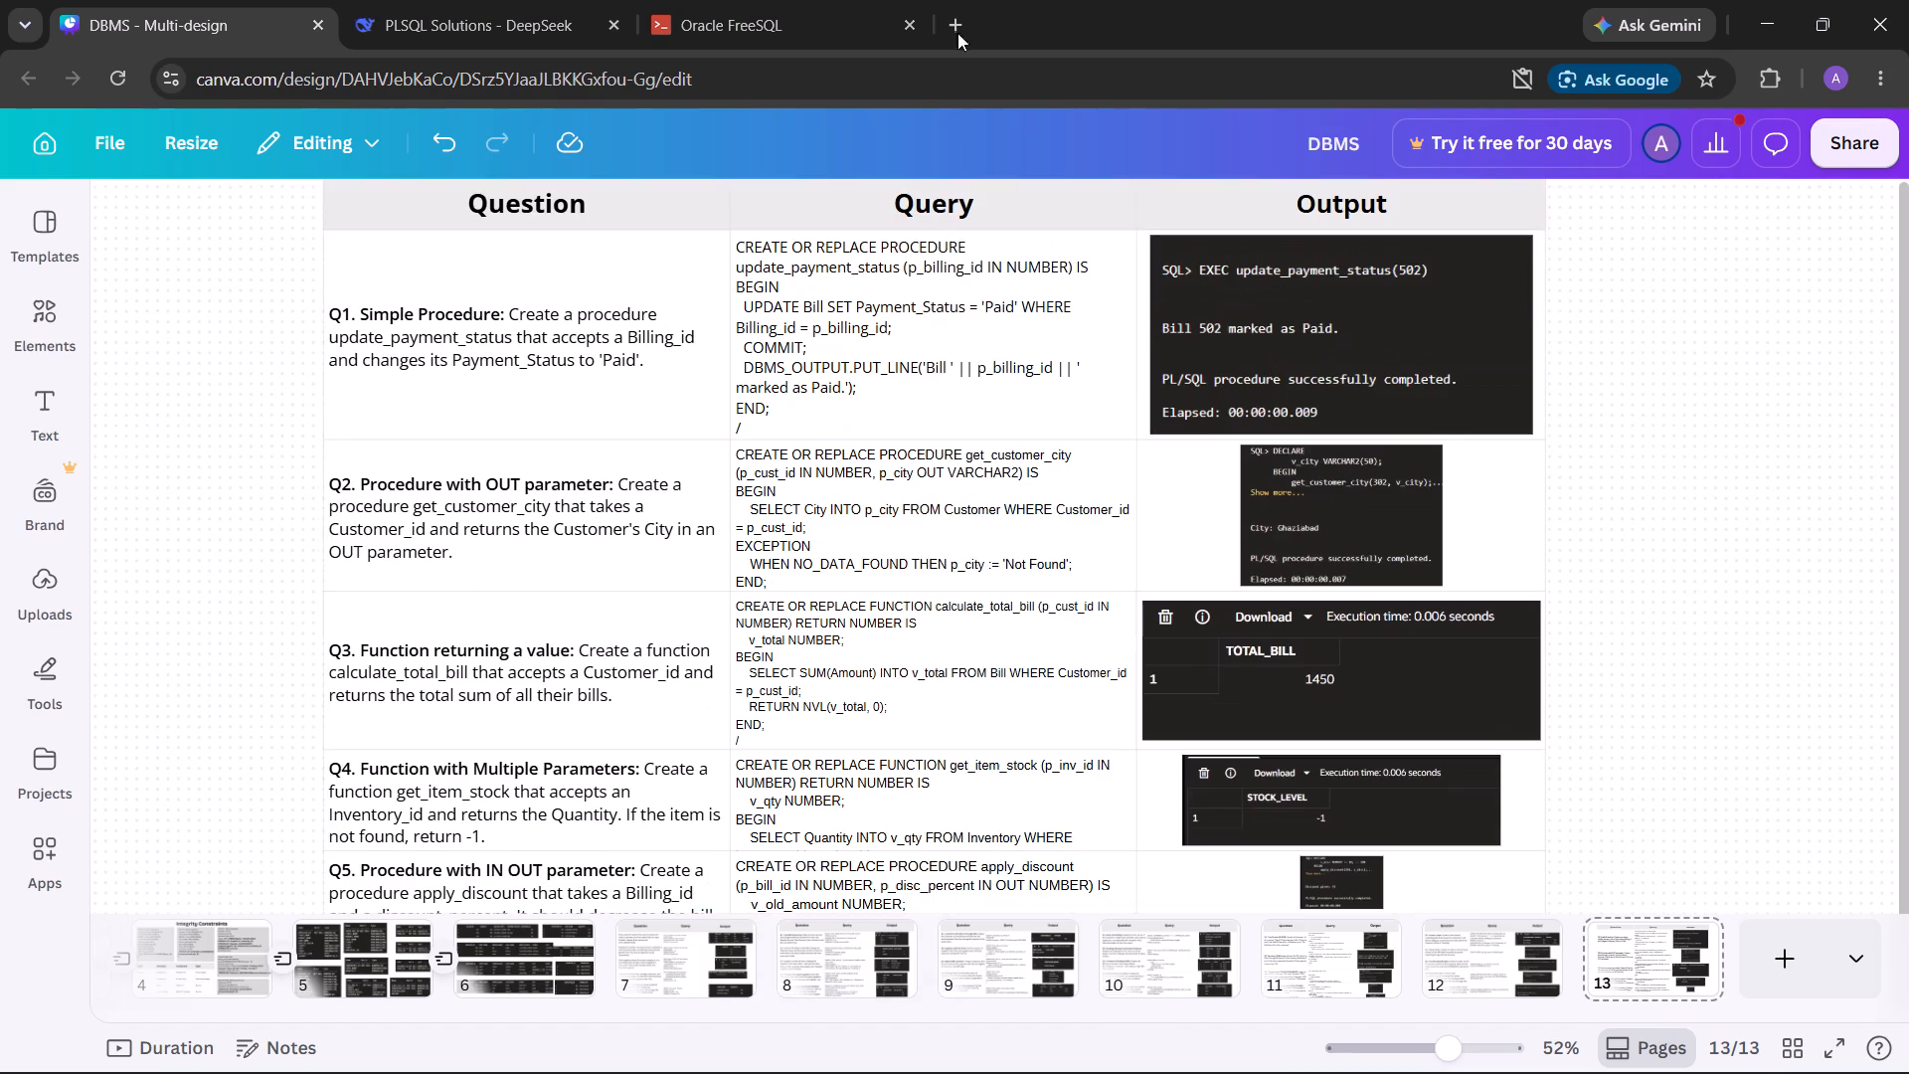
Look over the whole procedures and functions table on page 13, and return to the views and indexes table on page 12.
scroll(1066, 278, up, 3)
drag(1516, 561, 1566, 523)
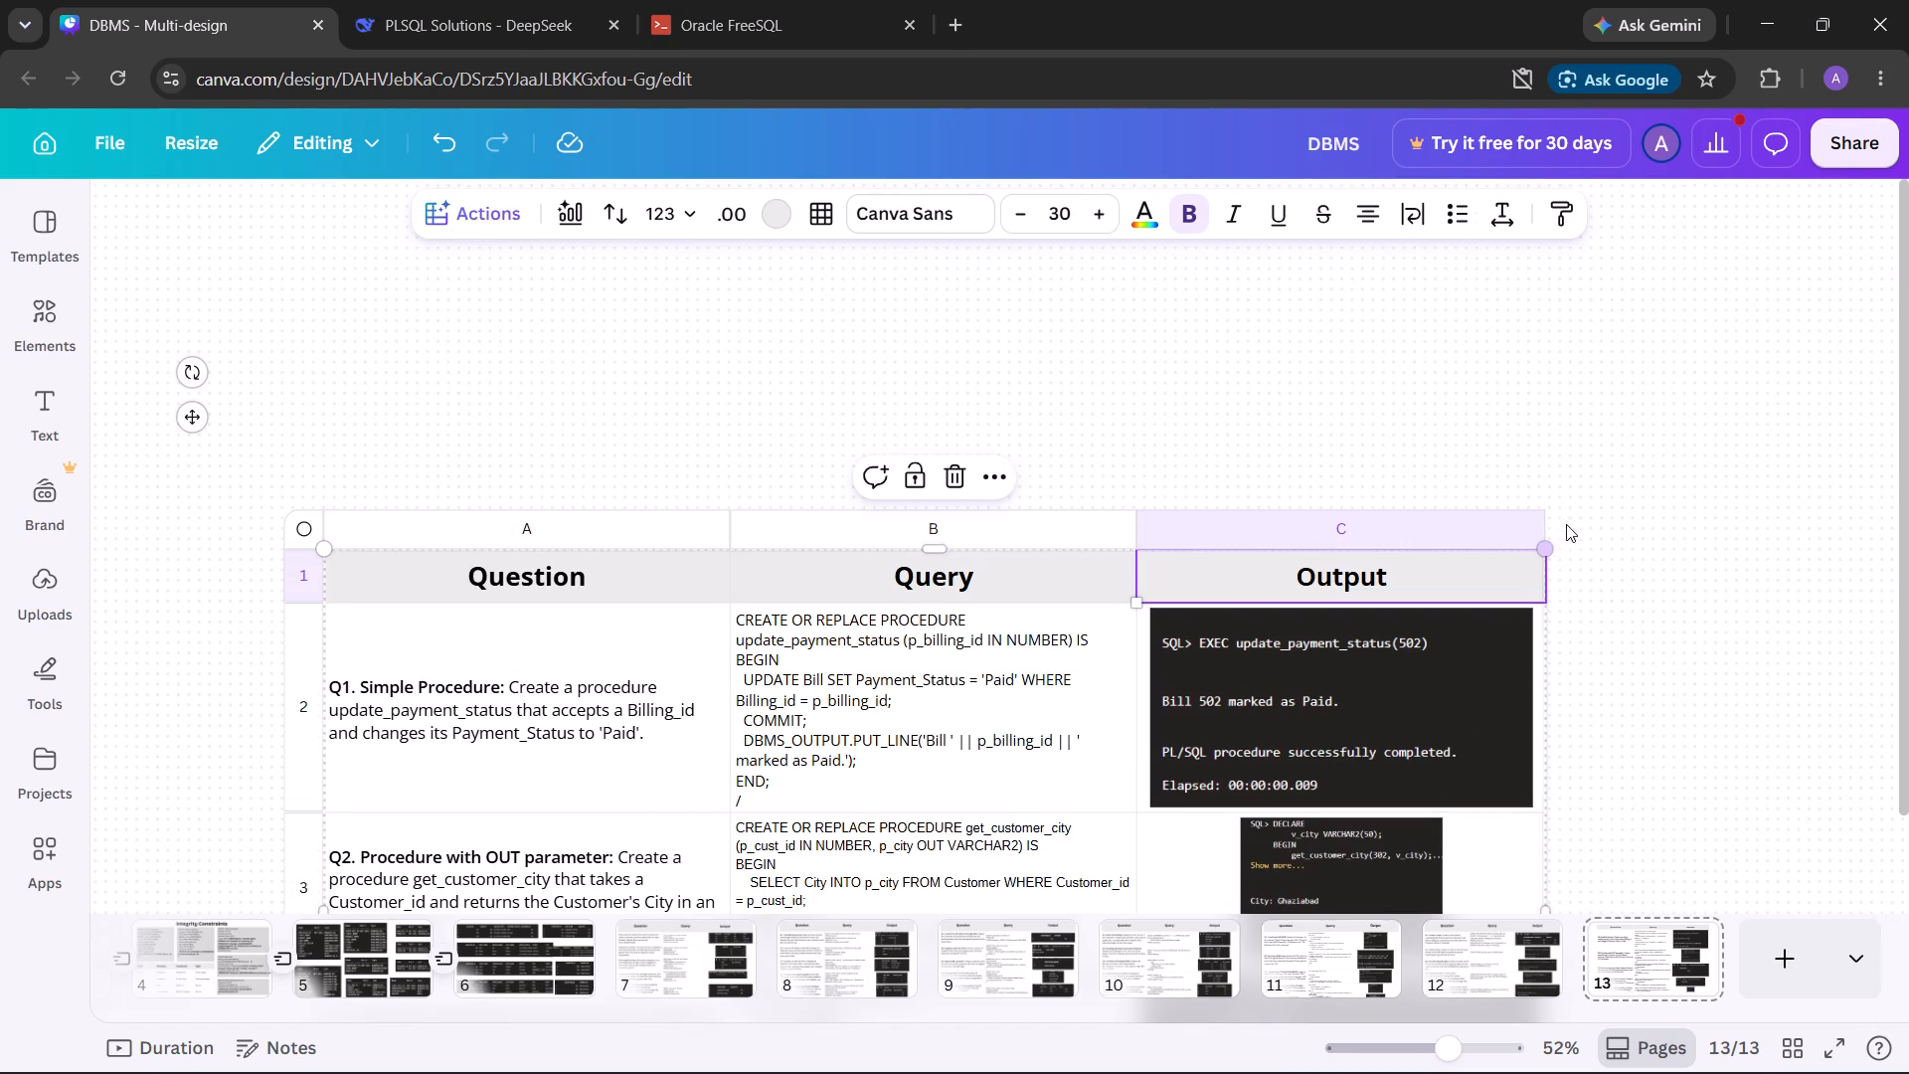
click(1628, 499)
scroll(1600, 572, down, 3)
scroll(1575, 556, up, 2)
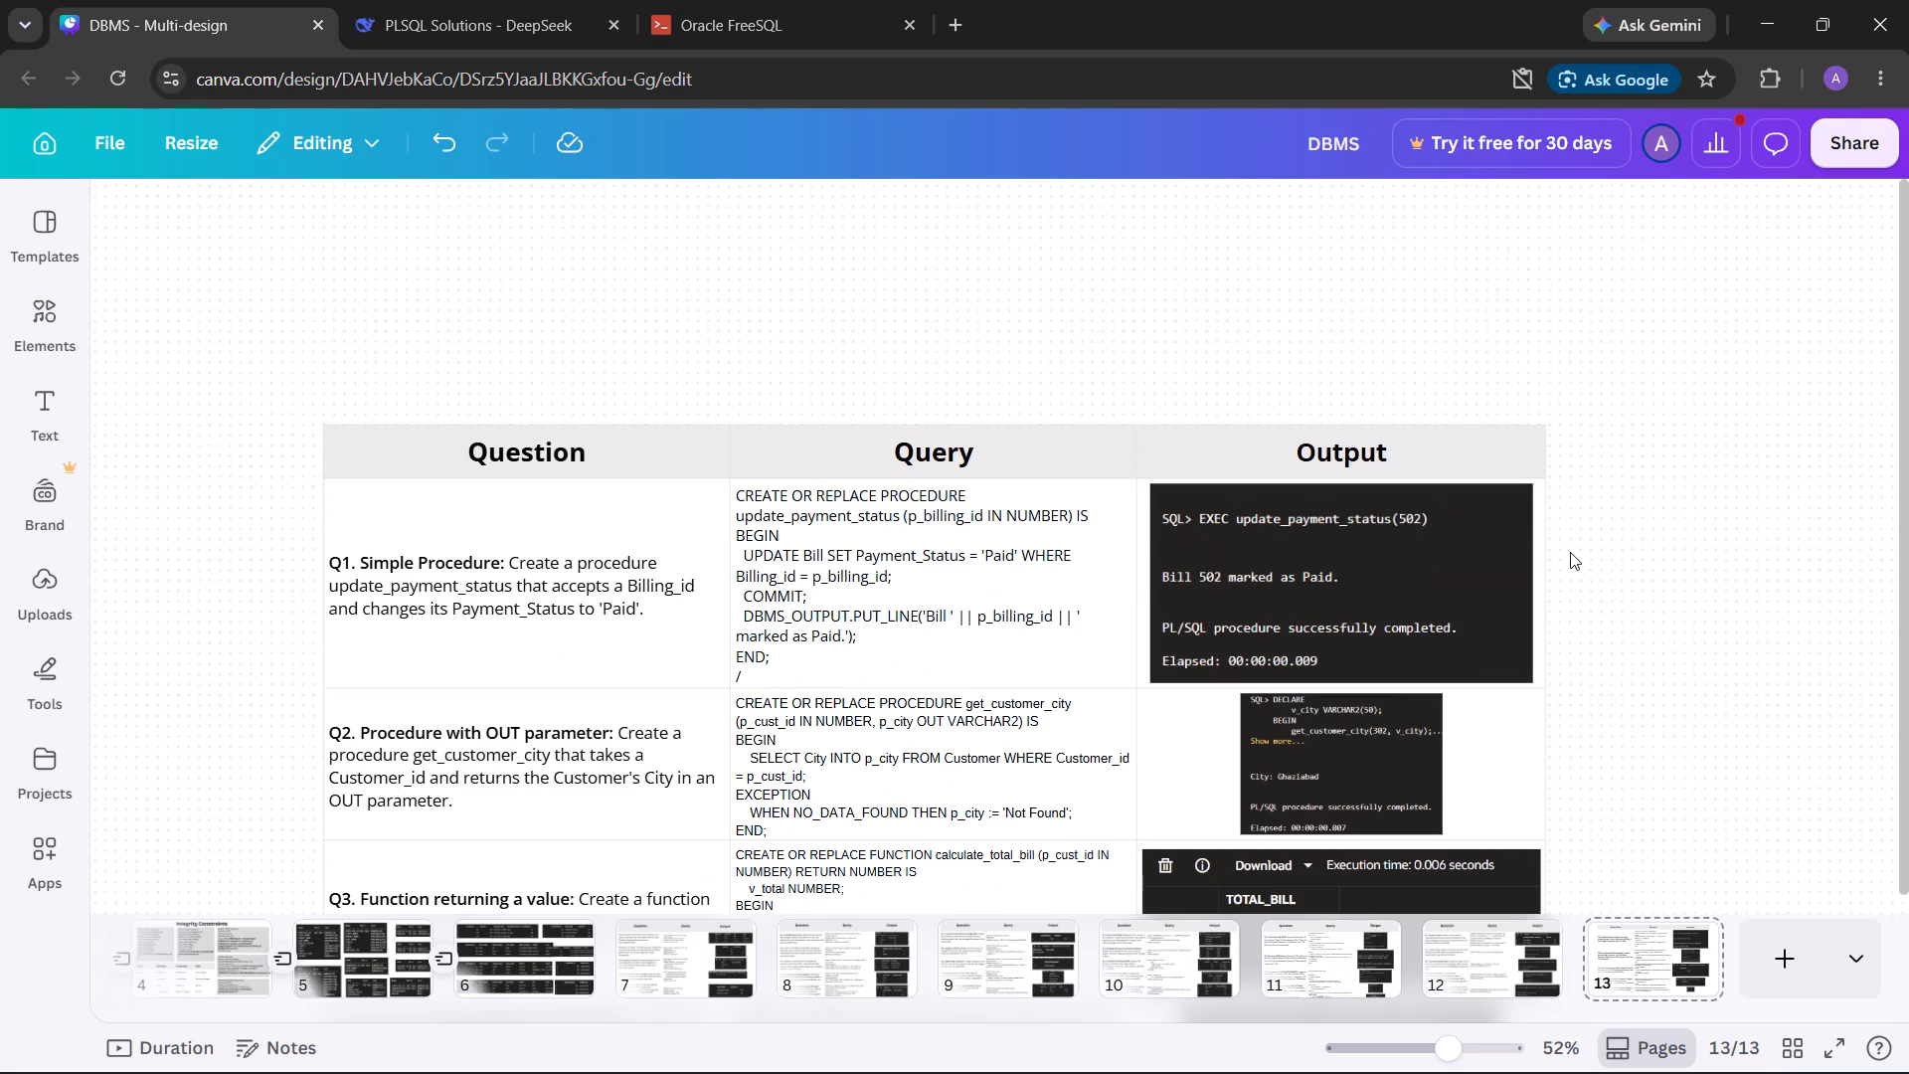
scroll(1515, 501, down, 1)
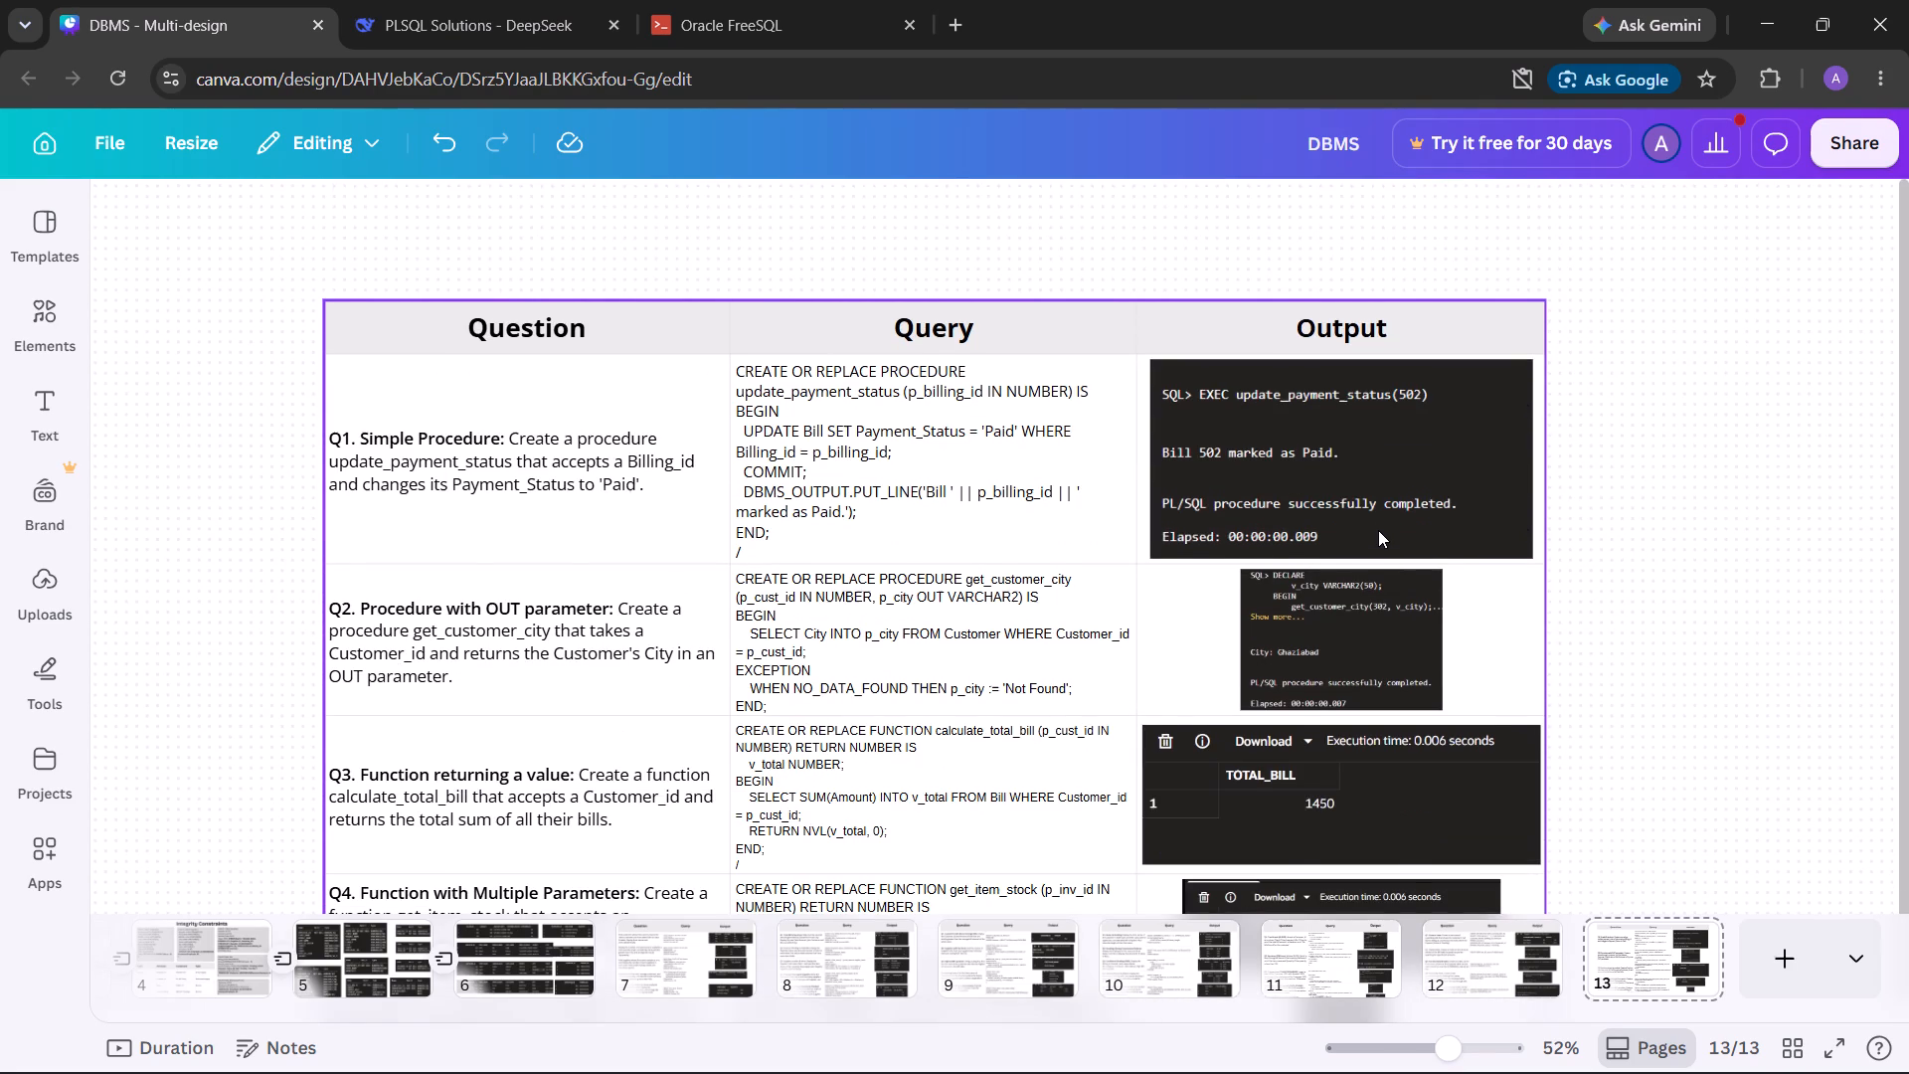
scroll(1378, 542, down, 4)
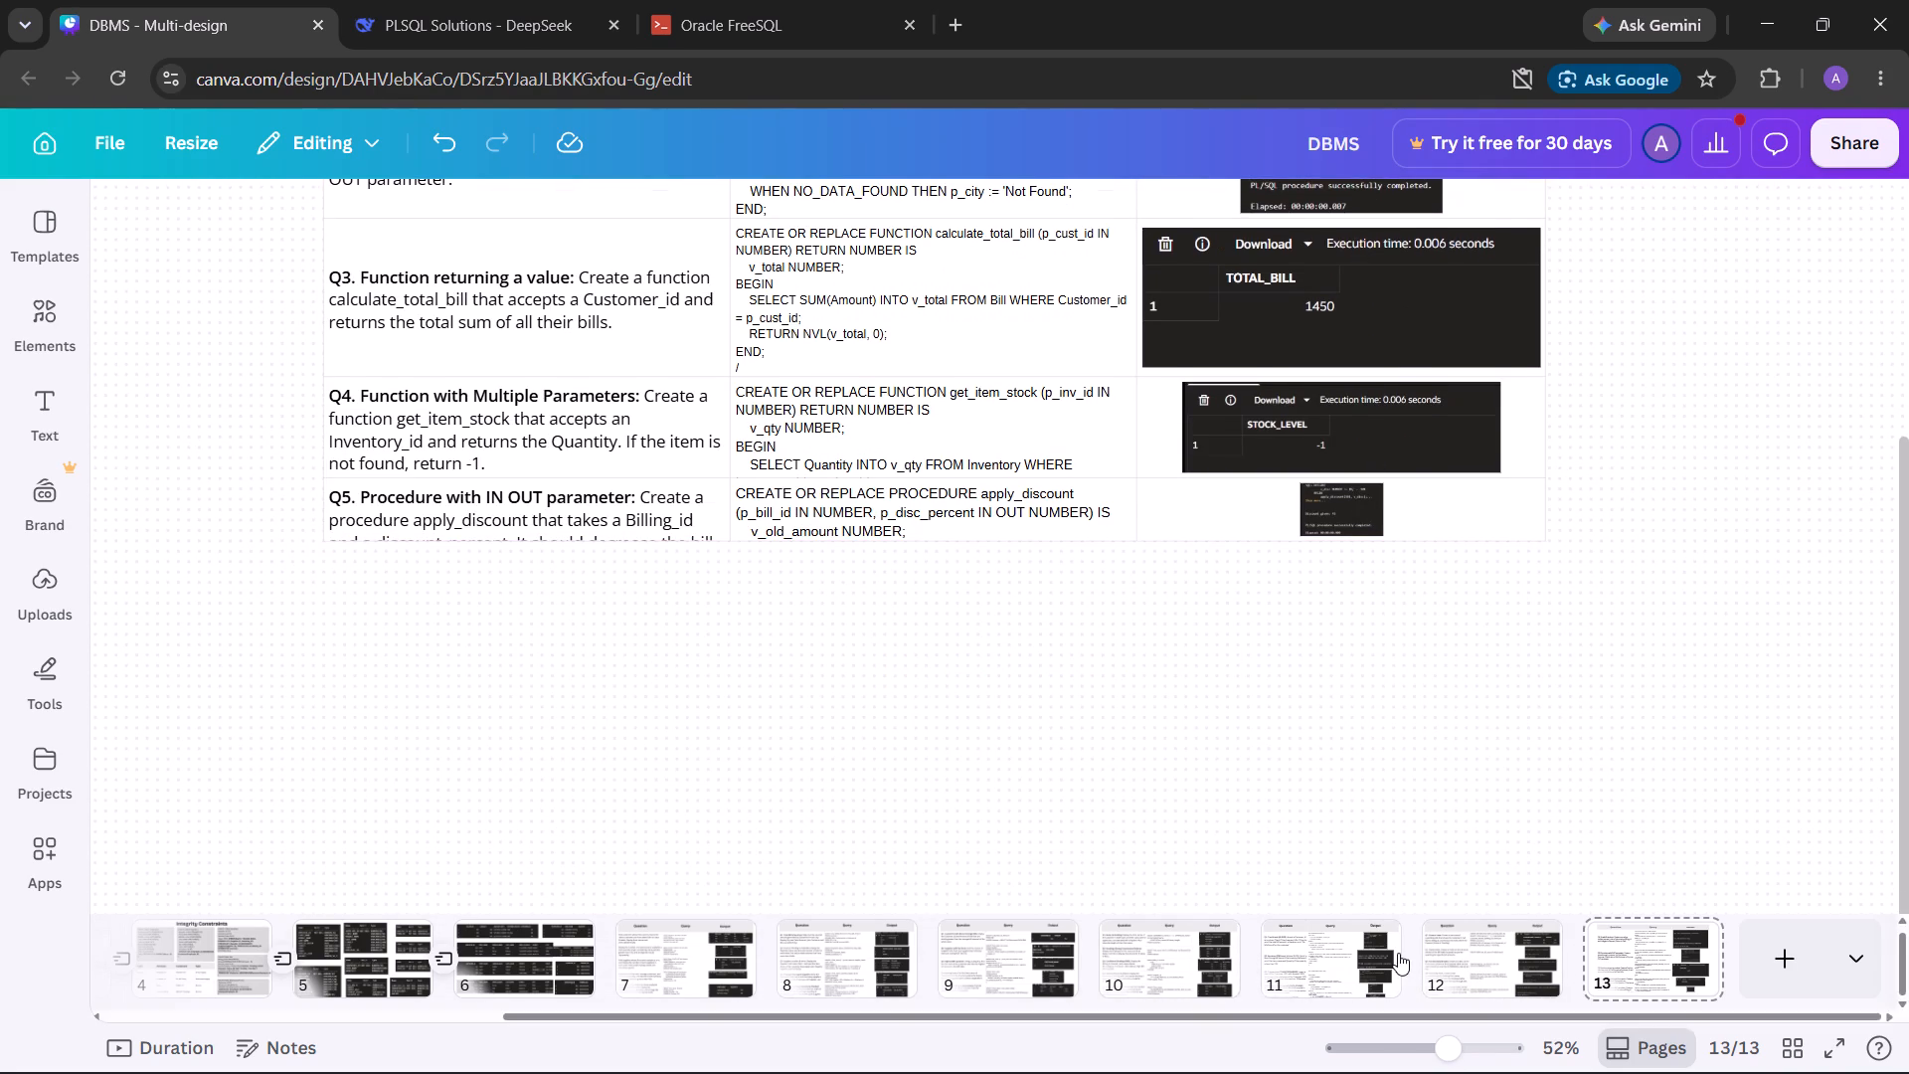
click(1524, 1004)
click(1524, 968)
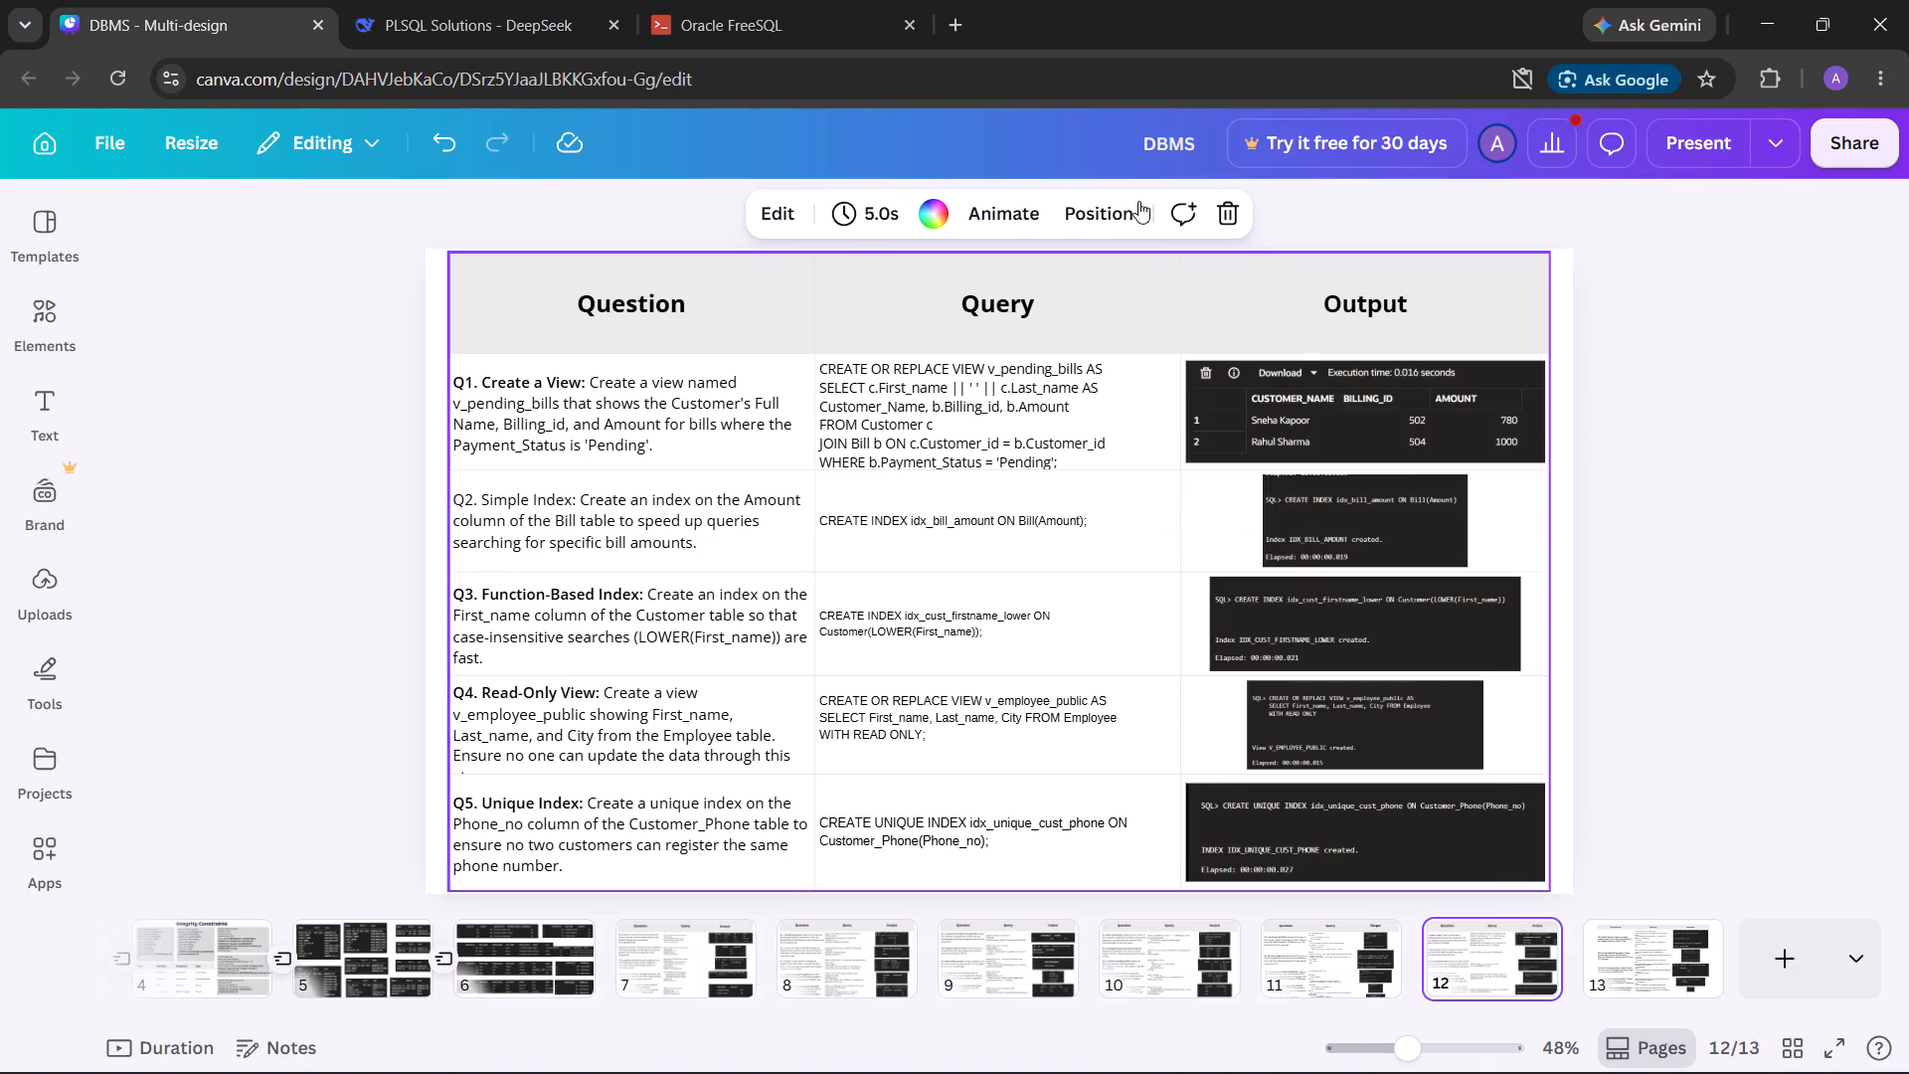
Look over the output screenshots in the tables on pages 12 and 11, checking each question's result.
click(1253, 408)
click(1323, 537)
click(1315, 619)
click(1308, 709)
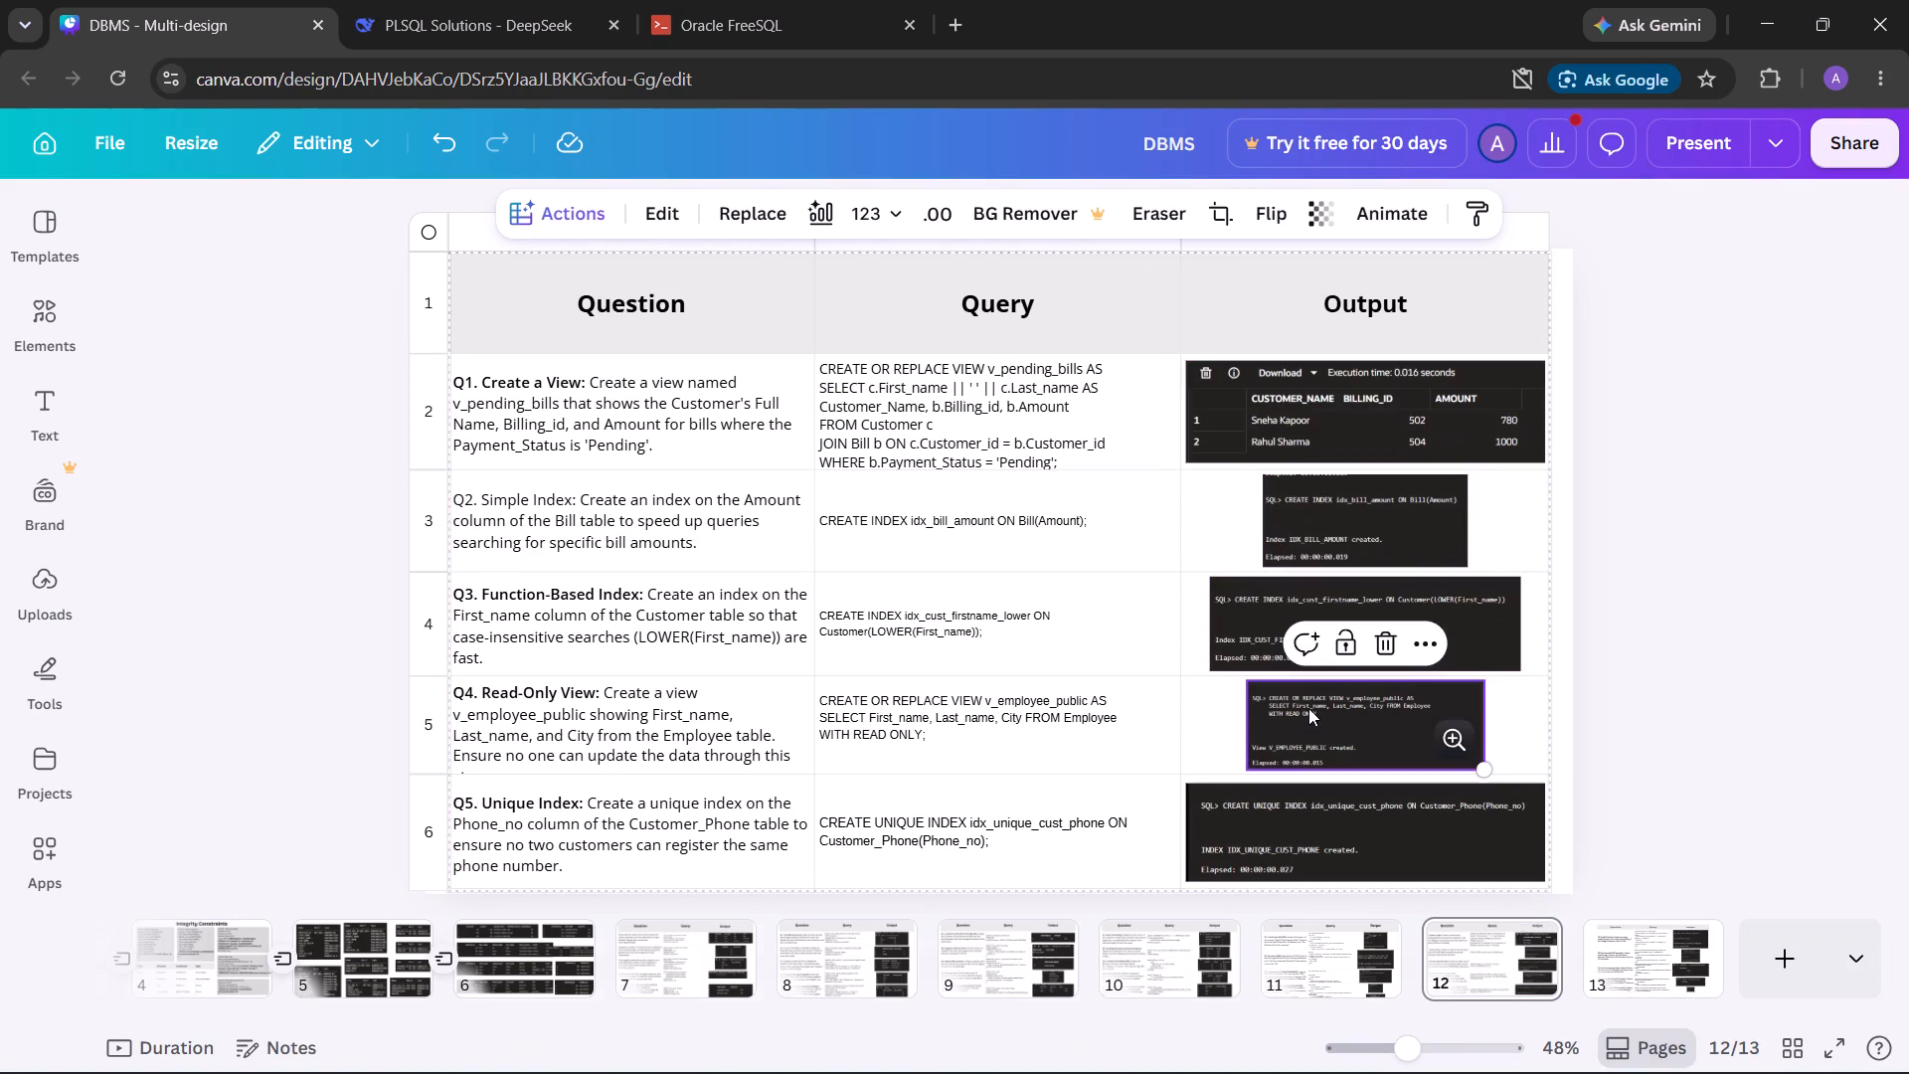
click(1275, 847)
click(1319, 954)
click(1415, 399)
click(1391, 572)
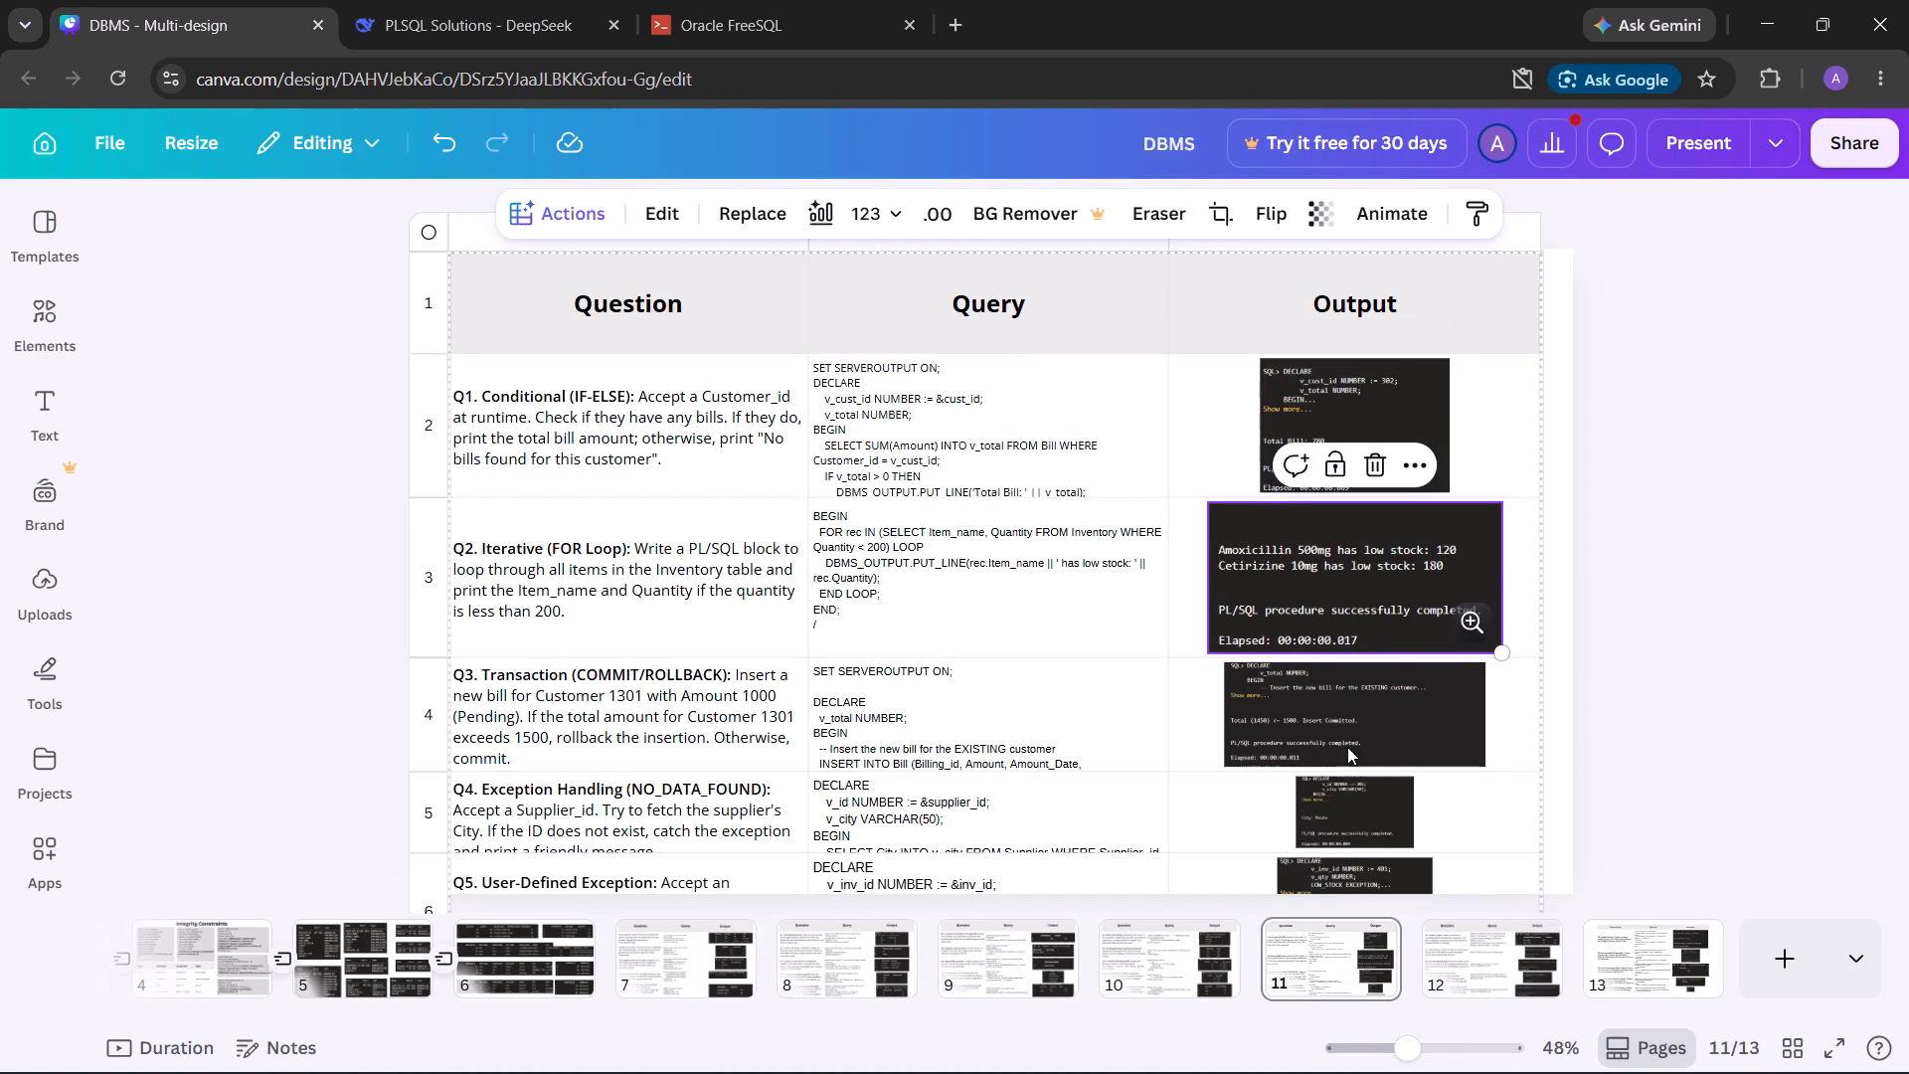
click(1344, 752)
click(1337, 830)
click(1341, 864)
scroll(1769, 823, down, 1)
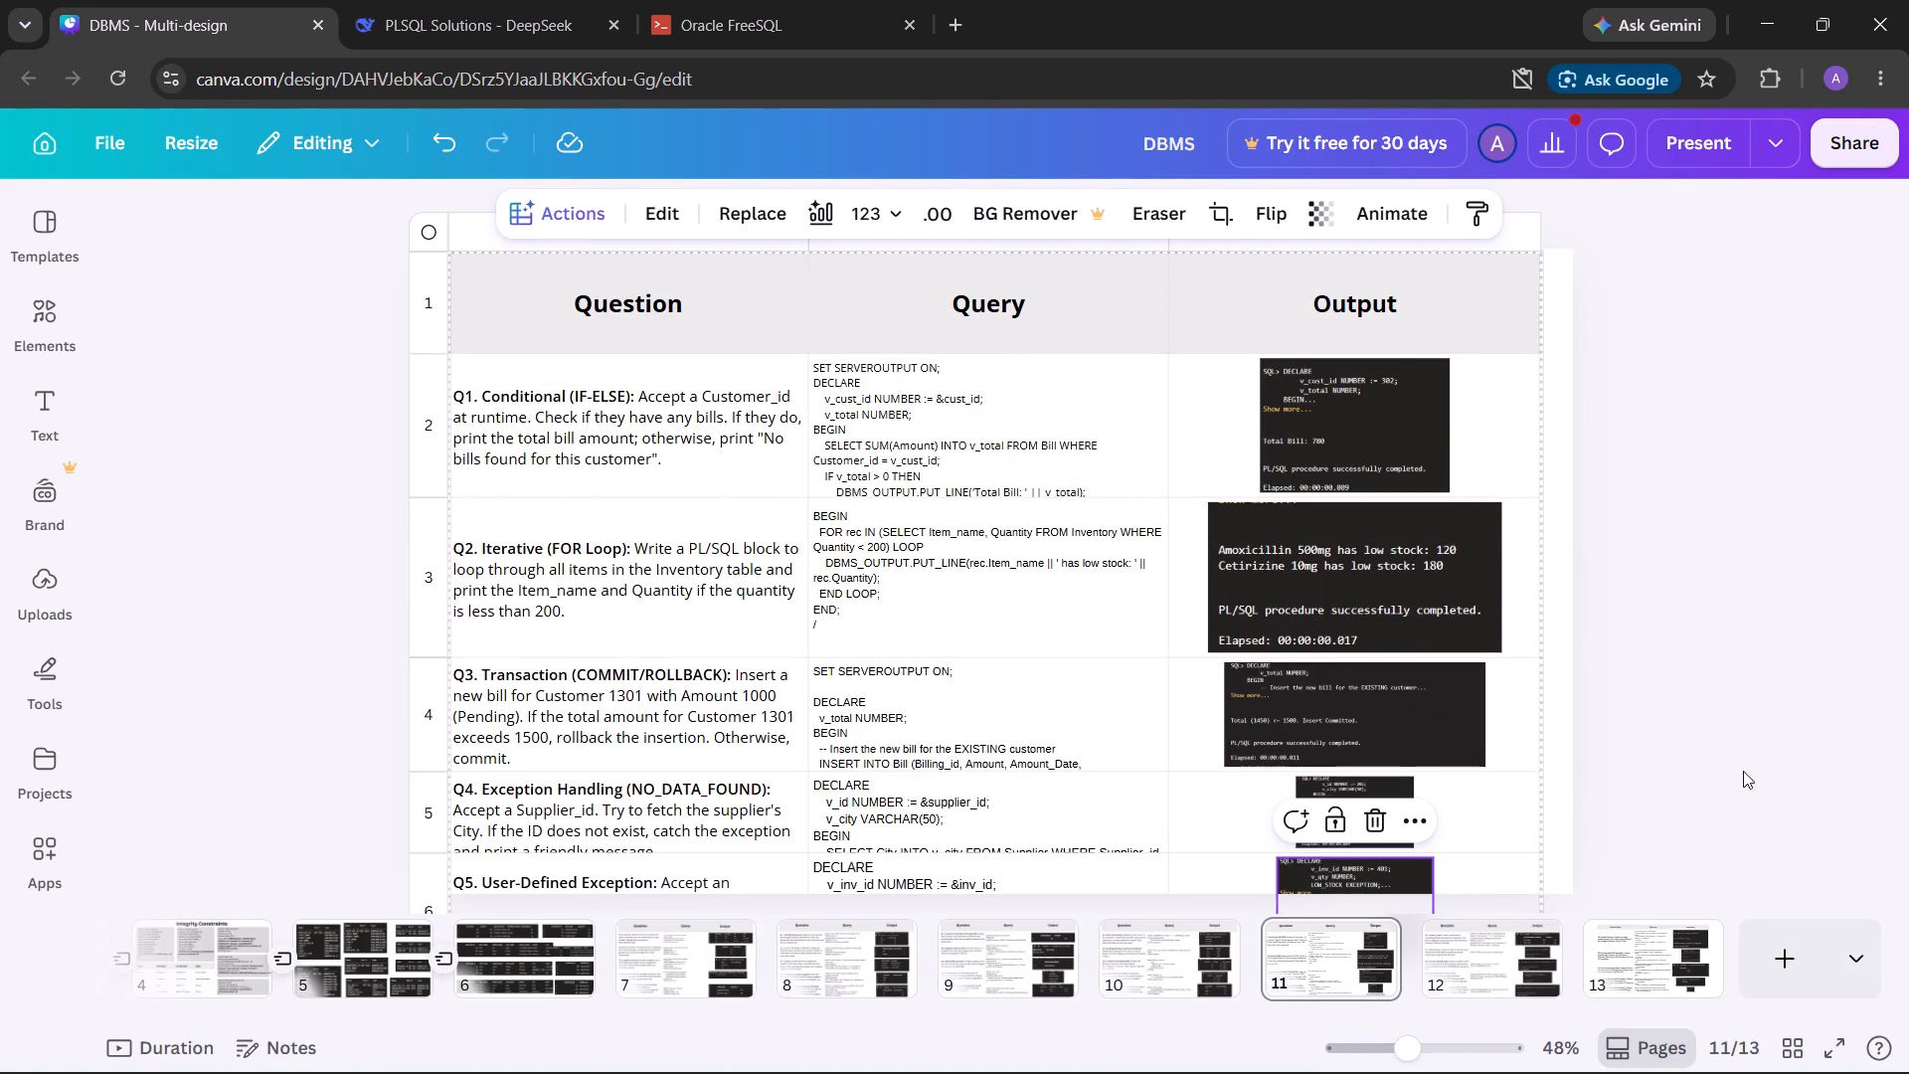
scroll(1771, 659, down, 2)
click(1762, 616)
scroll(1575, 656, down, 2)
scroll(1373, 657, down, 3)
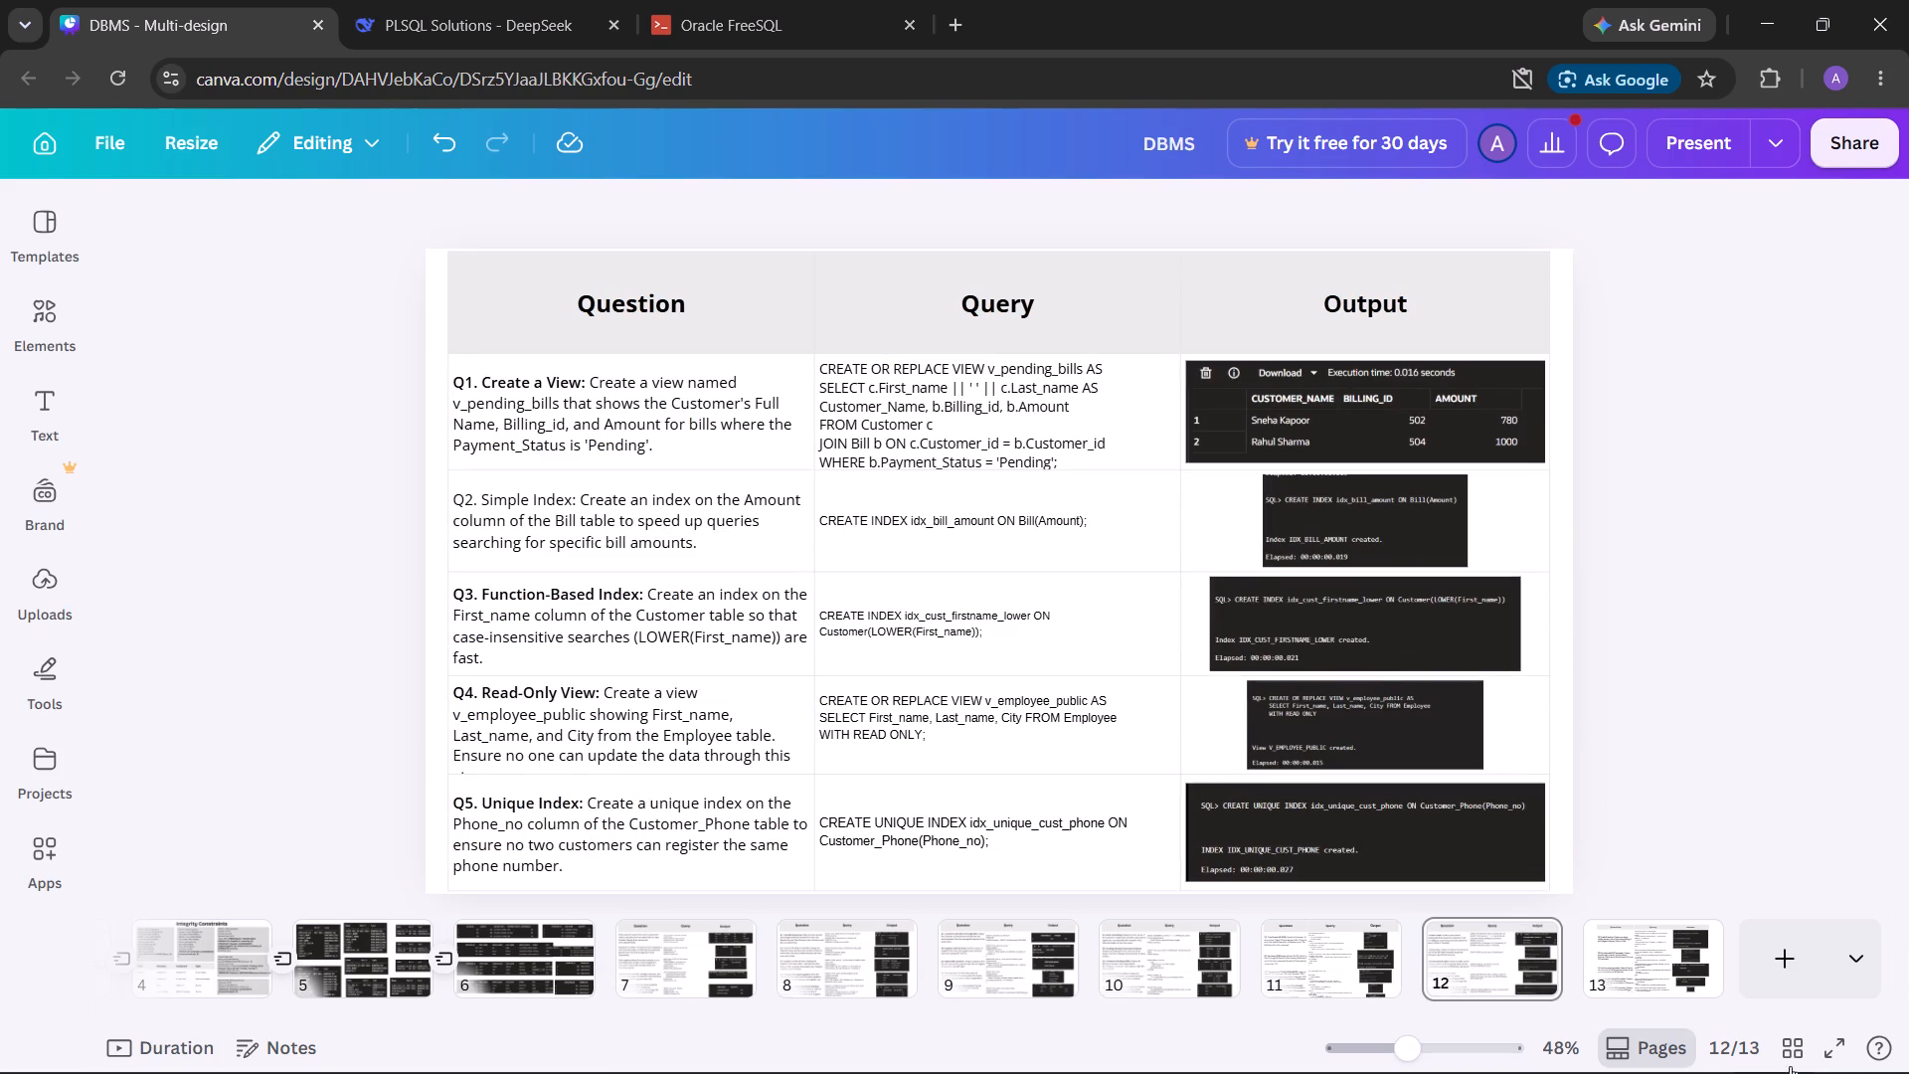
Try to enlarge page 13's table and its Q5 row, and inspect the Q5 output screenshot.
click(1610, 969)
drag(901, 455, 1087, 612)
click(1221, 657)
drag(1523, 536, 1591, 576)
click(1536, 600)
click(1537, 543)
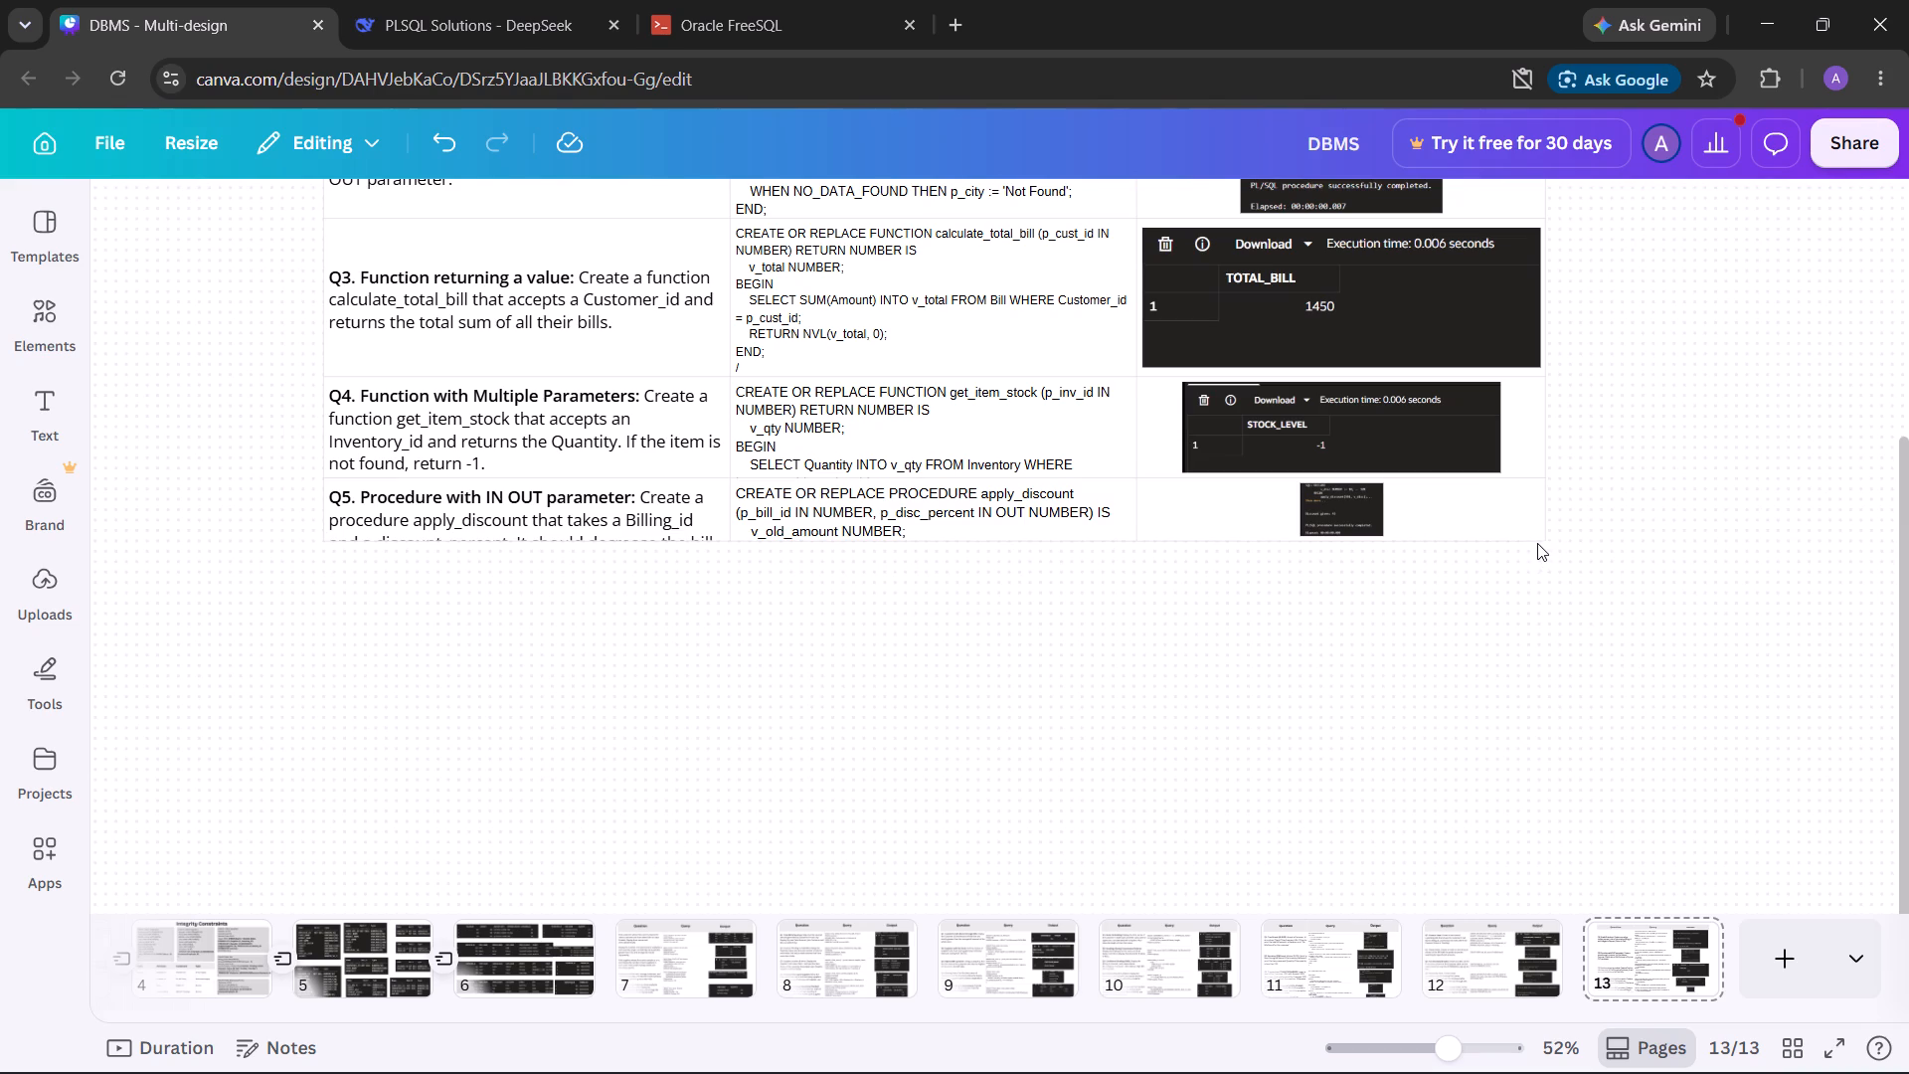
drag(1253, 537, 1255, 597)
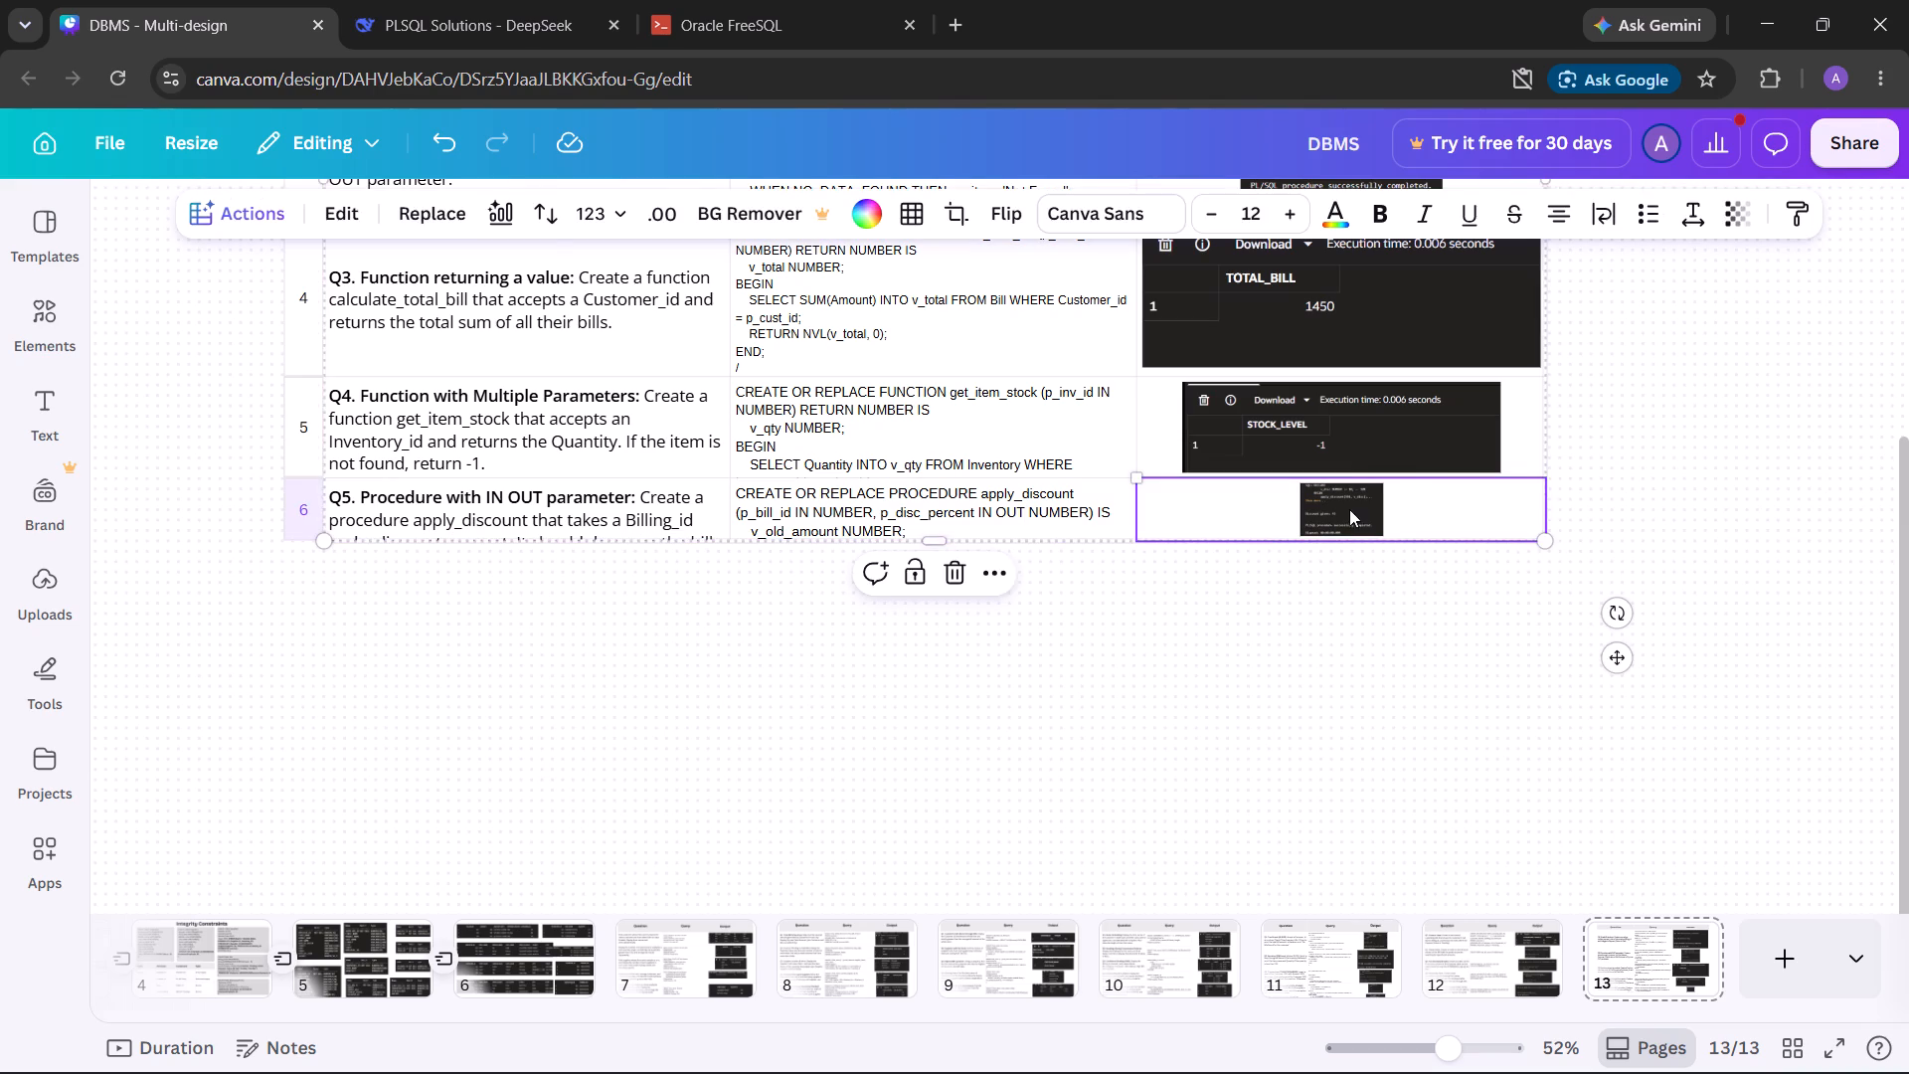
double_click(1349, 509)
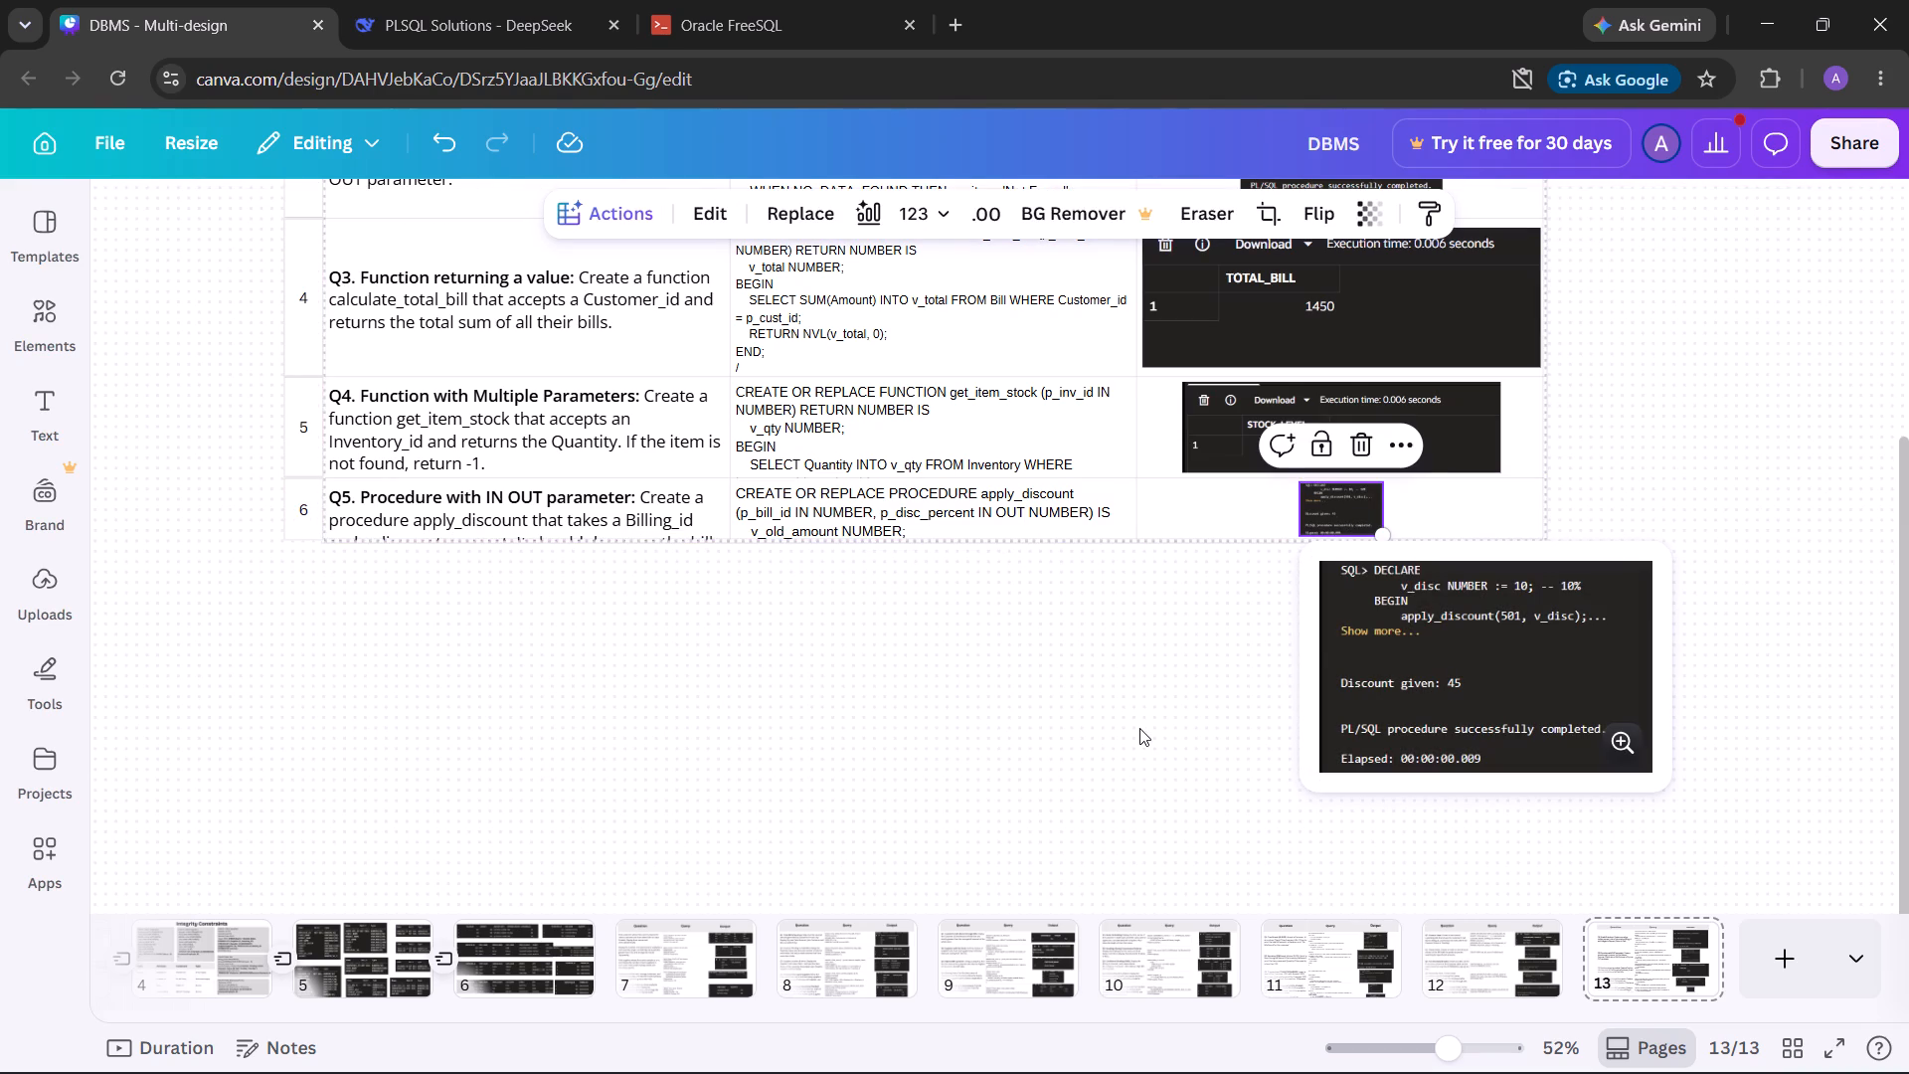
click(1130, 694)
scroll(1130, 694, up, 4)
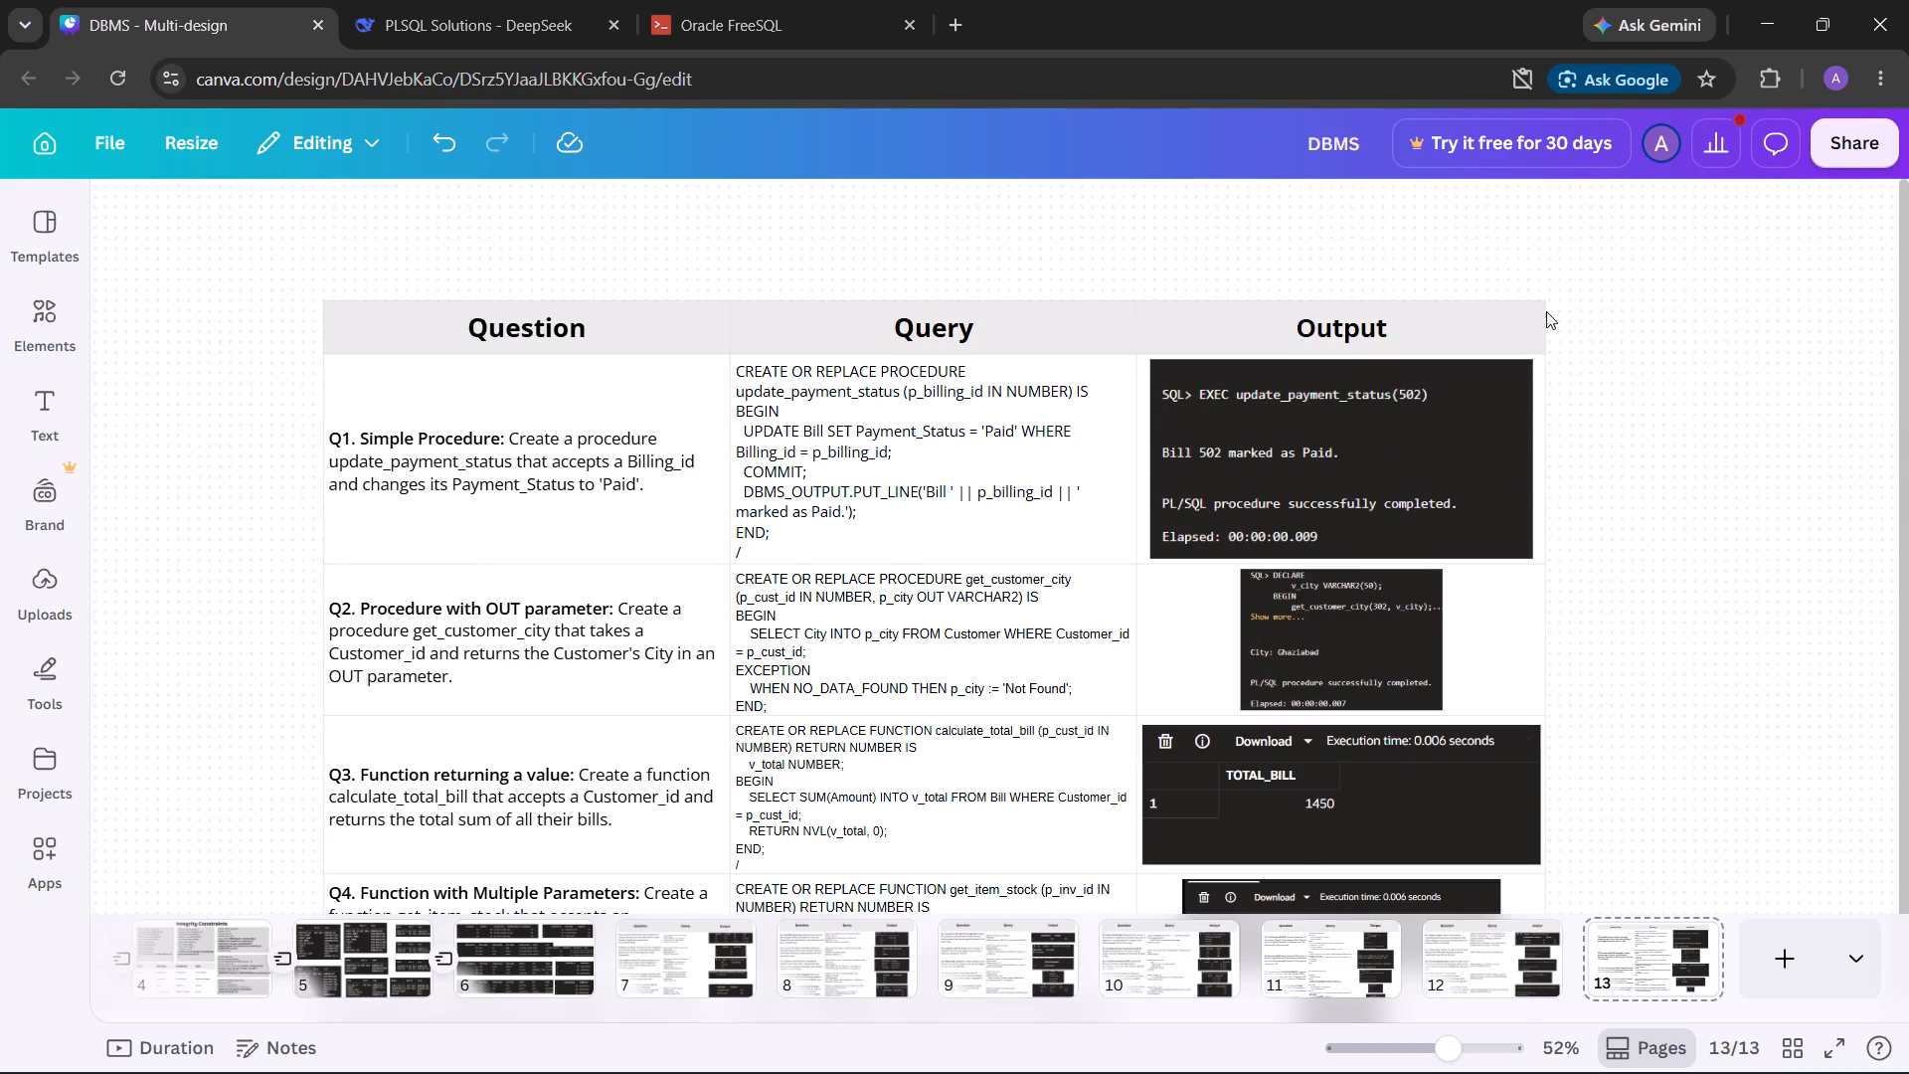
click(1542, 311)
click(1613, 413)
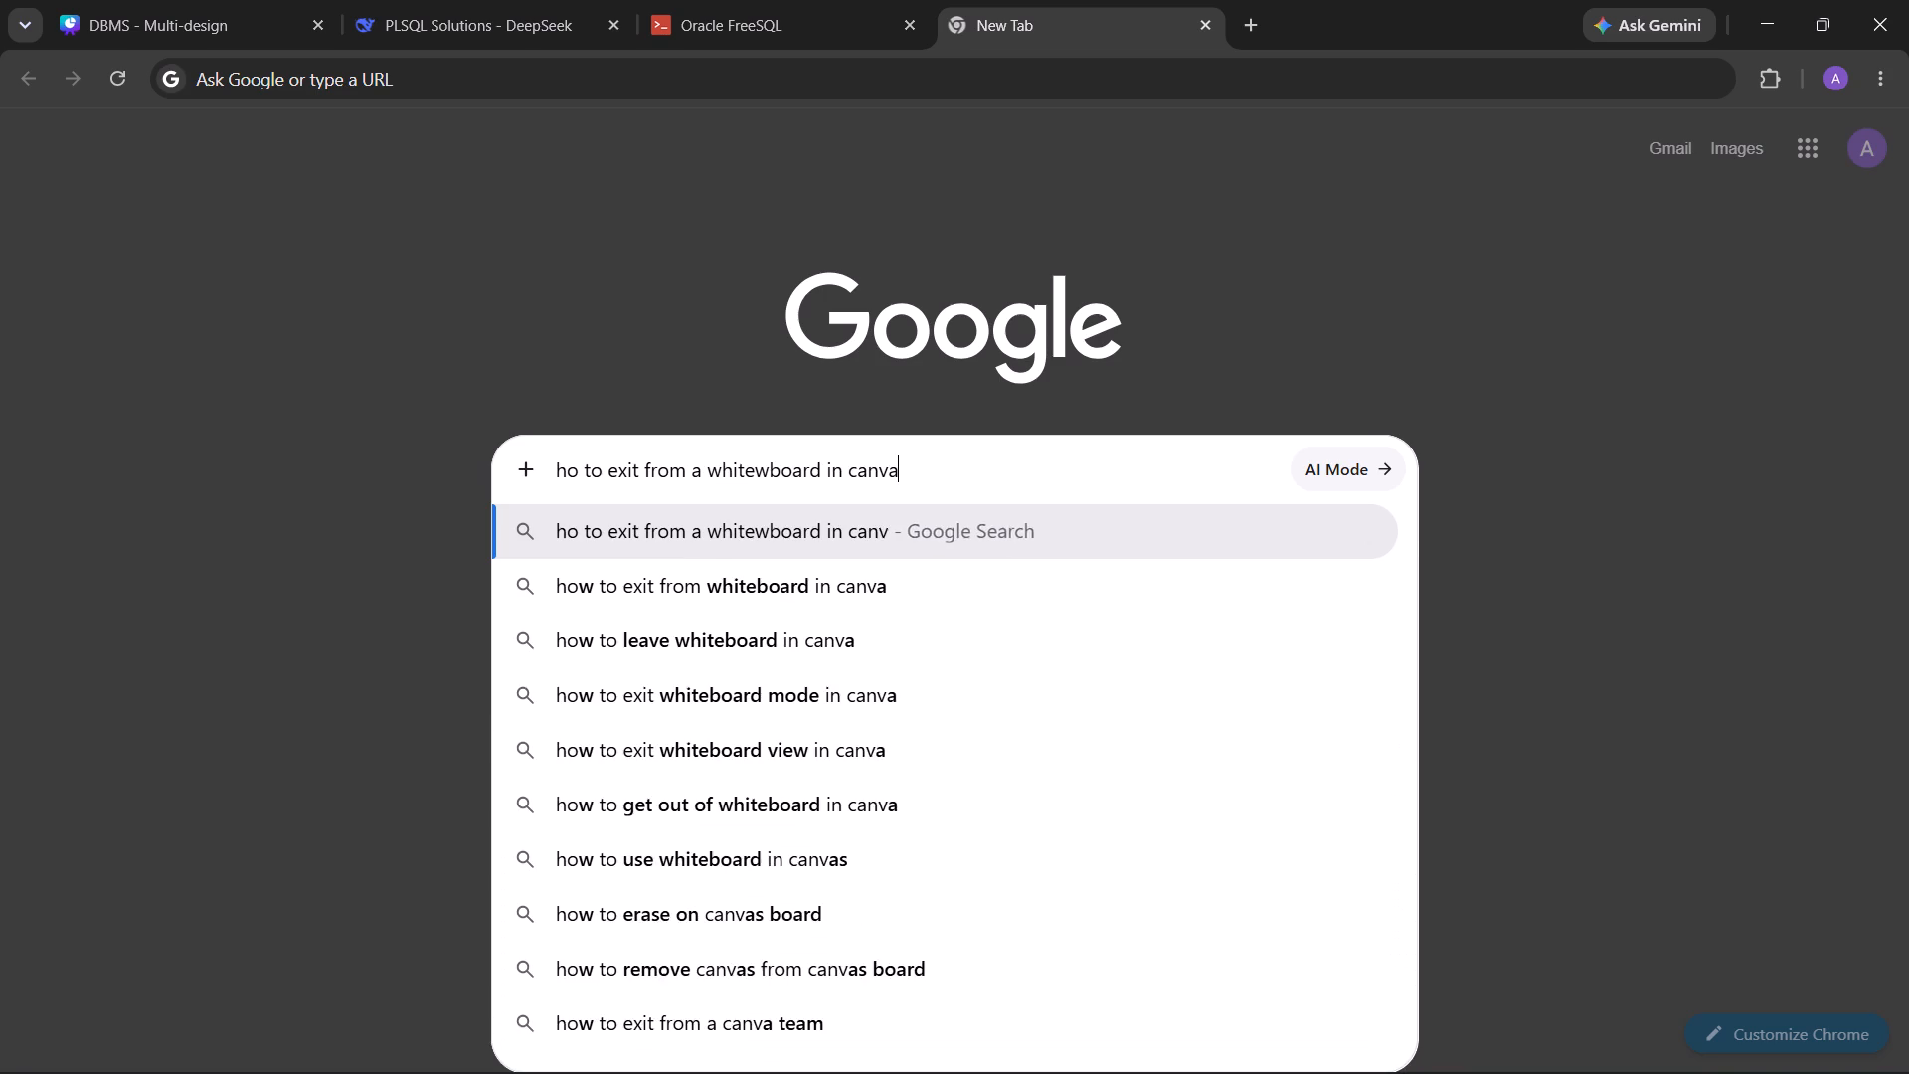
key(Return)
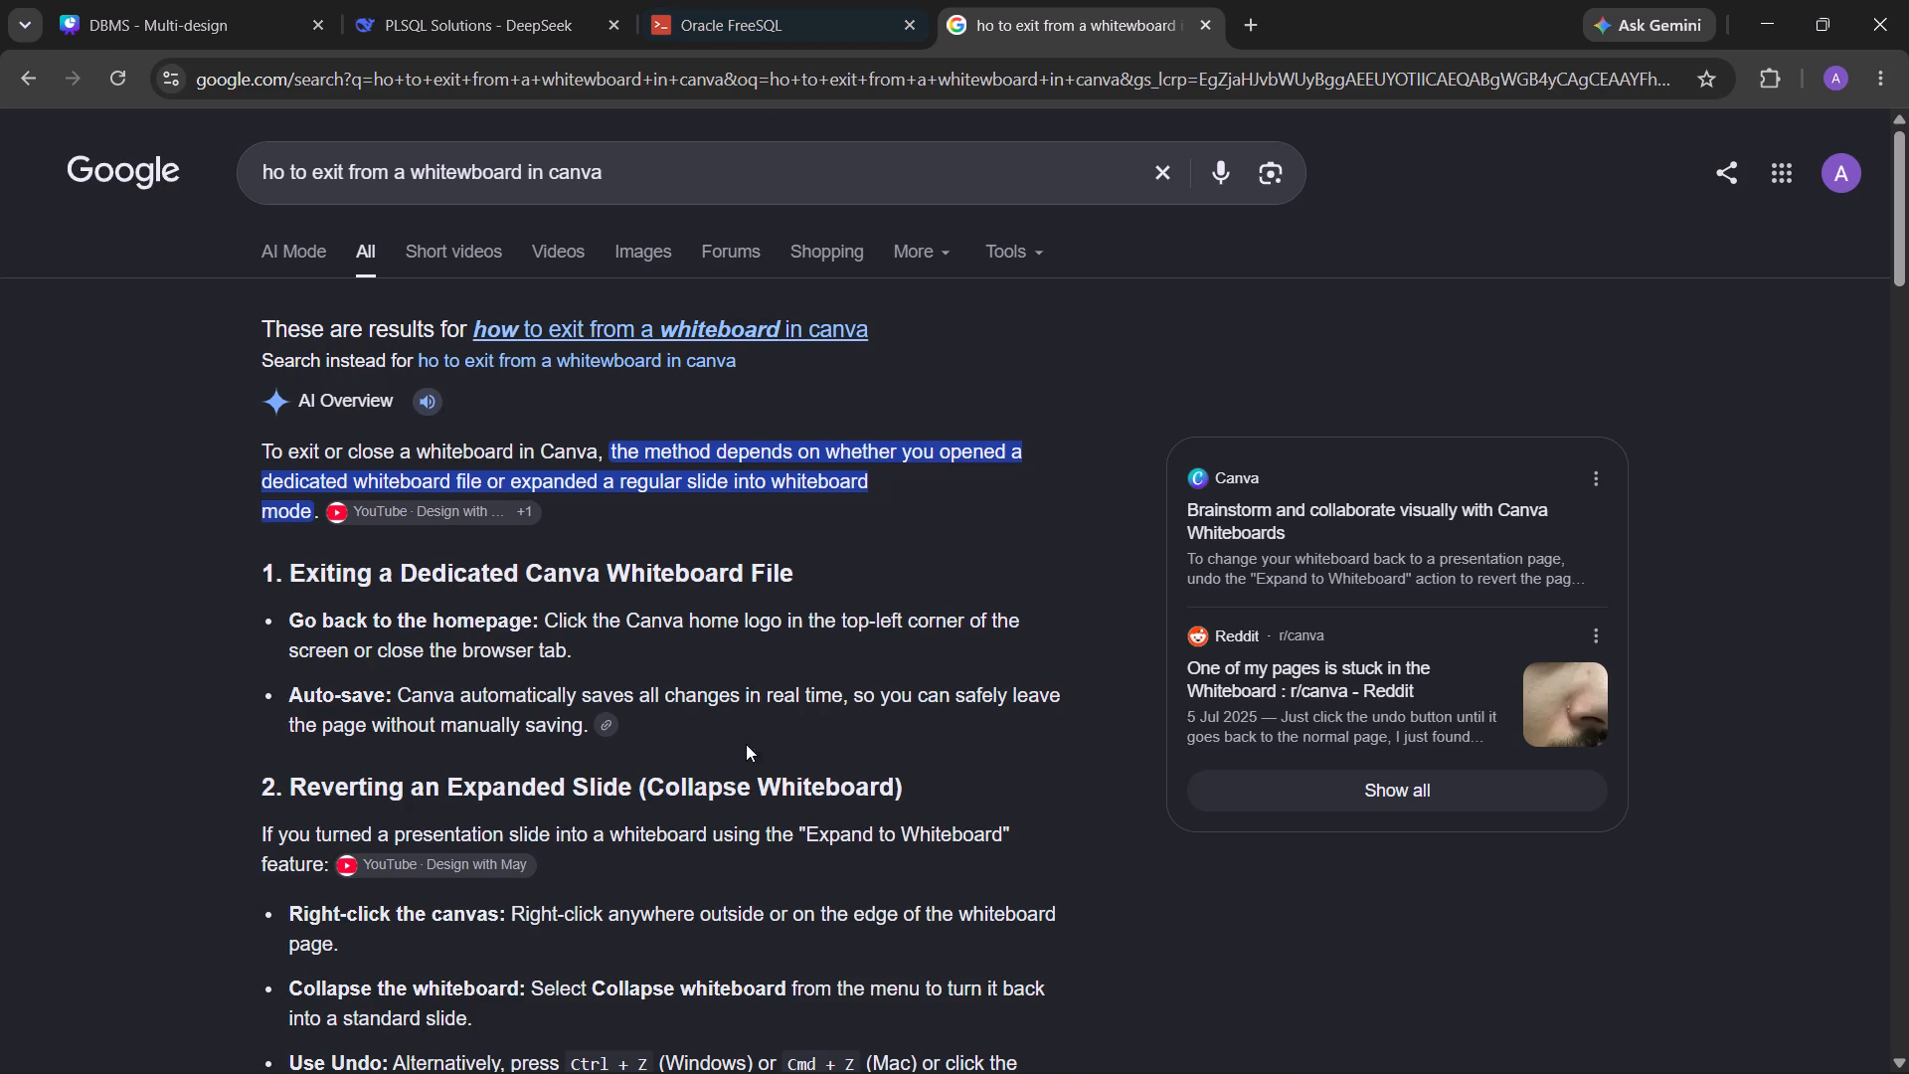
Return to the DBMS design and examine page 13's page options and resize choices for a way out of the whiteboard.
click(178, 3)
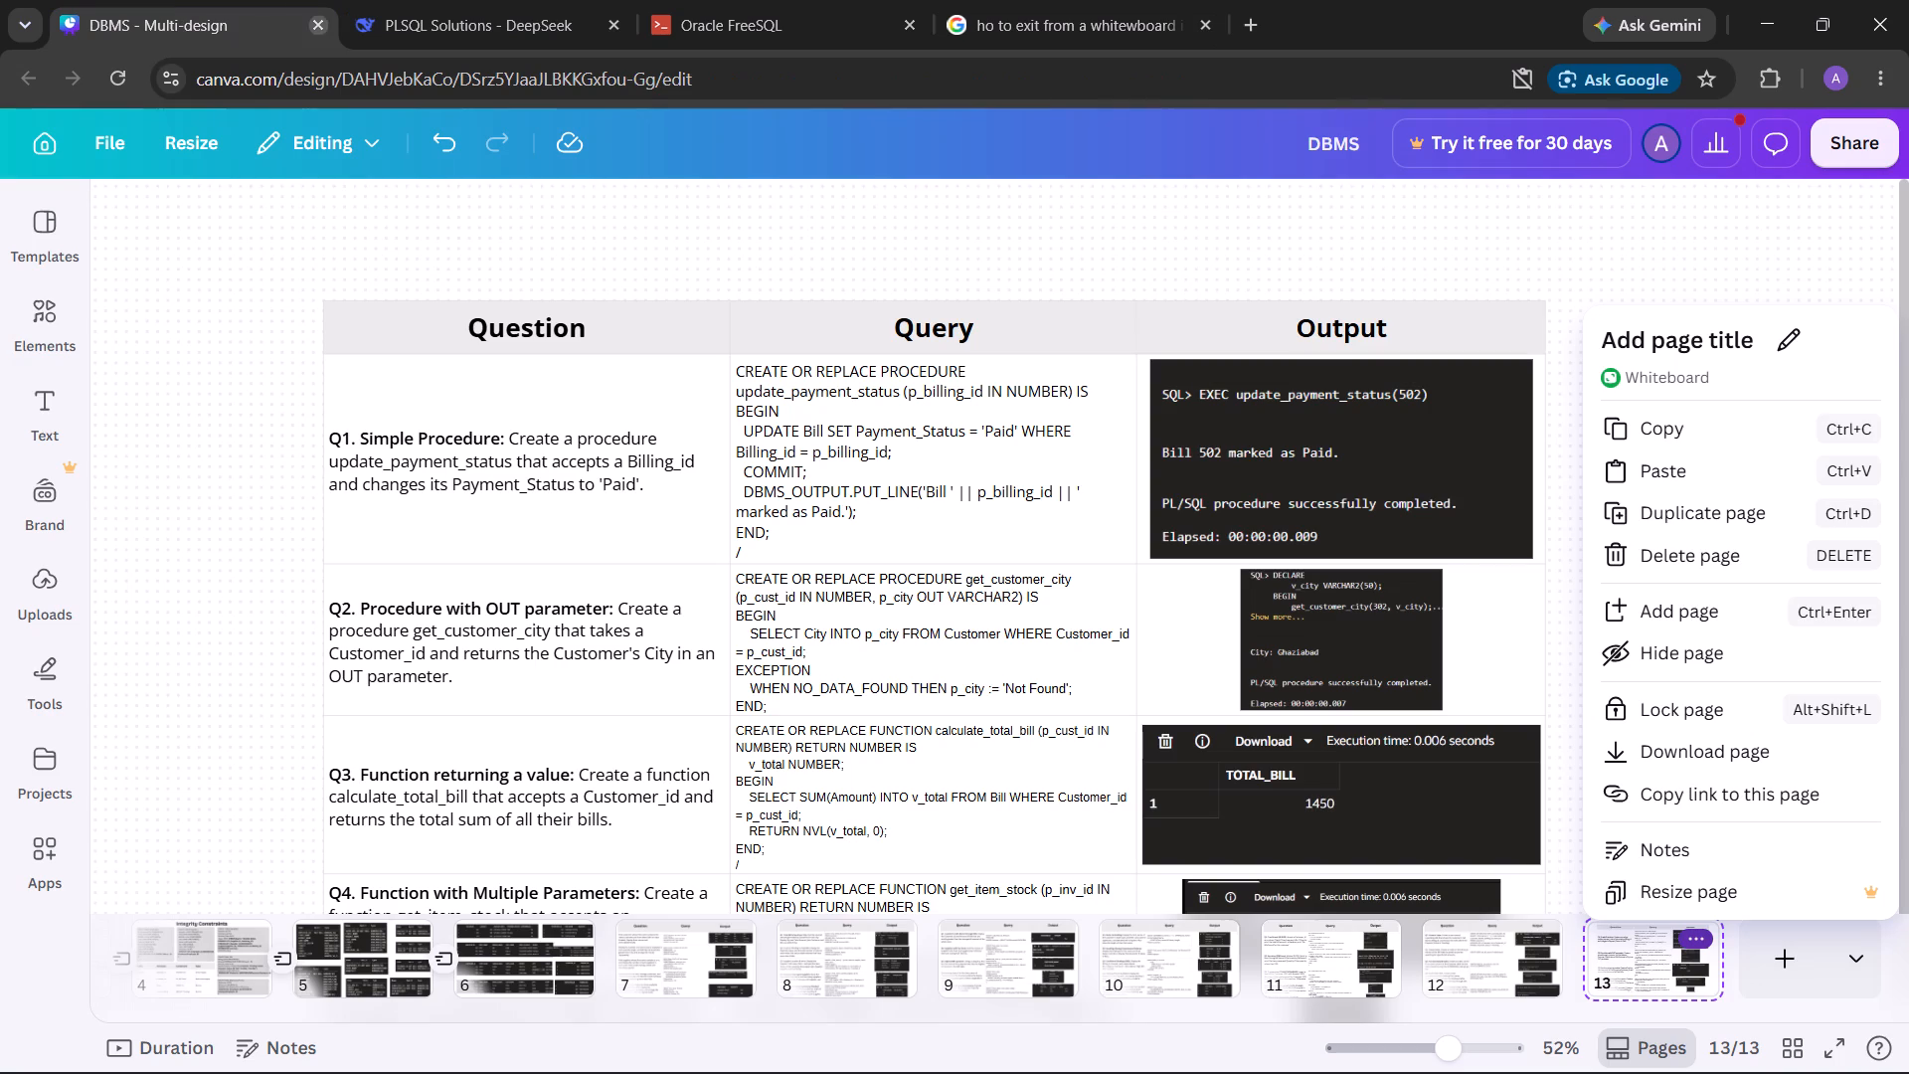
click(1594, 223)
click(1726, 939)
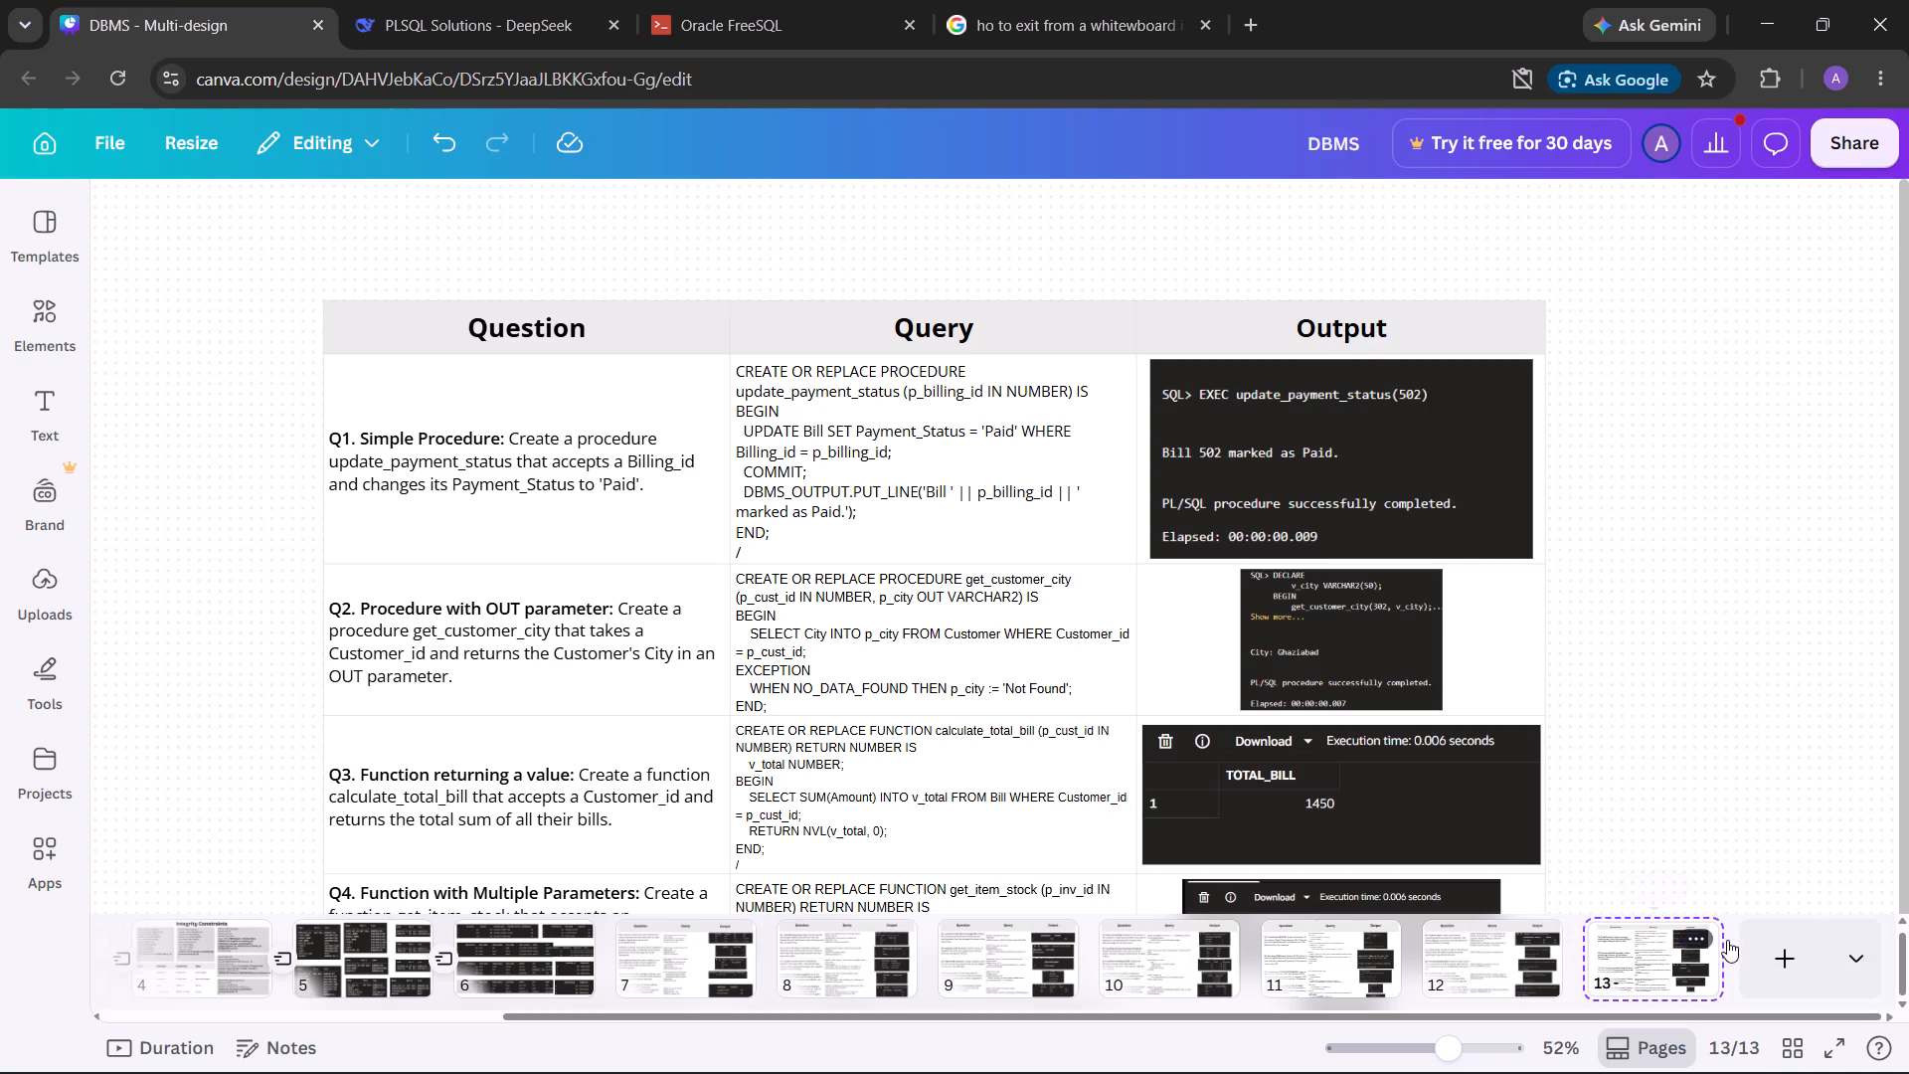
right_click(1719, 940)
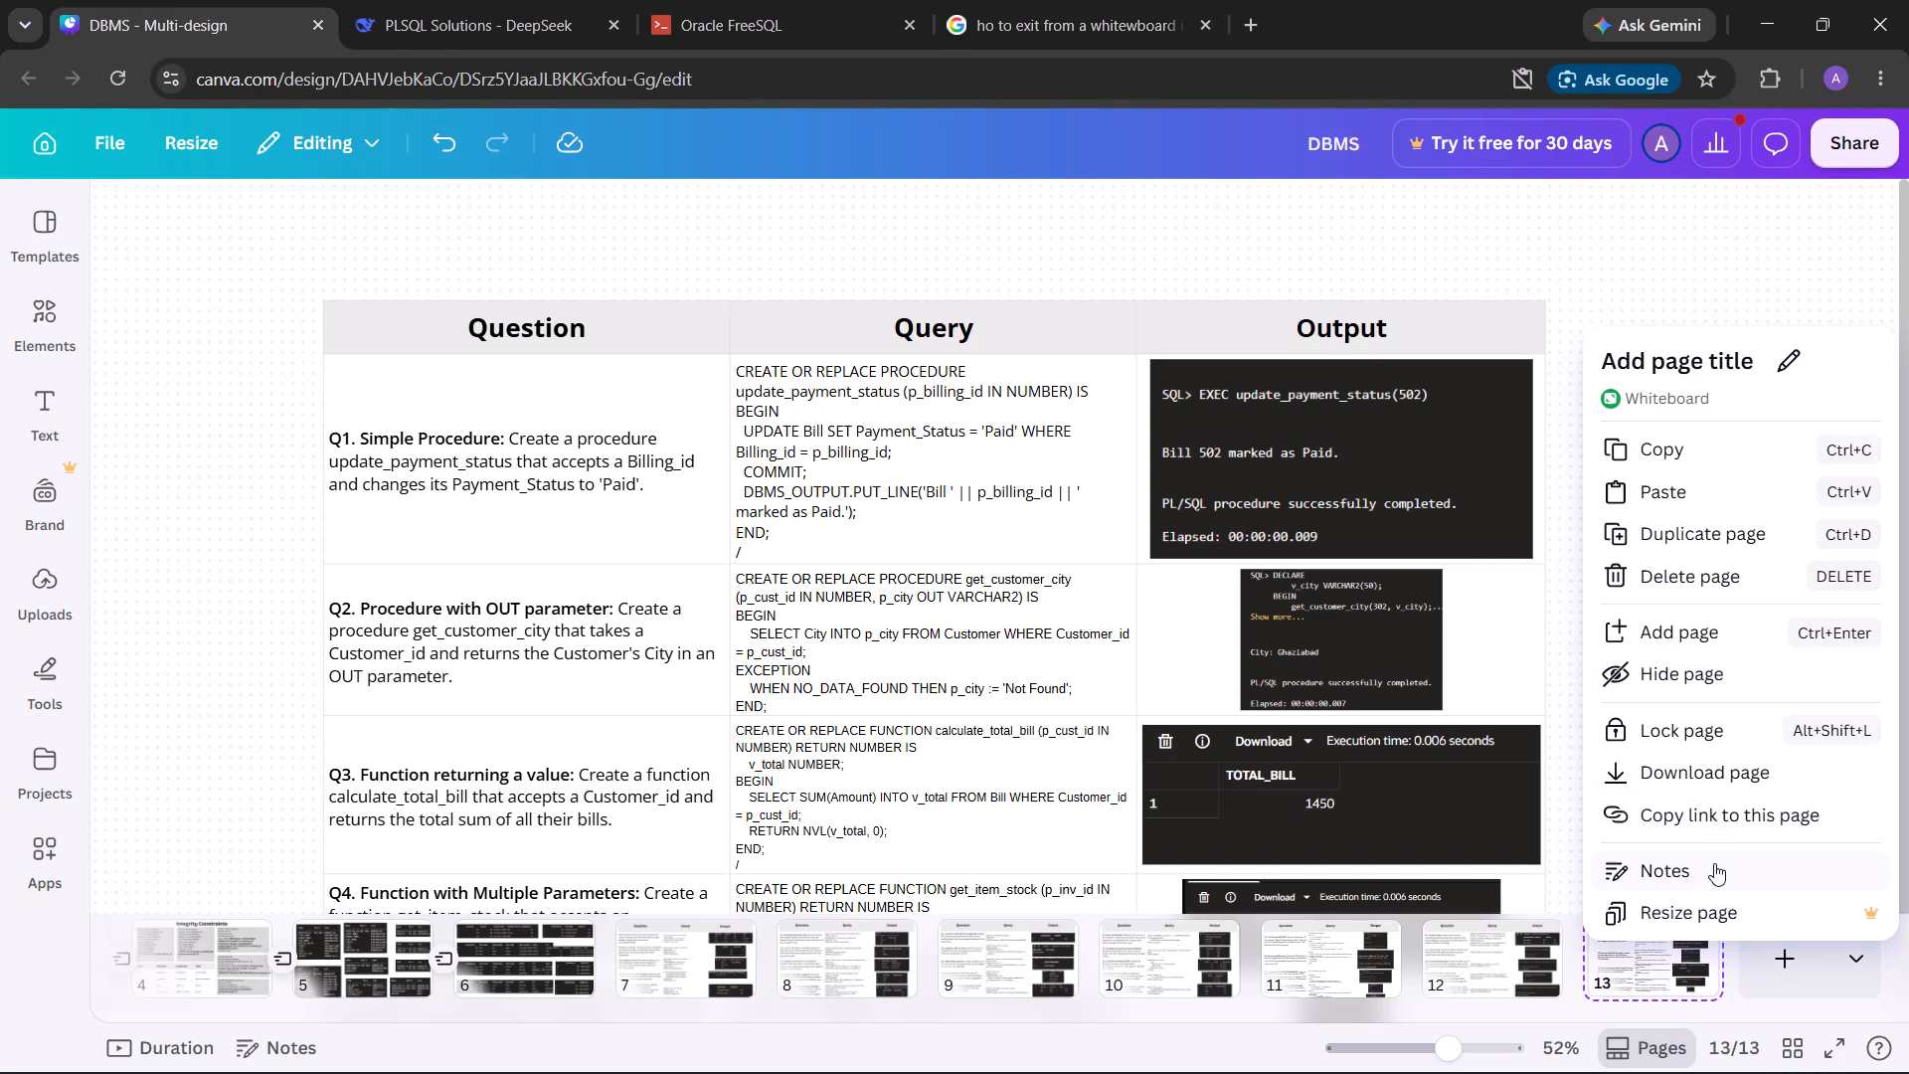
click(1712, 903)
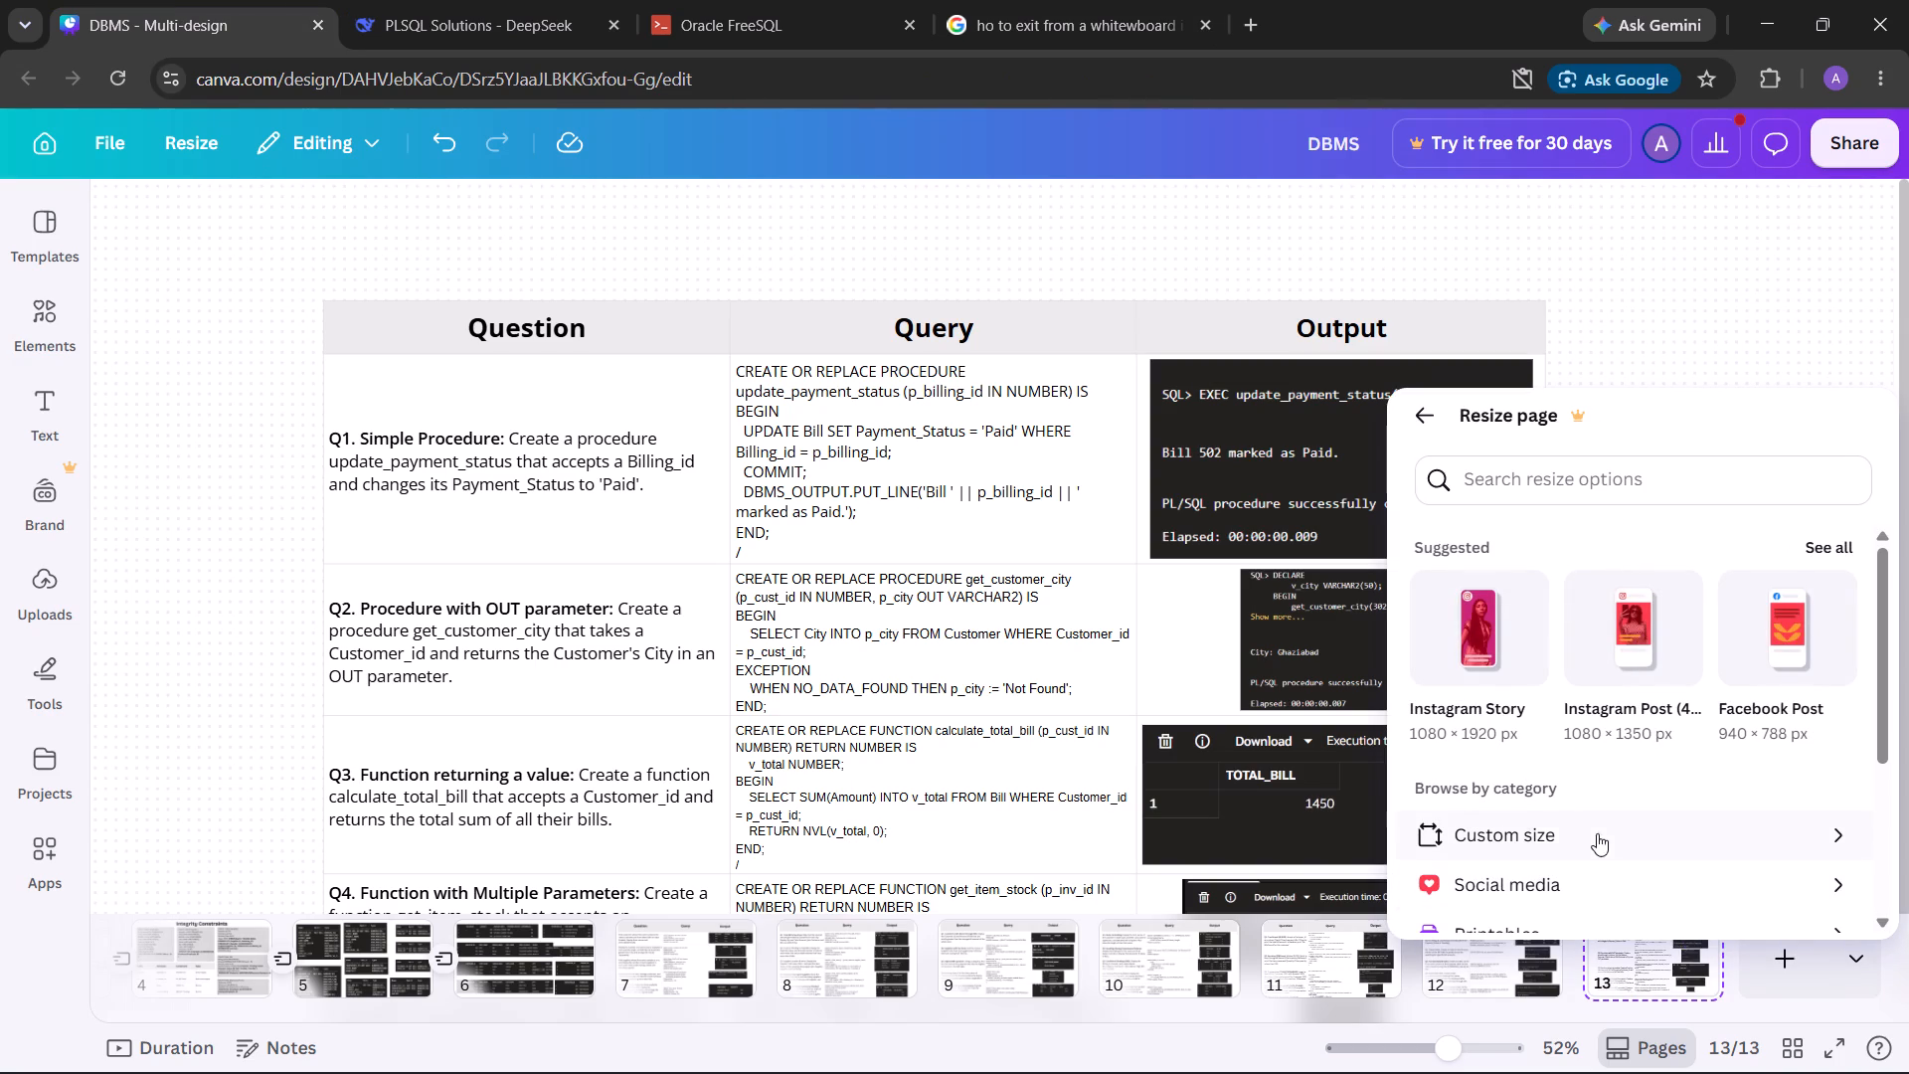
click(1682, 259)
click(1709, 927)
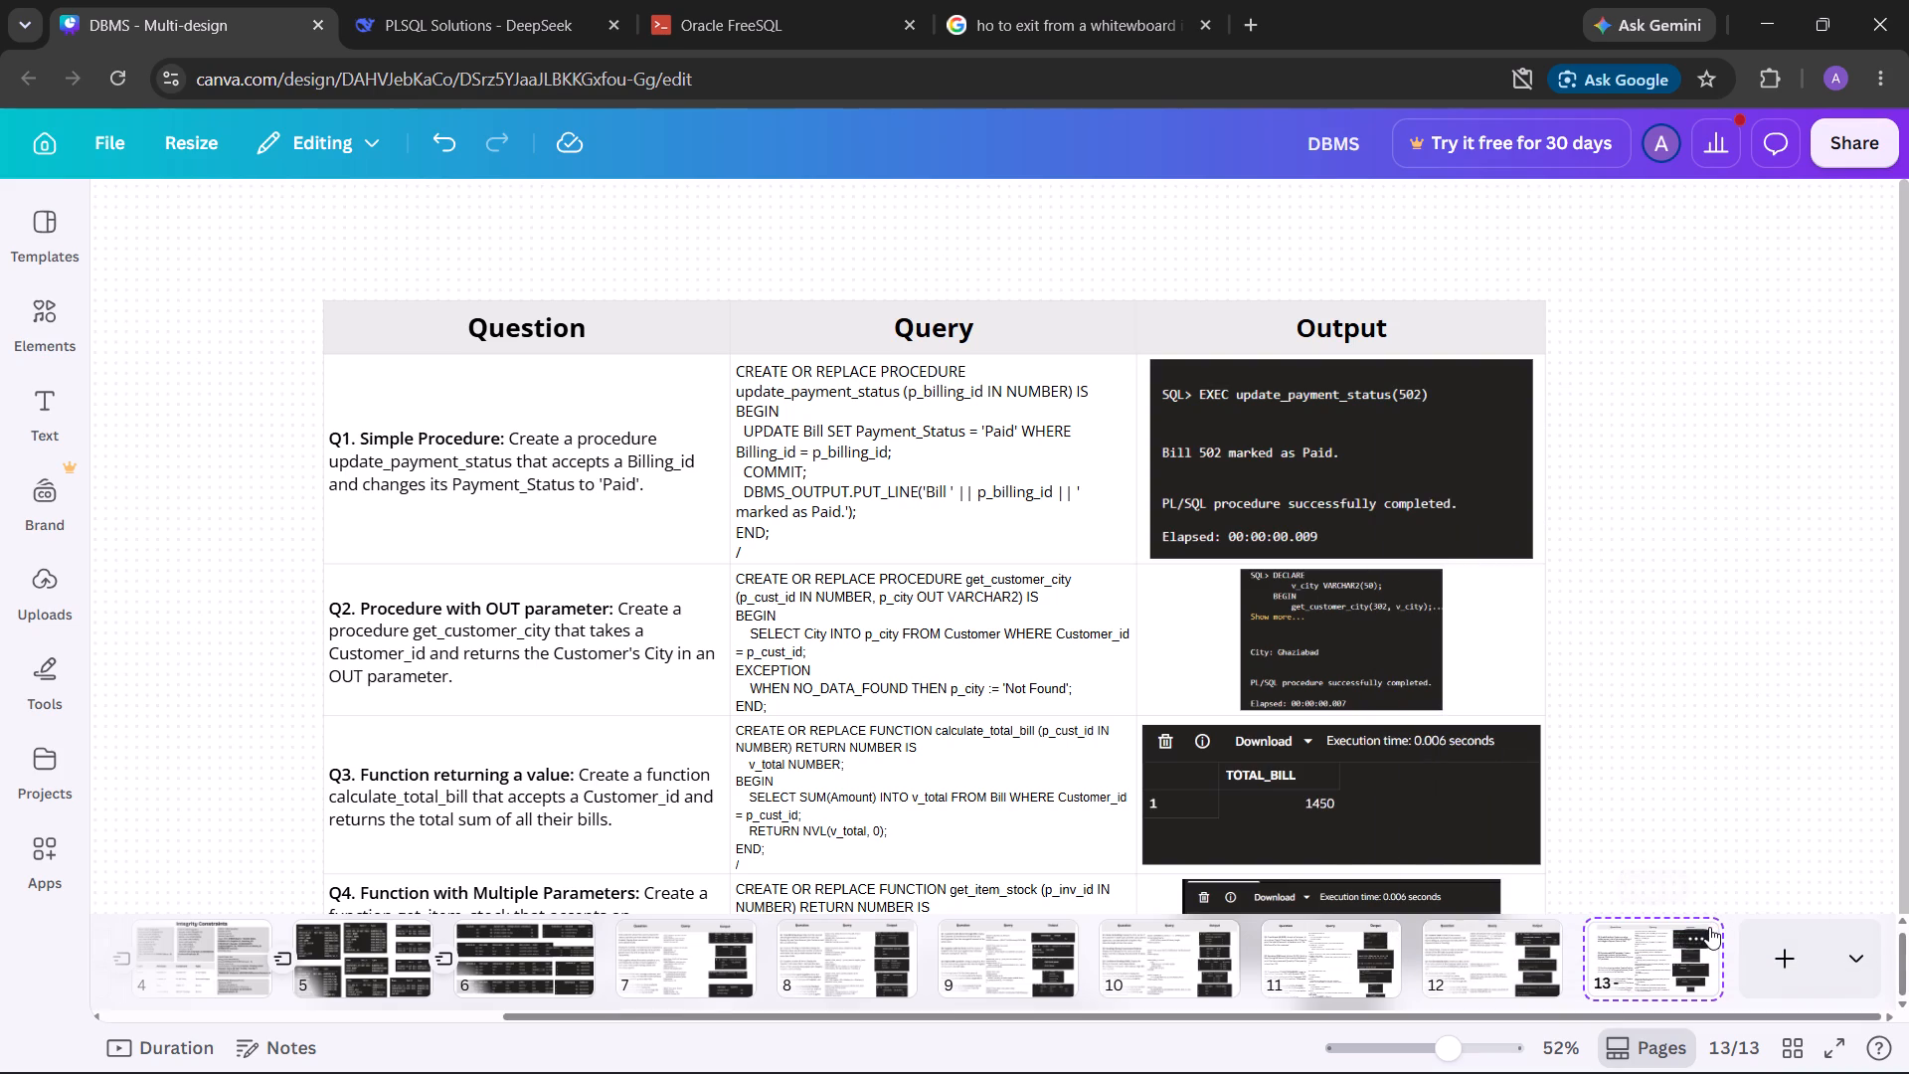
Compare pages 12 and 13, and check page 13's canvas options and editing modes for a way out of the whiteboard.
click(1533, 978)
click(1604, 970)
click(1495, 971)
click(1879, 621)
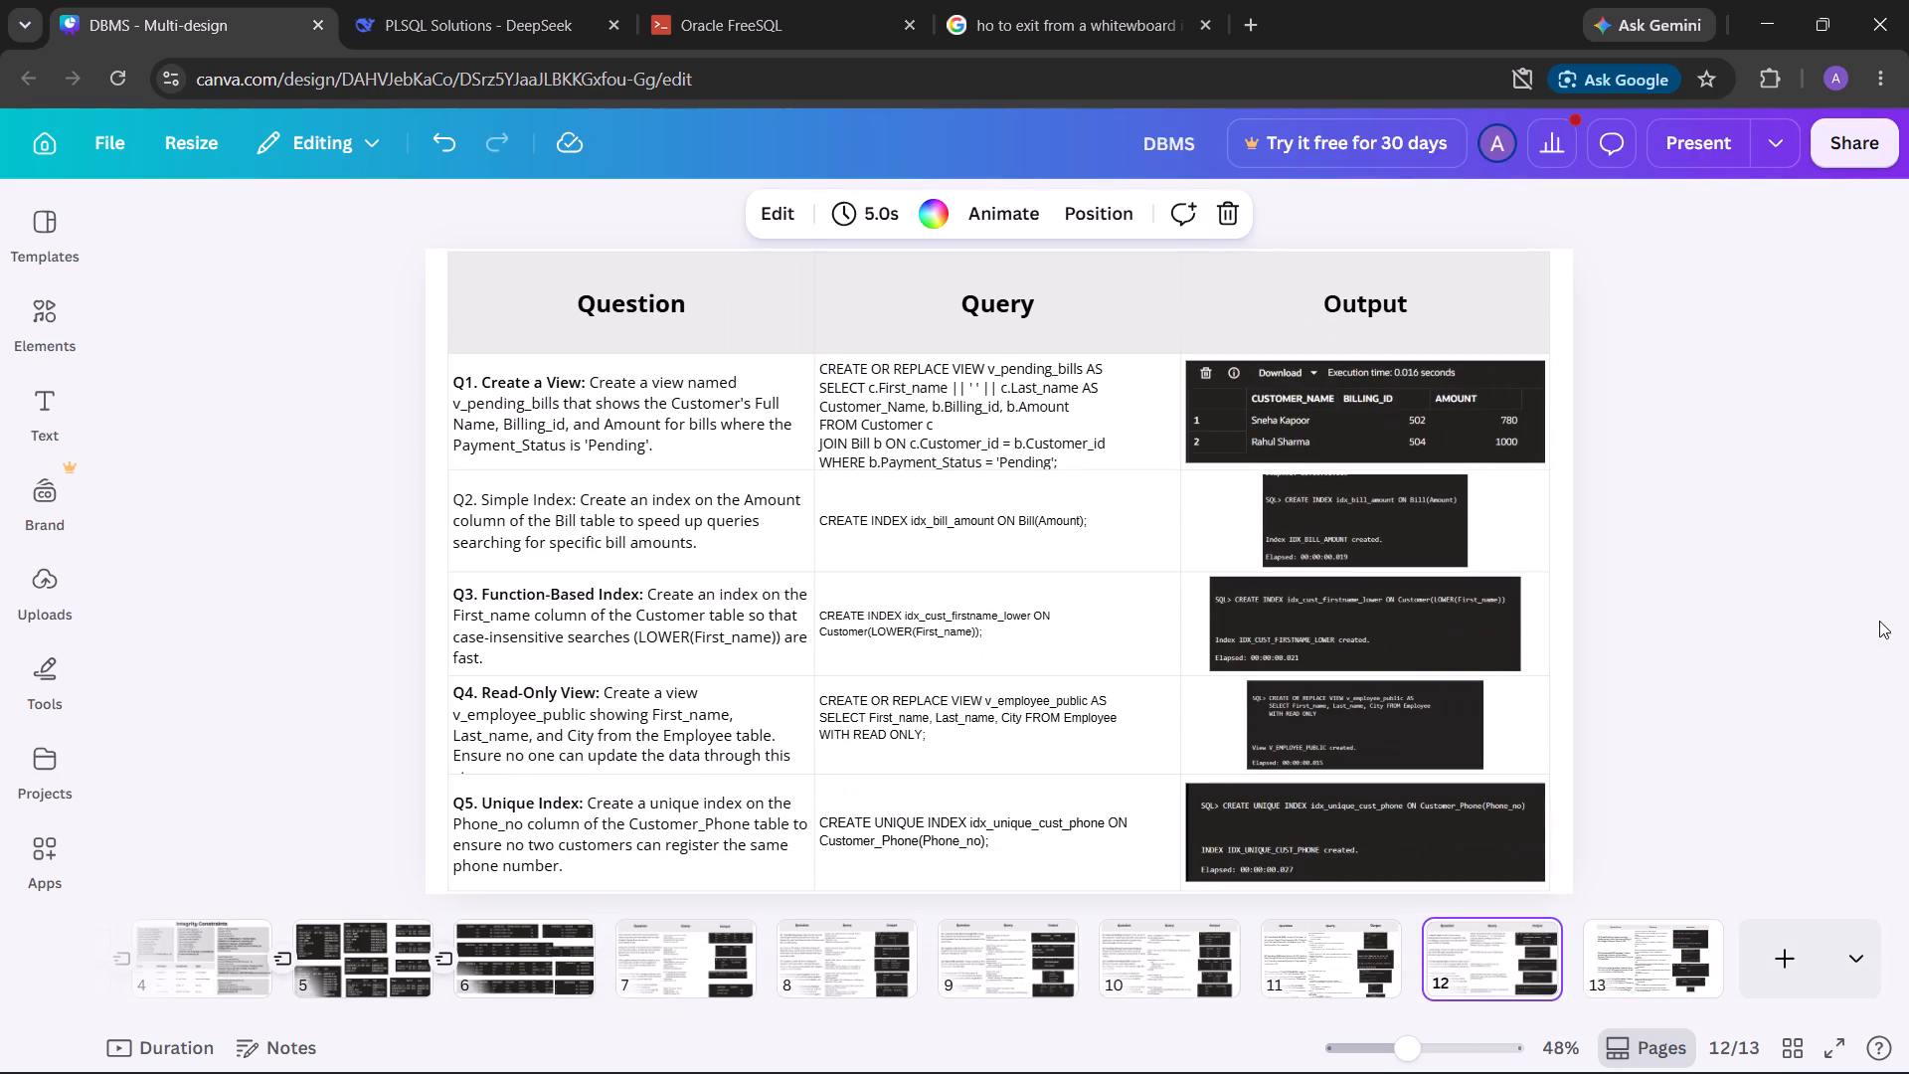
click(1669, 988)
click(1839, 657)
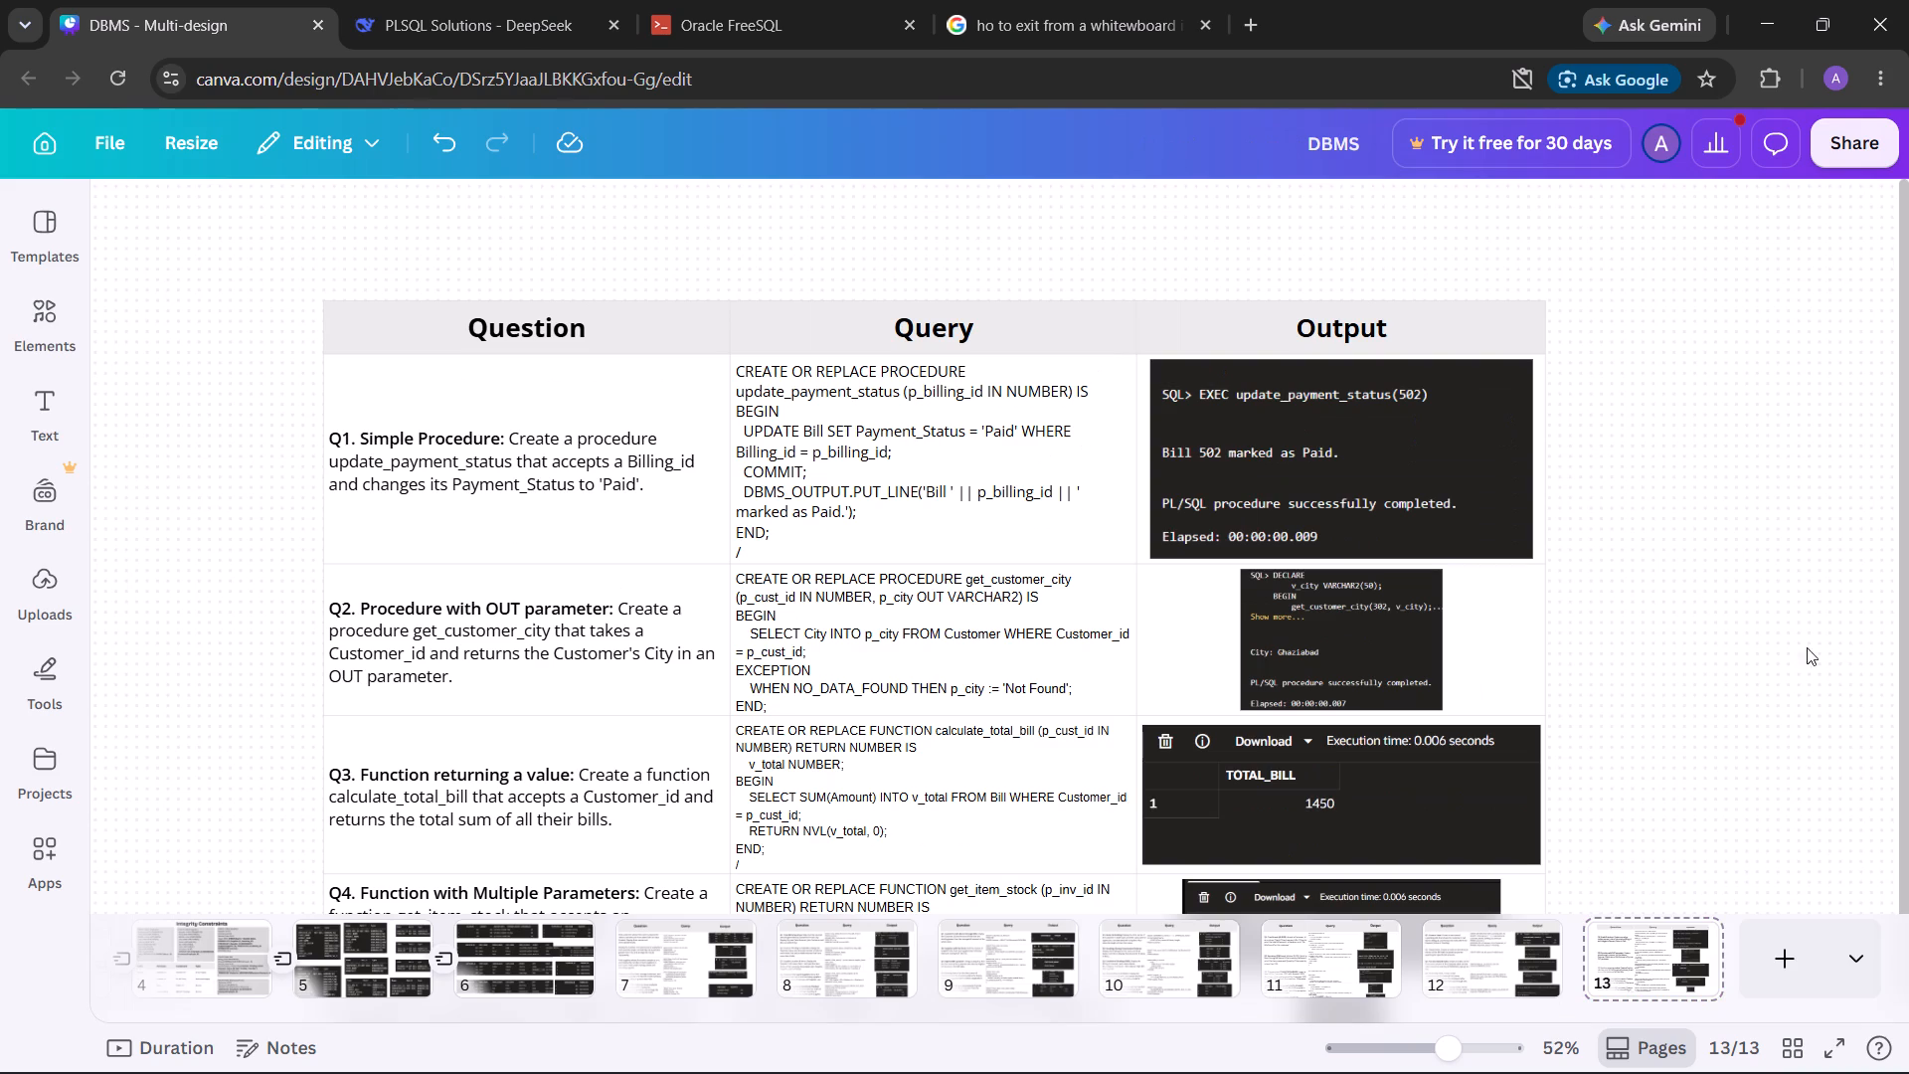
click(345, 202)
right_click(344, 211)
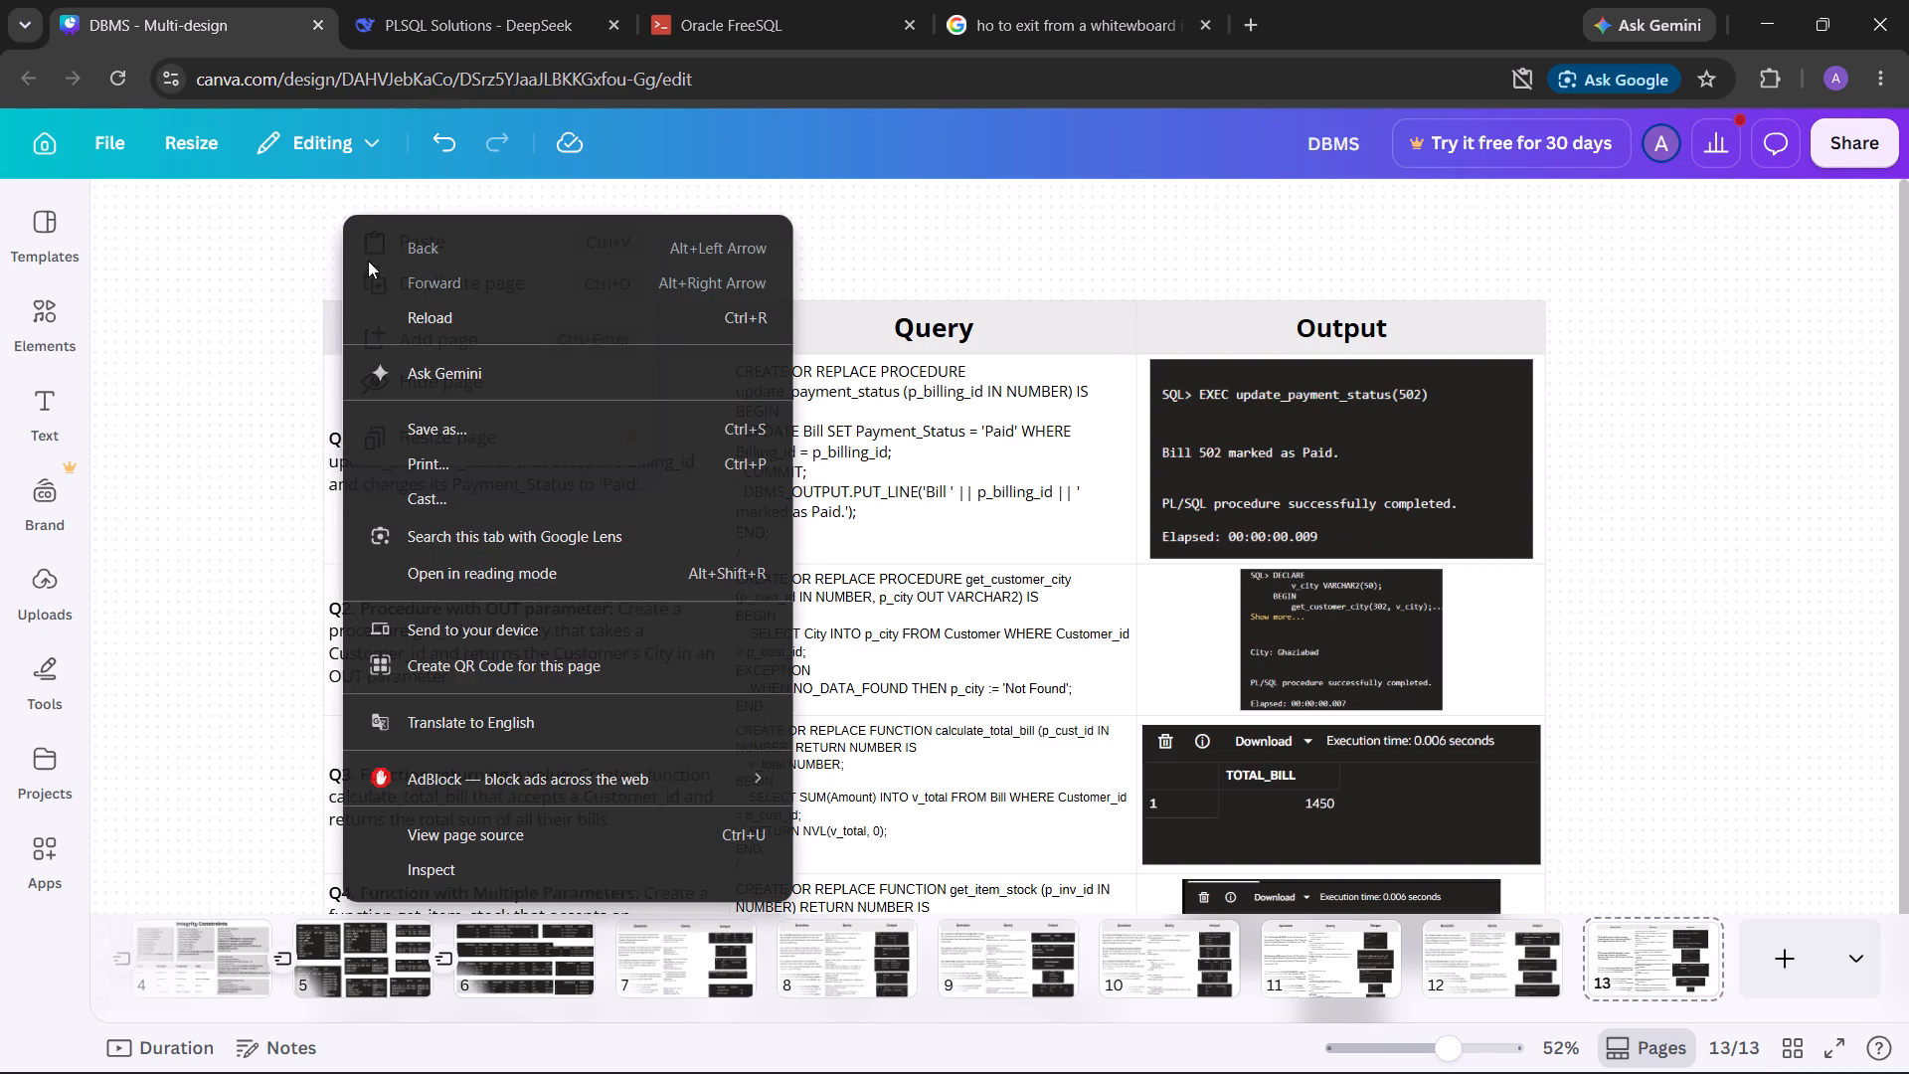
click(240, 388)
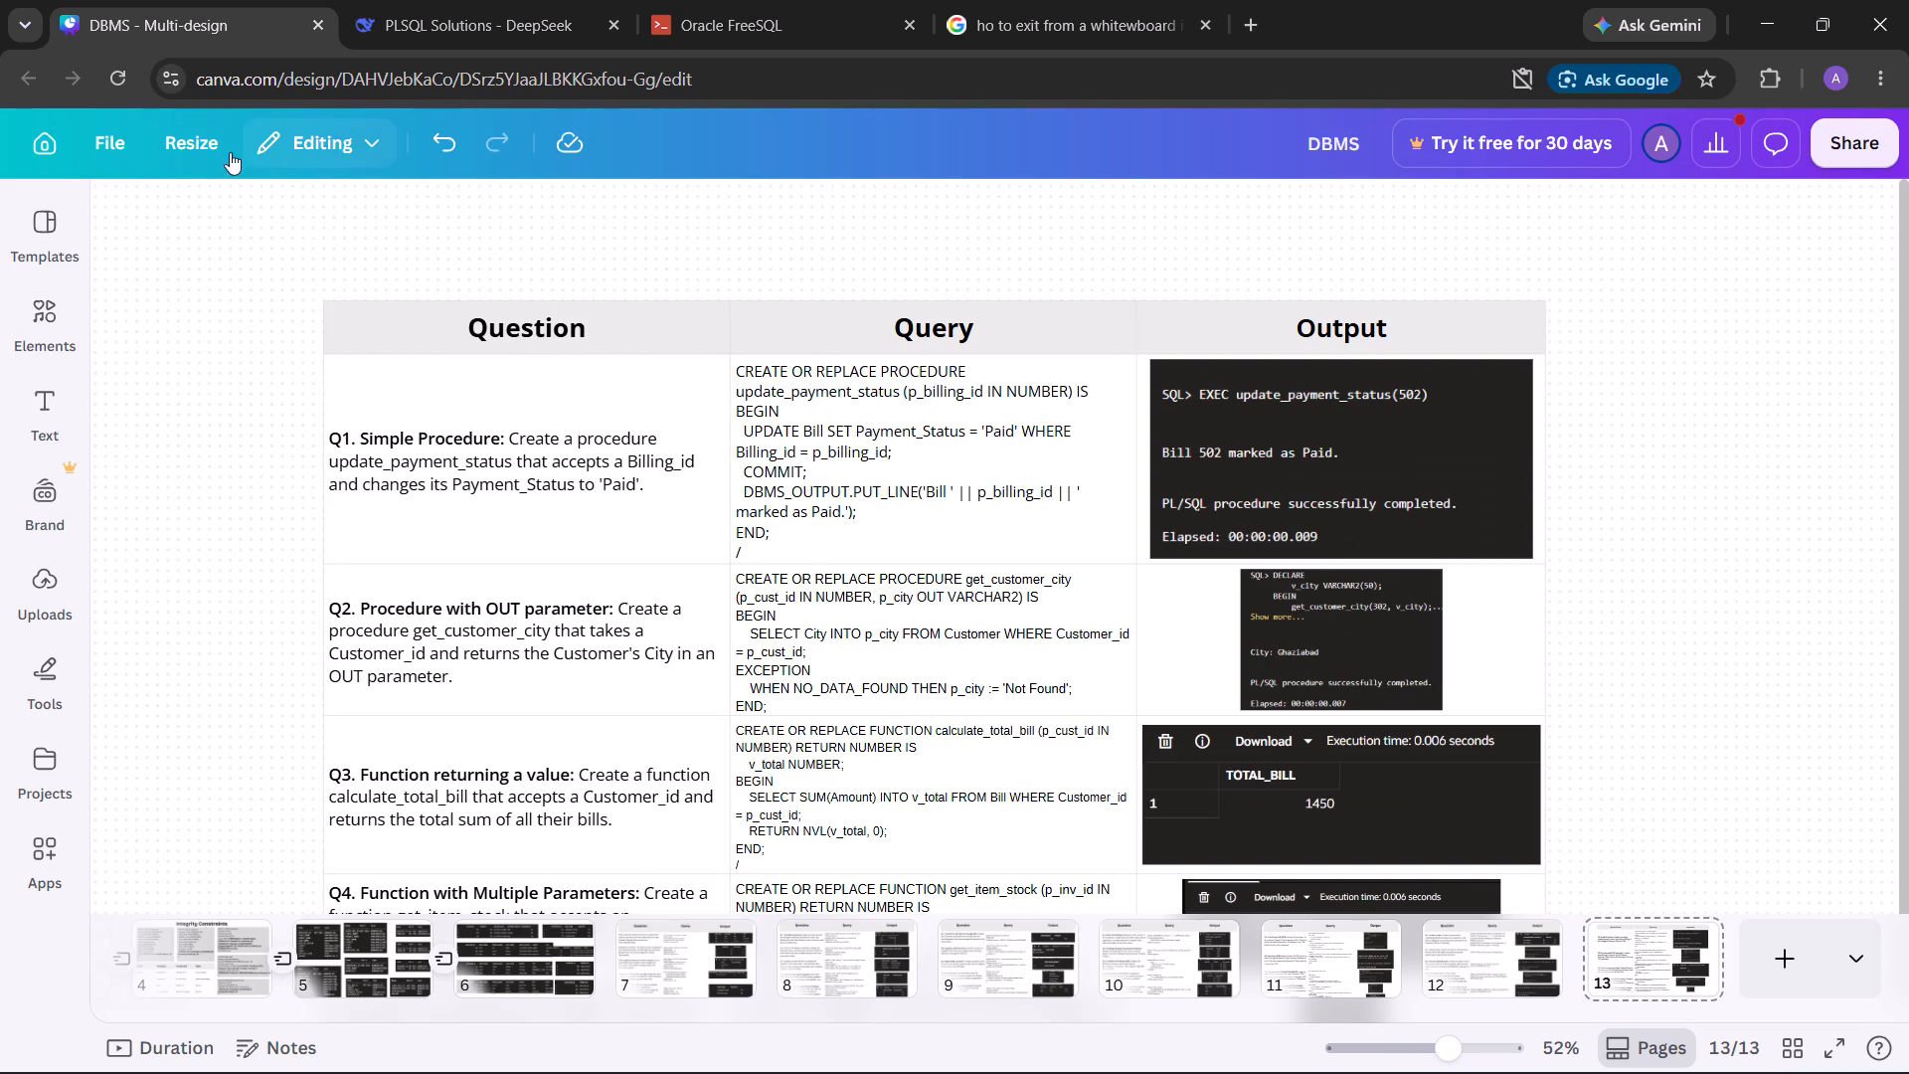
click(380, 146)
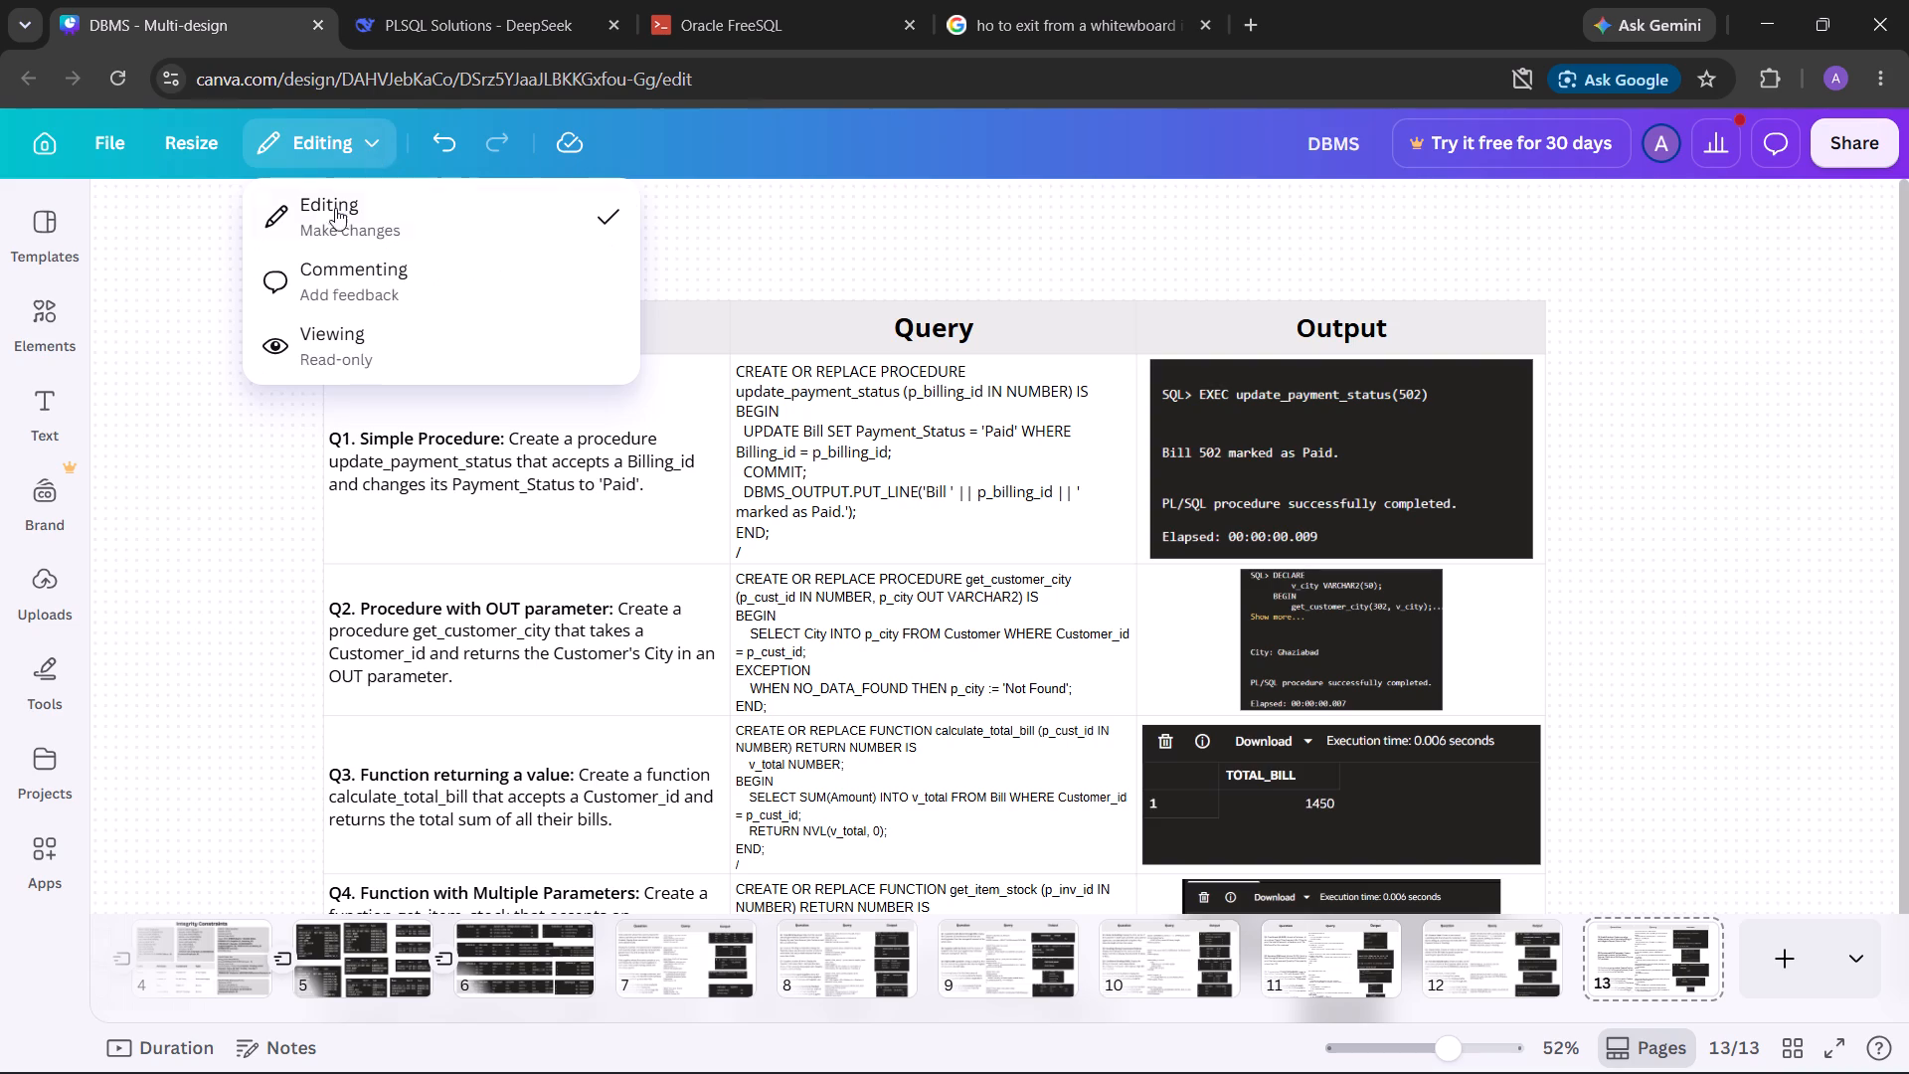
click(216, 286)
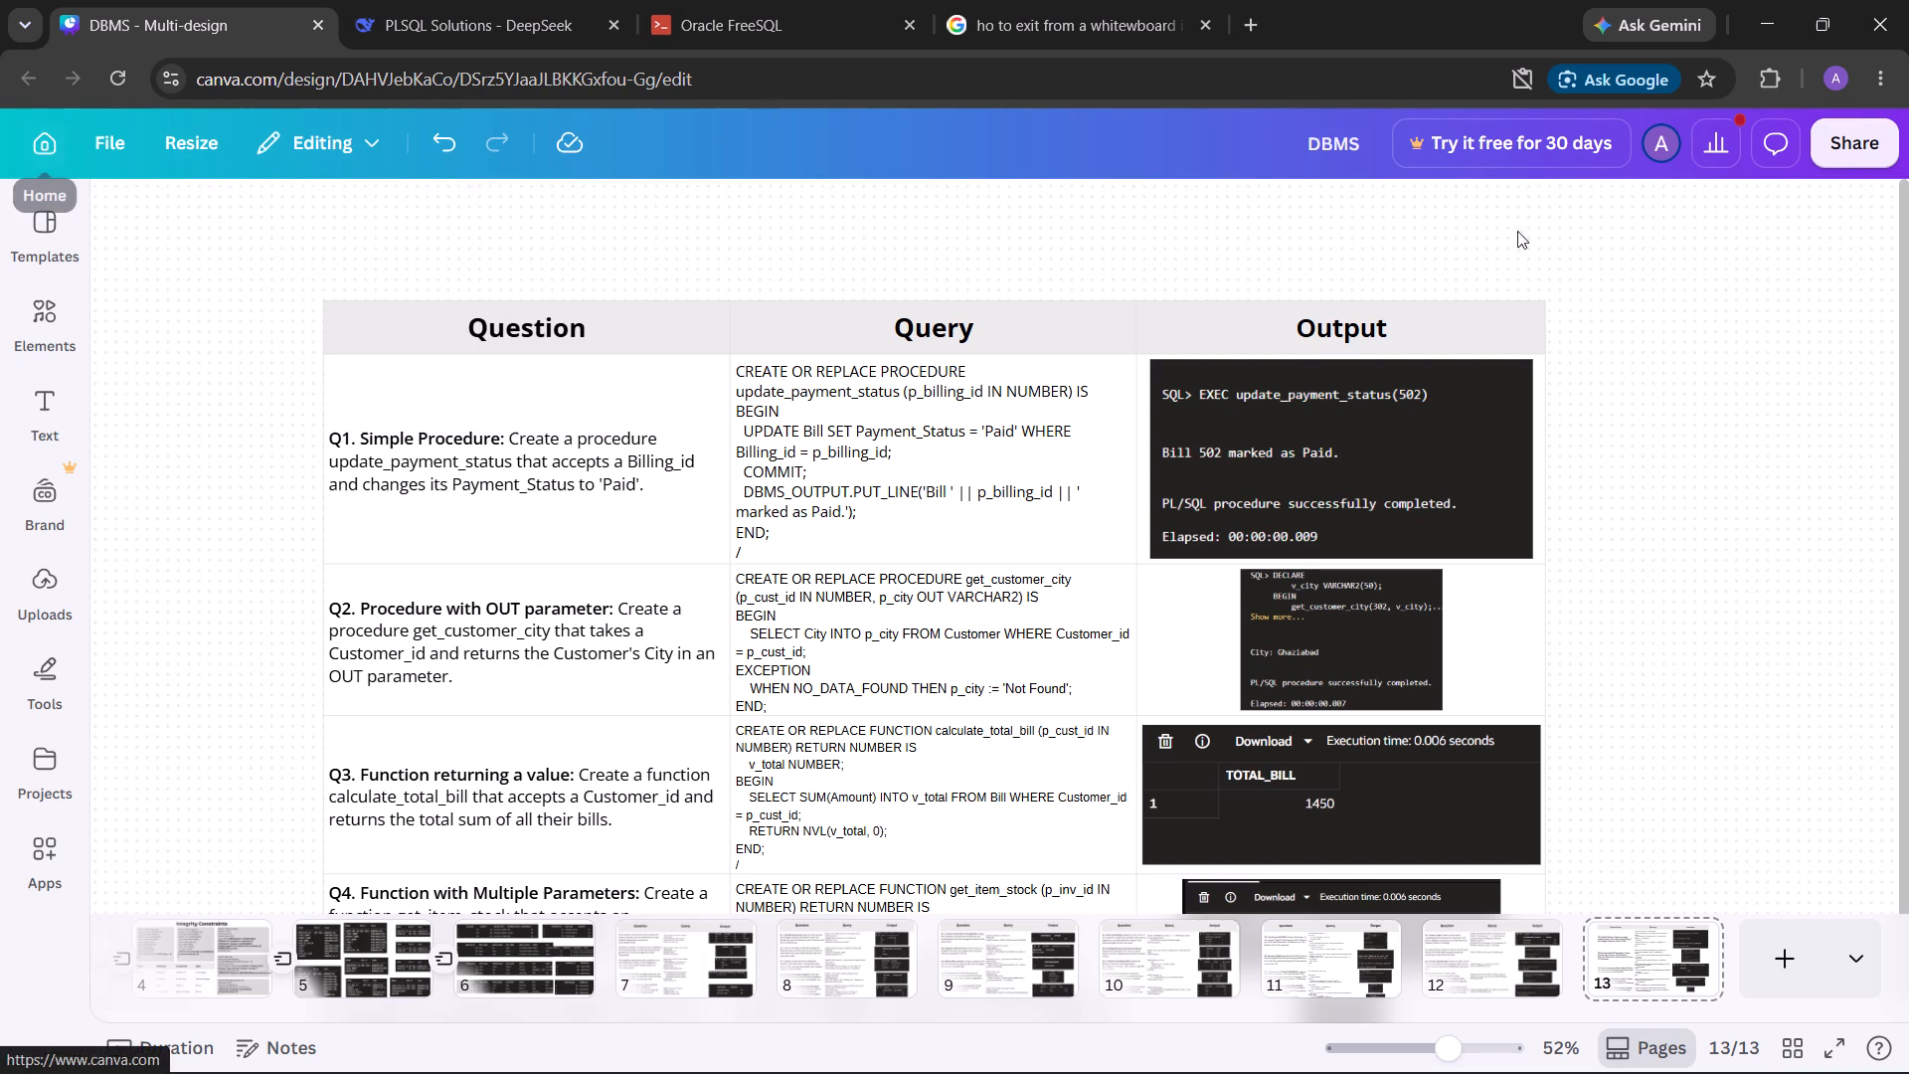
Copy the whole question, query and output table on page 13.
click(1509, 286)
drag(1545, 325, 1561, 304)
click(1642, 342)
scroll(1621, 333, down, 3)
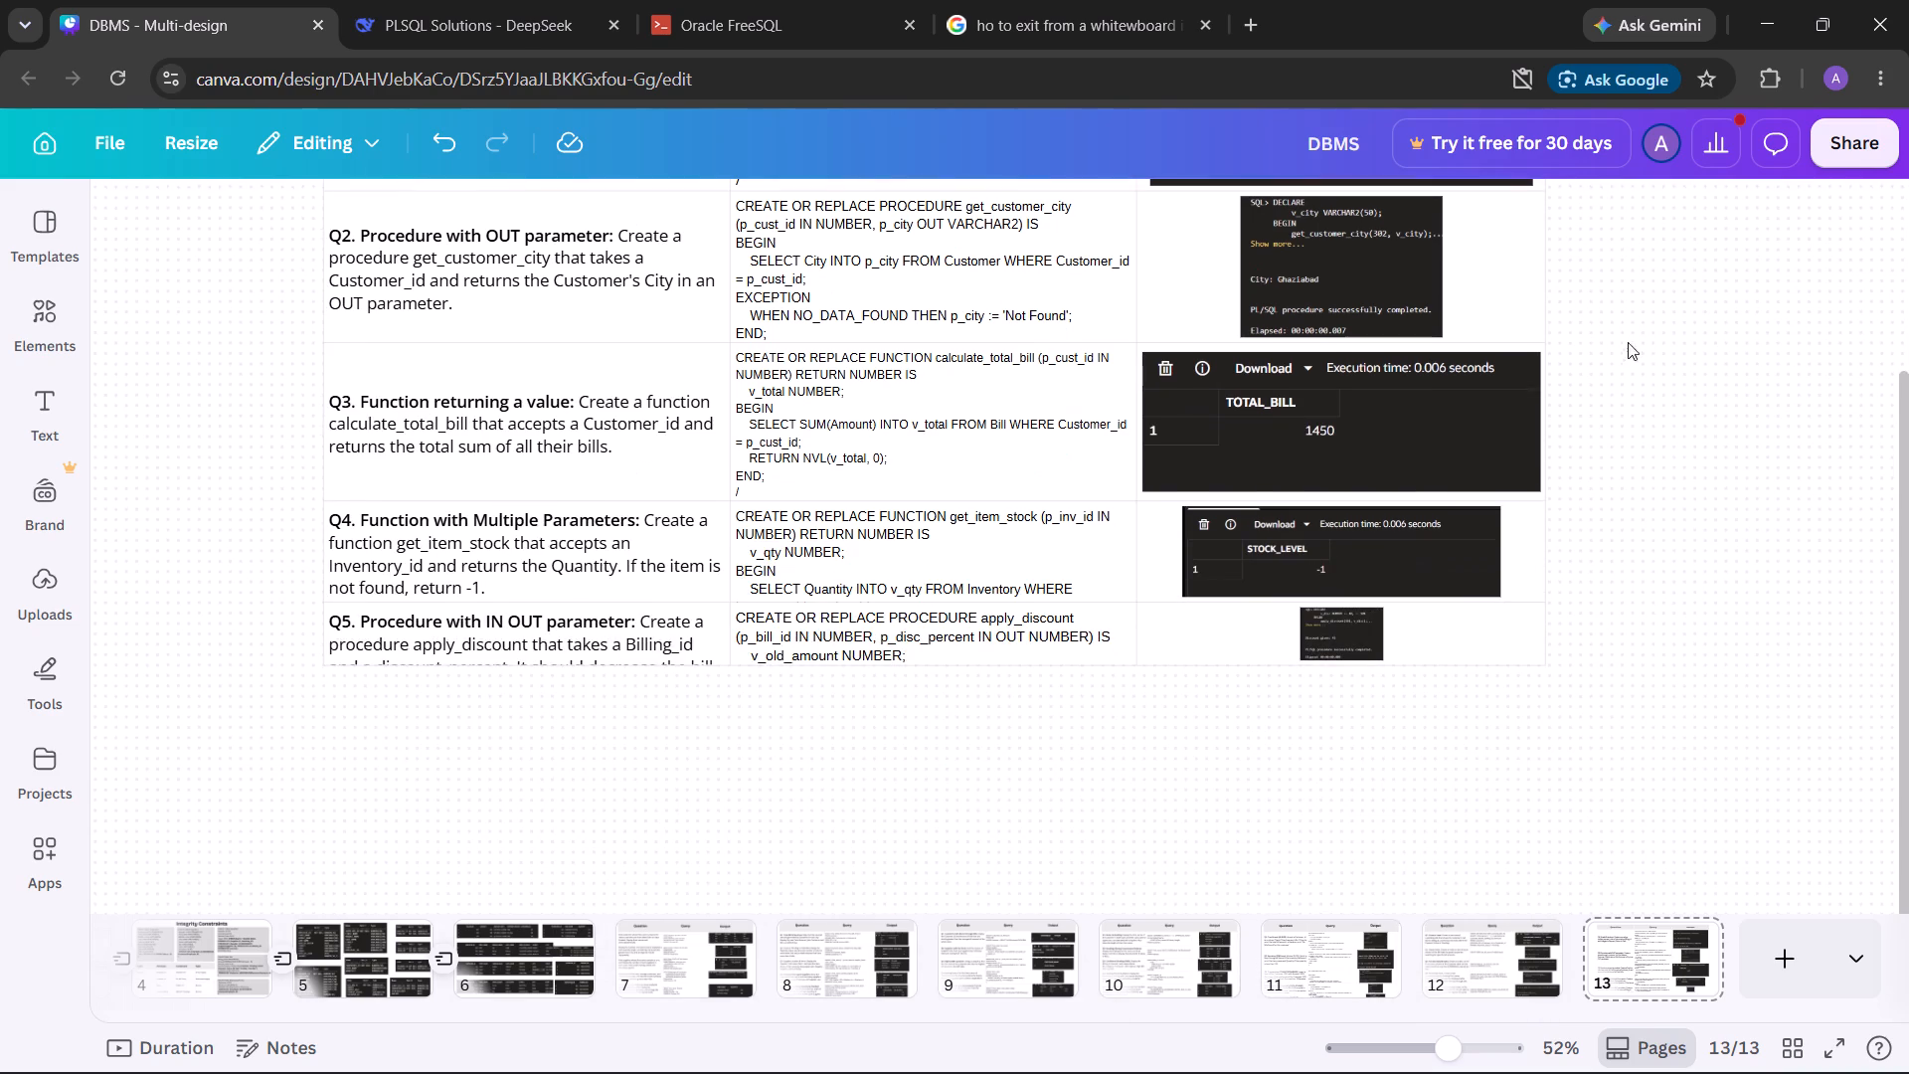
click(1540, 663)
click(1528, 732)
click(1122, 663)
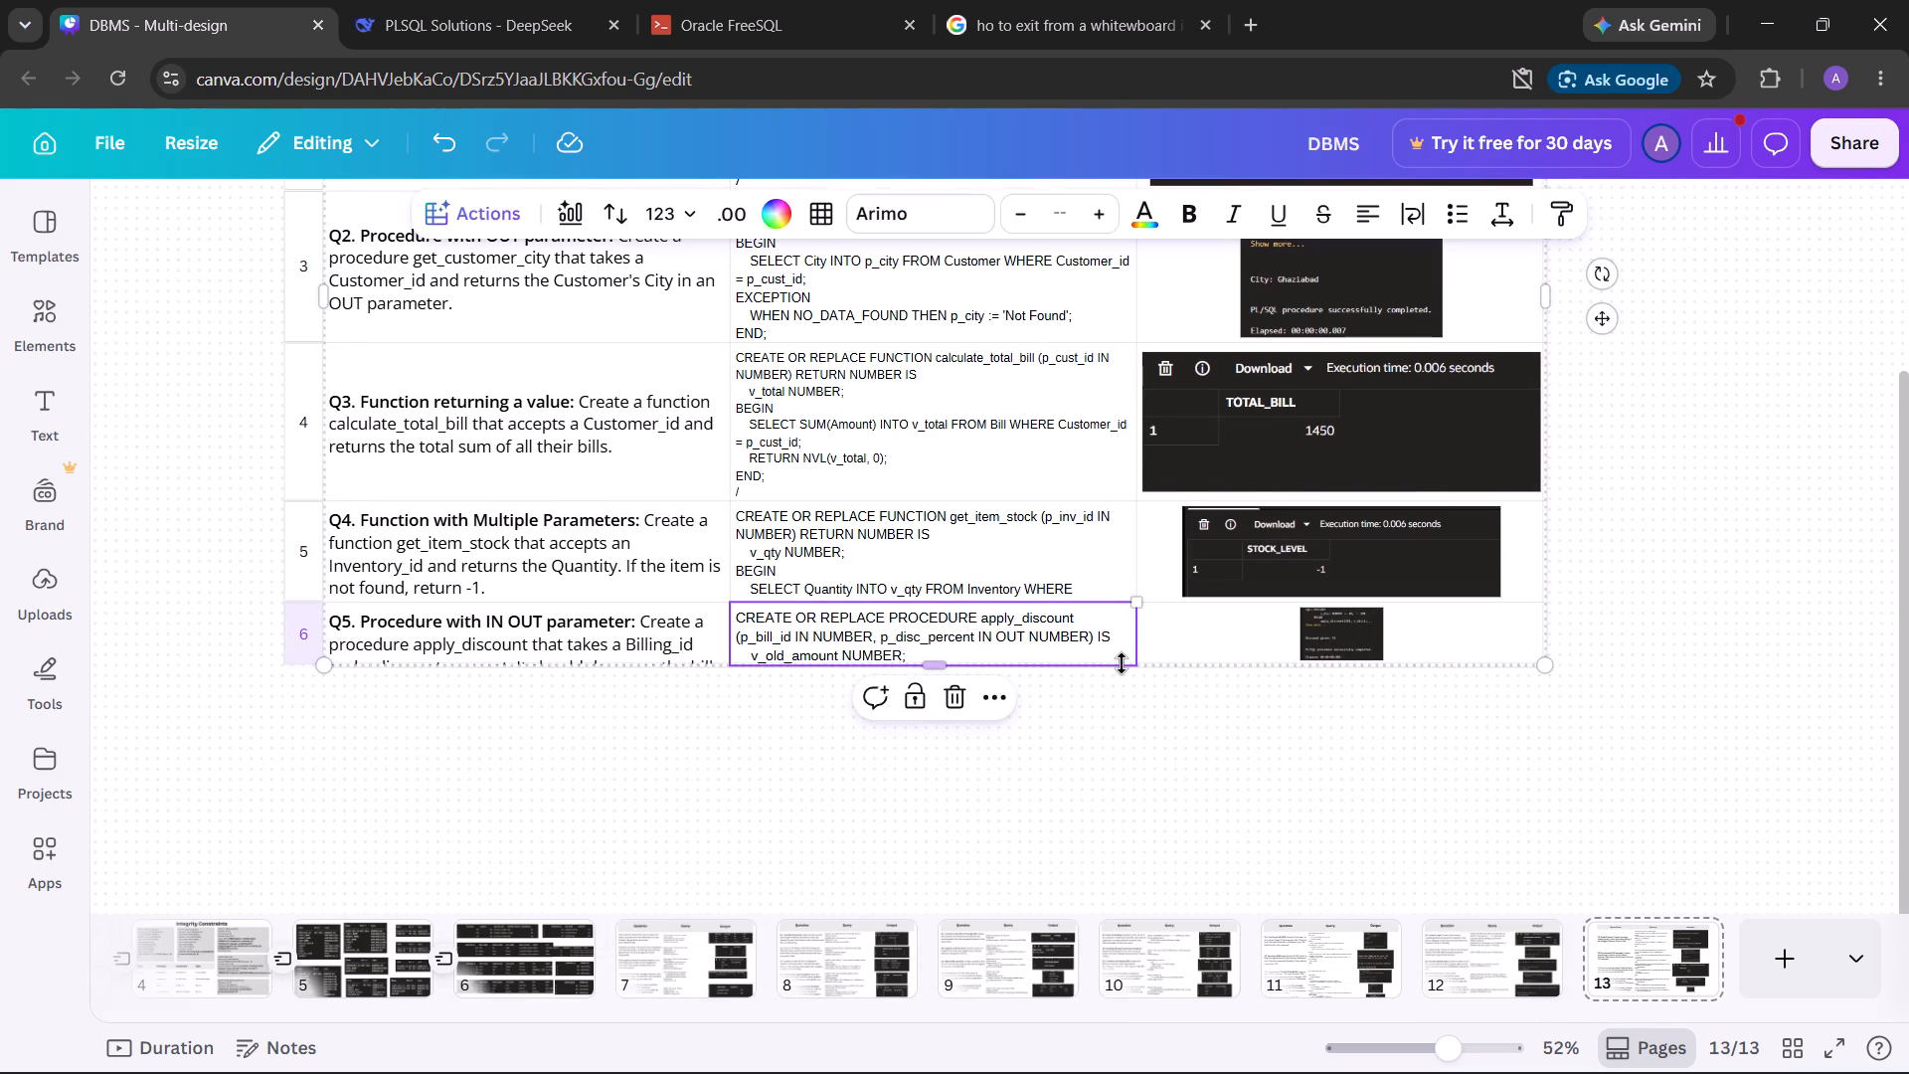
click(1255, 669)
click(1024, 719)
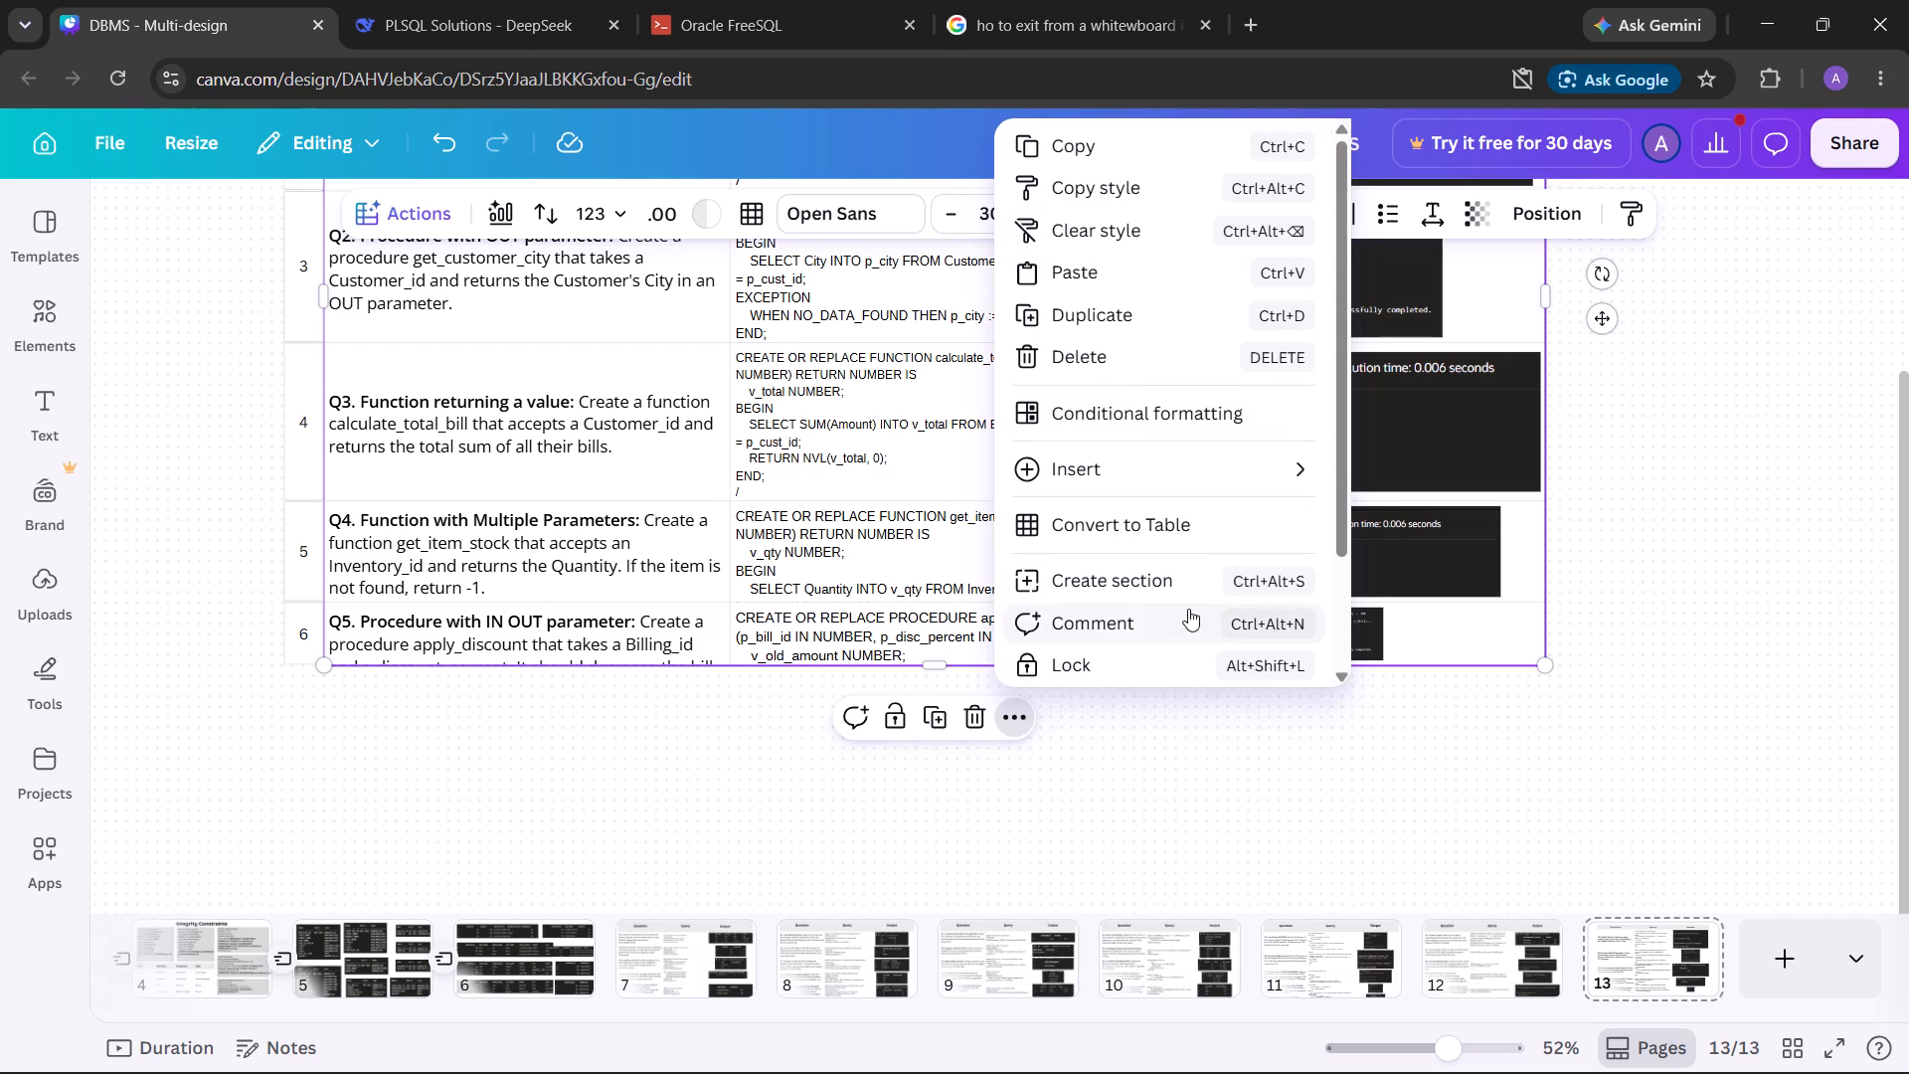
click(1132, 146)
Add a new blank page 14 after page 13.
scroll(1908, 863, up, 2)
click(1773, 966)
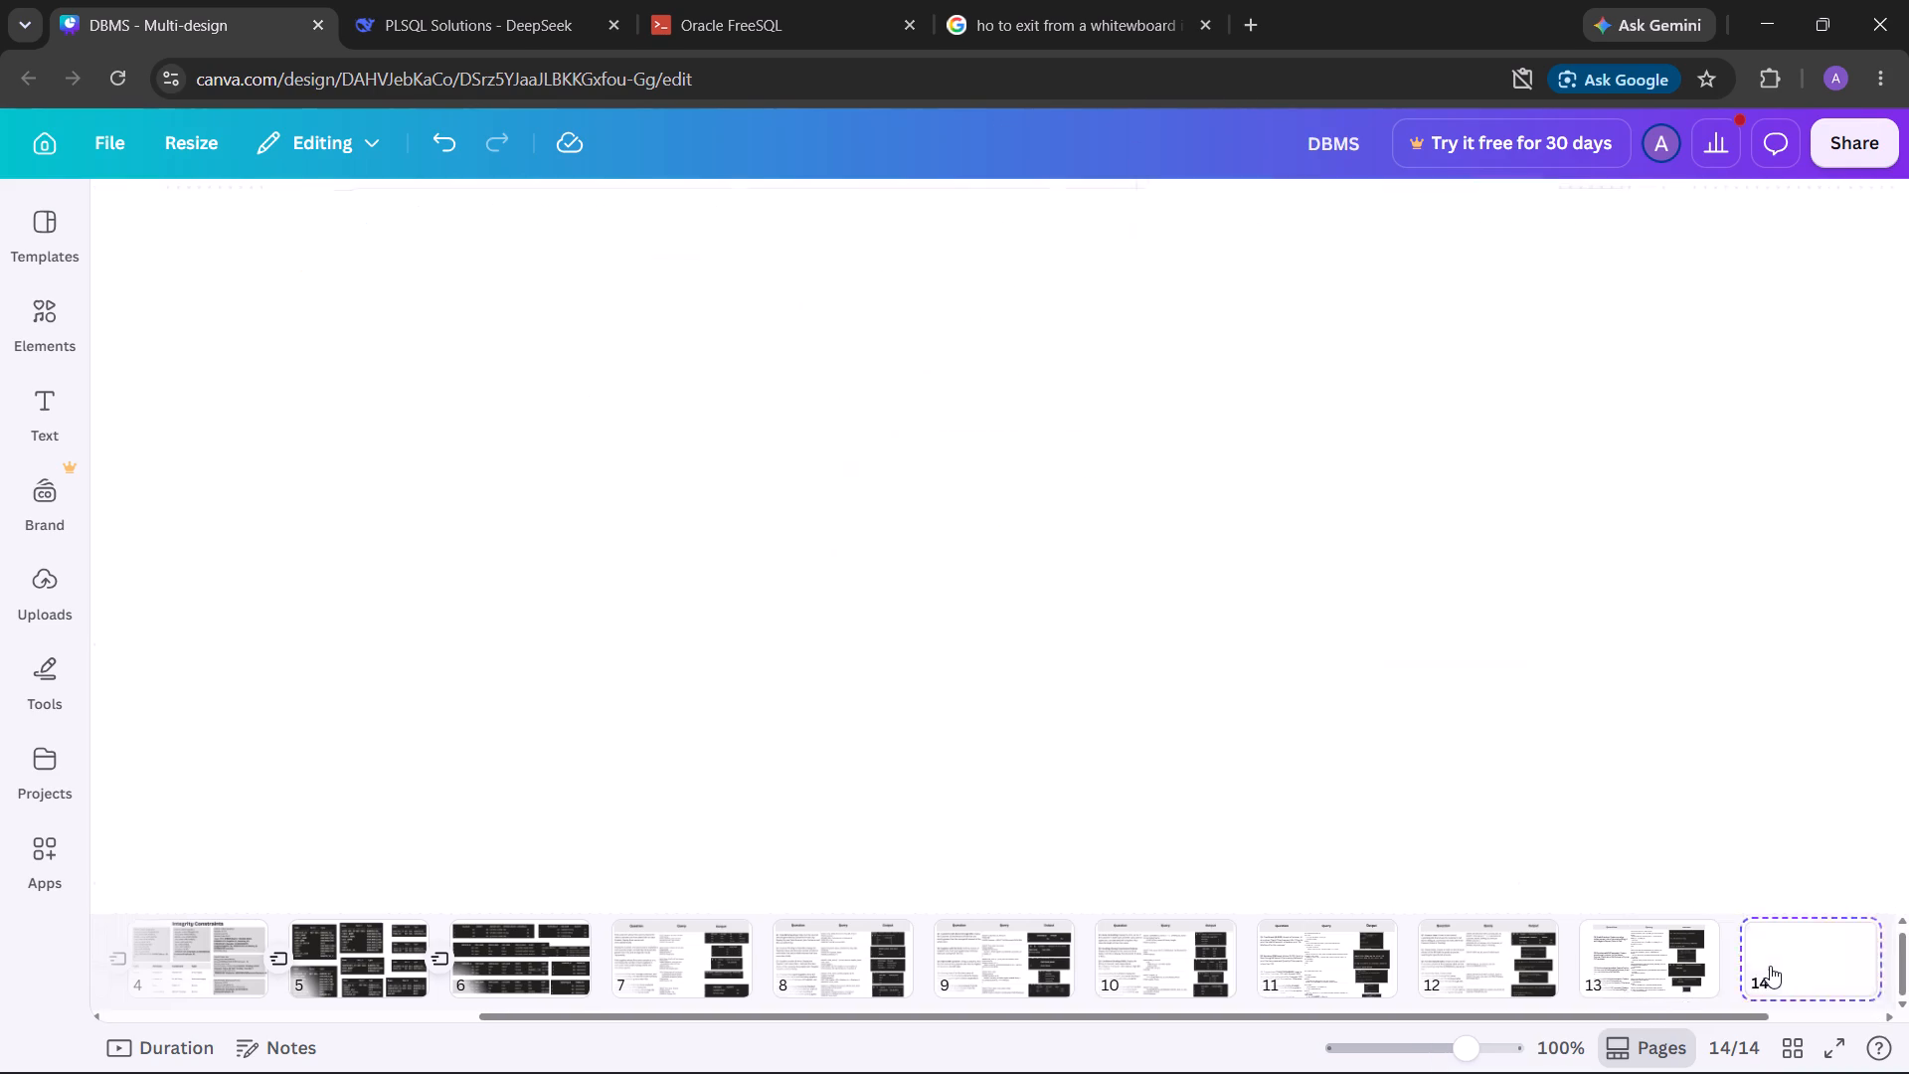
click(1275, 652)
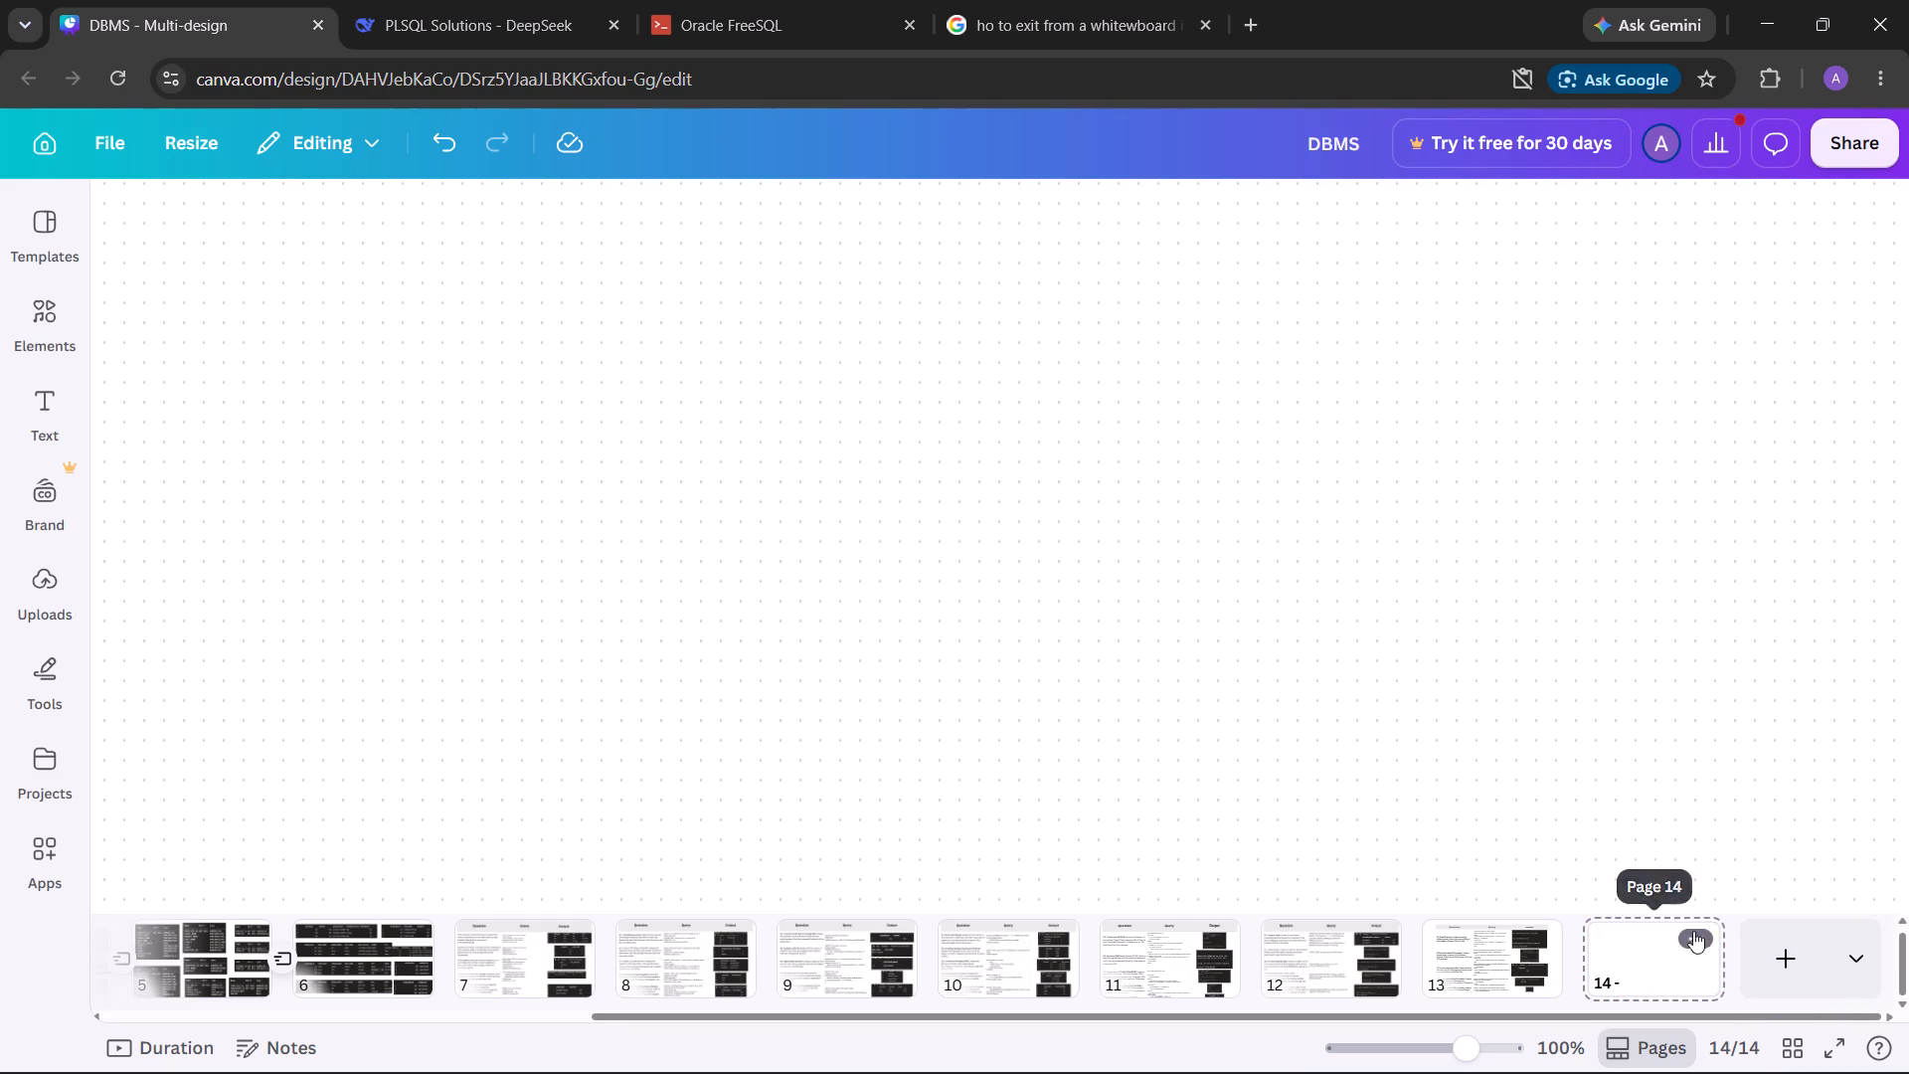
Examine the Whiteboard page type shown in page 14's options.
click(1700, 938)
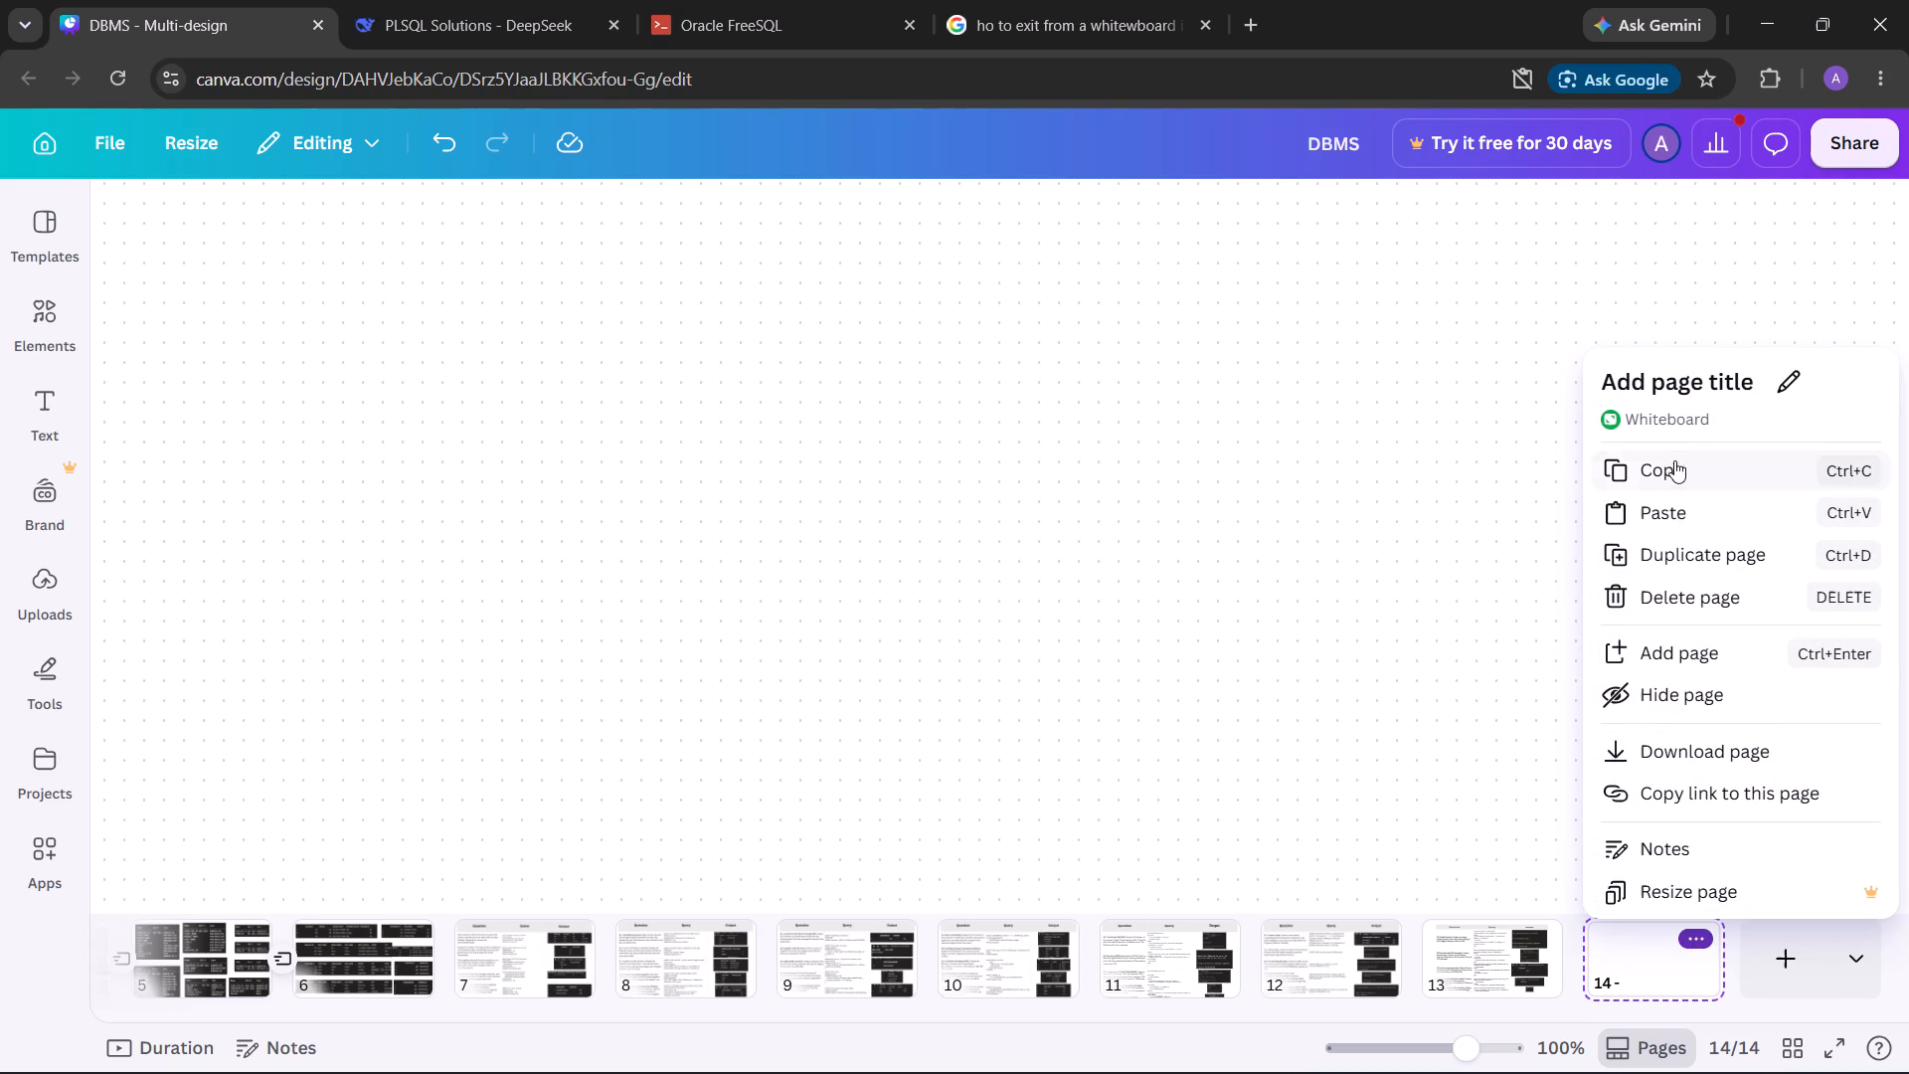
click(1674, 424)
click(1682, 420)
double_click(1688, 415)
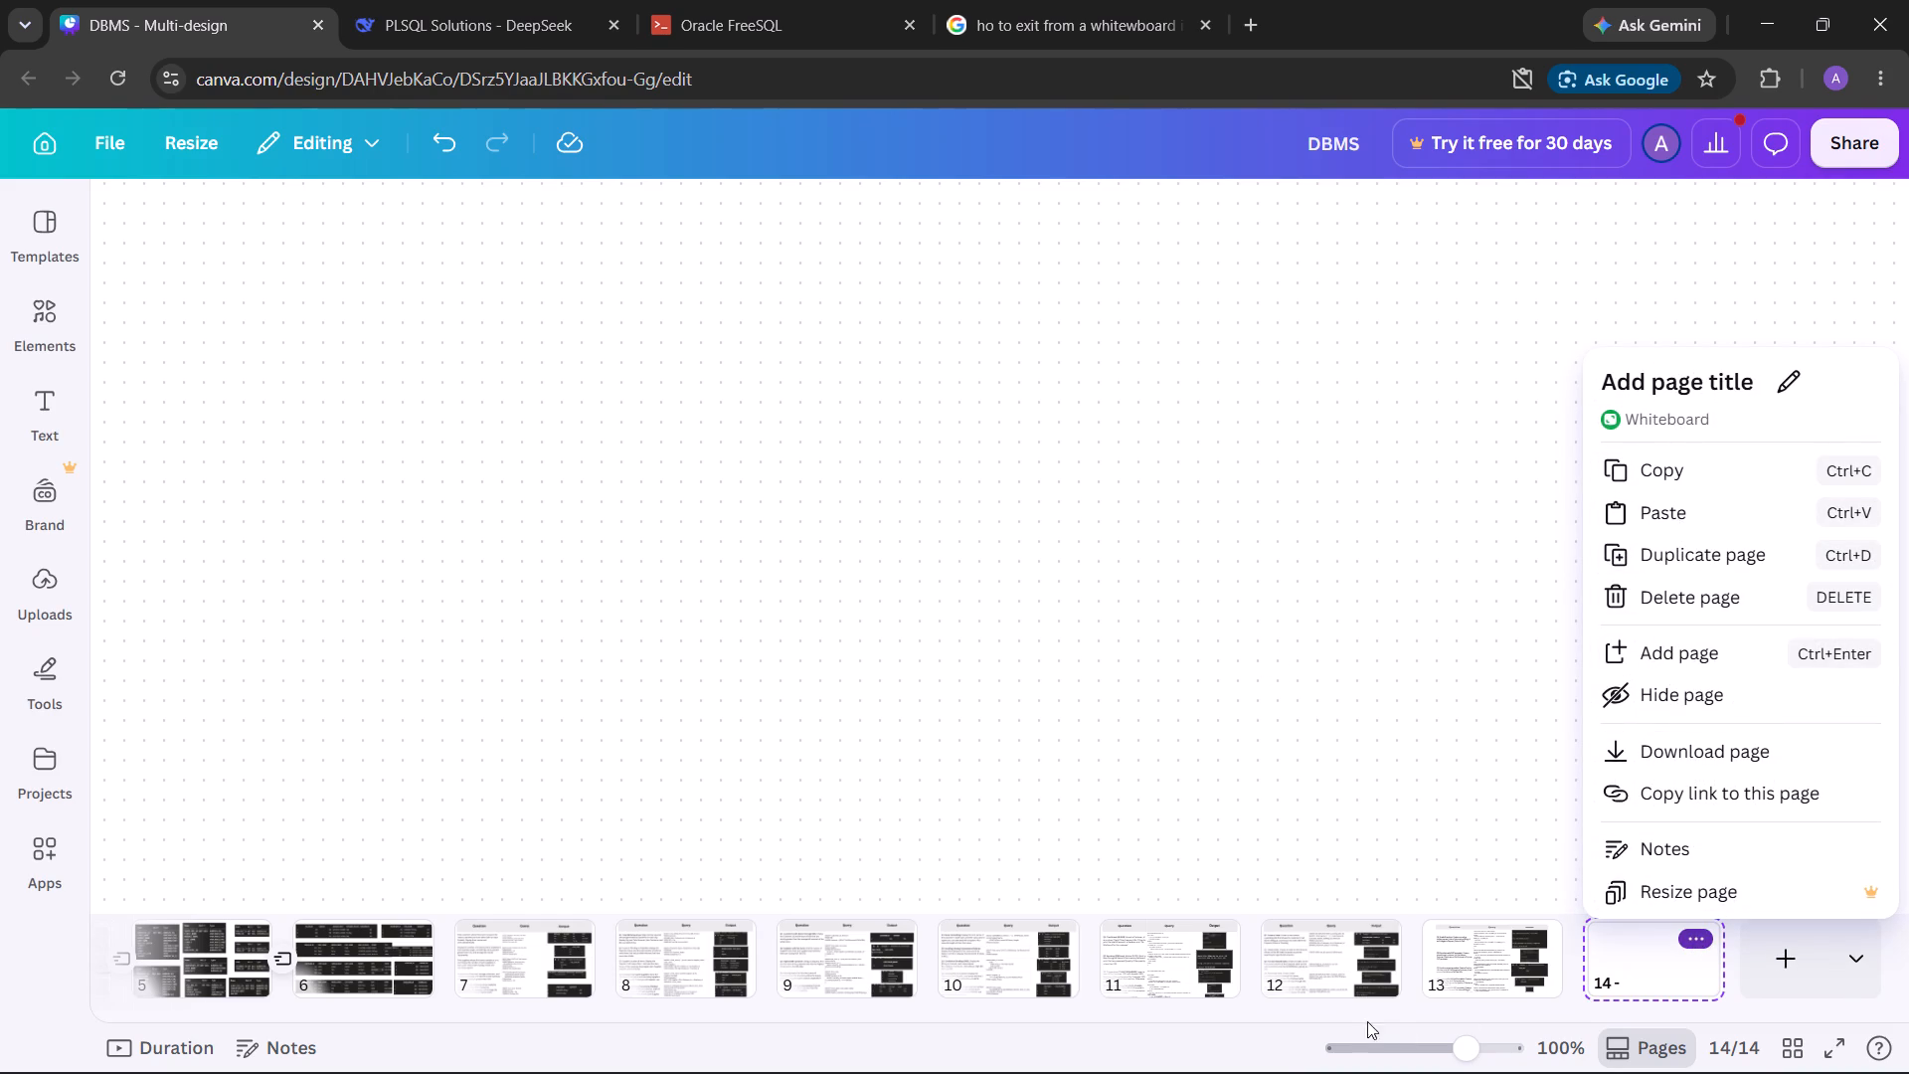
click(1359, 1001)
click(1418, 967)
click(1363, 966)
click(1652, 947)
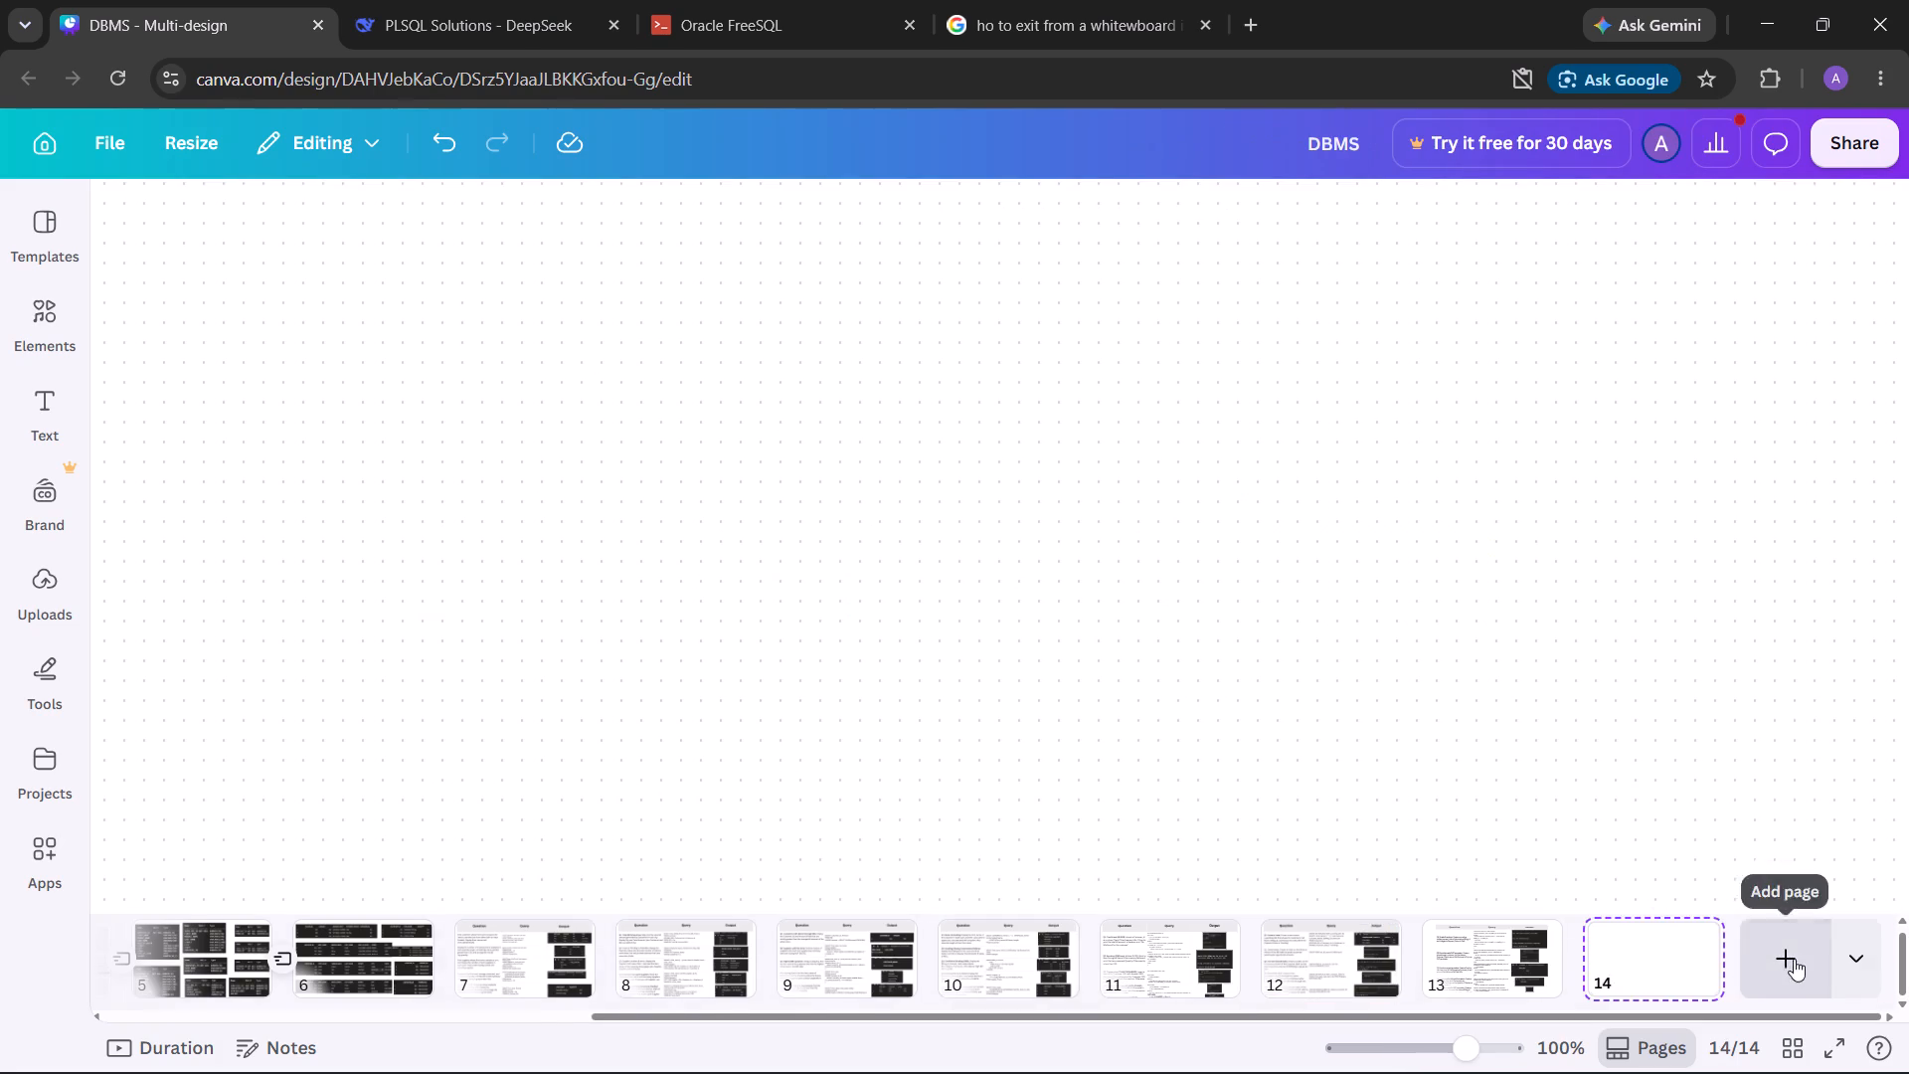
Add another blank page 15 at the end of the design and return to the table on page 13.
click(1794, 959)
click(1651, 958)
click(1491, 959)
click(1358, 975)
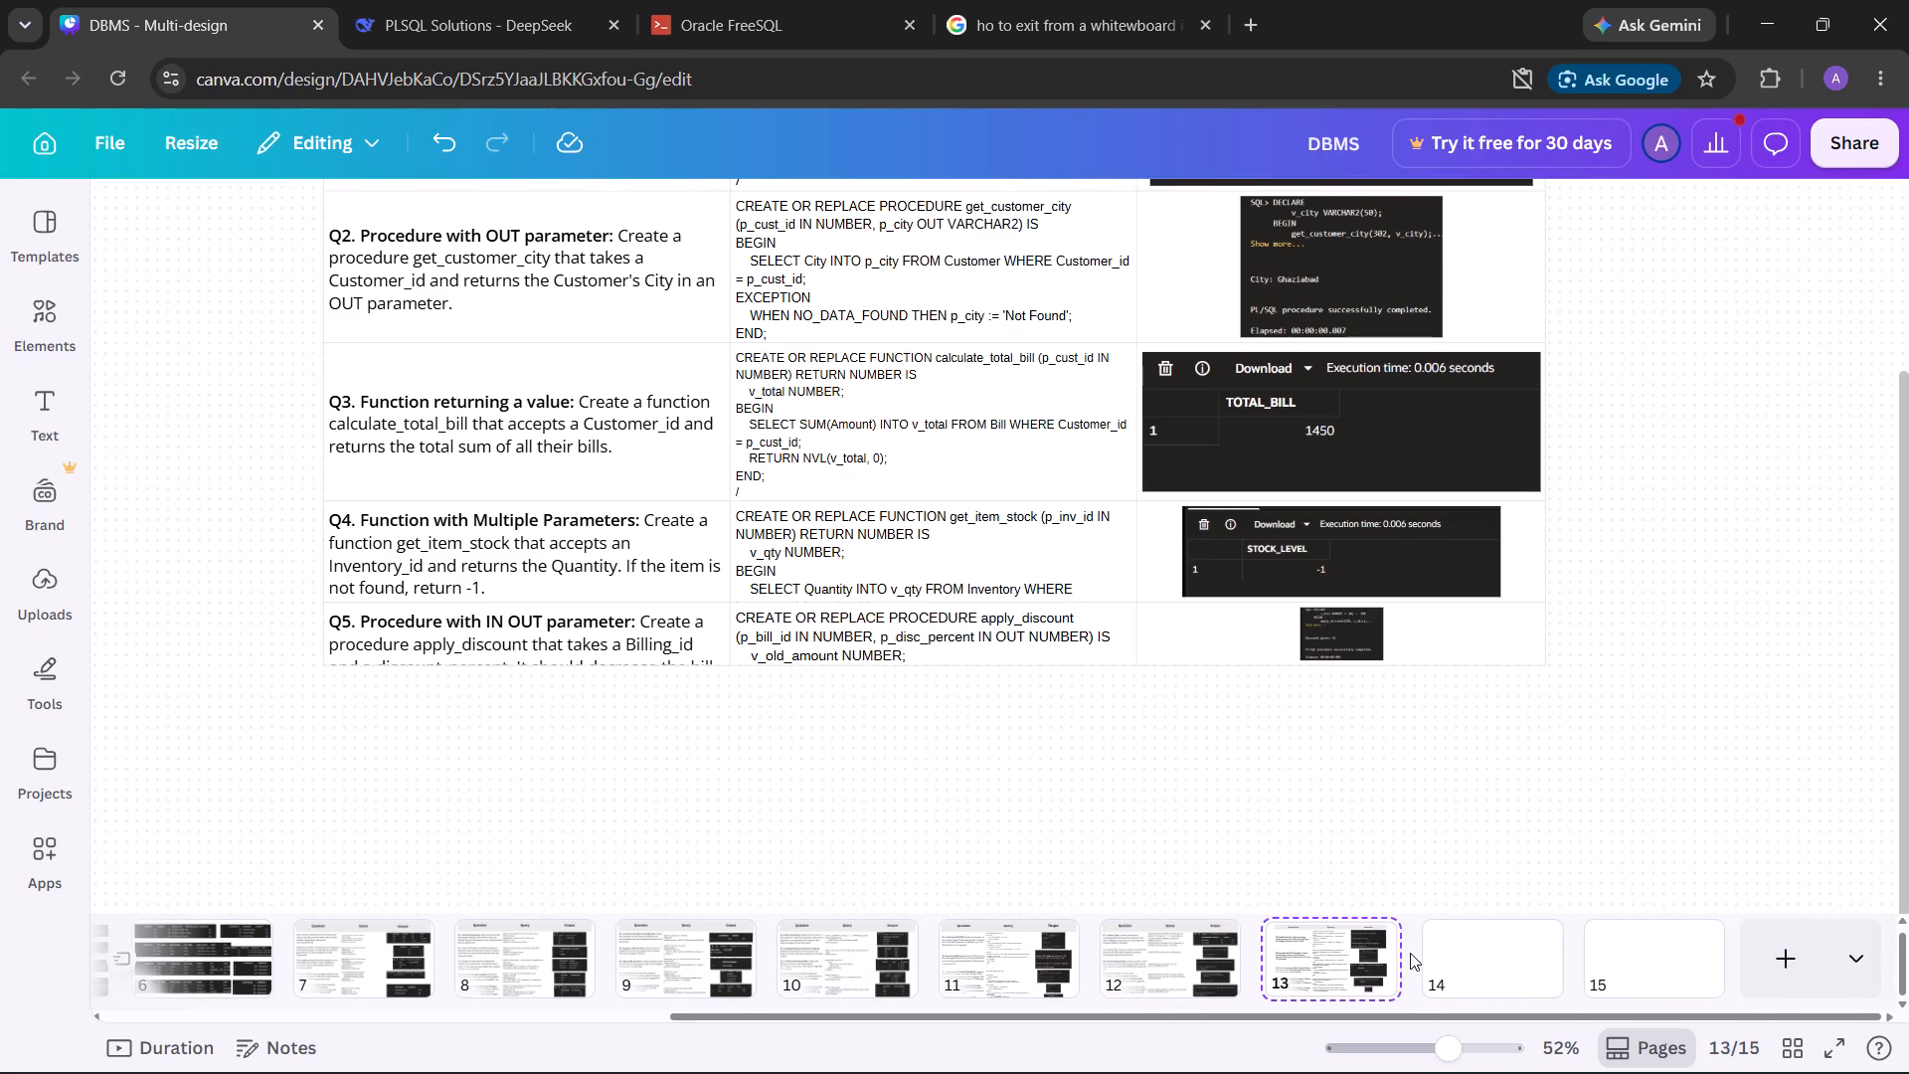
Delete the two blank whiteboard pages, 14 and 15, from the end of the design.
click(1524, 930)
click(1542, 931)
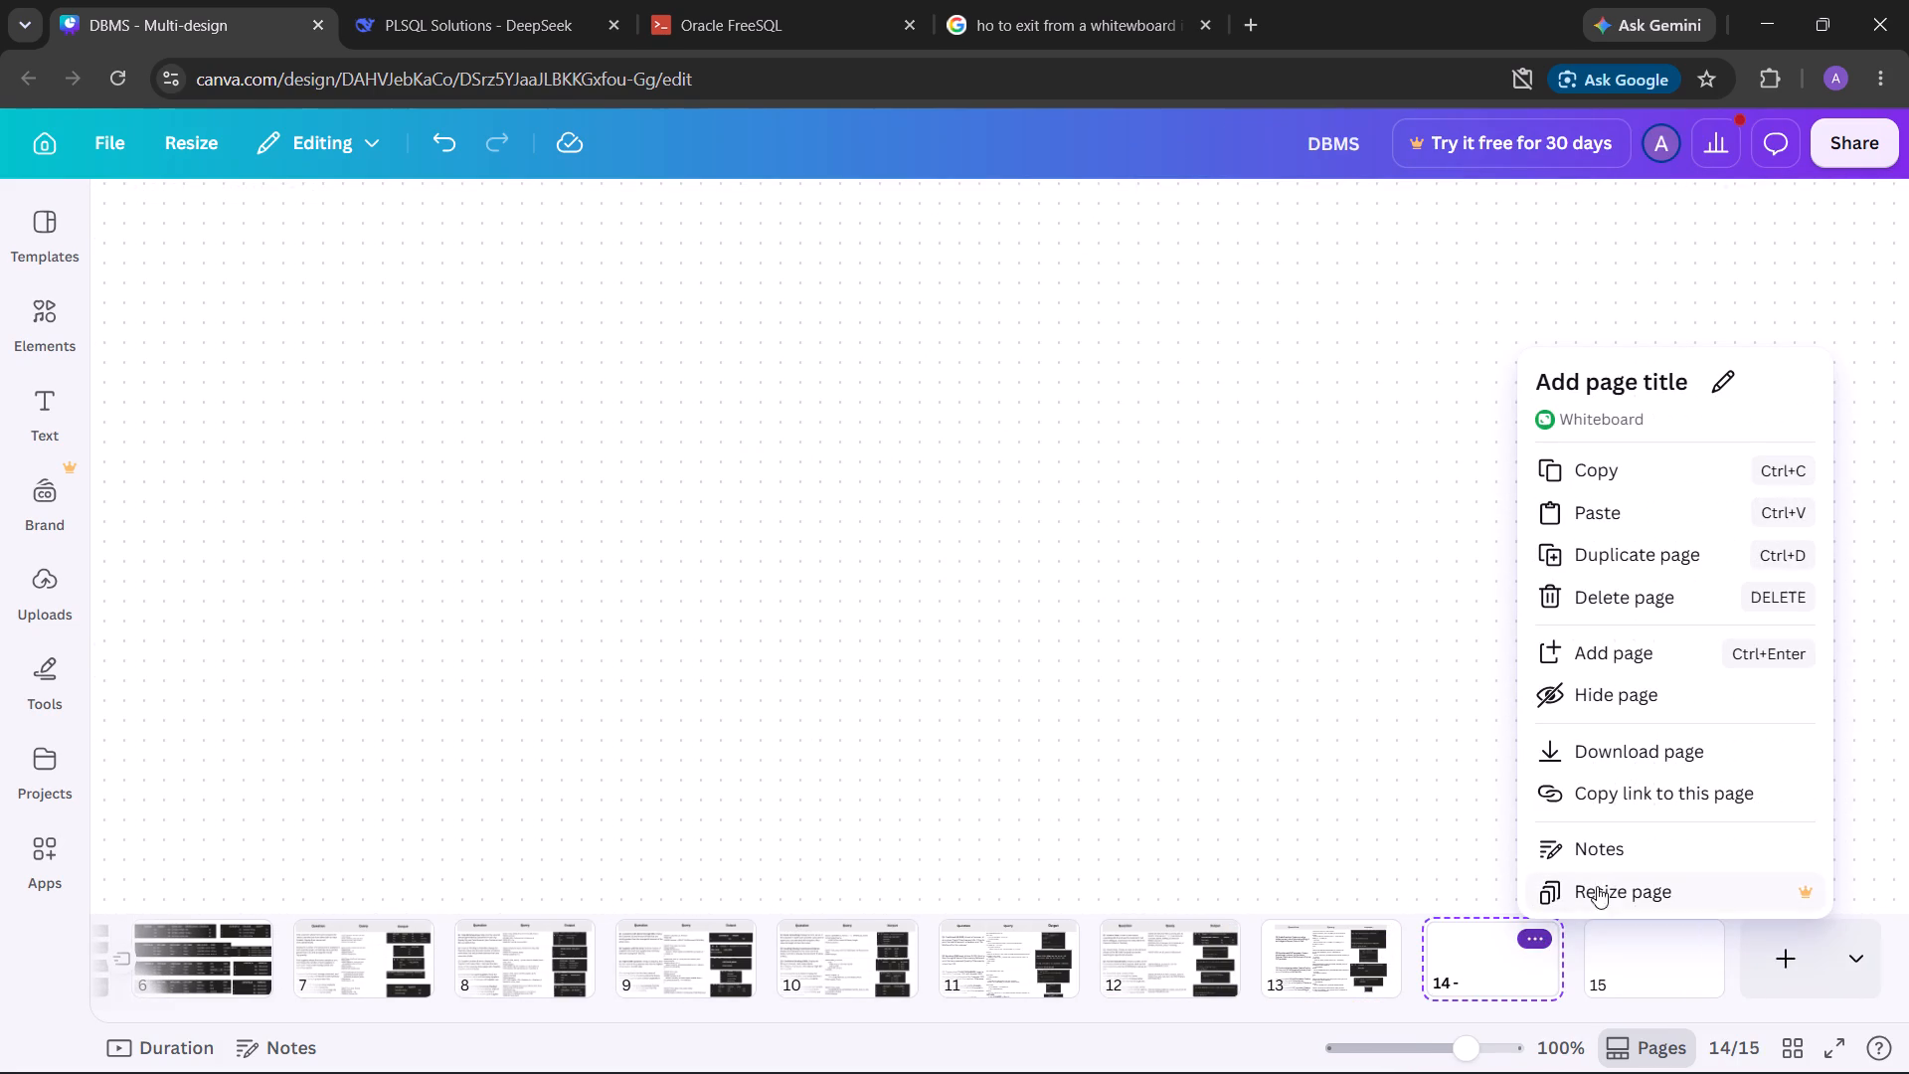
scroll(1646, 813, down, 4)
click(1635, 603)
click(1698, 964)
click(1703, 940)
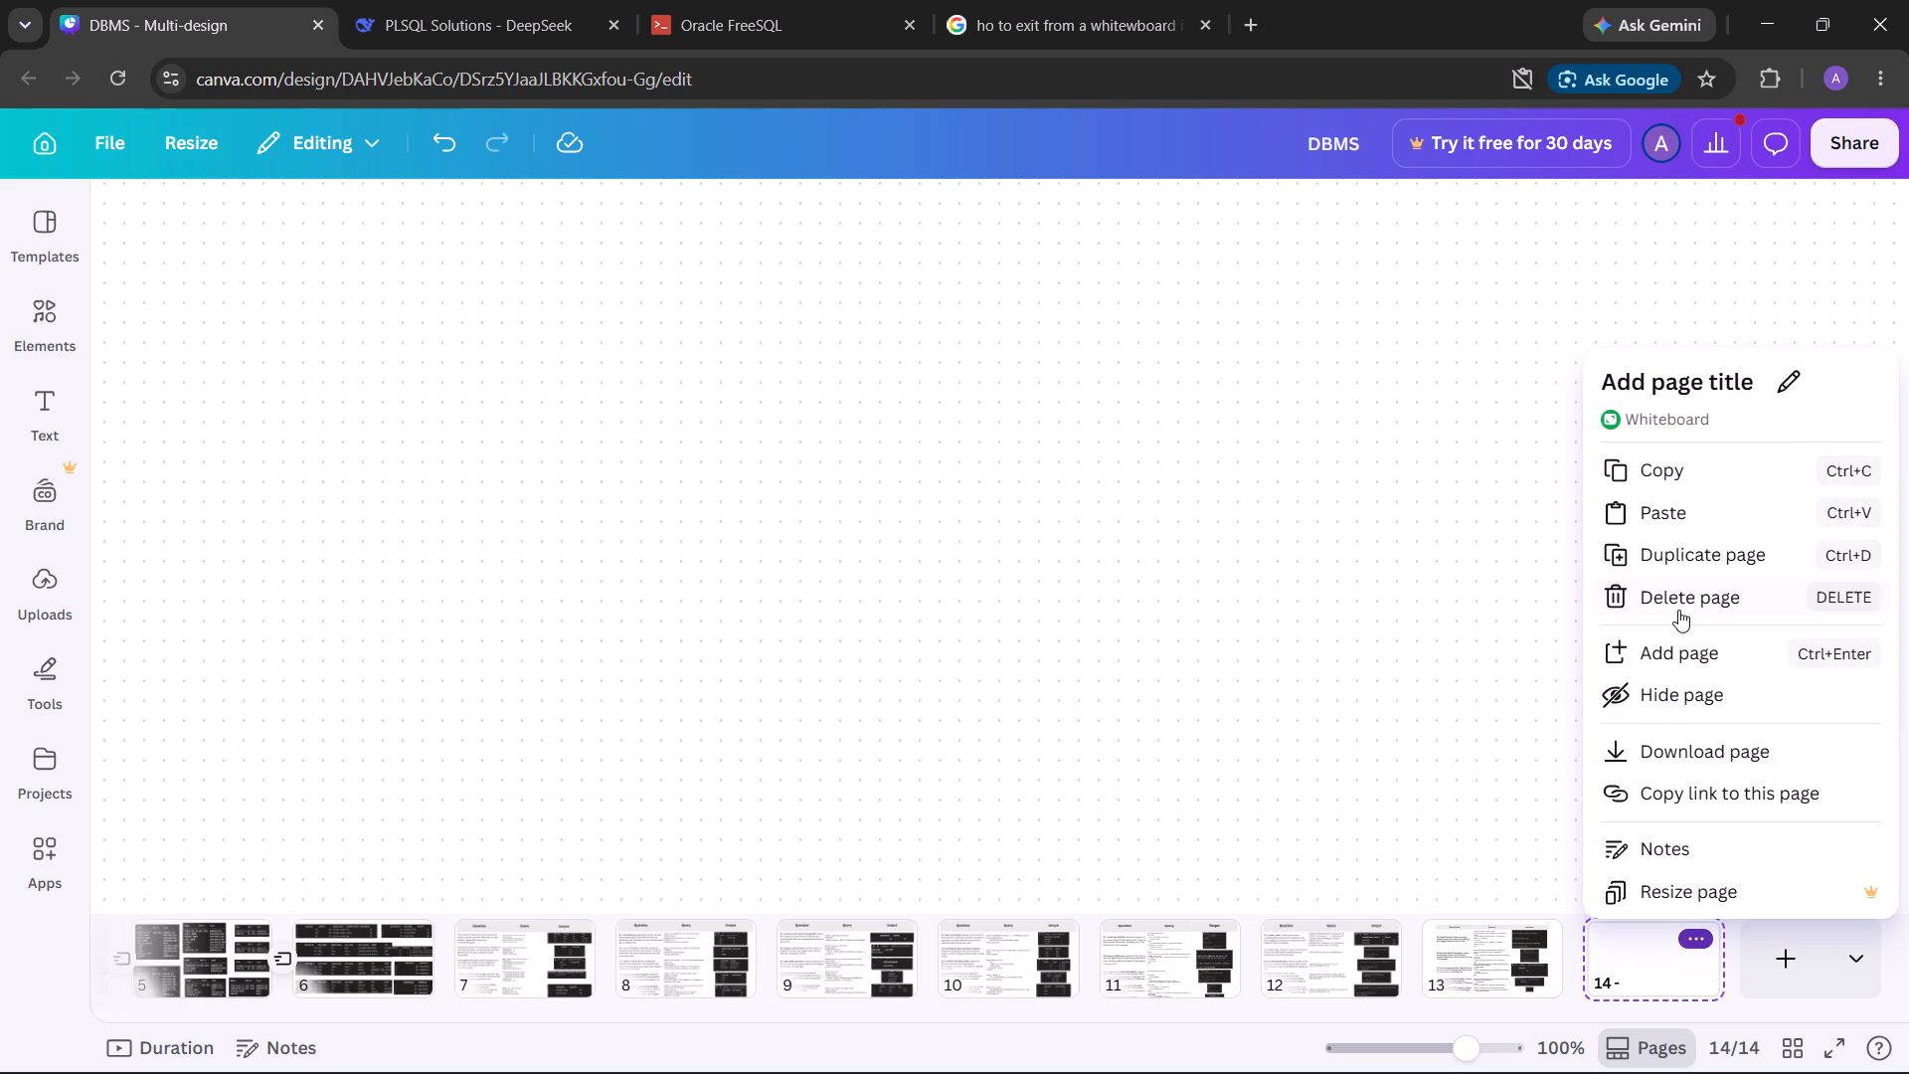
click(1686, 596)
Compare the page type and available options of page 13 with those of page 12, and return to page 13.
click(1692, 971)
scroll(1585, 929, up, 3)
scroll(1550, 726, down, 4)
scroll(1594, 747, up, 4)
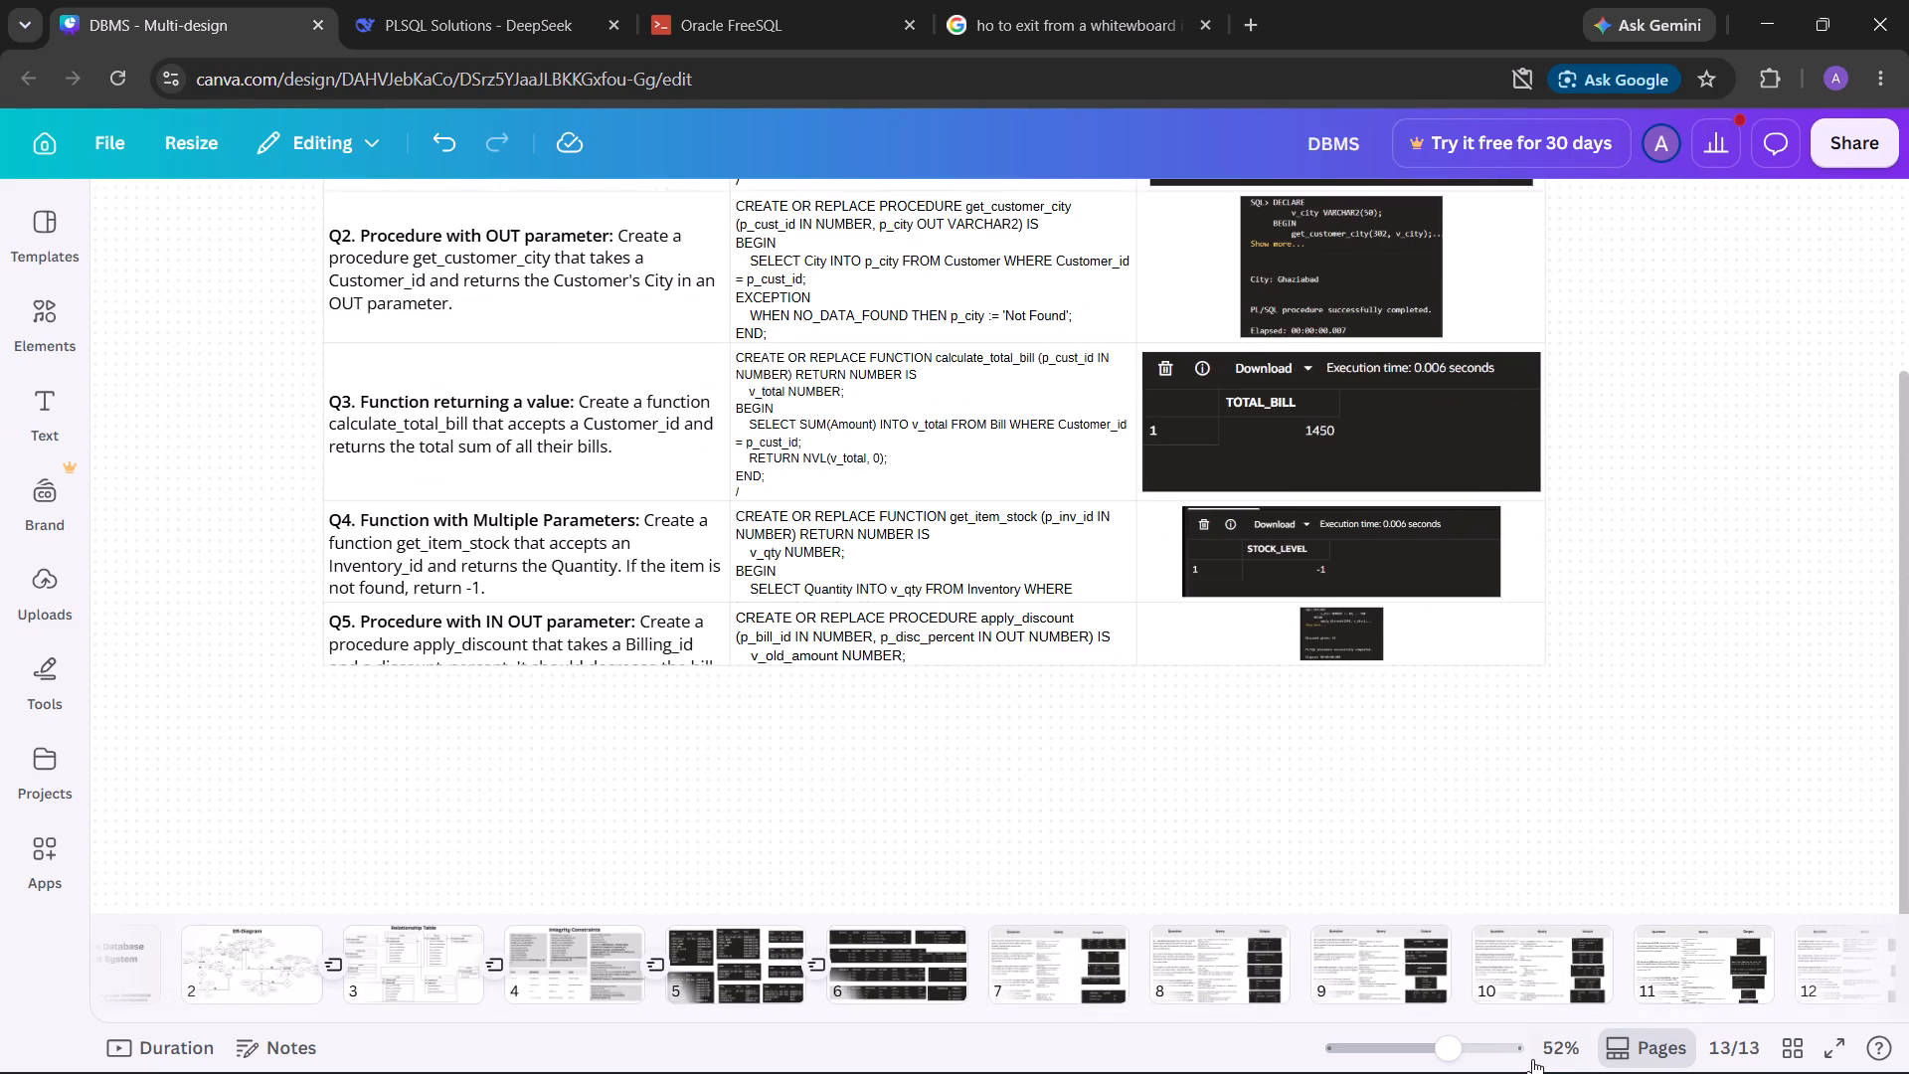
drag(1531, 1011, 1908, 969)
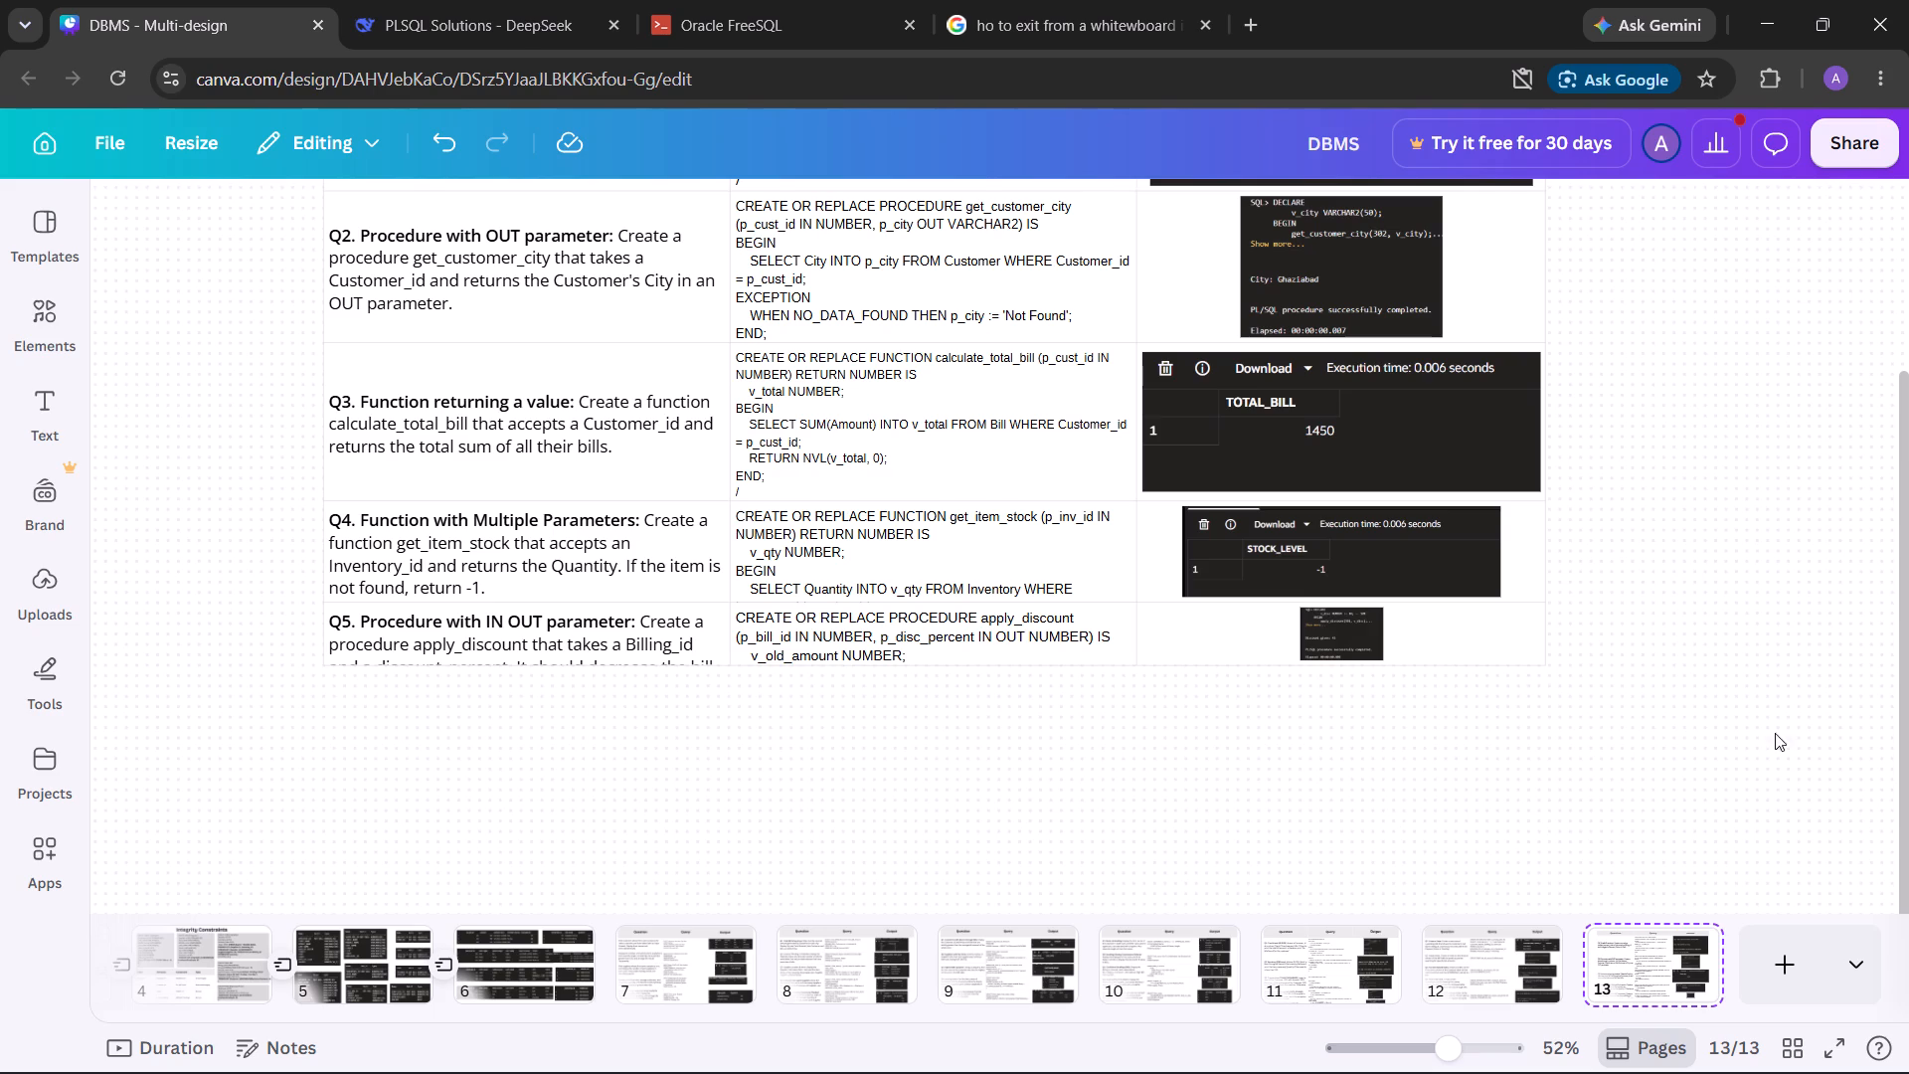
scroll(1883, 683, up, 4)
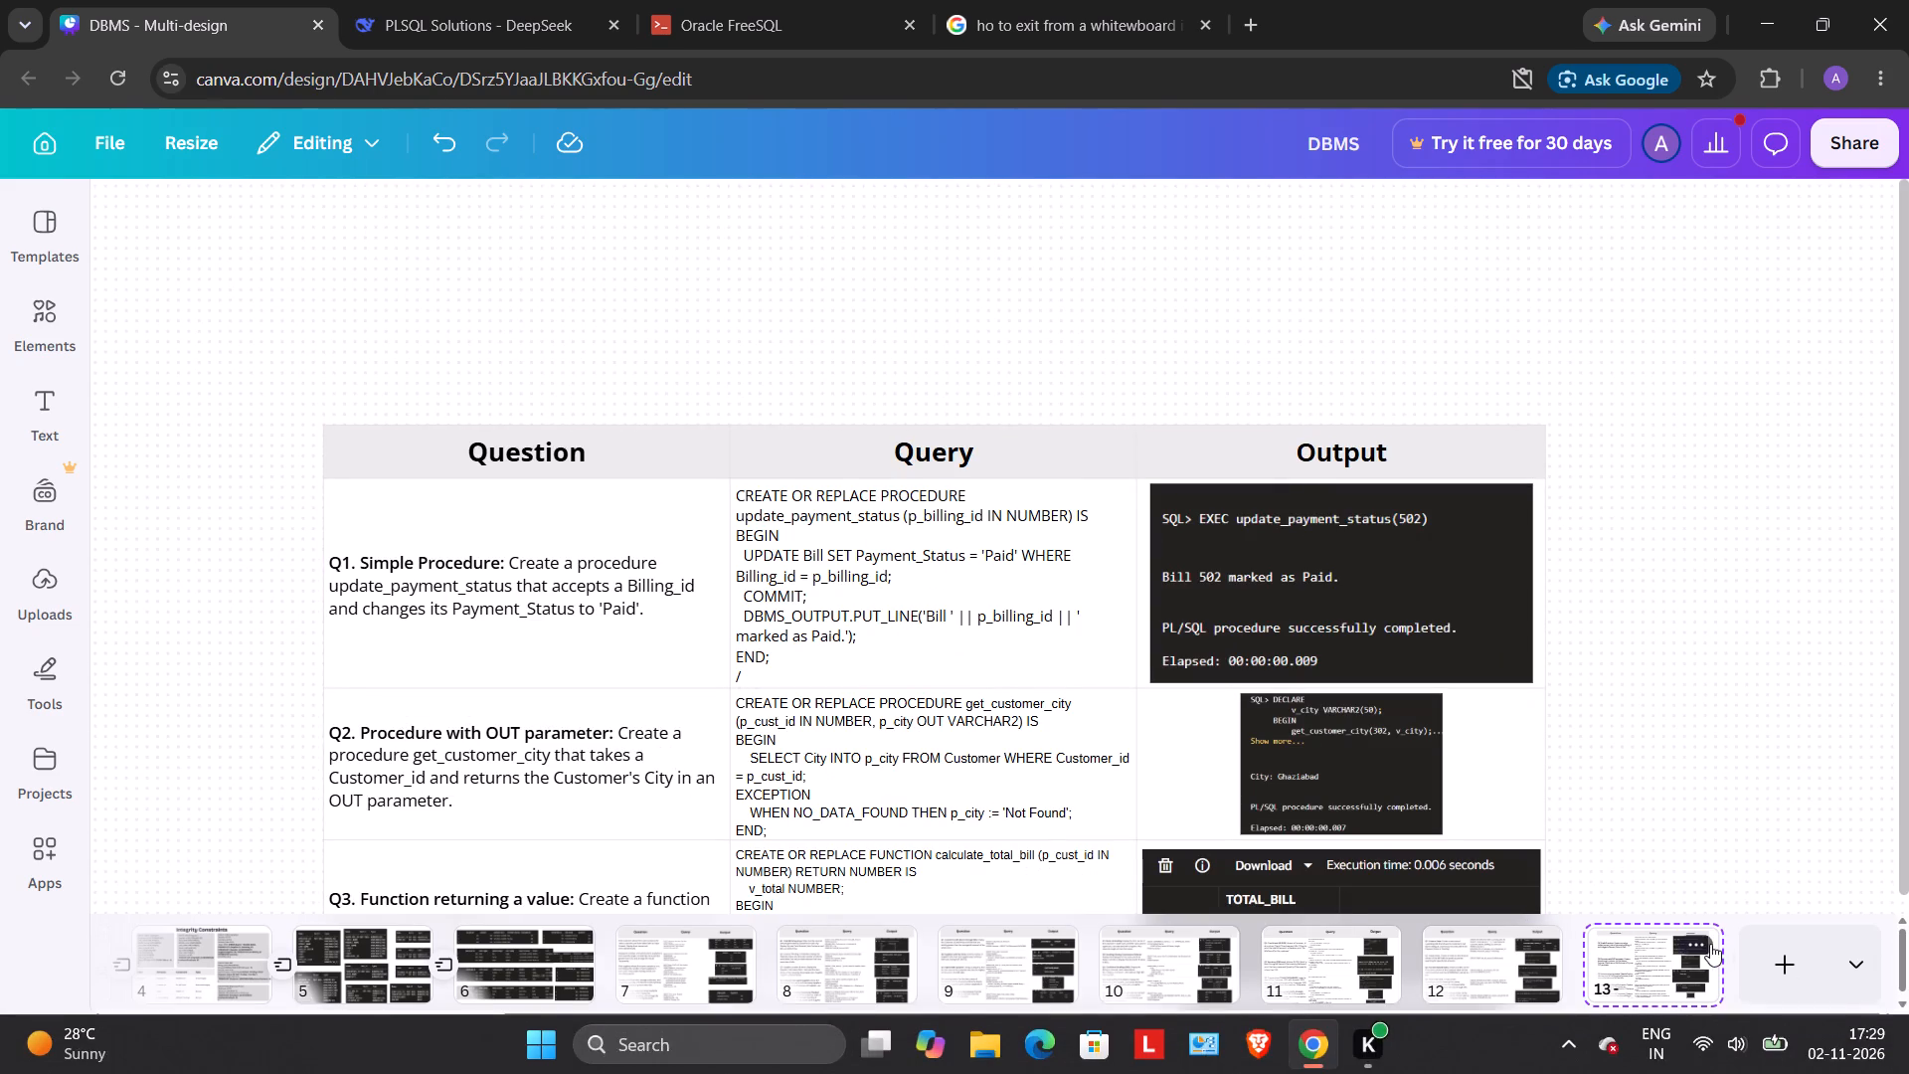
click(1706, 942)
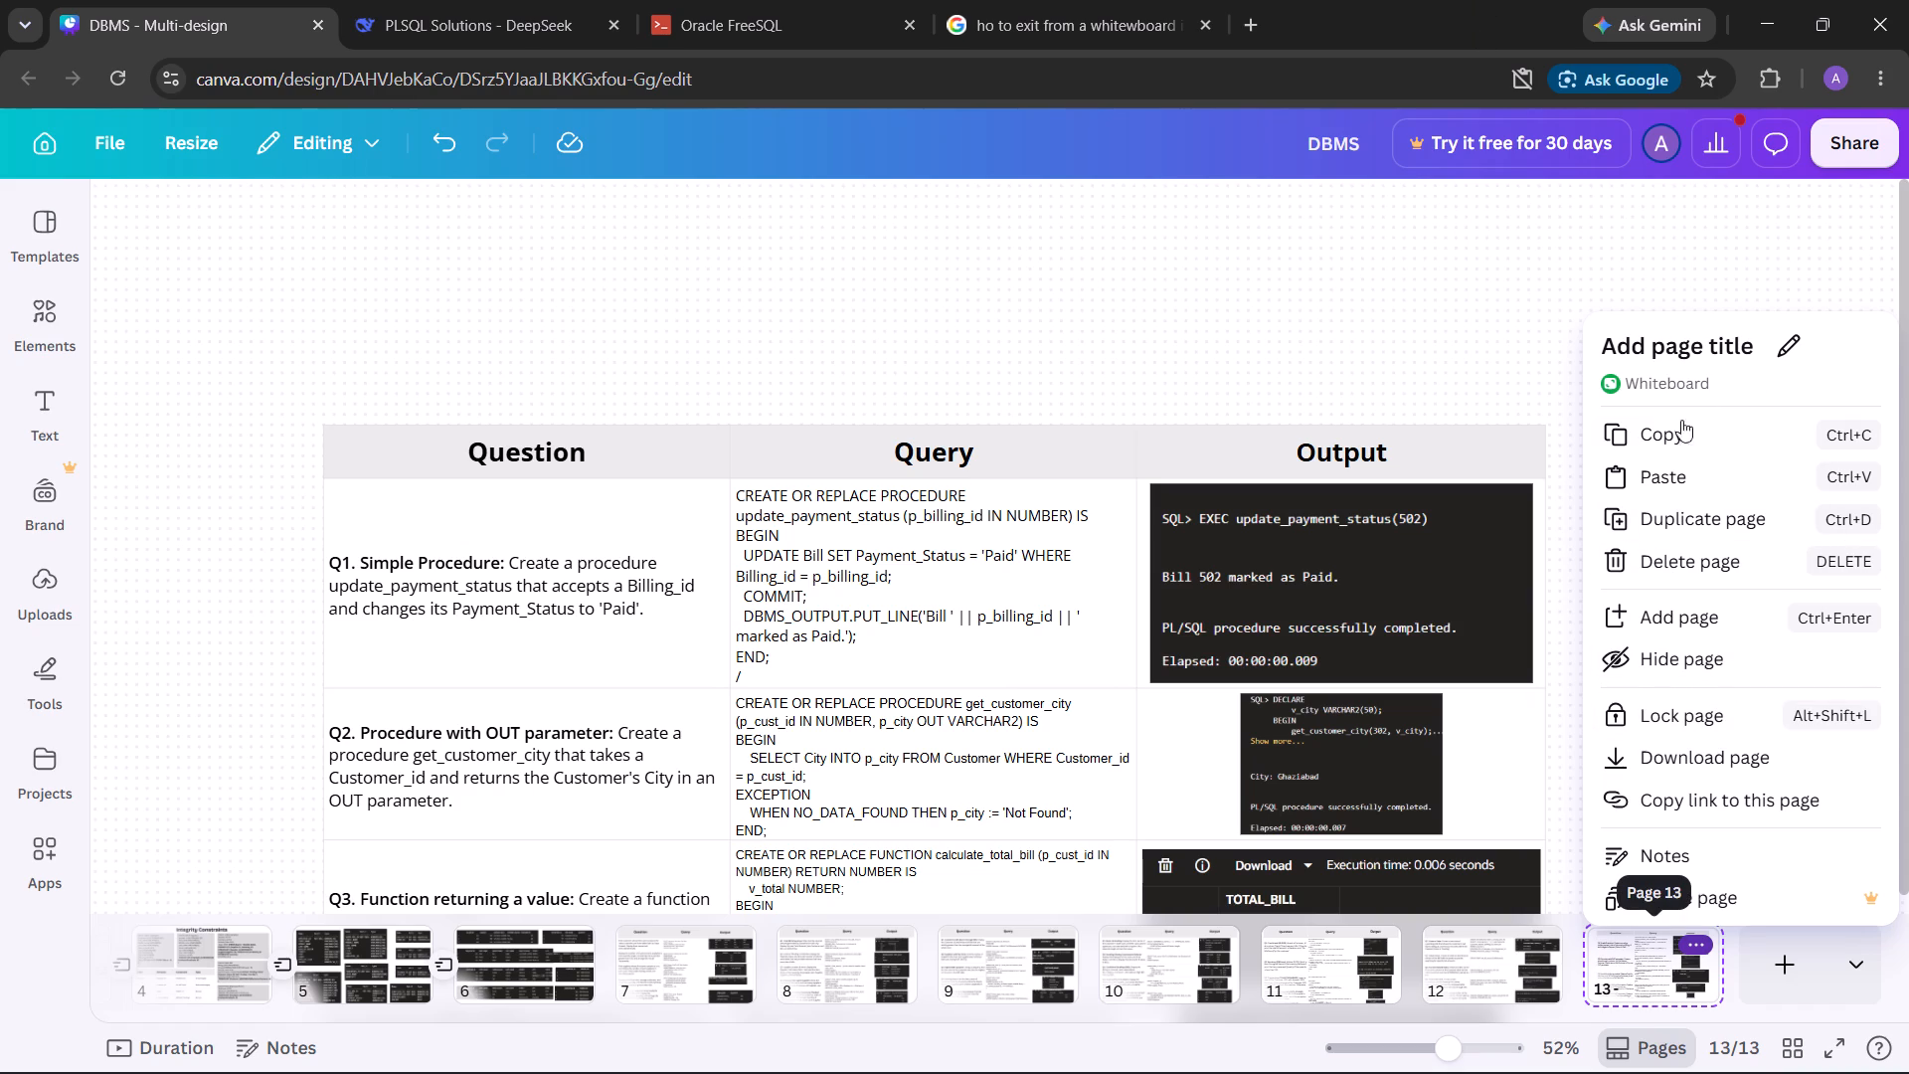
click(1654, 363)
triple_click(1653, 385)
double_click(1653, 384)
triple_click(1653, 370)
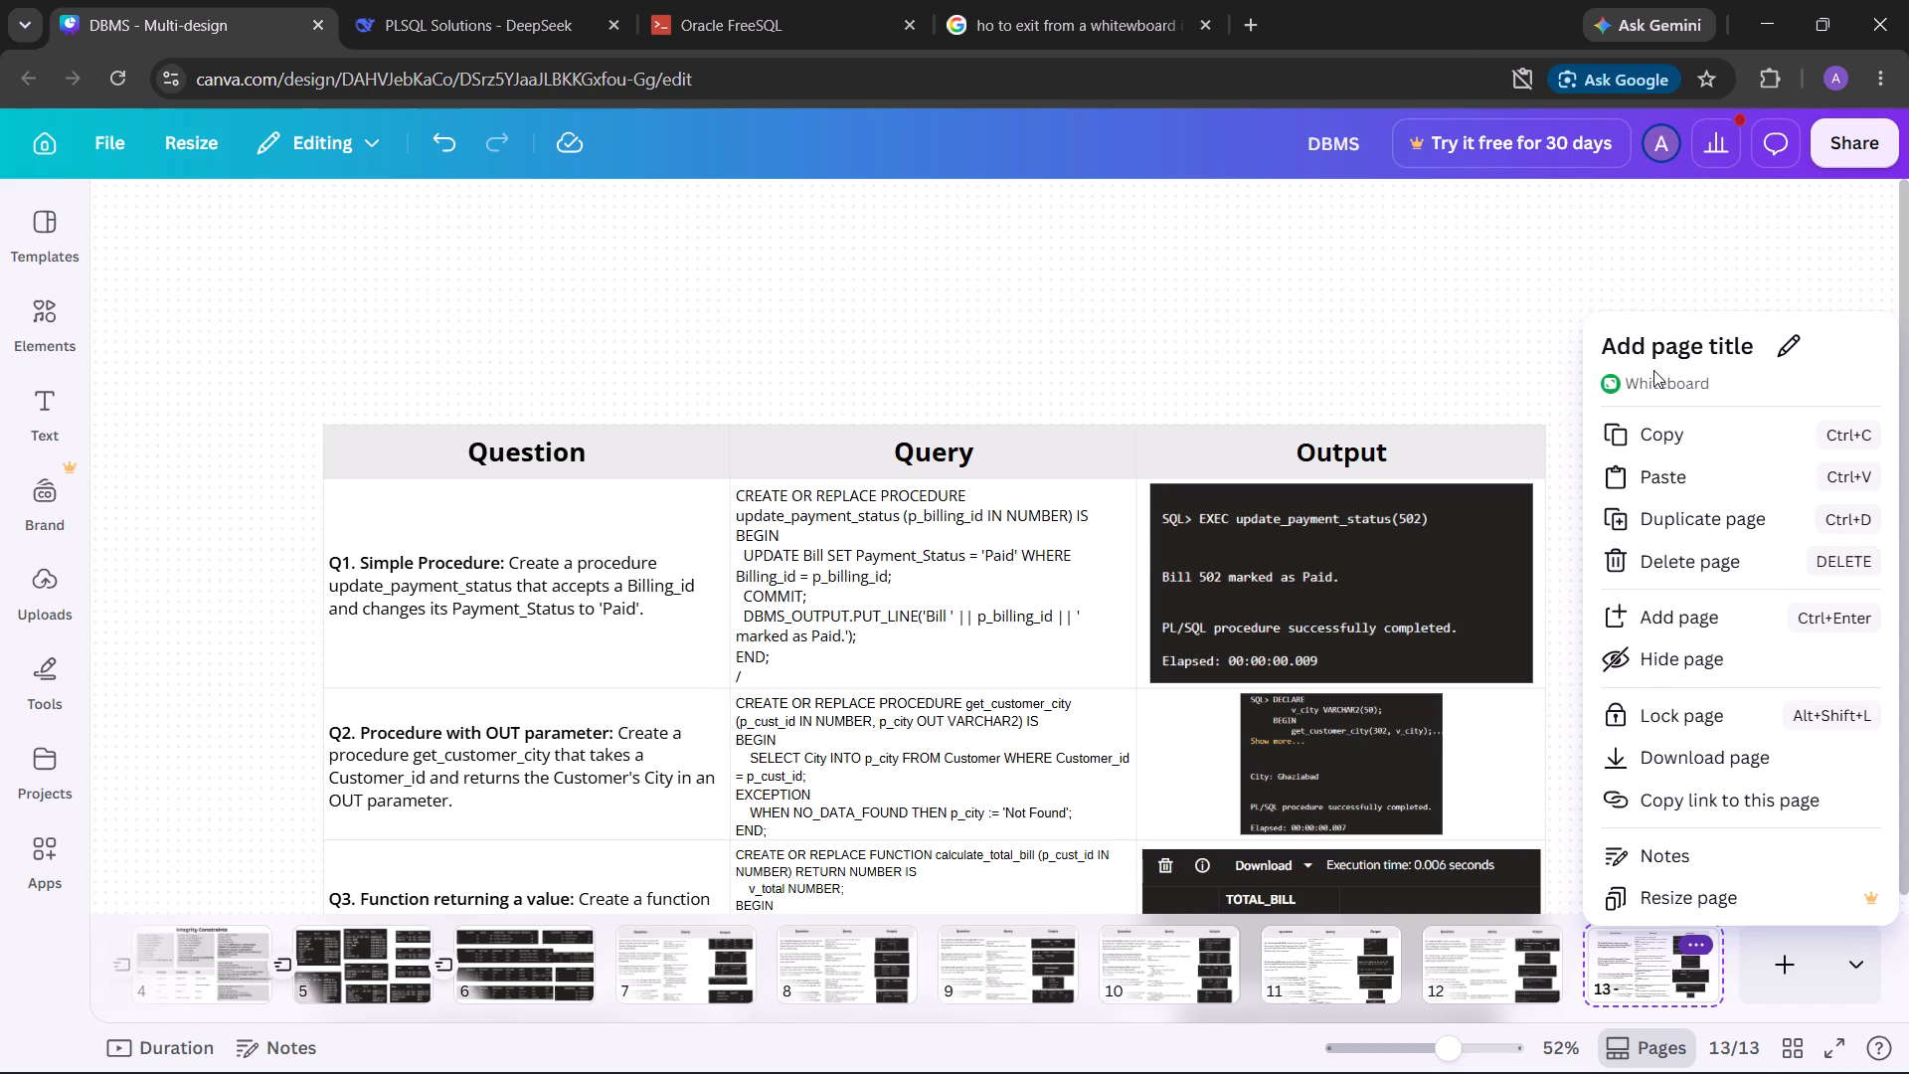
click(1524, 969)
click(1527, 962)
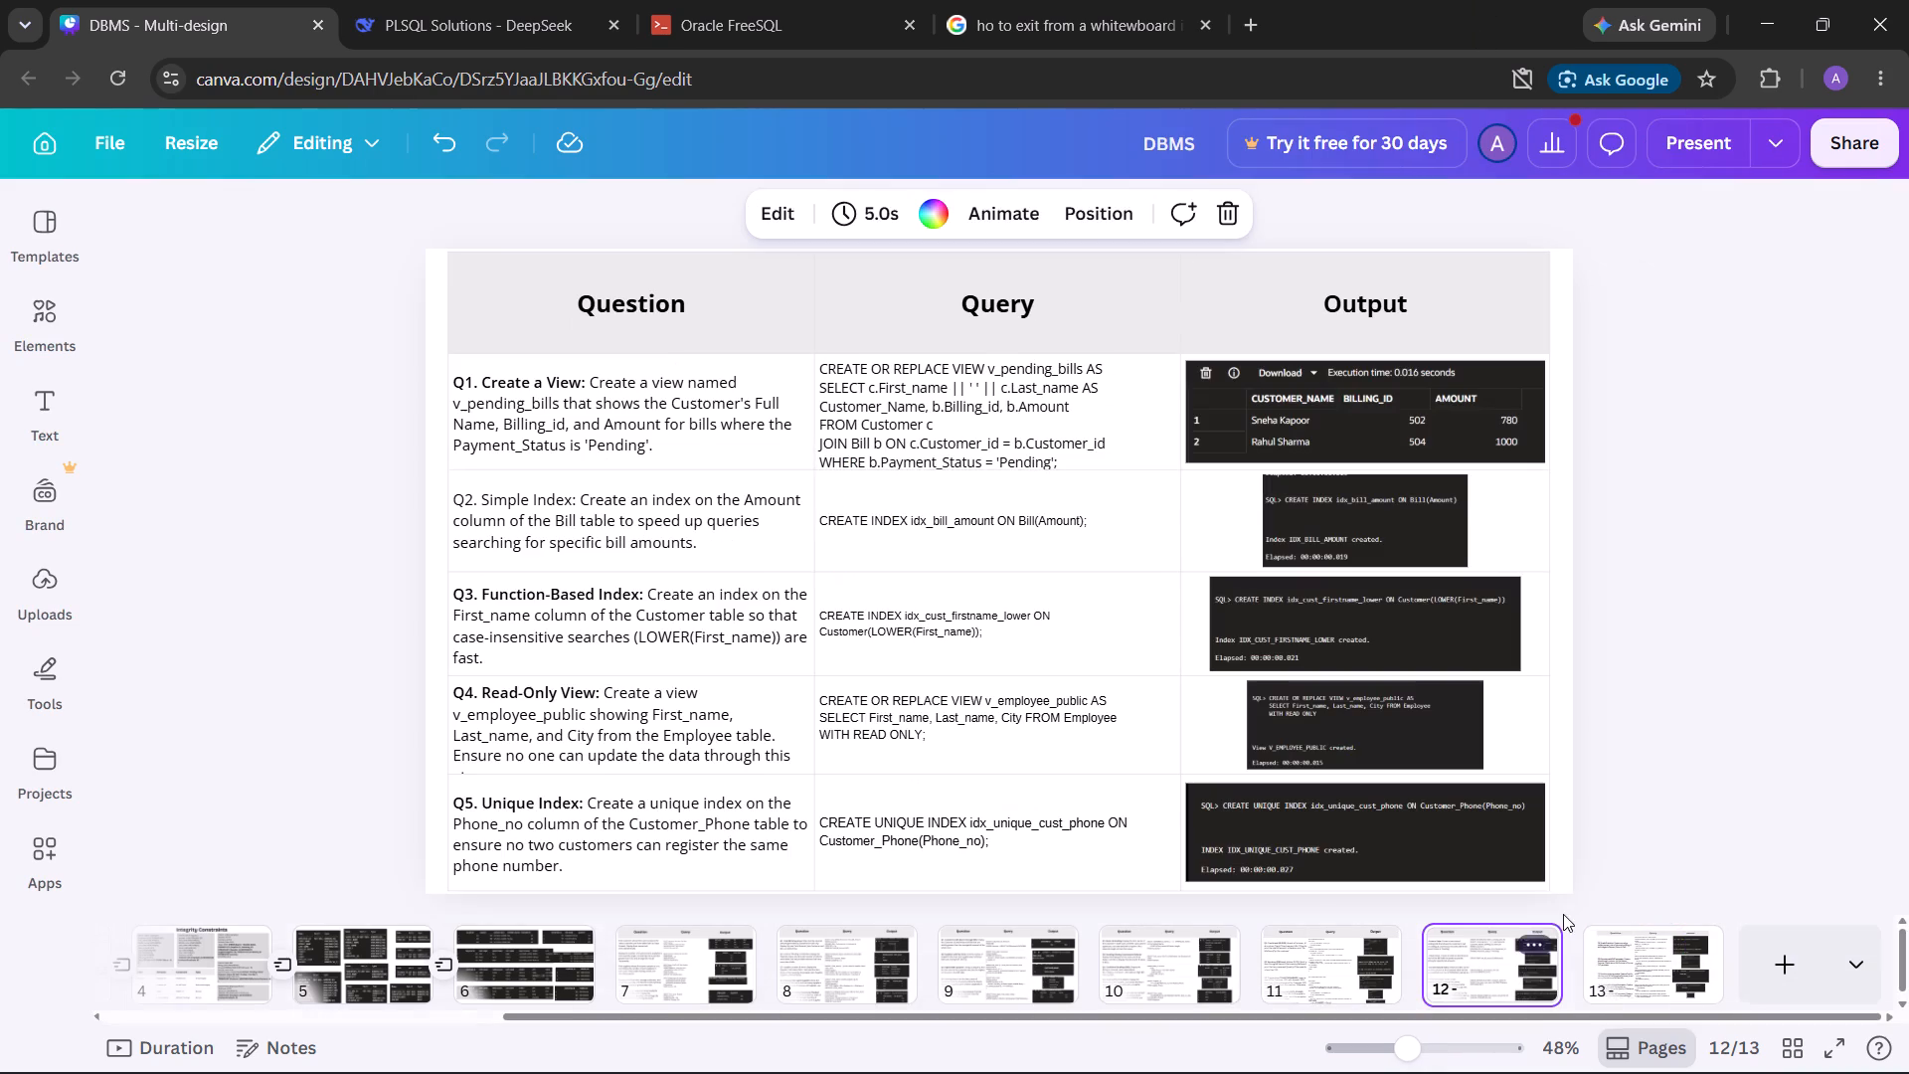
click(1531, 949)
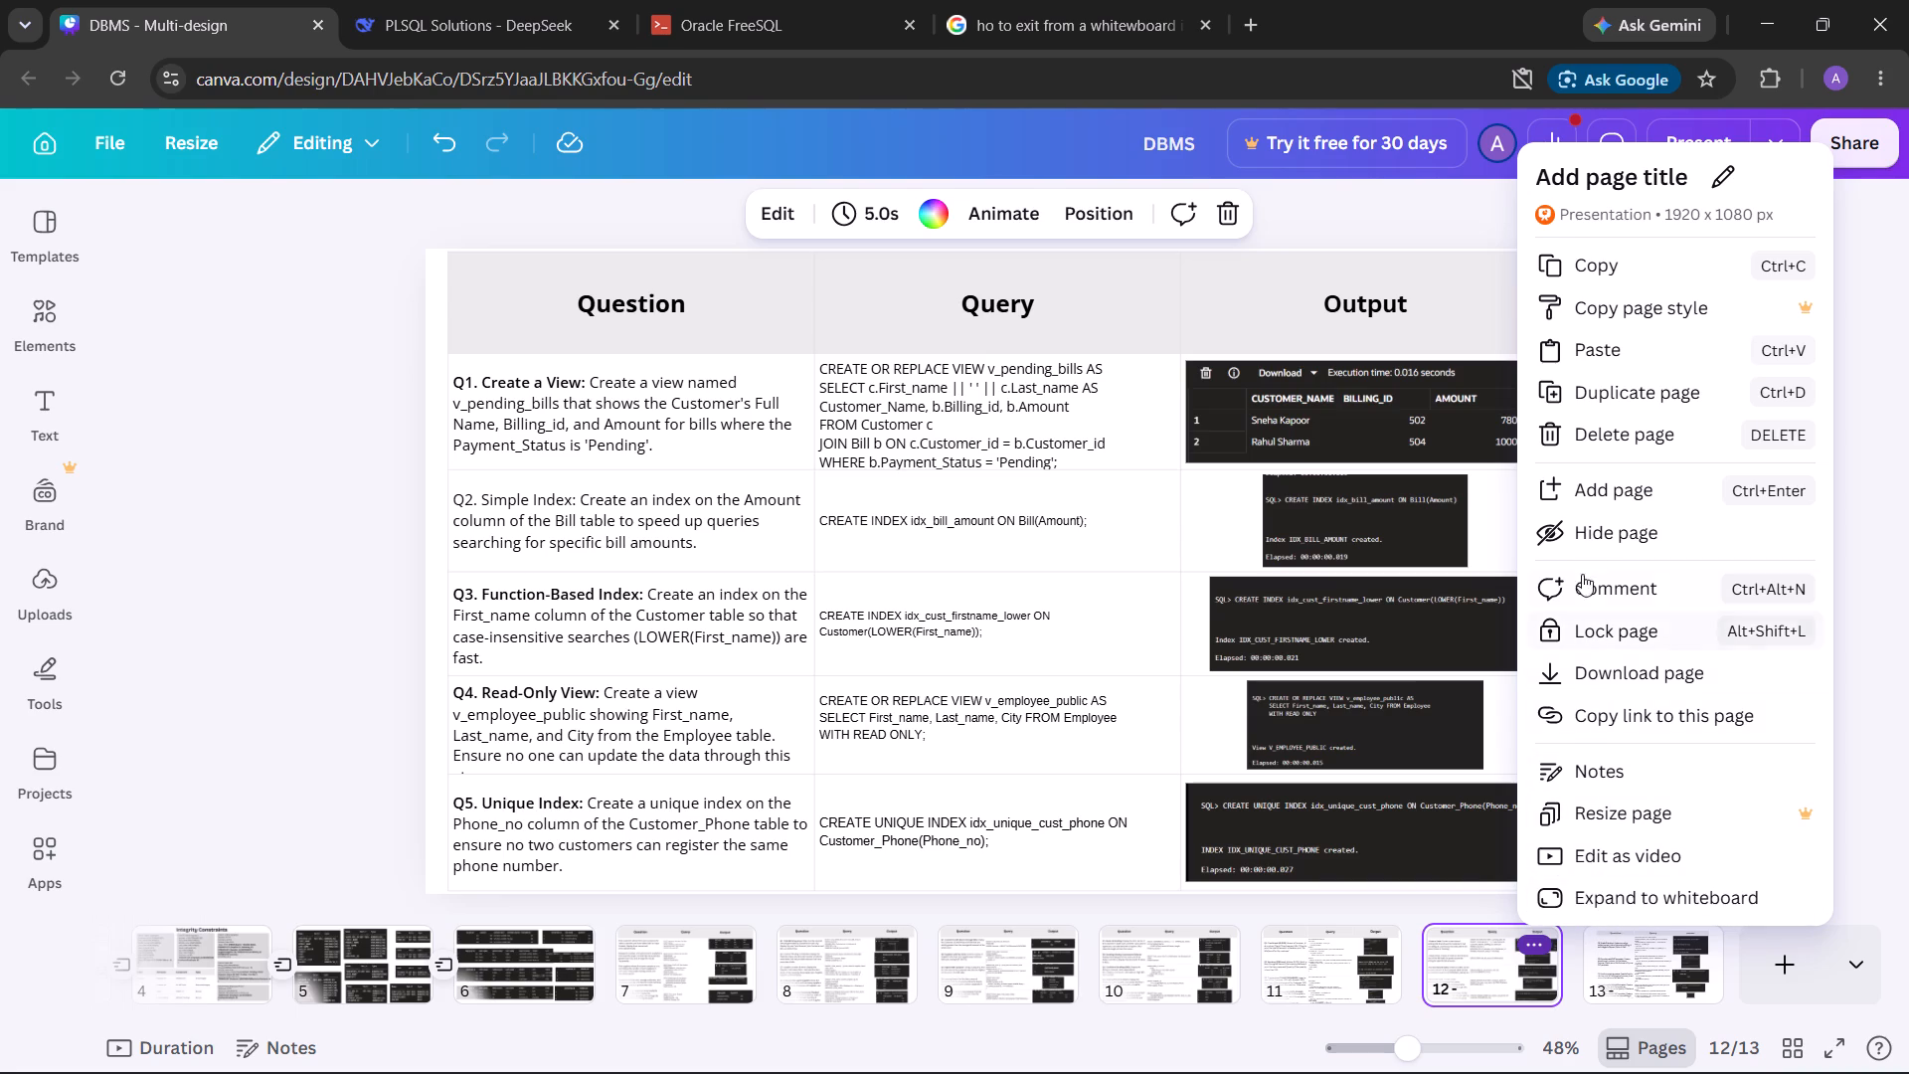
click(1594, 219)
double_click(1671, 967)
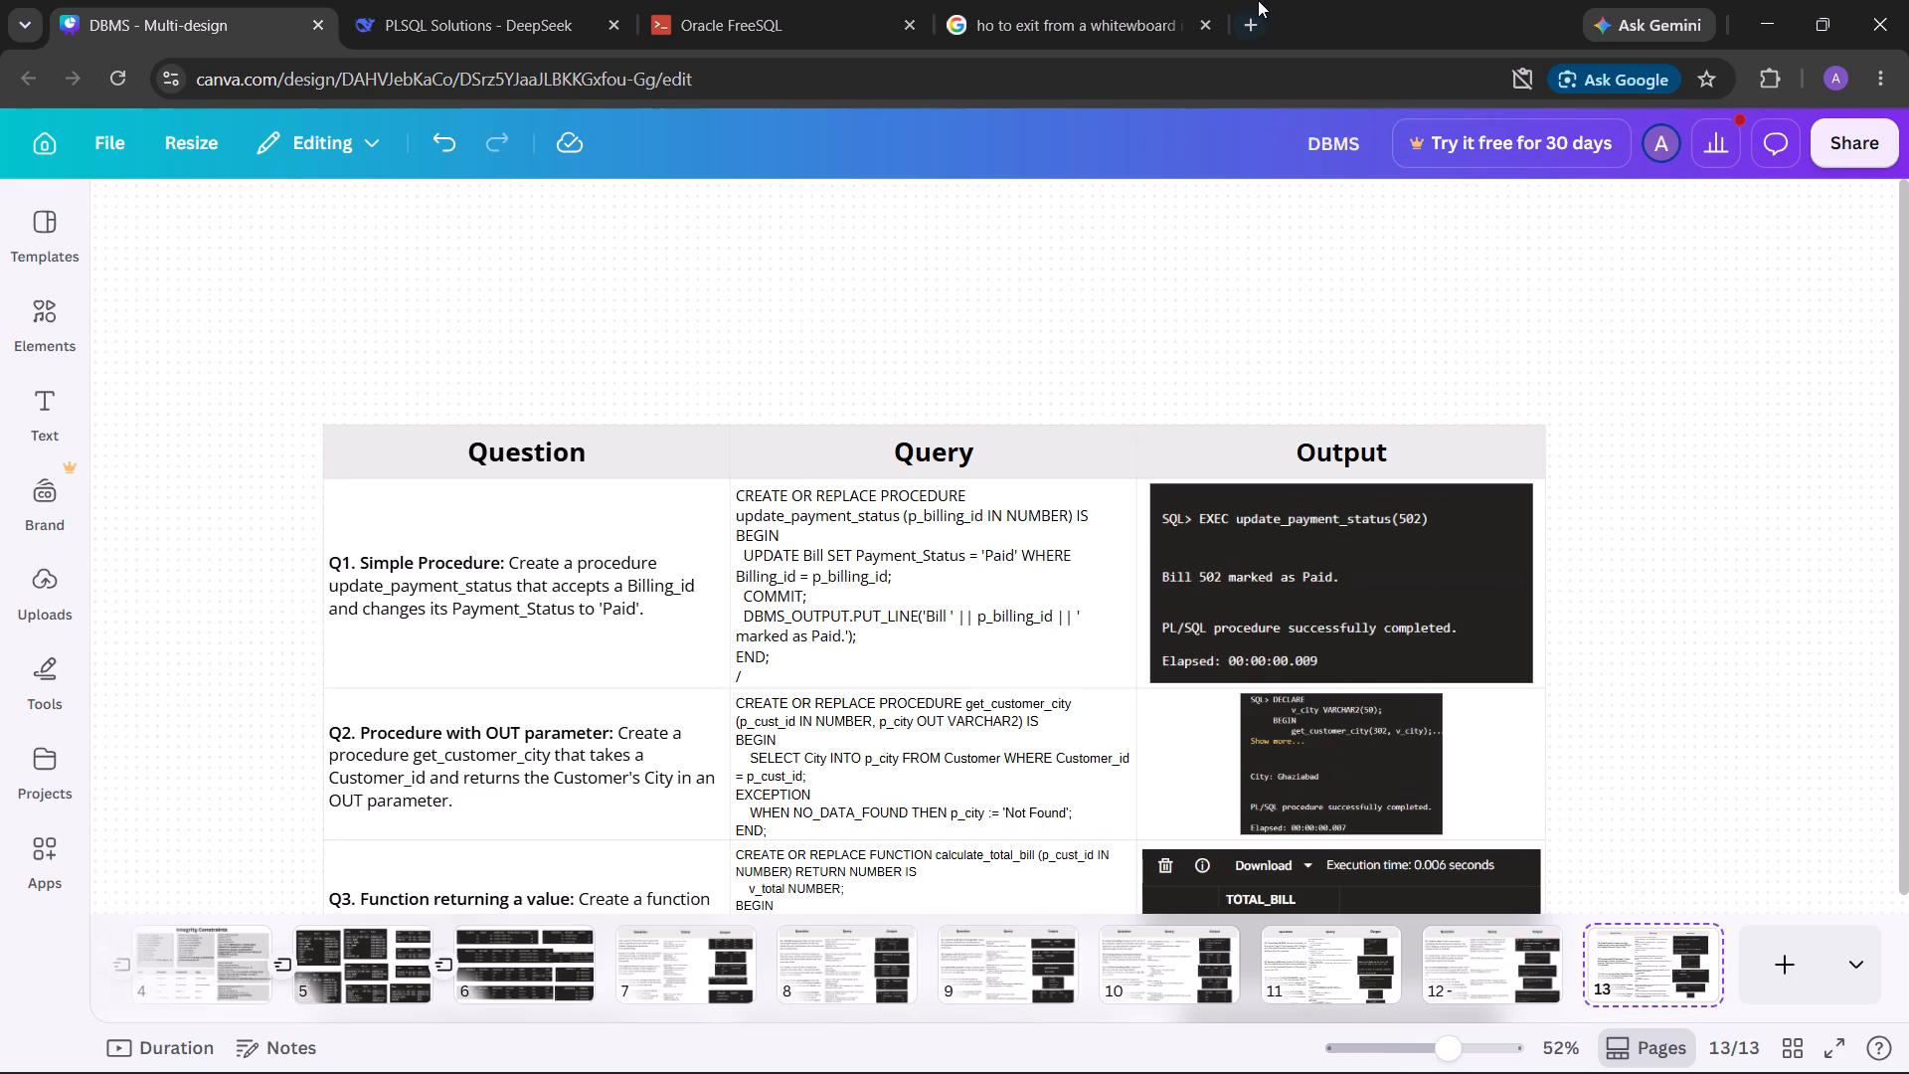
Read the Google result on exiting a Canva whiteboard and check page 13's canvas options for a way to collapse it.
click(1152, 0)
scroll(773, 598, down, 1)
scroll(535, 690, down, 1)
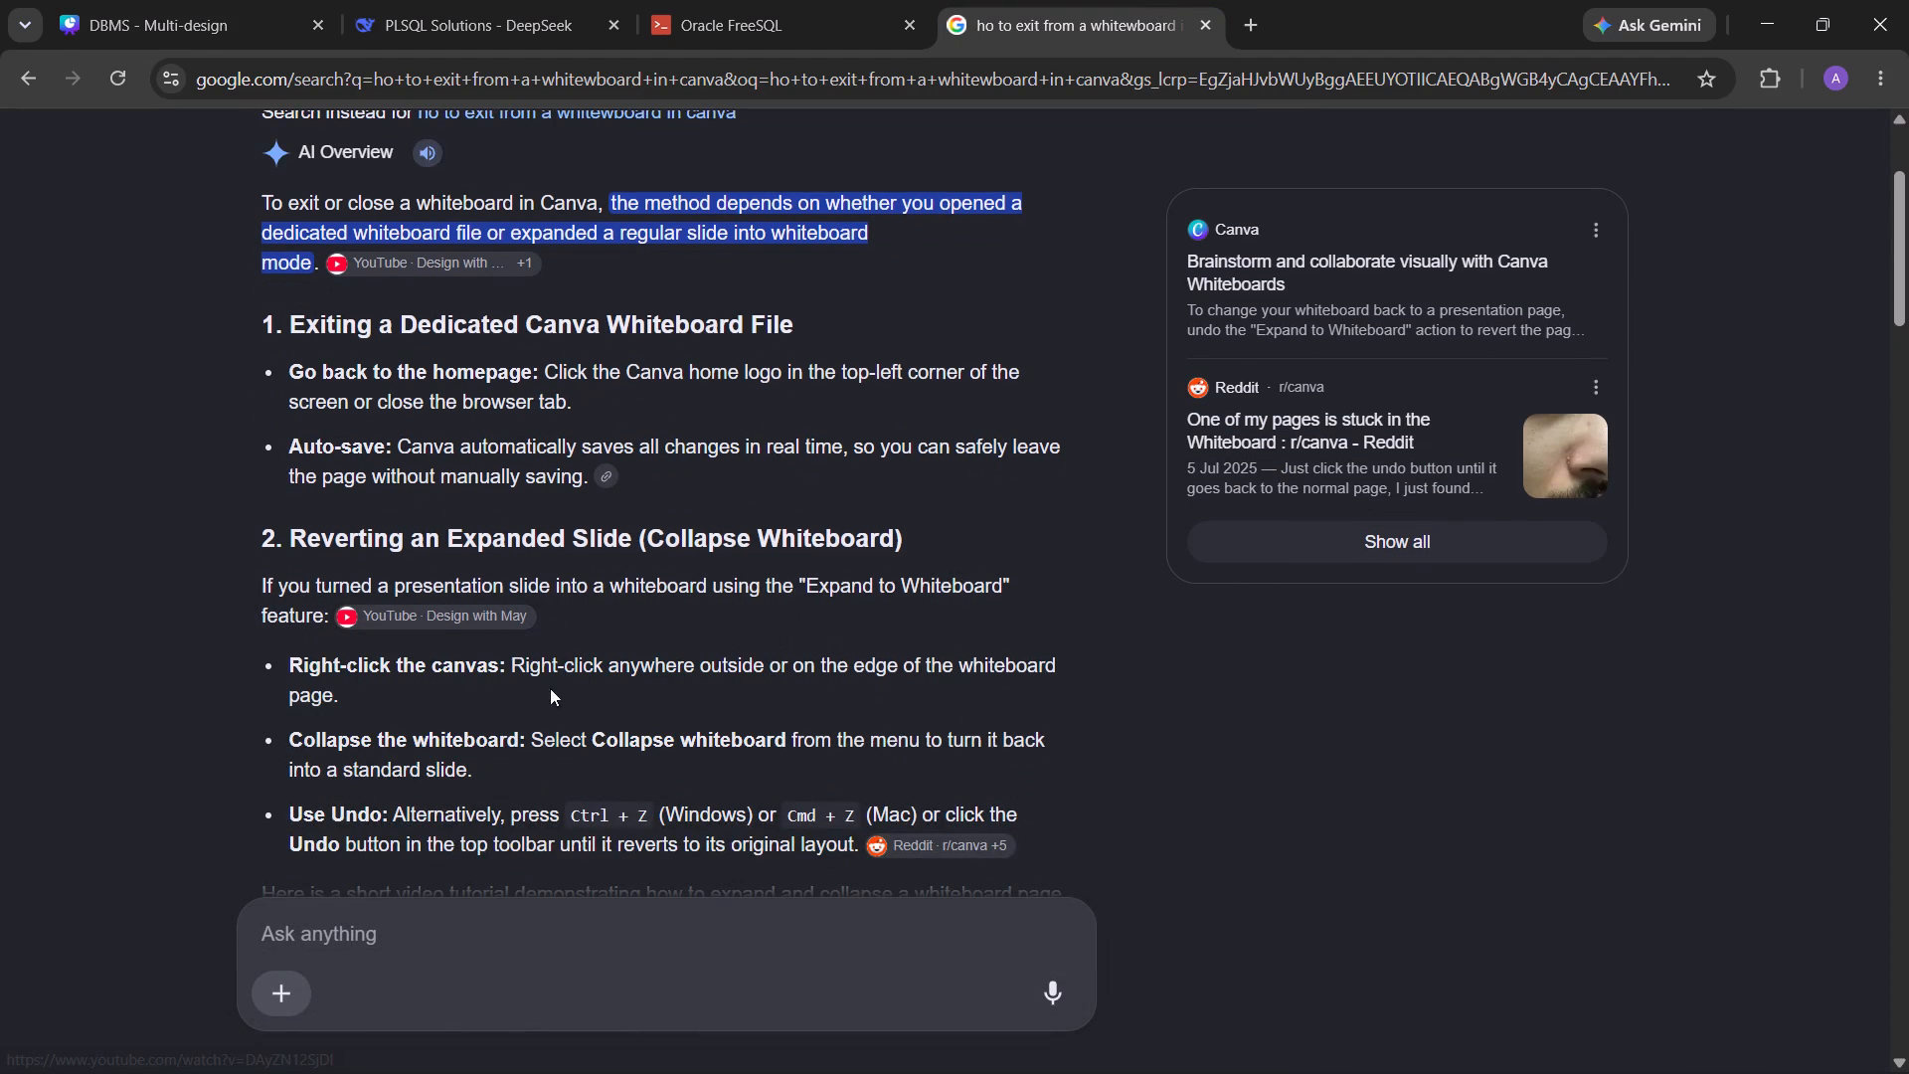
scroll(352, 703, down, 1)
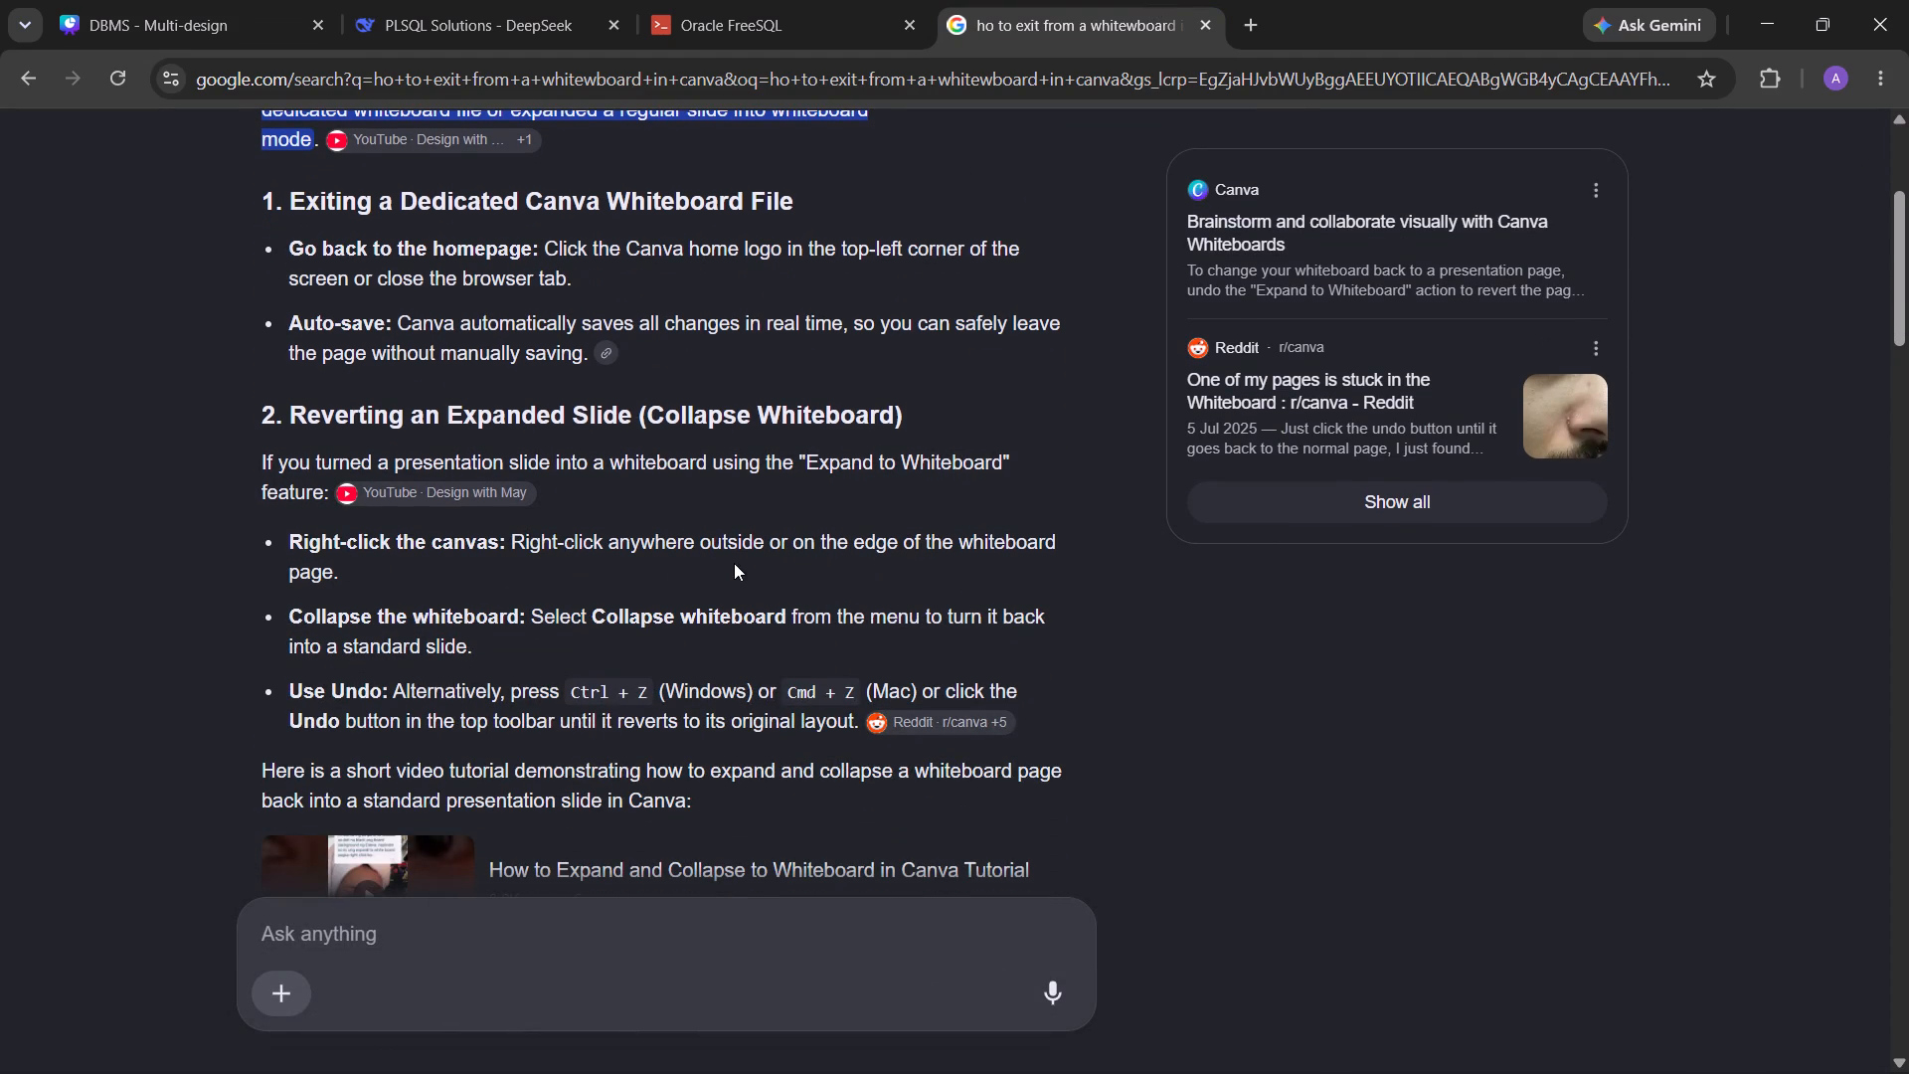
click(754, 0)
click(991, 0)
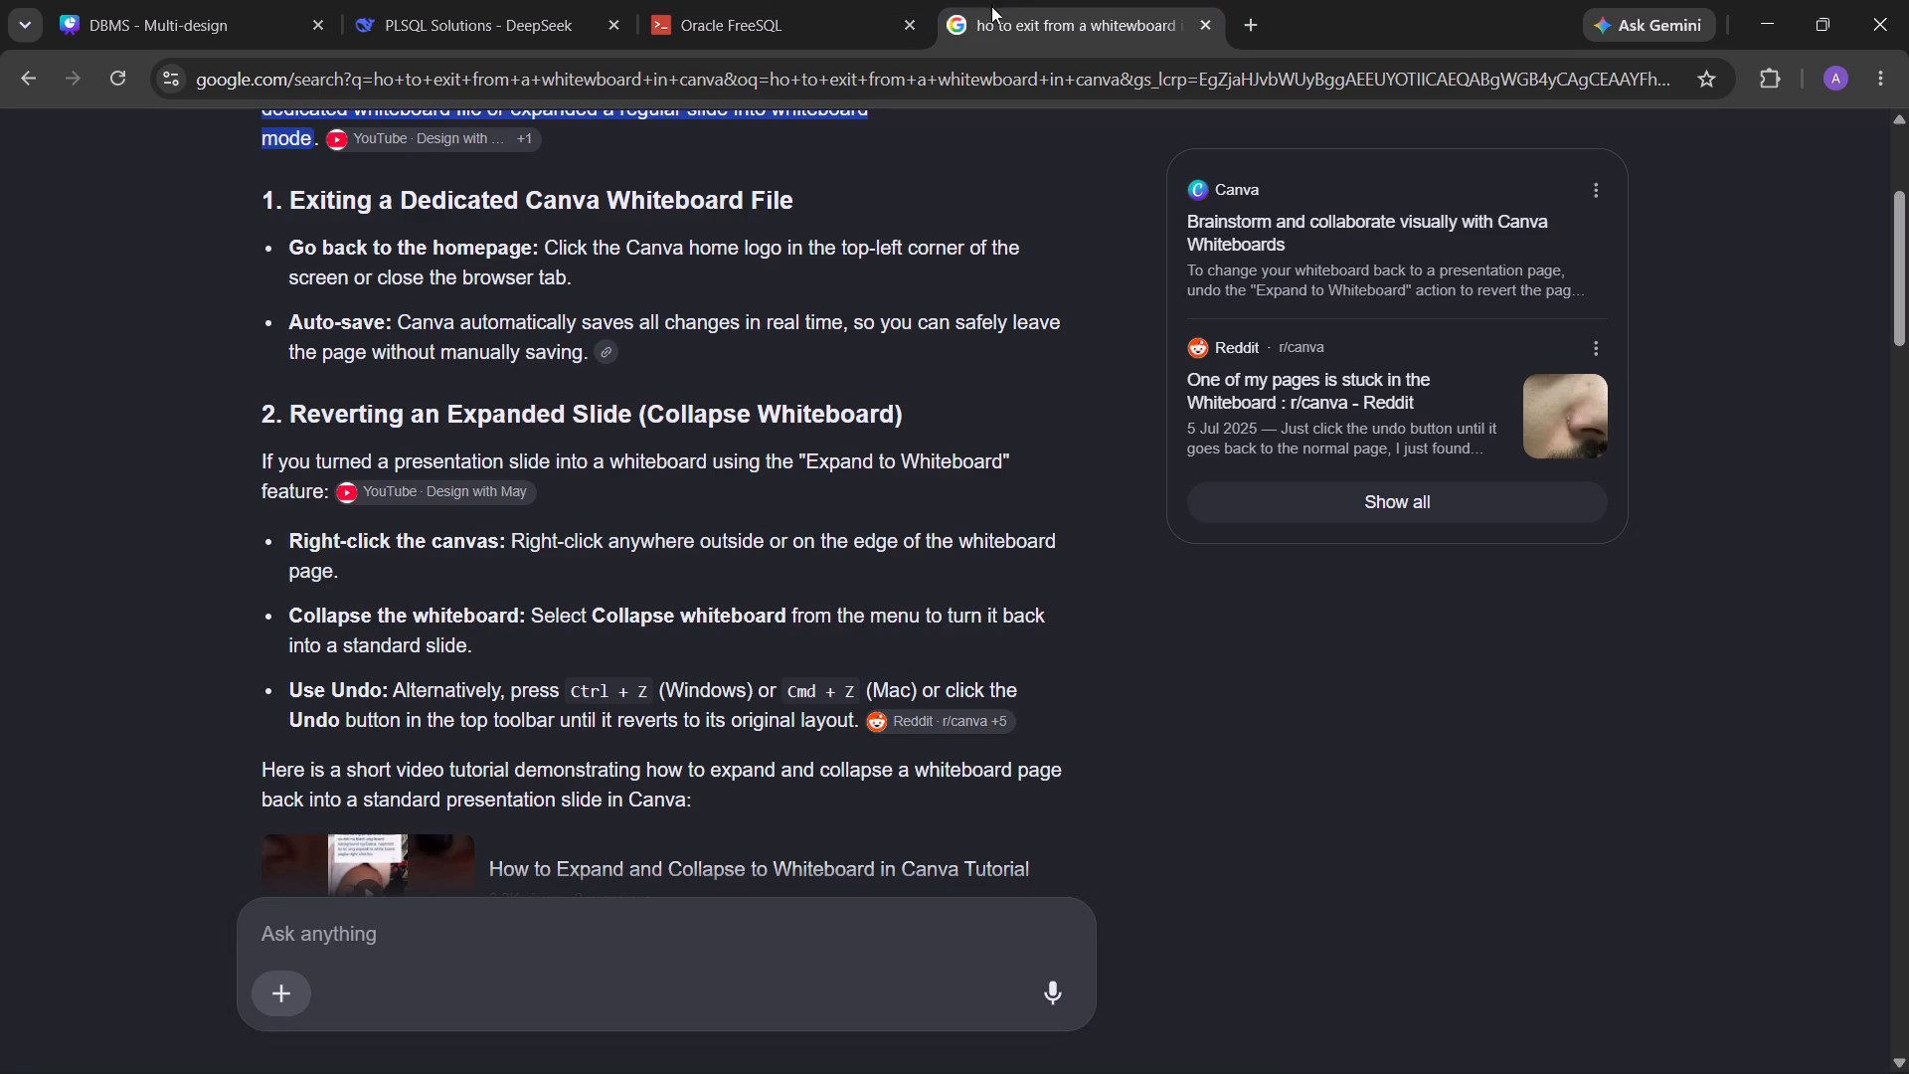
click(294, 0)
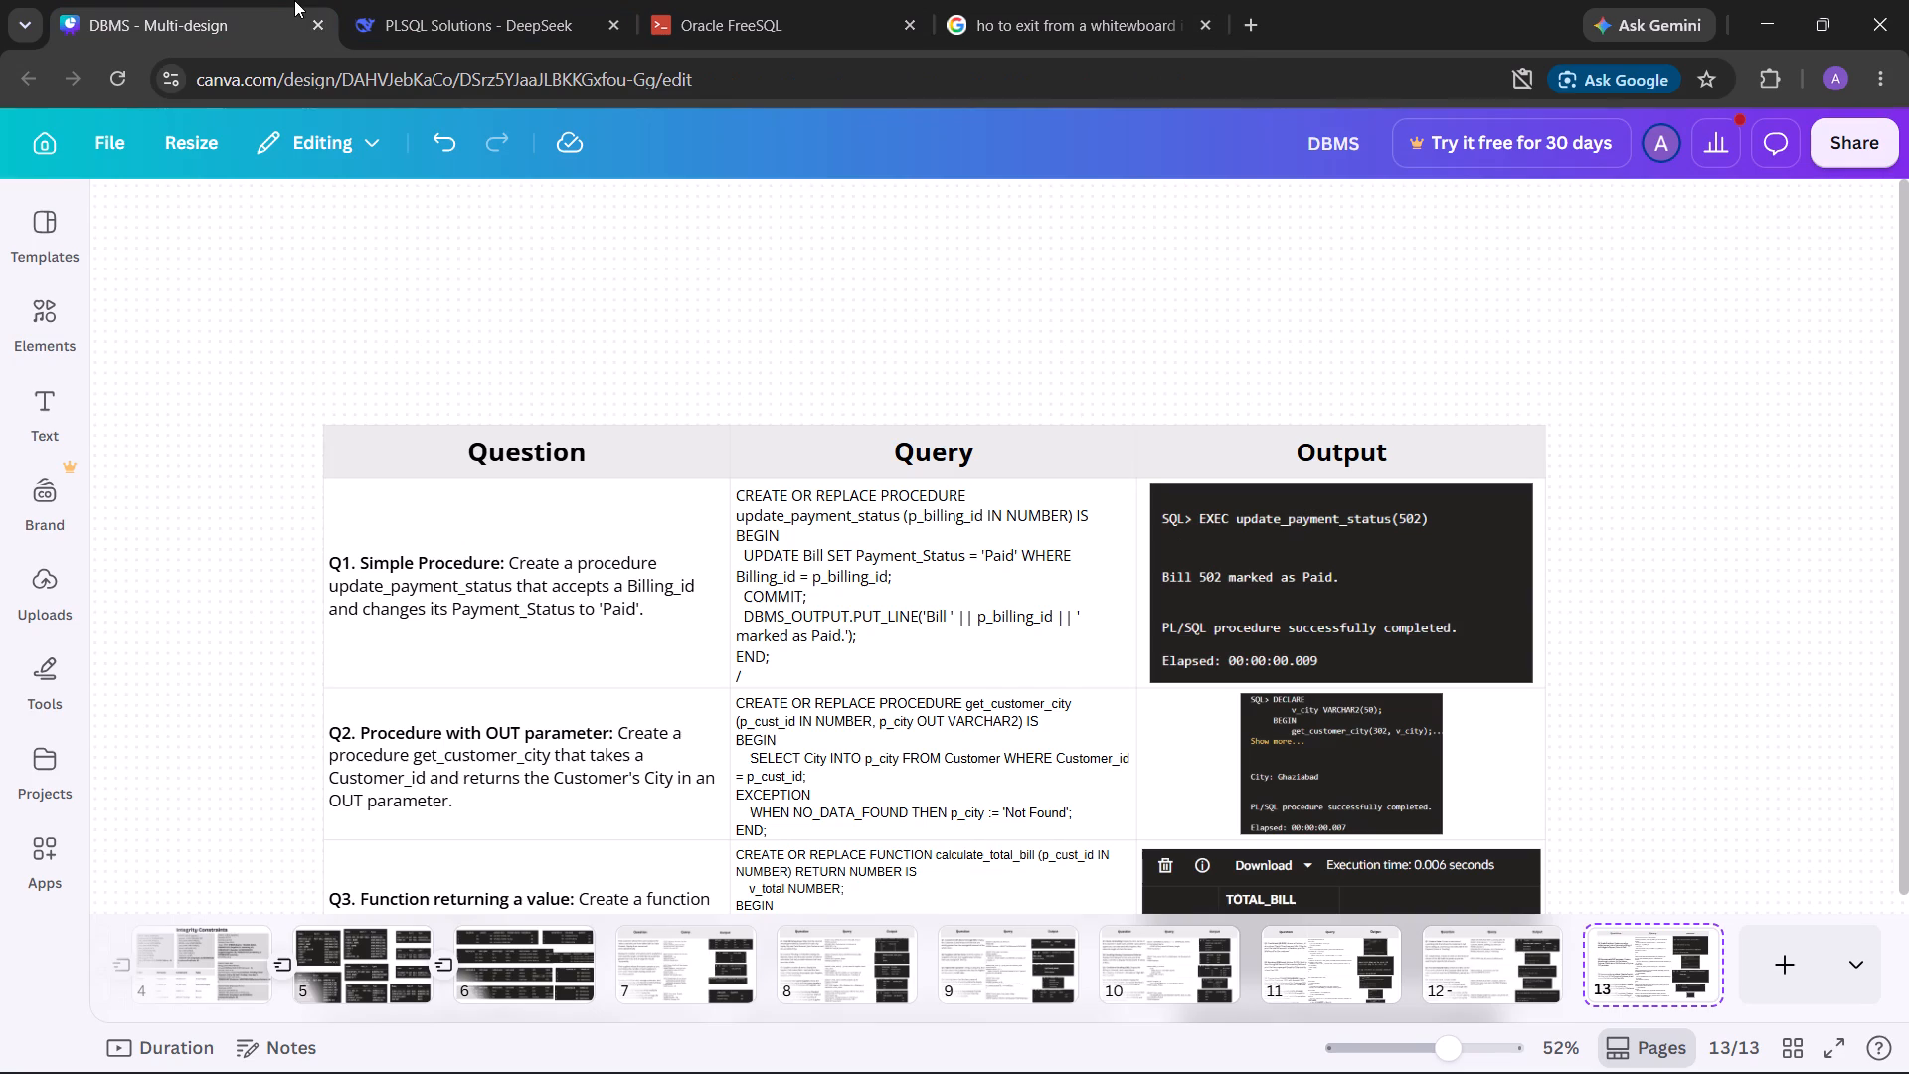
right_click(1879, 564)
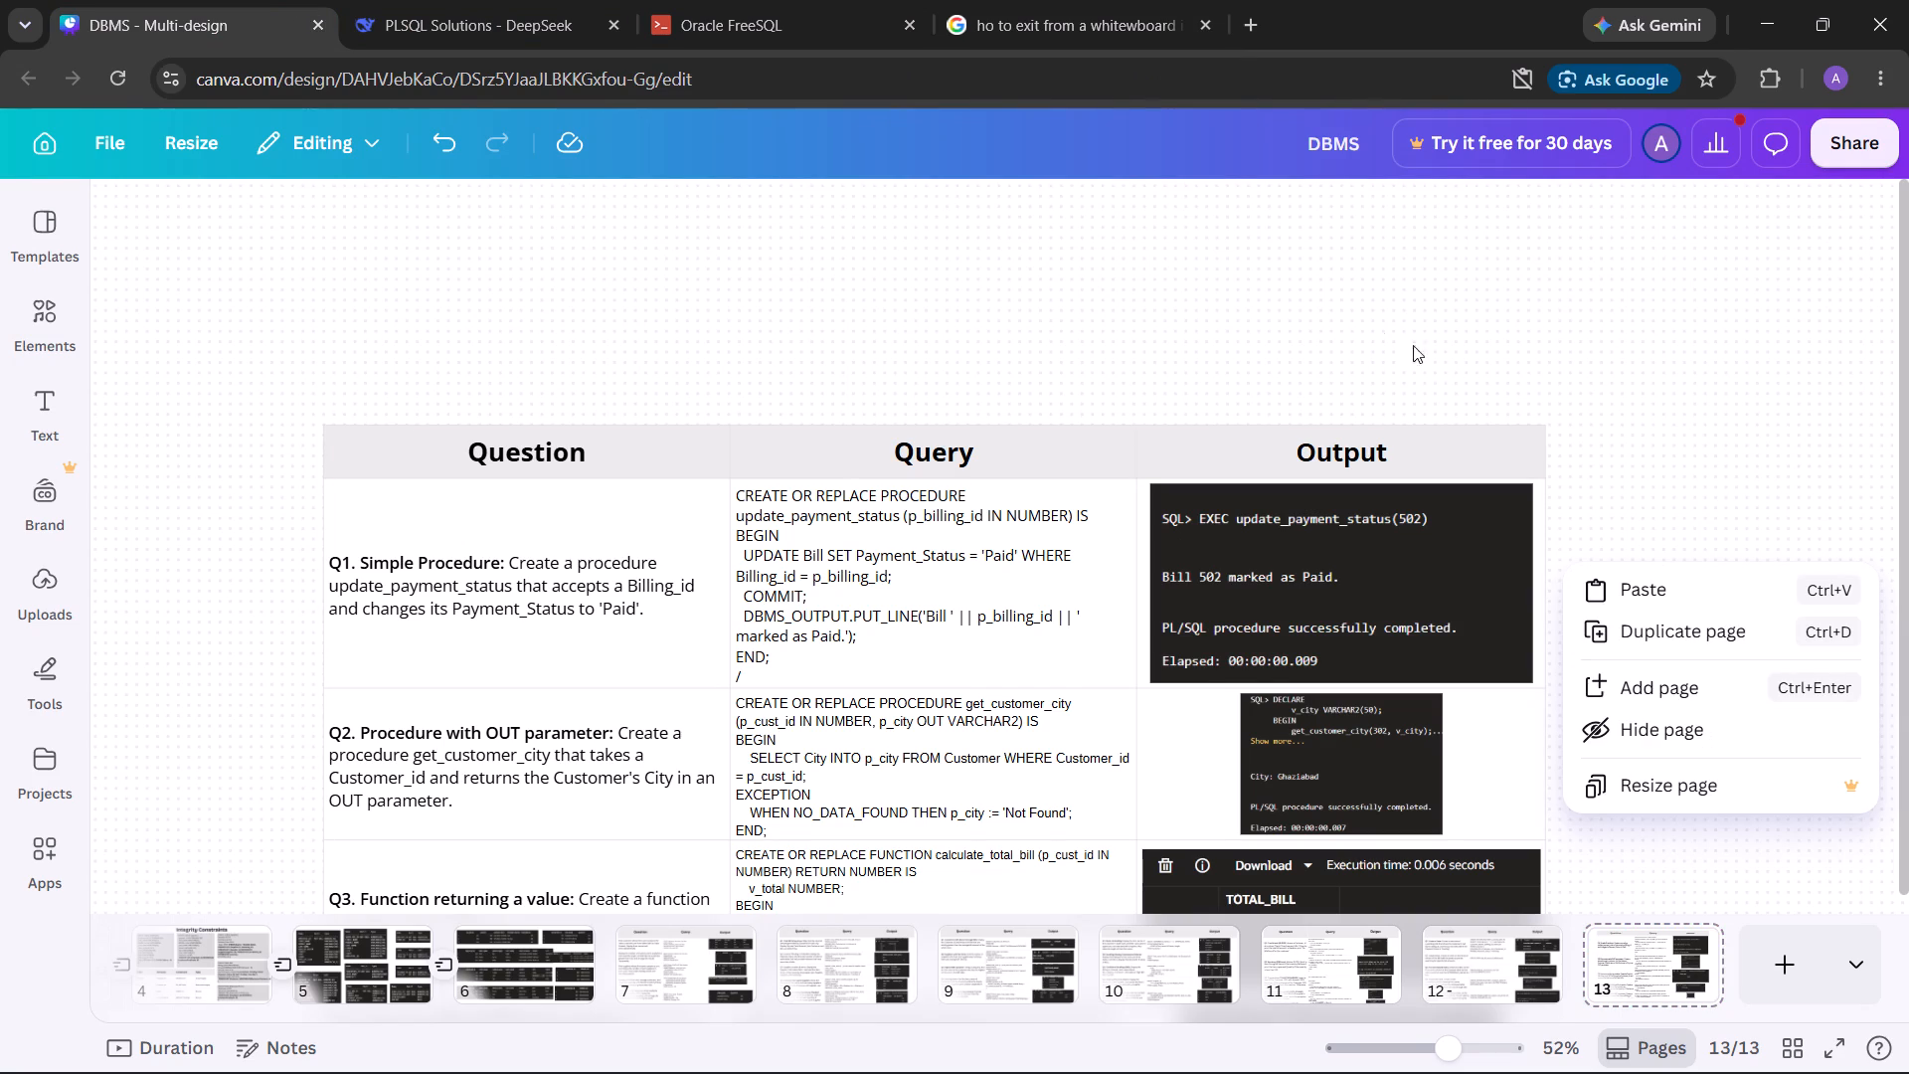
click(1123, 0)
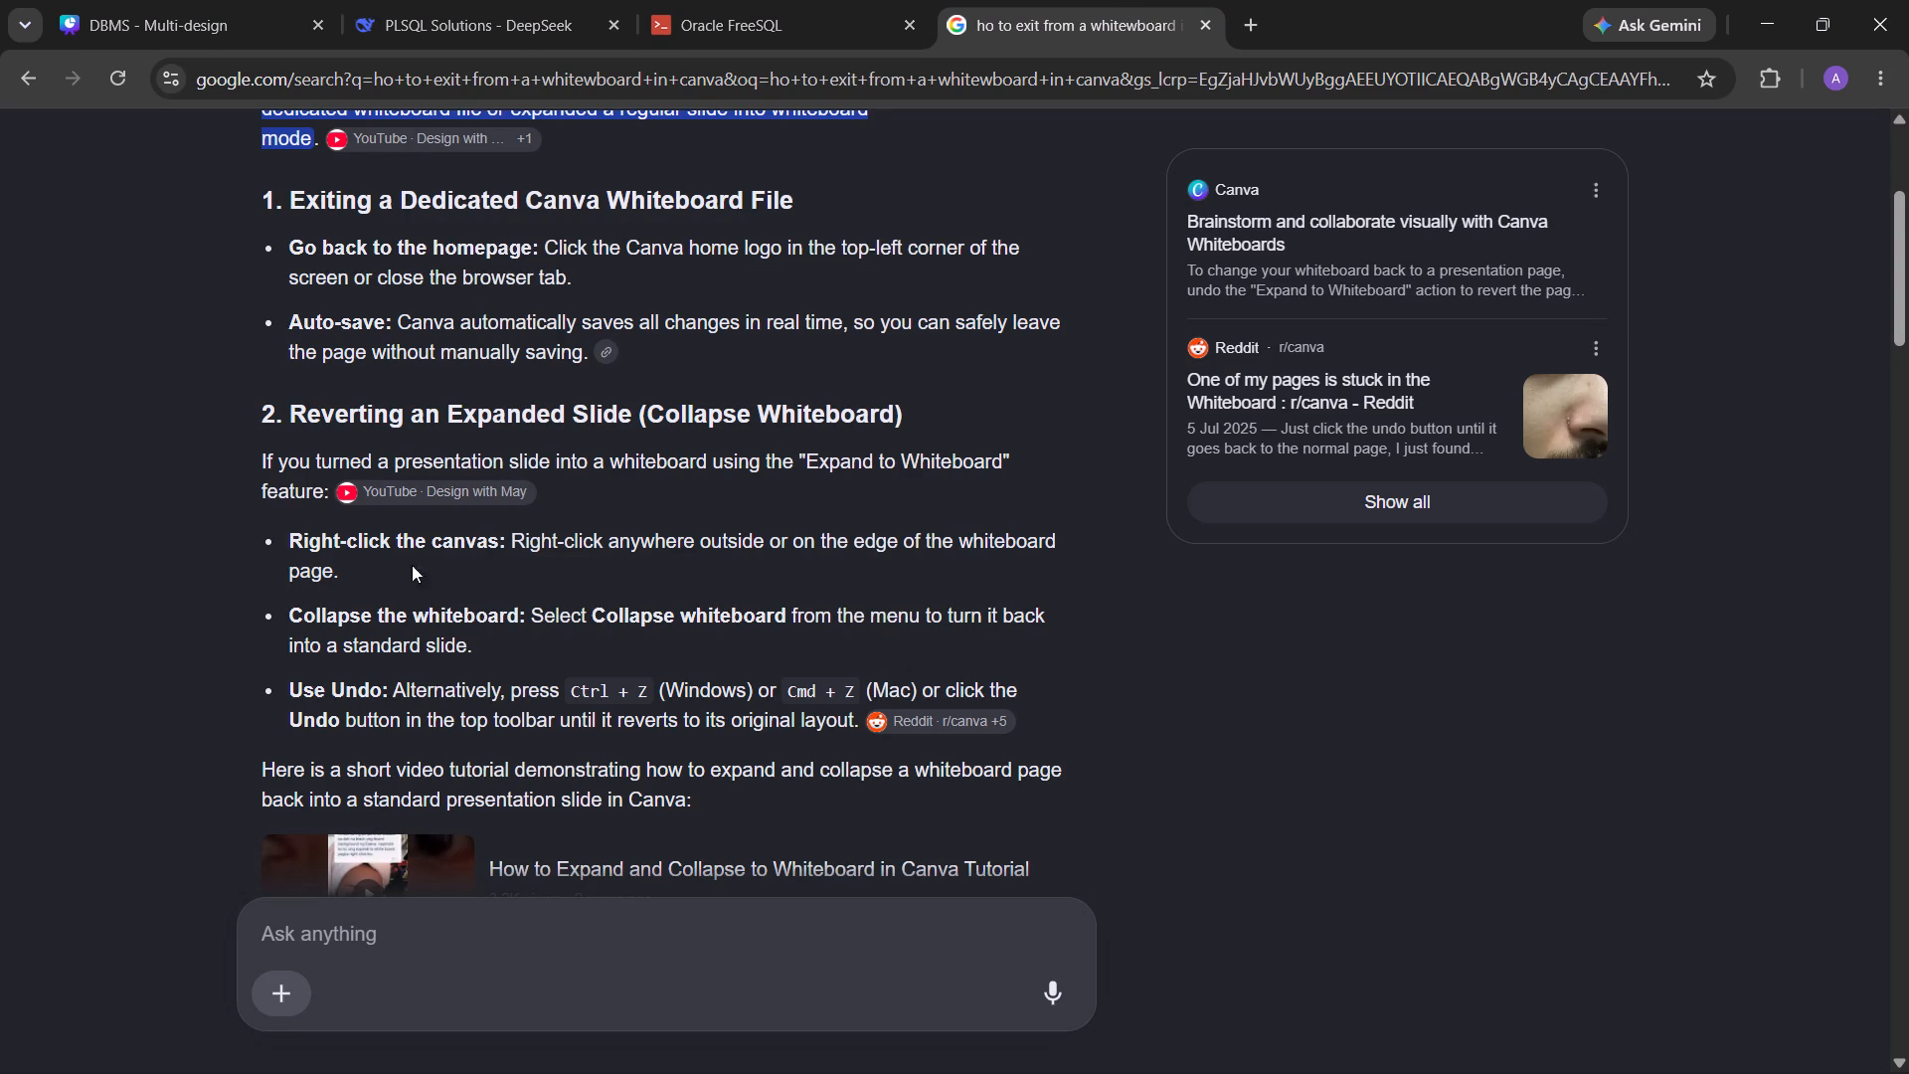
click(150, 0)
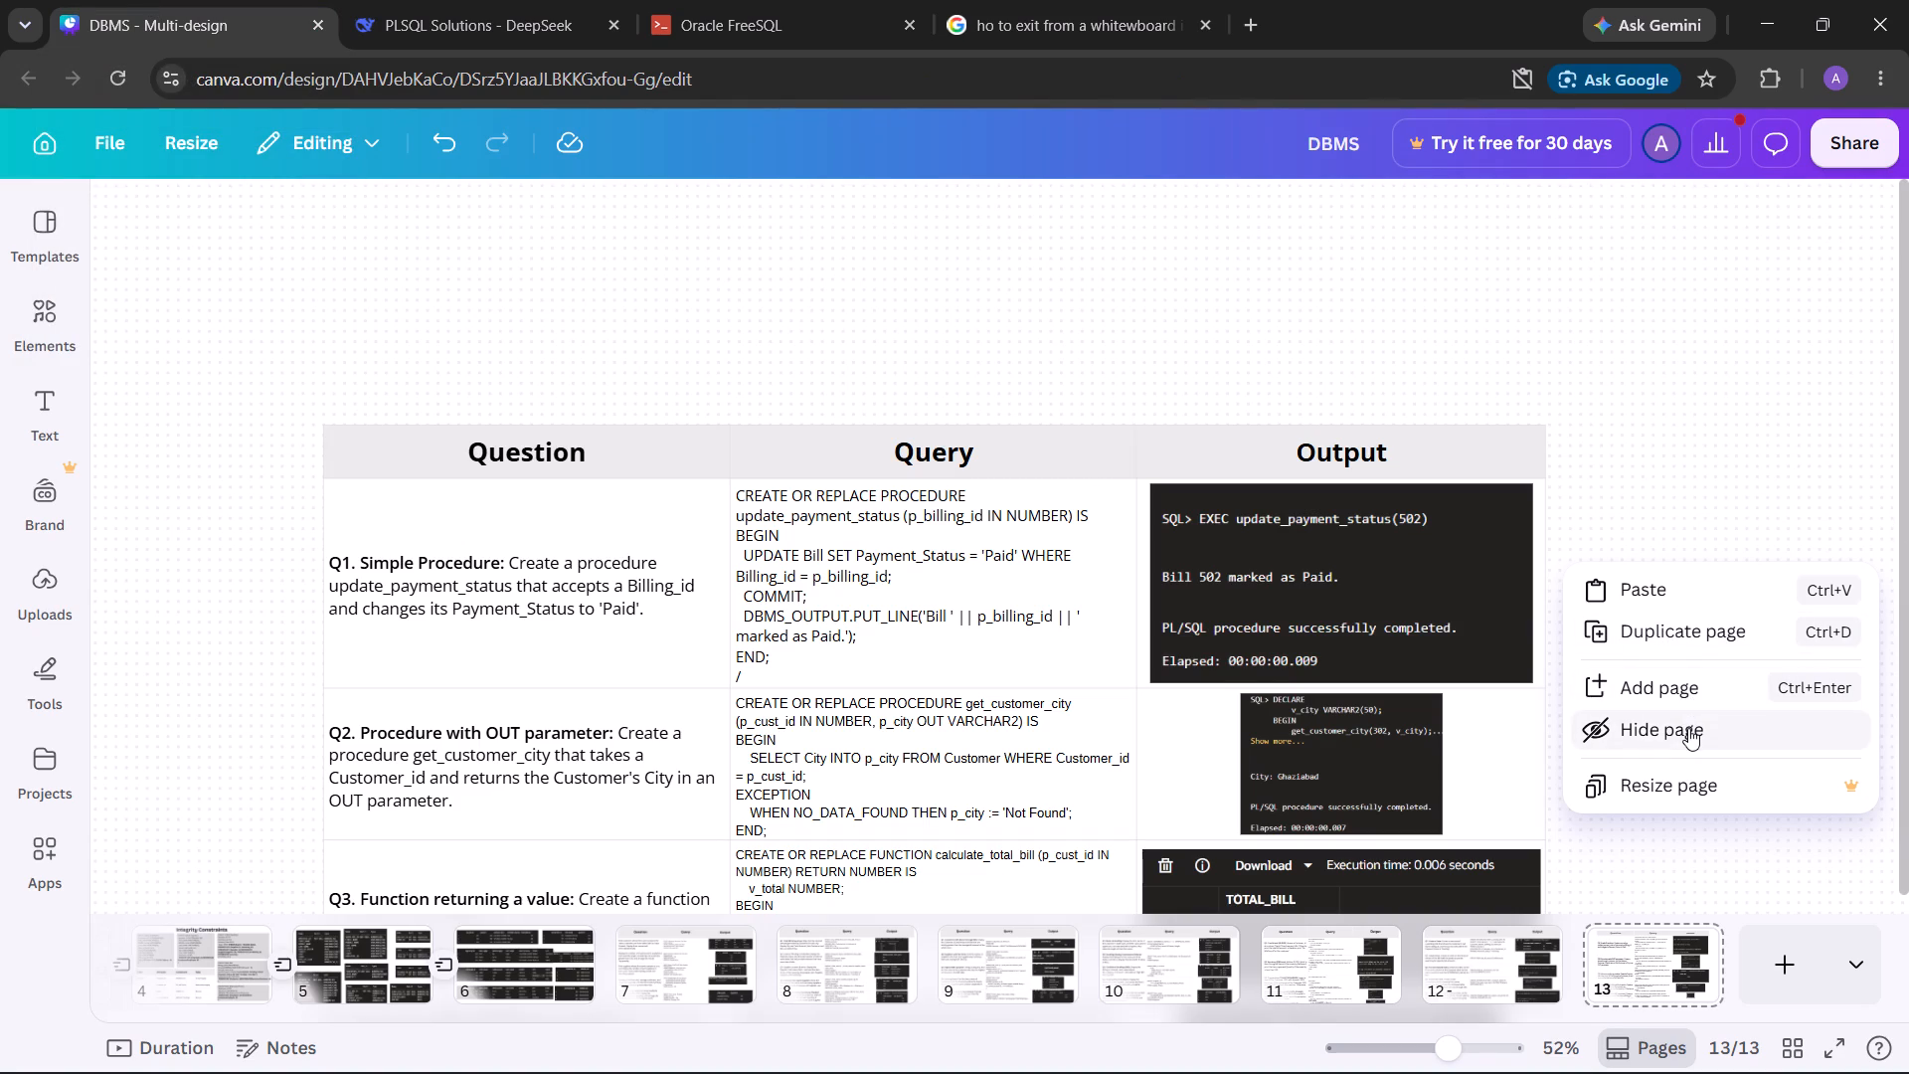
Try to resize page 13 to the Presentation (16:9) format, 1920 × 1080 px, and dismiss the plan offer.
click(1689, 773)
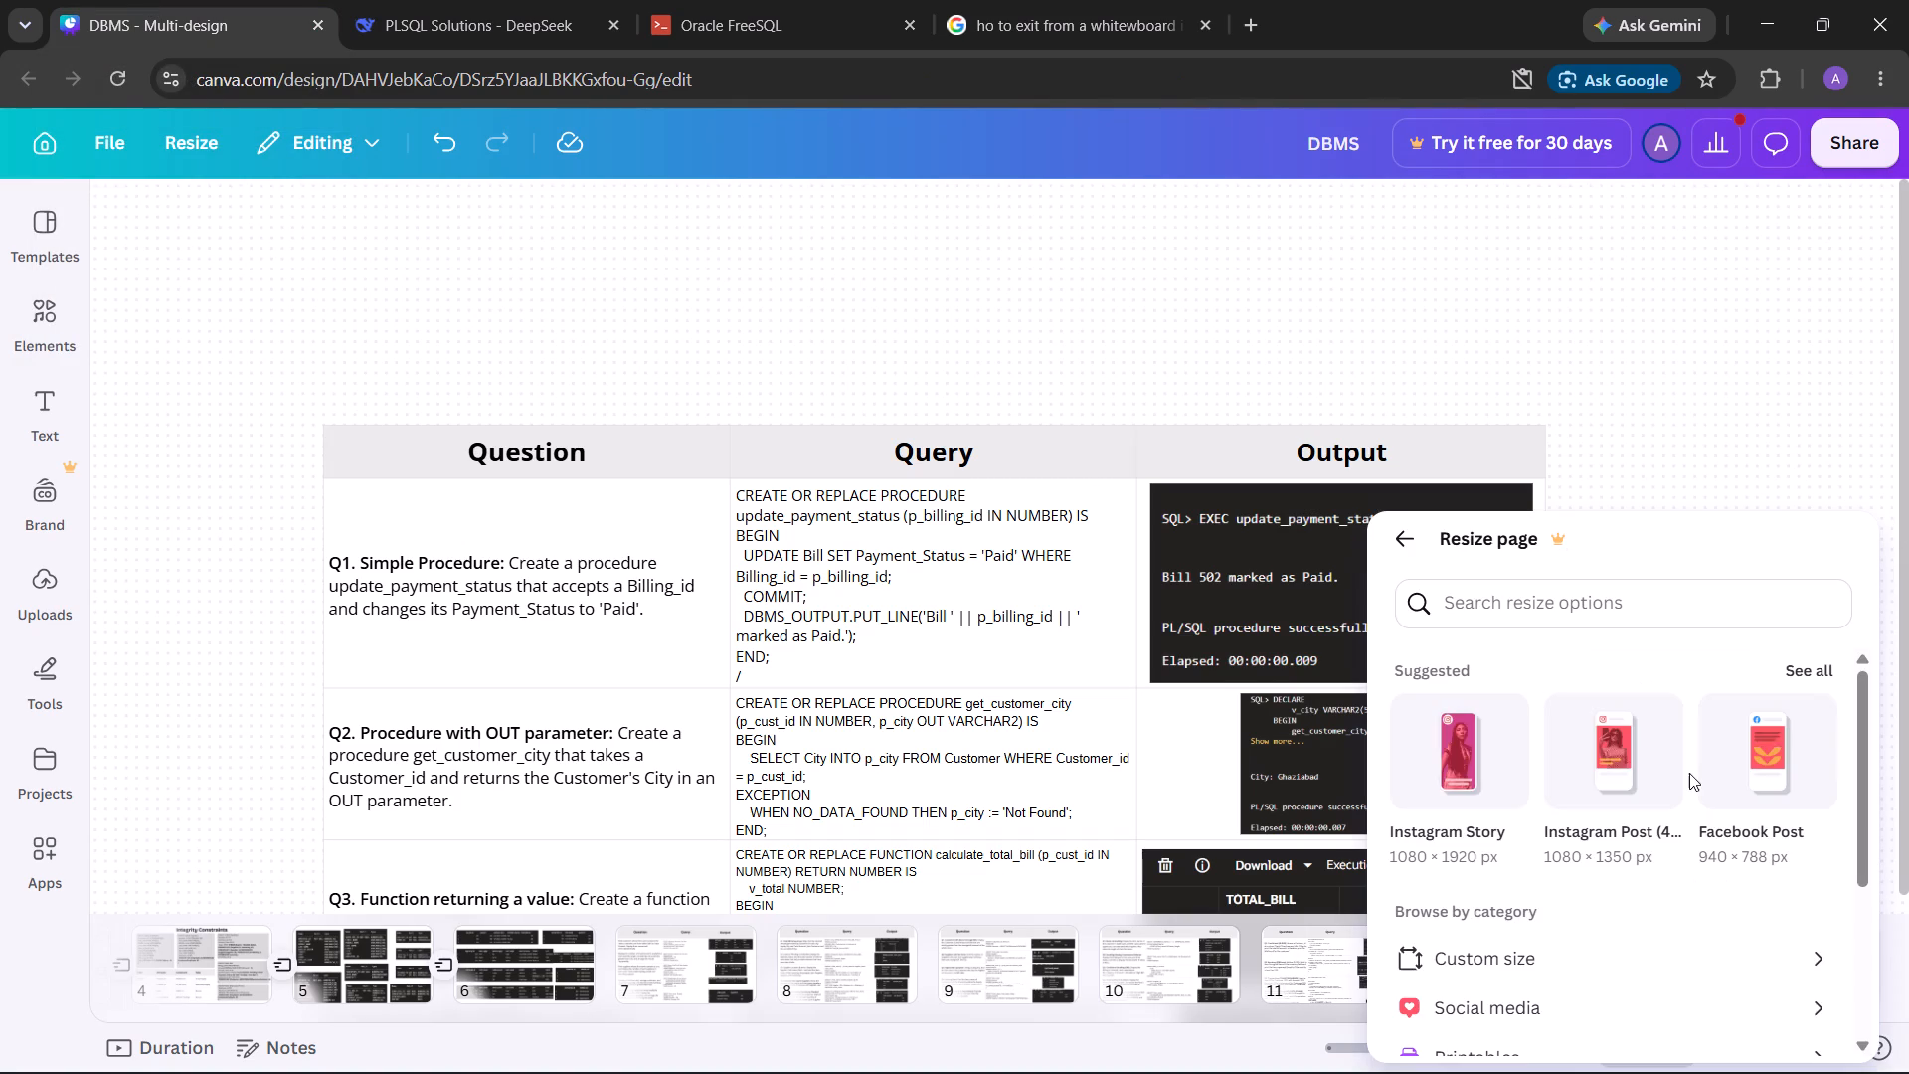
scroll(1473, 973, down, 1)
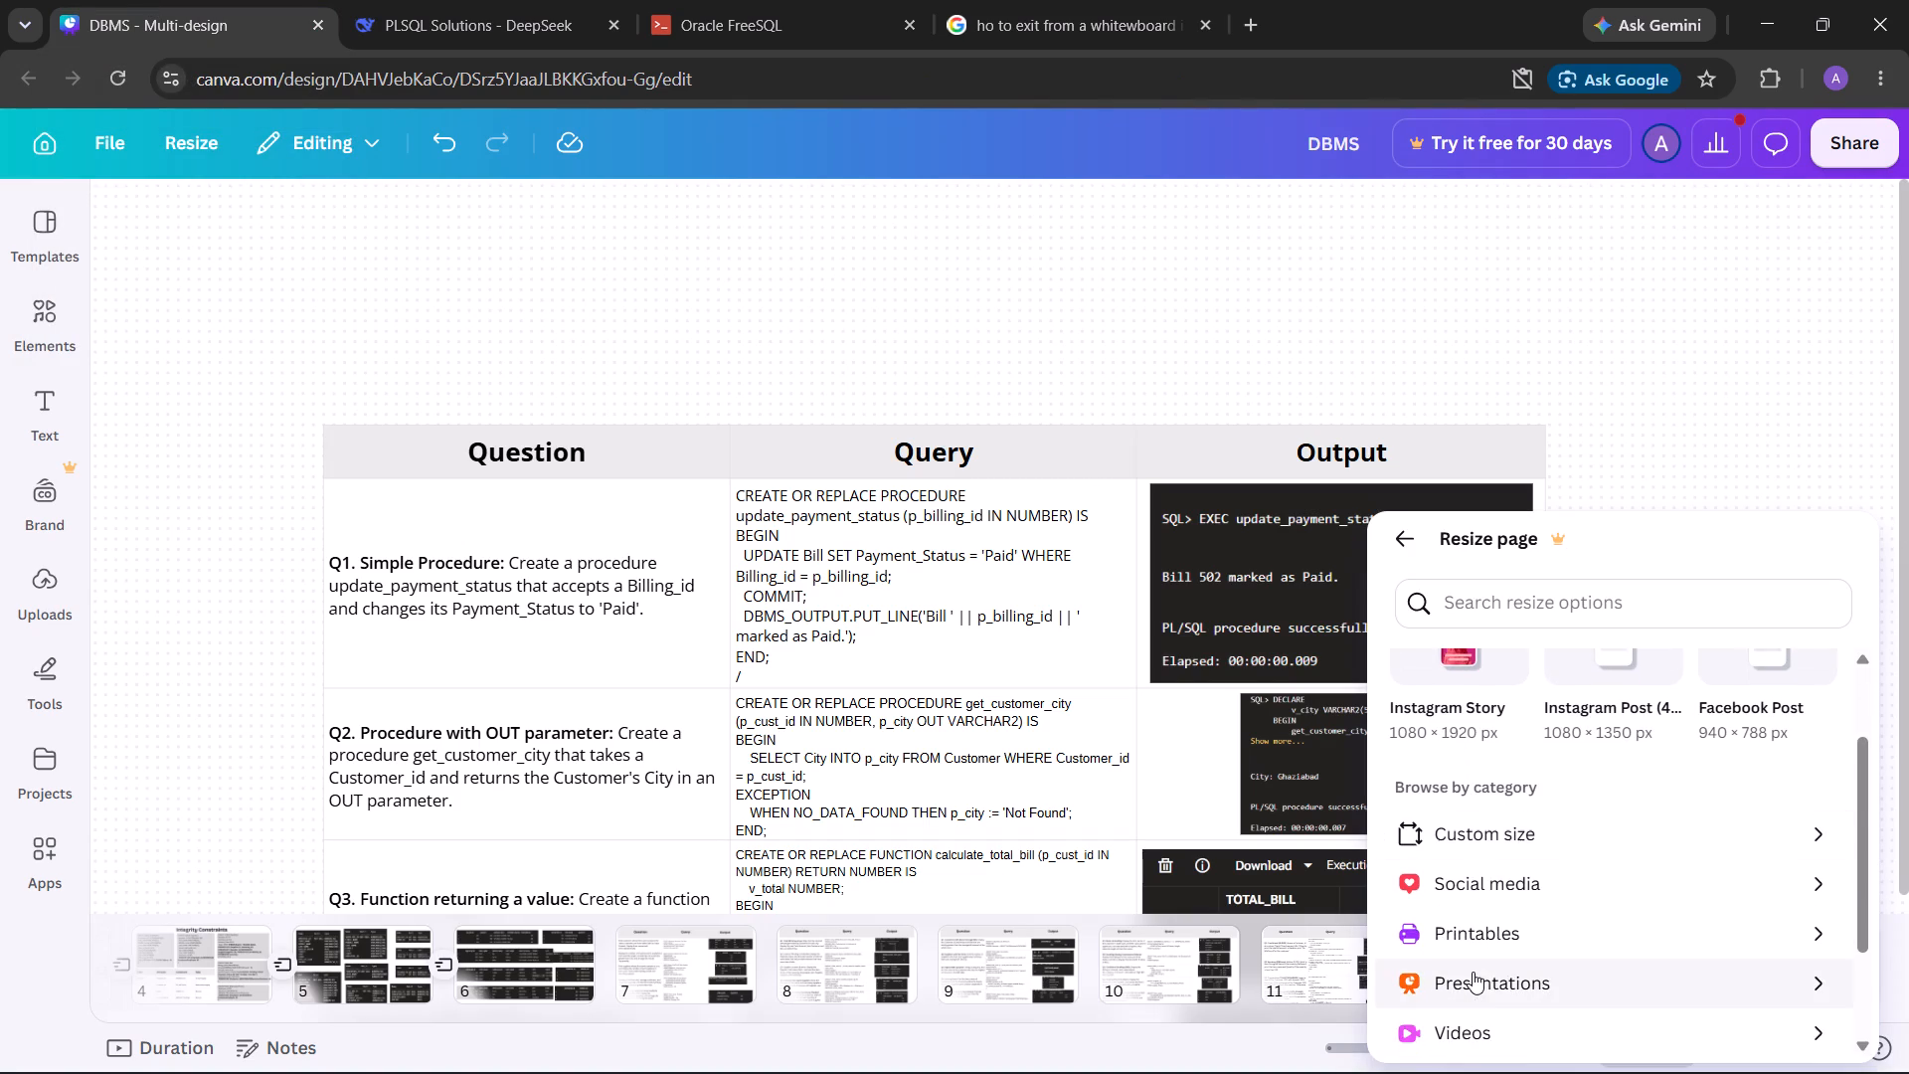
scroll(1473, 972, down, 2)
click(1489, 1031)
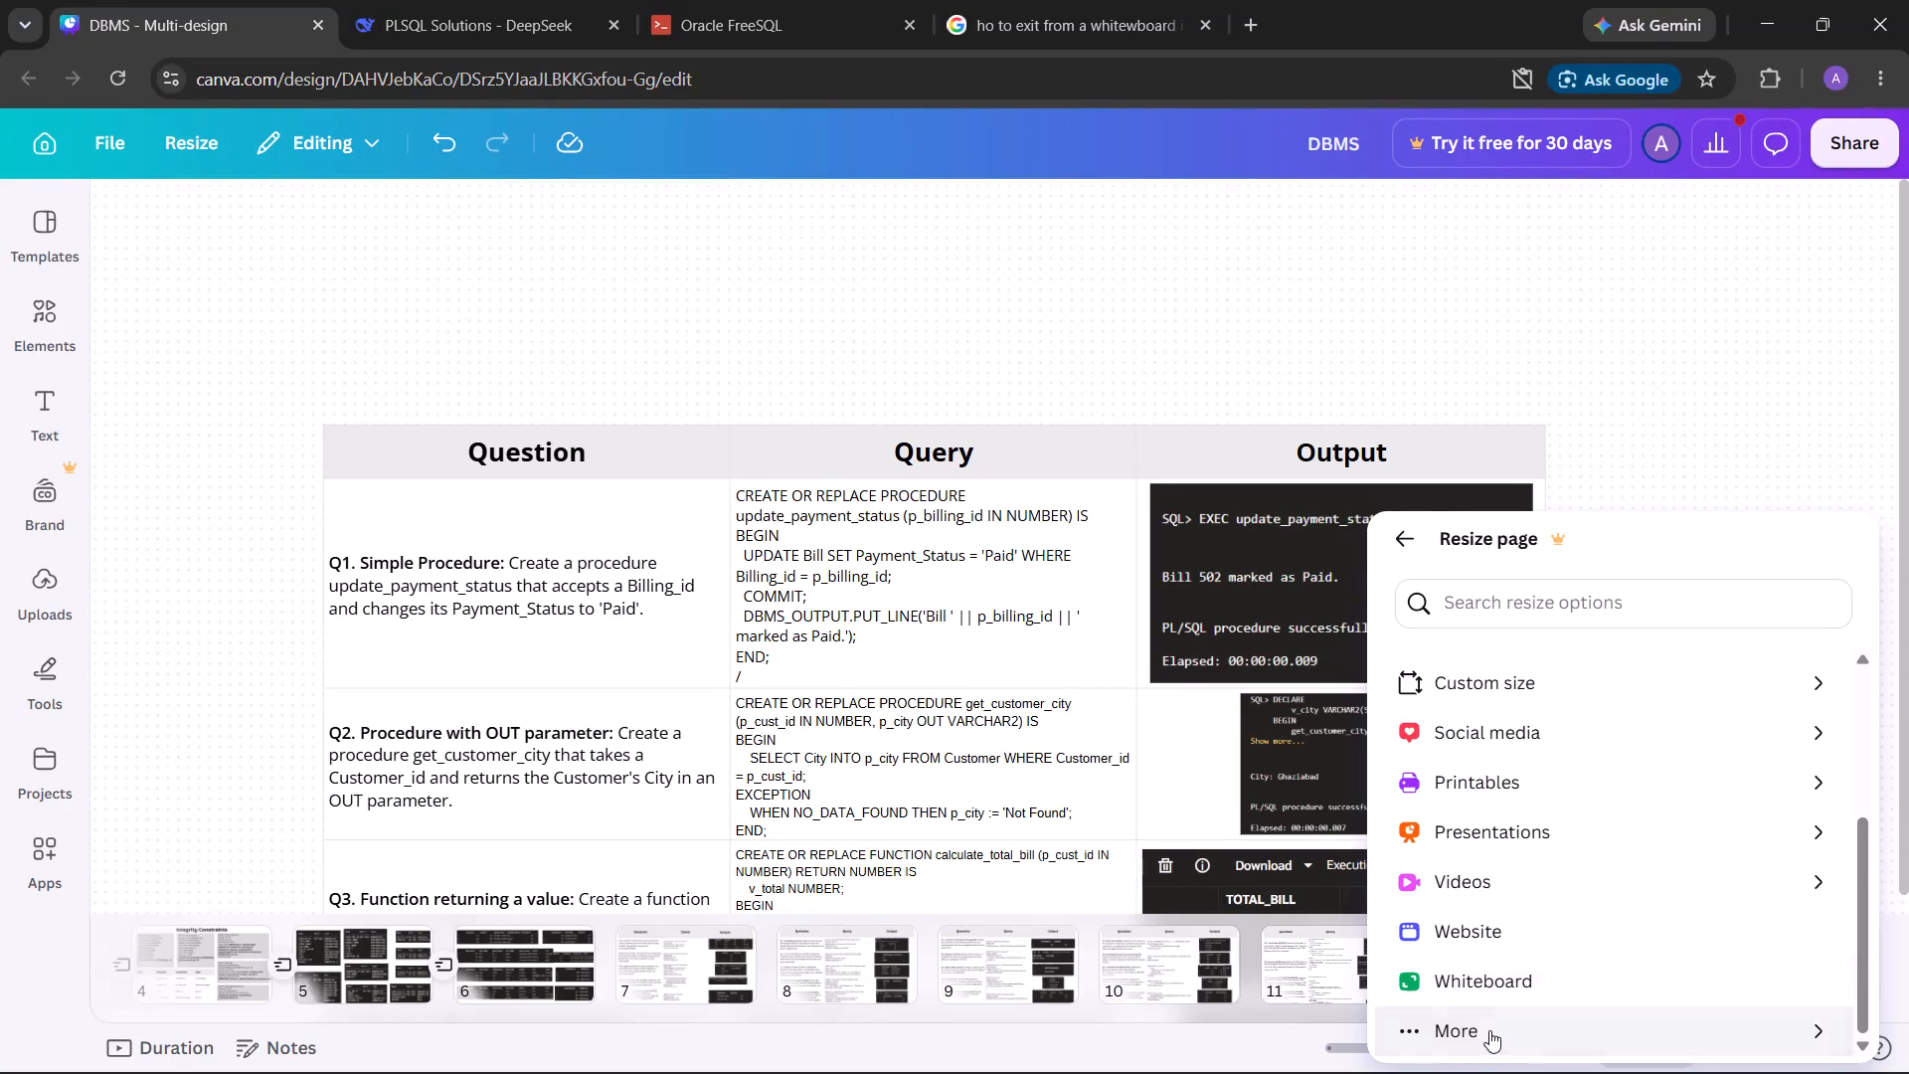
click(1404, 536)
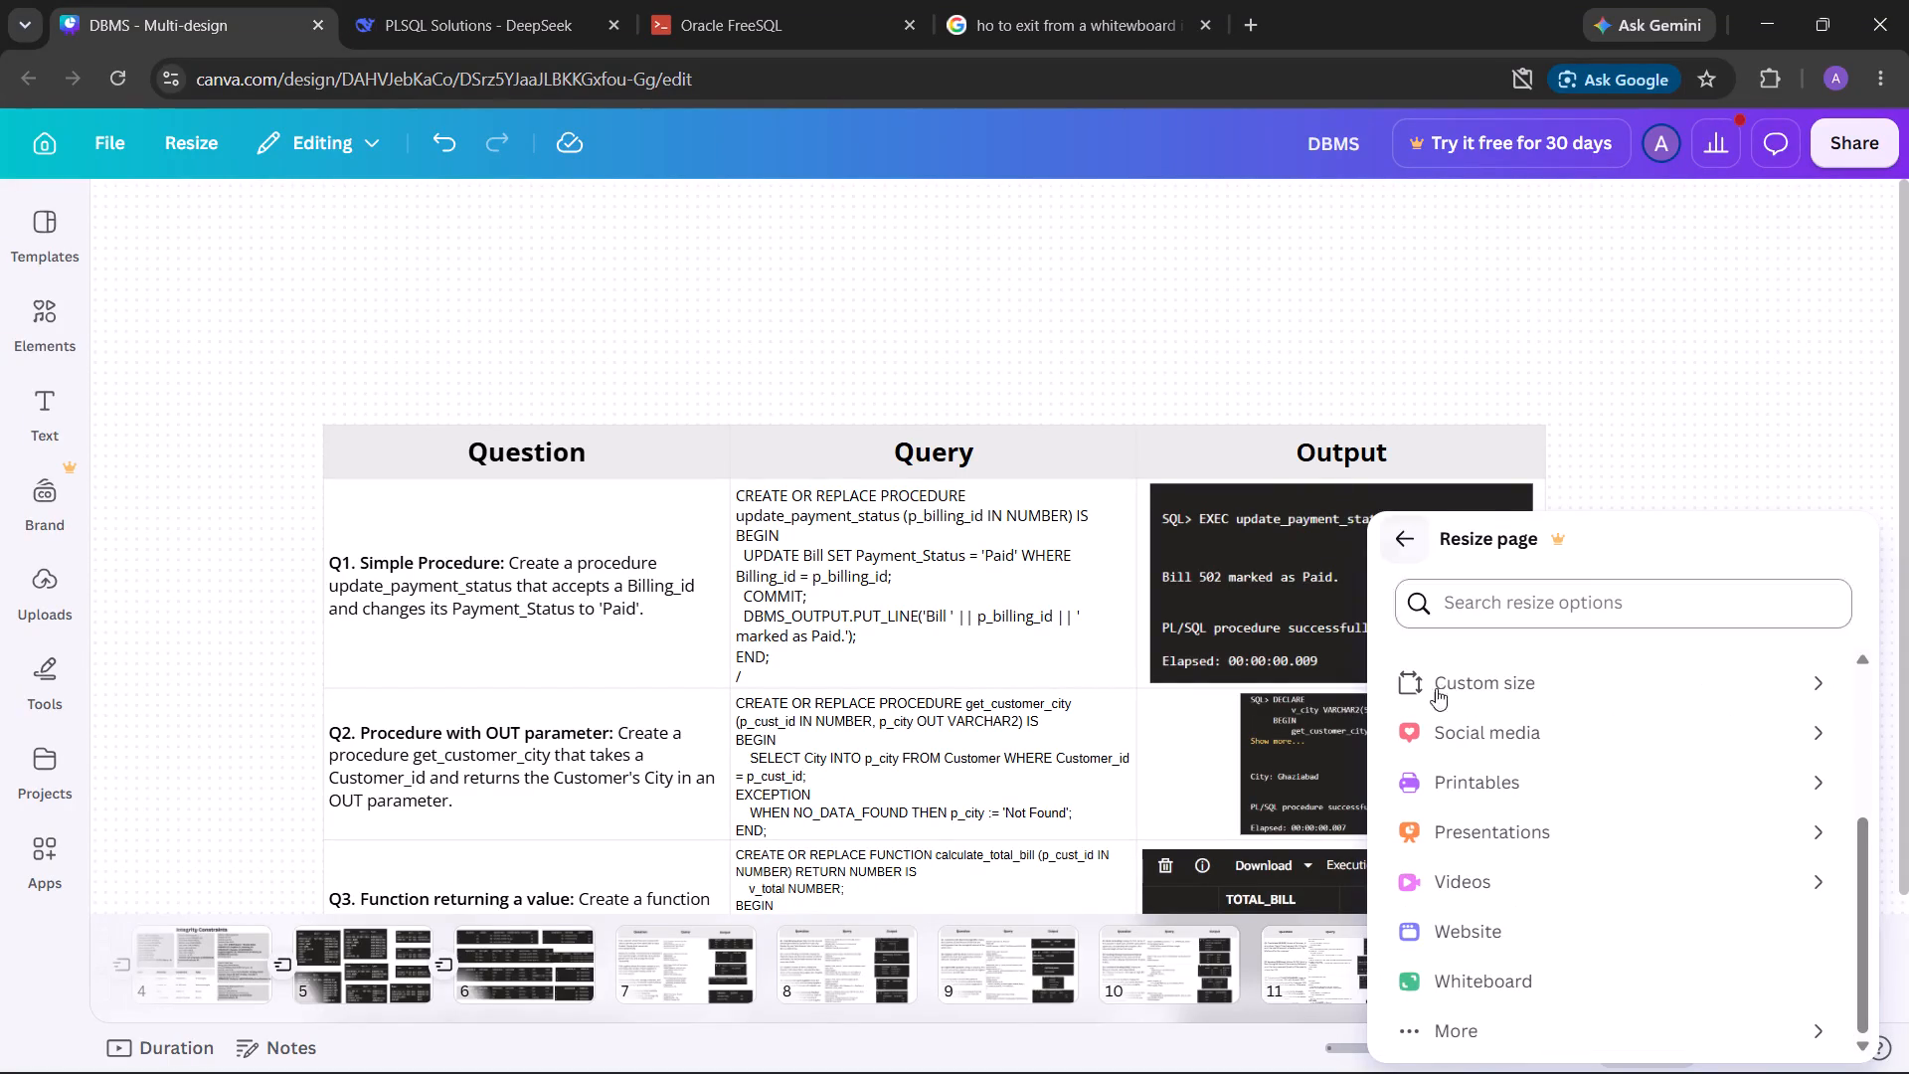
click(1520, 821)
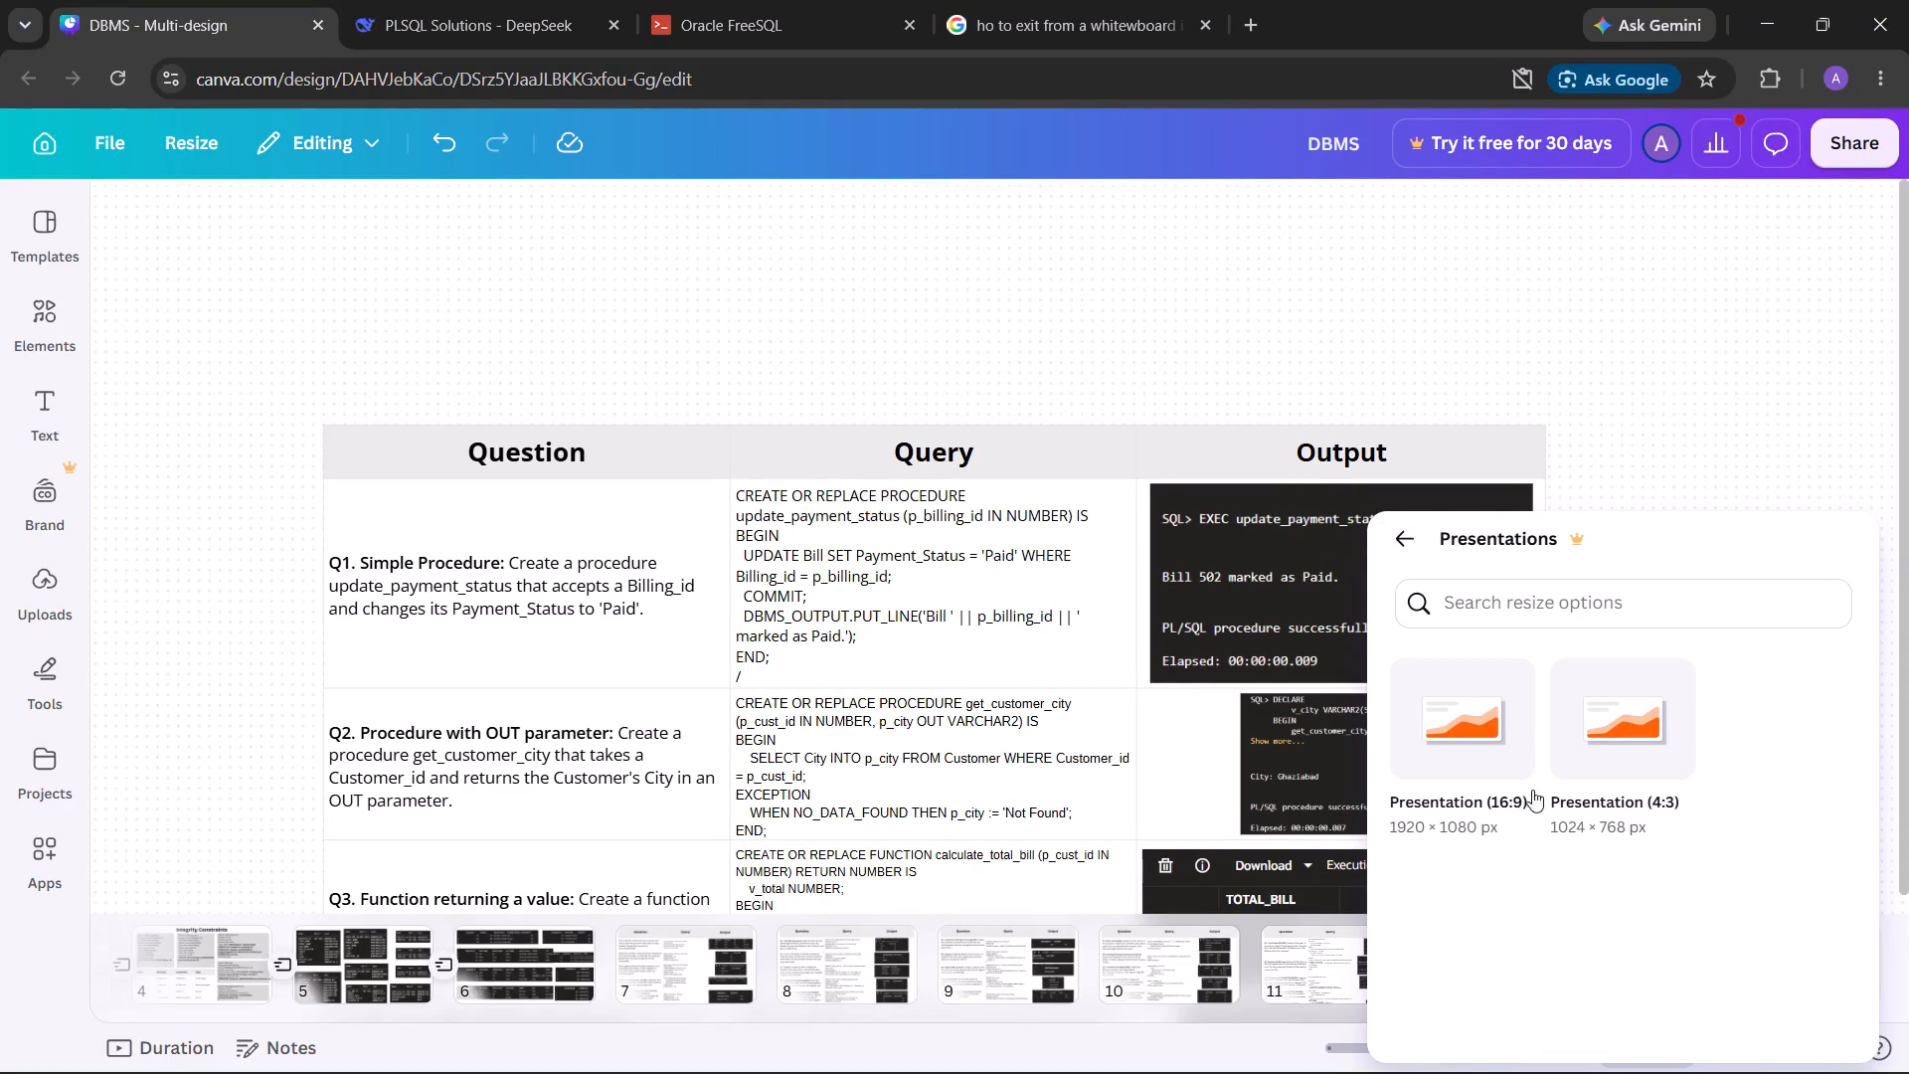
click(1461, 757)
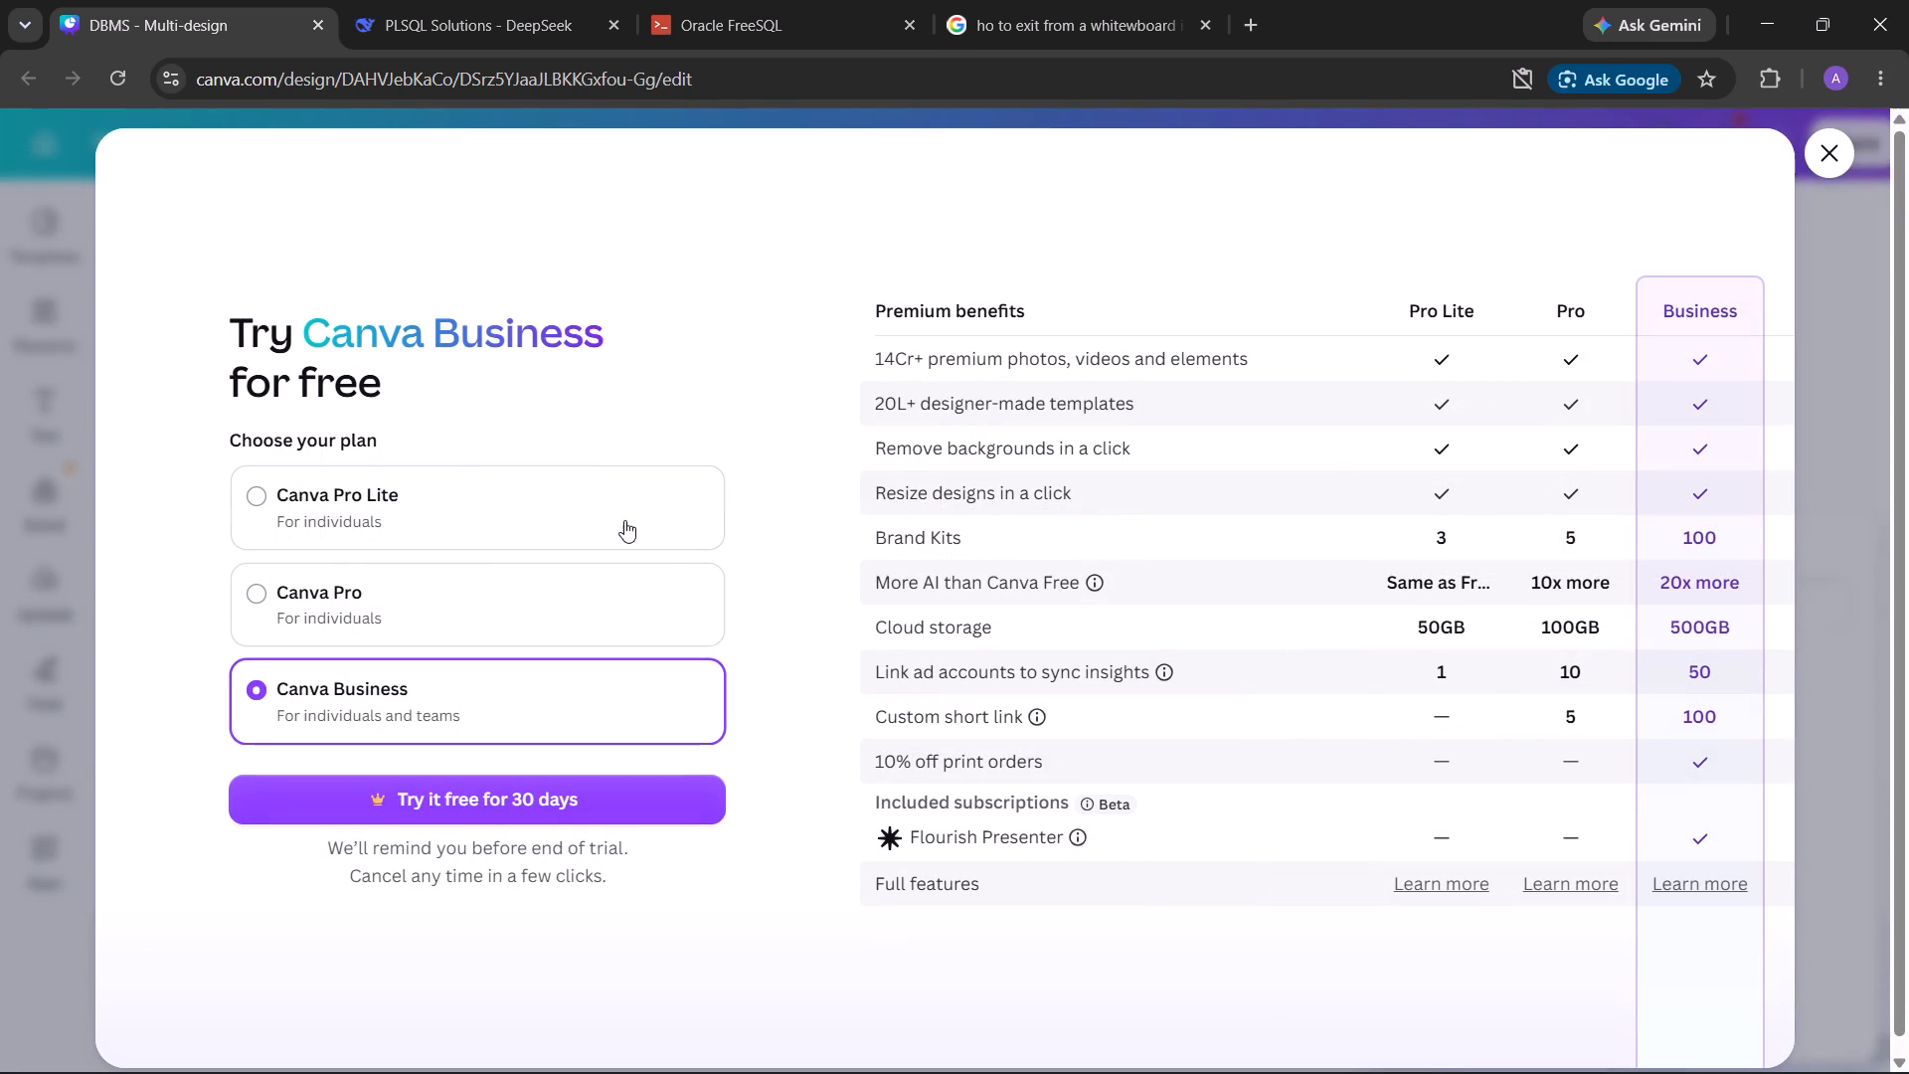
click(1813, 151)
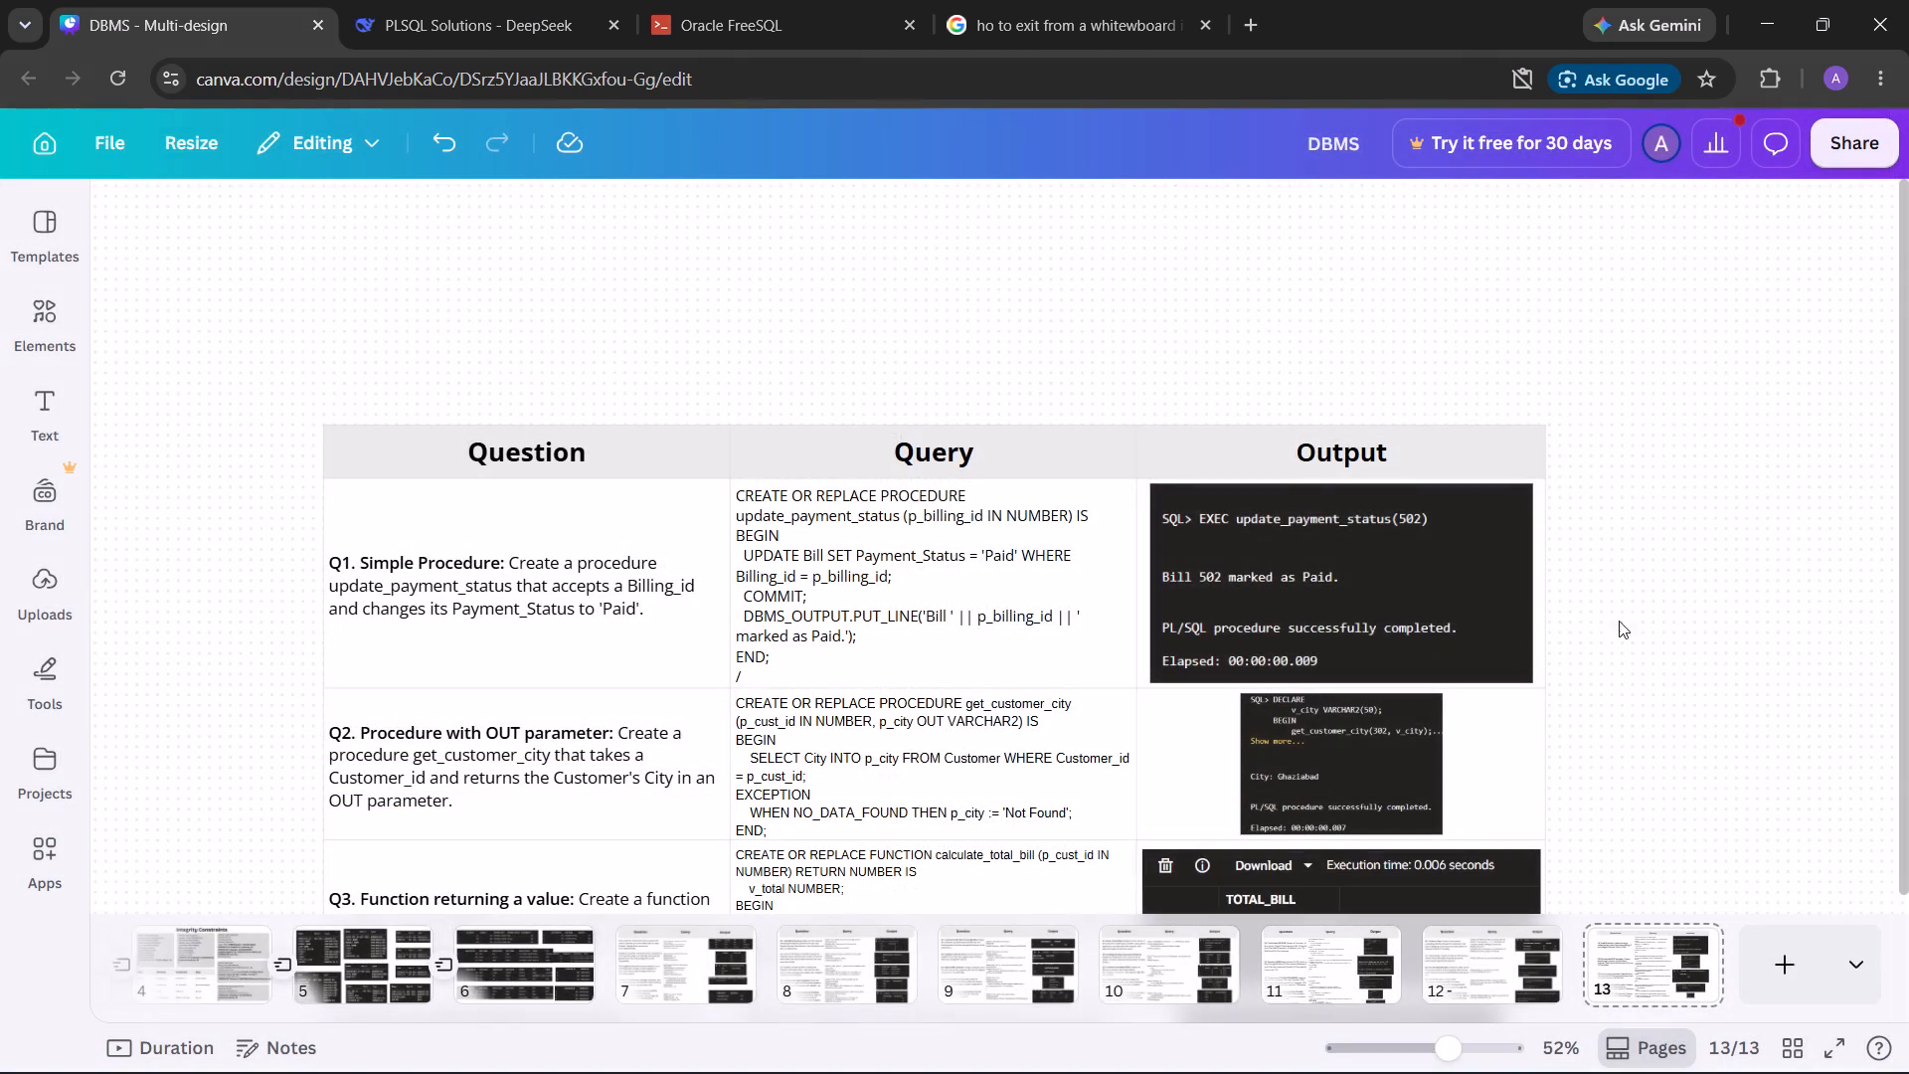
Examine the options of page 13, its blank canvas area and its table for a Collapse whiteboard command.
click(1709, 939)
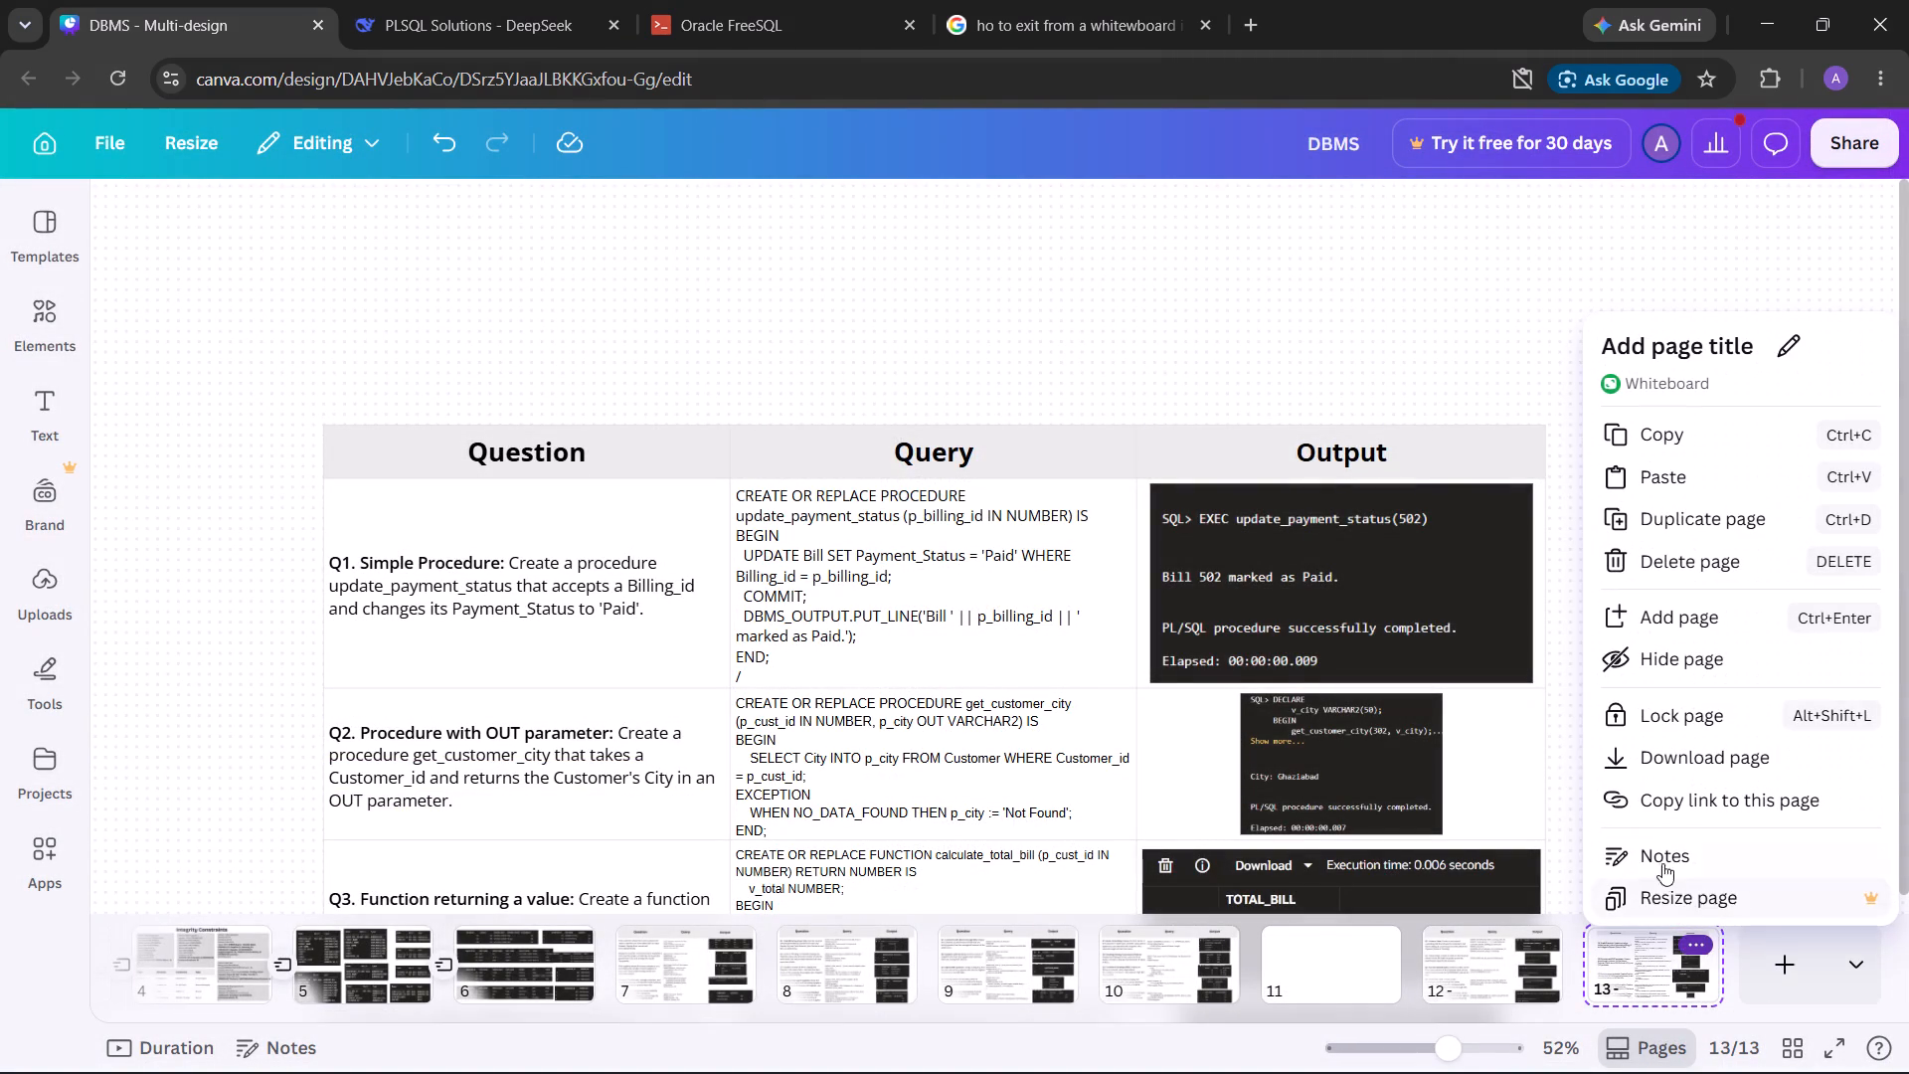
click(1426, 250)
right_click(1446, 284)
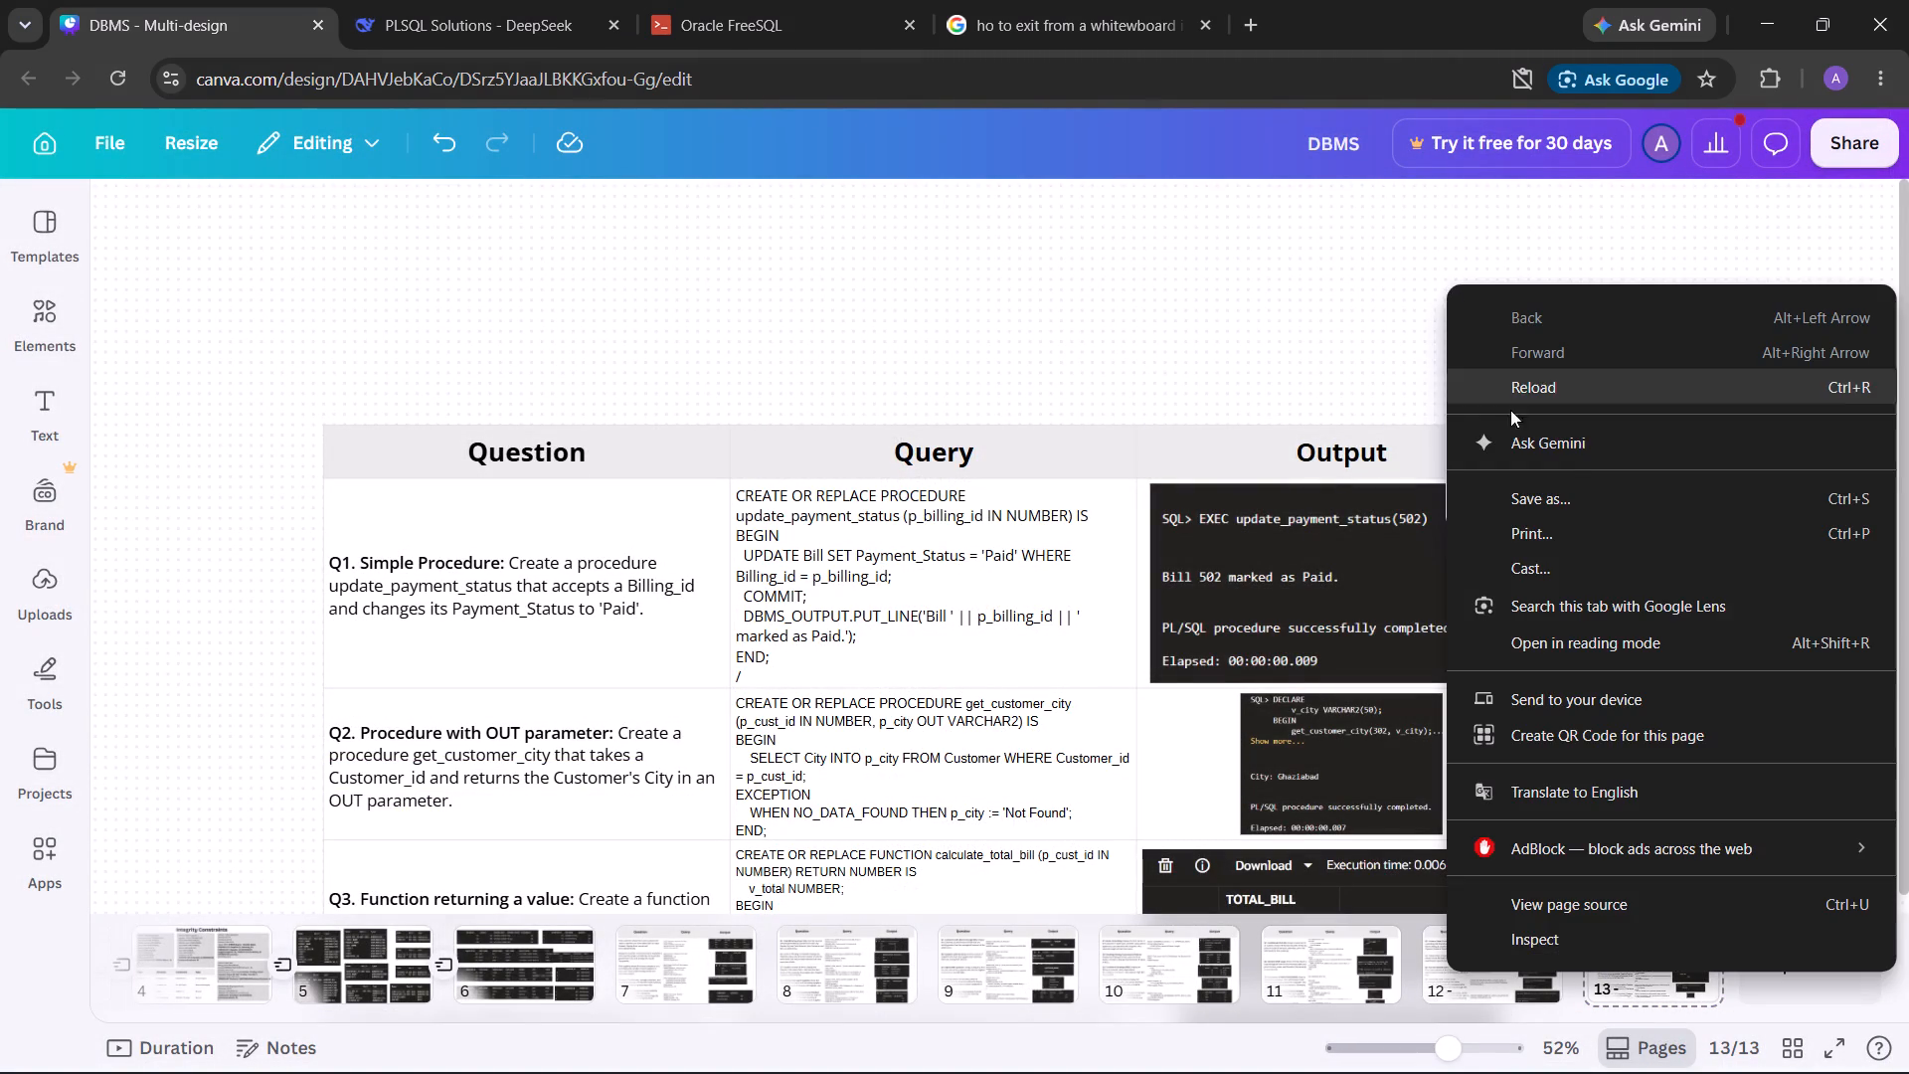
click(1350, 312)
right_click(1350, 312)
click(1302, 312)
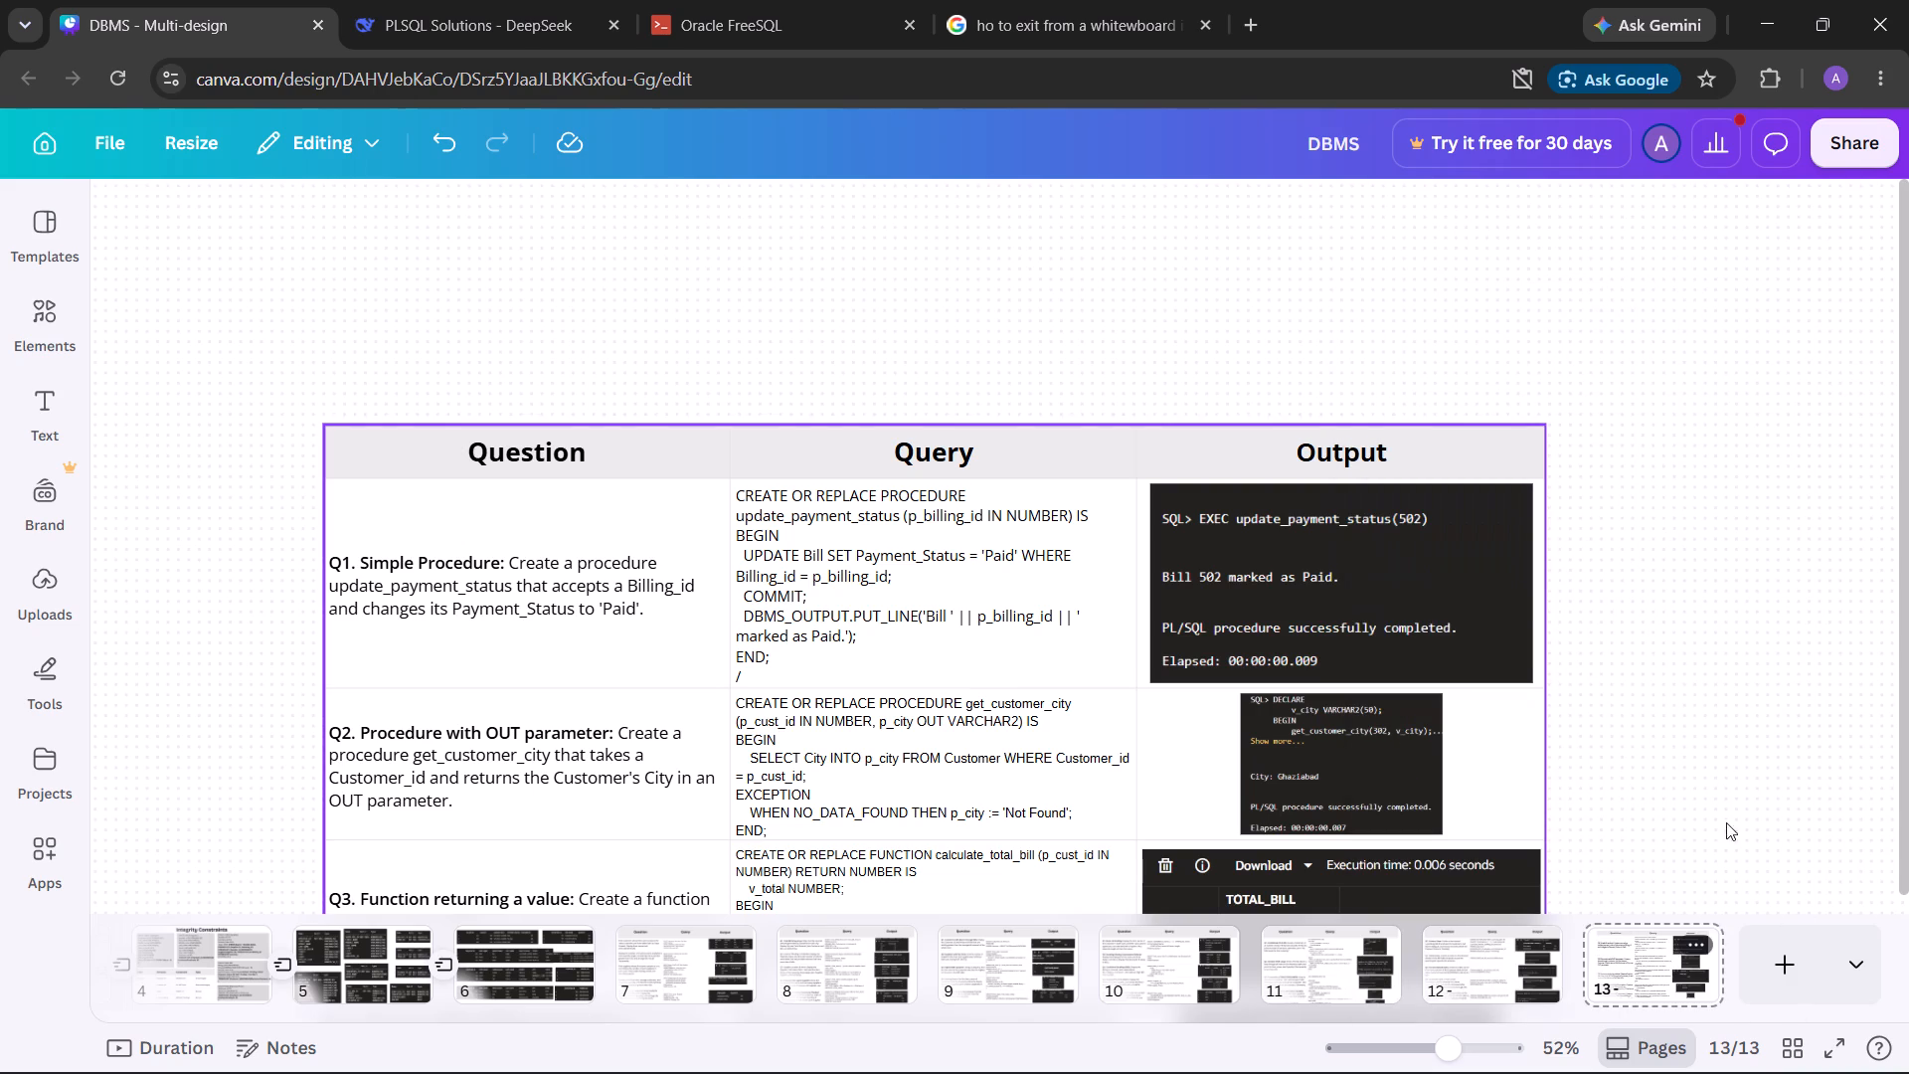
right_click(1470, 787)
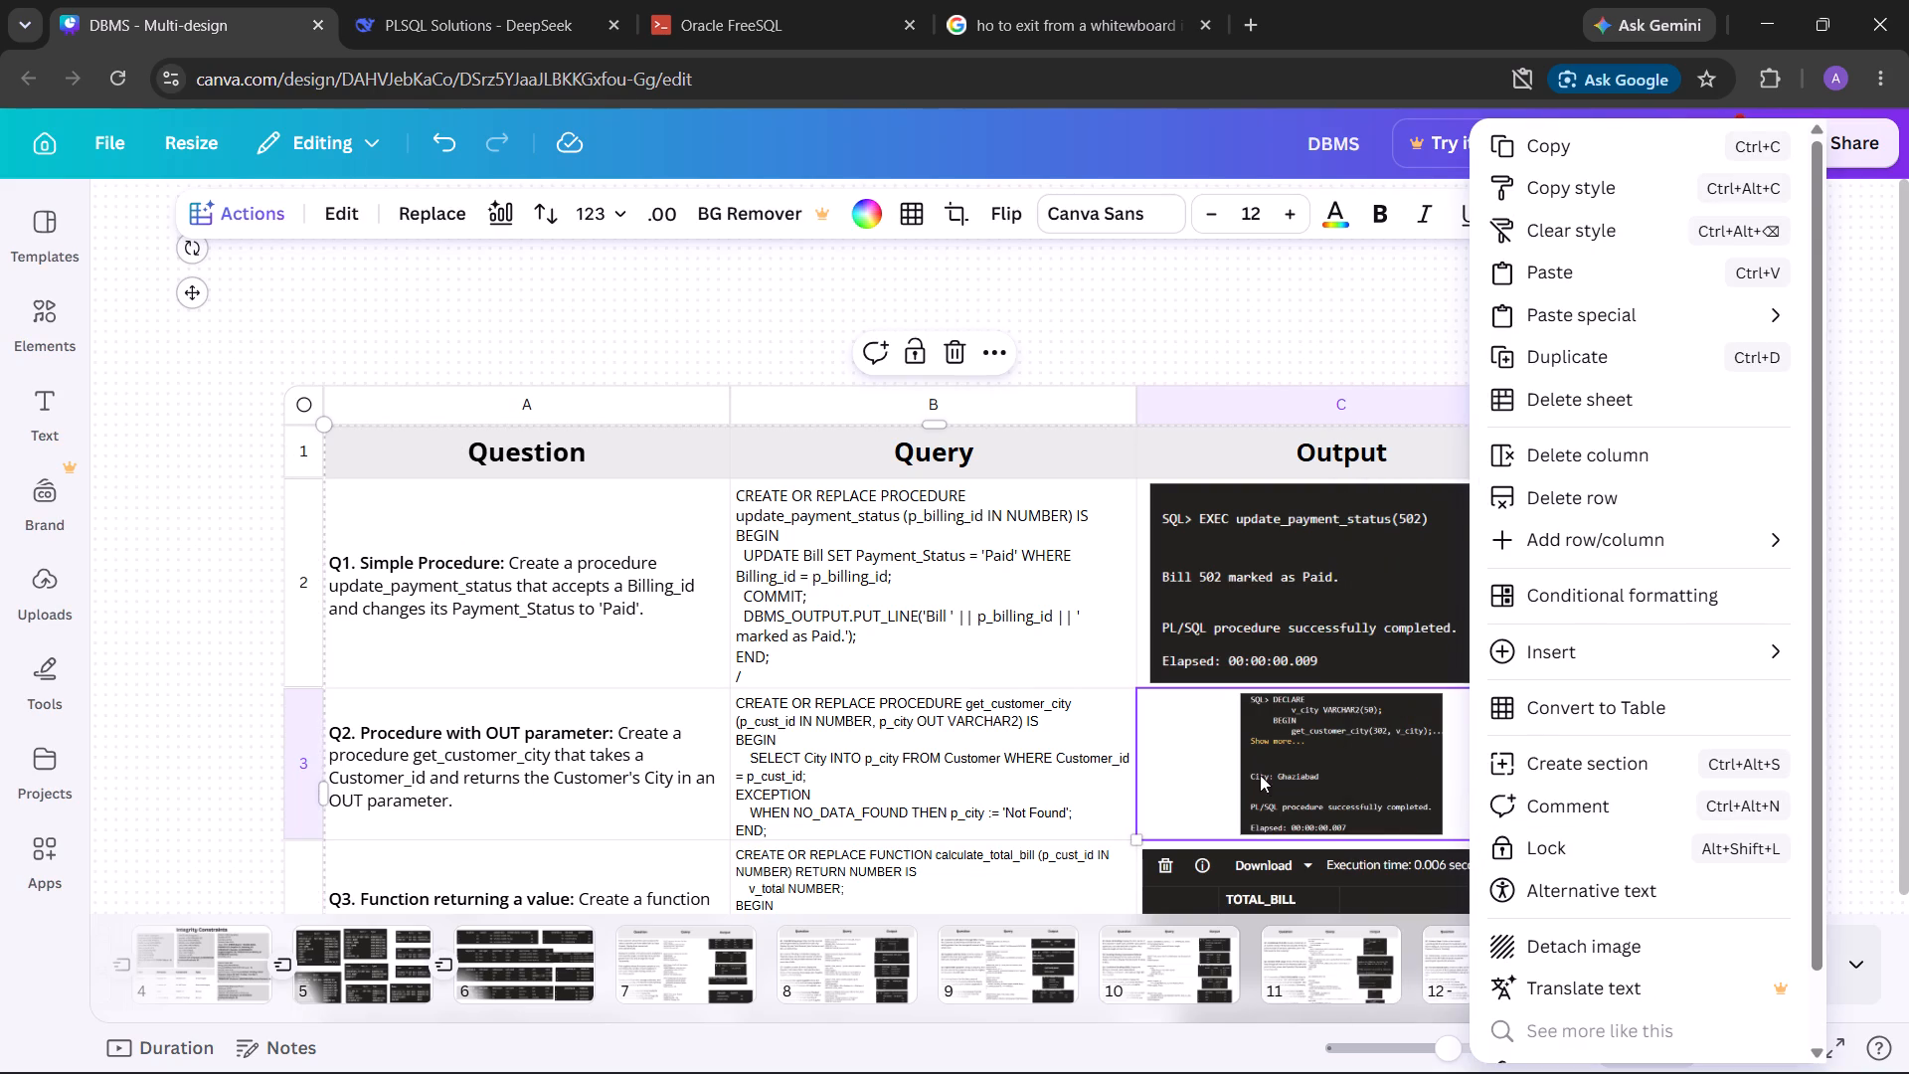
scroll(1517, 799, down, 3)
click(1869, 735)
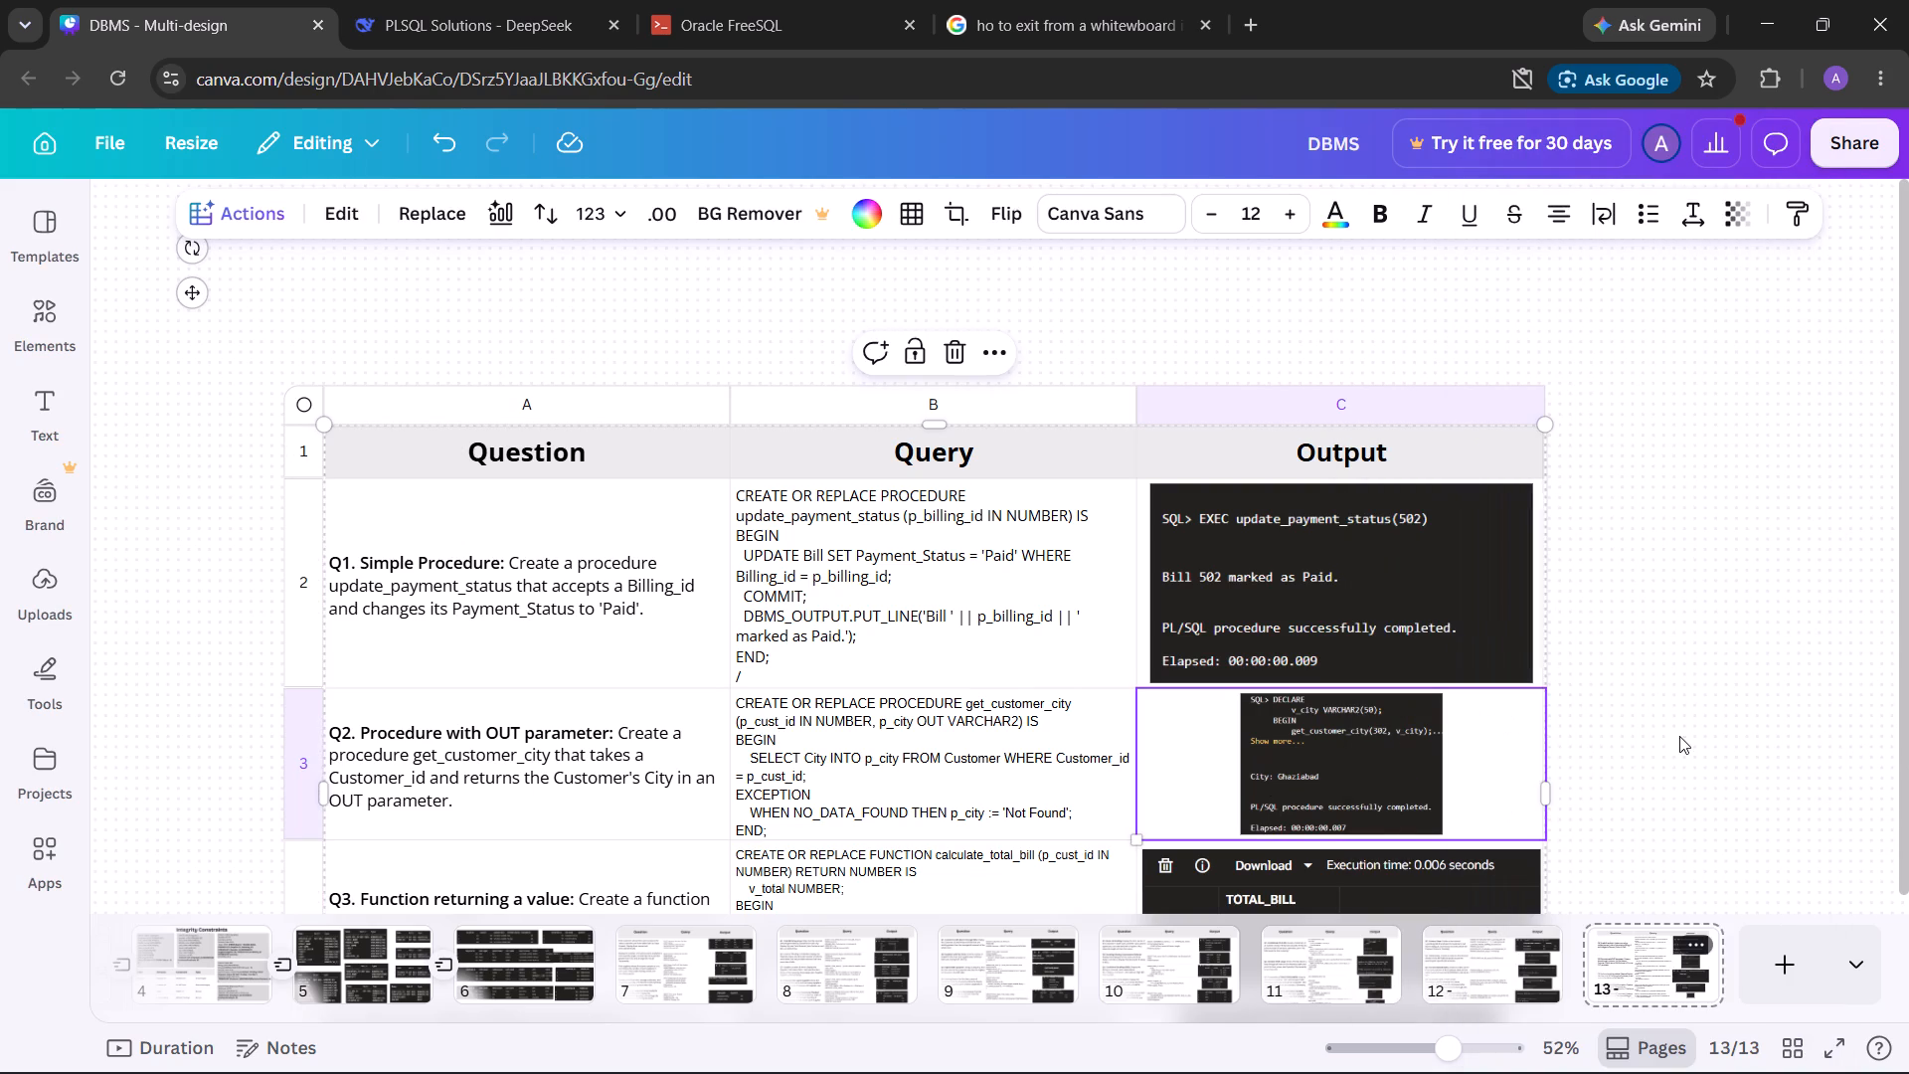
click(1596, 767)
right_click(1610, 766)
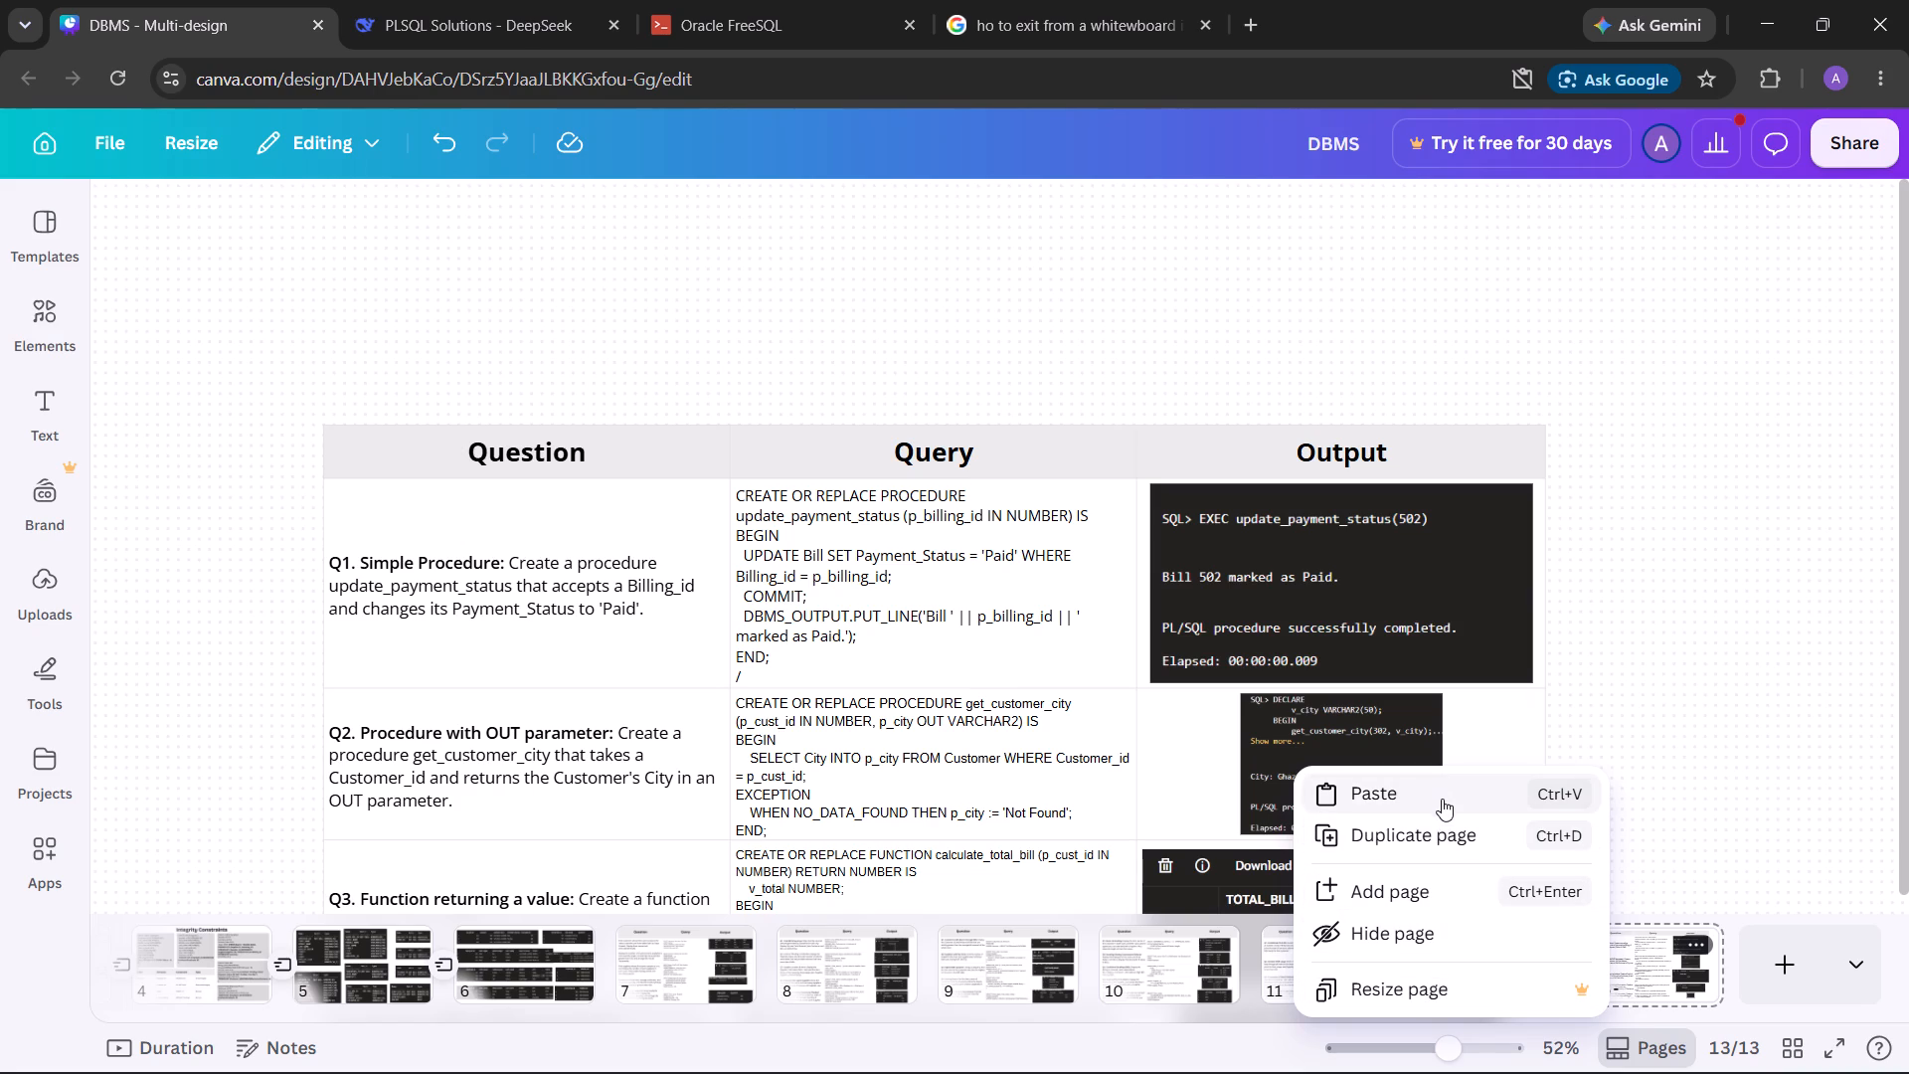
click(1635, 554)
Reread the Google instructions for reverting an expanded slide and return to the DBMS design.
click(1108, 0)
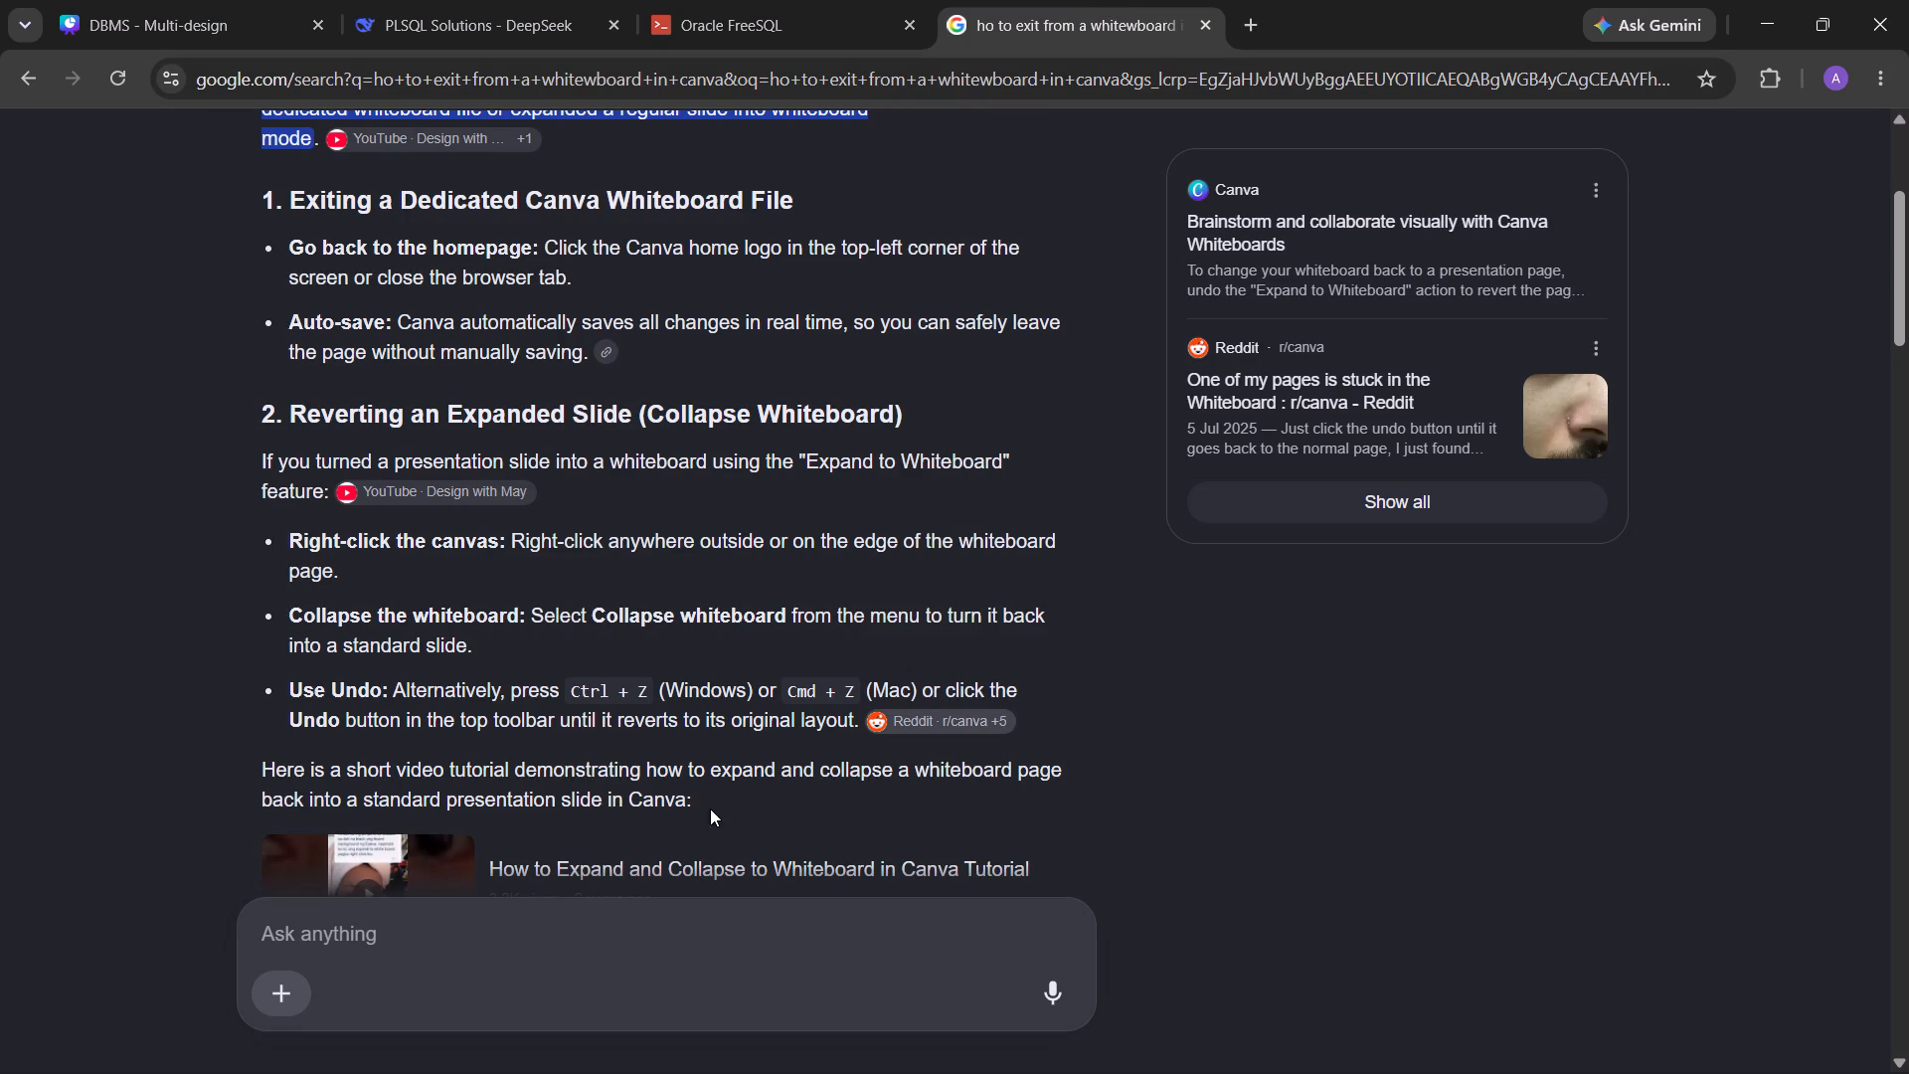
click(708, 15)
click(980, 0)
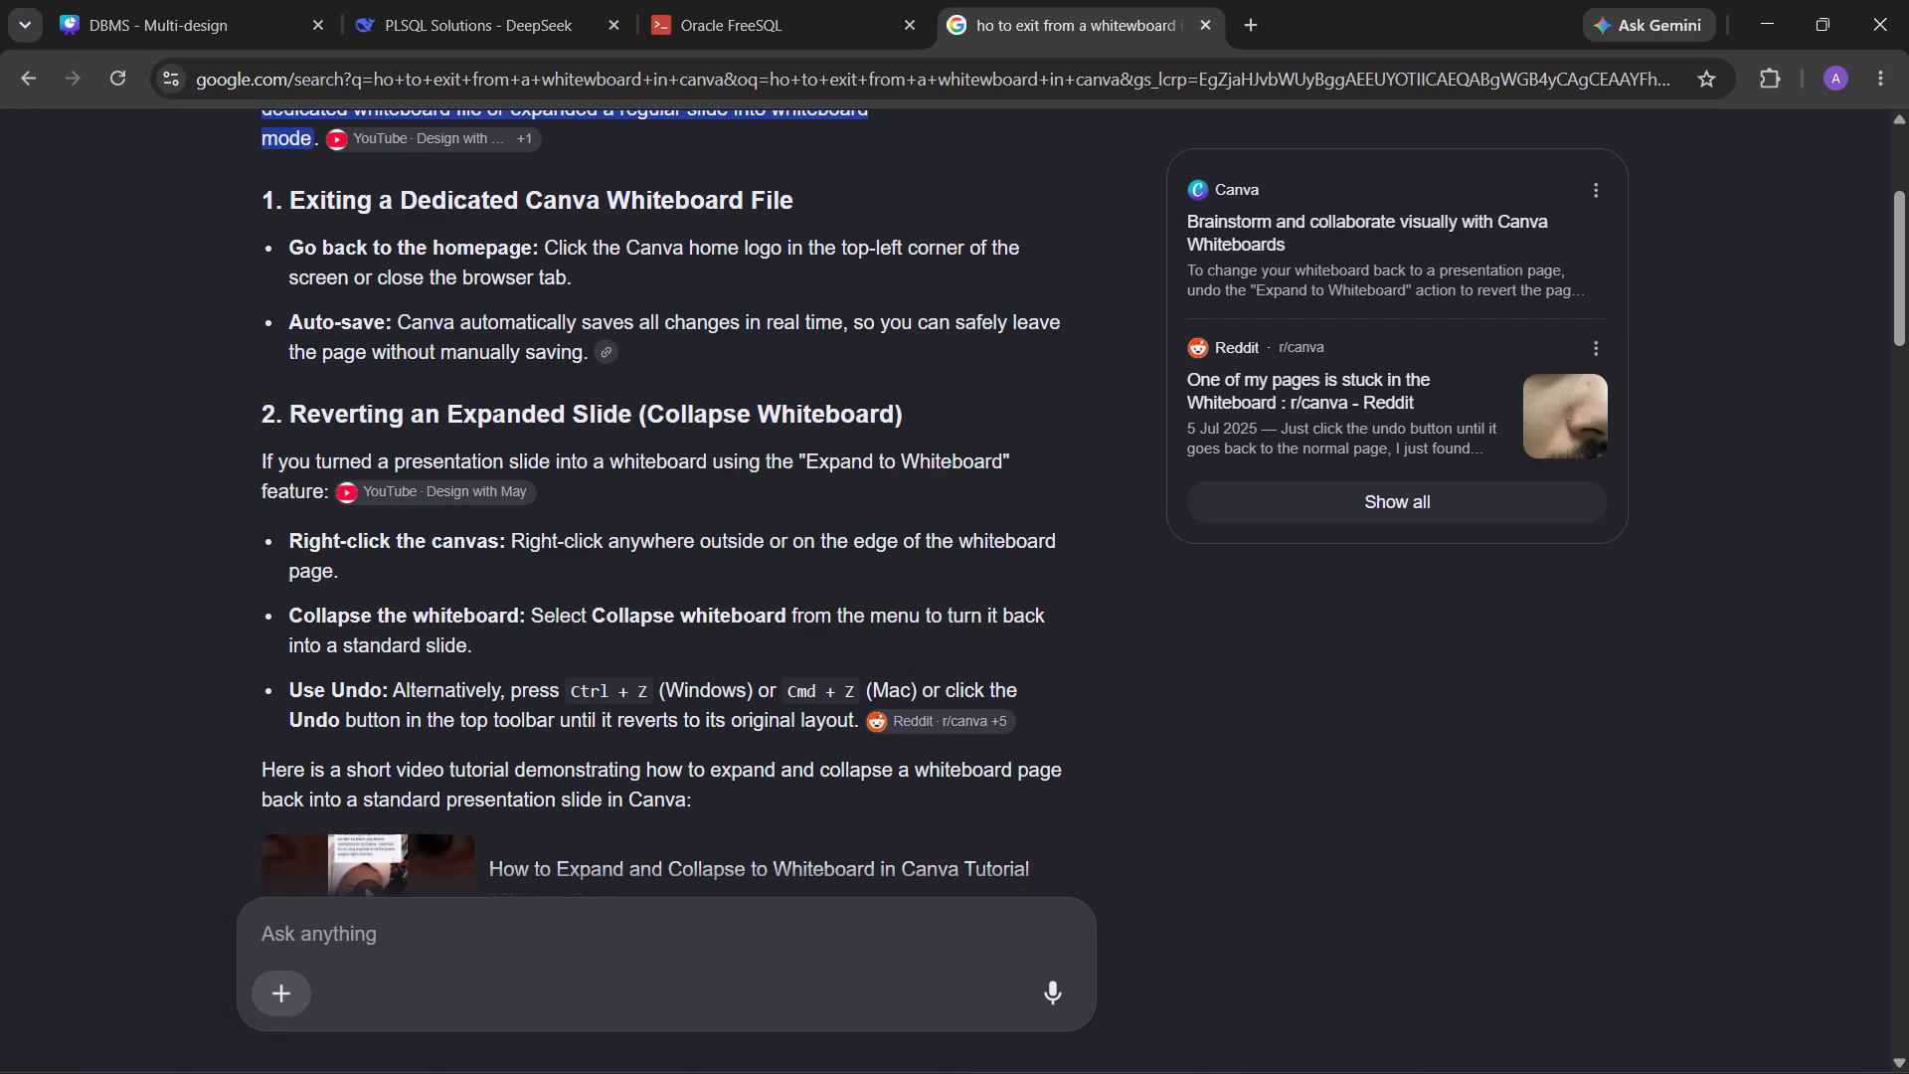
click(265, 0)
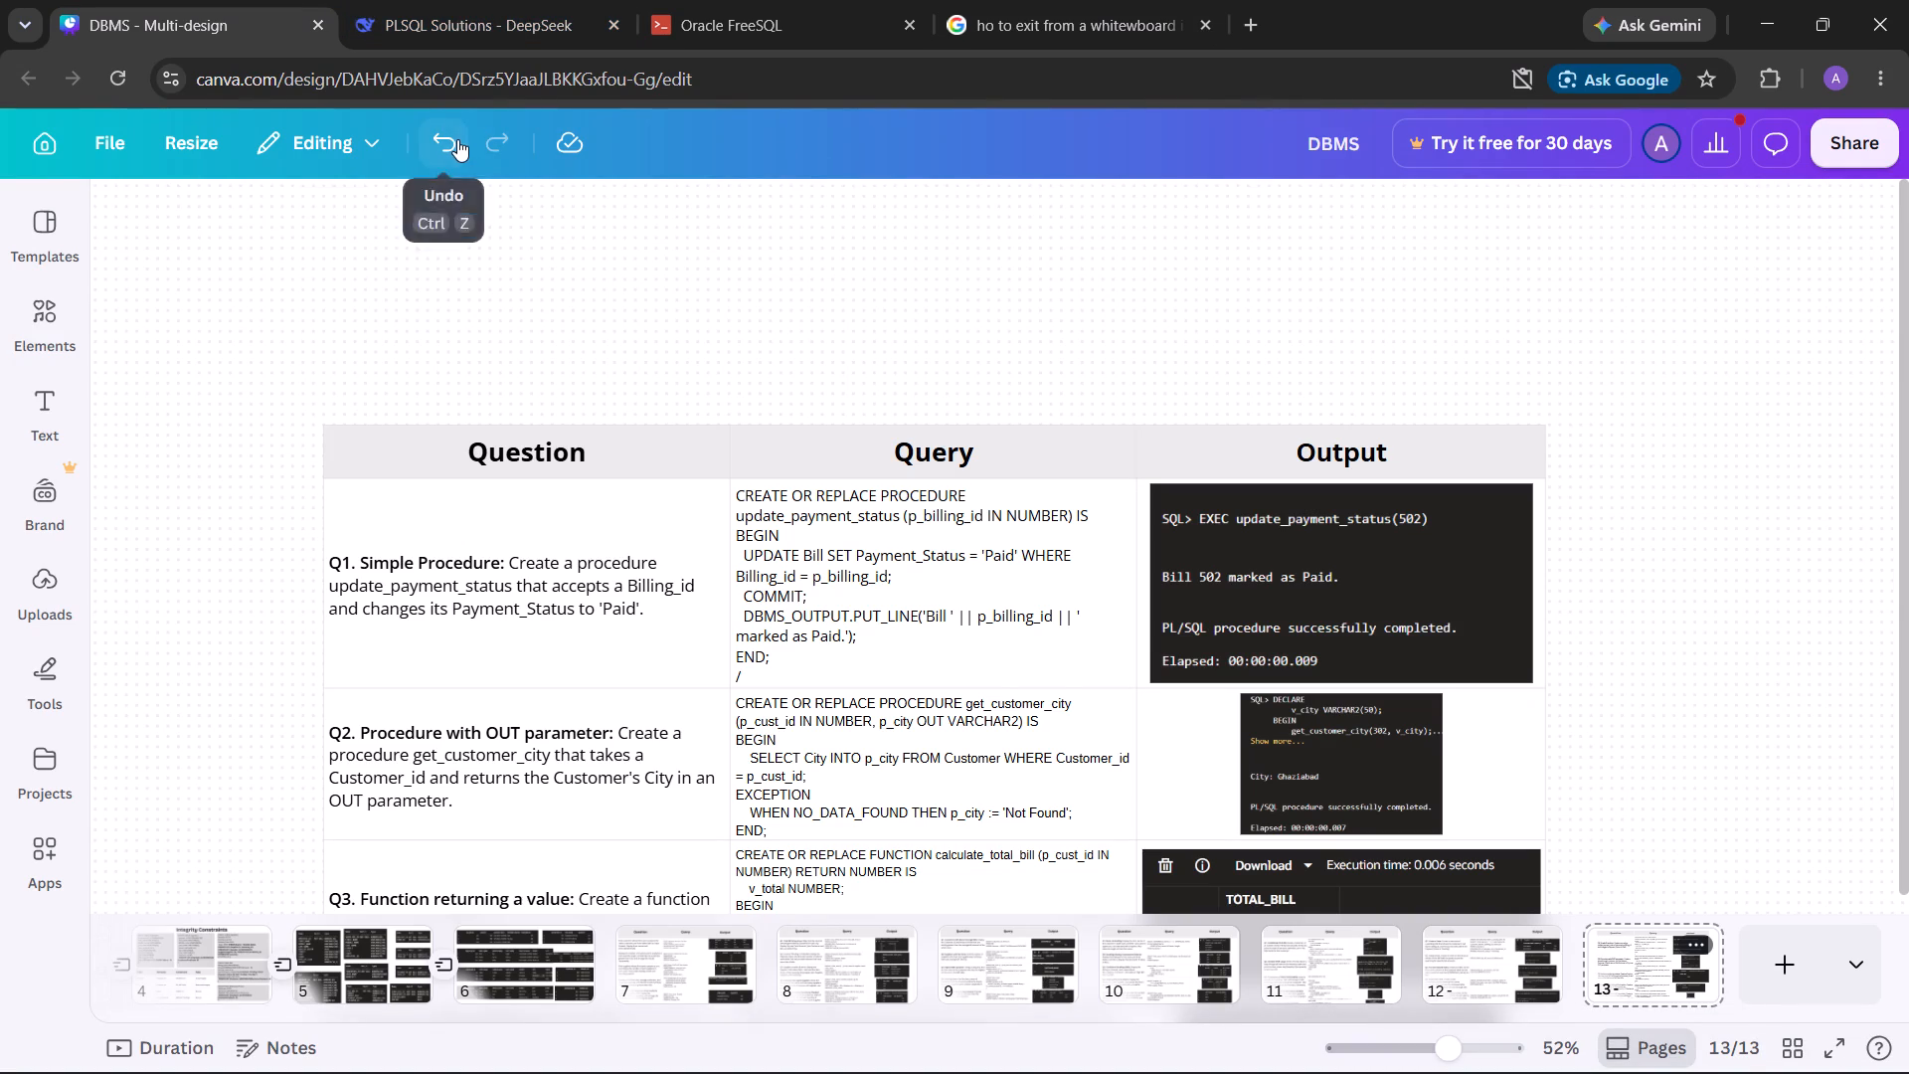
Undo the recent edits on page 13 one after another, back past its expansion to a whiteboard.
click(458, 139)
double_click(455, 140)
double_click(454, 140)
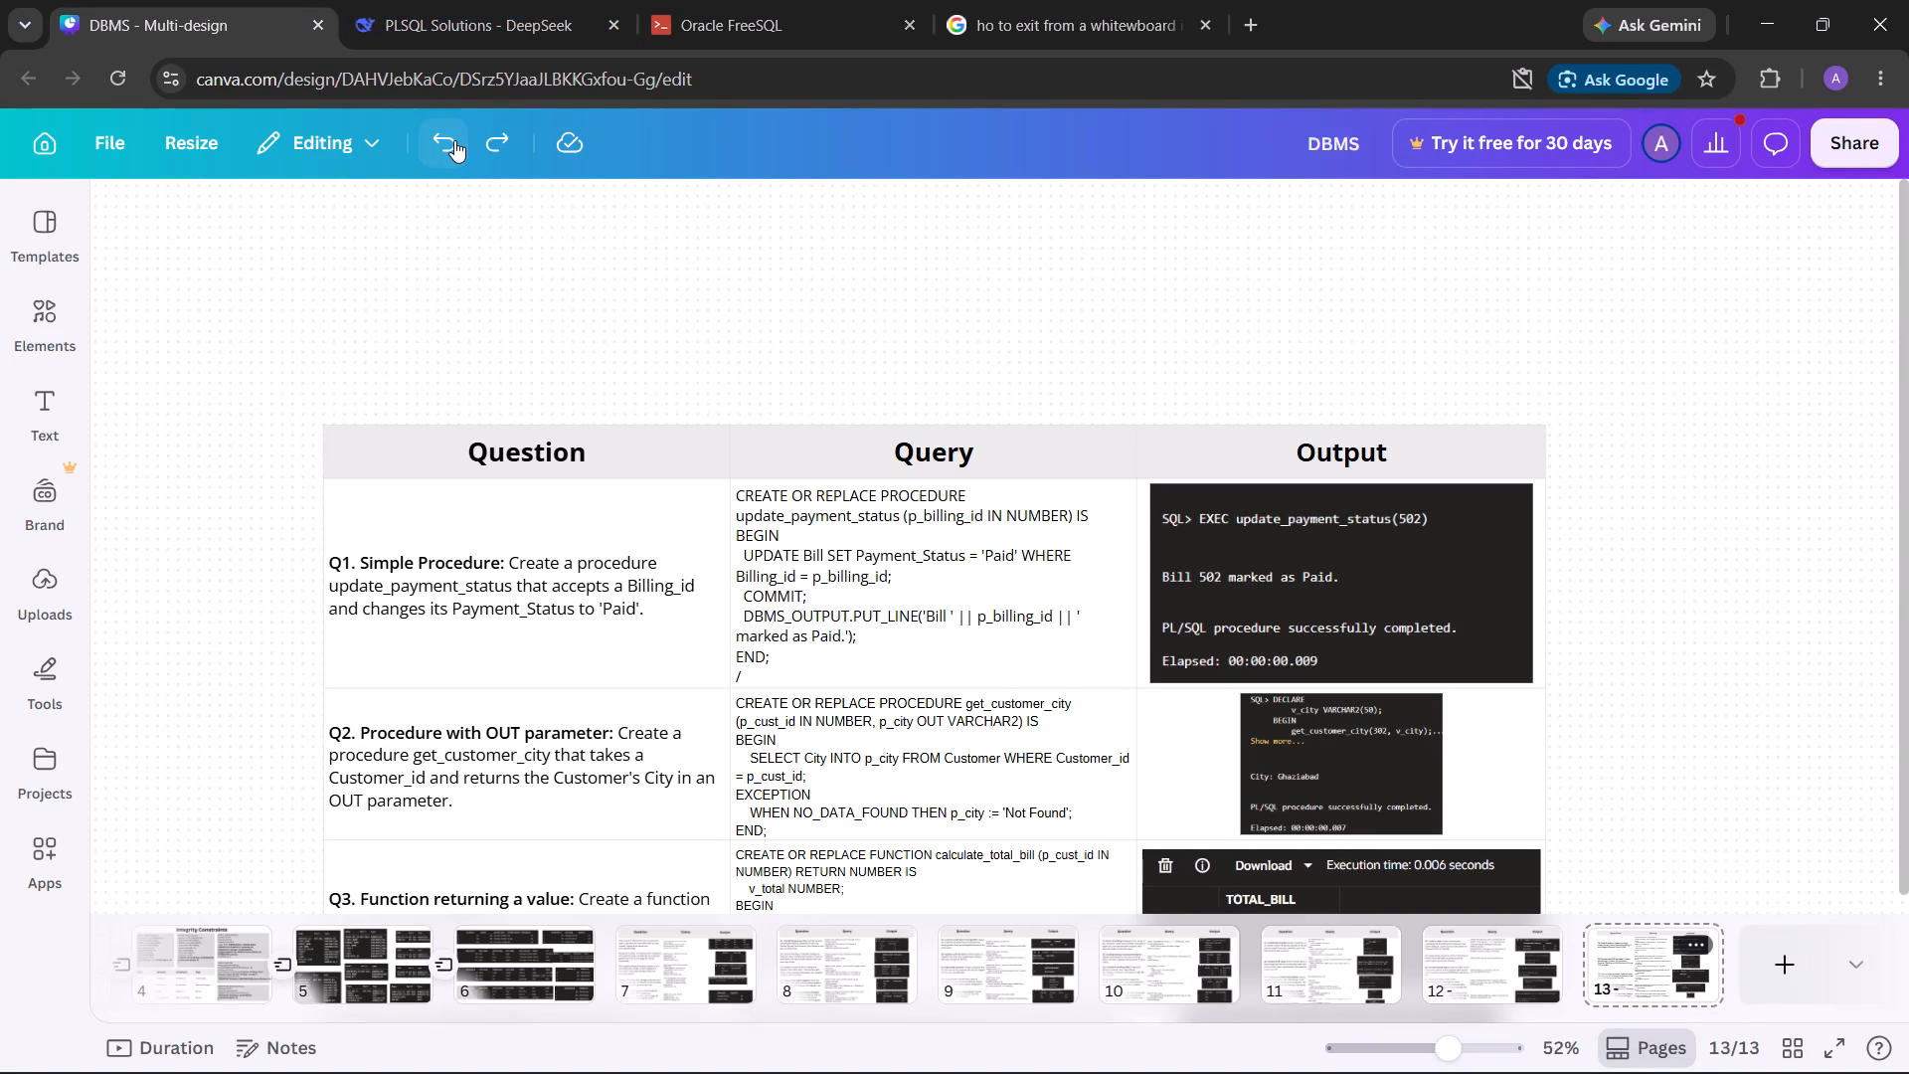
click(449, 142)
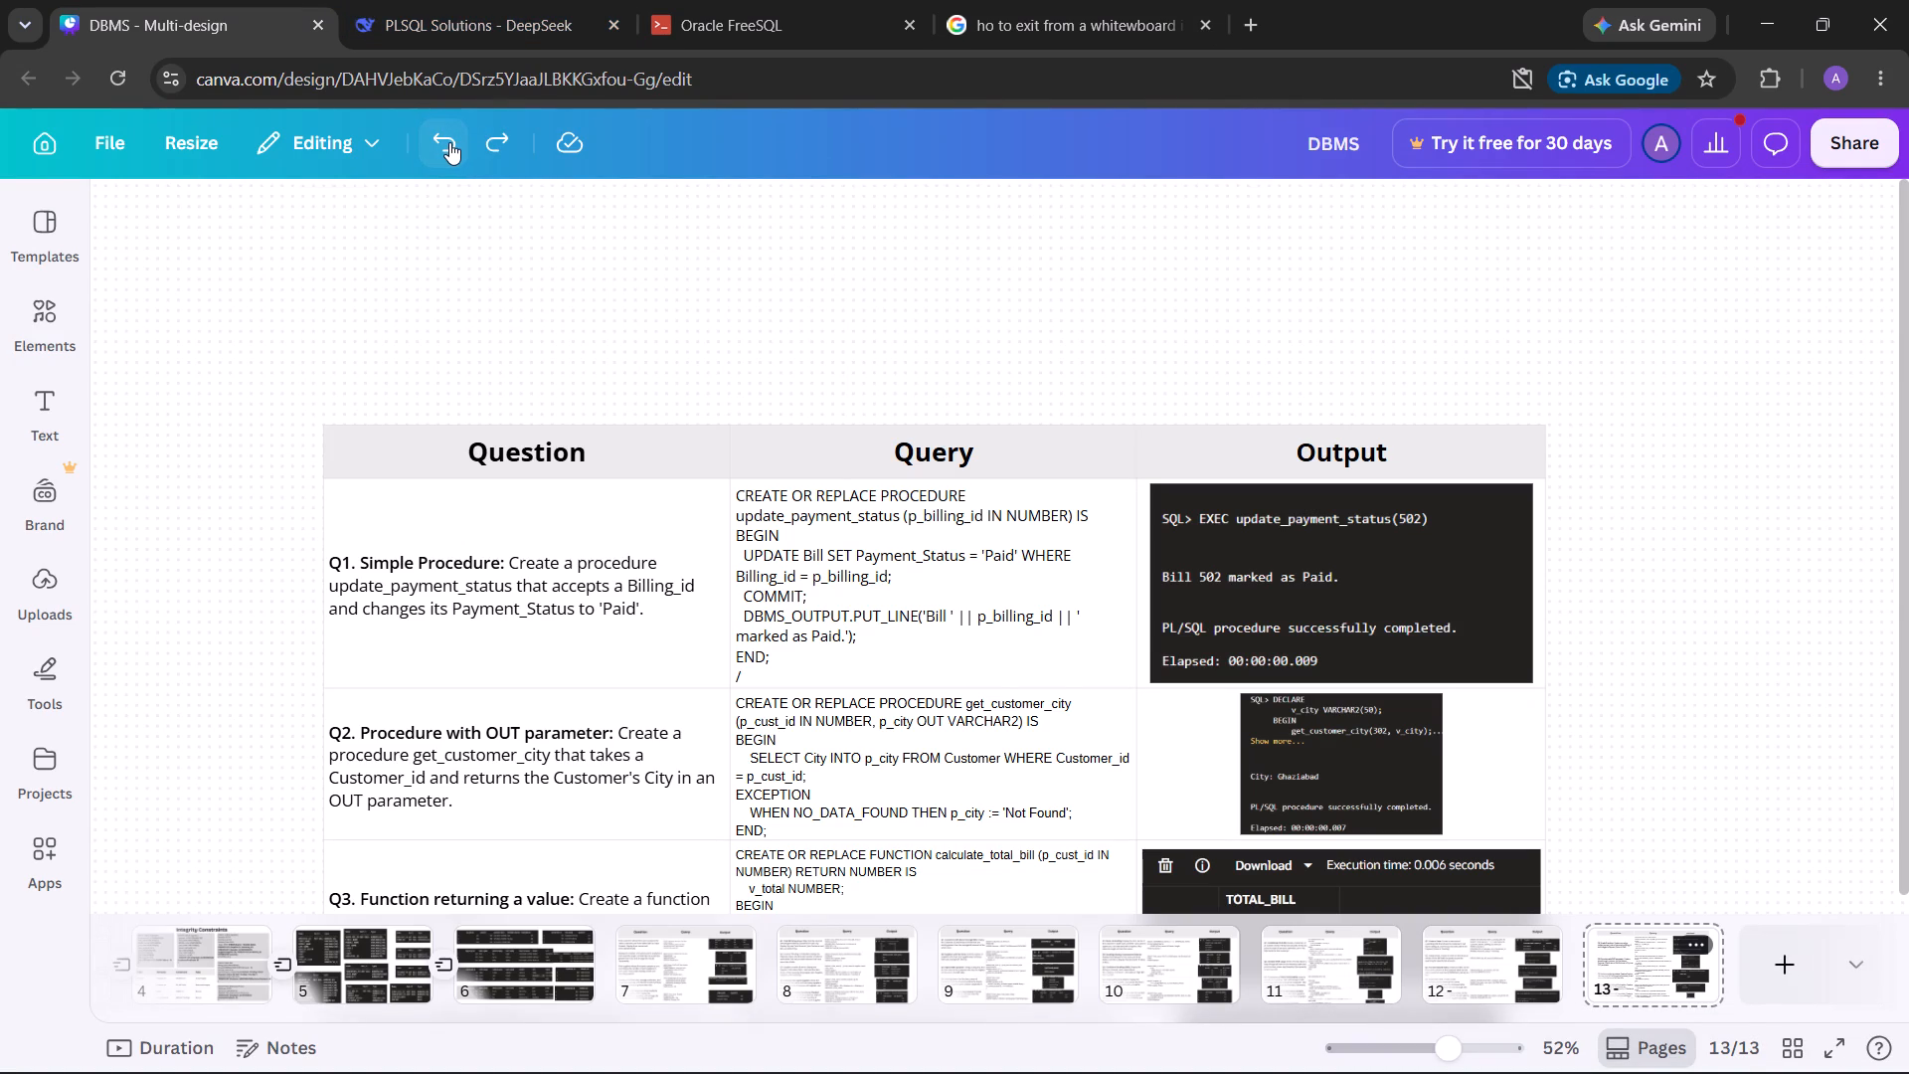
click(449, 142)
scroll(566, 378, down, 3)
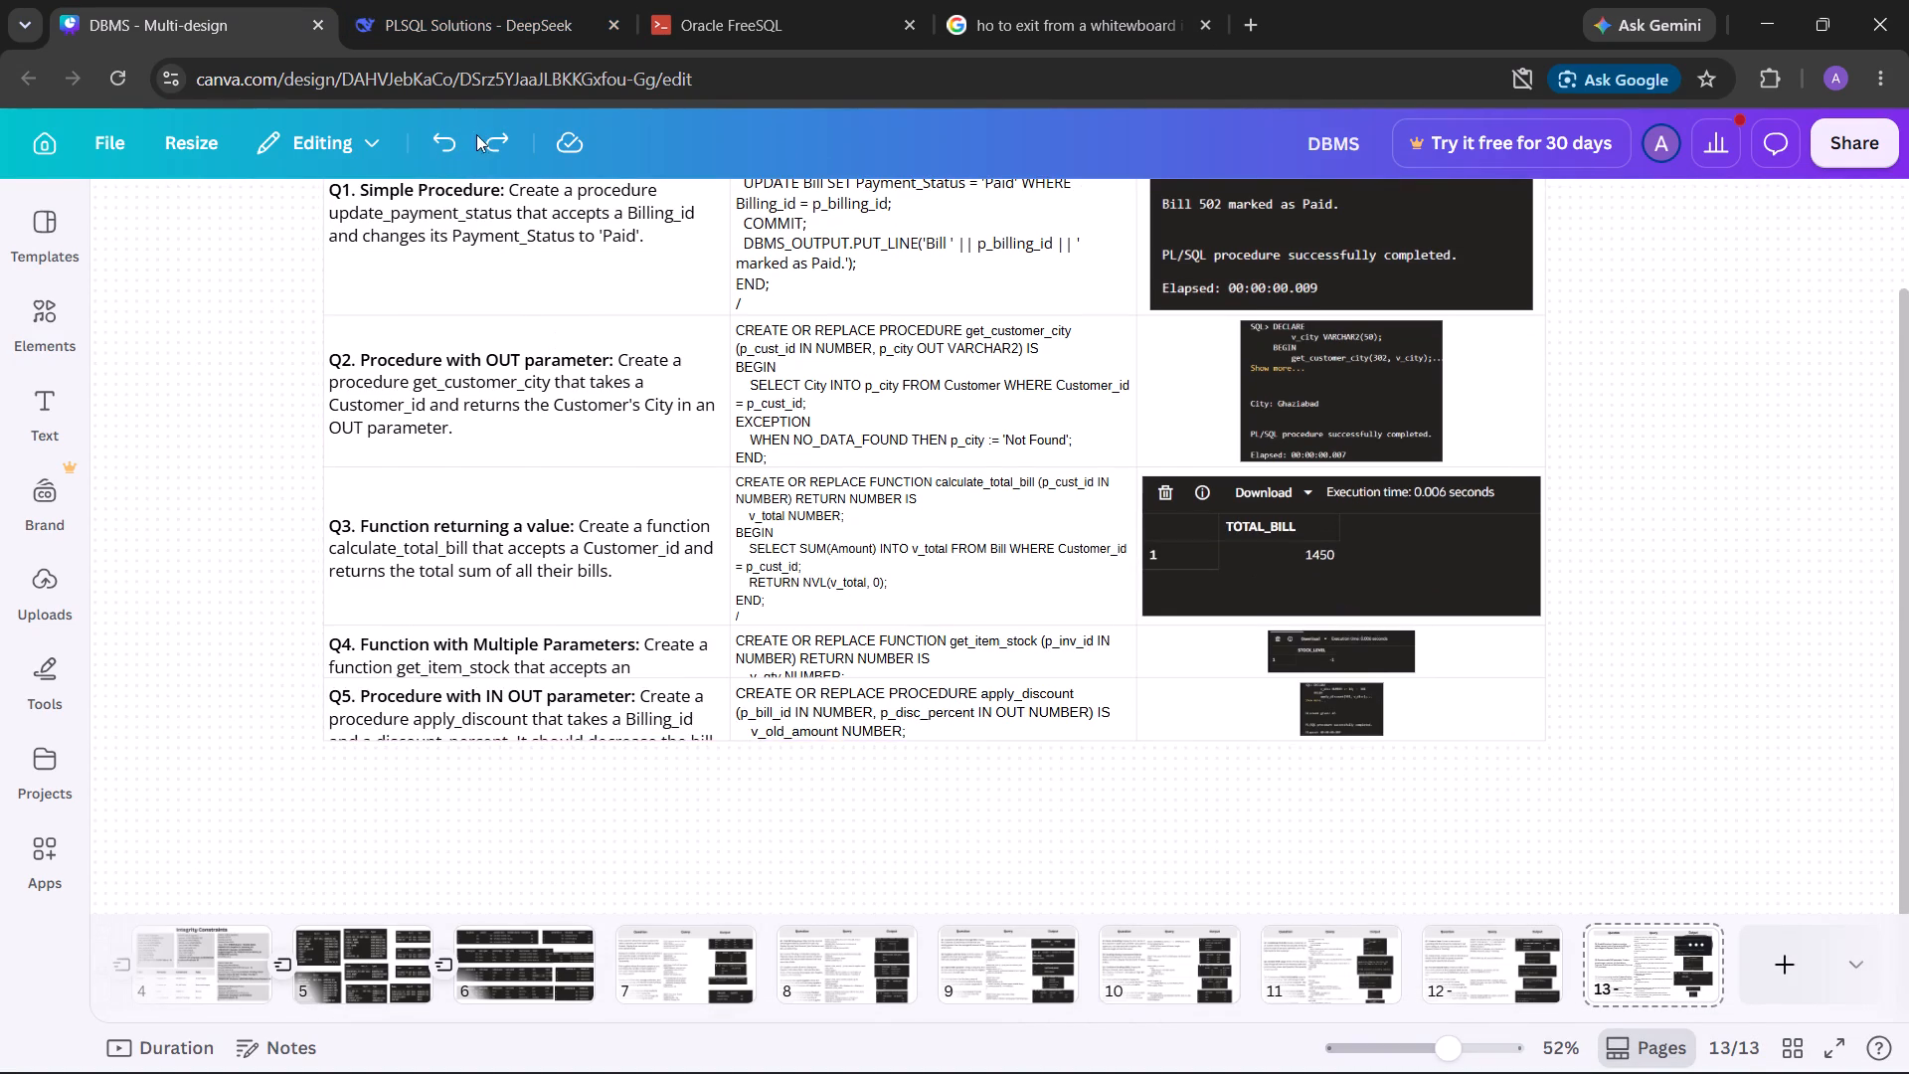
click(446, 141)
click(446, 142)
click(446, 142)
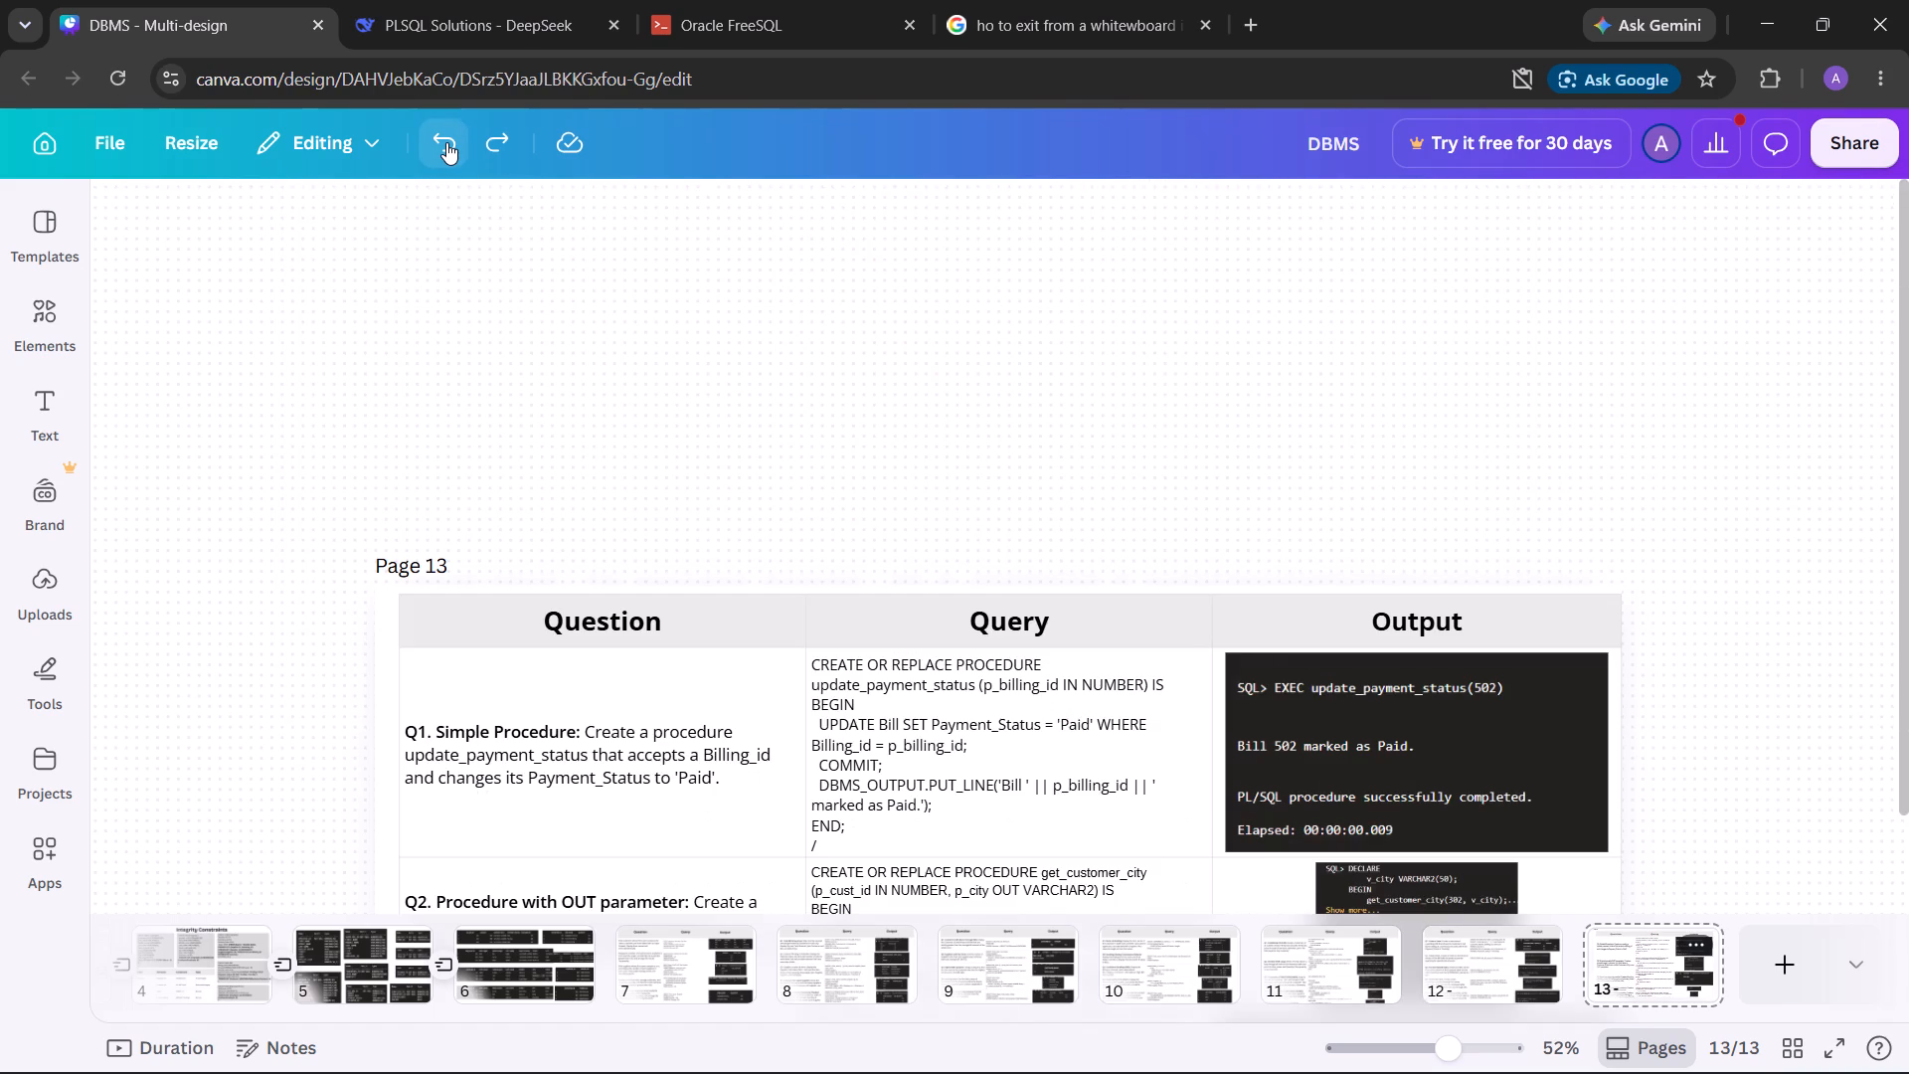
click(446, 142)
click(446, 143)
click(448, 144)
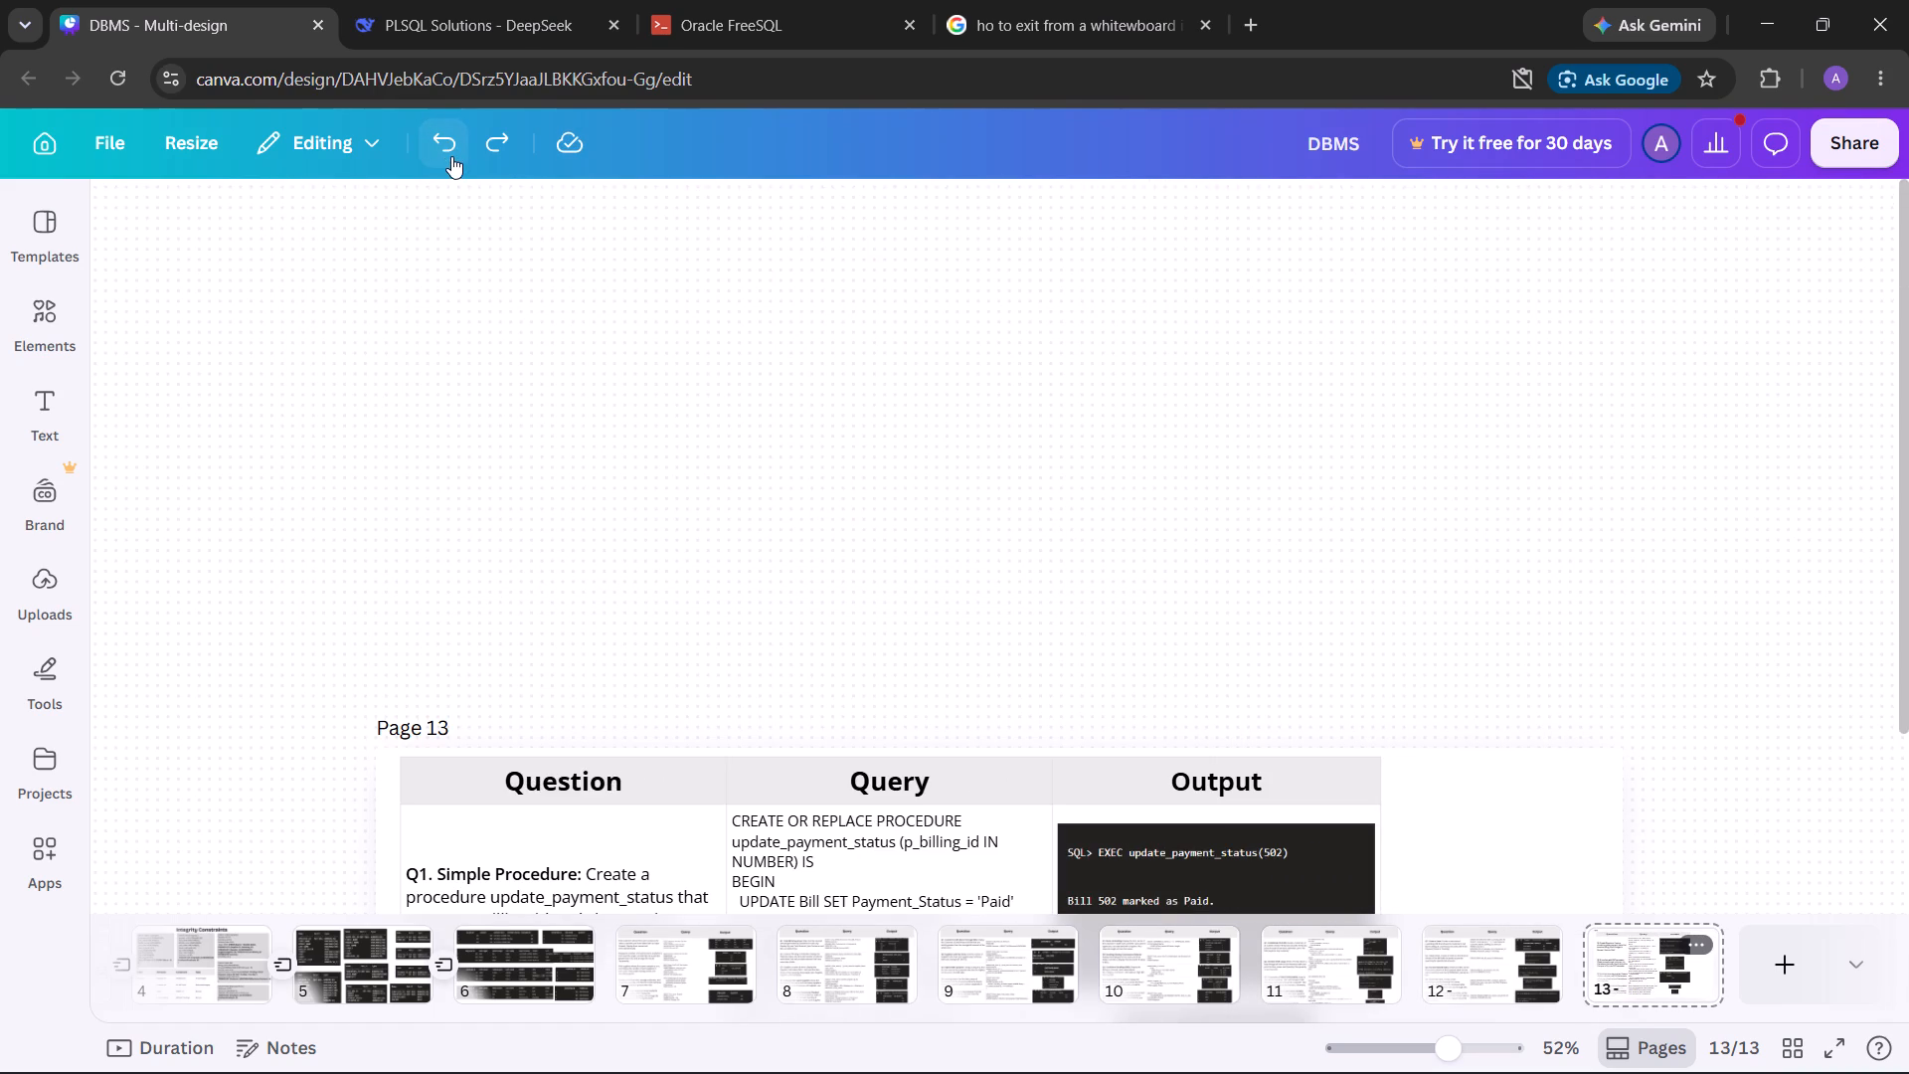
click(451, 155)
click(451, 155)
click(451, 155)
click(451, 155)
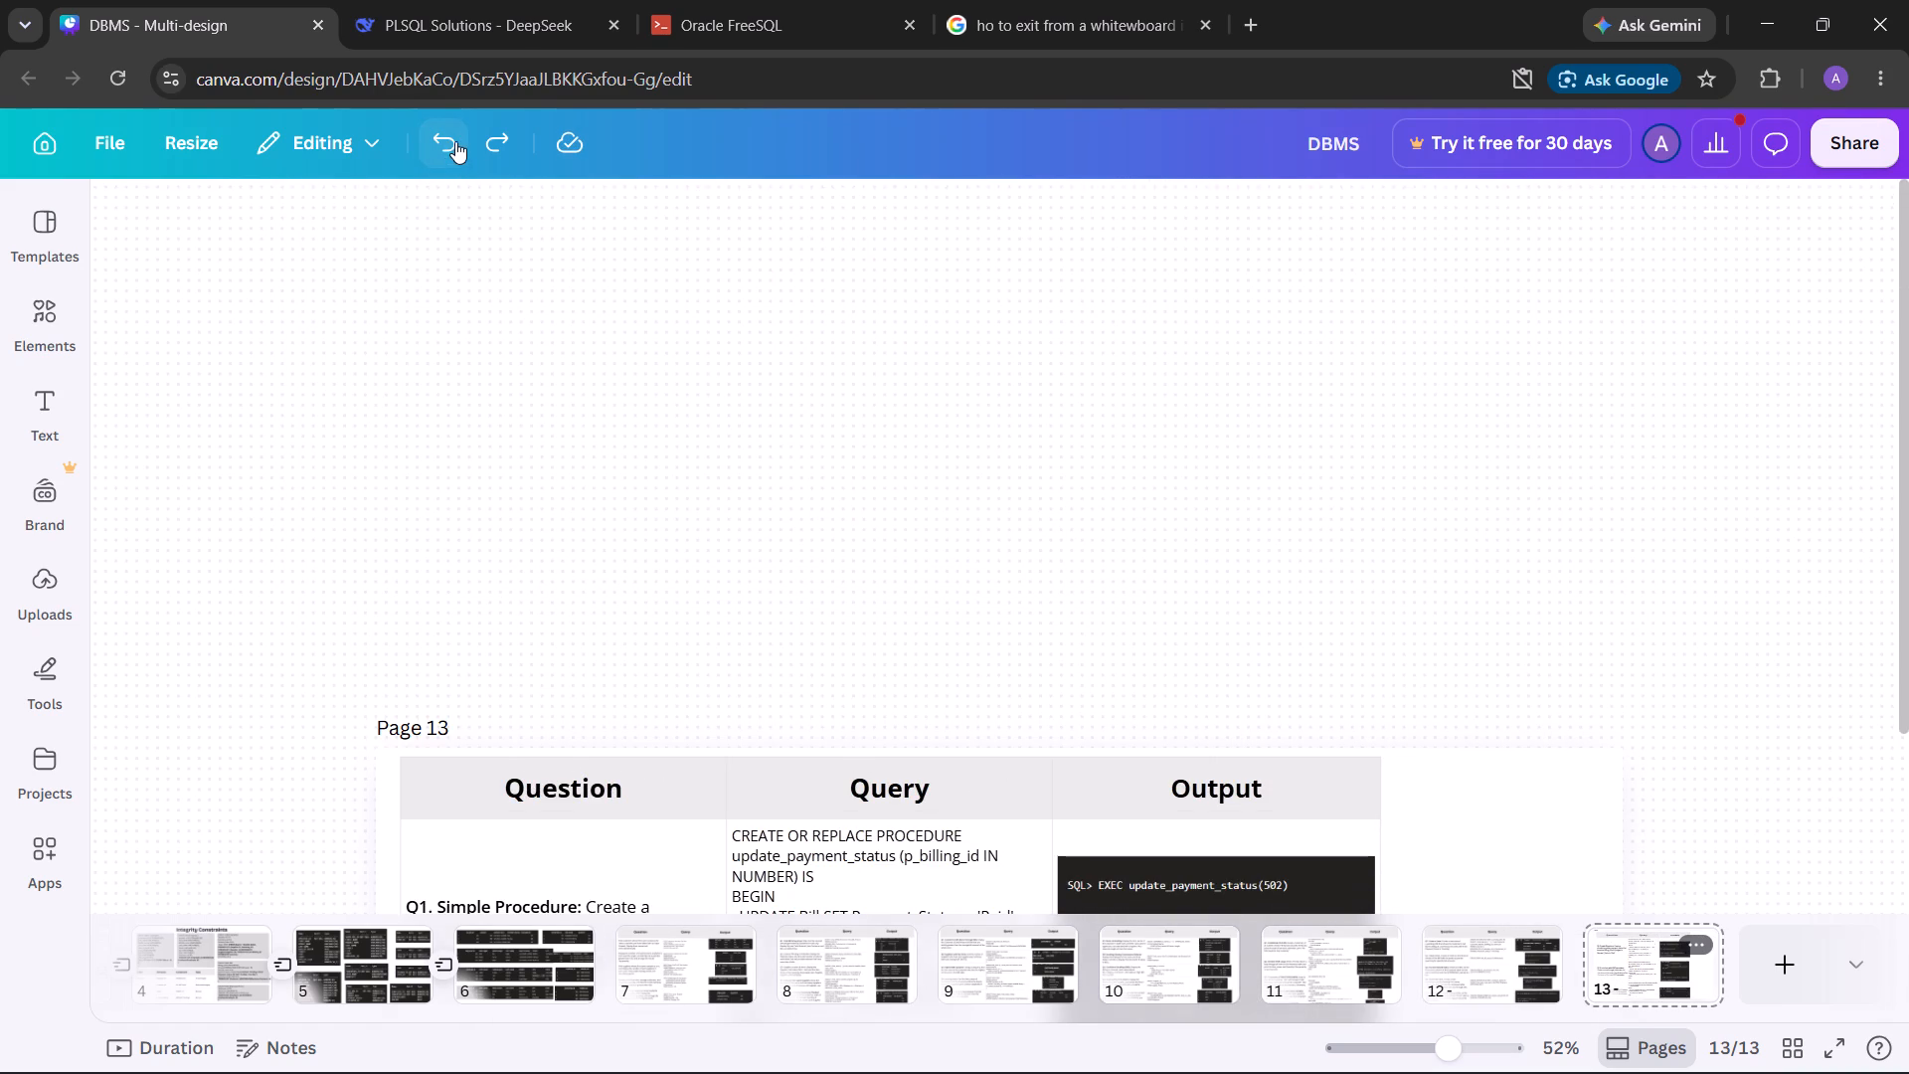
double_click(455, 140)
triple_click(455, 141)
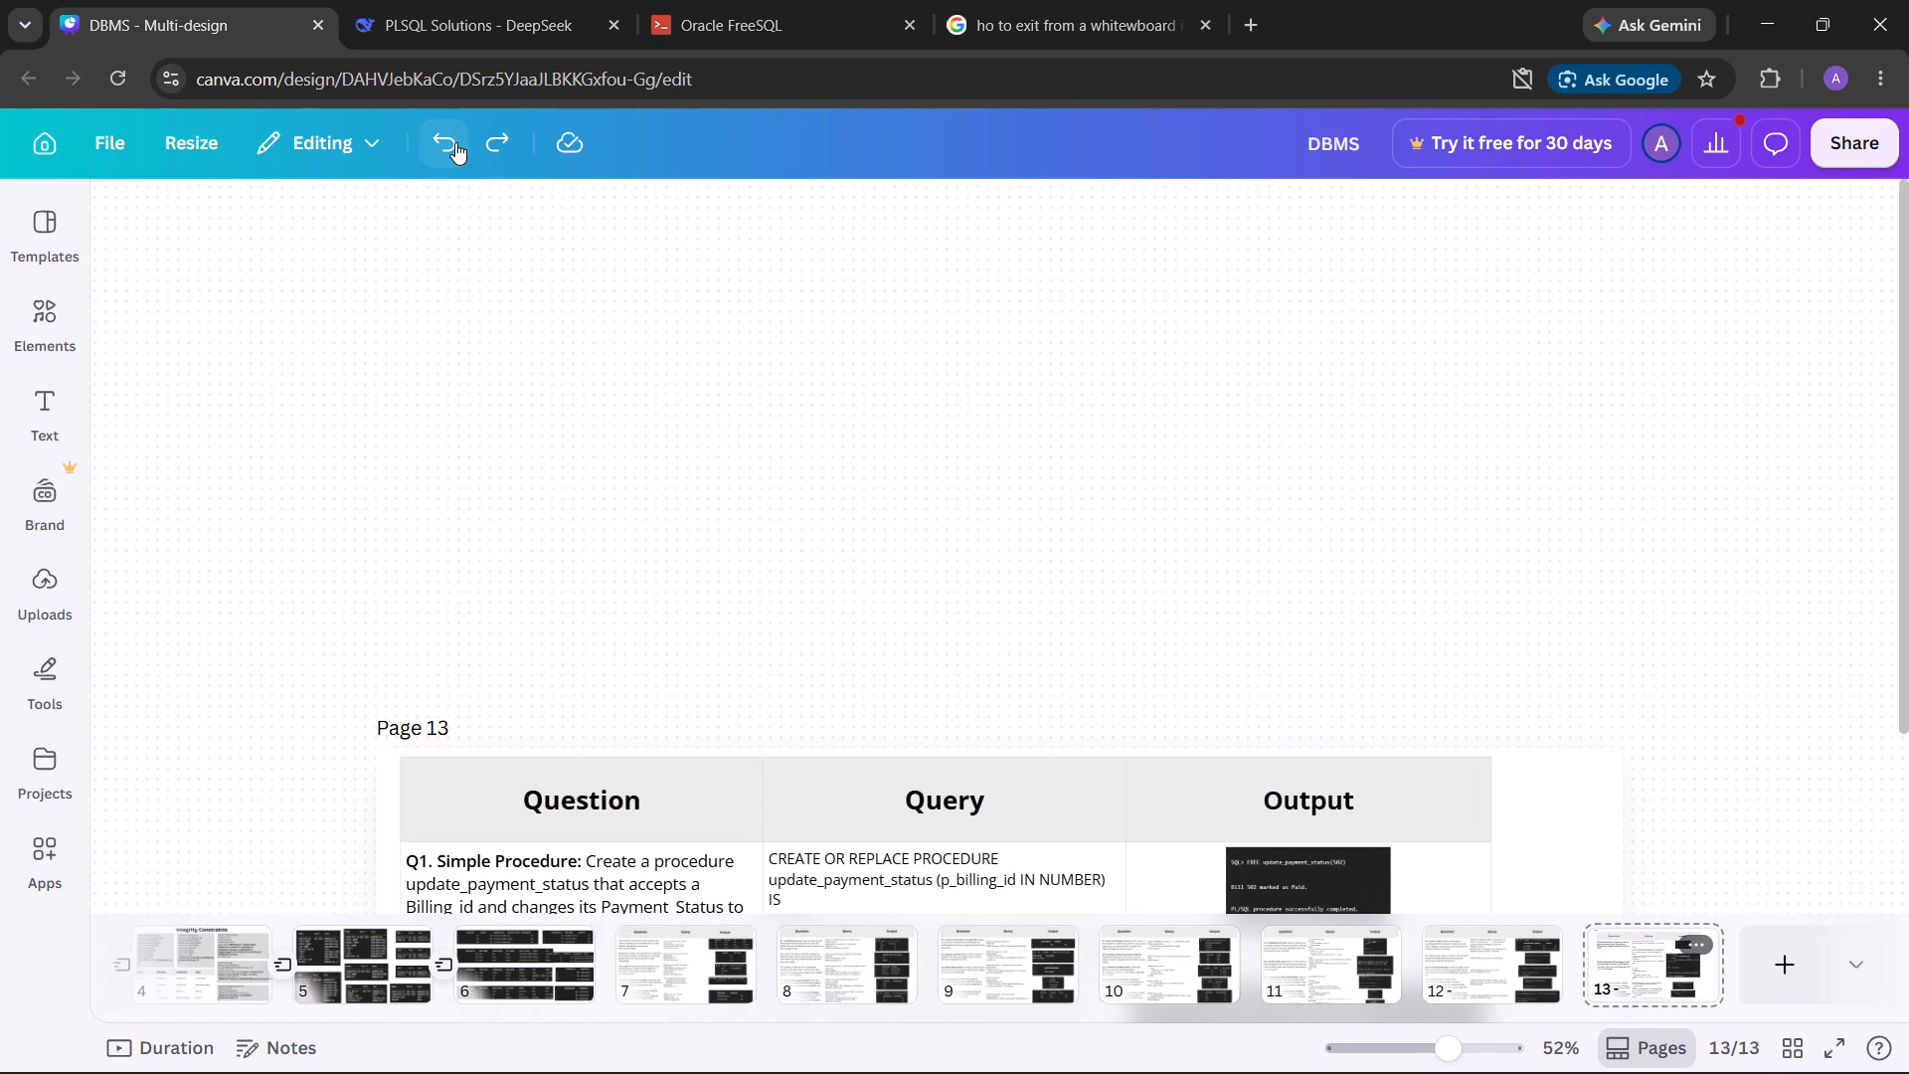
triple_click(455, 142)
triple_click(455, 142)
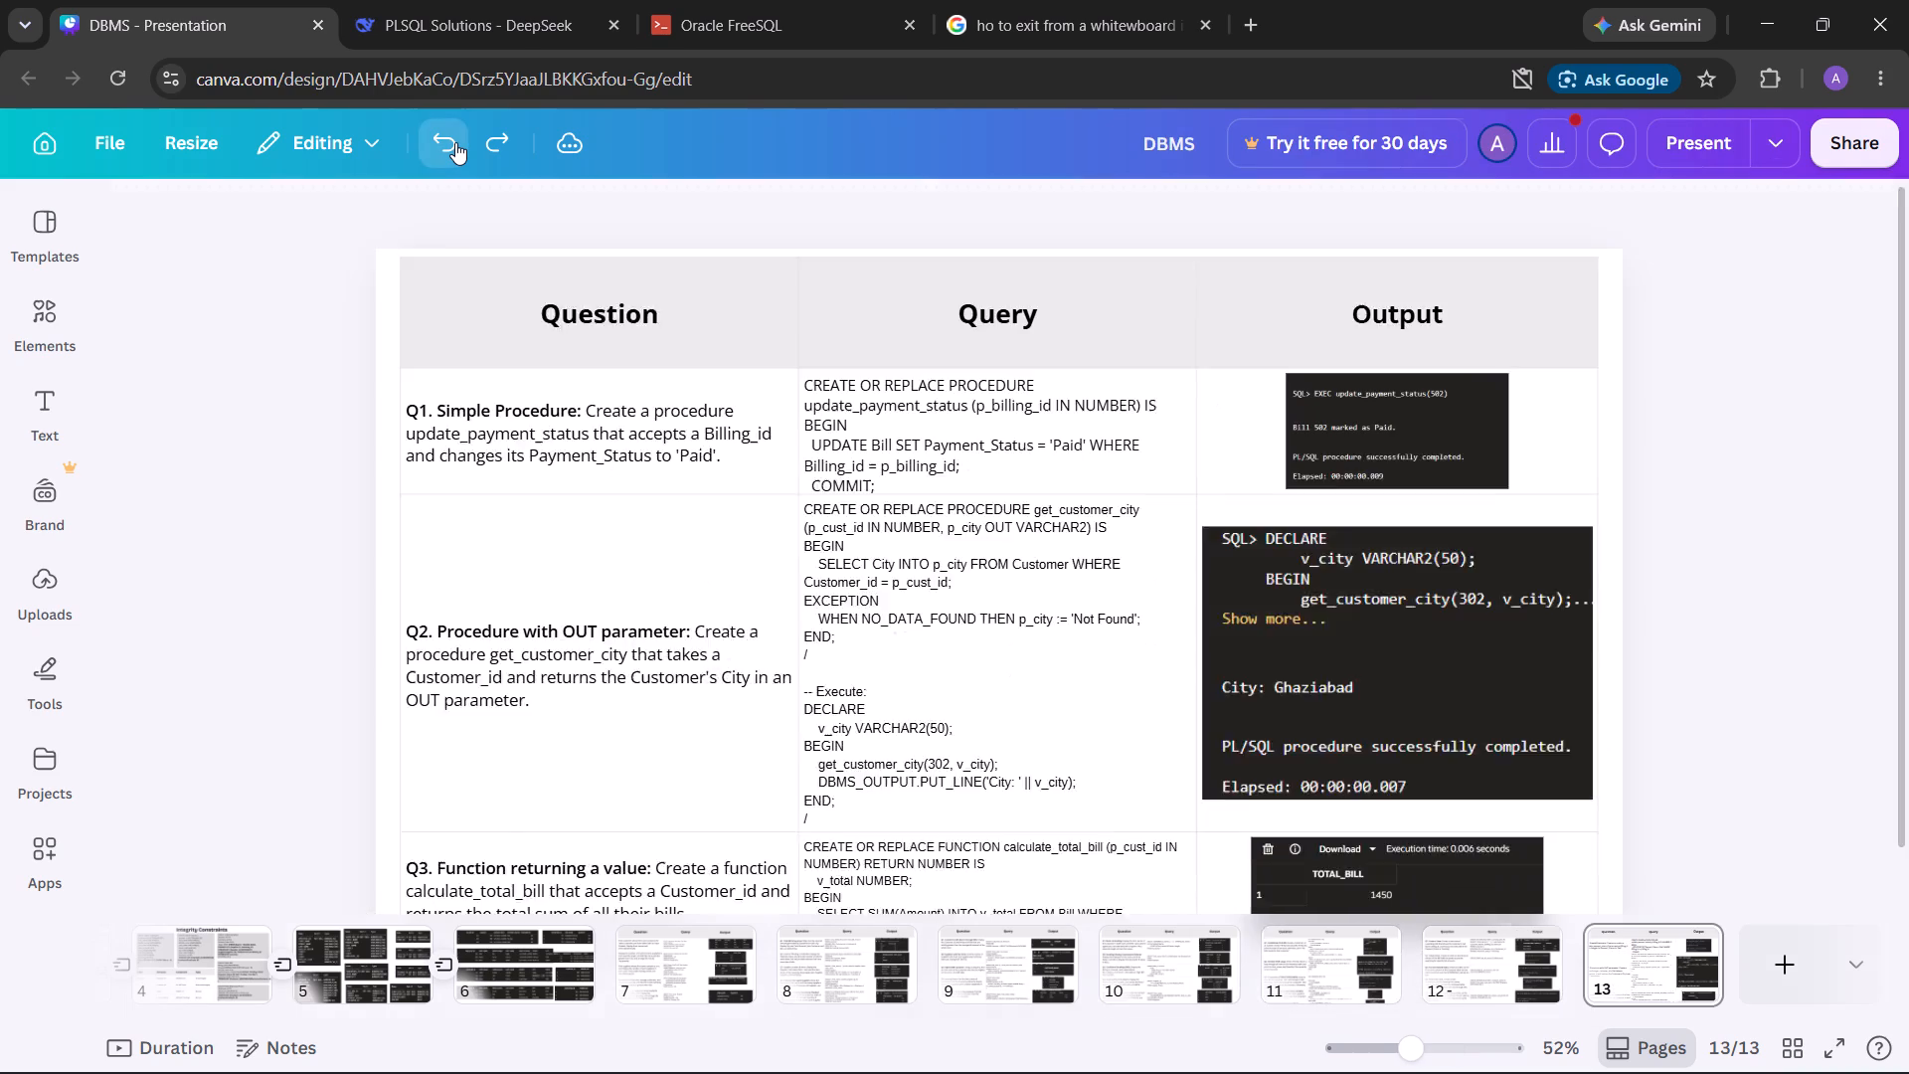
click(455, 142)
click(455, 142)
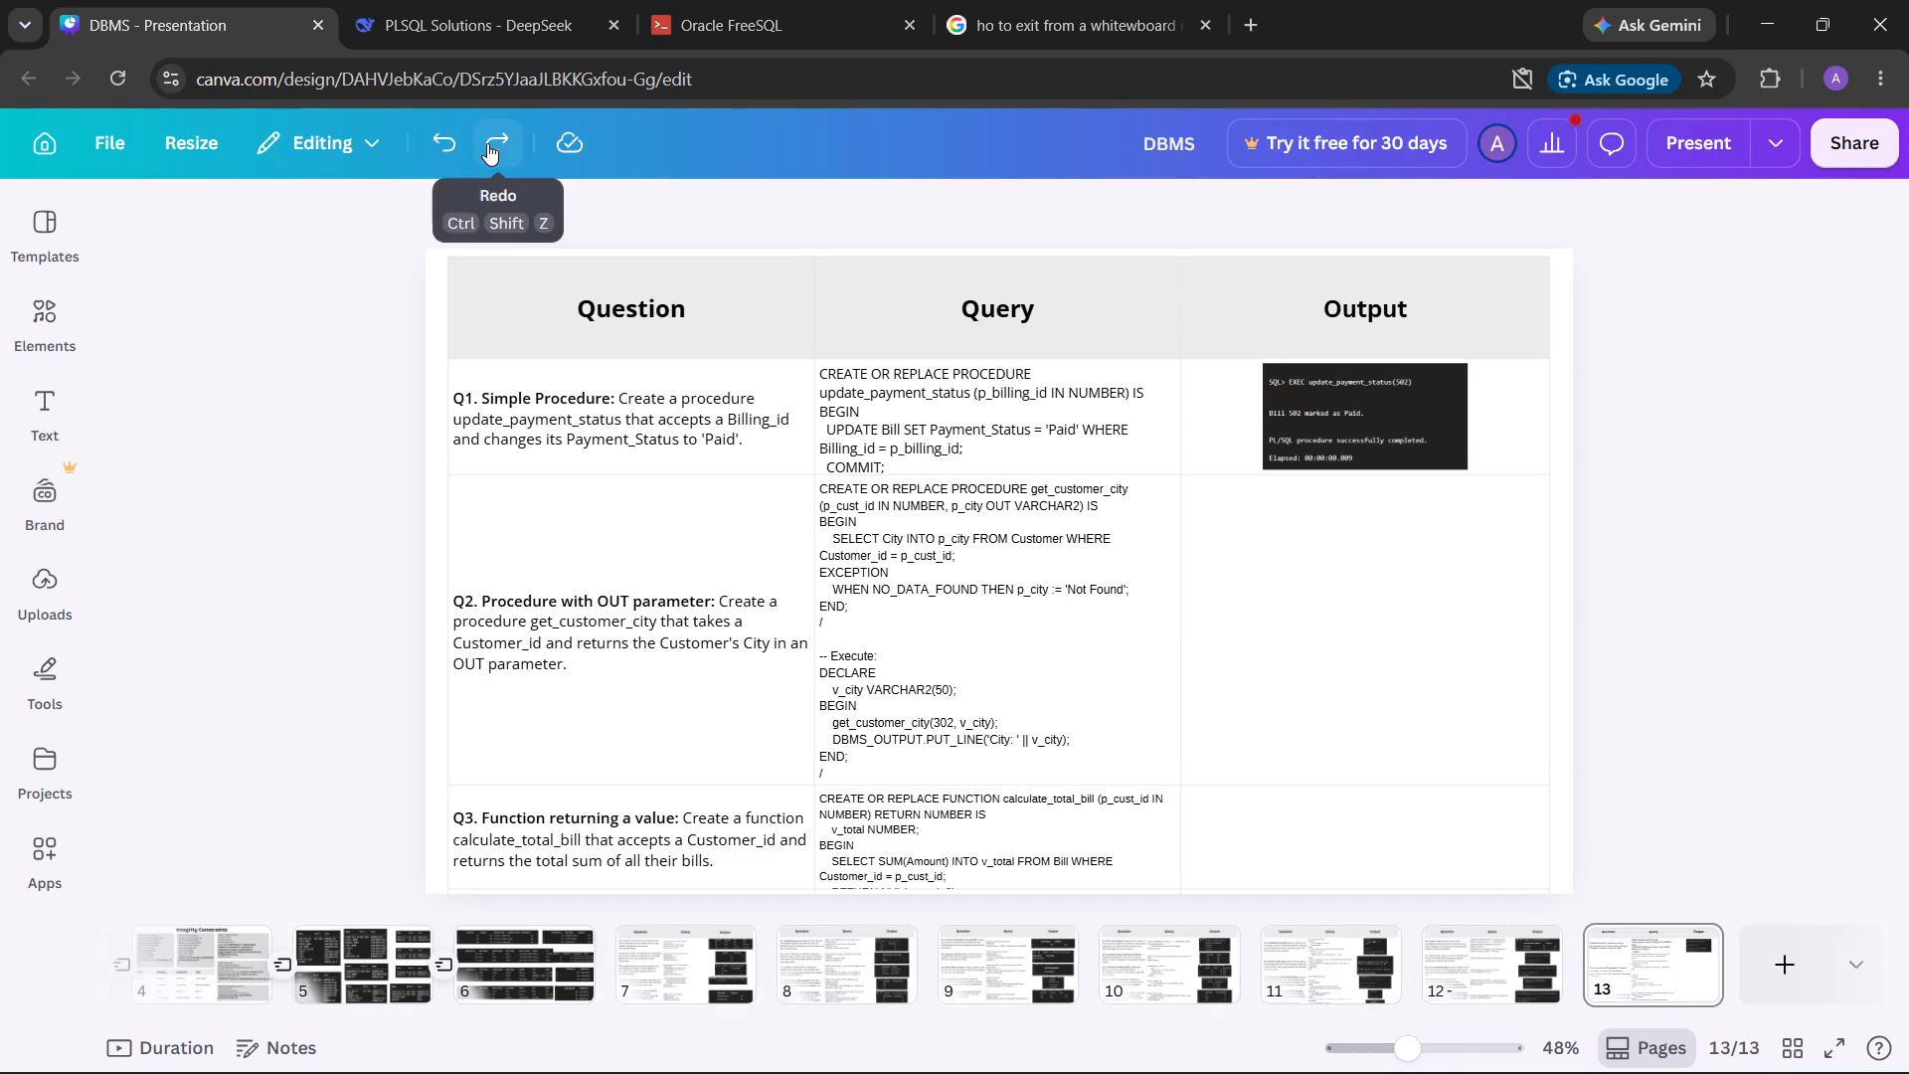
Redo the Q2 and Q3 output screenshots in the table while keeping page 13 a regular presentation page.
click(487, 143)
click(487, 143)
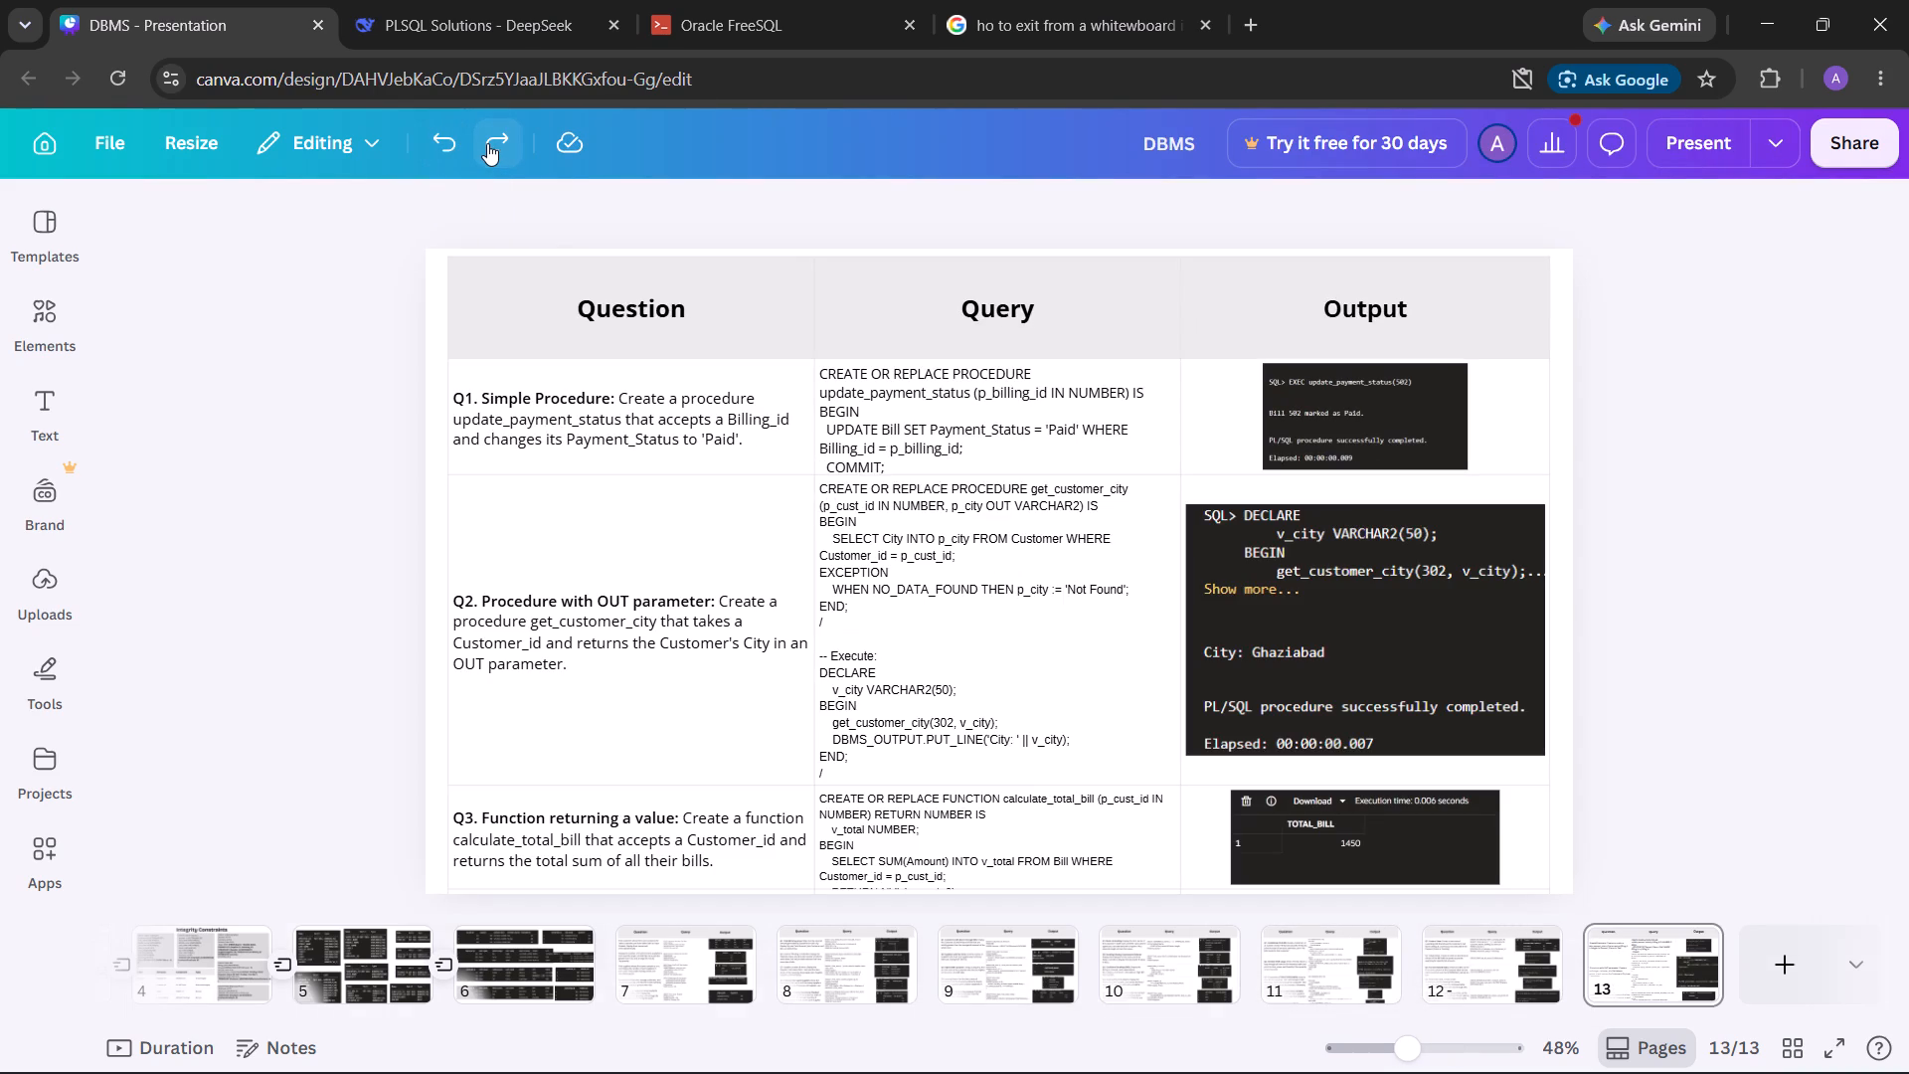
click(487, 143)
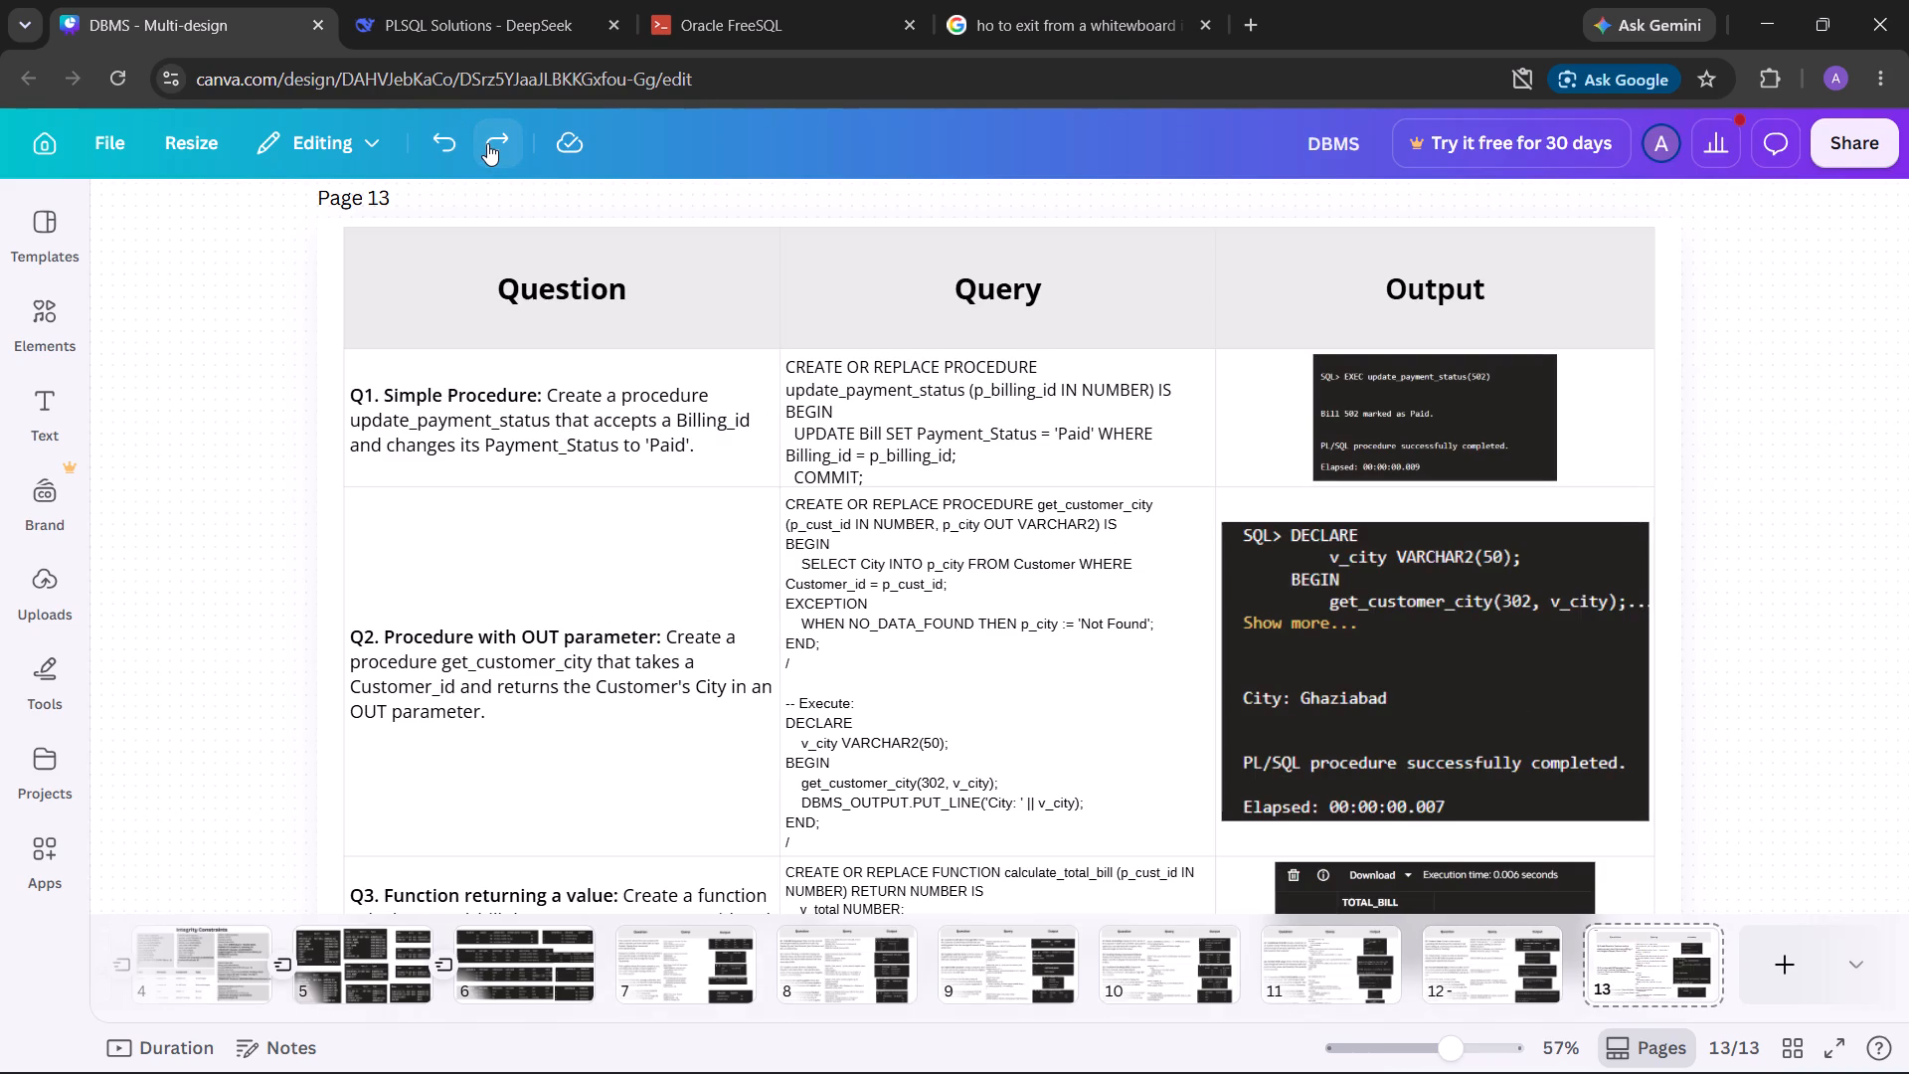
click(487, 143)
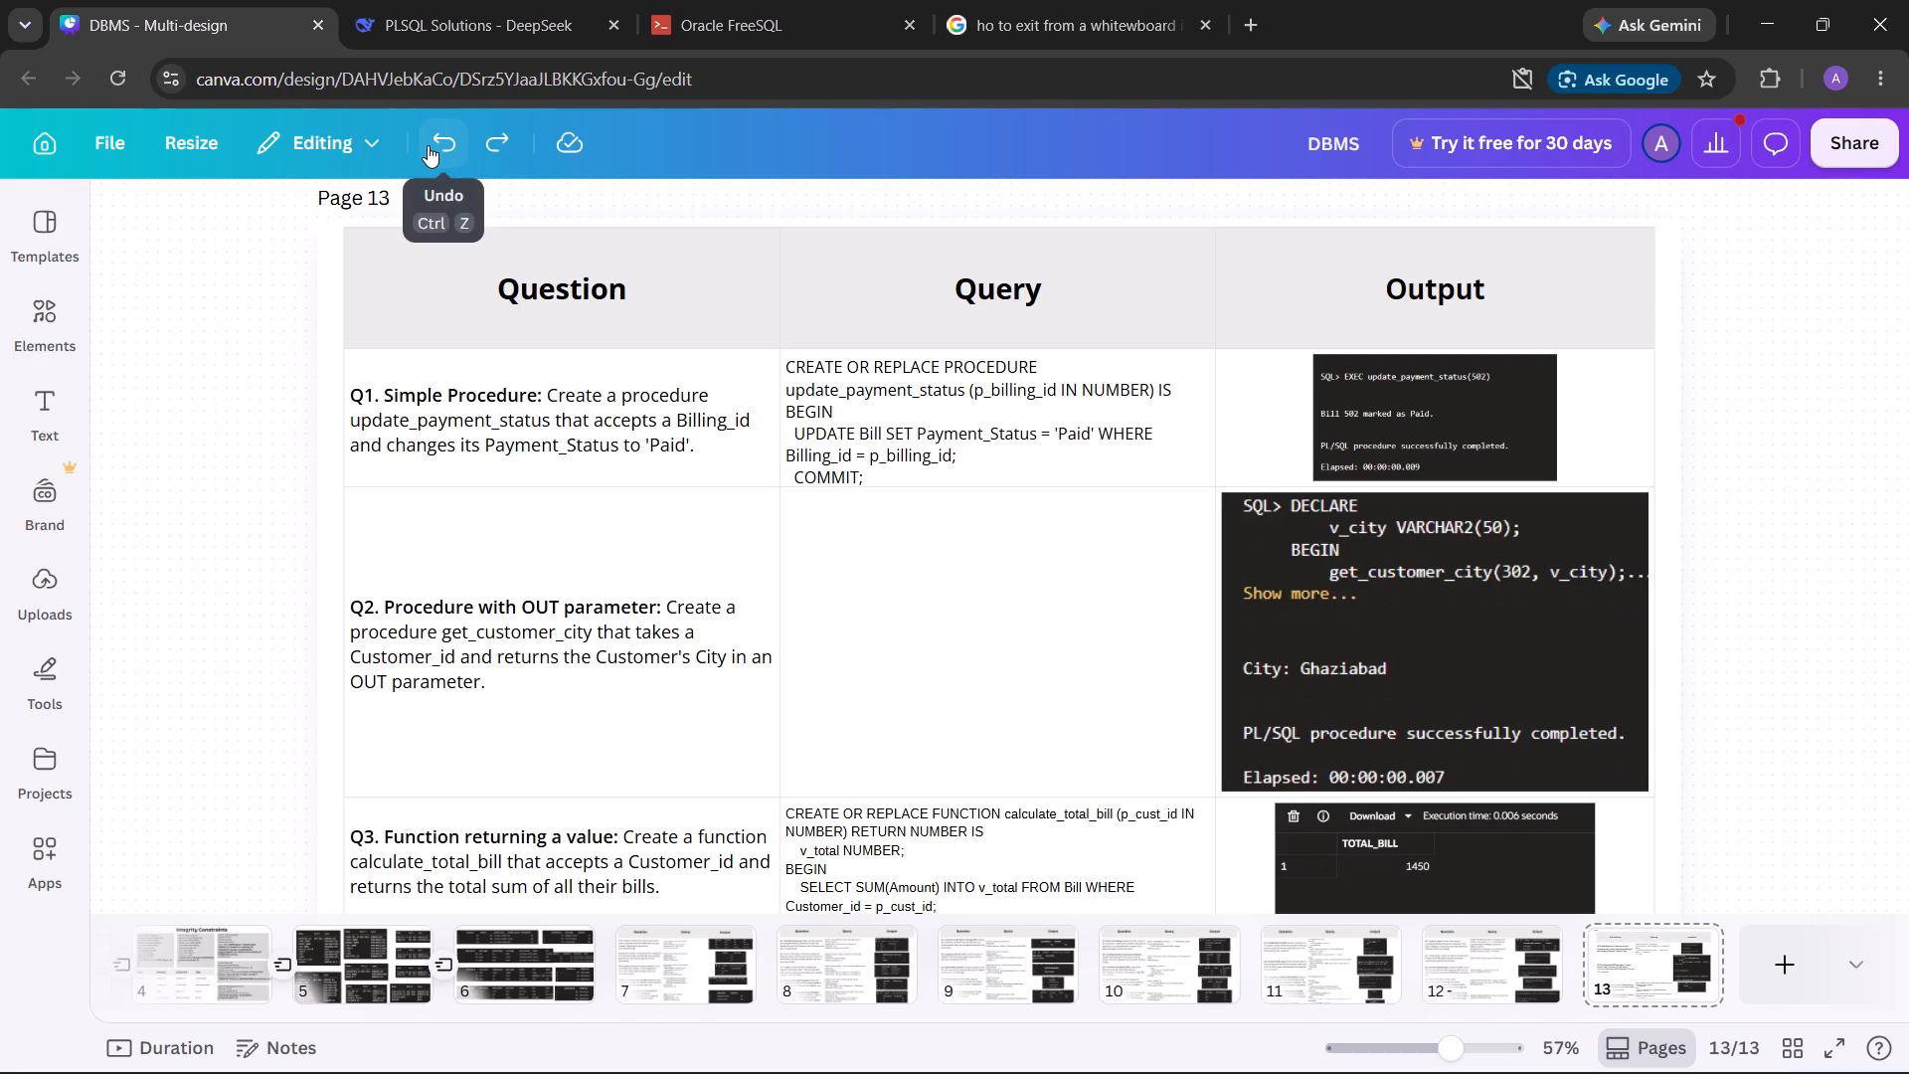
click(432, 143)
click(433, 143)
Examine the Q3 row and the table rows that run past the lower edge of page 13.
scroll(1782, 549, down, 3)
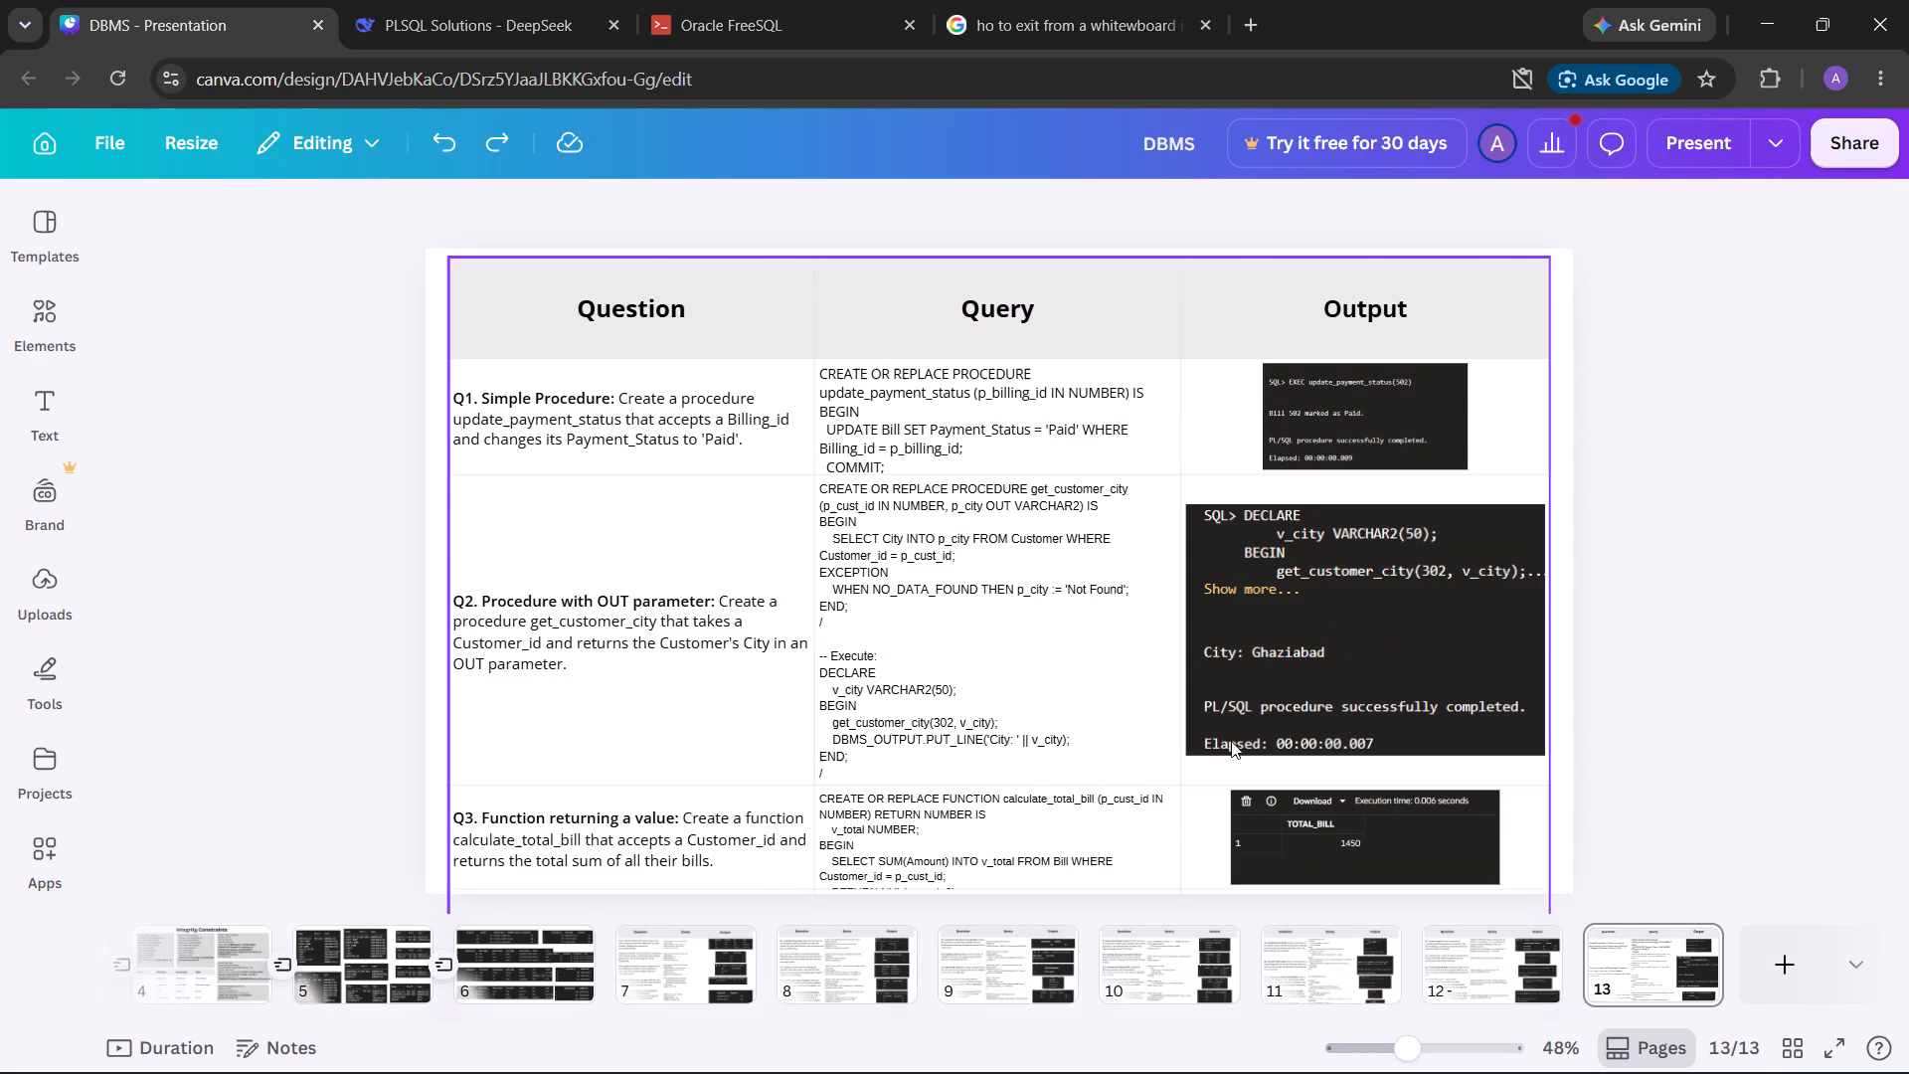
click(1075, 829)
scroll(1467, 806, down, 6)
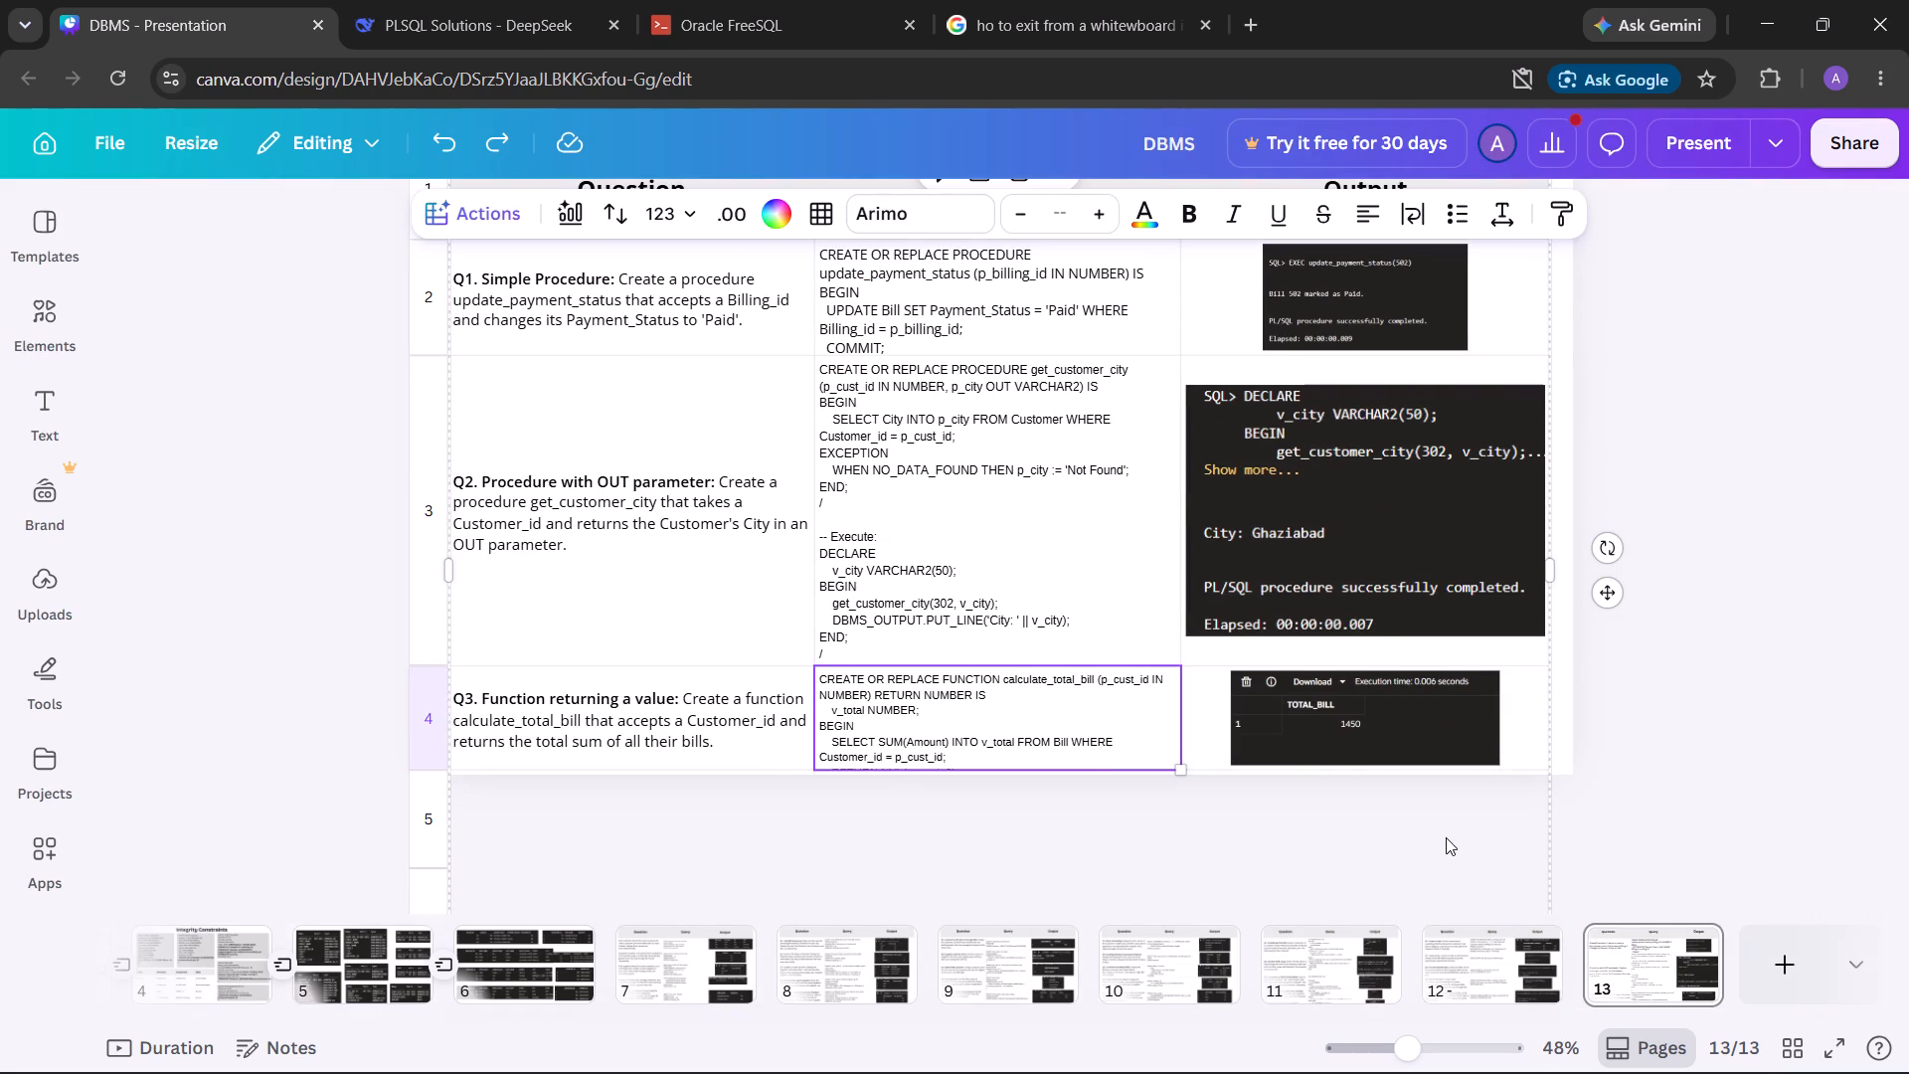
click(560, 861)
scroll(617, 807, down, 4)
scroll(734, 439, down, 2)
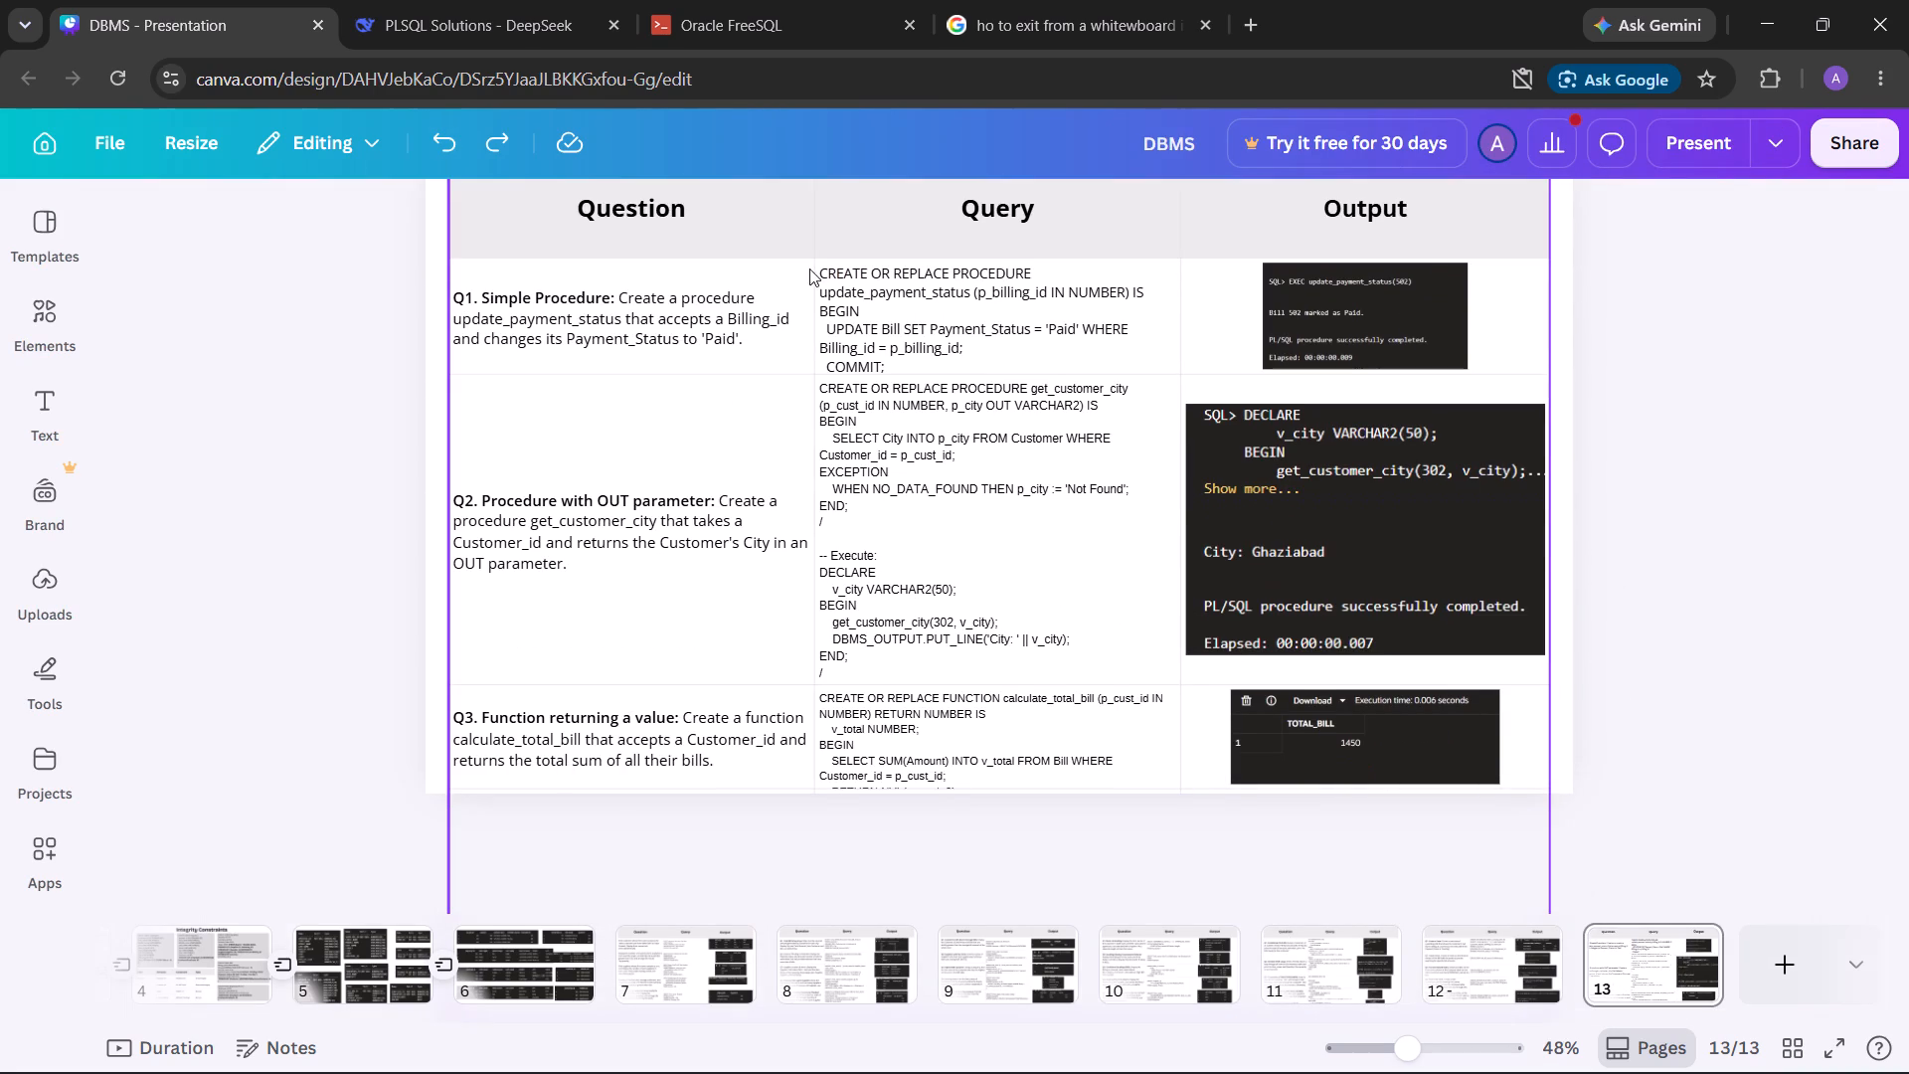
scroll(892, 507, down, 4)
scroll(891, 419, up, 4)
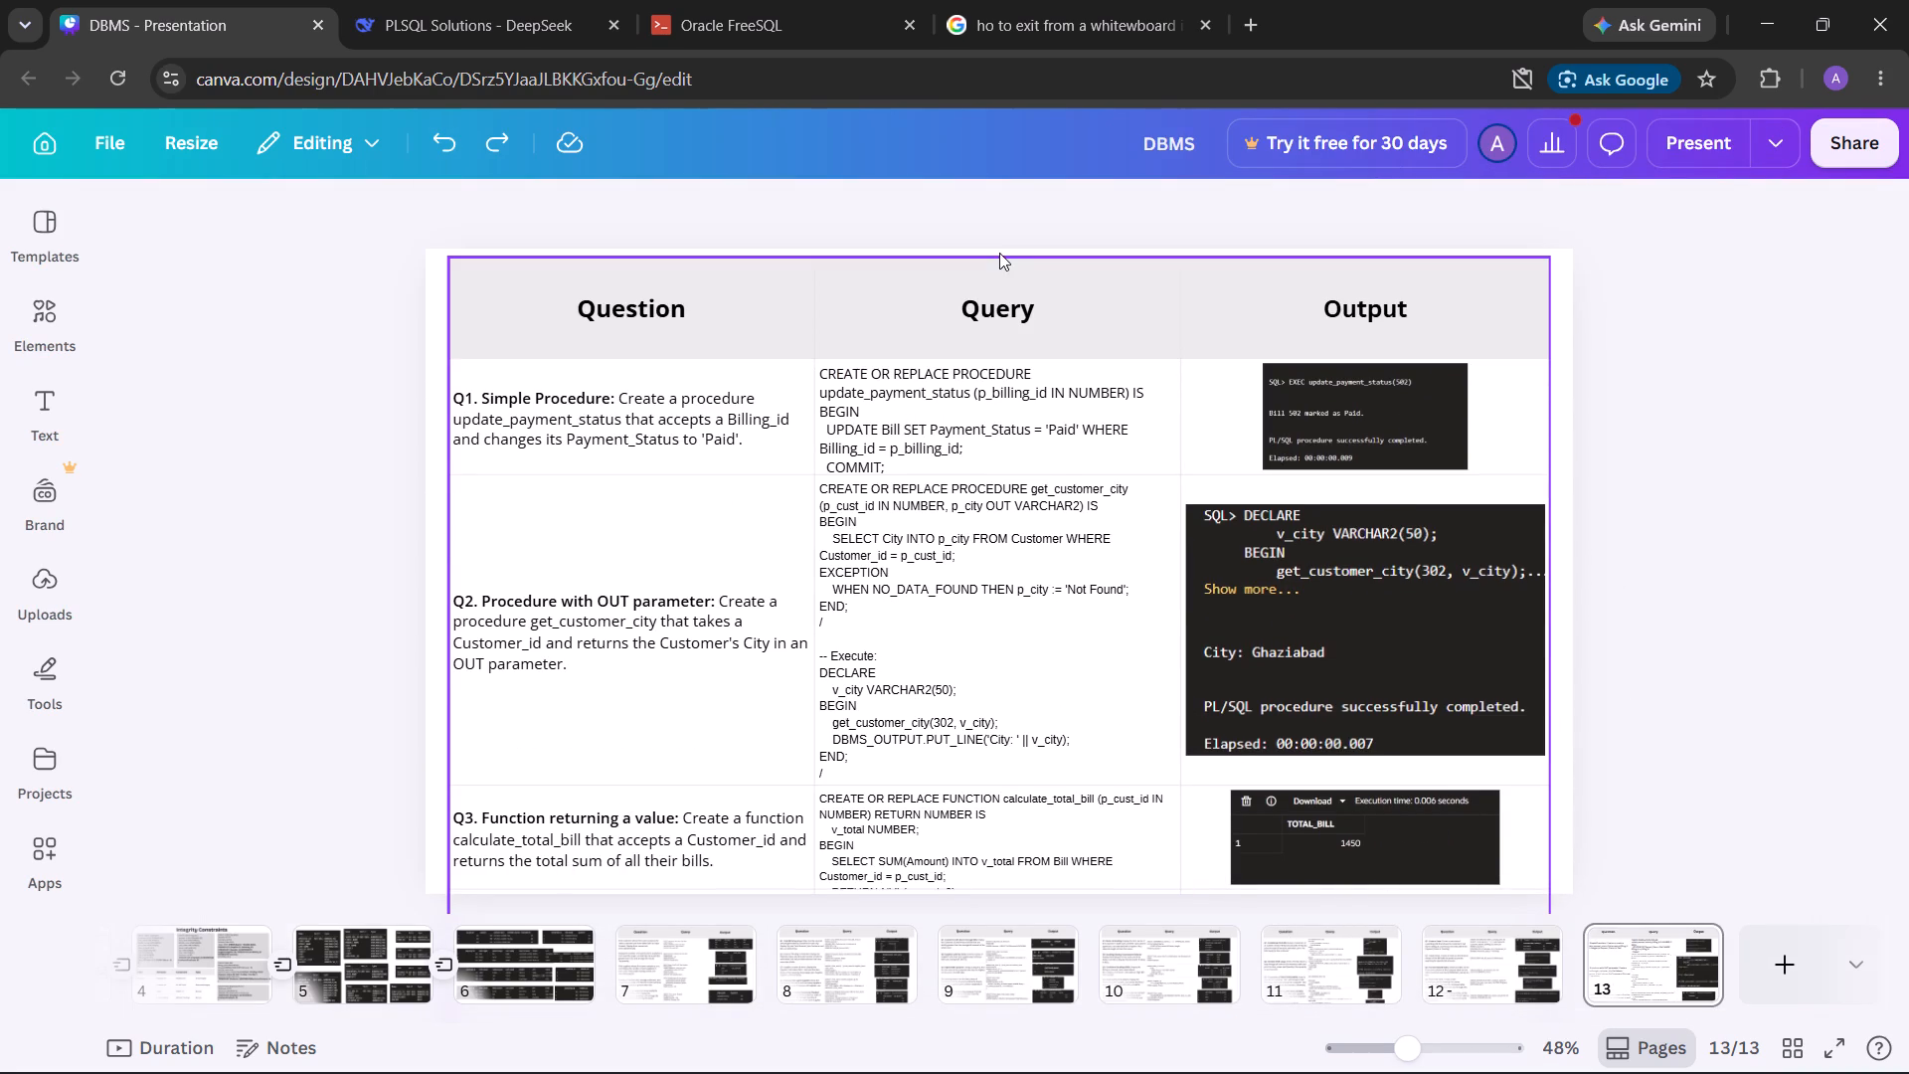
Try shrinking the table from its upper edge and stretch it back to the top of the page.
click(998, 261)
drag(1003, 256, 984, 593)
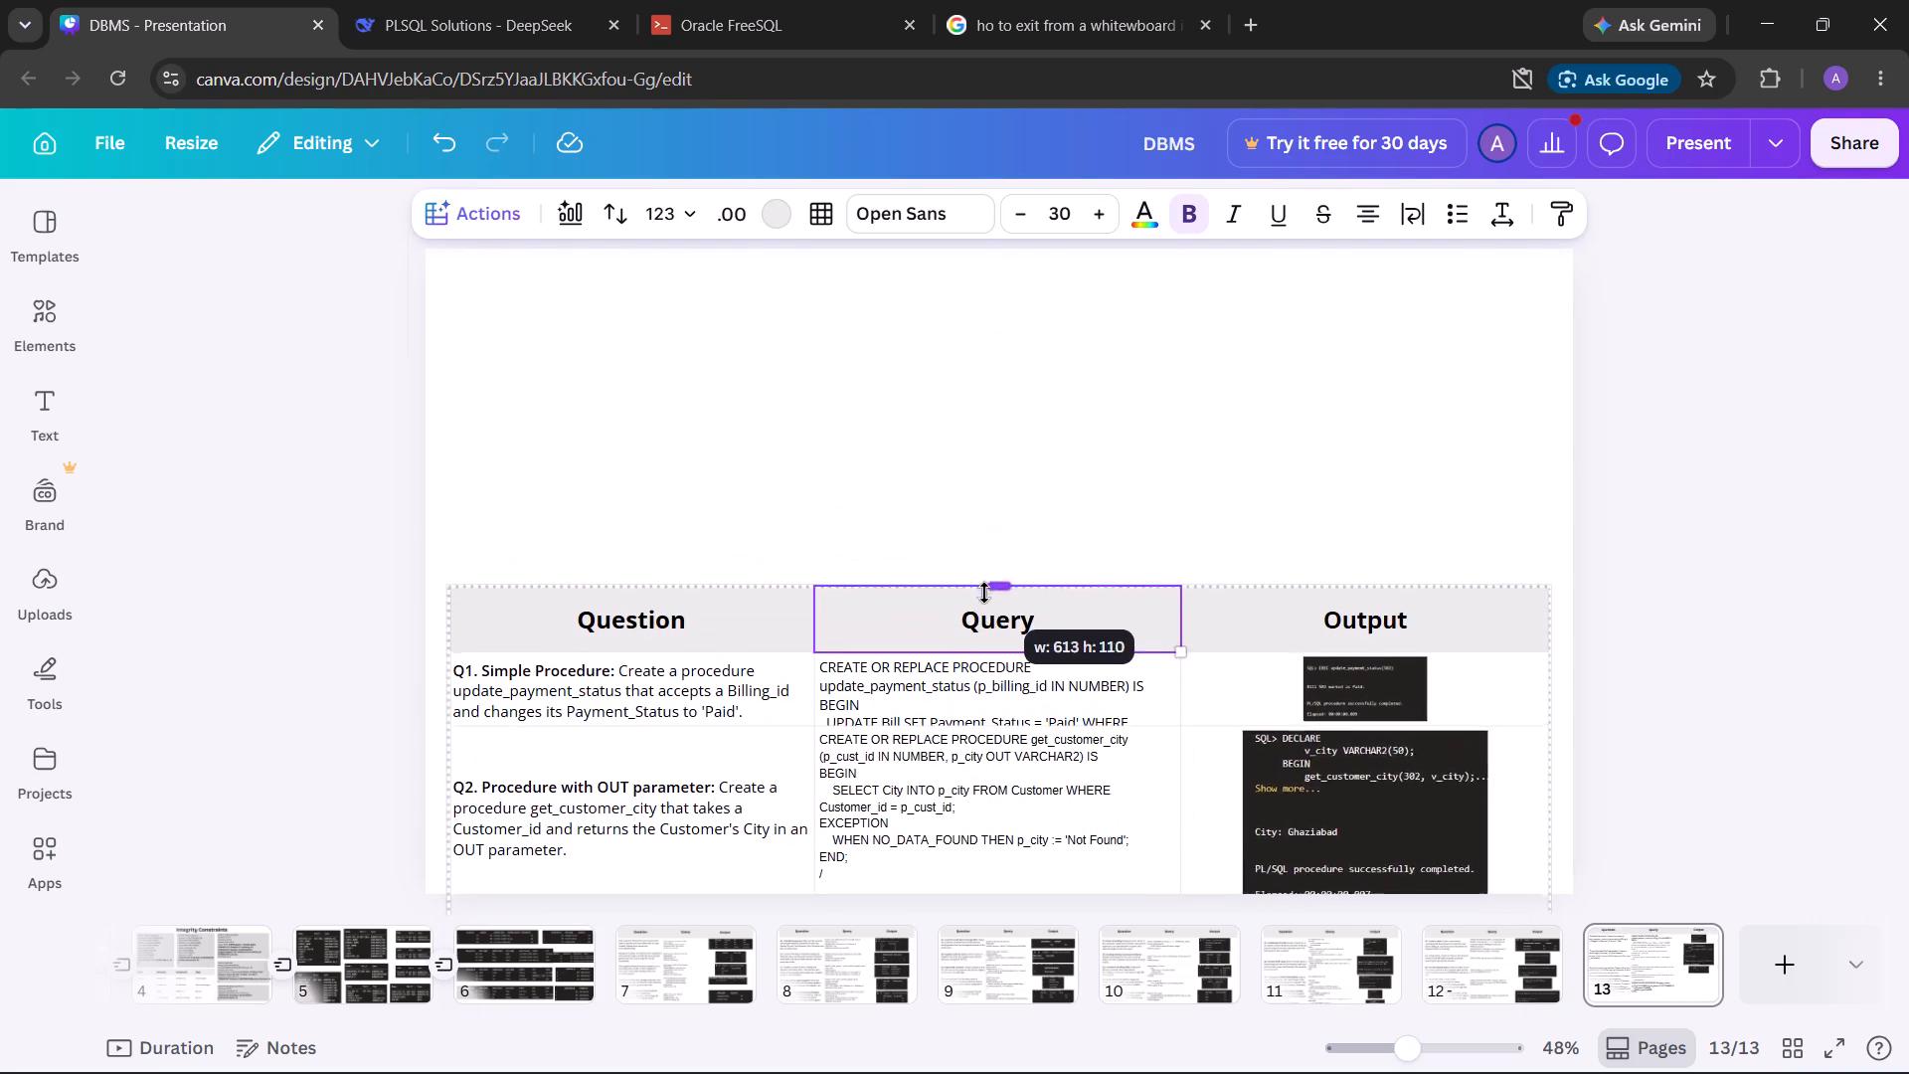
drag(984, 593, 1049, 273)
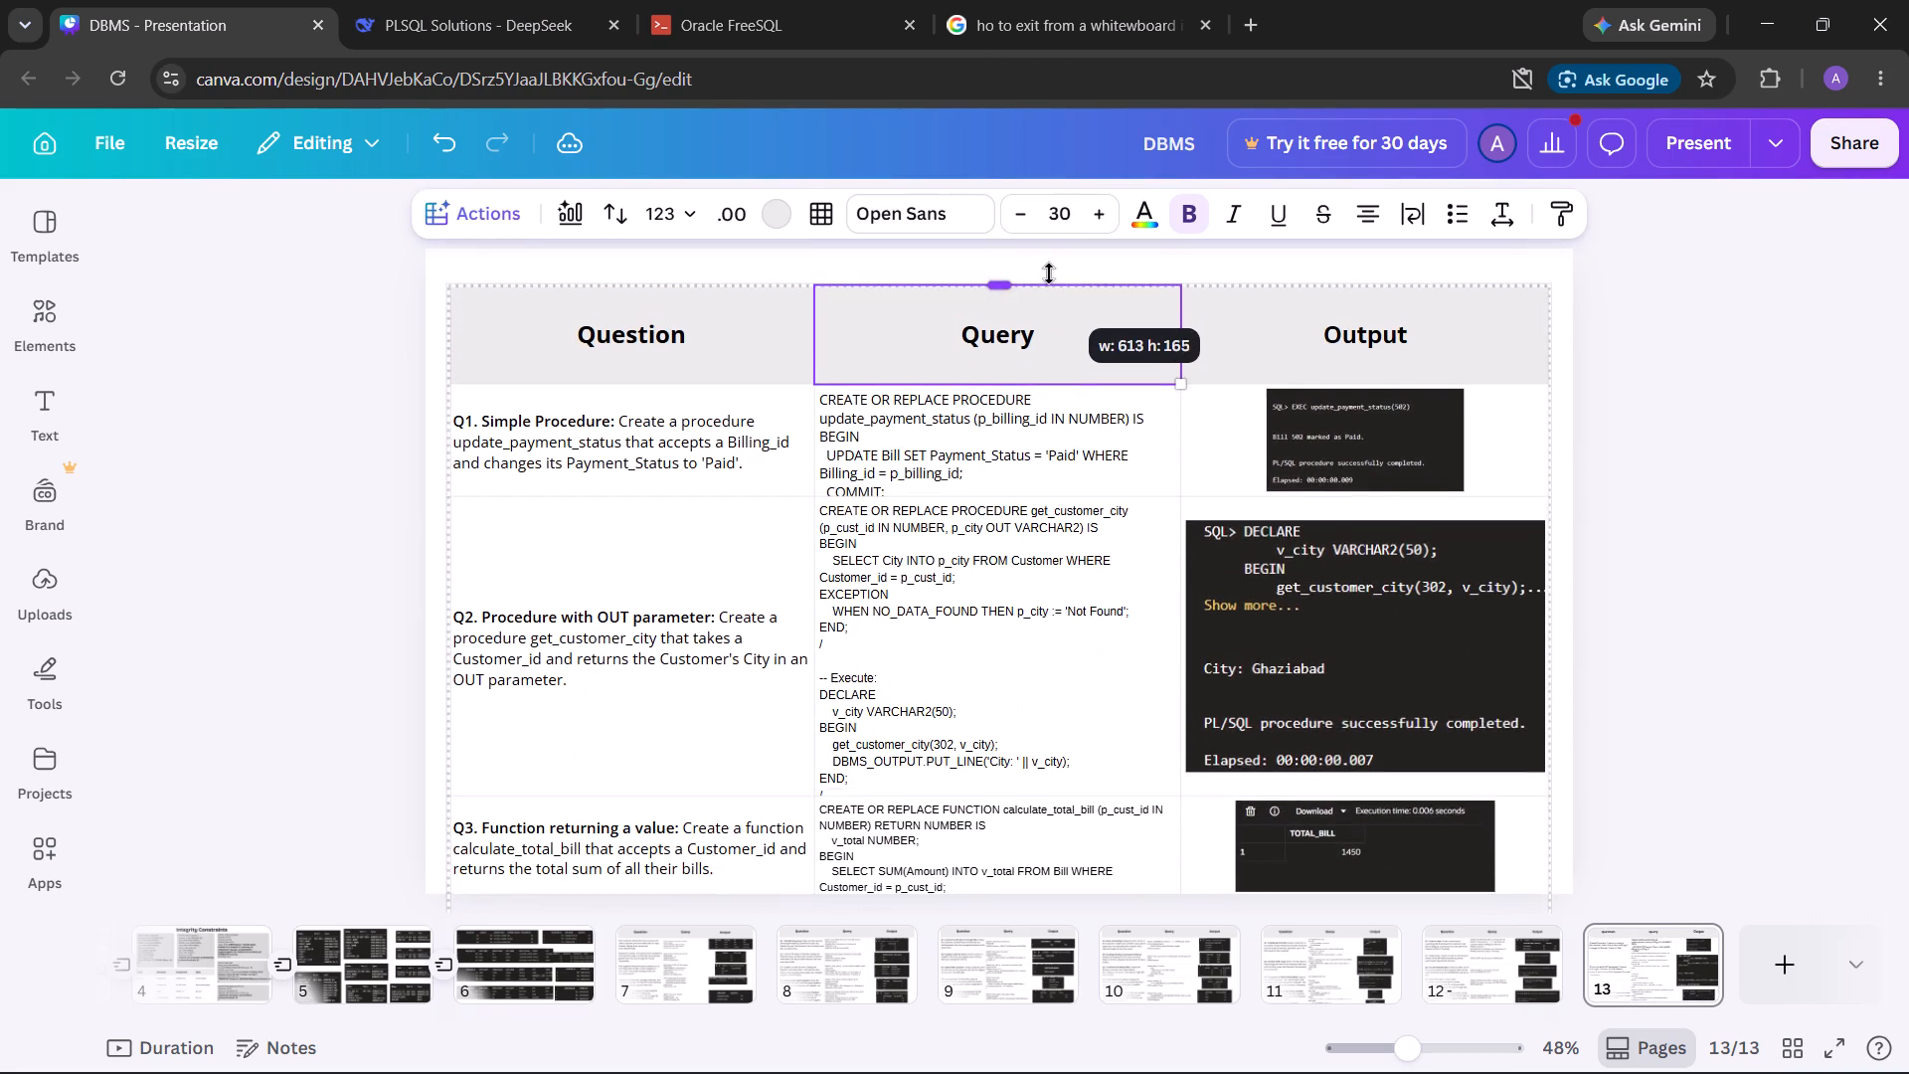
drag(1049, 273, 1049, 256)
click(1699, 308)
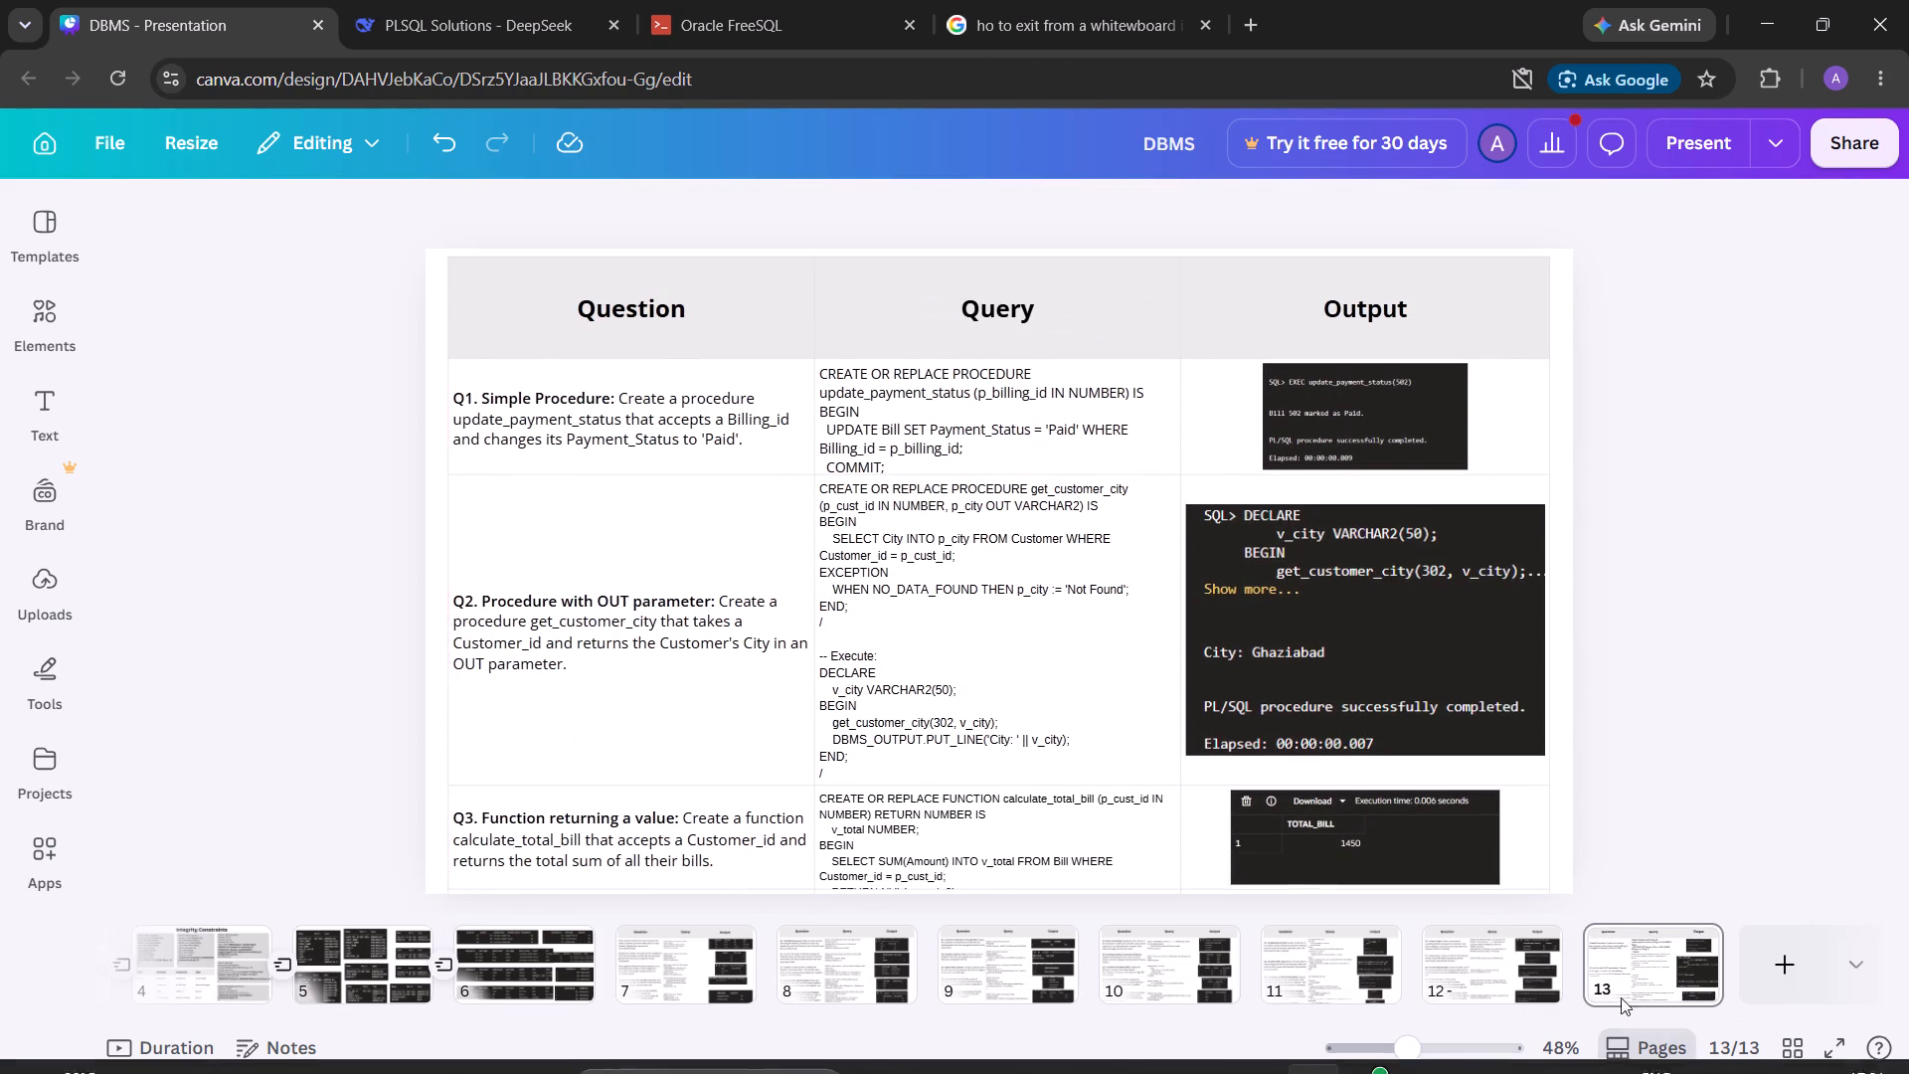
Examine page 13's edges and the table rows overflowing below Q3 for a way to reach the hidden content.
scroll(1443, 756, down, 8)
scroll(1567, 853, down, 5)
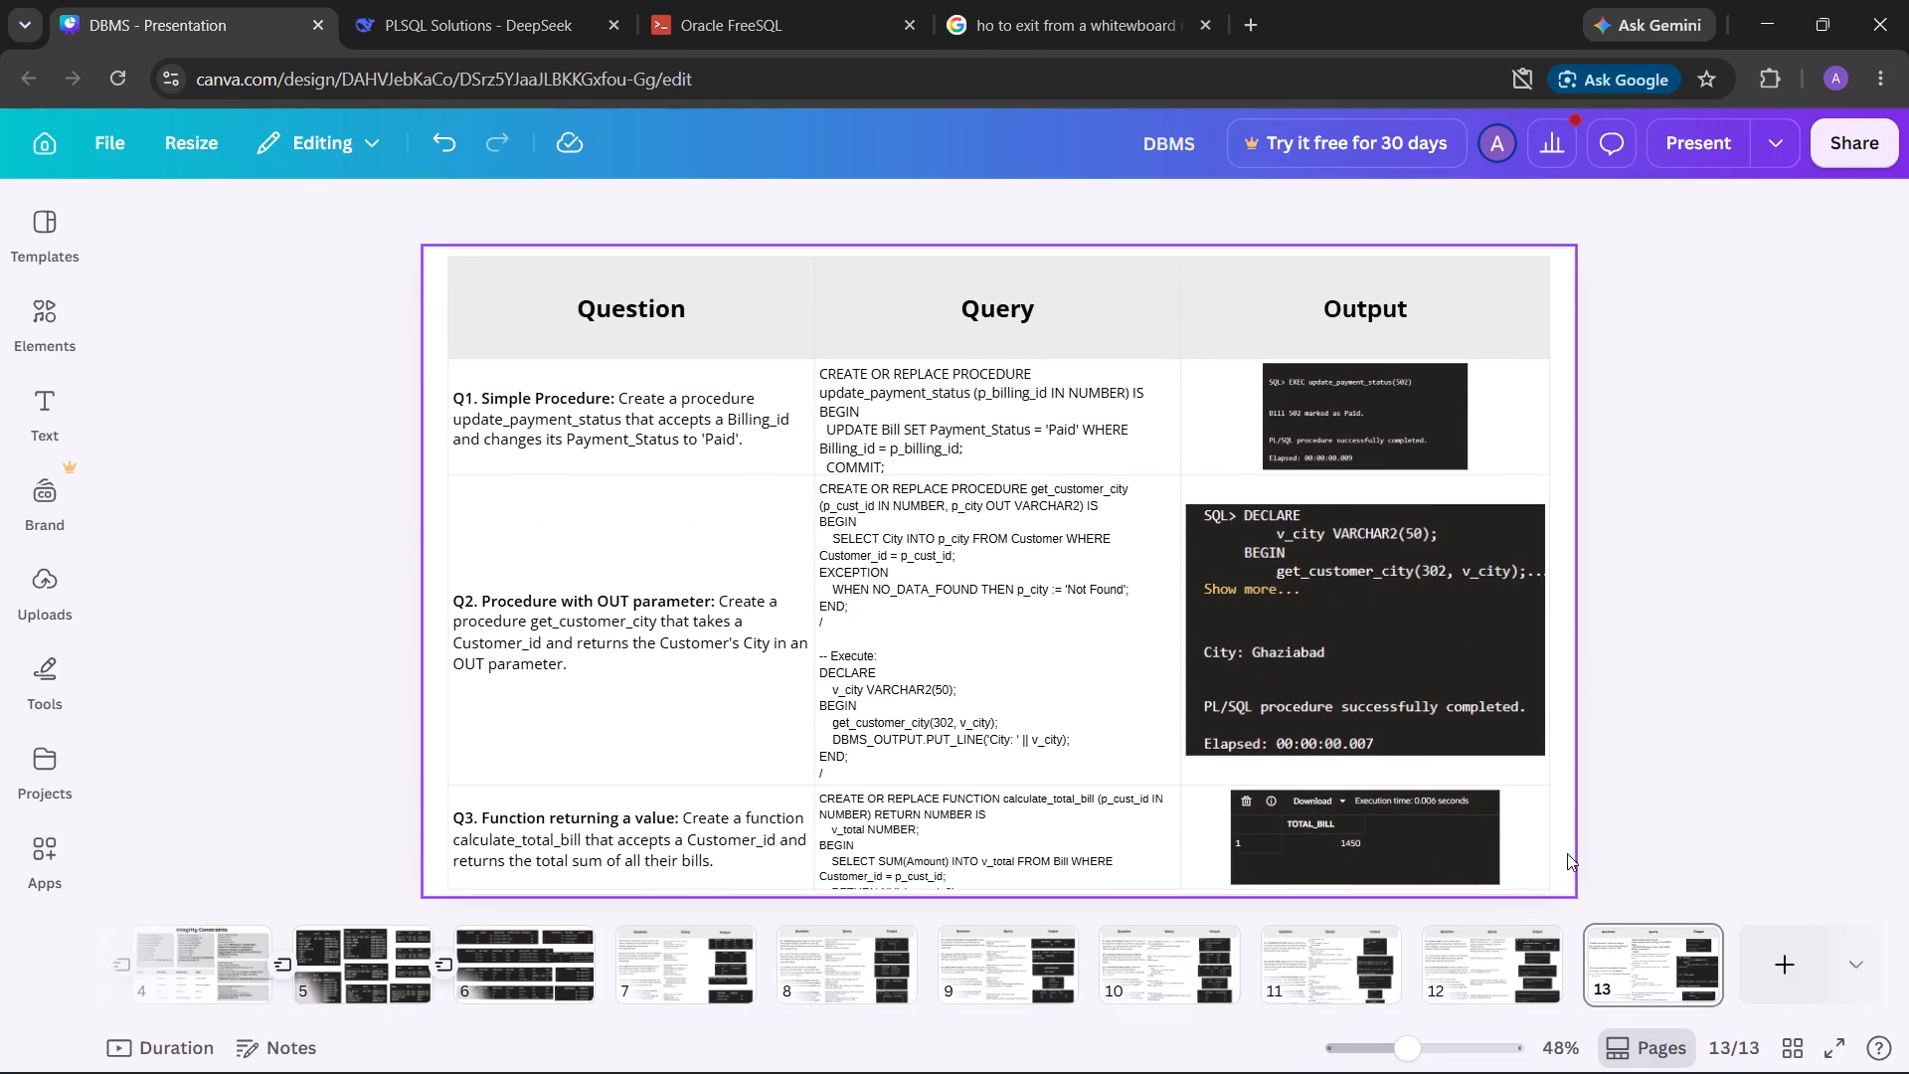
scroll(1455, 887, down, 3)
click(1549, 890)
scroll(1539, 902, down, 5)
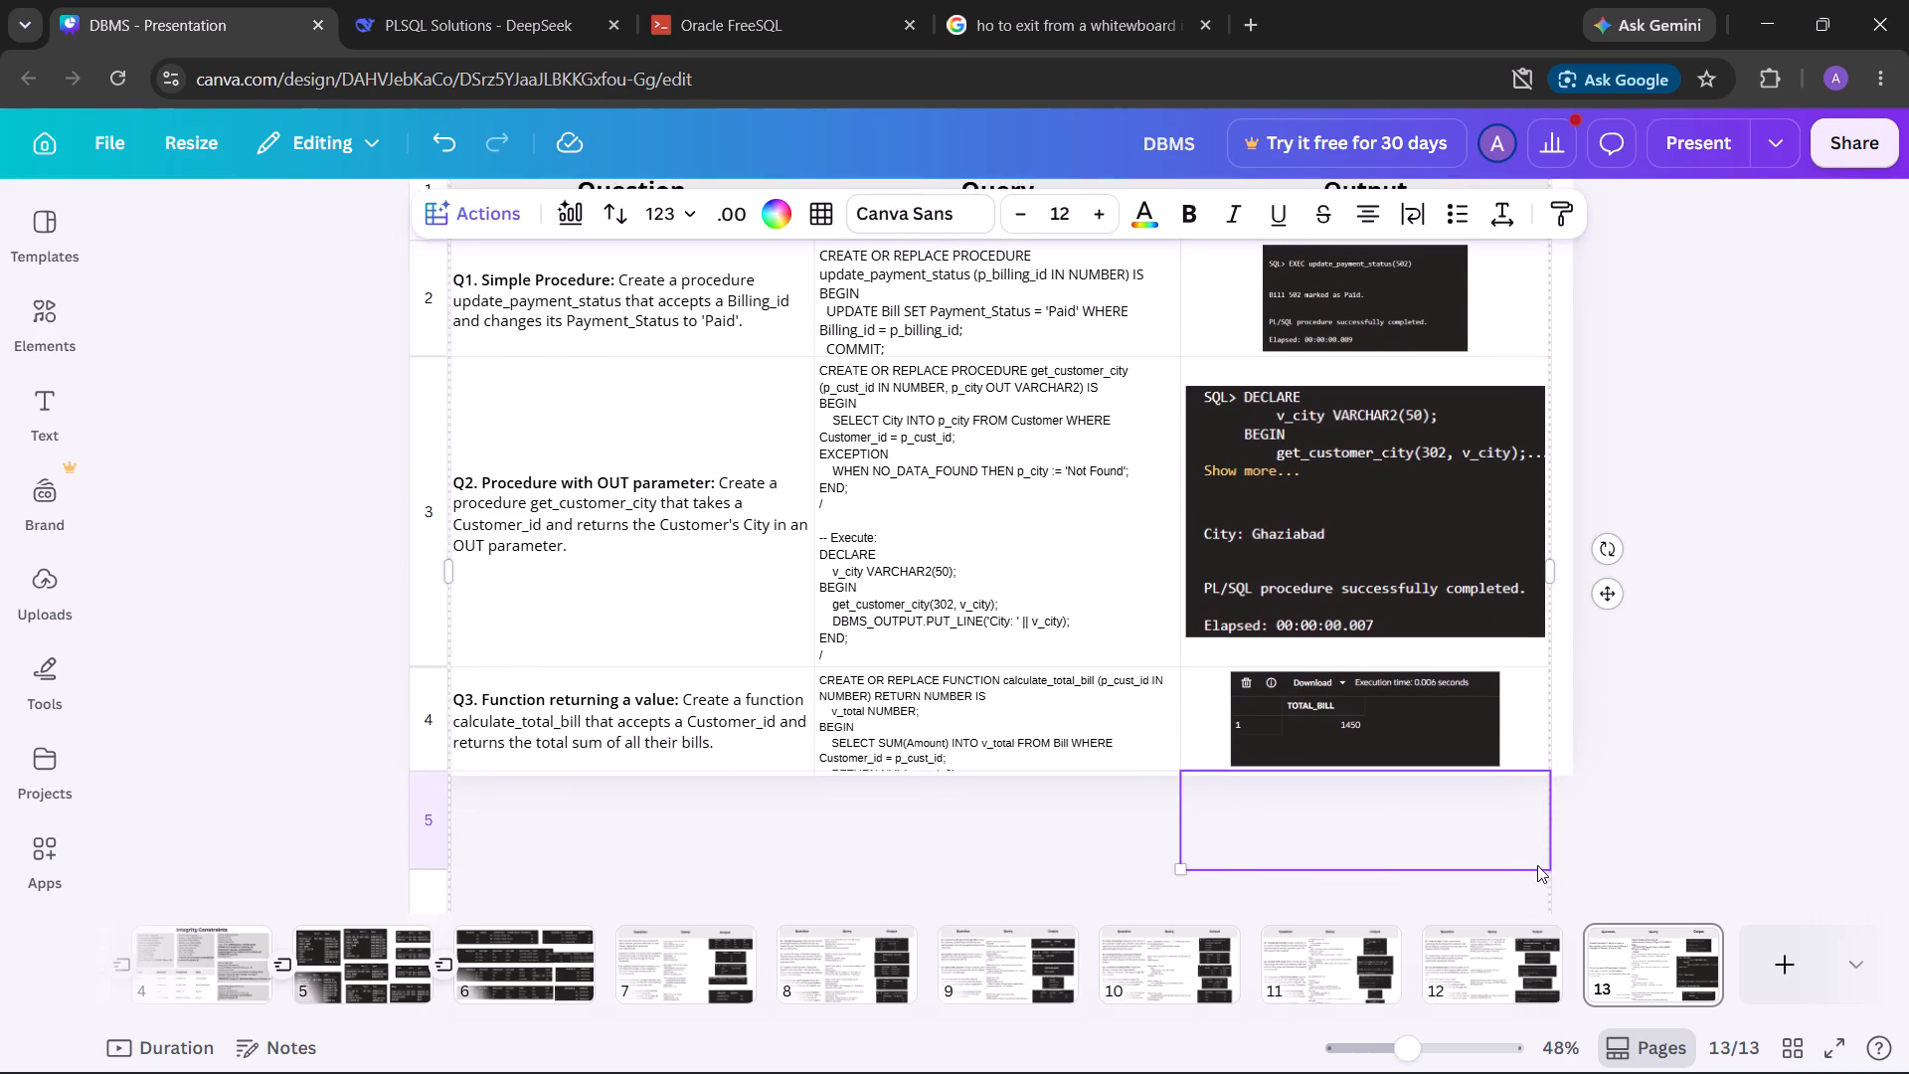
click(797, 804)
scroll(767, 812, down, 5)
scroll(686, 838, down, 4)
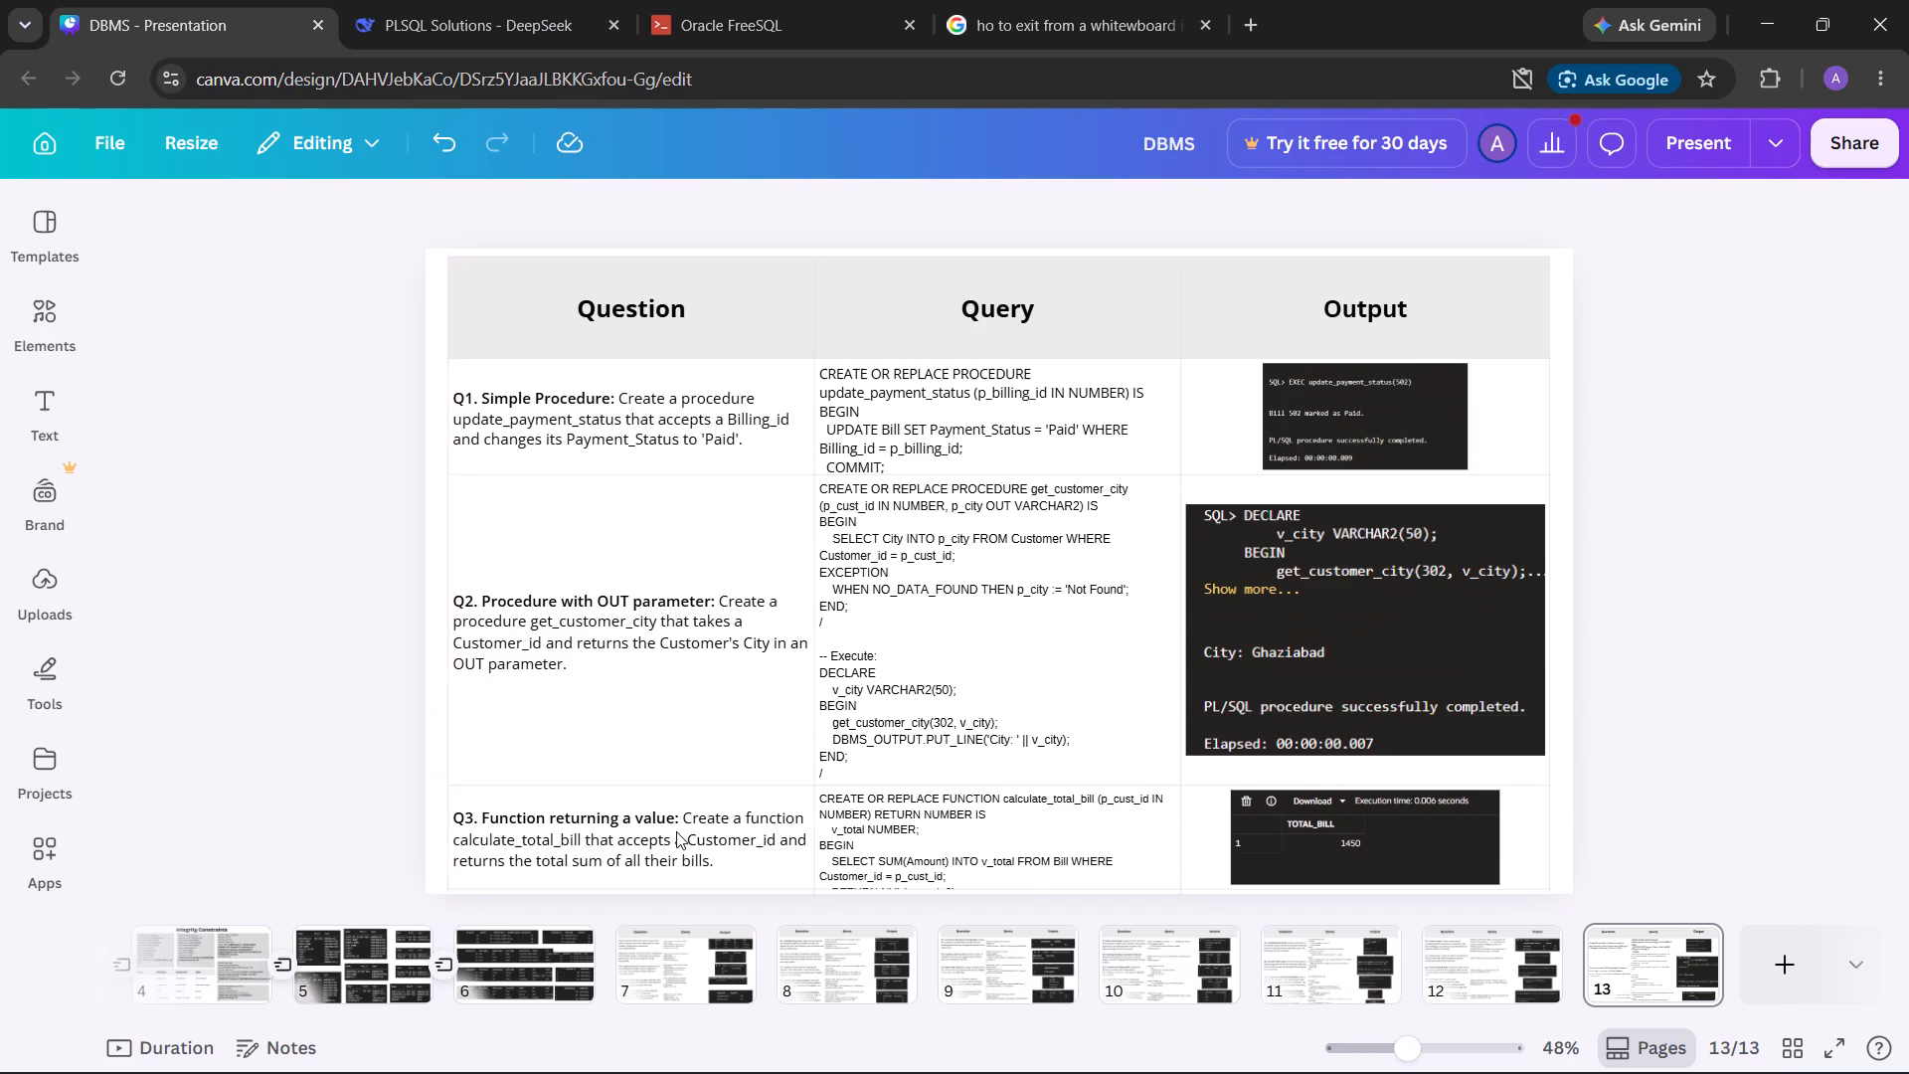
click(661, 834)
scroll(662, 829, down, 5)
double_click(666, 817)
scroll(655, 850, down, 4)
click(645, 822)
scroll(661, 856, down, 8)
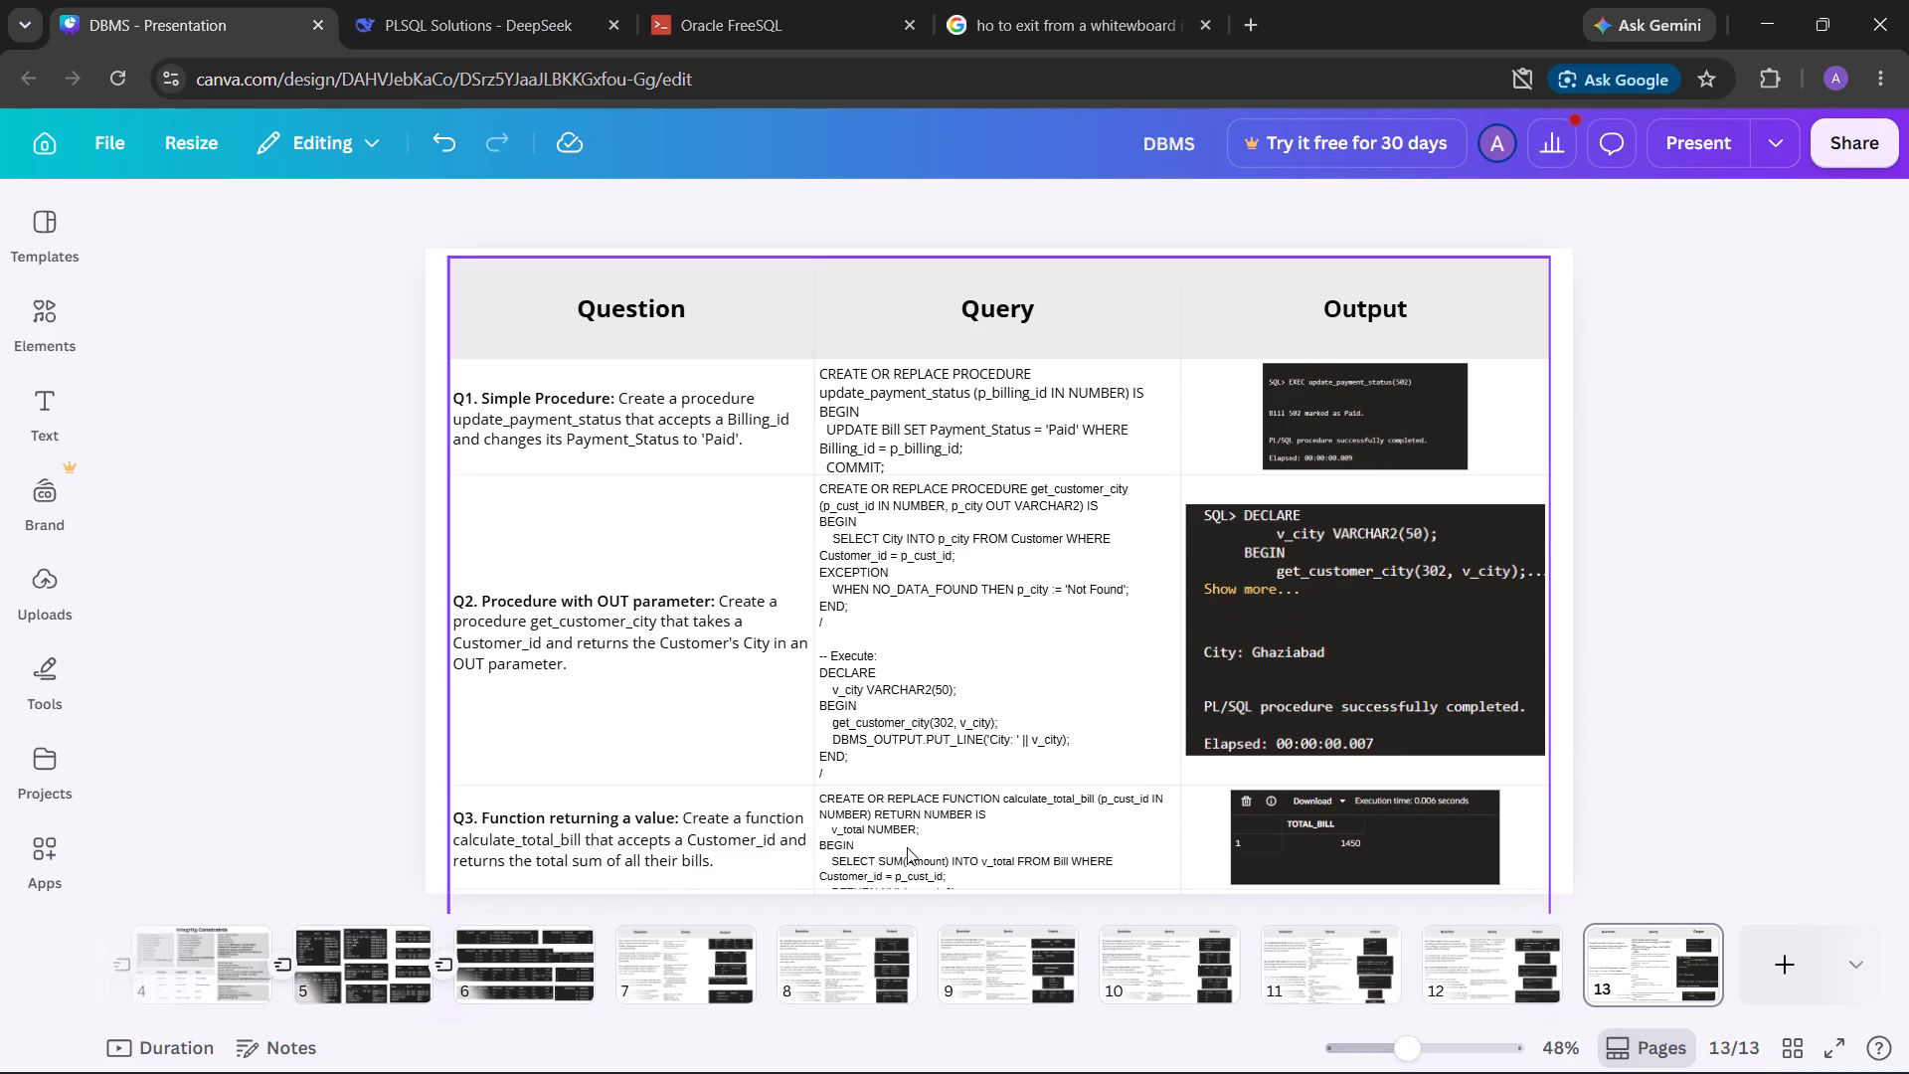
scroll(1219, 859, down, 4)
scroll(1469, 886, down, 3)
click(1733, 843)
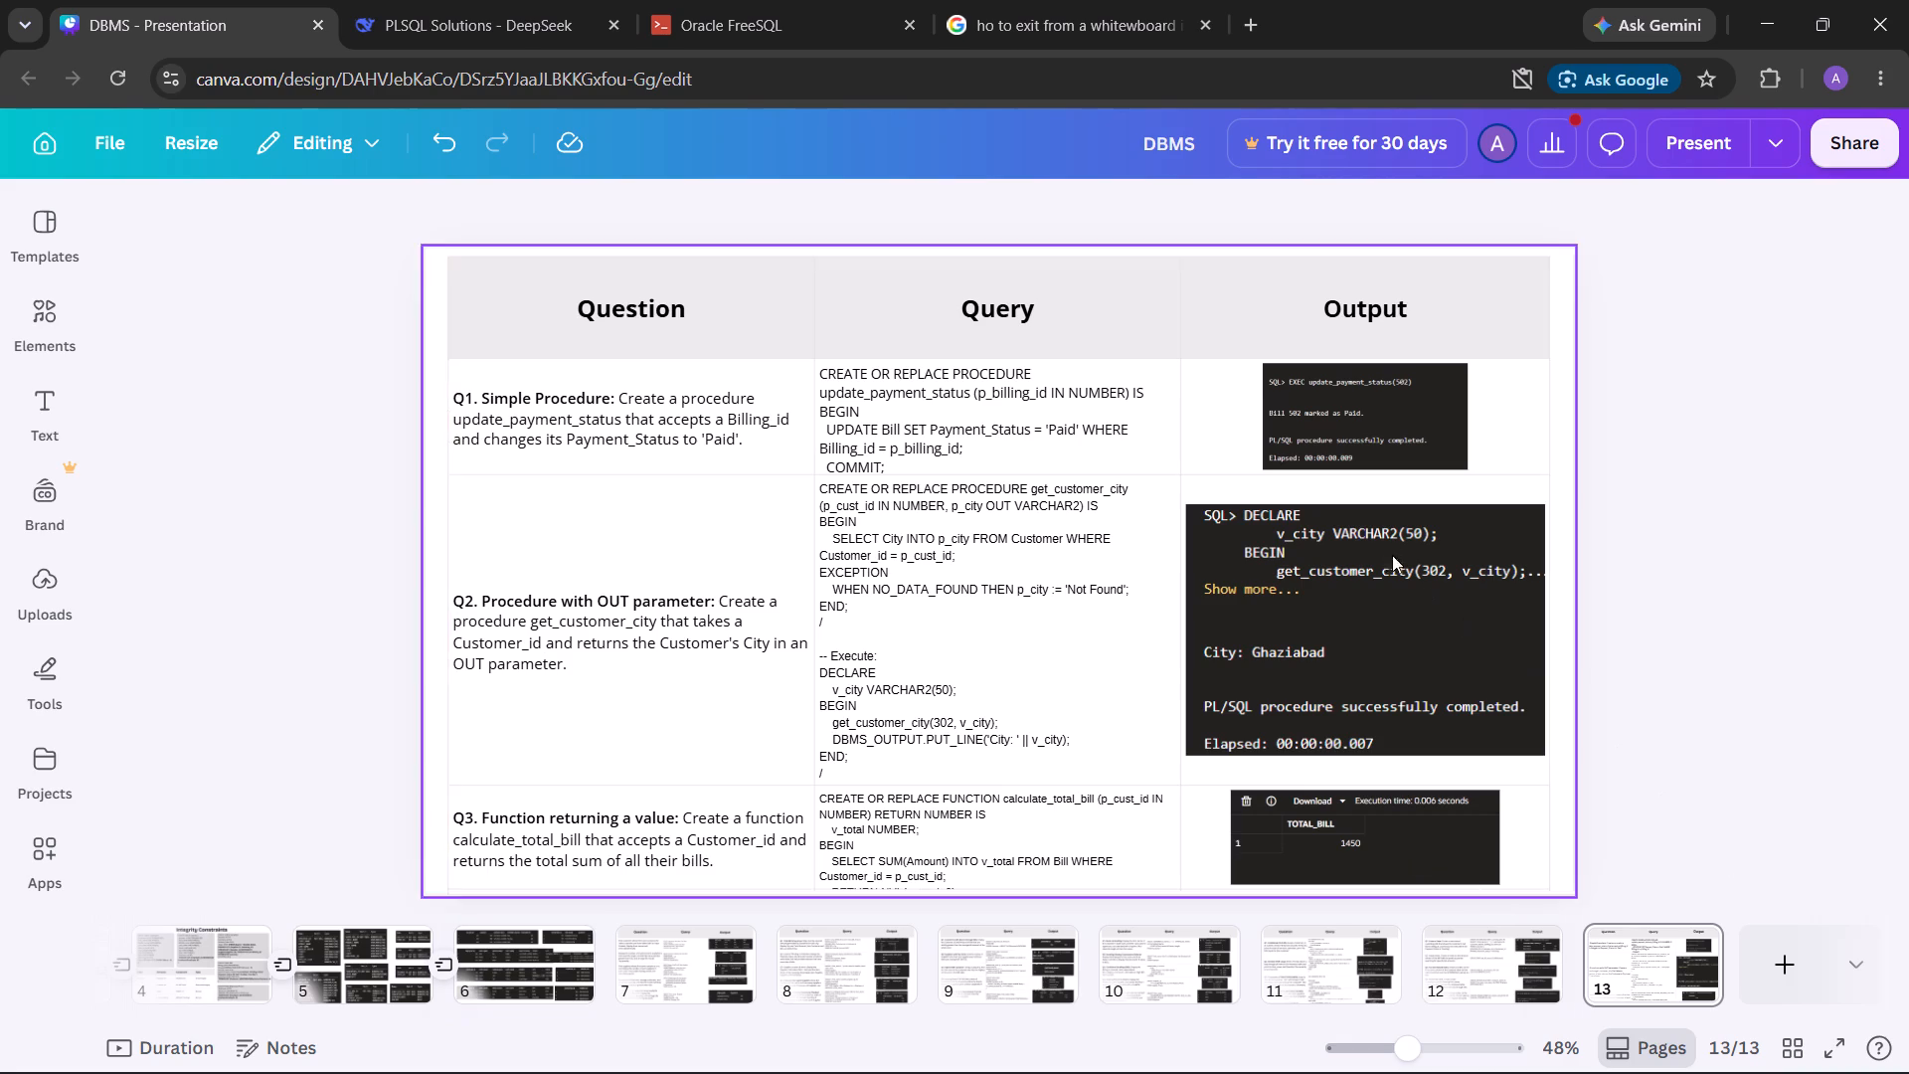
click(1564, 332)
drag(1570, 336, 1586, 328)
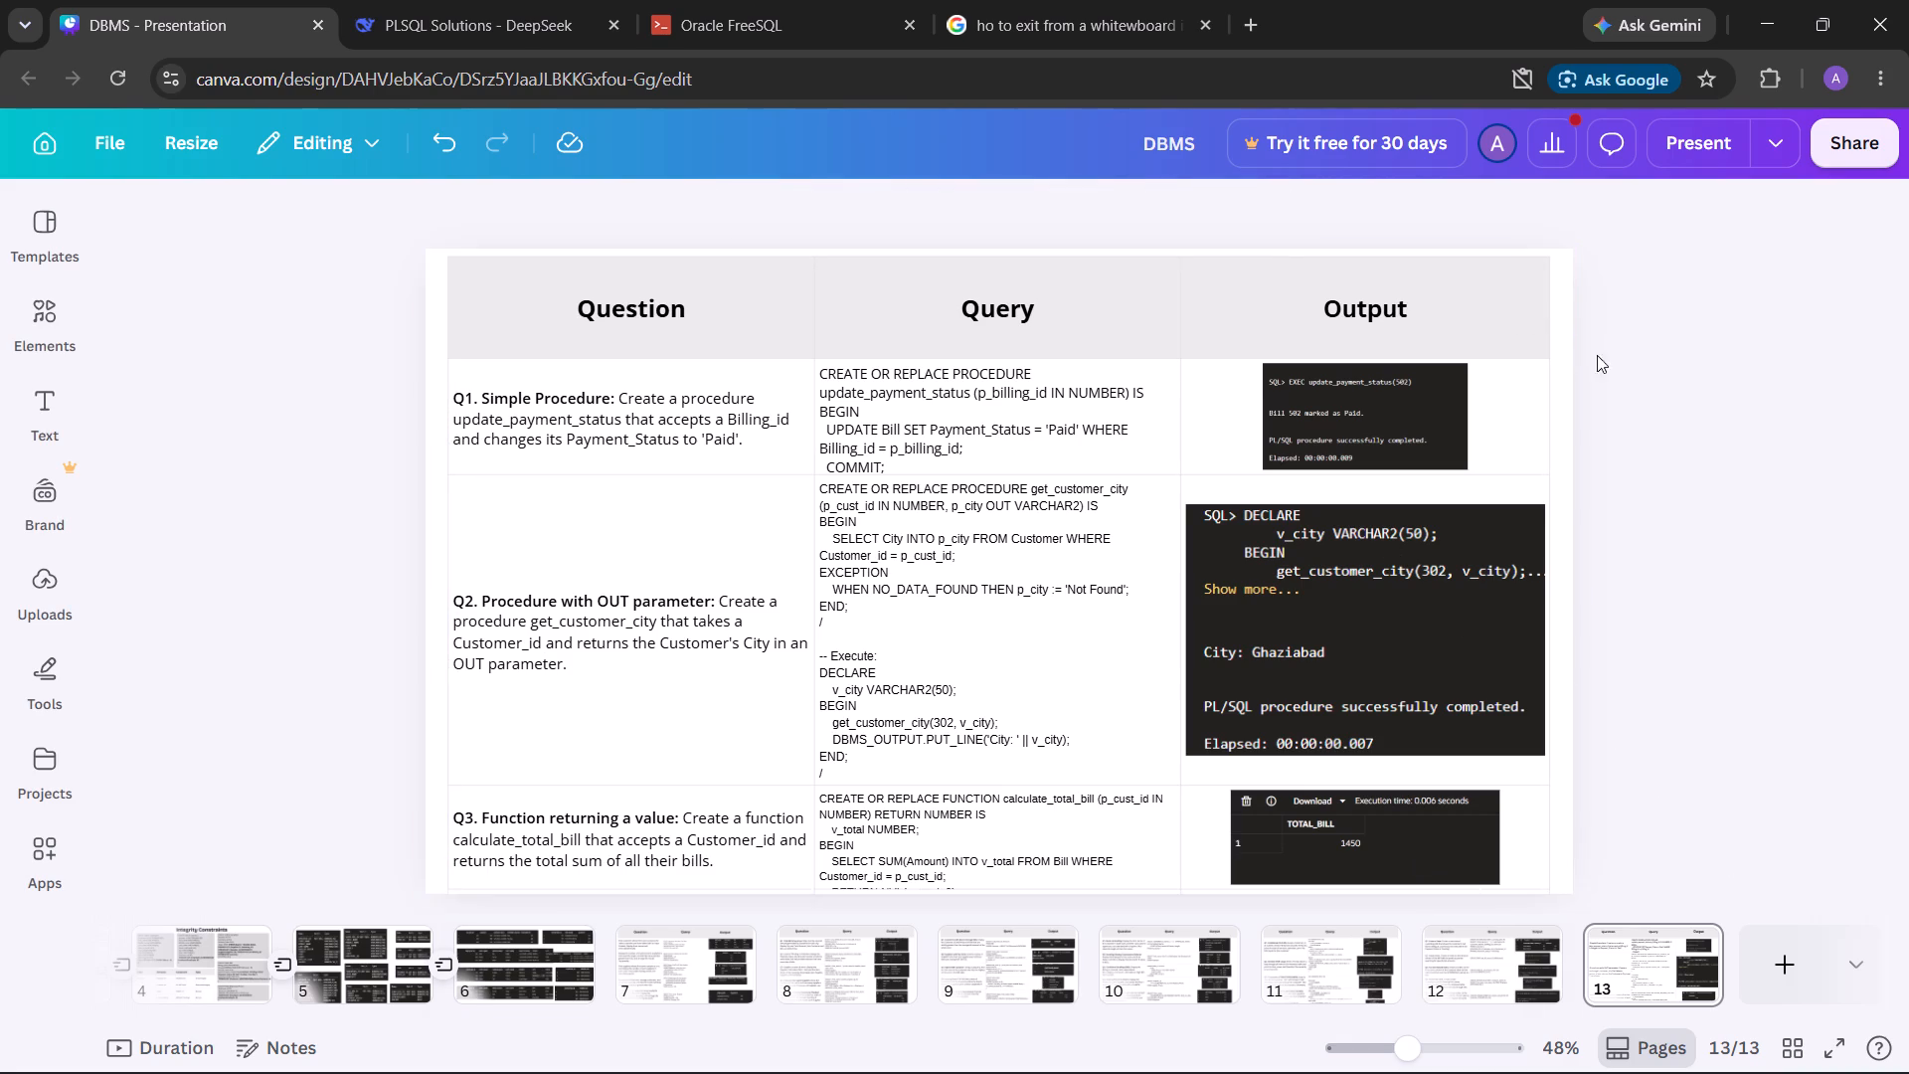
click(1651, 403)
scroll(1215, 704, down, 6)
scroll(1338, 855, down, 2)
Check the page options of page 13.
click(1675, 979)
click(1690, 942)
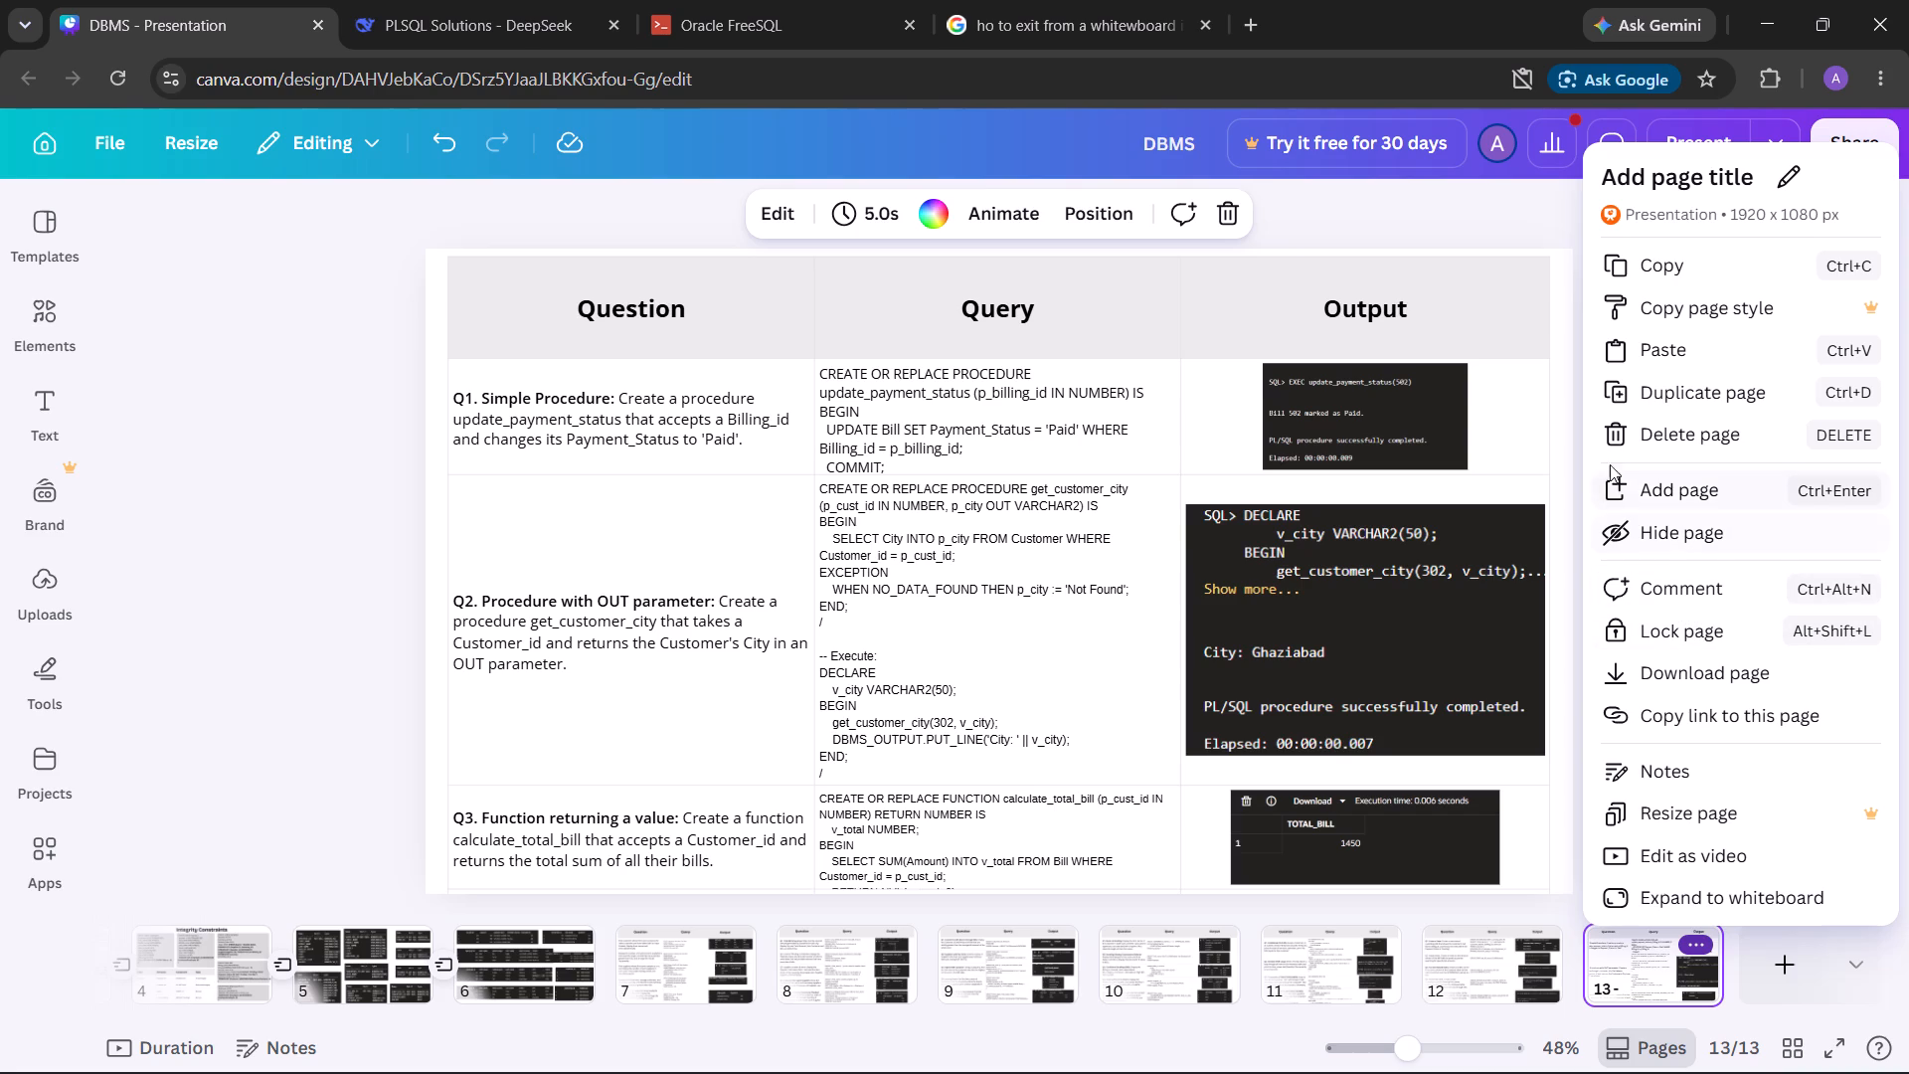
click(301, 524)
scroll(505, 648, down, 2)
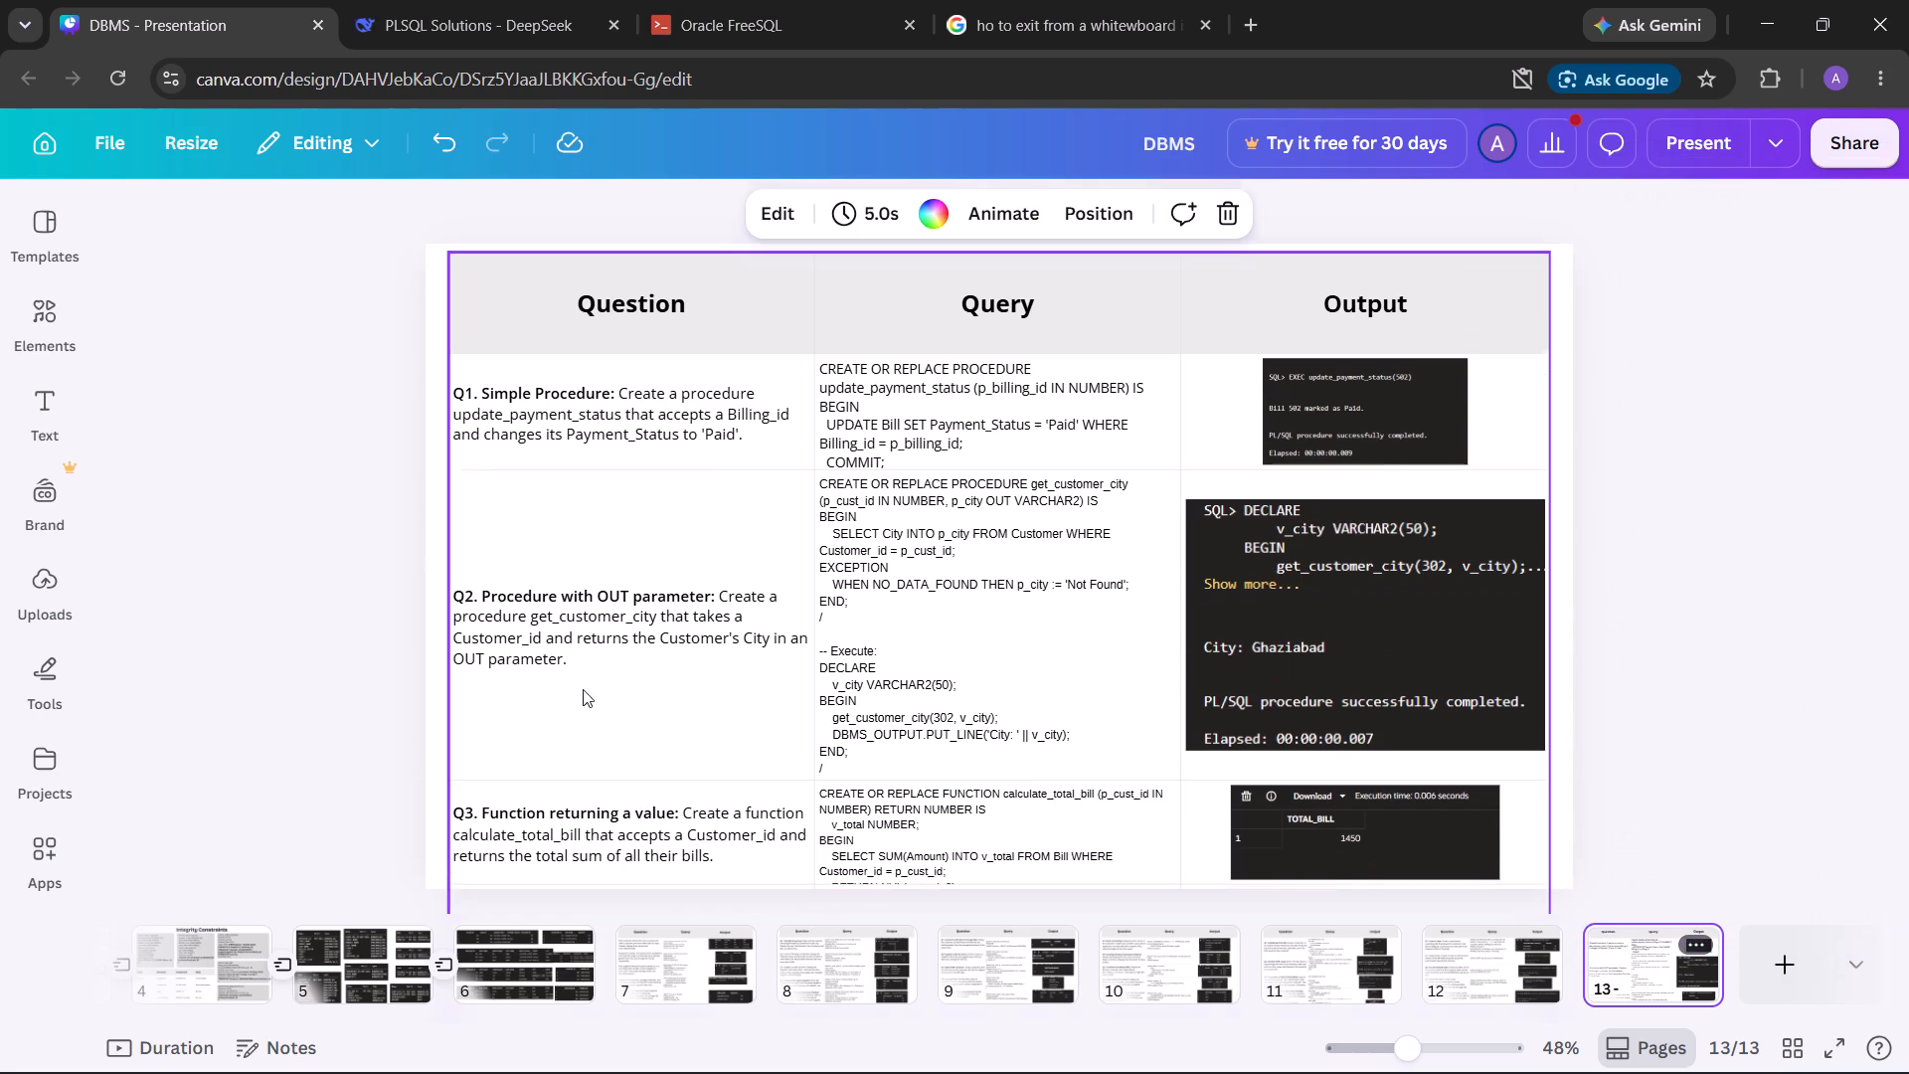
Inspect the Q3 query and output cells and the table area beyond the page's lower edge.
click(672, 900)
scroll(745, 814, down, 2)
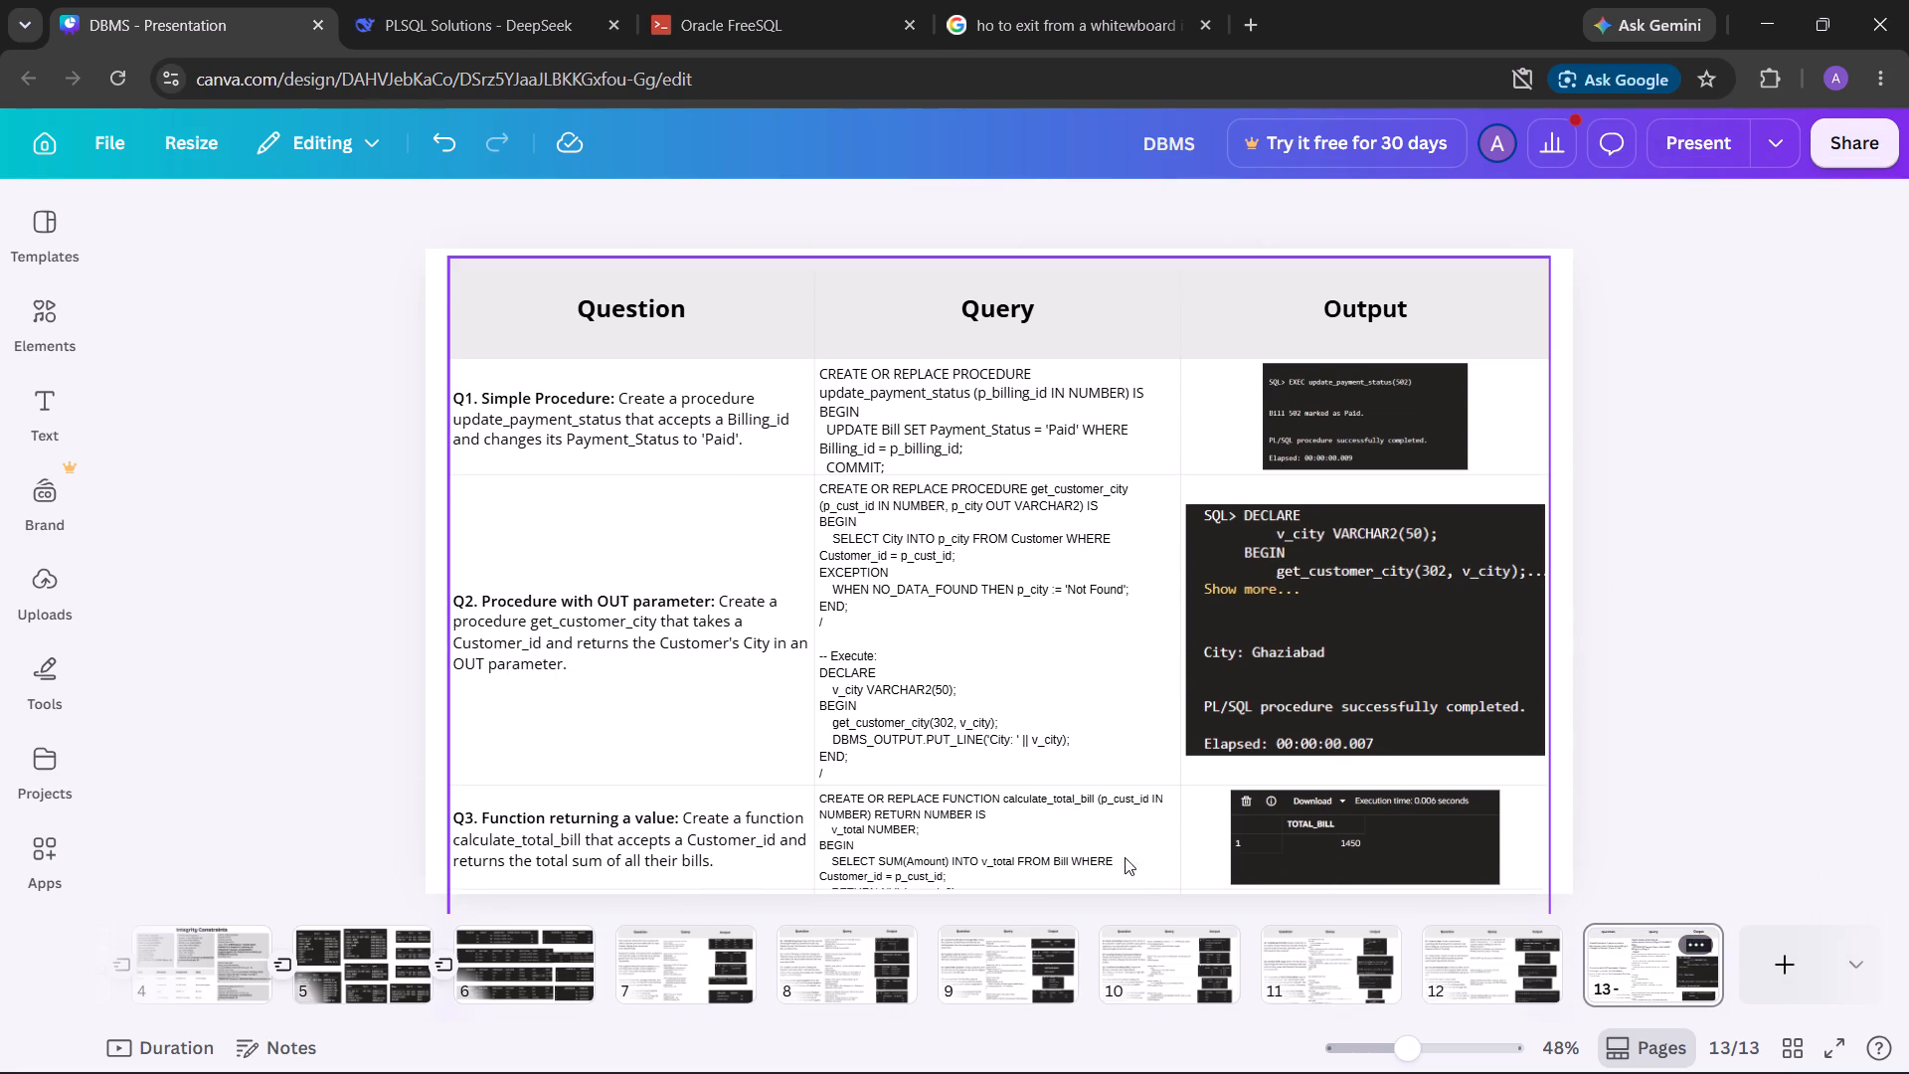
click(1114, 841)
scroll(1123, 838, down, 4)
double_click(1132, 828)
scroll(1119, 822, down, 2)
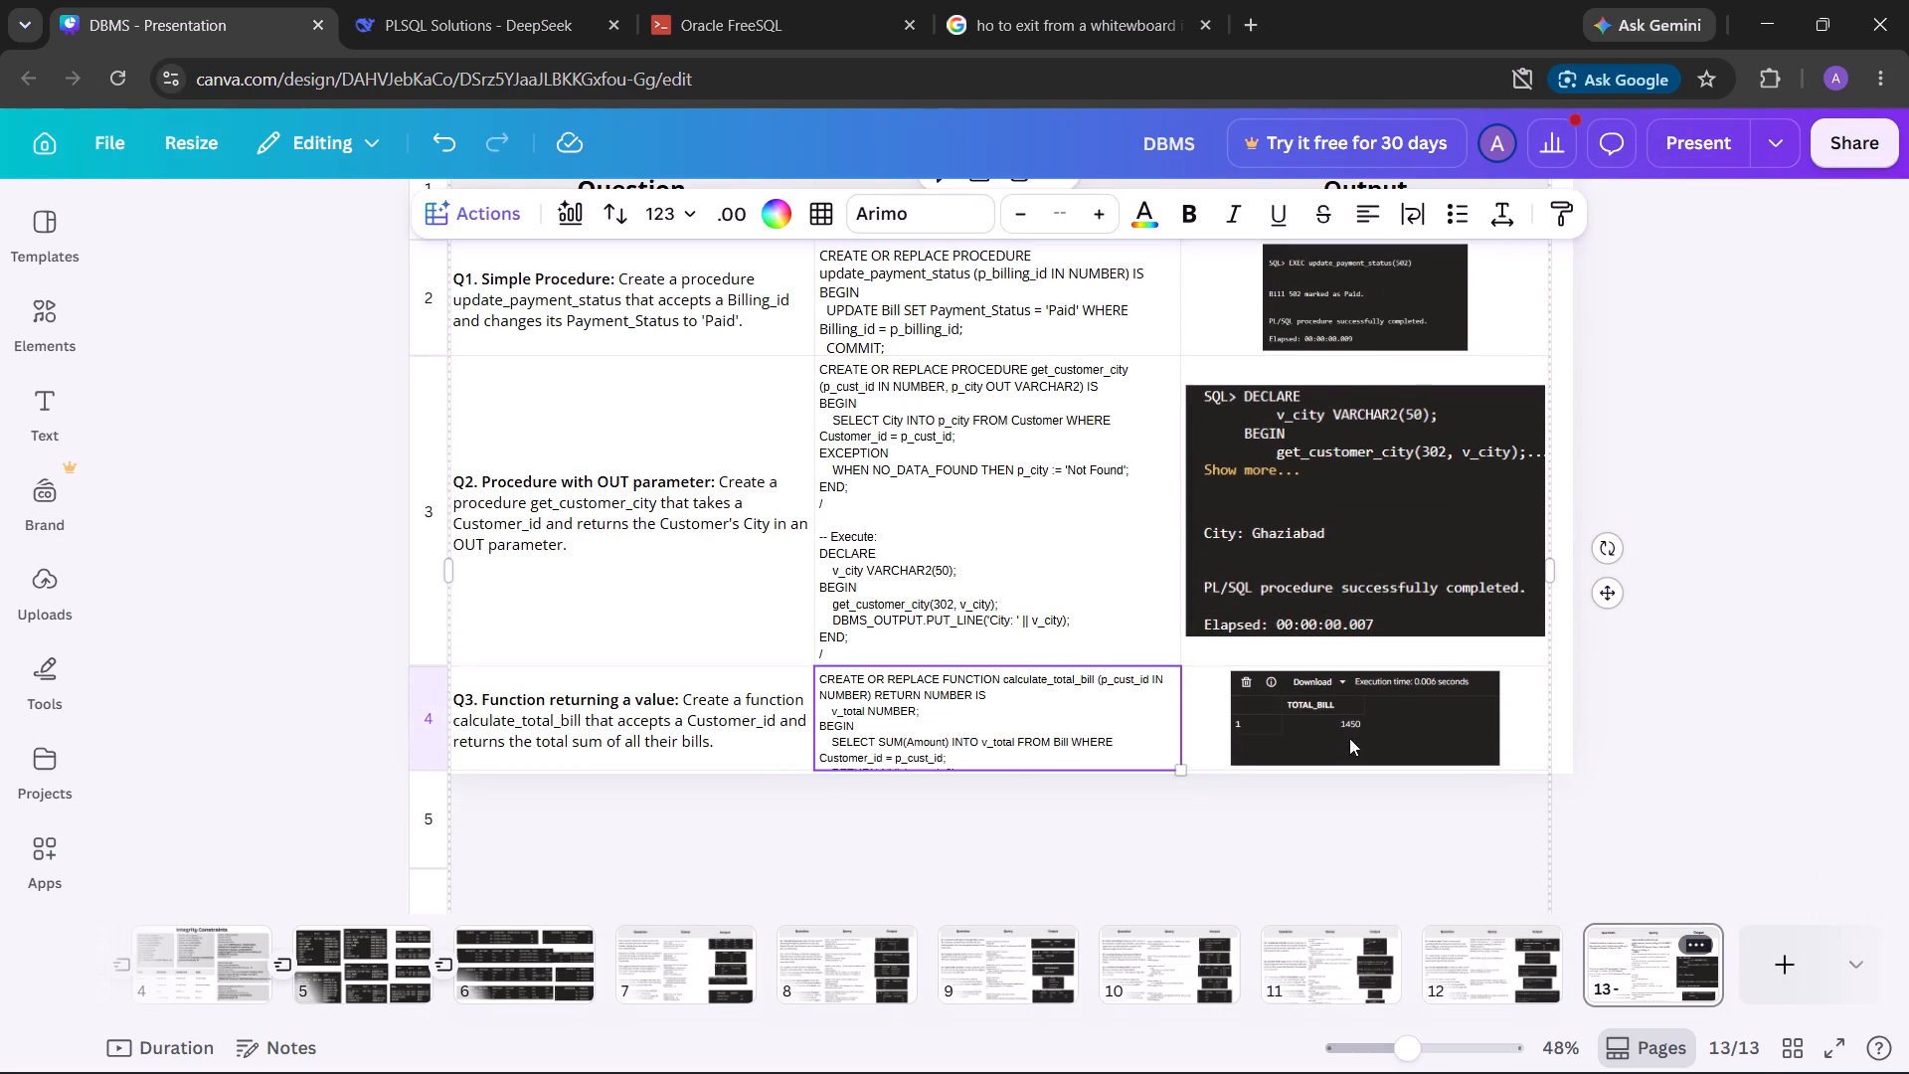
click(1364, 763)
scroll(1513, 792, down, 3)
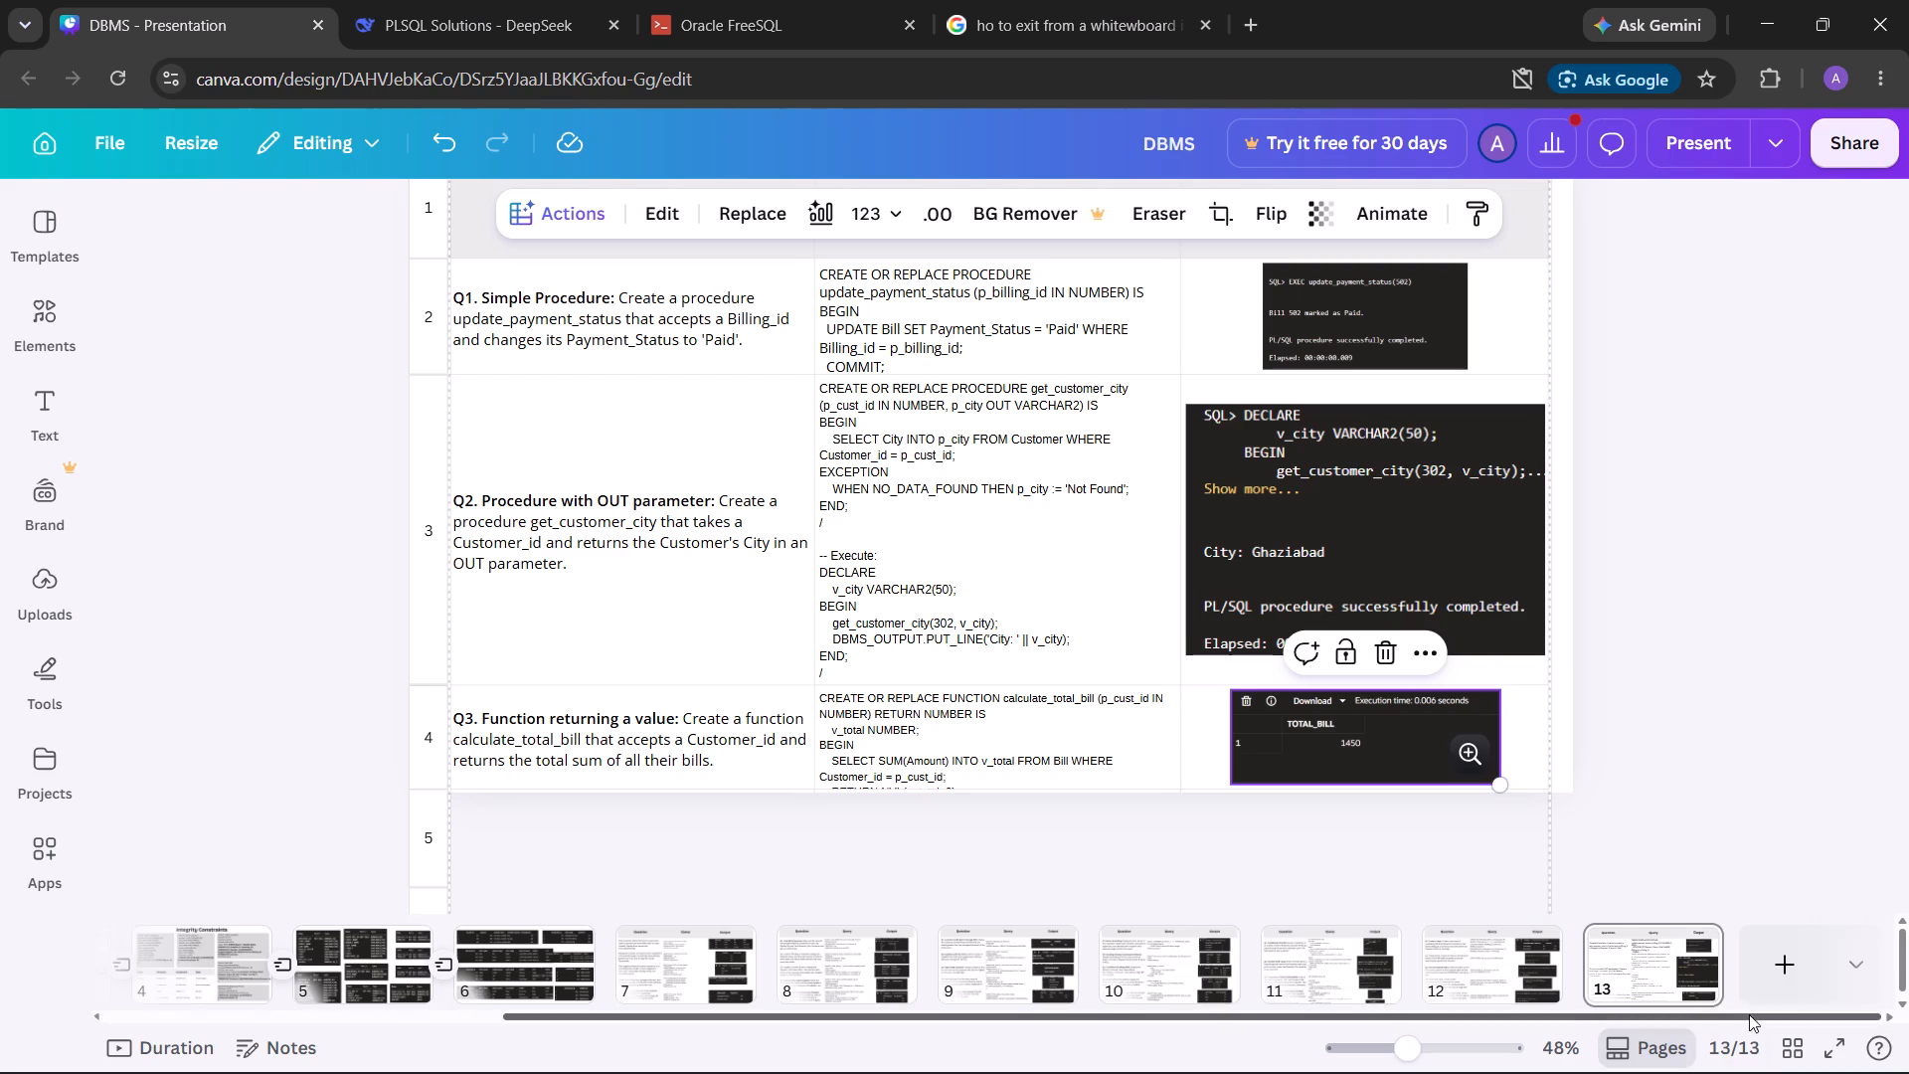
Shrink the table's height from its lower edge until all rows down to Q5 fit within page 13.
drag(1470, 1050, 1422, 1051)
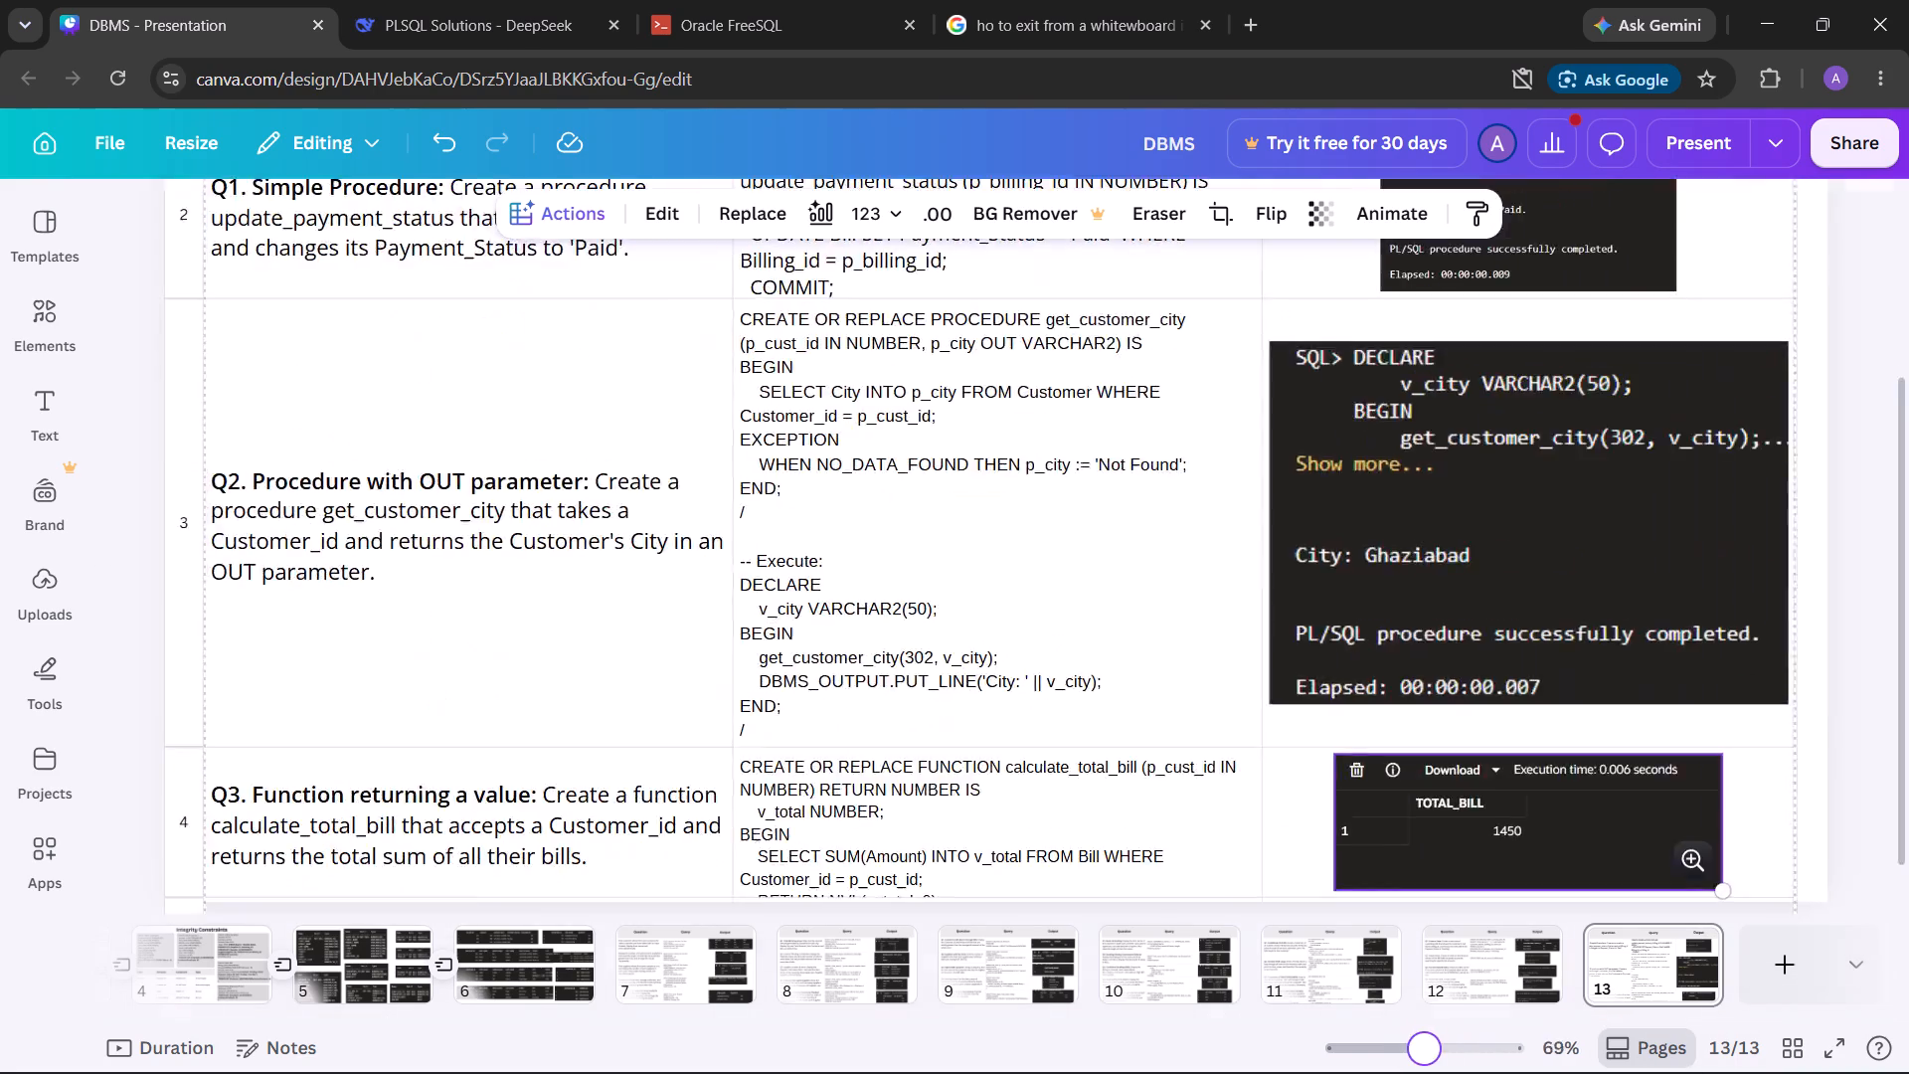
drag(1422, 1051, 1358, 1063)
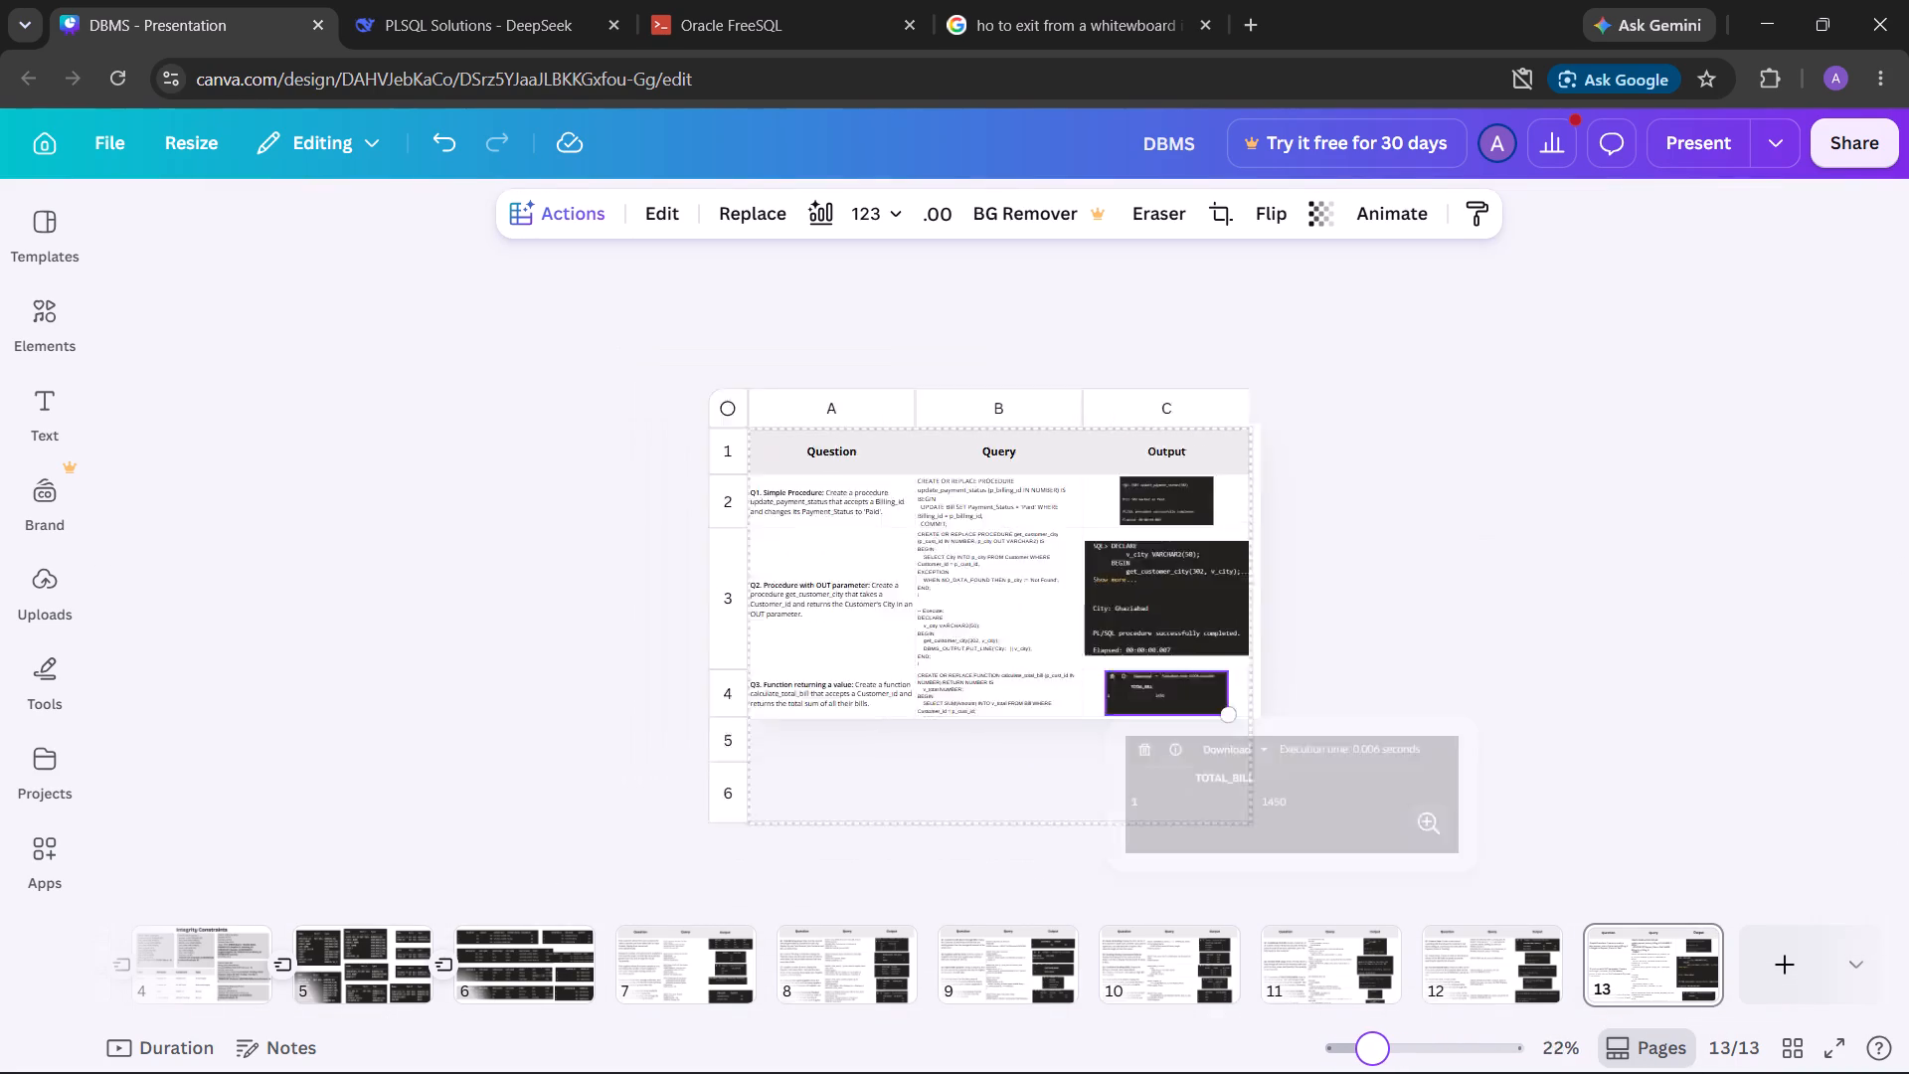
drag(1358, 1063, 1377, 1059)
click(731, 732)
click(755, 752)
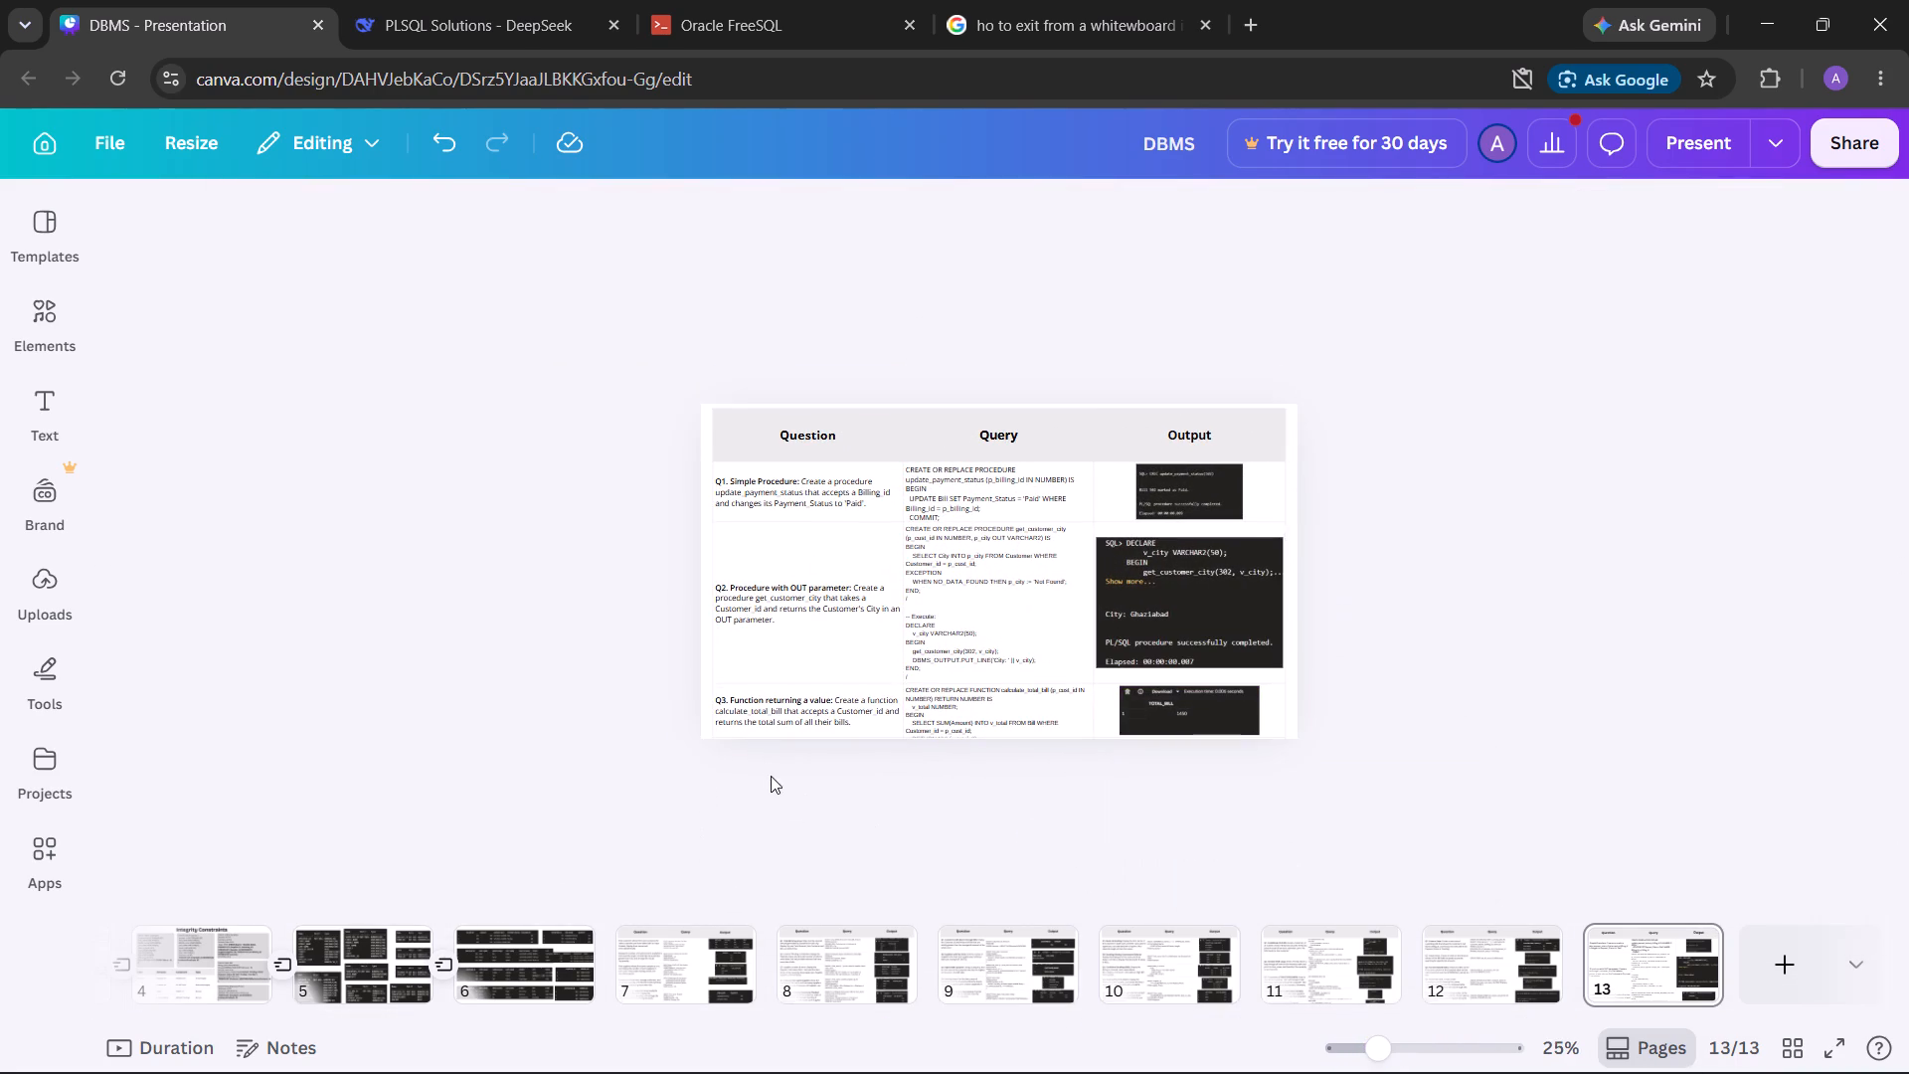
click(771, 776)
click(788, 720)
drag(997, 865, 992, 748)
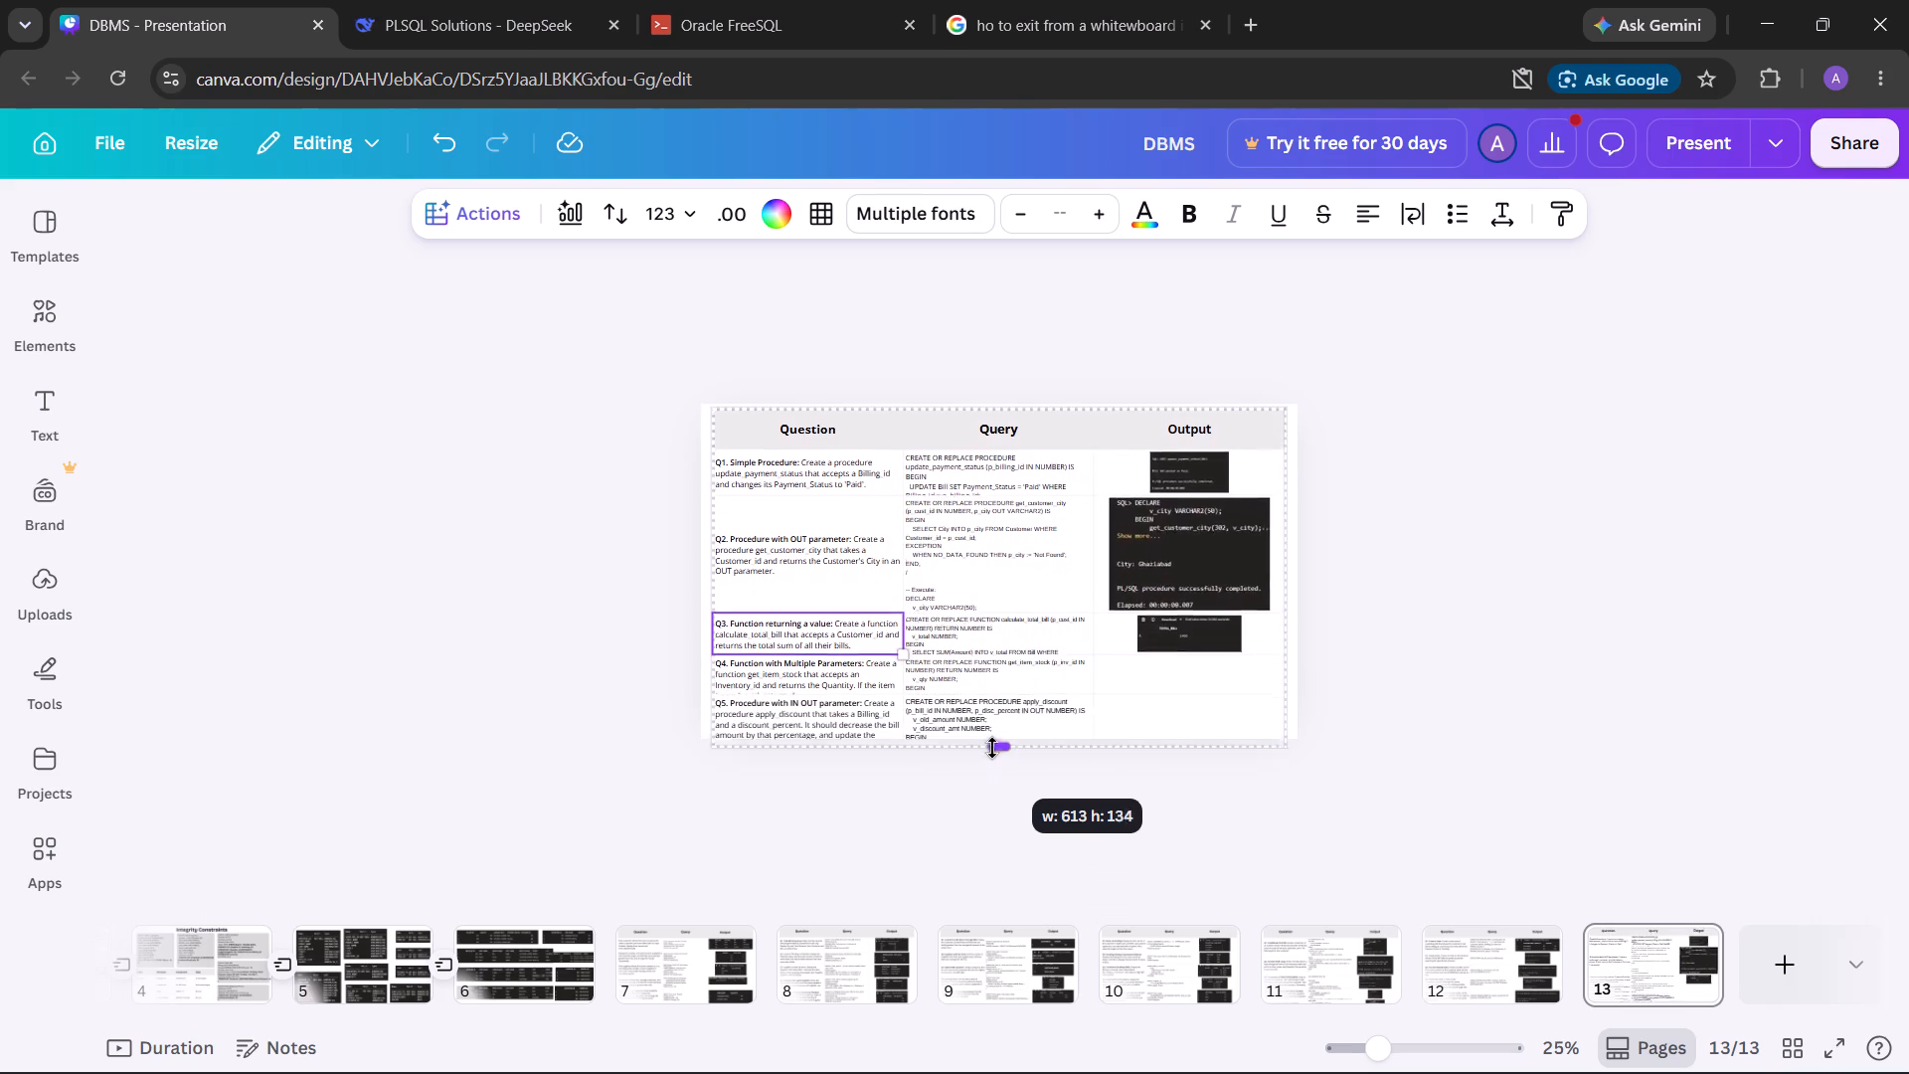
drag(992, 748, 992, 746)
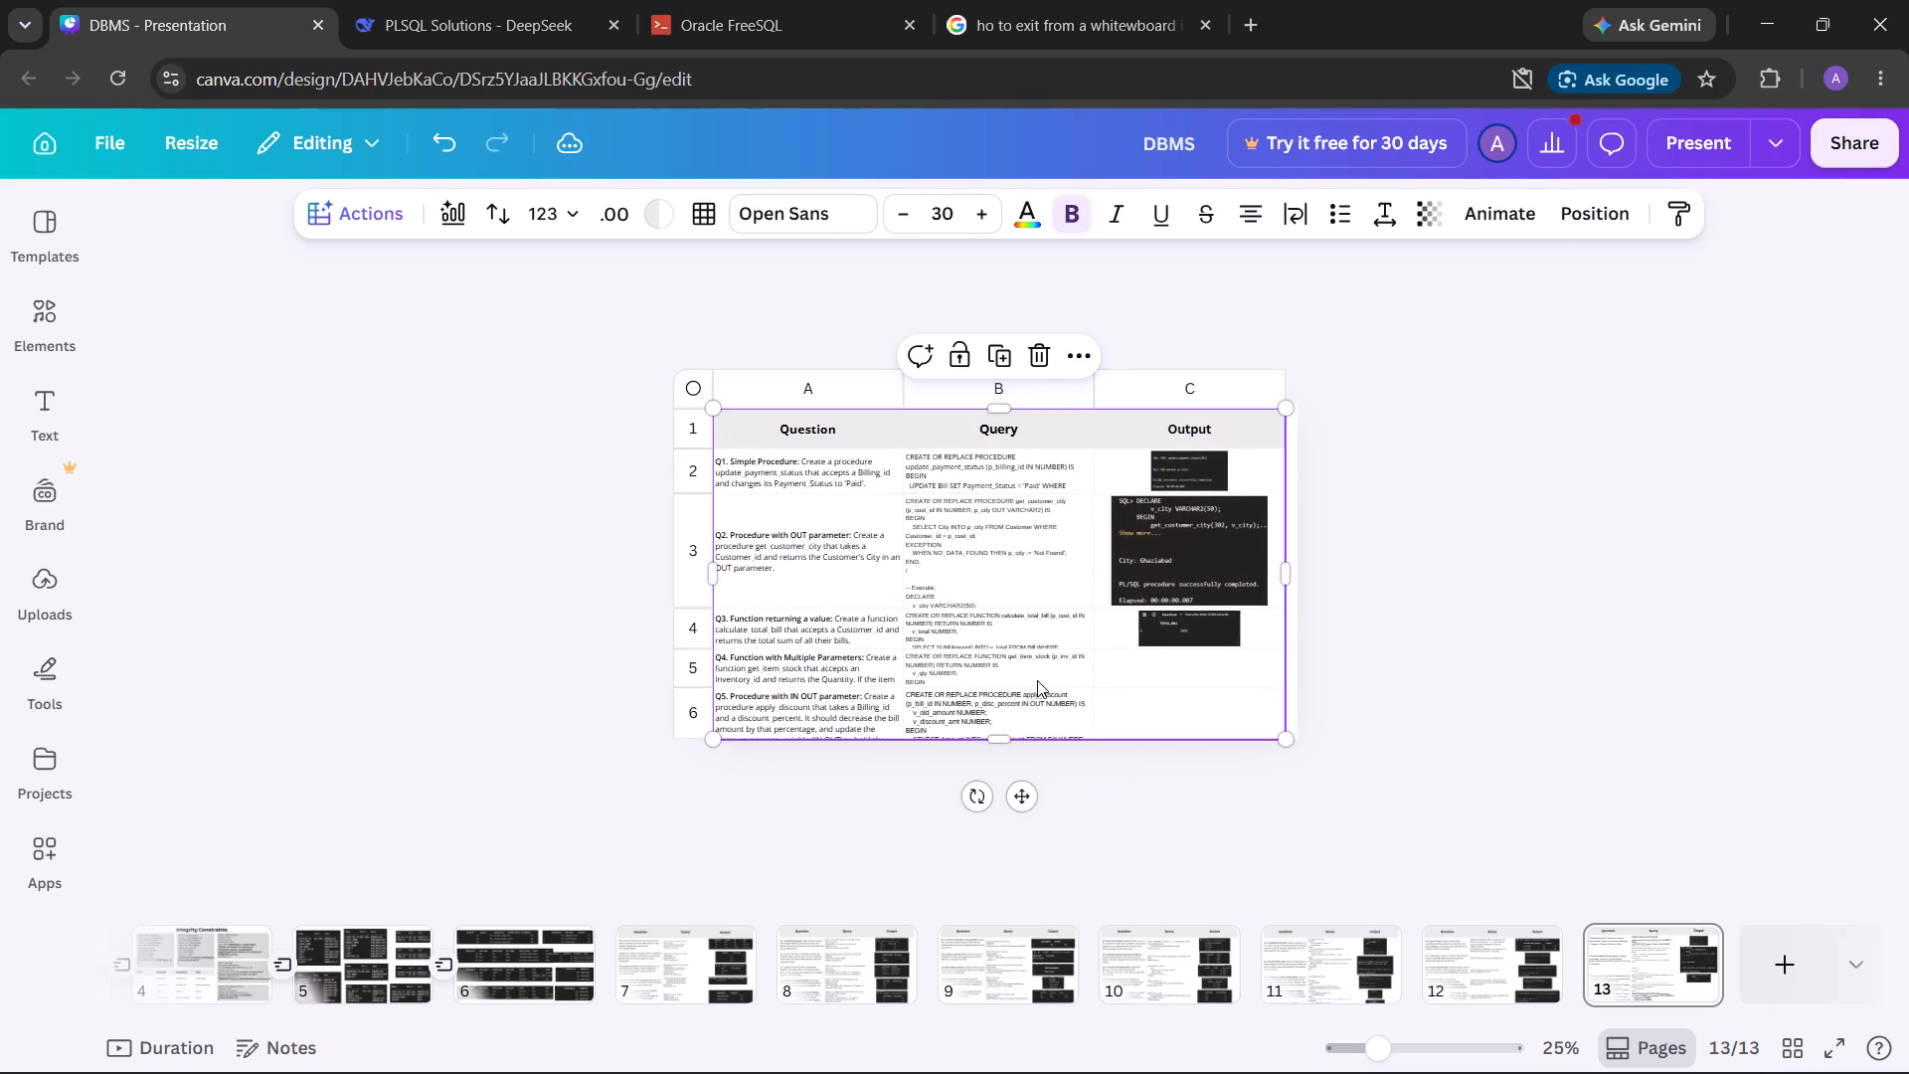
Insert the uploaded STOCK_LEVEL output screenshot into the Q4 output cell.
click(1029, 673)
click(1026, 707)
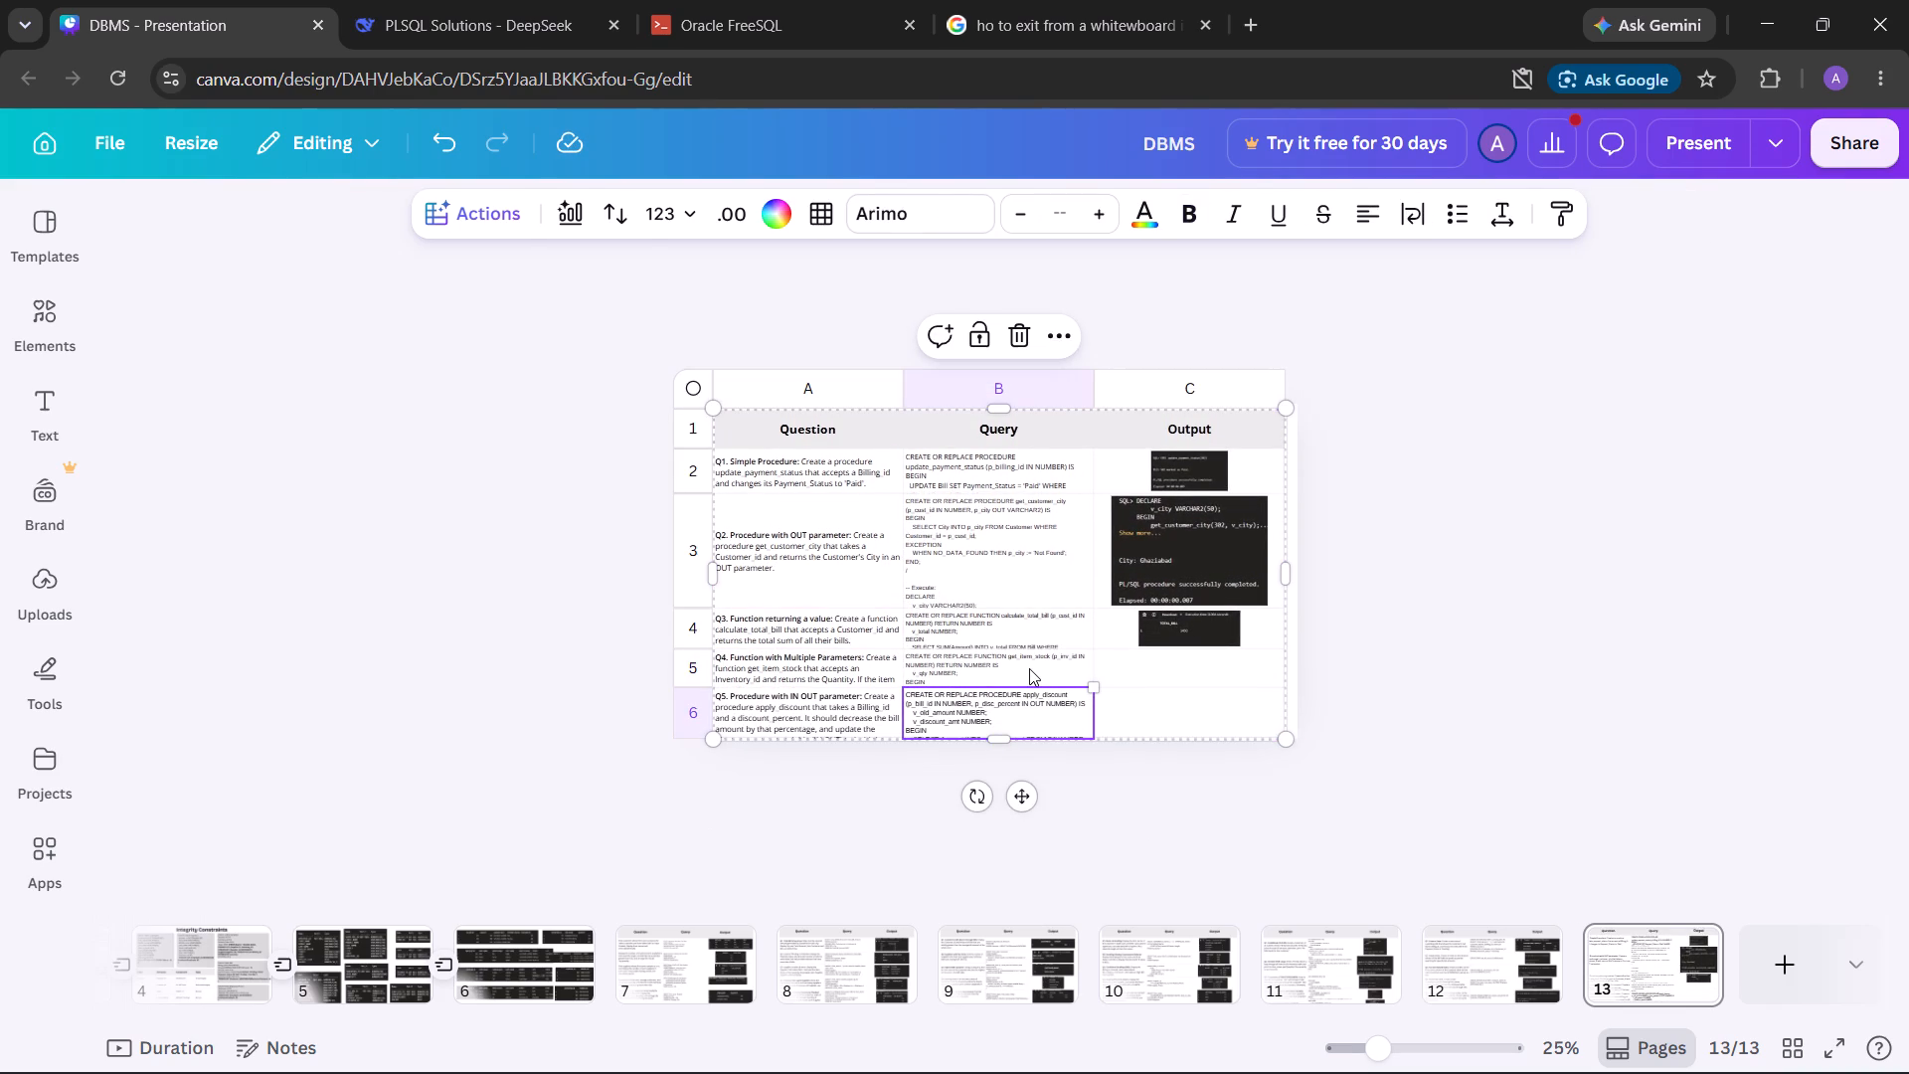
click(1029, 668)
double_click(1133, 672)
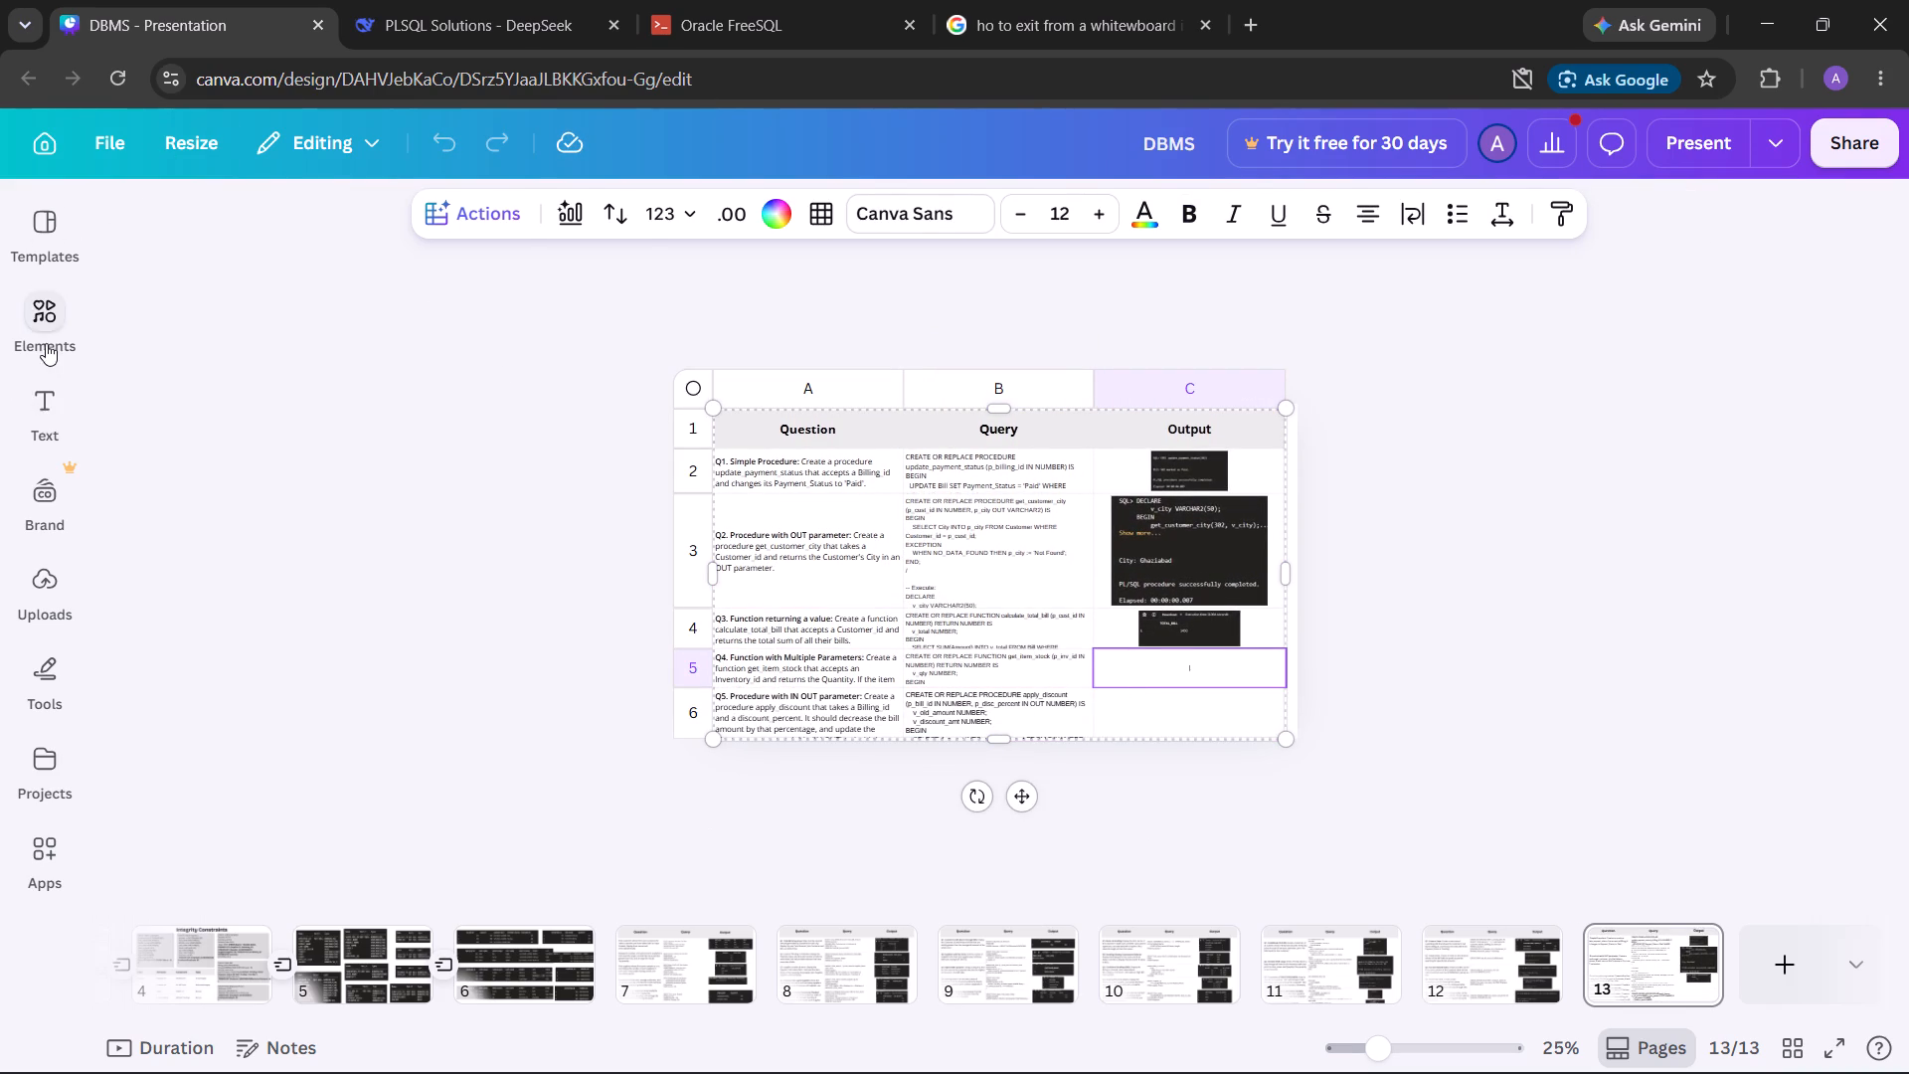
click(46, 581)
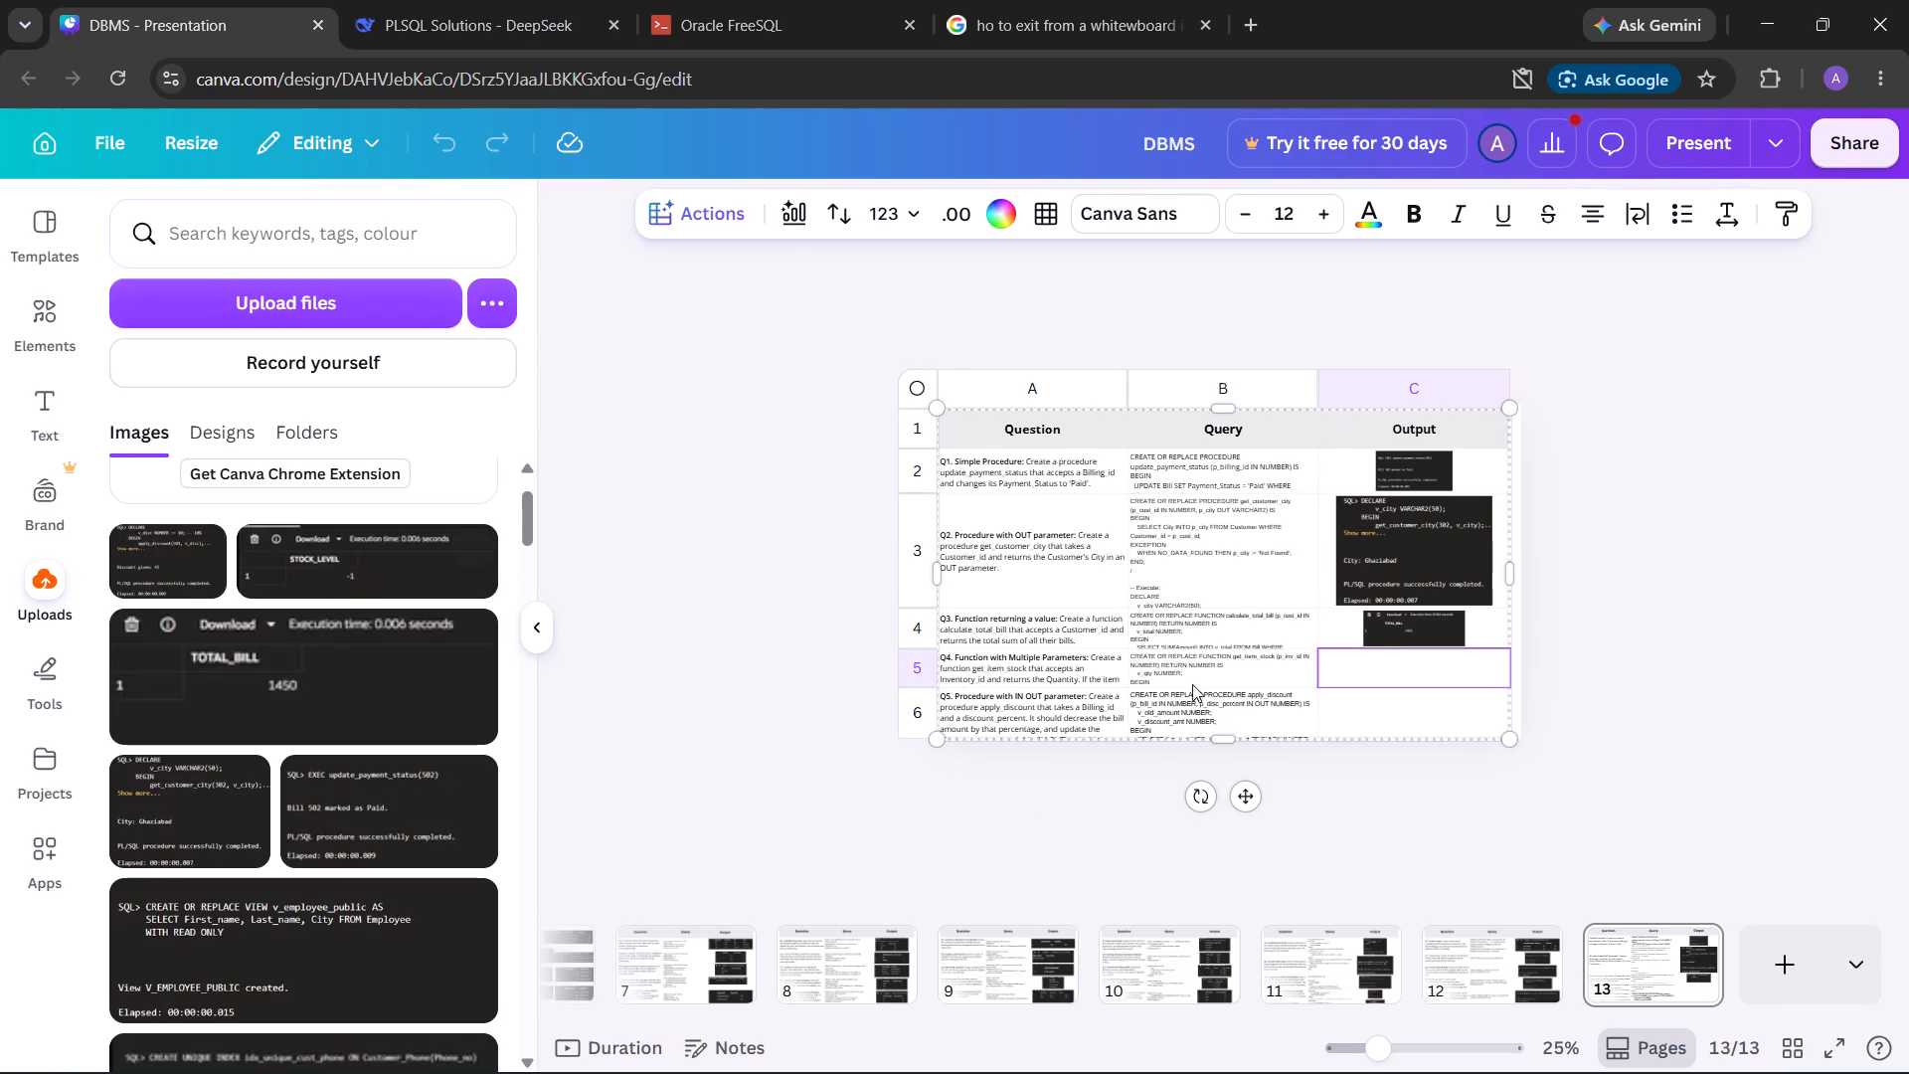
double_click(1097, 667)
click(346, 556)
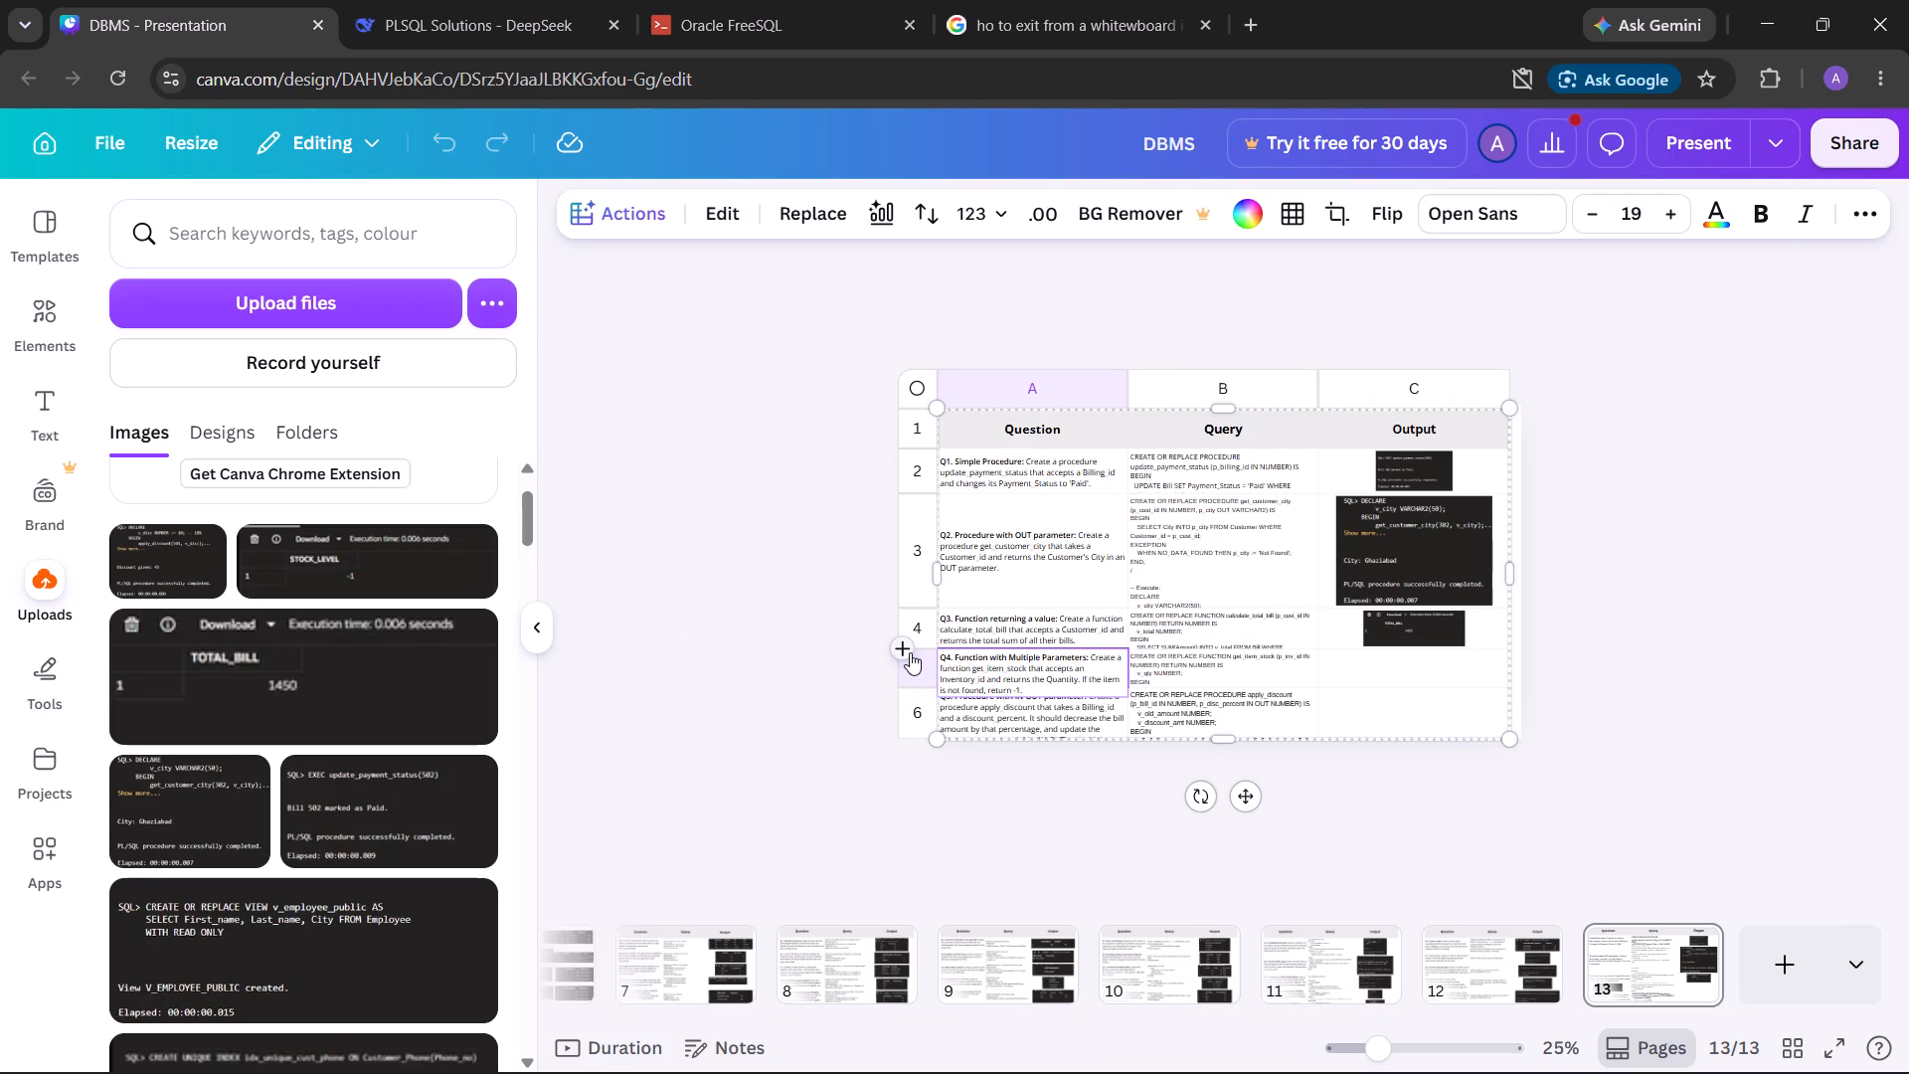
key(ctrl+z)
click(1692, 967)
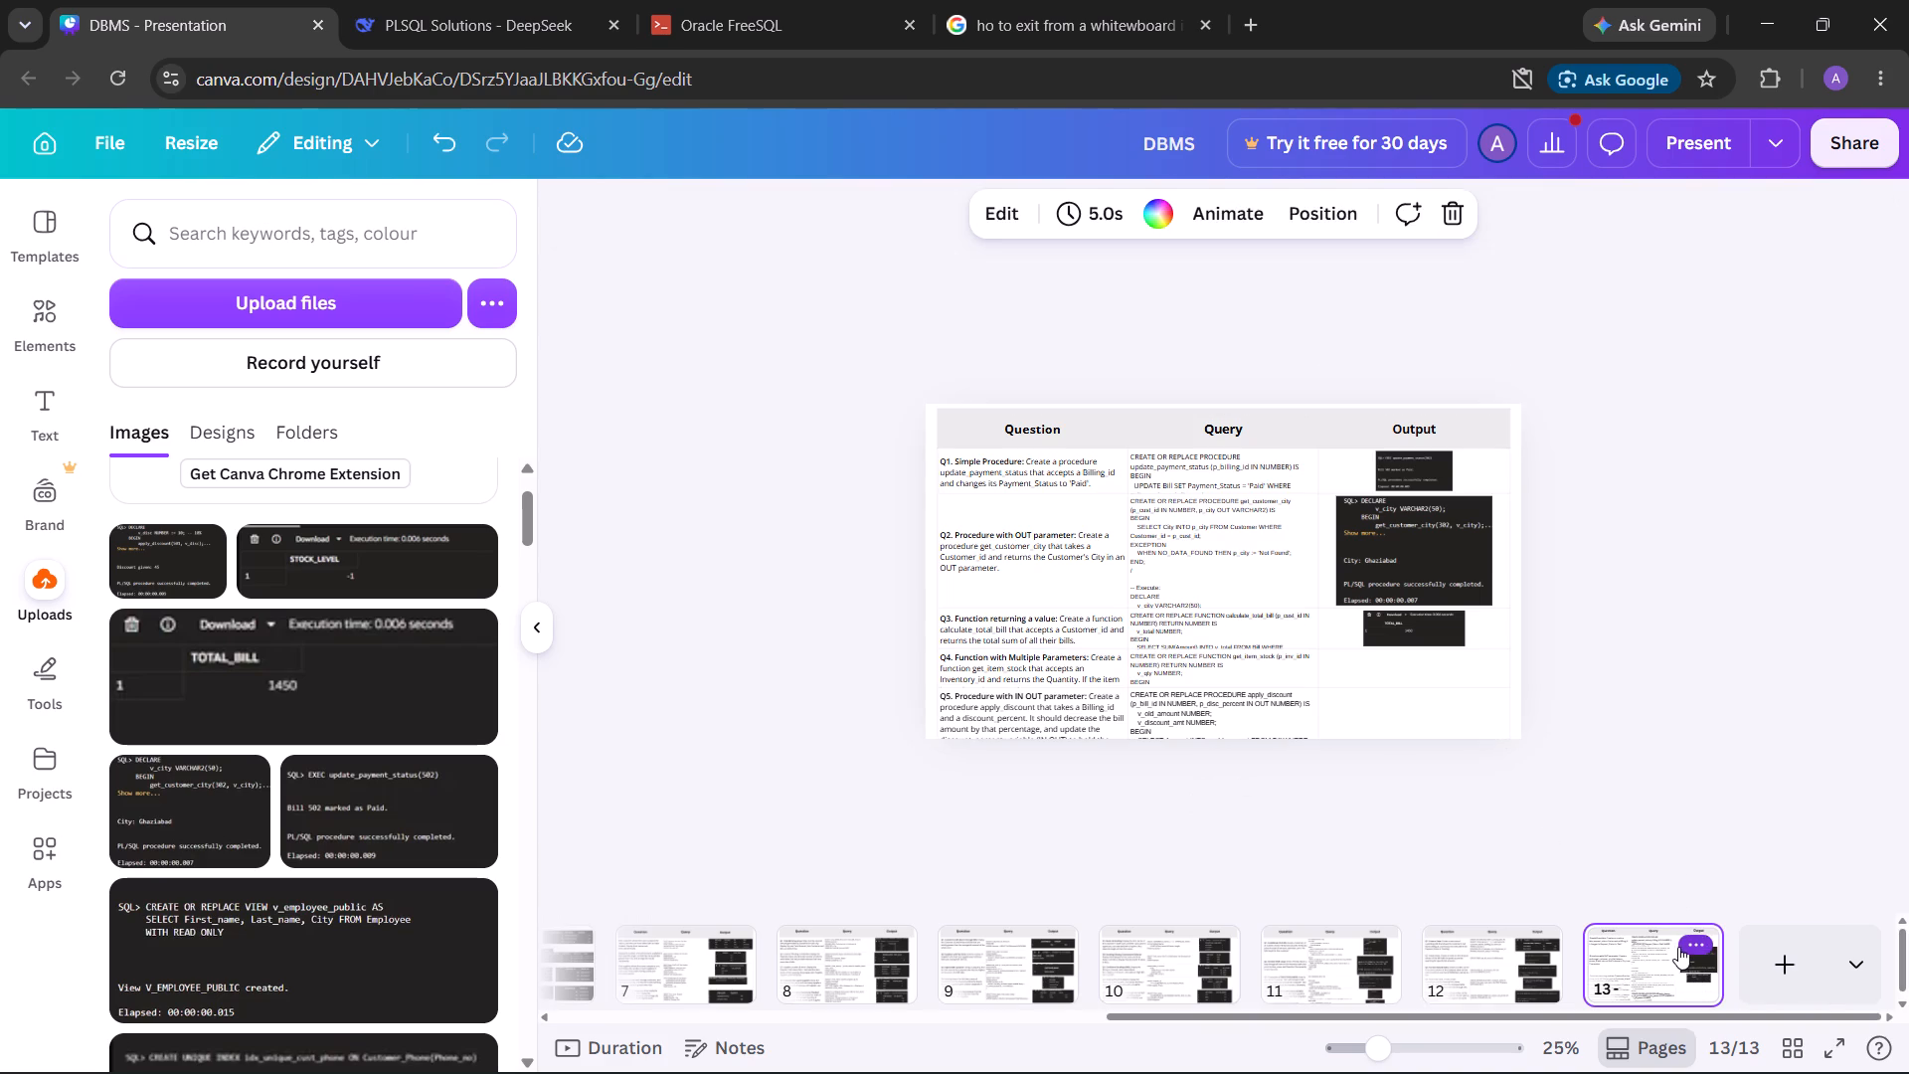
double_click(1330, 671)
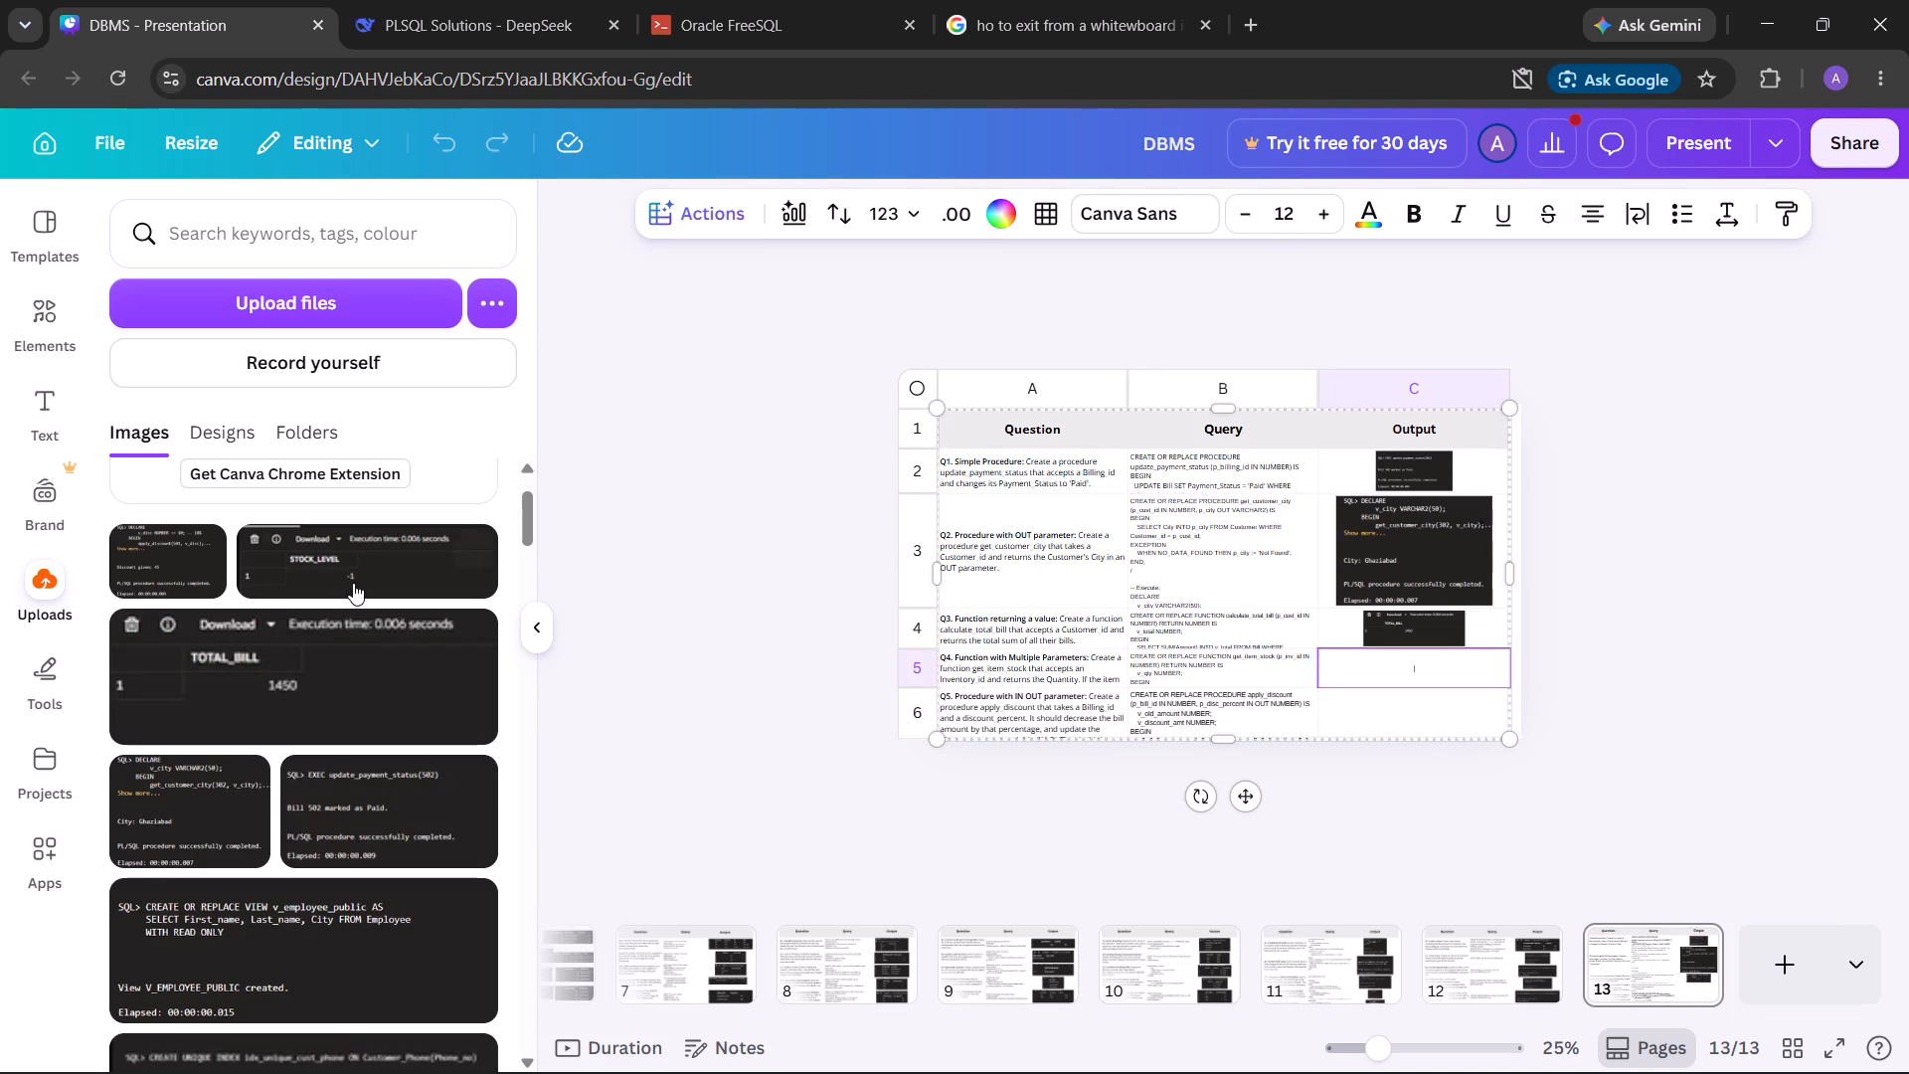
click(350, 580)
click(1658, 767)
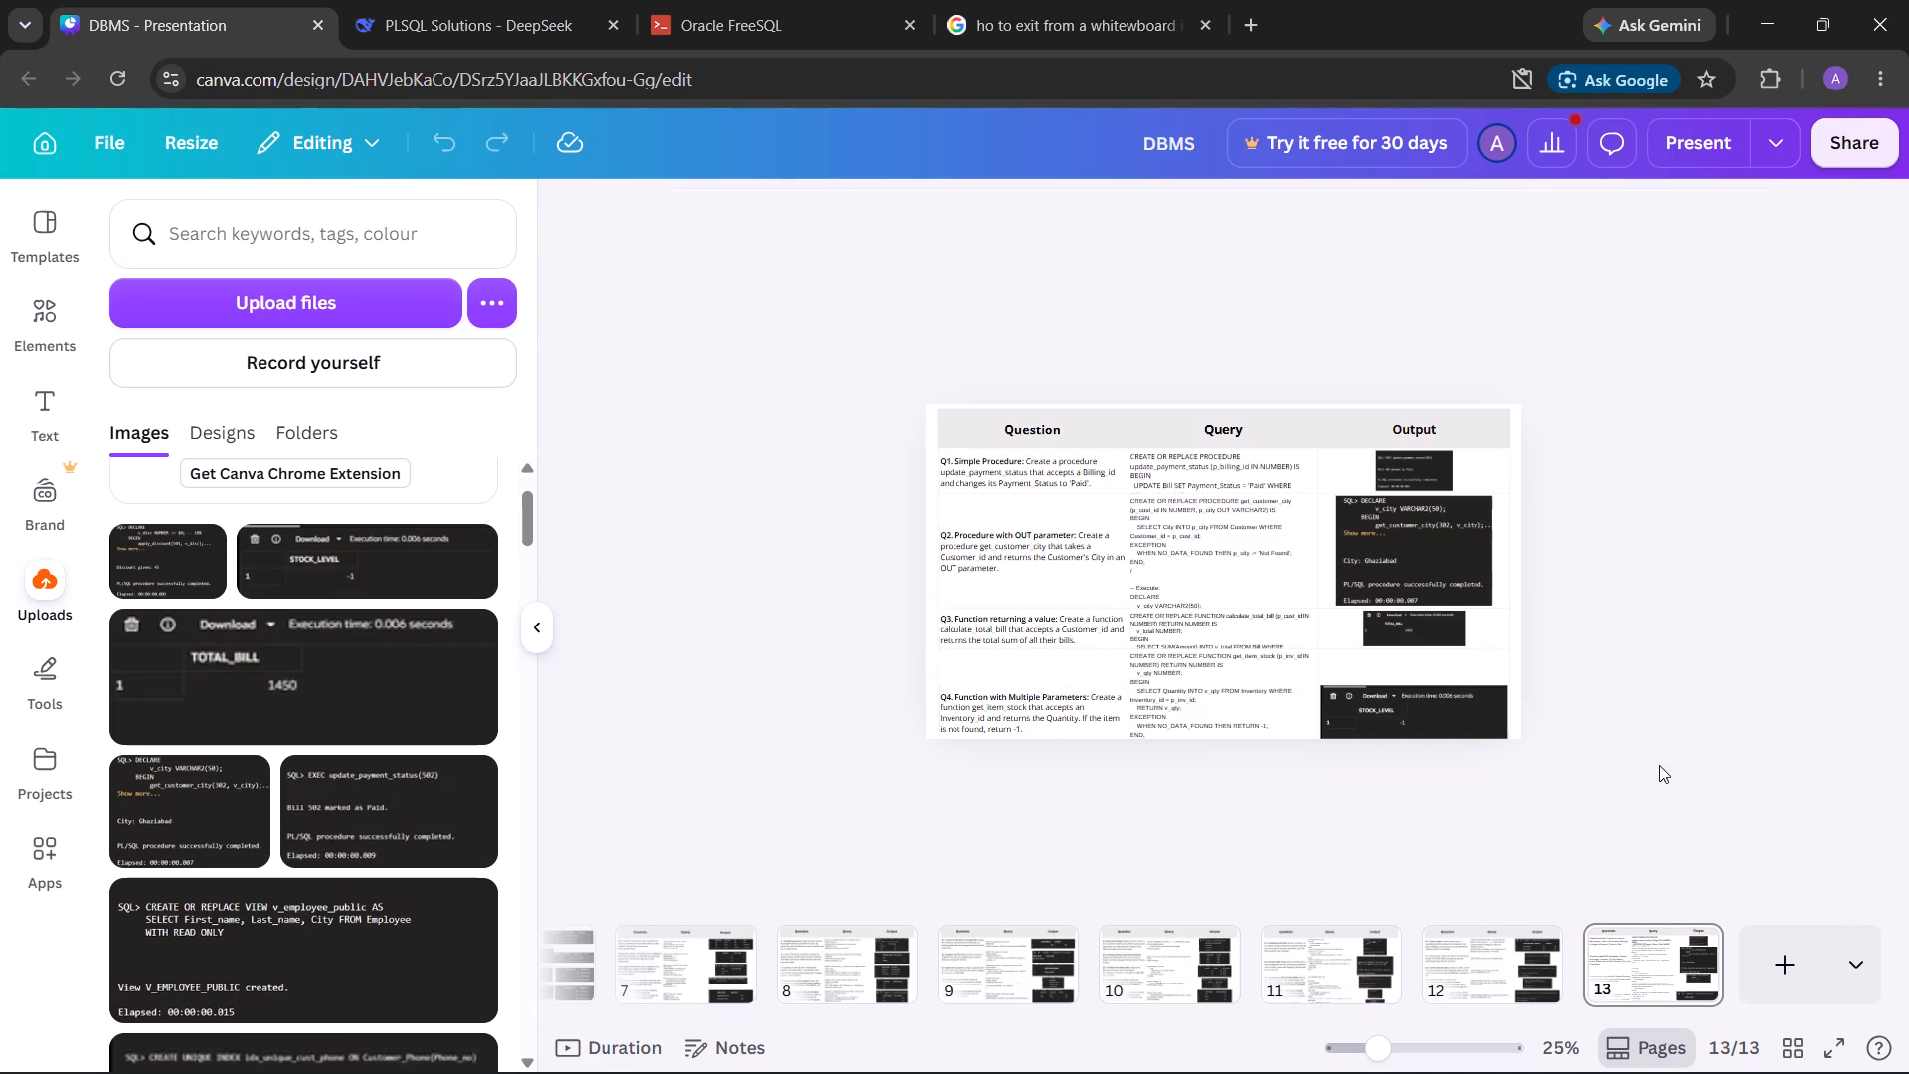
Reduce the table's height again from its lower edge to just above the bottom of page 13, and check the Q4 query.
click(1242, 724)
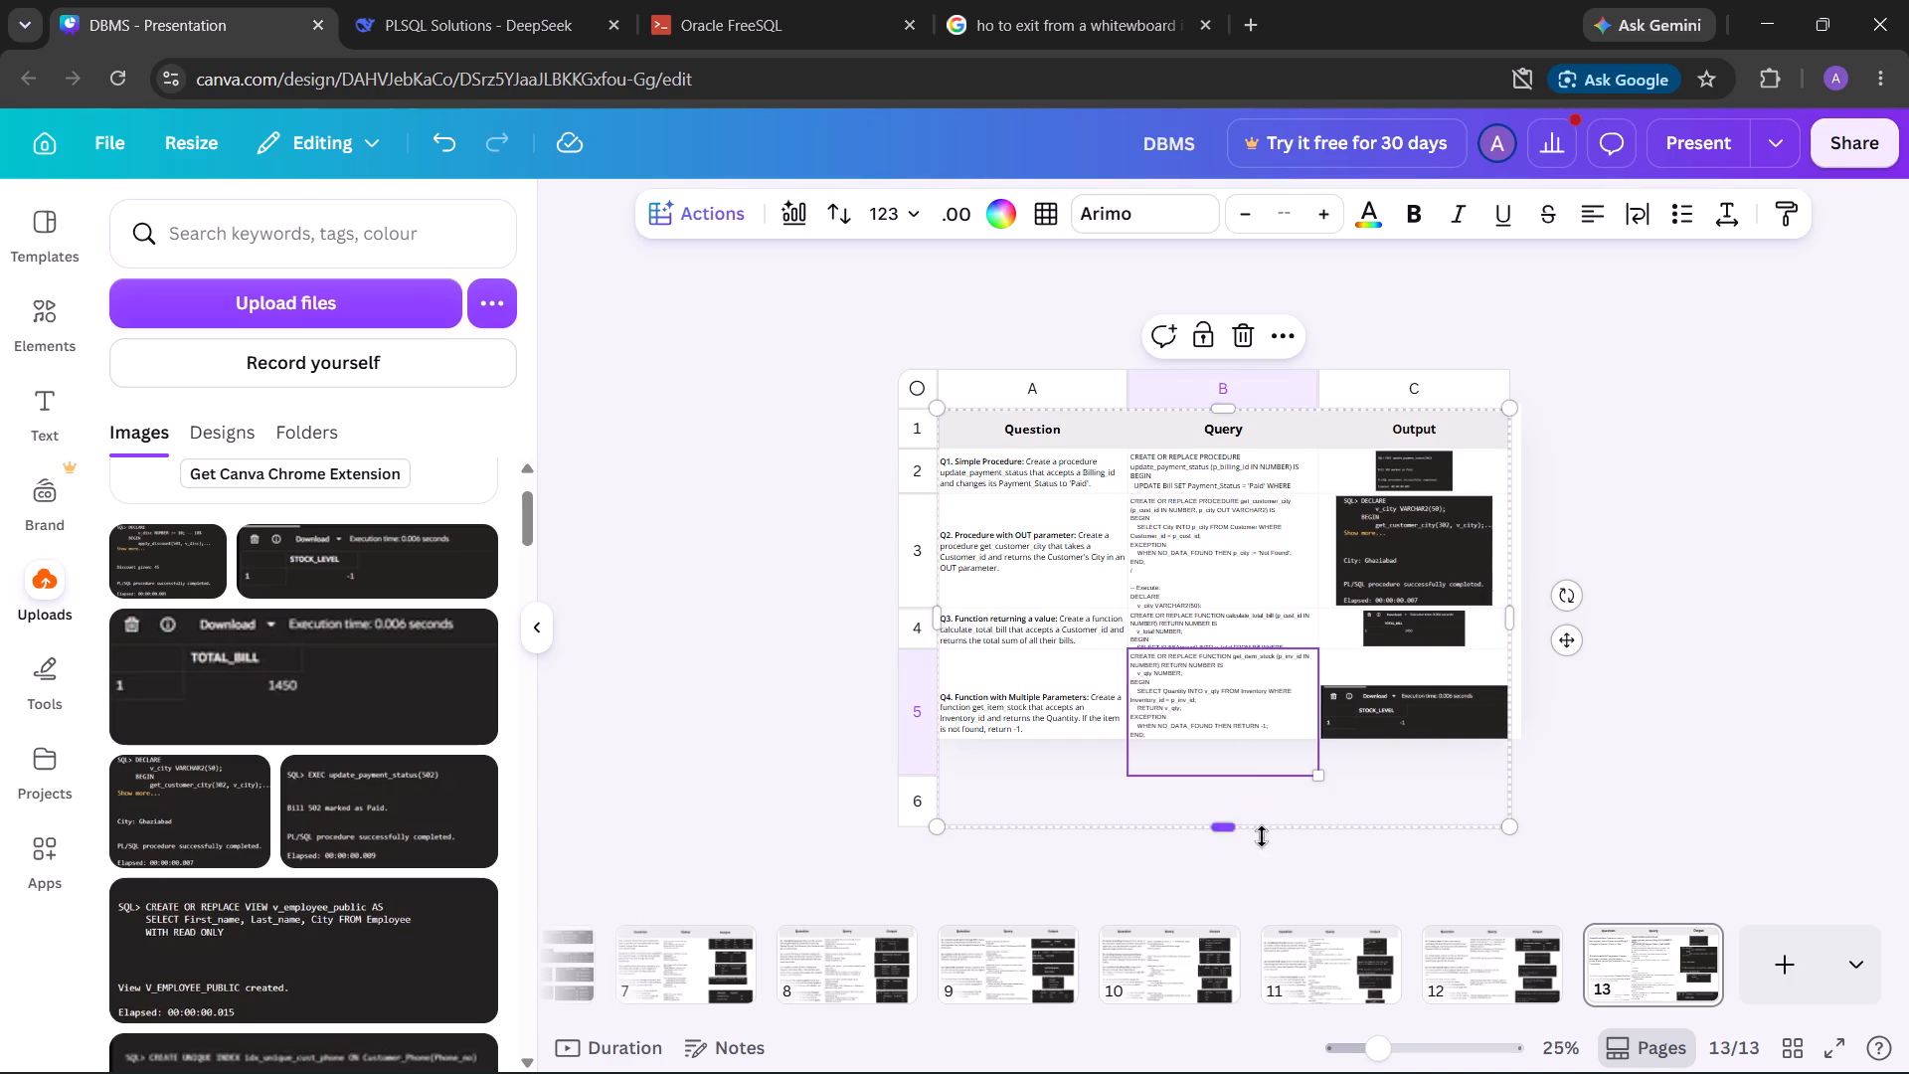
drag(1227, 828, 1229, 717)
double_click(1244, 626)
click(1268, 647)
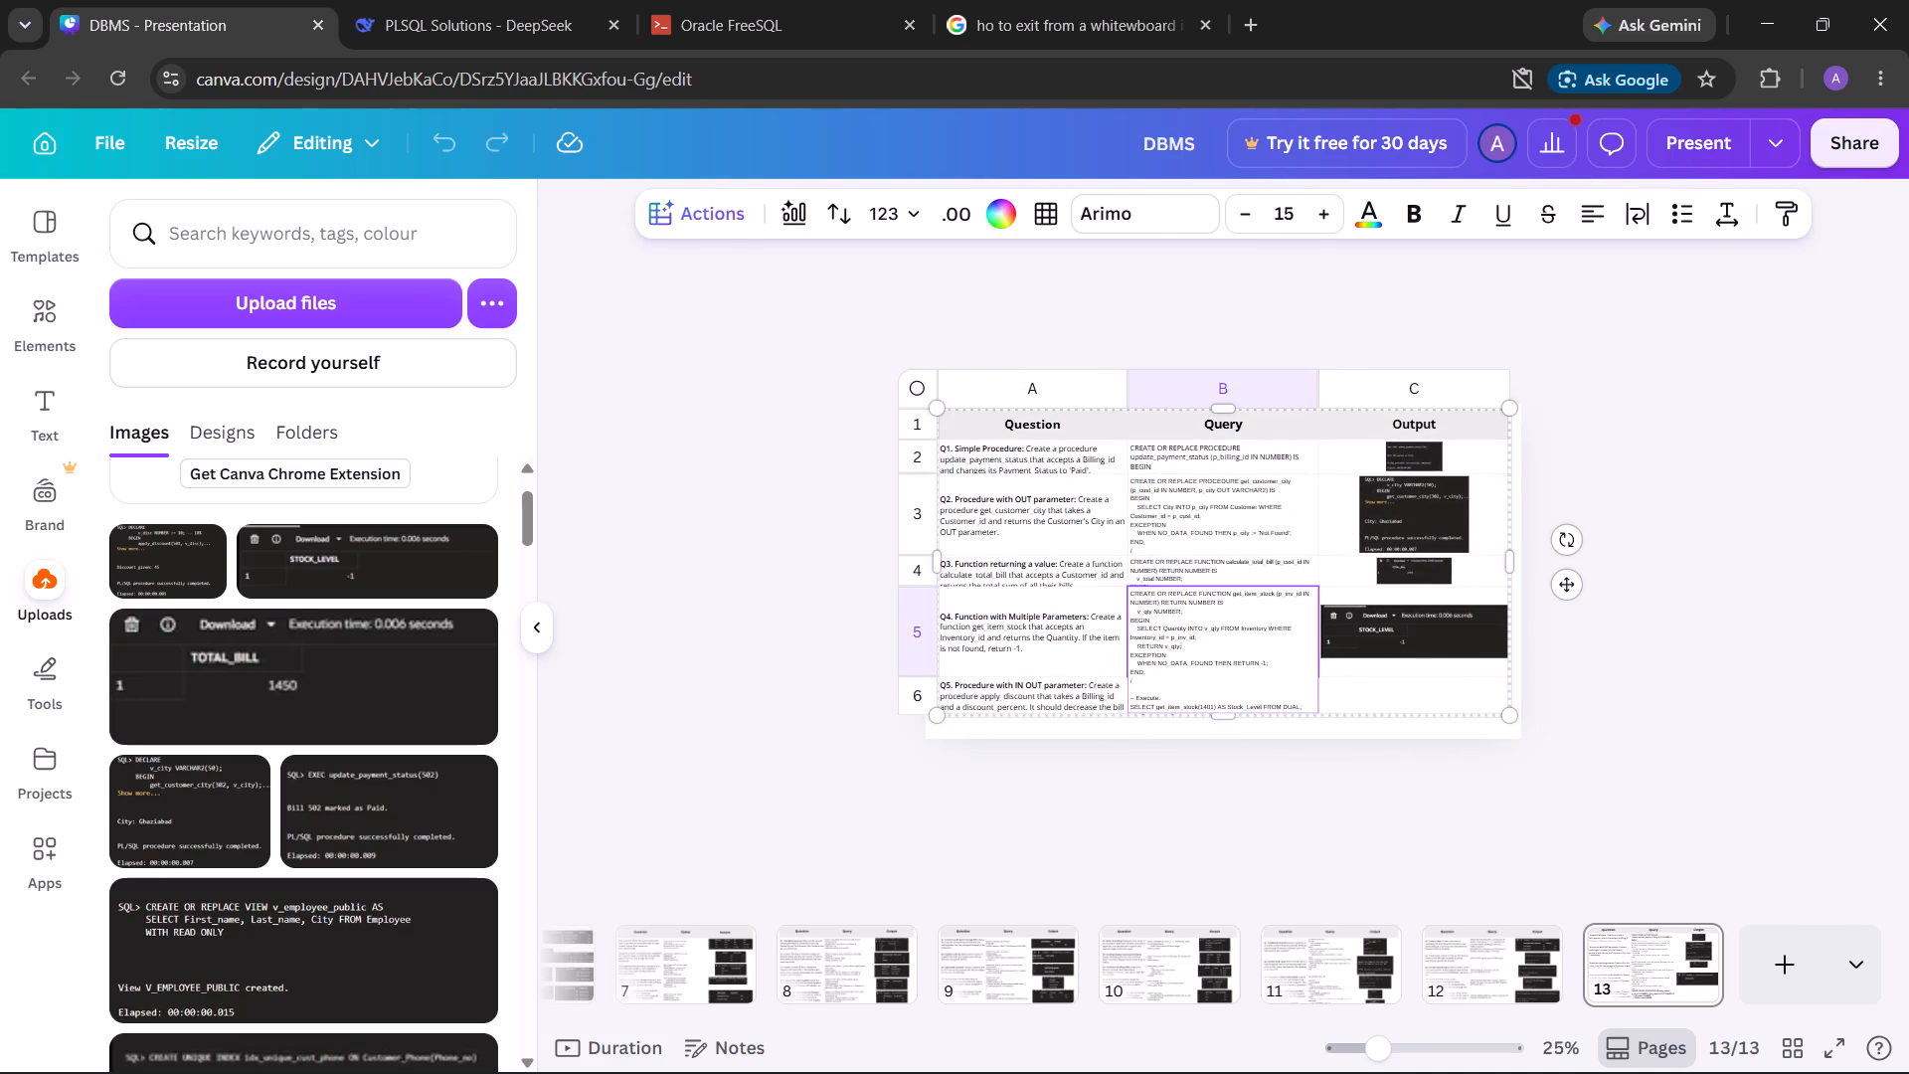
Insert the uploaded apply_discount output screenshot into the Q5 output cell.
double_click(1363, 698)
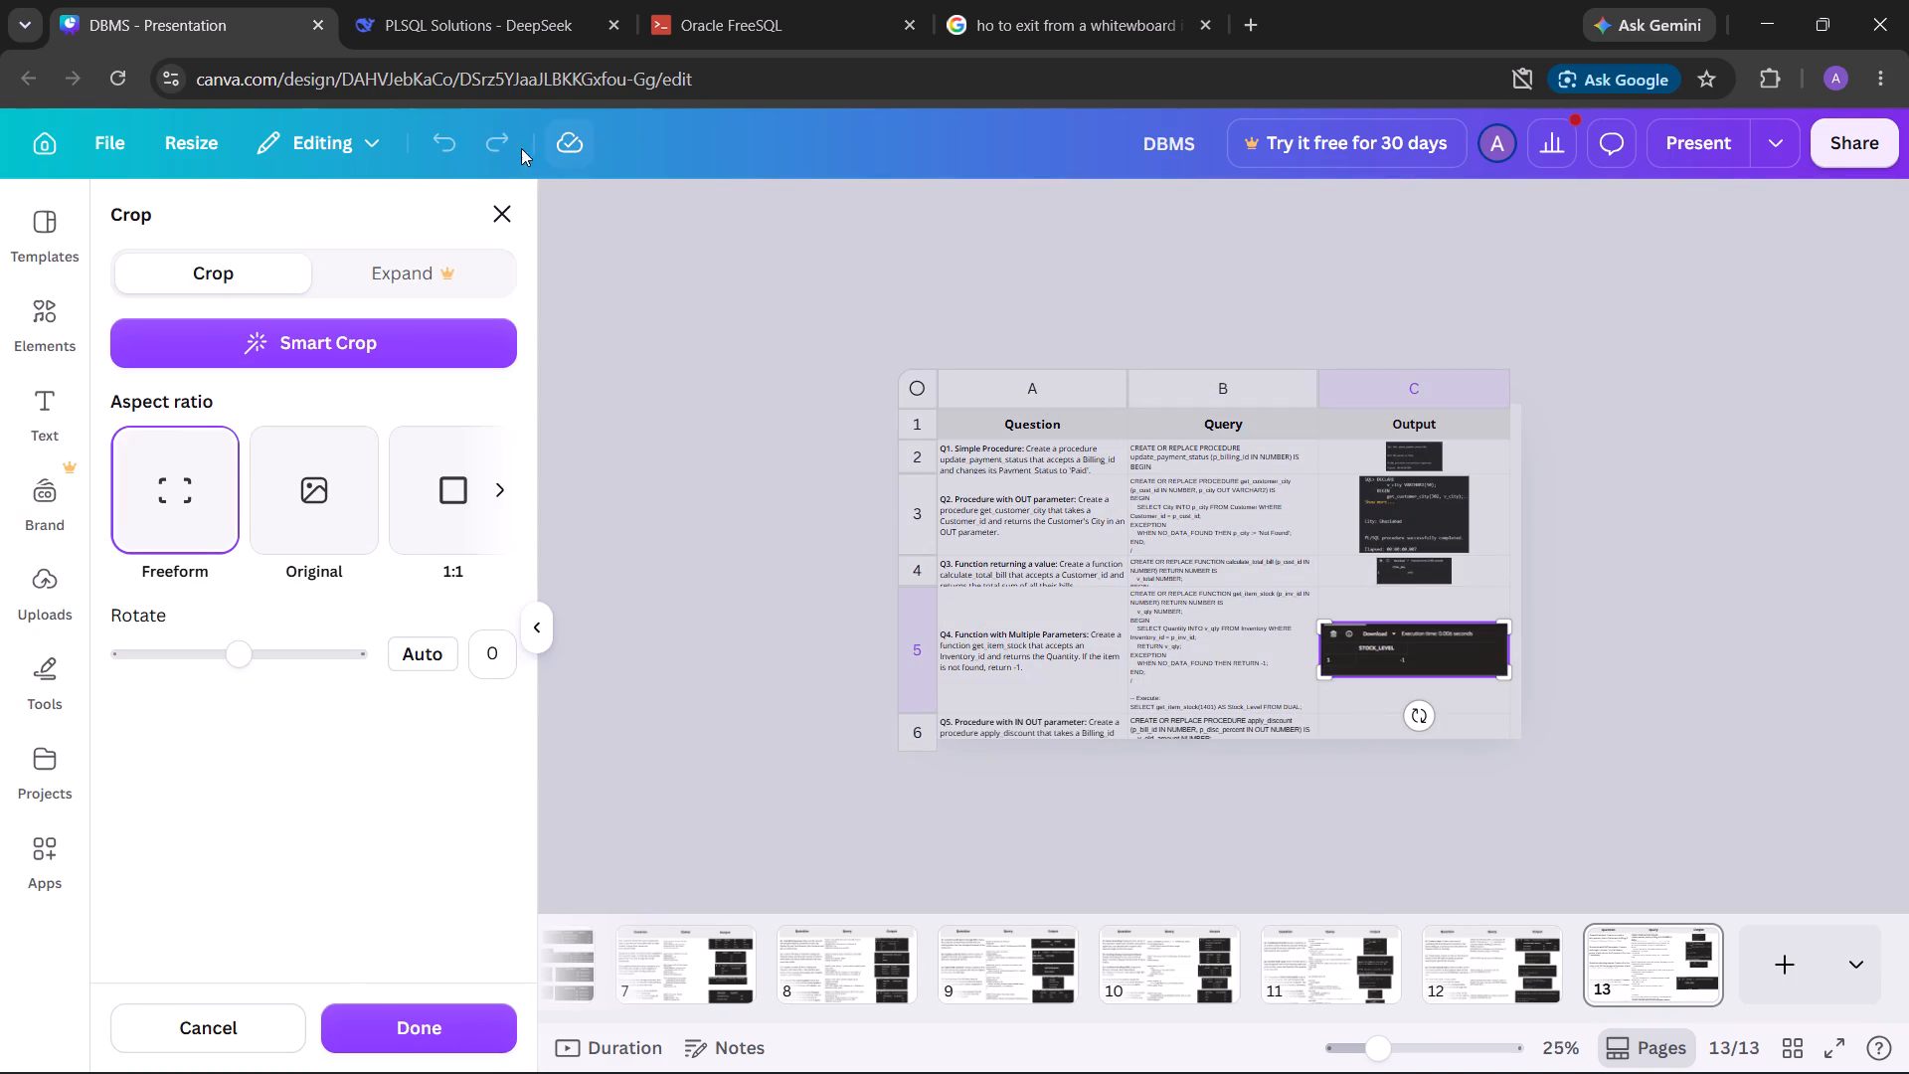
click(504, 220)
click(1429, 736)
click(1423, 730)
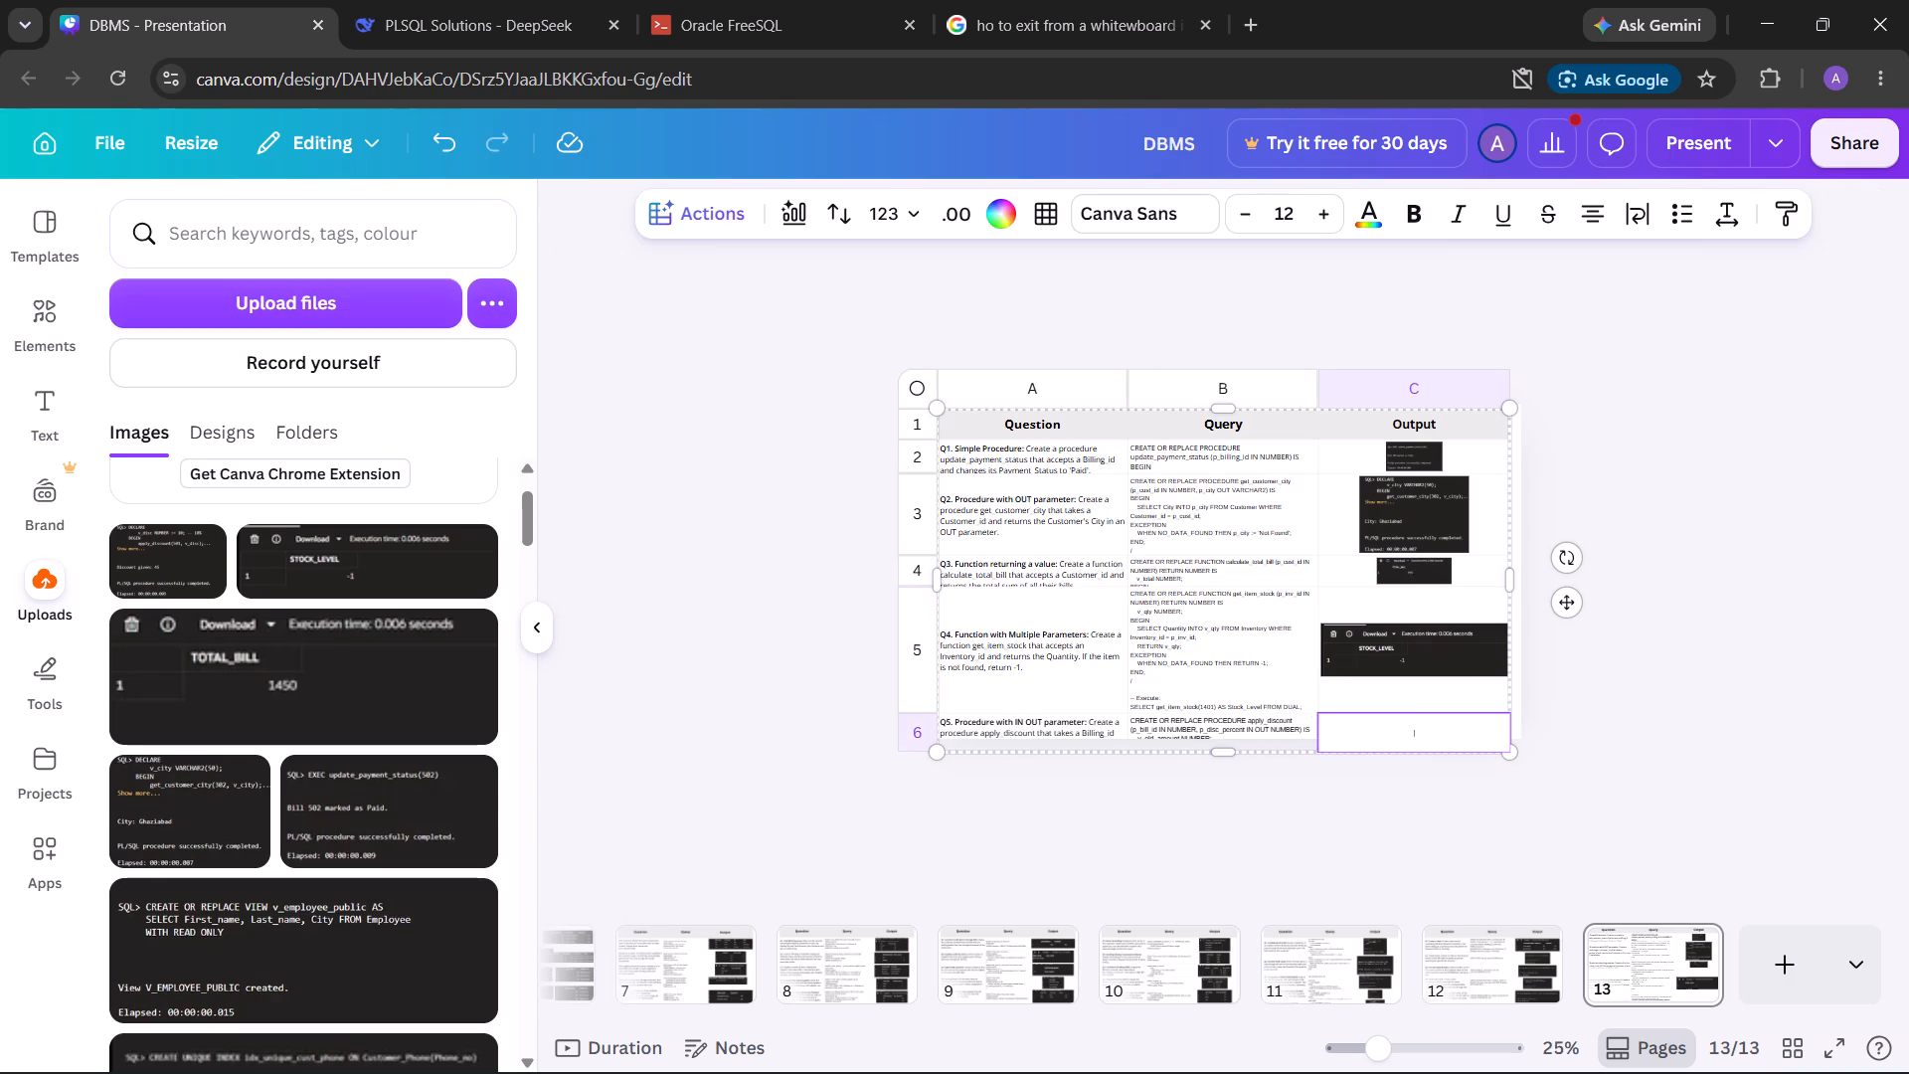
click(114, 549)
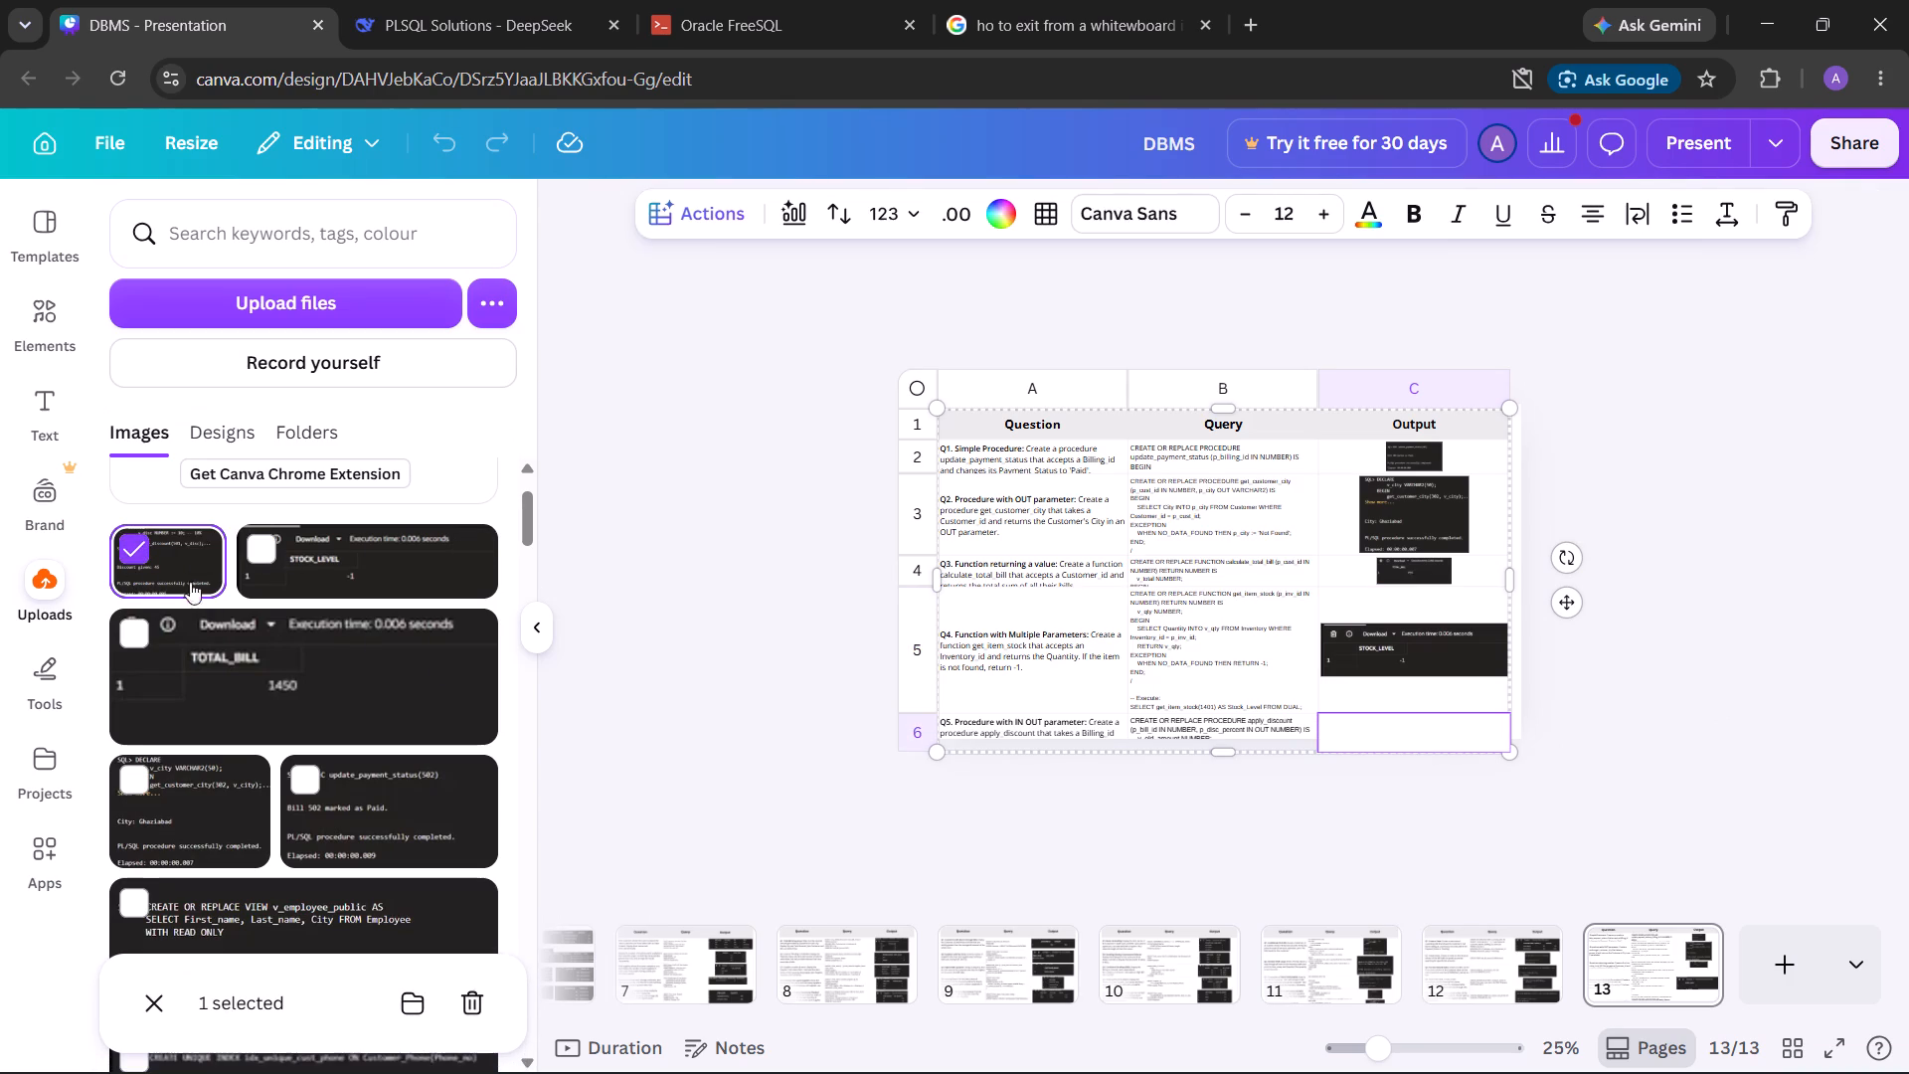
click(146, 551)
click(175, 571)
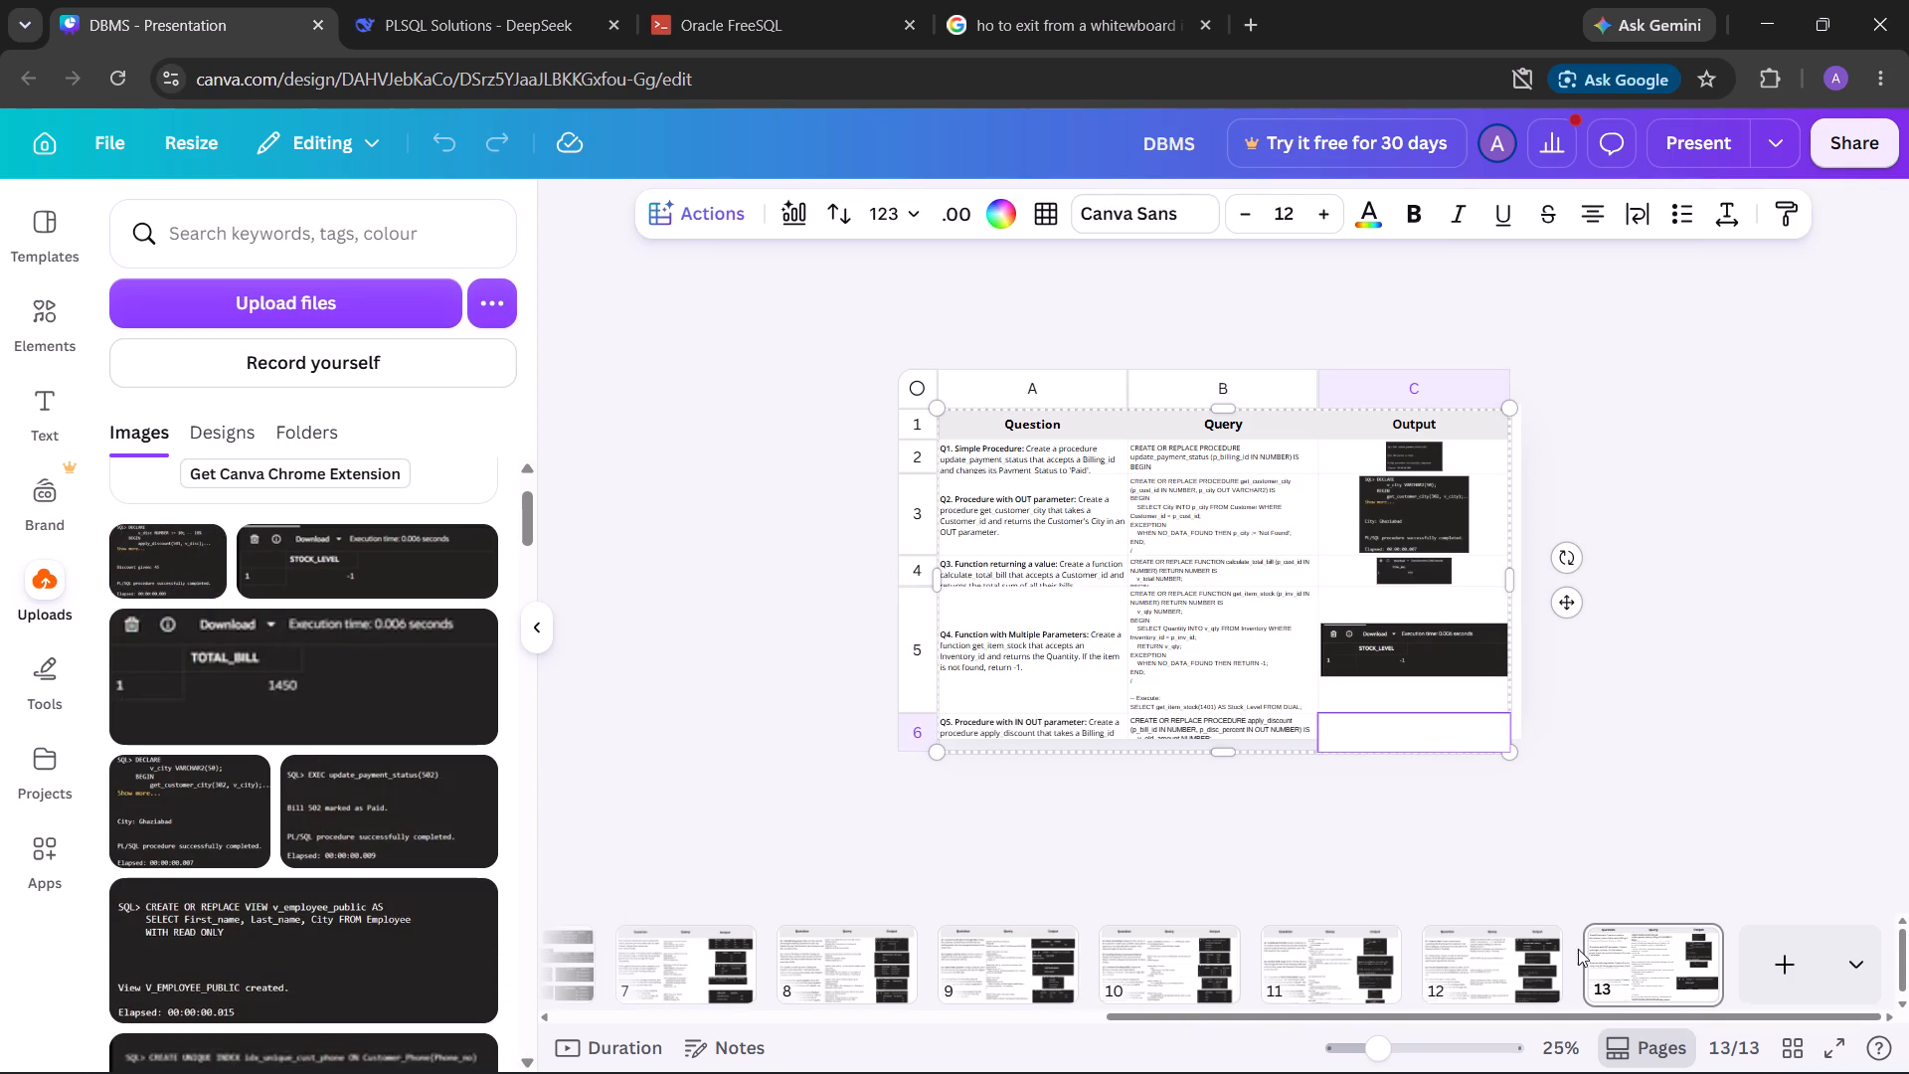
click(1629, 971)
click(1415, 713)
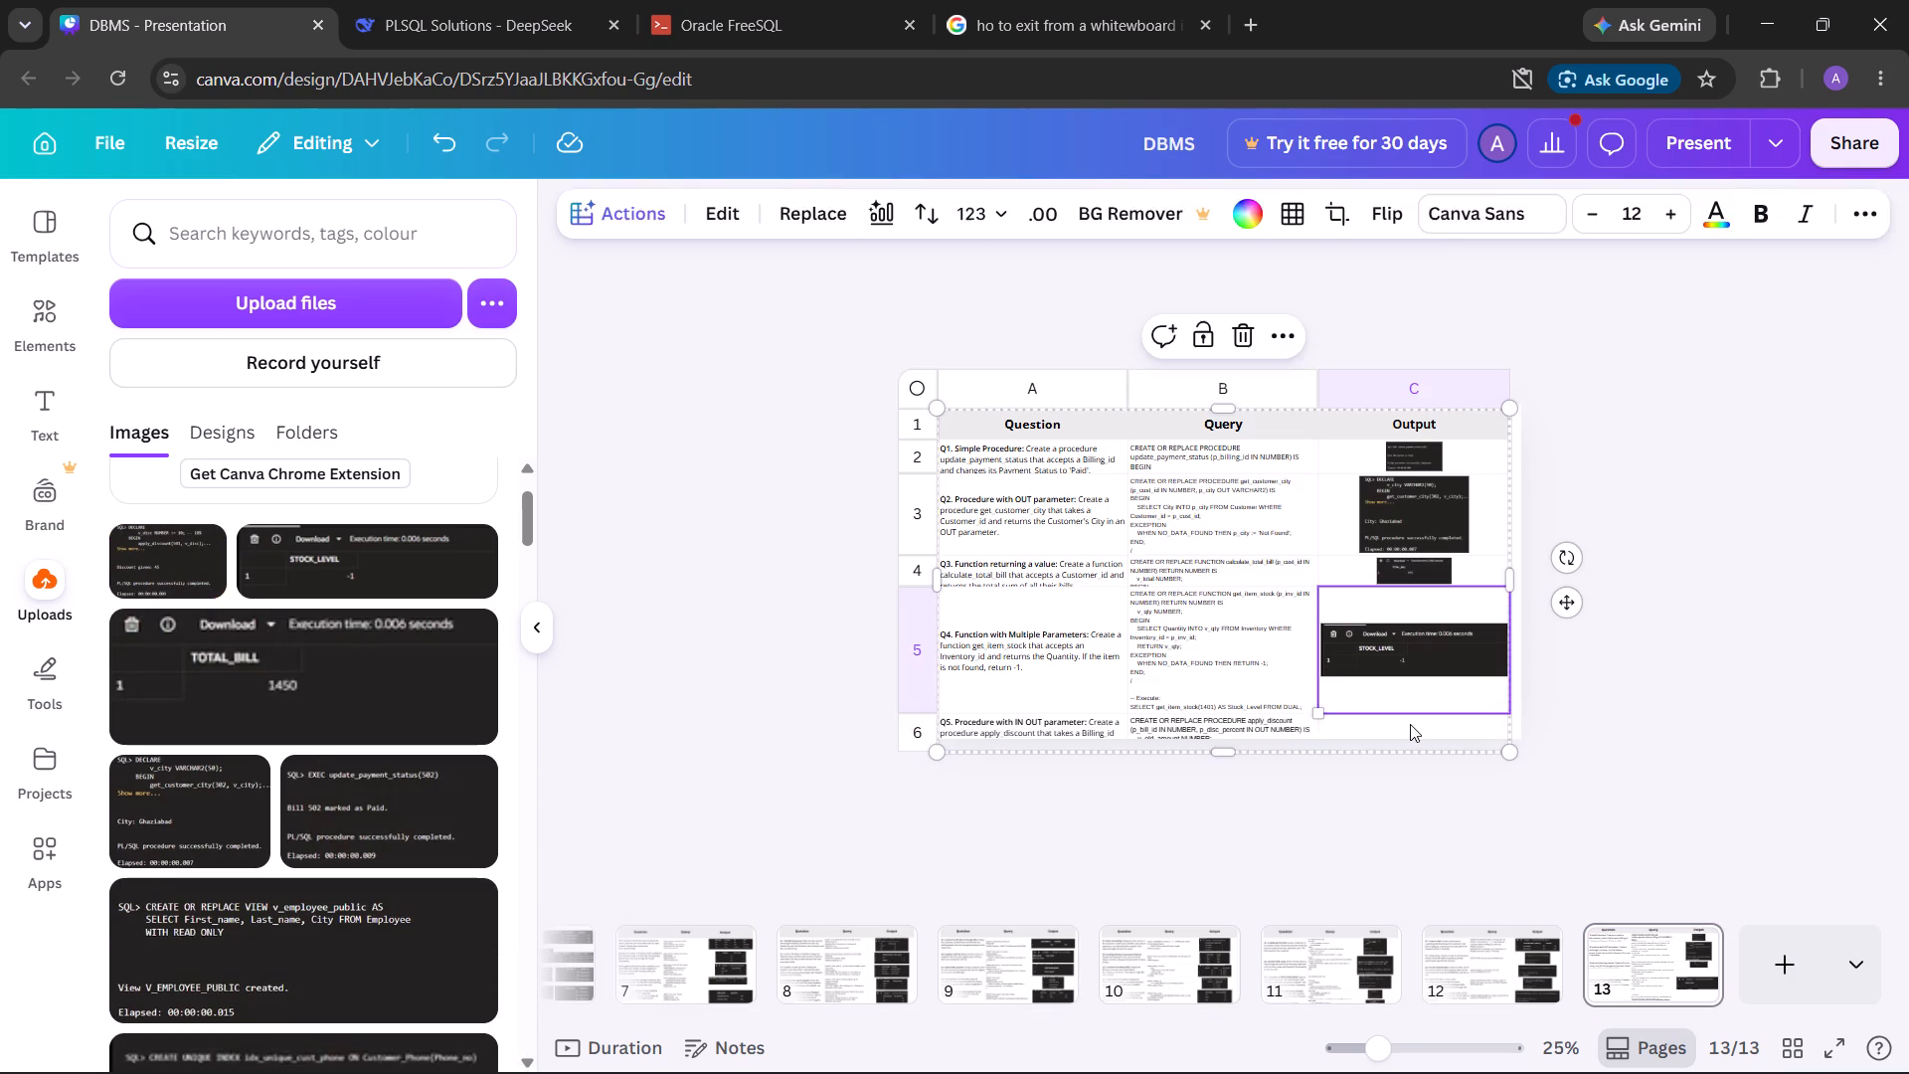
click(1410, 723)
click(1410, 722)
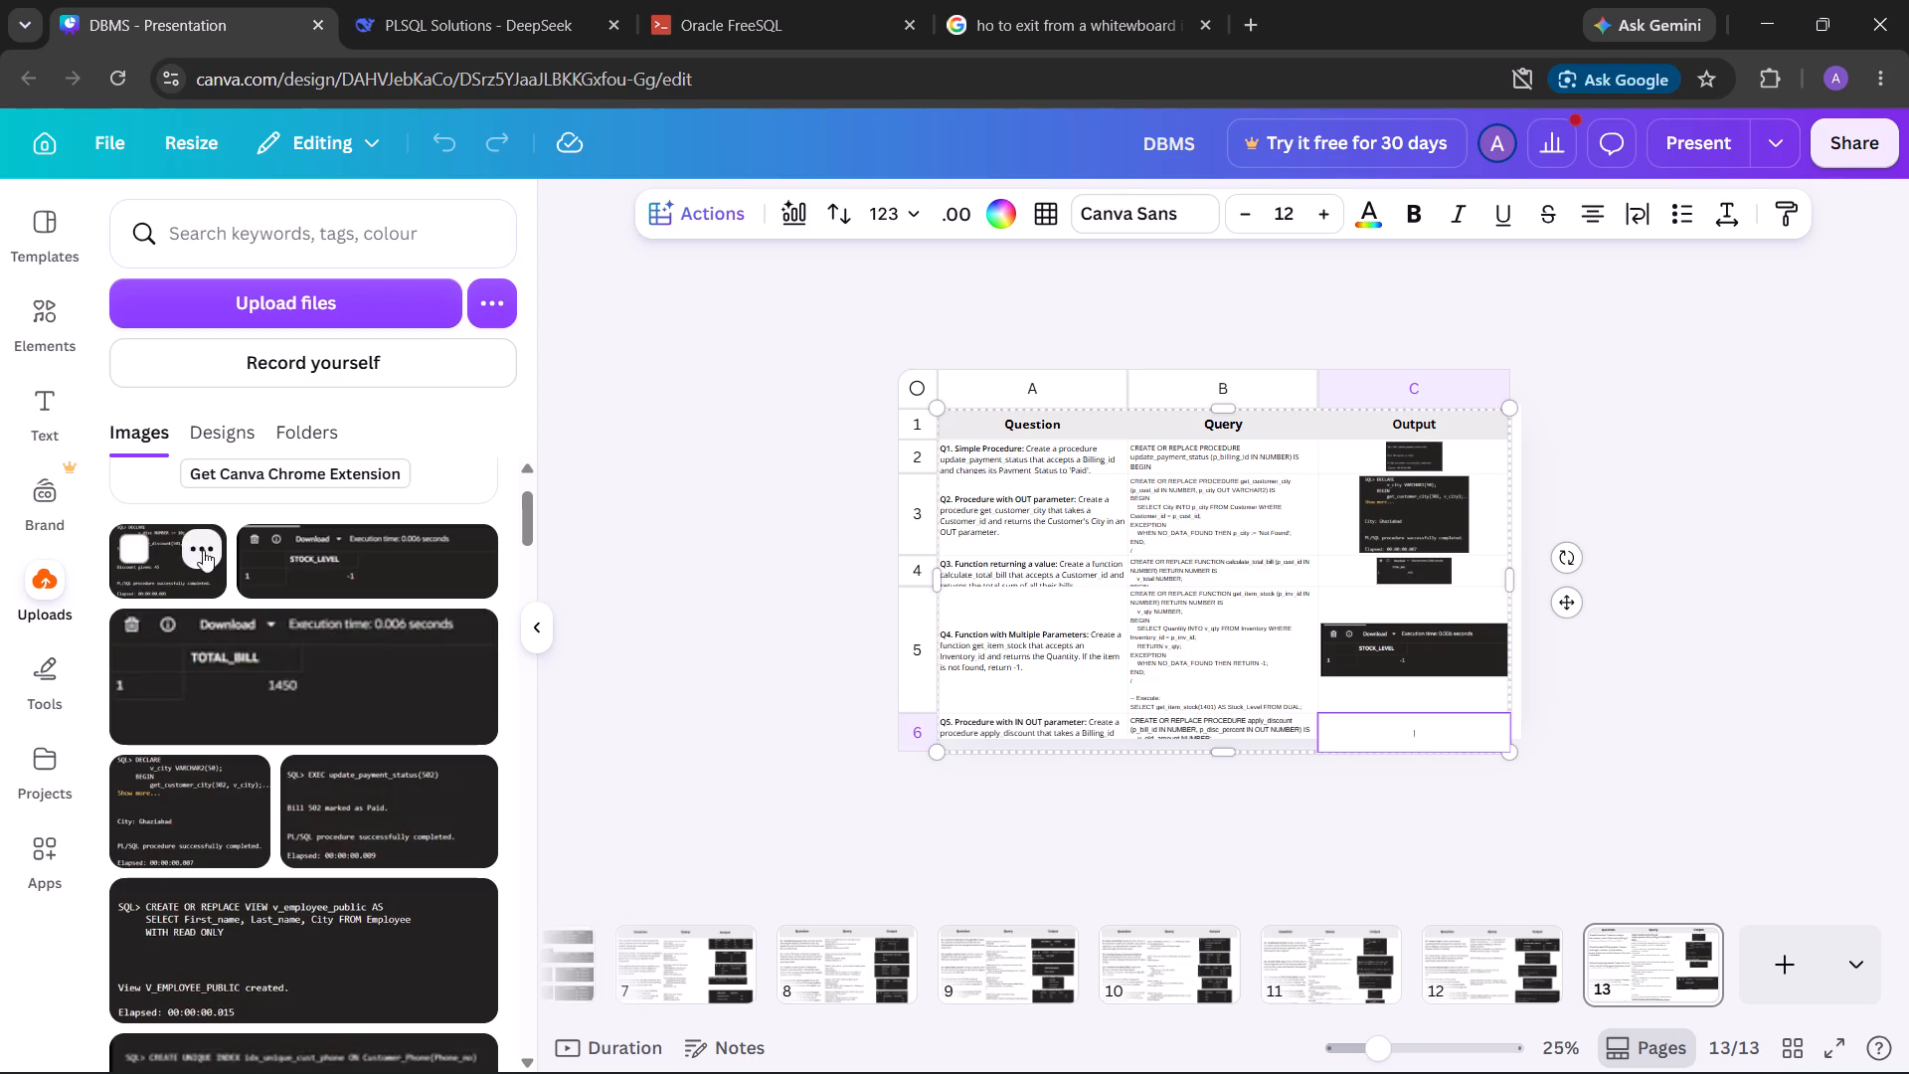
click(186, 539)
click(815, 728)
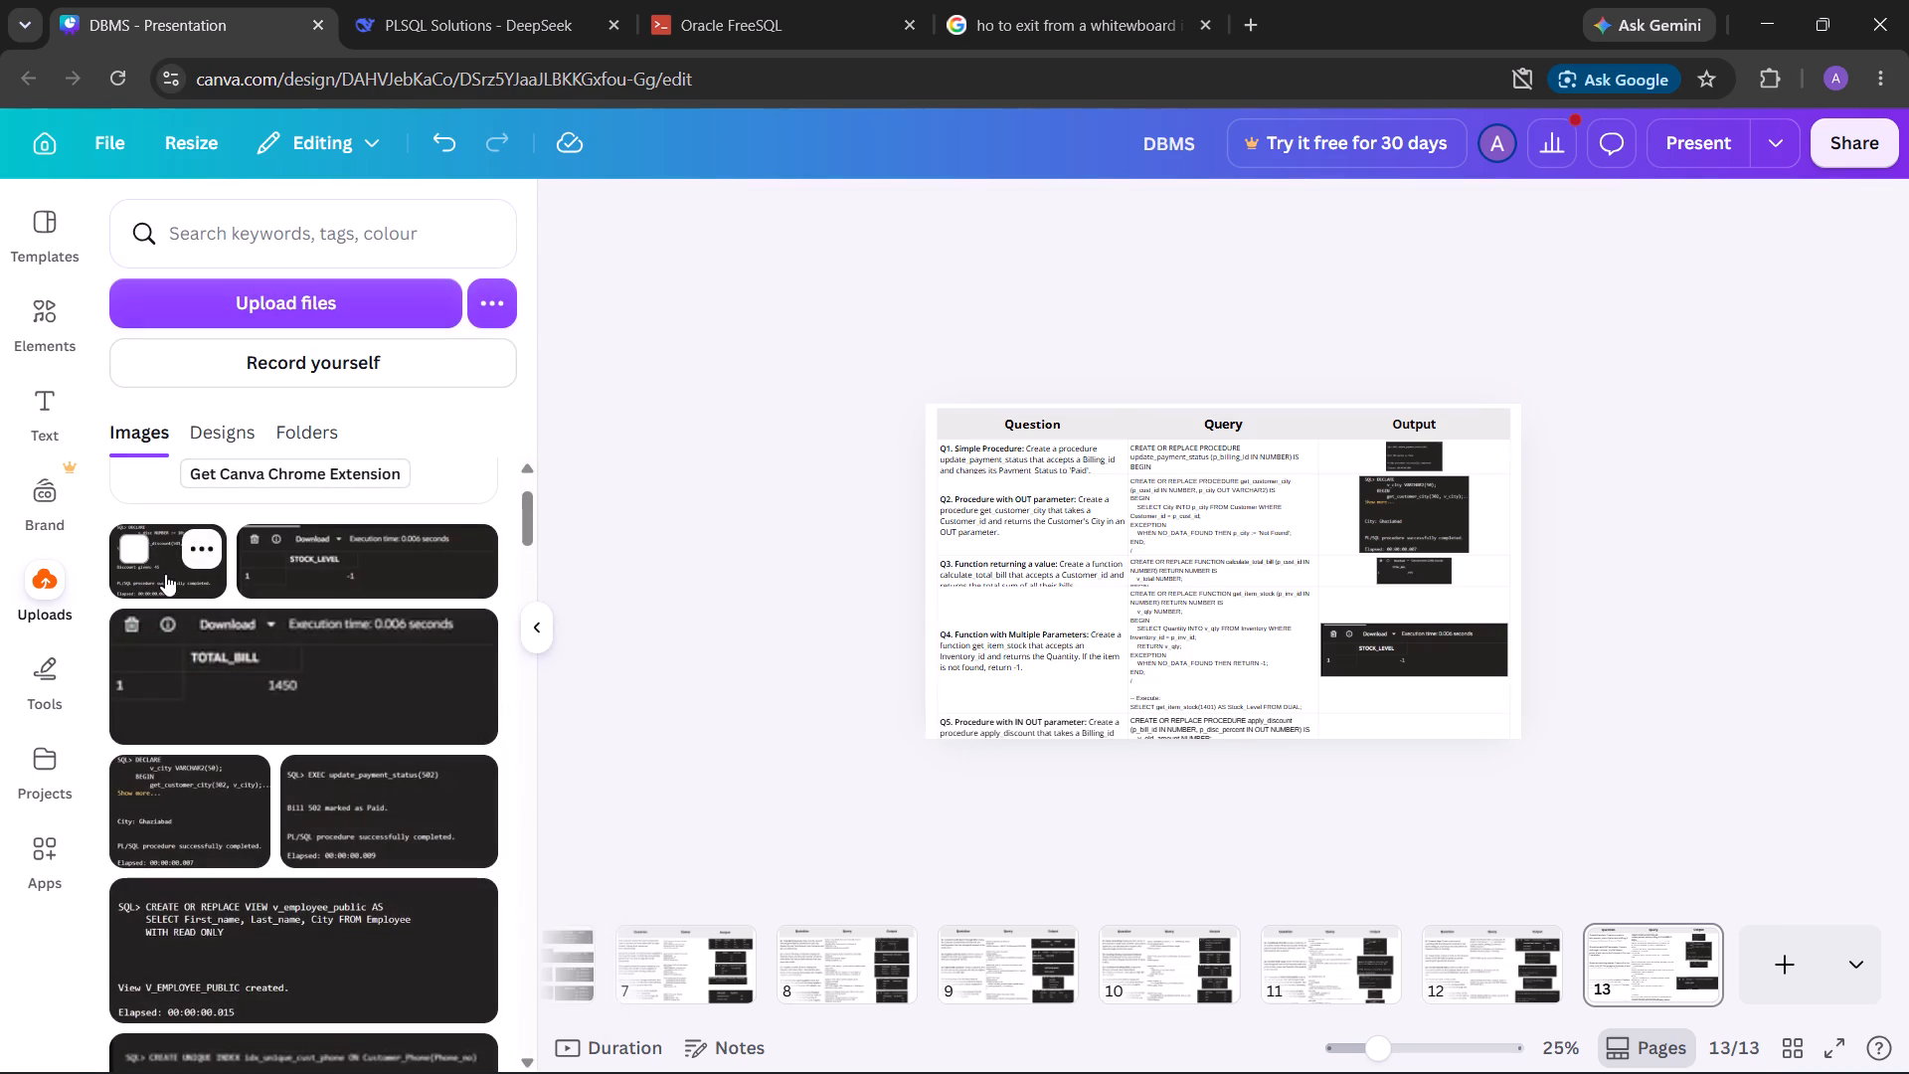
click(1417, 730)
click(209, 578)
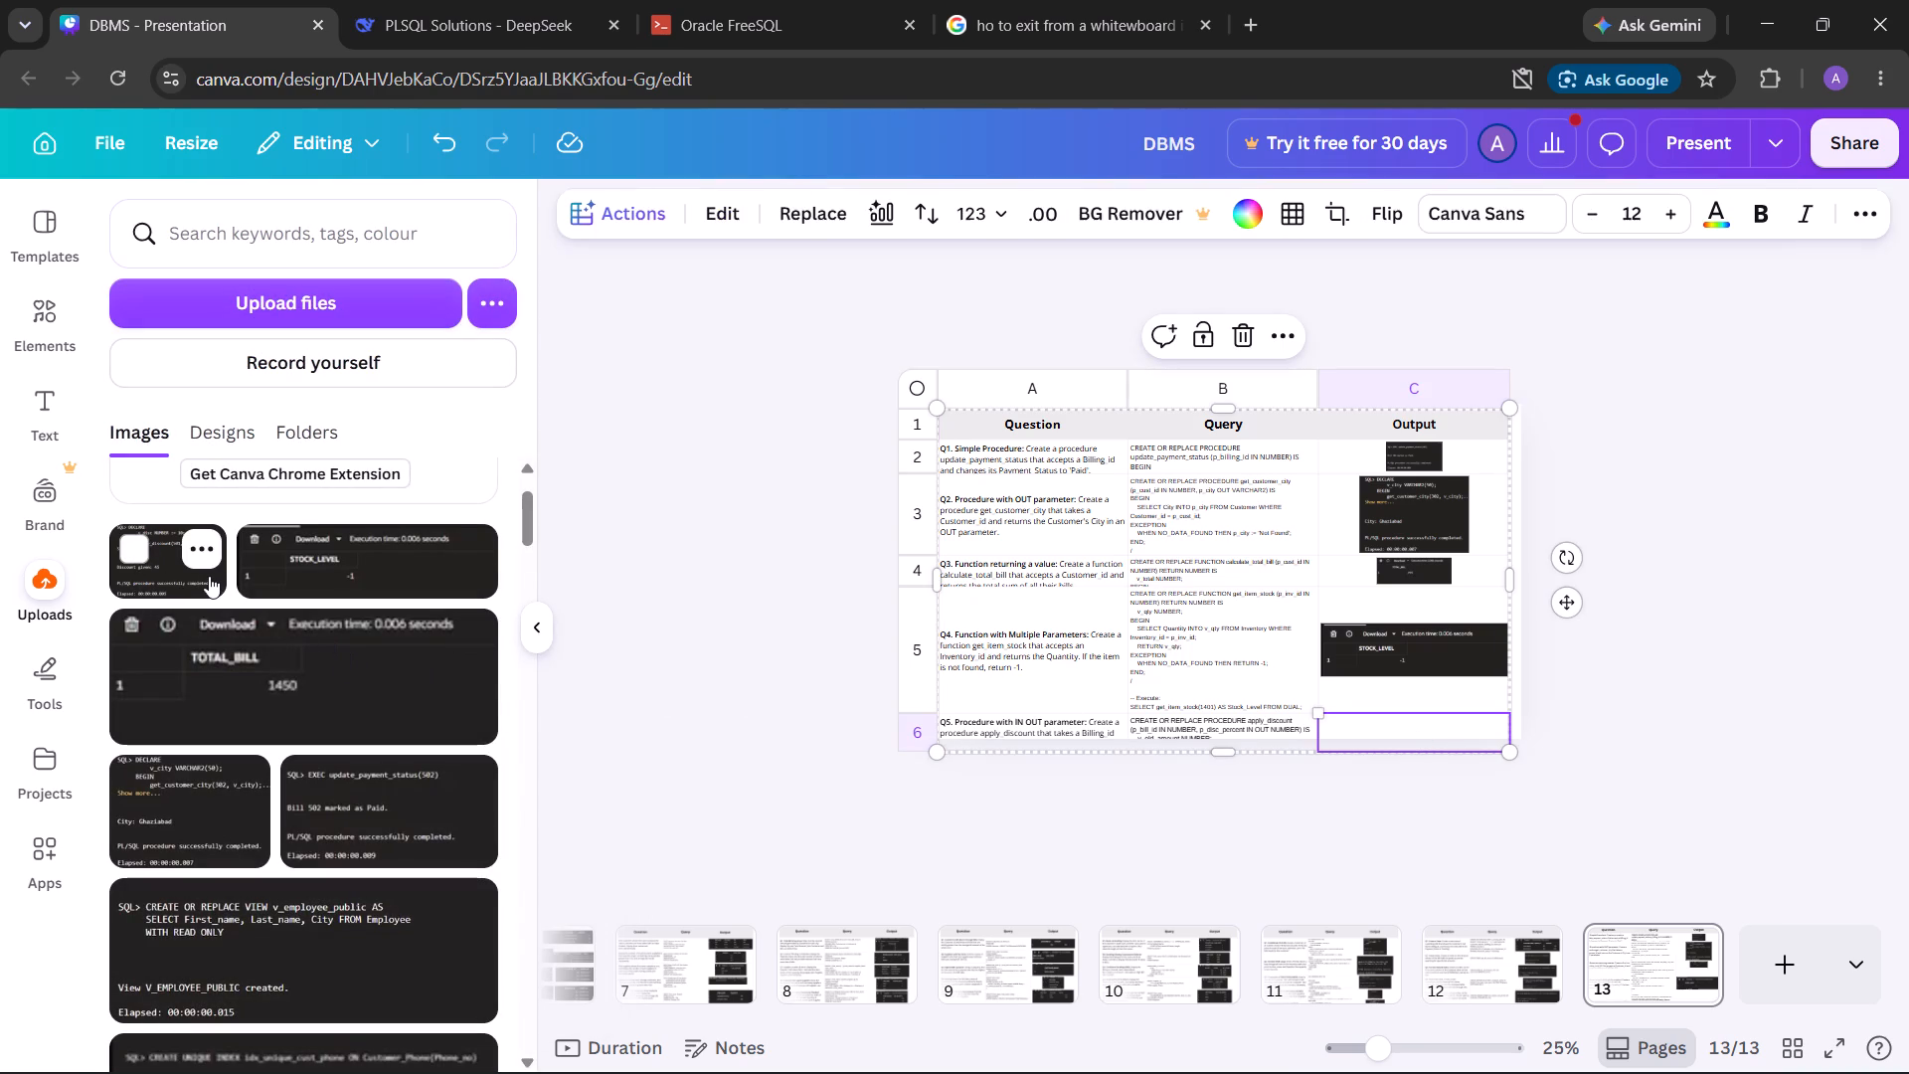
click(1729, 797)
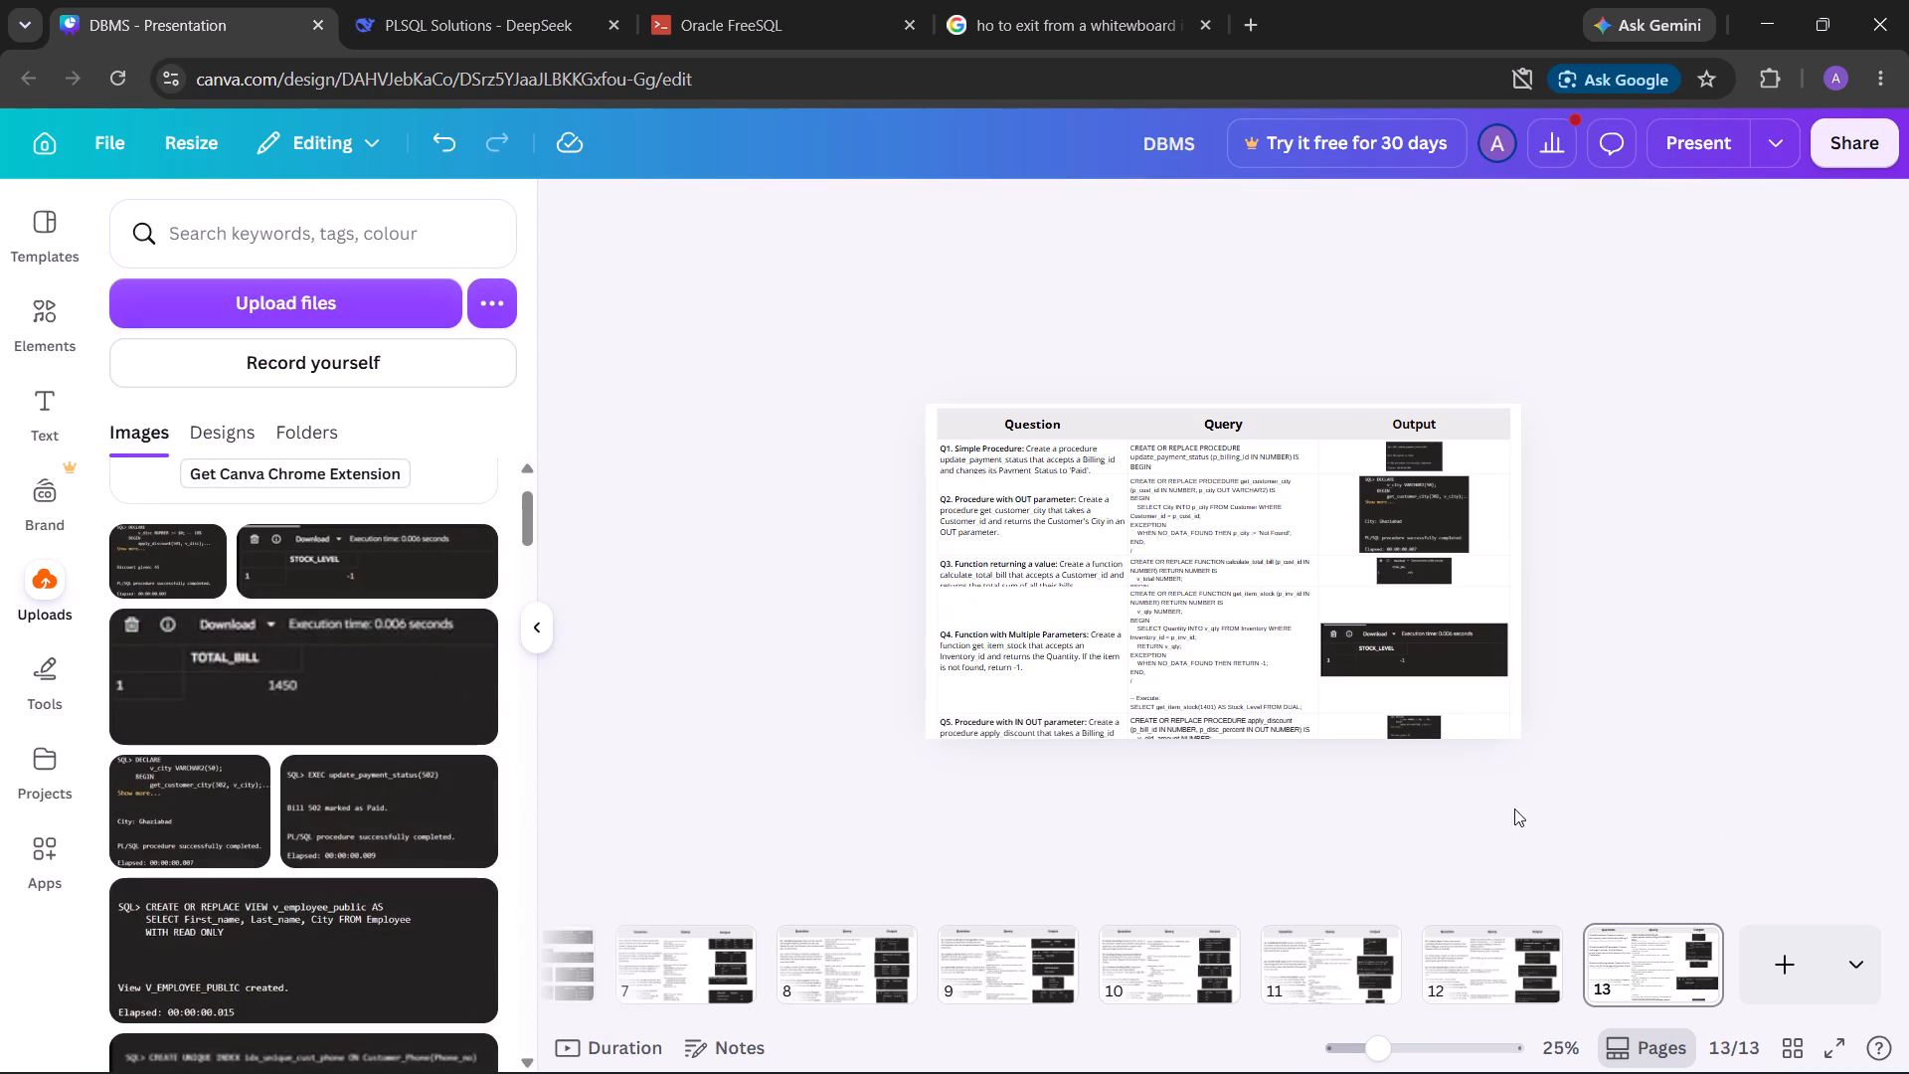
Examine the Q3 to Q5 question and query cells for text cut off by the rows or the page's lower edge.
drag(1393, 1057, 1408, 1054)
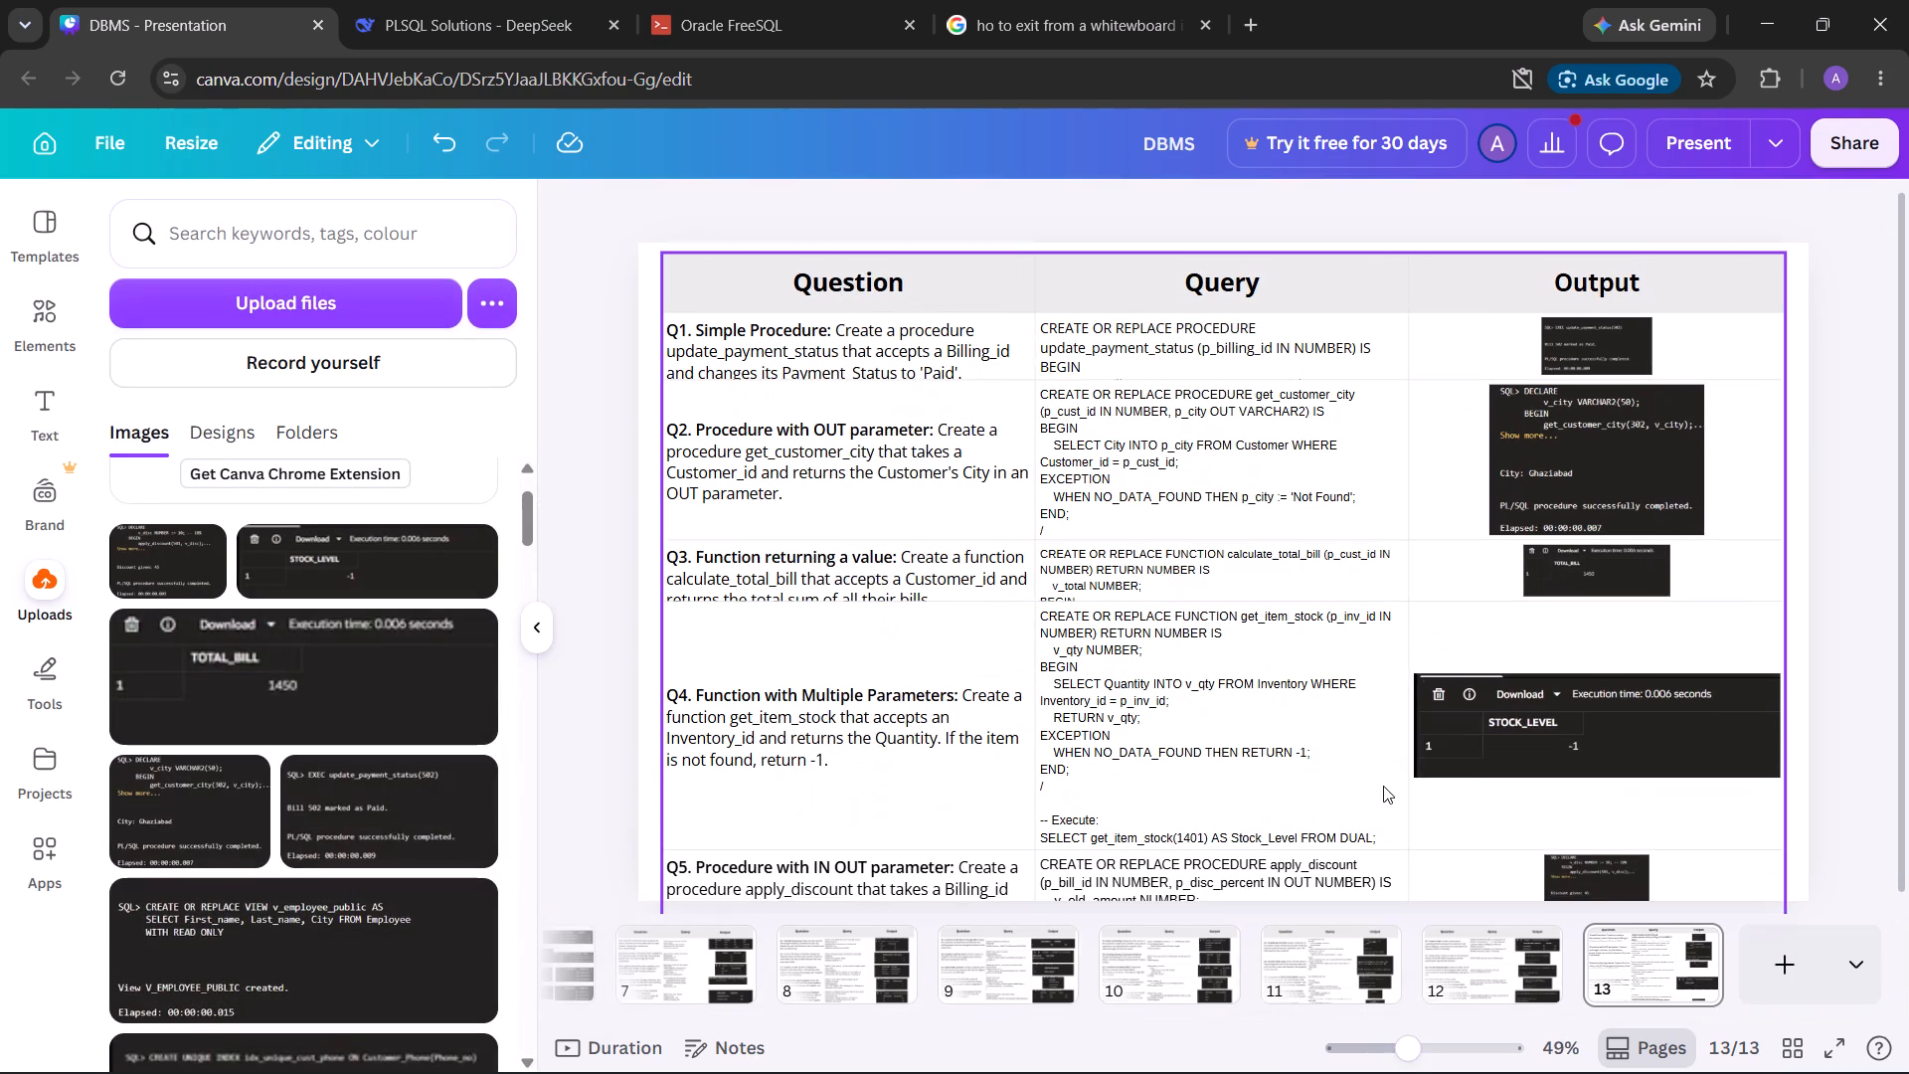
scroll(1383, 786, down, 2)
double_click(788, 573)
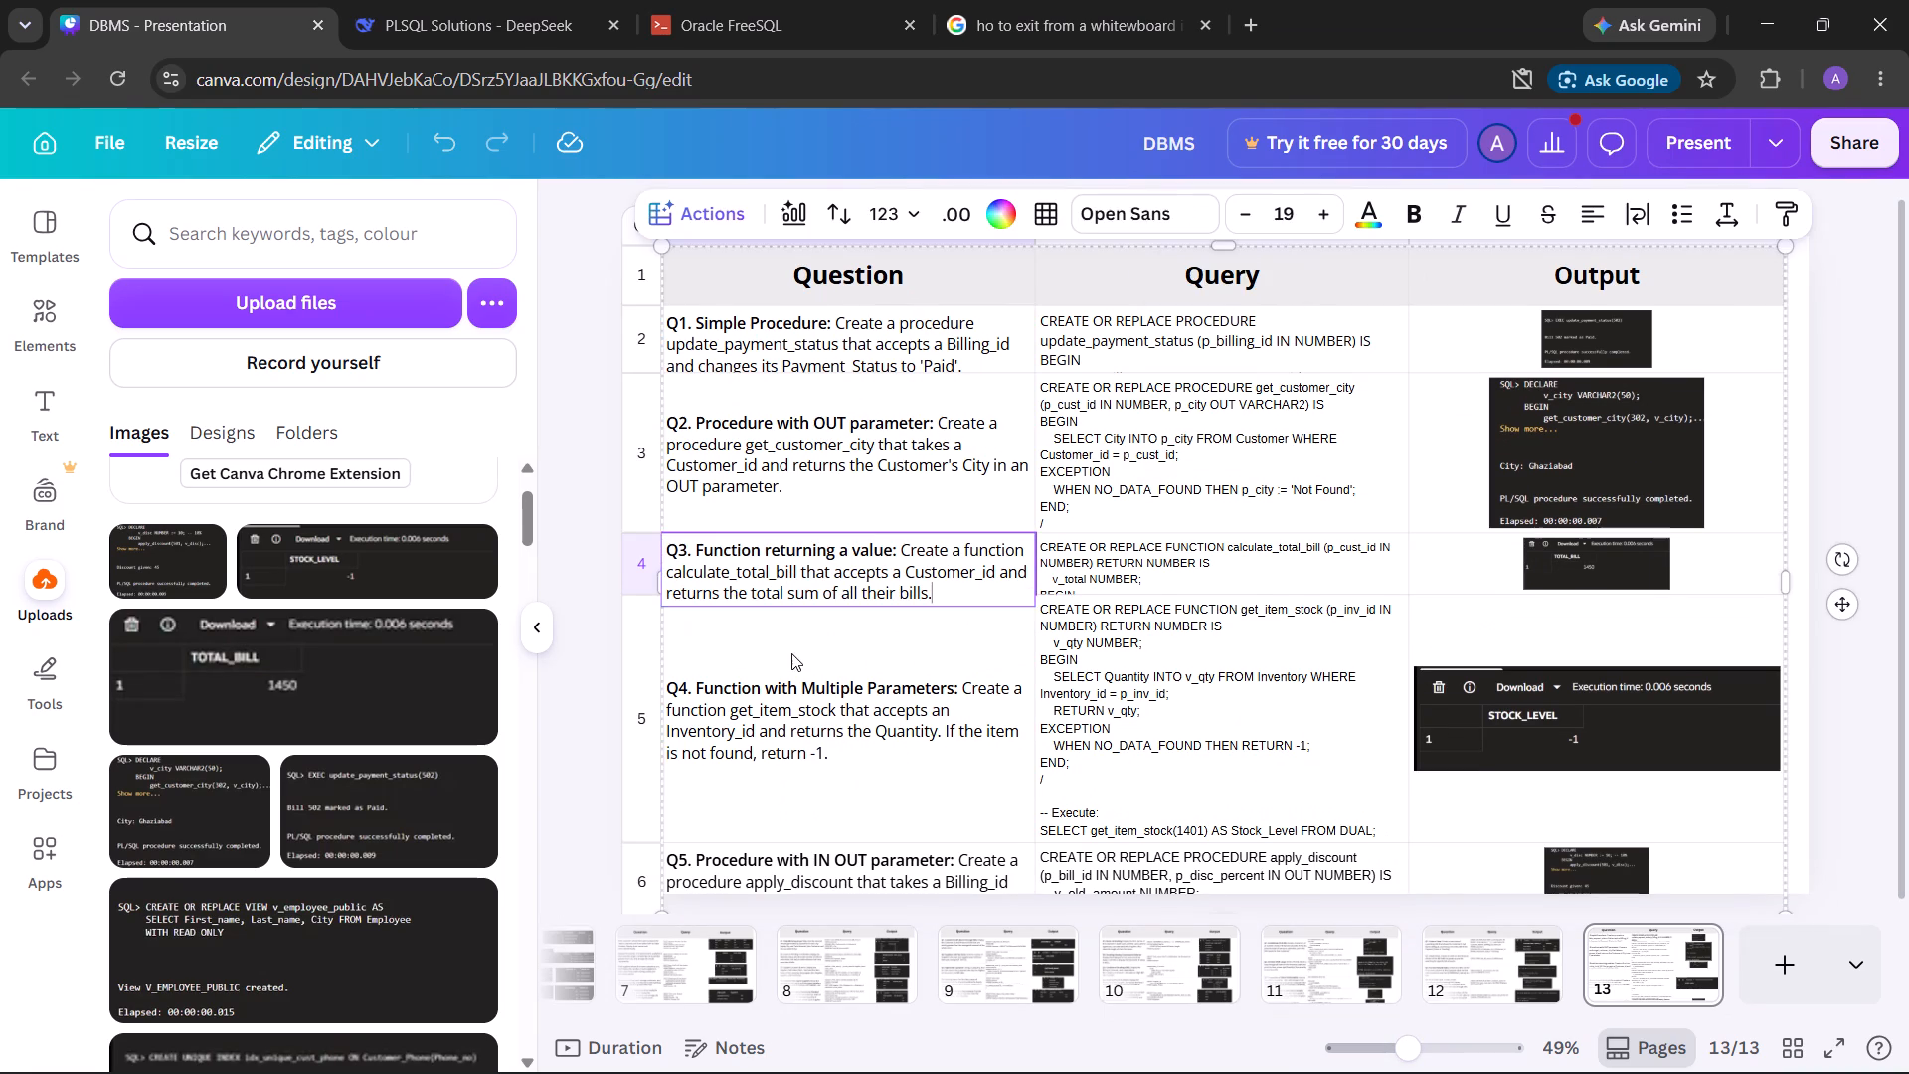
click(792, 653)
click(793, 667)
click(810, 580)
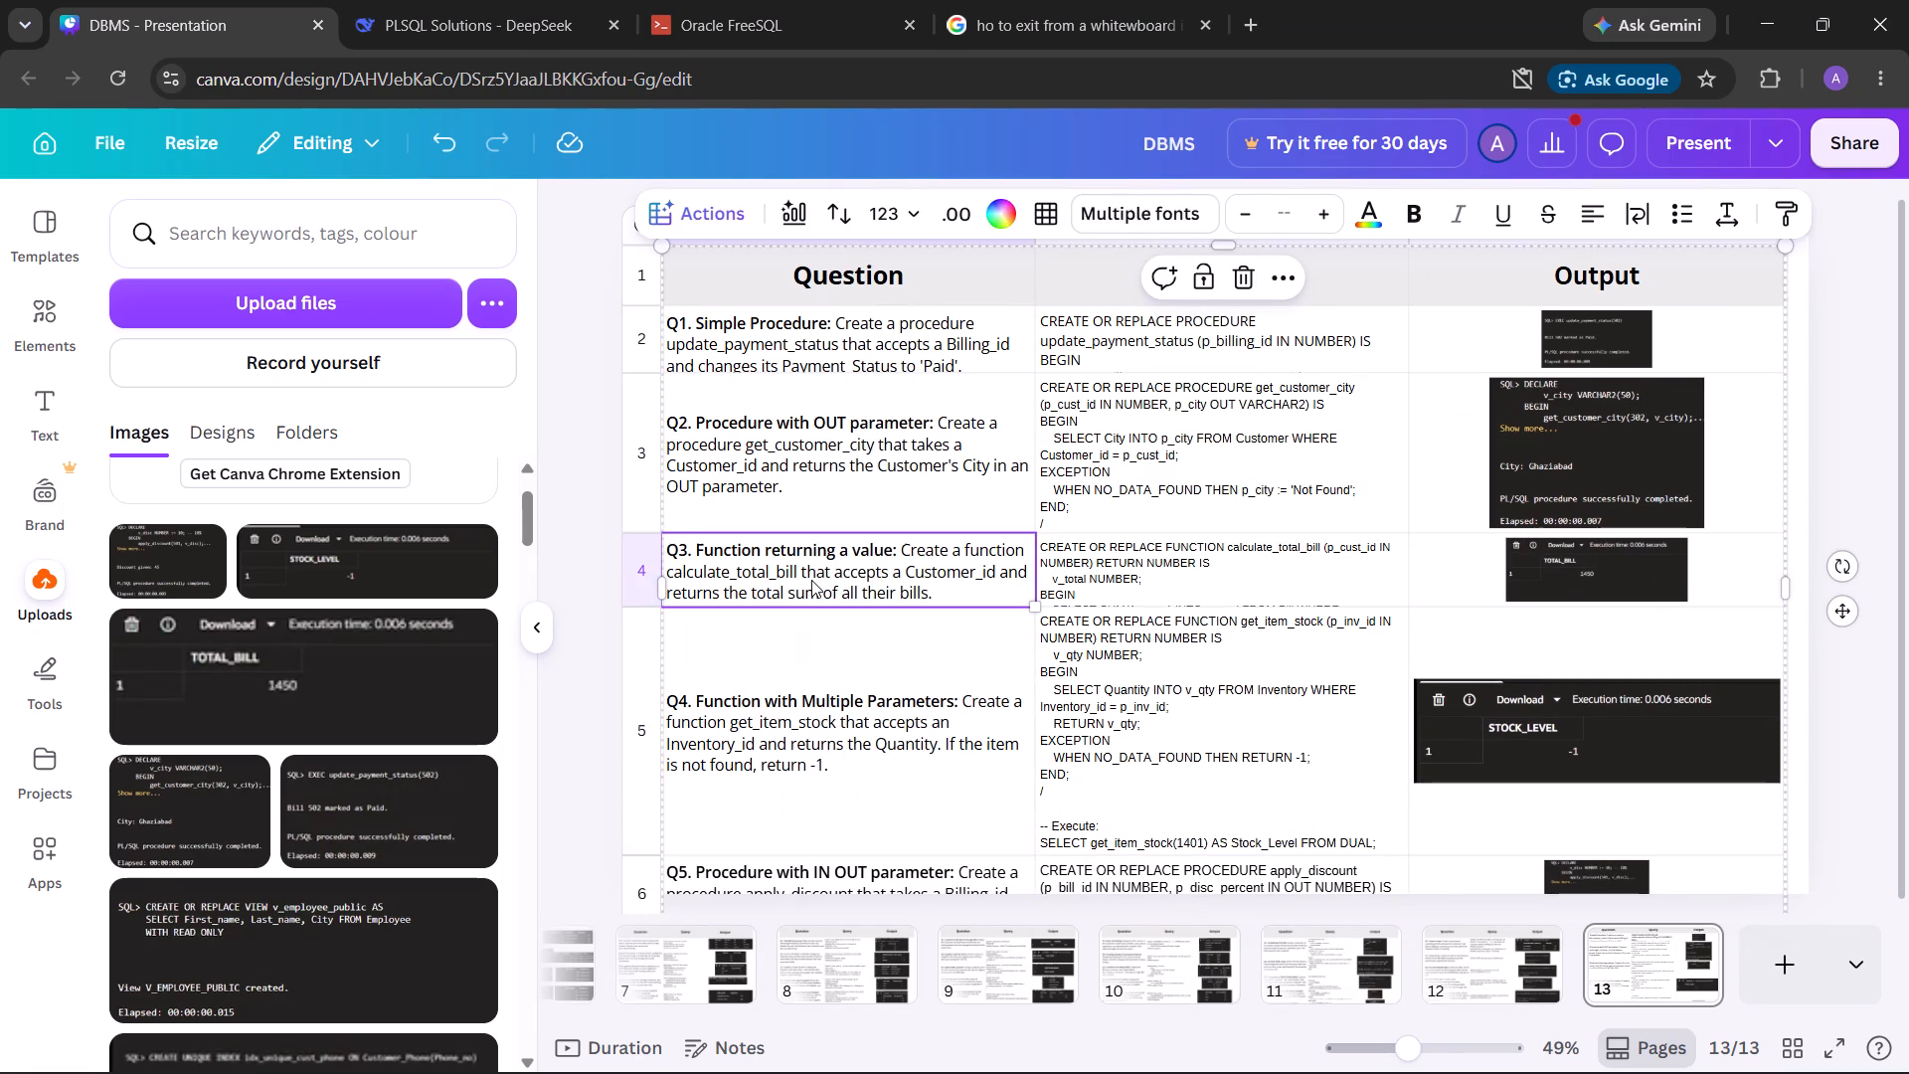
scroll(757, 746, down, 2)
click(890, 752)
scroll(866, 776, down, 3)
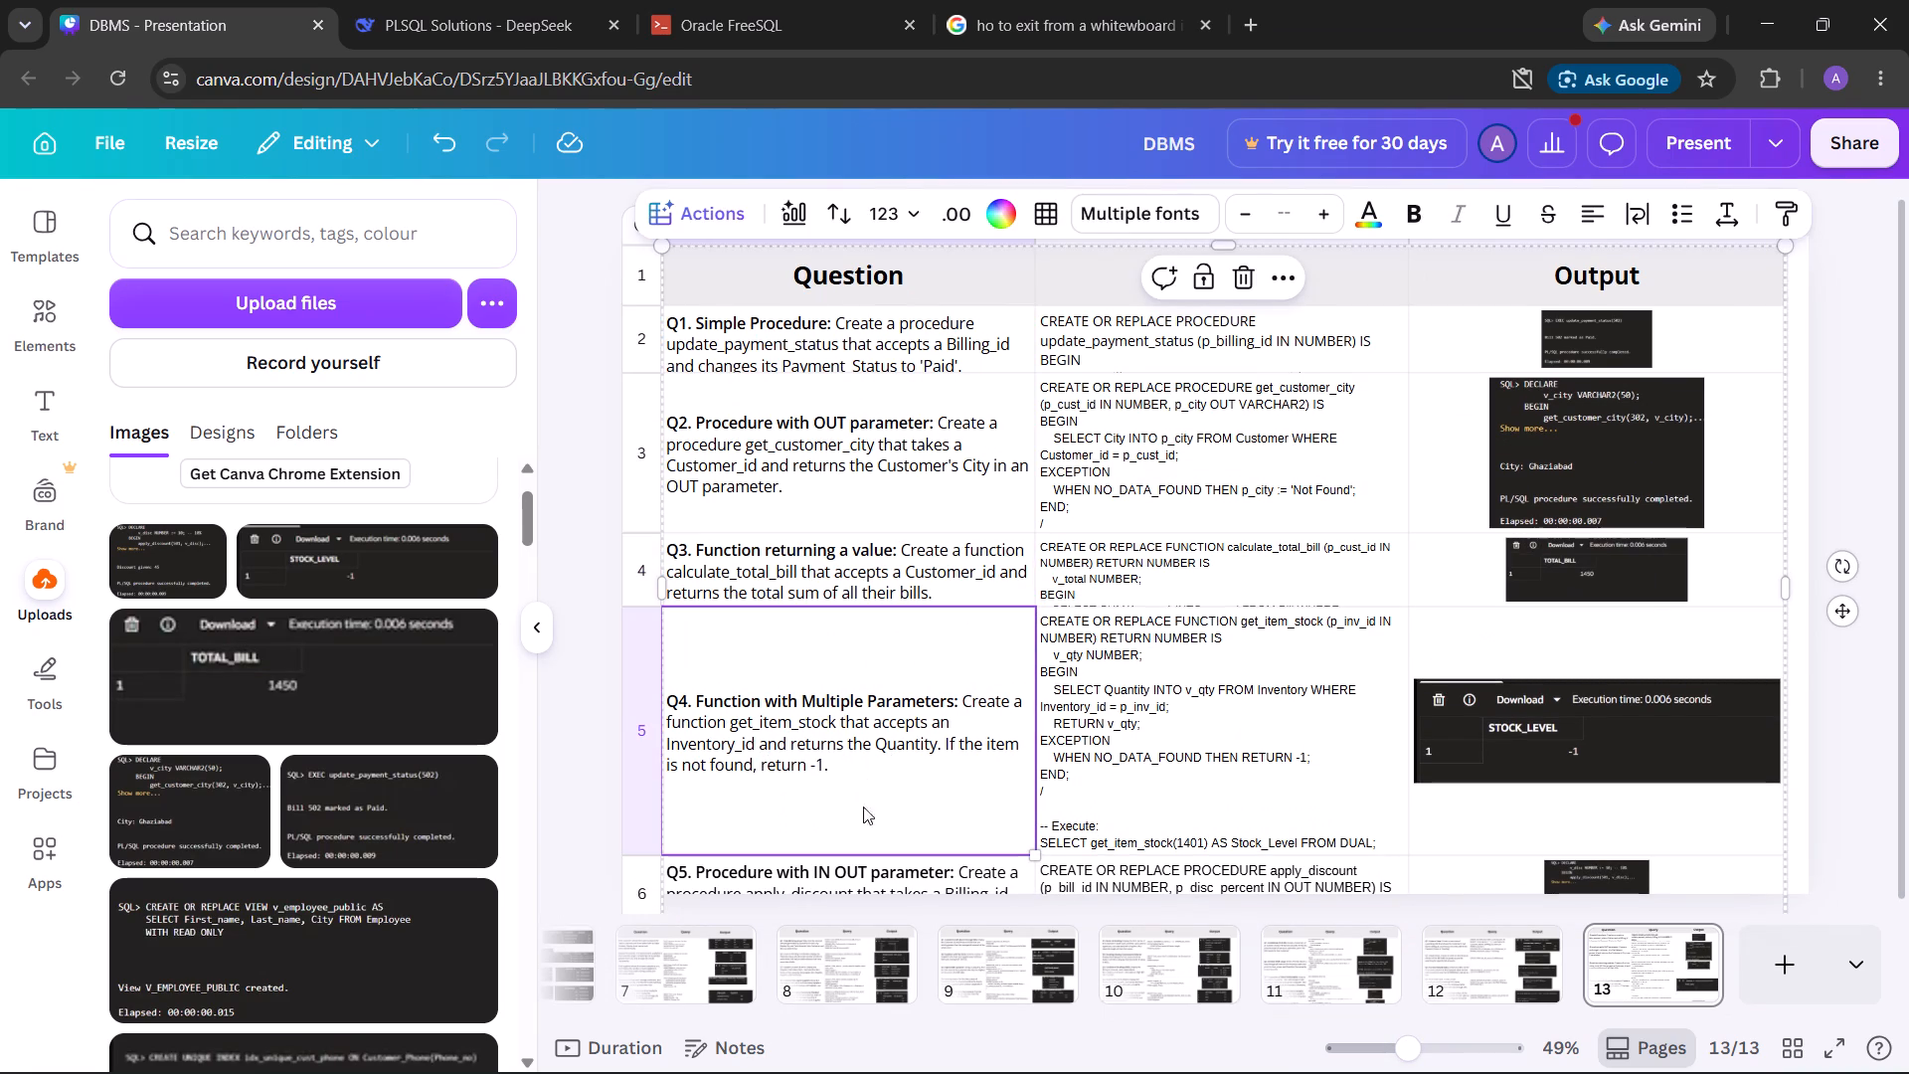
double_click(887, 873)
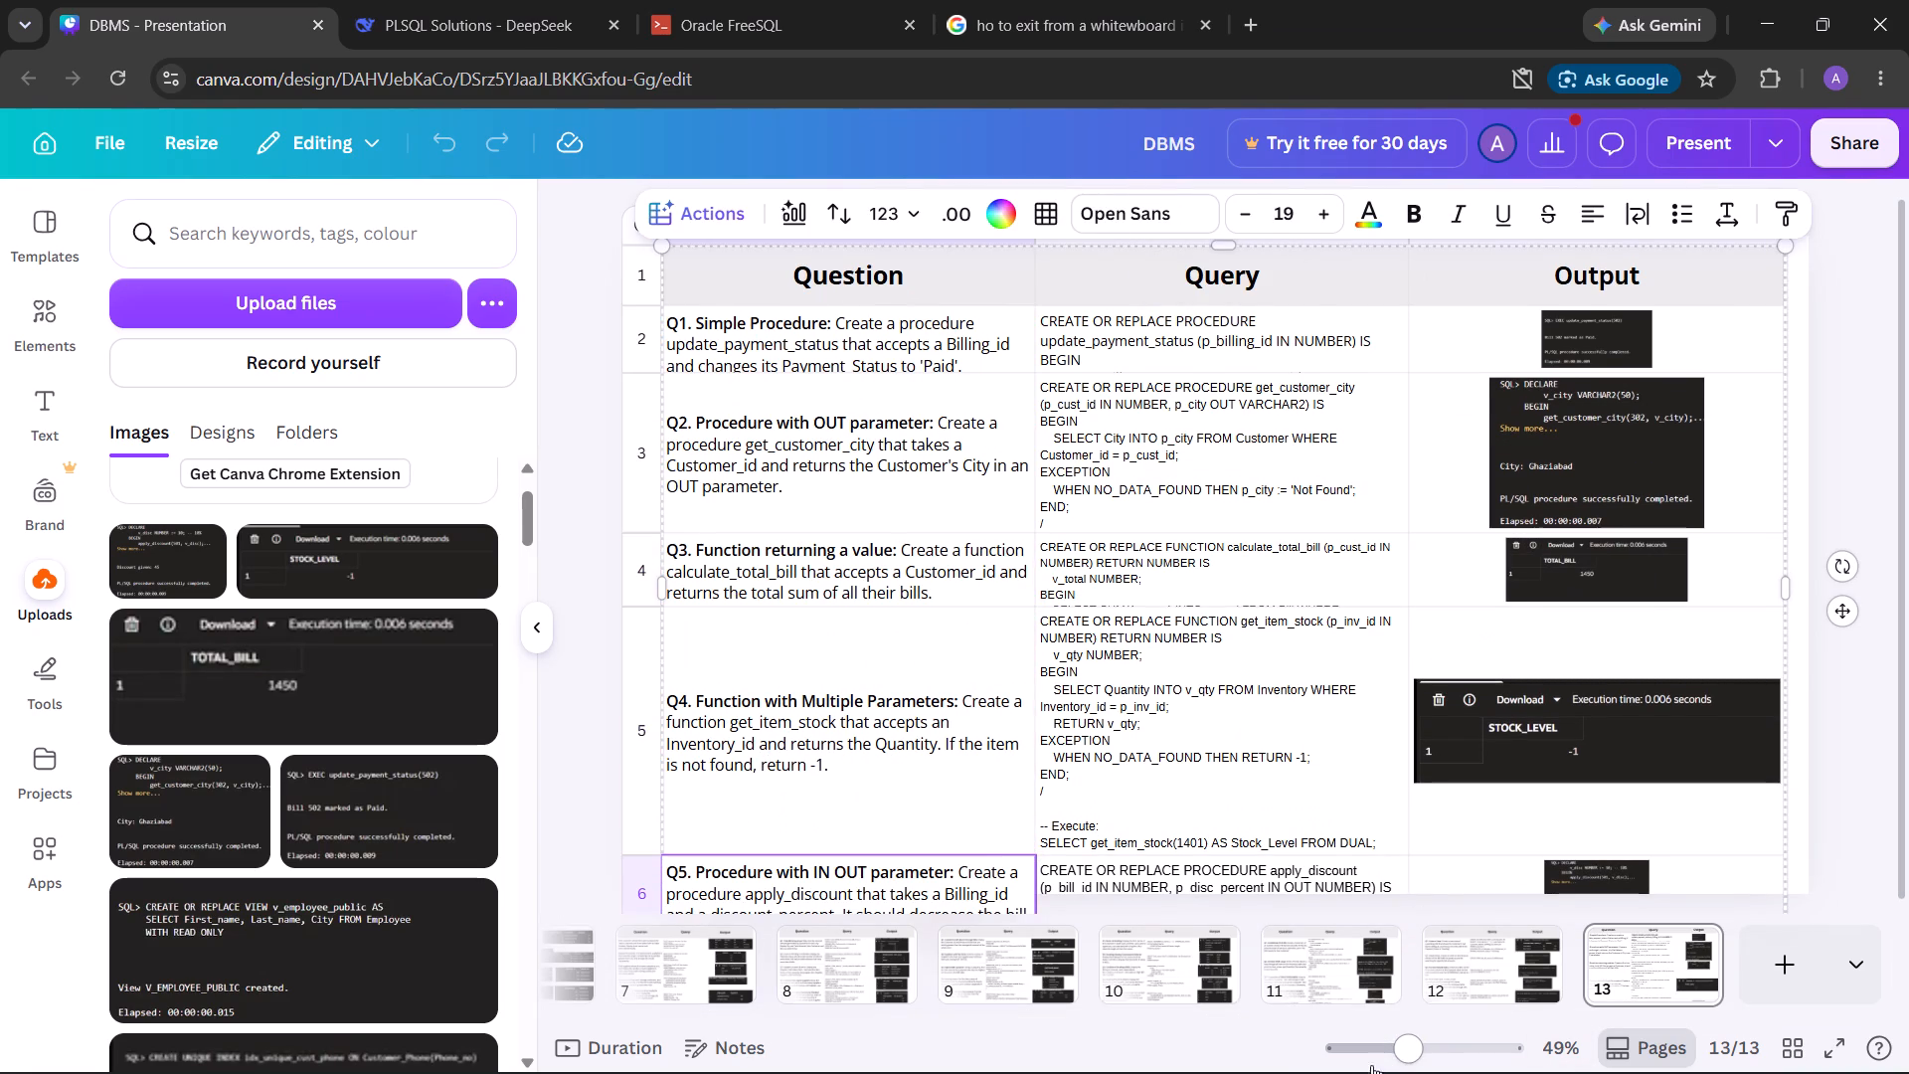
click(1394, 1049)
double_click(1188, 777)
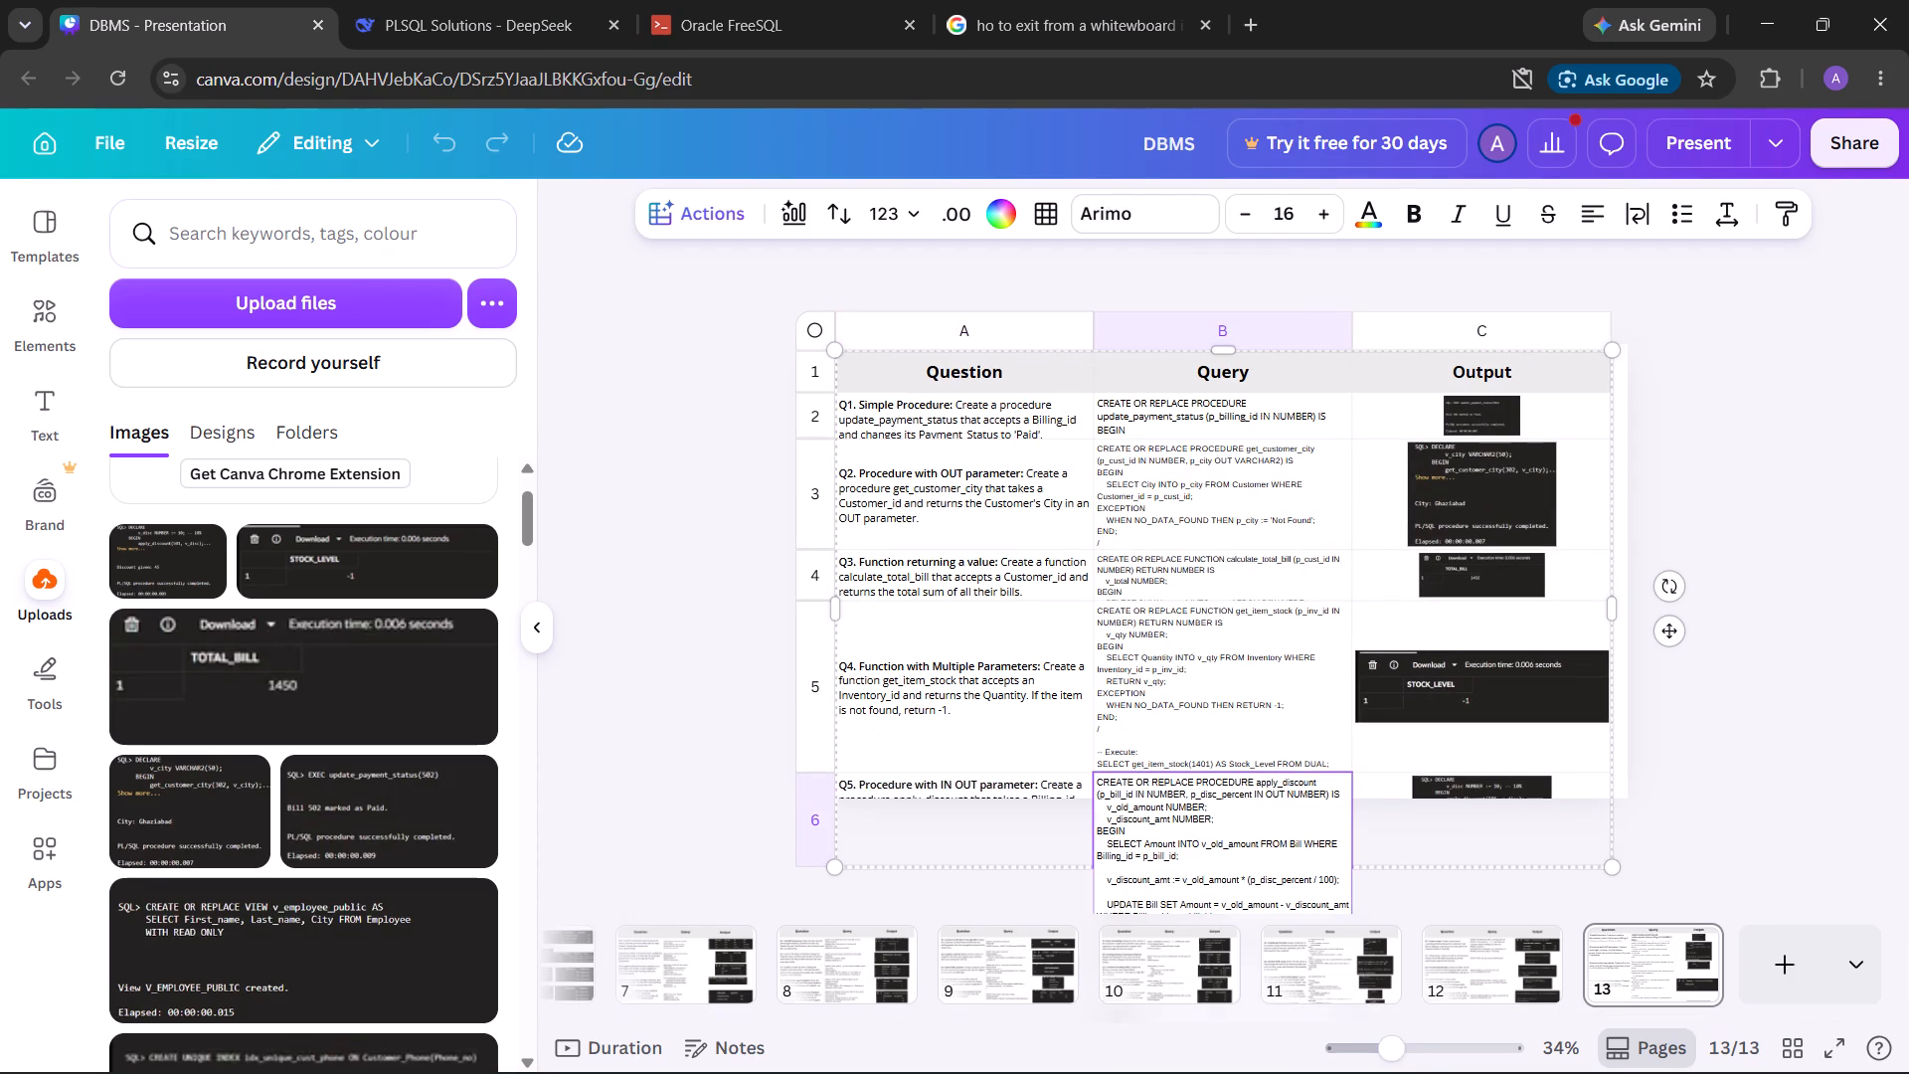
scroll(1266, 827, down, 2)
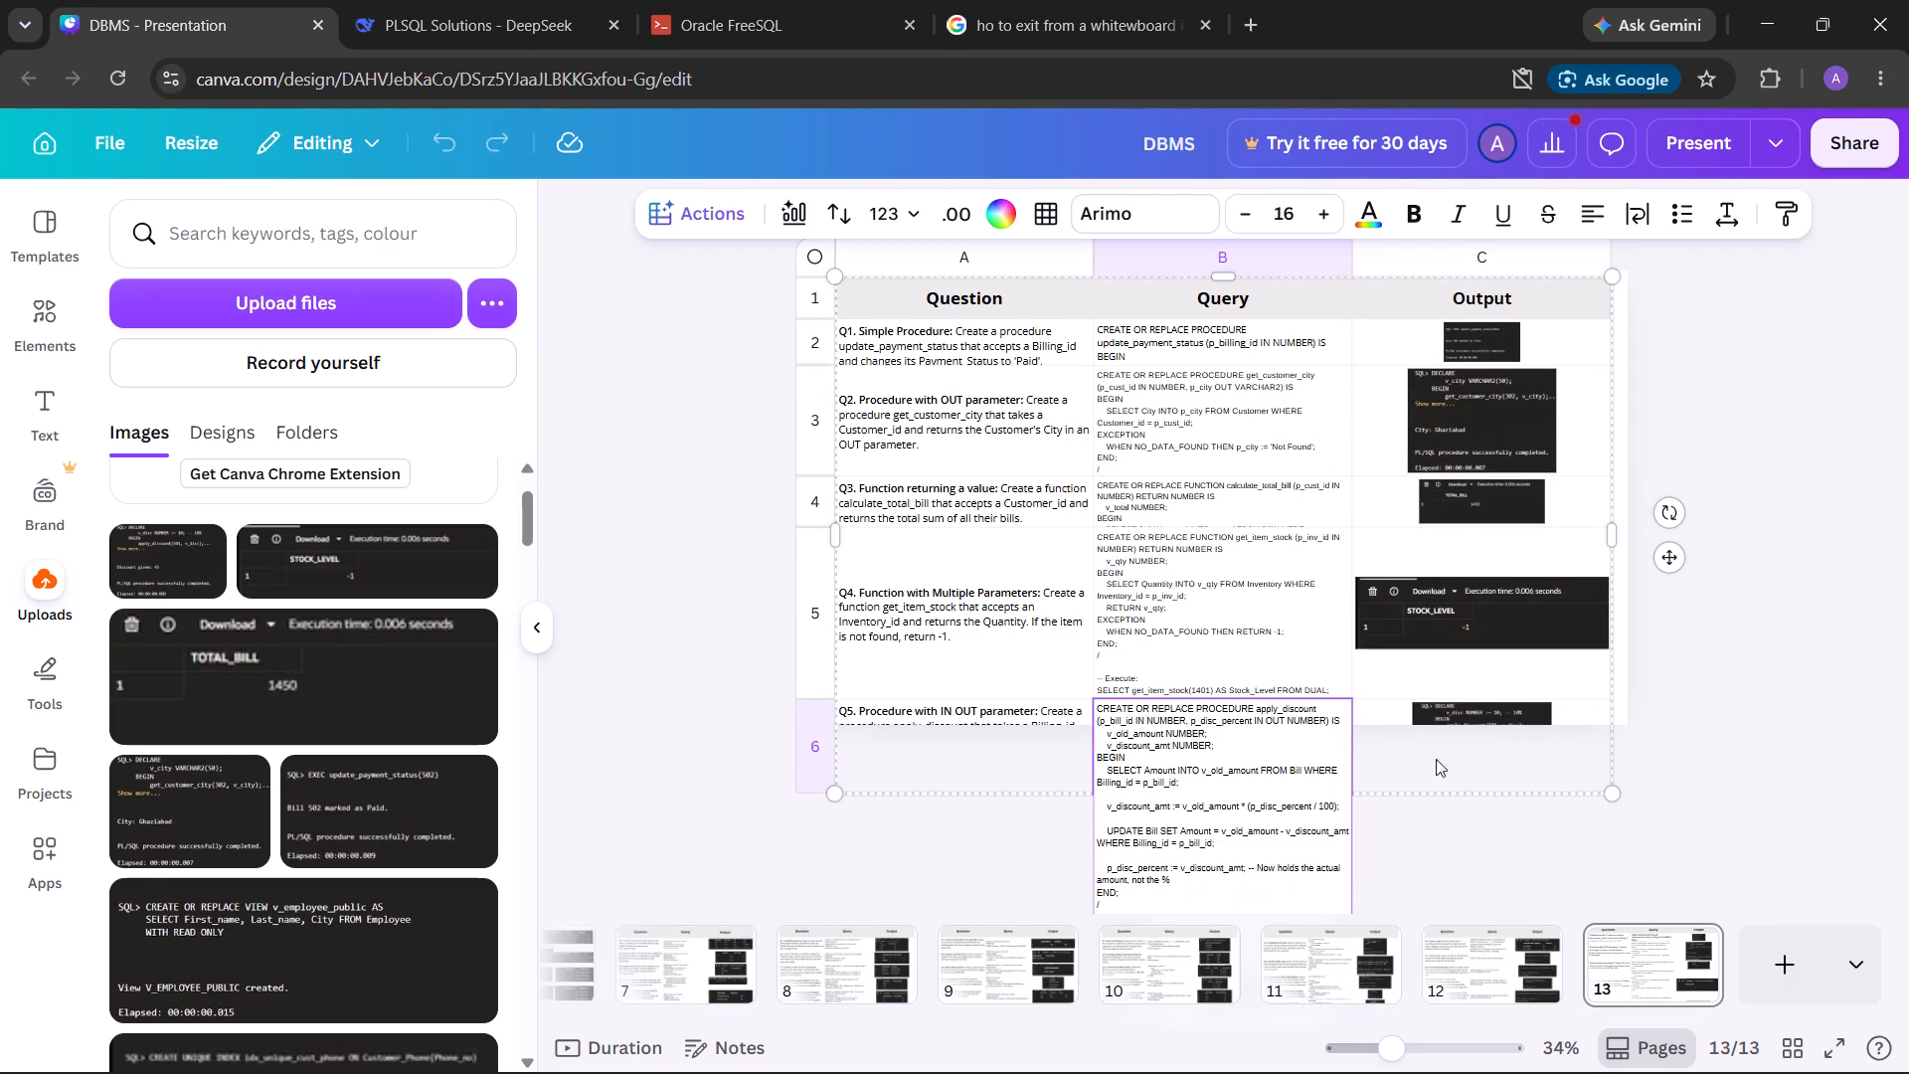
Inspect the Q5 output screenshot at the page's lower edge and open it in the enlarged view.
double_click(1448, 713)
double_click(1448, 785)
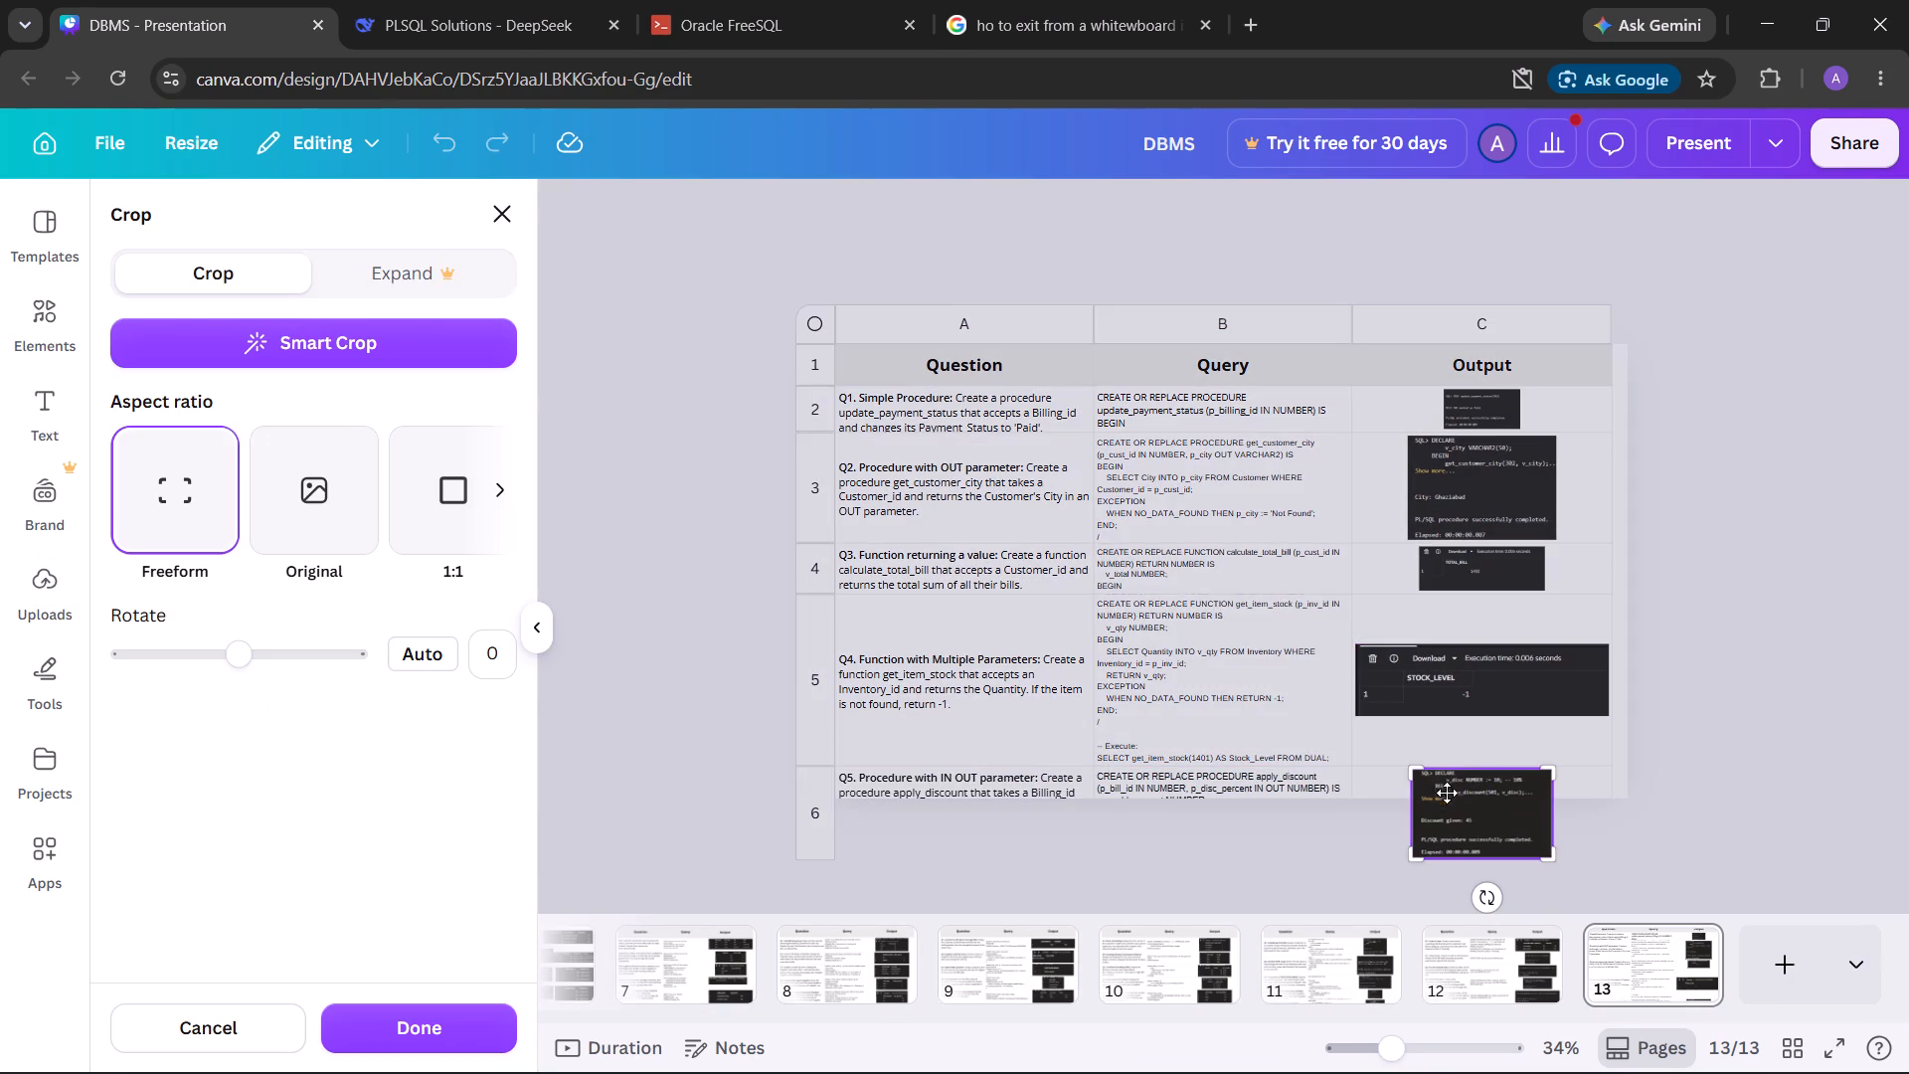
click(1451, 820)
click(1908, 781)
click(1509, 782)
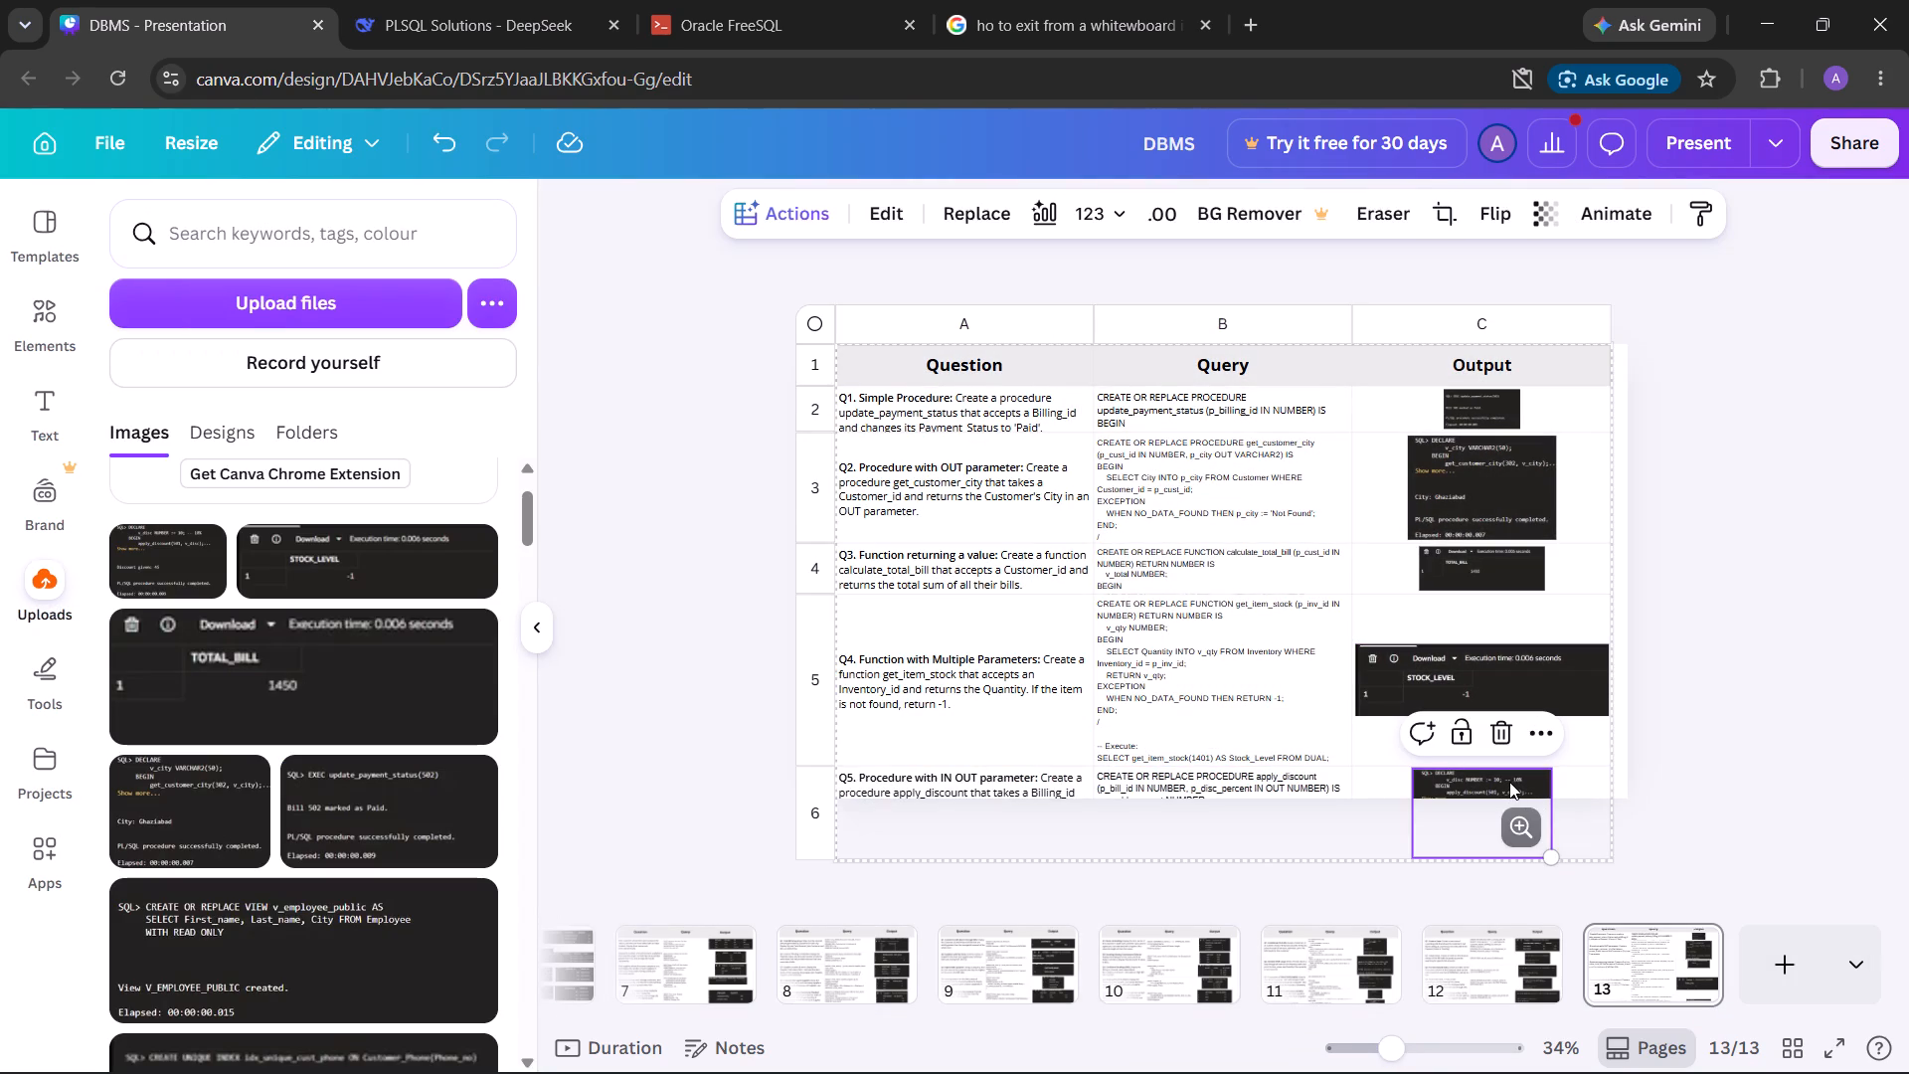
click(1509, 782)
click(1530, 815)
click(1836, 740)
click(1516, 824)
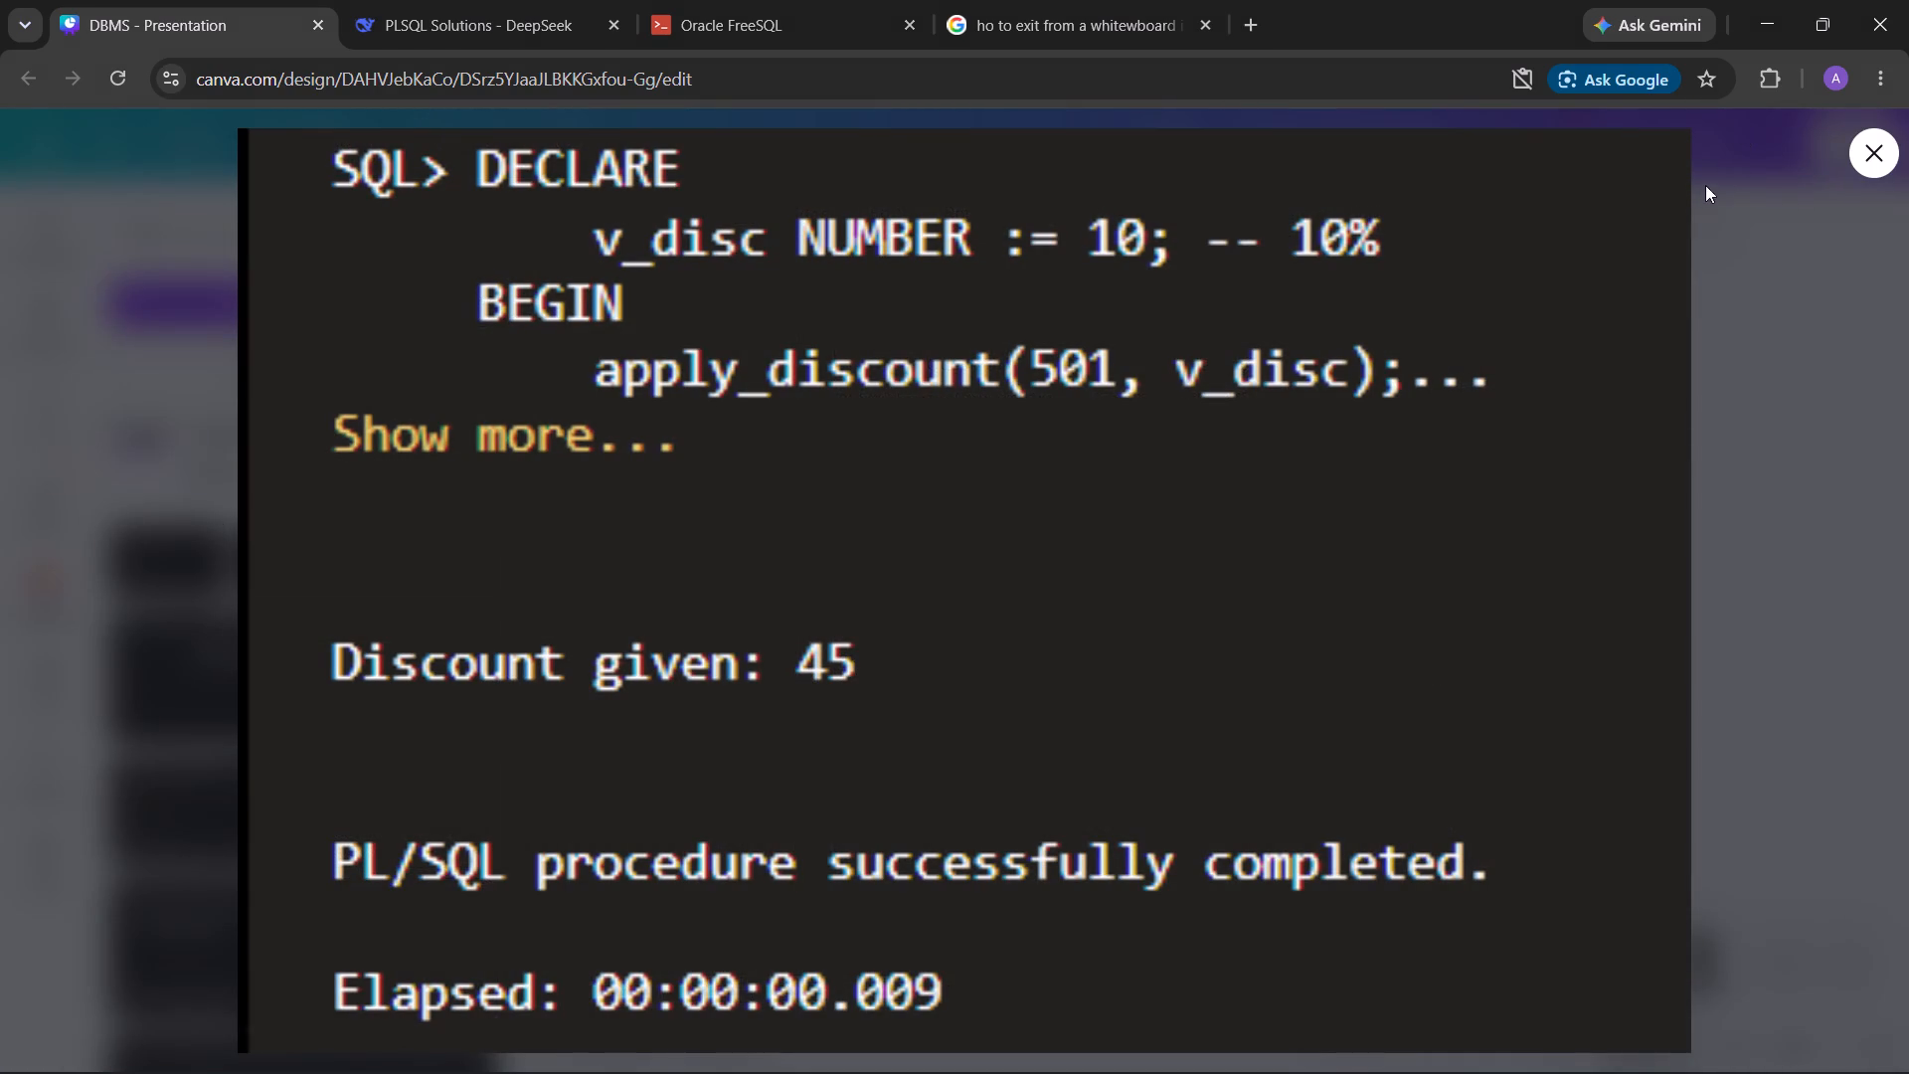
Close the enlarged screenshot and reduce the table's height to about 354 so its lower edge meets the bottom of page 13.
click(1873, 157)
click(1823, 586)
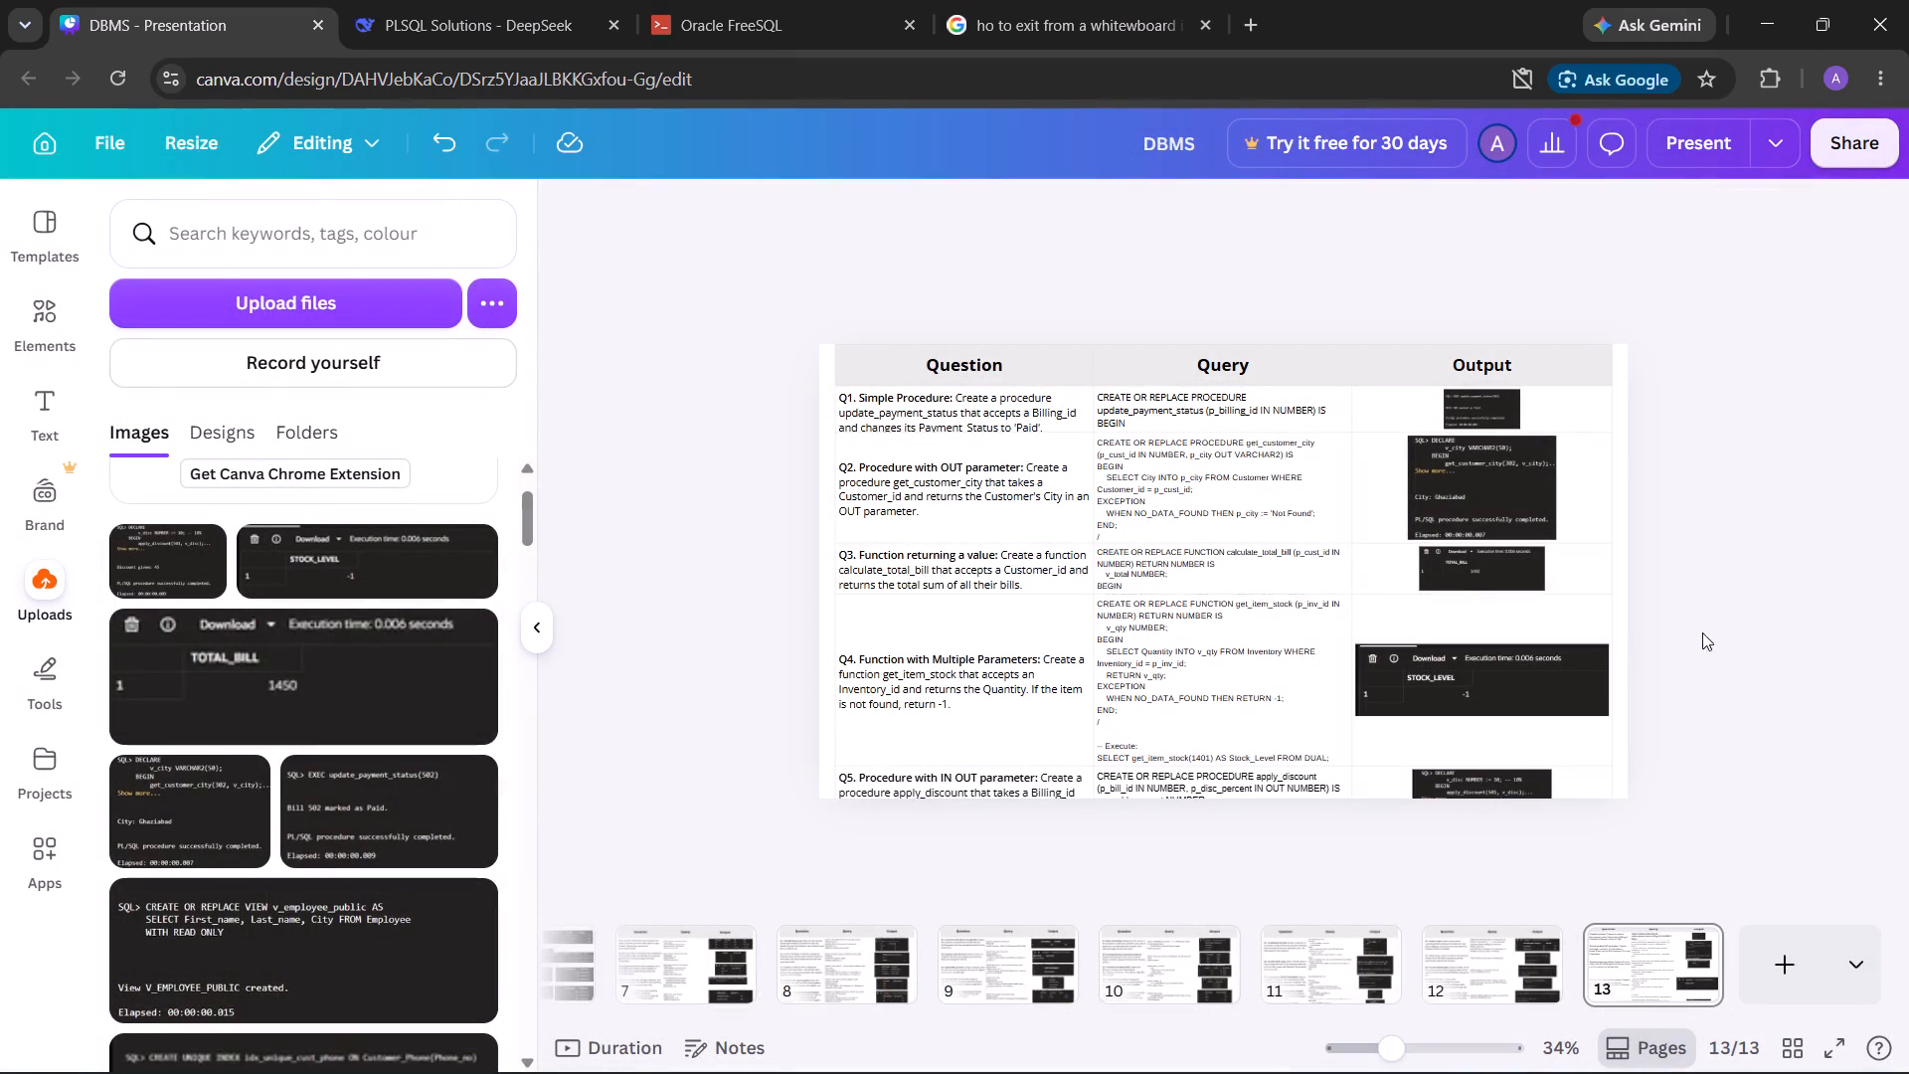
click(1624, 783)
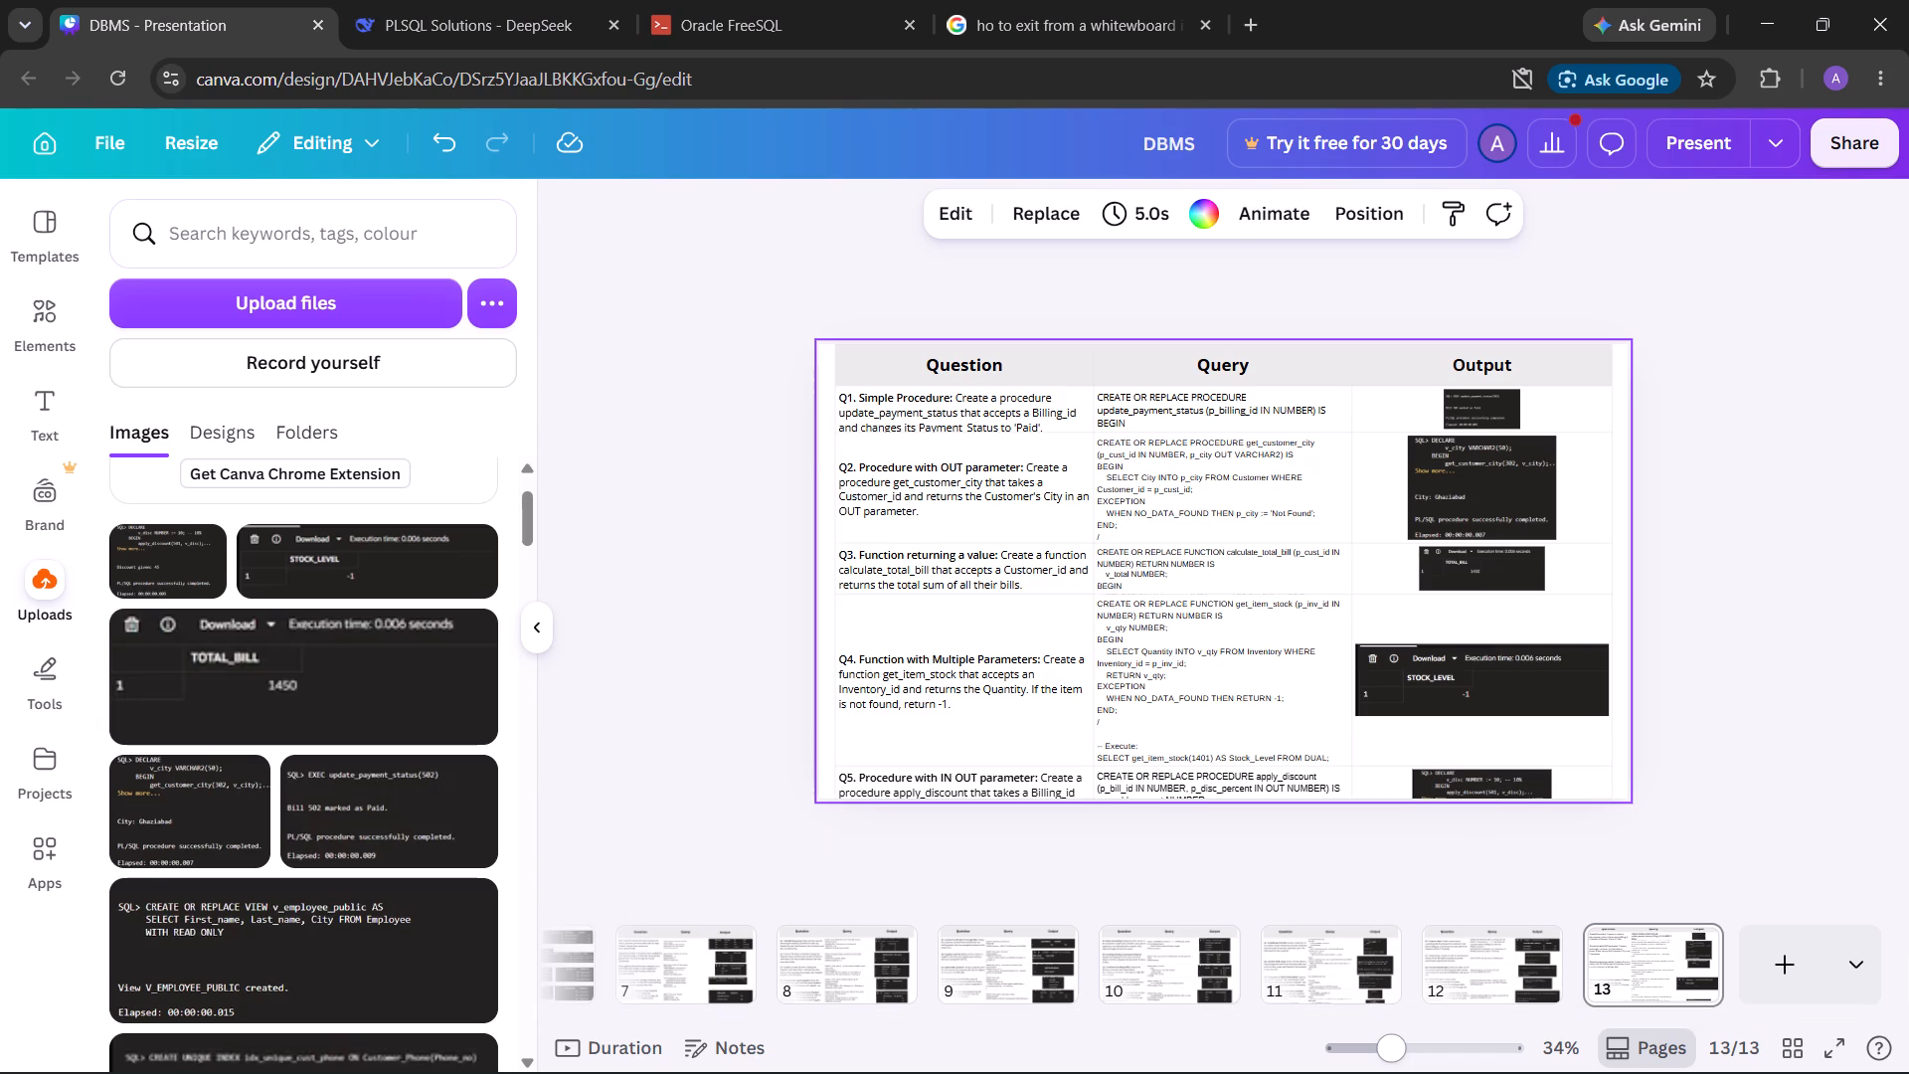
drag(1405, 1054, 1389, 1057)
click(1278, 743)
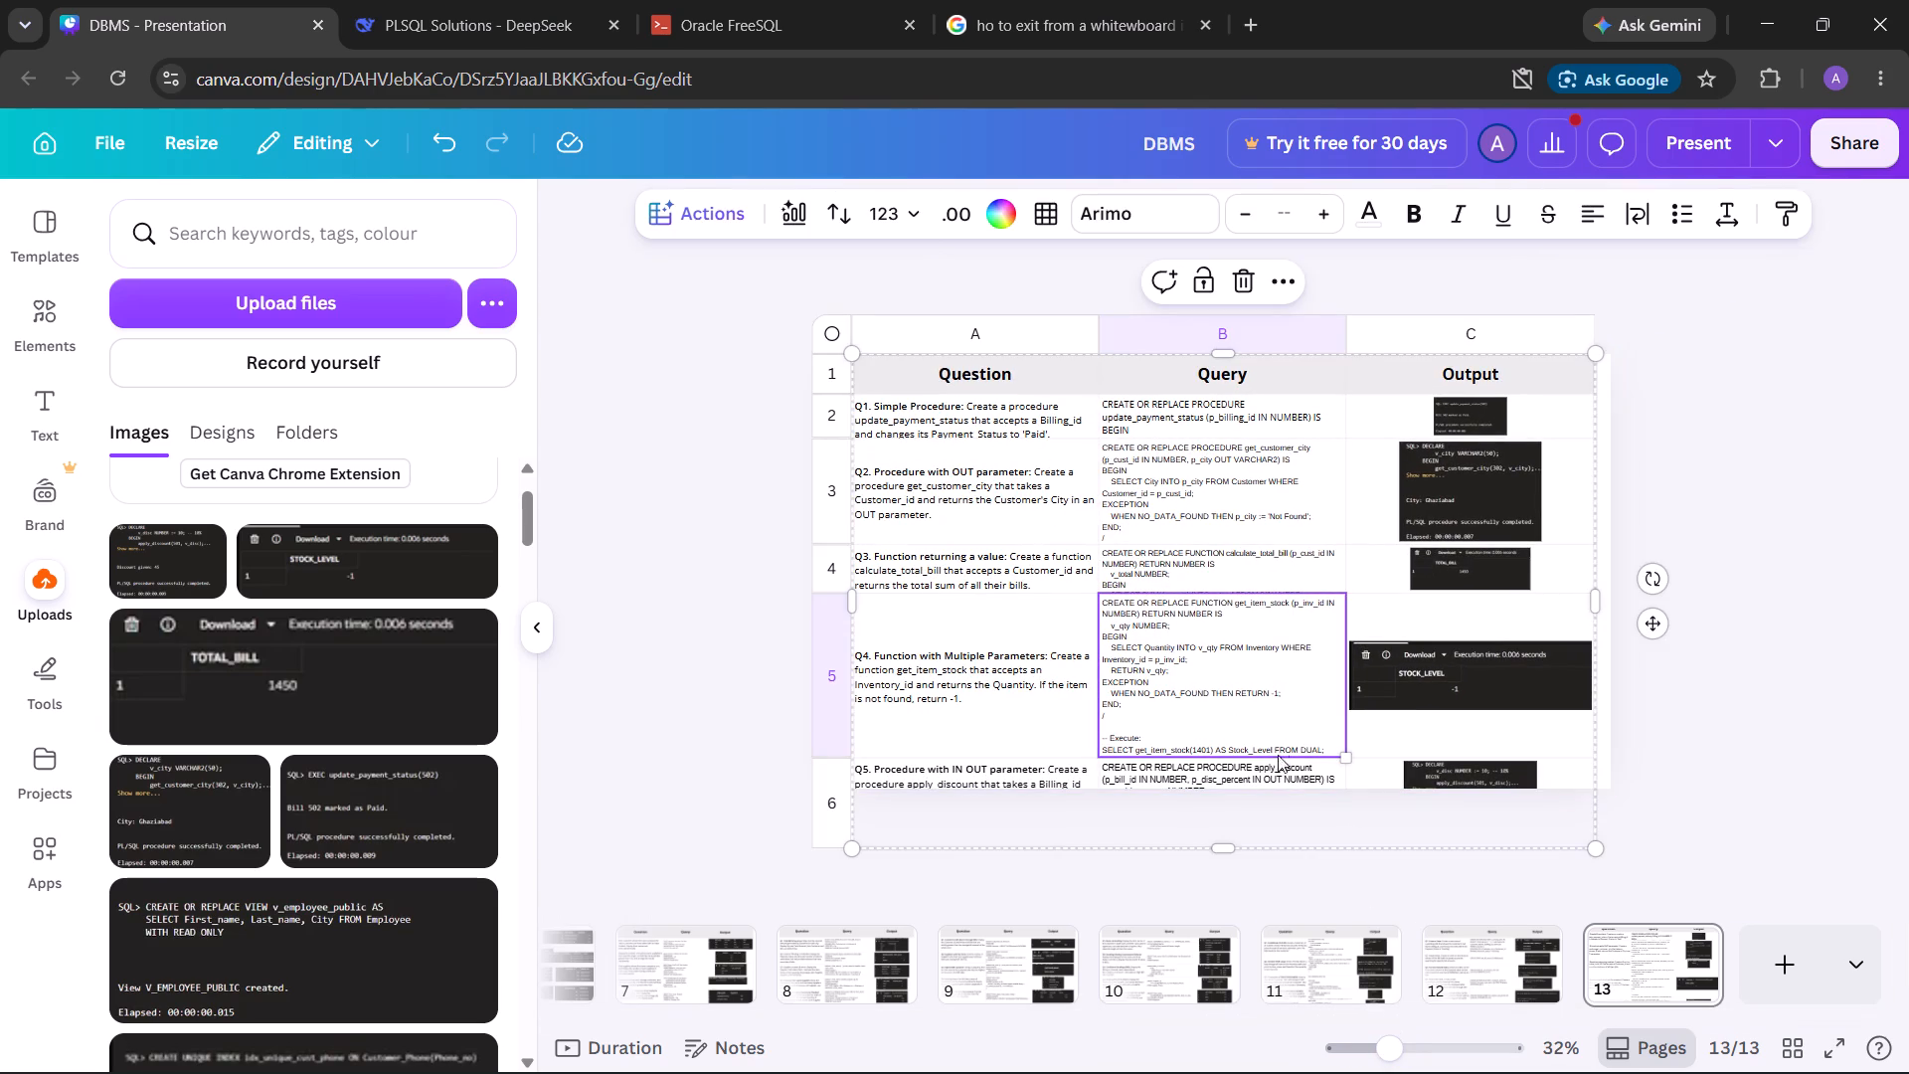
drag(1229, 852, 1229, 790)
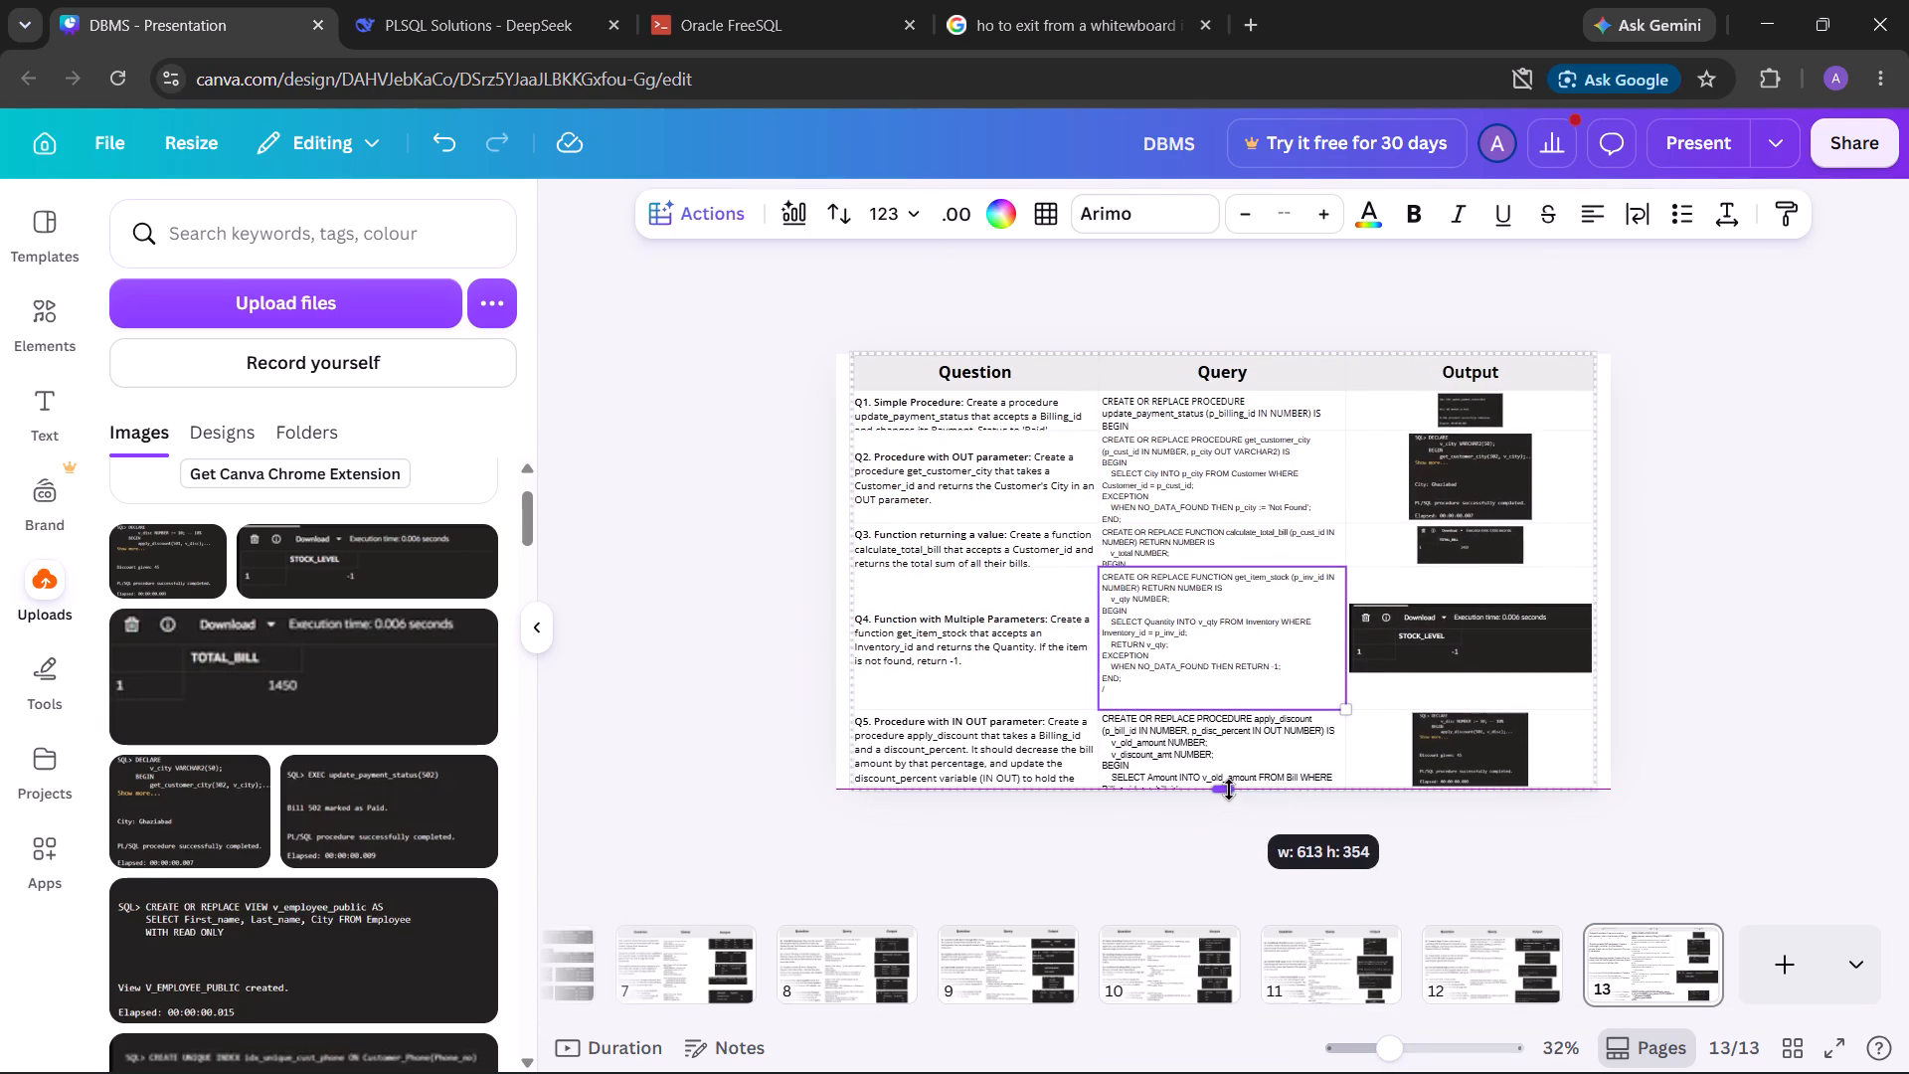
drag(1229, 790, 1230, 787)
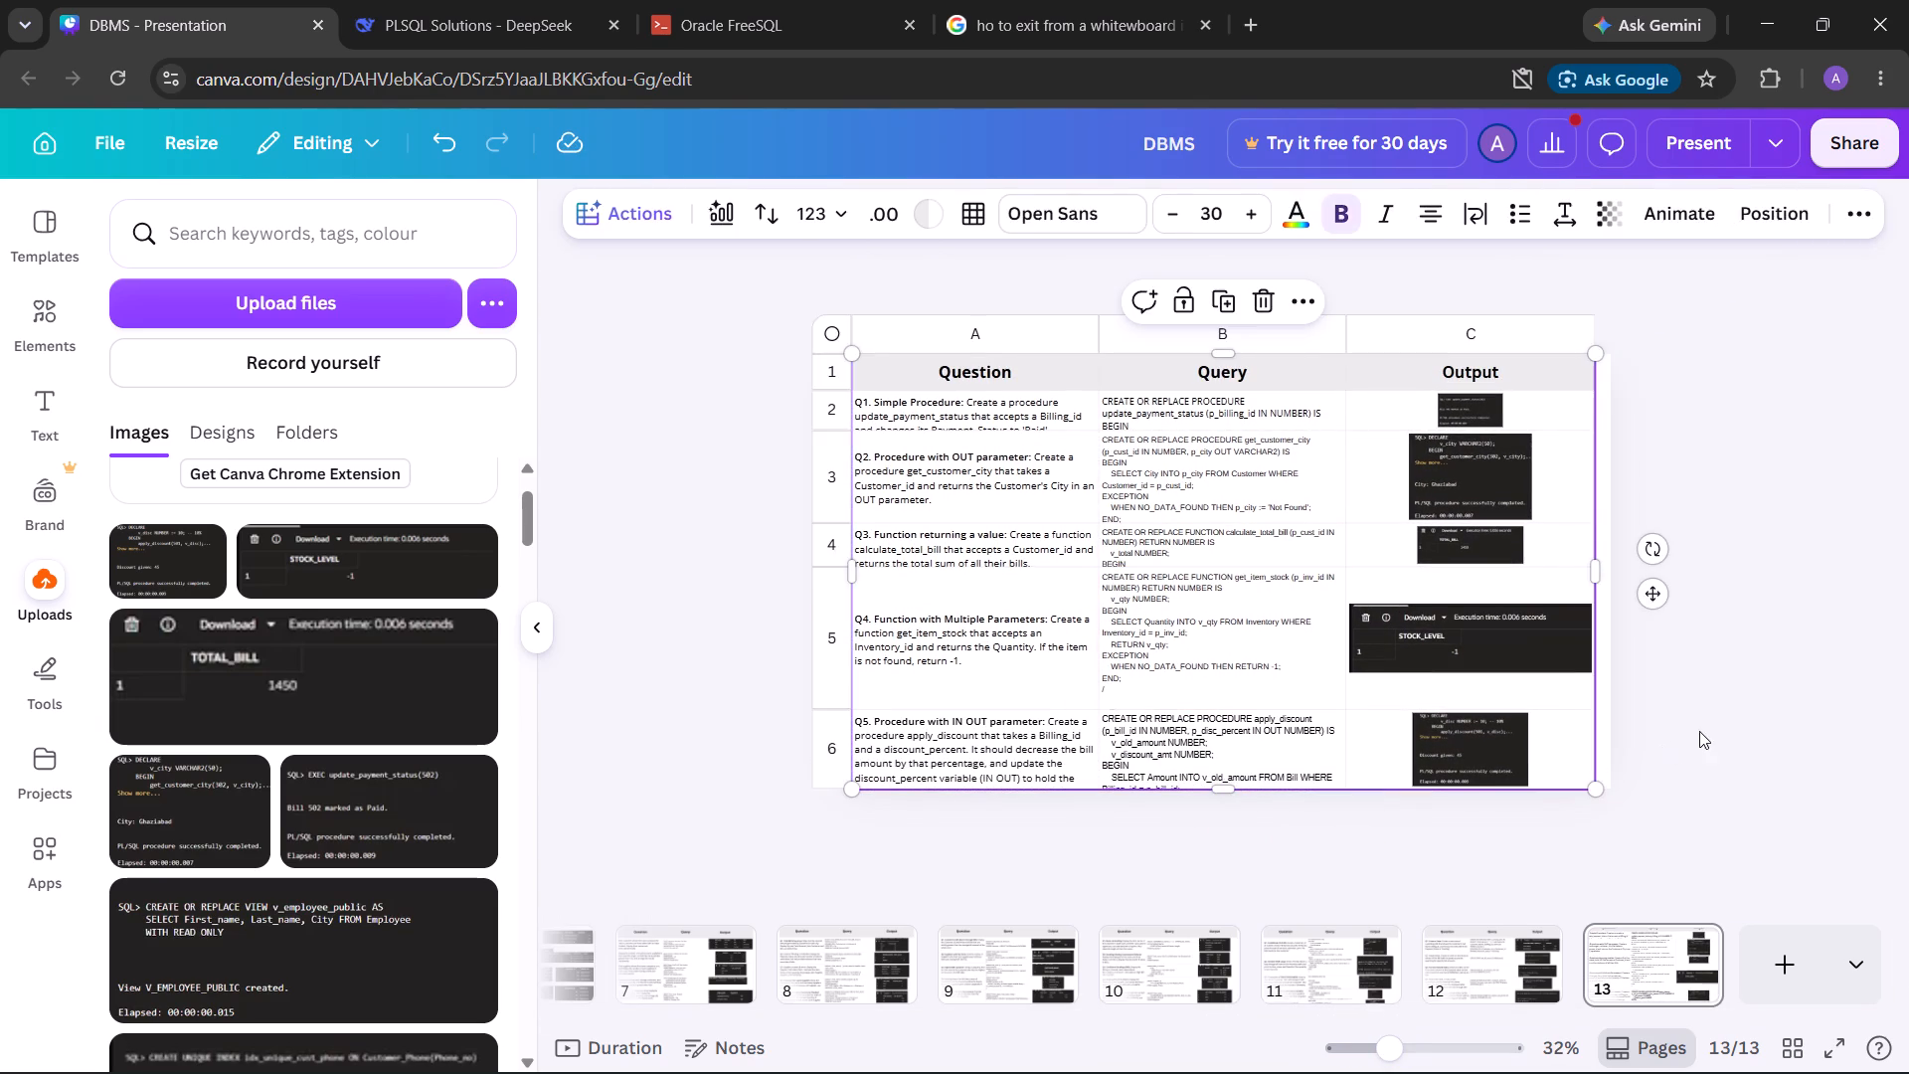
click(1702, 727)
Examine the resized table on page 13 for cut-off text and screenshot fit, comparing it with the tables on pages 11 and 12.
drag(1433, 1052, 1398, 1067)
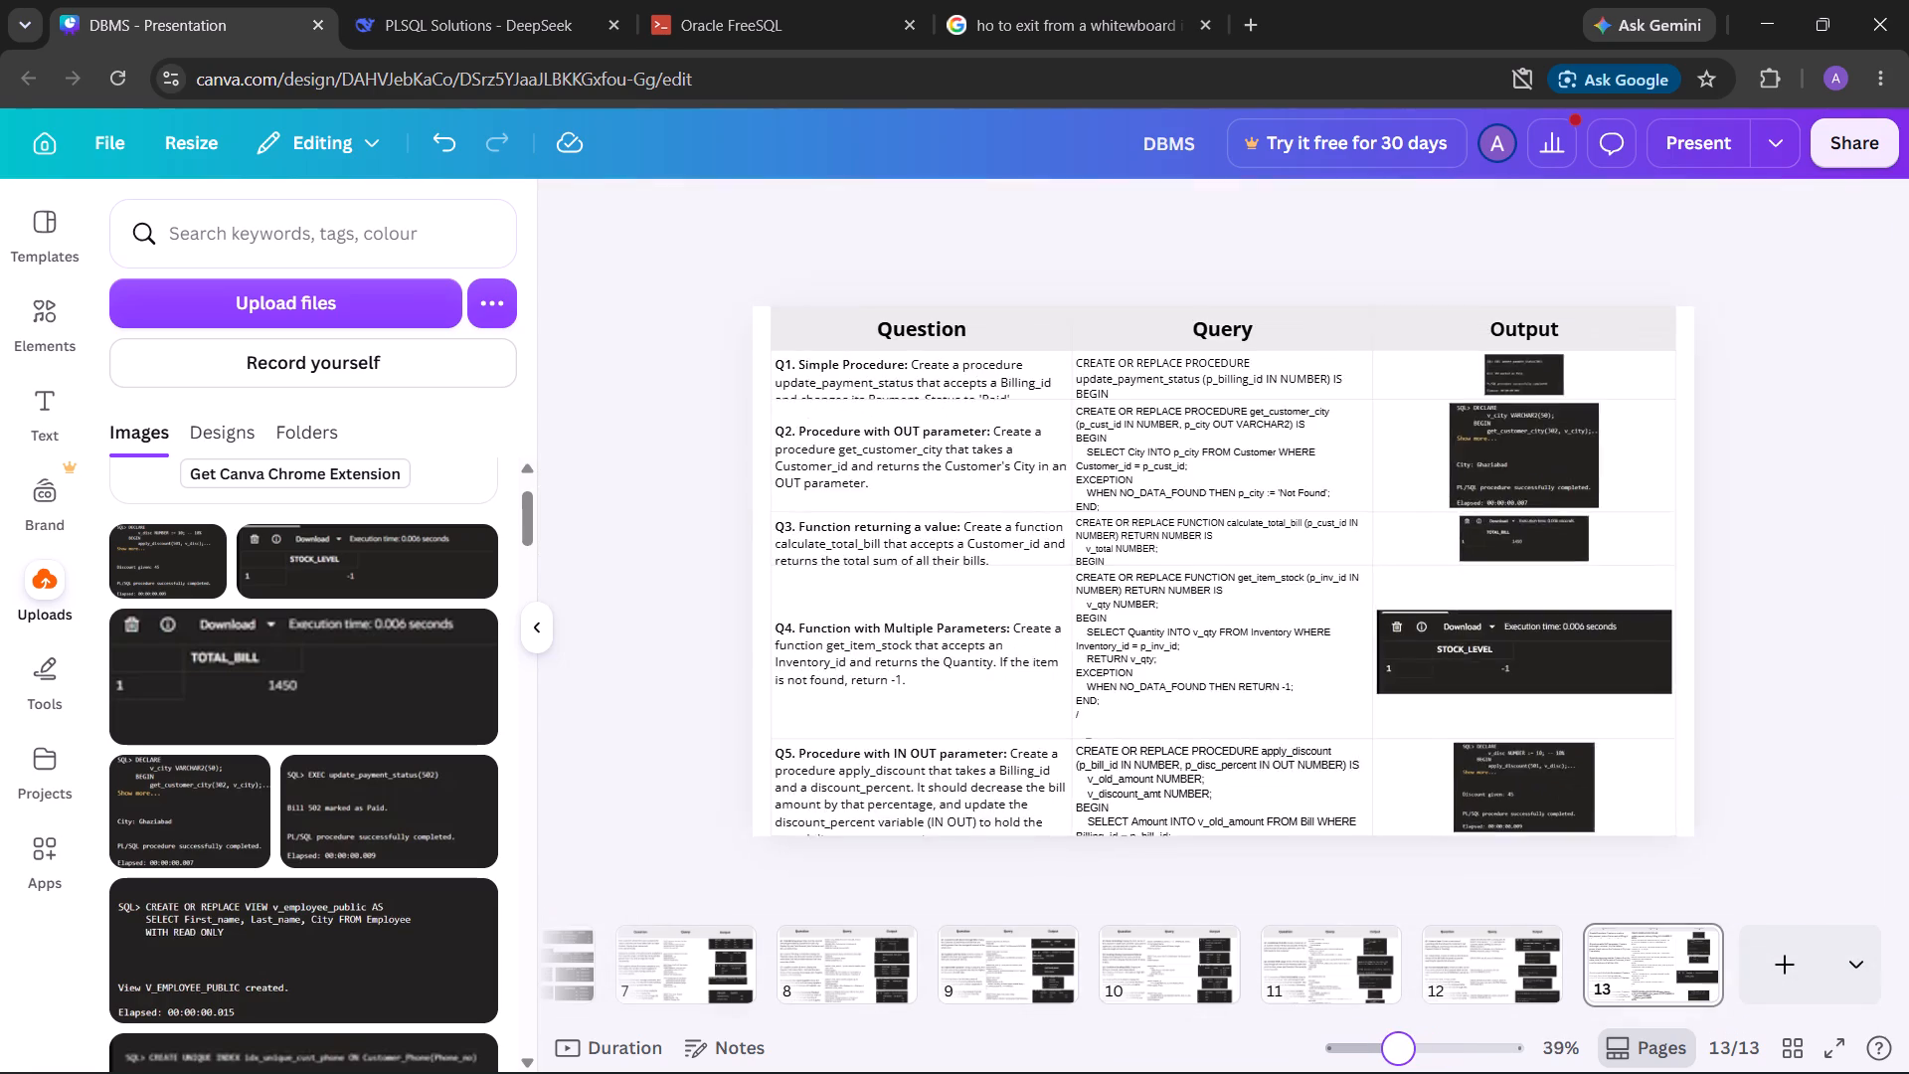
drag(1398, 1067, 1408, 1067)
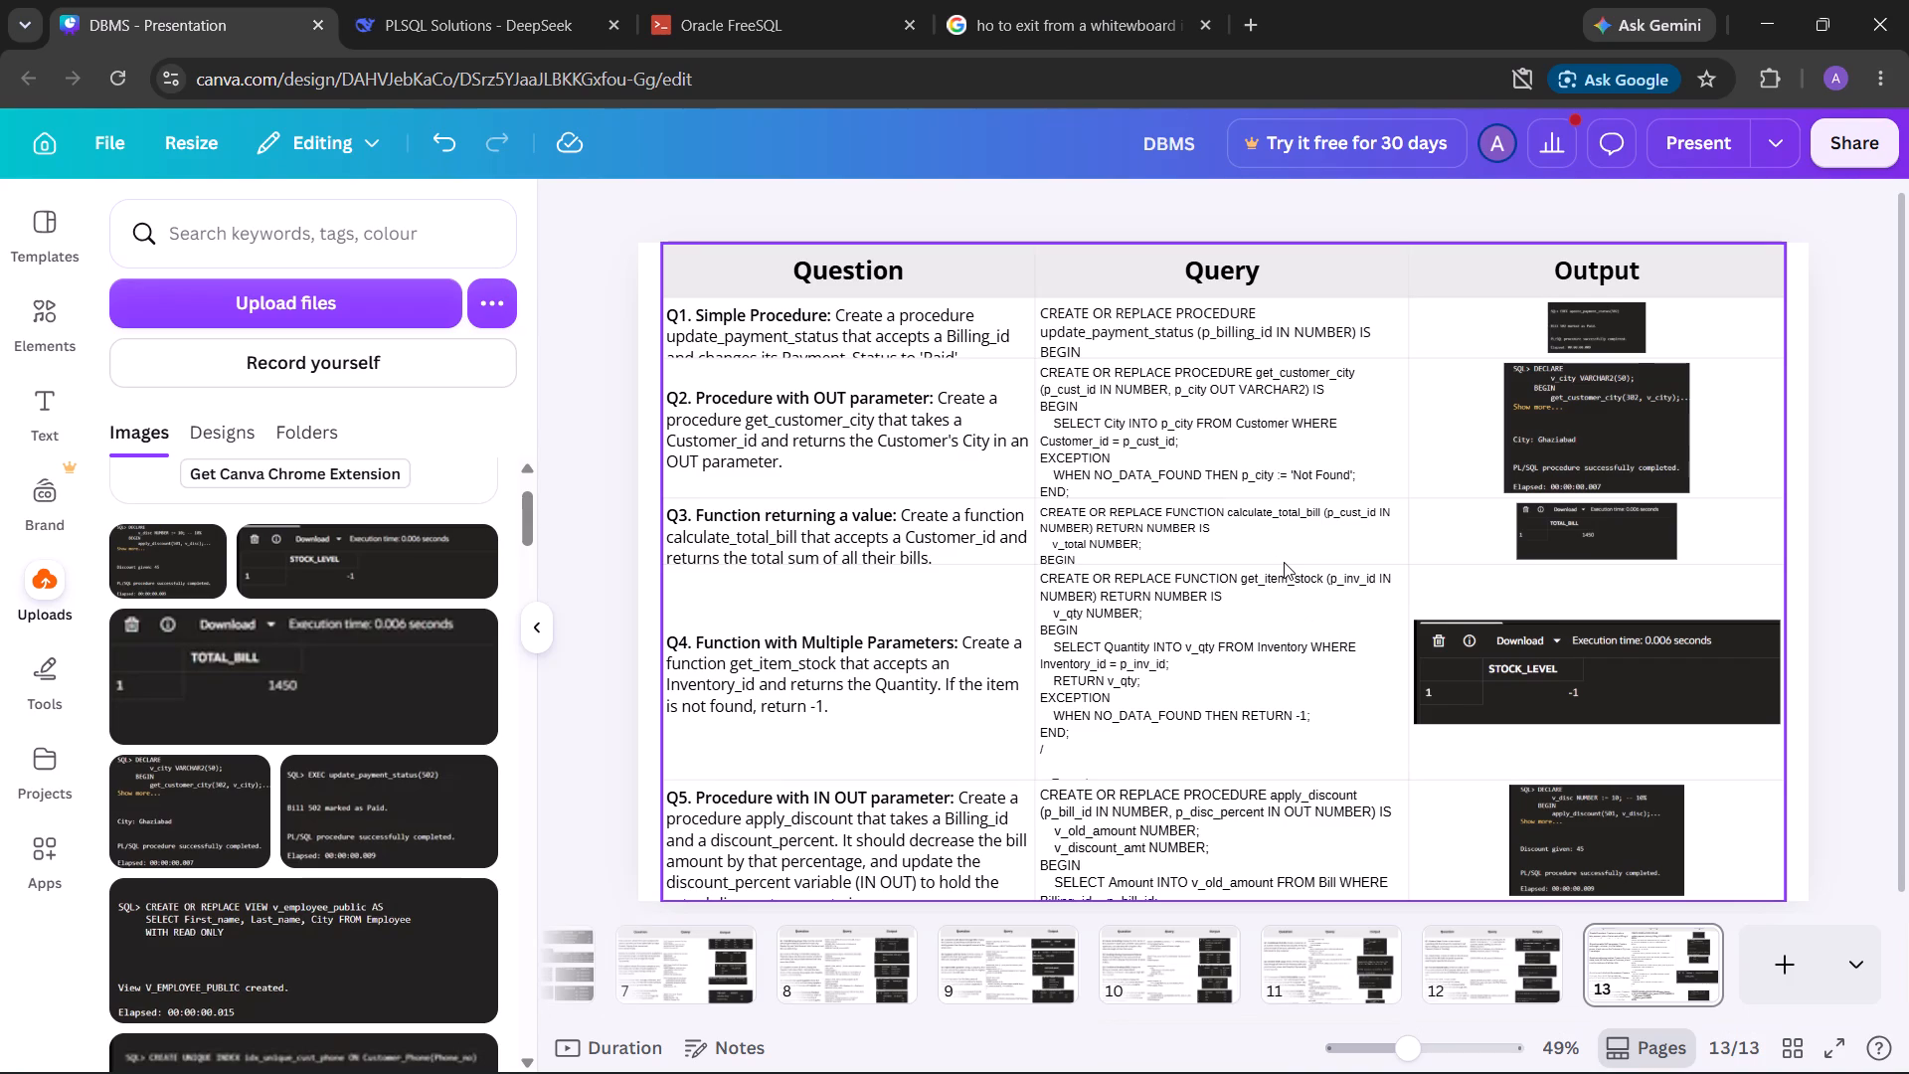
drag(1272, 0, 1399, 153)
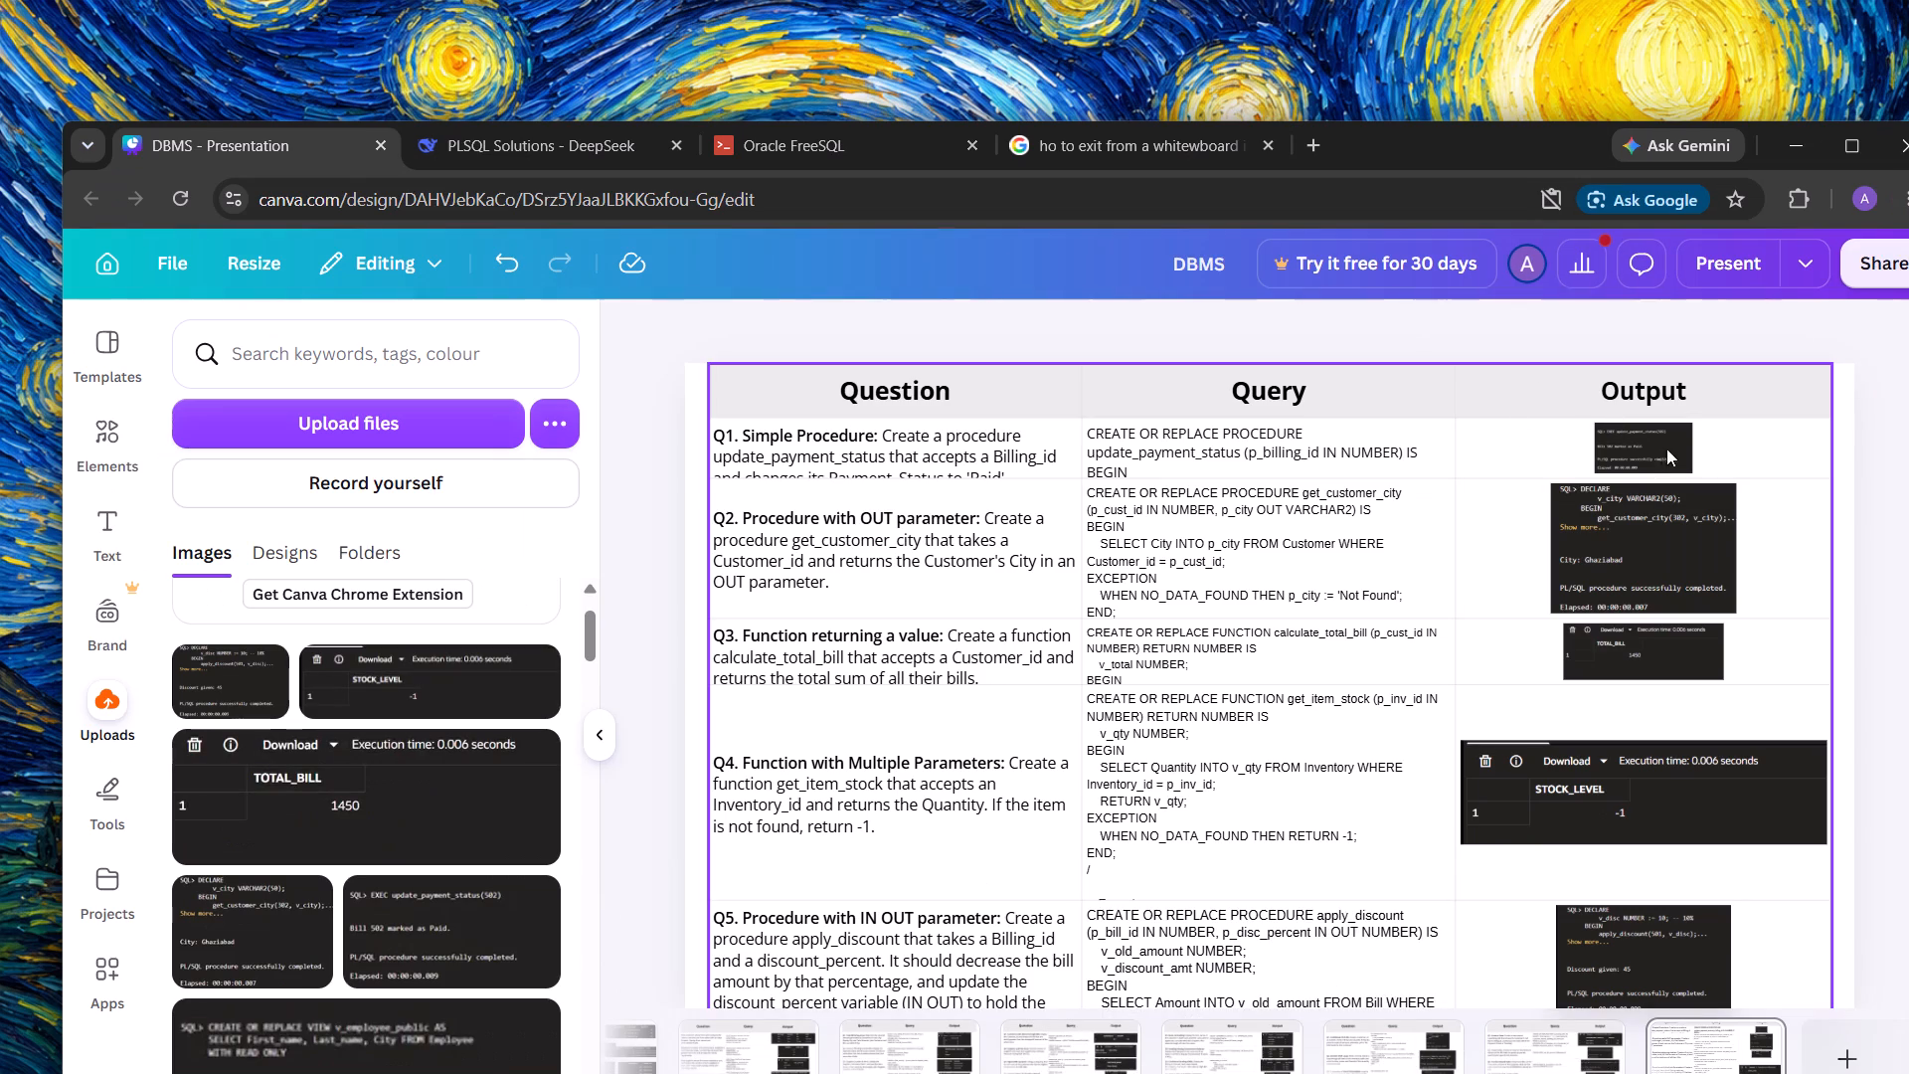
click(1851, 140)
click(1583, 314)
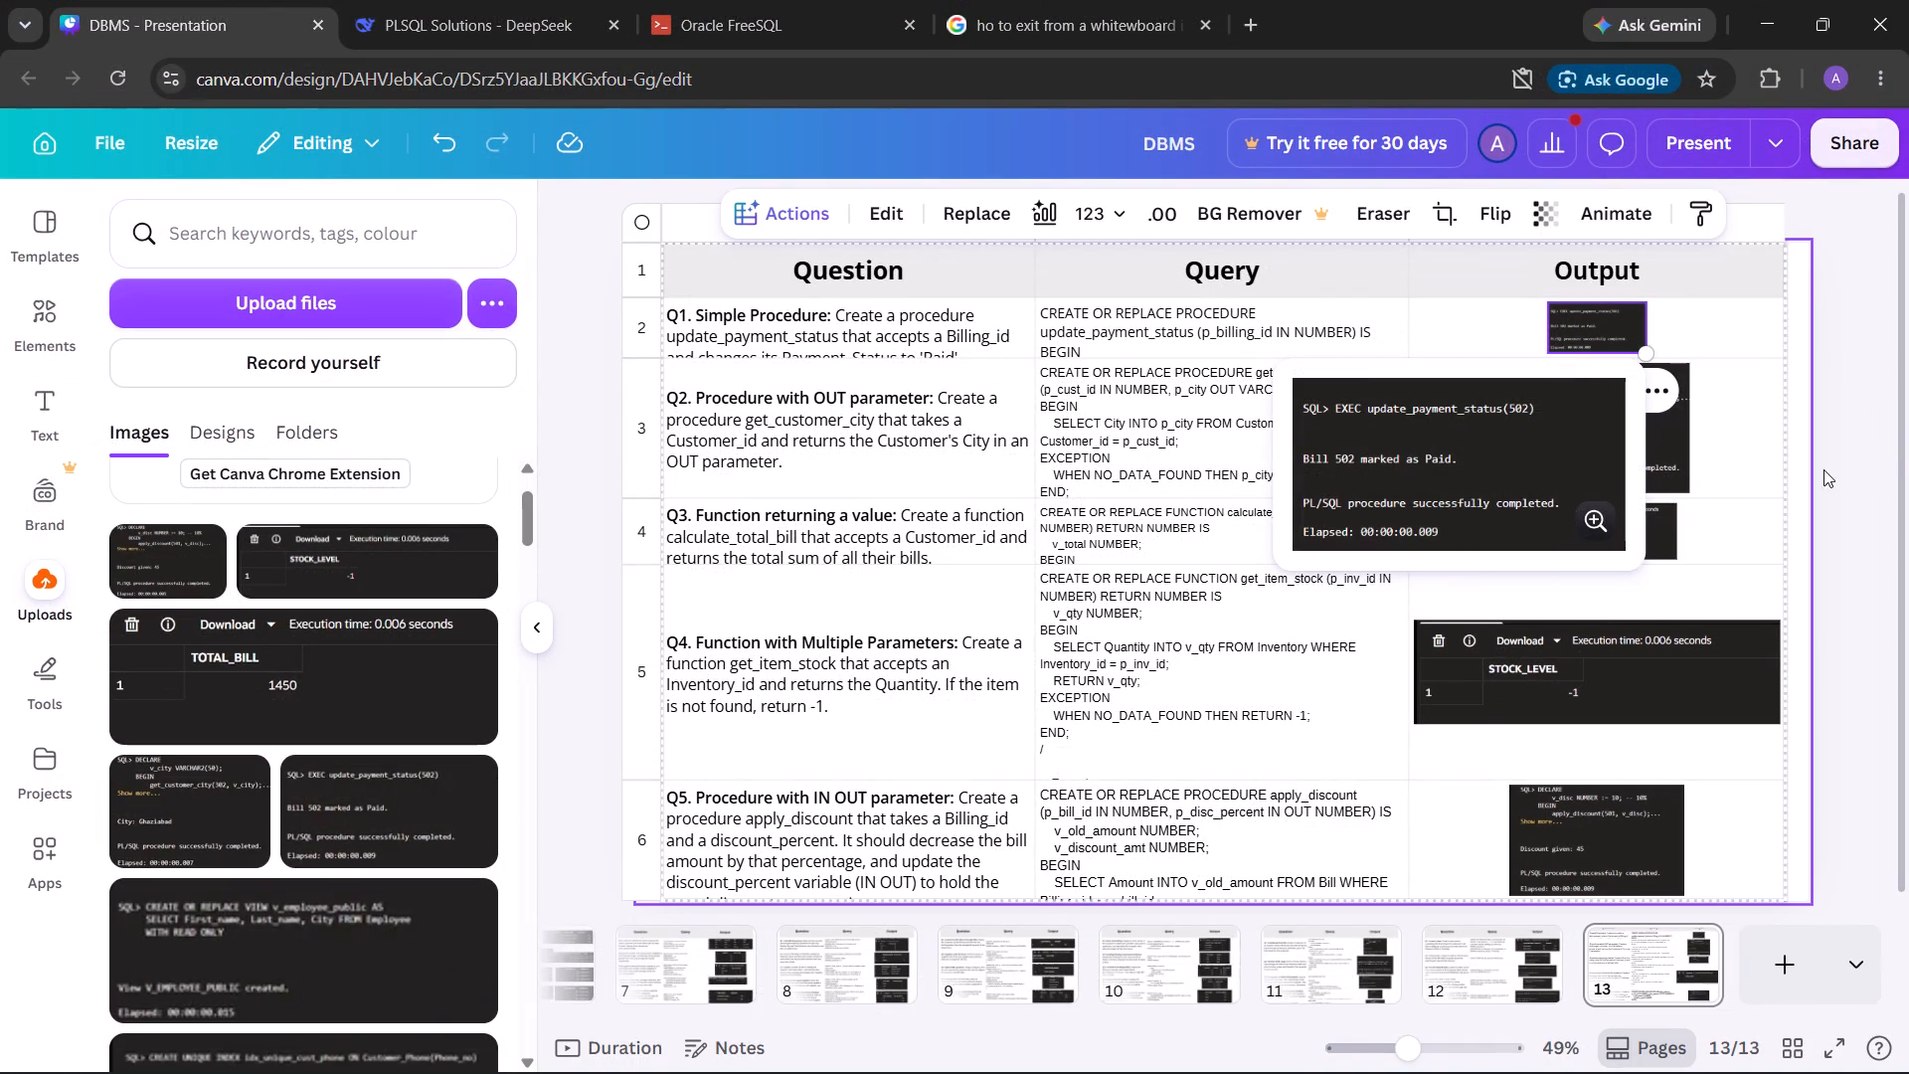
click(1871, 449)
scroll(1687, 443, down, 2)
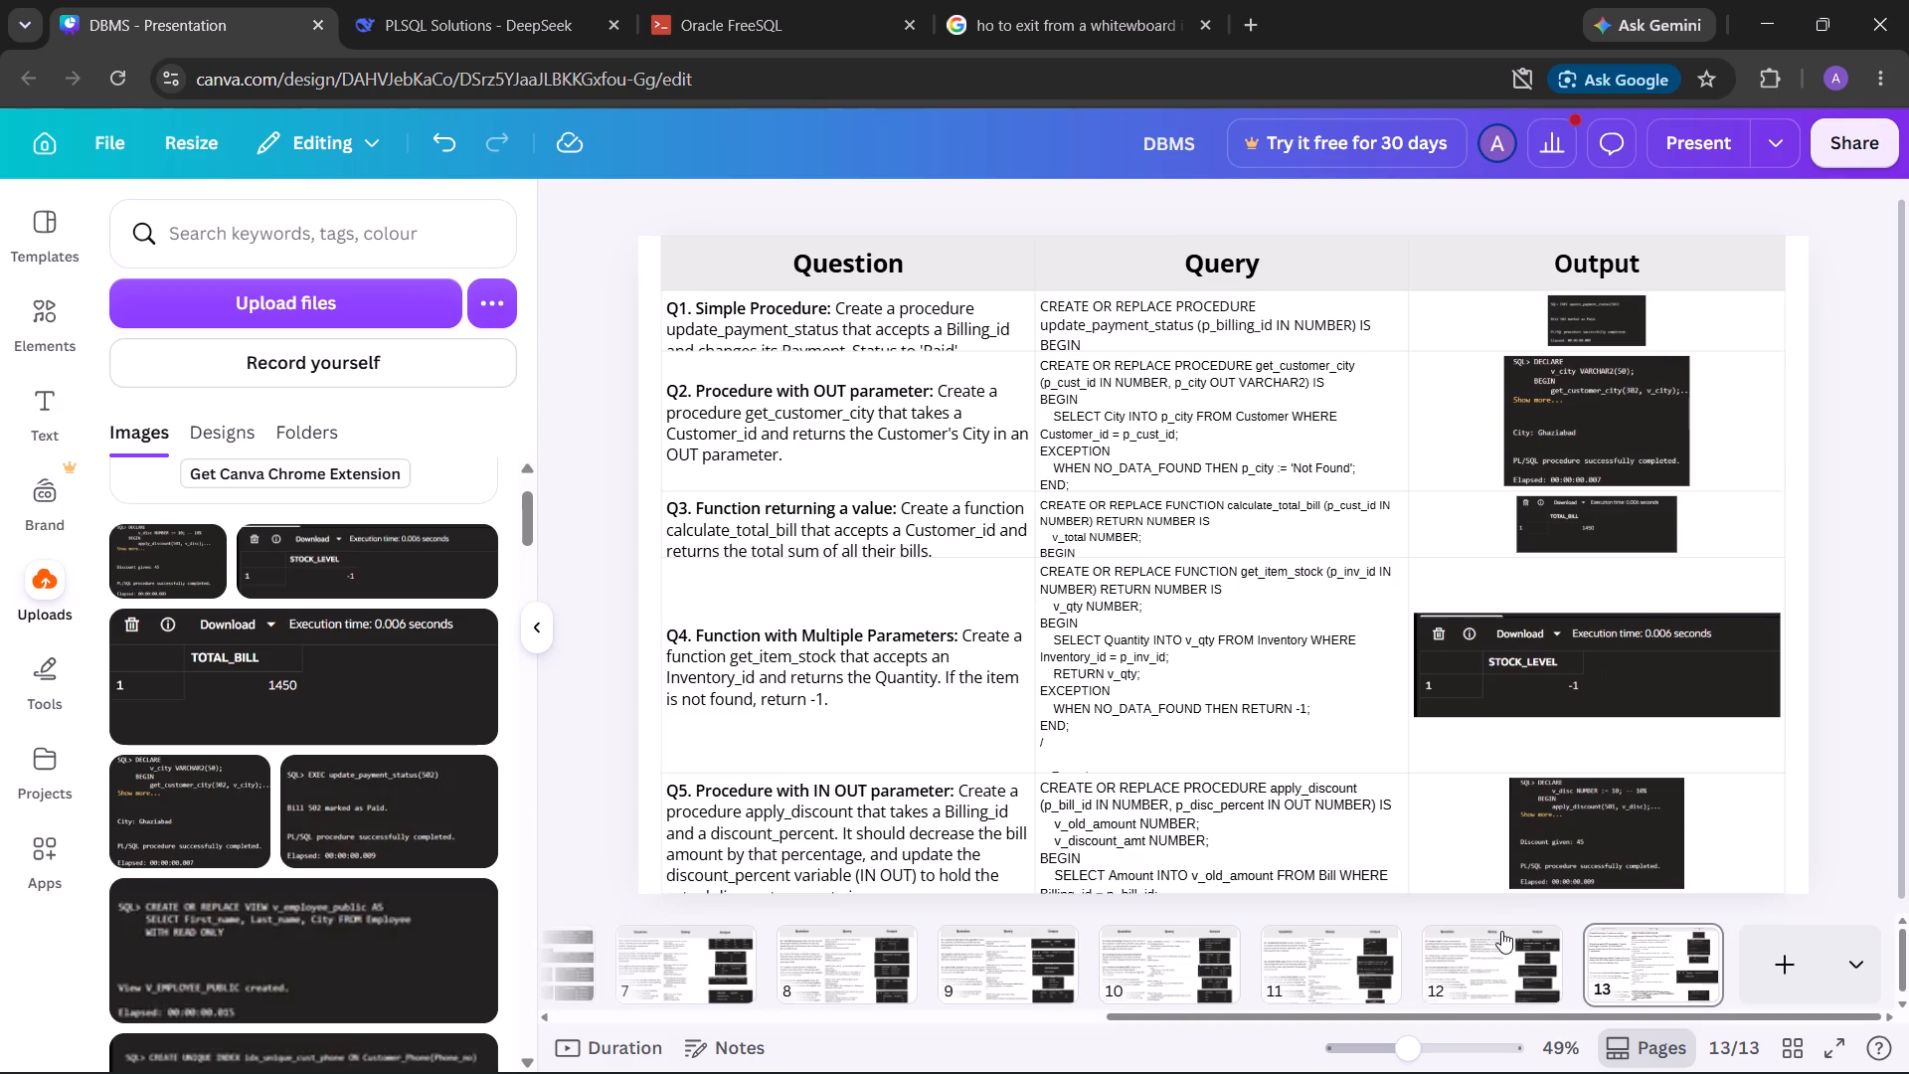
click(1501, 932)
click(1337, 987)
click(1495, 978)
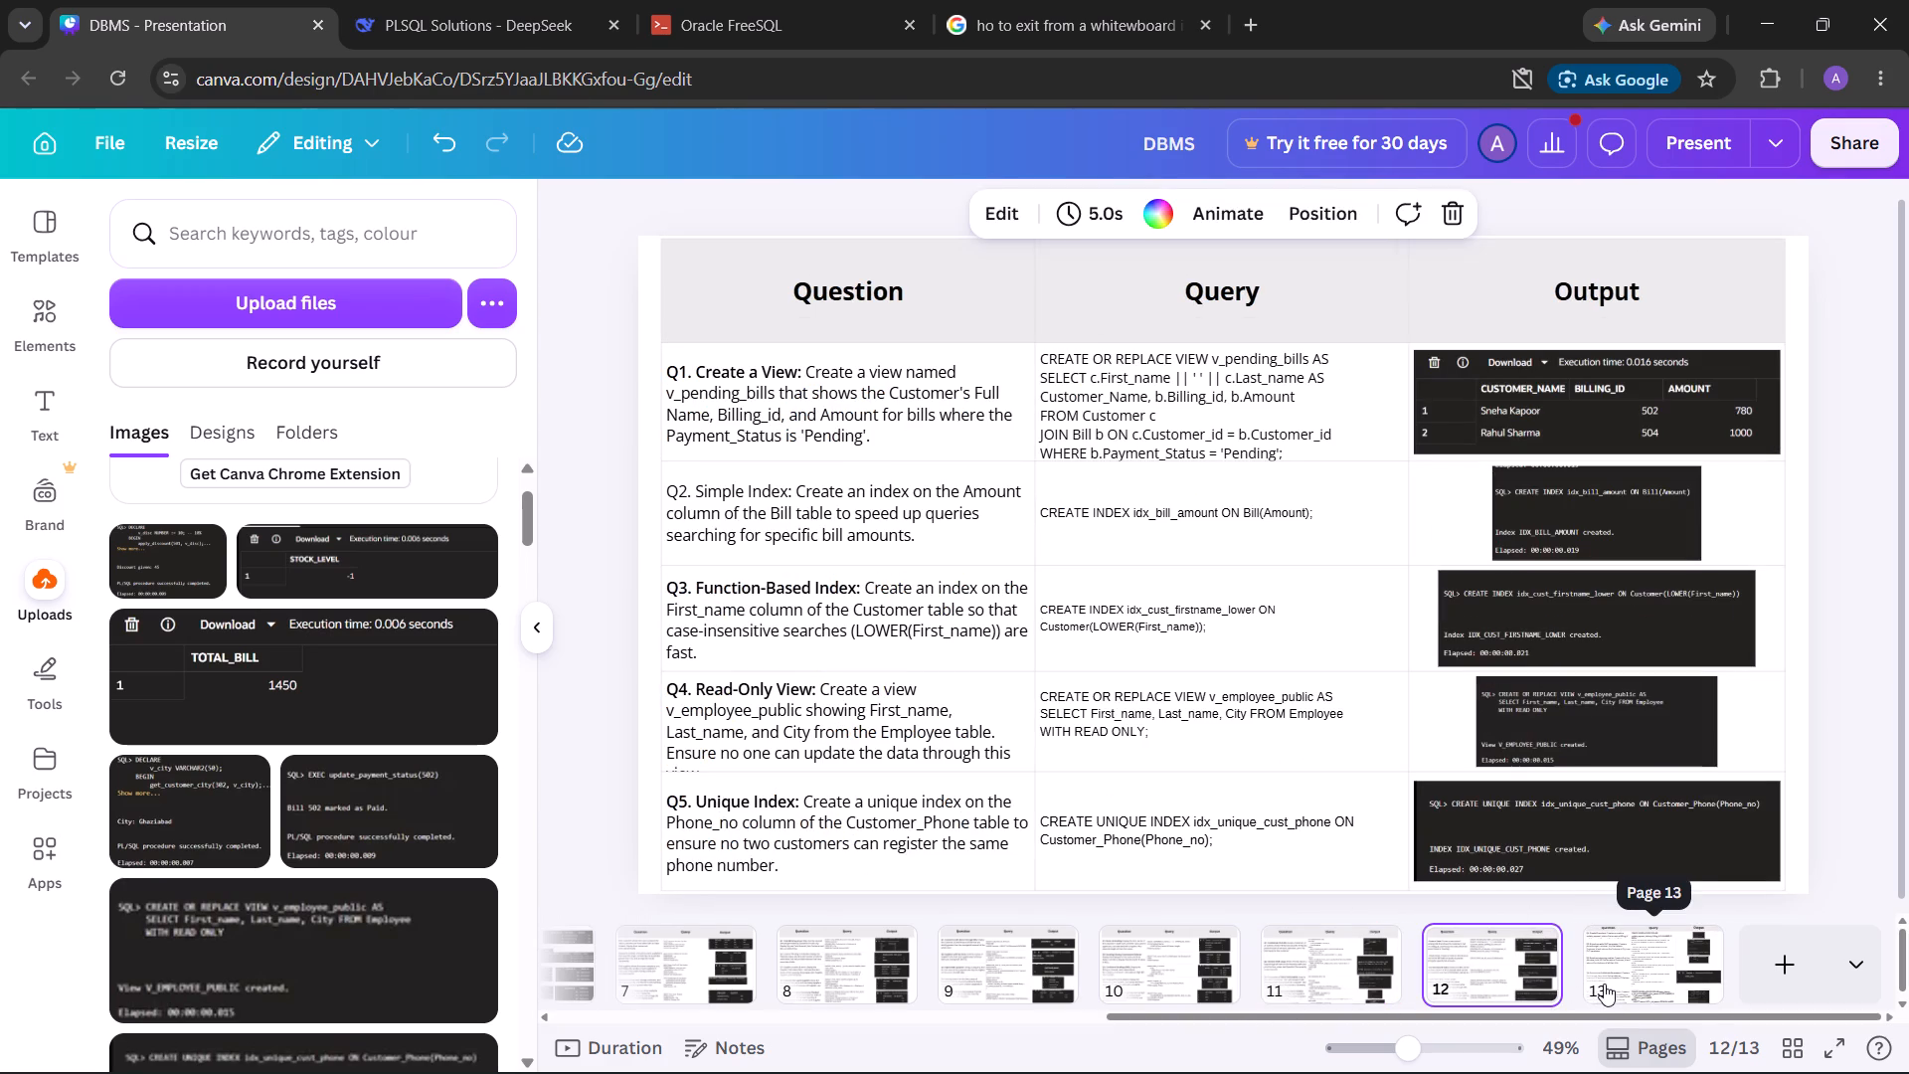
click(1604, 984)
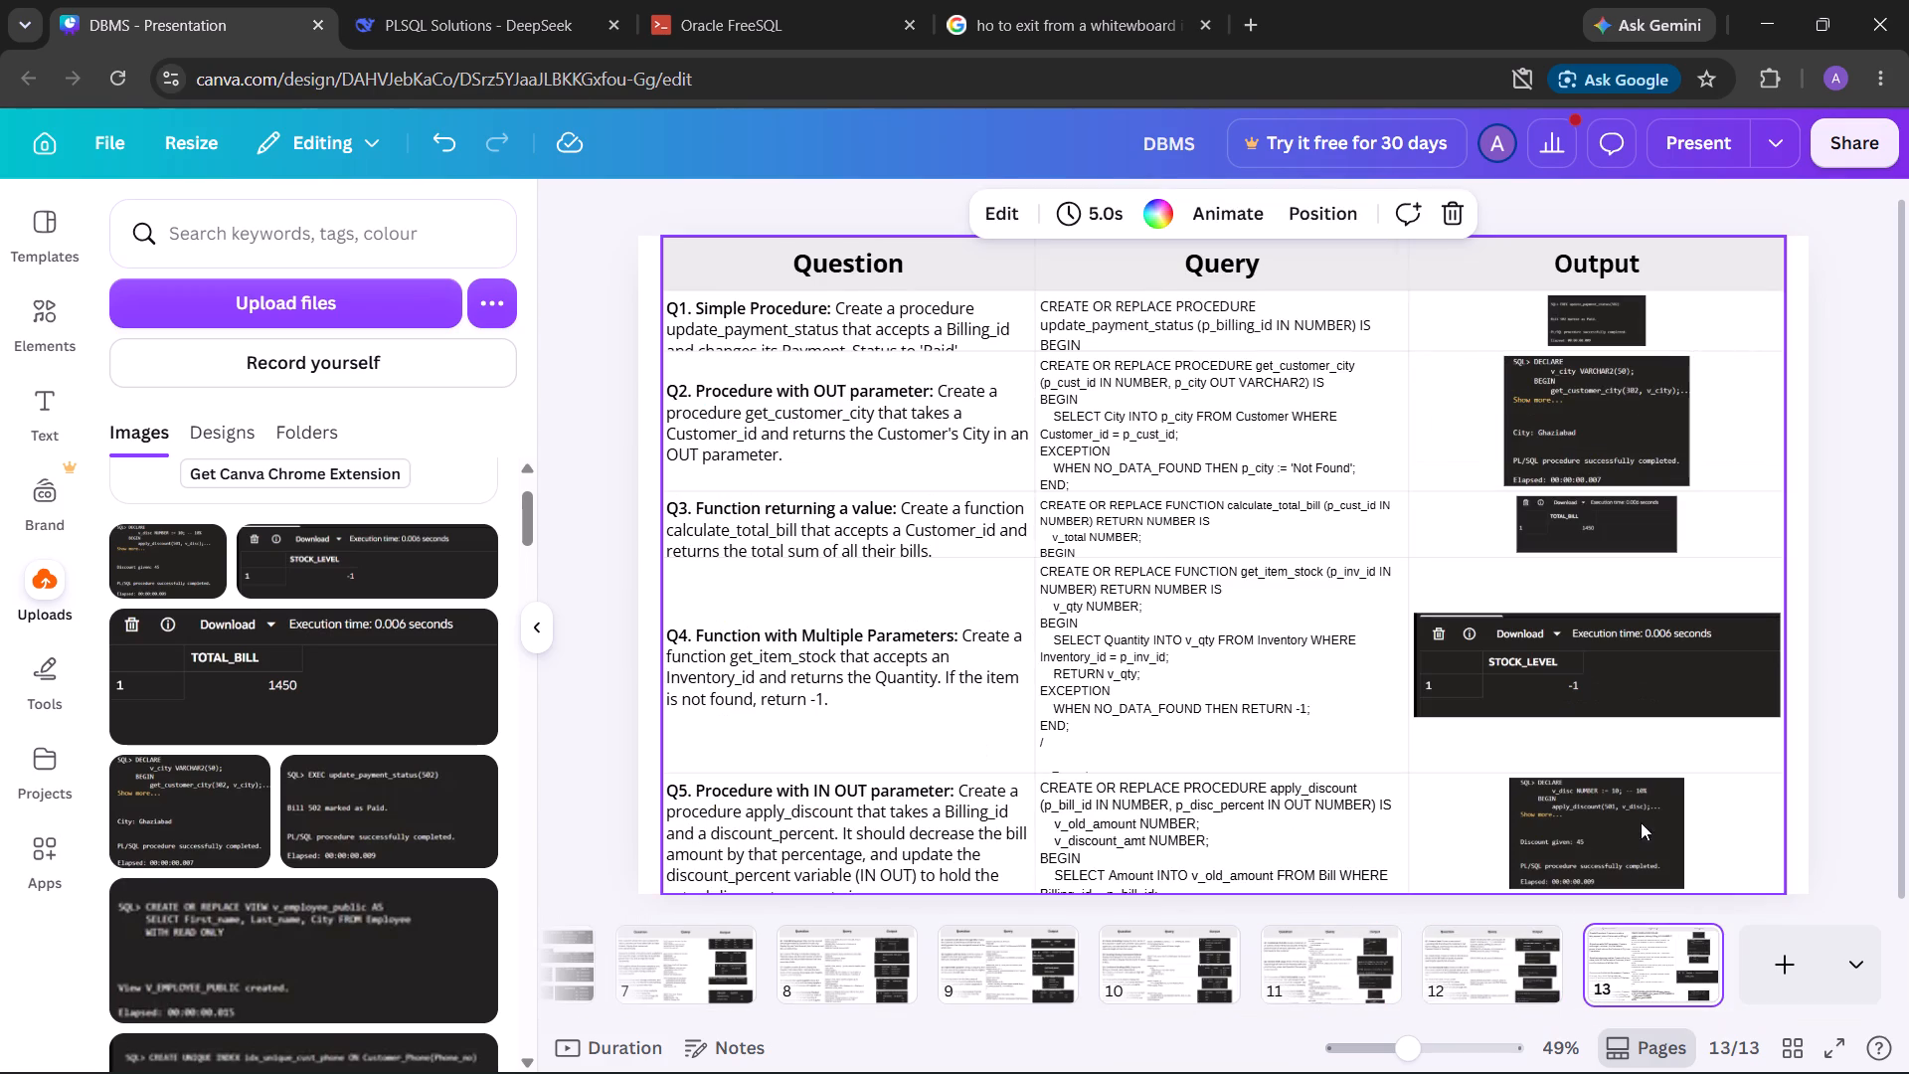
scroll(1641, 821, down, 2)
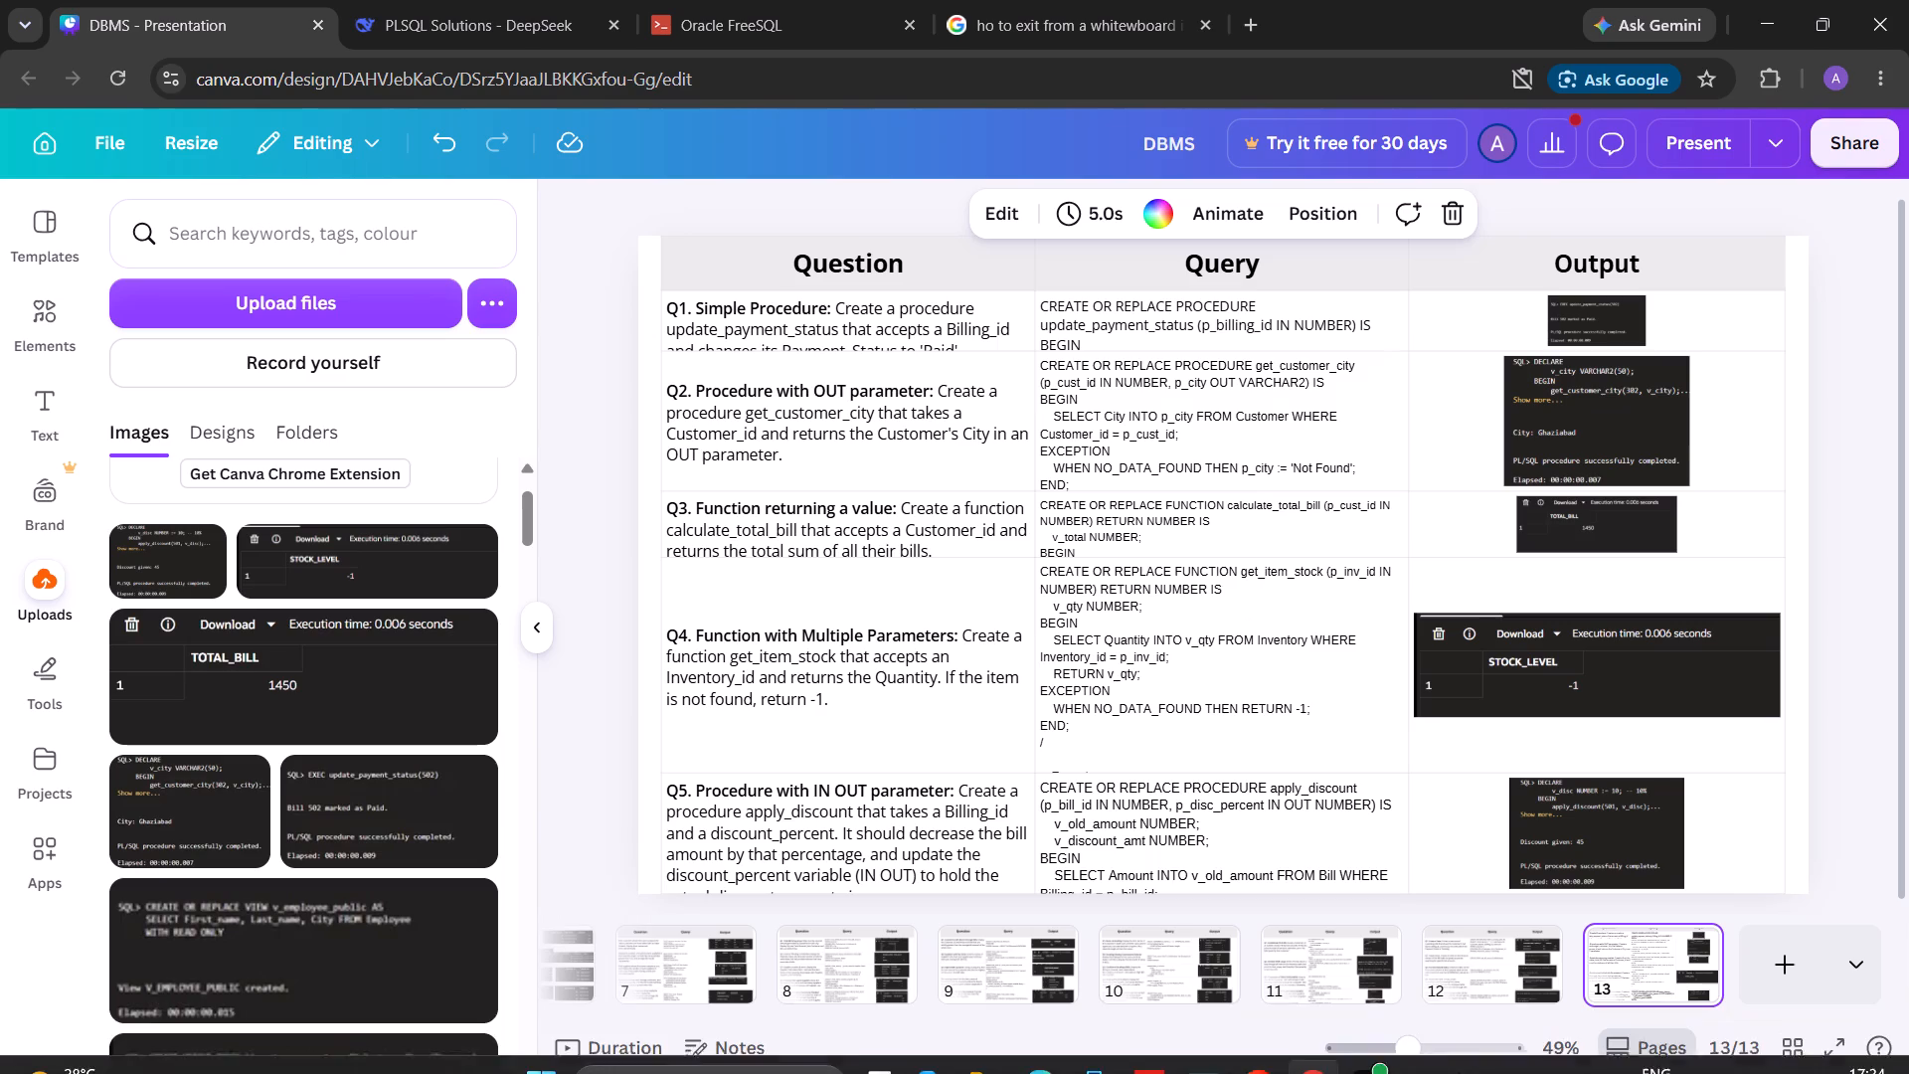